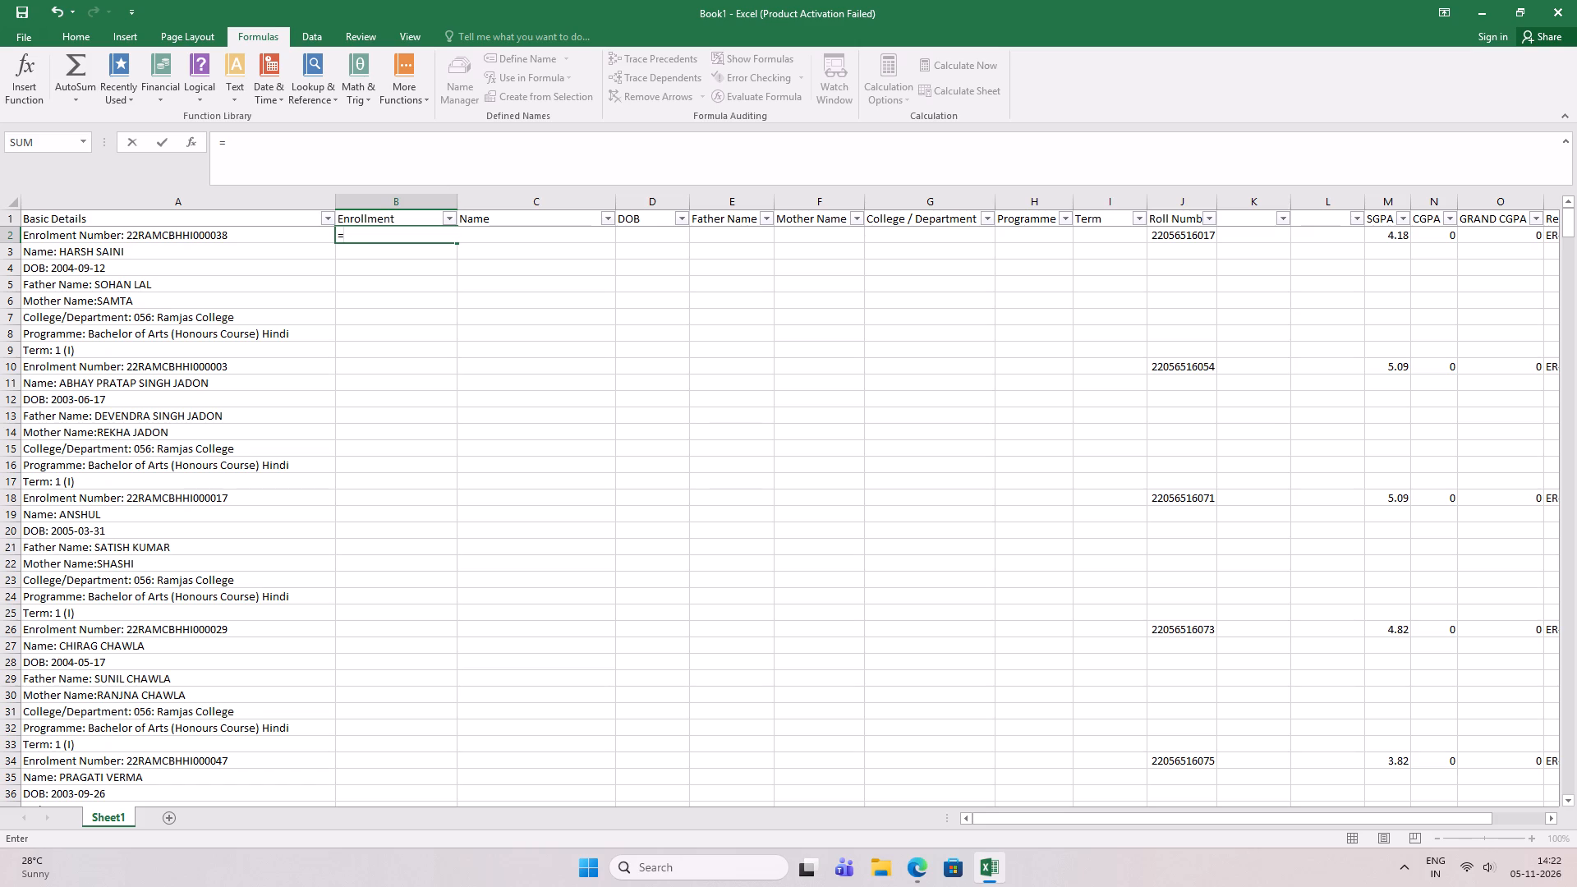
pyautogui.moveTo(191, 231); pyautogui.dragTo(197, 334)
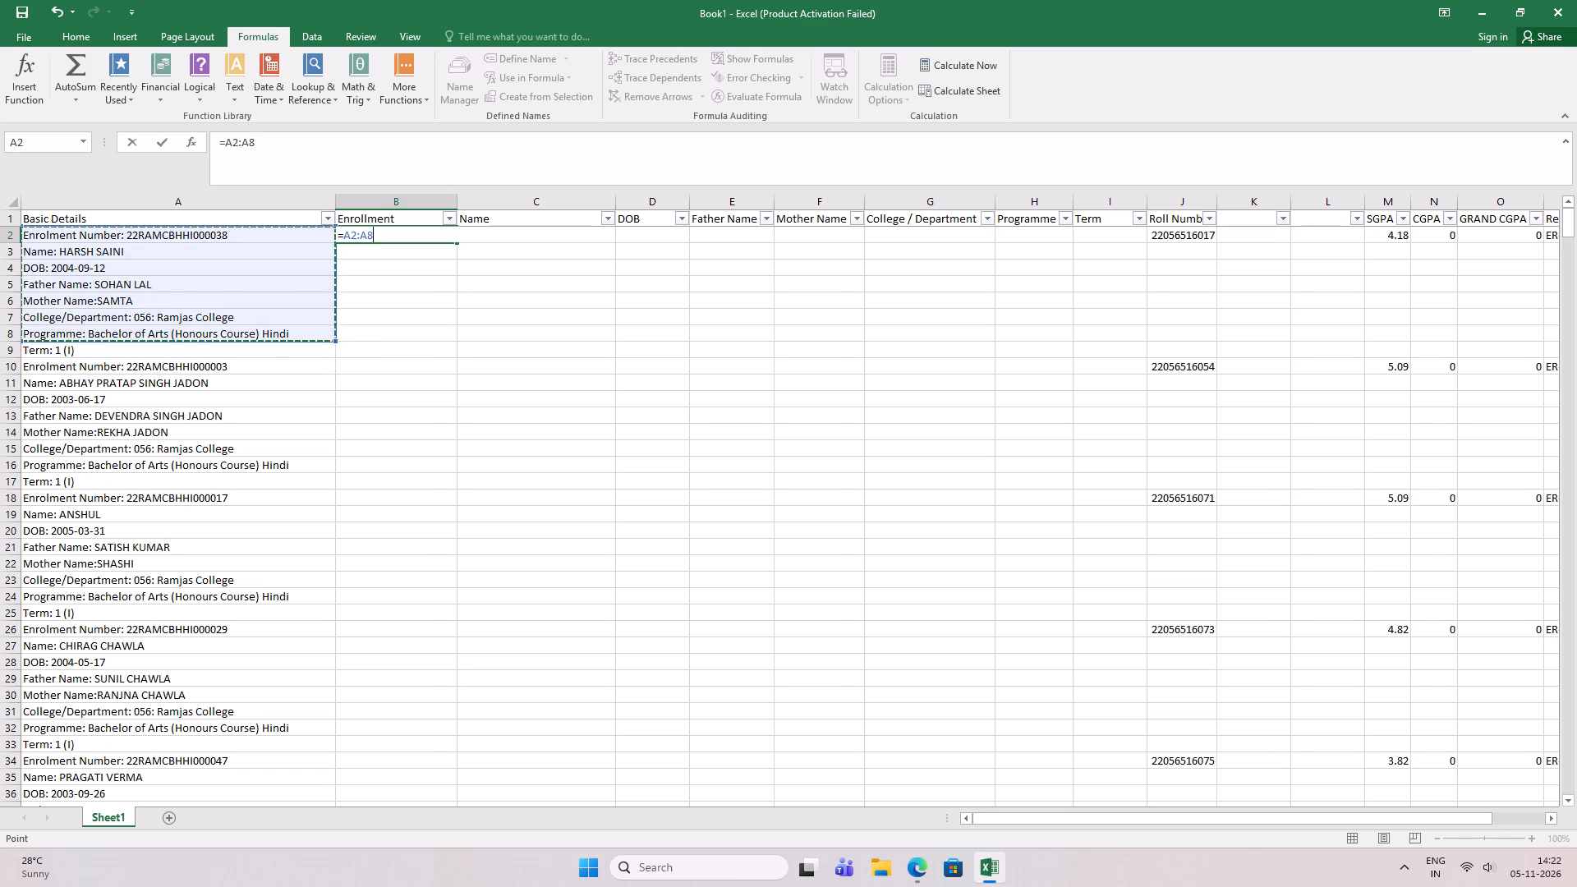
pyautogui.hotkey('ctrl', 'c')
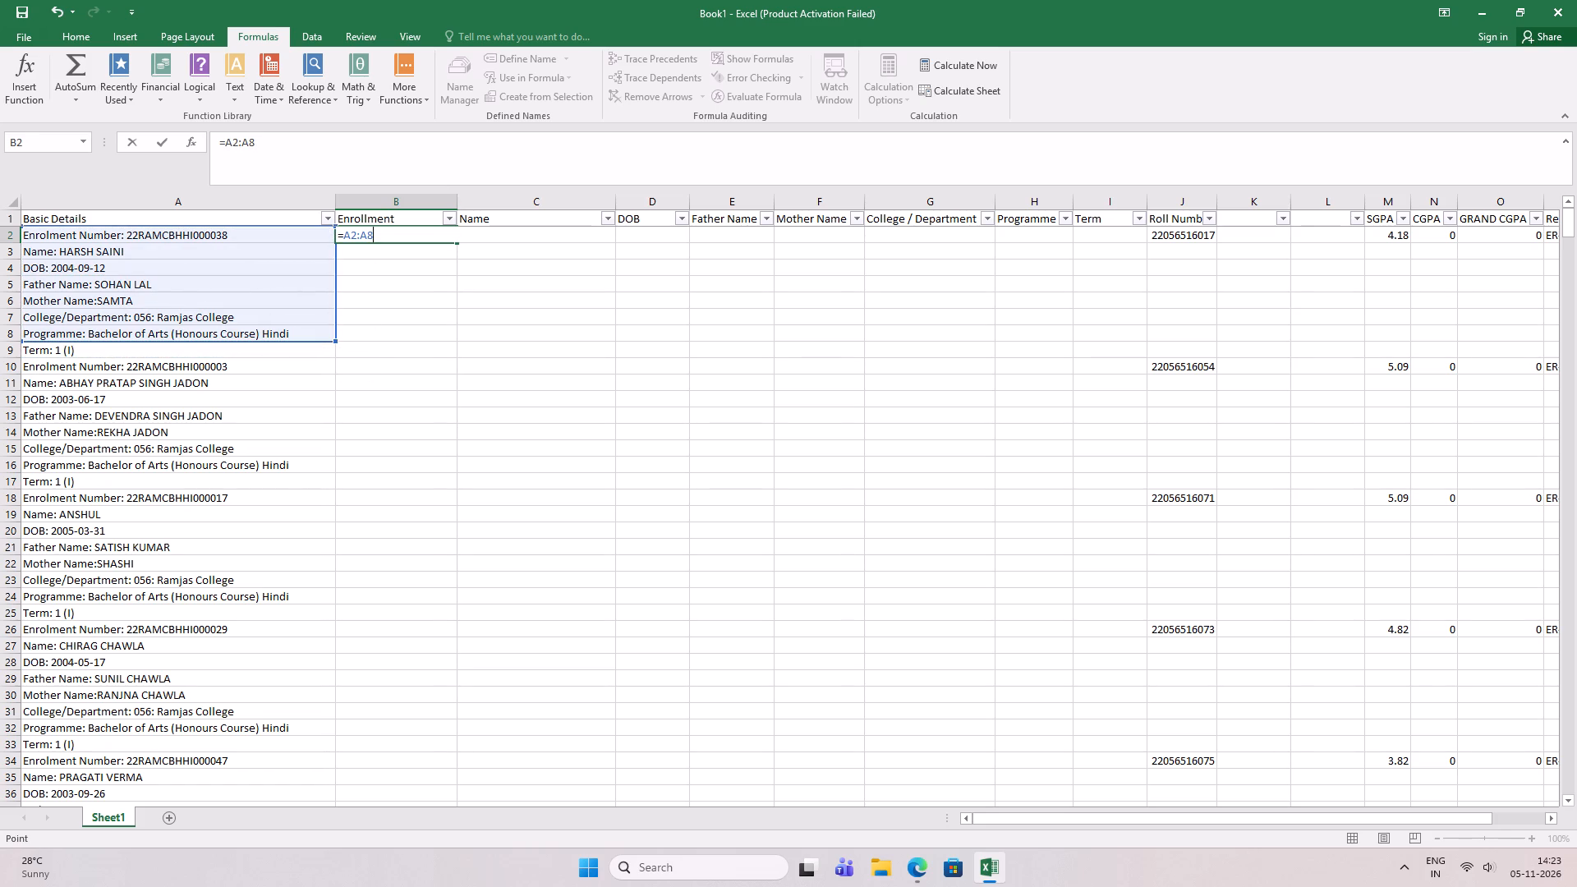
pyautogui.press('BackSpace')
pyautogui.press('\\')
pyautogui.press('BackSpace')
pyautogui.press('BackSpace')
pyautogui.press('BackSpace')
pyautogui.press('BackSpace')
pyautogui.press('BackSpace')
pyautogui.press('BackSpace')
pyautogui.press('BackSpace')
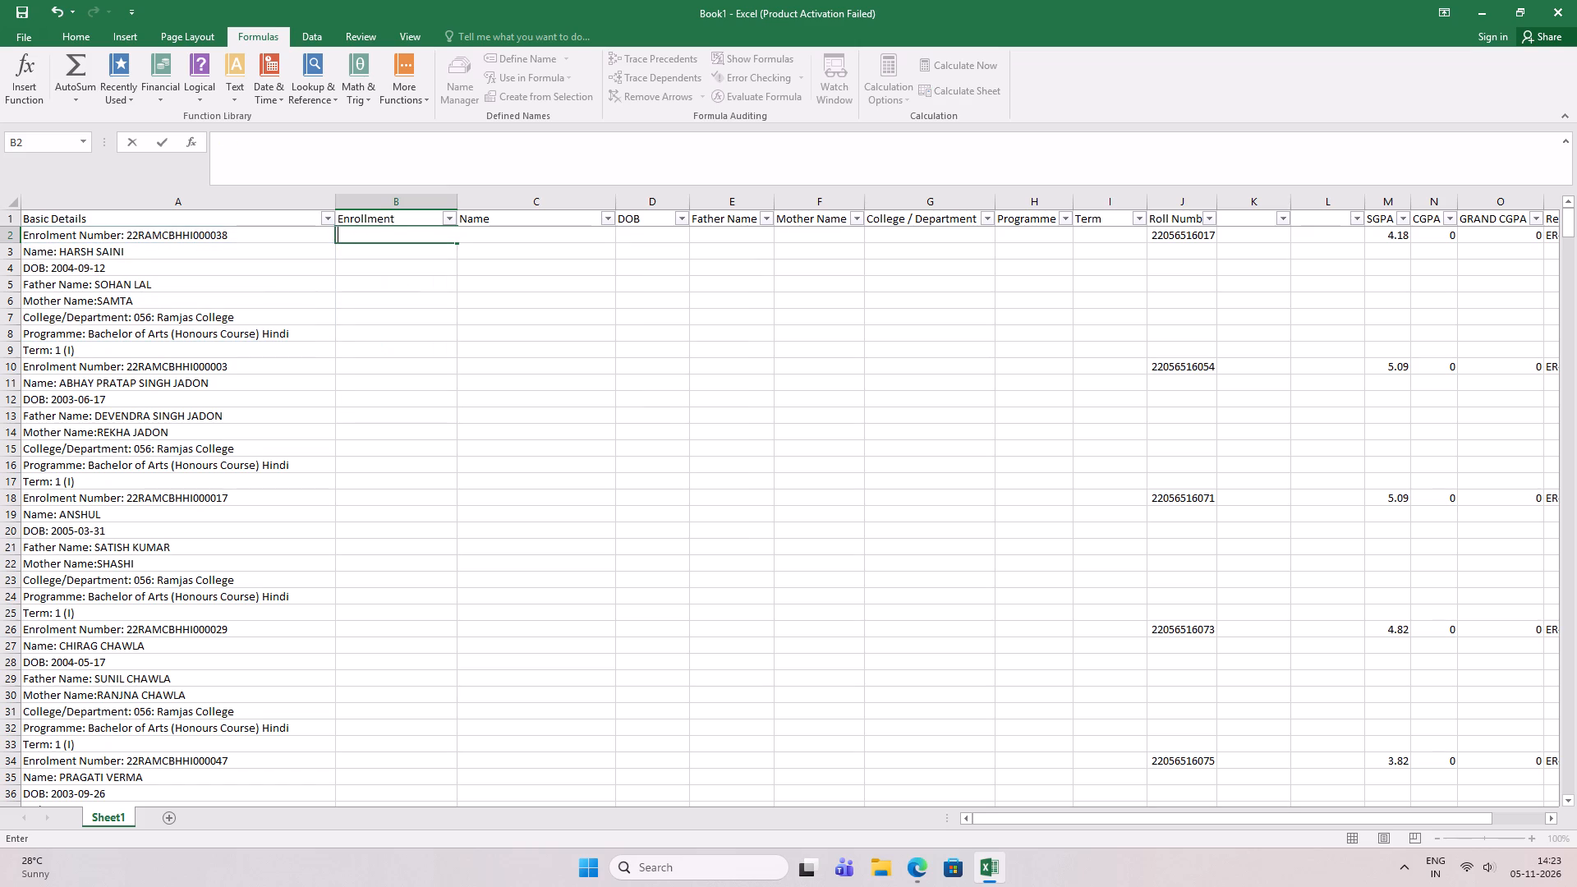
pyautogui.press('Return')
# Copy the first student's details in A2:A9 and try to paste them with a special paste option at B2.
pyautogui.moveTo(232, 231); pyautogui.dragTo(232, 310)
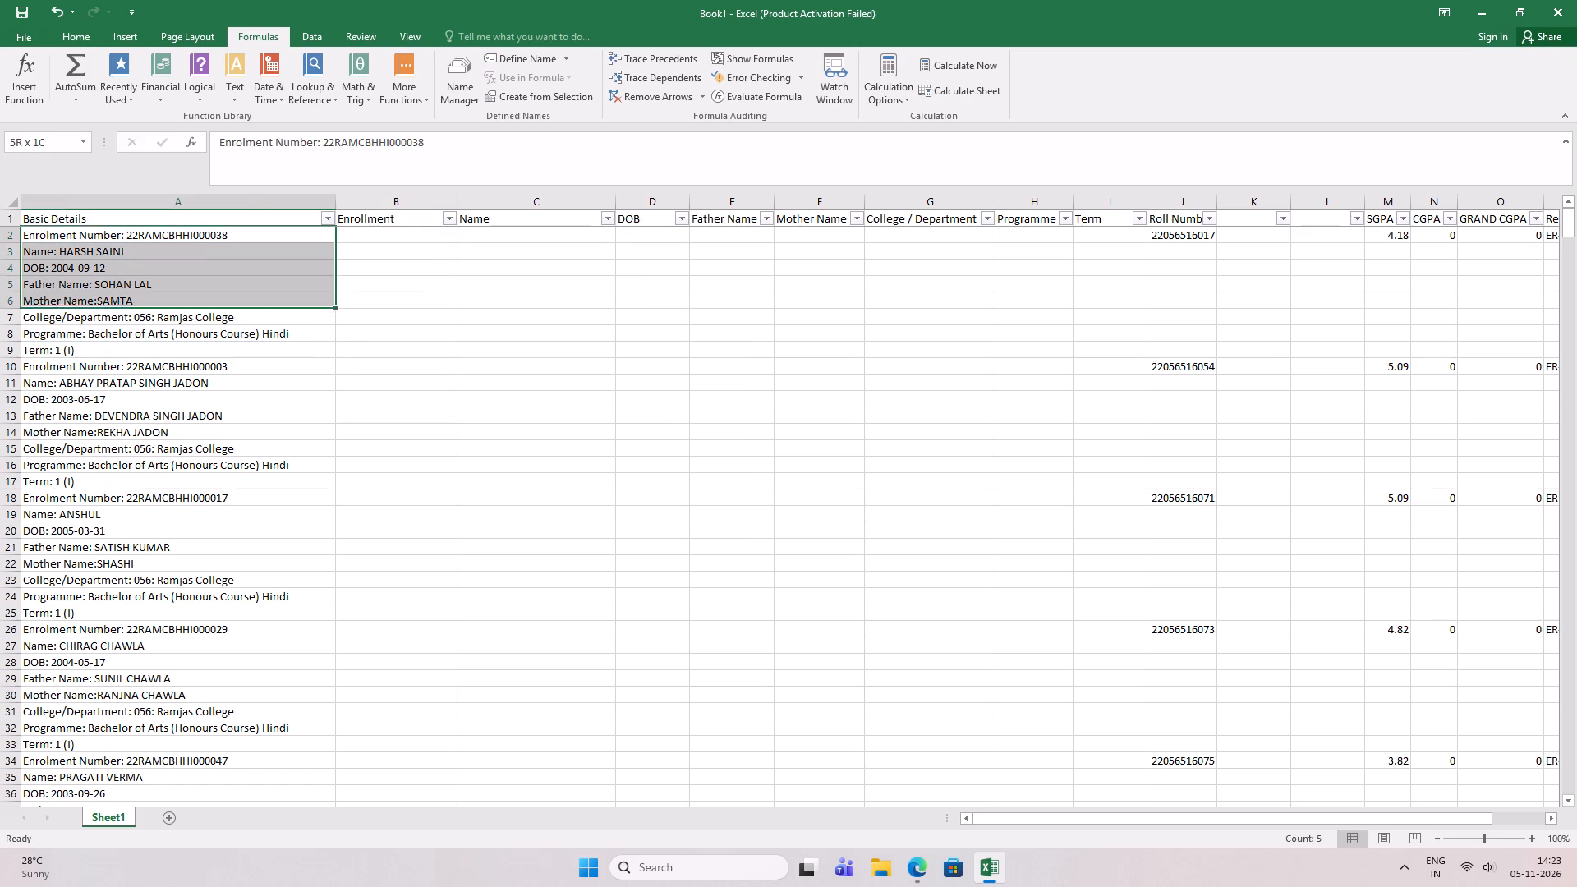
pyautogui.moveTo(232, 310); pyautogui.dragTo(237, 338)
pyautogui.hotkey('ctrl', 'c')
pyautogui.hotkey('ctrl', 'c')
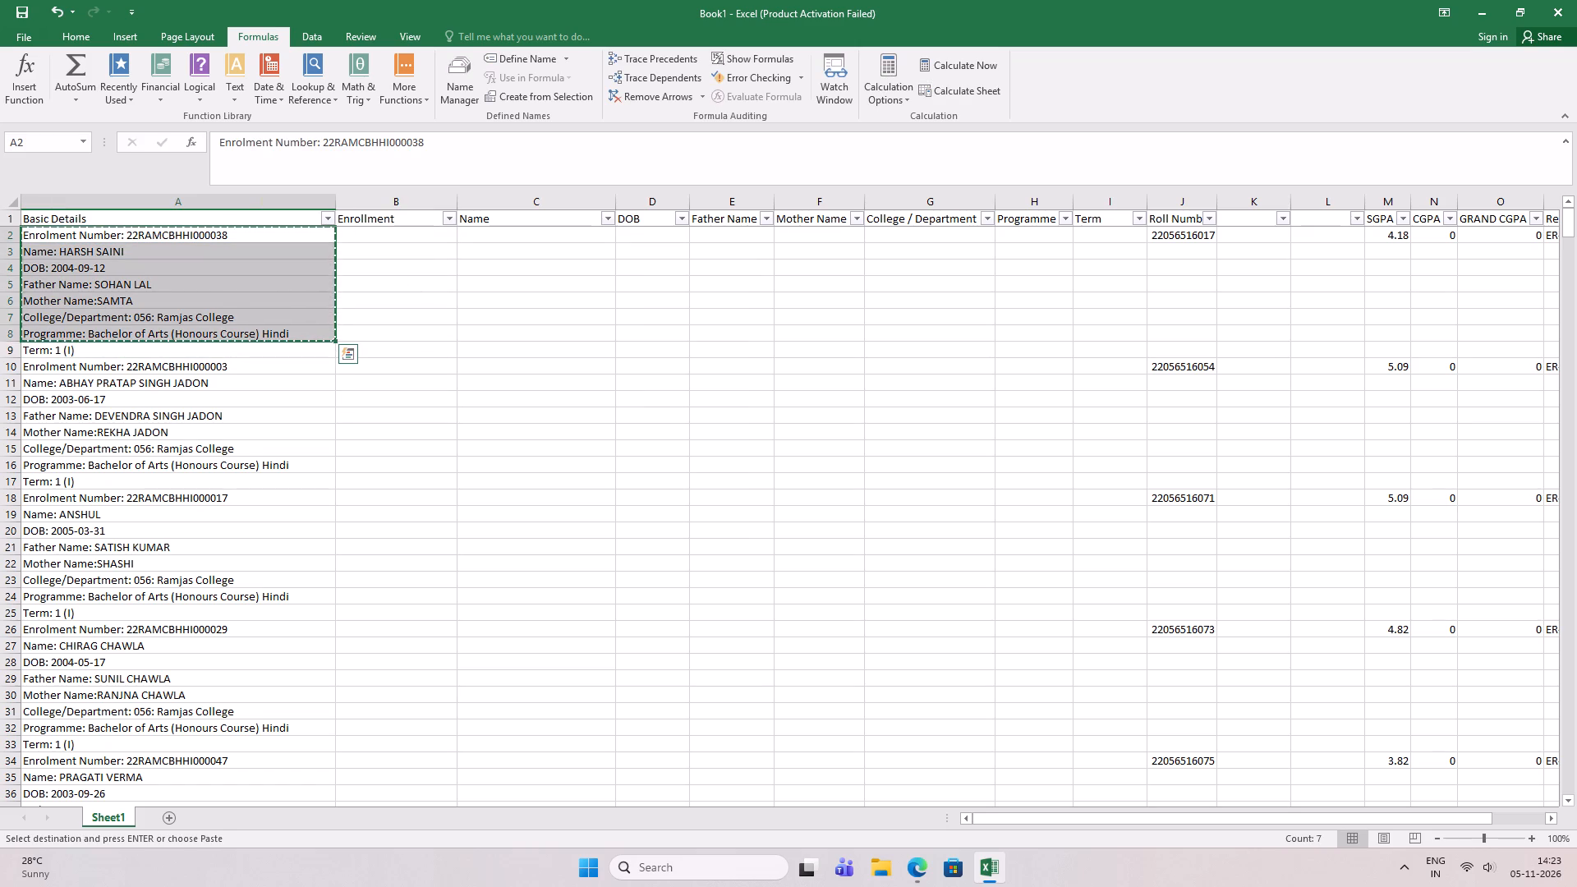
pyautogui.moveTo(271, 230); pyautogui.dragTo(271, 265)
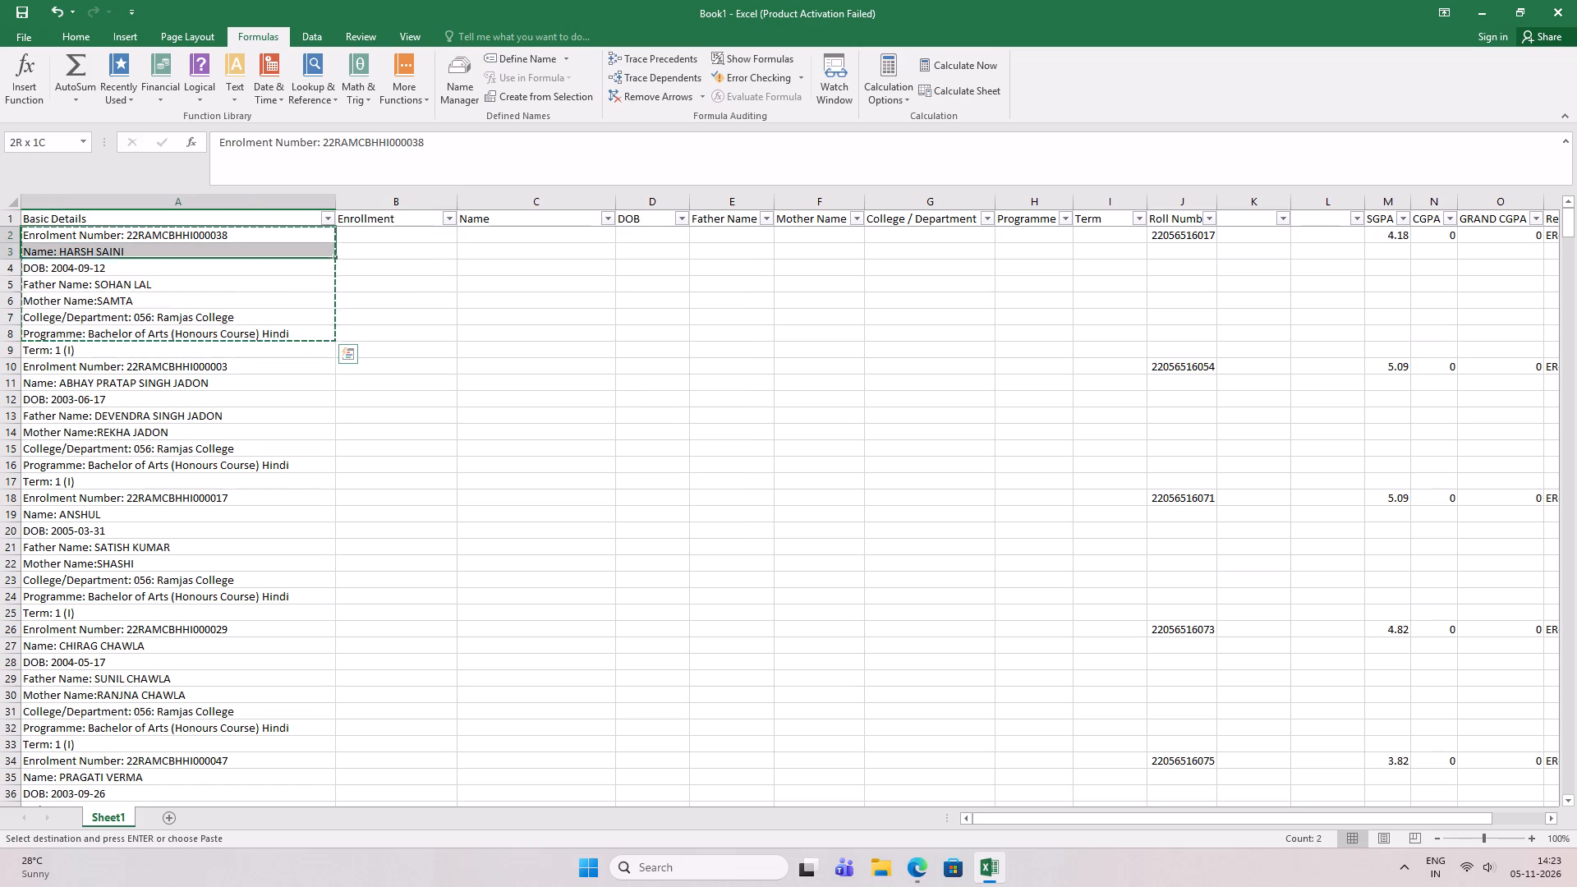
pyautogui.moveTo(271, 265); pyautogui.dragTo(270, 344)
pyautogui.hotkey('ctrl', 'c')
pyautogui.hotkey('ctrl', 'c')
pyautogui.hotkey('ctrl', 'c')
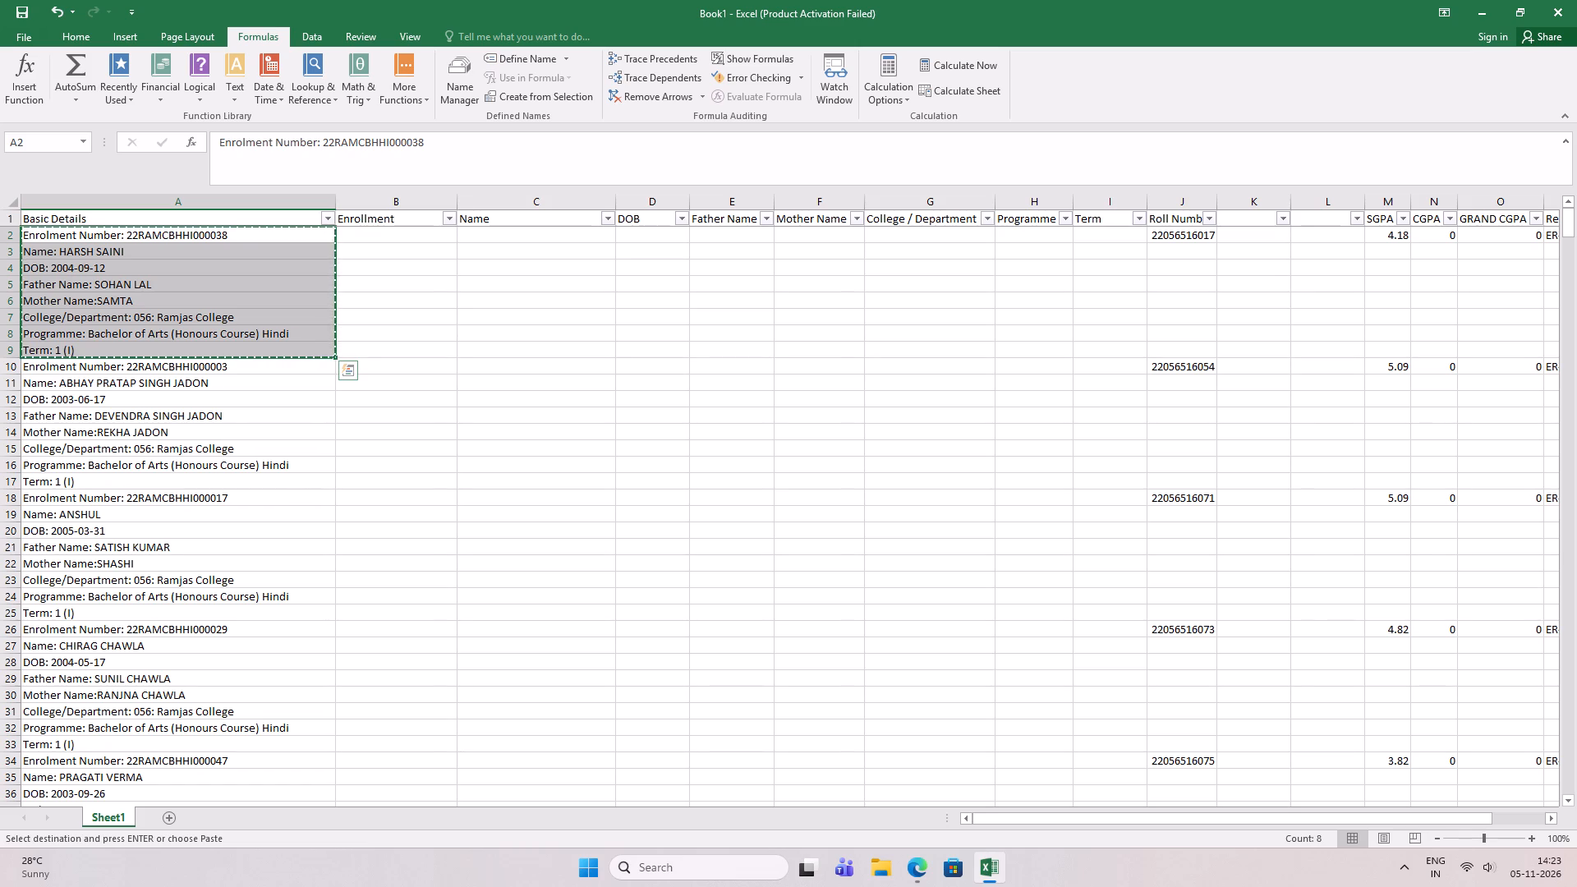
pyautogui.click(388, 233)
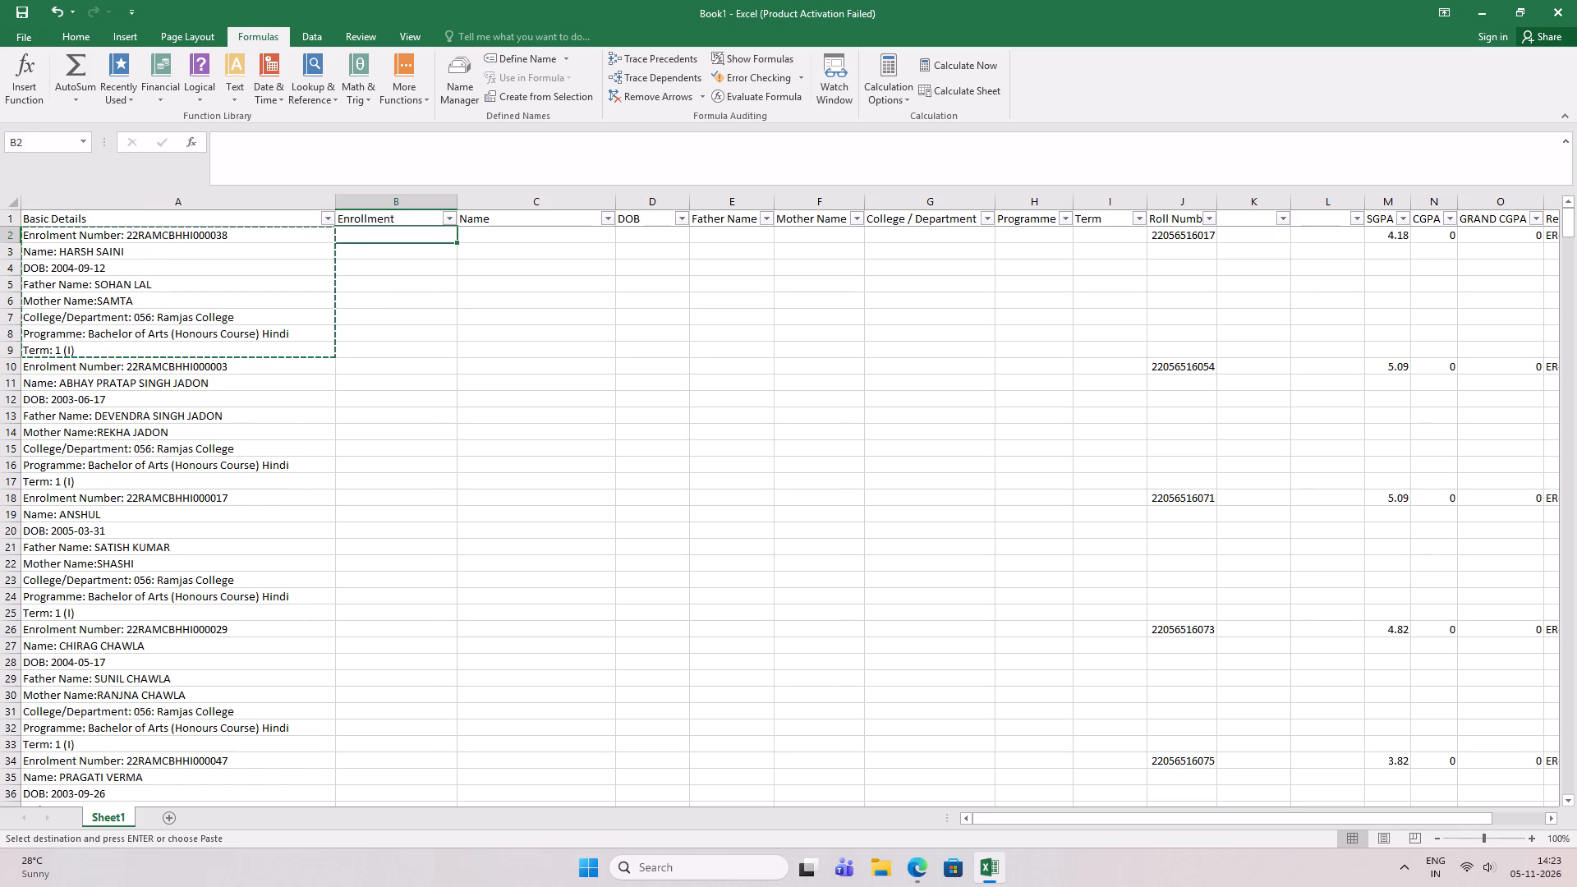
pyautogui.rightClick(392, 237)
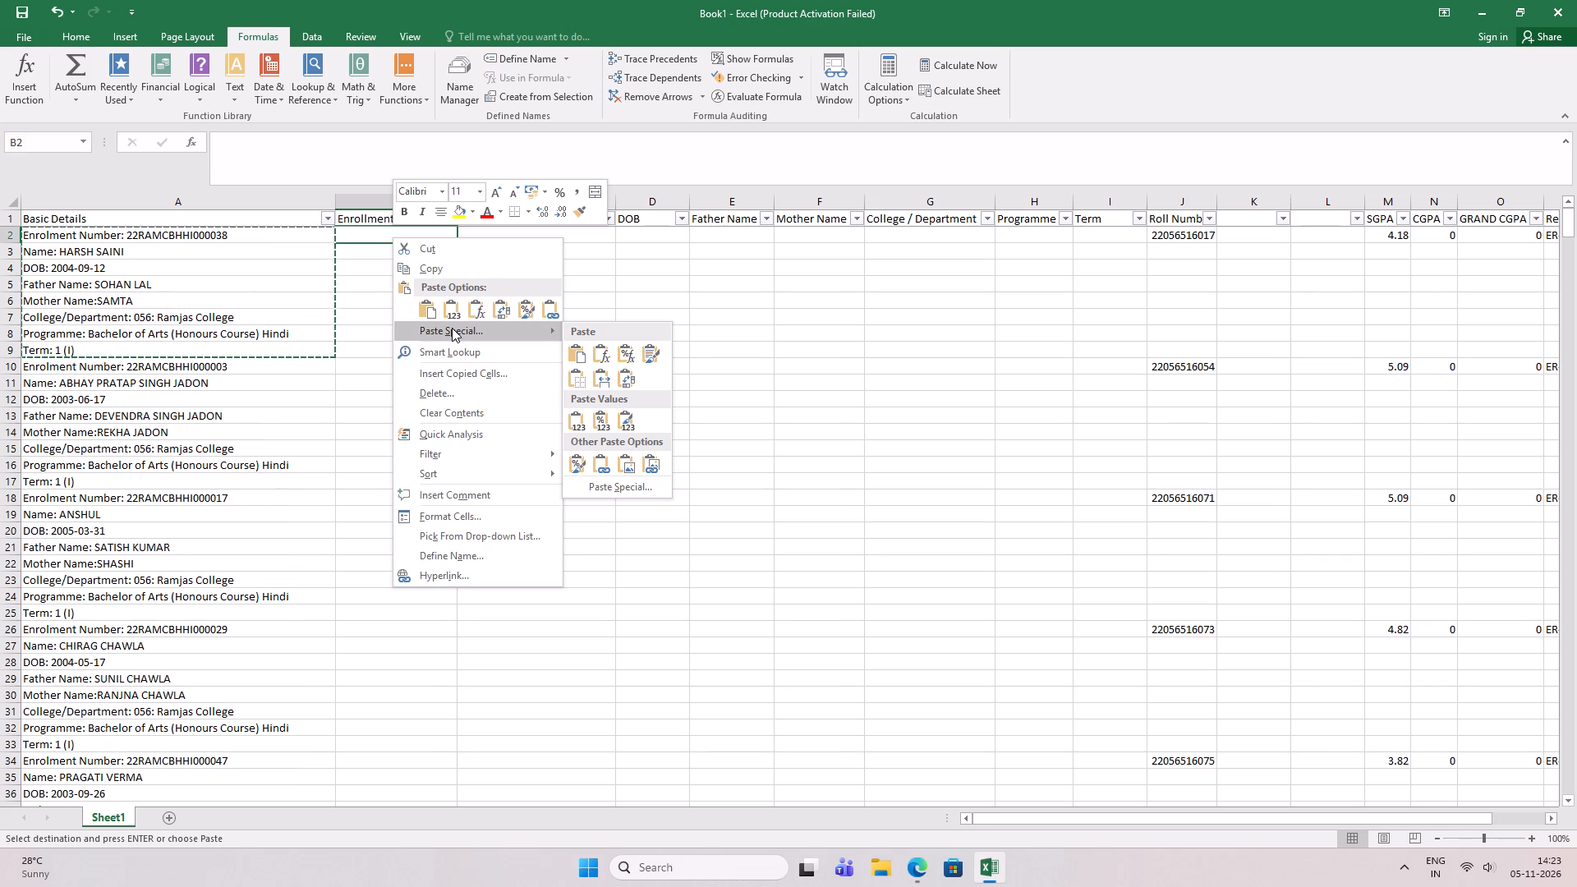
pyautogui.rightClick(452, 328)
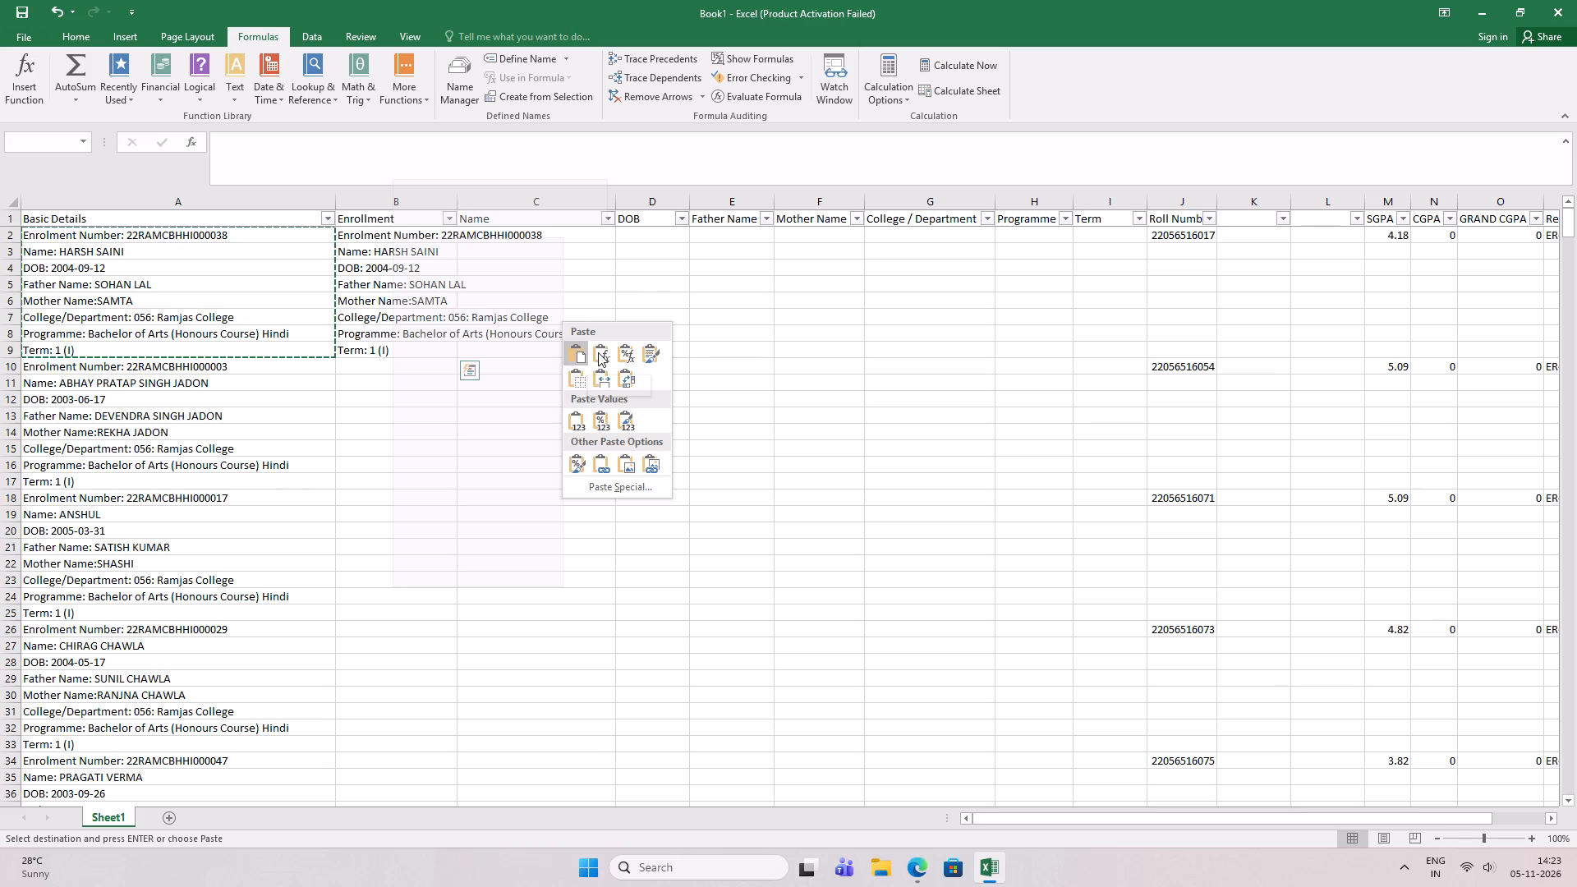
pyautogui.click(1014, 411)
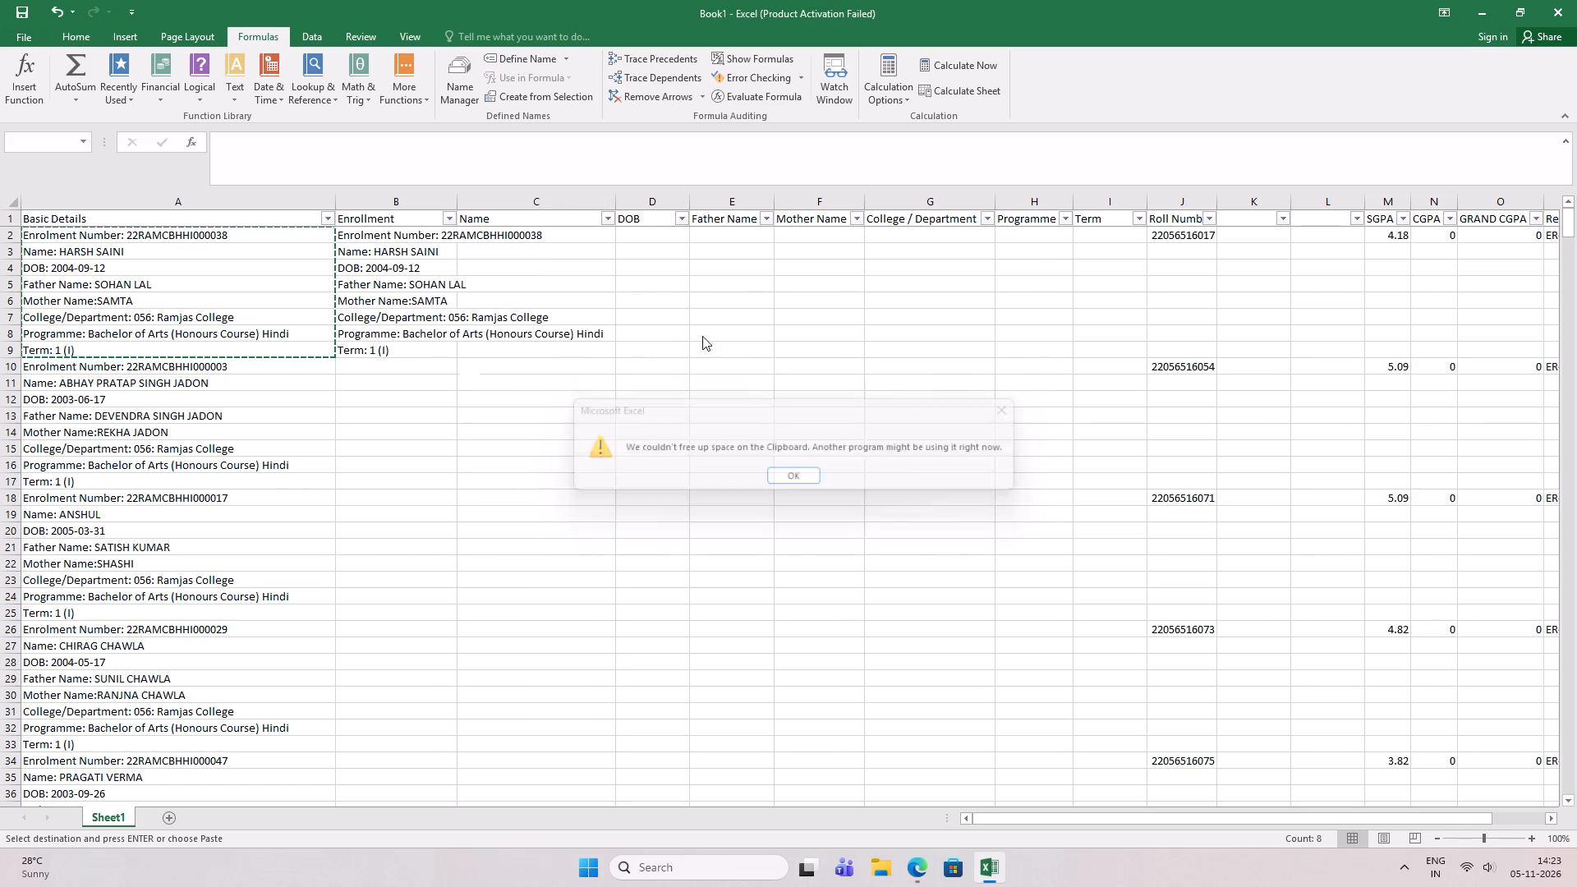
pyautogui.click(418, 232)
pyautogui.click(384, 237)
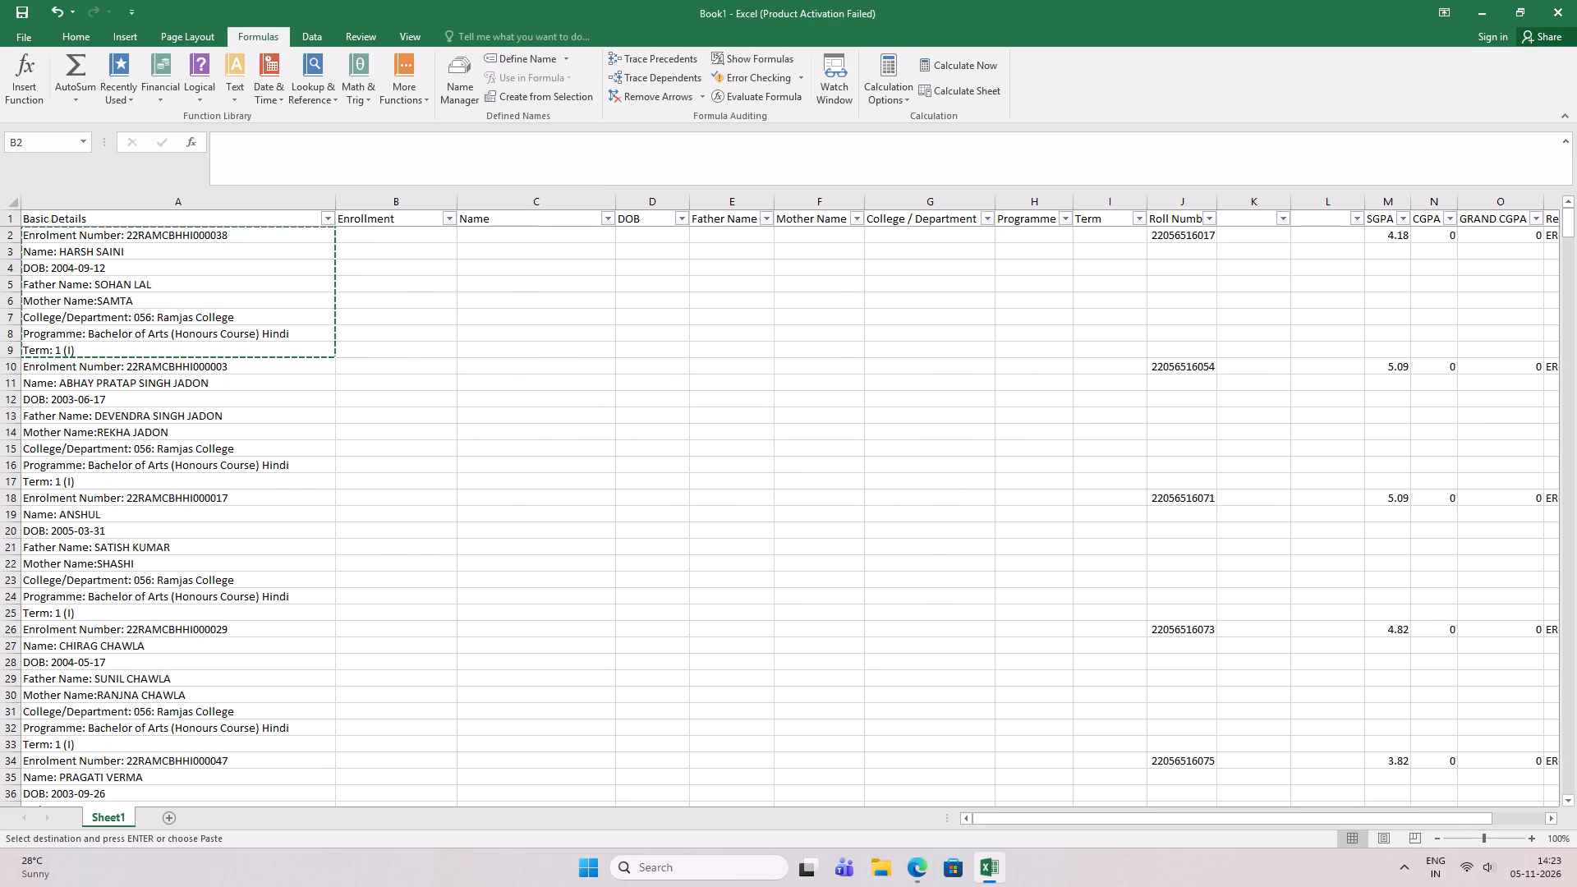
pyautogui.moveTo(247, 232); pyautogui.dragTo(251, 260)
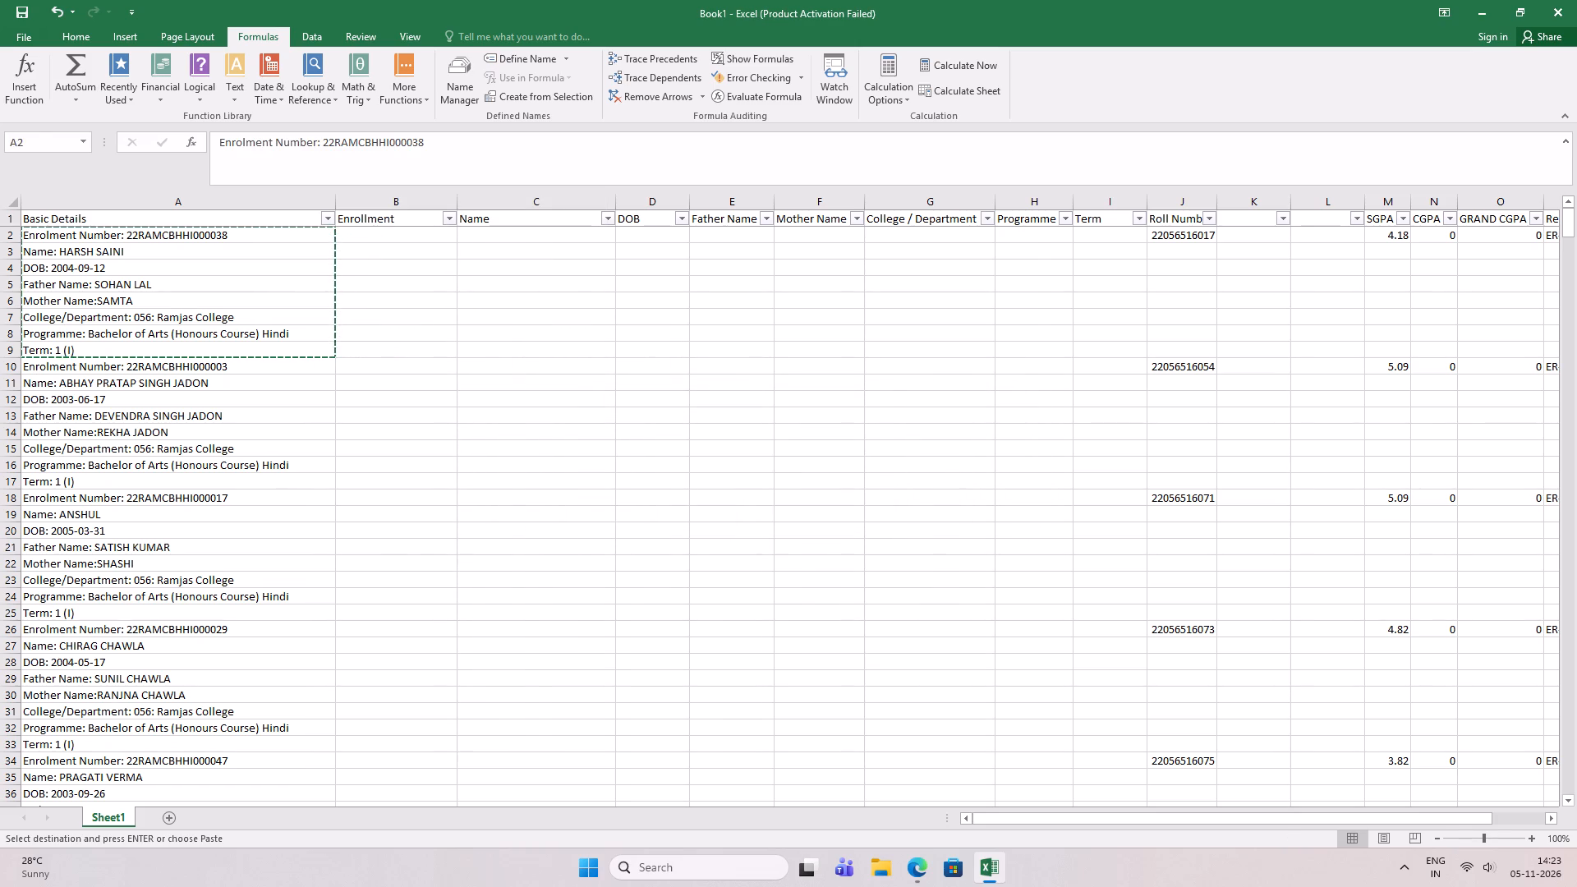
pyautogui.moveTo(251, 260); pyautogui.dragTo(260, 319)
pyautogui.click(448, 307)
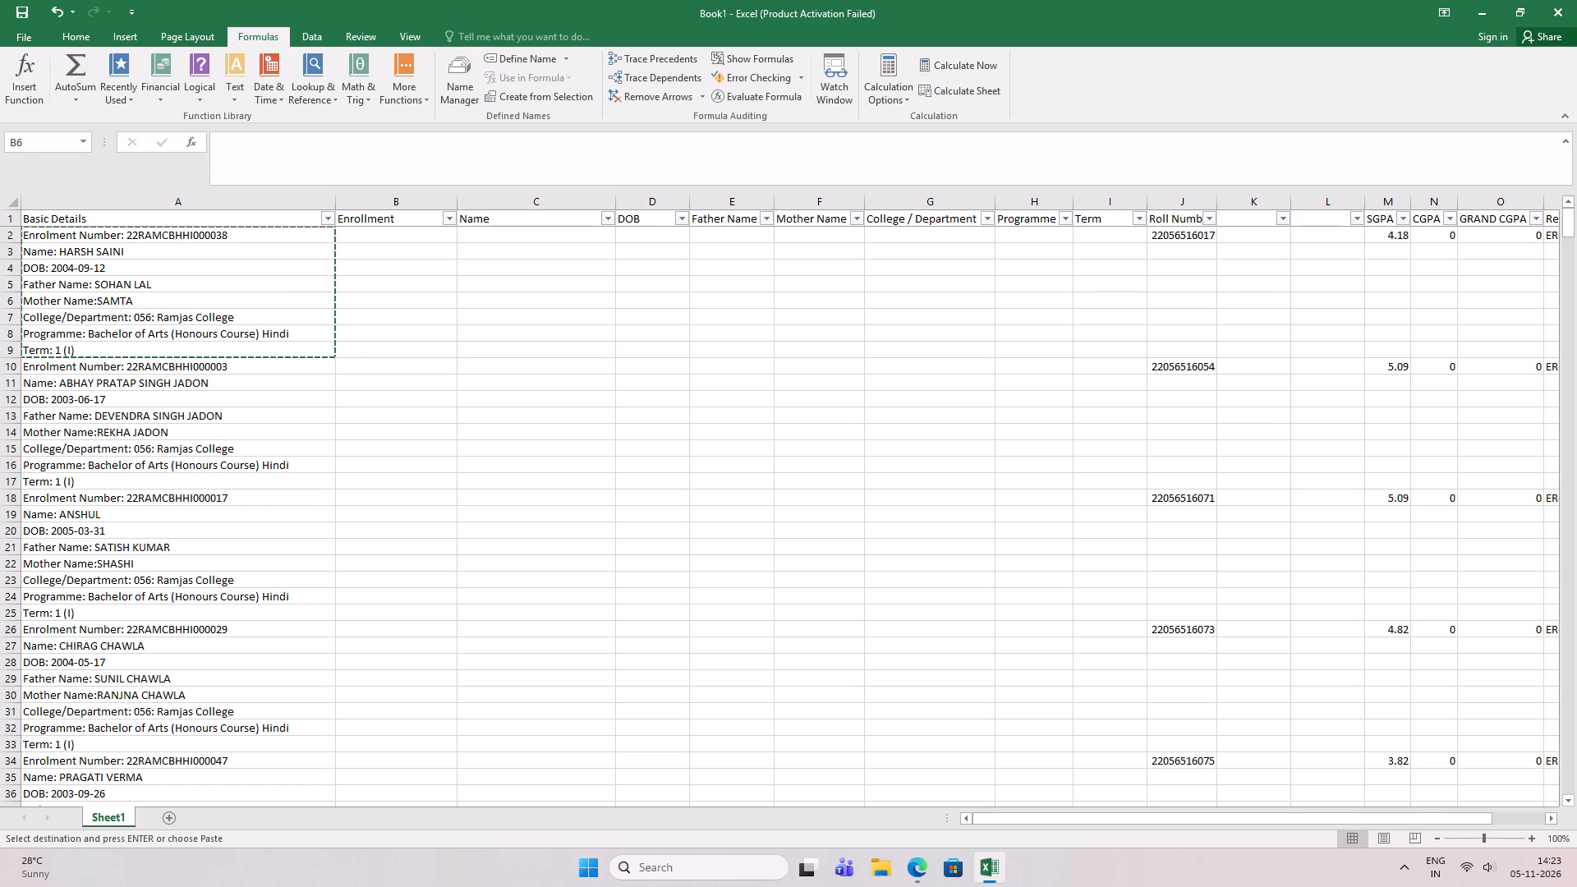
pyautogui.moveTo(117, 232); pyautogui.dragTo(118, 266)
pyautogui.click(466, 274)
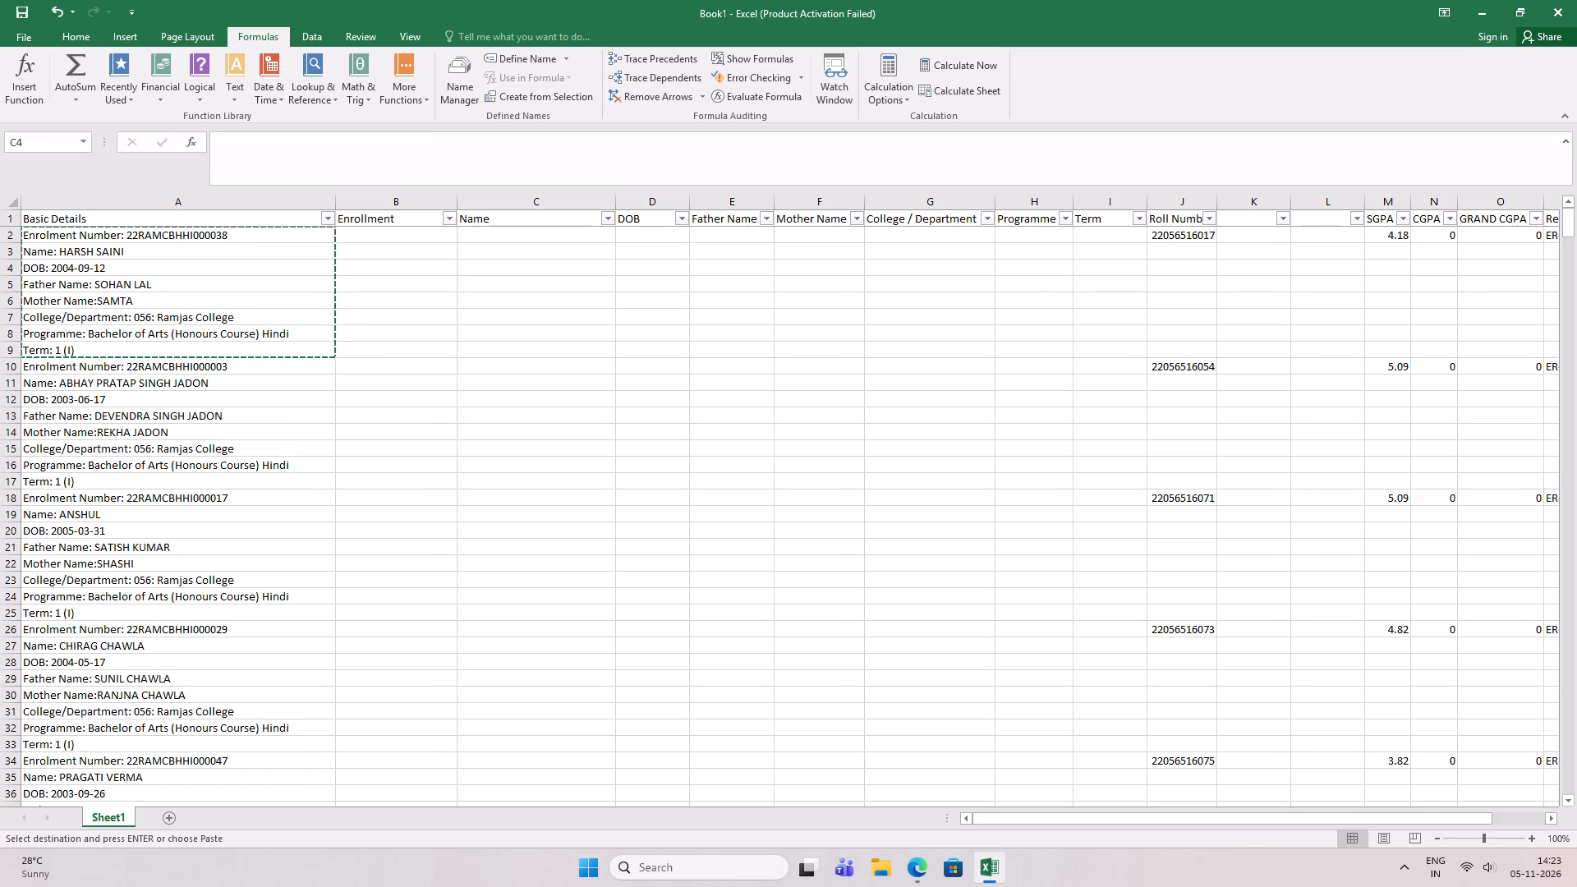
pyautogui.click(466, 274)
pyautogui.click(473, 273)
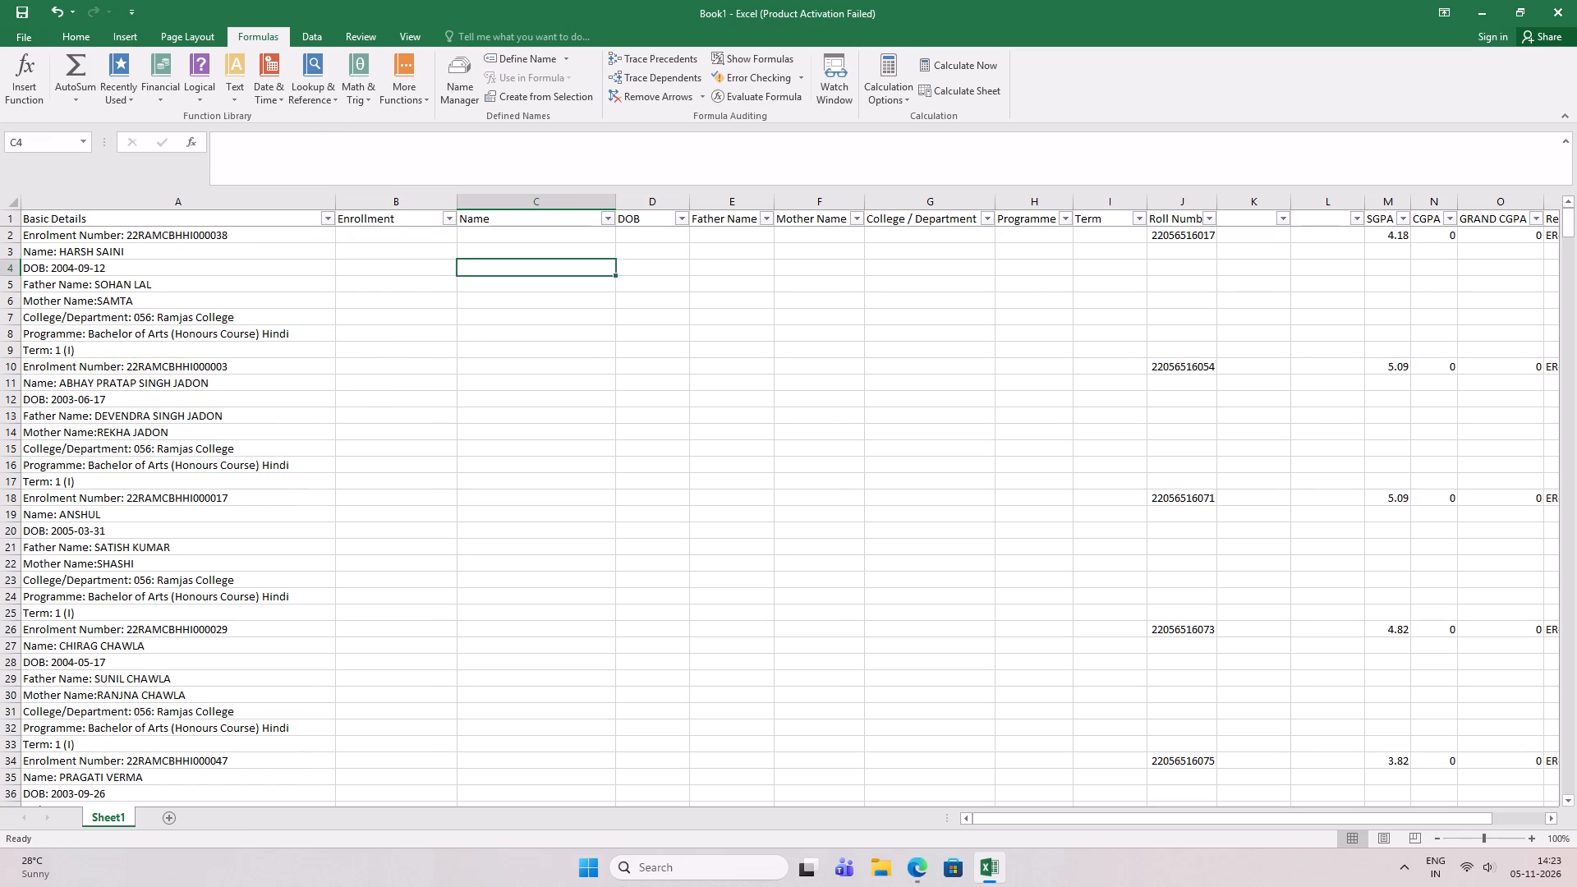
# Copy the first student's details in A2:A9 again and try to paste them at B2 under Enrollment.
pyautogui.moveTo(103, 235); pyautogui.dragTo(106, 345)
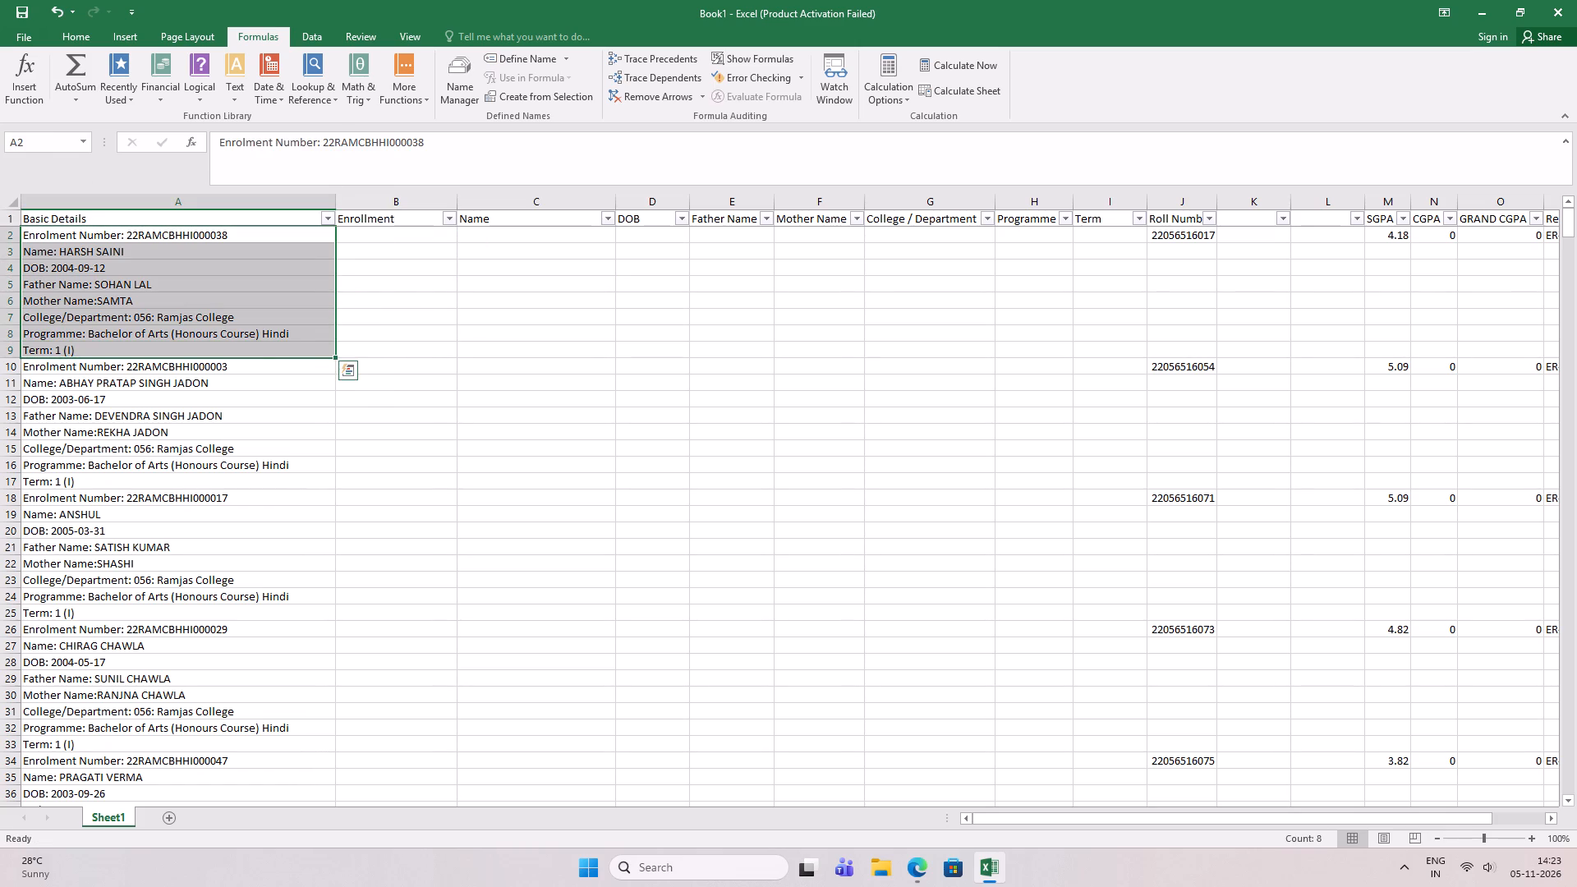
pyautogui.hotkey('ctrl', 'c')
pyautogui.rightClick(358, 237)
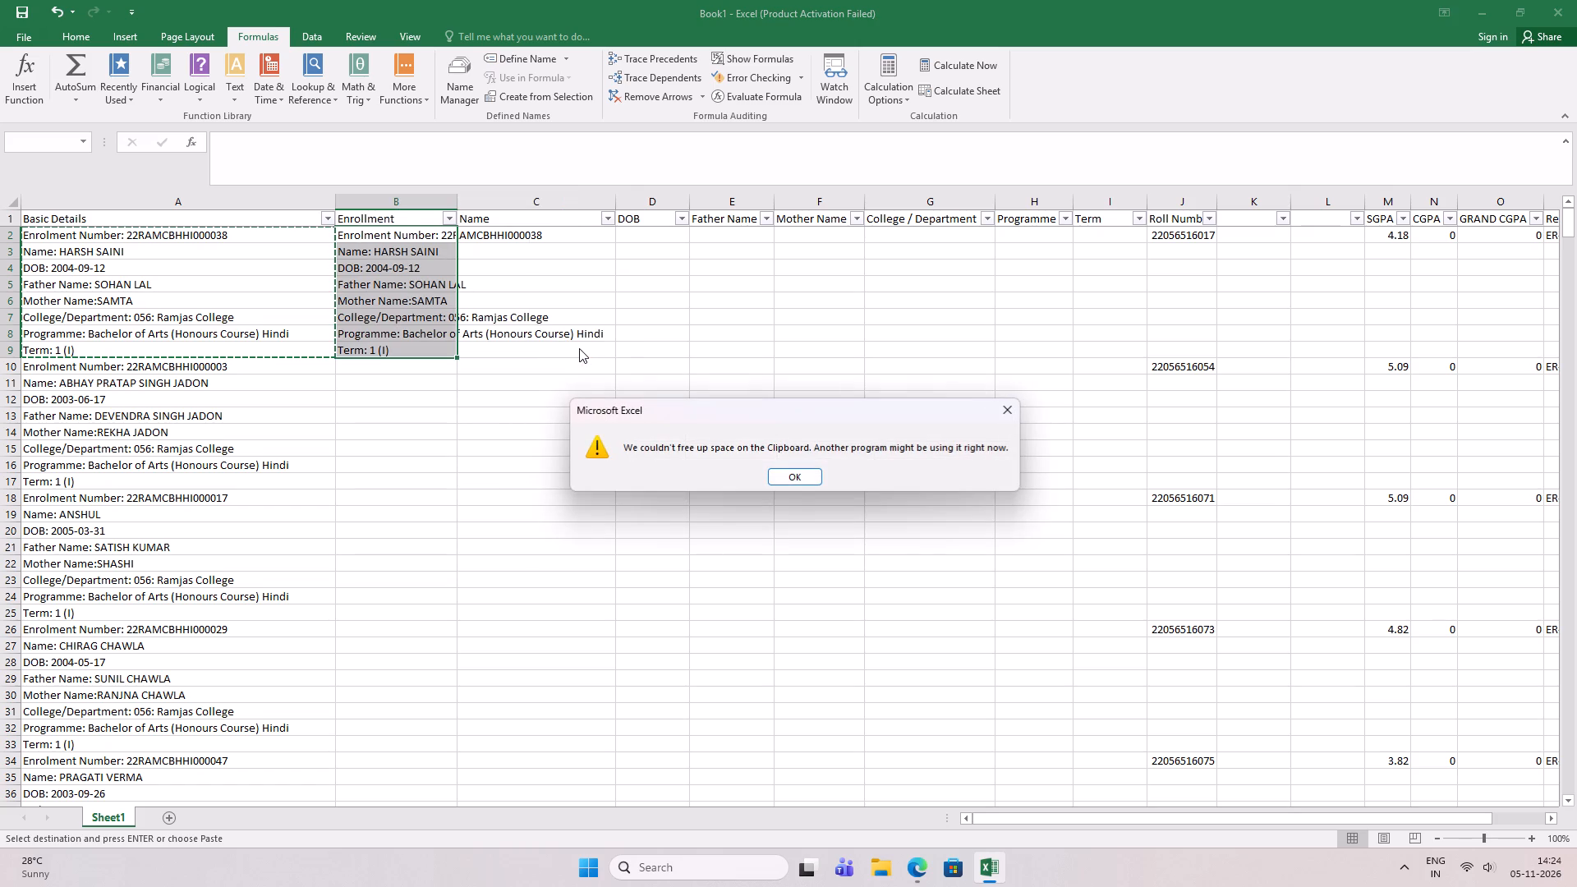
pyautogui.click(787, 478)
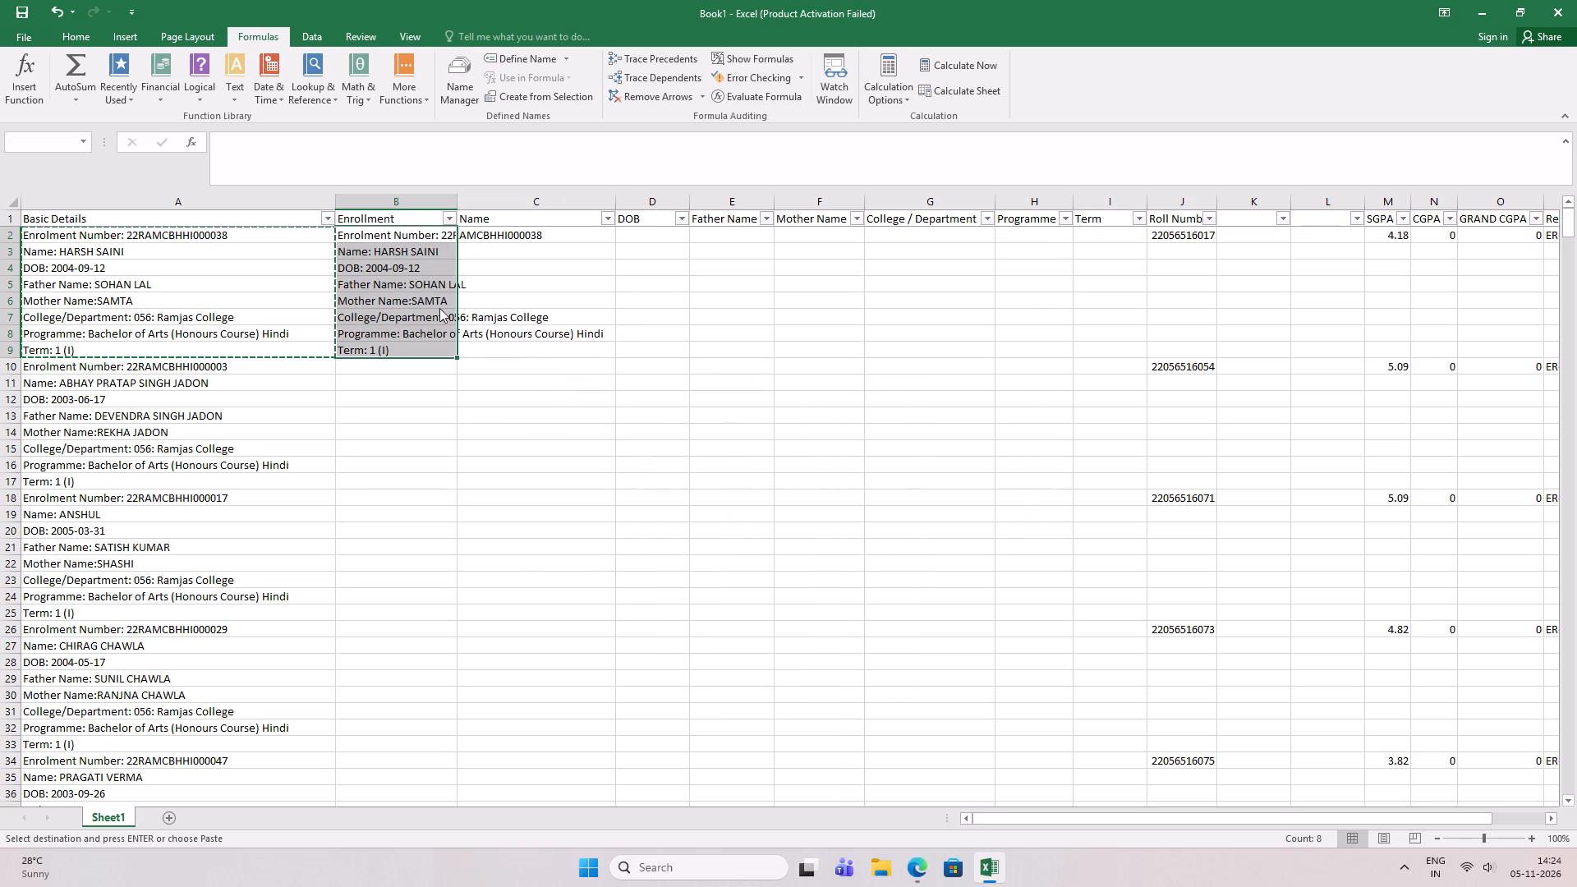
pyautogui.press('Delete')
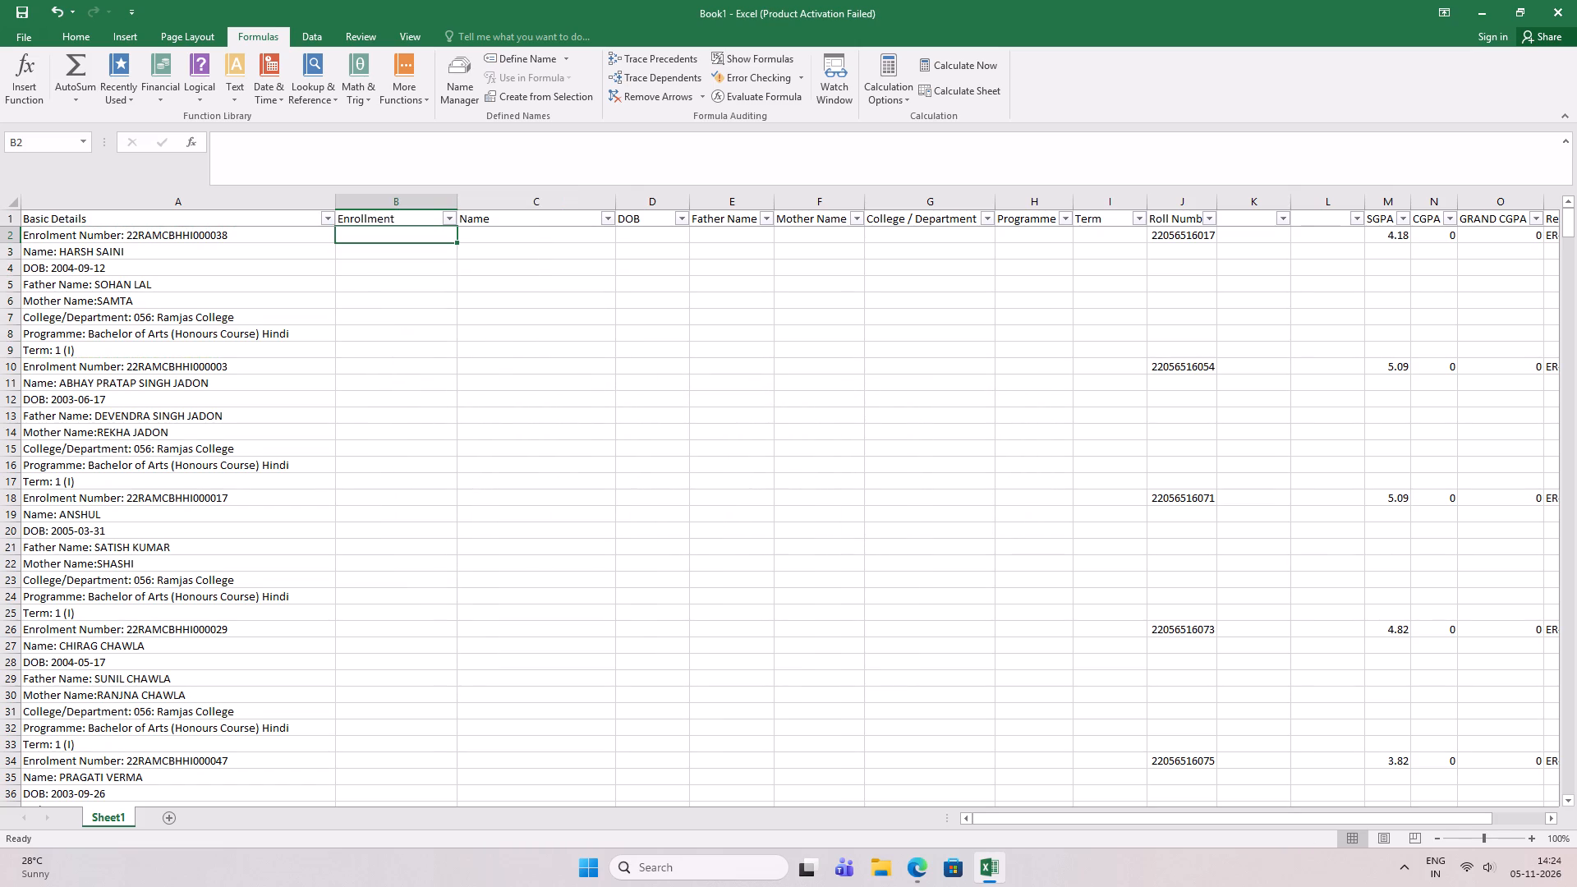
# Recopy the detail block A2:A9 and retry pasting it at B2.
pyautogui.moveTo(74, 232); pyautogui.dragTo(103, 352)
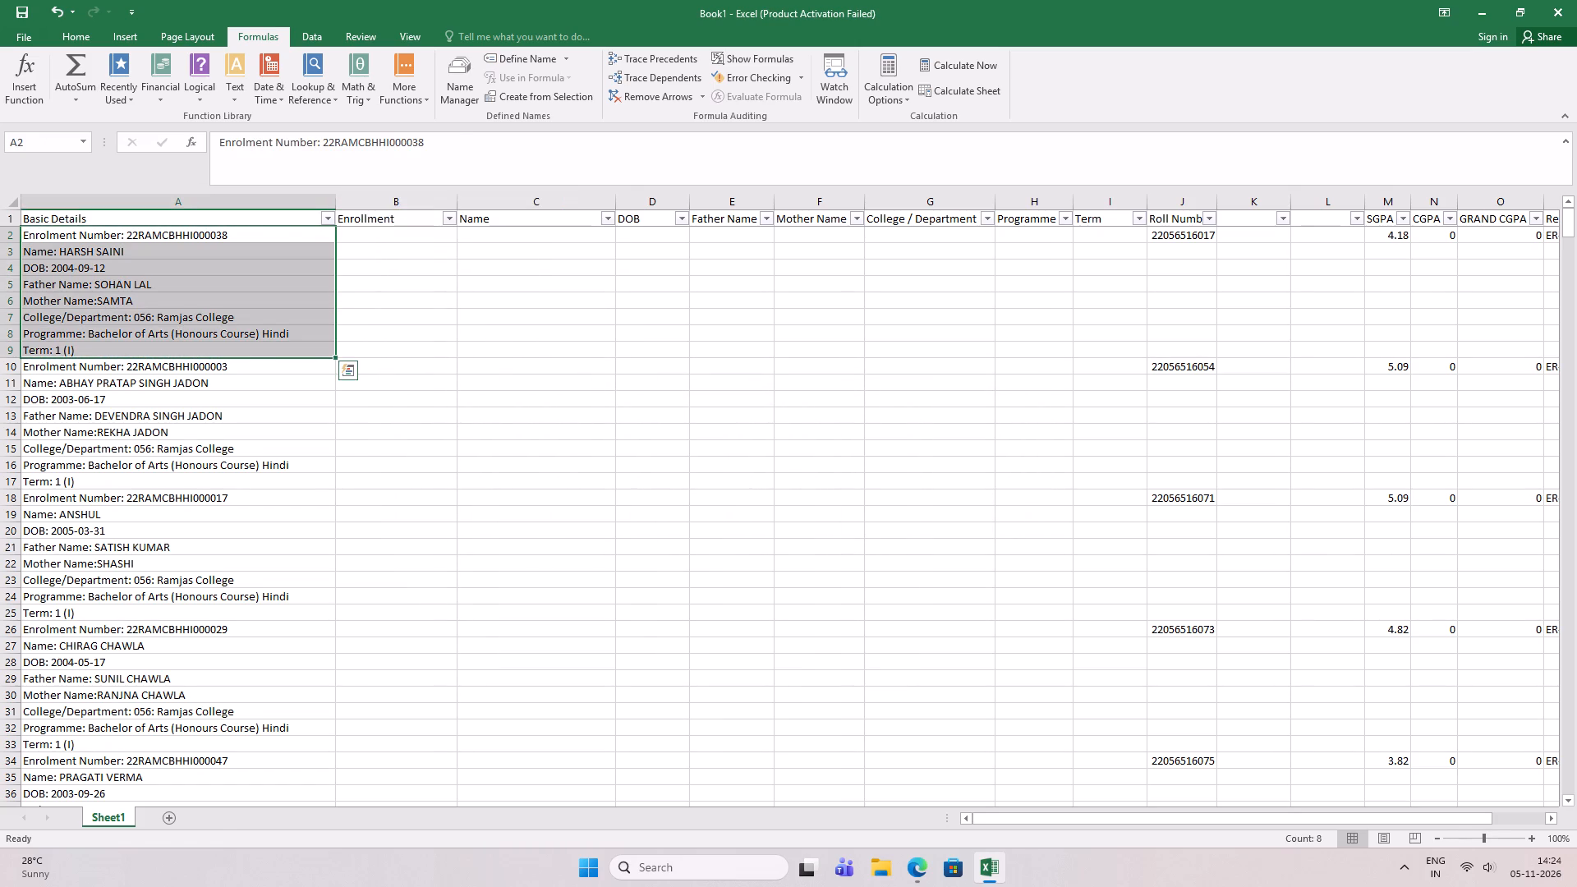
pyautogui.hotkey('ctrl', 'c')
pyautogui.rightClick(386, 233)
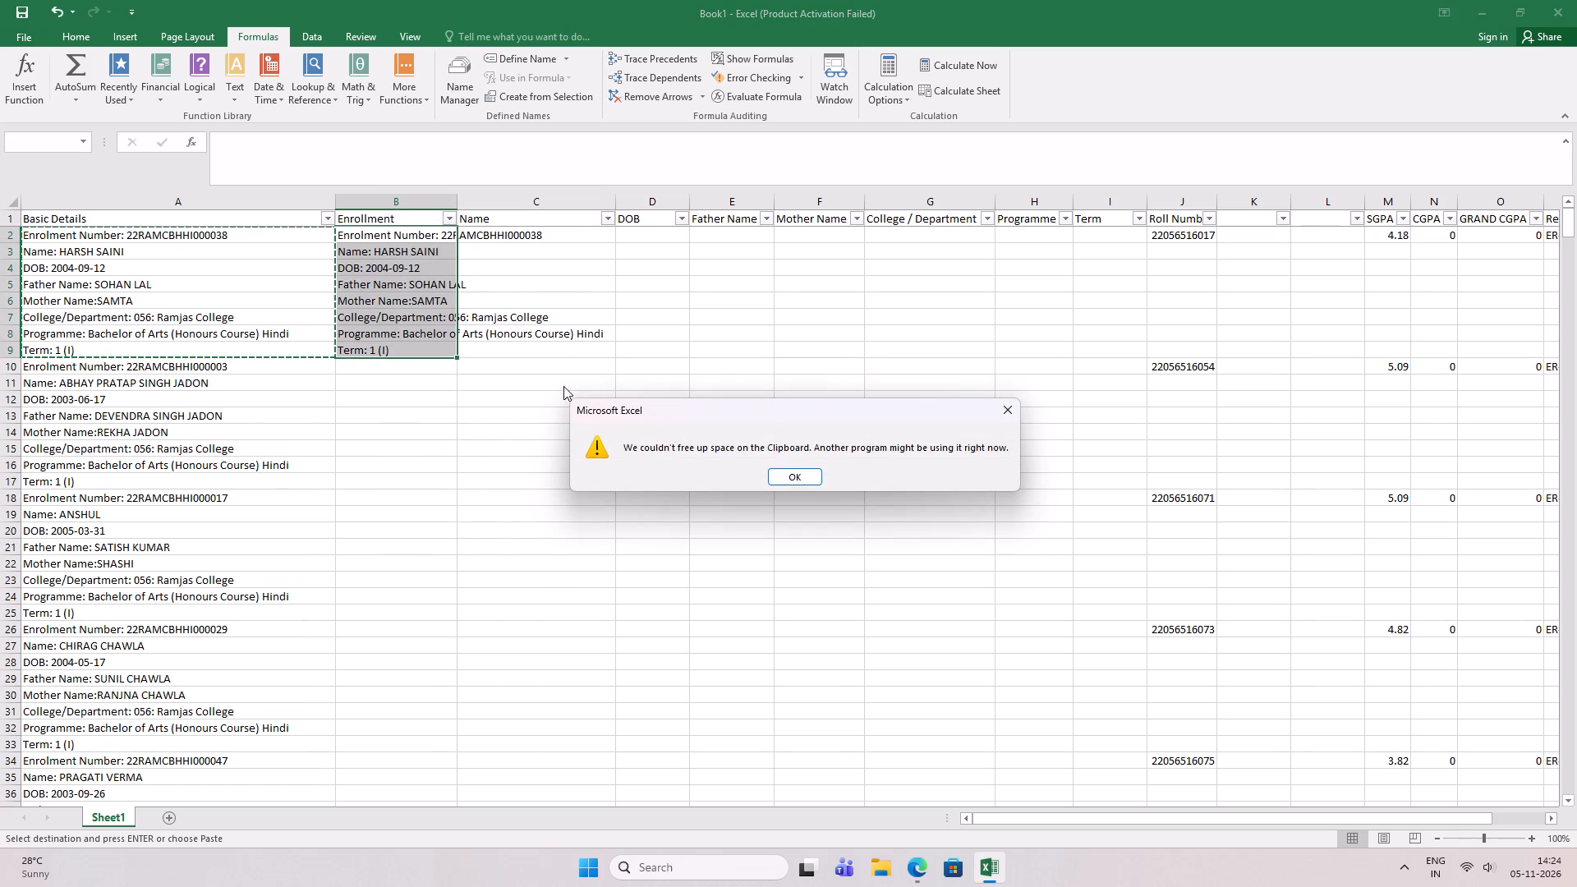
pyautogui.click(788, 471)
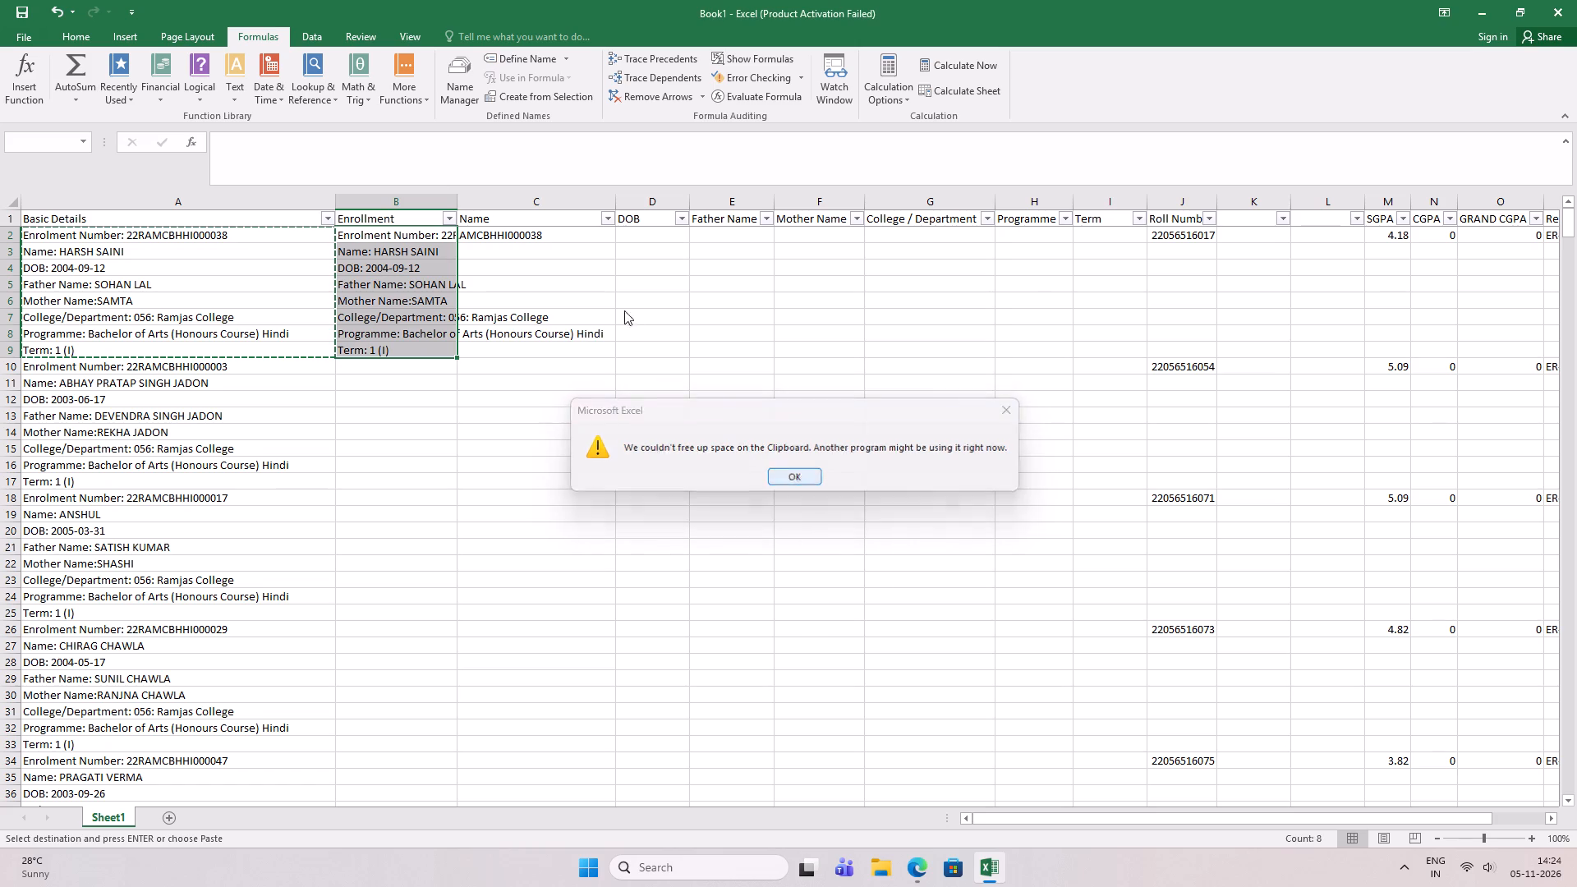
# Auto-fit the width of column B, the Enrollment column, to its contents.
pyautogui.doubleClick(457, 197)
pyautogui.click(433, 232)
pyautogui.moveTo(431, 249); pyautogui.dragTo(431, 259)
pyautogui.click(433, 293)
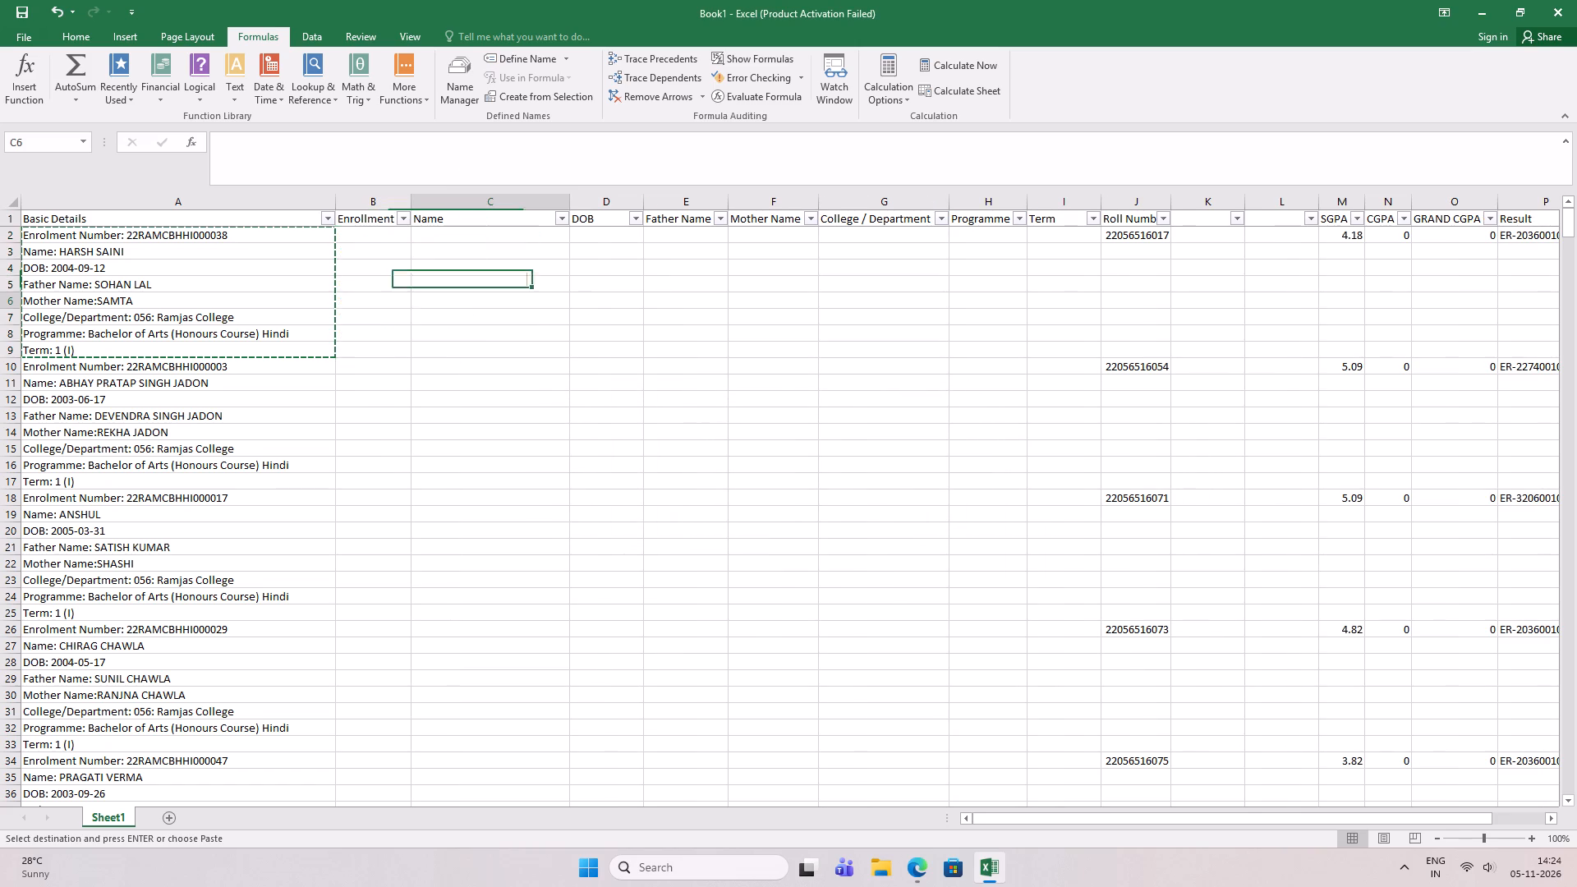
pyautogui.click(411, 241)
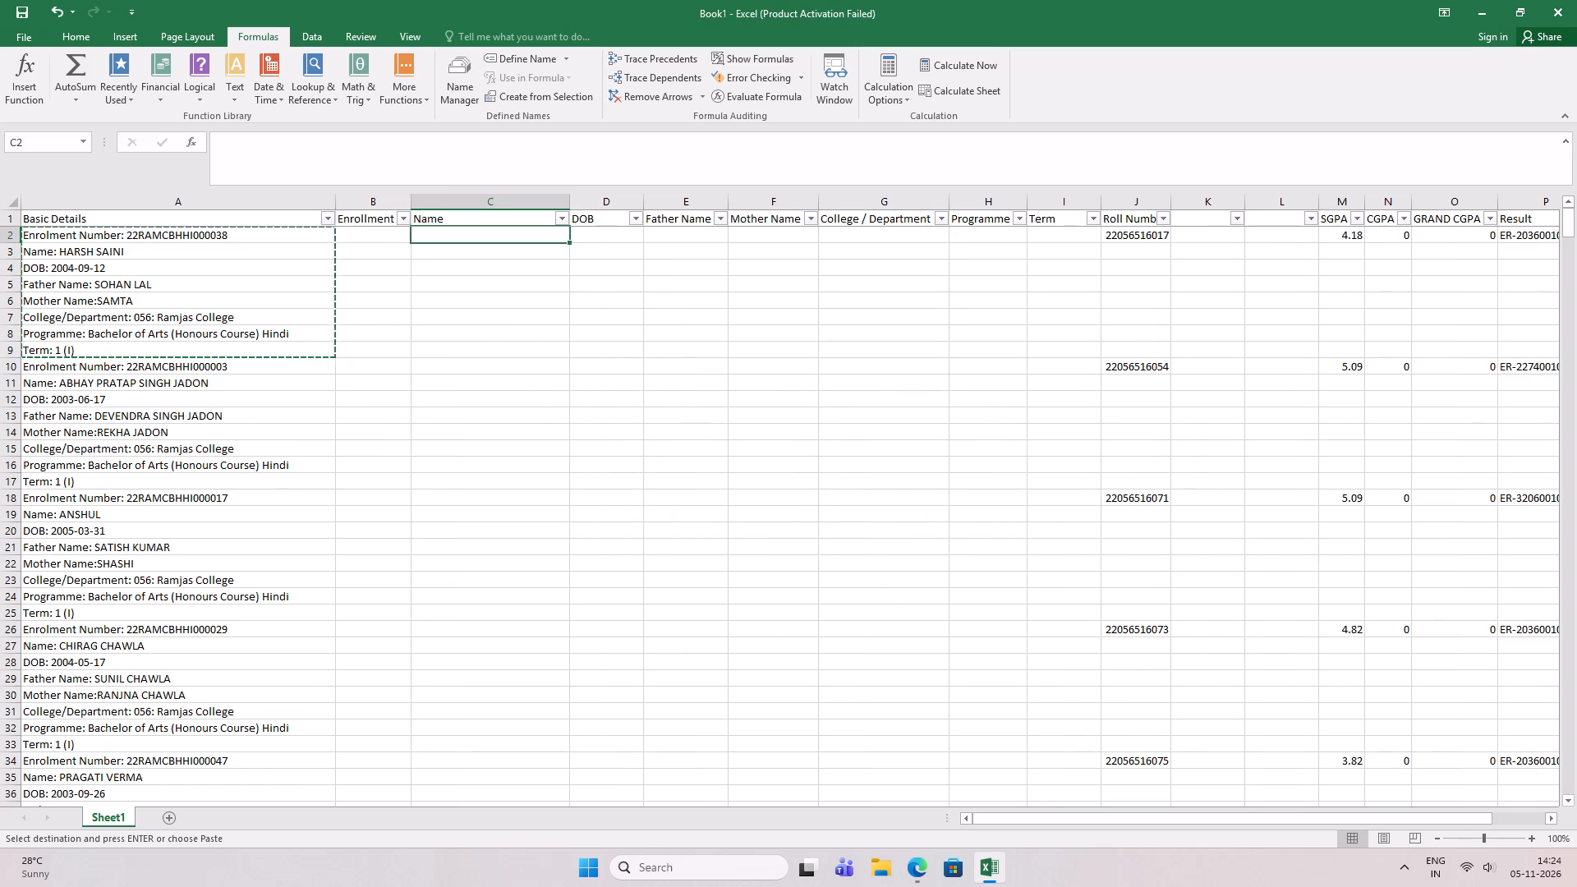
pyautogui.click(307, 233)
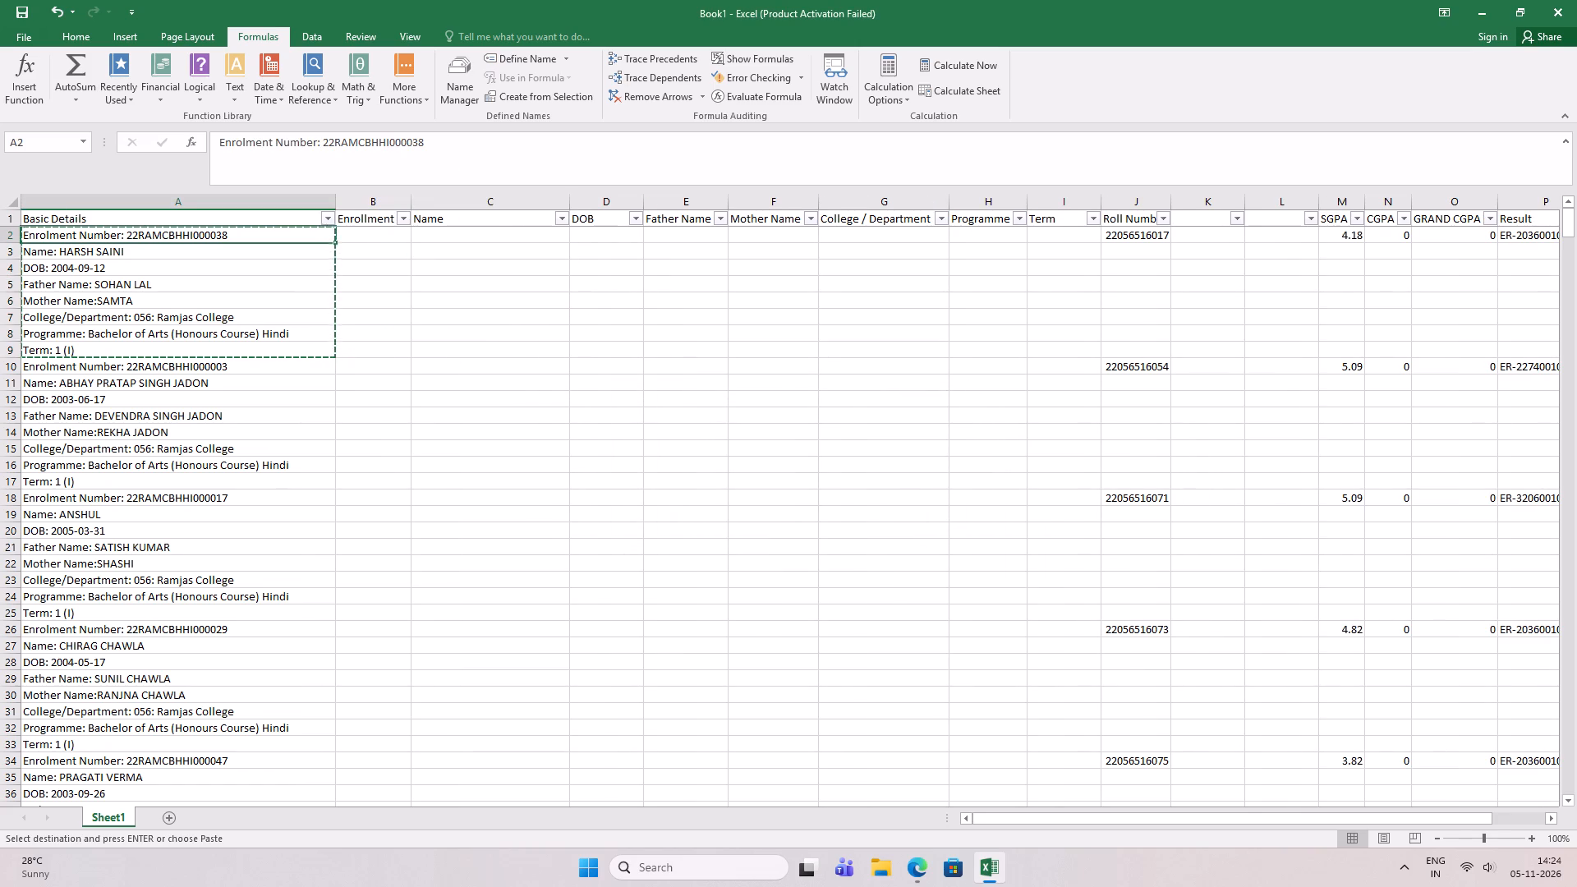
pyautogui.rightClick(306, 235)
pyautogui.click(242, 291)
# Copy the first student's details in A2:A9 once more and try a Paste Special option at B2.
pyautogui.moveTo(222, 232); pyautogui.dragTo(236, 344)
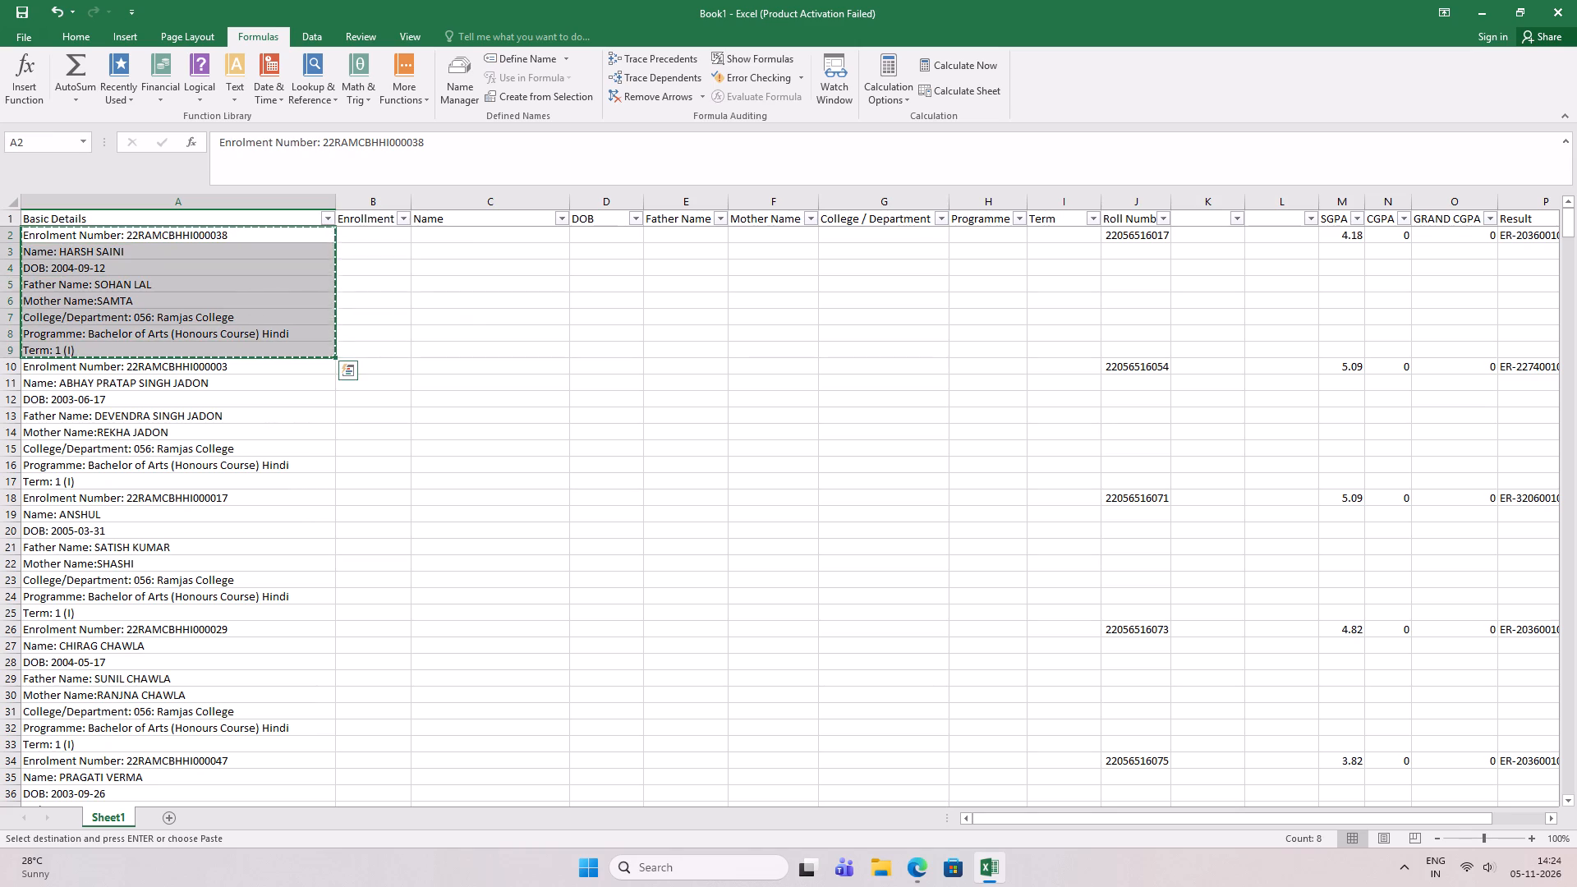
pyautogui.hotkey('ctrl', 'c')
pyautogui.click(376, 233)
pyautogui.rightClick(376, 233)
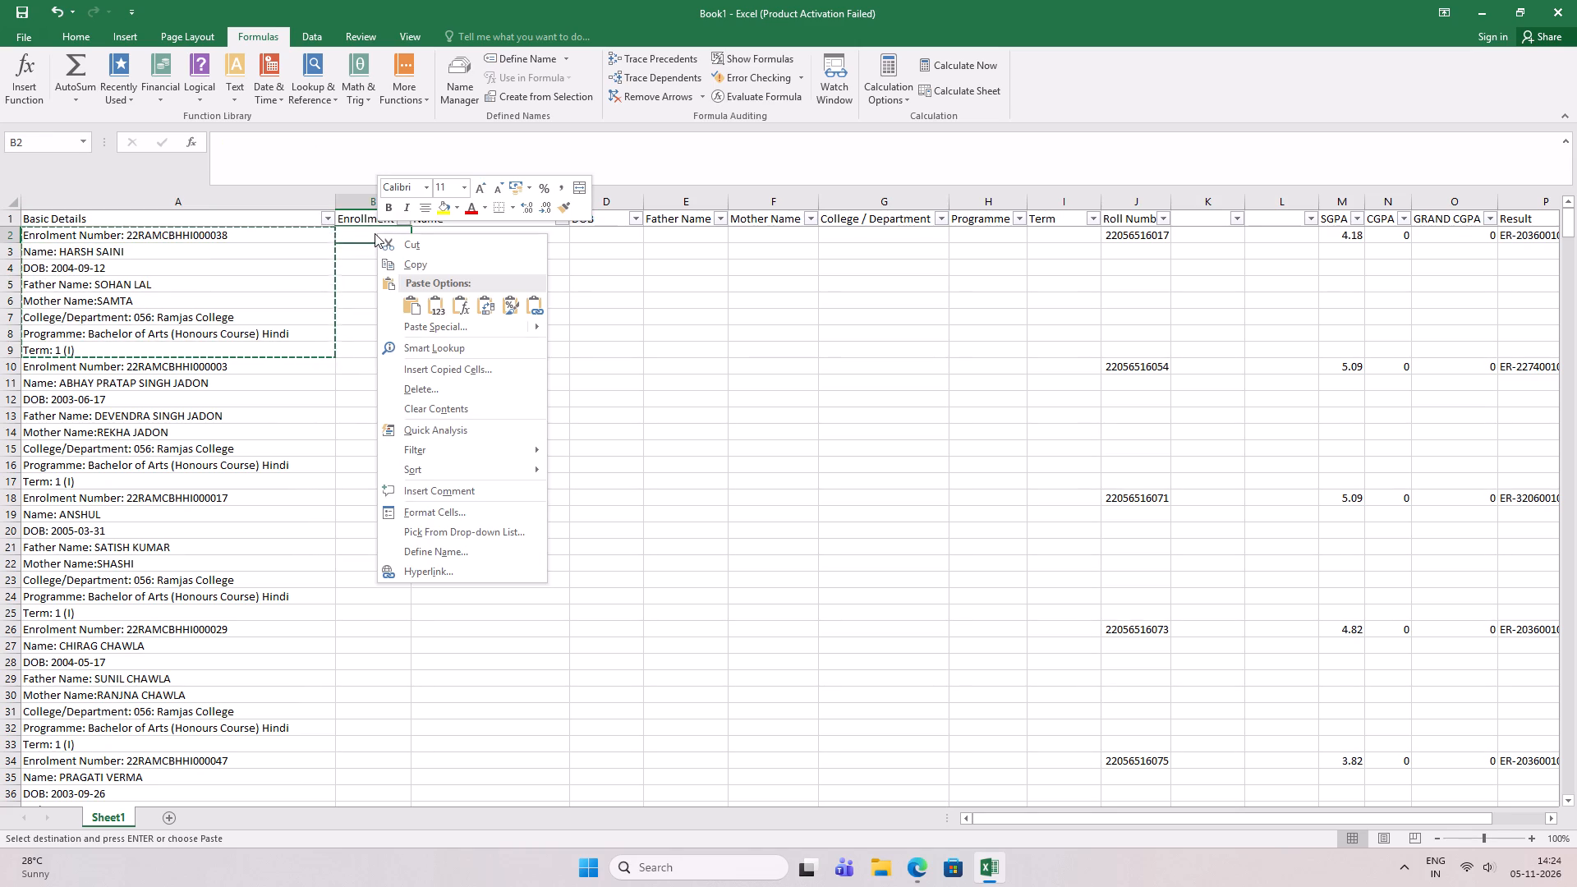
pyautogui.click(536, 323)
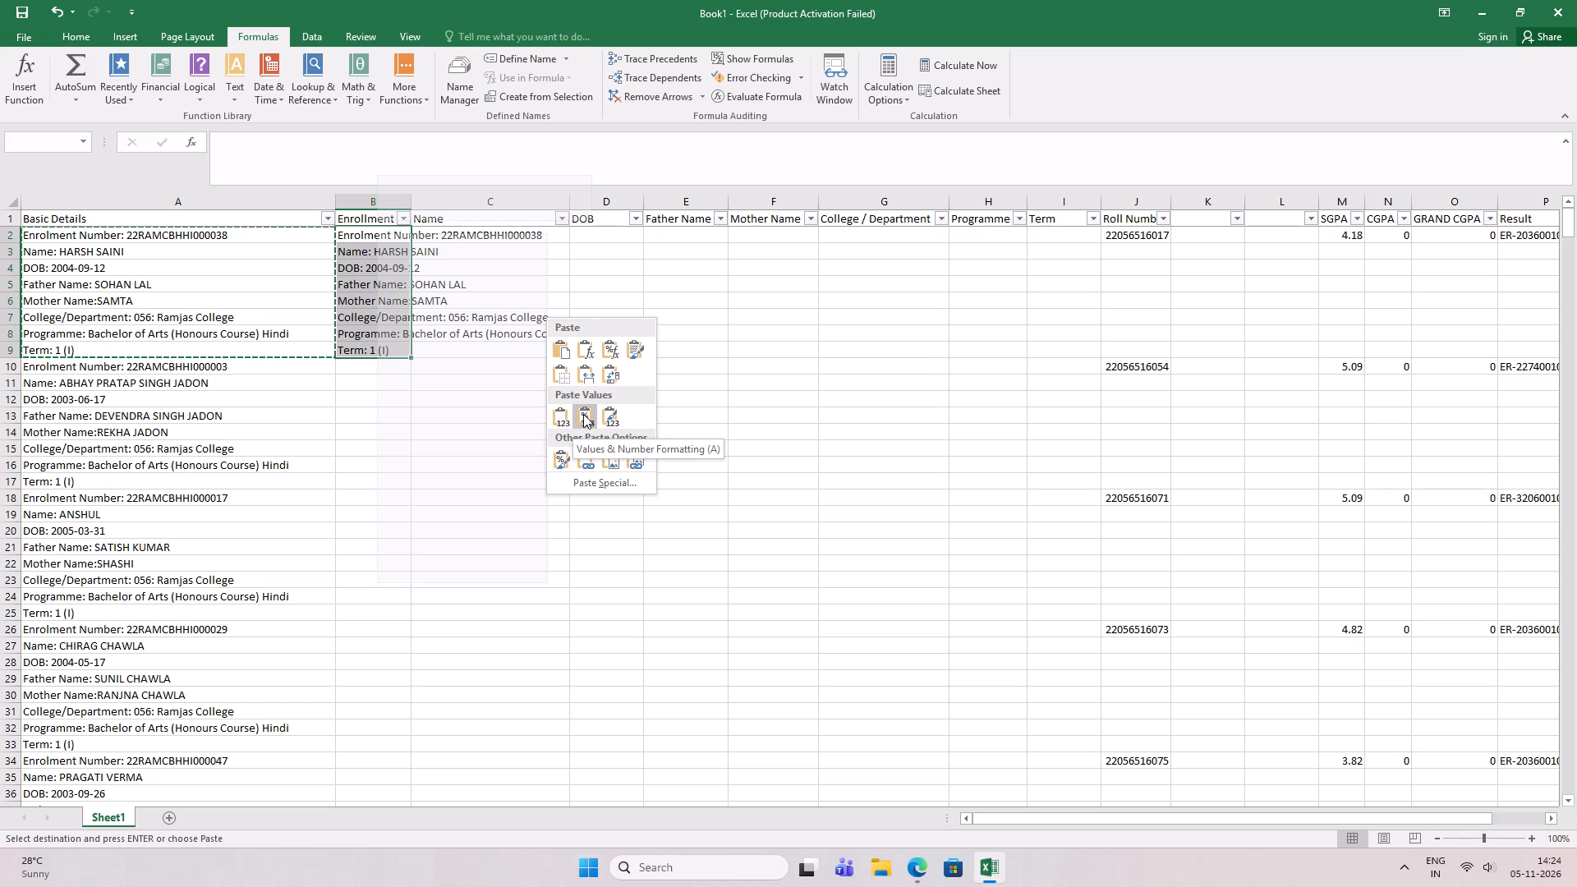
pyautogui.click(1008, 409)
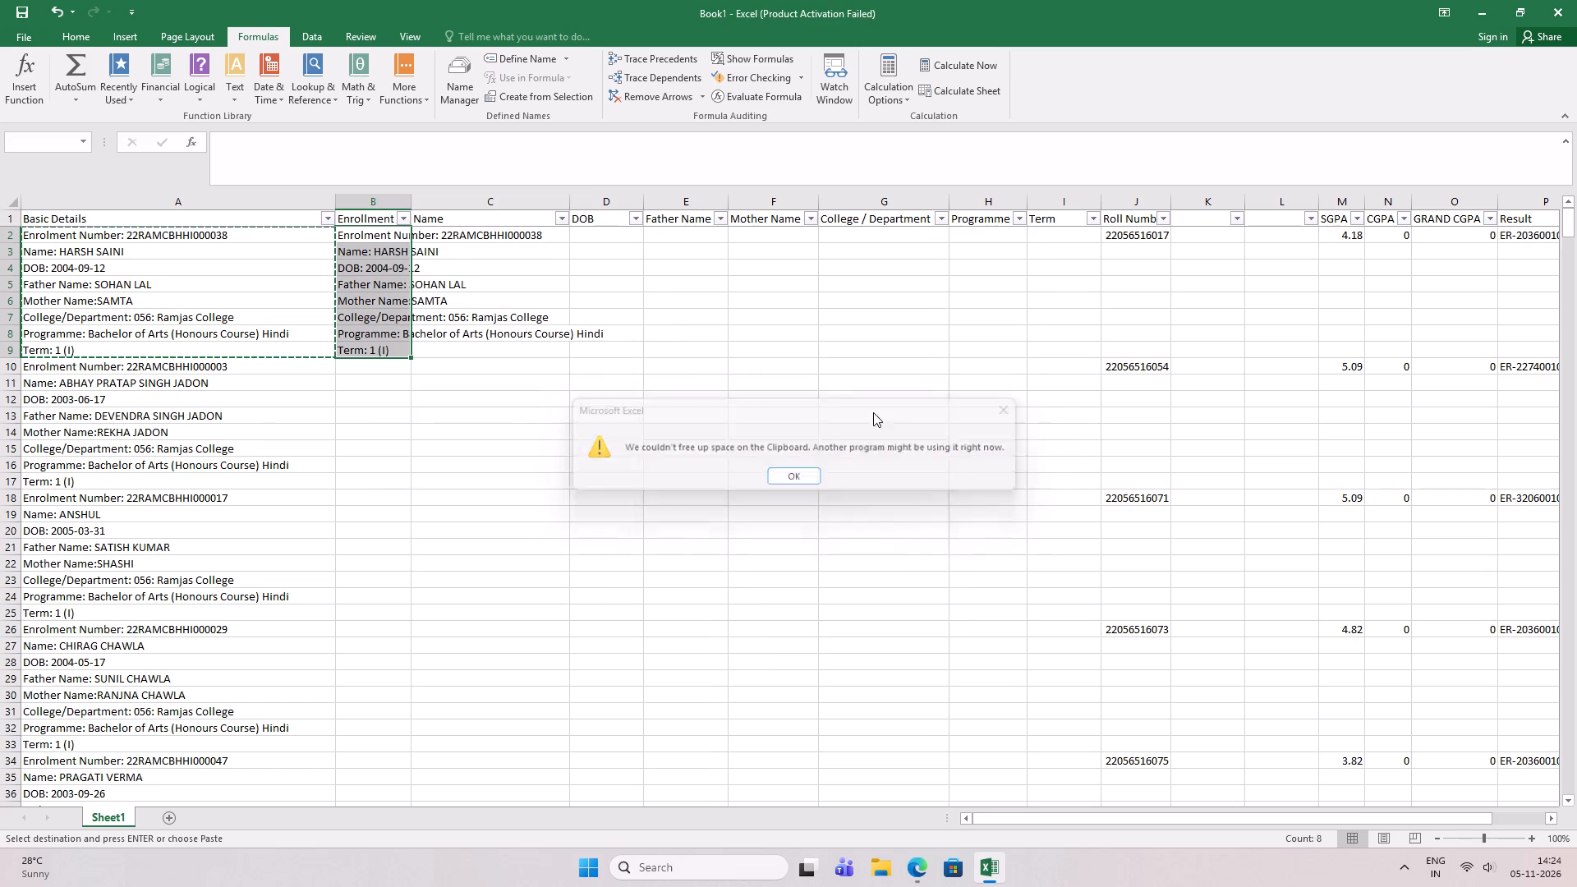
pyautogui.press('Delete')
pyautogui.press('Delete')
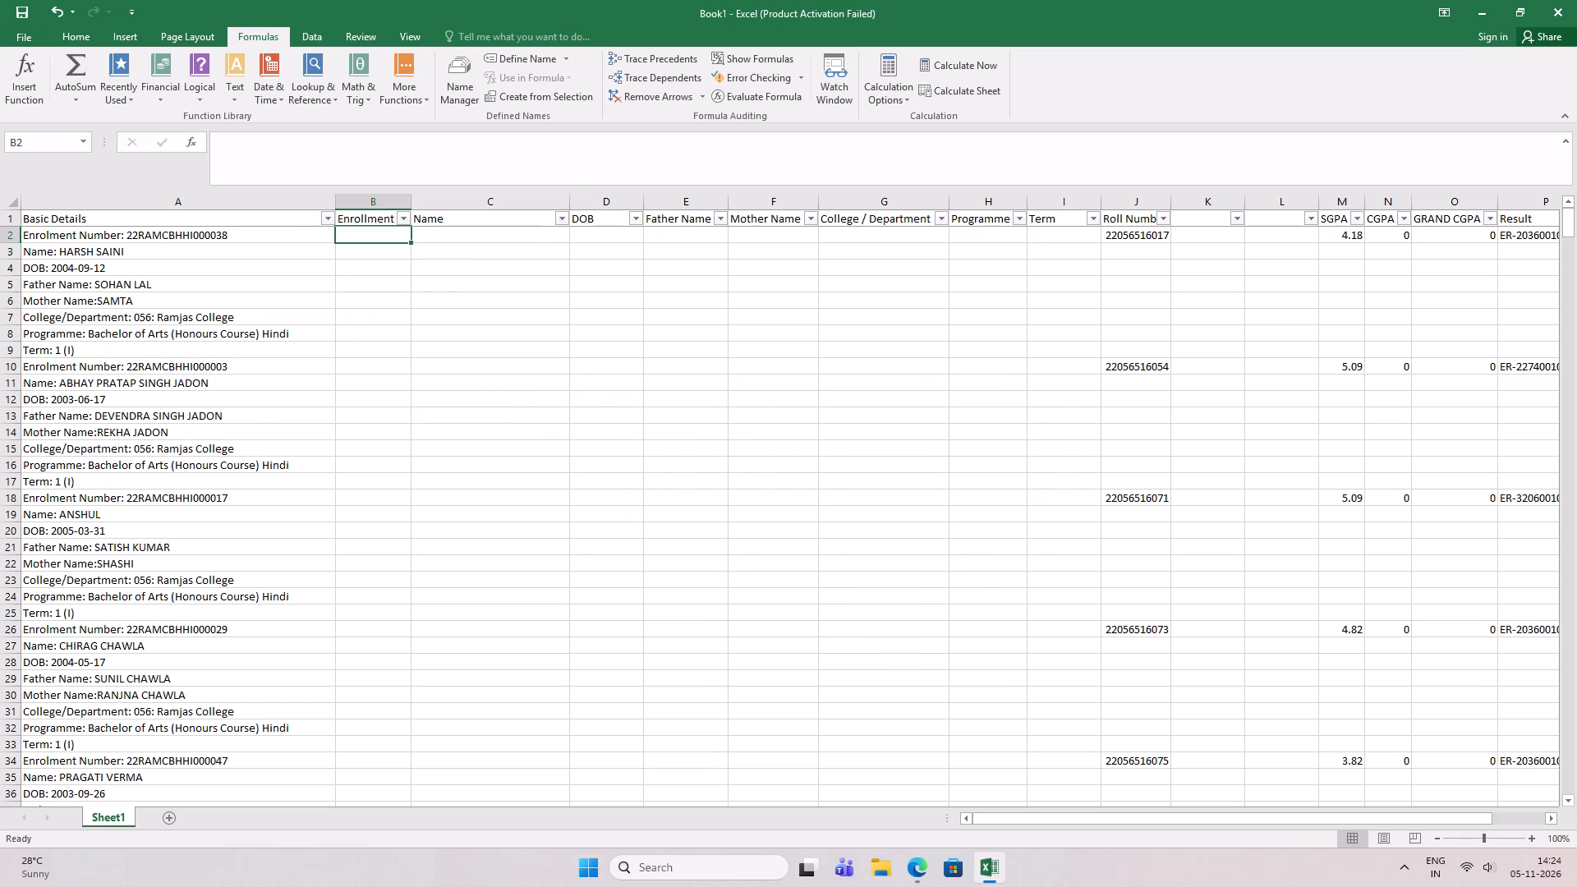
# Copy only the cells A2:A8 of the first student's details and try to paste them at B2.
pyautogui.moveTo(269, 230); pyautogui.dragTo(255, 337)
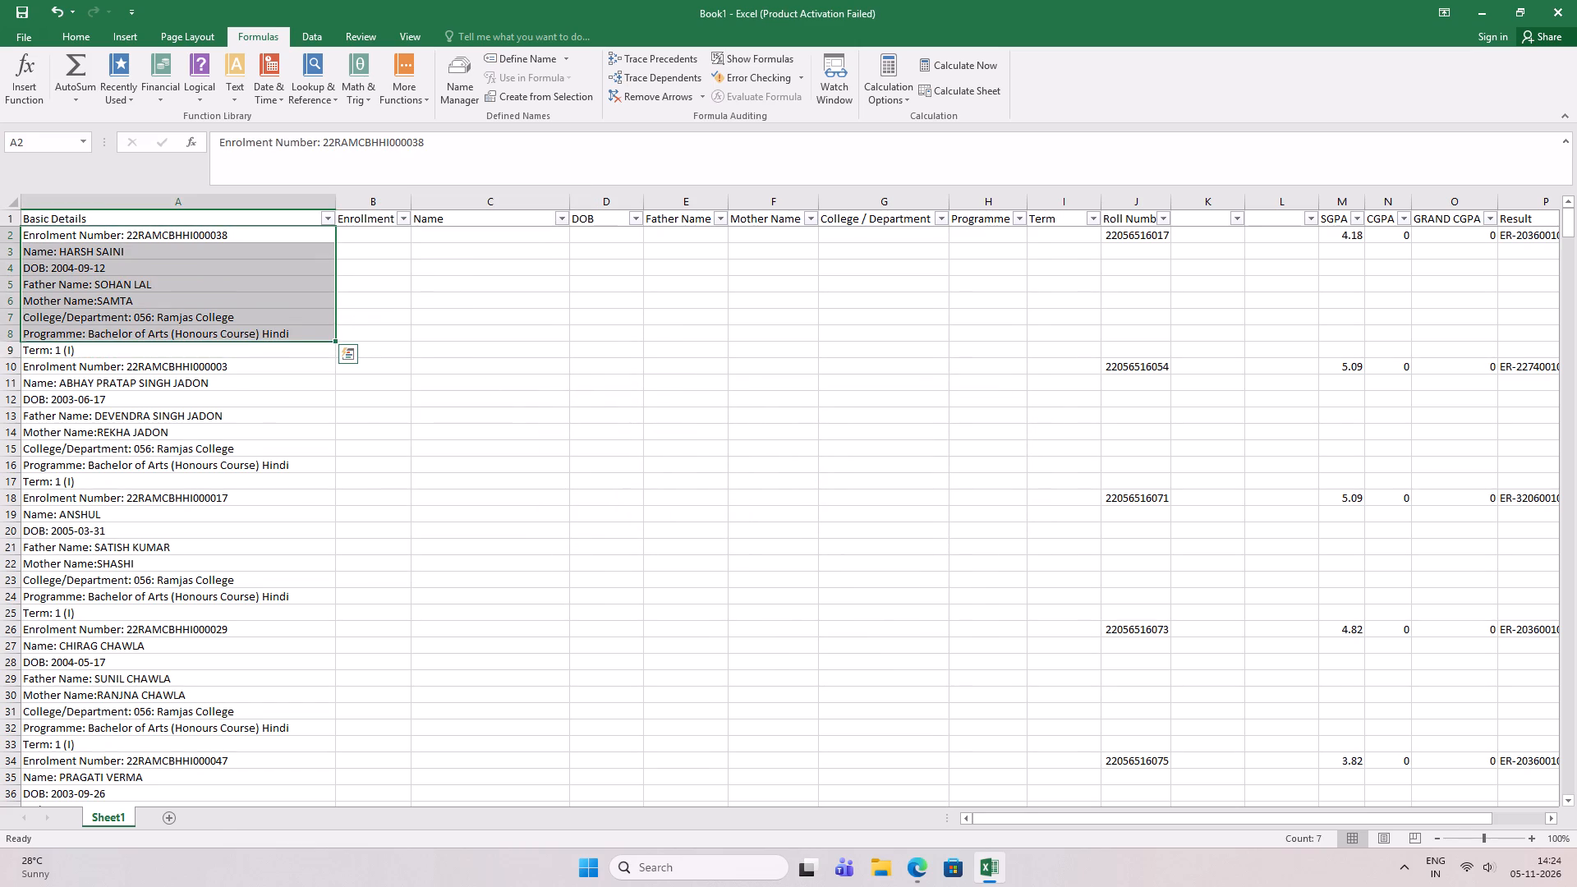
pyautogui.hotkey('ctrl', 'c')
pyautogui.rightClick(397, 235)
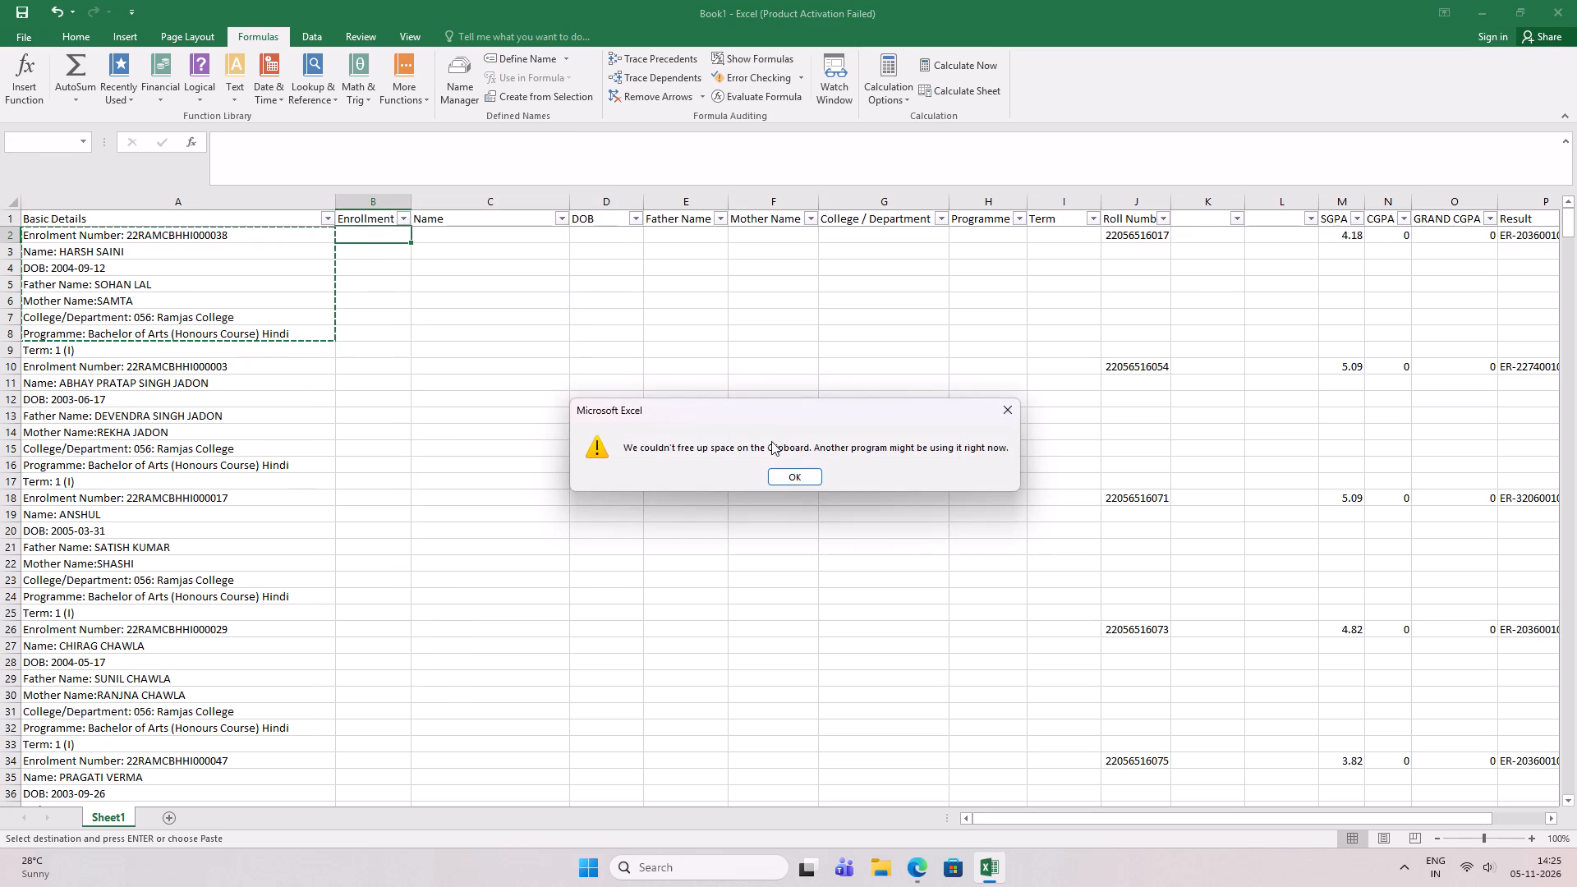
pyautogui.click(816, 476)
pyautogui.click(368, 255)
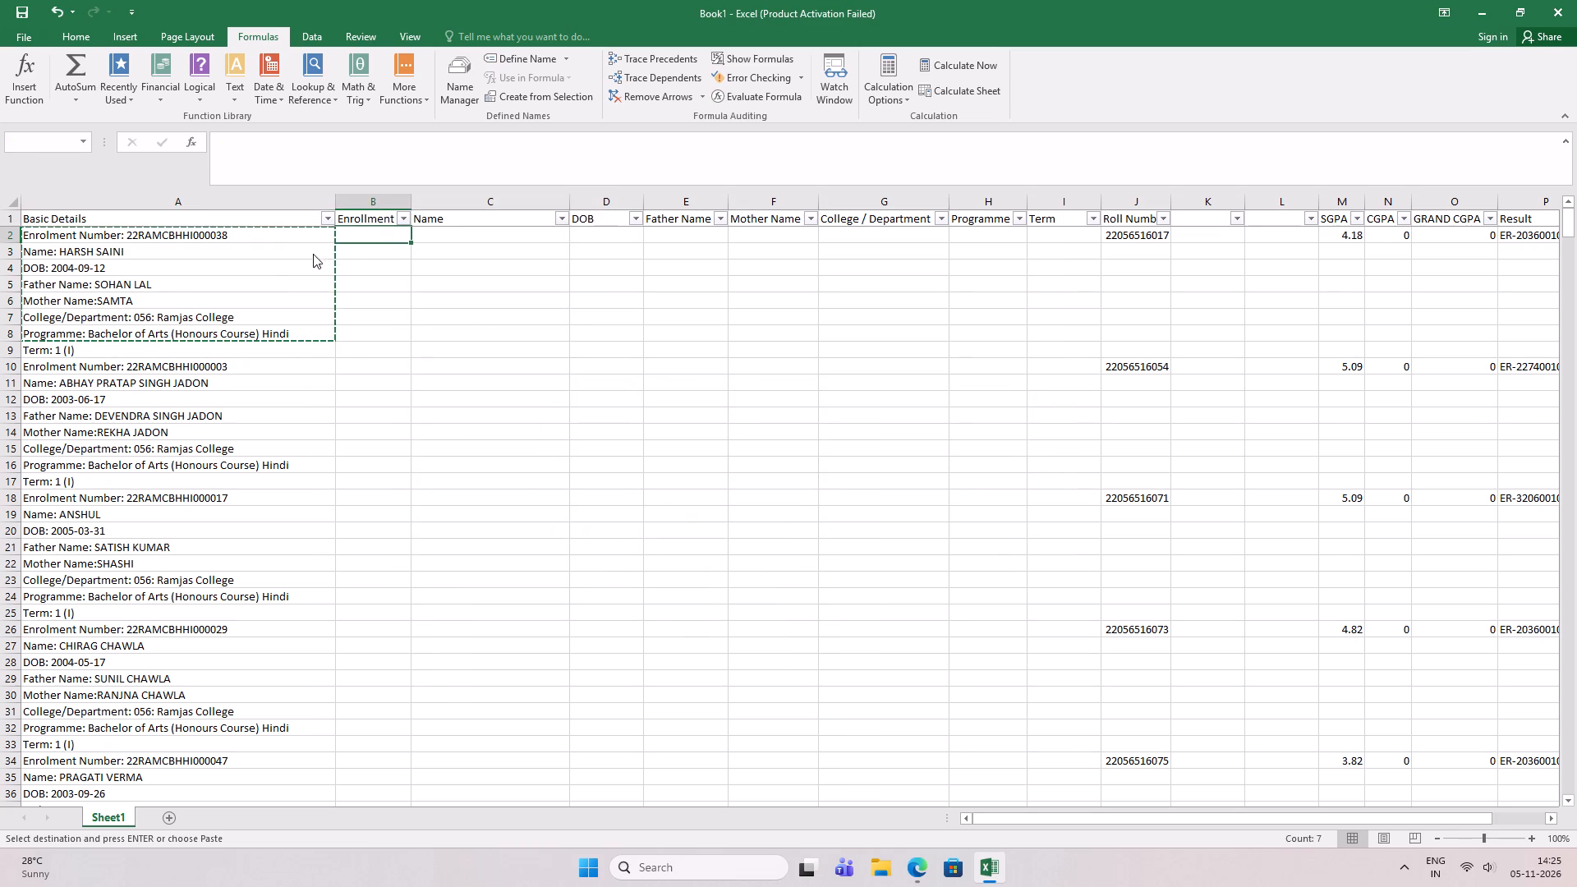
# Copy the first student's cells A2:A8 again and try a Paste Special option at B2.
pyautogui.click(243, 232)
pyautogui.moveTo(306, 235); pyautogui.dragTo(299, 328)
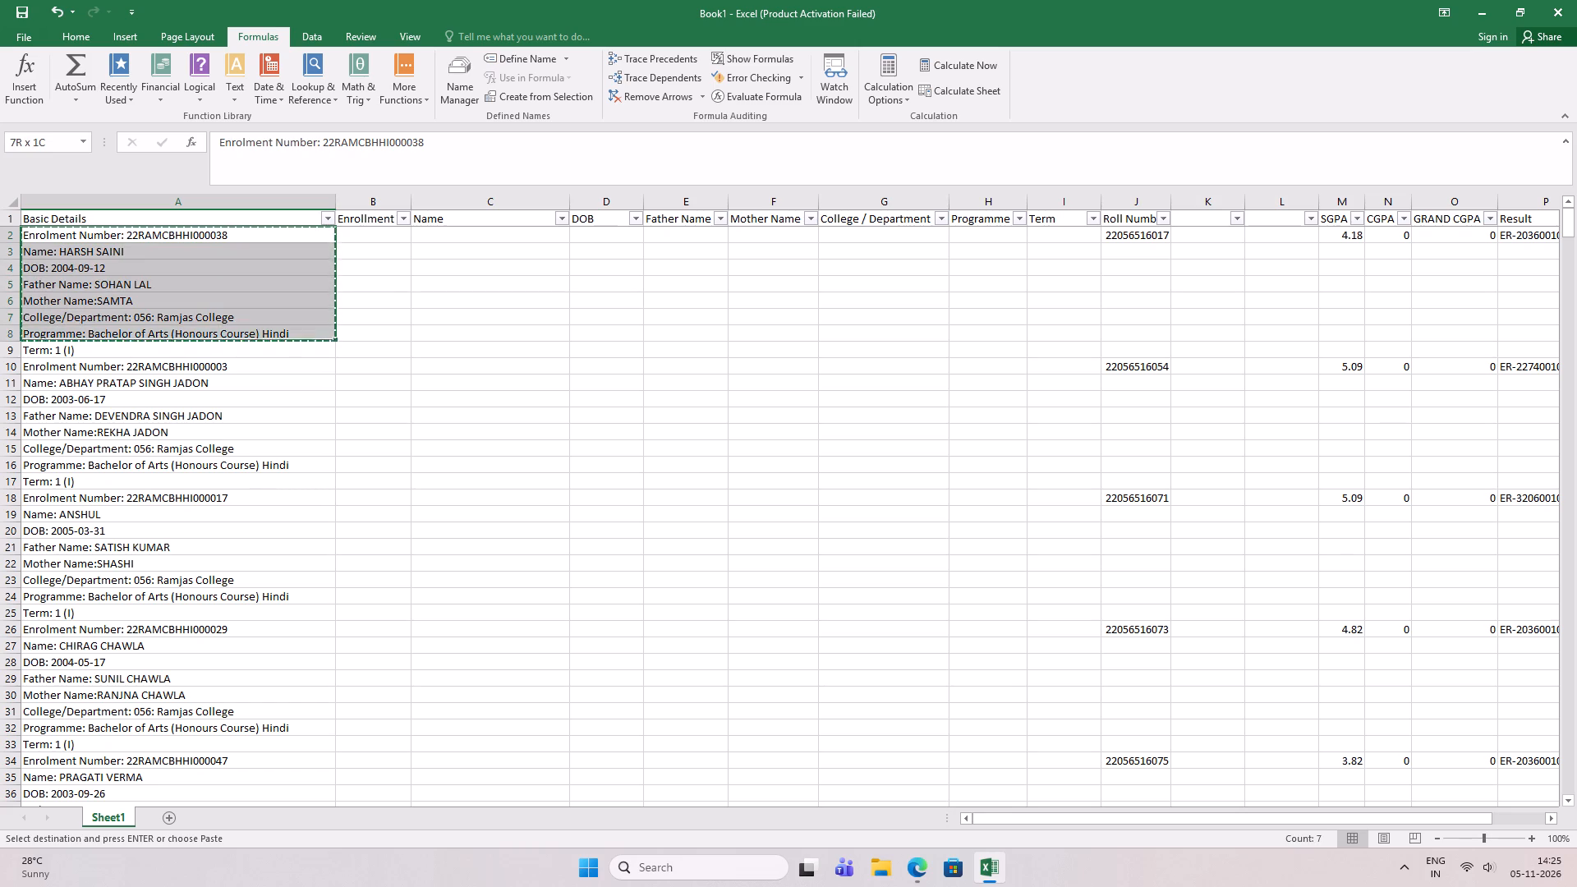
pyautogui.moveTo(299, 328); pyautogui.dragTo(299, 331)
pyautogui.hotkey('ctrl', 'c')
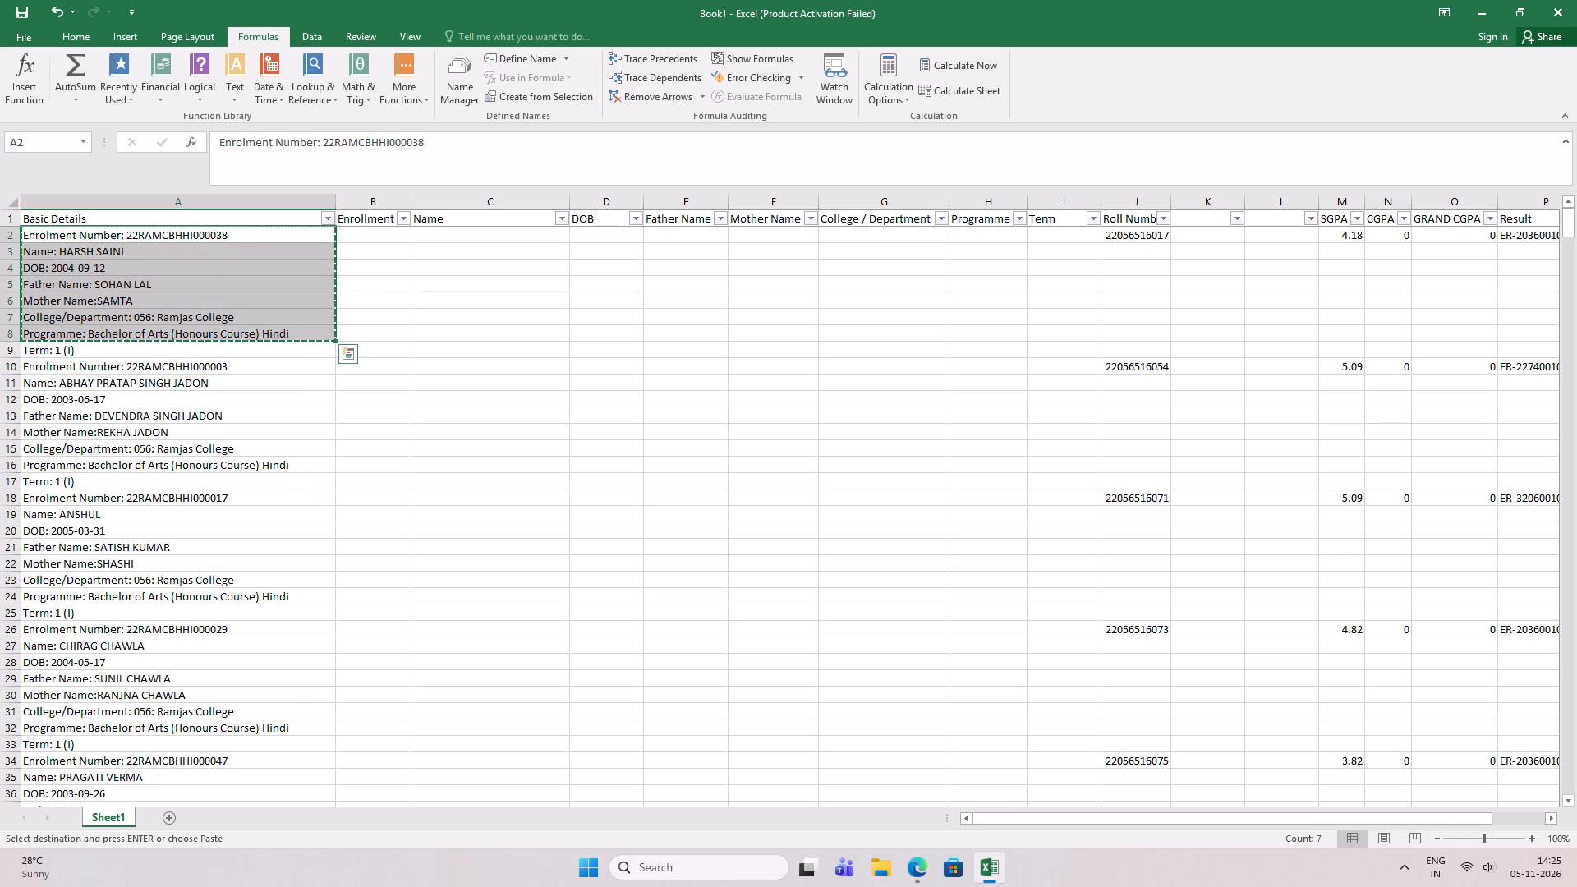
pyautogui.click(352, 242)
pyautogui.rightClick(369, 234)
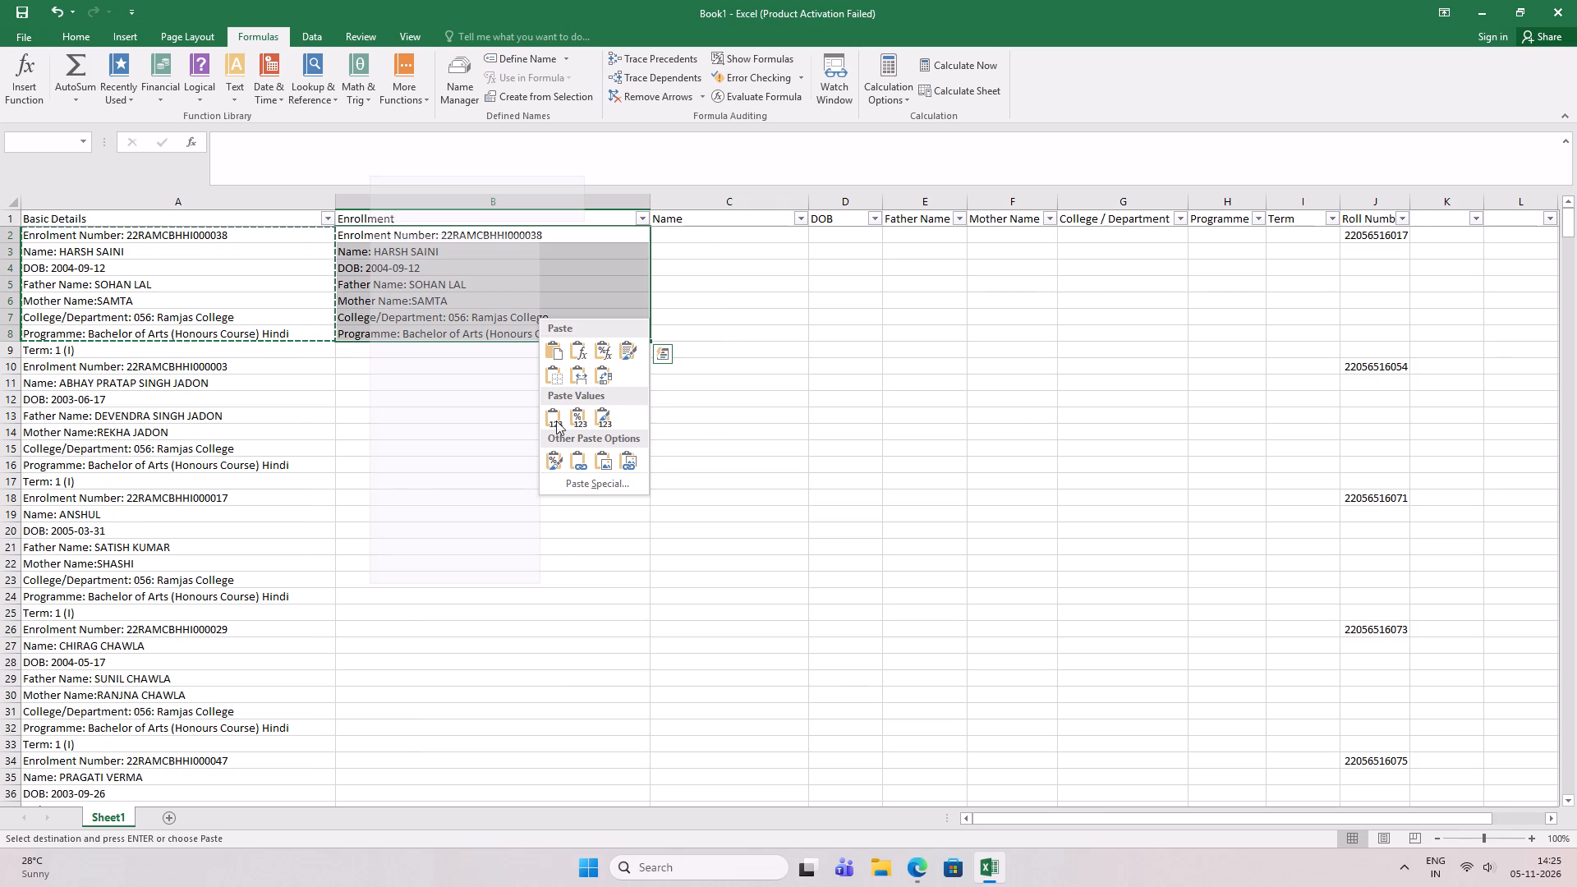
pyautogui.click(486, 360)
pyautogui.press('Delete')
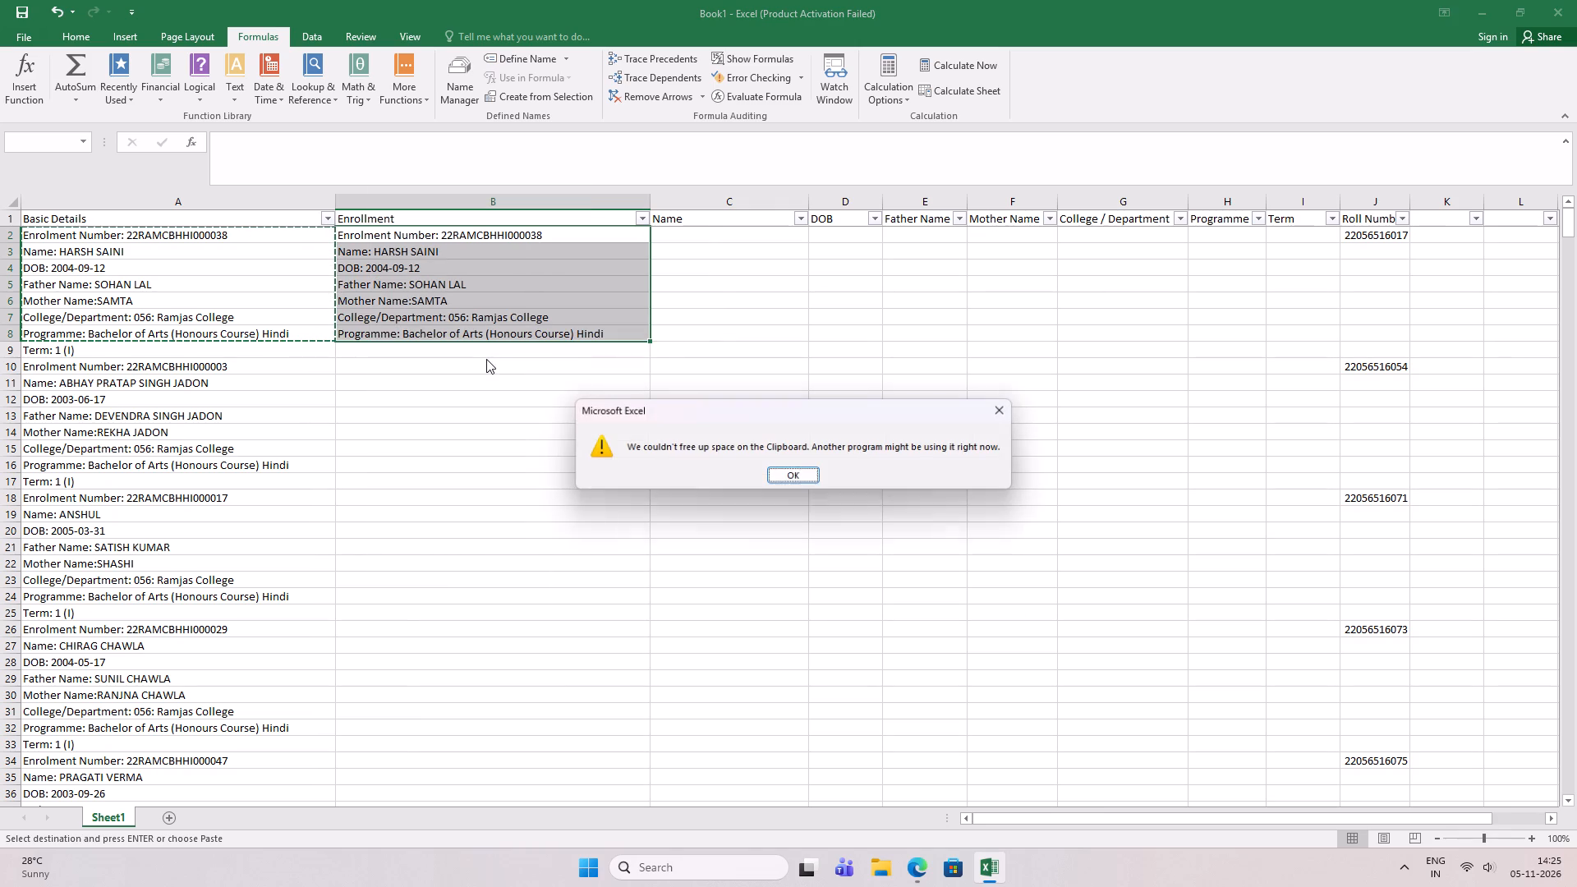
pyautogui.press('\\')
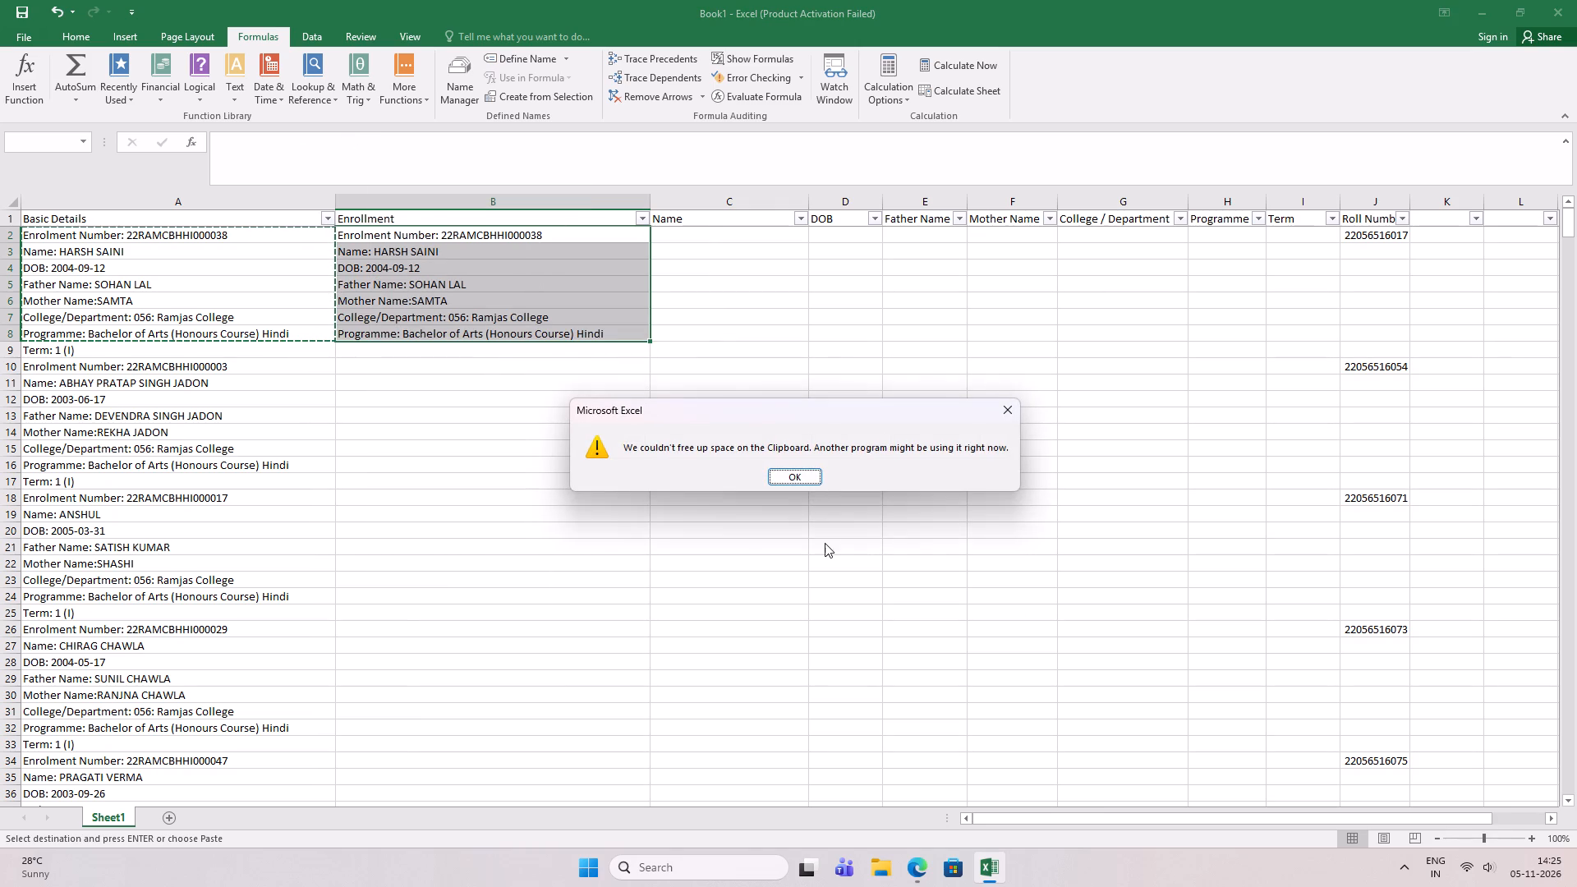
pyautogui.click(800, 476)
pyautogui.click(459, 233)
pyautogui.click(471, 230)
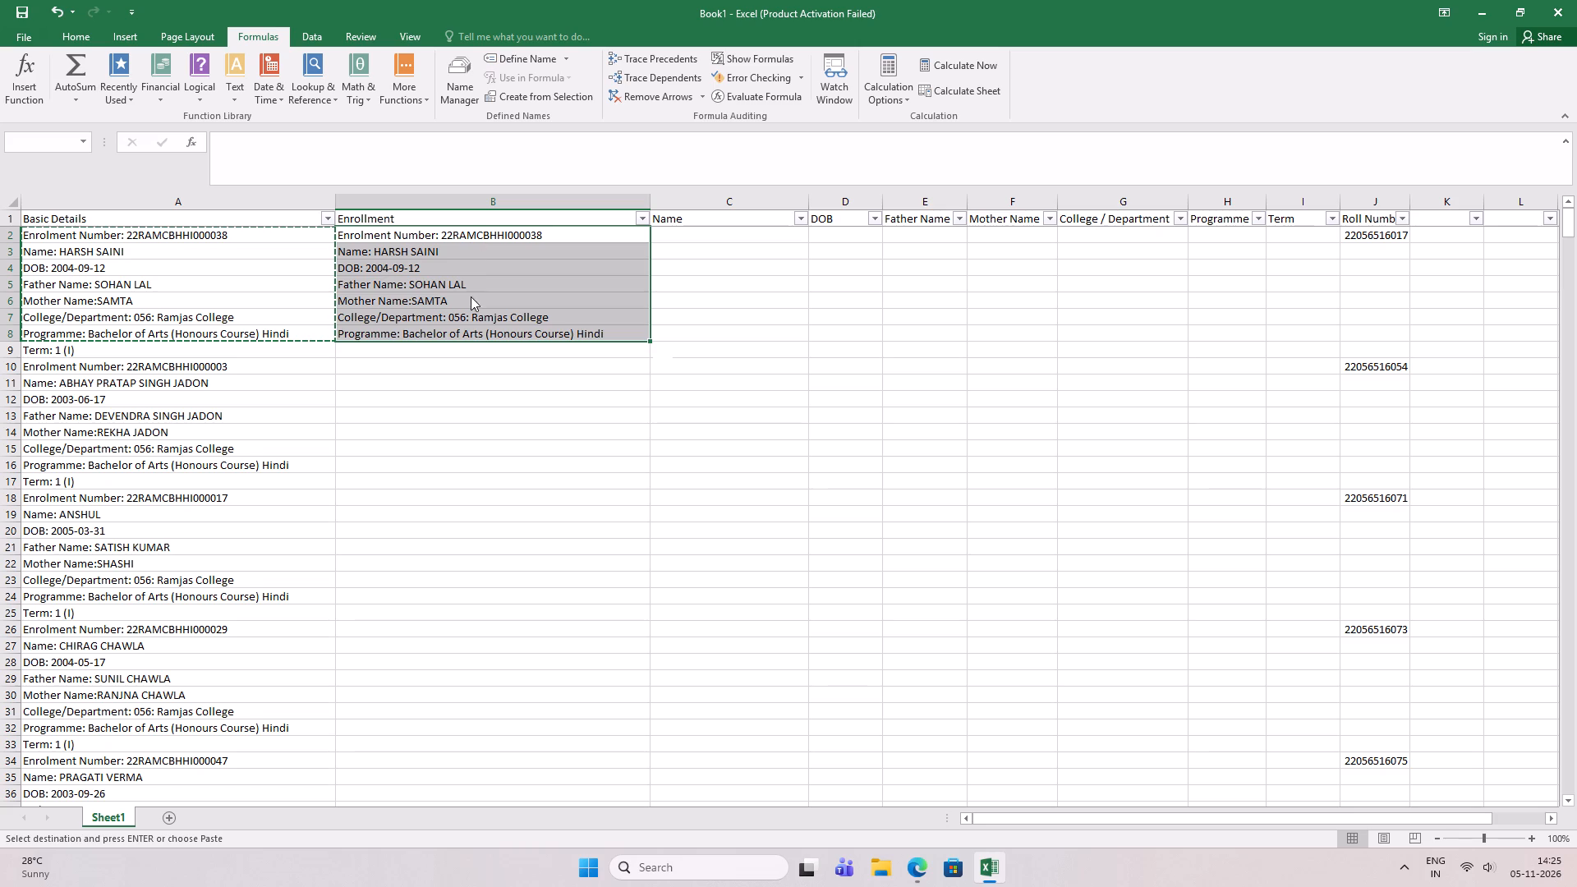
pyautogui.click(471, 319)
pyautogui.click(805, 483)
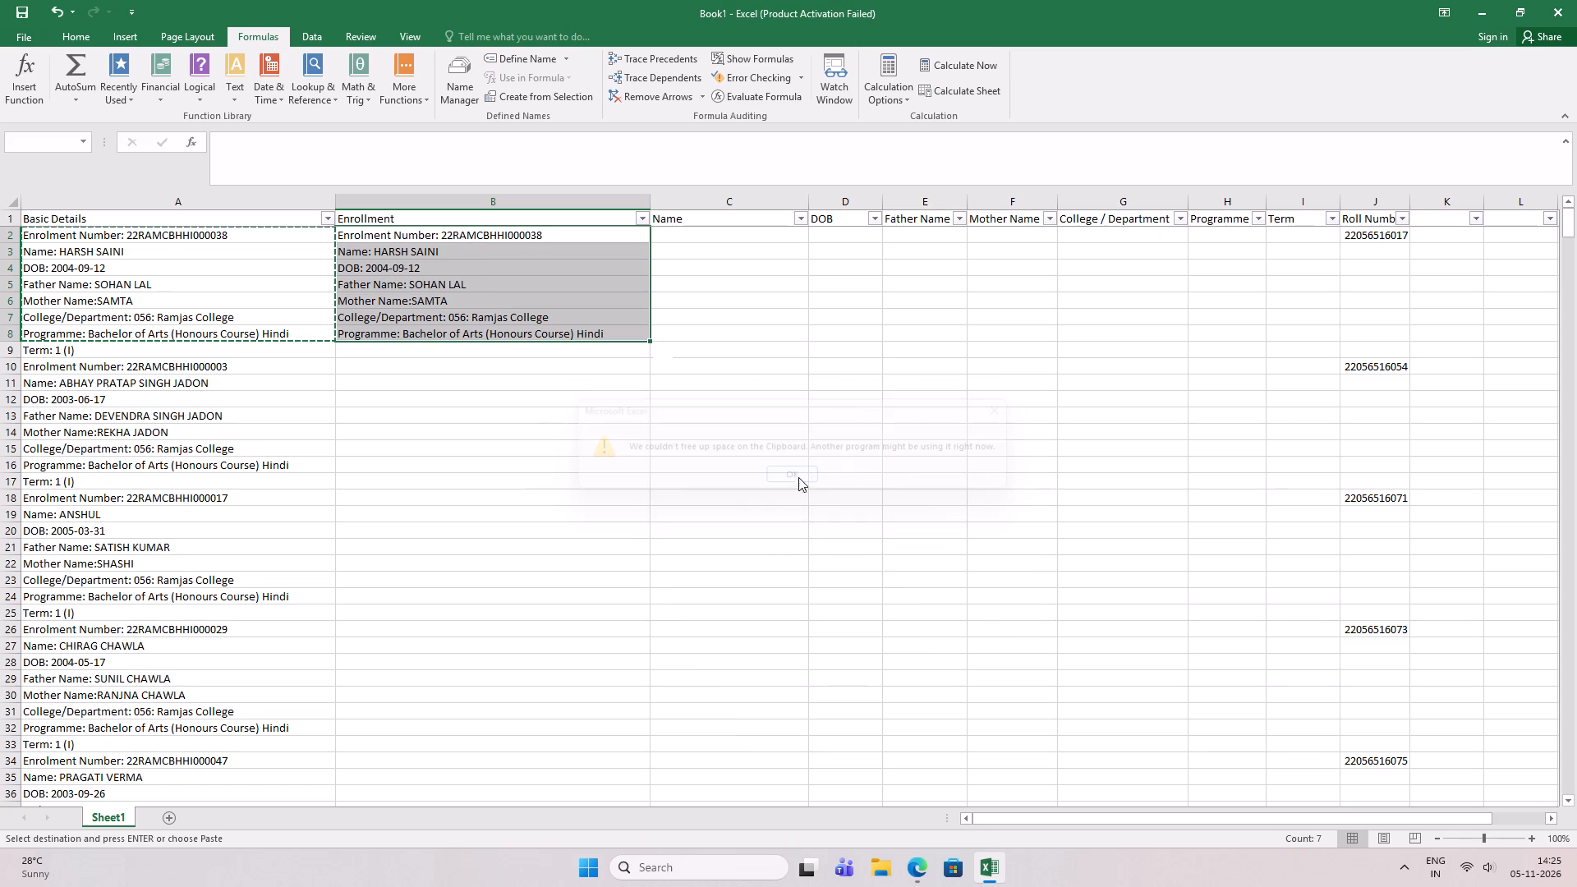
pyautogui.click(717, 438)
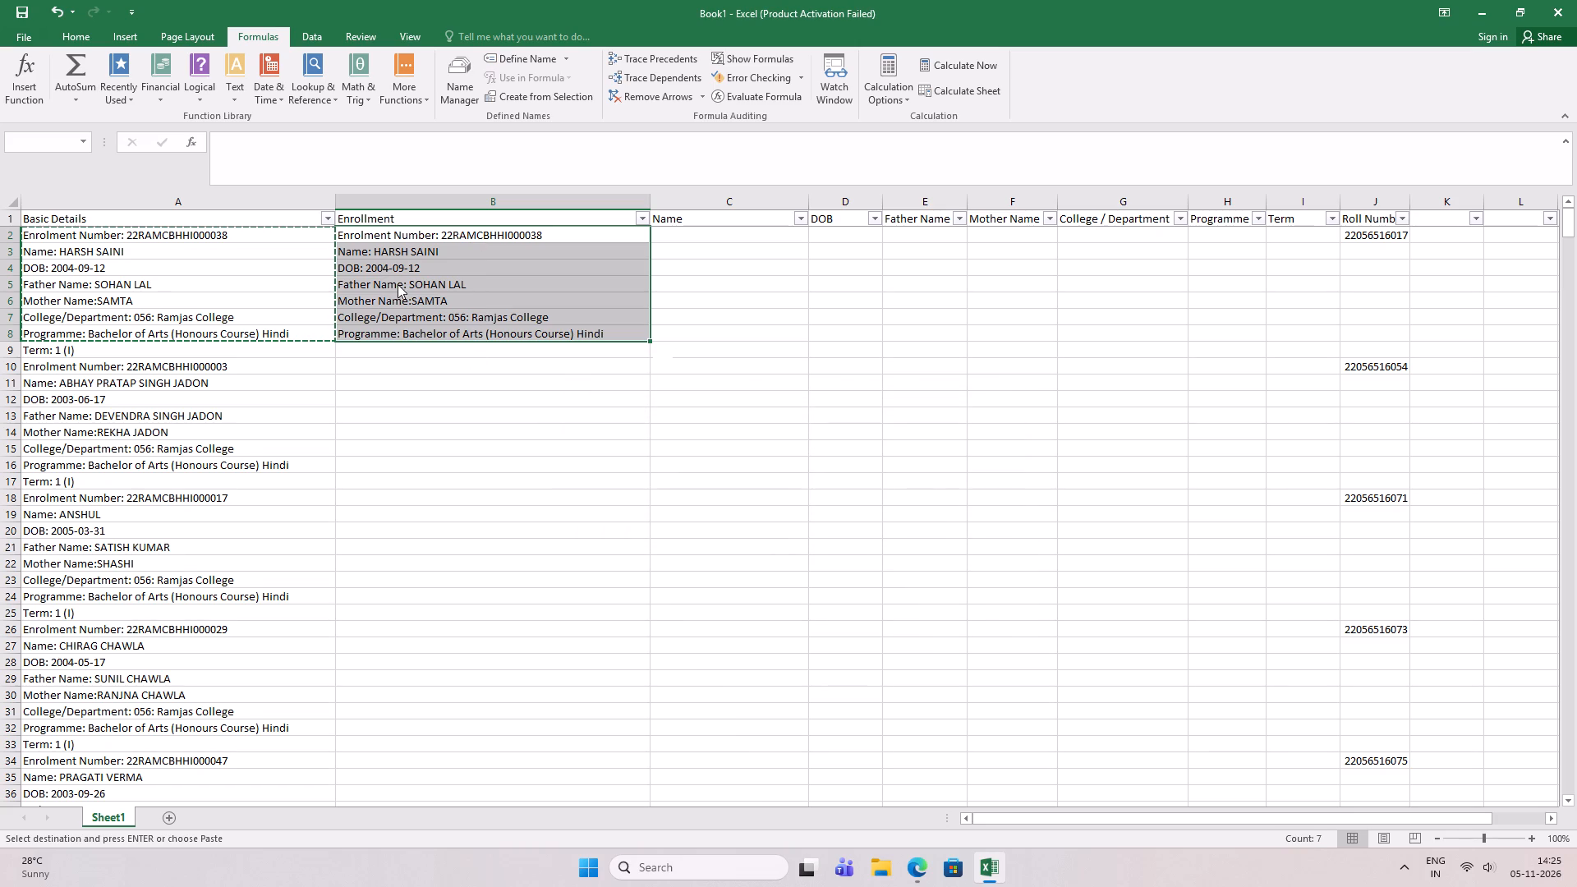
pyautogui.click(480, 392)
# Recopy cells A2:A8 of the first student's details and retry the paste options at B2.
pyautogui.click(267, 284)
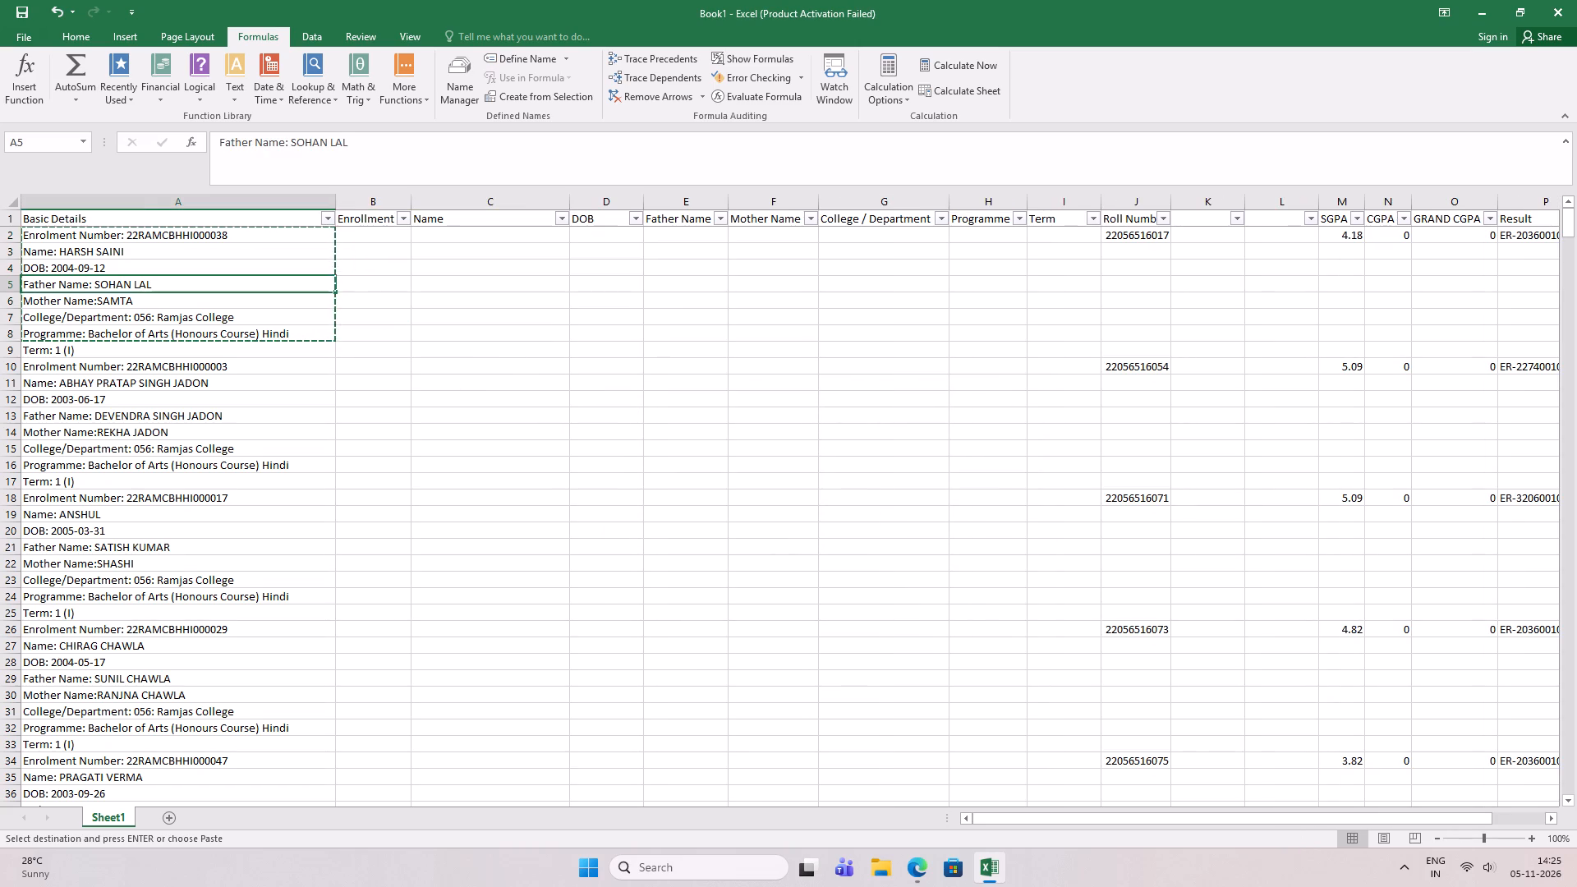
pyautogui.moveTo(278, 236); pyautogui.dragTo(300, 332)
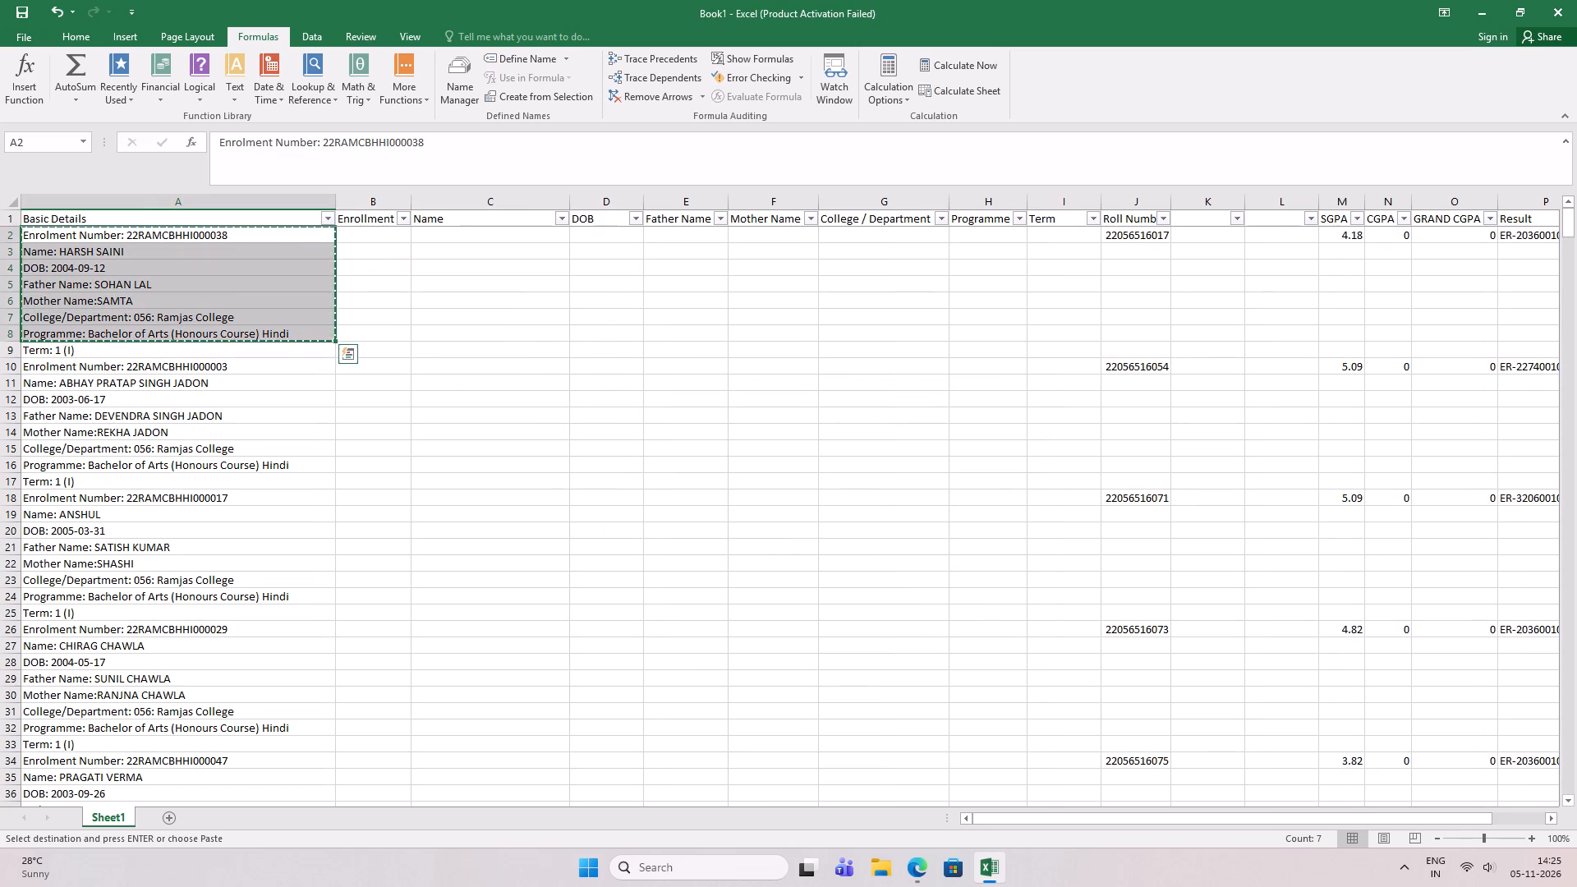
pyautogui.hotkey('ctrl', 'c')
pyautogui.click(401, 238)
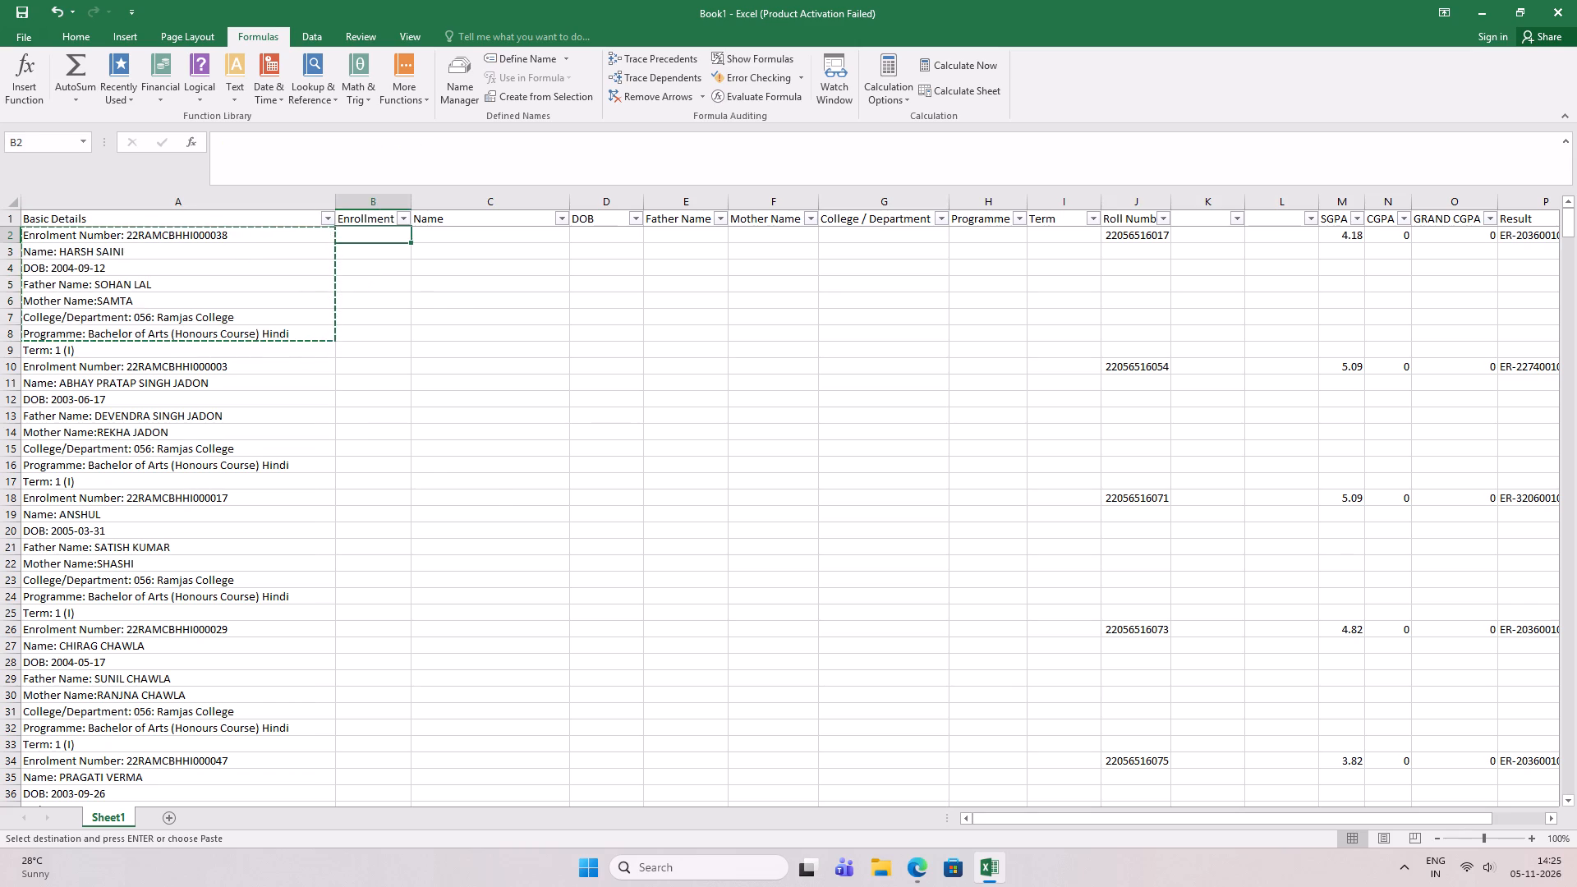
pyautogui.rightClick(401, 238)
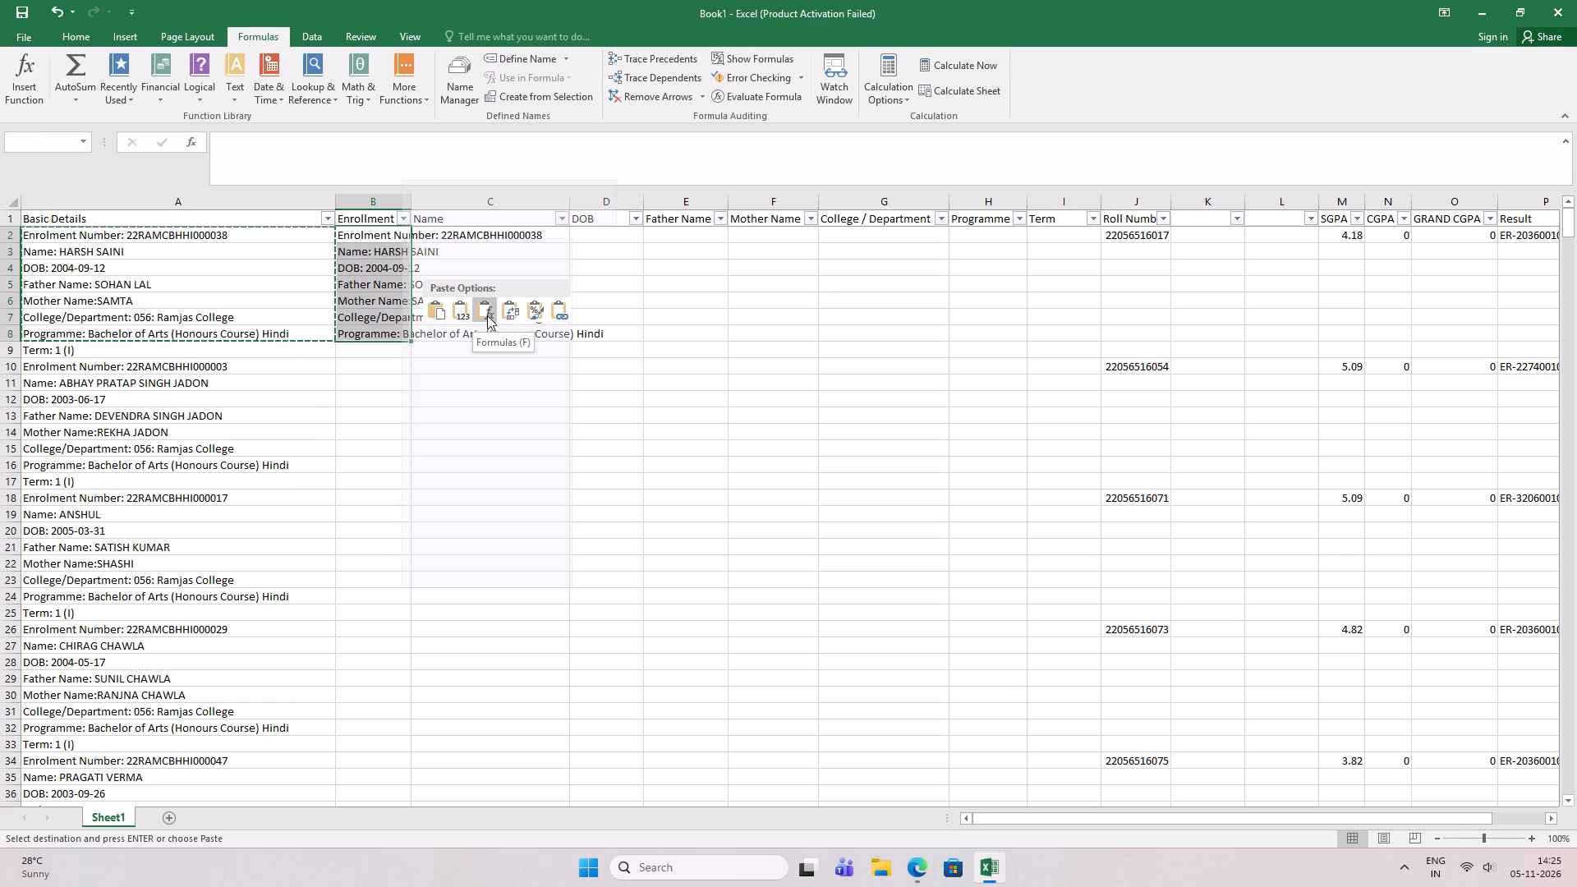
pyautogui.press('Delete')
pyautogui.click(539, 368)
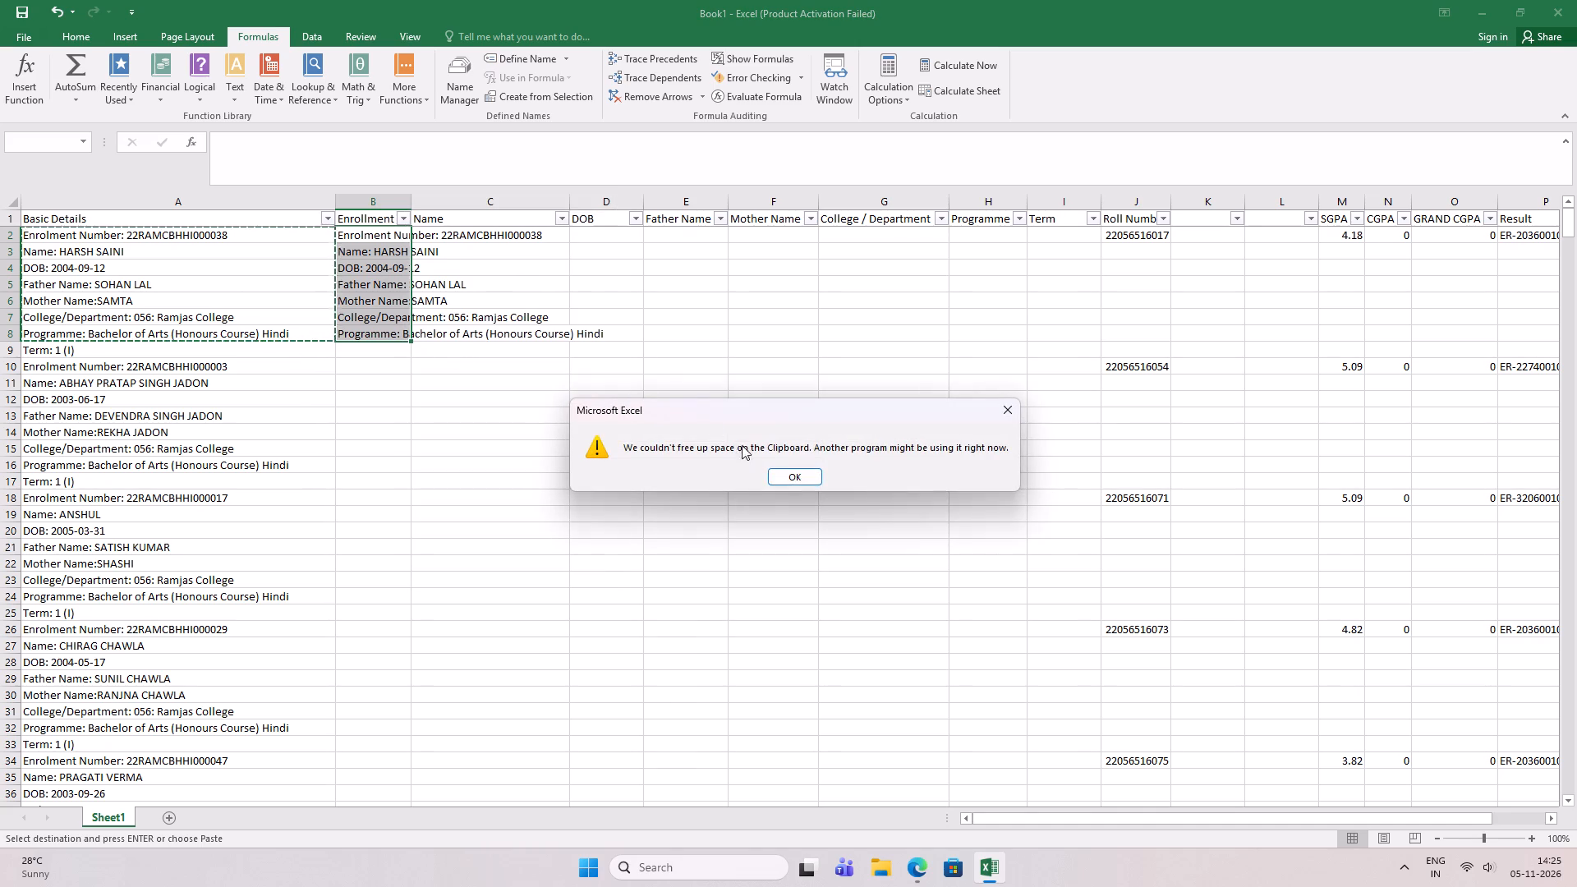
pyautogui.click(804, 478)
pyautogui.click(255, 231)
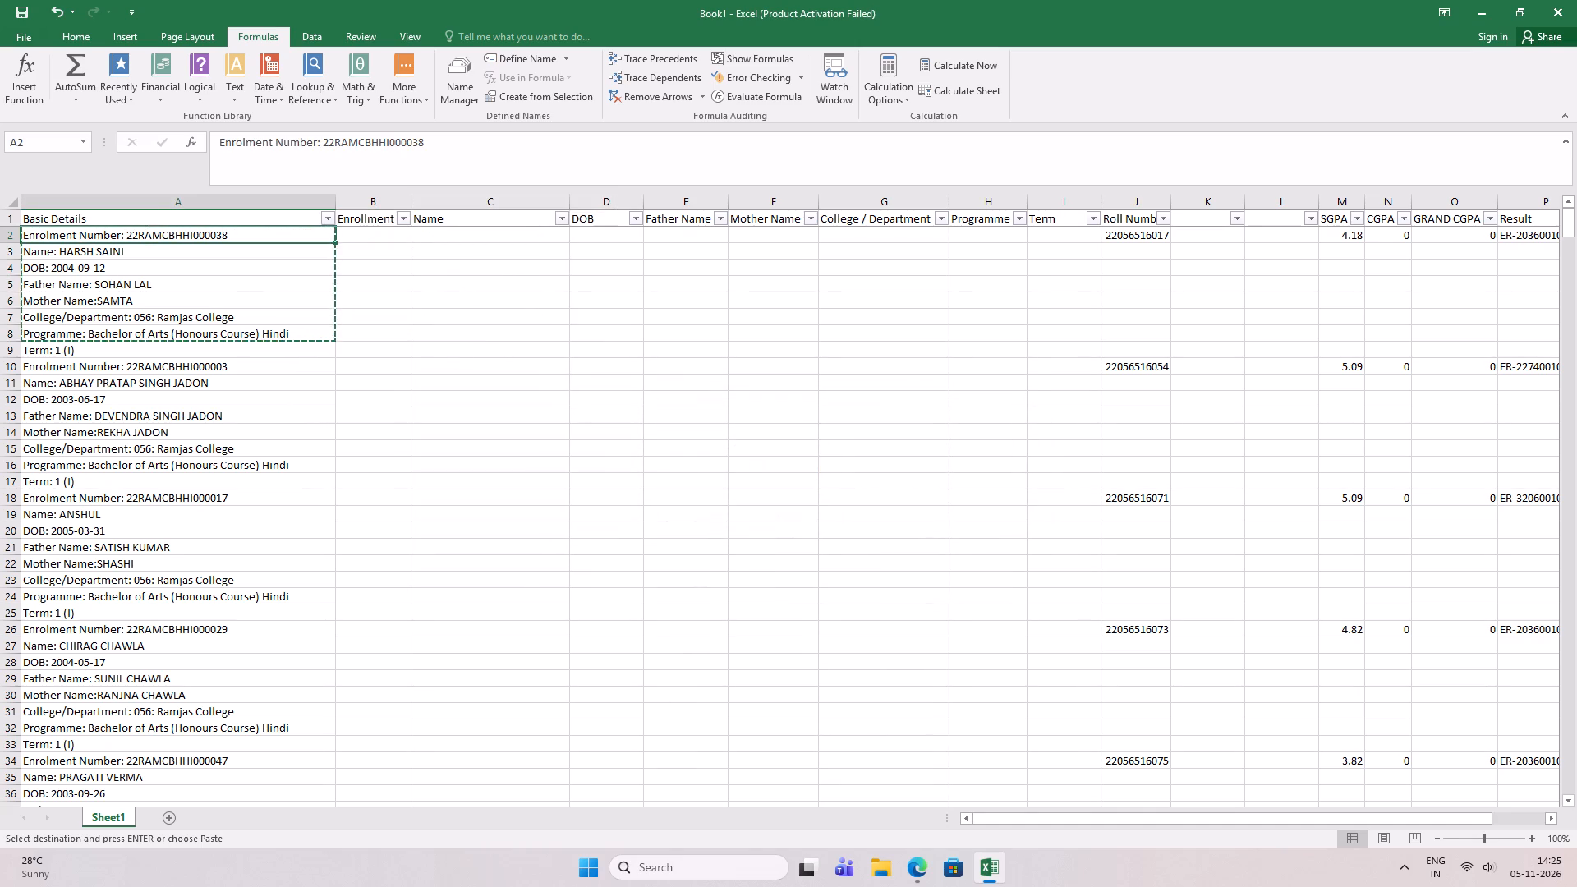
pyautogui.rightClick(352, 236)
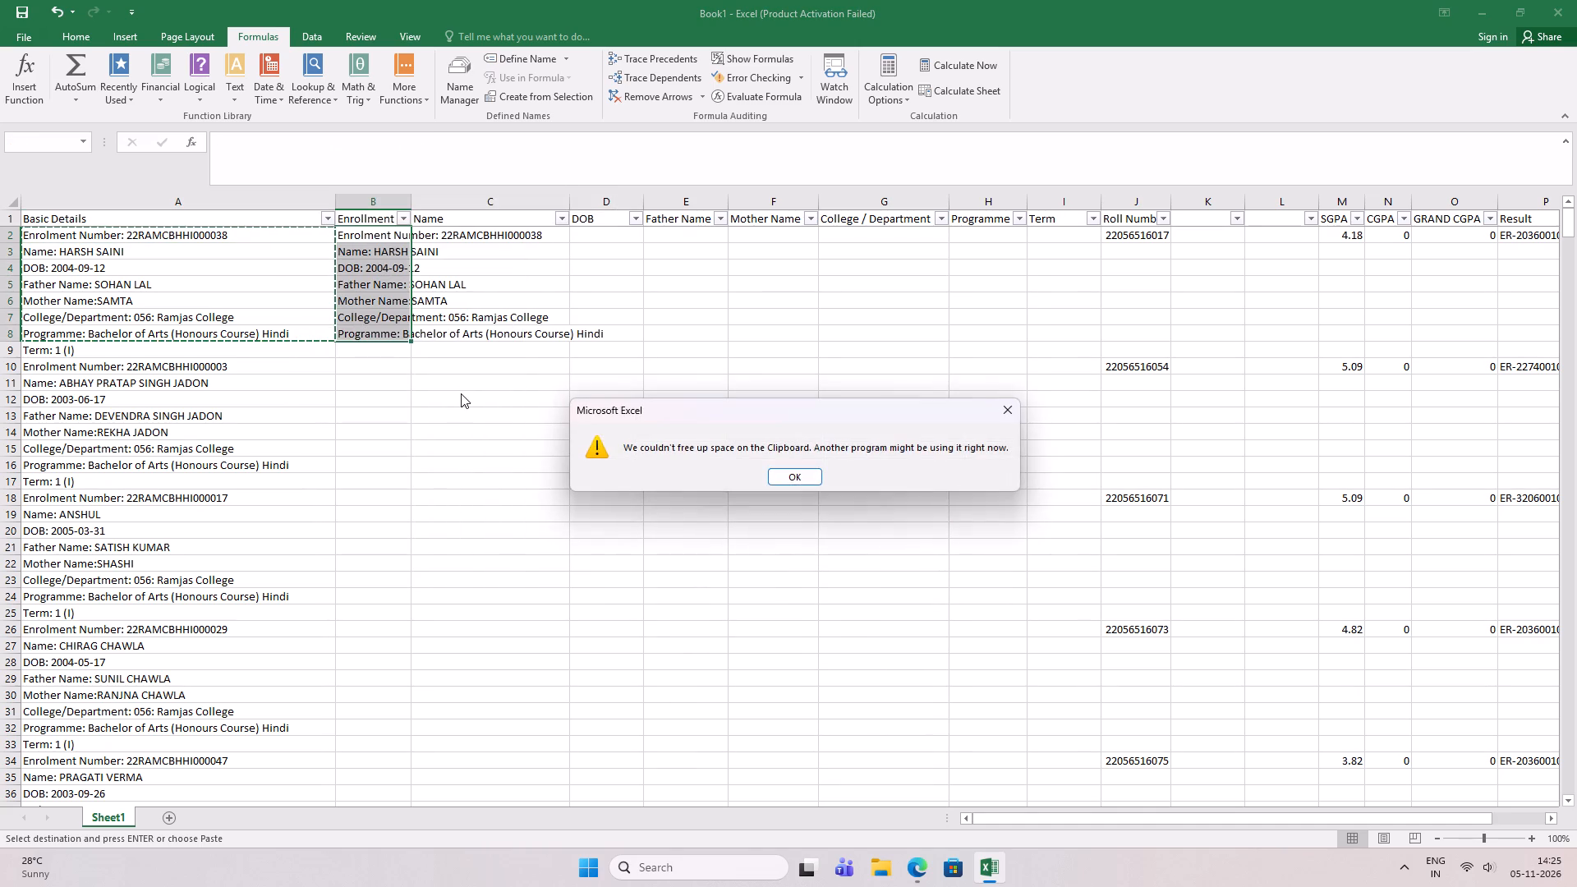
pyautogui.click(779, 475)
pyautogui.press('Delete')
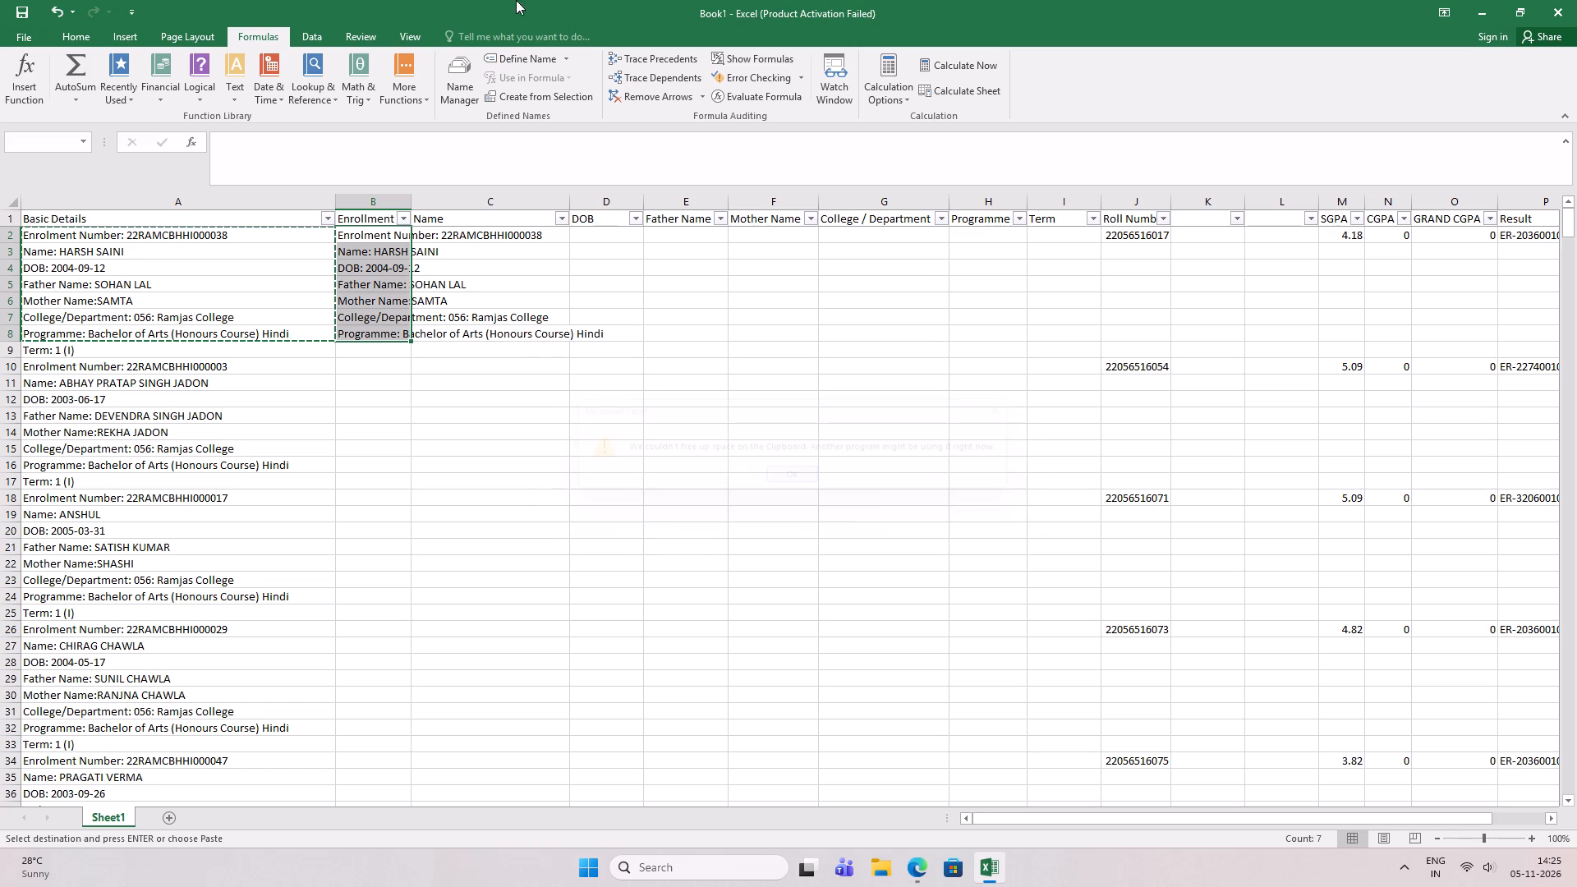
# Copy the first student's full detail block A2:A9, including the Term entry.
pyautogui.moveTo(294, 234); pyautogui.dragTo(300, 301)
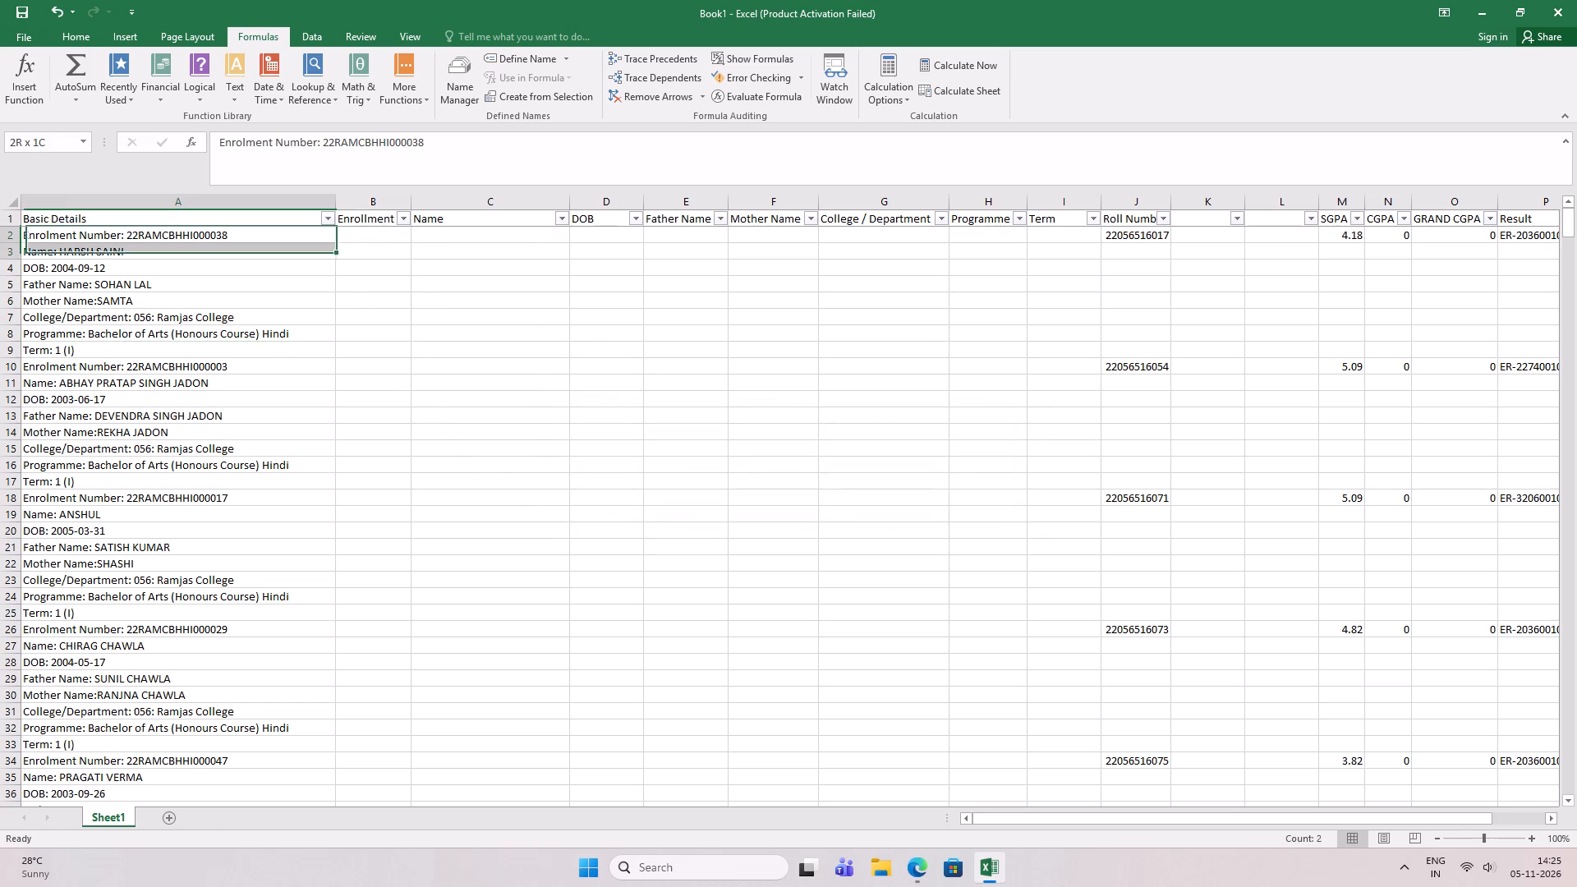
pyautogui.moveTo(300, 301); pyautogui.dragTo(301, 337)
pyautogui.hotkey('ctrl', 'c')
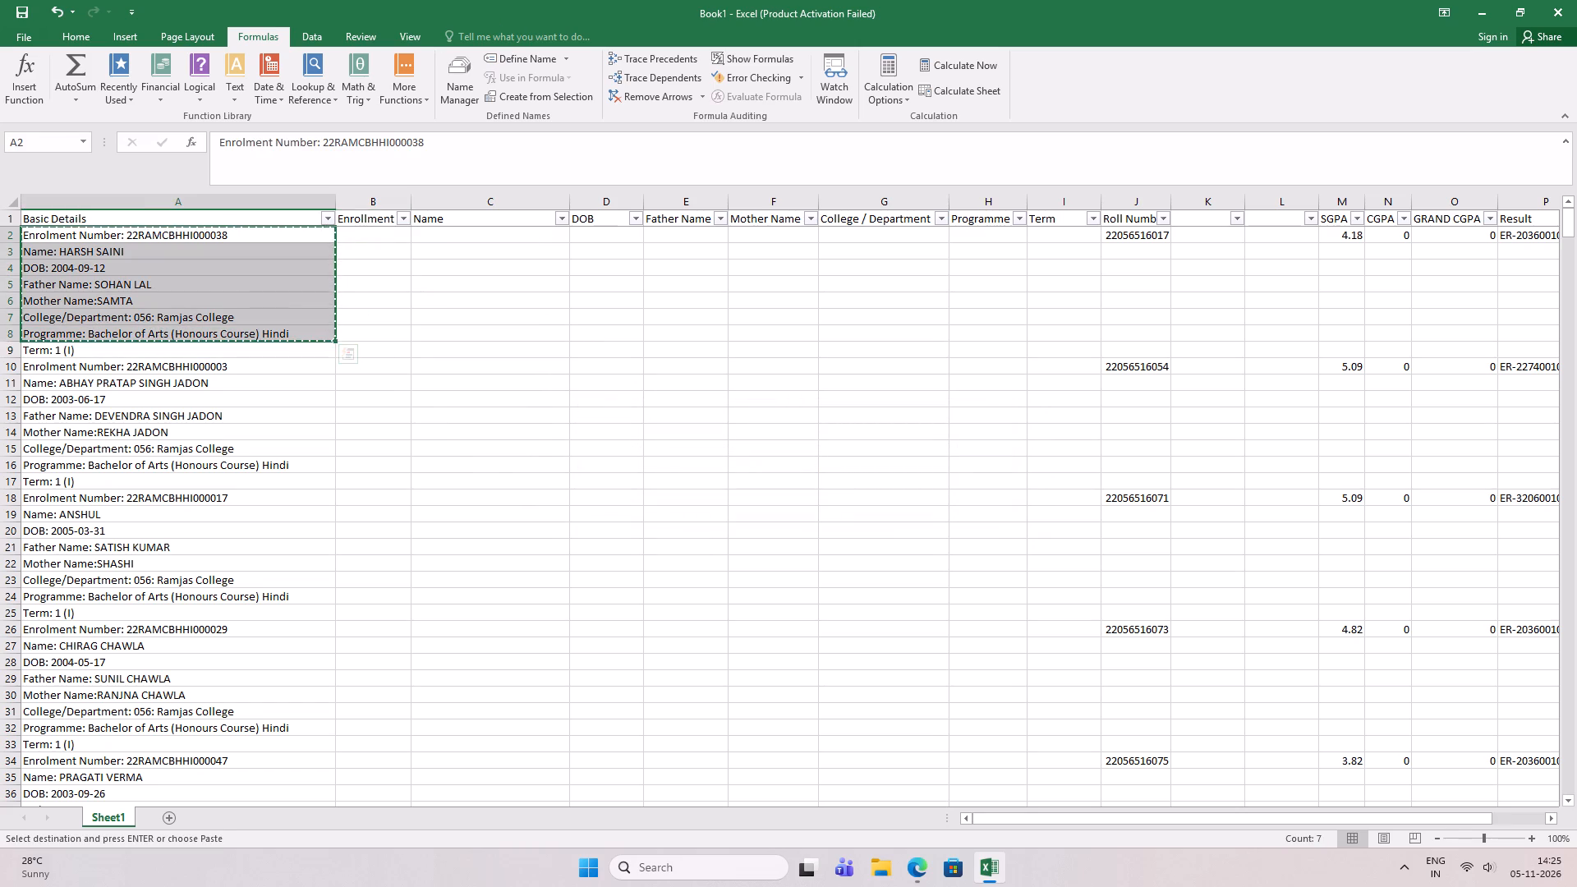
pyautogui.hotkey('shift', 'Down')
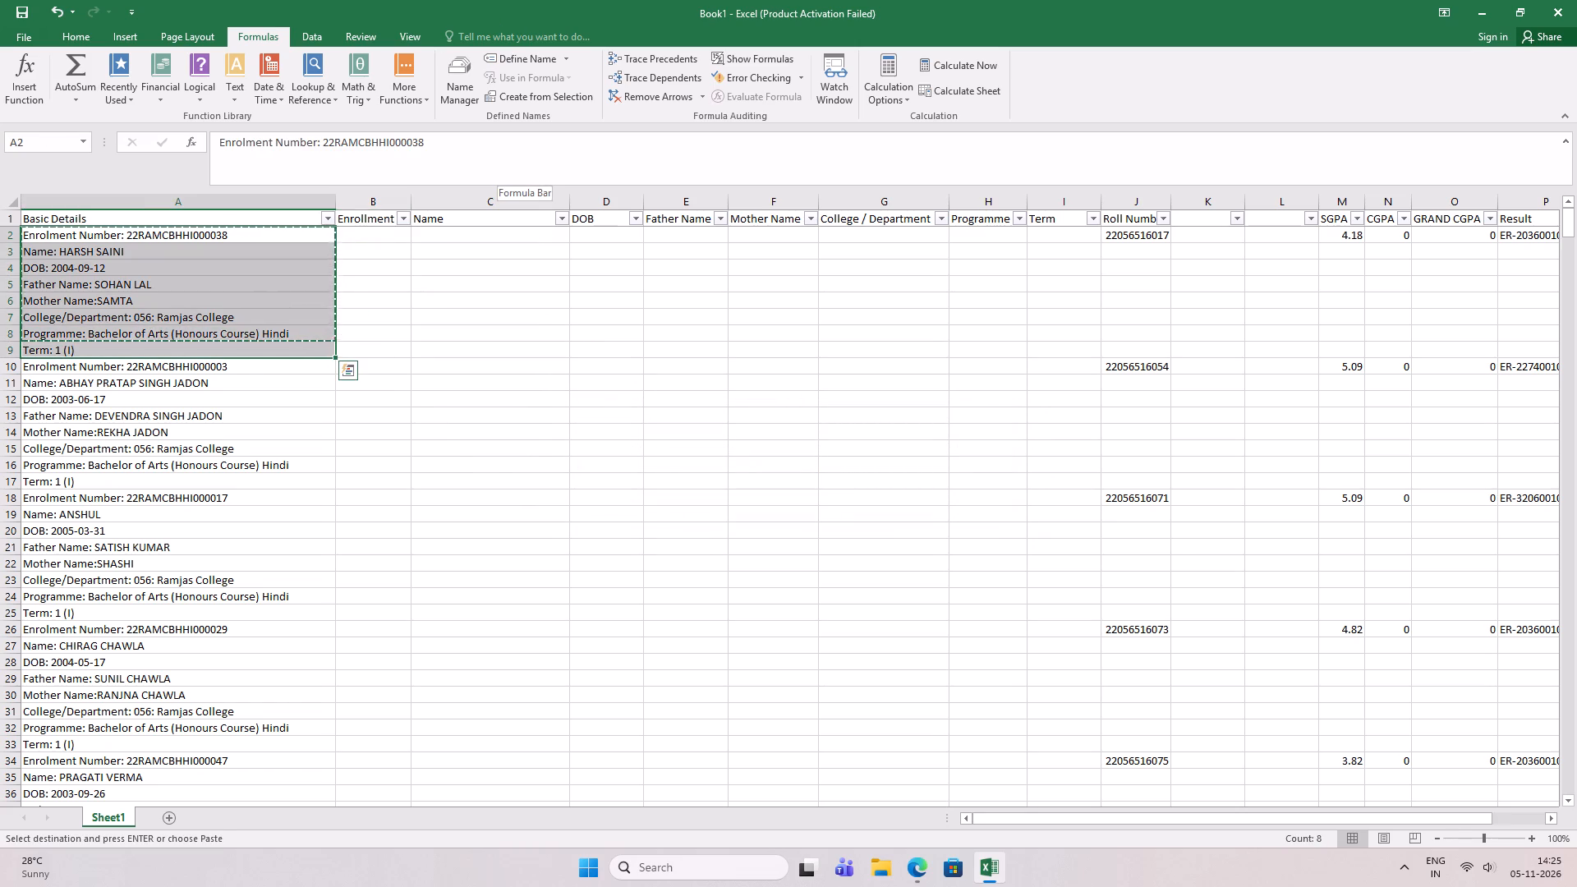
pyautogui.hotkey('ctrl', 'c')
pyautogui.hotkey('ctrl', 'c')
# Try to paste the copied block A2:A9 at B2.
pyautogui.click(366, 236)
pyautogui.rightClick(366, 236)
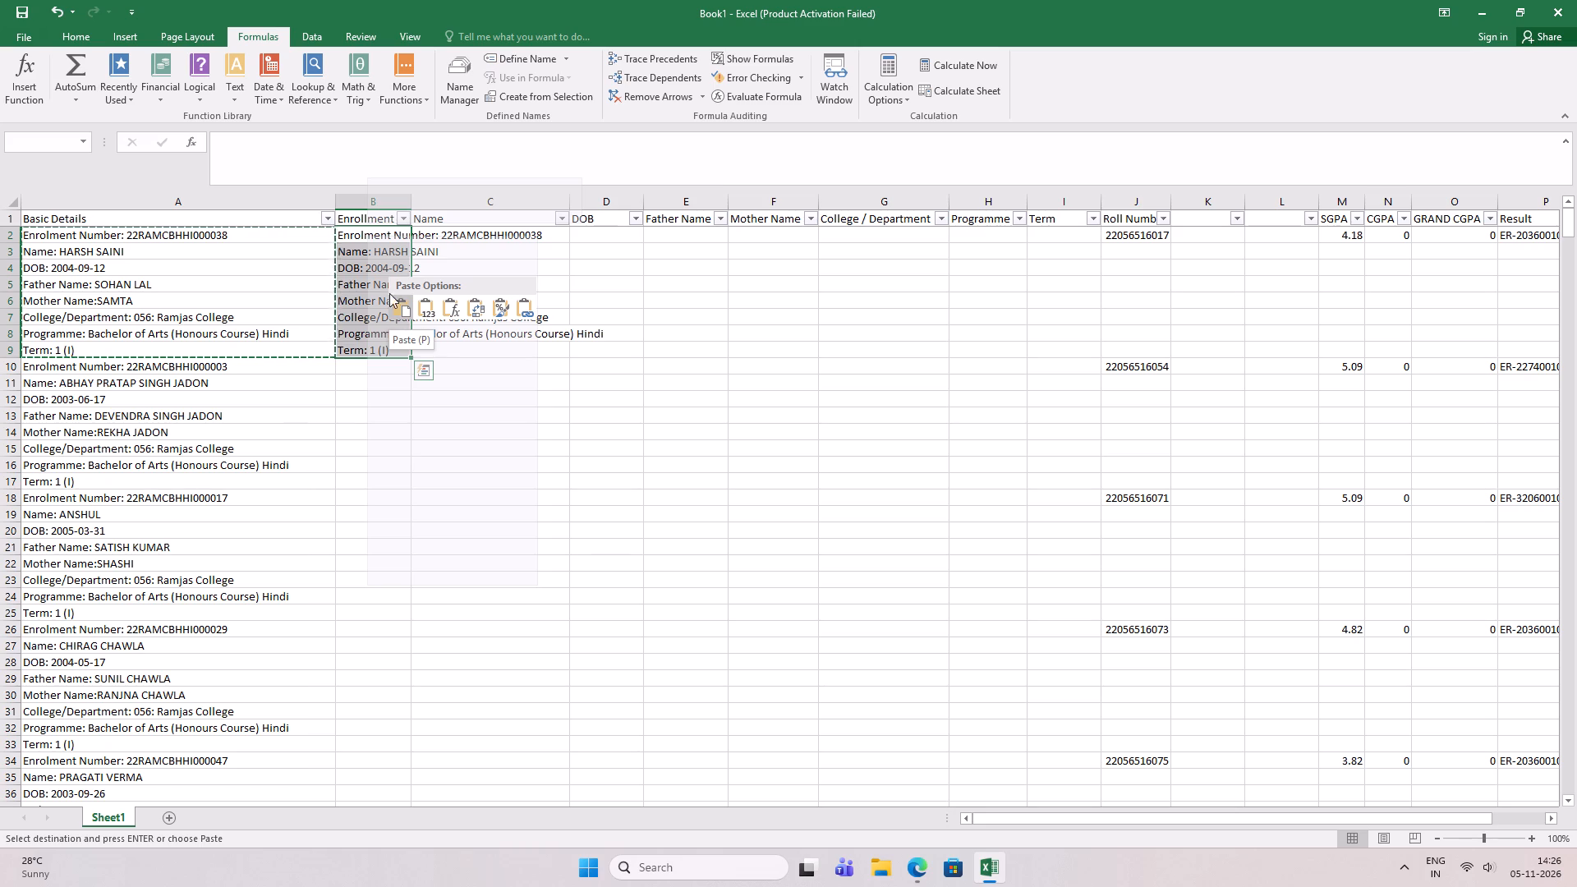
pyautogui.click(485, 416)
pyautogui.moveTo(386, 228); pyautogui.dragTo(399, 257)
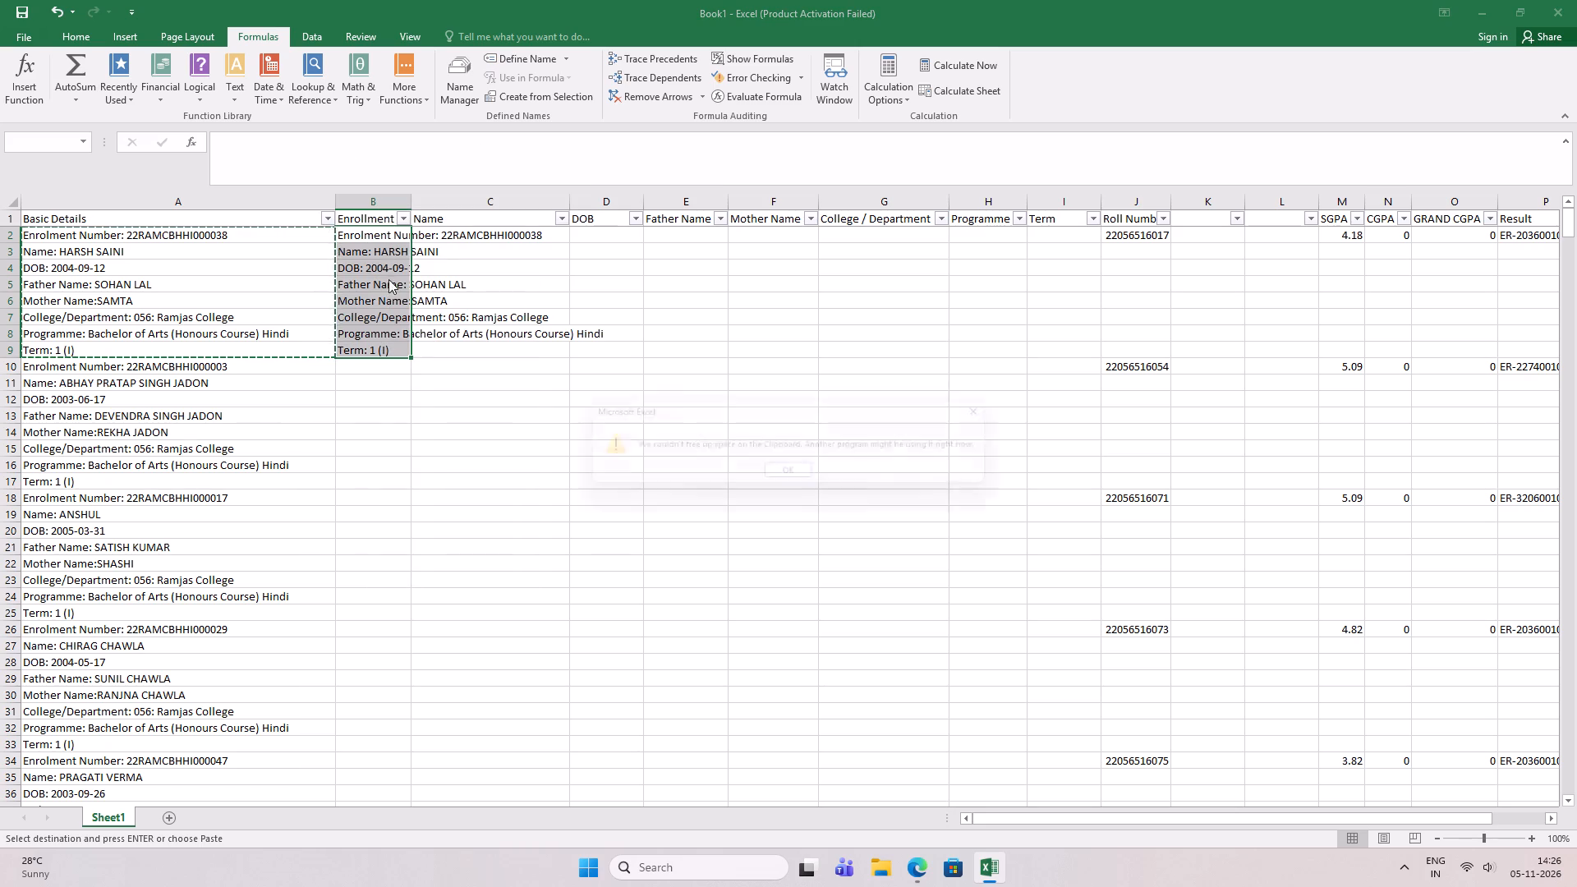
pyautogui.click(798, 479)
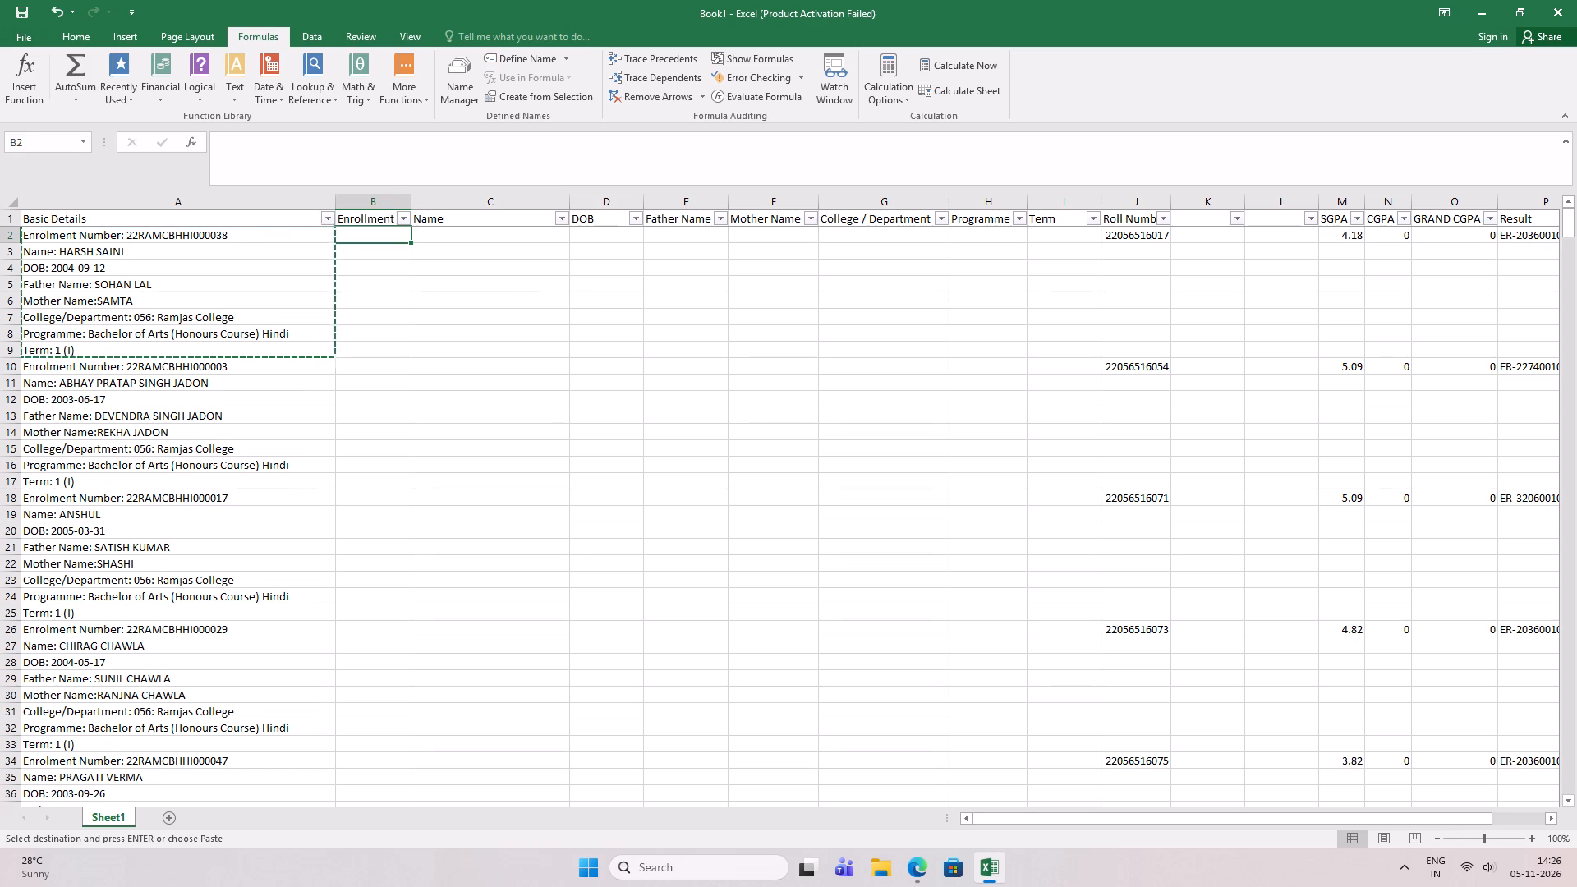
# Paste the copied first student's details transposed at B2, across the Enrollment to Term columns.
pyautogui.click(485, 300)
pyautogui.click(361, 232)
pyautogui.rightClick(361, 232)
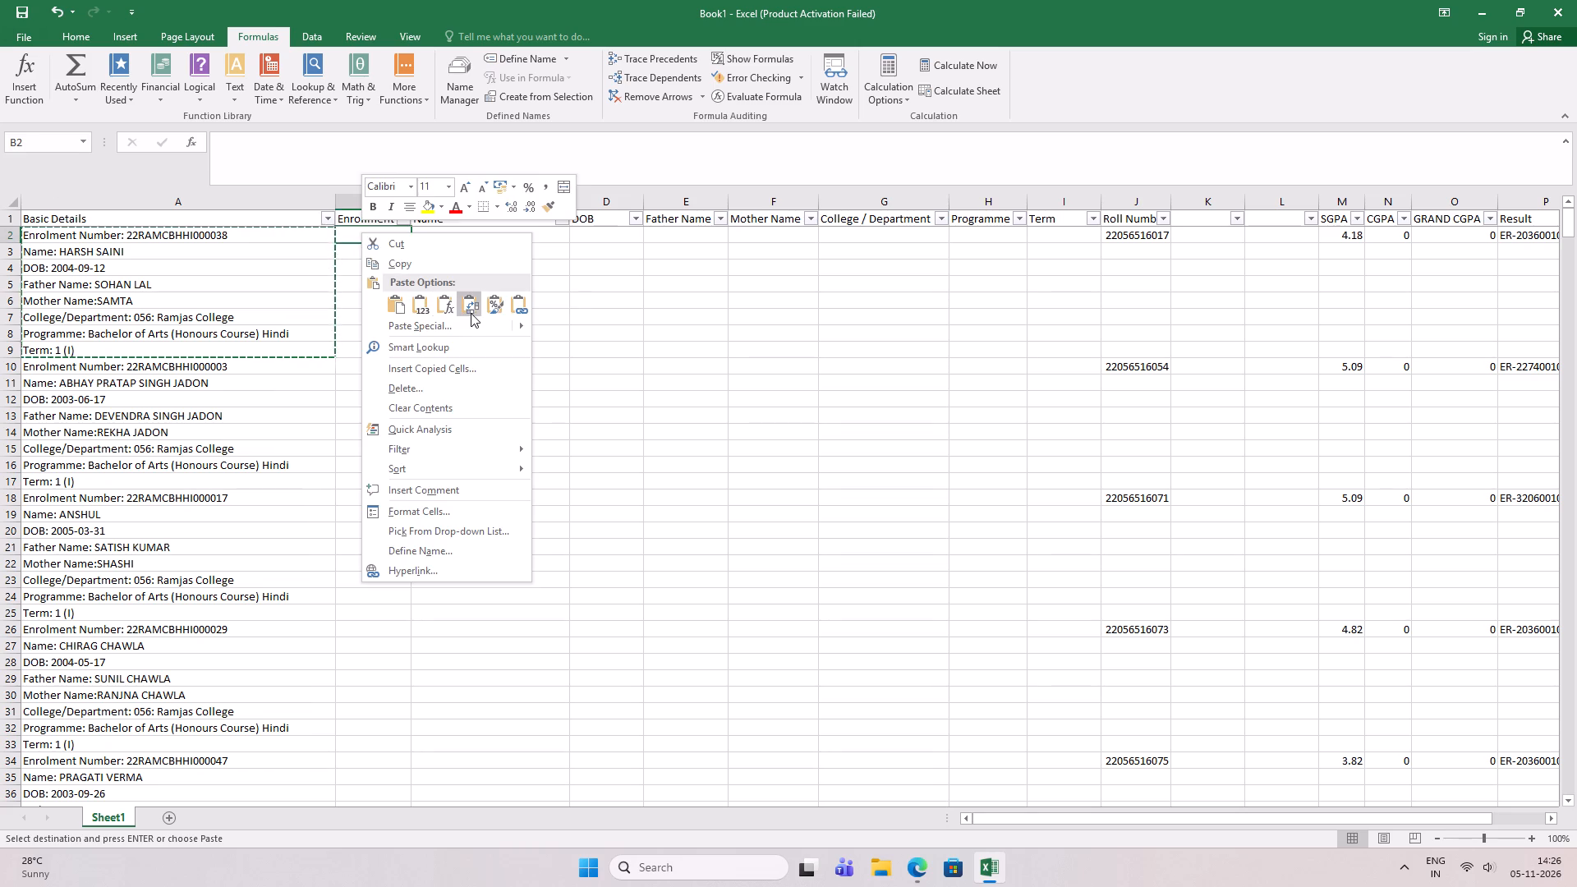
pyautogui.click(471, 310)
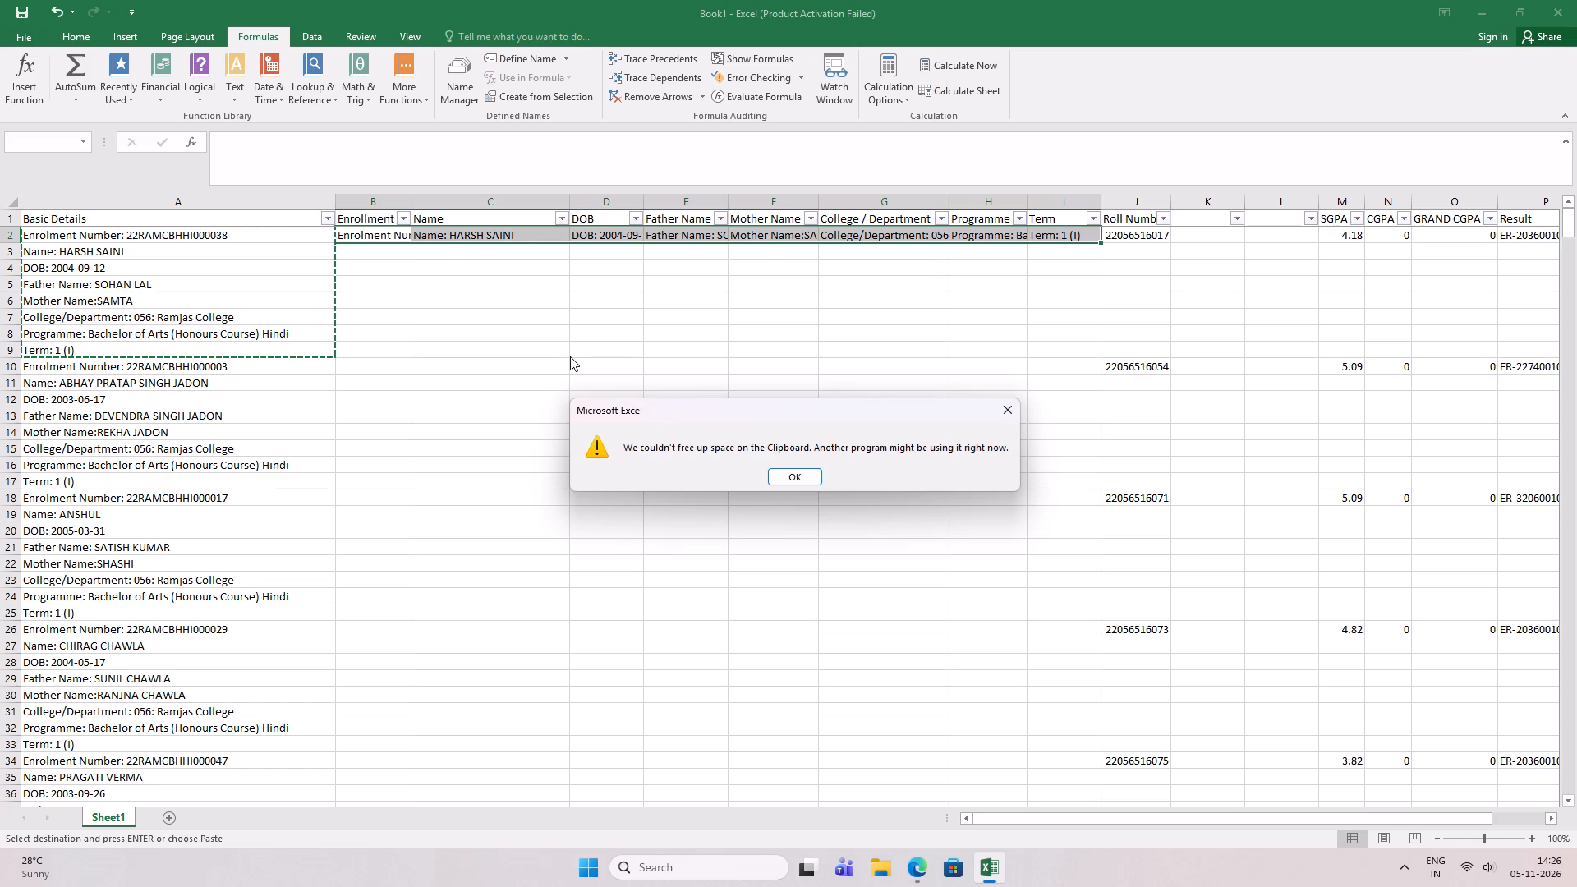
pyautogui.click(807, 486)
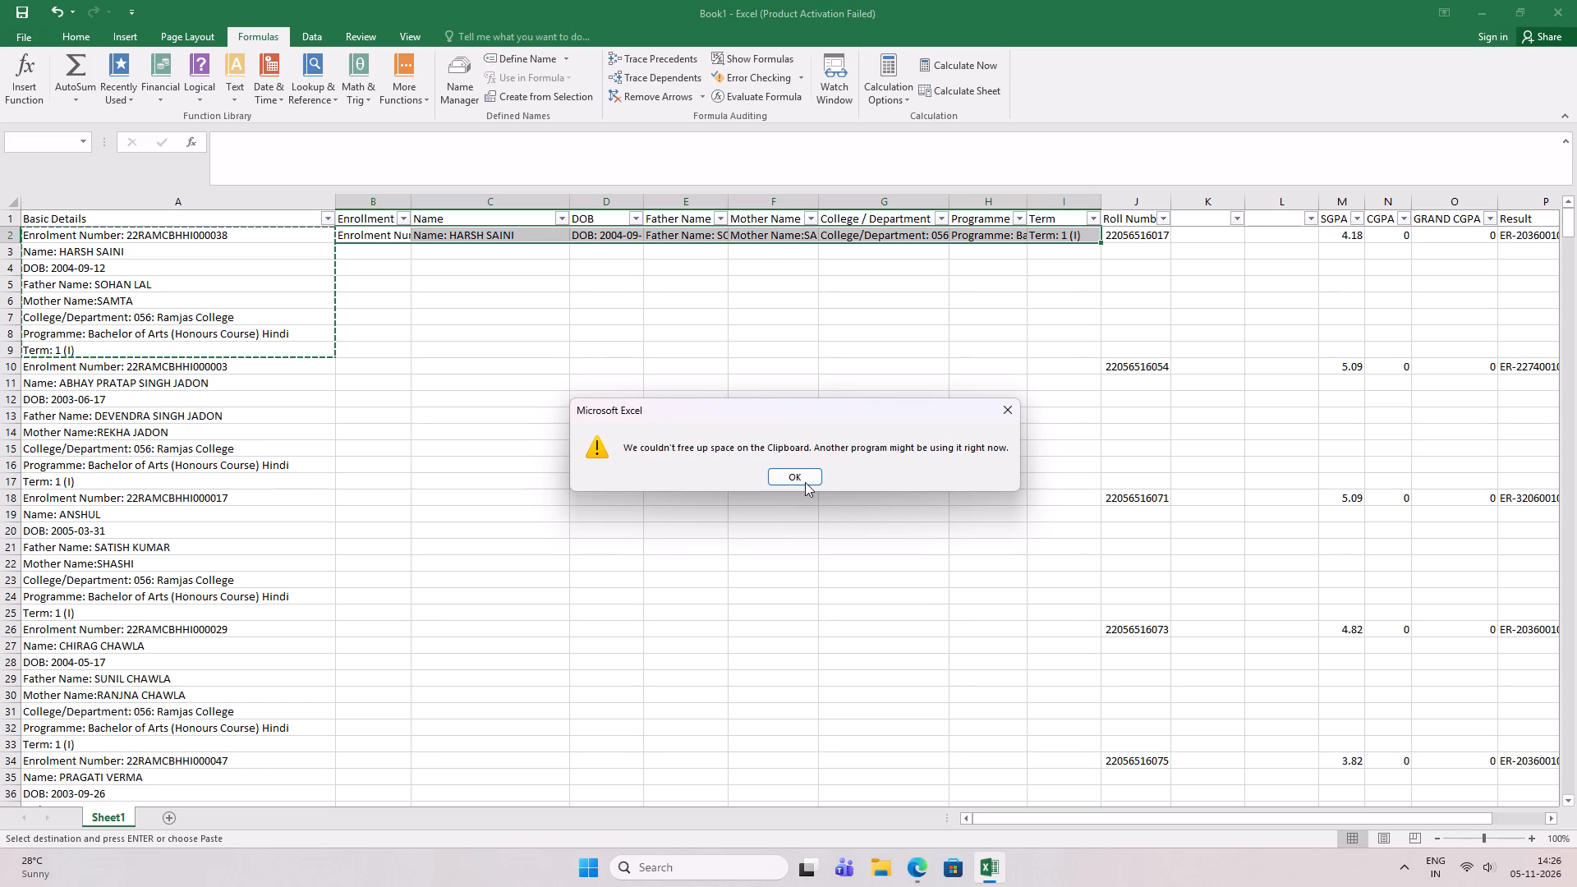
pyautogui.click(804, 481)
pyautogui.click(748, 518)
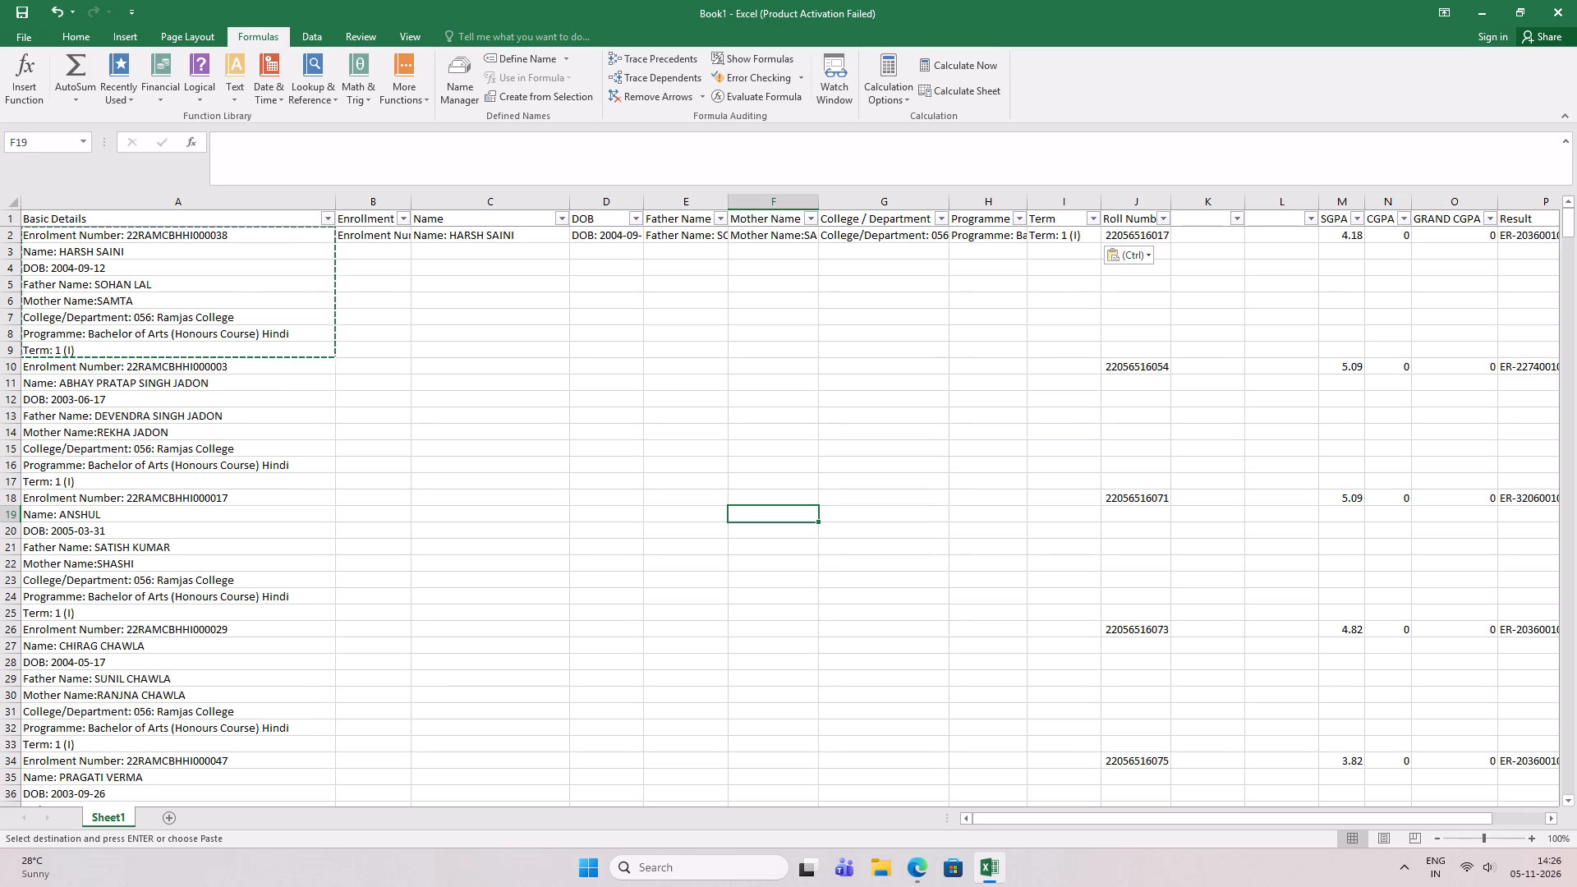
# Copy the second student's details in A10:A17 and paste them transposed at B3, across the Enrollment to Term columns.
pyautogui.click(230, 365)
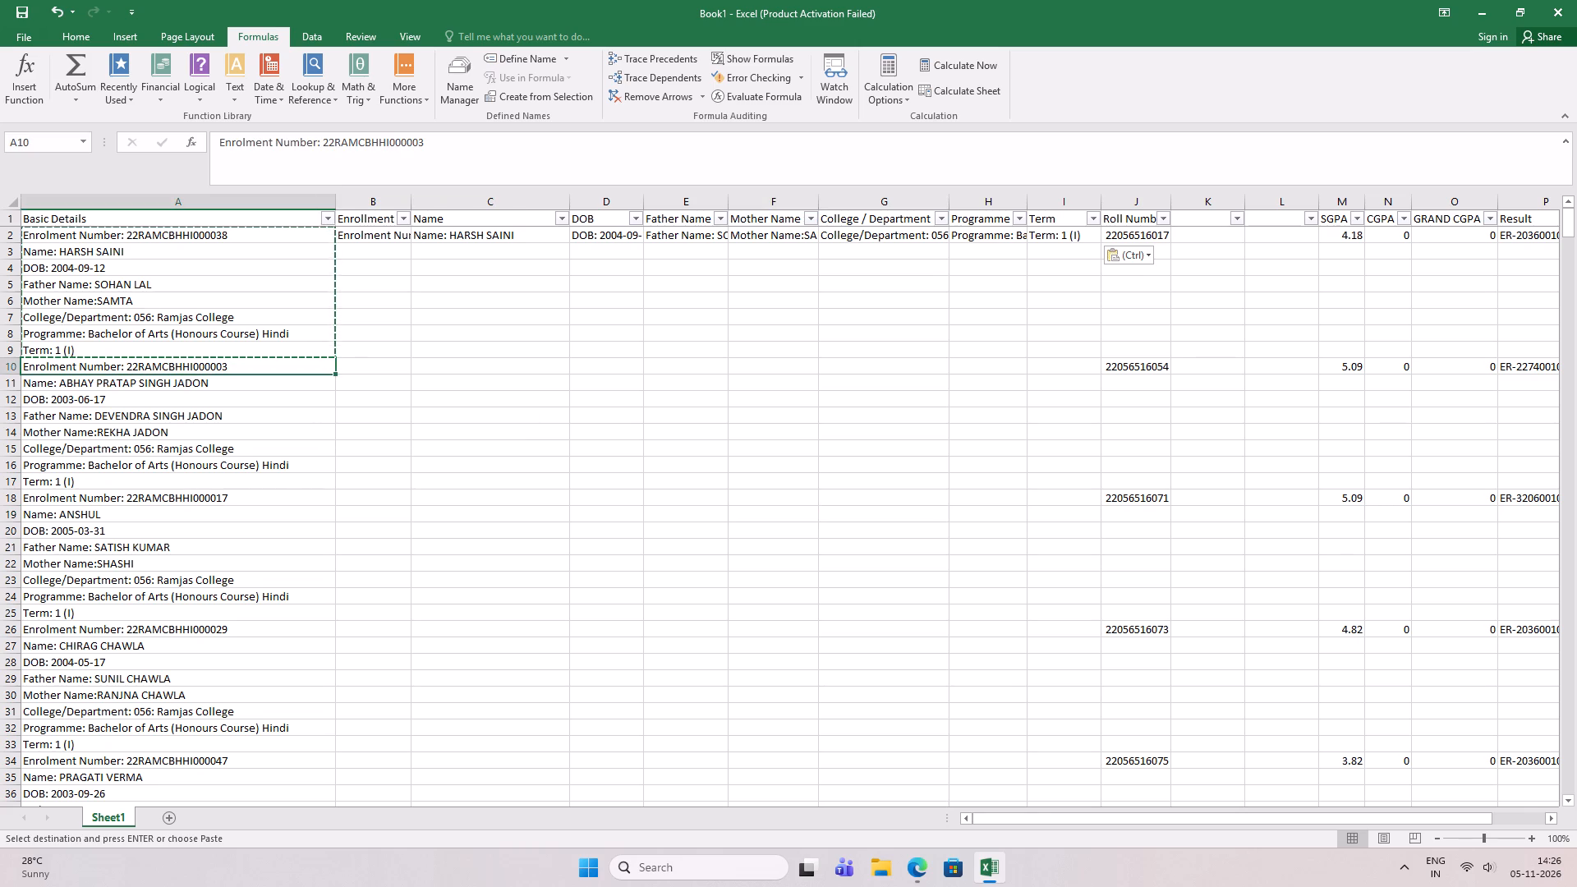
pyautogui.moveTo(245, 365); pyautogui.dragTo(246, 373)
pyautogui.moveTo(246, 363); pyautogui.dragTo(232, 479)
pyautogui.hotkey('ctrl', 'c')
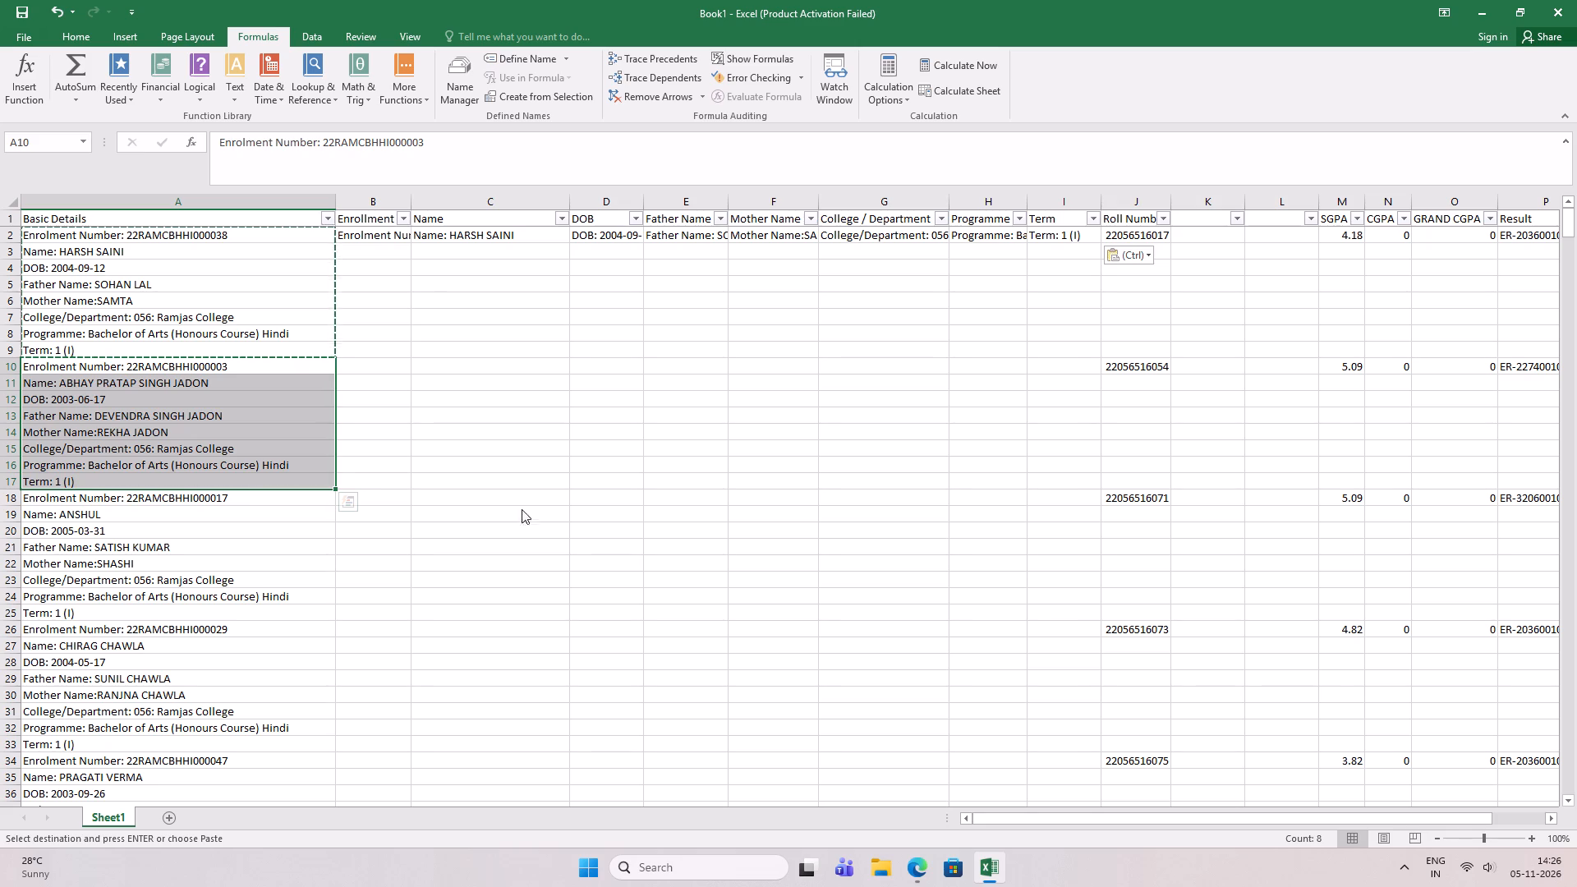
pyautogui.click(384, 248)
pyautogui.rightClick(384, 248)
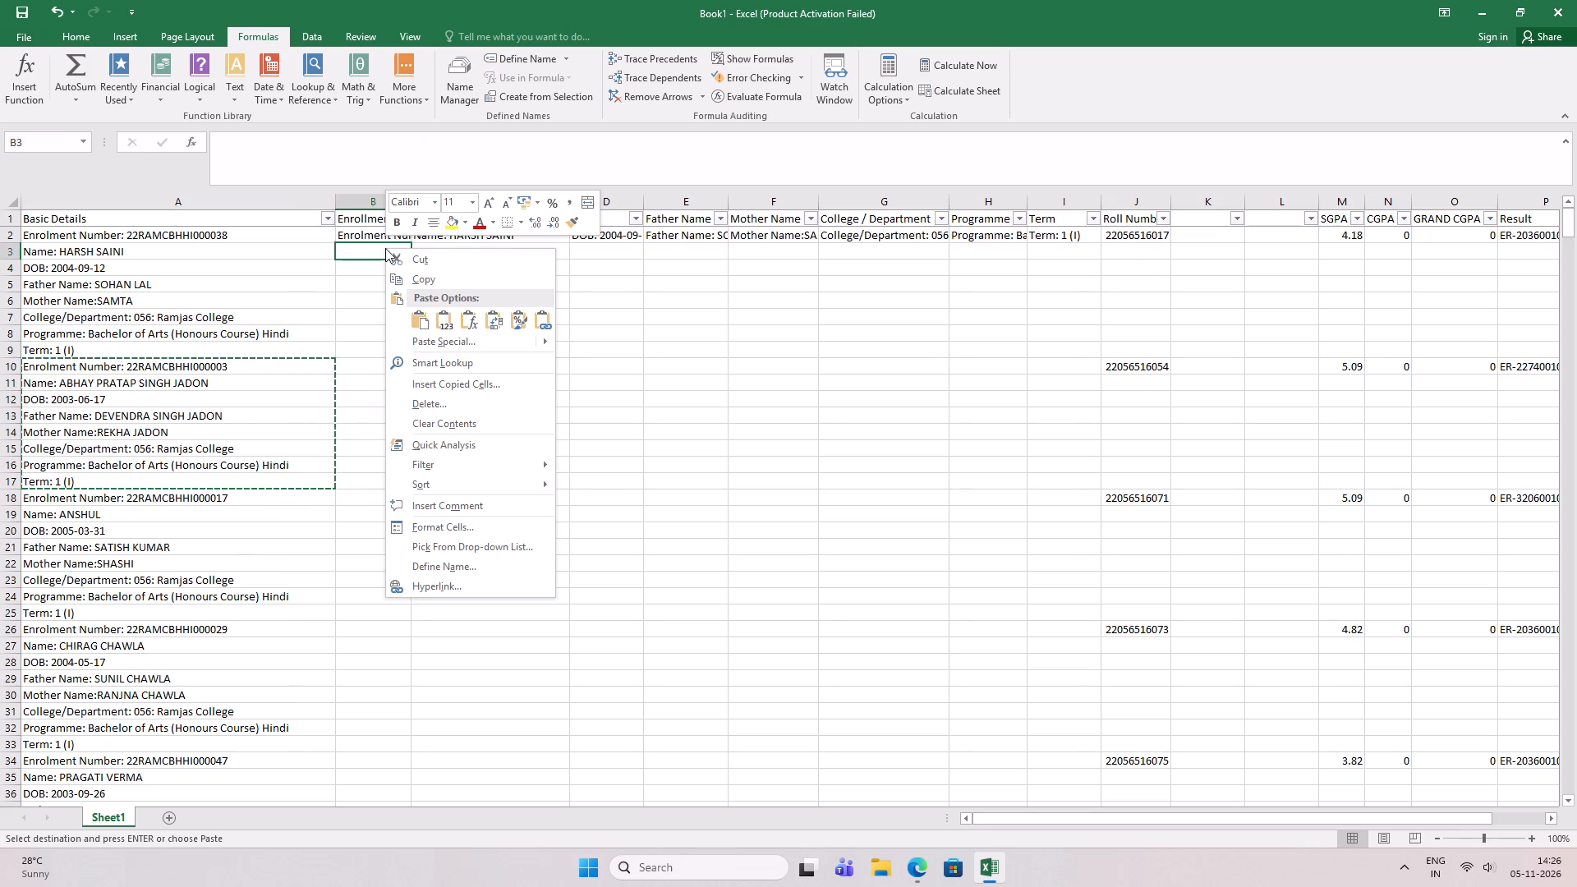
pyautogui.click(497, 320)
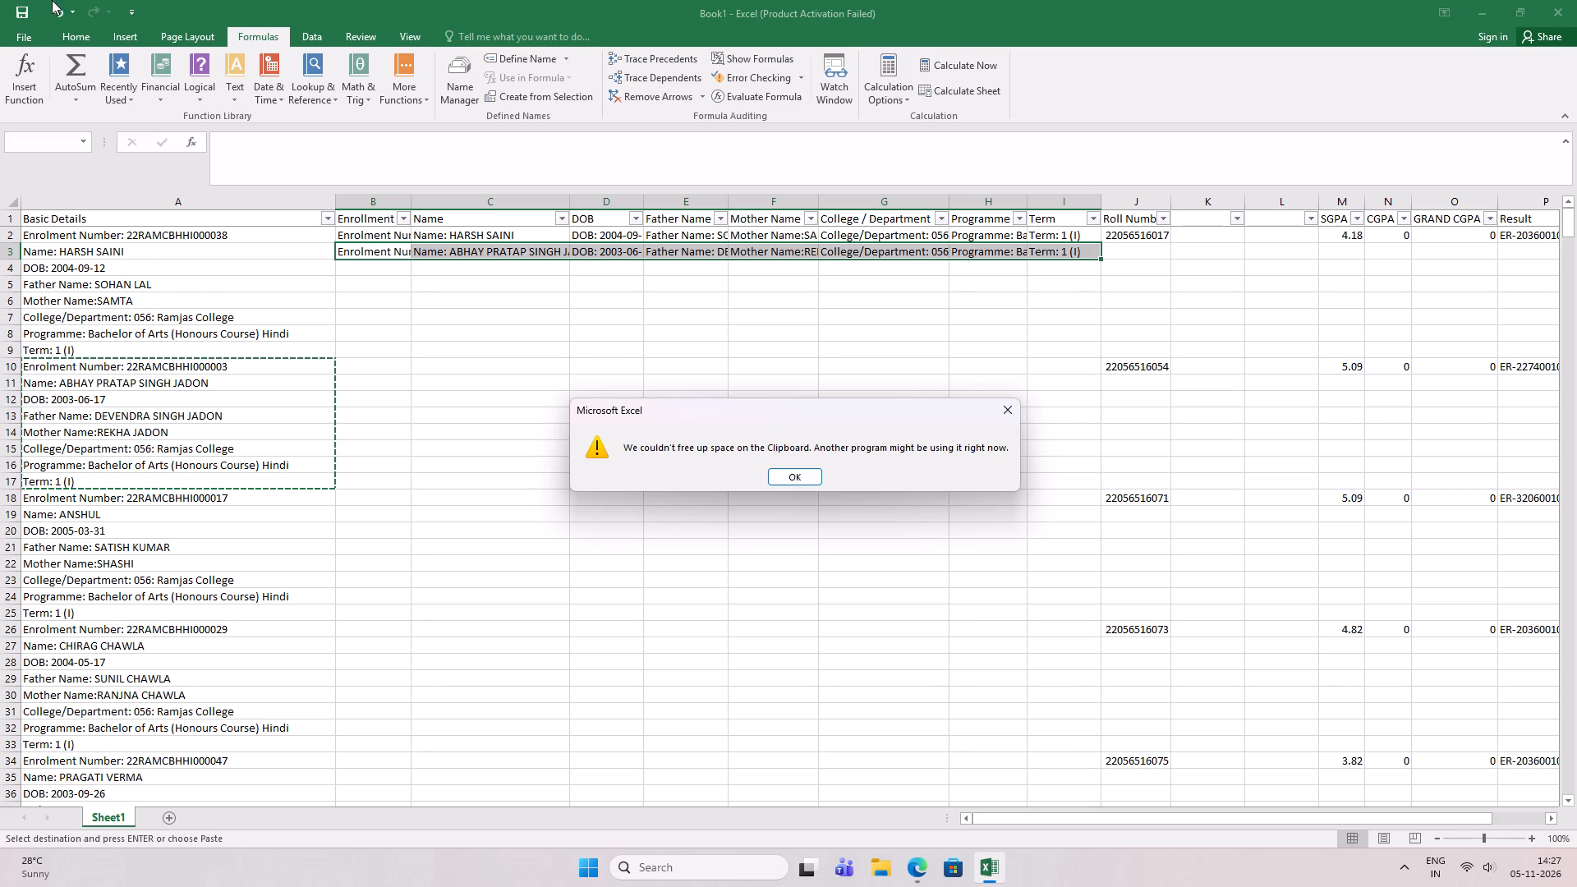
pyautogui.click(227, 230)
pyautogui.moveTo(297, 256); pyautogui.dragTo(315, 263)
pyautogui.click(801, 476)
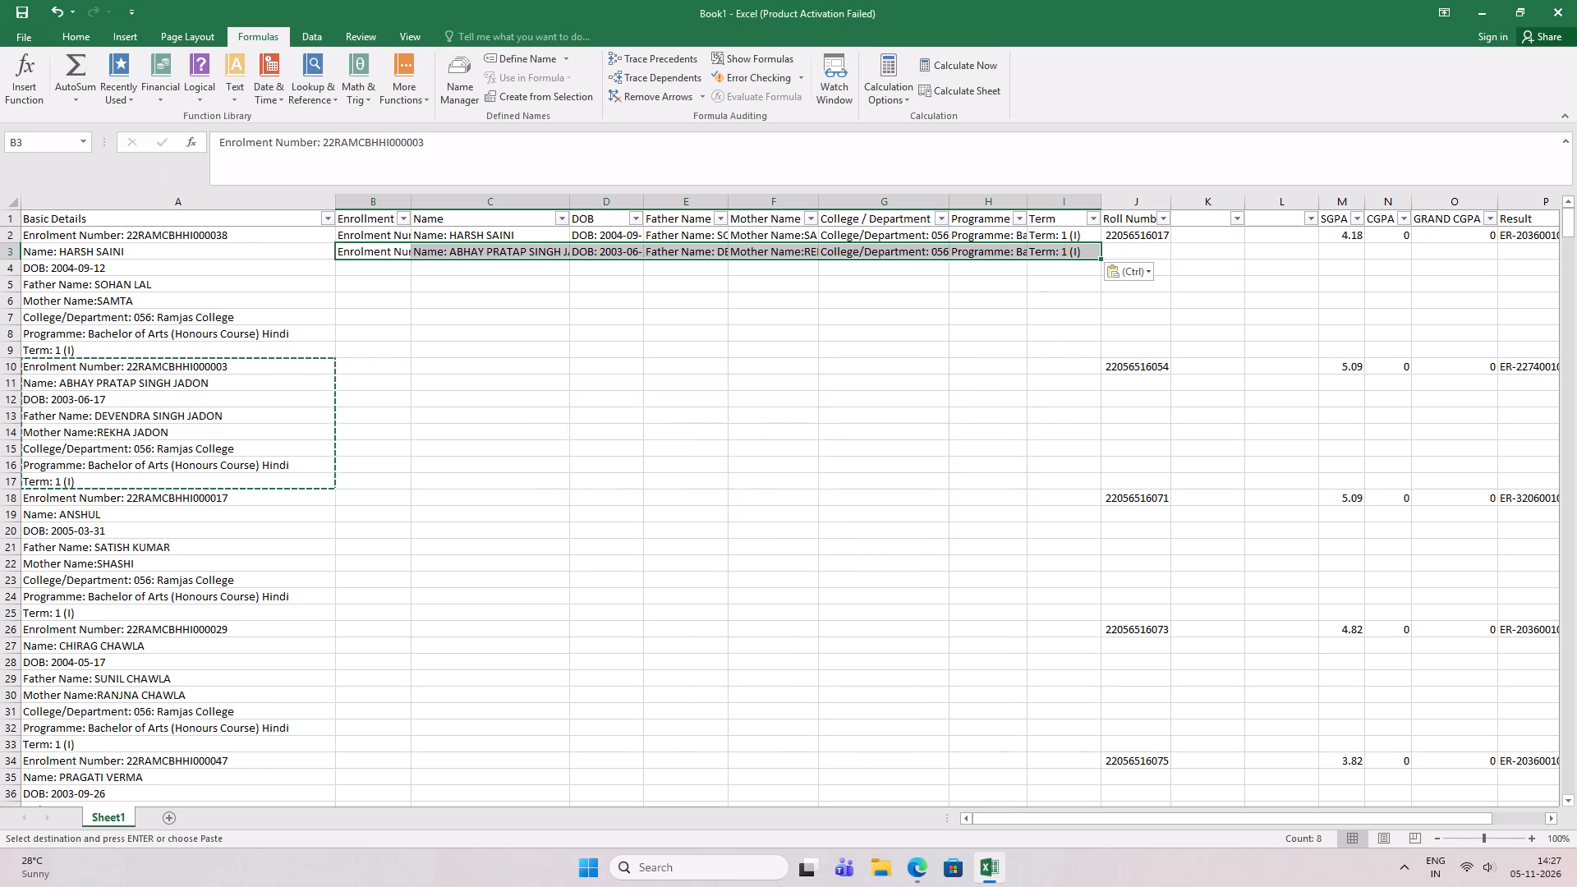
pyautogui.click(809, 466)
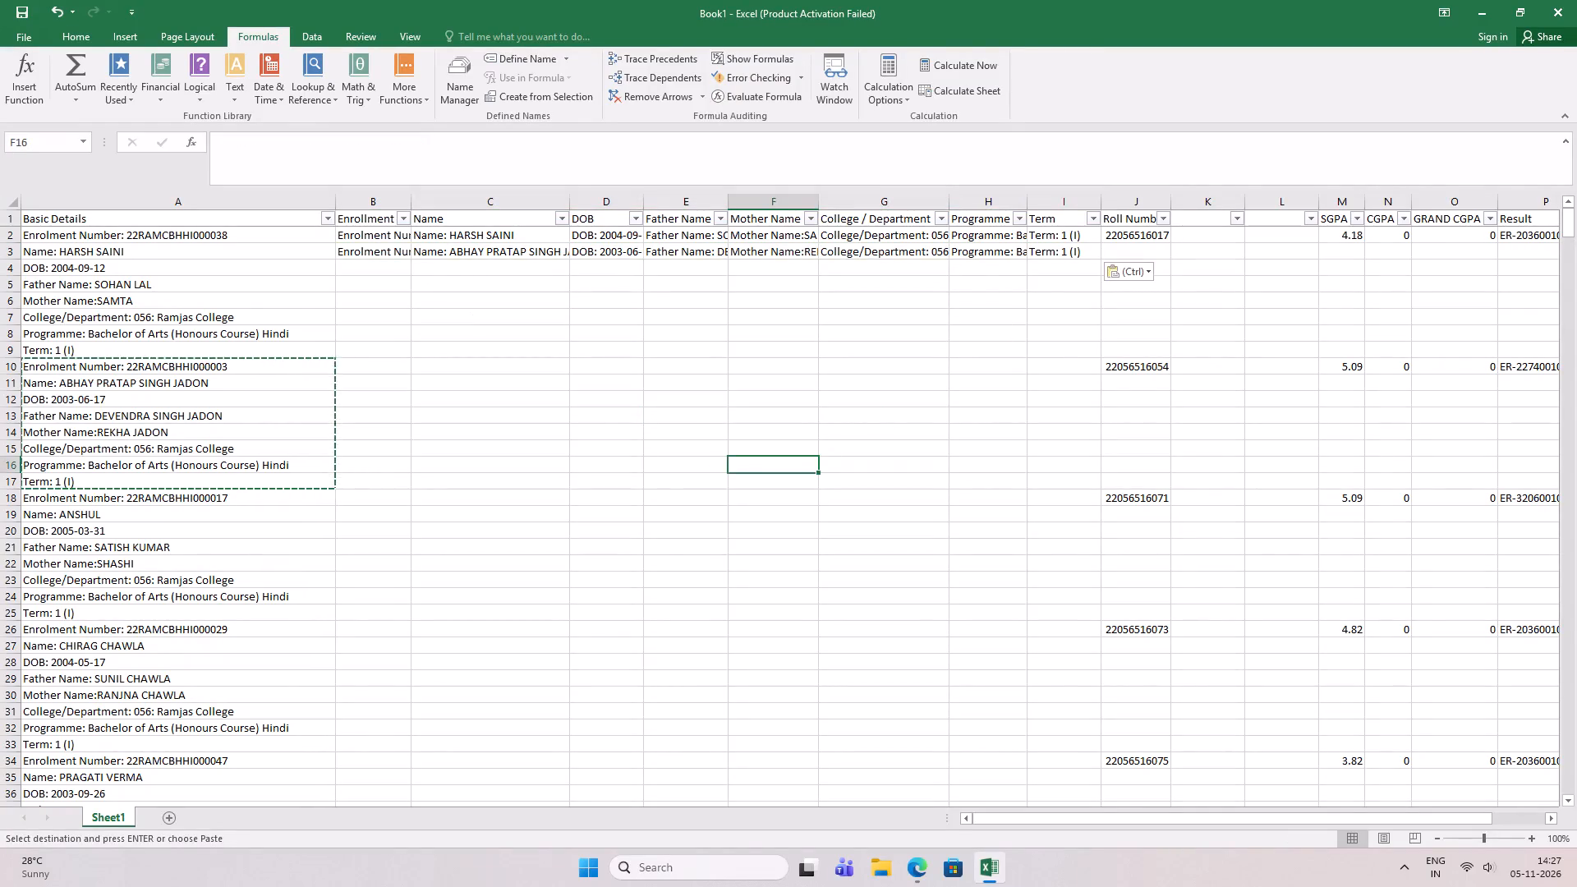
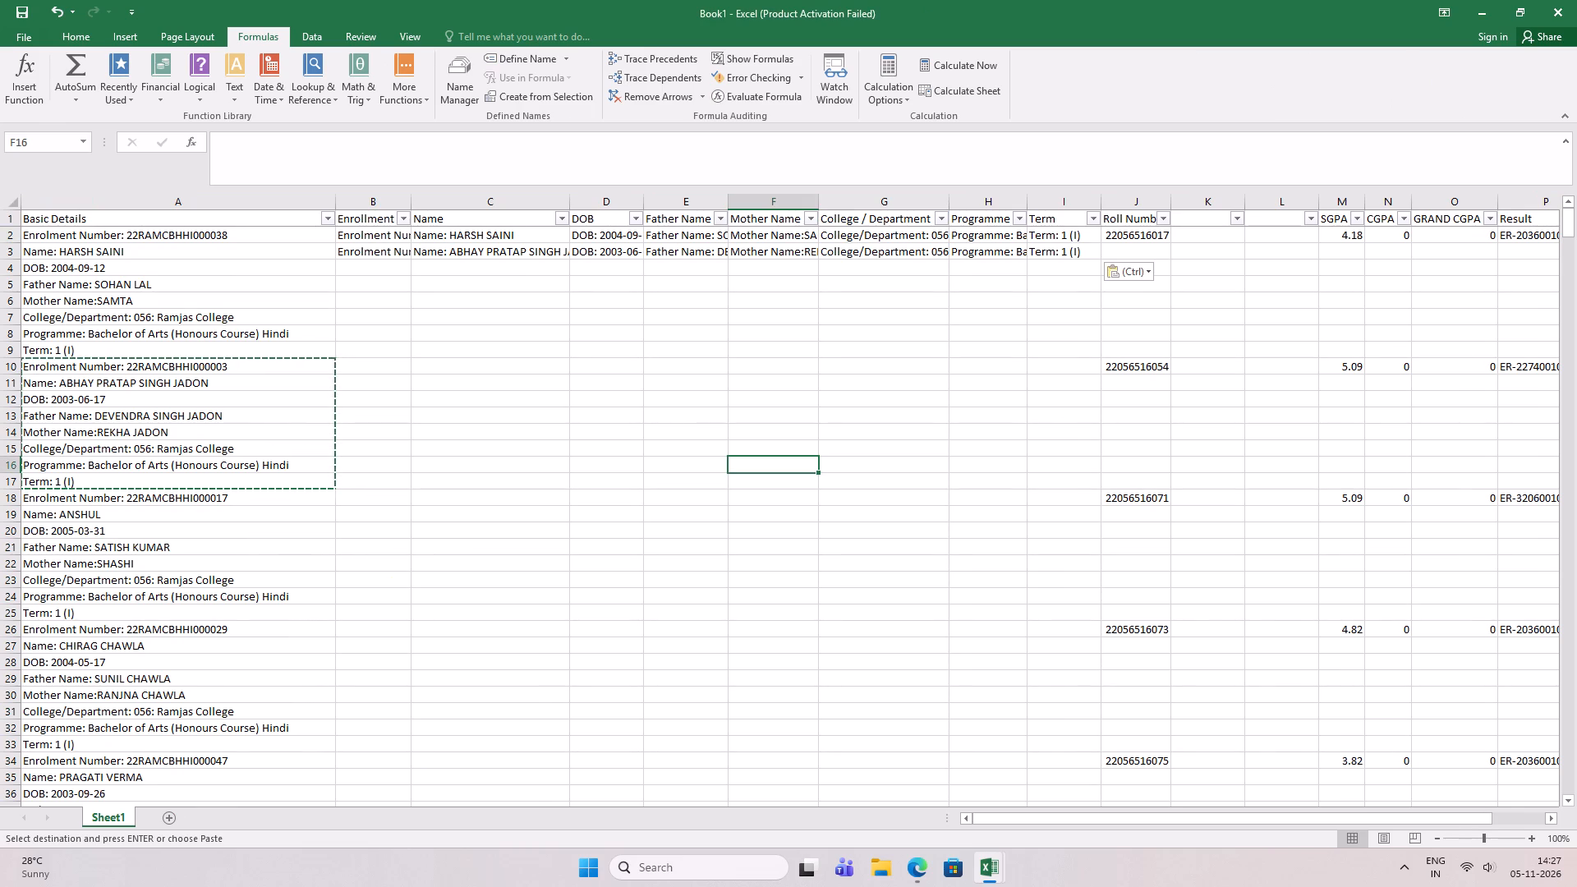
# Auto-fit the widths of columns B to G, Enrollment through College / Department, to their contents.
pyautogui.doubleClick(949, 205)
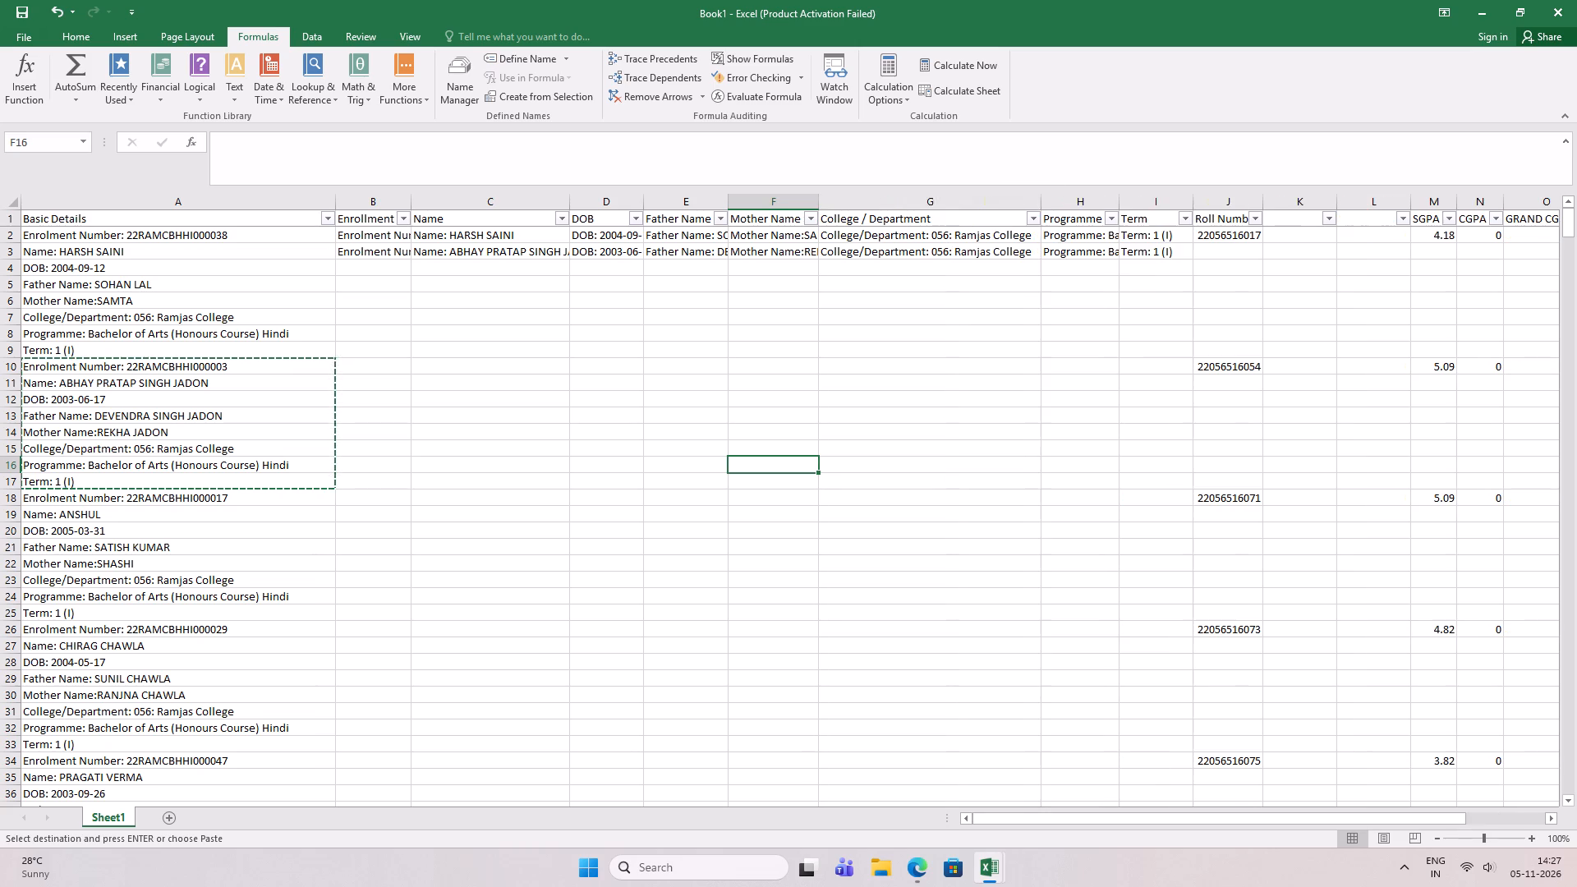
pyautogui.doubleClick(816, 200)
pyautogui.doubleClick(724, 200)
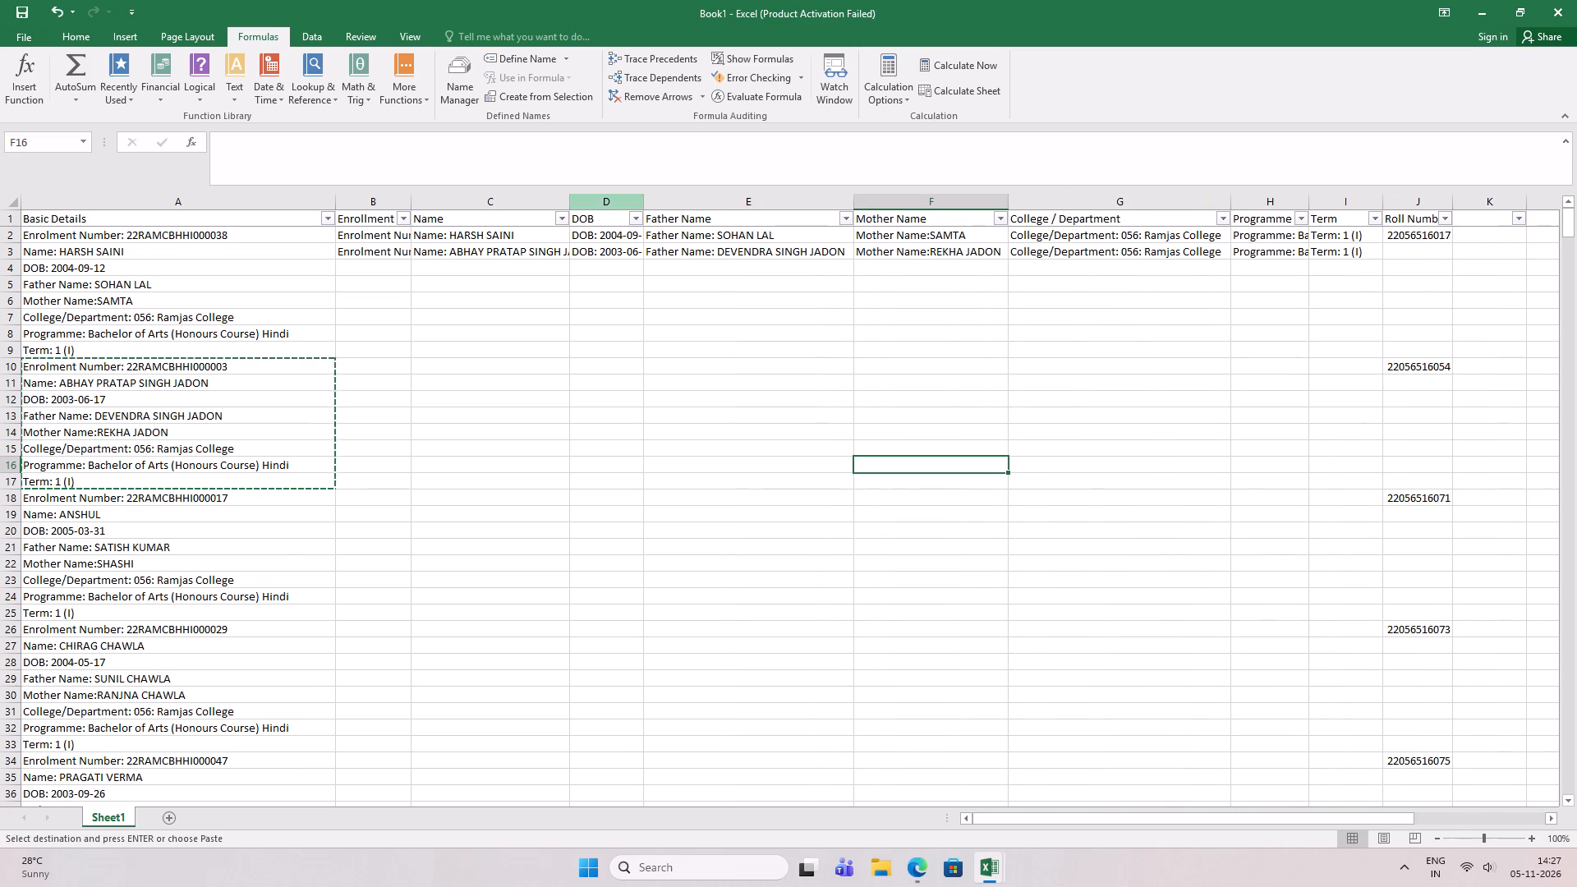
pyautogui.doubleClick(644, 203)
pyautogui.doubleClick(568, 202)
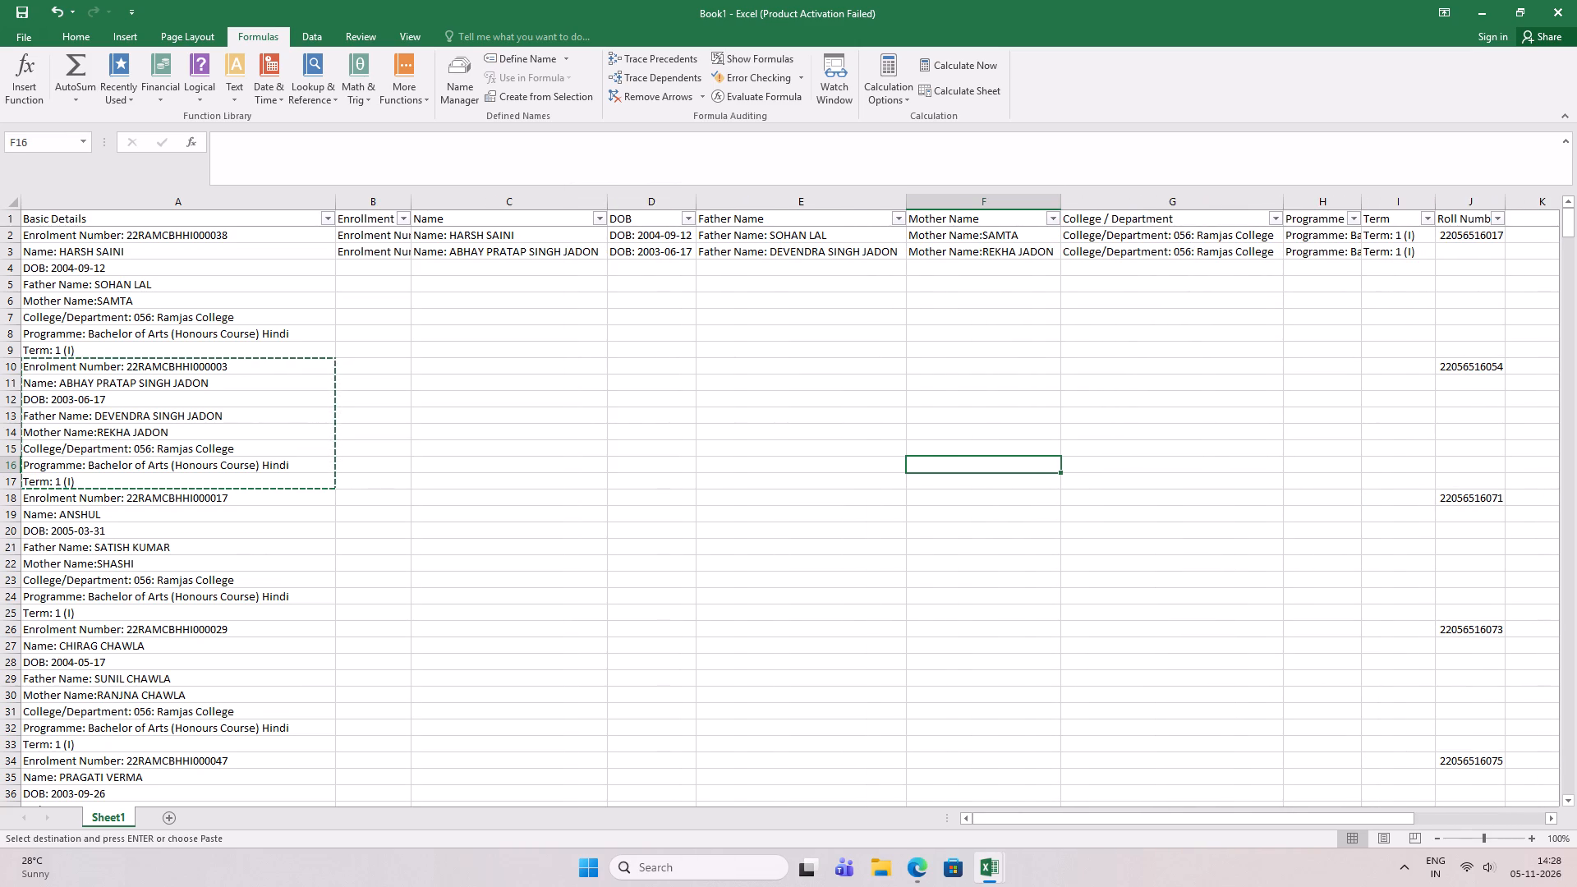
pyautogui.click(497, 231)
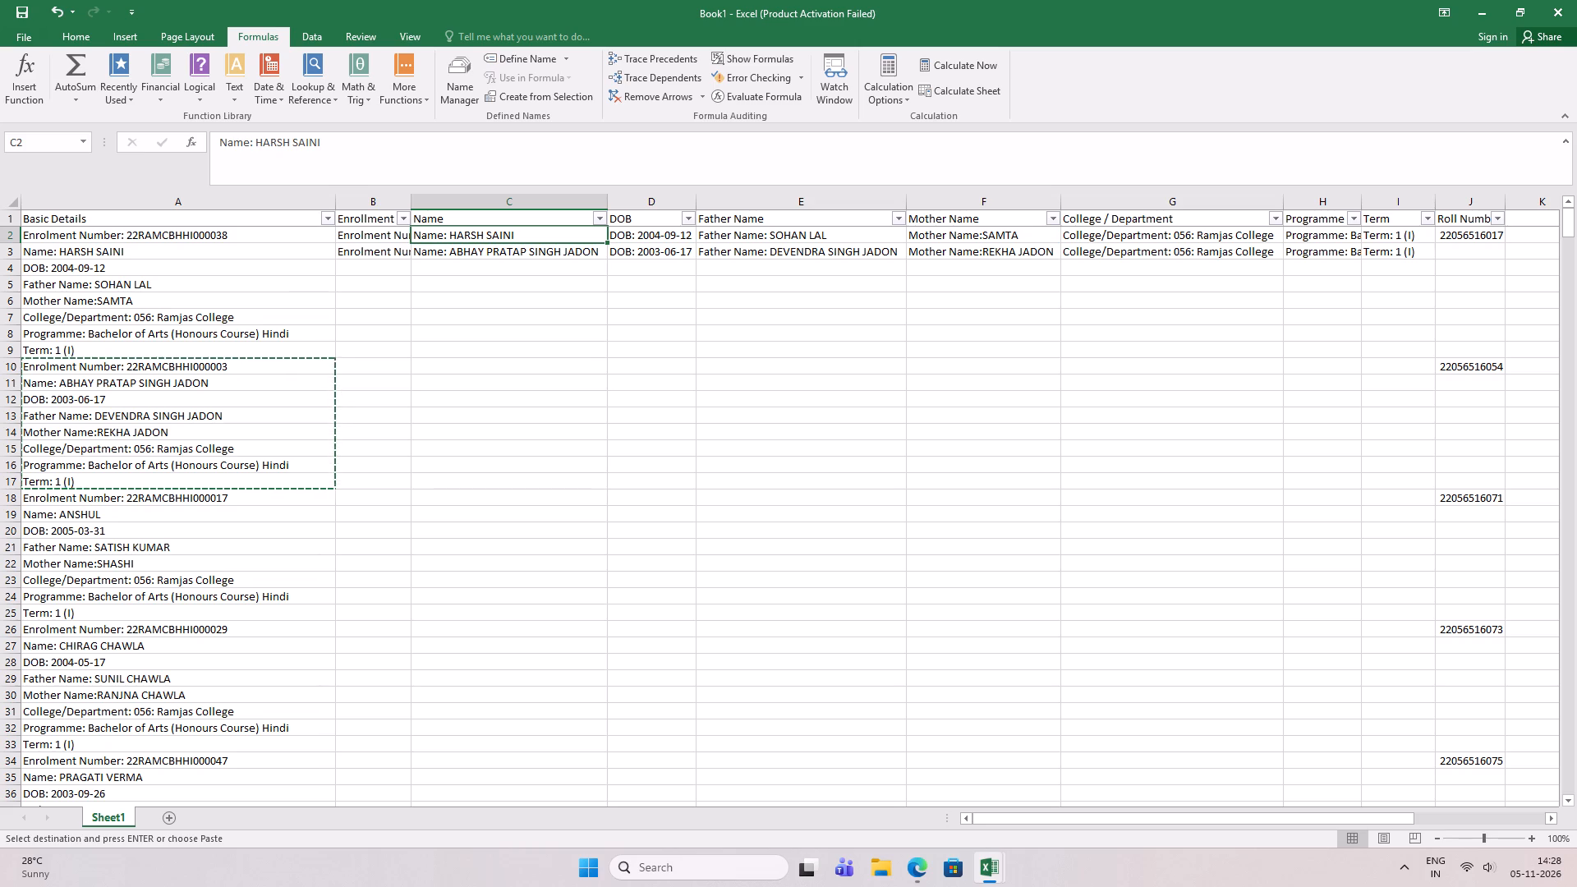
pyautogui.doubleClick(410, 205)
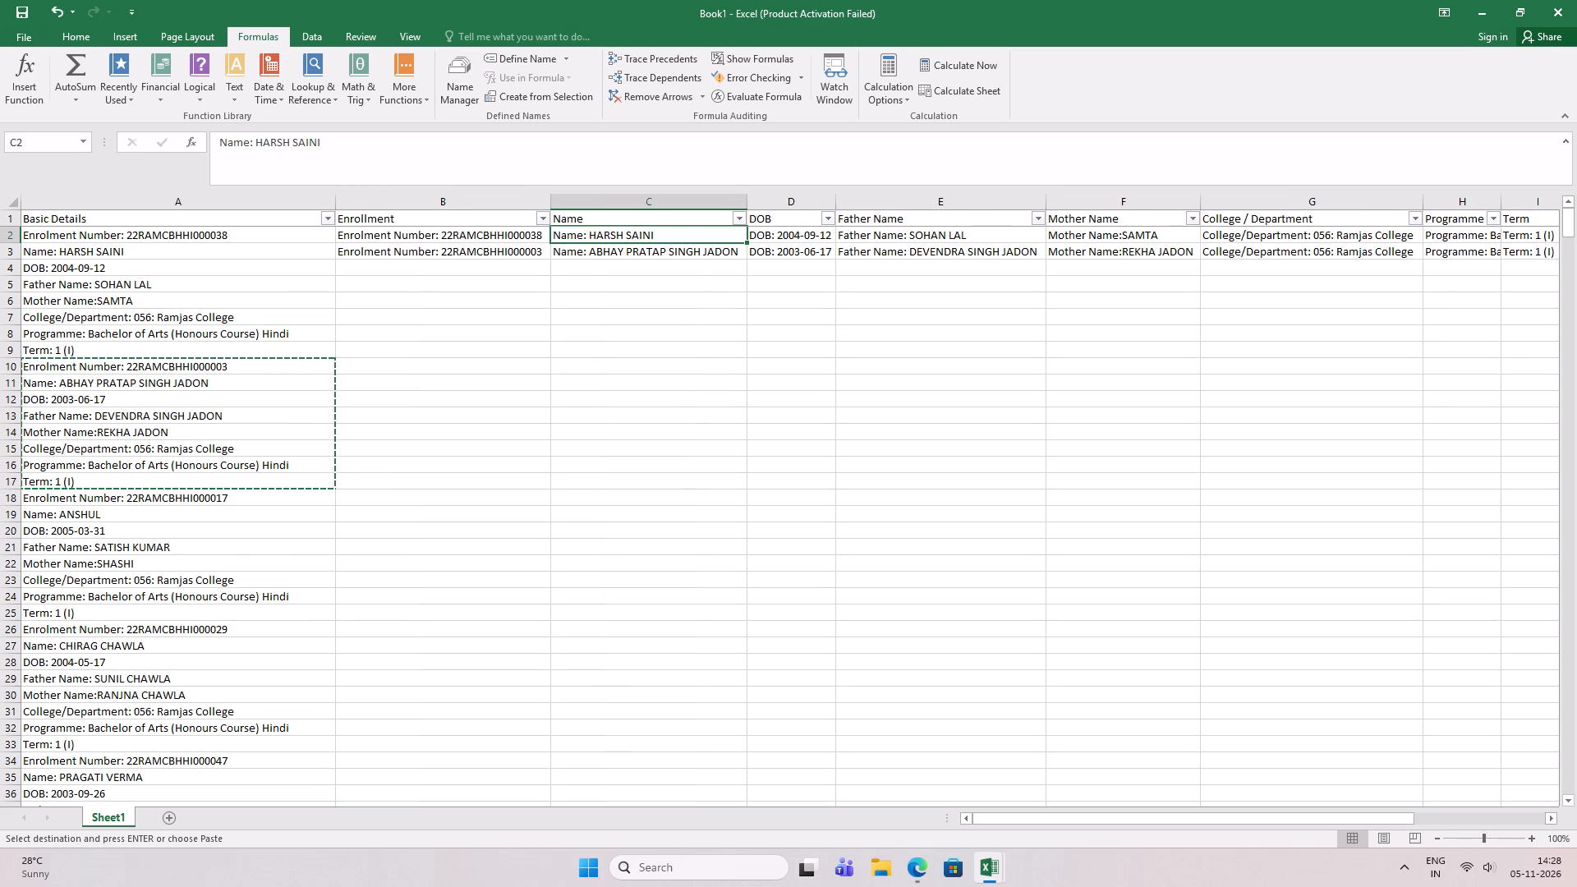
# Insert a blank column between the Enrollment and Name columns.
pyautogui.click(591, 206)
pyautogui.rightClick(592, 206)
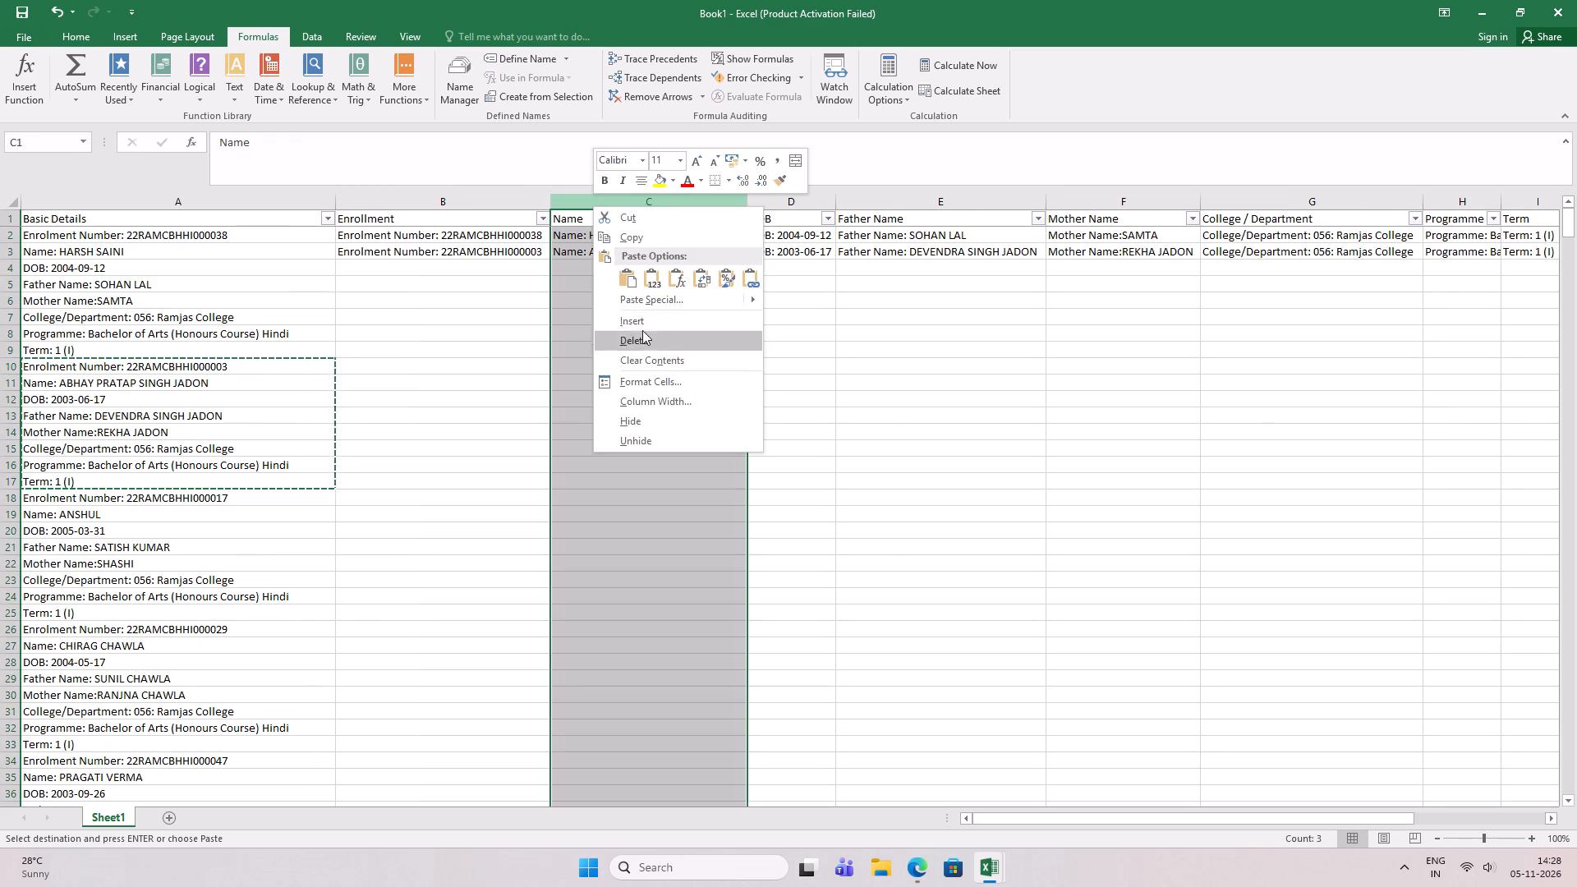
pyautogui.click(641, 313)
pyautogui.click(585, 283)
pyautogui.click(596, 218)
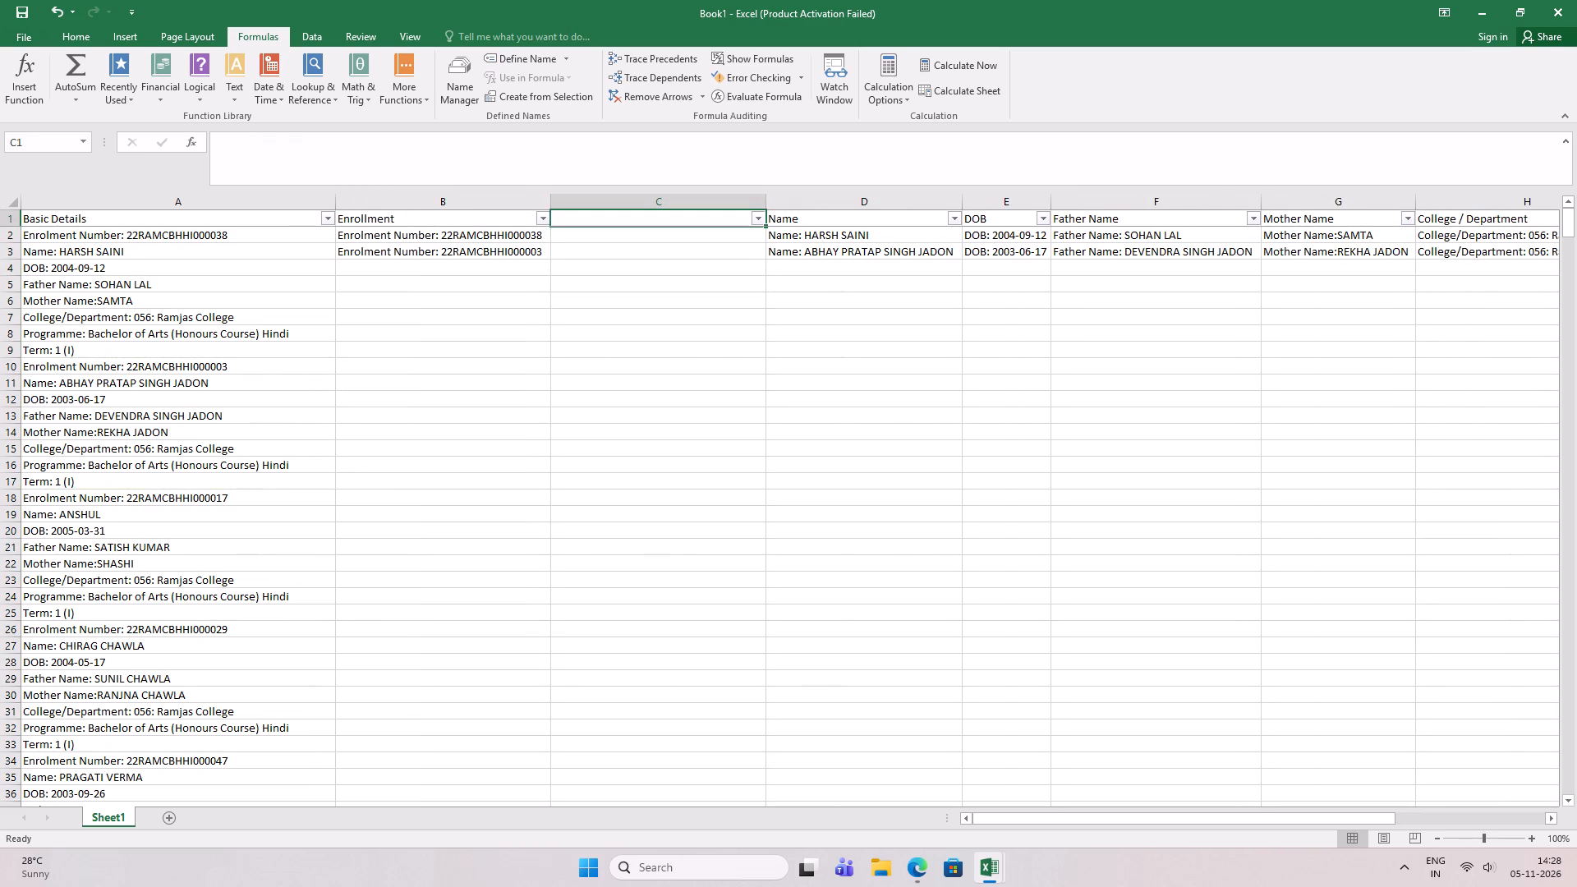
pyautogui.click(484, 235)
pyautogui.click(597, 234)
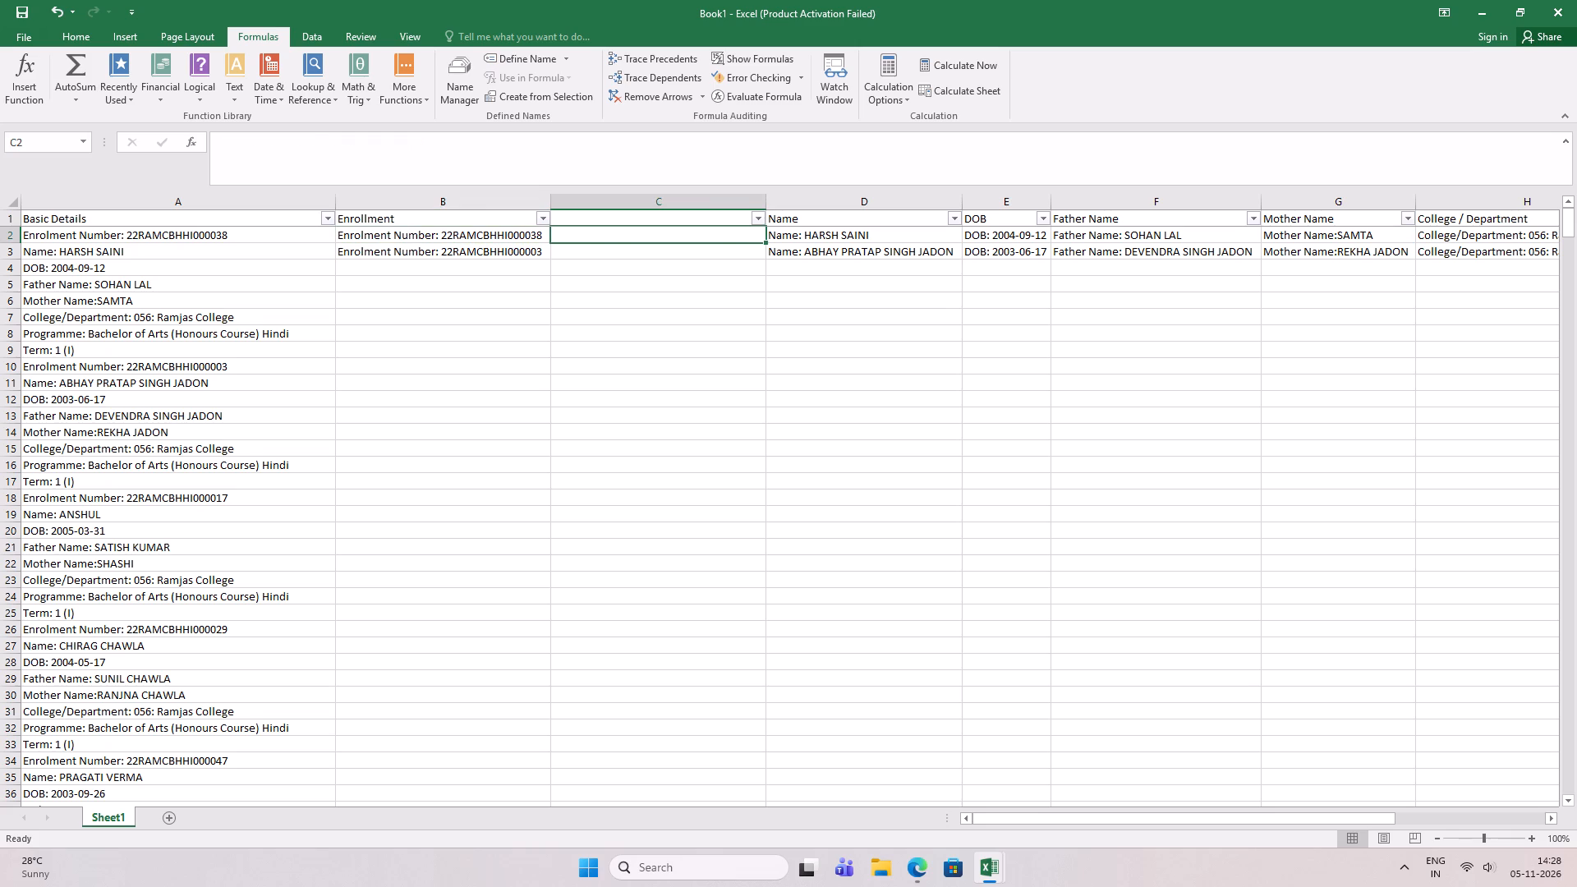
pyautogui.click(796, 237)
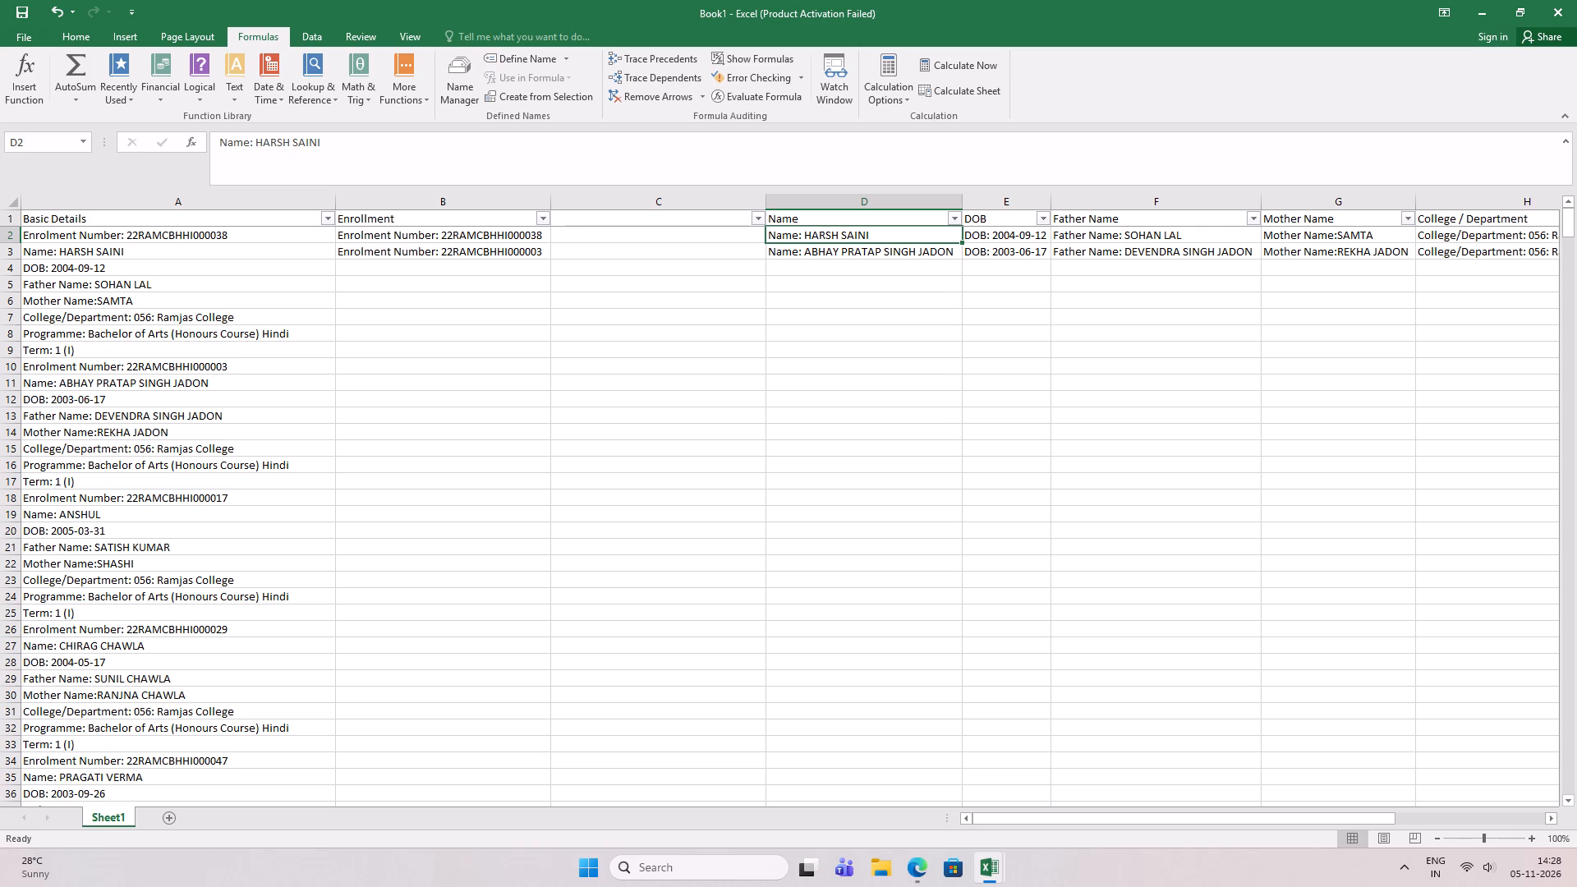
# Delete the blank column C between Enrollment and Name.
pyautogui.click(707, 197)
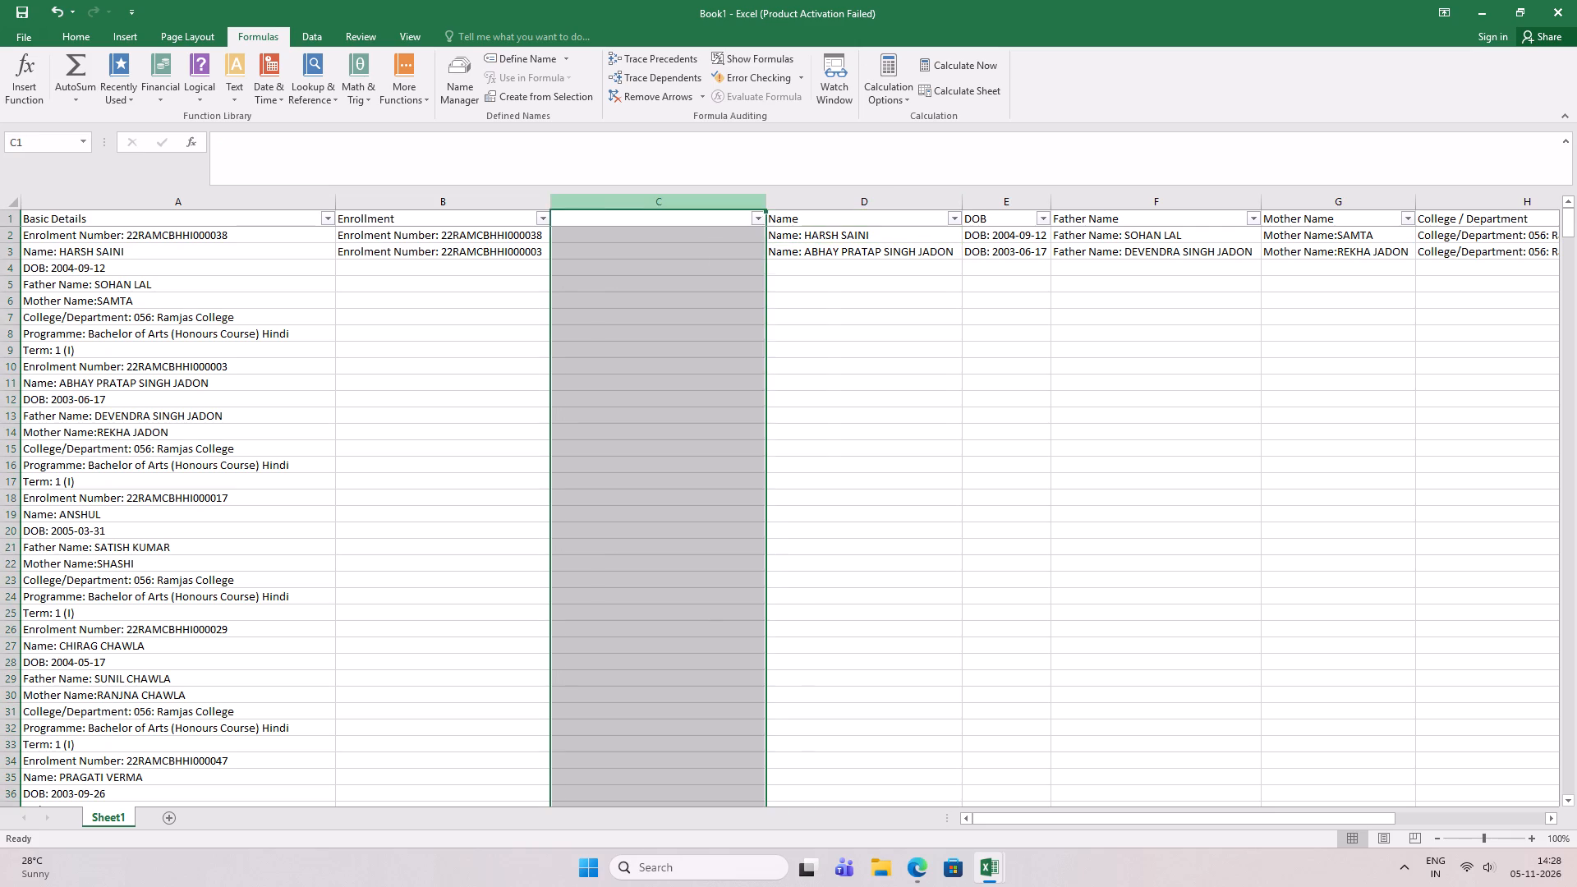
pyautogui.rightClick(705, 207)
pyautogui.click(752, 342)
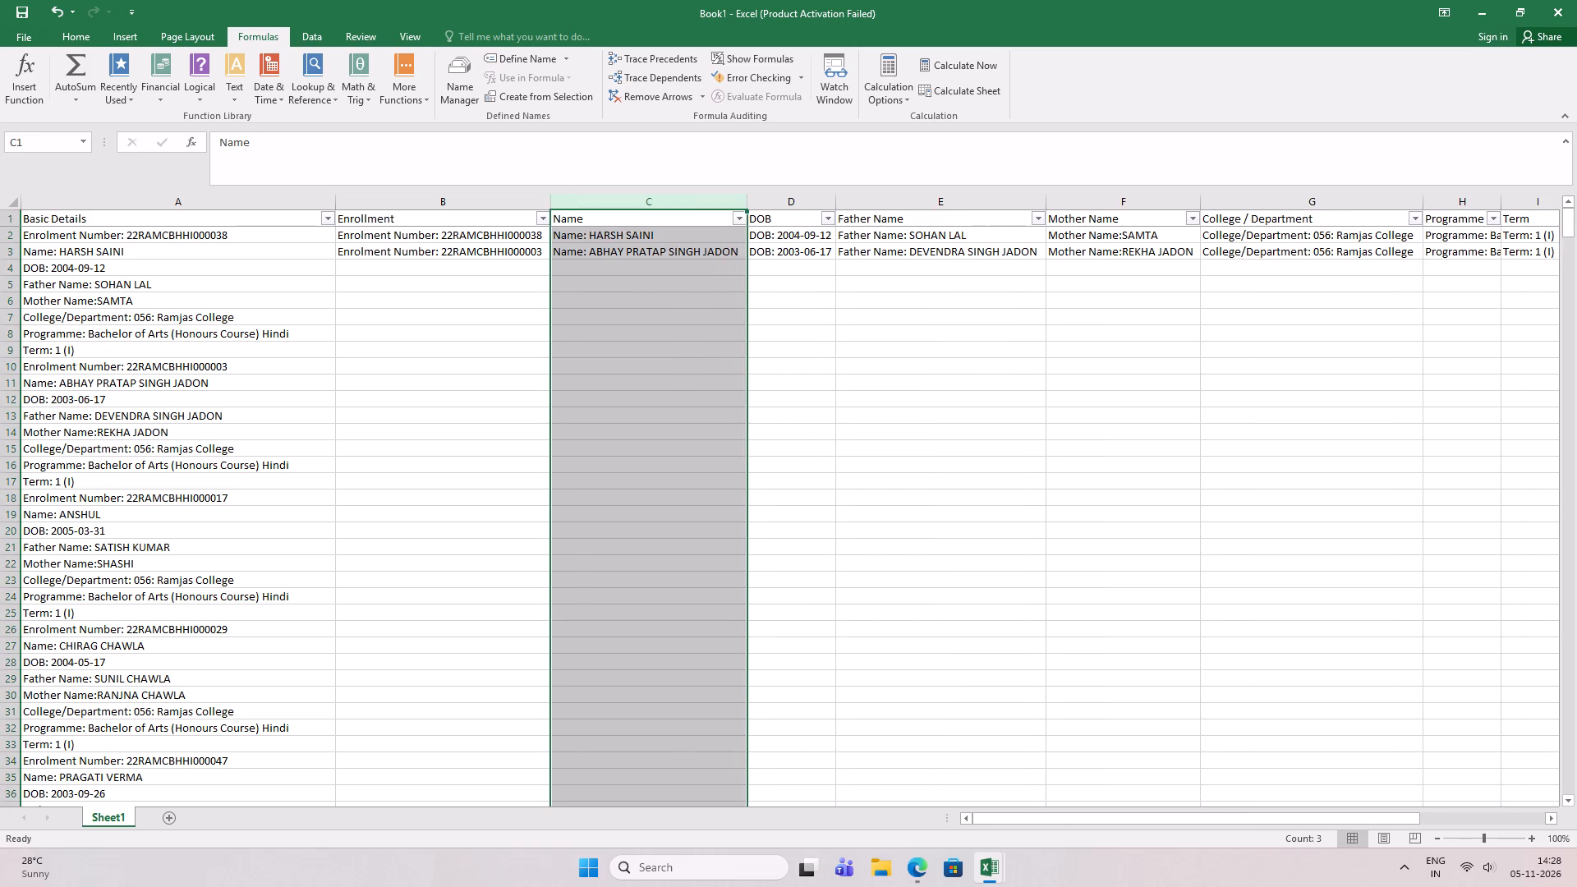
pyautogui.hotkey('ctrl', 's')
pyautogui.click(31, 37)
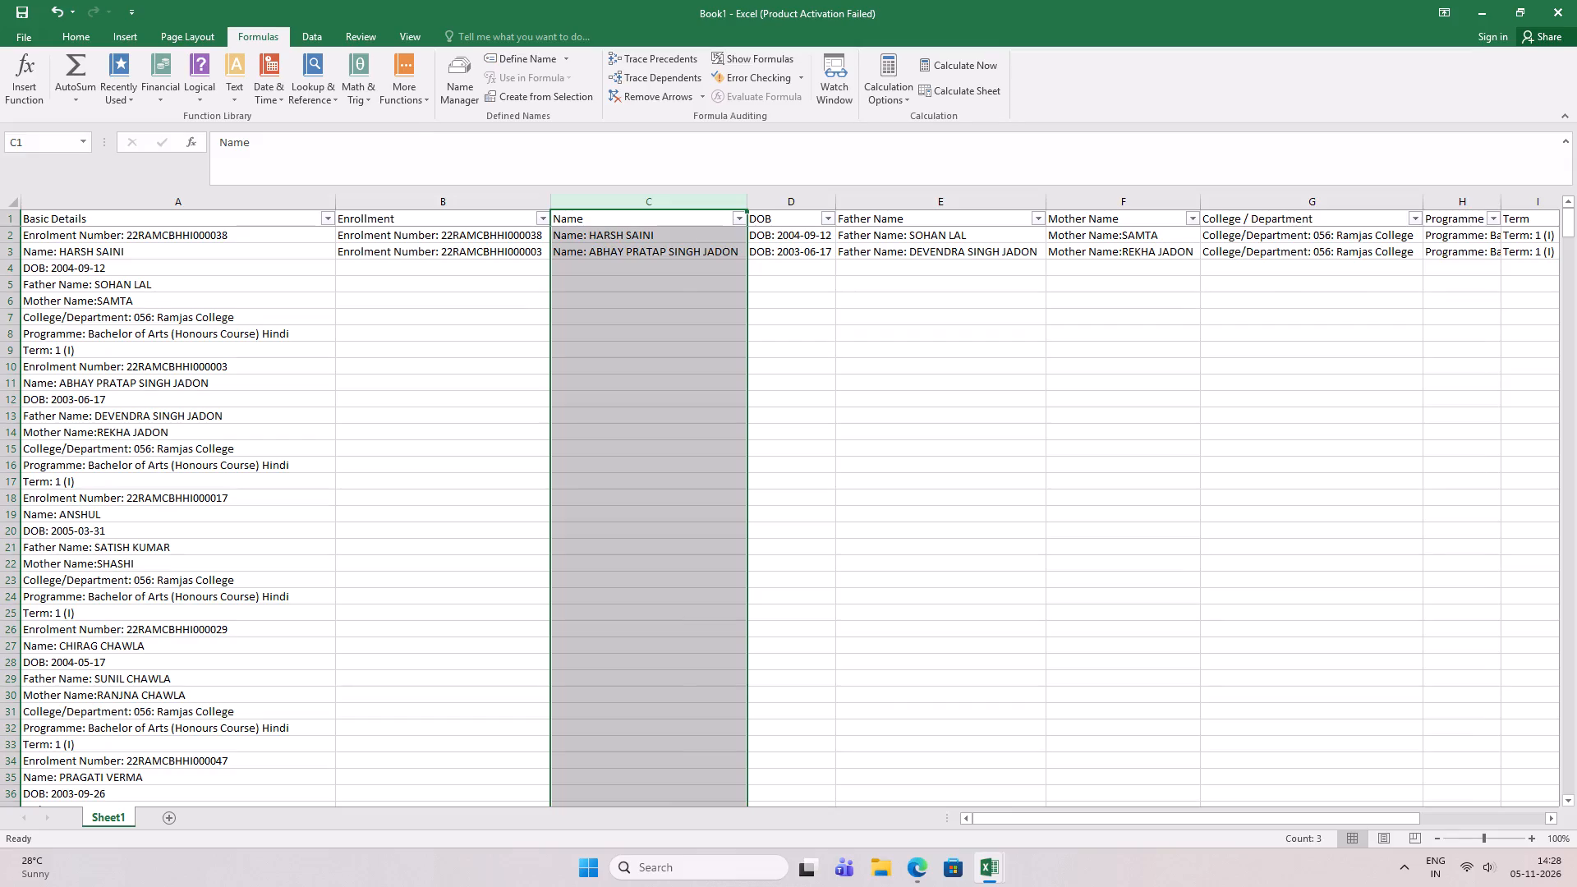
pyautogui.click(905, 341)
# Minimise Book1 and switch to the U.G. 1st Sem. (Nov-Dec.) 2023 B.A. (H) Hindi workbook, clearing its whole-sheet selection.
pyautogui.hotkey('alt', 'Tab')
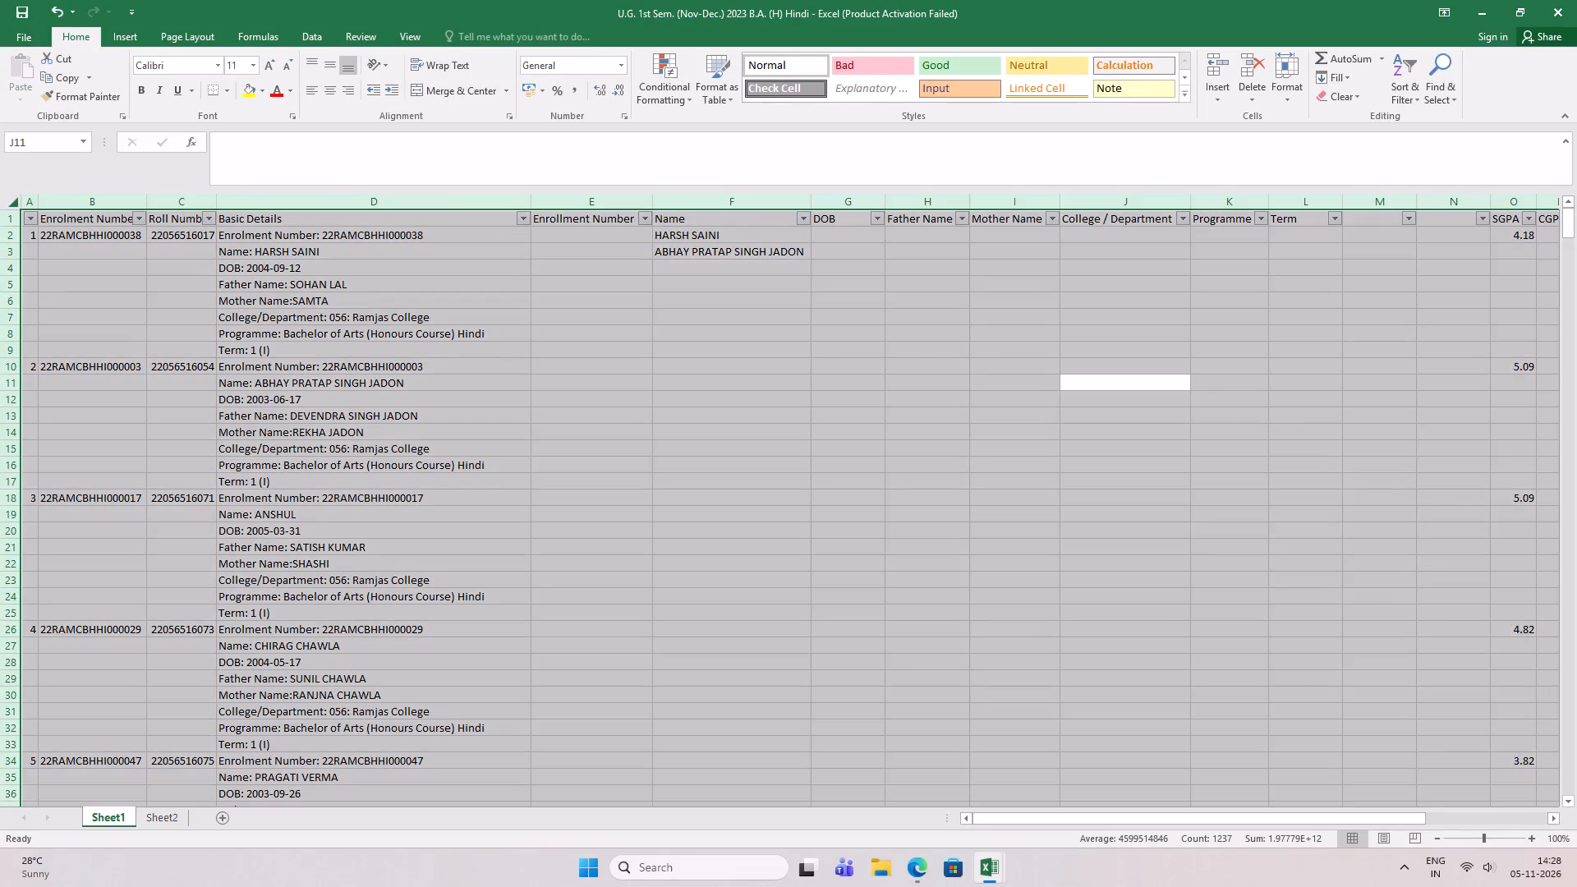
pyautogui.hotkey('alt', 'Tab')
pyautogui.hotkey('alt', 'Tab')
pyautogui.hotkey('alt', 'Tab')
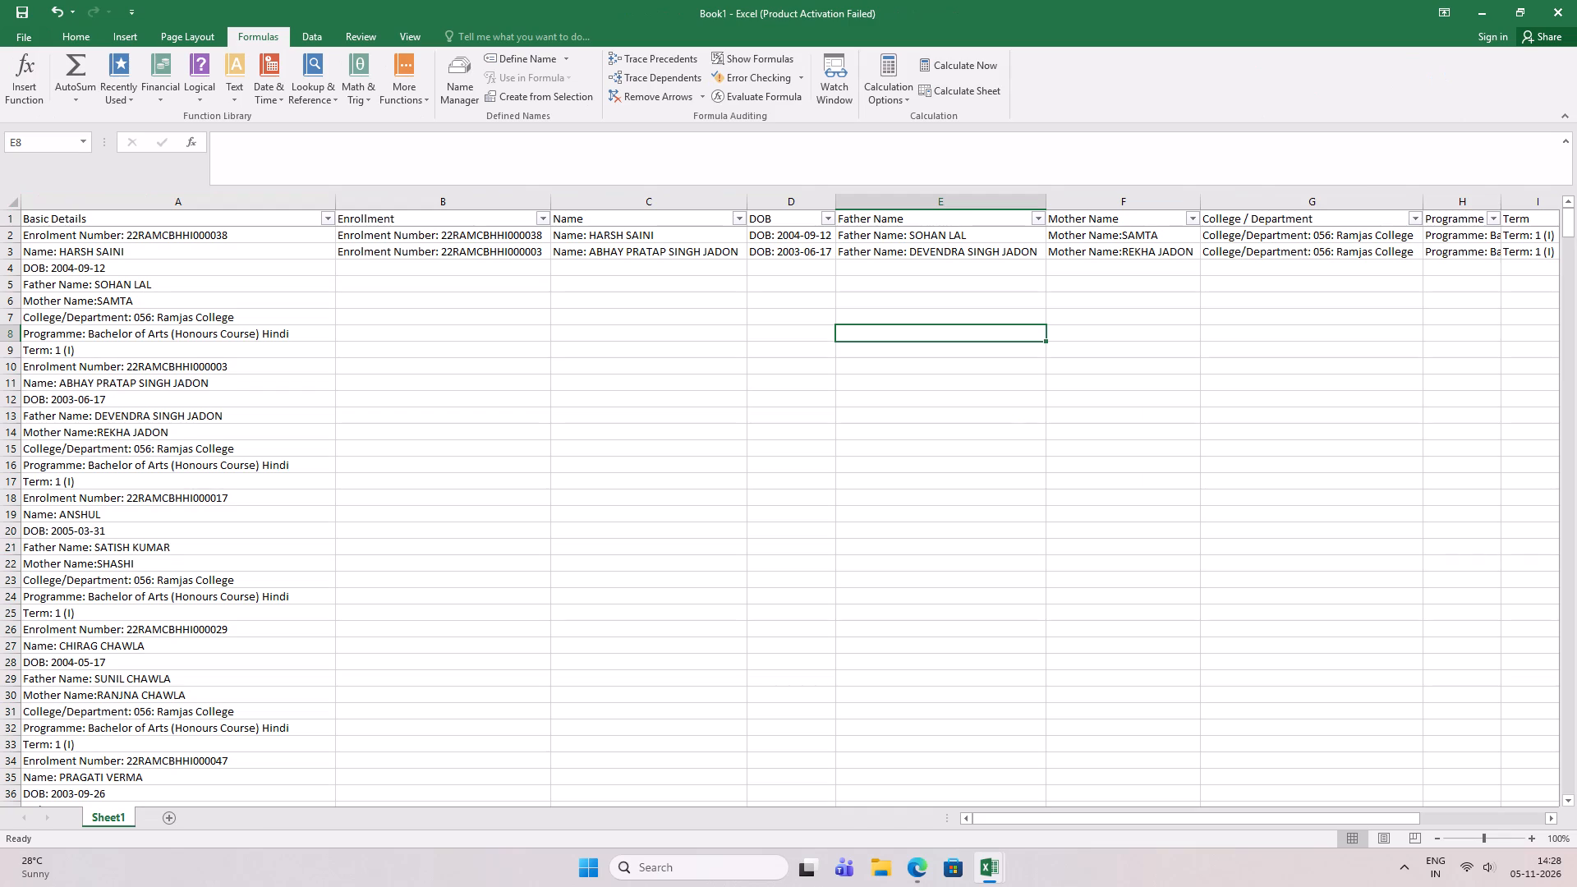
pyautogui.click(1490, 11)
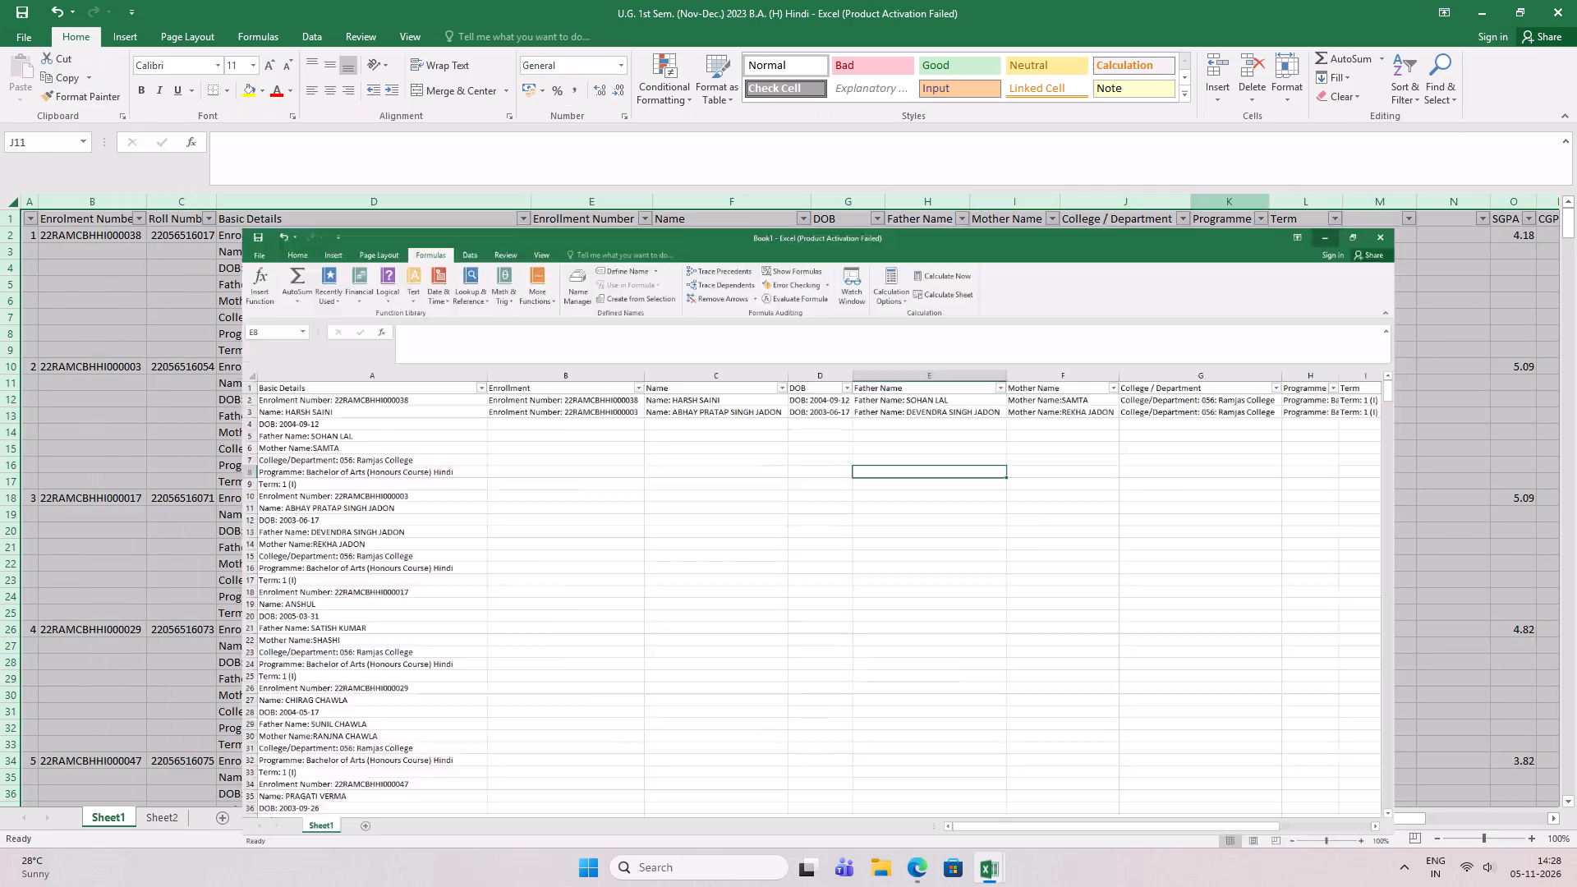
pyautogui.click(484, 253)
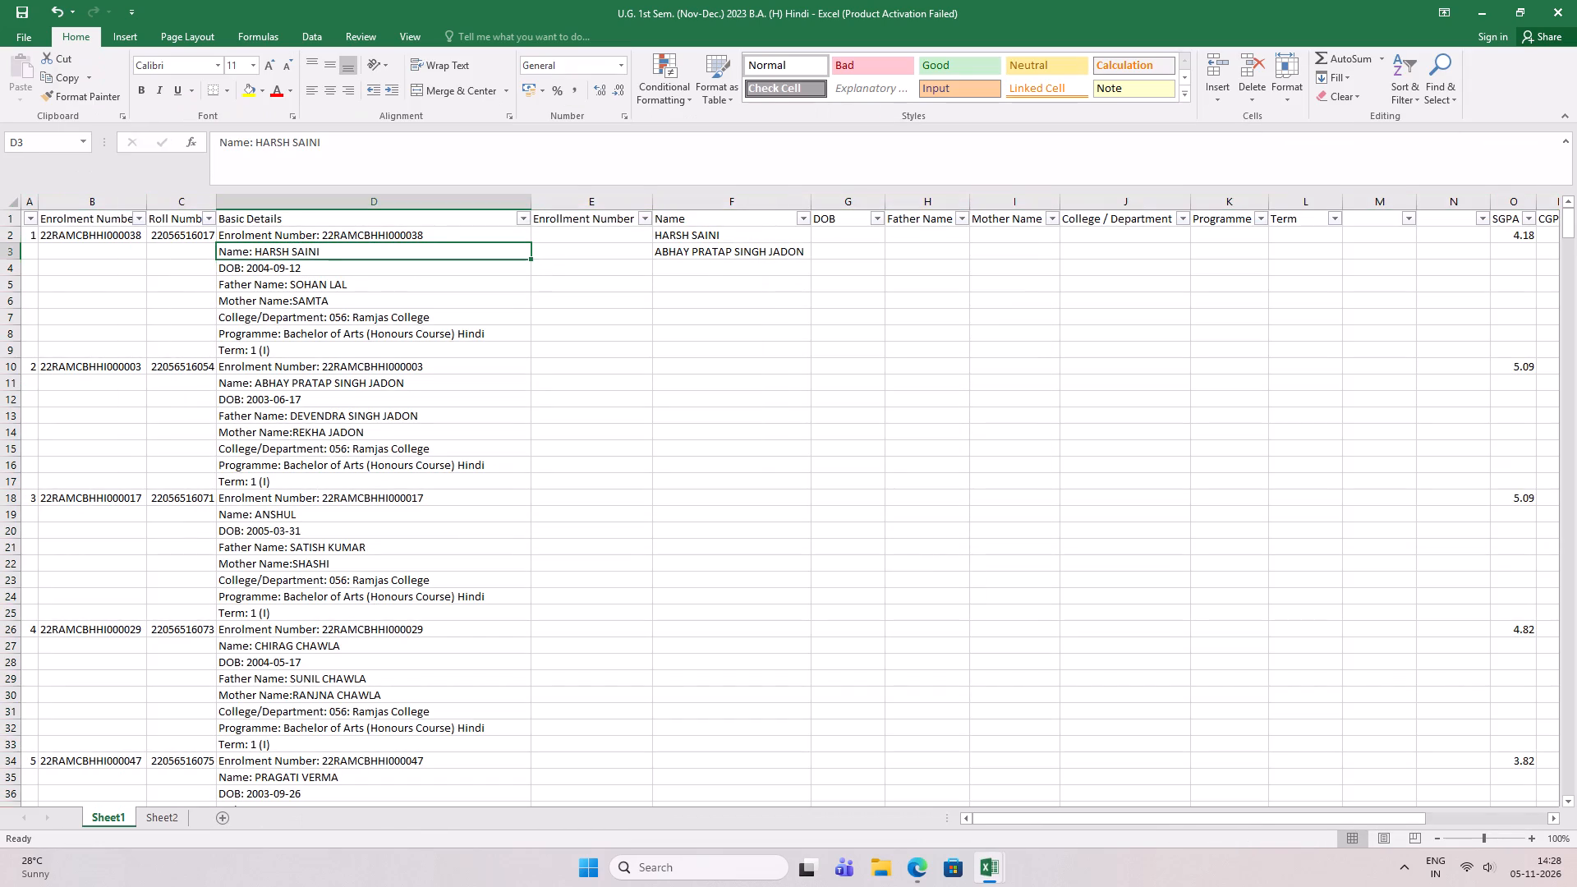
# Clear the two student names in F2:F3 of the Name column.
pyautogui.click(657, 272)
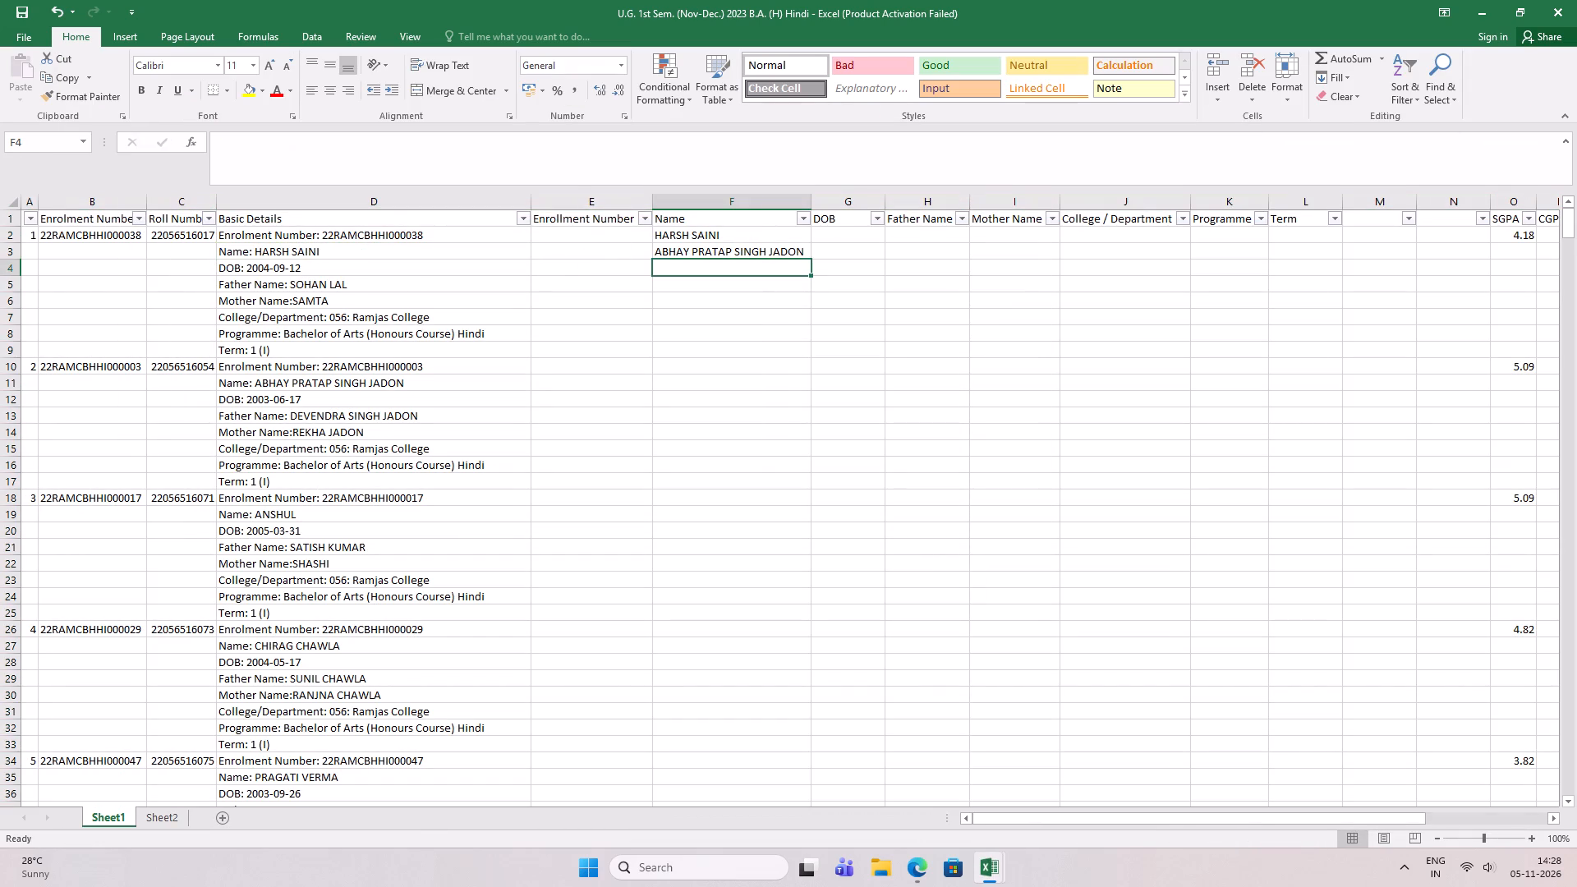
pyautogui.moveTo(691, 235); pyautogui.dragTo(691, 245)
pyautogui.press('Delete')
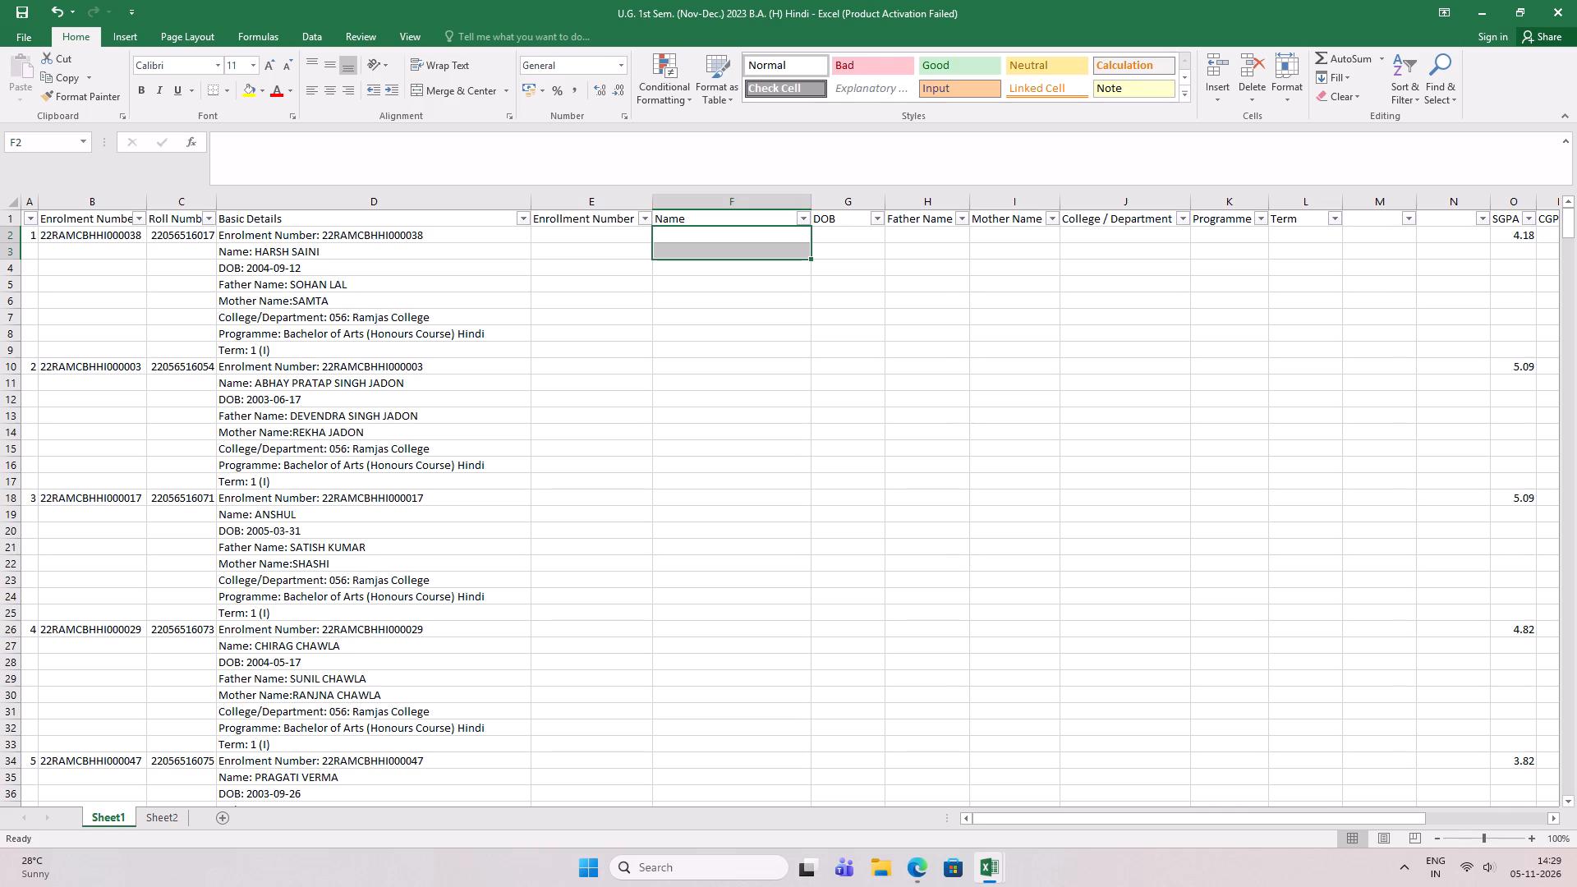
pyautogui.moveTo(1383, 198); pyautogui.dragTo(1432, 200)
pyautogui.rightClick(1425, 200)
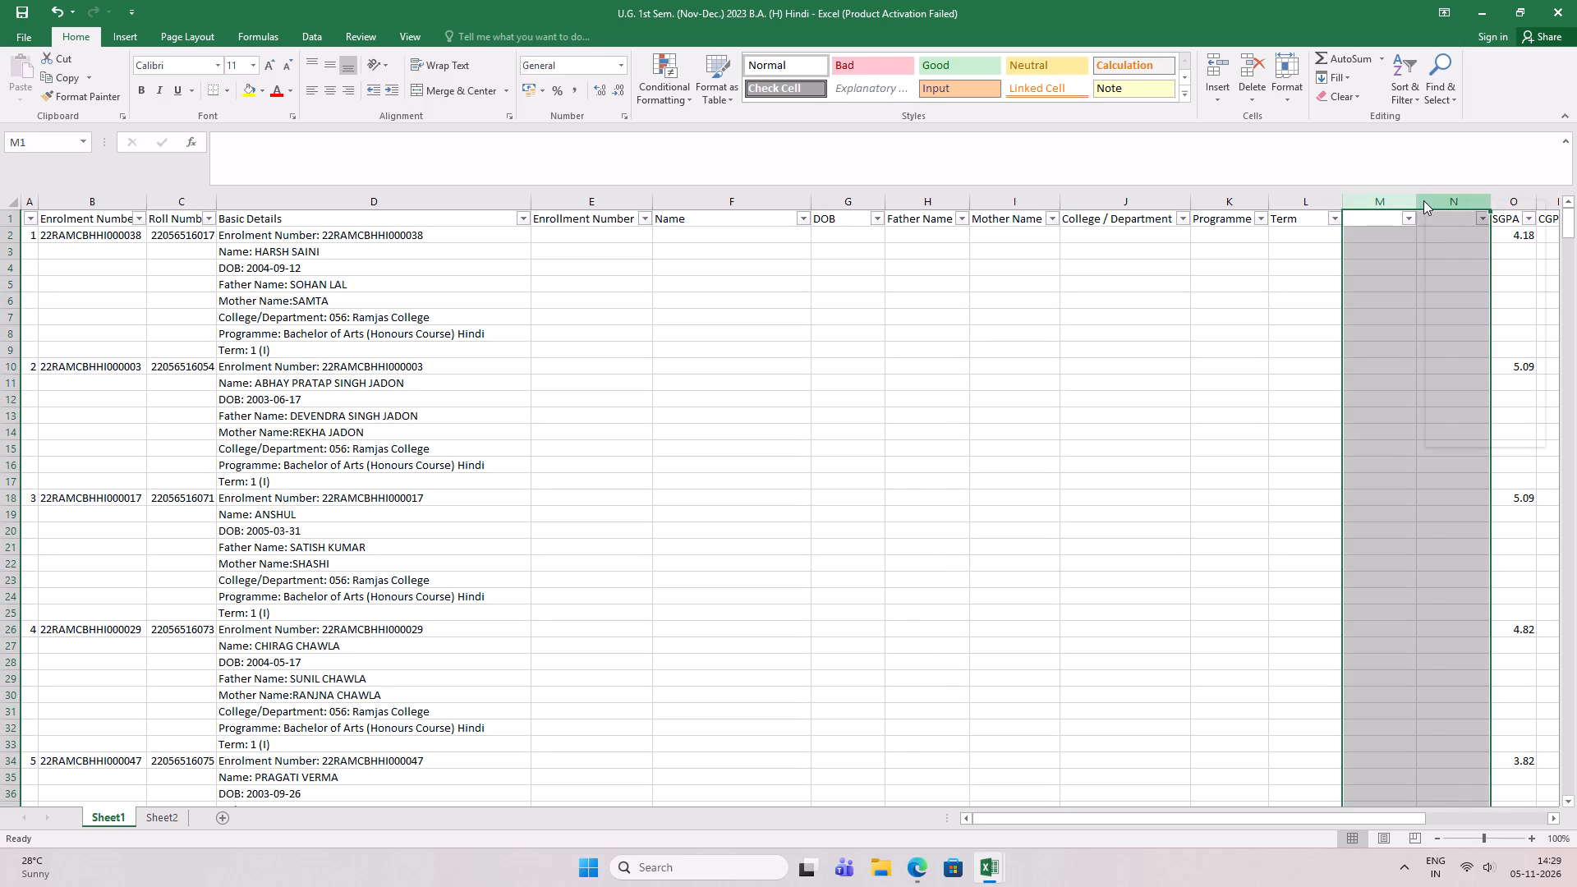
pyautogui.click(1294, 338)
# Copy the first student's details in D2:D9 and paste them transposed at E2, across the Enrollment Number to Term columns.
pyautogui.moveTo(375, 234); pyautogui.dragTo(376, 342)
pyautogui.hotkey('ctrl', 'c')
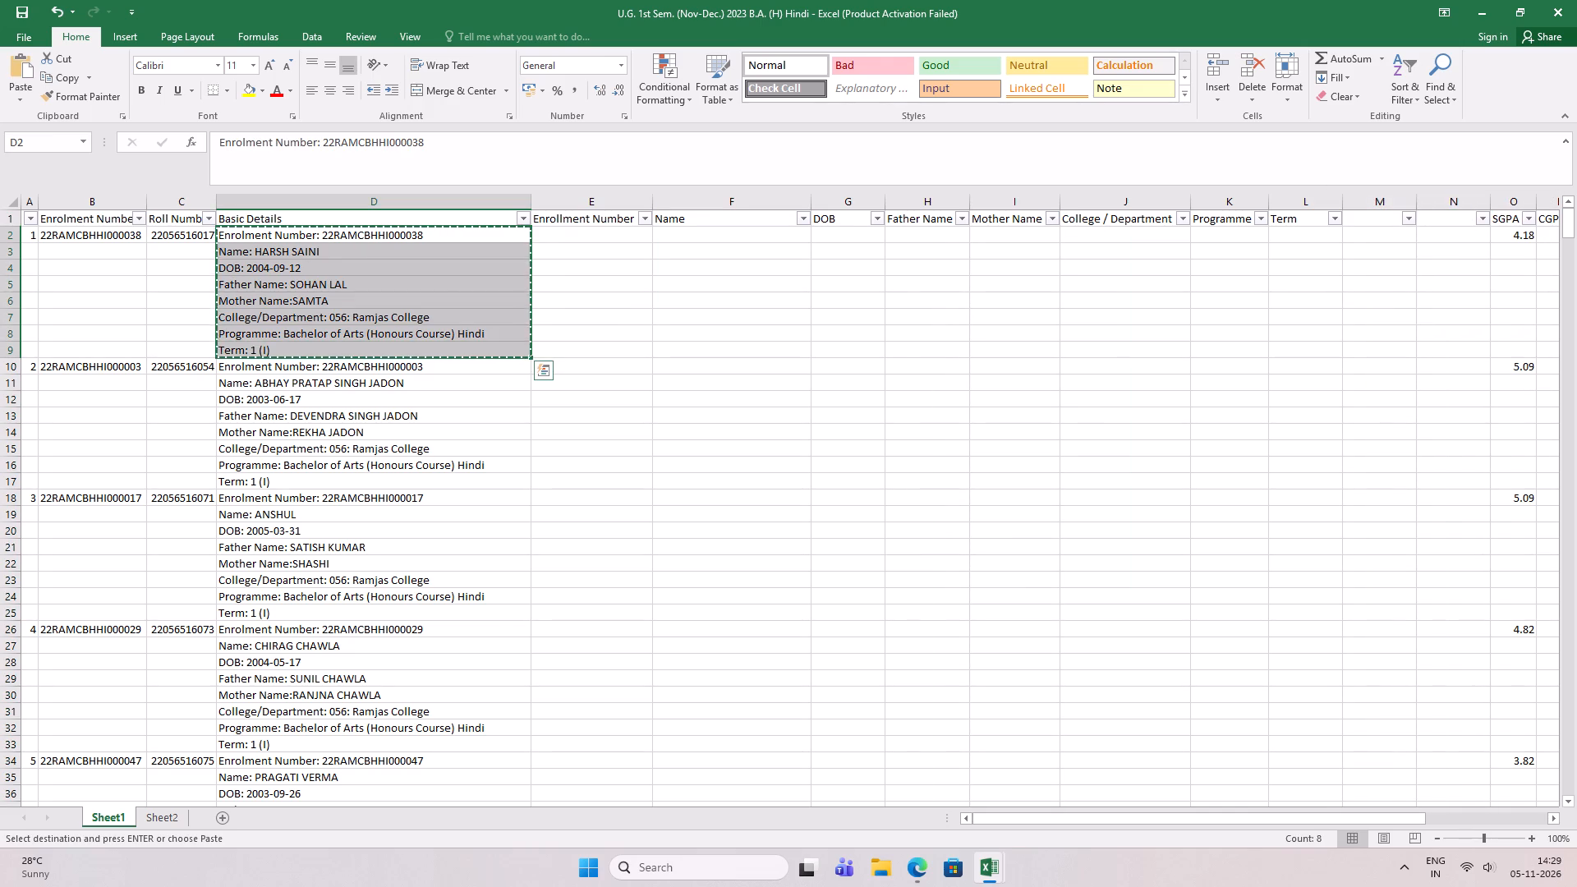
pyautogui.click(561, 233)
pyautogui.rightClick(561, 233)
pyautogui.click(668, 306)
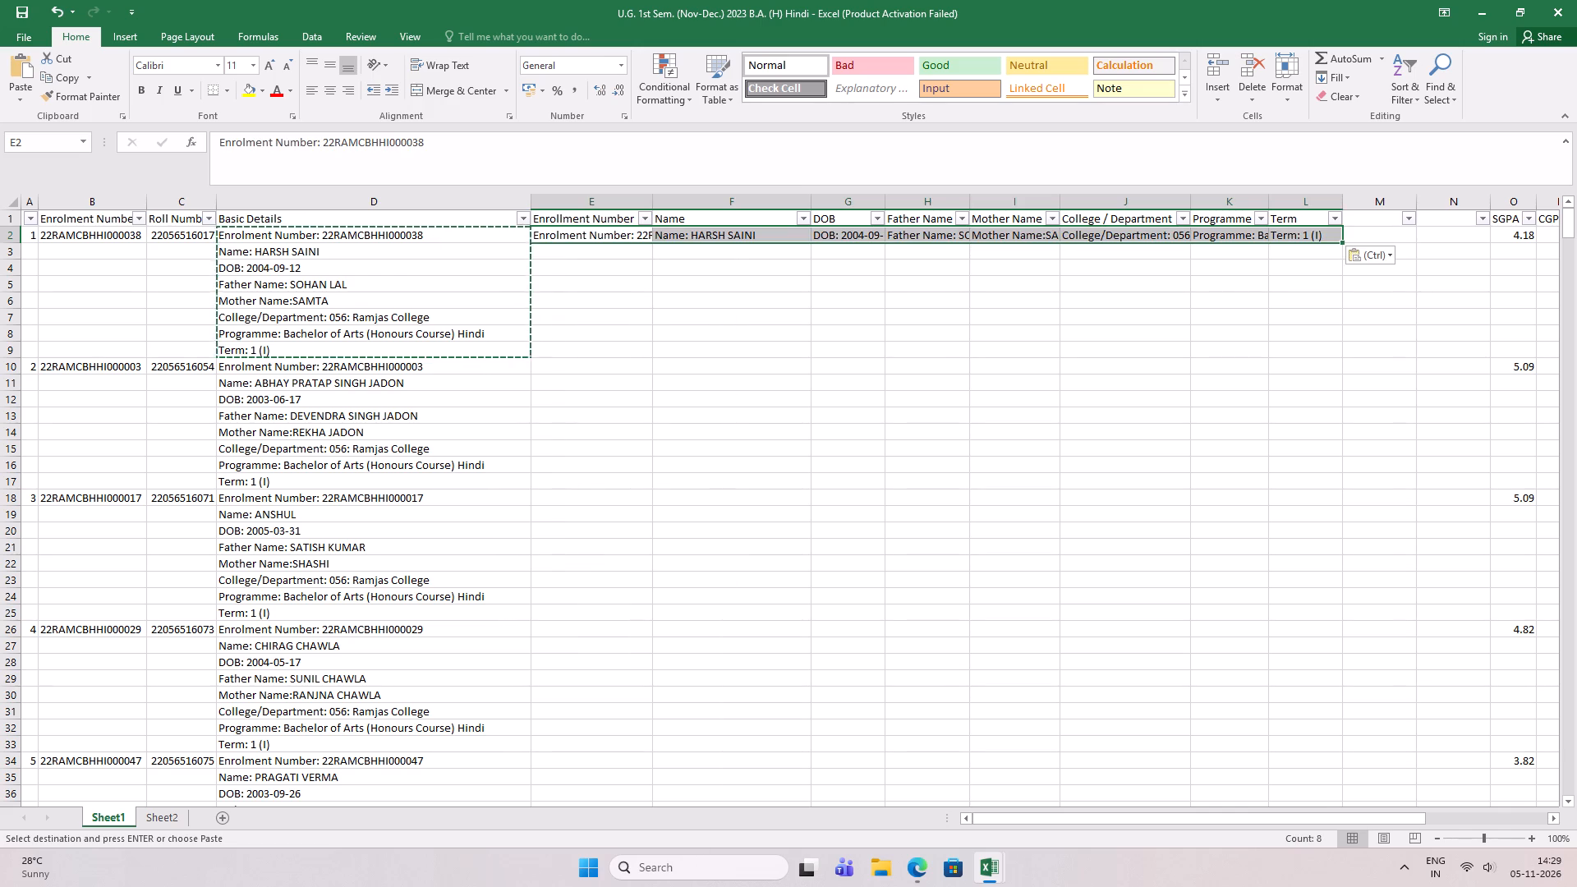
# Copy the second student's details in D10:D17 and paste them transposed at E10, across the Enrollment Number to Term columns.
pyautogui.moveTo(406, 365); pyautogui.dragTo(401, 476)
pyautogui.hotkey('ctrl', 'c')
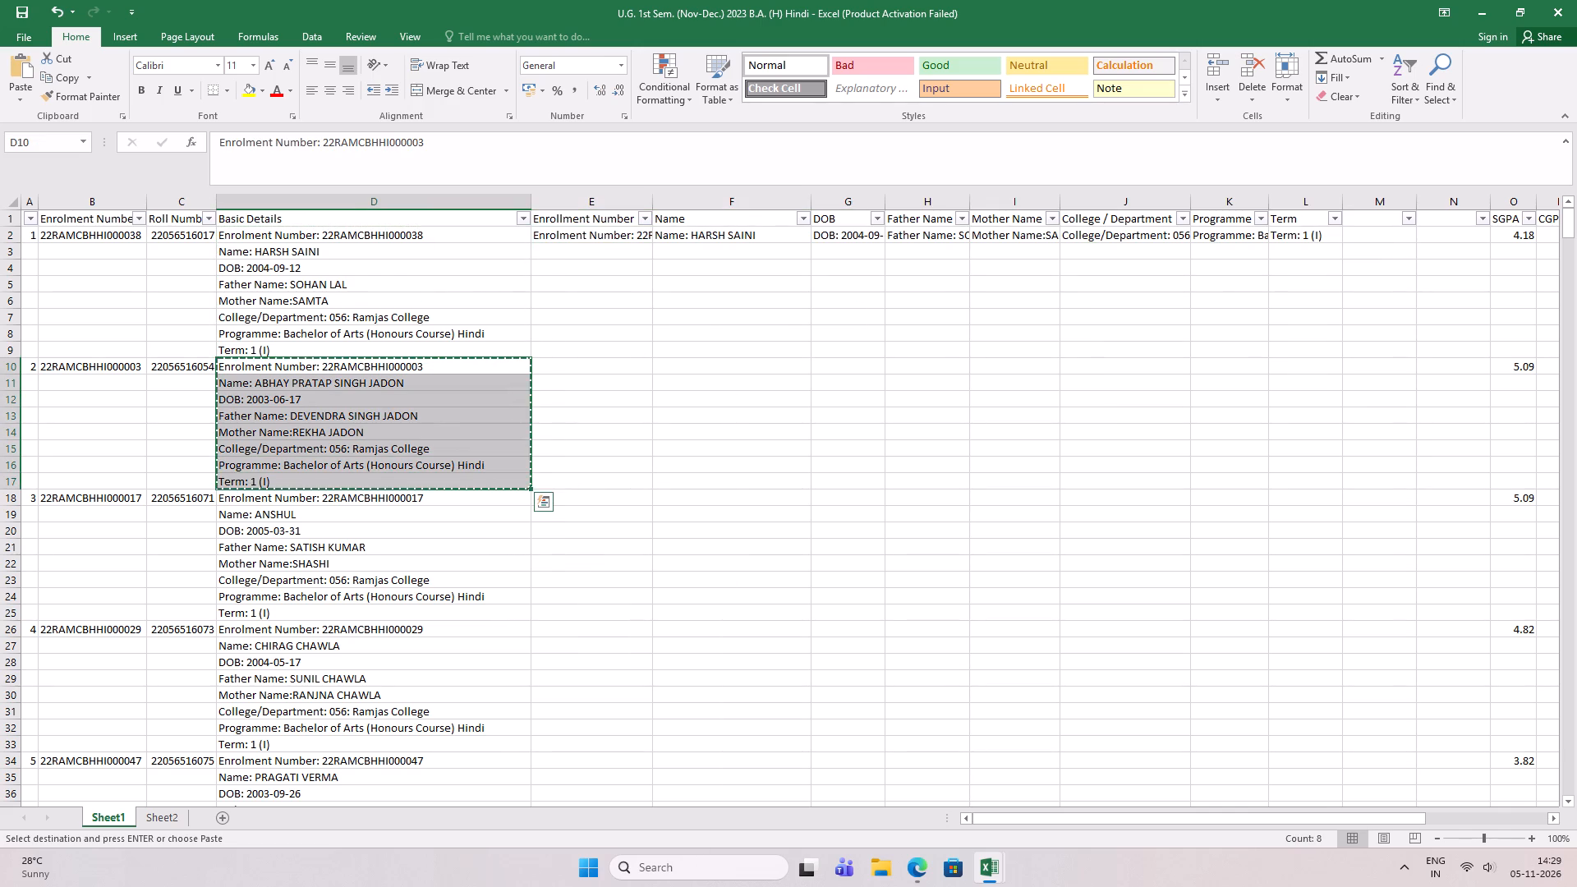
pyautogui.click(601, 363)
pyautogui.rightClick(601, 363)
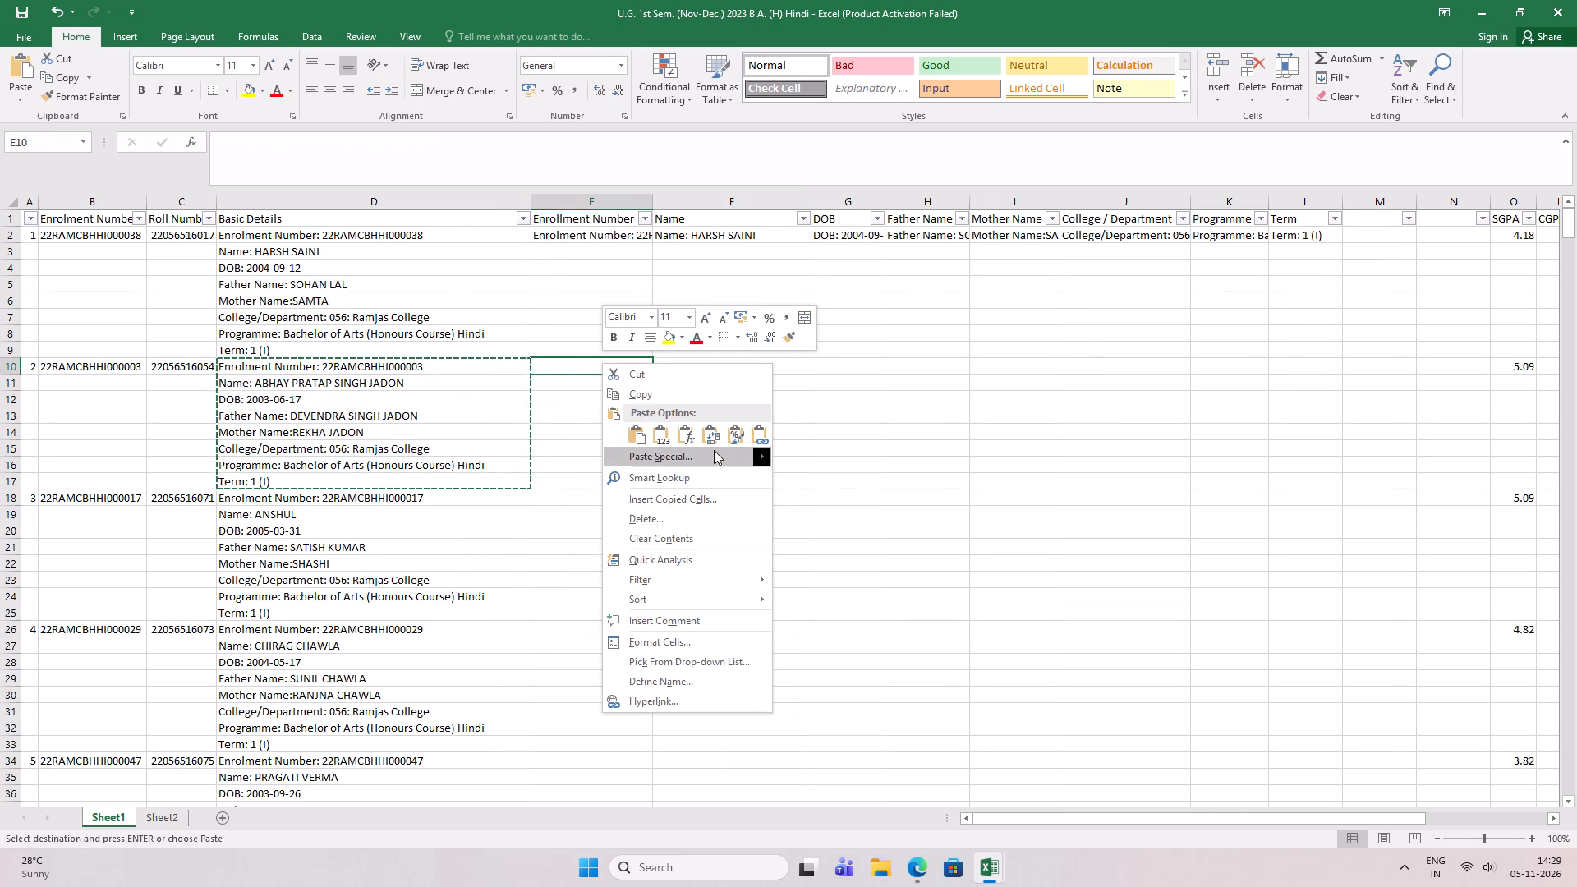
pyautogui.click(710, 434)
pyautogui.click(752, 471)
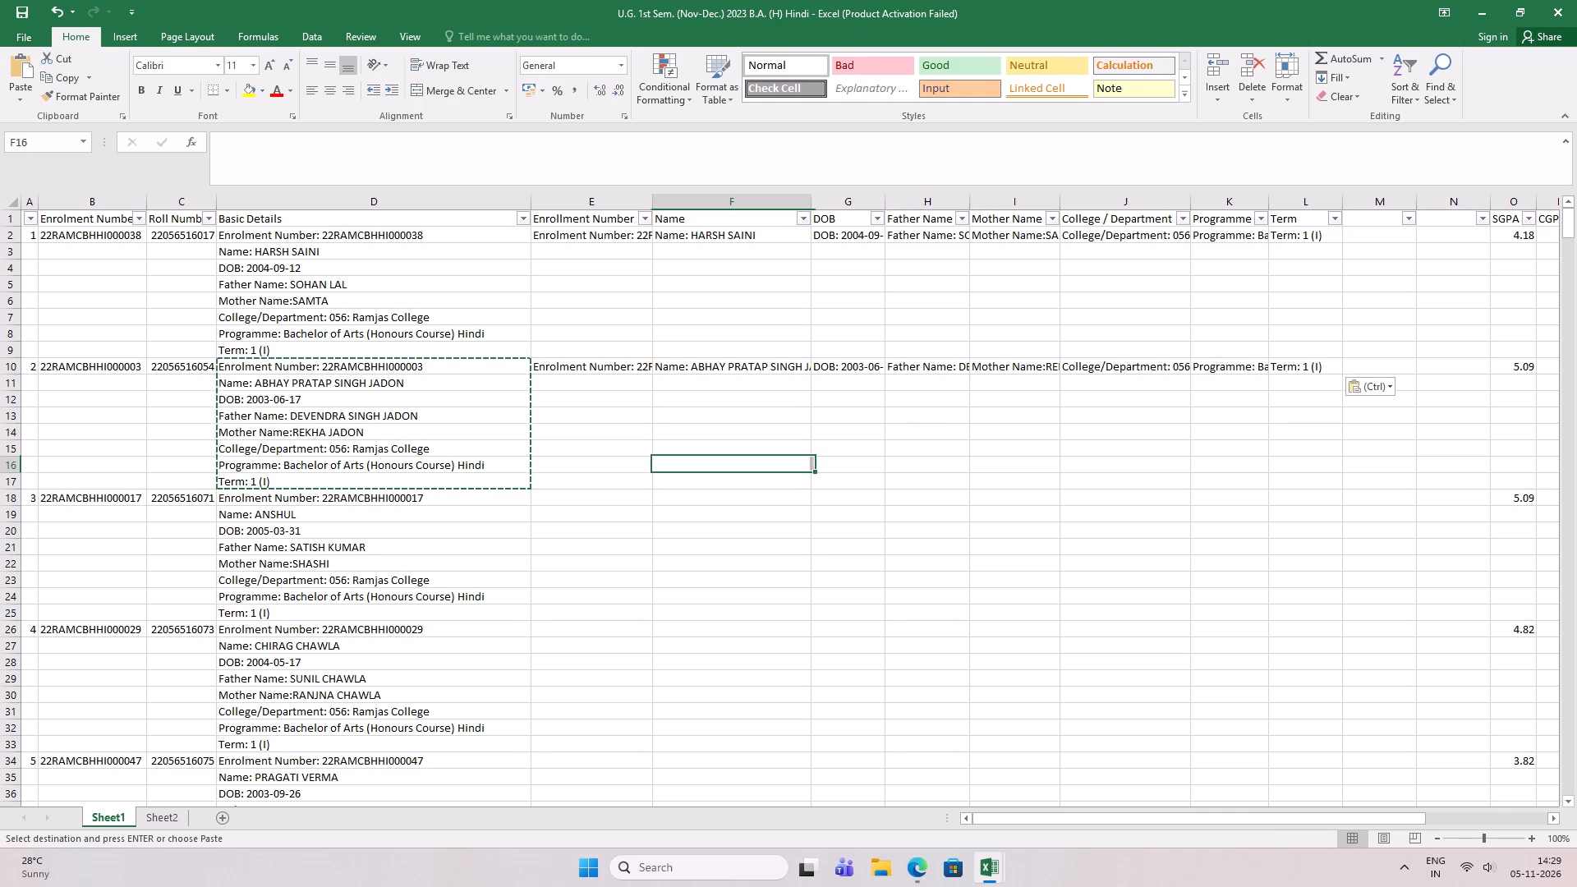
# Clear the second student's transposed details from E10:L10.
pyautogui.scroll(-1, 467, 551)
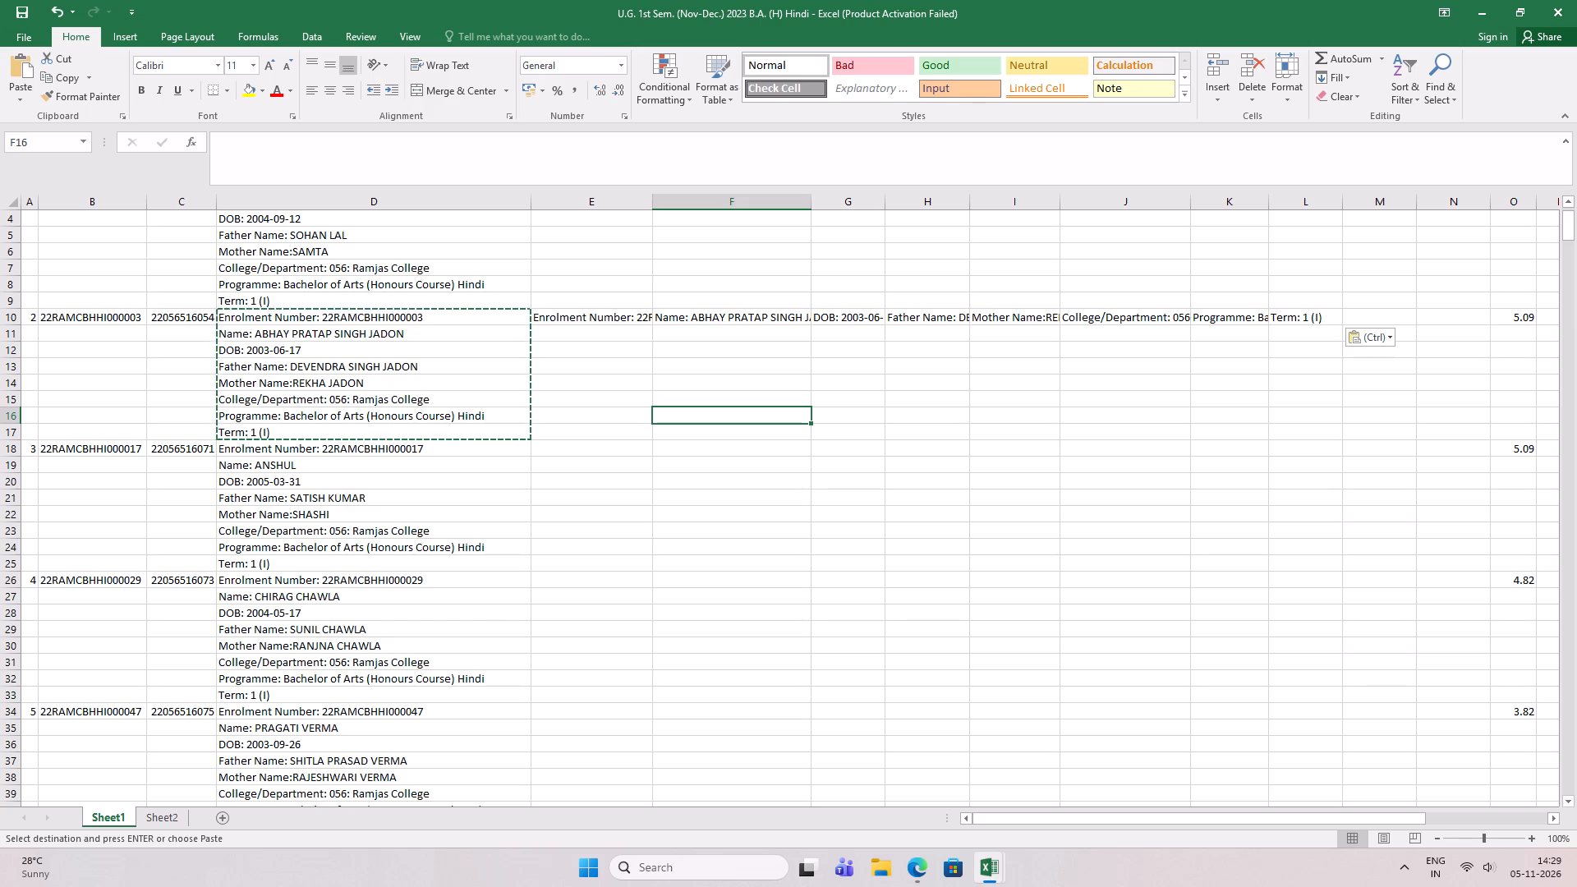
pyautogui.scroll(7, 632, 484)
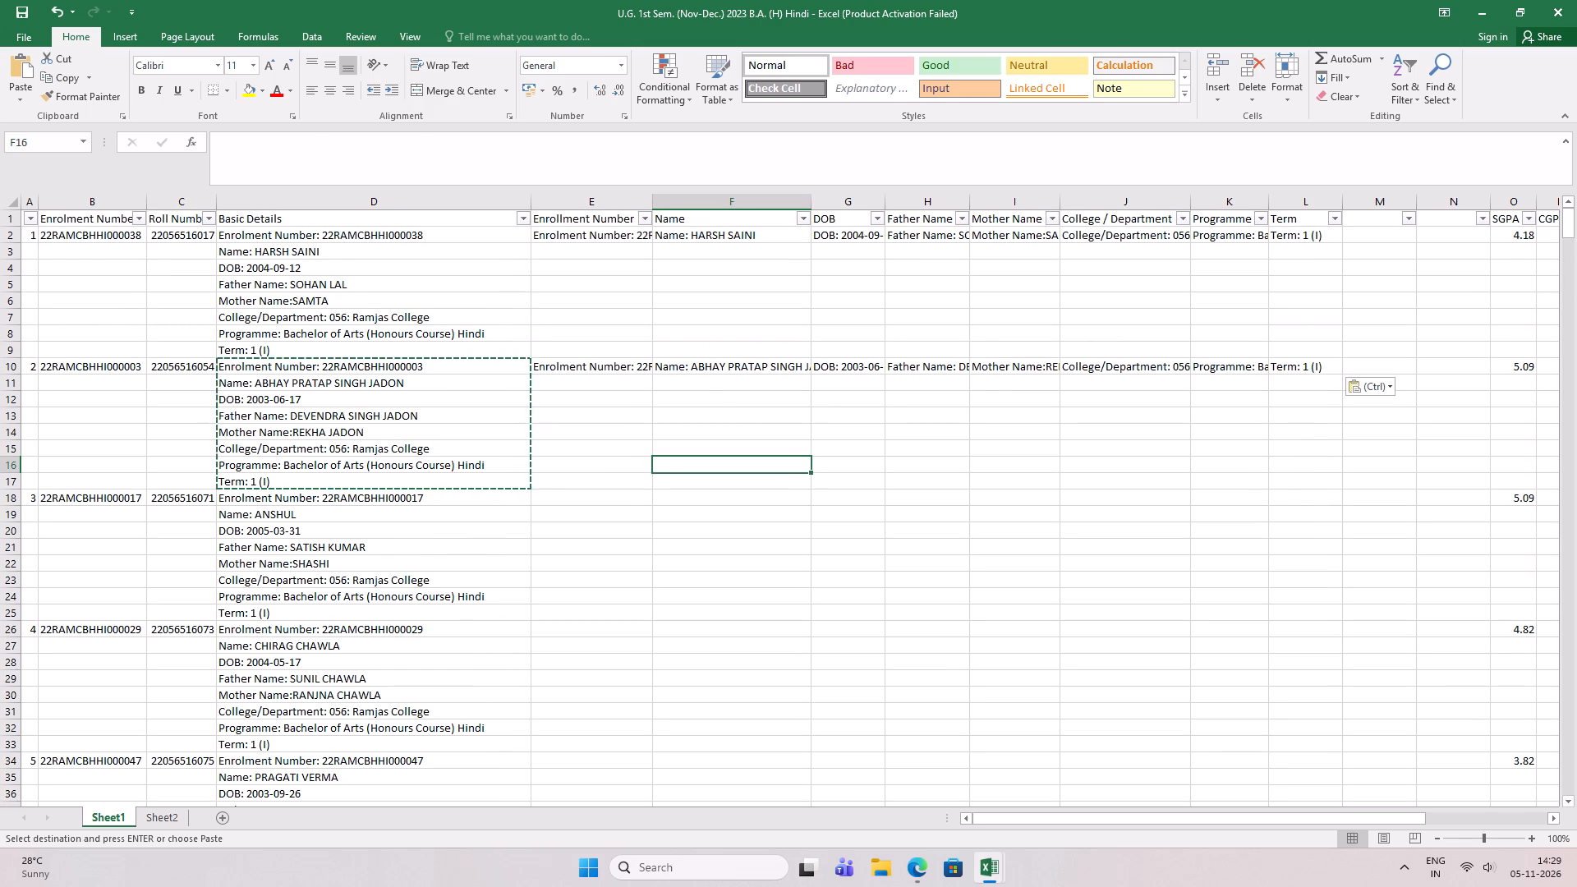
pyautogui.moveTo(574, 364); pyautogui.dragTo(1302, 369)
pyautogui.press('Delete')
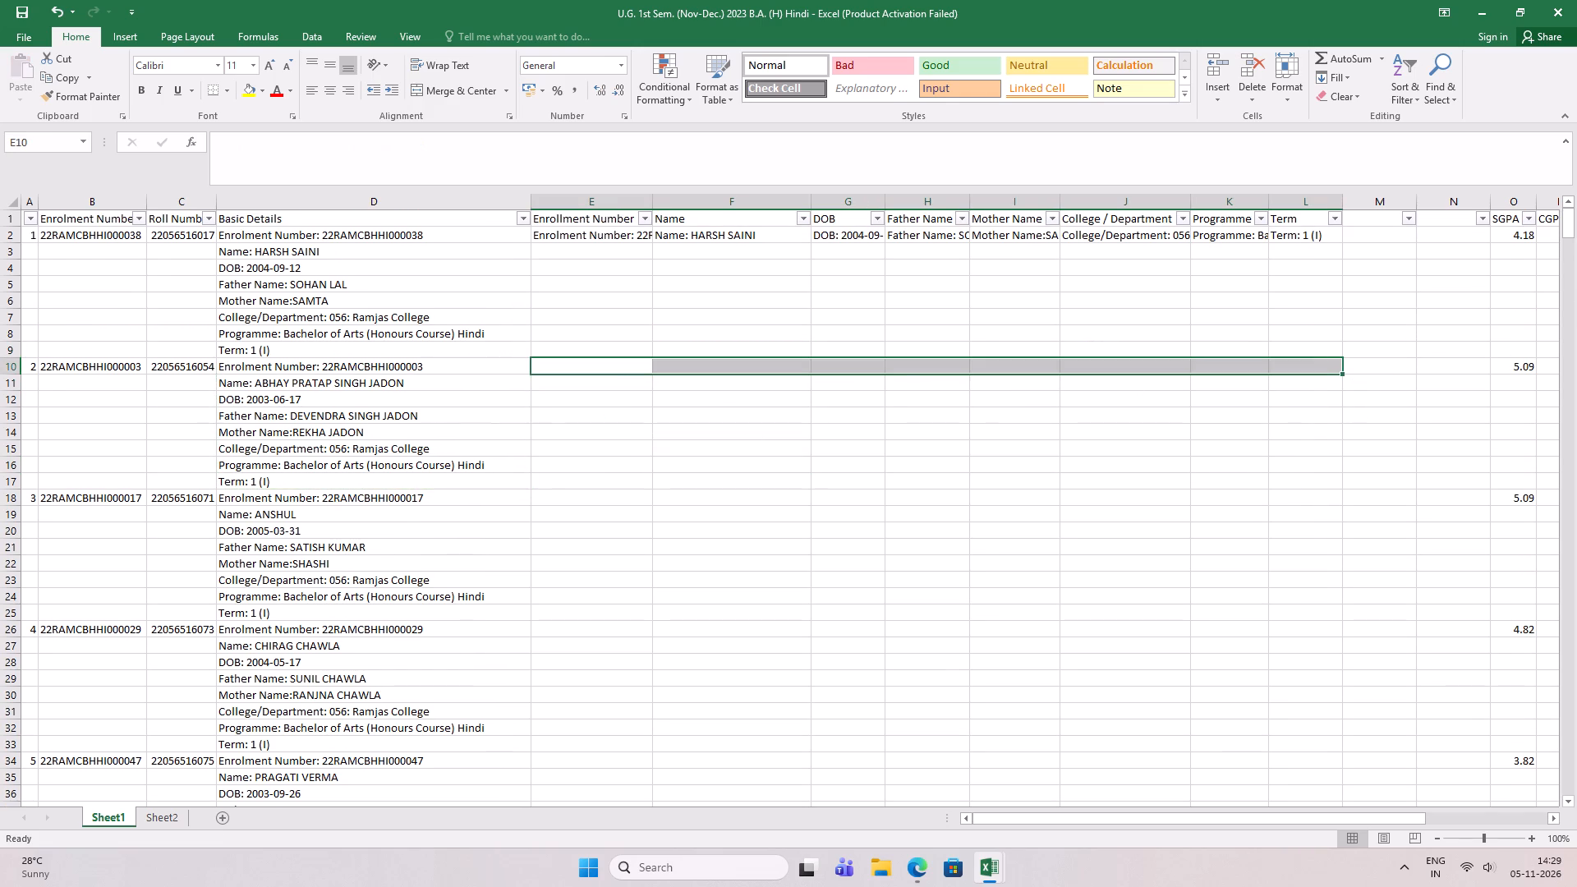
# Enter the second student's full name in capitals in E3, directly beneath the first student's transposed enrolment entry.
pyautogui.click(592, 250)
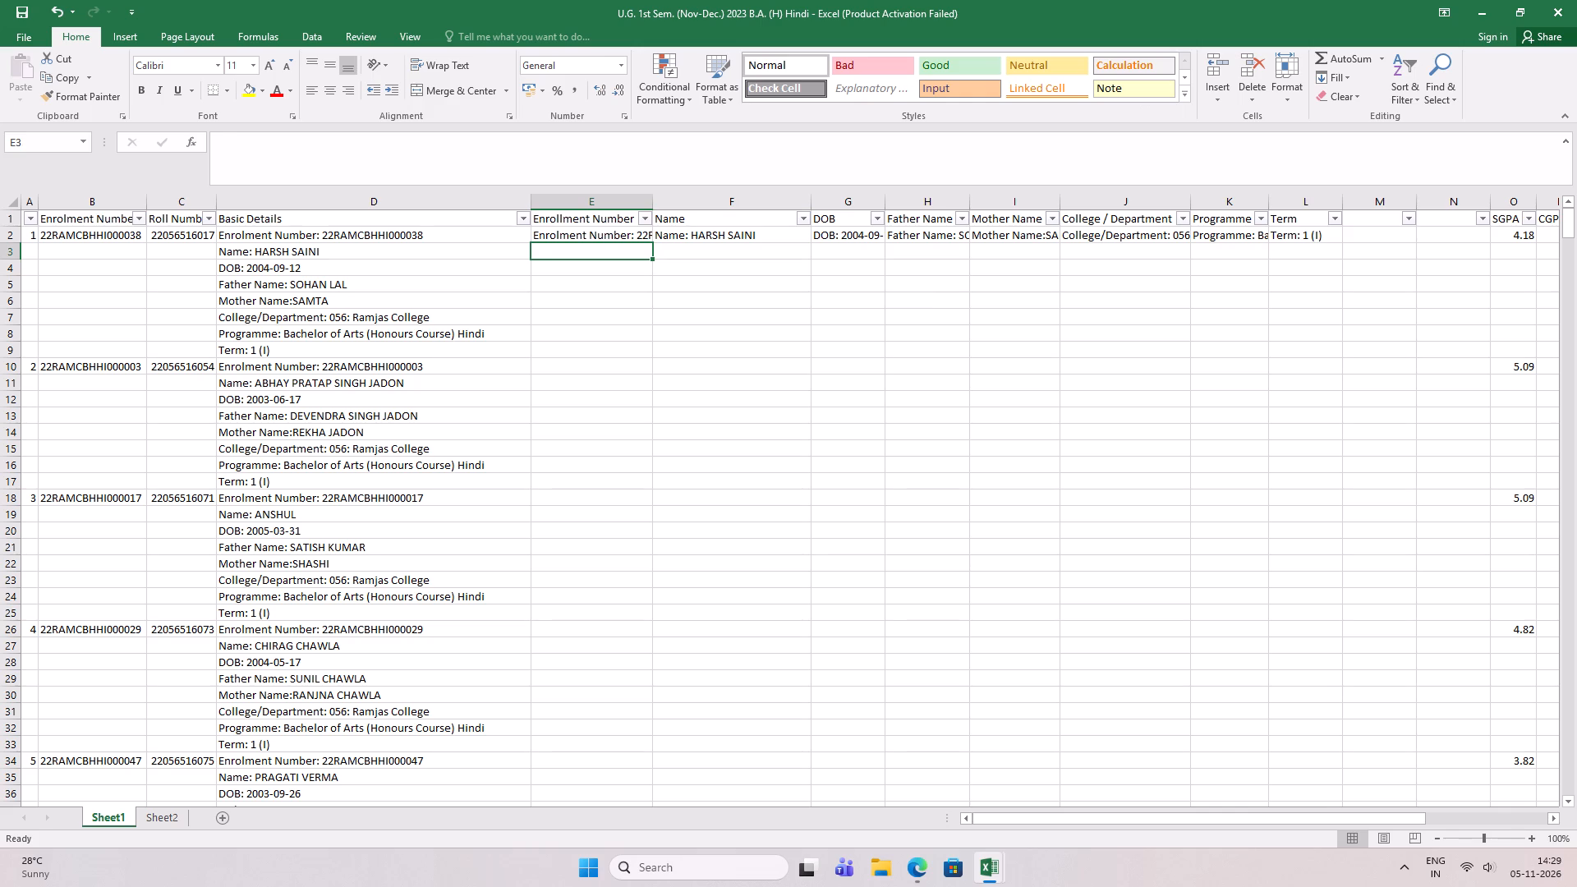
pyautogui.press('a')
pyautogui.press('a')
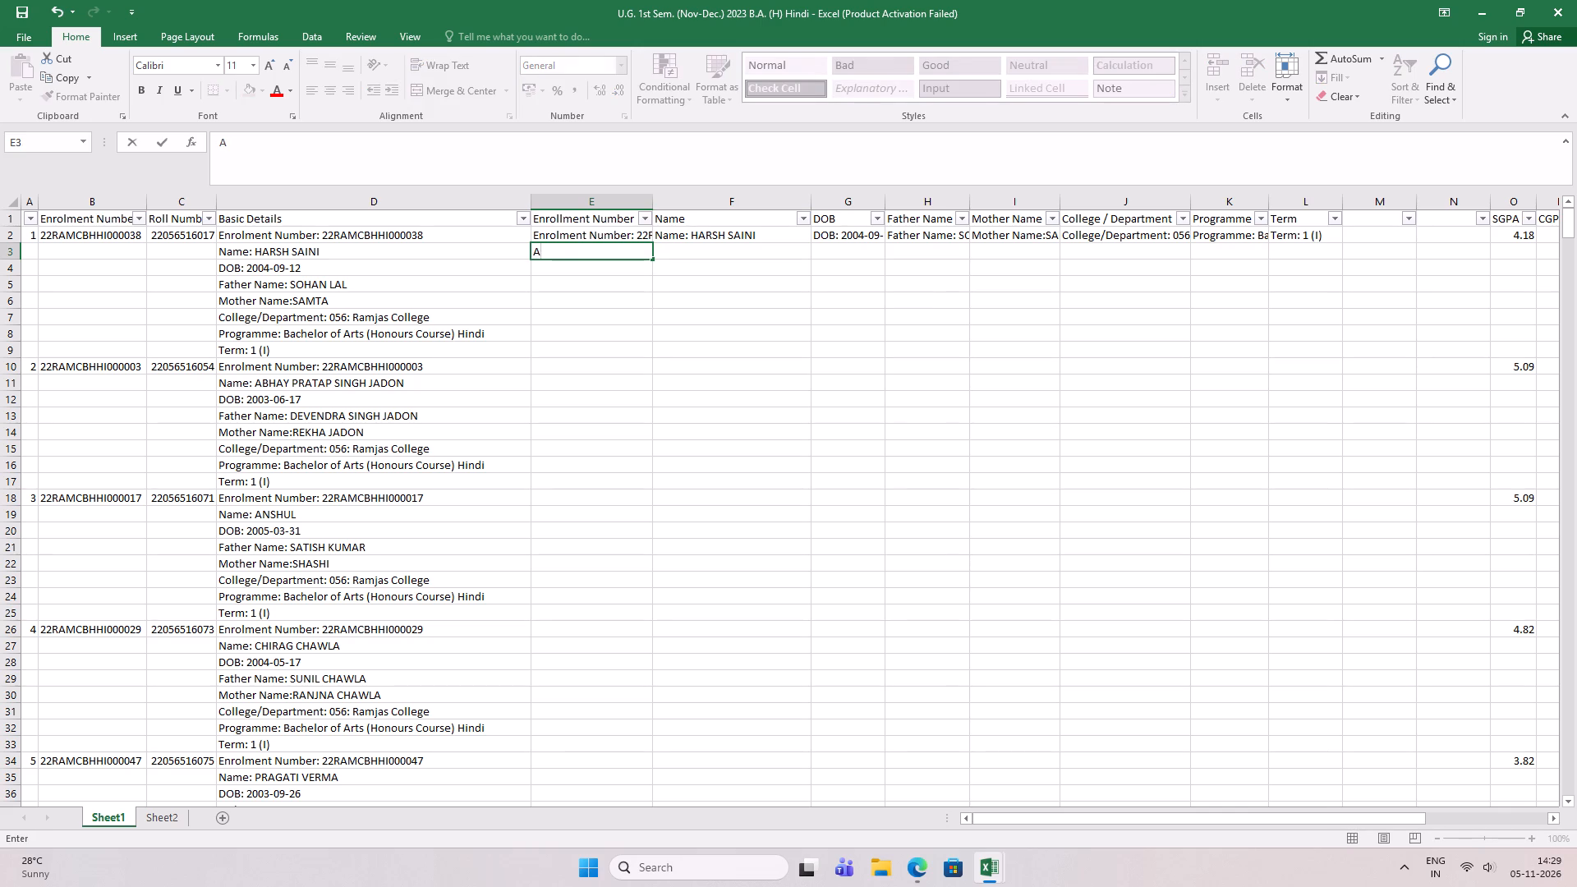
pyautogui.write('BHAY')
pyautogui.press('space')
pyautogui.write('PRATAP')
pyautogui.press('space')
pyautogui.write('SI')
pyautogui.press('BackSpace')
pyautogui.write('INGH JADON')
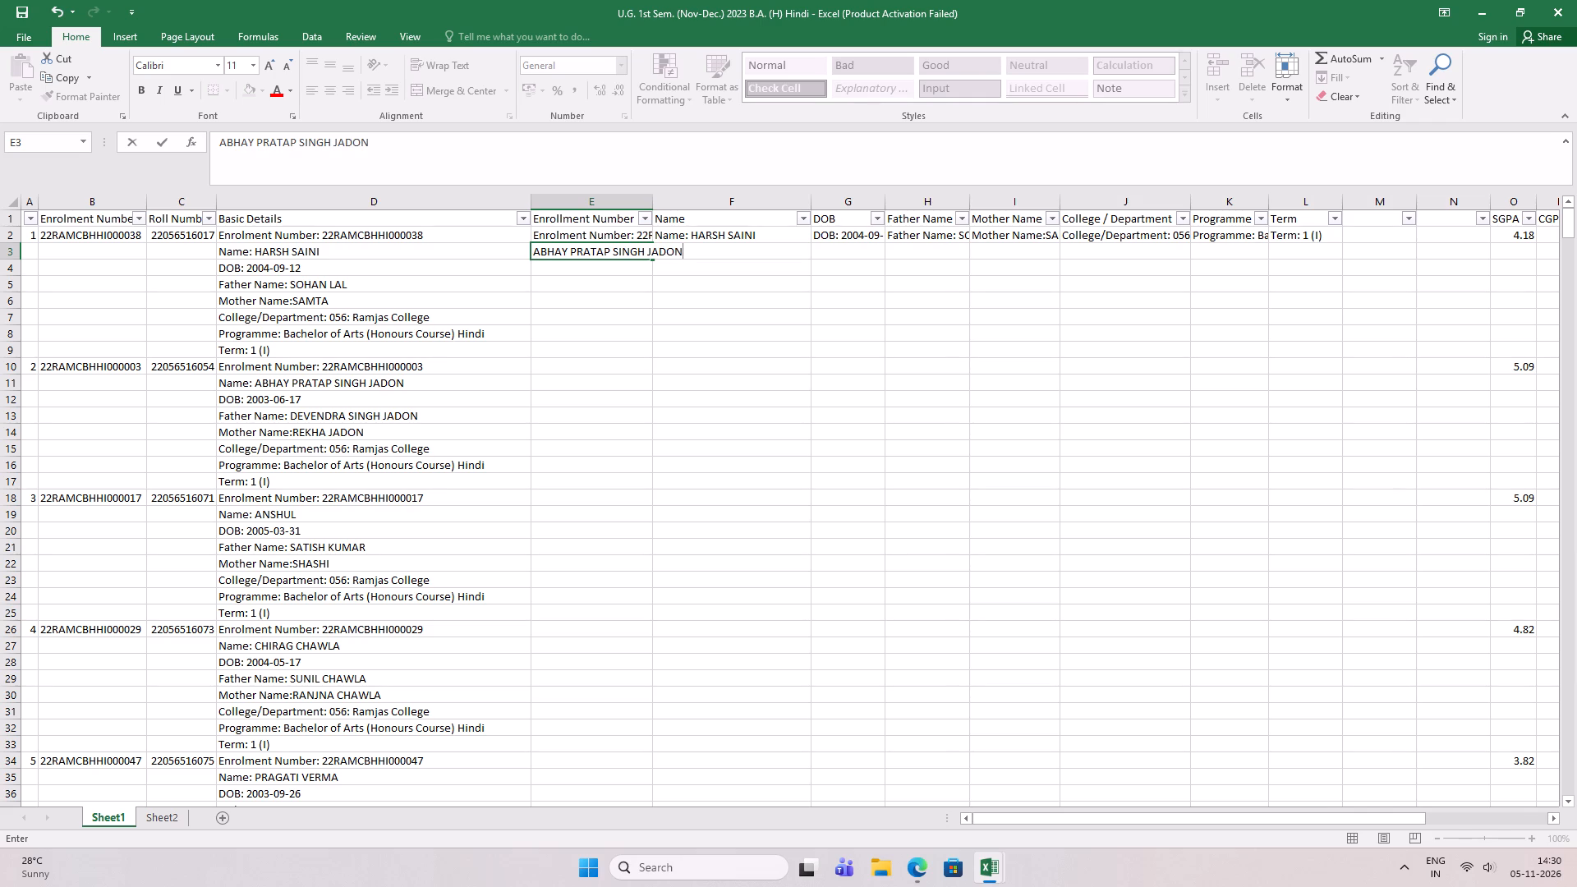
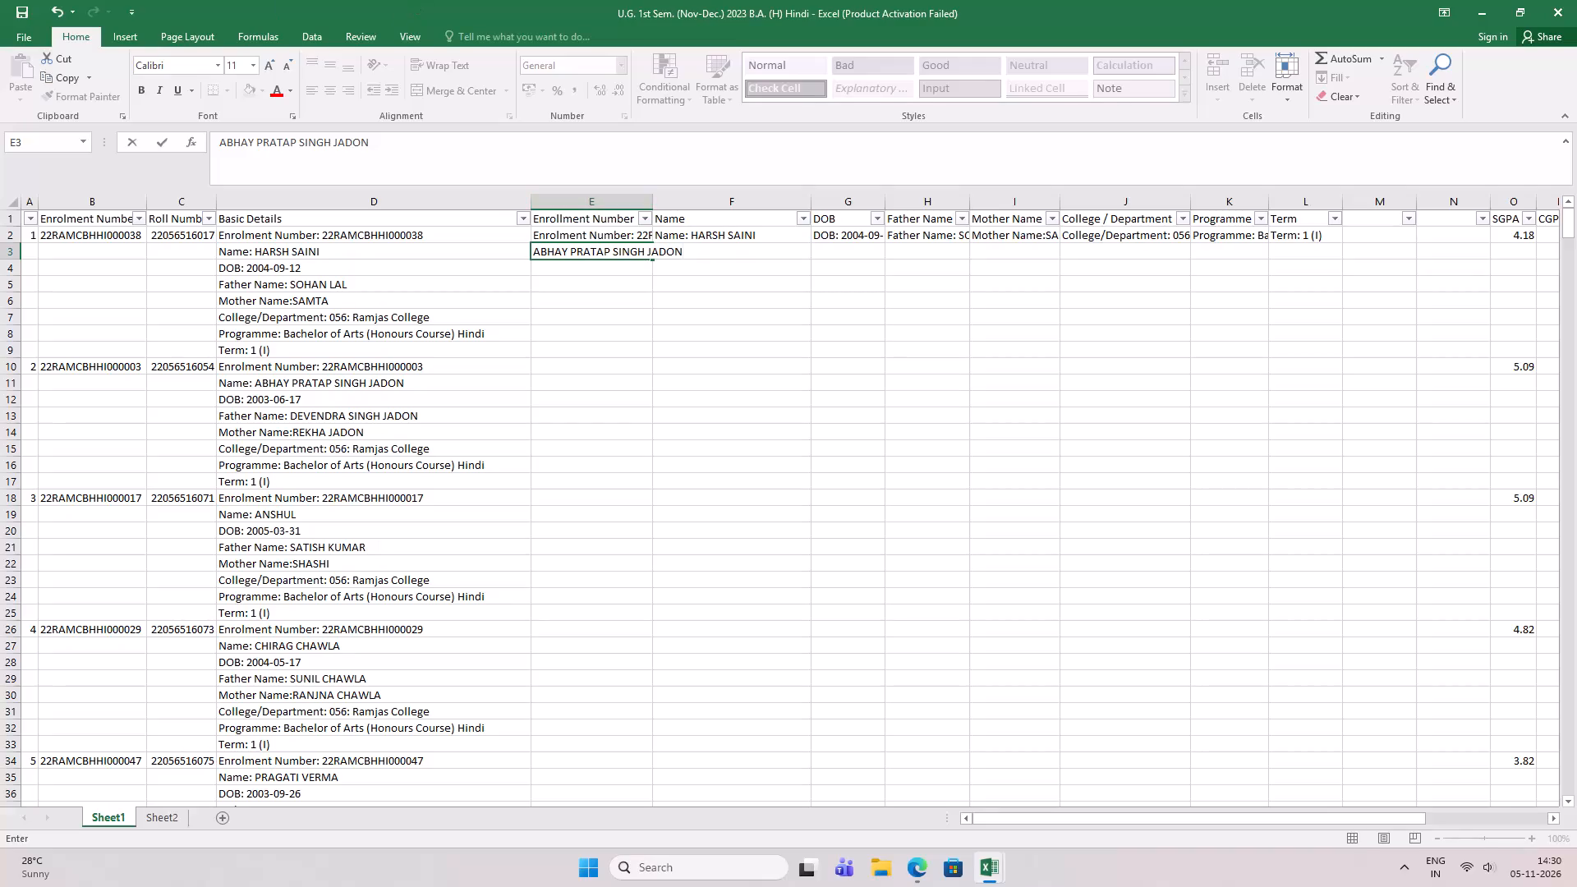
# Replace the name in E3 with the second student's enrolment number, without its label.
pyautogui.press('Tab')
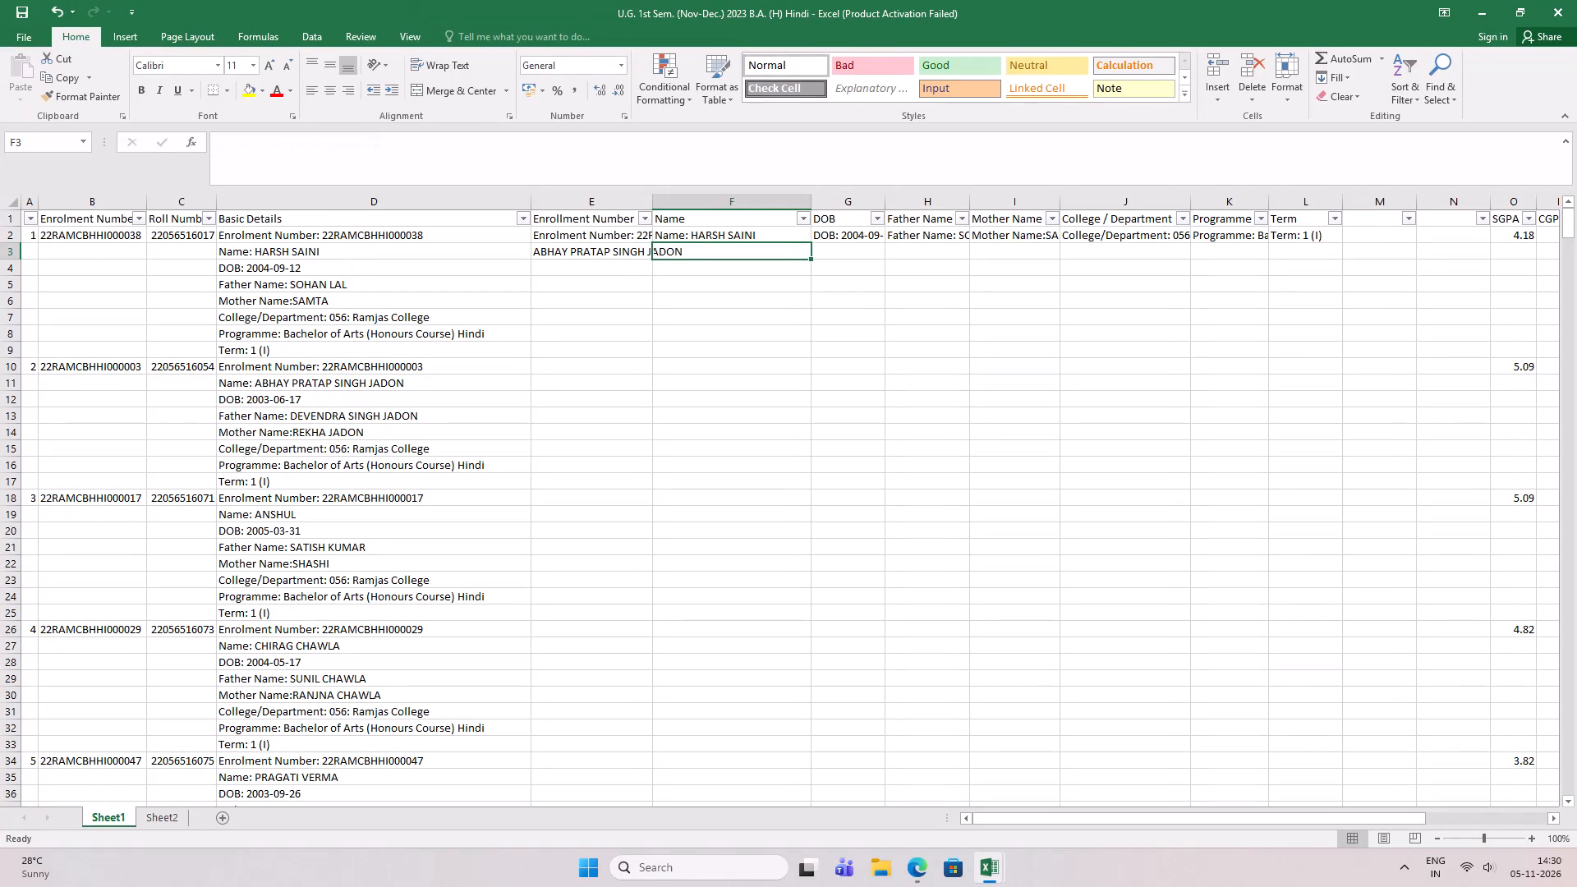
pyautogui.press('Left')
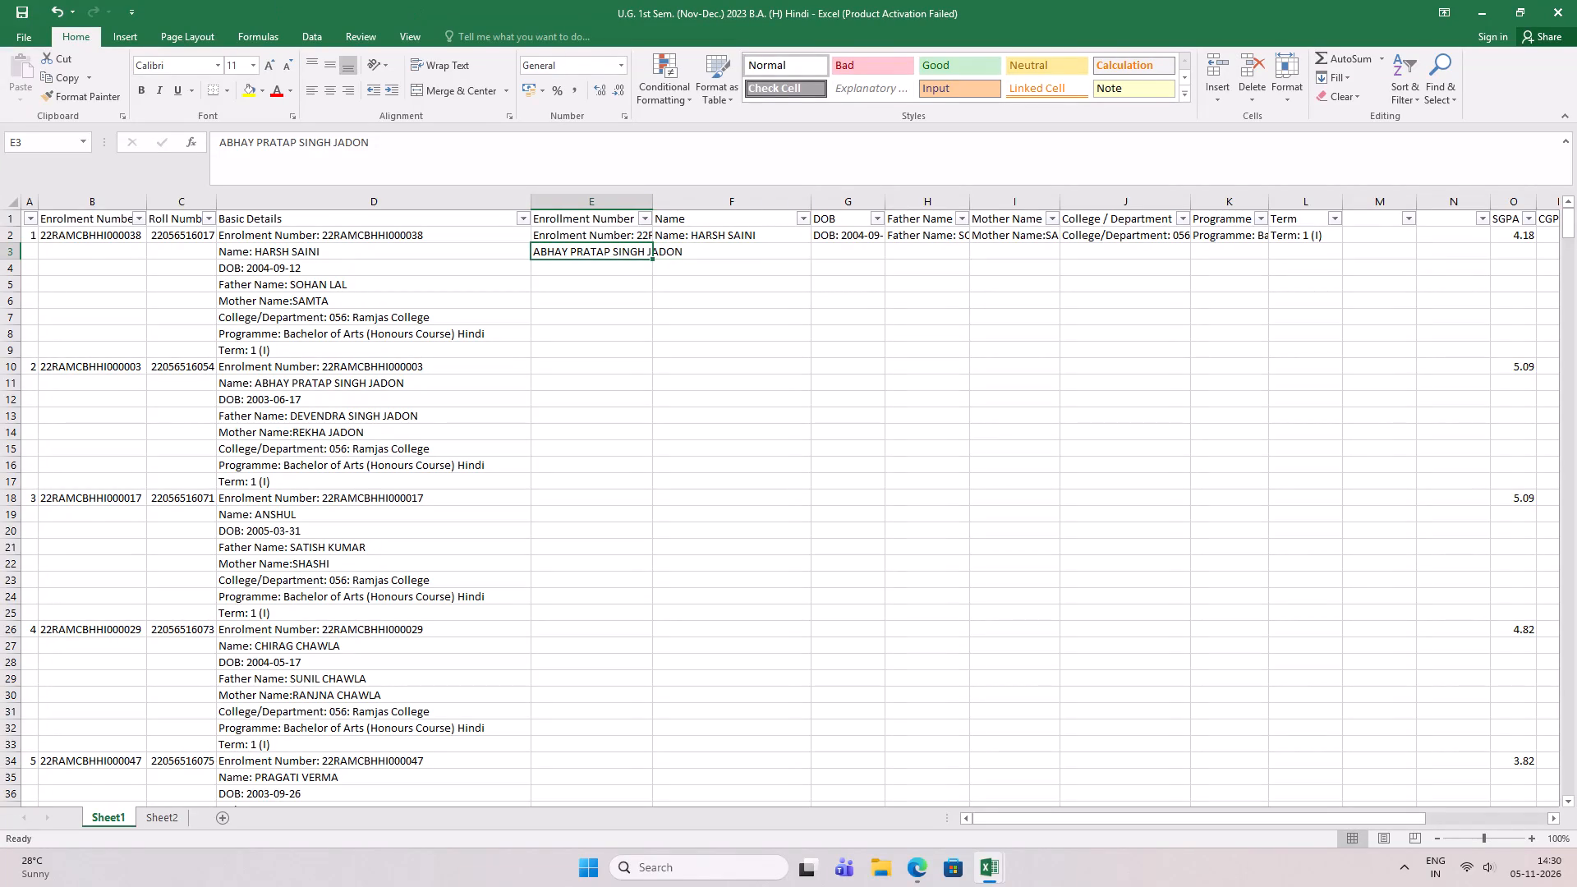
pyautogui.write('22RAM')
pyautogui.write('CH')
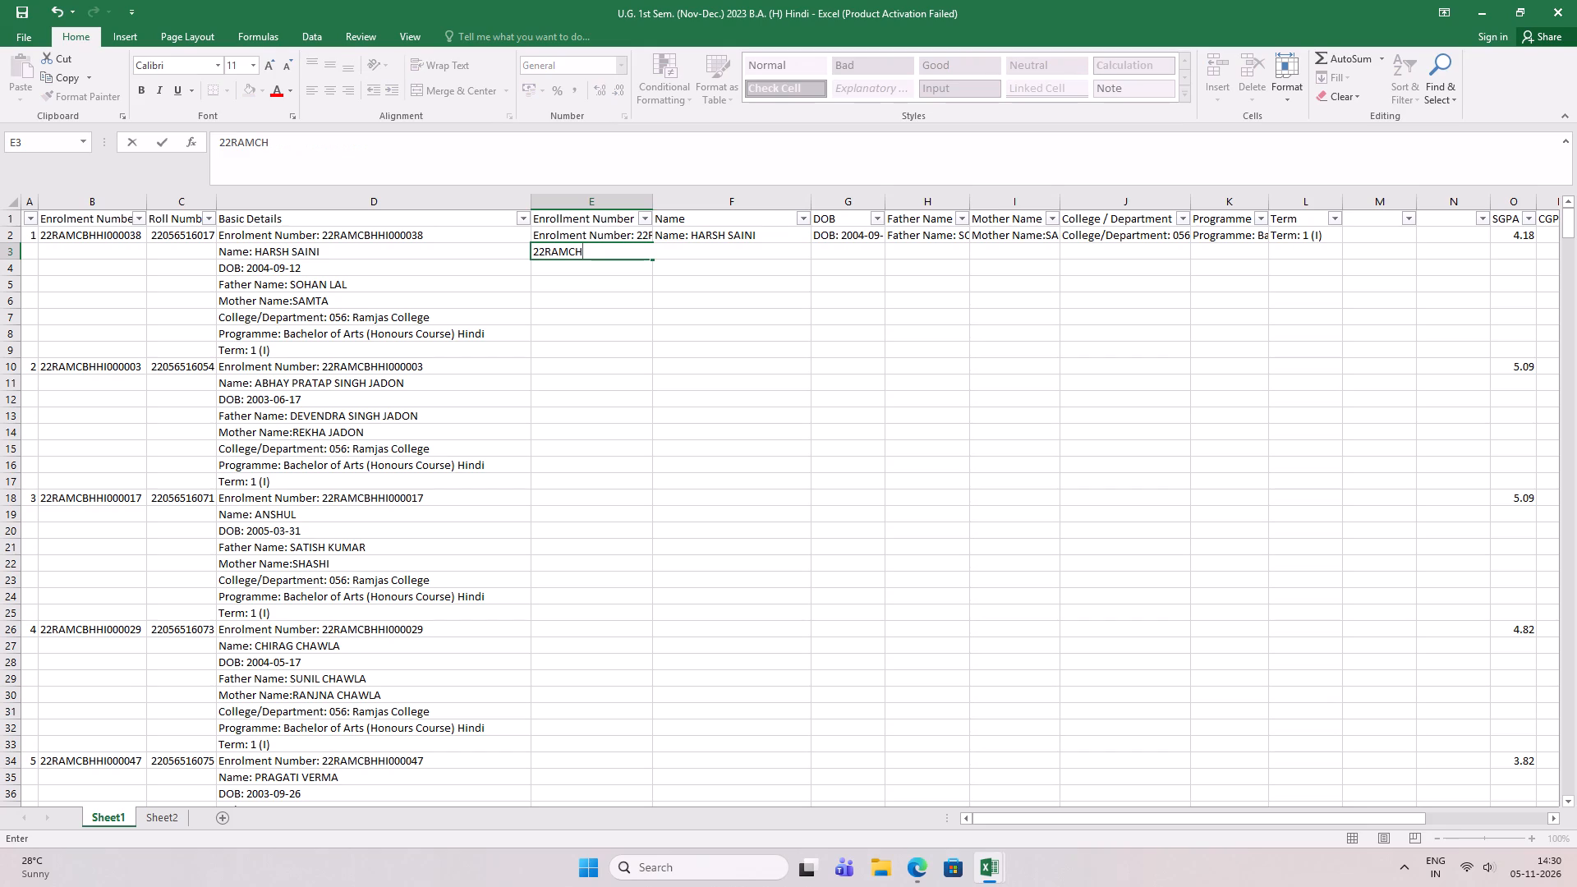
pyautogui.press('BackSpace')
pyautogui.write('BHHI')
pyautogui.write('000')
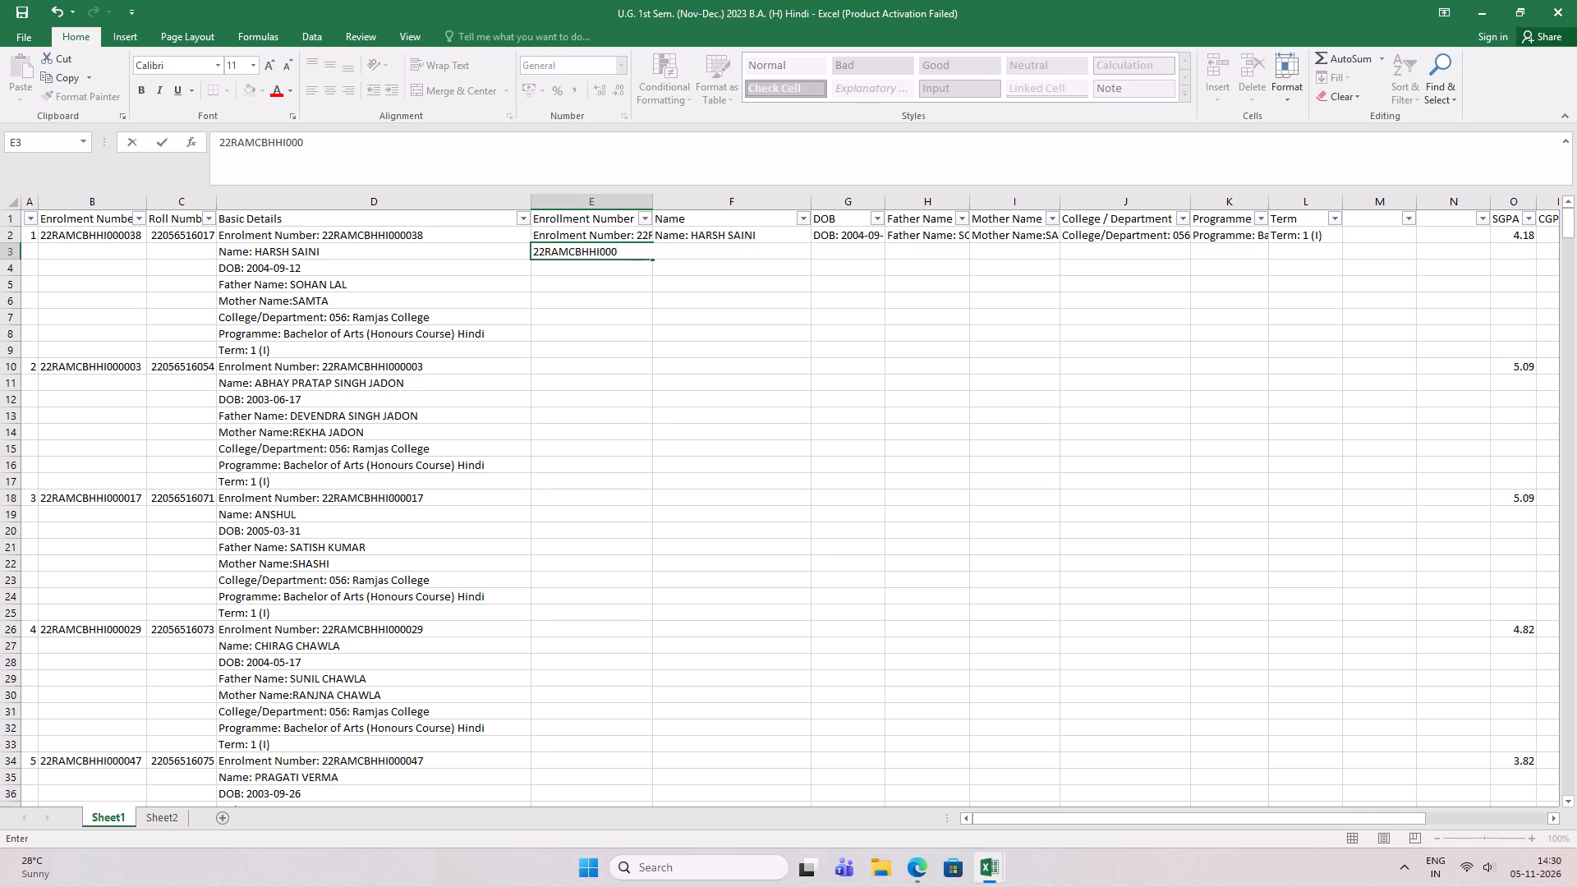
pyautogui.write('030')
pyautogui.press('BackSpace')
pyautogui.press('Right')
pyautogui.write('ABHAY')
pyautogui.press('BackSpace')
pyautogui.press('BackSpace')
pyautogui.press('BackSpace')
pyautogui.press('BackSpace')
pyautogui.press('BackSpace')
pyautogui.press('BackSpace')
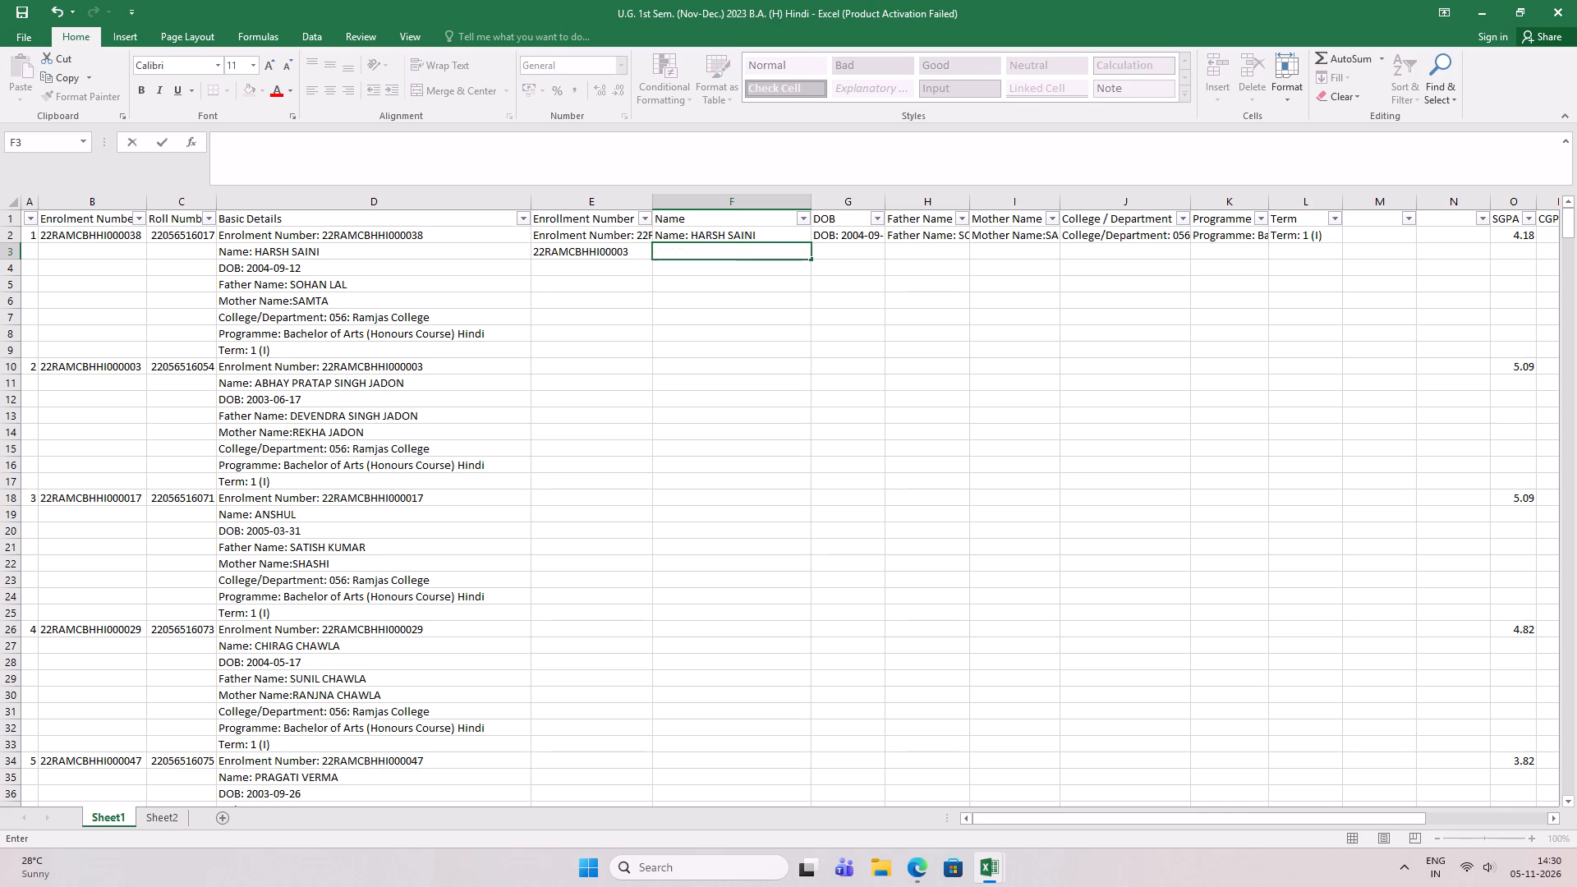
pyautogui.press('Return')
# Clear the second student's entry from E3 in the Enrollment Number column.
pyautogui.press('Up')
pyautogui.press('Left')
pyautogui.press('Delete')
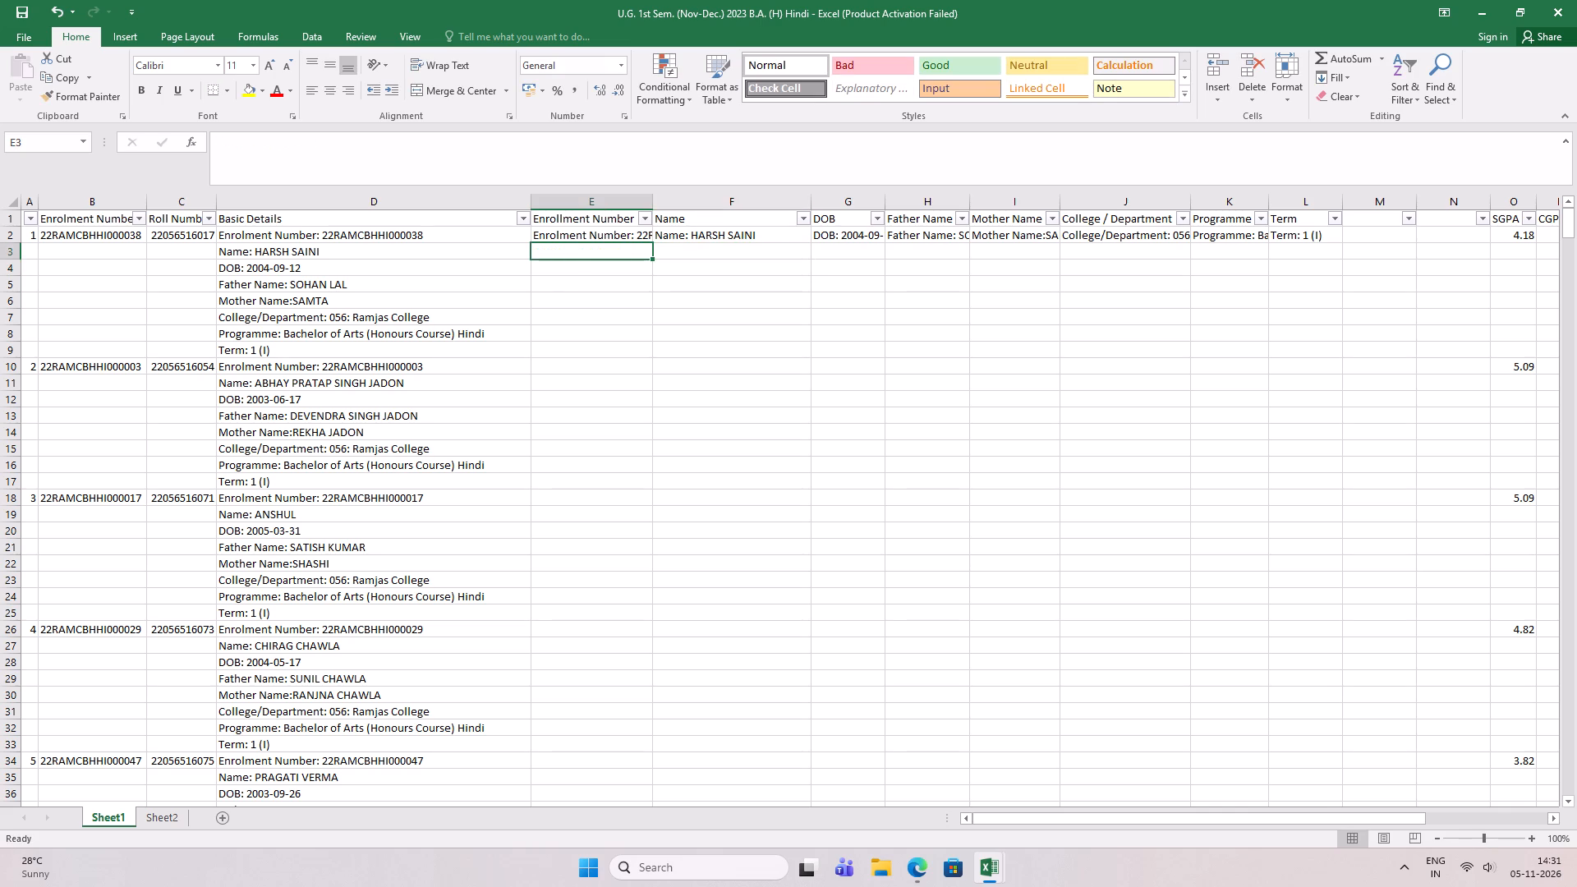
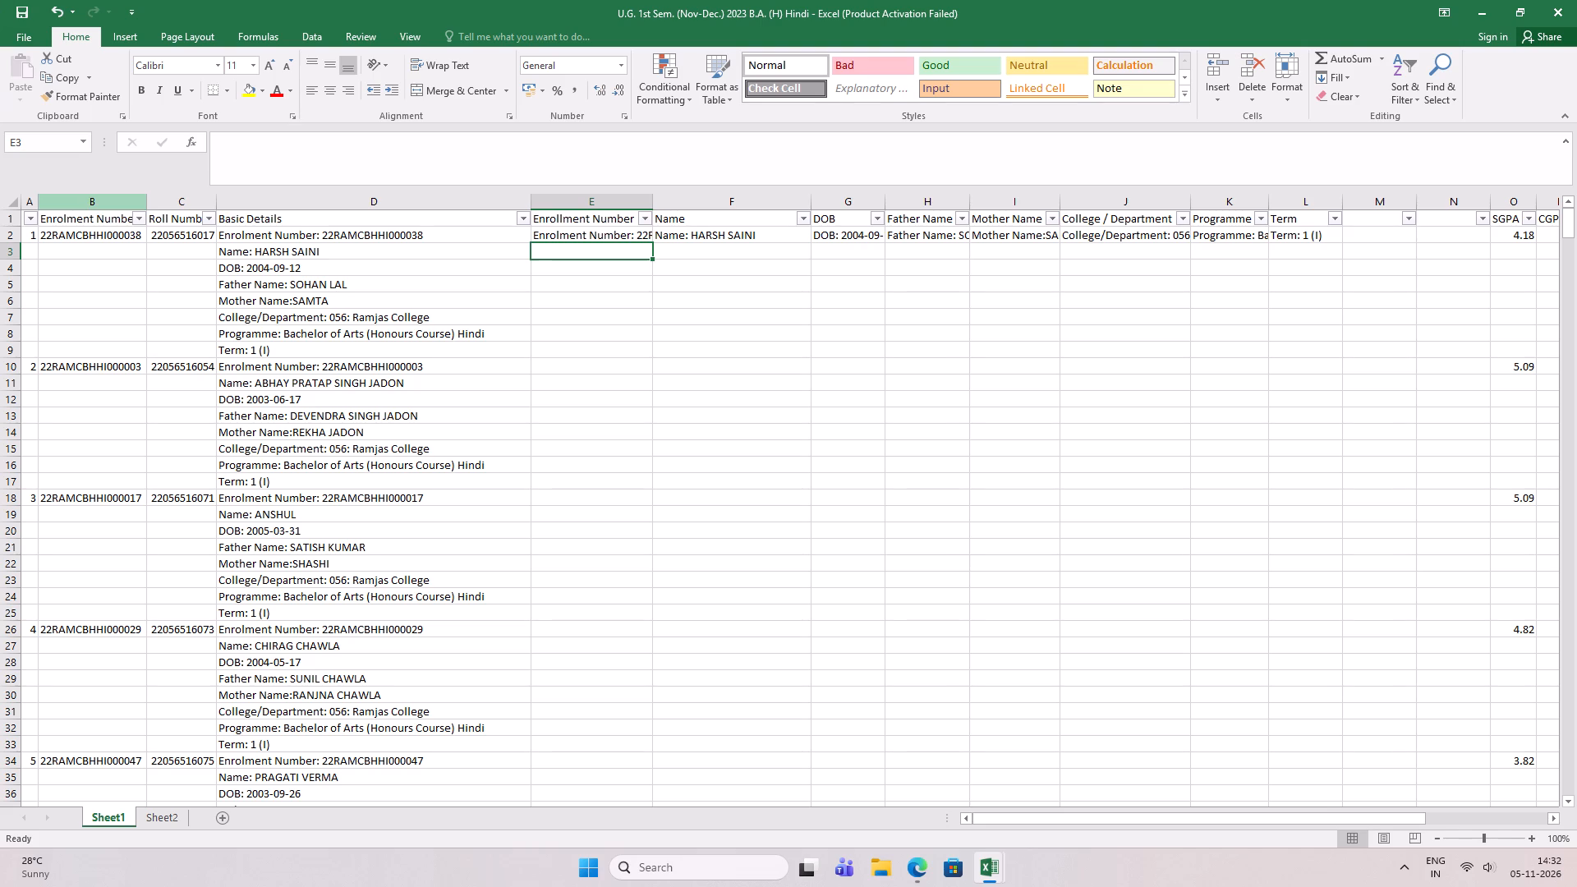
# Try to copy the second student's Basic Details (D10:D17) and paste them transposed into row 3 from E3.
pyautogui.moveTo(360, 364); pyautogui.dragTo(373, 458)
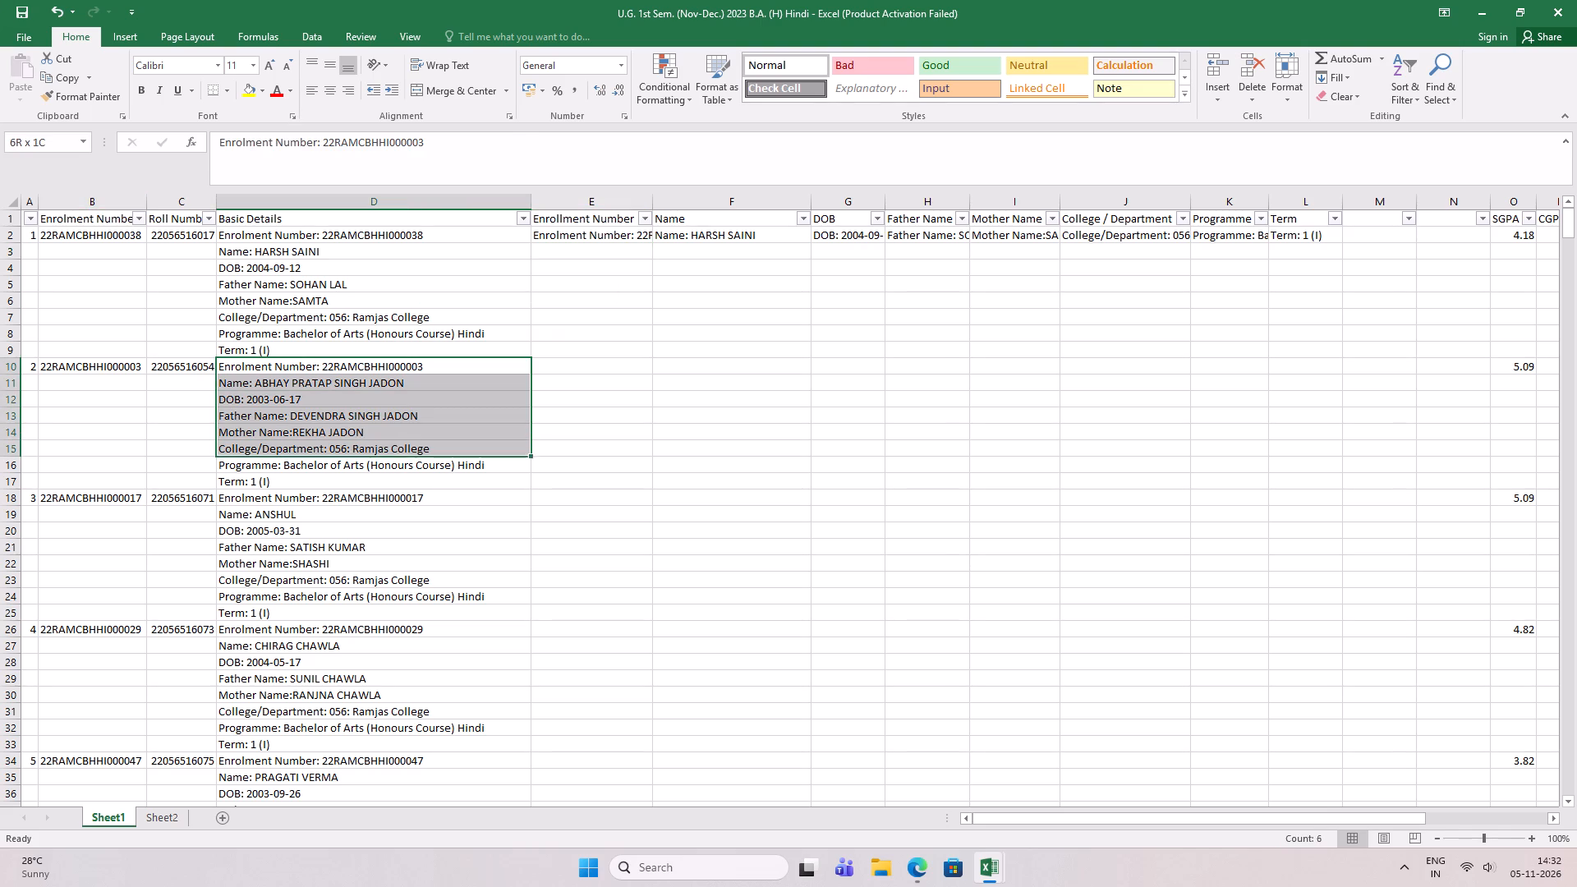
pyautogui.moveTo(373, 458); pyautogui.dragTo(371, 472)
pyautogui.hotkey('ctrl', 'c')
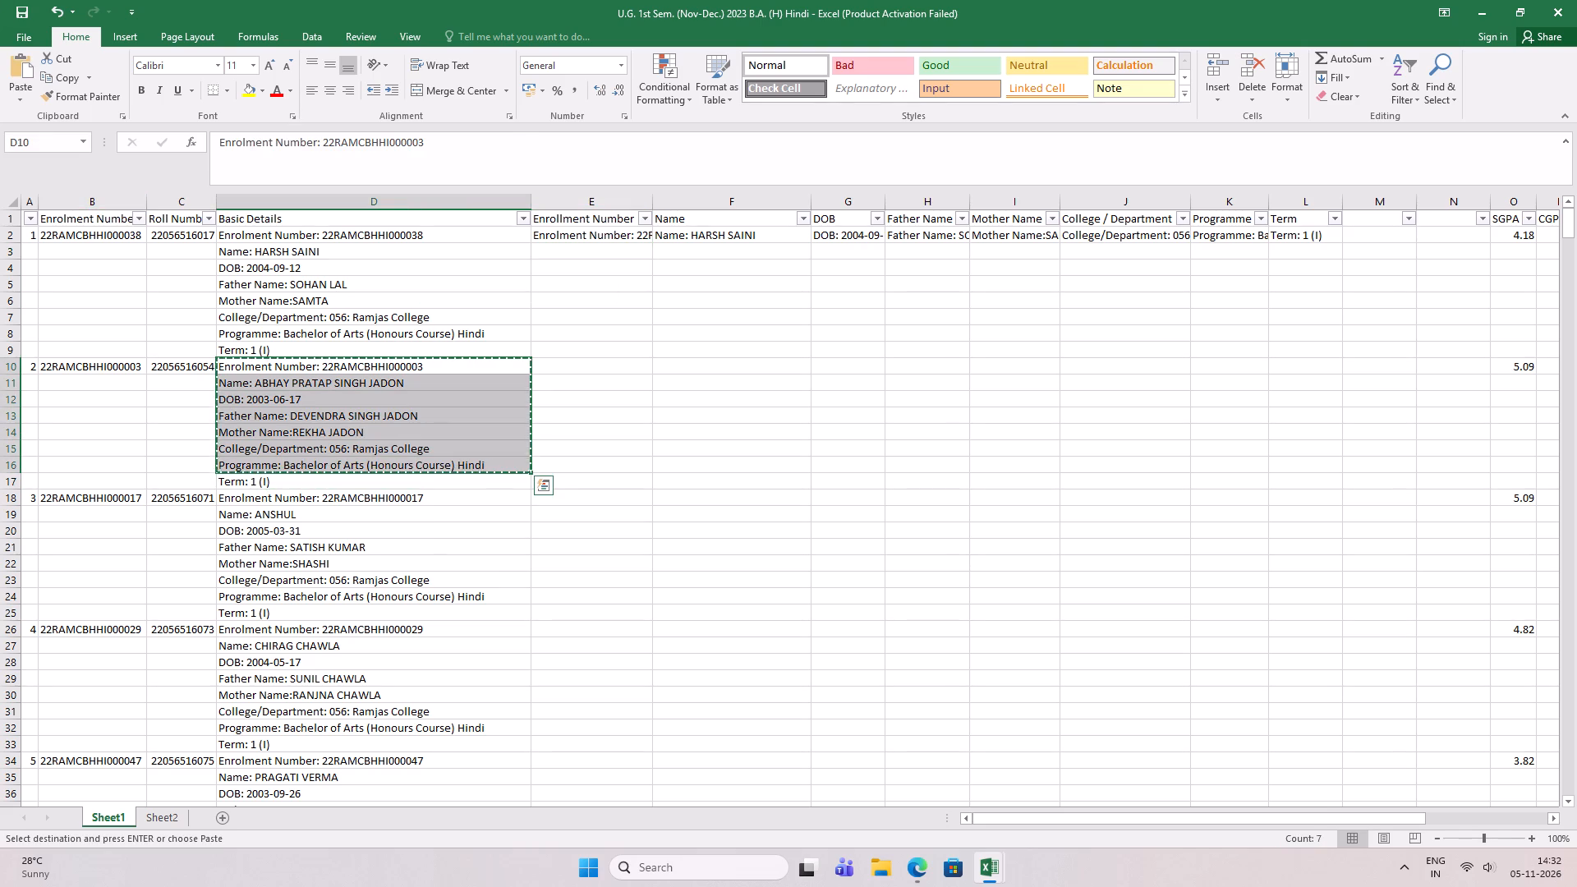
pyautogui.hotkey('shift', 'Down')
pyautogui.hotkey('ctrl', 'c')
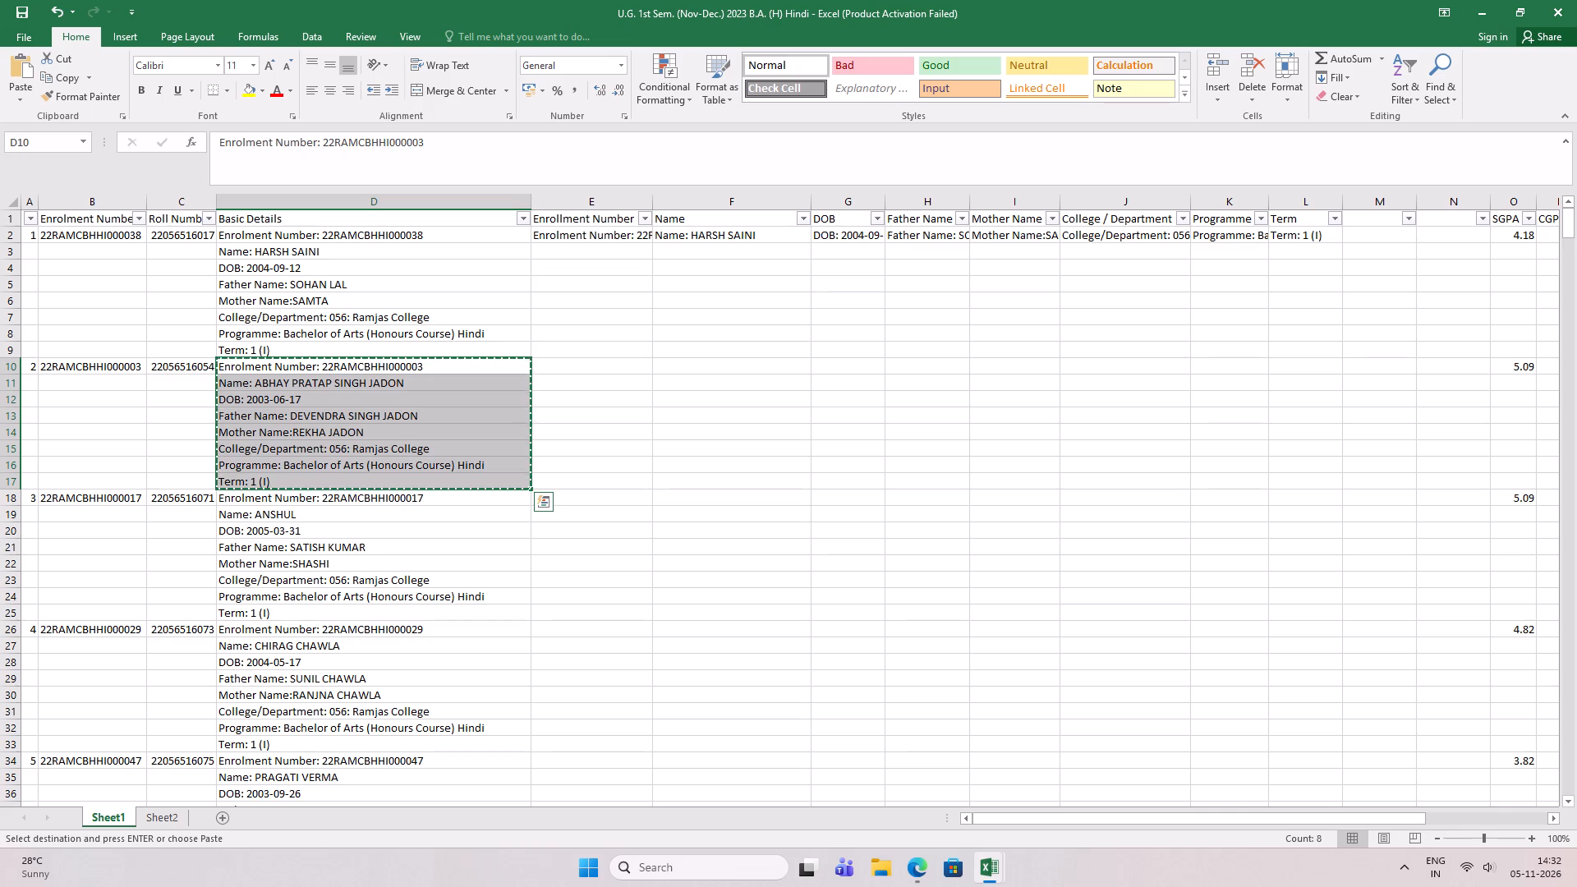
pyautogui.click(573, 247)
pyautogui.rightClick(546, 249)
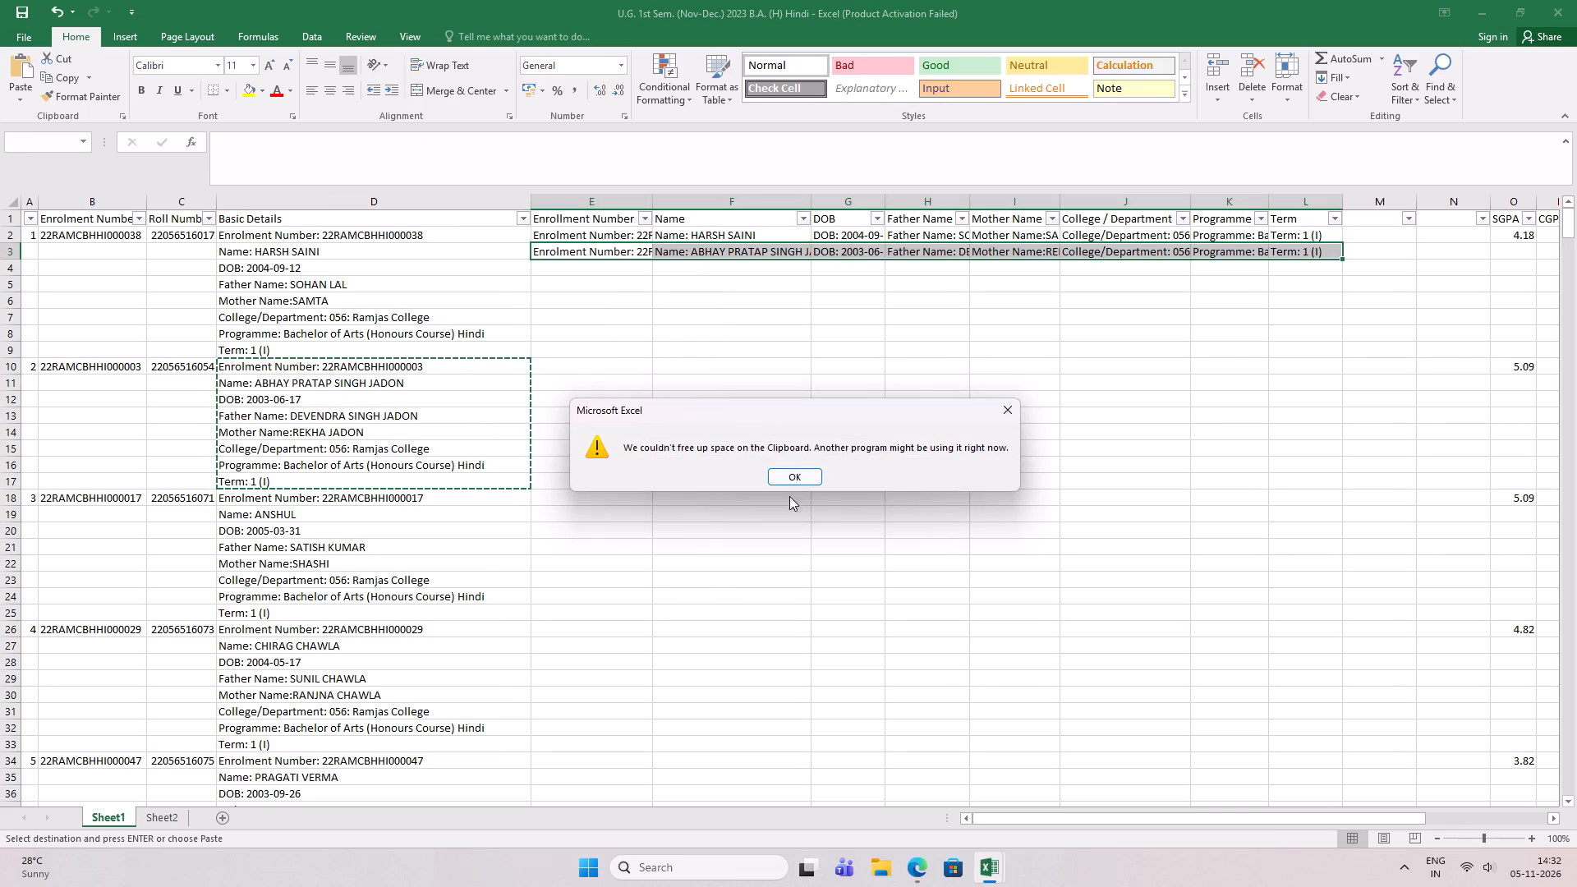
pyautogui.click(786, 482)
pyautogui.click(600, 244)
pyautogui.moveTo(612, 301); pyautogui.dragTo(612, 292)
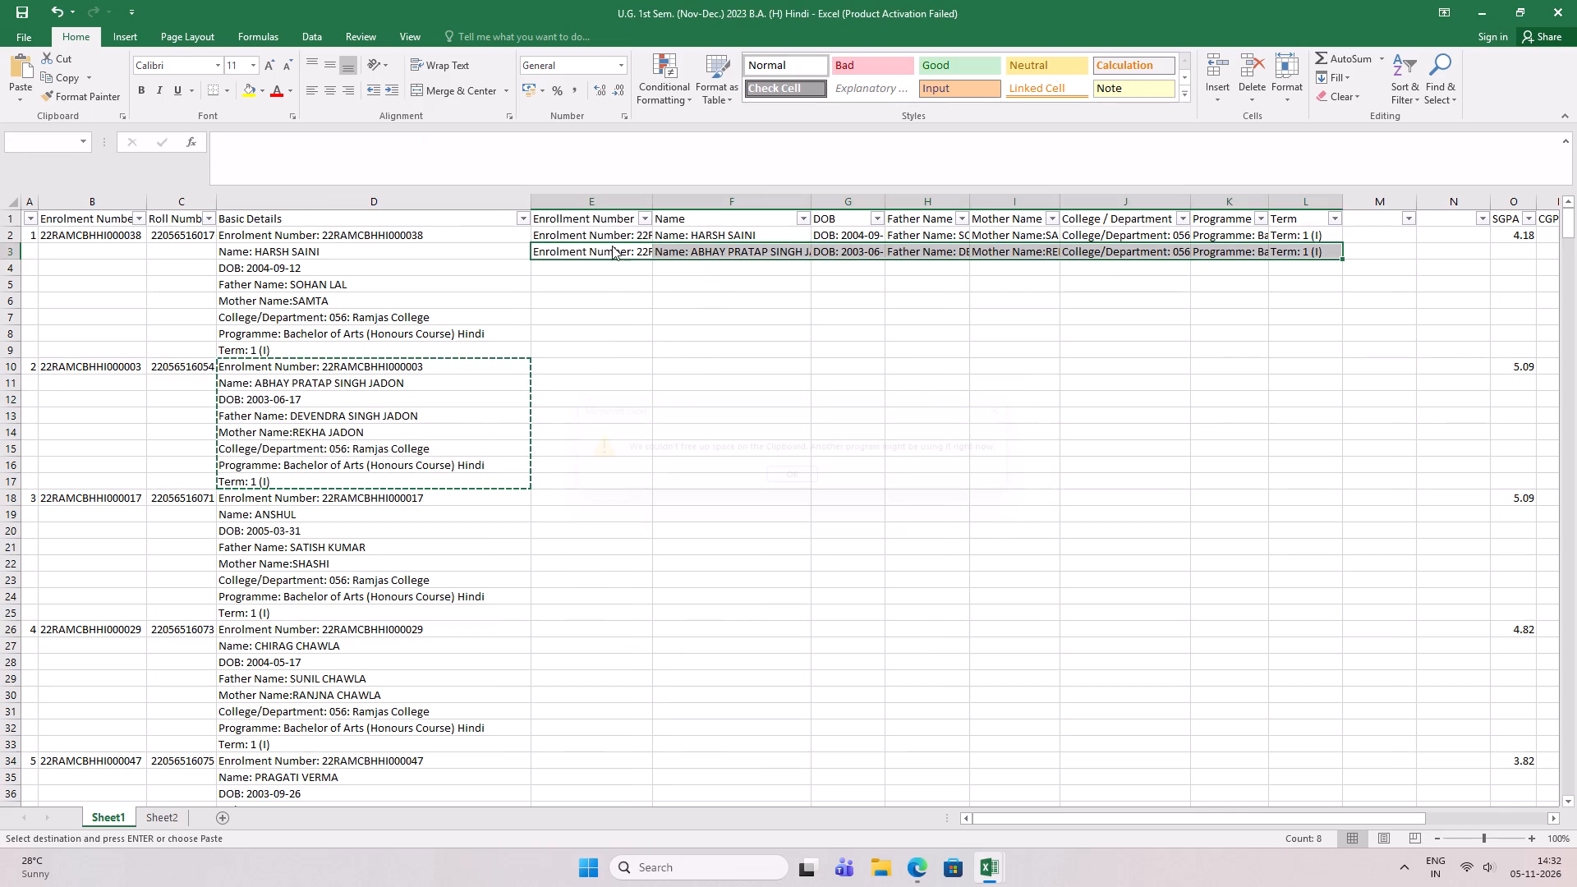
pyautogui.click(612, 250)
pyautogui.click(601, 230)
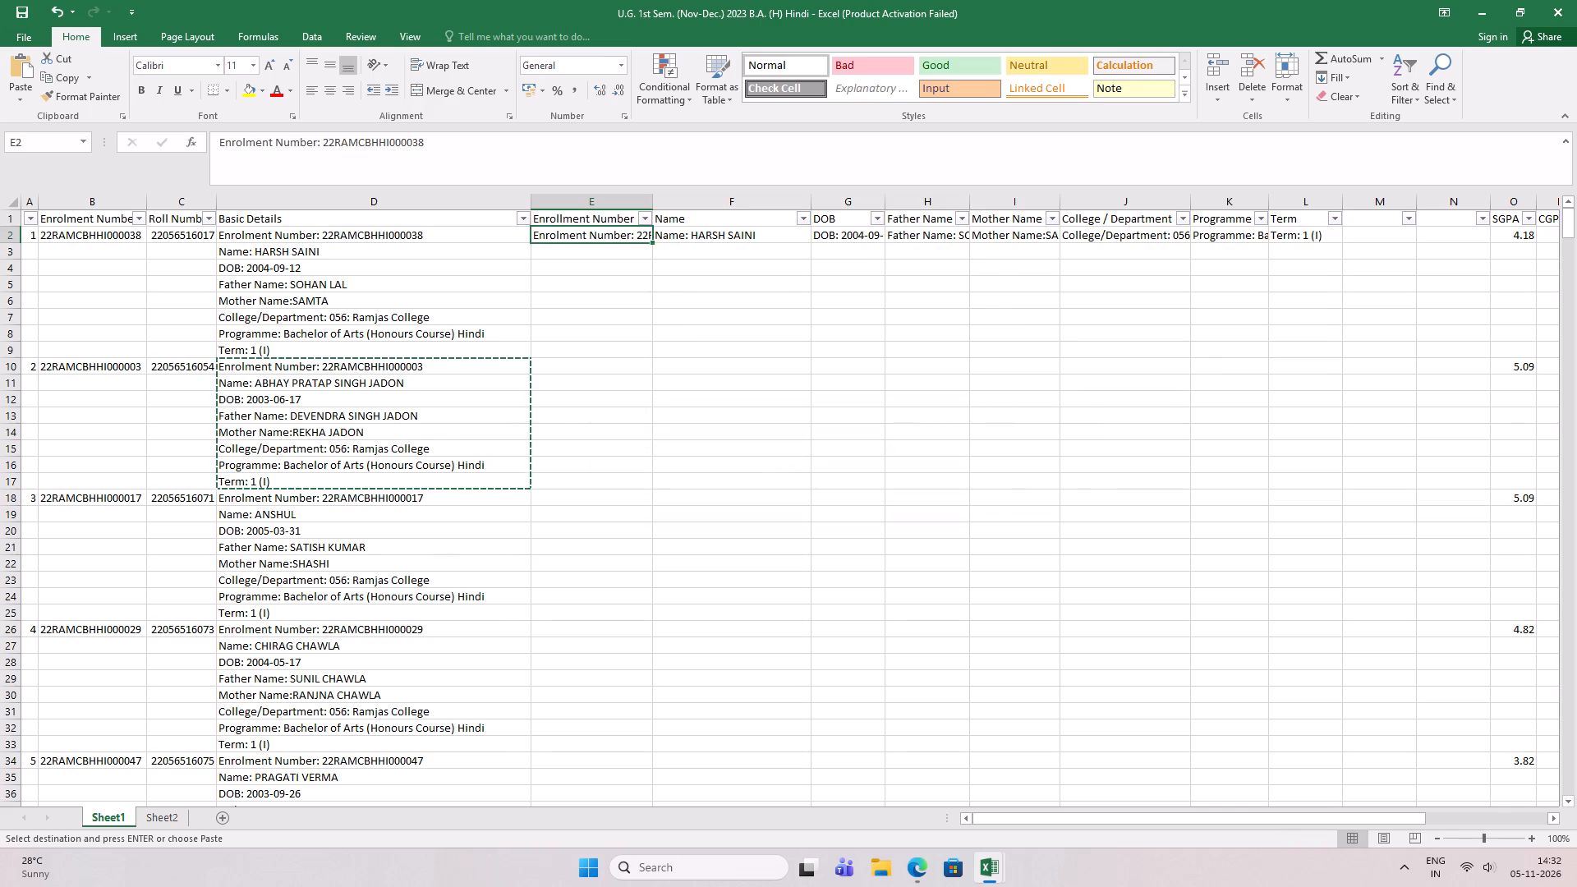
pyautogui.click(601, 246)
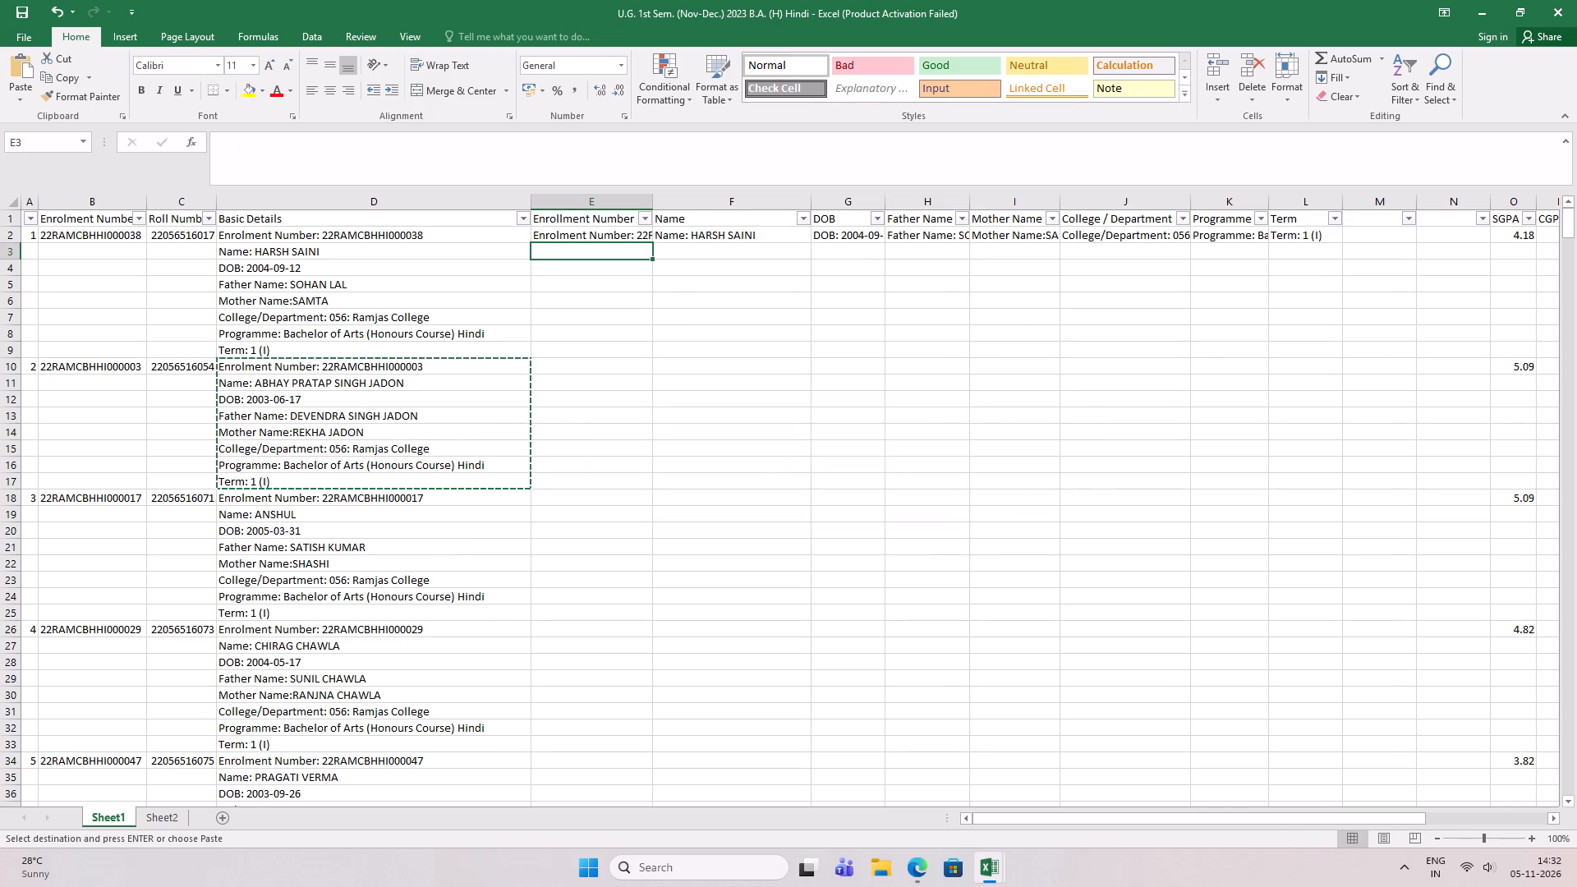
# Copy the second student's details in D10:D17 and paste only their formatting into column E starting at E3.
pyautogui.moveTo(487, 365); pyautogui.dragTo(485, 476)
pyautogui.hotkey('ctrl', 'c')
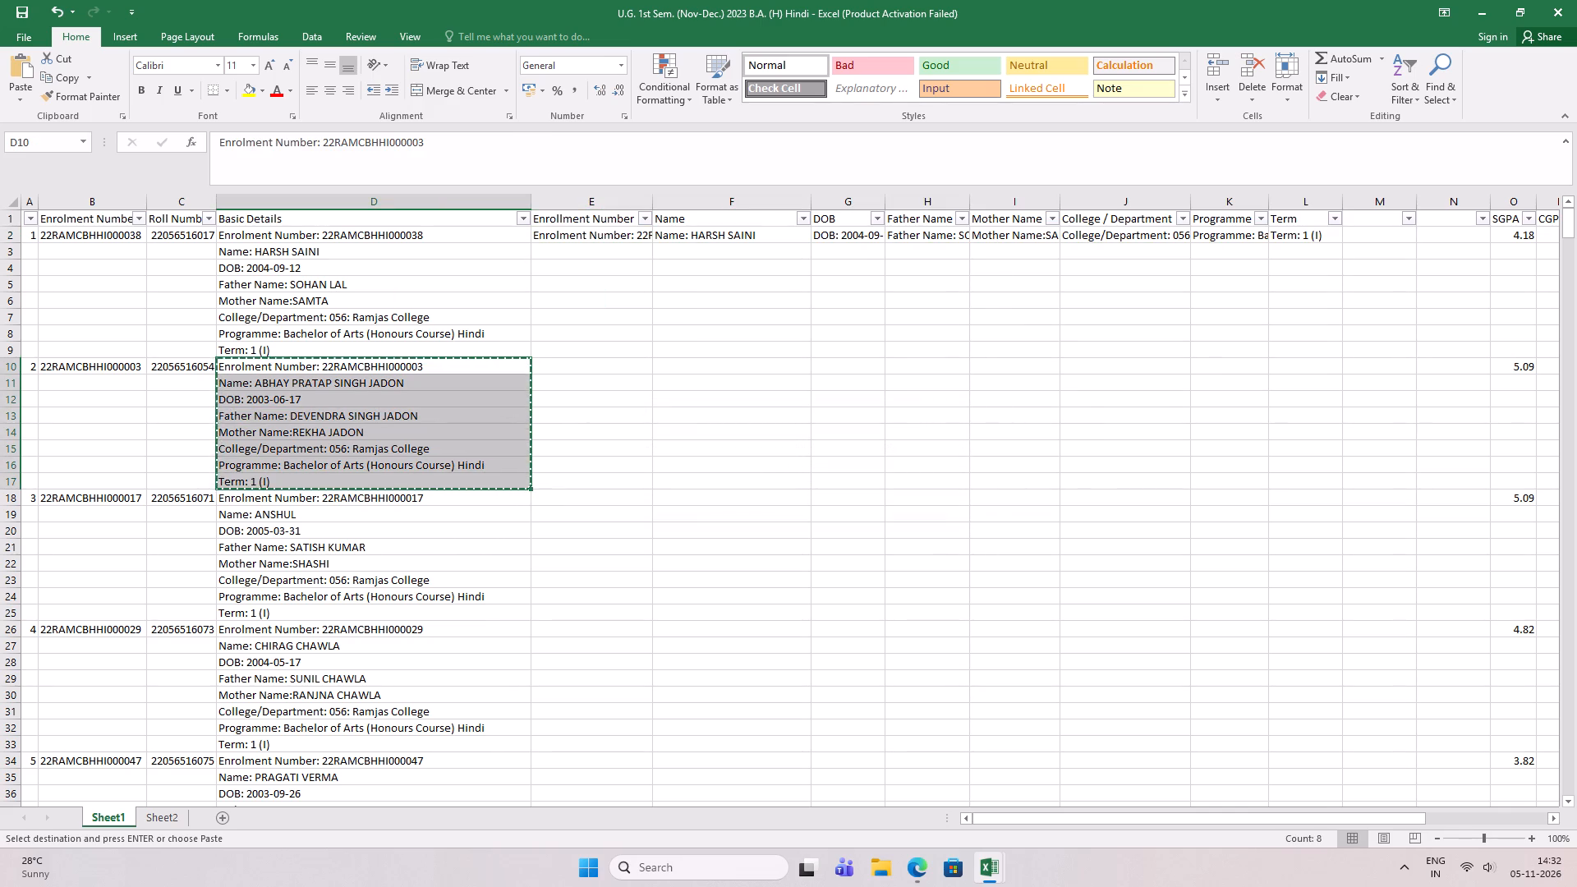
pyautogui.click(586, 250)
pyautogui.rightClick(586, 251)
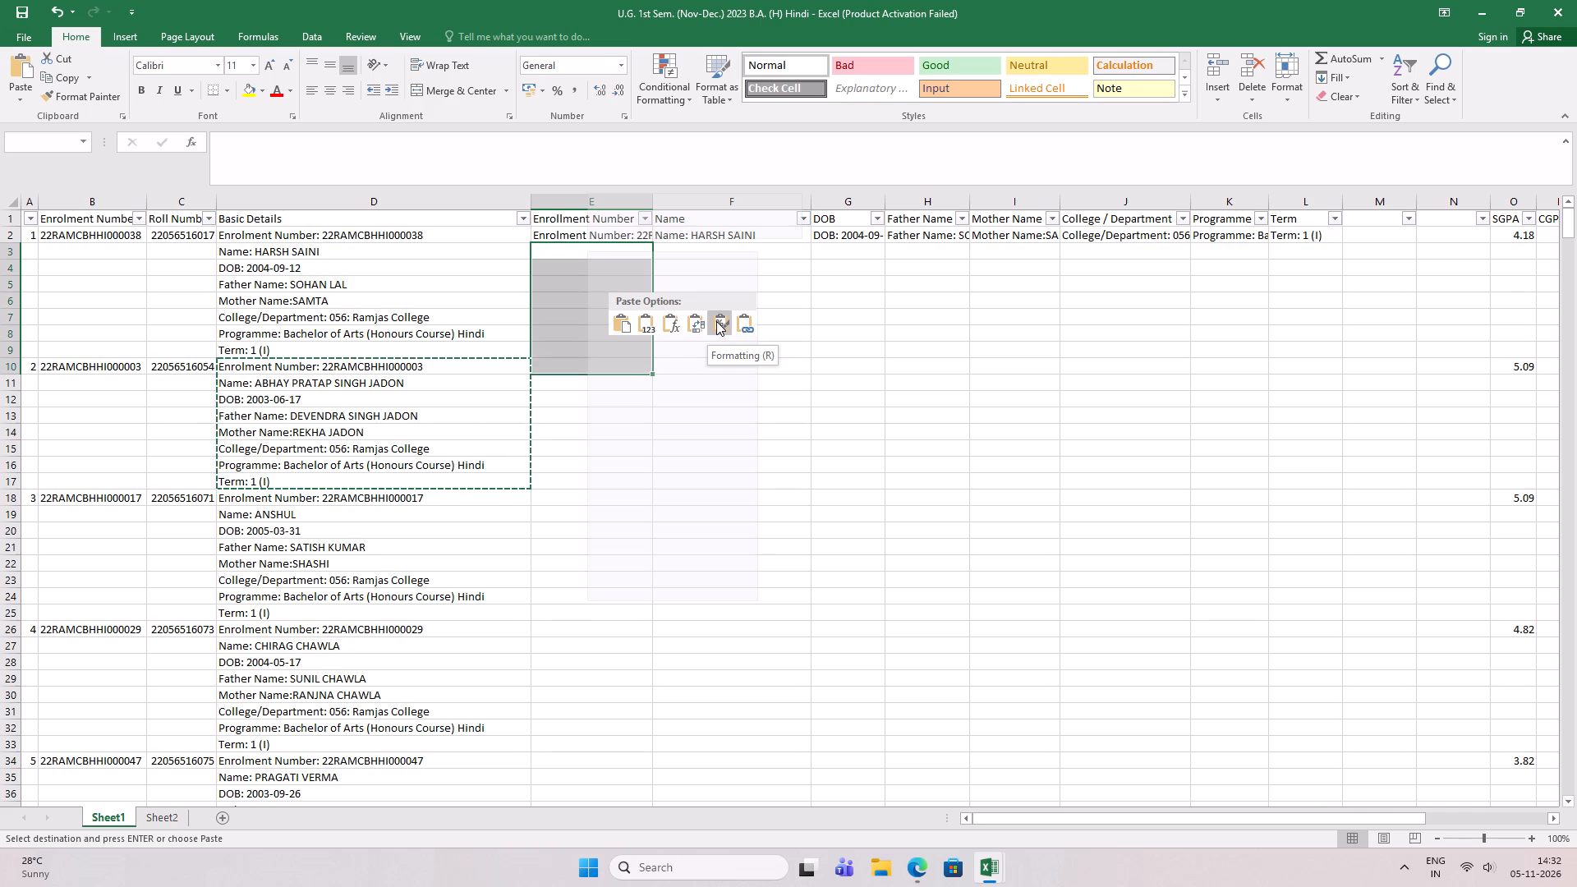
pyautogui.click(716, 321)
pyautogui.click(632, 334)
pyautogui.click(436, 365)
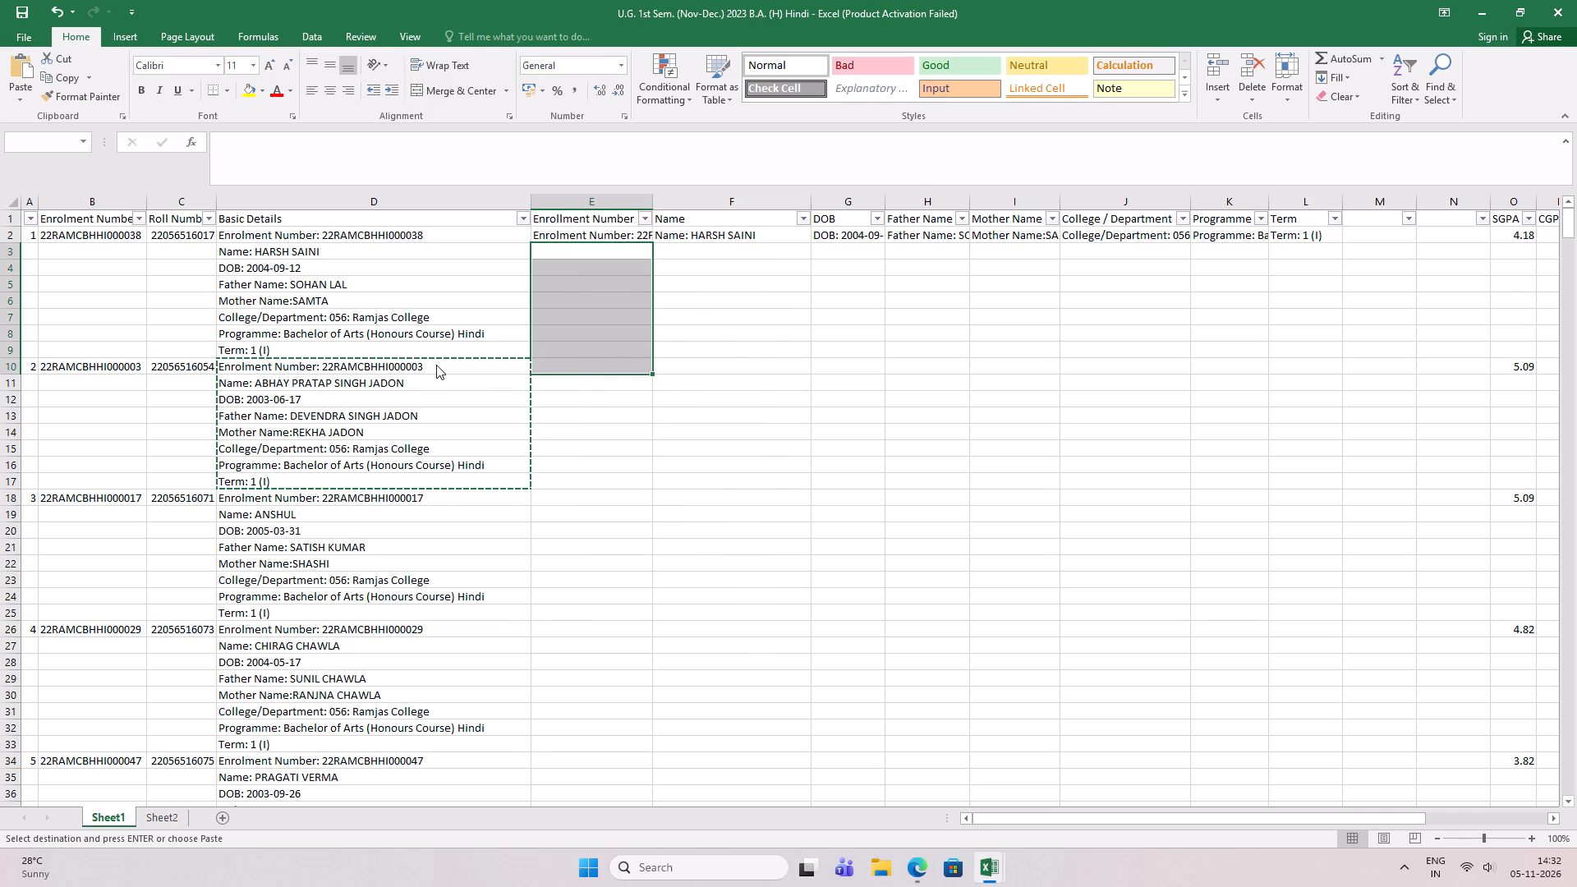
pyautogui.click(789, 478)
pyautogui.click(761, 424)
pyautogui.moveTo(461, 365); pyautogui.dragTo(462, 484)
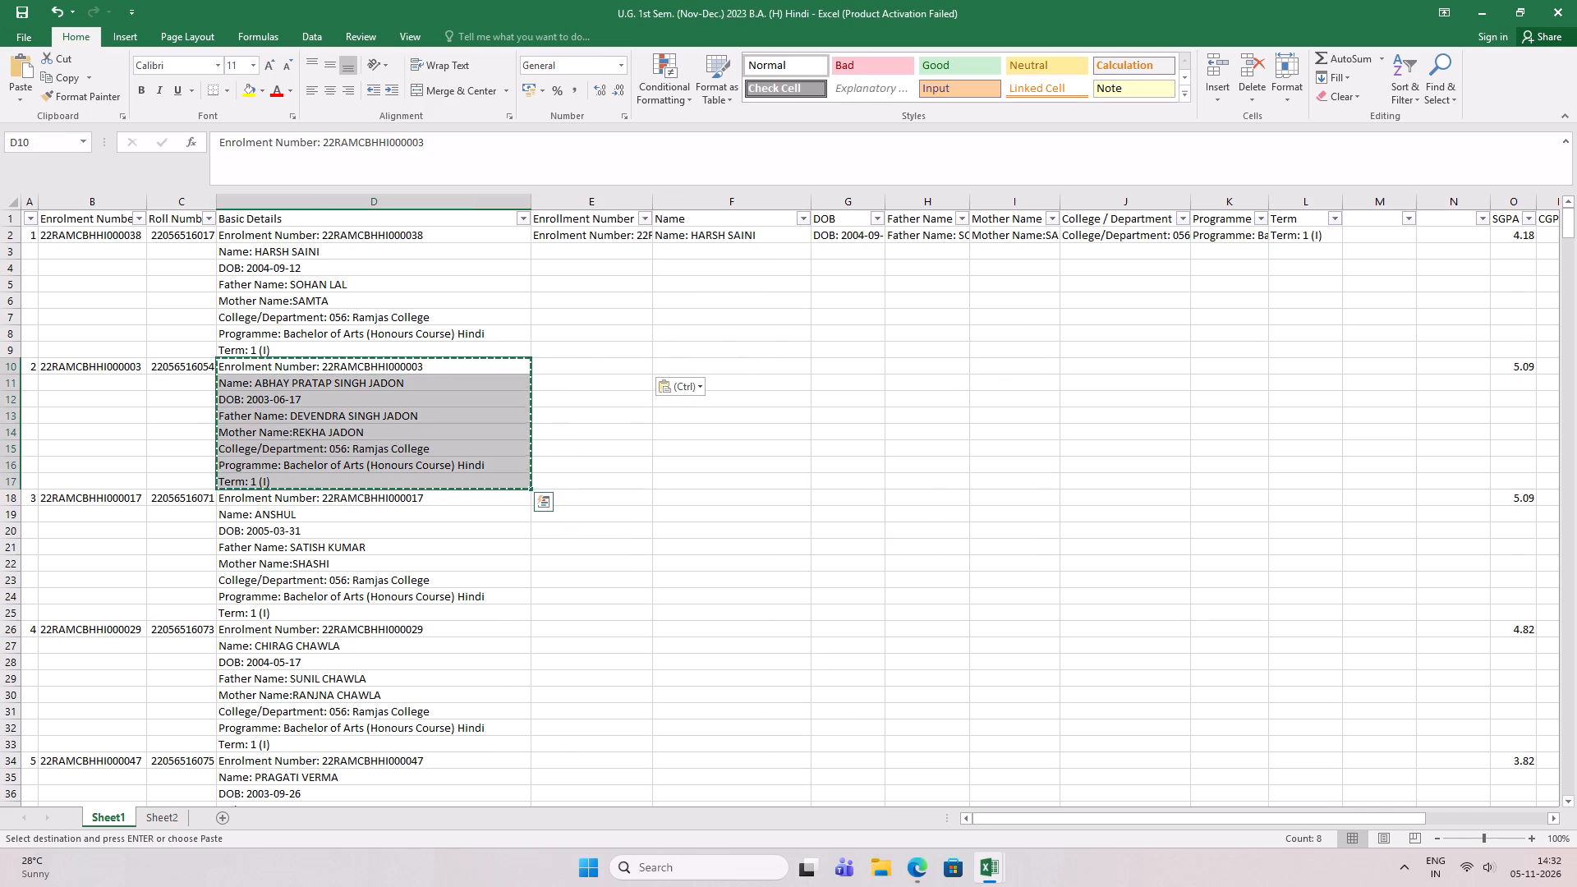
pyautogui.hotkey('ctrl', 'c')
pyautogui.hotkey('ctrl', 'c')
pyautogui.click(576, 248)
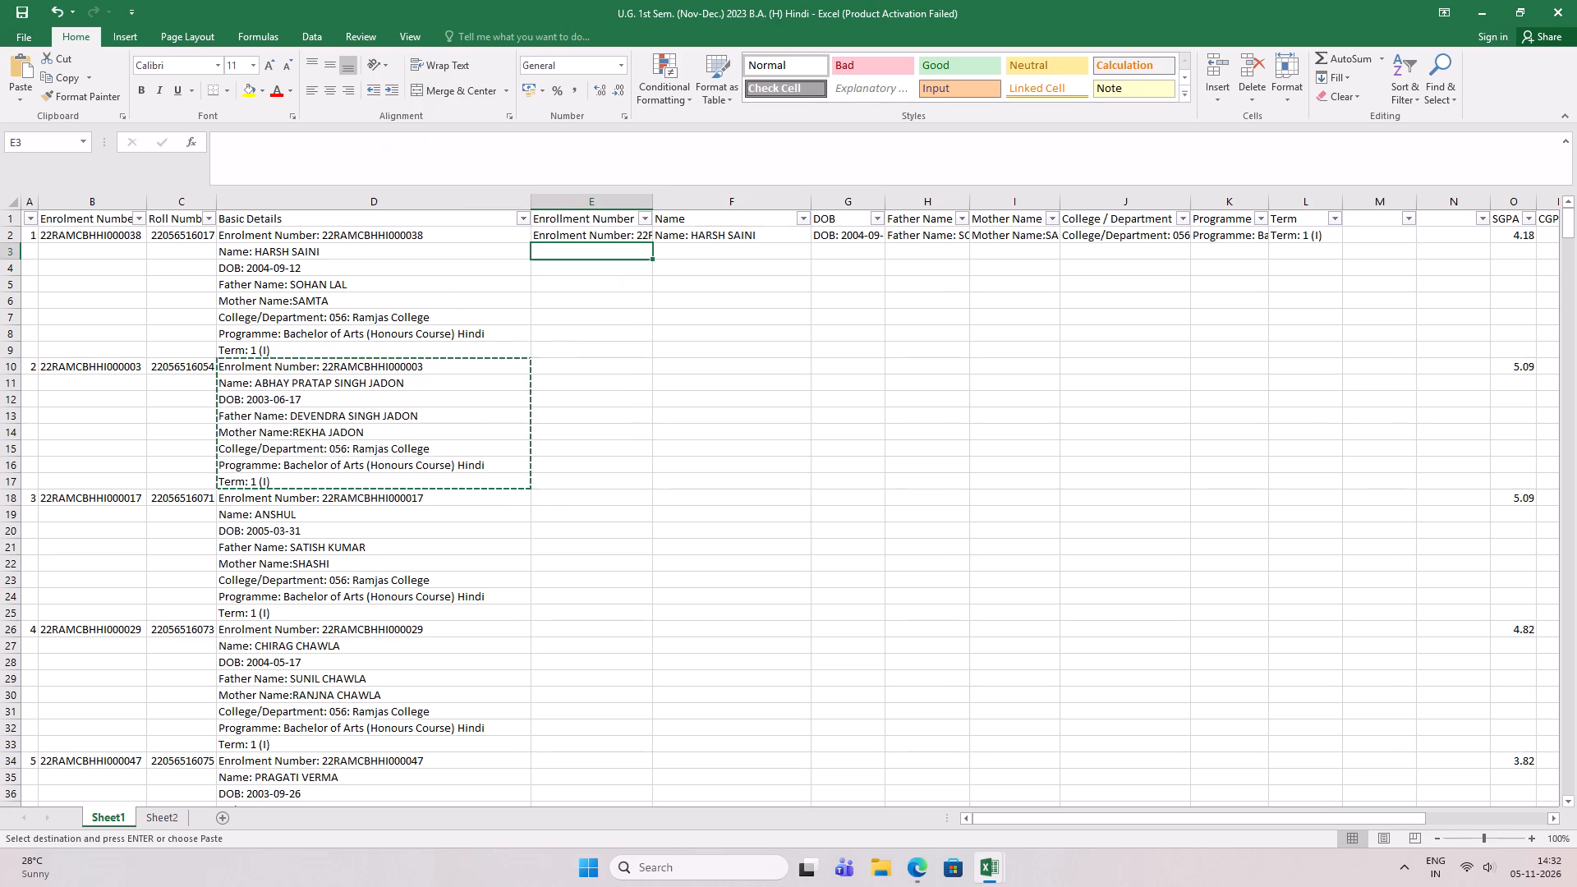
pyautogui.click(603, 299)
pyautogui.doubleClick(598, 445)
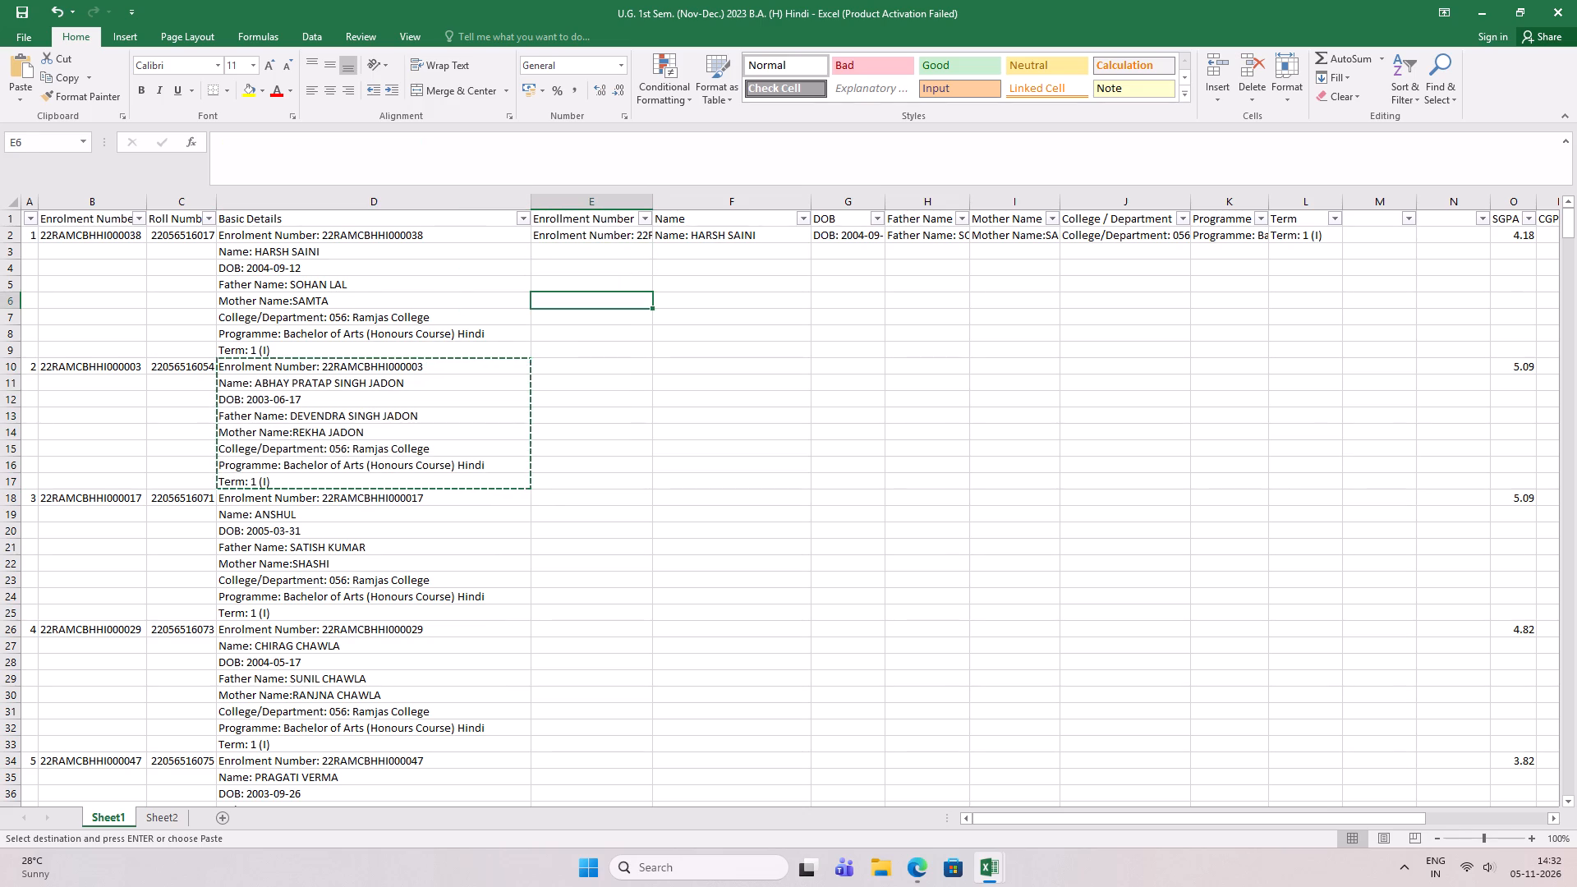
# Copy the second student's Basic Details from D10:D17 and paste them transposed into row 3, starting at E3.
pyautogui.moveTo(343, 366); pyautogui.dragTo(356, 439)
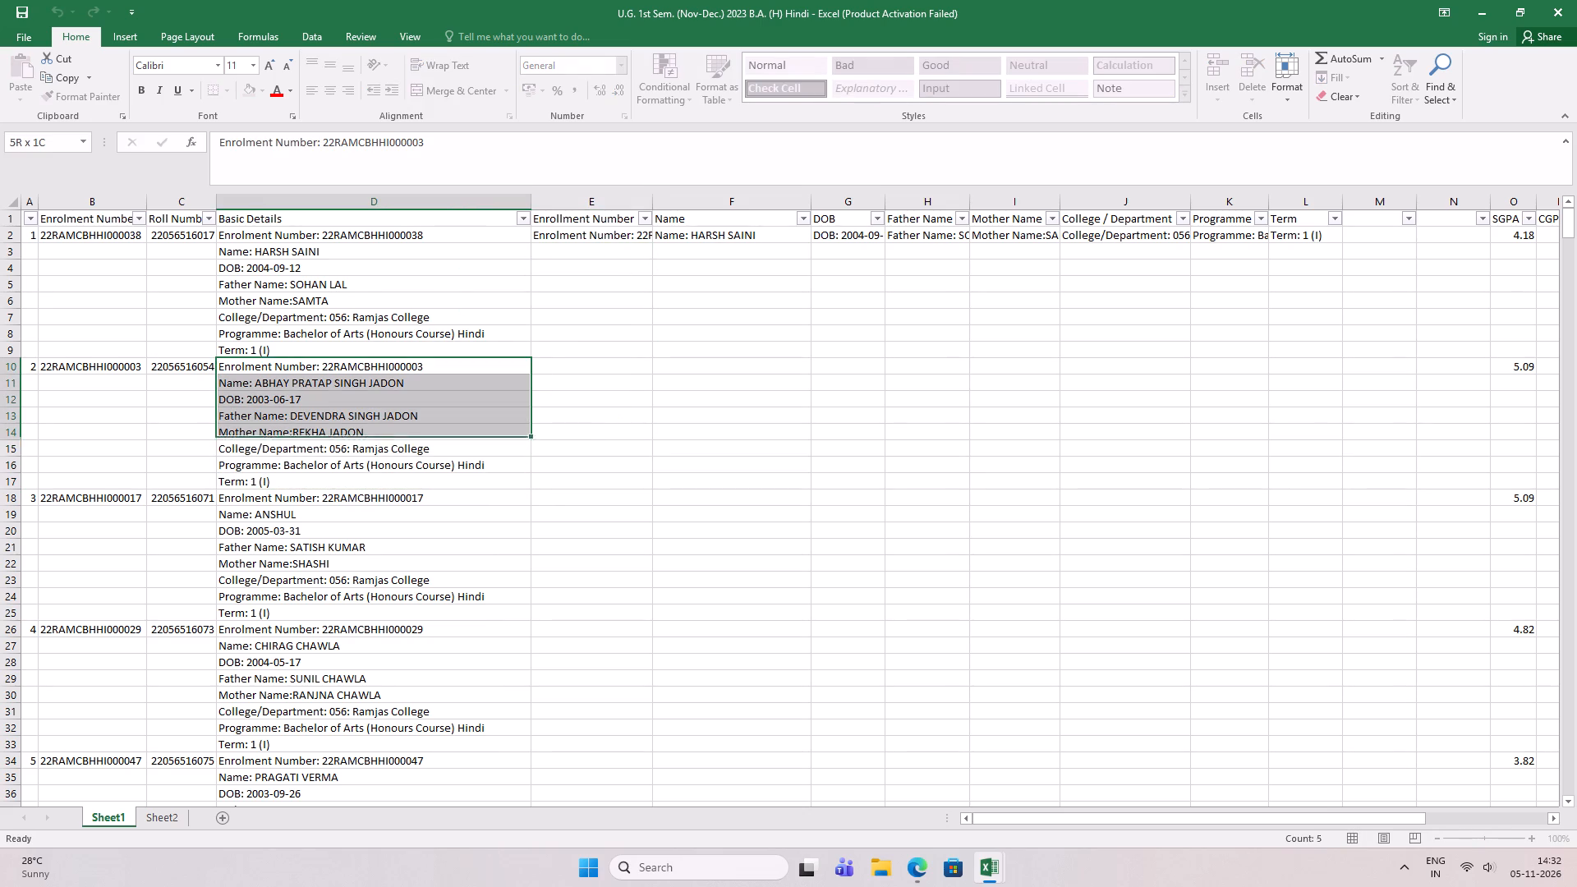
pyautogui.moveTo(356, 439); pyautogui.dragTo(362, 478)
pyautogui.hotkey('ctrl', 'c')
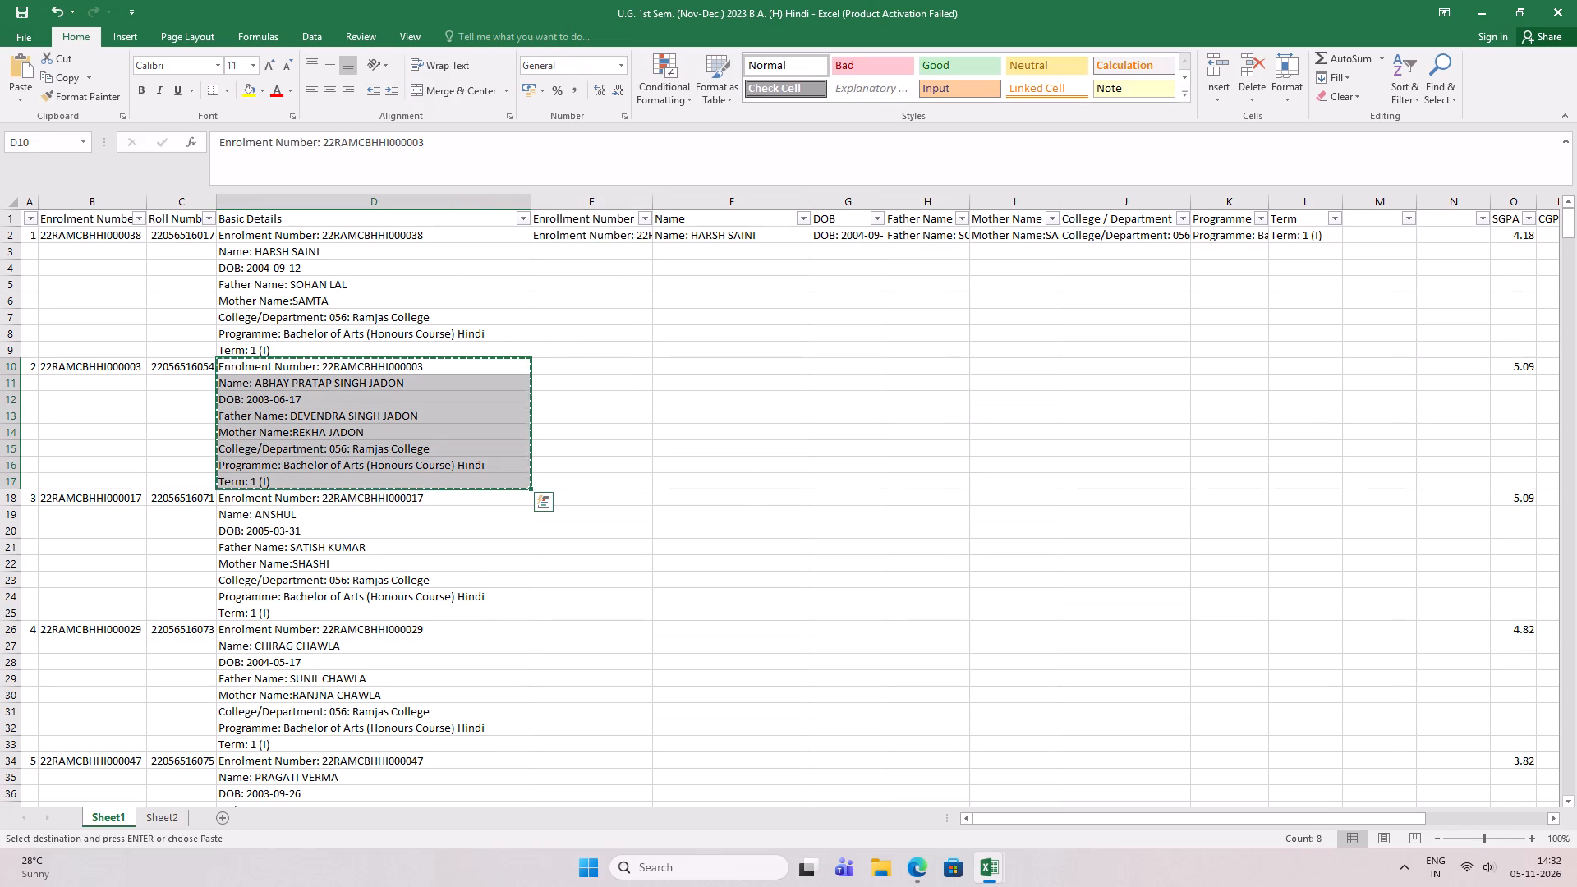
pyautogui.click(576, 251)
pyautogui.rightClick(576, 251)
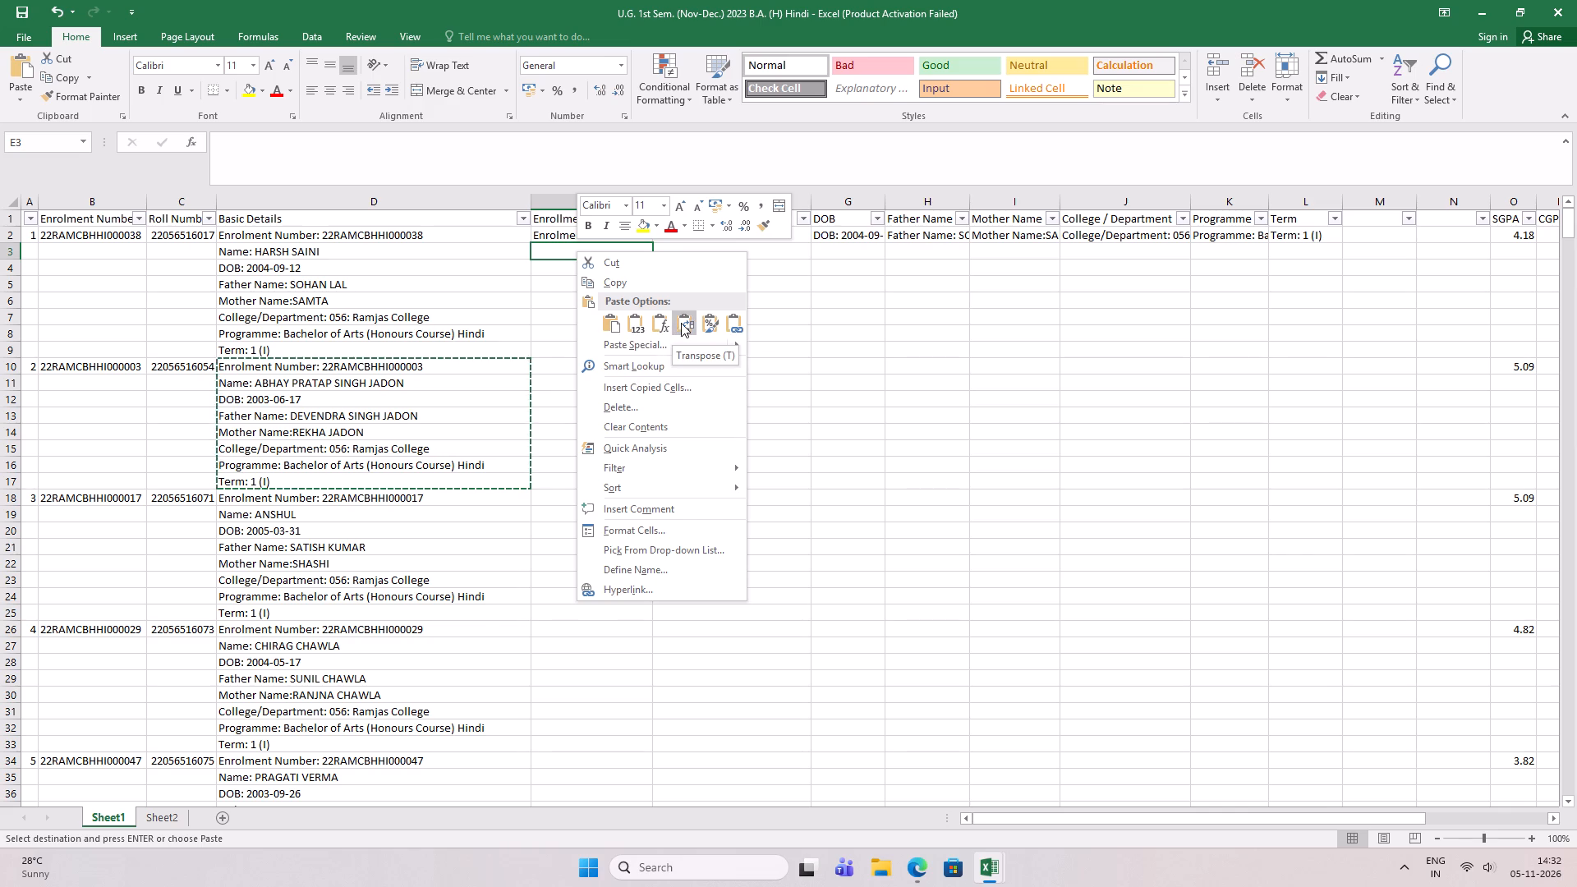
pyautogui.click(684, 322)
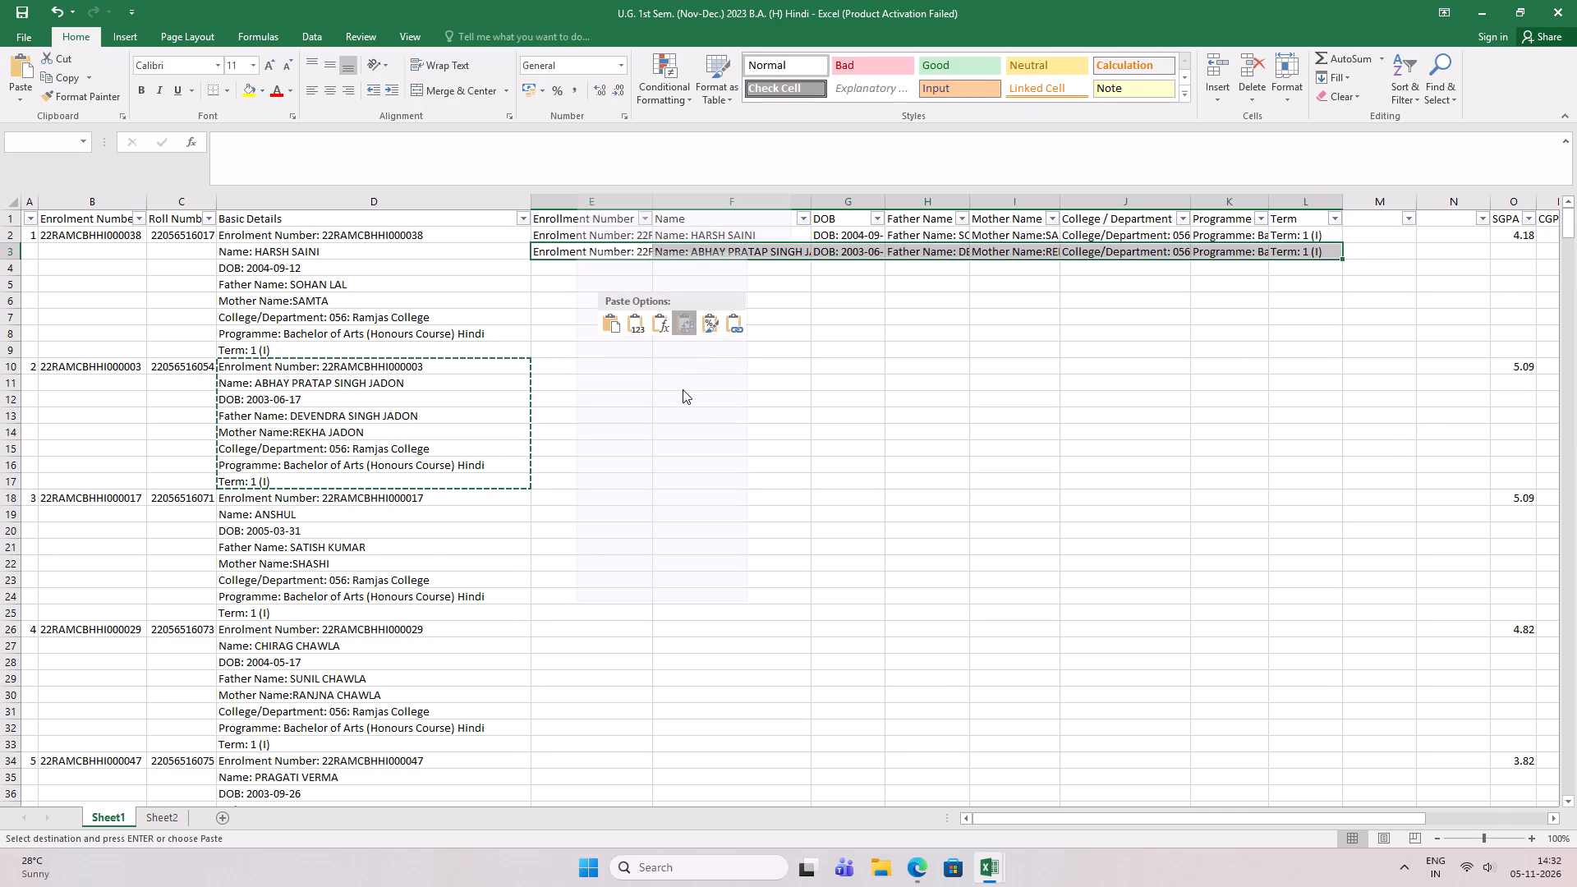
pyautogui.click(798, 472)
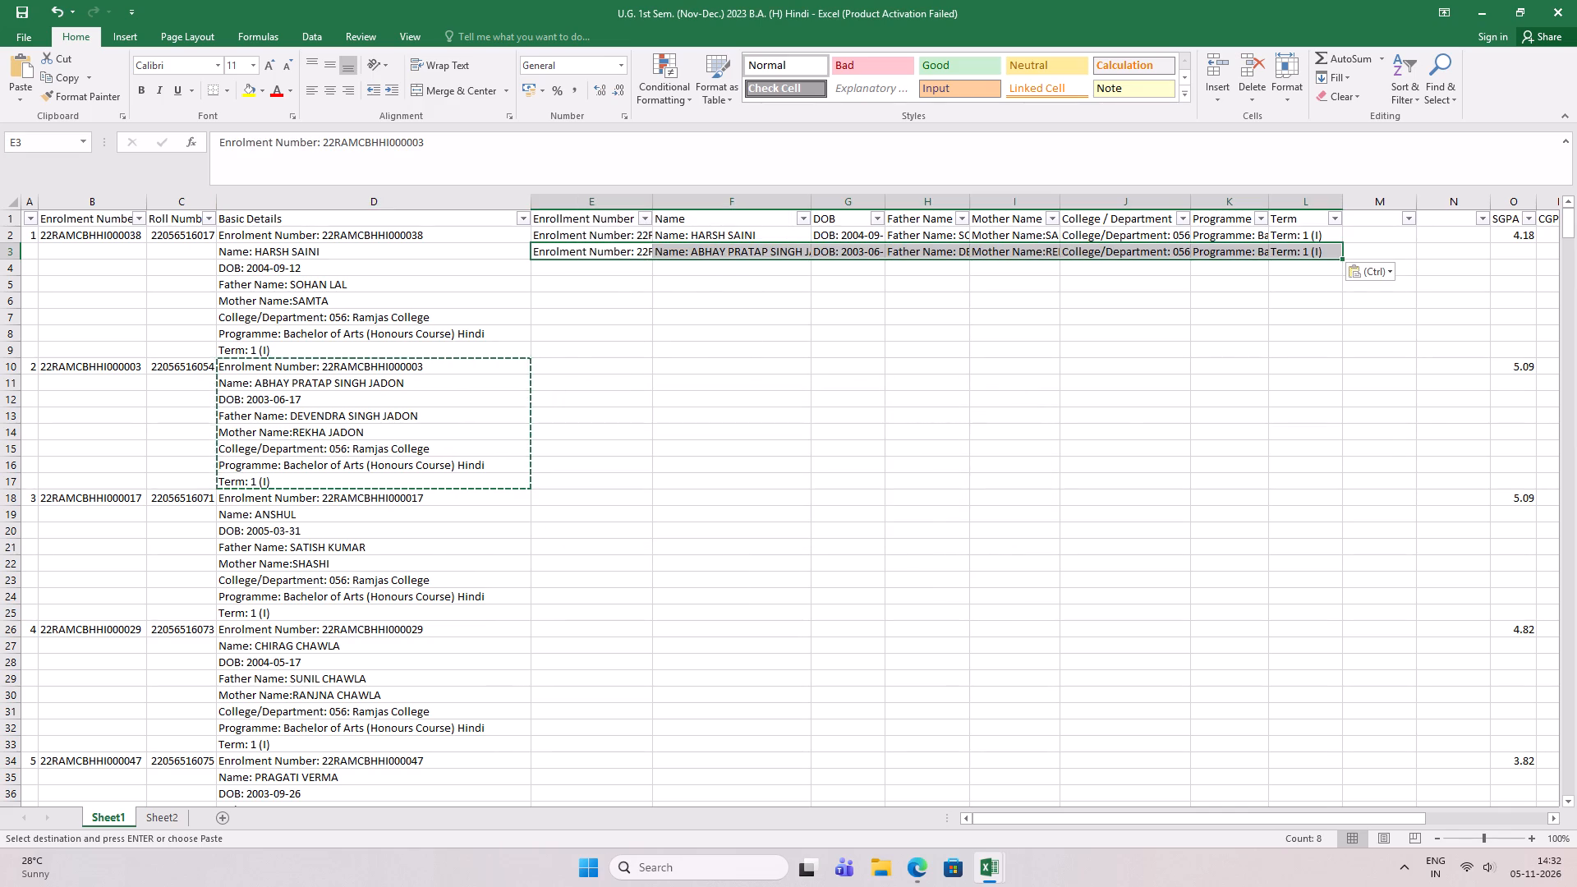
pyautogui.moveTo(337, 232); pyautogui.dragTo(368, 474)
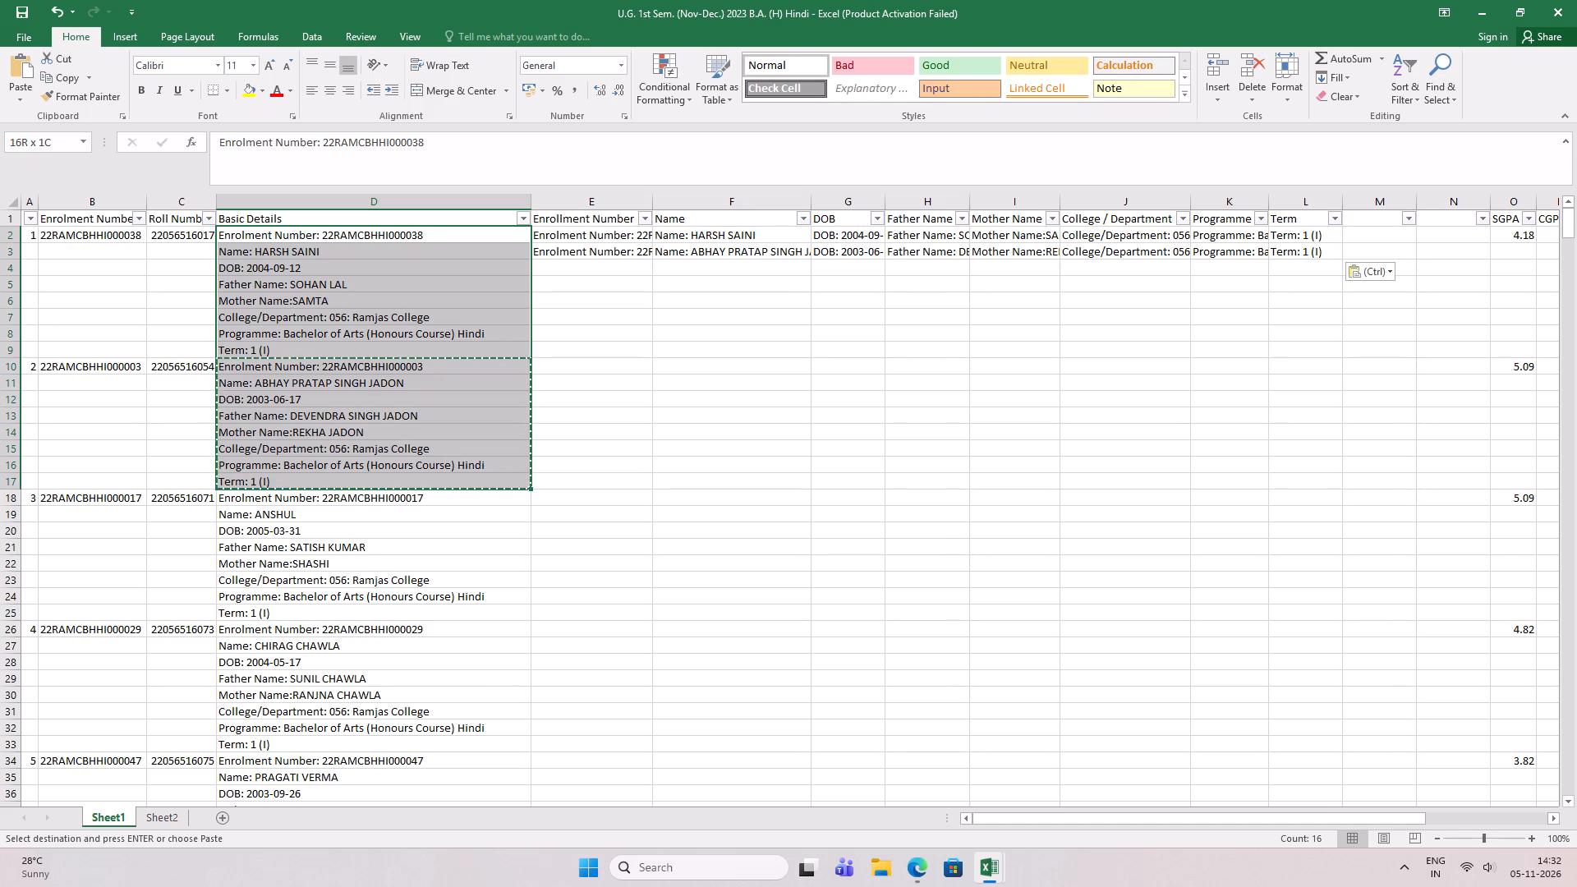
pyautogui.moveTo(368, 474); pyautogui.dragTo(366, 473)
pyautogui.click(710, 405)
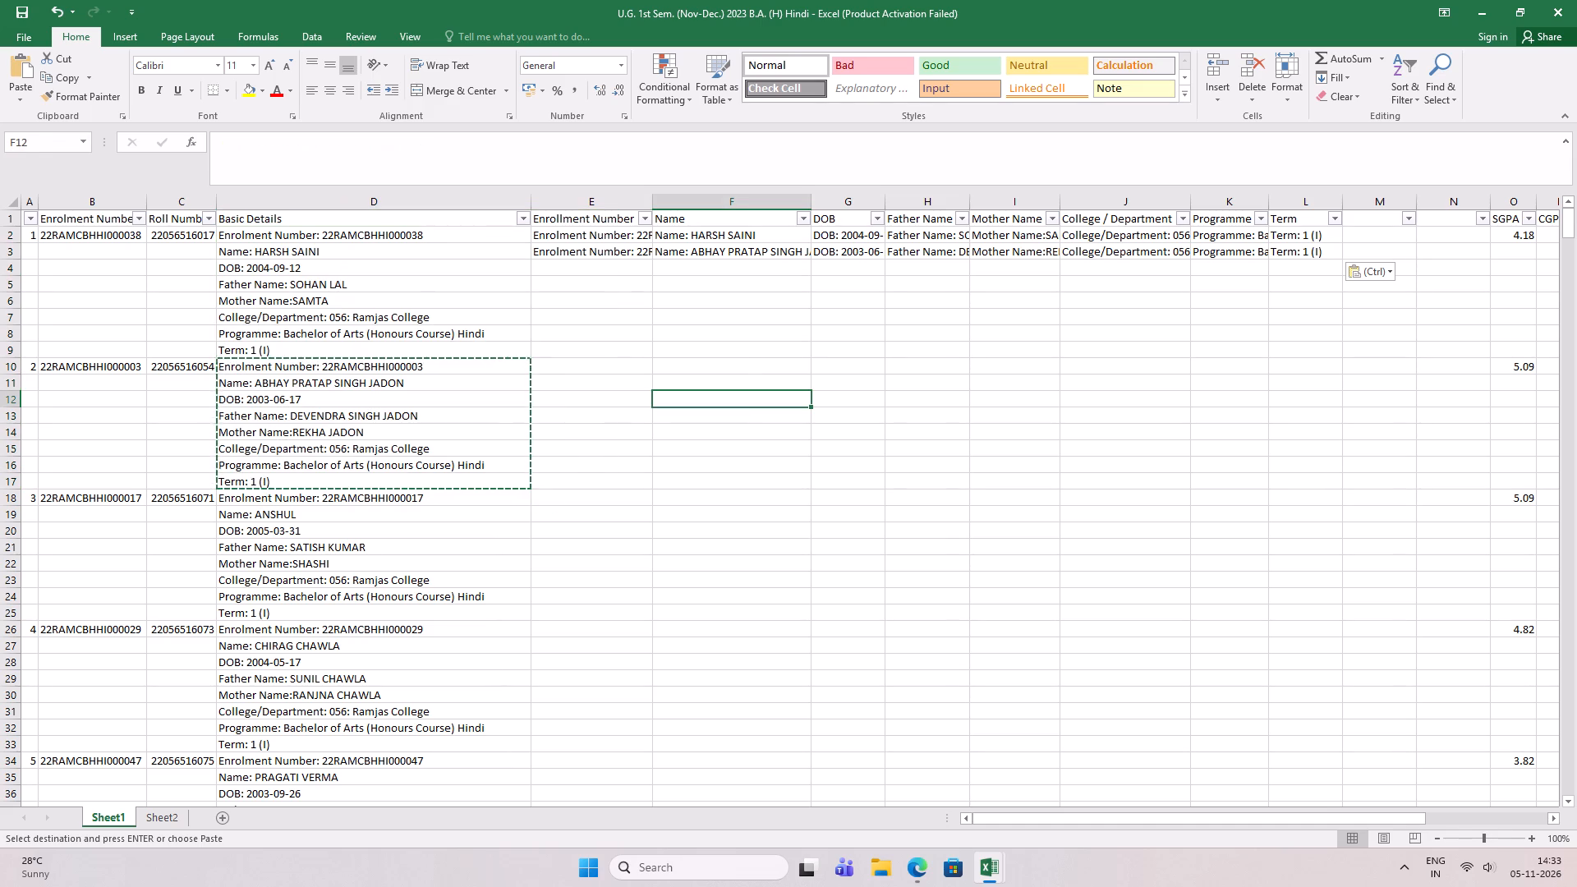
# Save the B.A. (H) Hindi results workbook.
pyautogui.hotkey('ctrl', 's')
pyautogui.hotkey('ctrl', 's')
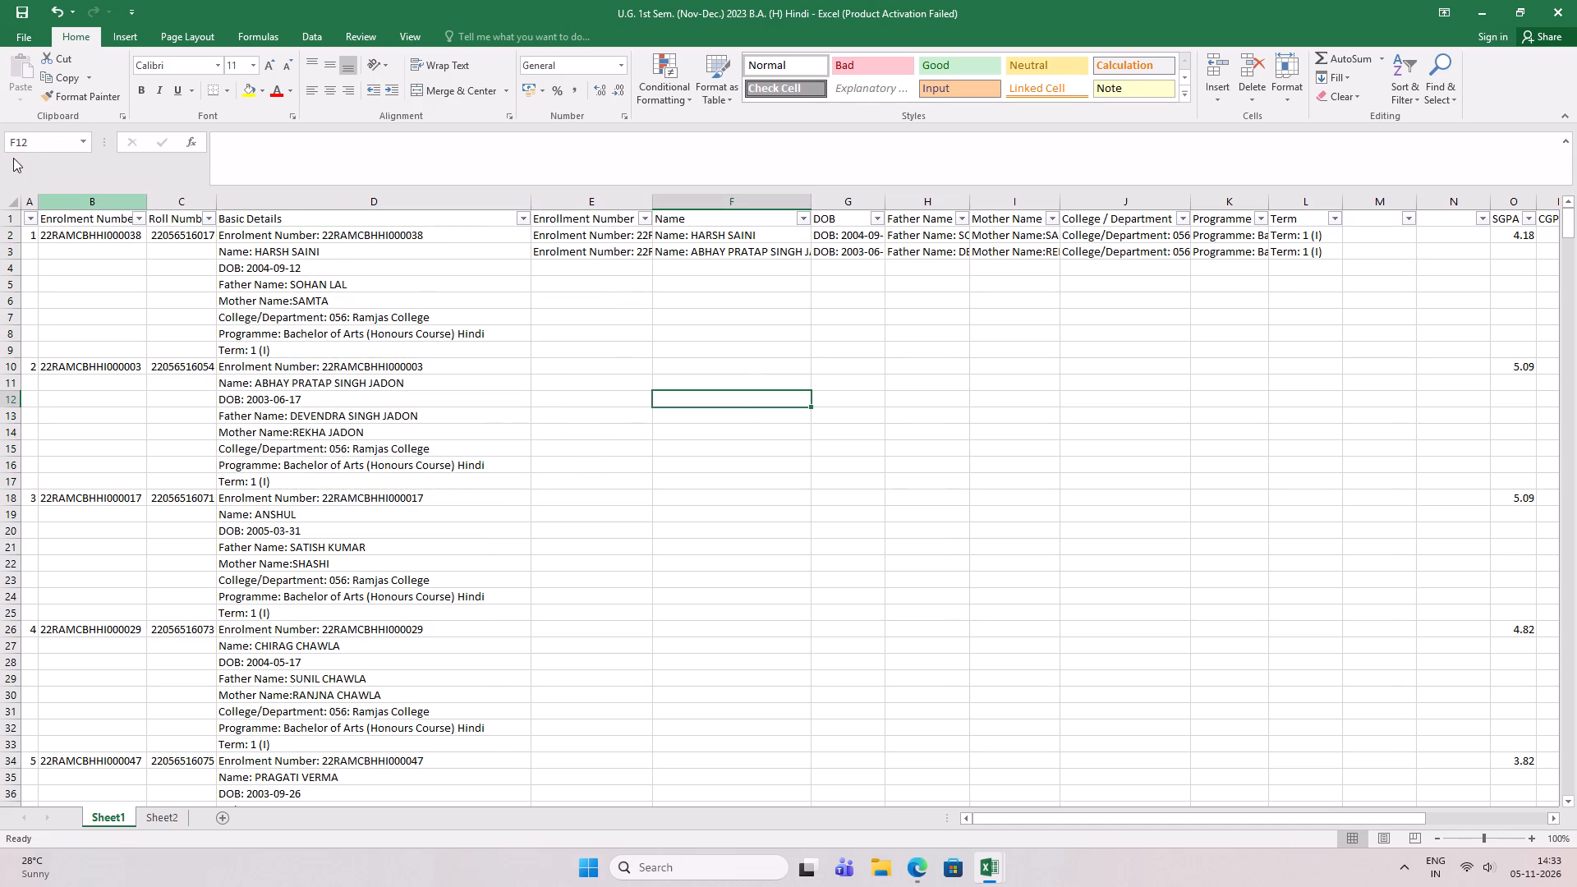
# Copy the entire Sheet1 and paste it into a new blank workbook.
pyautogui.click(11, 198)
pyautogui.hotkey('ctrl', 'c')
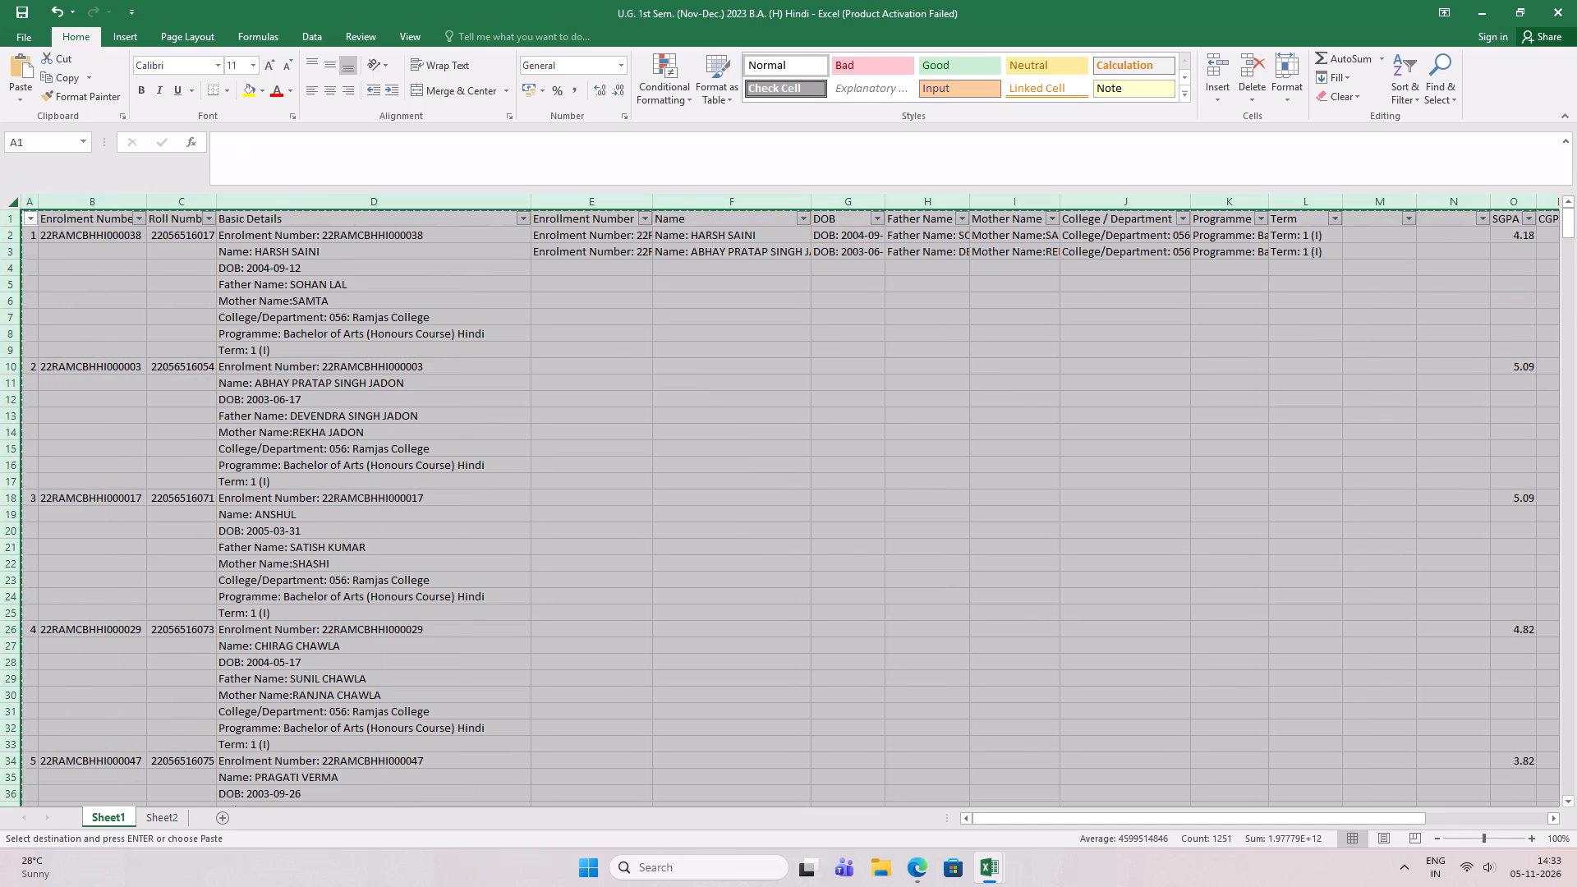
pyautogui.hotkey('ctrl', 'n')
pyautogui.hotkey('ctrl', 'v')
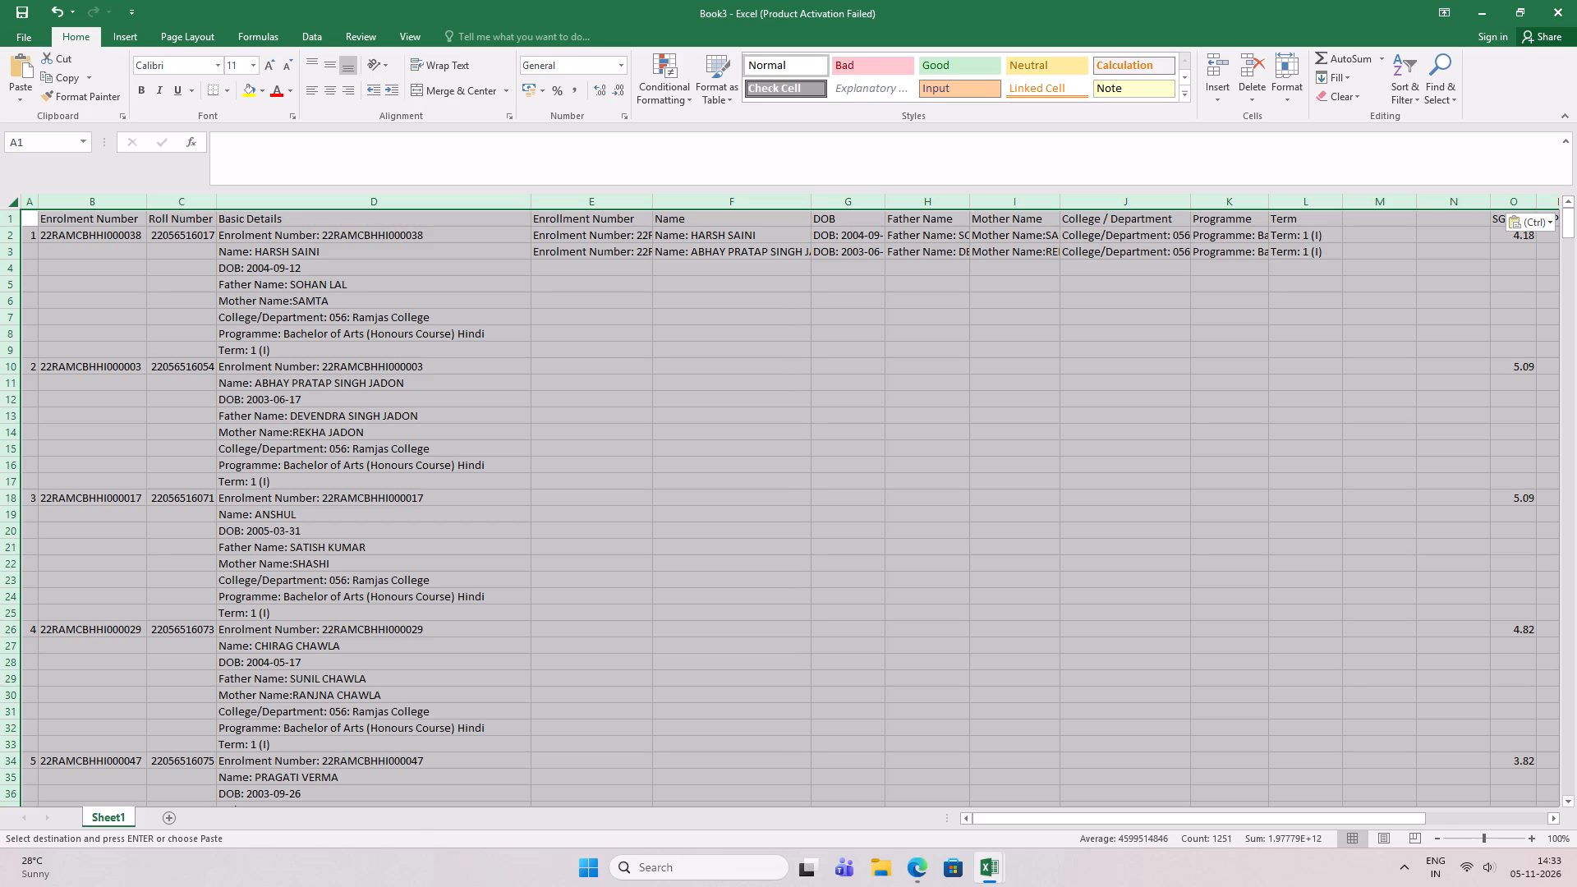
# Save the new workbook to the Desktop as PHOOL.
pyautogui.hotkey('ctrl', 's')
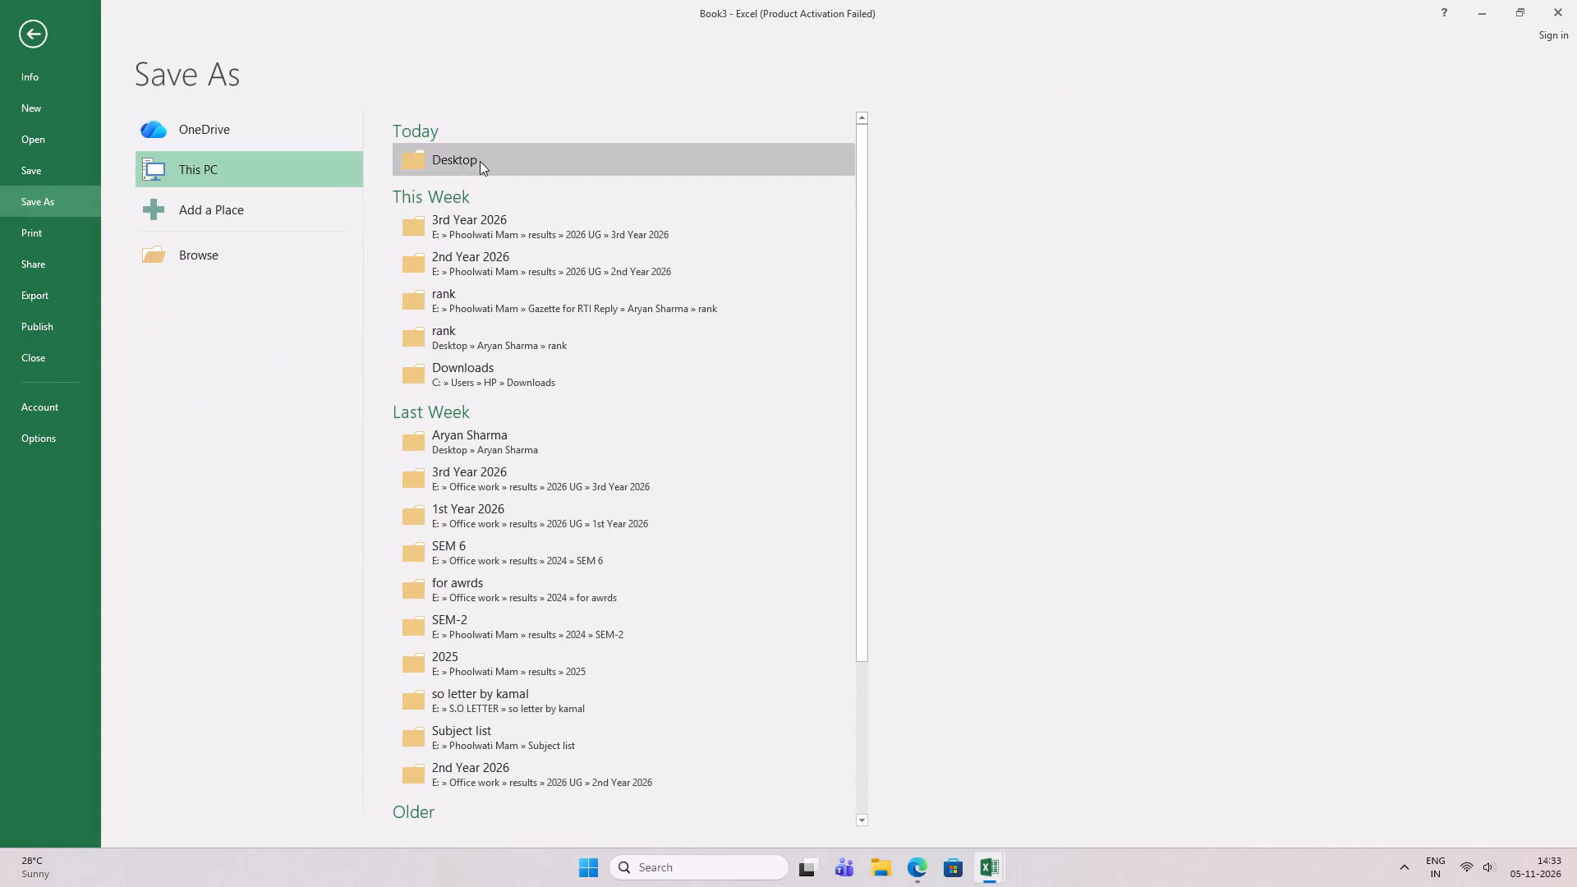
pyautogui.click(480, 161)
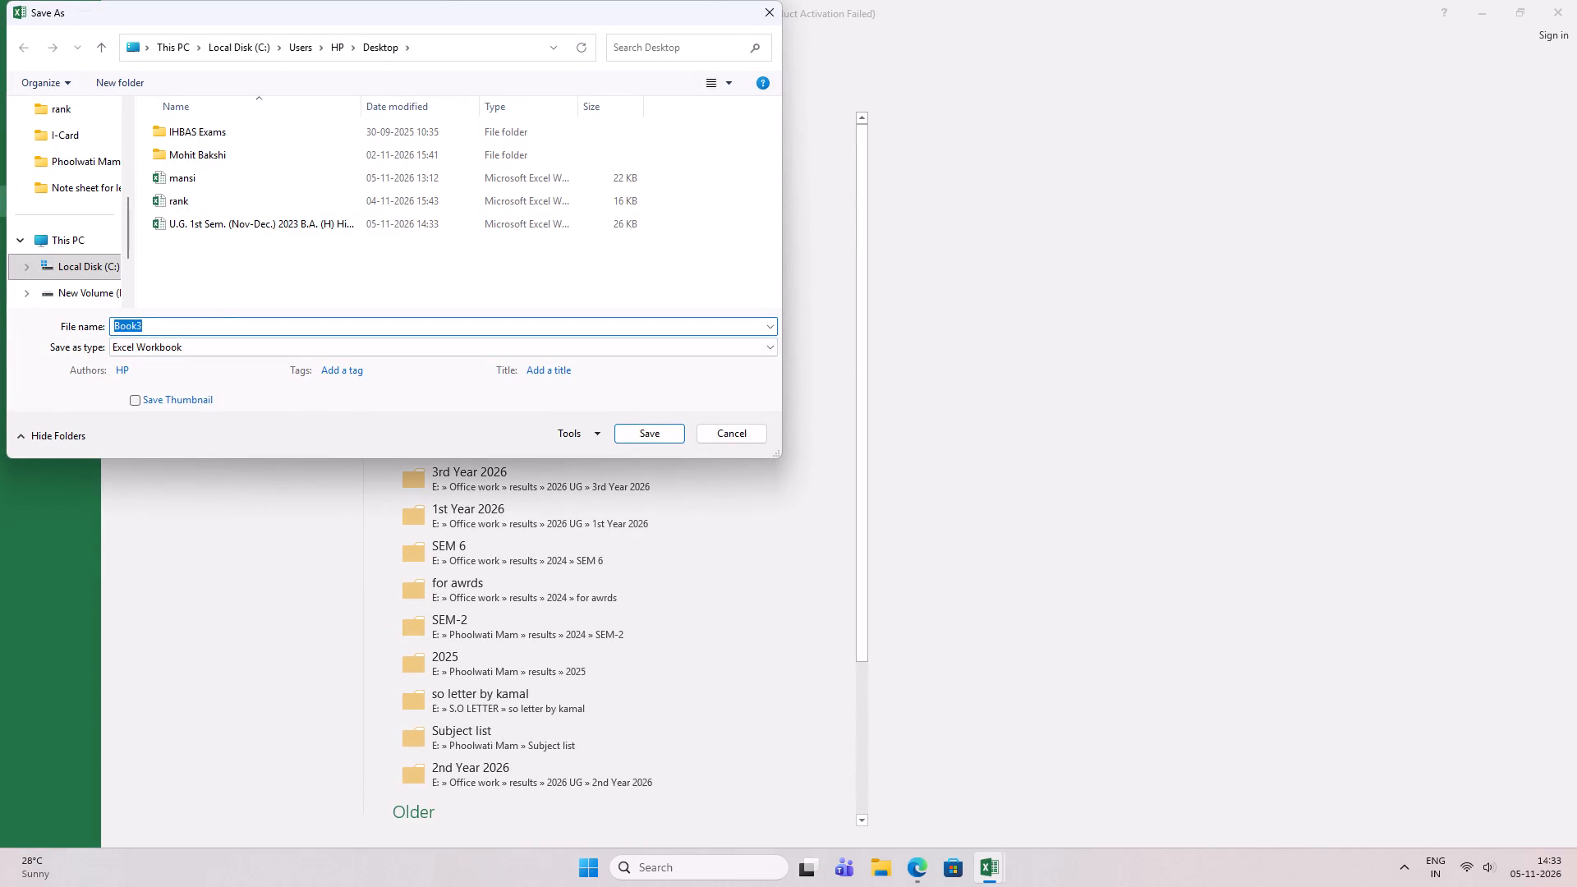
pyautogui.write('PHOOL')
pyautogui.moveTo(130, 236); pyautogui.dragTo(124, 166)
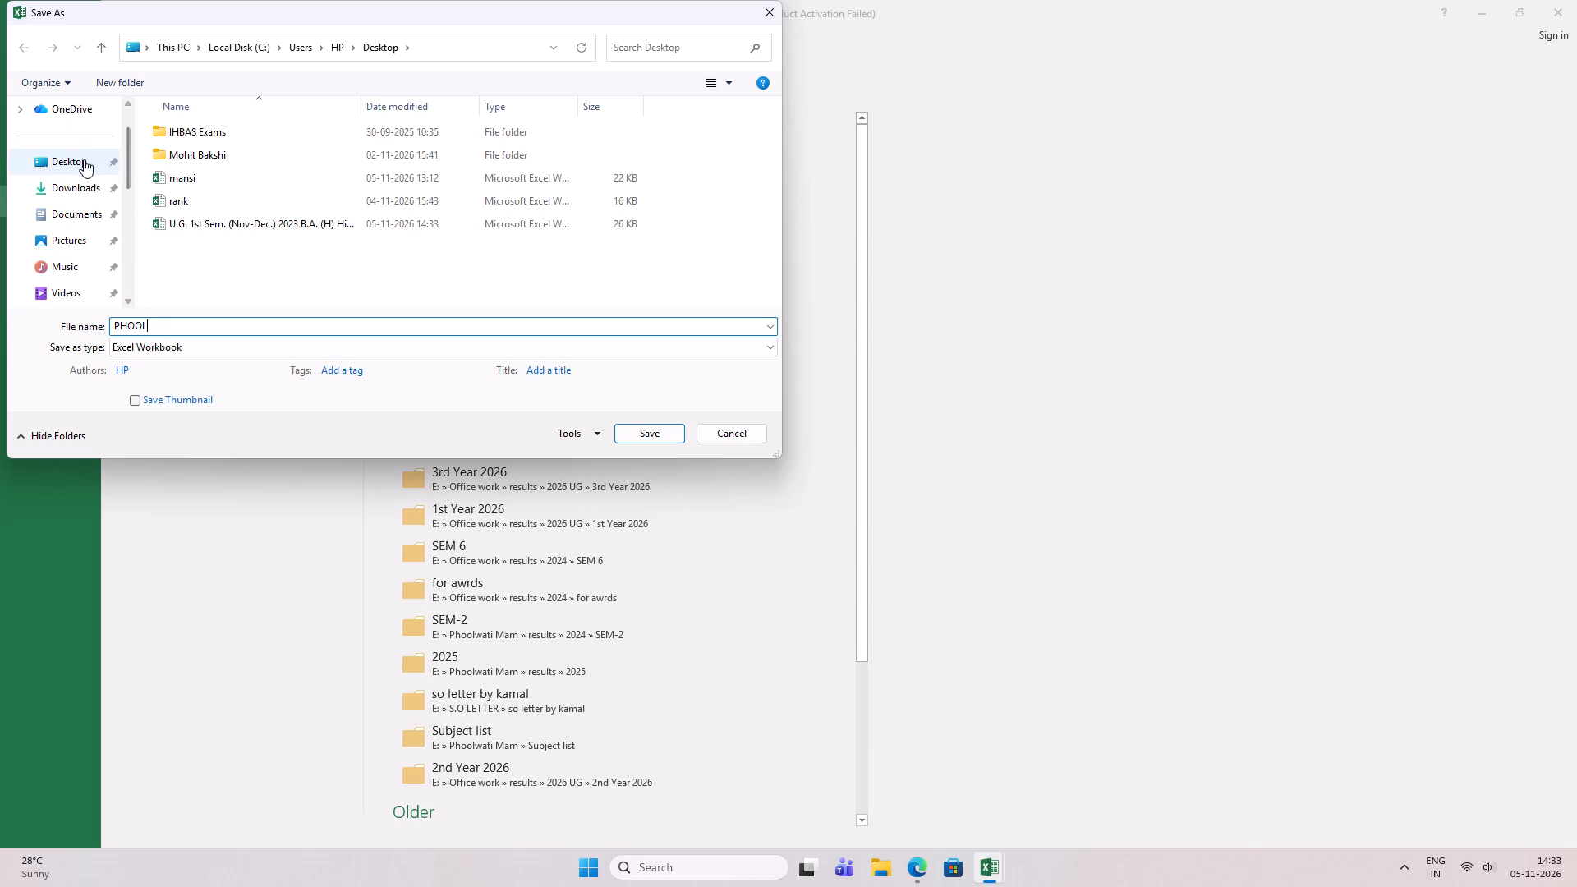
pyautogui.click(84, 159)
pyautogui.click(632, 439)
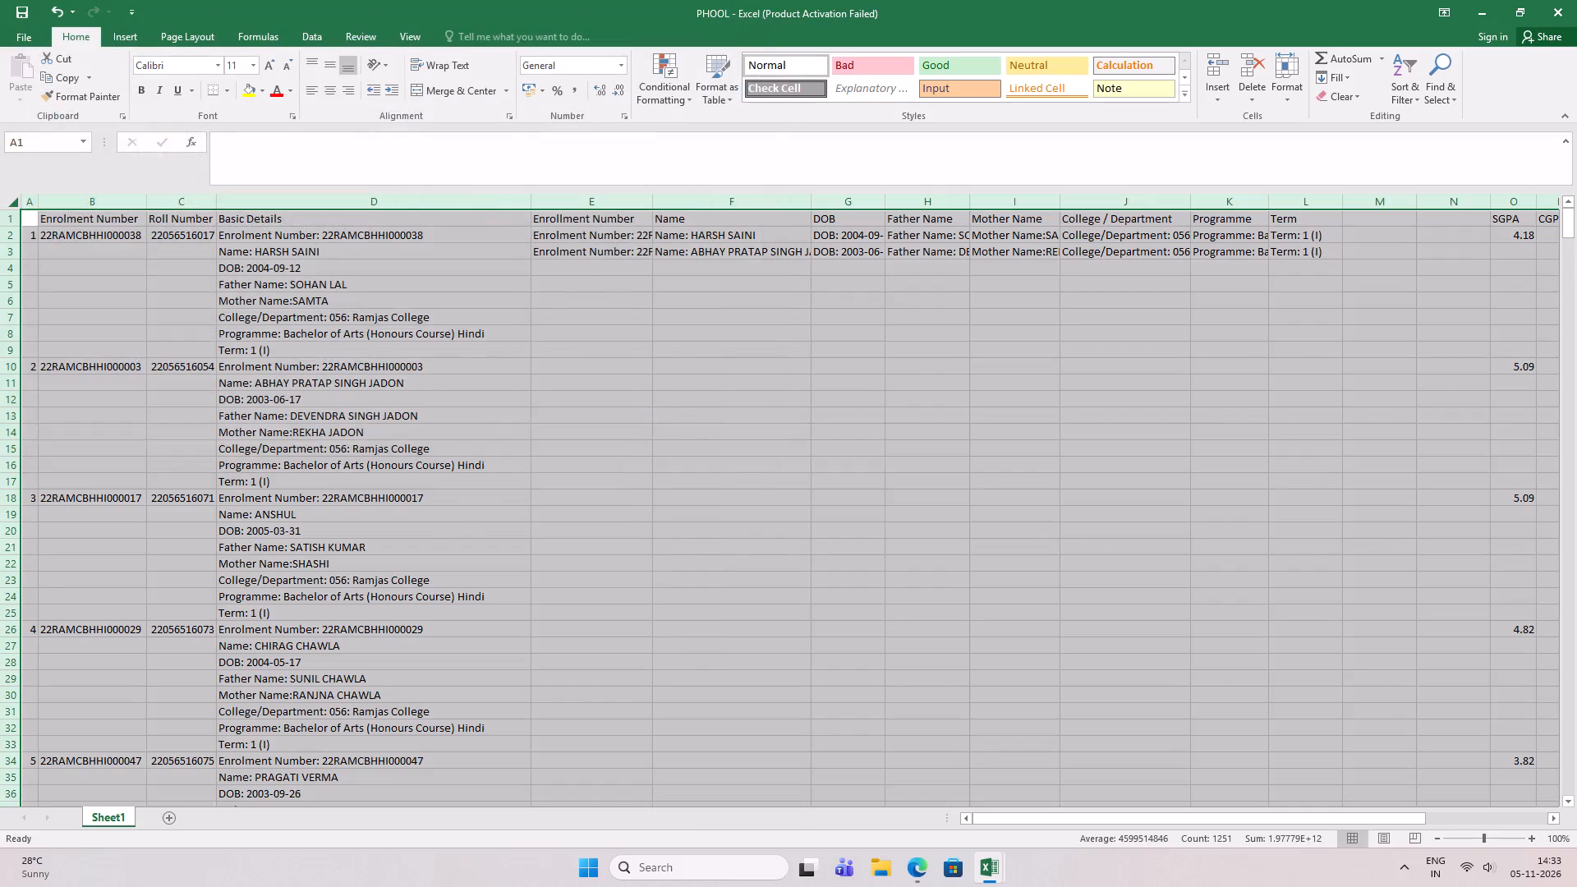
pyautogui.click(692, 439)
# Close the original B.A. (H) Hindi results workbook and Book1, keeping PHOOL open.
pyautogui.hotkey('alt', 'Tab')
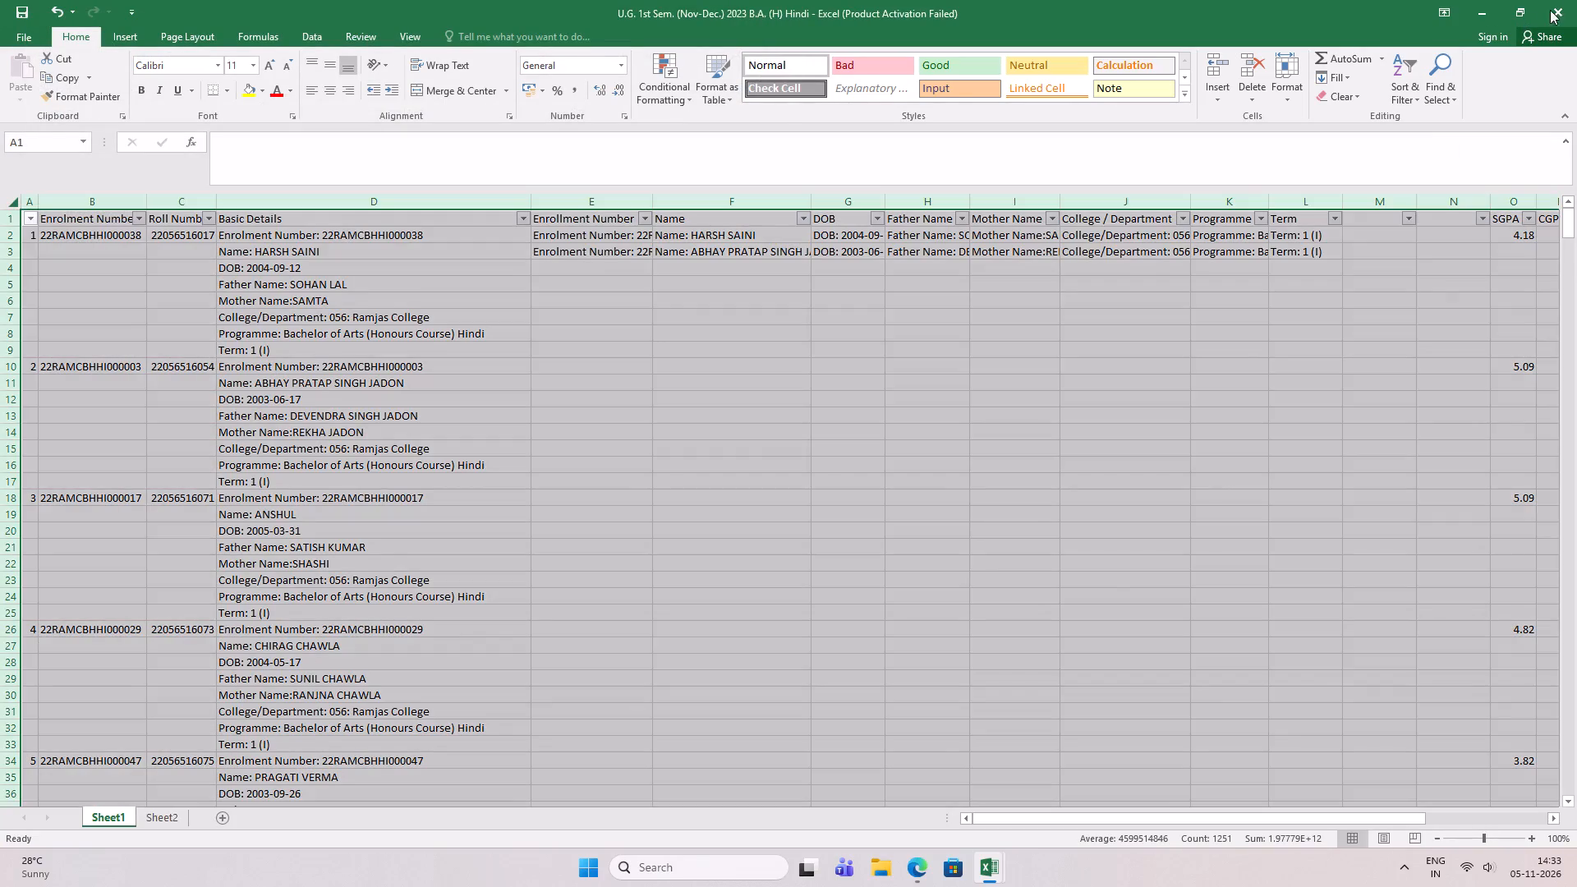
pyautogui.click(1551, 10)
pyautogui.hotkey('alt', 'Tab')
pyautogui.hotkey('alt', 'Tab')
pyautogui.hotkey('alt', 'Tab')
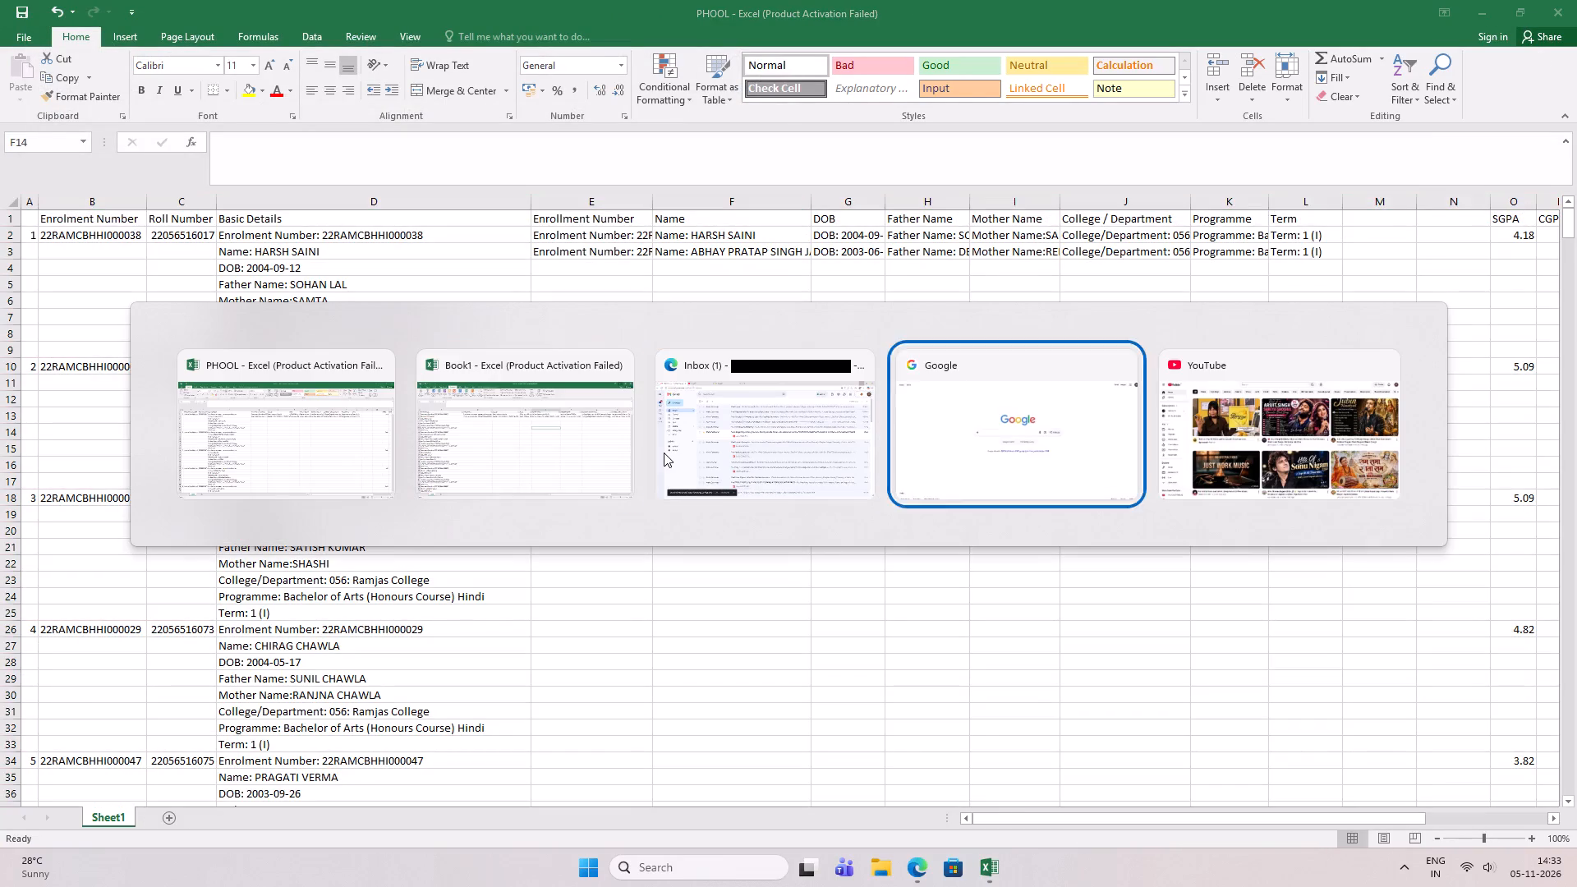
pyautogui.hotkey('alt', 'Tab')
pyautogui.hotkey('alt', 'Tab')
pyautogui.hotkey('alt', 'Tab')
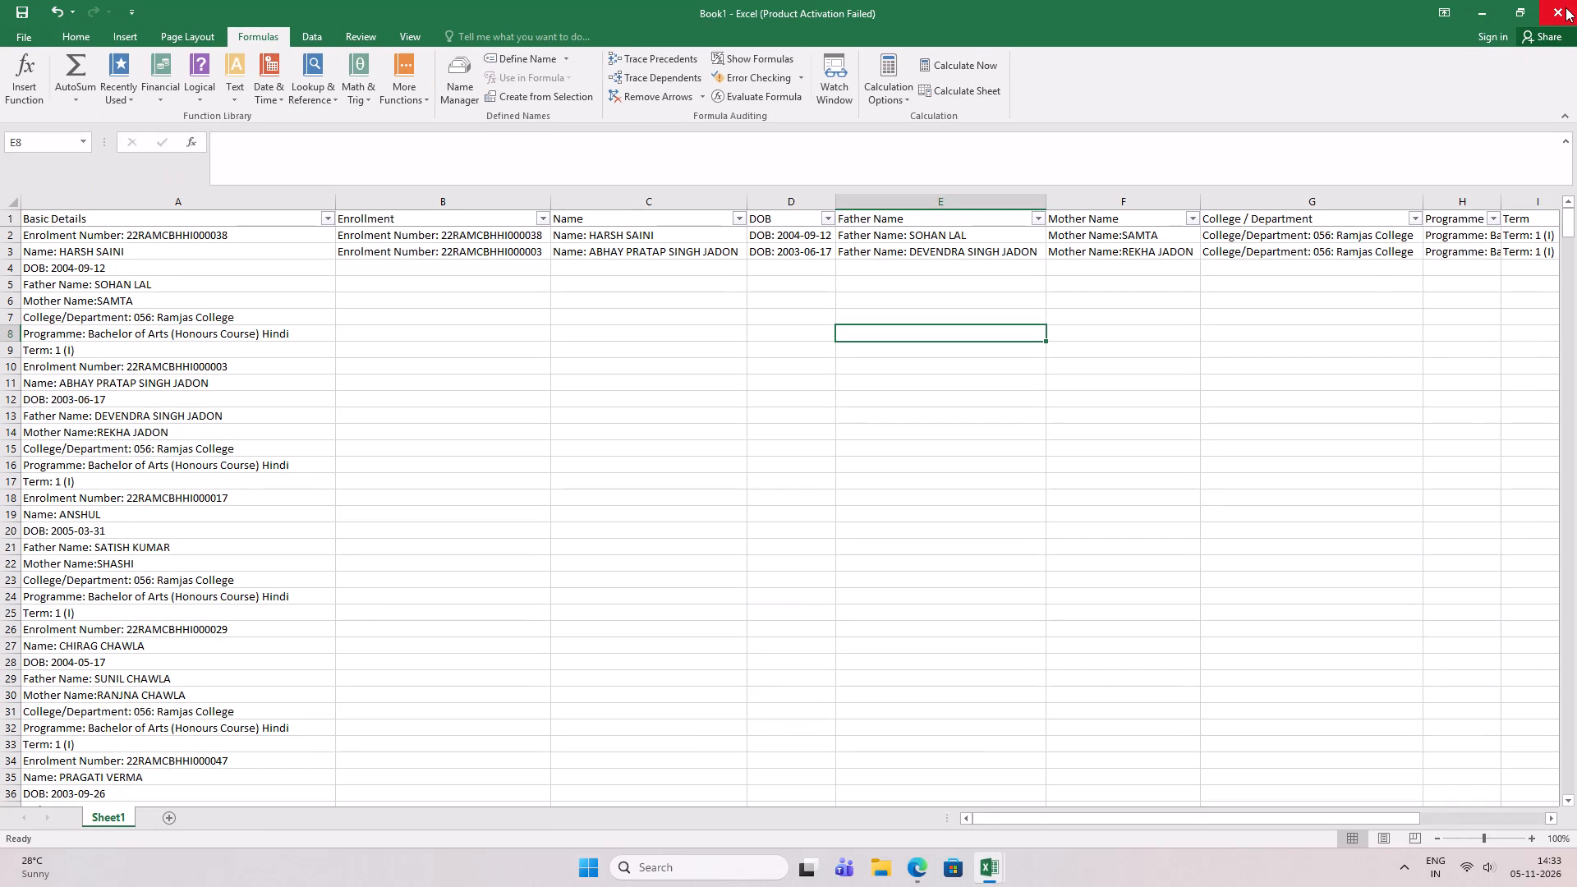
pyautogui.click(1561, 4)
pyautogui.click(787, 464)
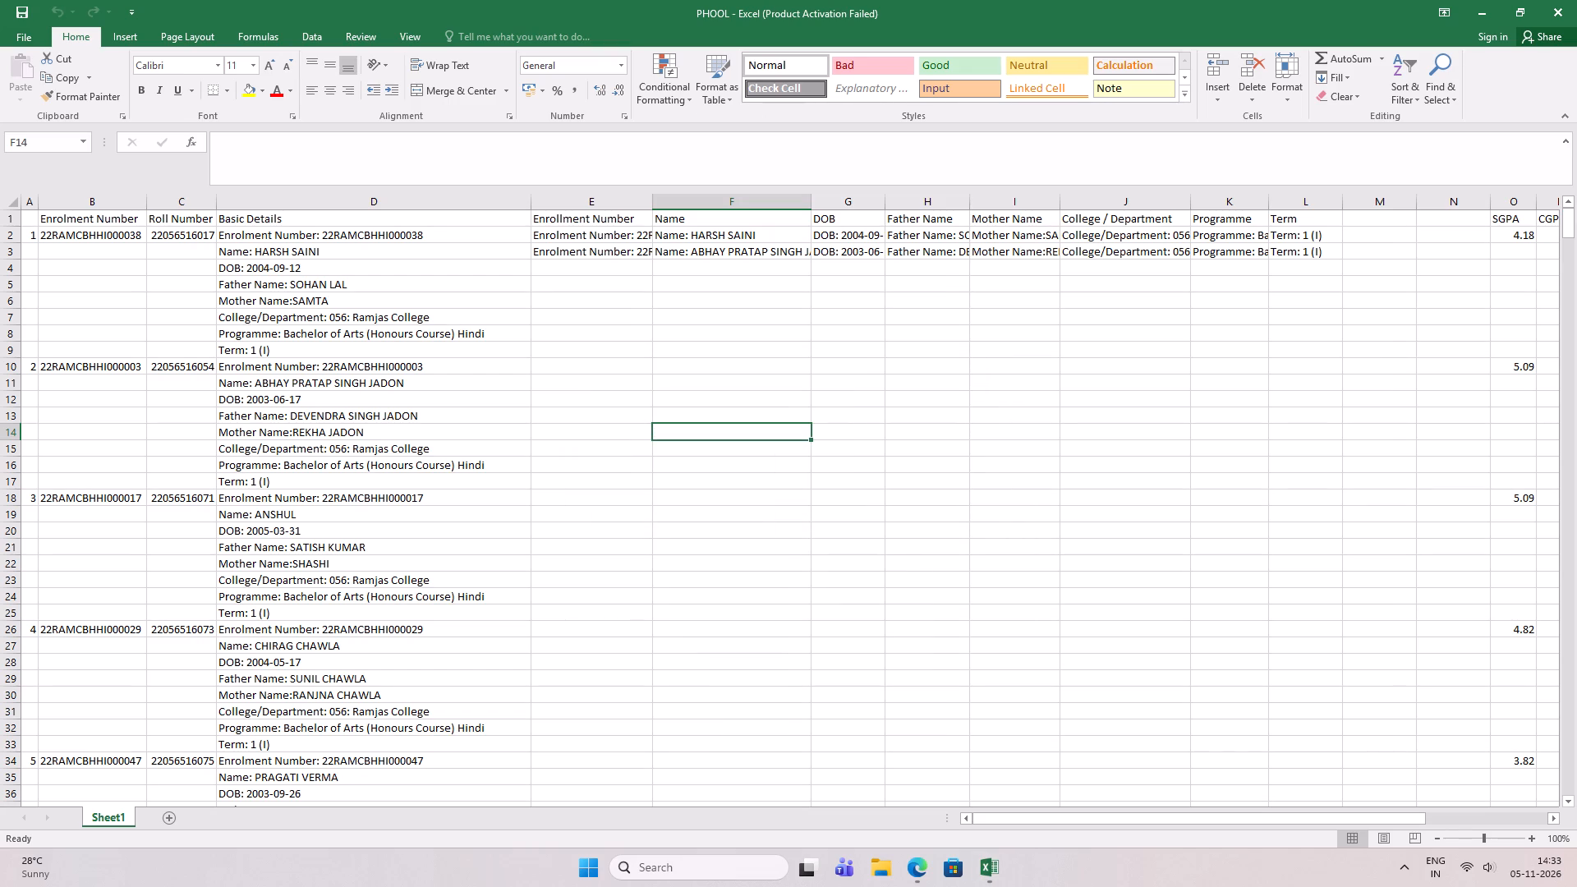
# Clear the first two students' stacked entries in D2:D17 of the Basic Details column.
pyautogui.moveTo(261, 234); pyautogui.dragTo(292, 476)
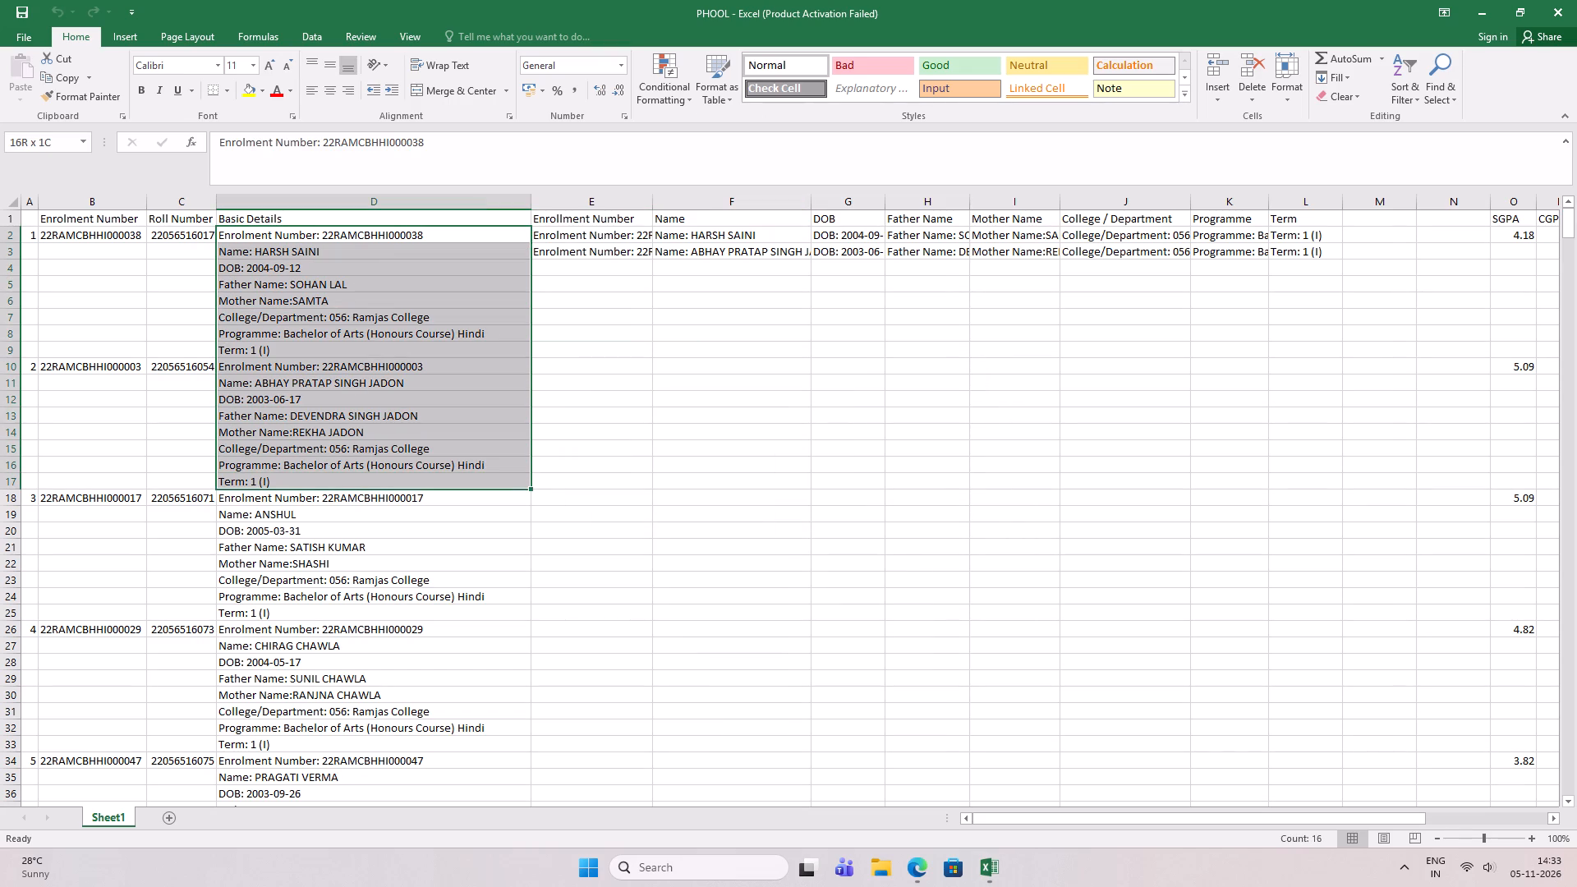
pyautogui.moveTo(292, 476); pyautogui.dragTo(292, 476)
pyautogui.press('Delete')
pyautogui.scroll(-2, 442, 367)
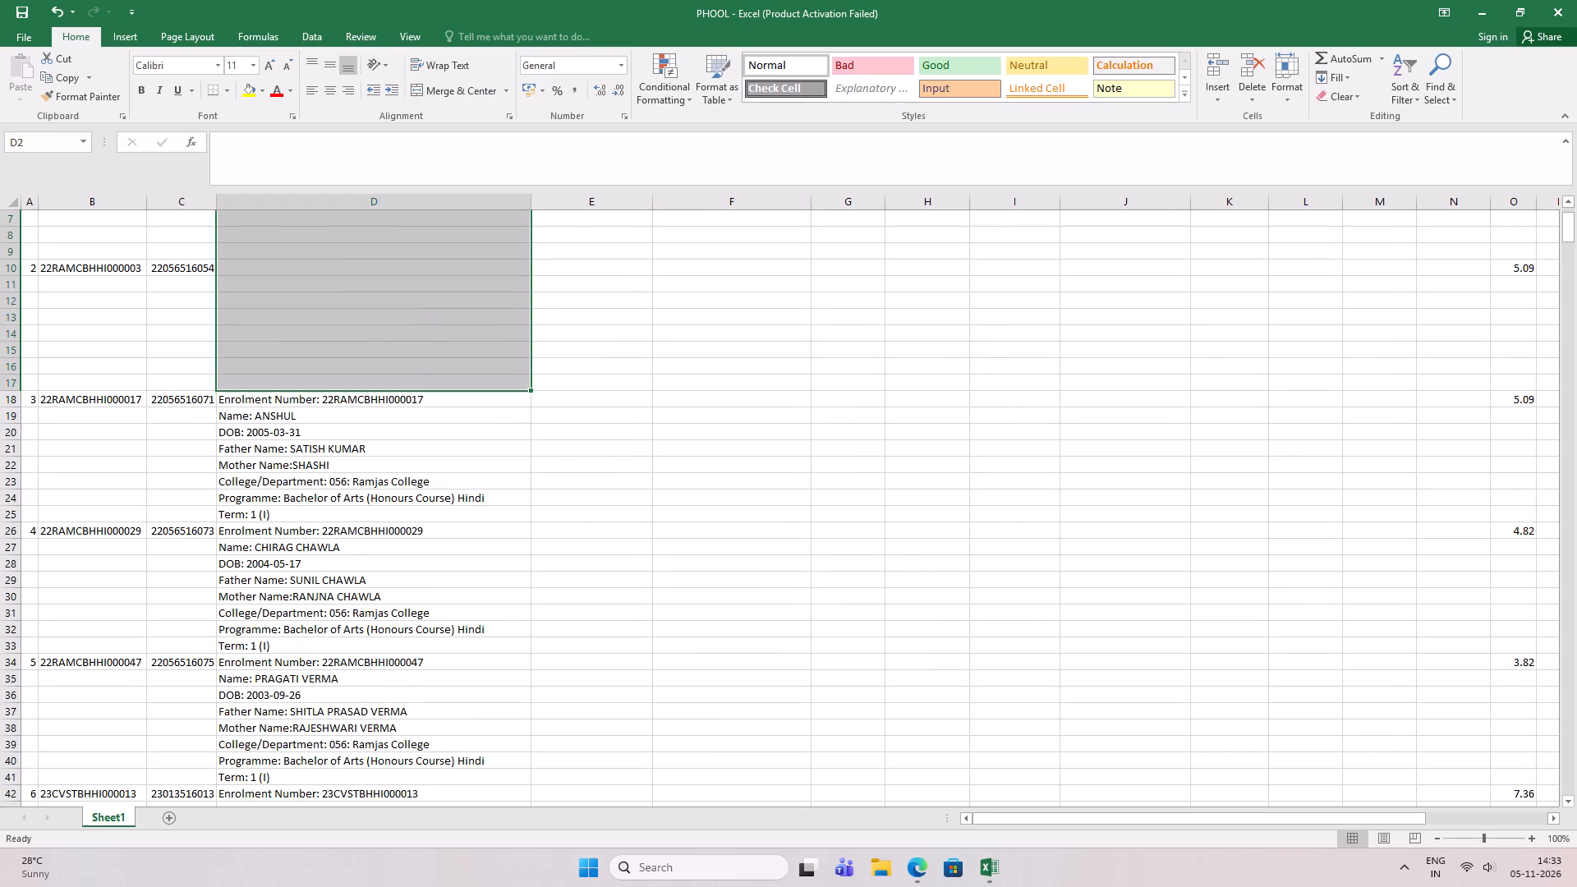
# Copy the third student's stacked Basic Details from D18:D25 and paste them transposed into row 4, starting at E4.
pyautogui.moveTo(407, 395); pyautogui.dragTo(407, 511)
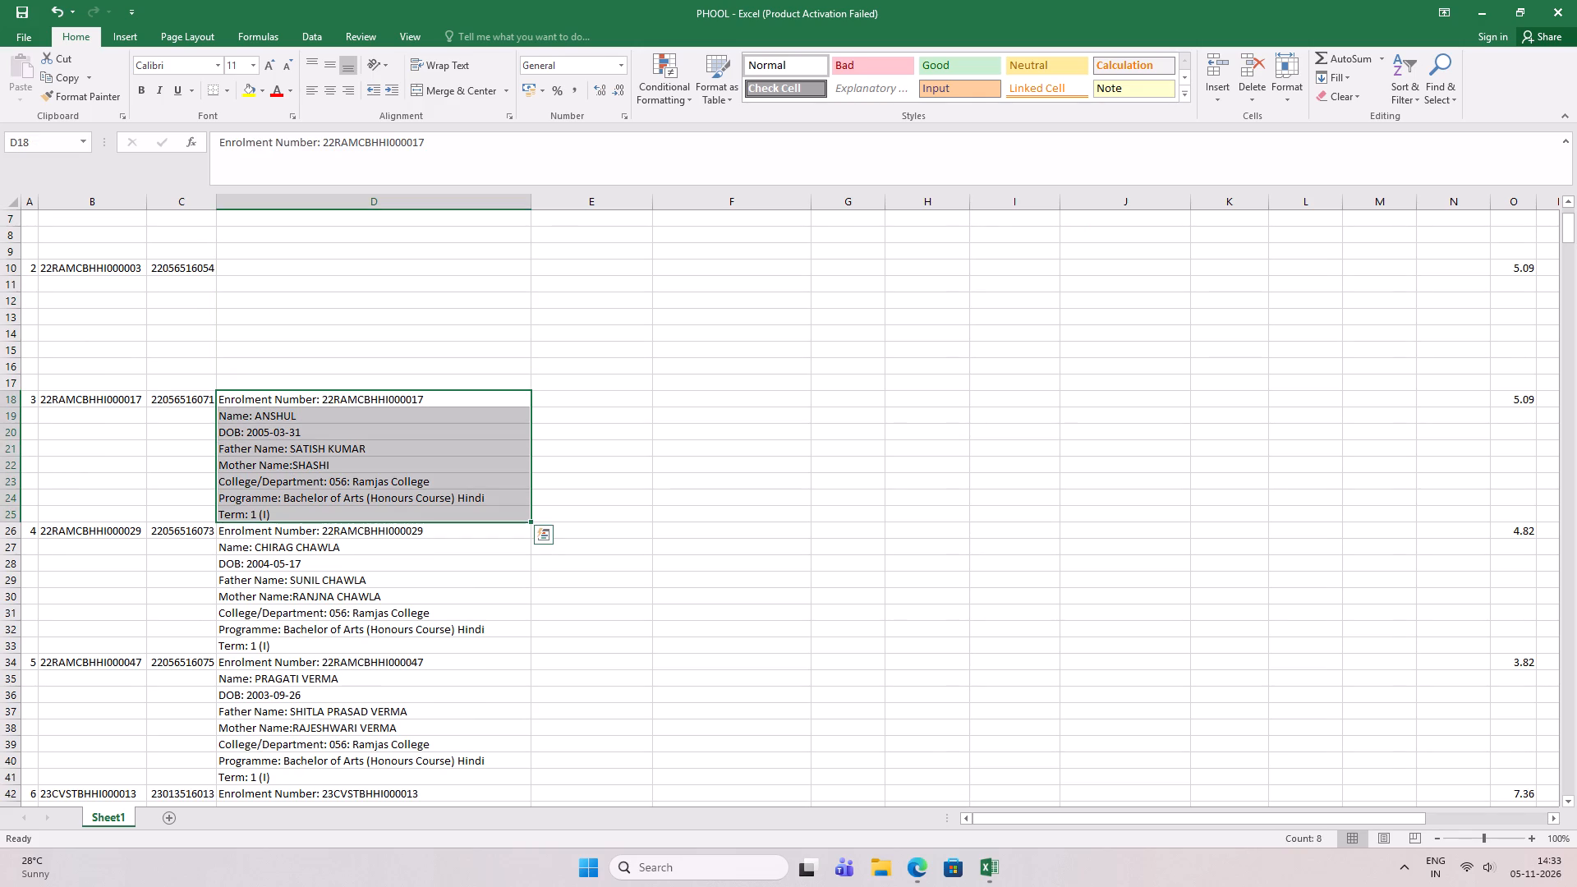
pyautogui.hotkey('ctrl', 'c')
pyautogui.scroll(2, 623, 257)
pyautogui.click(611, 267)
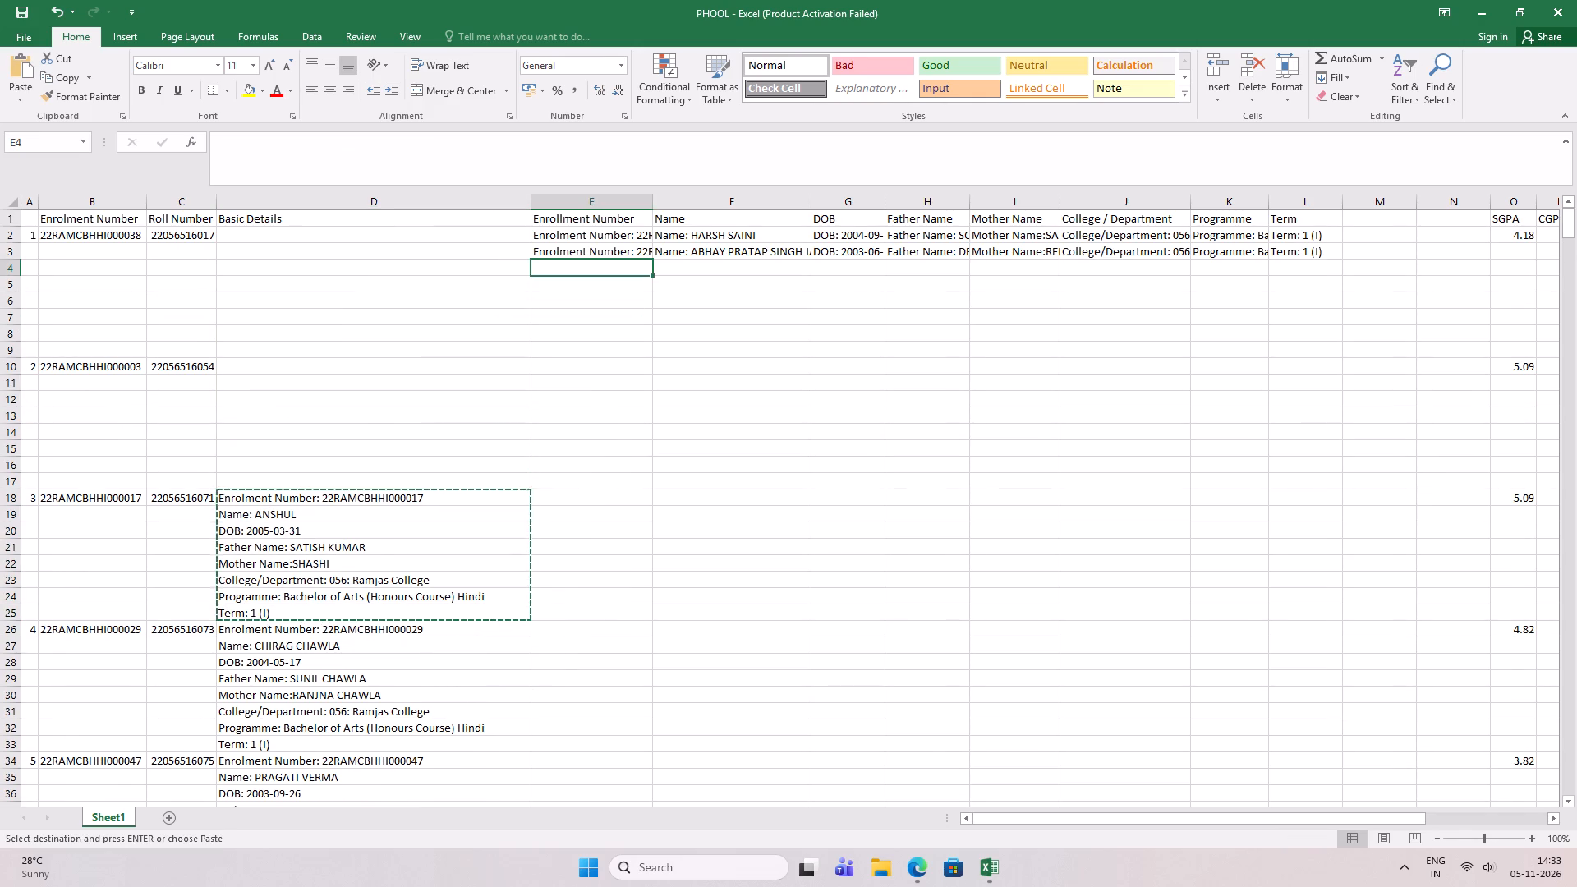
pyautogui.rightClick(592, 271)
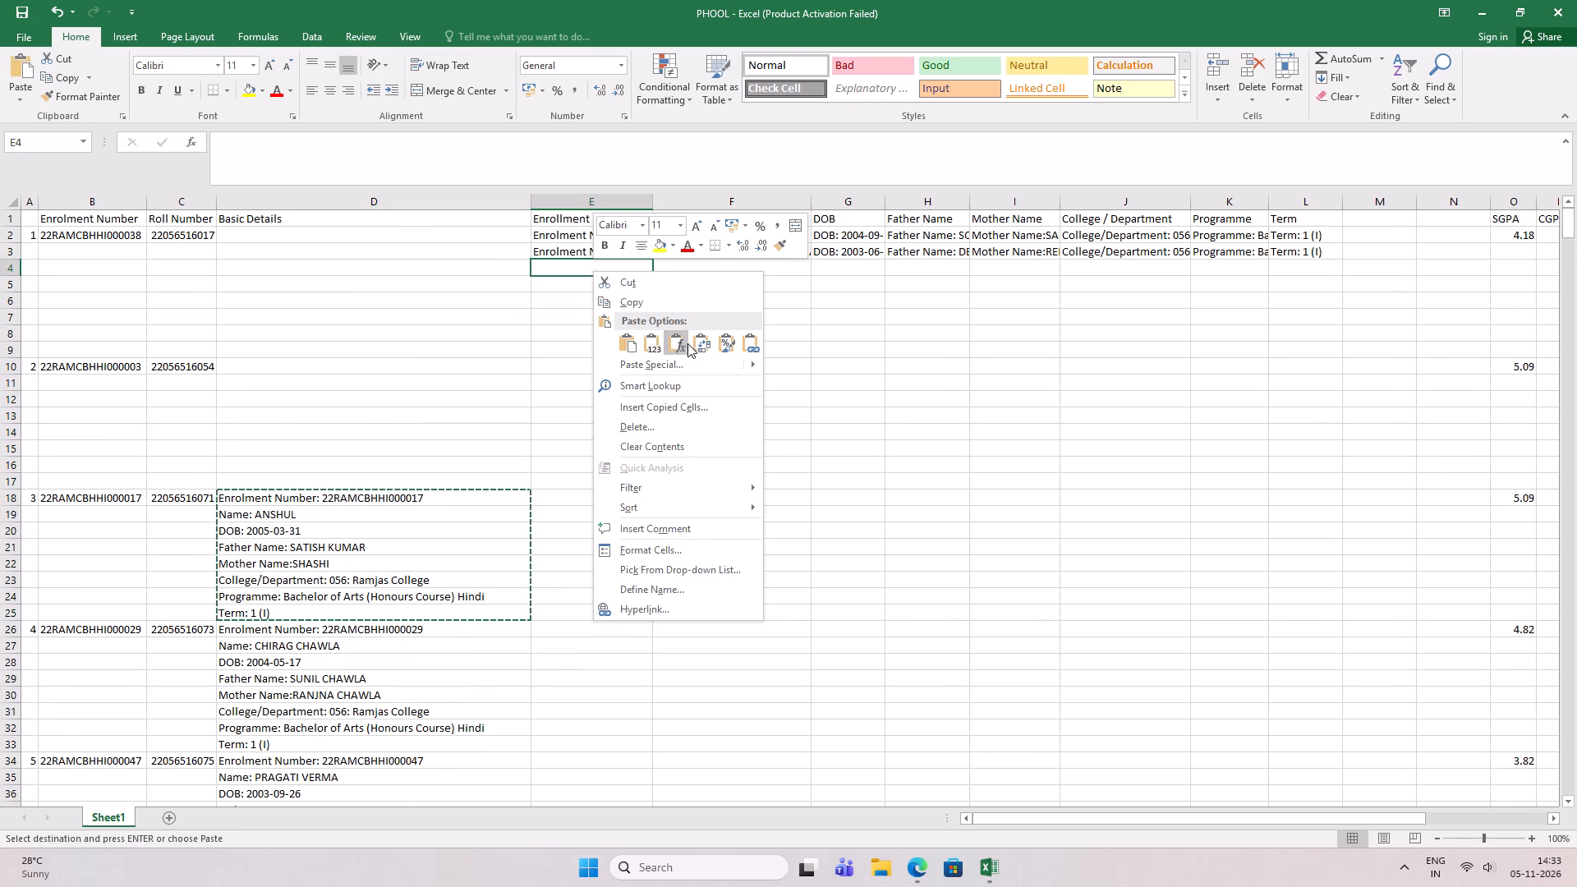
pyautogui.click(699, 344)
pyautogui.click(655, 375)
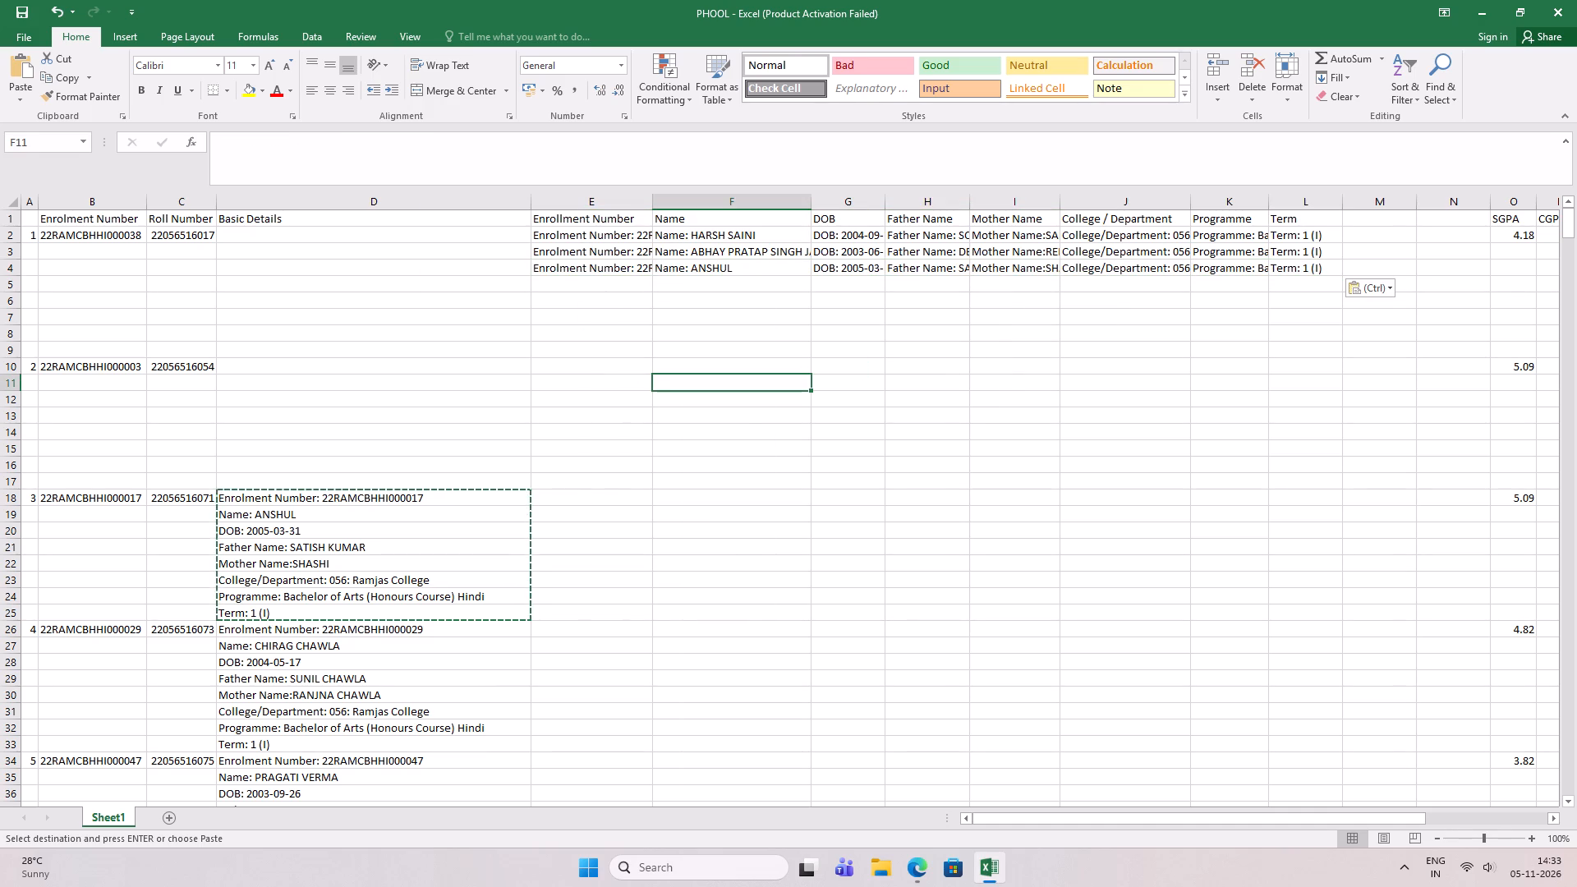
# Delete the empty rows 5 to 9 between the transposed student rows and the second student's record.
pyautogui.click(188, 300)
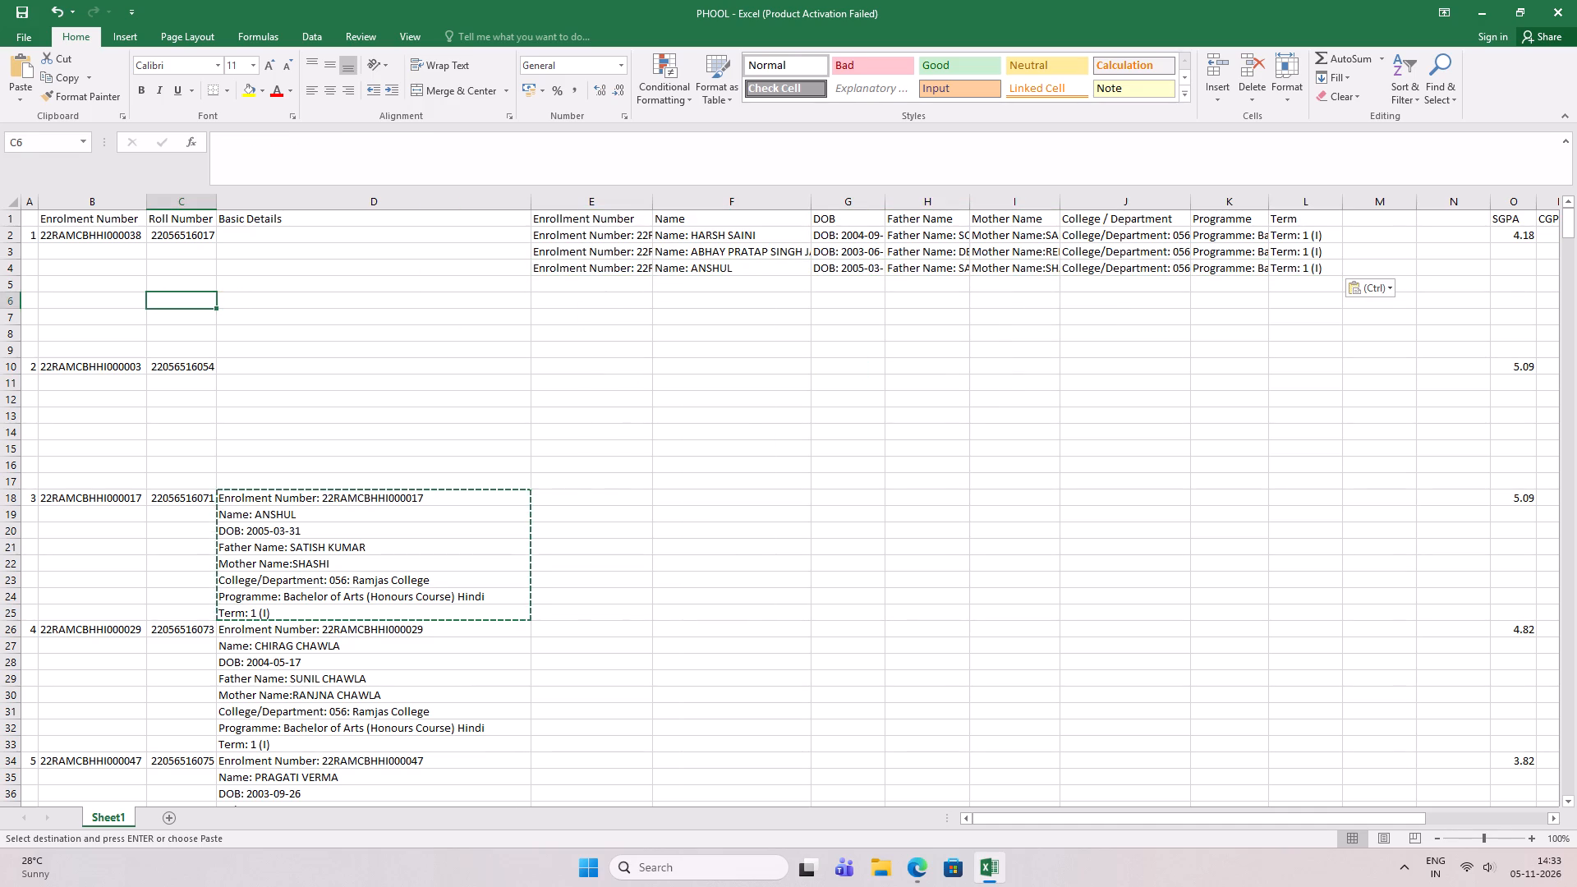
pyautogui.moveTo(15, 250); pyautogui.dragTo(6, 340)
pyautogui.click(342, 354)
pyautogui.click(378, 287)
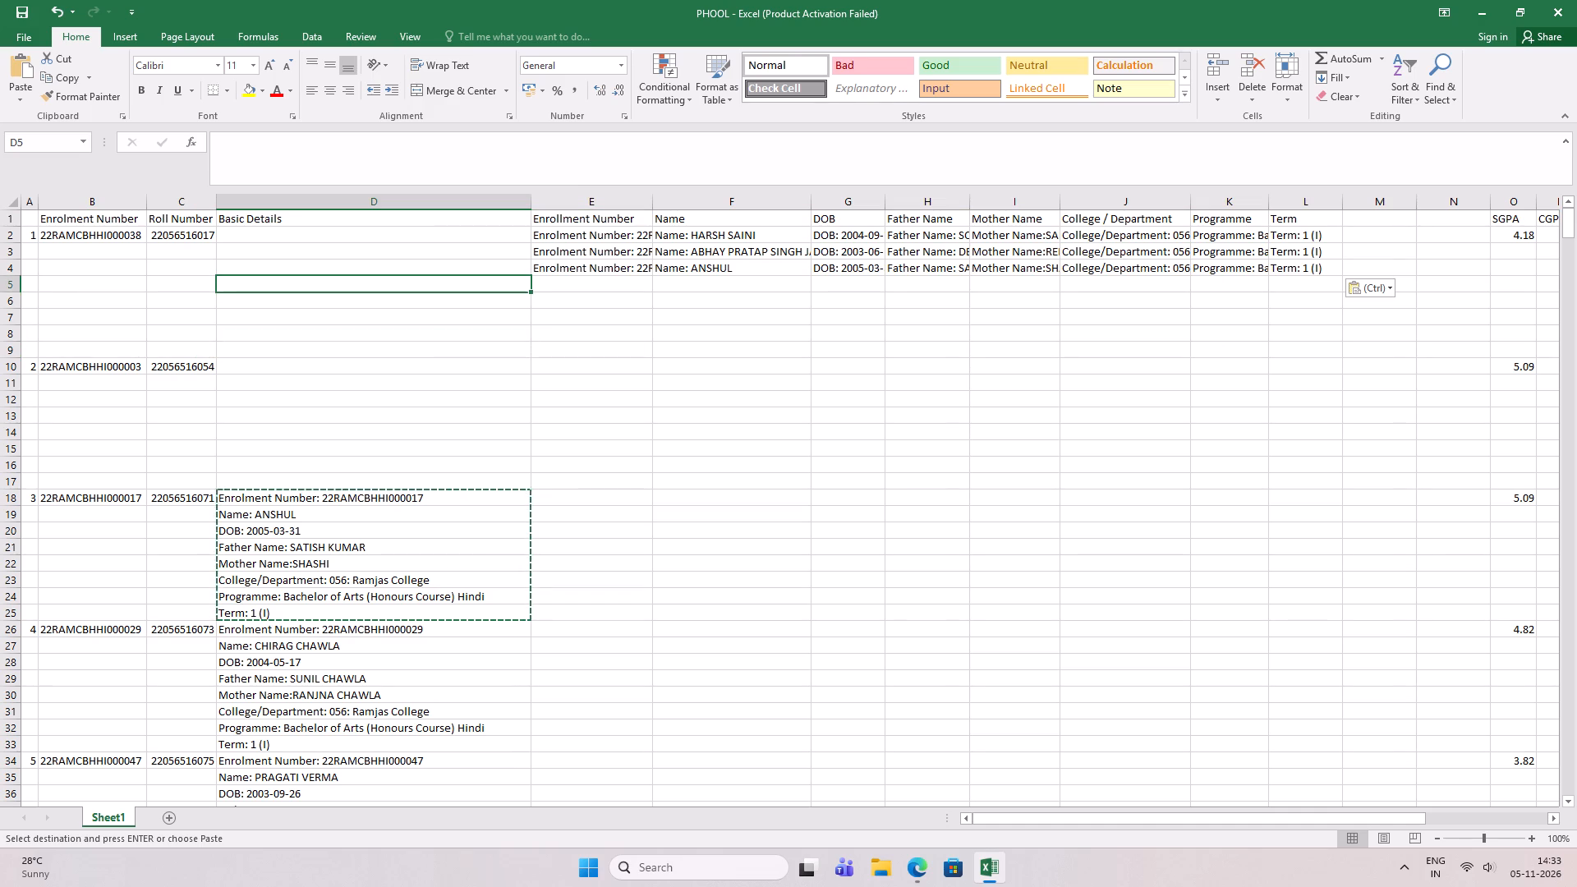
pyautogui.moveTo(13, 283); pyautogui.dragTo(14, 283)
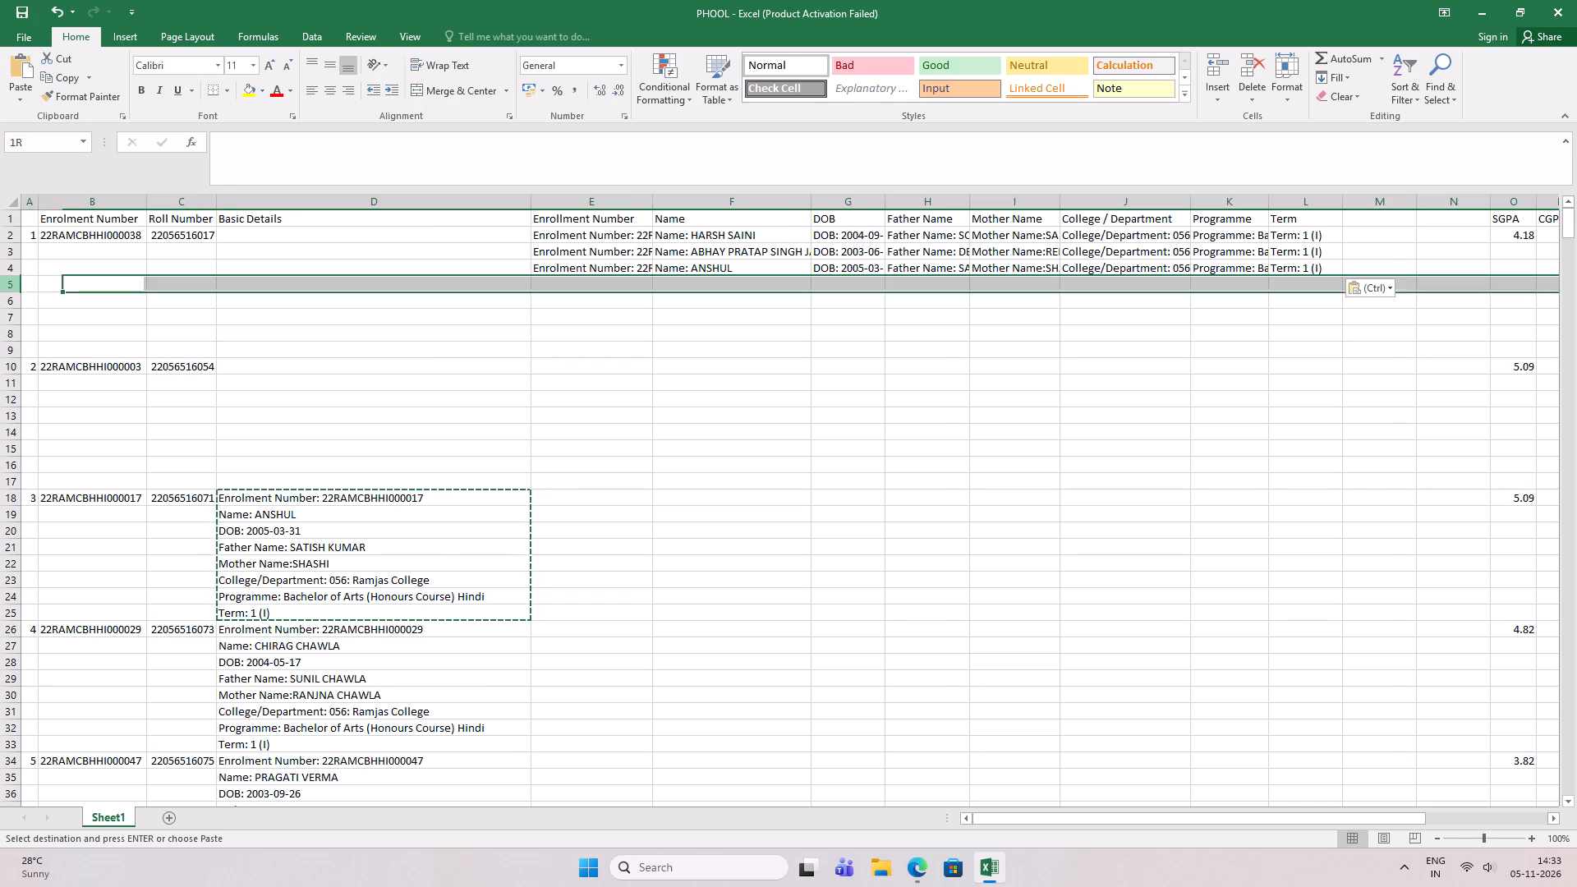
pyautogui.moveTo(14, 283); pyautogui.dragTo(15, 350)
pyautogui.rightClick(17, 349)
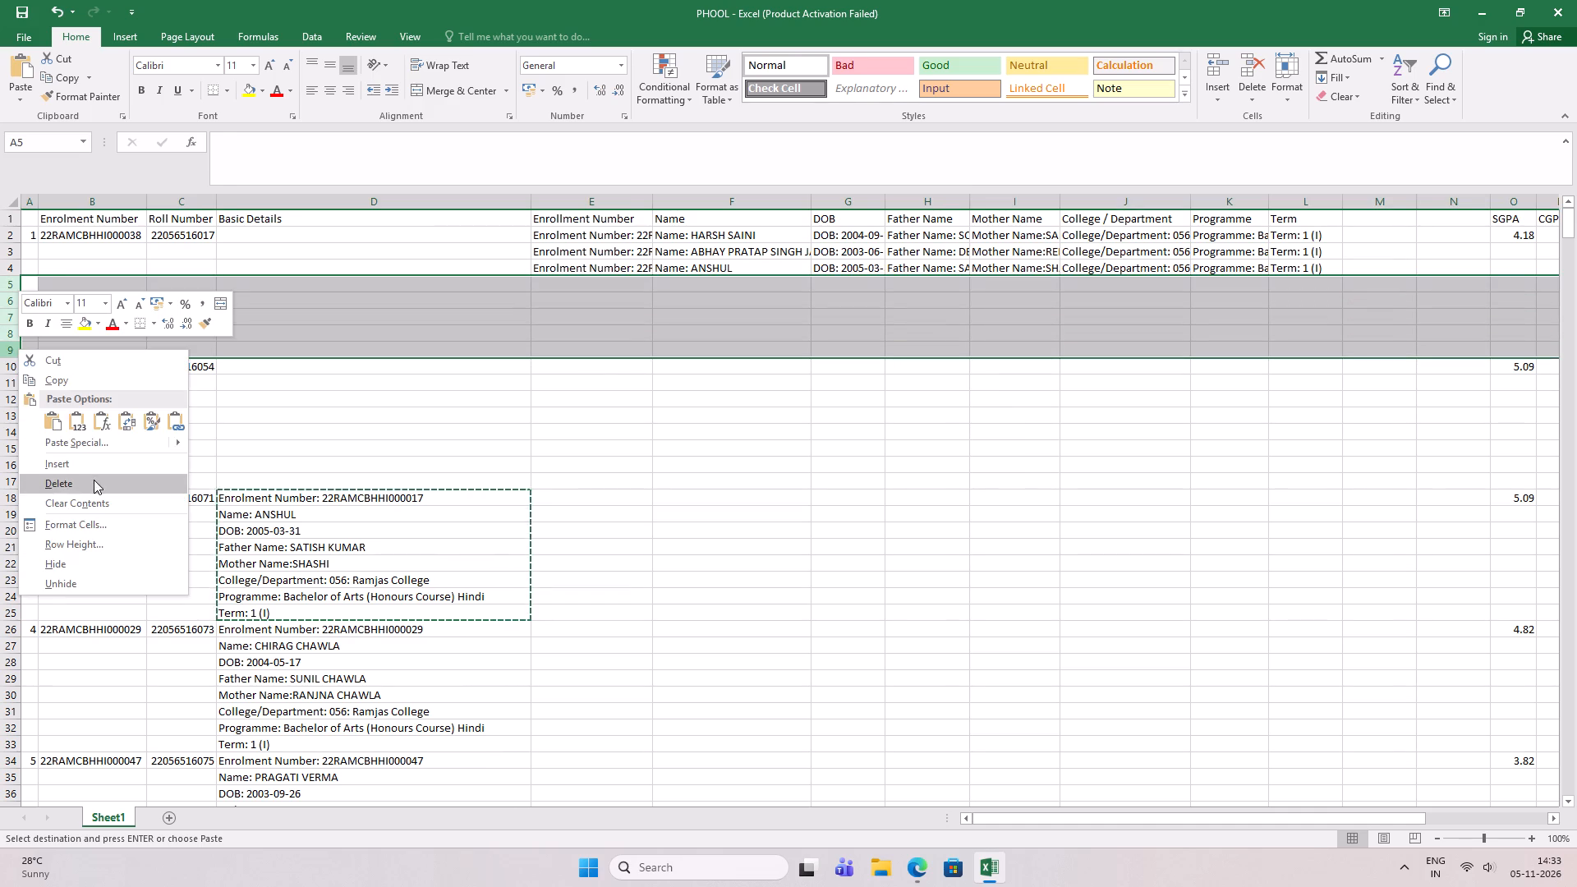
pyautogui.click(94, 480)
pyautogui.click(369, 341)
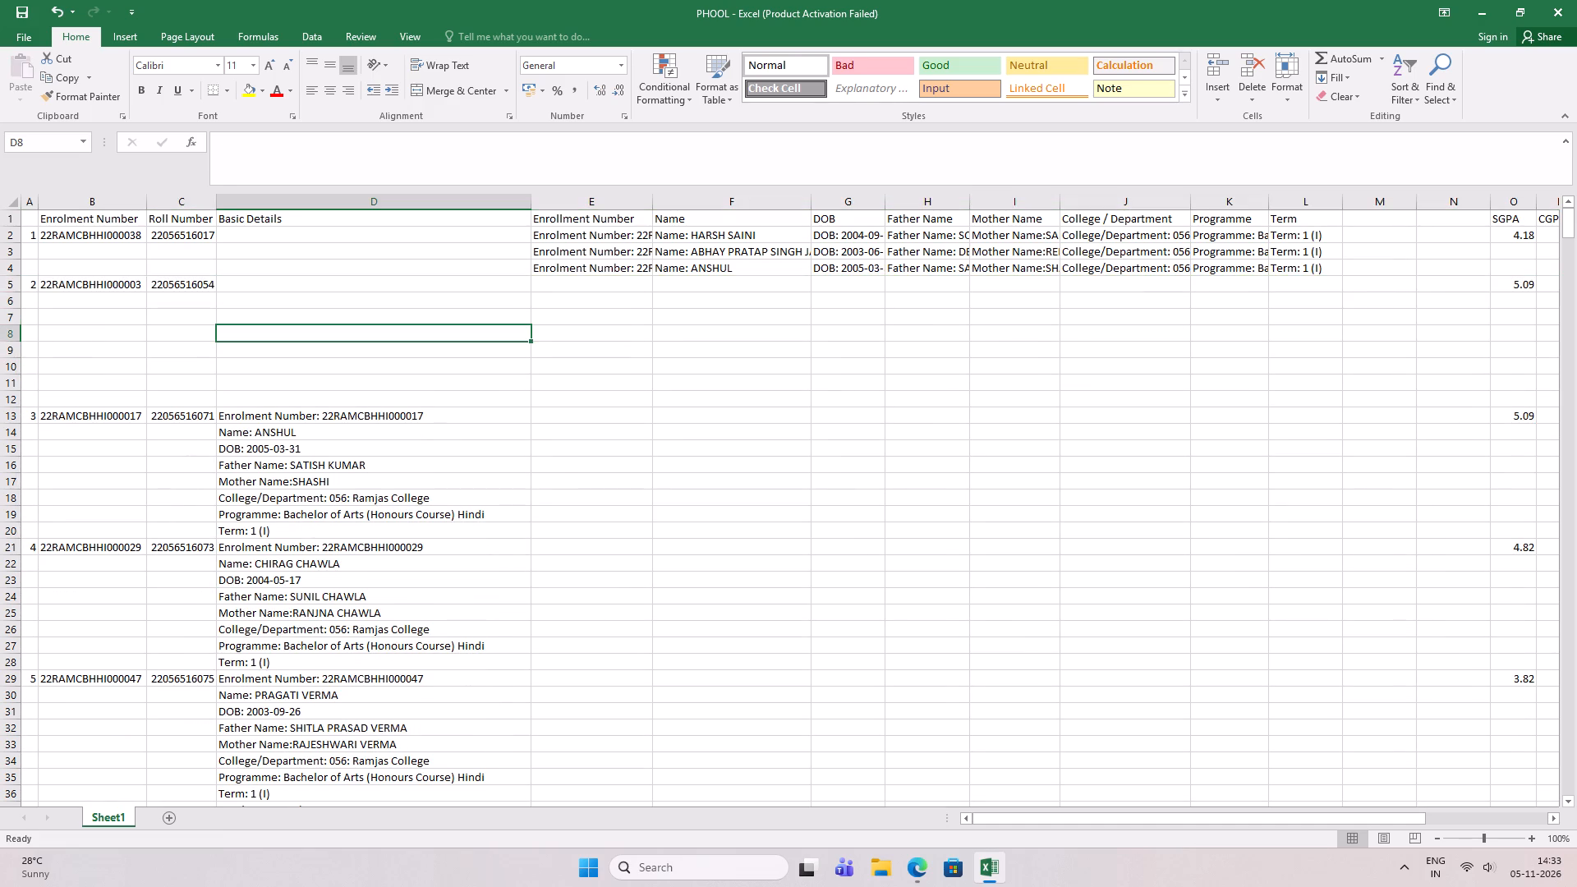
# Move the second student's enrolment and roll numbers from row 5 to B3:C3 and enter serial number 2 in A3.
pyautogui.moveTo(85, 286); pyautogui.dragTo(167, 284)
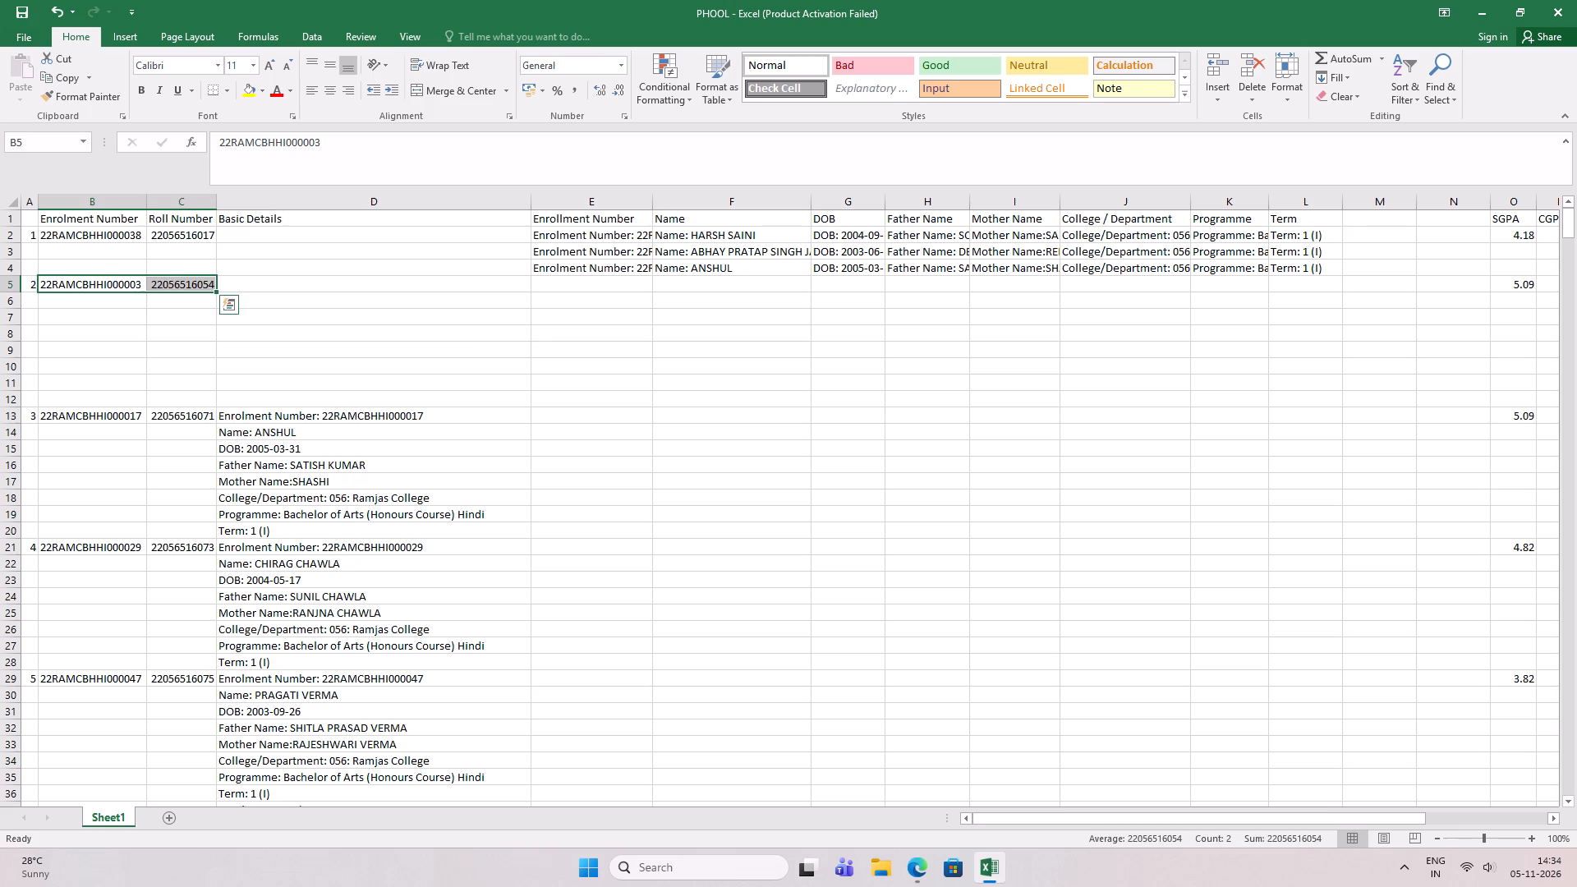
pyautogui.hotkey('ctrl', 'c')
pyautogui.click(108, 246)
pyautogui.hotkey('ctrl', 'v')
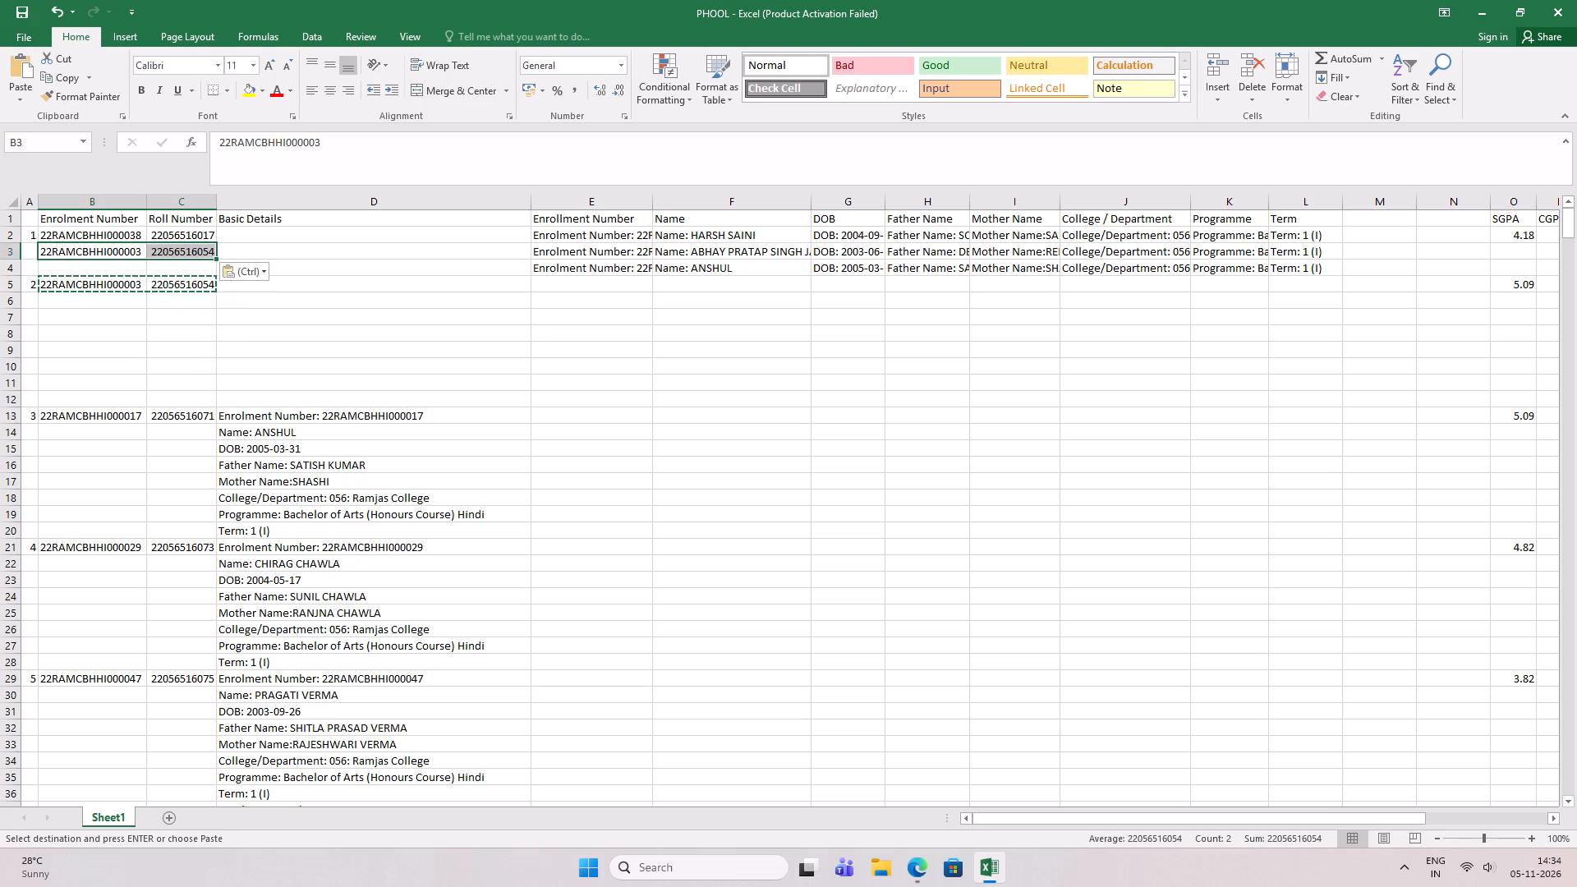
pyautogui.moveTo(79, 285); pyautogui.dragTo(189, 287)
pyautogui.press('Delete')
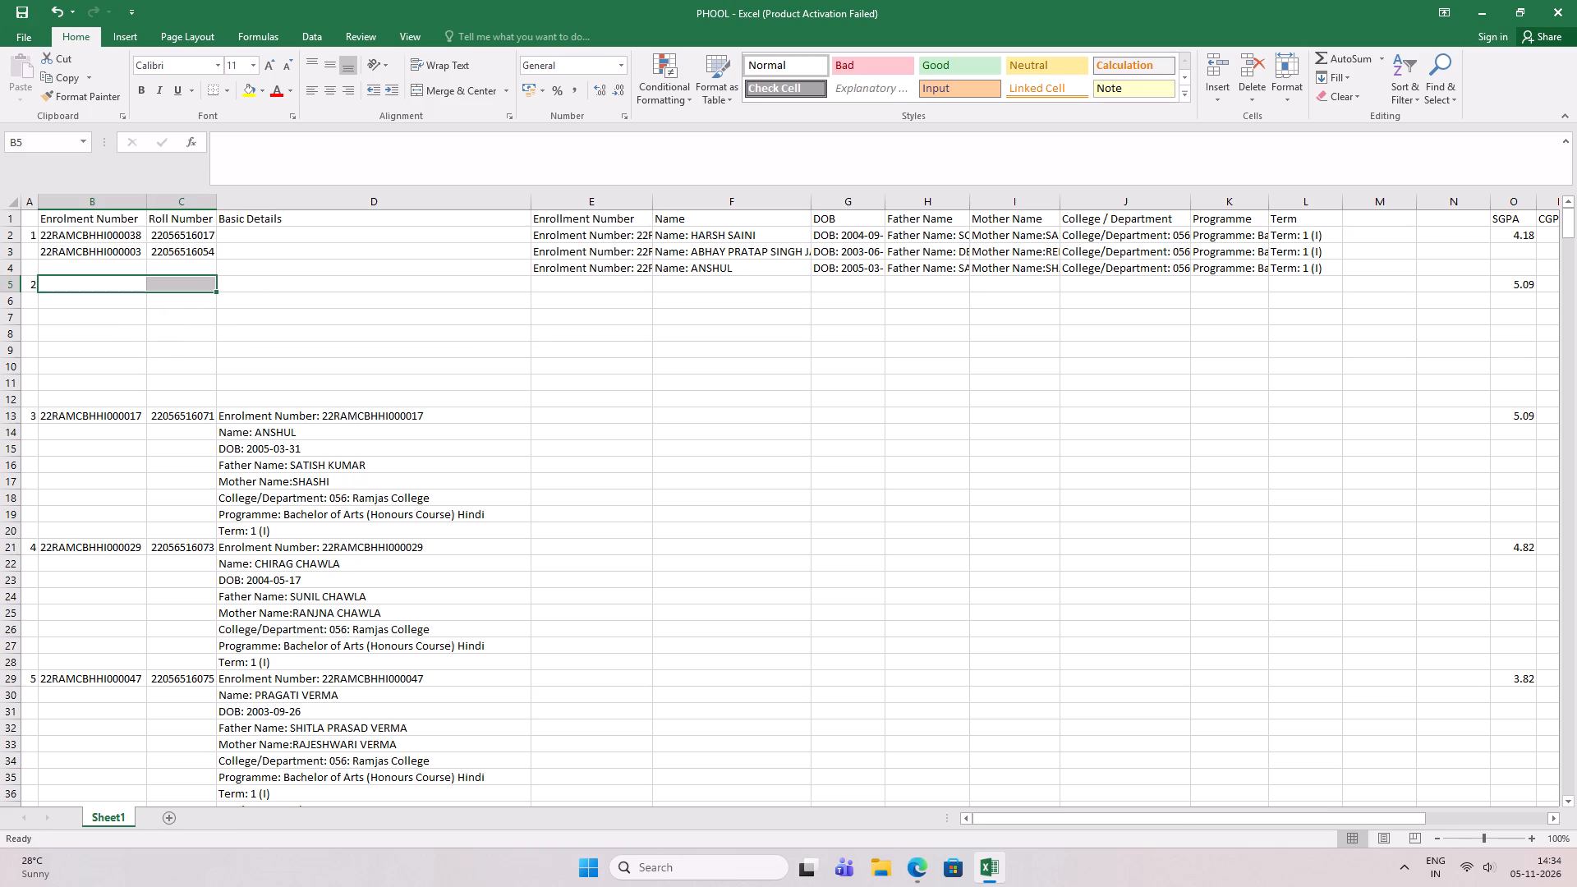
pyautogui.click(26, 255)
pyautogui.press('2')
pyautogui.press('Return')
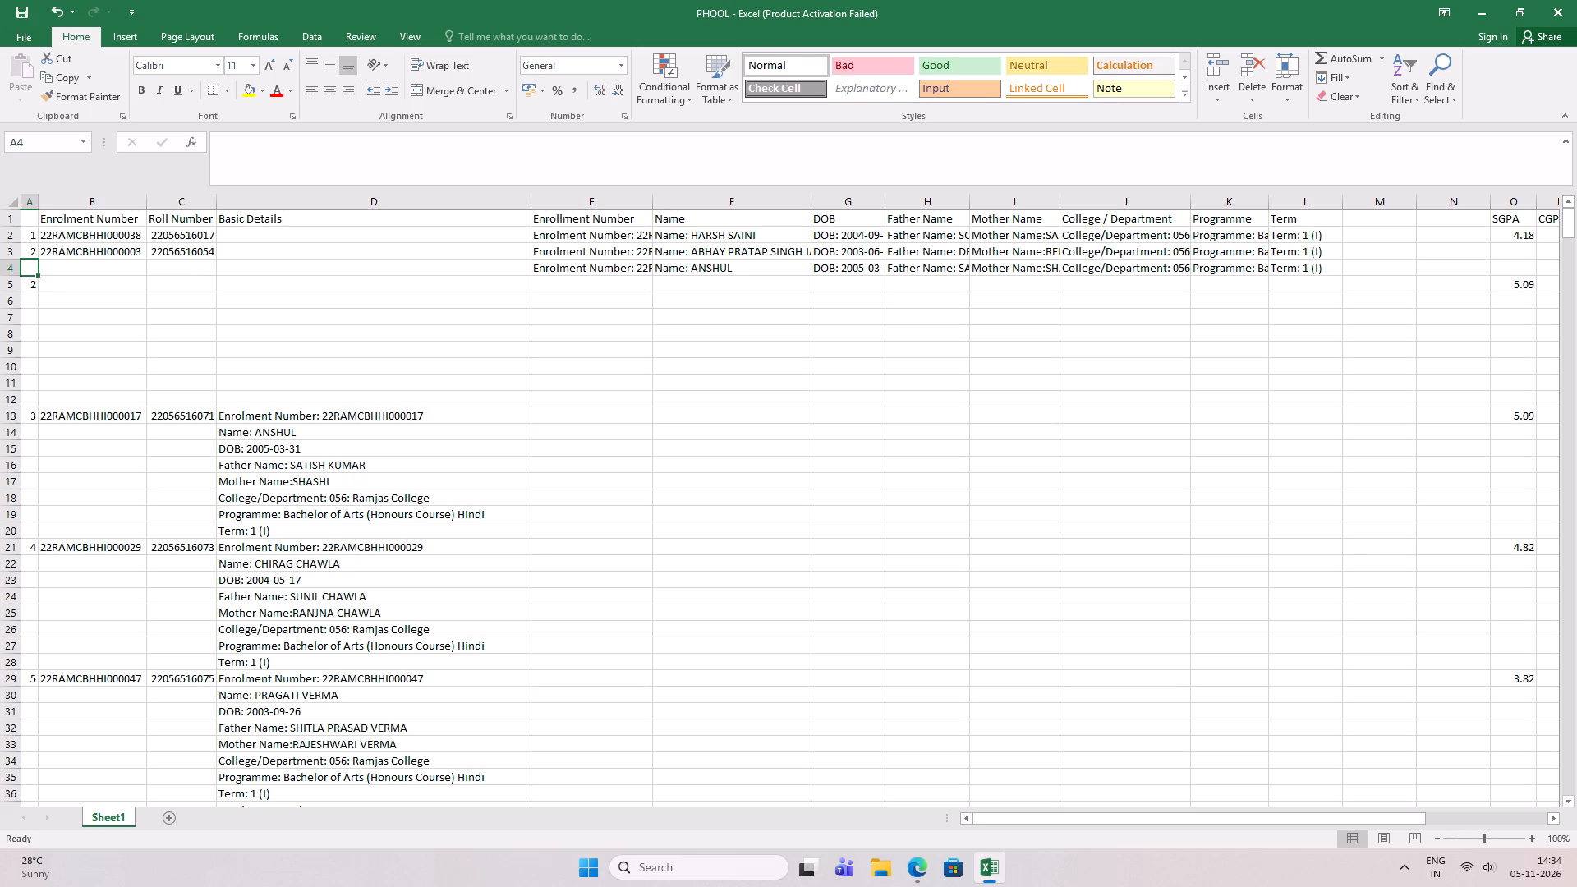
# Clear the third student's stacked entries in D13:D20 of the Basic Details column.
pyautogui.moveTo(257, 415); pyautogui.dragTo(255, 515)
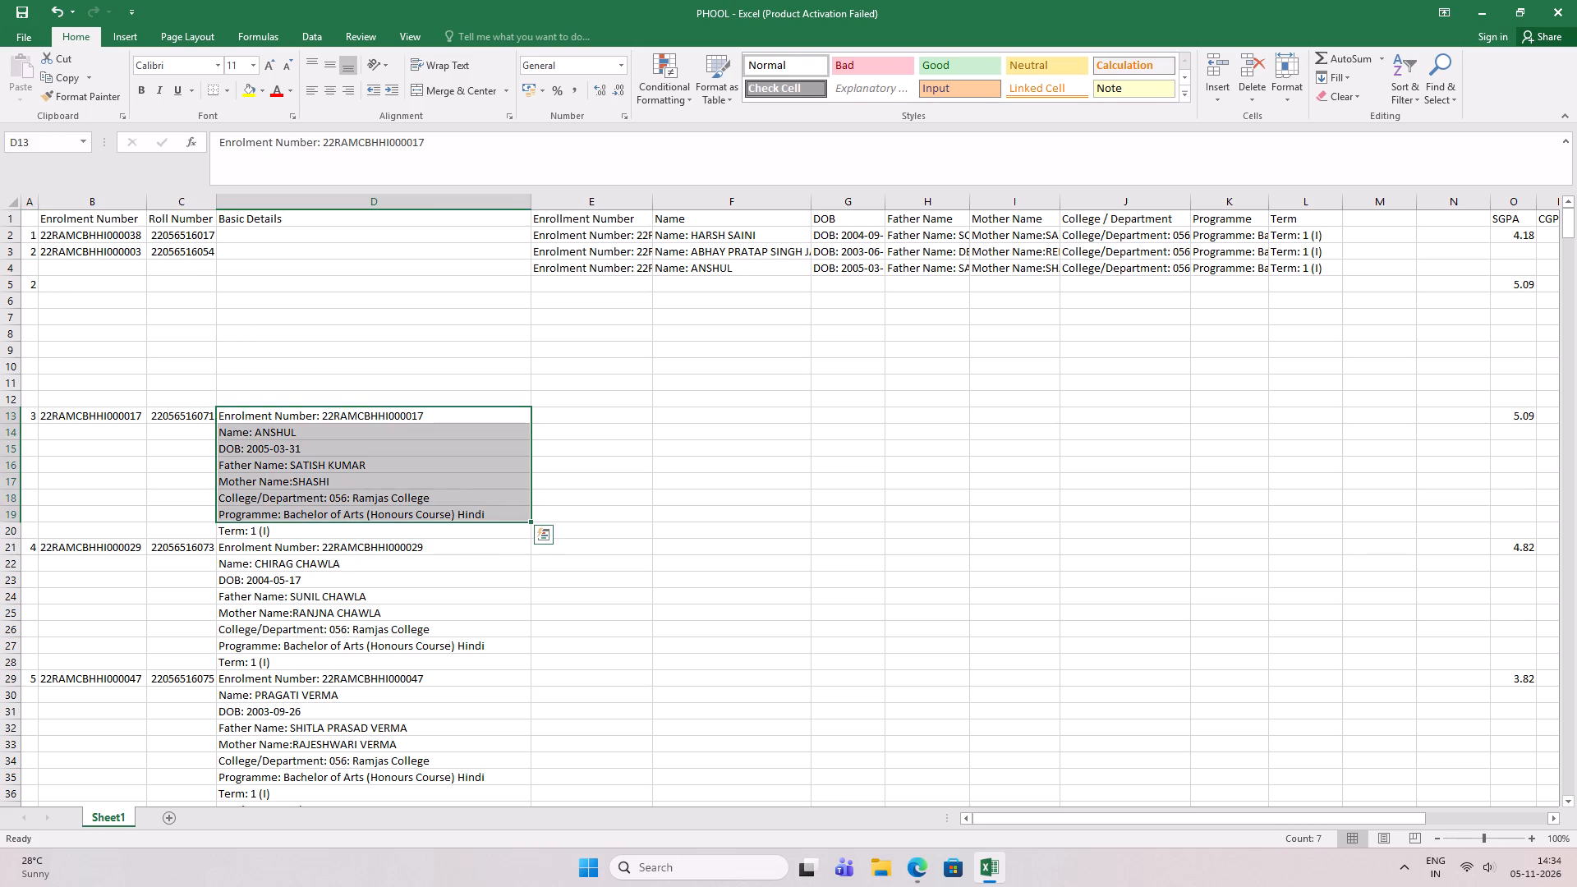
pyautogui.press('Delete')
pyautogui.click(311, 531)
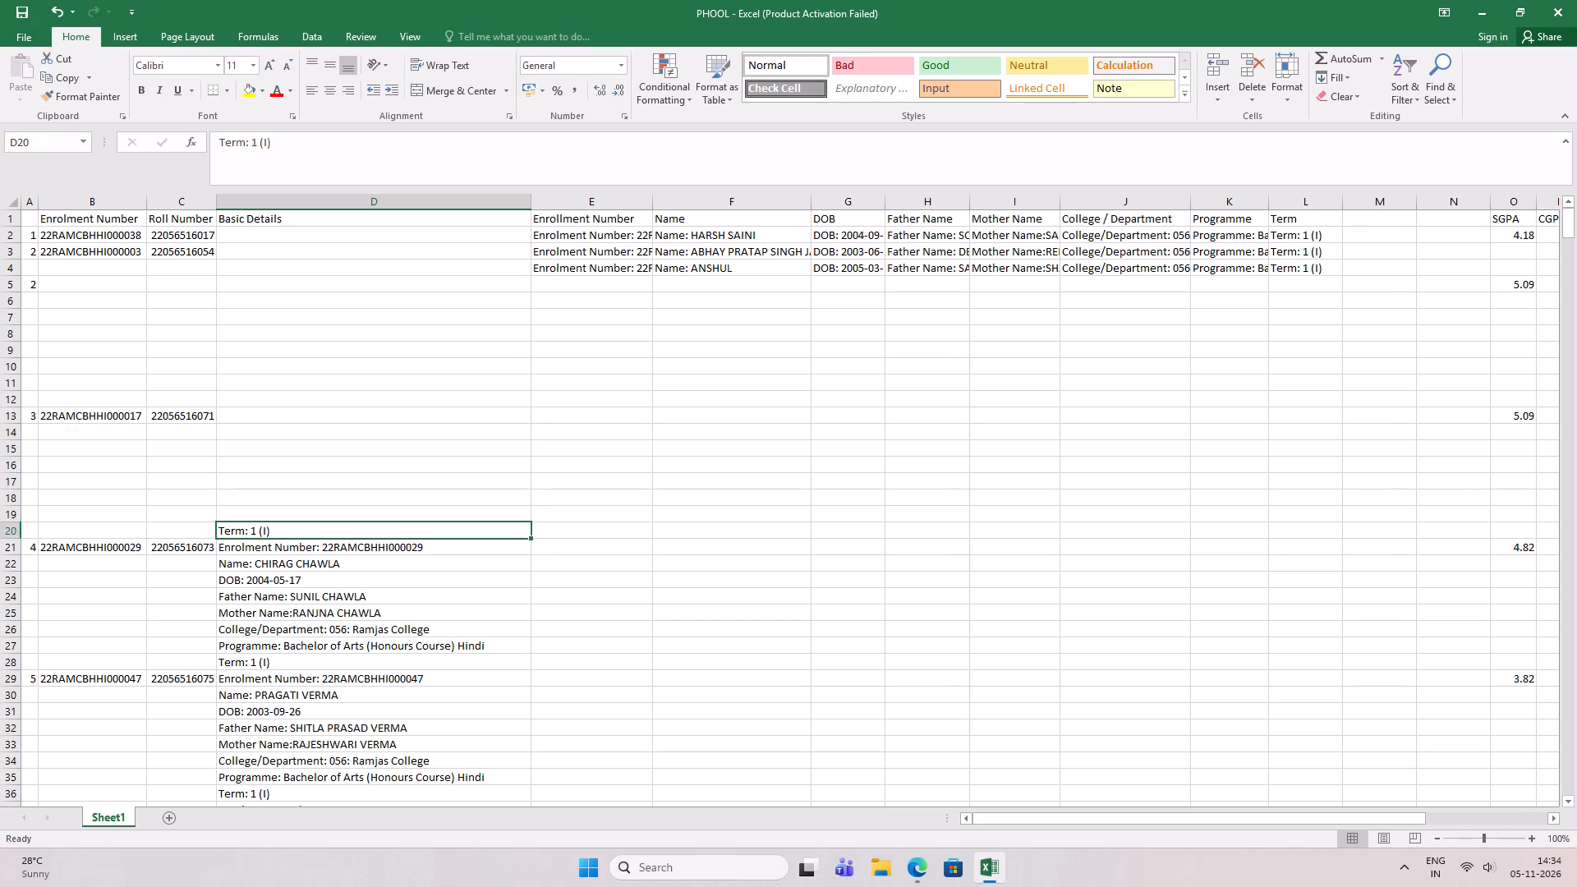
pyautogui.press('Delete')
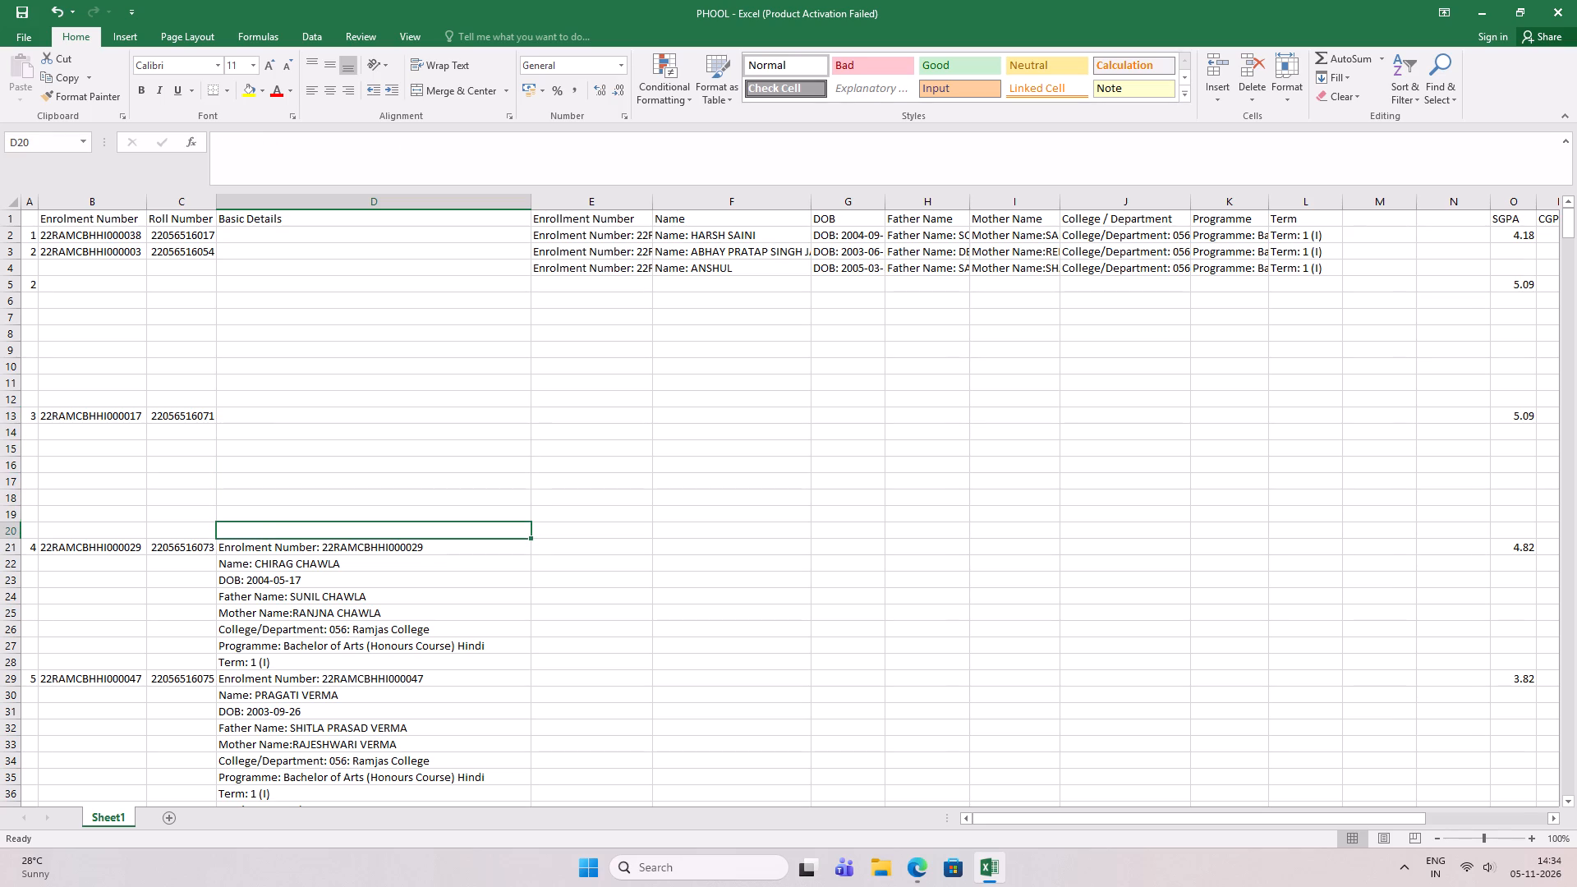
# Copy the third student's serial, enrolment and roll numbers from A13:C13 to row 4, starting at A4.
pyautogui.click(178, 417)
pyautogui.moveTo(85, 416); pyautogui.dragTo(130, 410)
pyautogui.moveTo(28, 416); pyautogui.dragTo(124, 413)
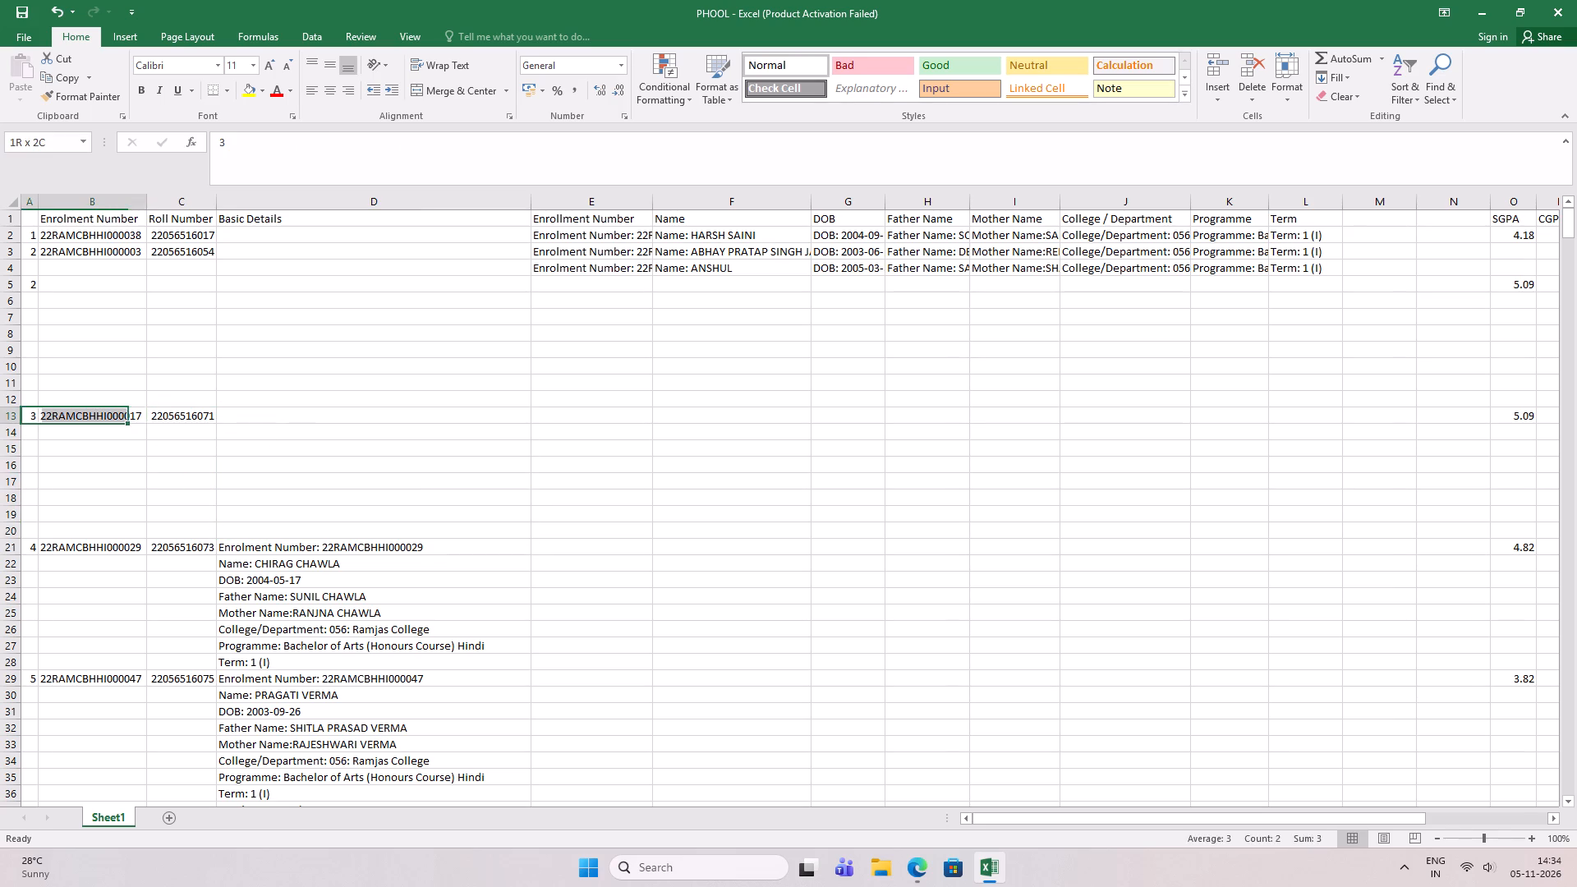
pyautogui.moveTo(124, 413); pyautogui.dragTo(185, 416)
pyautogui.hotkey('ctrl', 'c')
pyautogui.click(27, 268)
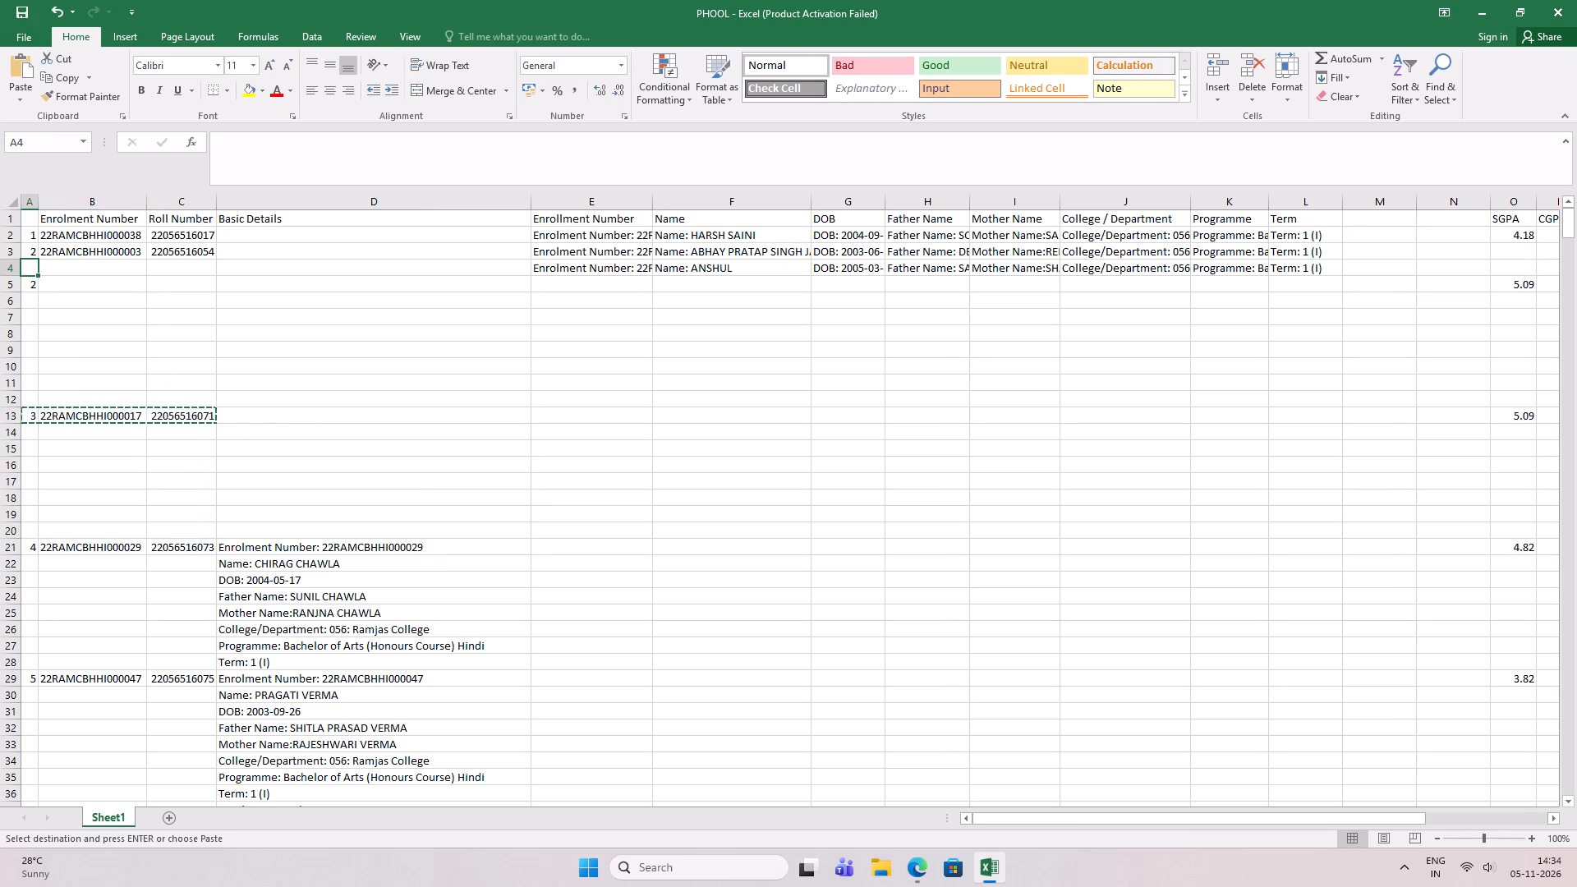
pyautogui.hotkey('ctrl', 'v')
# Delete rows 5 to 20, which hold the second and third students' leftover records.
pyautogui.moveTo(10, 283); pyautogui.dragTo(44, 509)
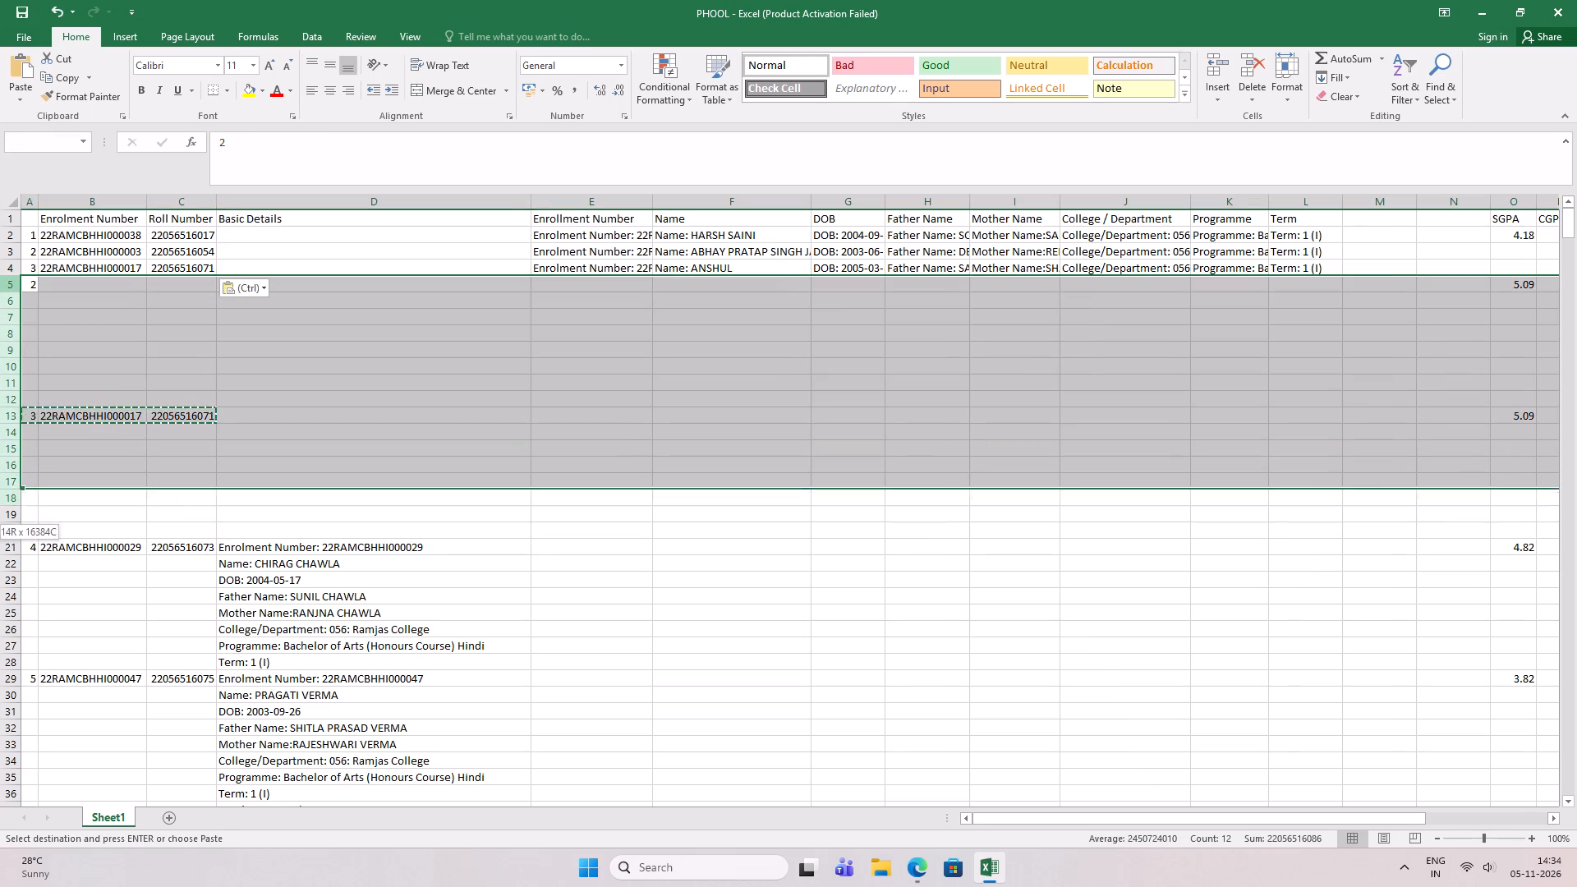
pyautogui.moveTo(44, 509); pyautogui.dragTo(47, 530)
pyautogui.rightClick(46, 528)
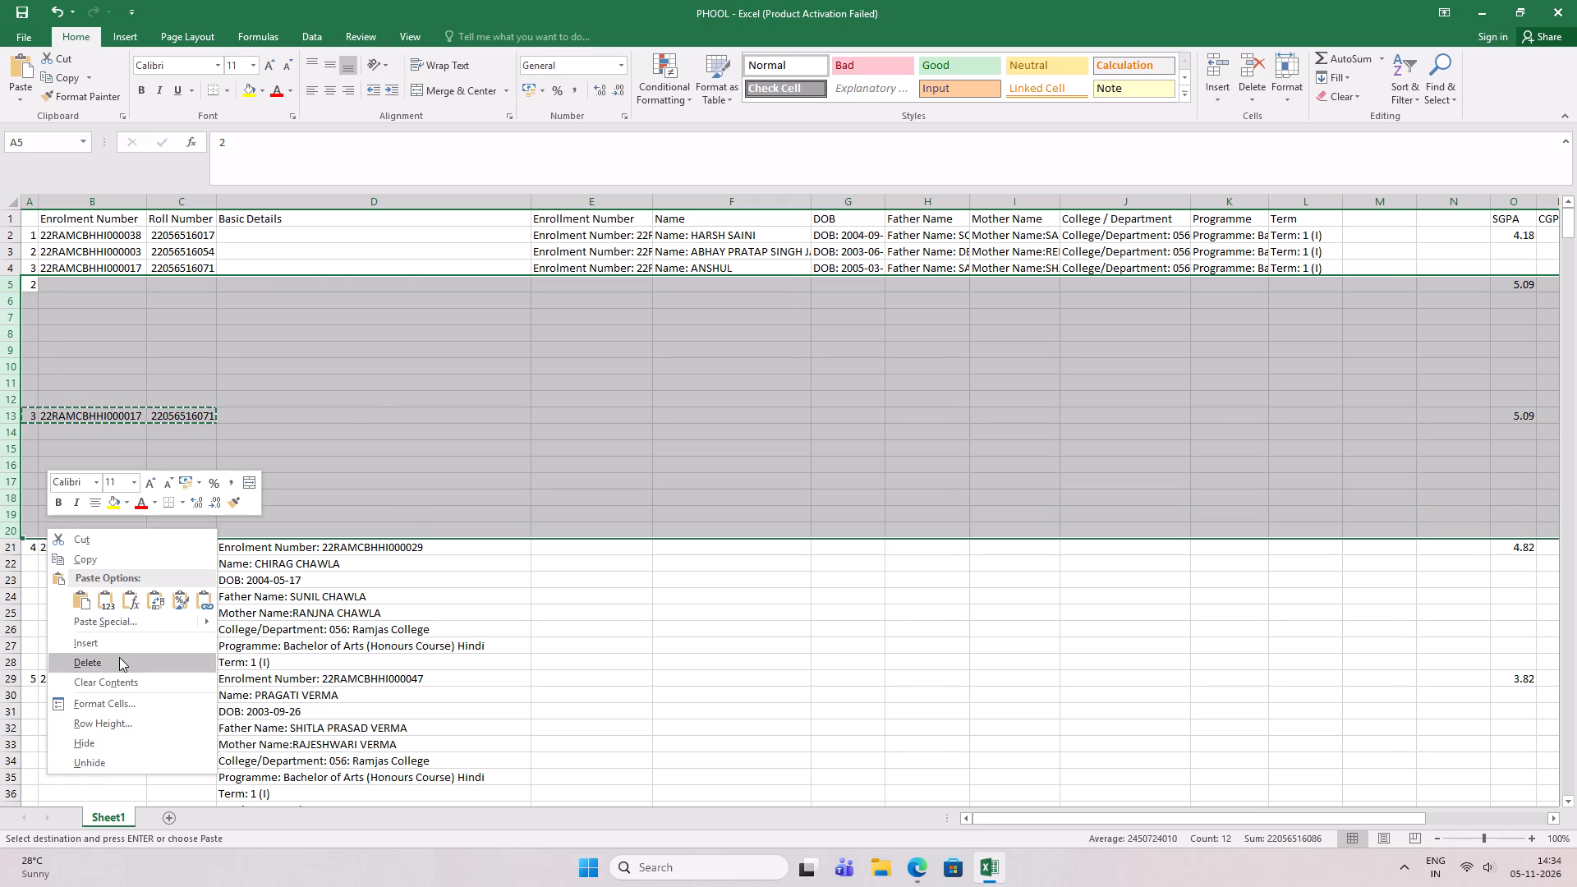
pyautogui.click(119, 657)
pyautogui.click(580, 468)
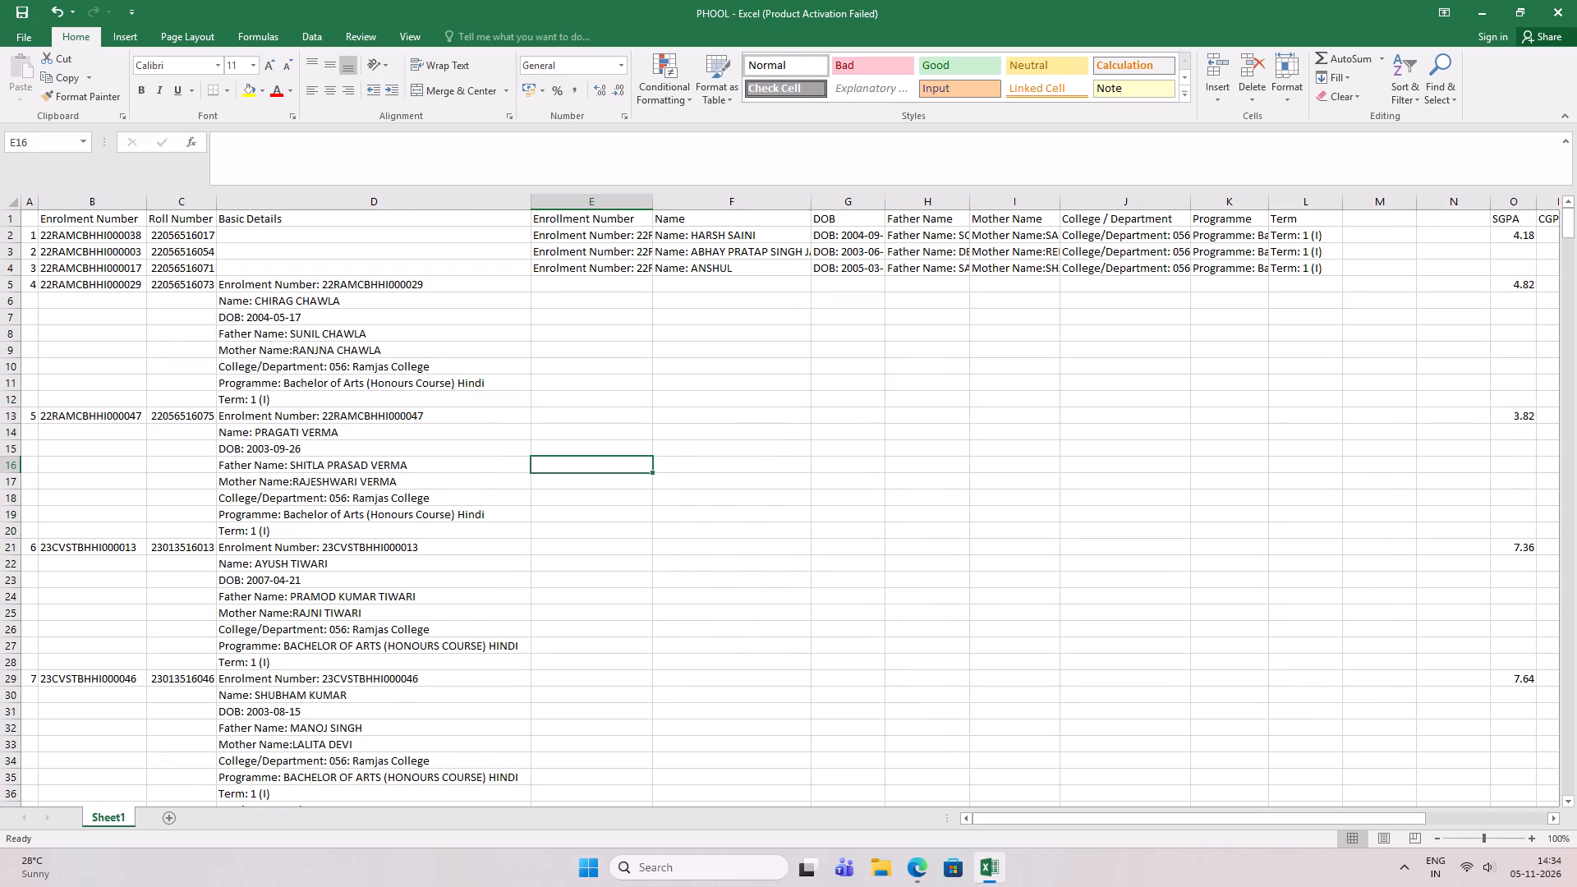
# Copy the fourth student's stacked Basic Details from D5:D12 and paste them transposed into row 5, starting at E5.
pyautogui.moveTo(316, 283); pyautogui.dragTo(328, 395)
pyautogui.hotkey('ctrl', 'c')
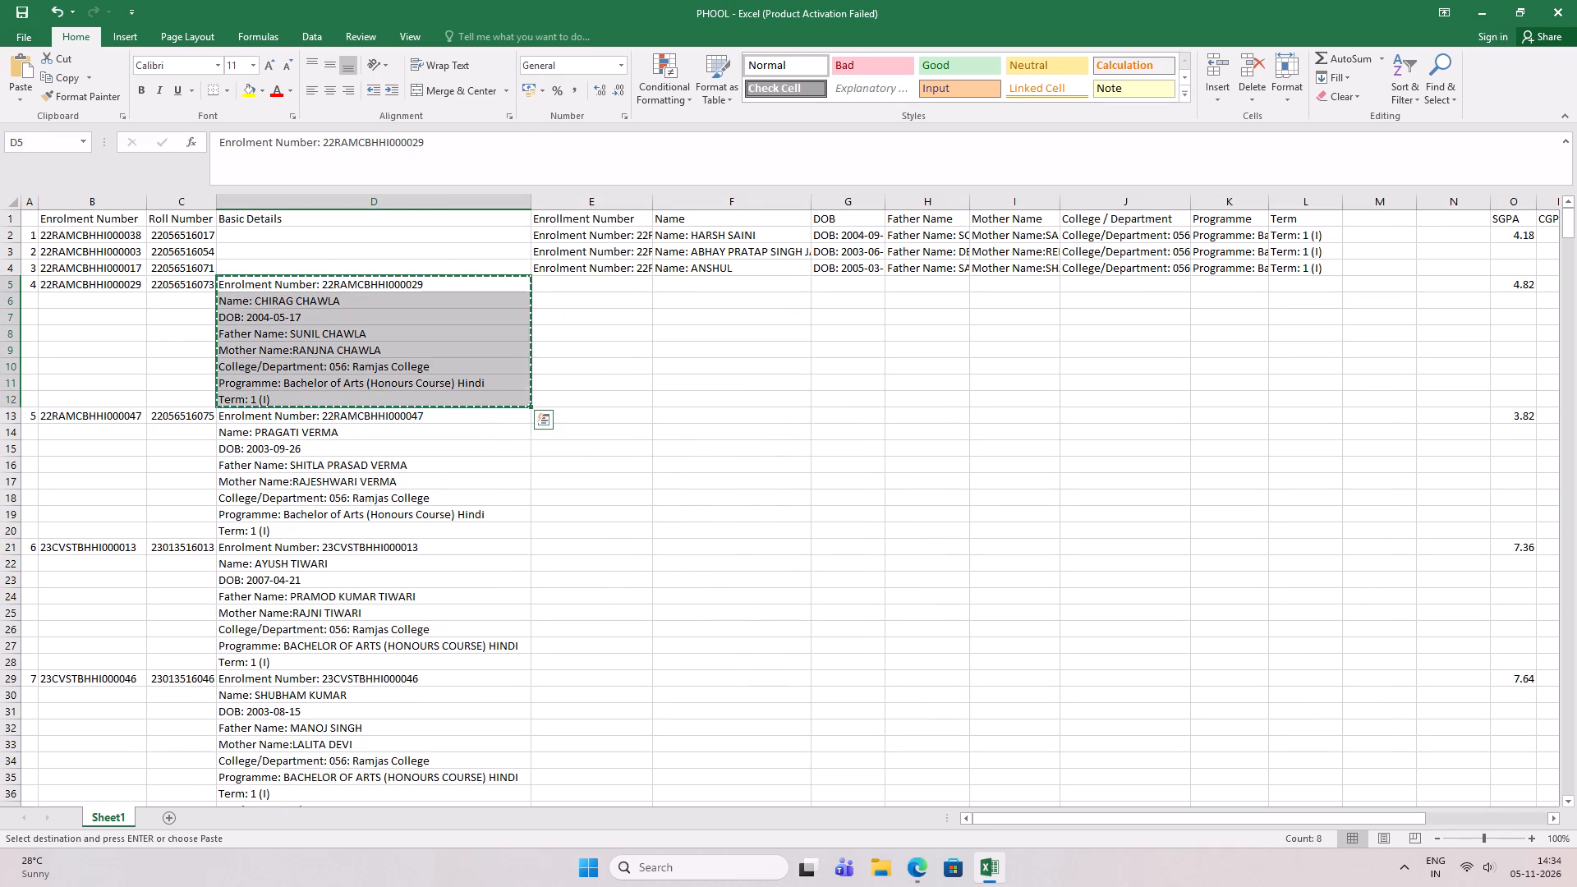
pyautogui.click(574, 281)
pyautogui.rightClick(574, 281)
pyautogui.click(675, 352)
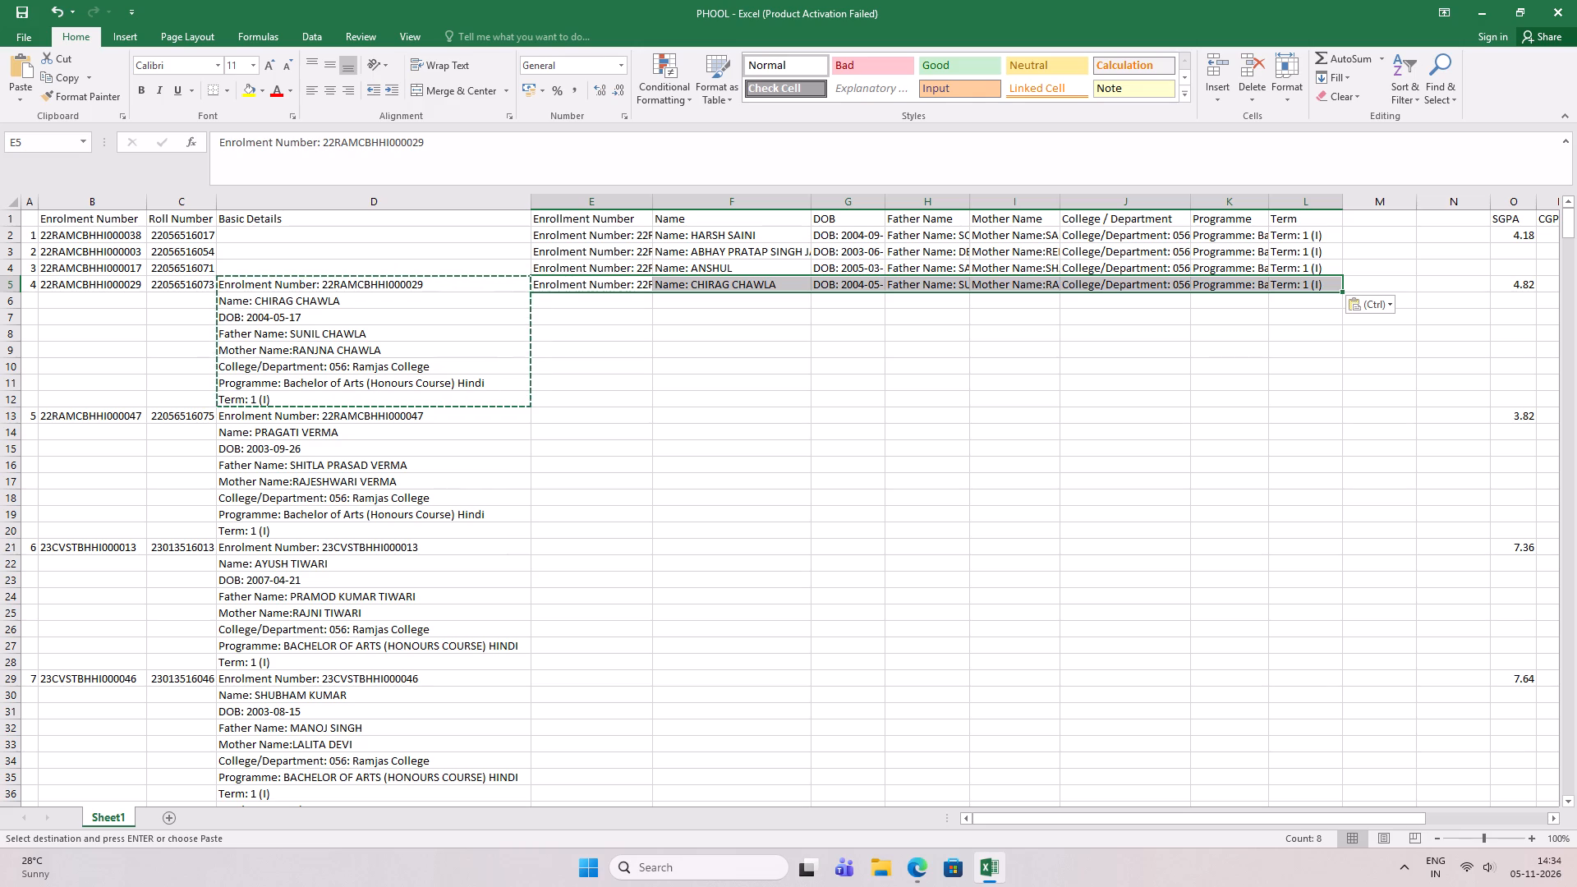
pyautogui.press('Delete')
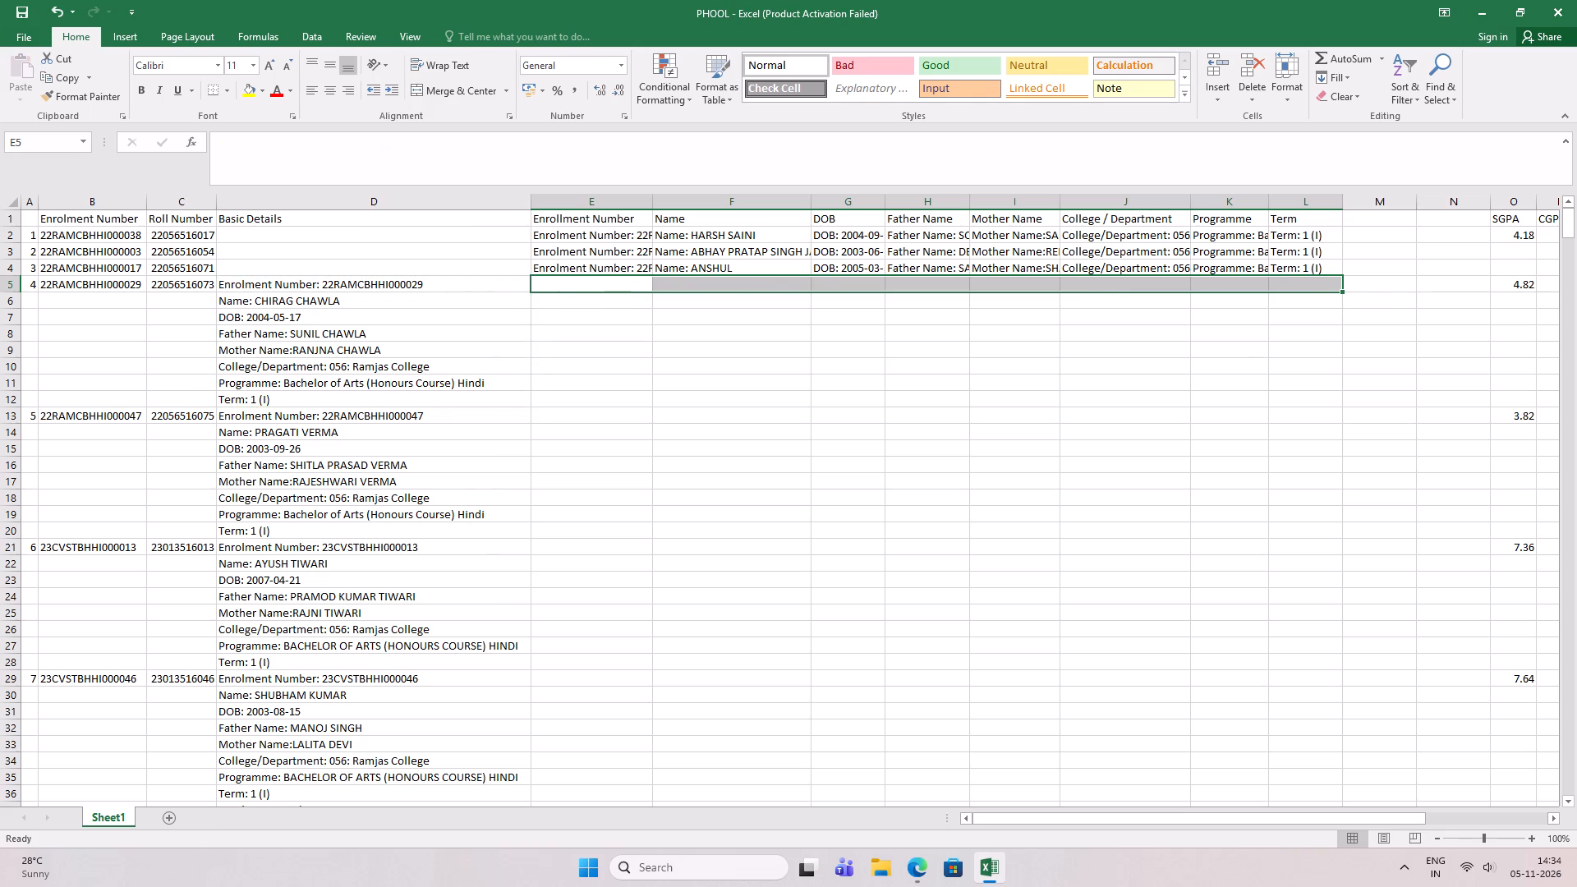
pyautogui.hotkey('ctrl', 'z')
# Clear the fourth student's stacked entries in D5:D12 of the Basic Details column.
pyautogui.moveTo(355, 343); pyautogui.dragTo(356, 333)
pyautogui.moveTo(371, 278); pyautogui.dragTo(371, 284)
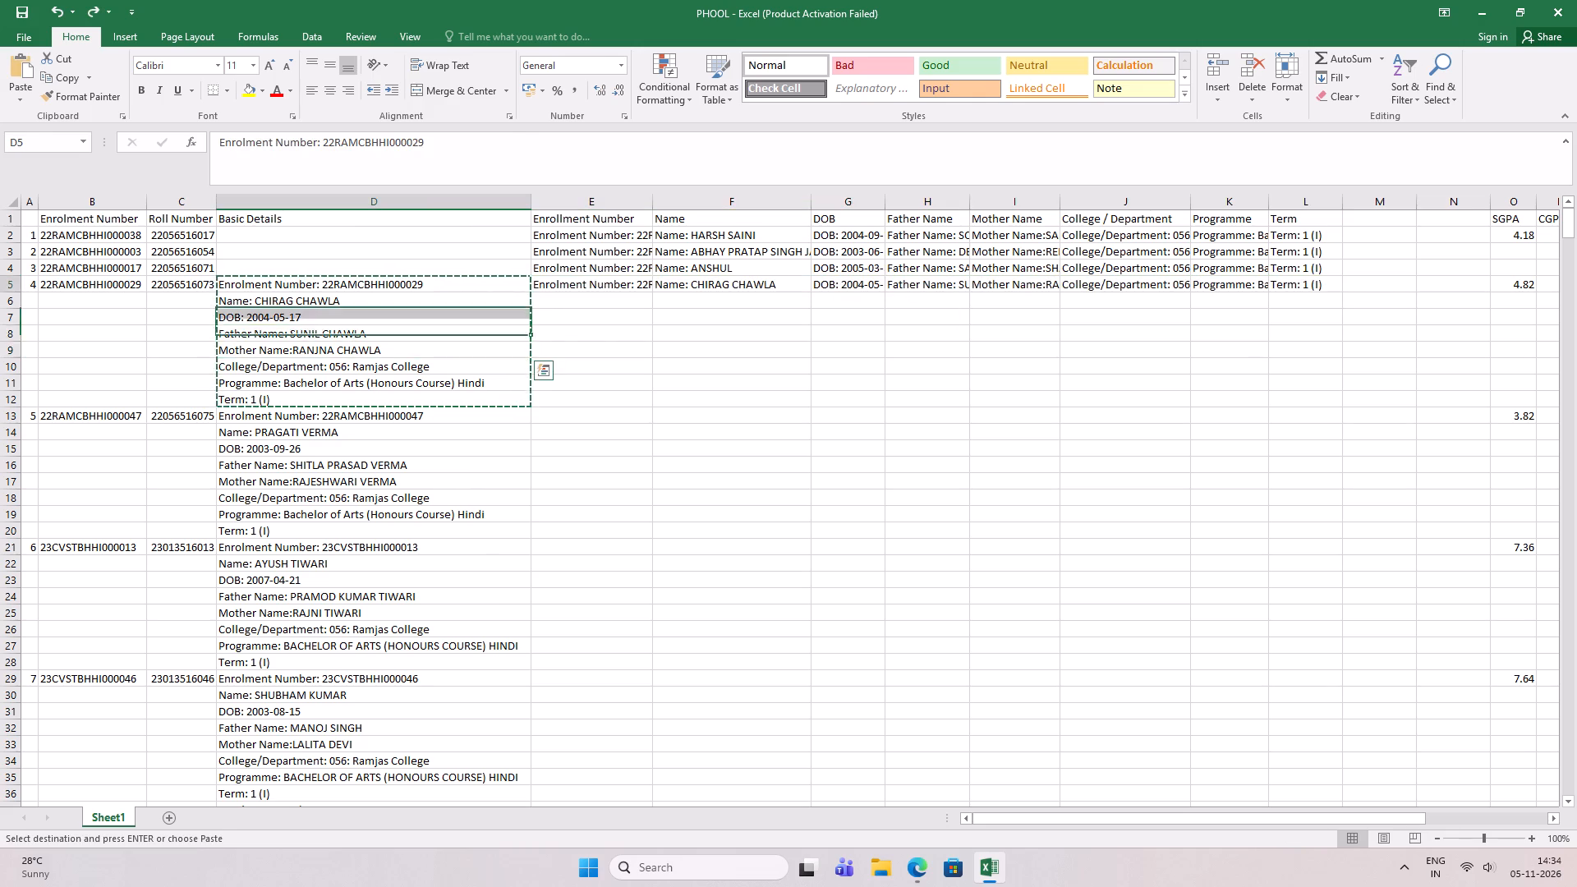
pyautogui.moveTo(371, 284); pyautogui.dragTo(375, 398)
pyautogui.press('Delete')
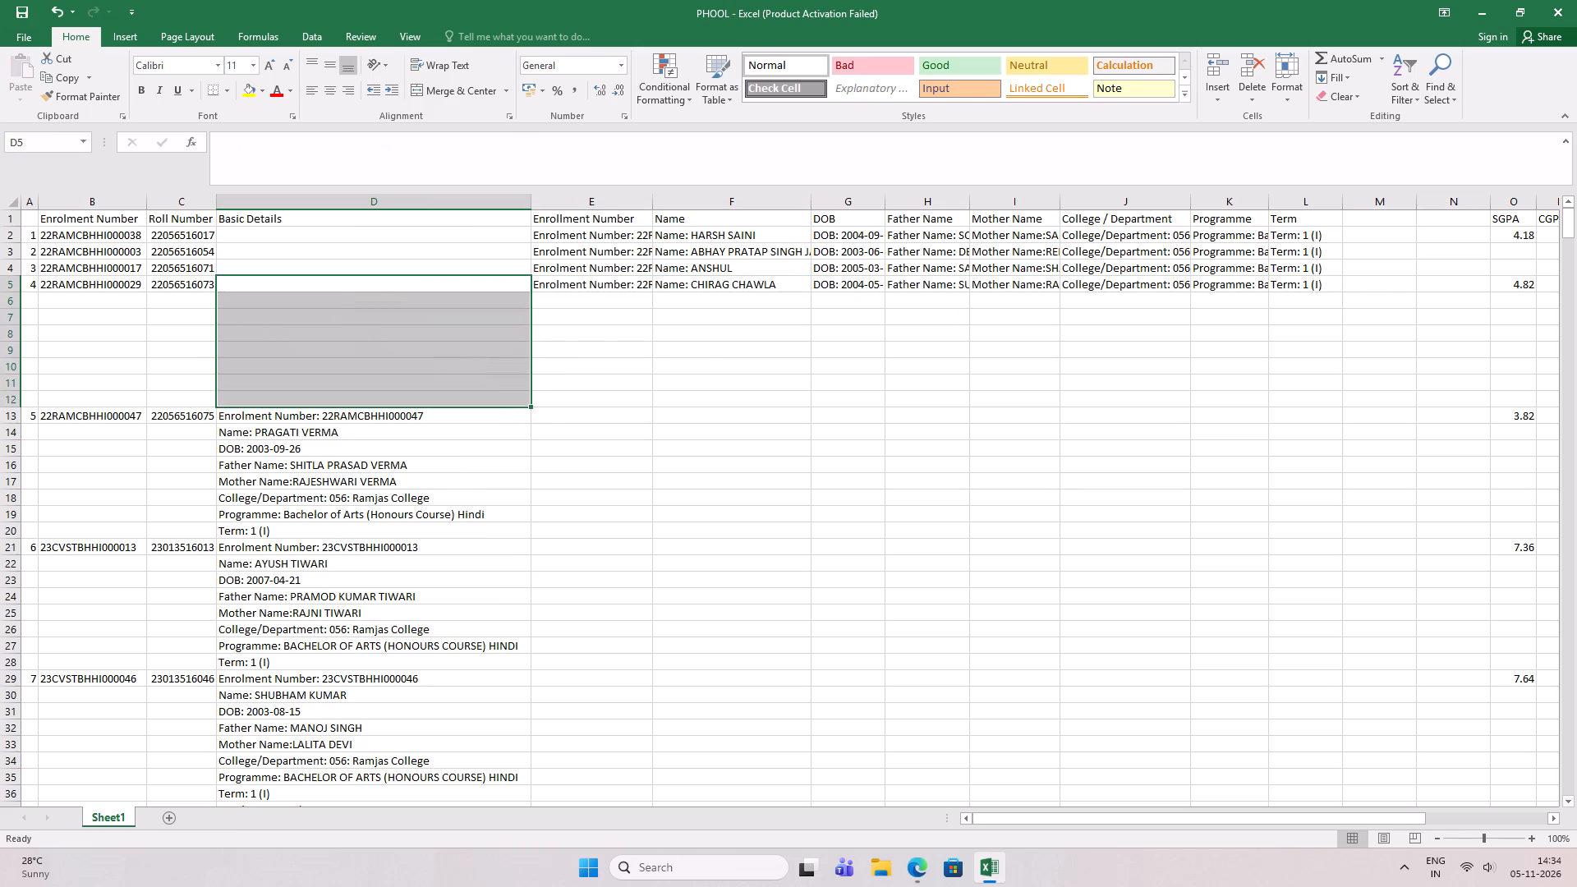
pyautogui.click(409, 345)
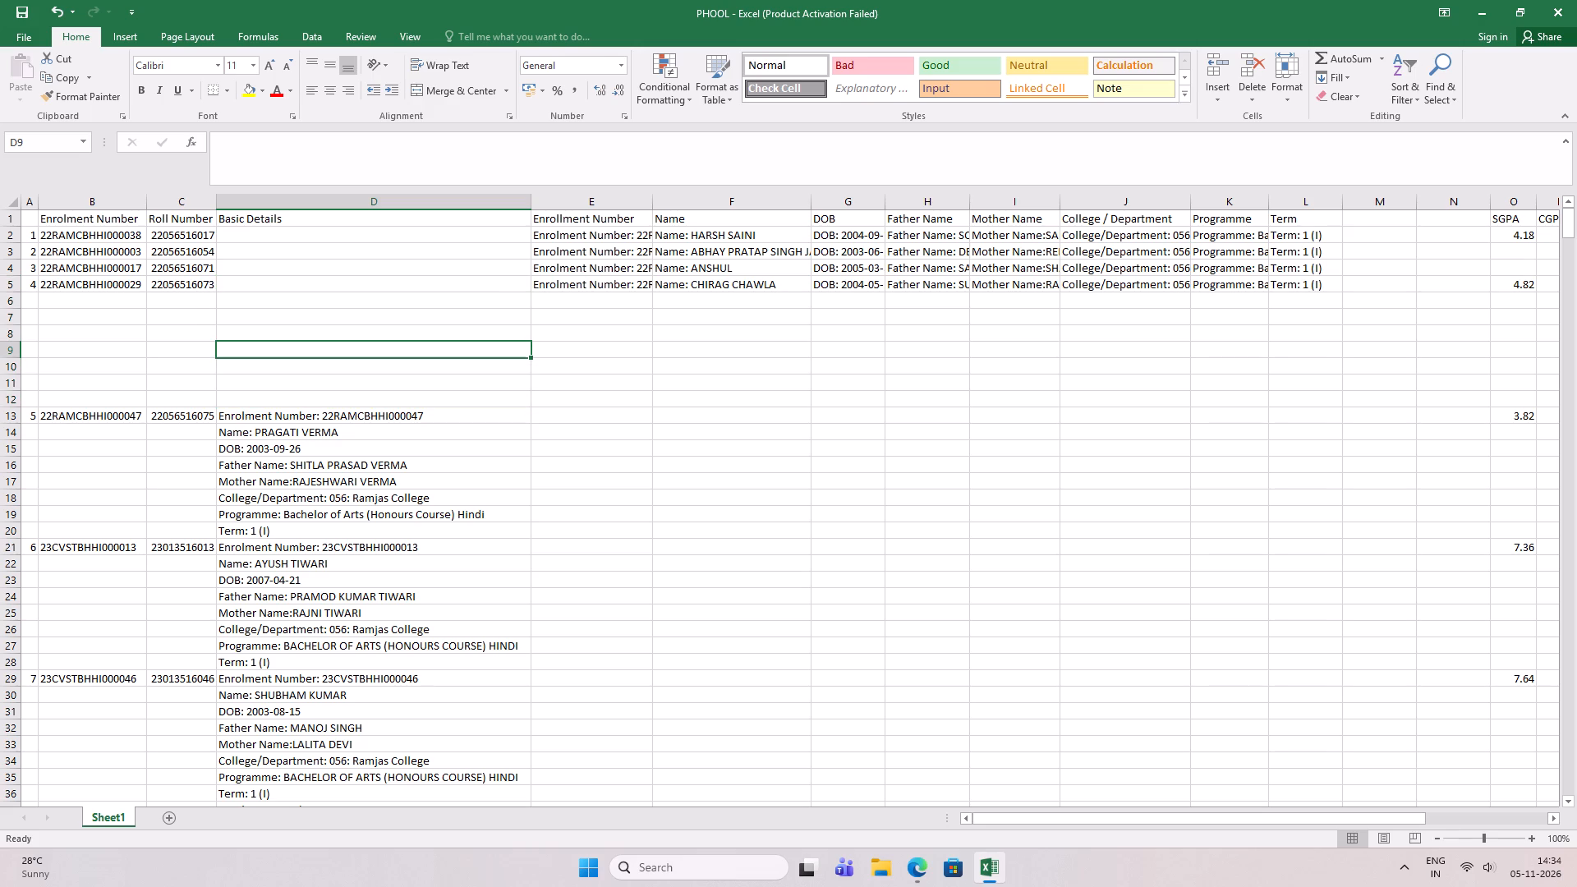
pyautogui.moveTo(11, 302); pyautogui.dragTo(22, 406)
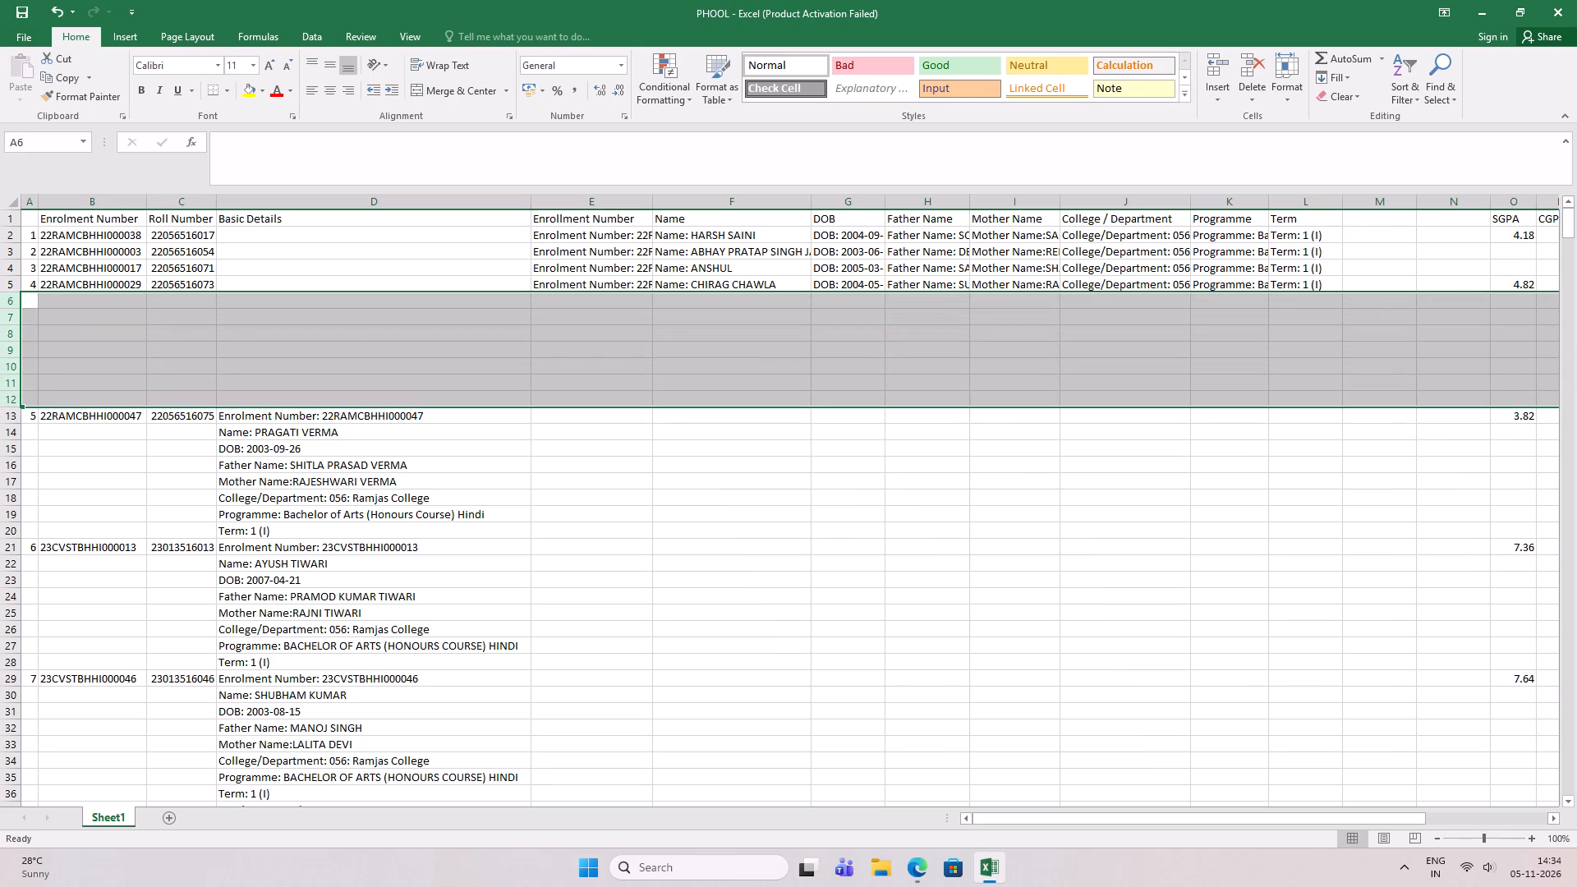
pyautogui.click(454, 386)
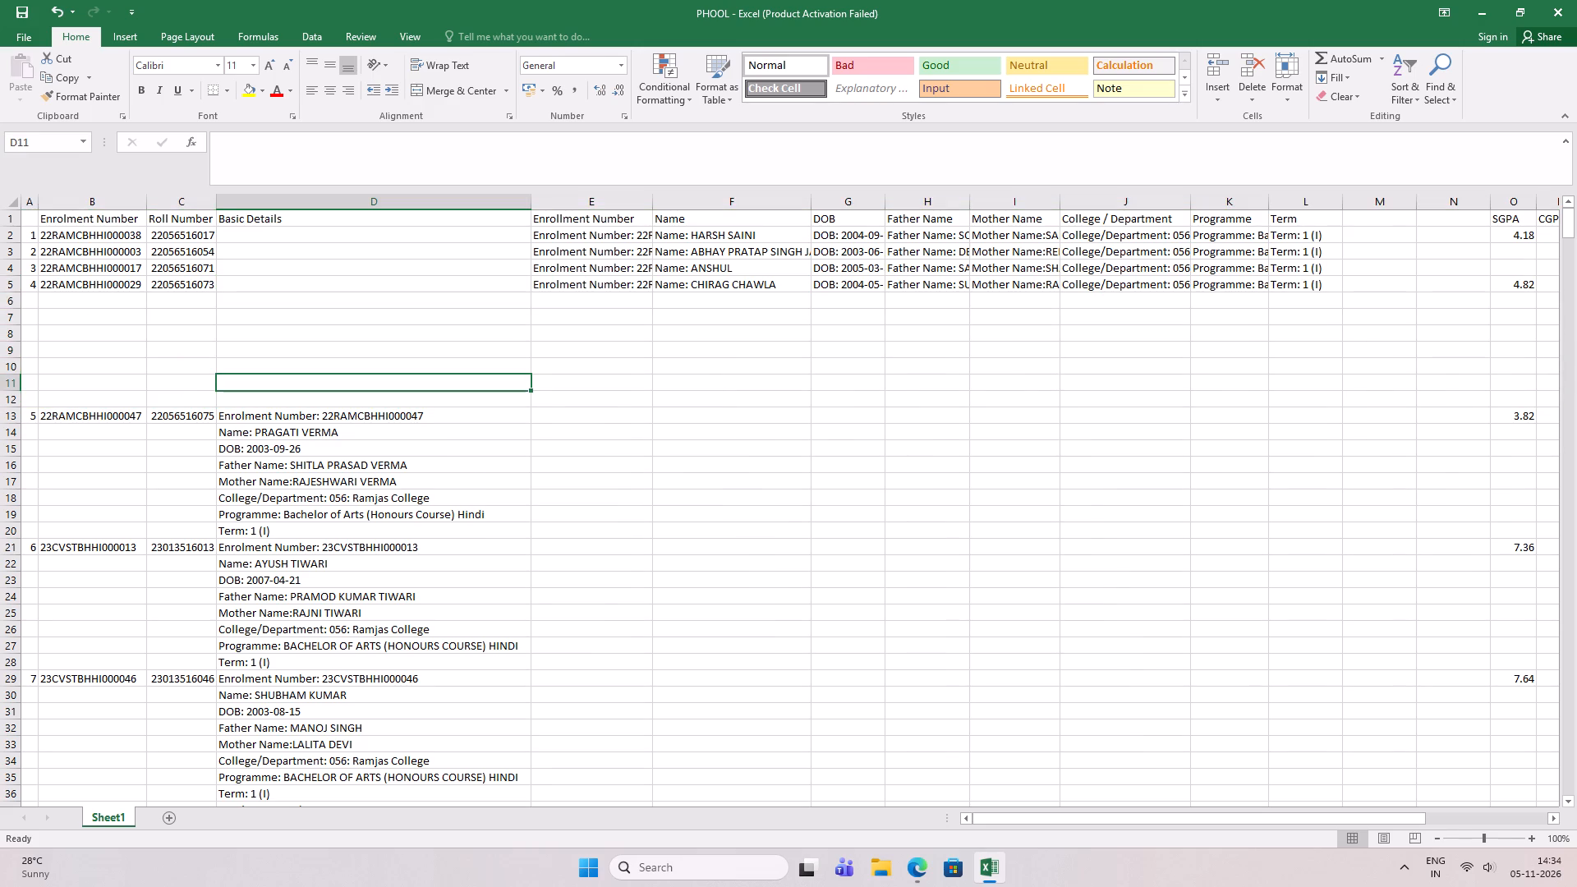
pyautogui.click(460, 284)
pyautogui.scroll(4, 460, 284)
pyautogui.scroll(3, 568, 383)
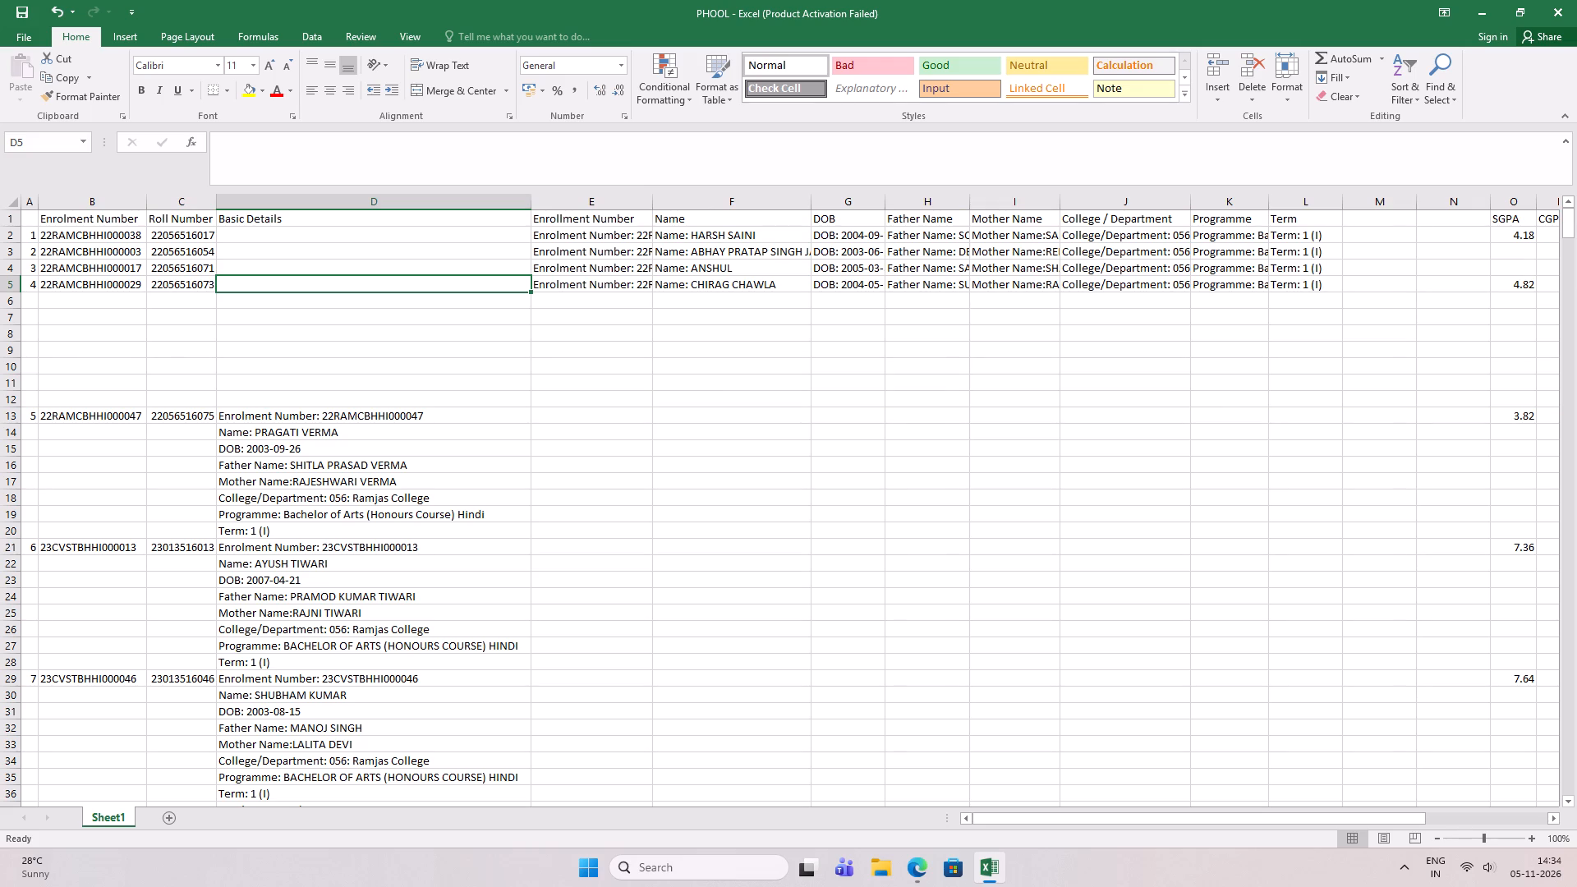
# Copy the fifth student's stacked Basic Details from D13:D20 and paste them transposed into row 13, starting at E13.
pyautogui.moveTo(357, 416); pyautogui.dragTo(367, 471)
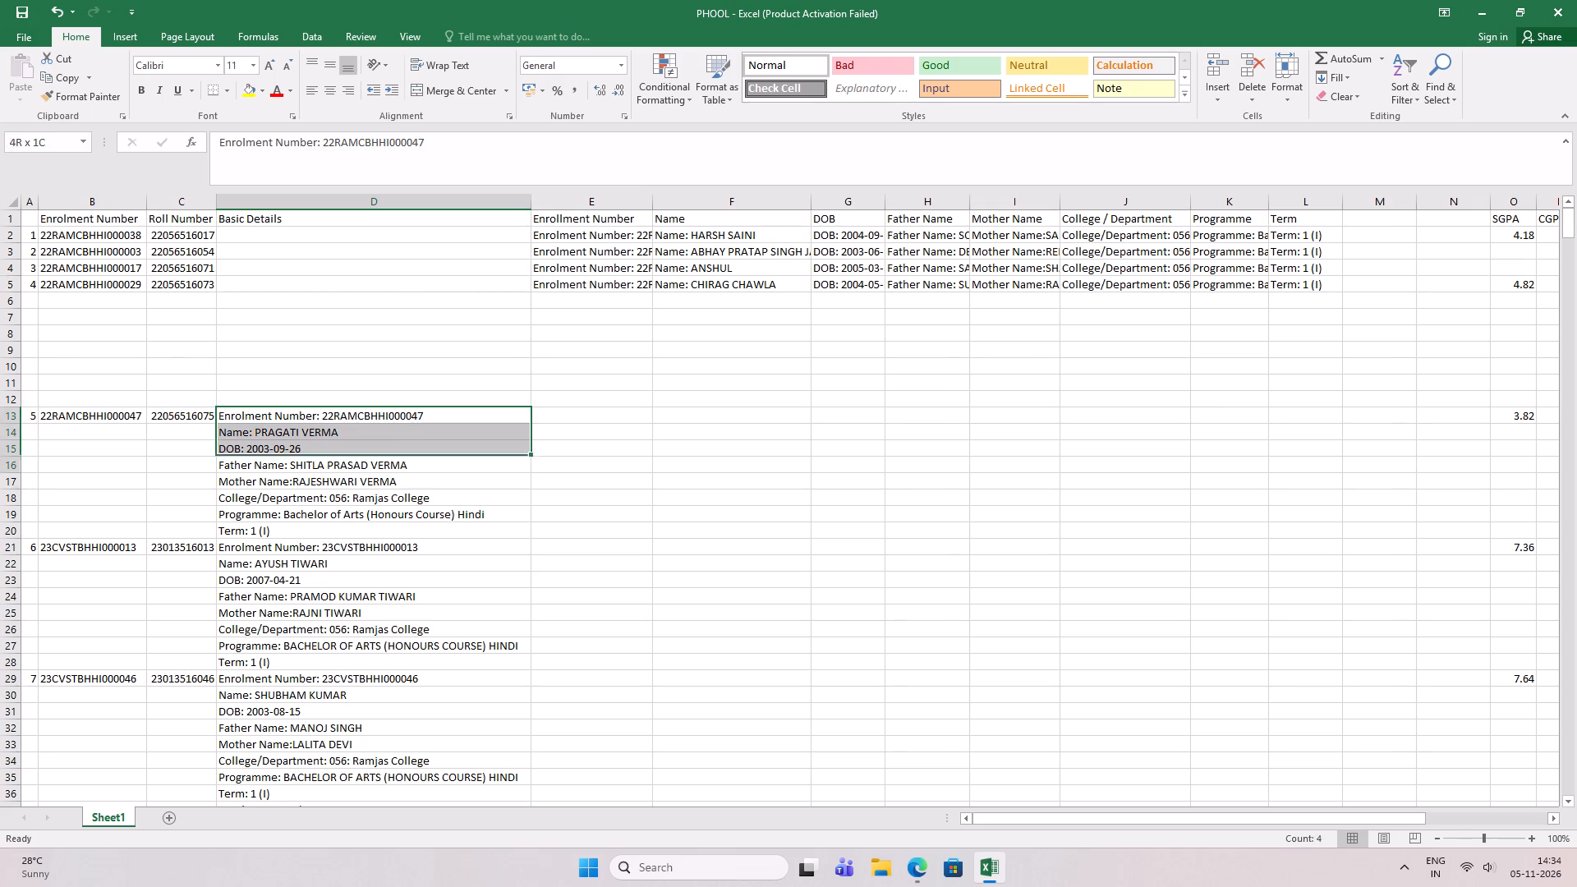
pyautogui.moveTo(367, 471); pyautogui.dragTo(365, 522)
pyautogui.hotkey('ctrl', 'c')
pyautogui.click(613, 416)
pyautogui.rightClick(613, 416)
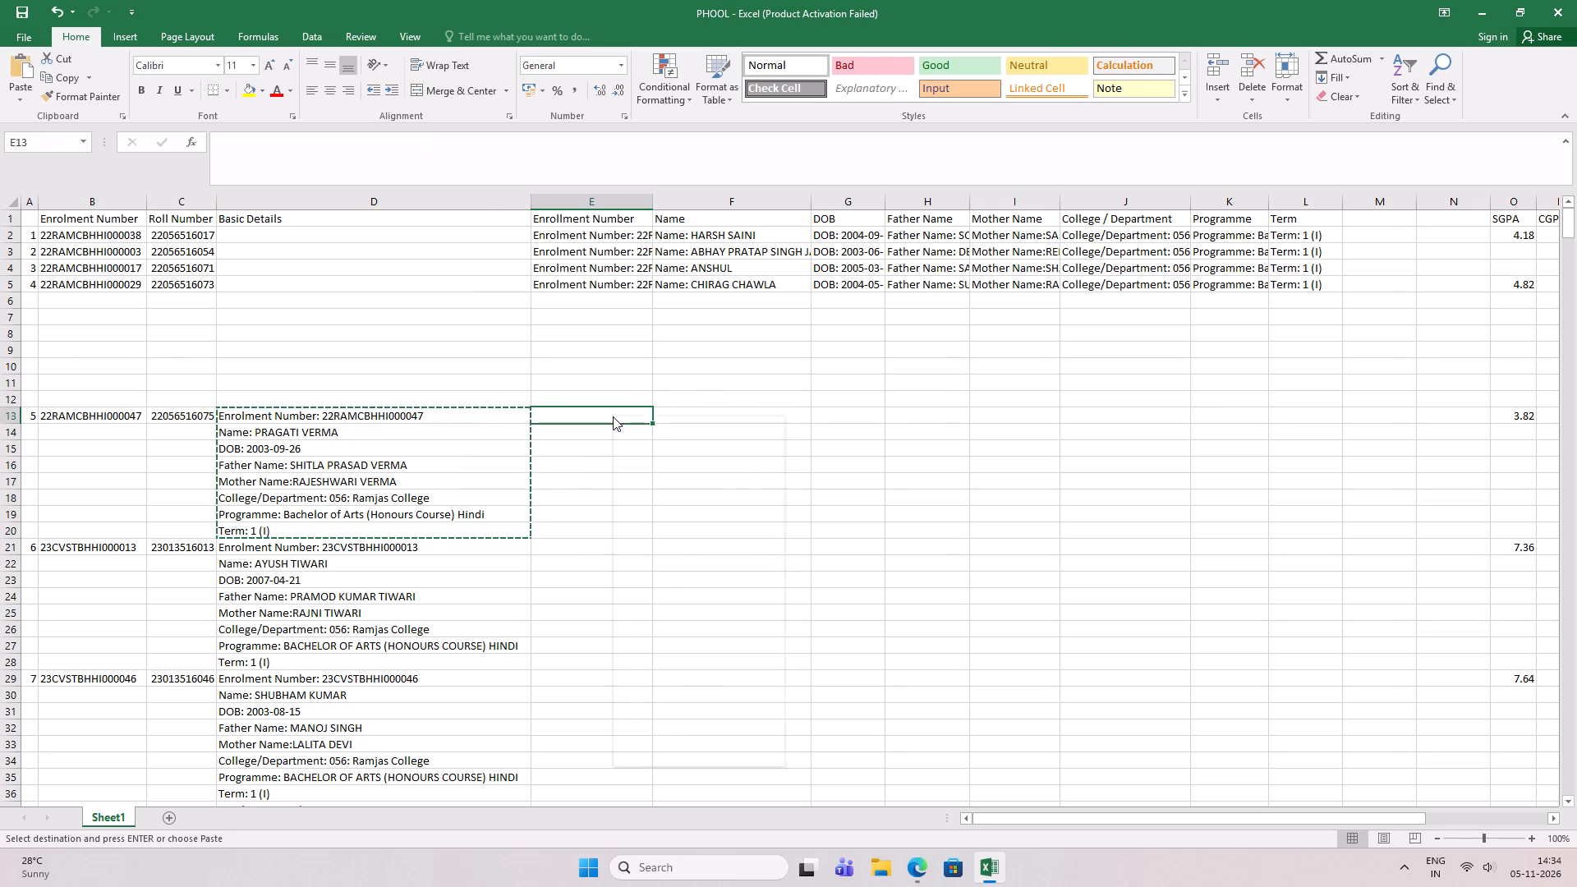
pyautogui.click(720, 489)
pyautogui.click(668, 539)
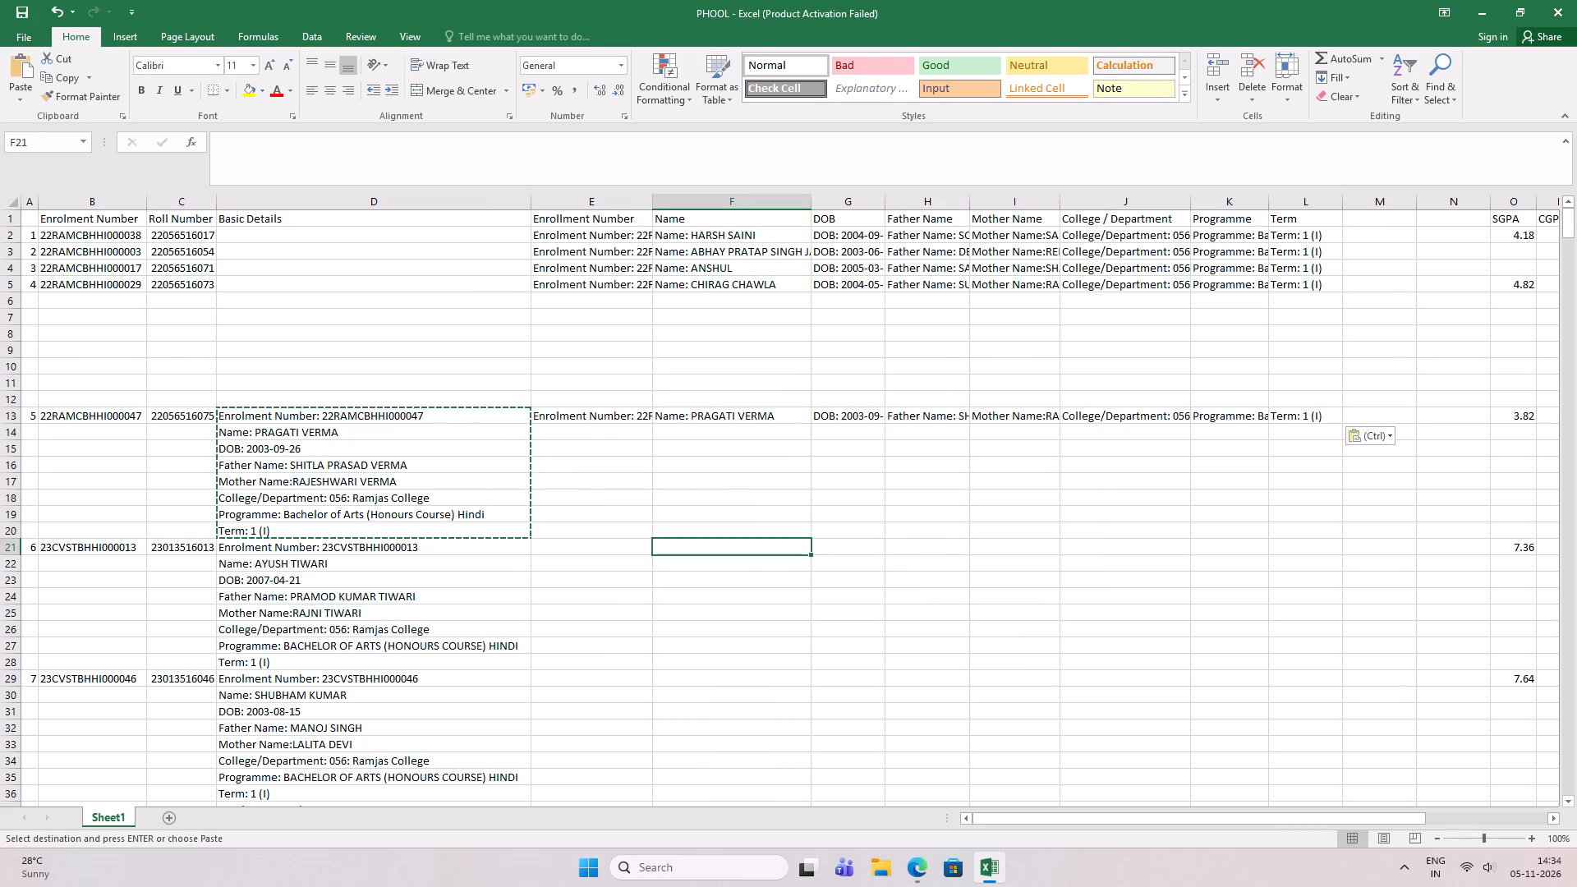
# Clear the fifth student's stacked entries in D13:D20 of the Basic Details column.
pyautogui.moveTo(414, 416); pyautogui.dragTo(413, 523)
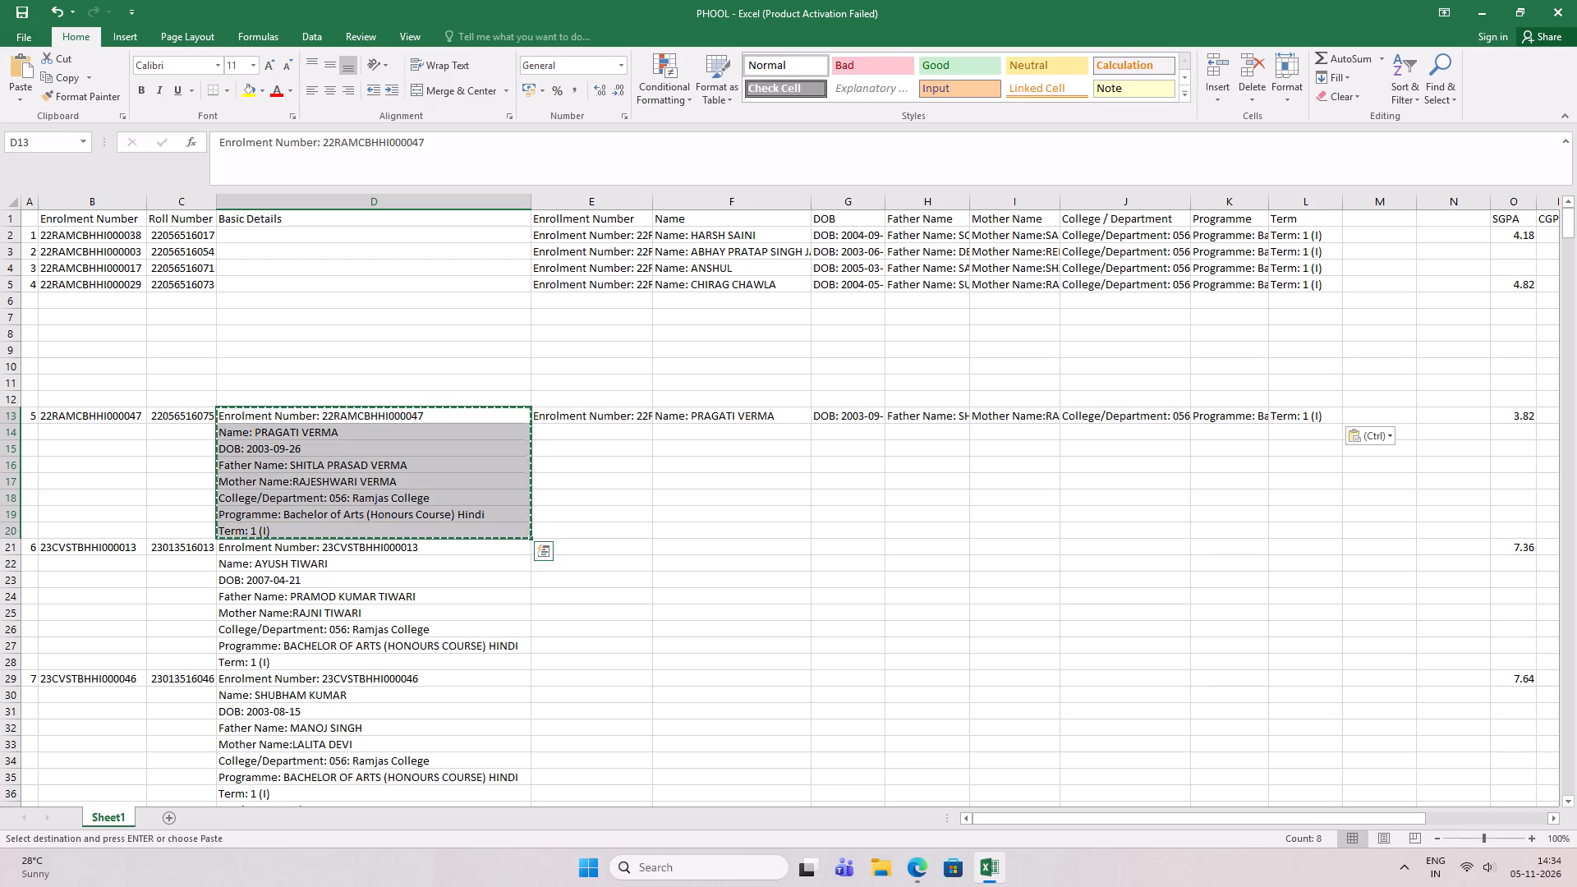
pyautogui.press('Delete')
# Copy the sixth student's stacked Basic Details from D21:D28 and paste them transposed into row 21, starting at E21.
pyautogui.scroll(-3, 384, 554)
pyautogui.moveTo(316, 400); pyautogui.dragTo(322, 511)
pyautogui.hotkey('ctrl', 'c')
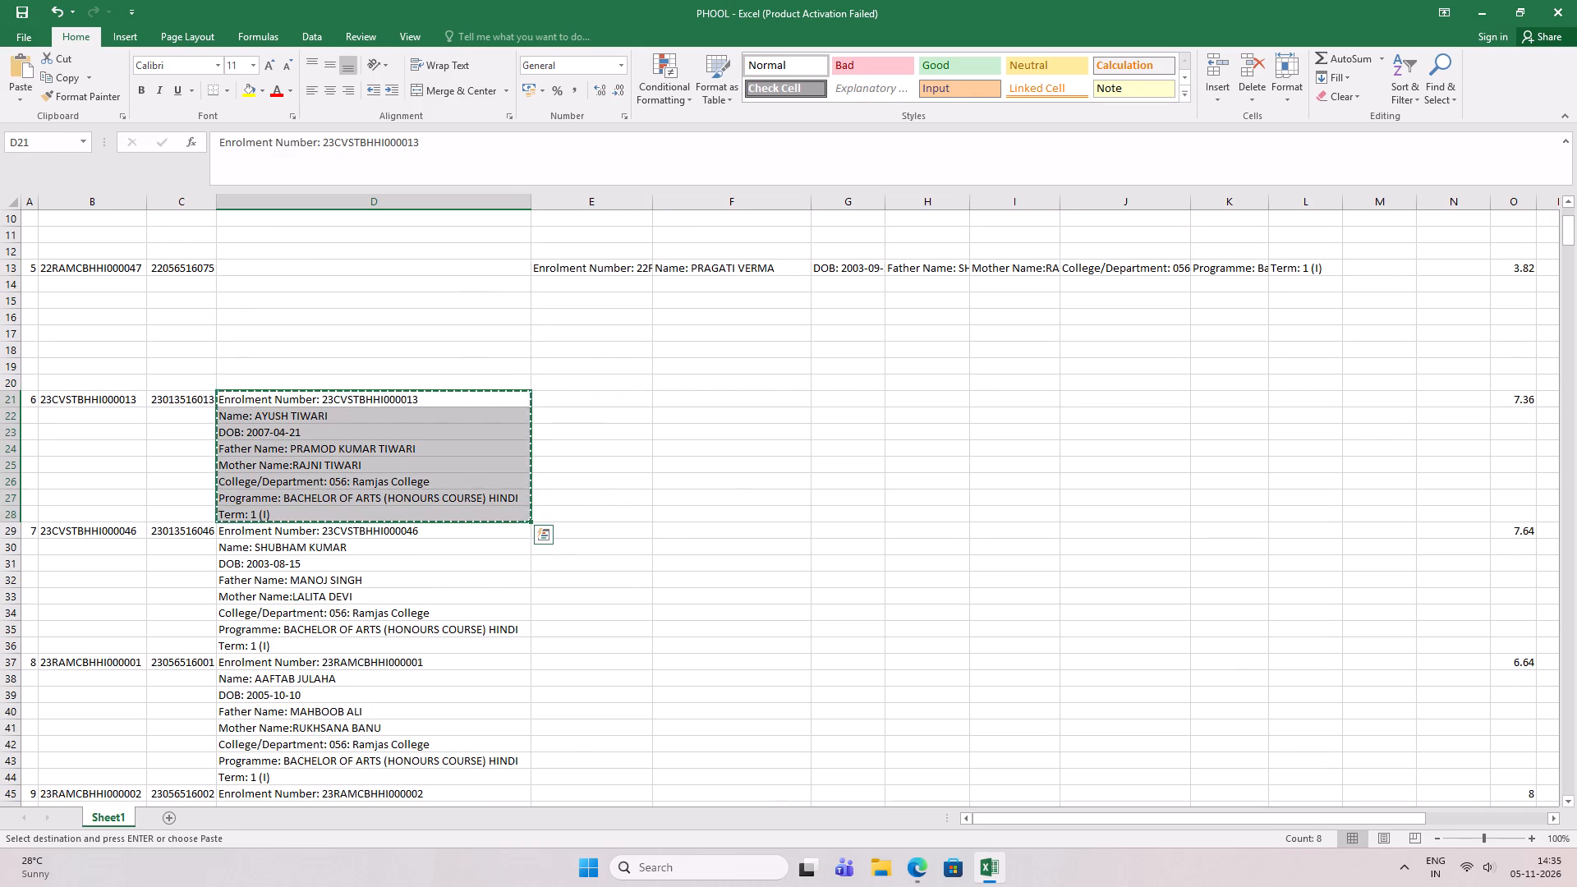
pyautogui.click(560, 398)
pyautogui.rightClick(560, 399)
pyautogui.click(667, 473)
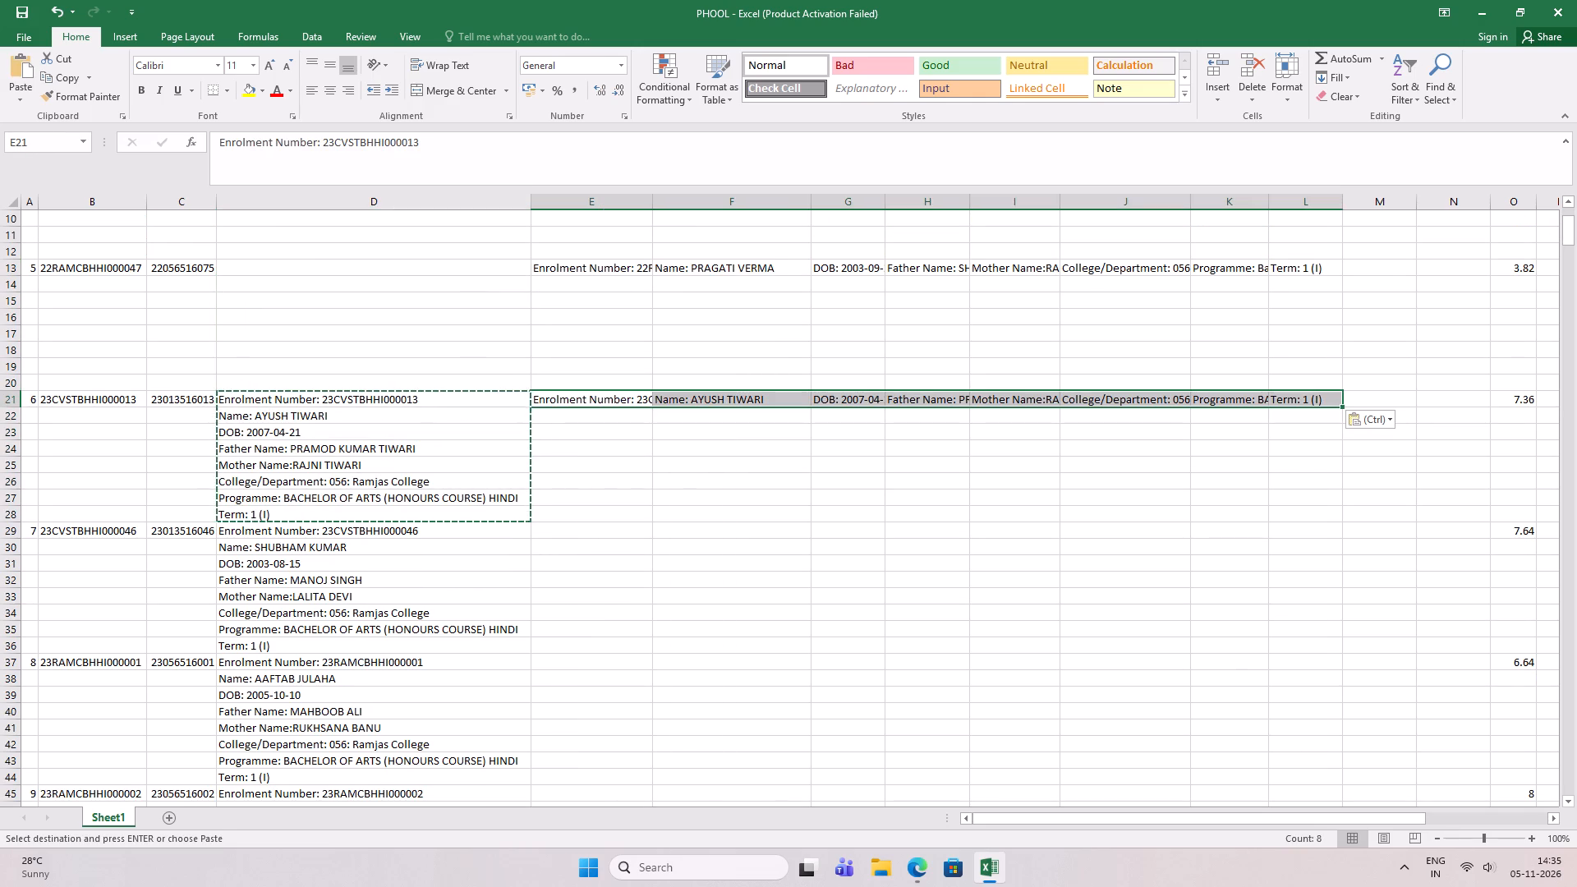
# Clear the sixth student's stacked entries in D21:D28 of the Basic Details column.
pyautogui.moveTo(344, 398); pyautogui.dragTo(360, 512)
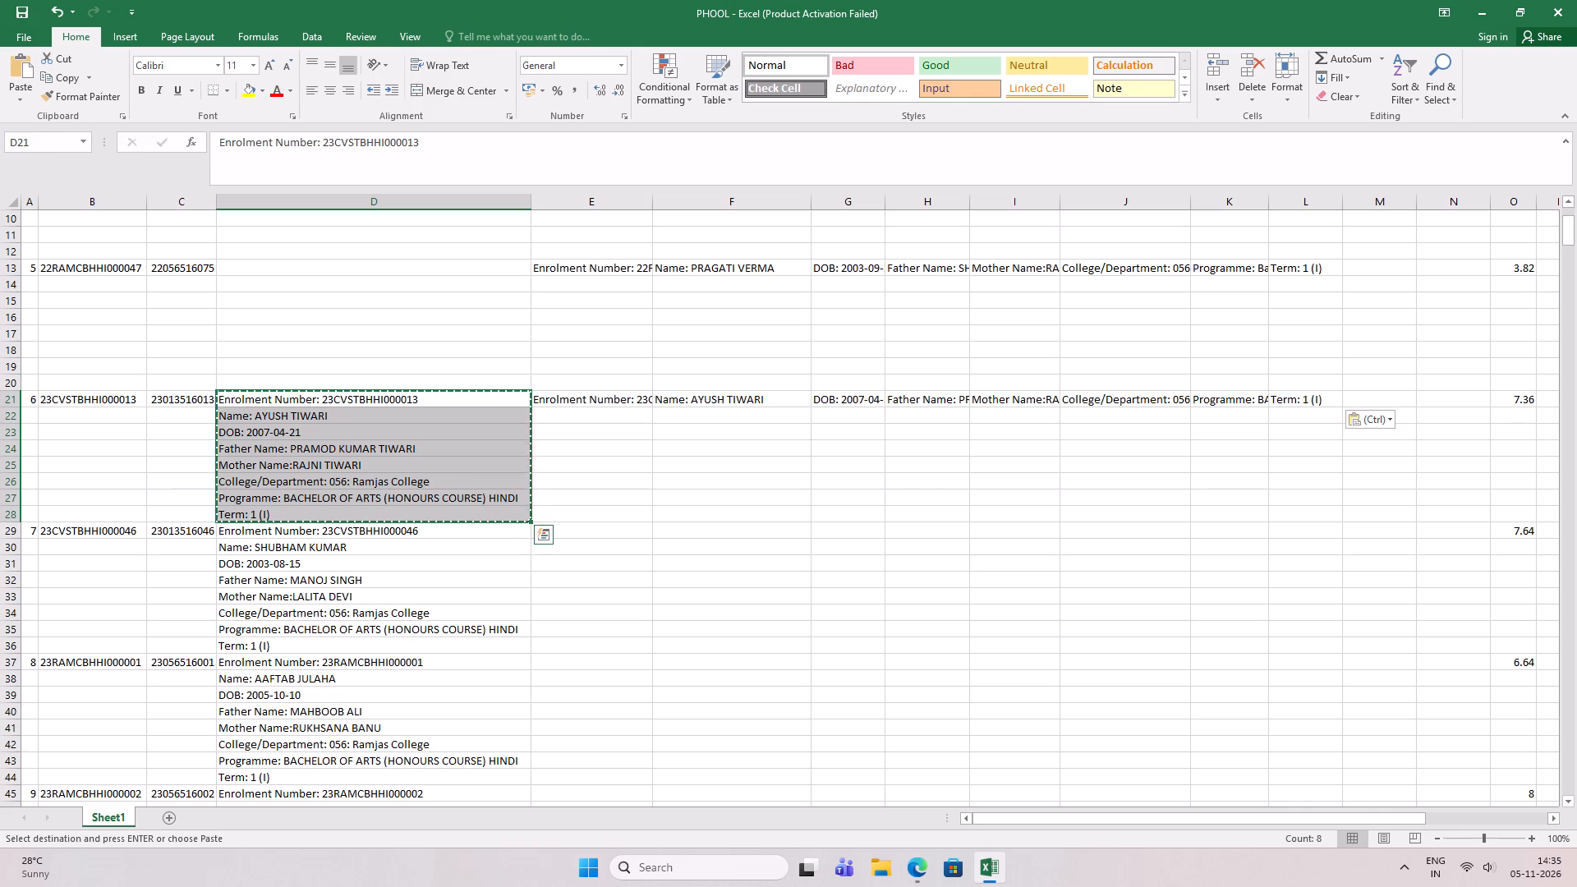
pyautogui.press('Delete')
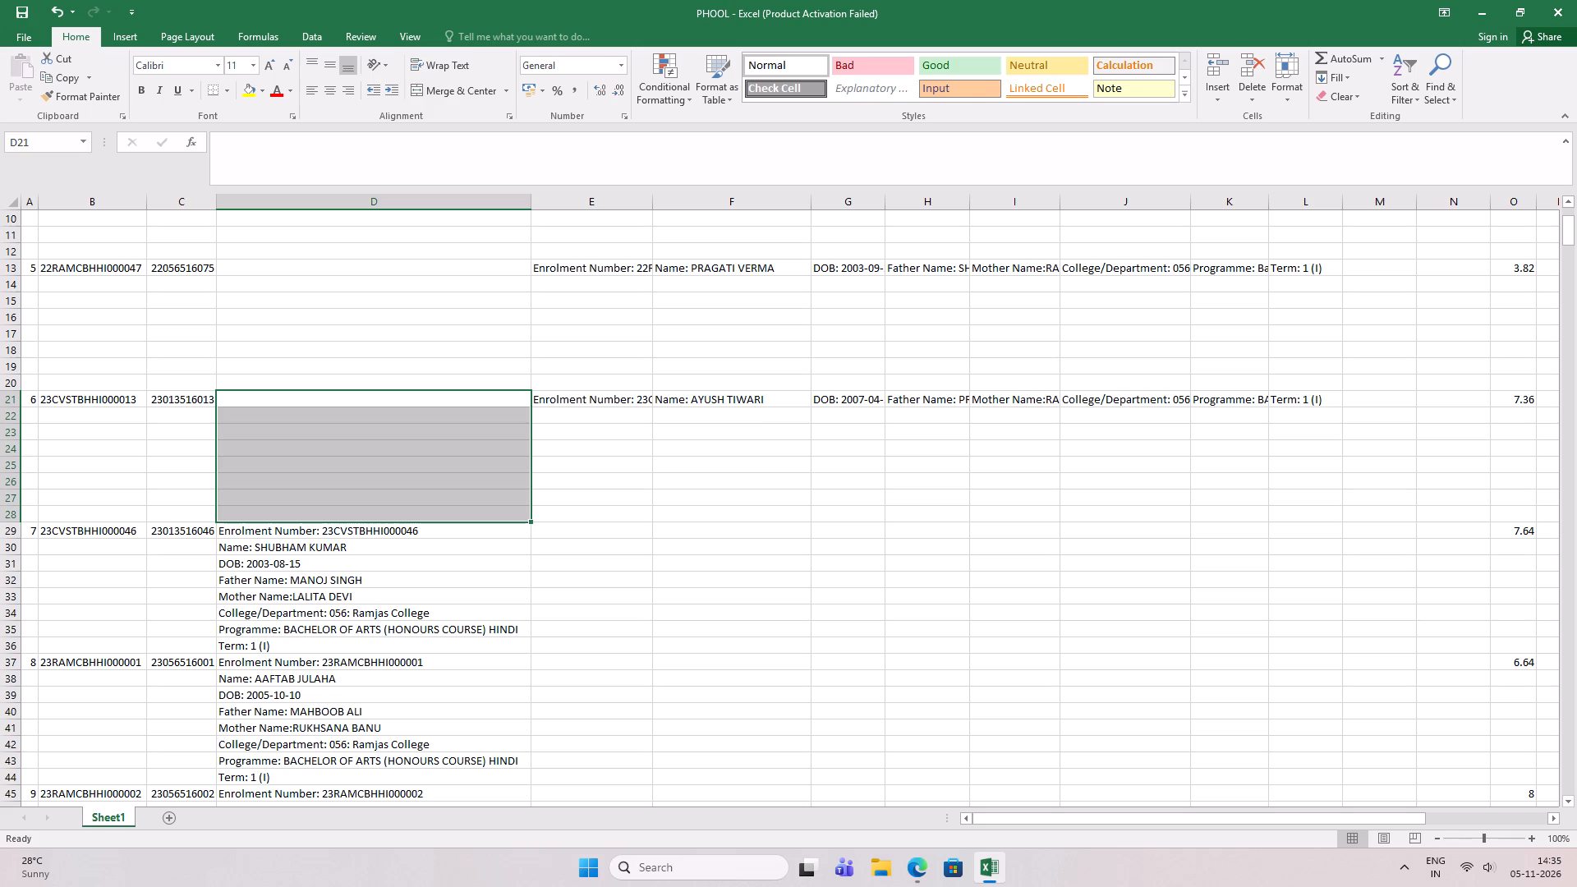
# Copy the seventh student's stacked Basic Details from D29:D36 and paste them transposed into row 29, starting at E29.
pyautogui.moveTo(364, 531); pyautogui.dragTo(370, 638)
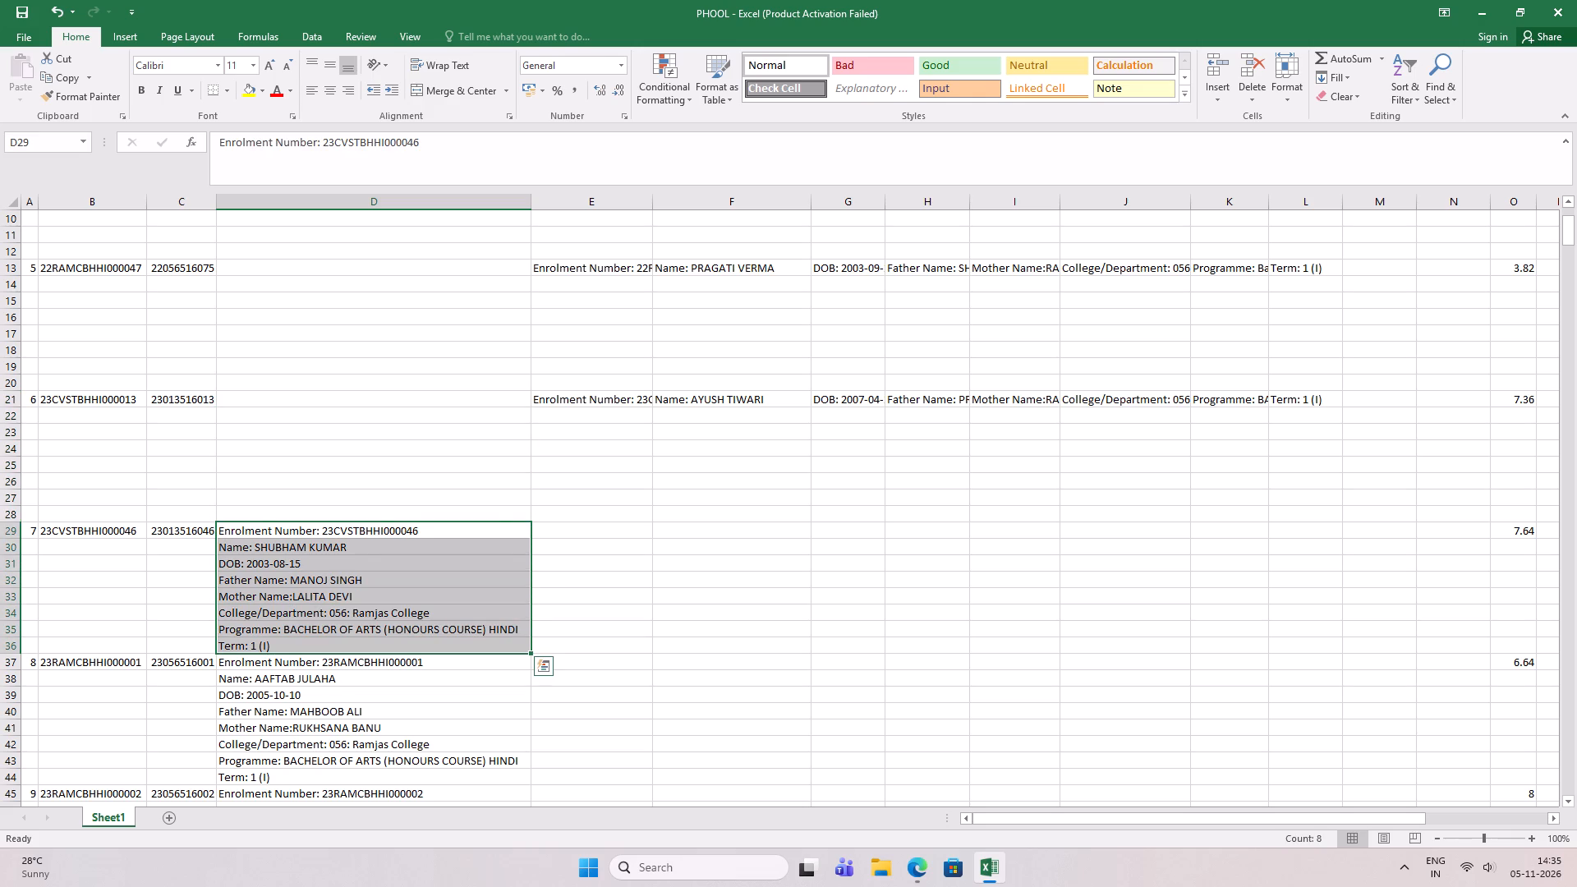
pyautogui.hotkey('ctrl', 'c')
pyautogui.click(571, 524)
pyautogui.rightClick(568, 532)
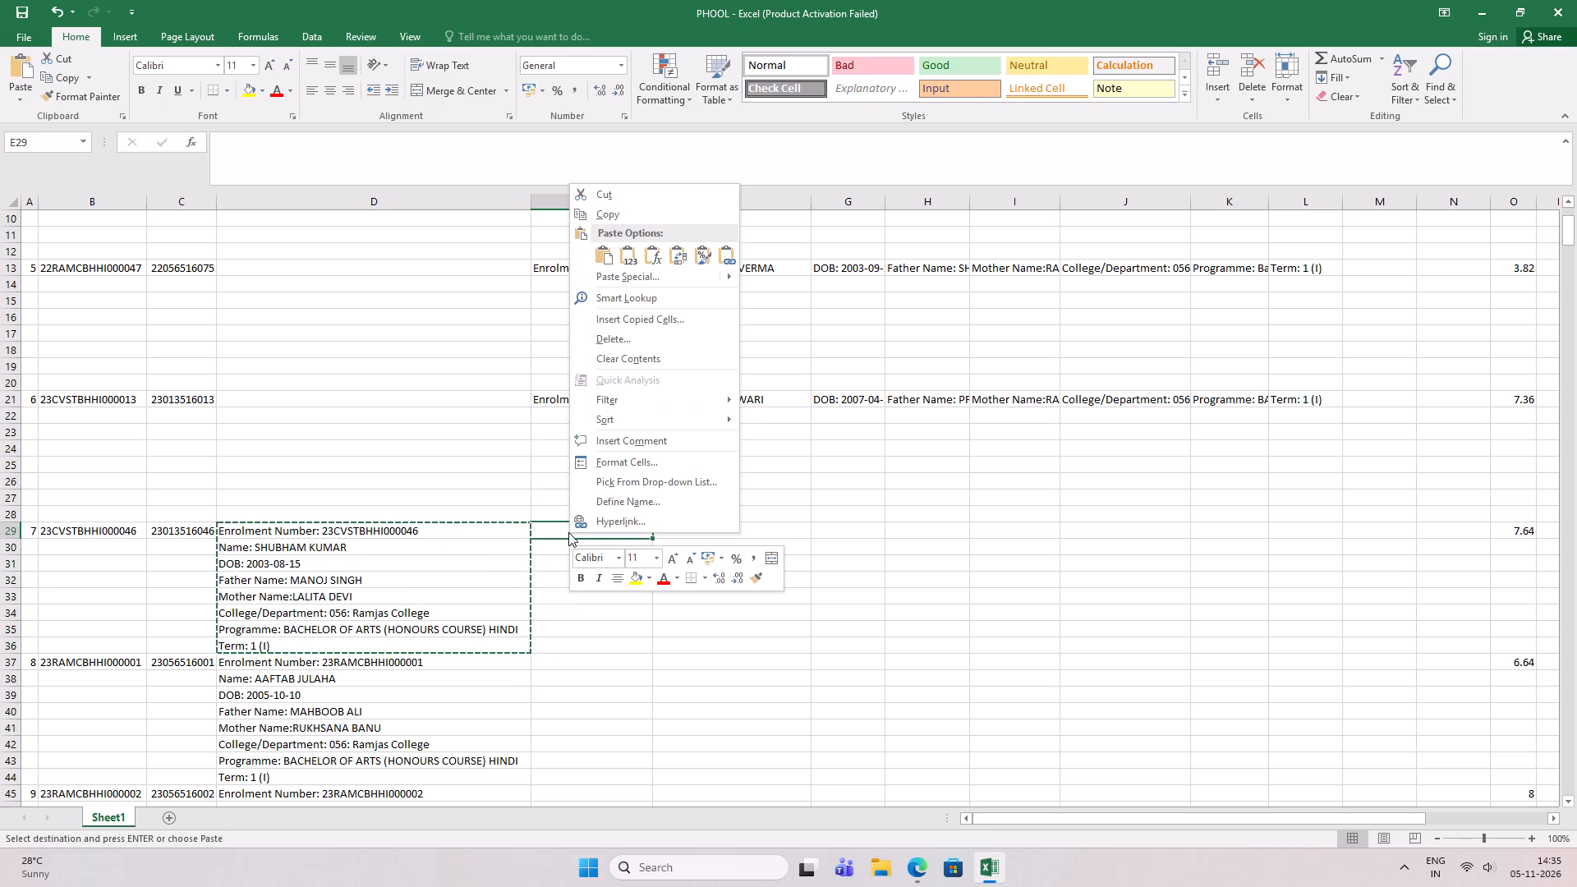
pyautogui.click(678, 256)
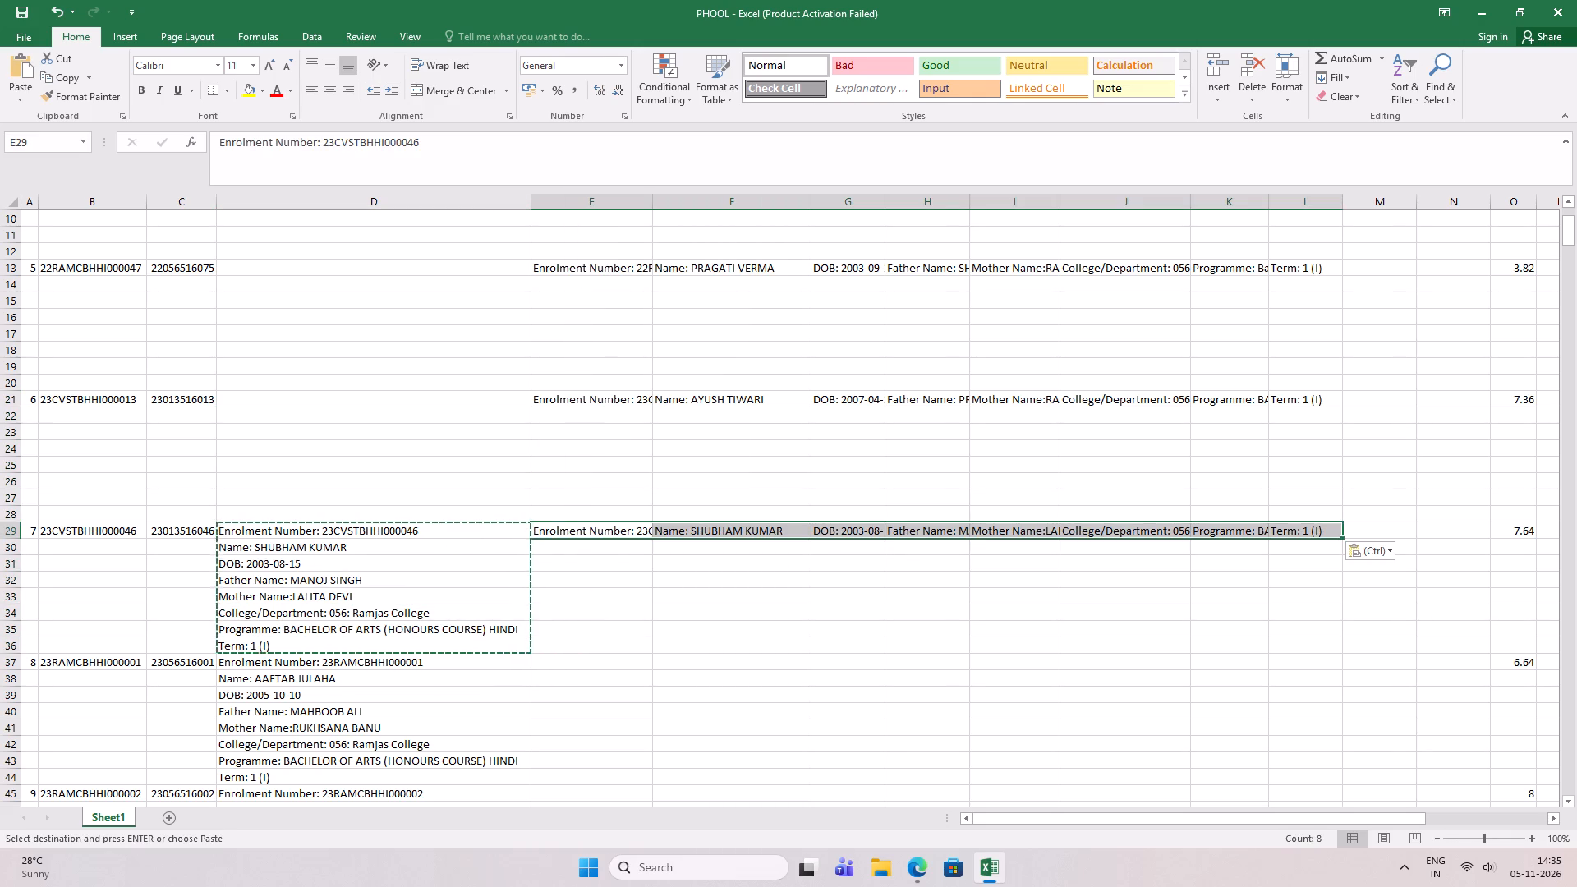
# Clear the seventh student's stacked entries in D29:D36 of the Basic Details column.
pyautogui.moveTo(272, 526); pyautogui.dragTo(297, 641)
pyautogui.press('Delete')
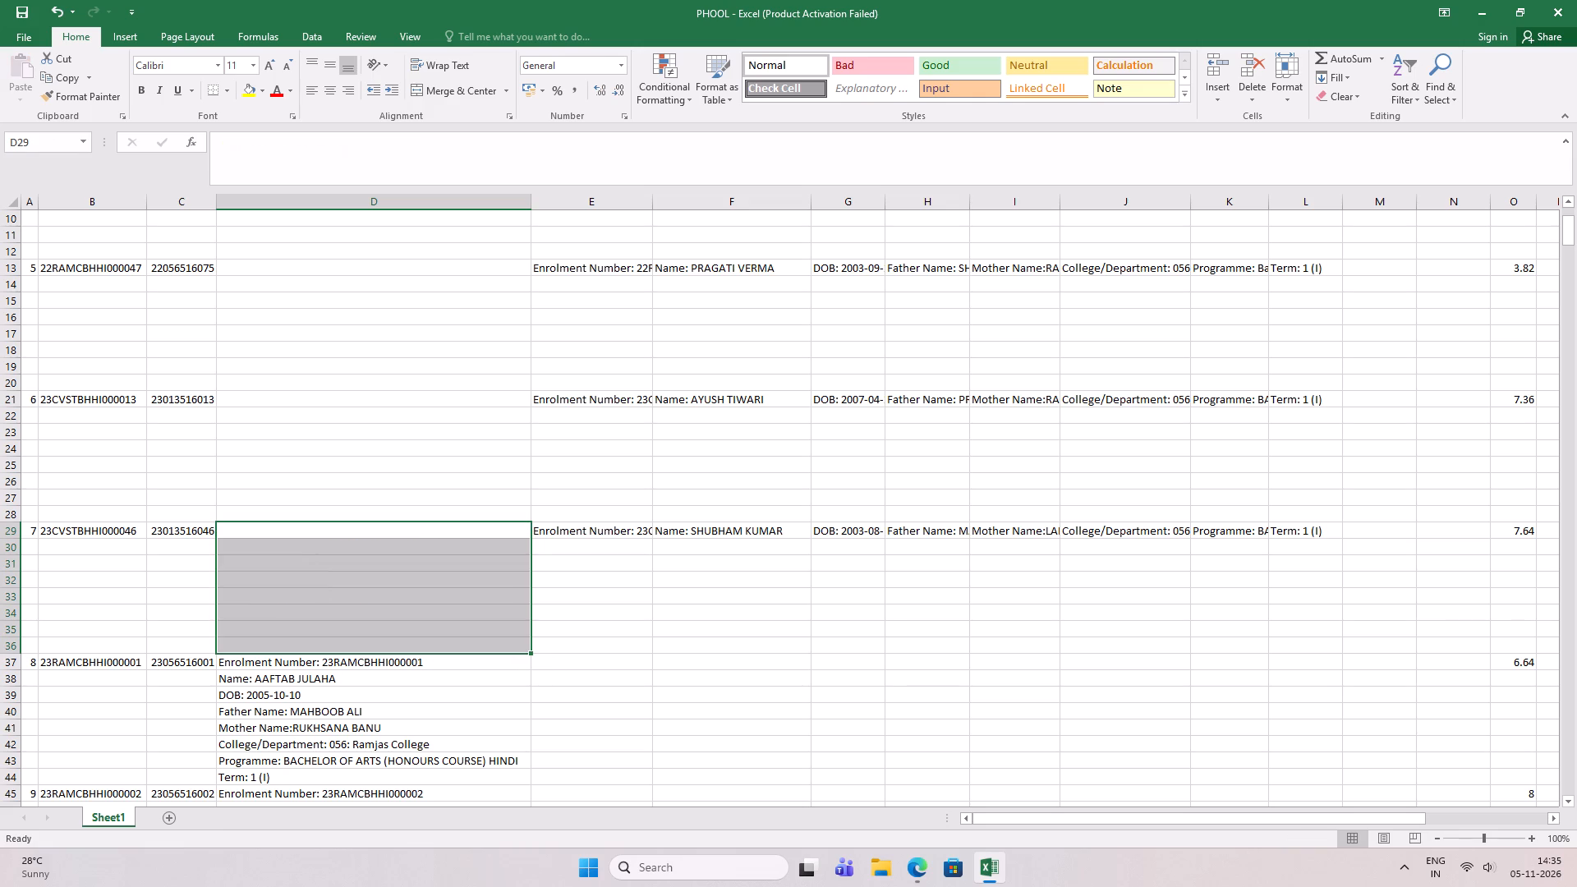
# Review the transposed rows of the first seven students and the blank rows between them.
pyautogui.scroll(3, 467, 562)
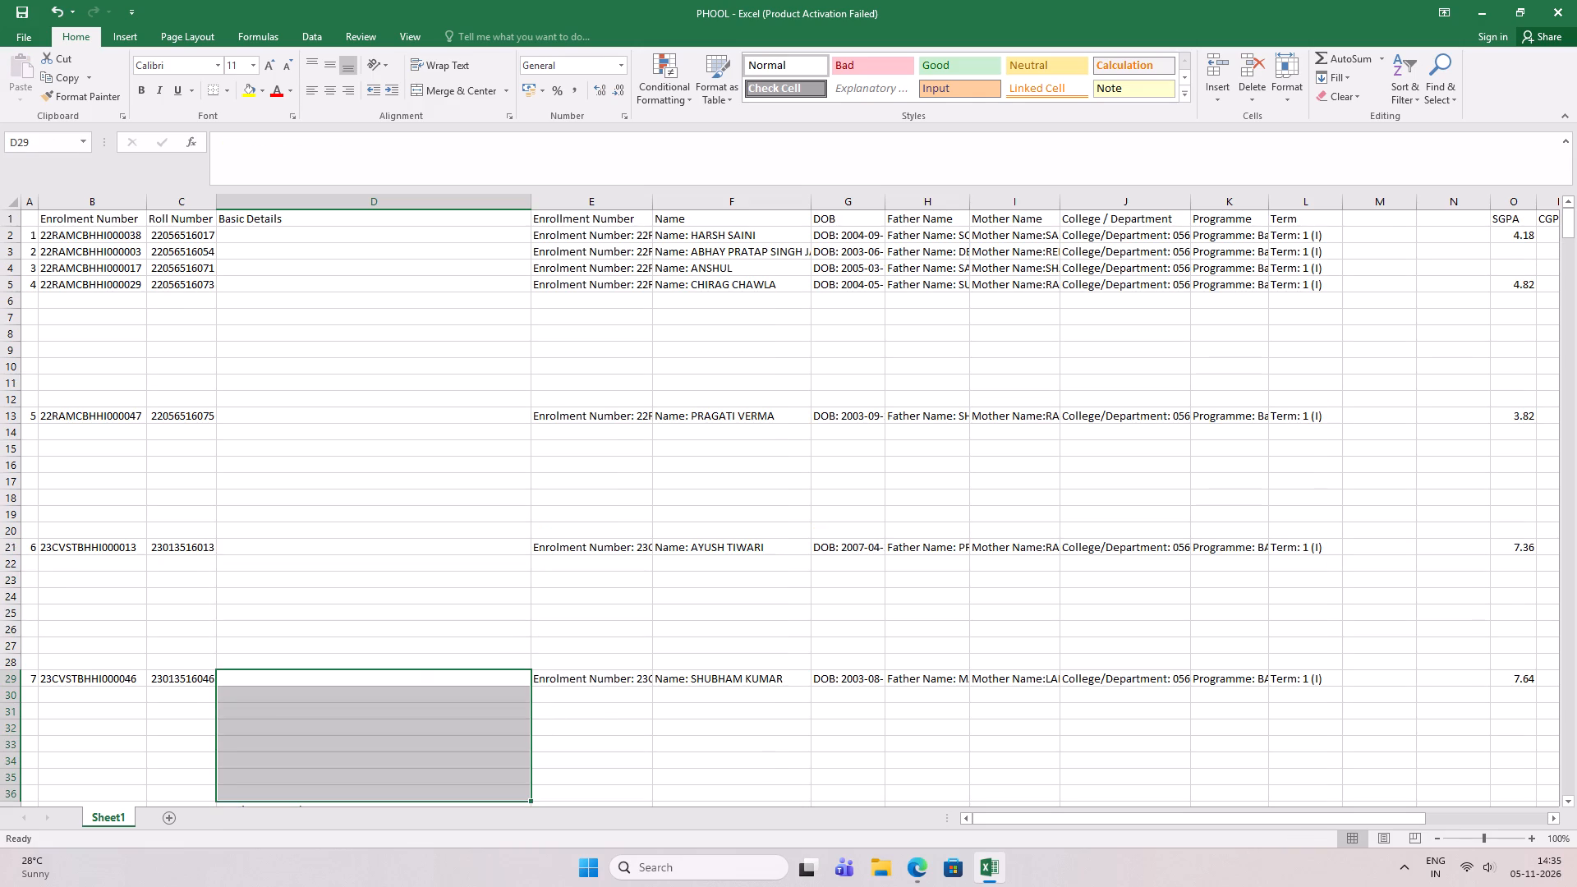
pyautogui.scroll(-4, 459, 552)
pyautogui.scroll(4, 466, 535)
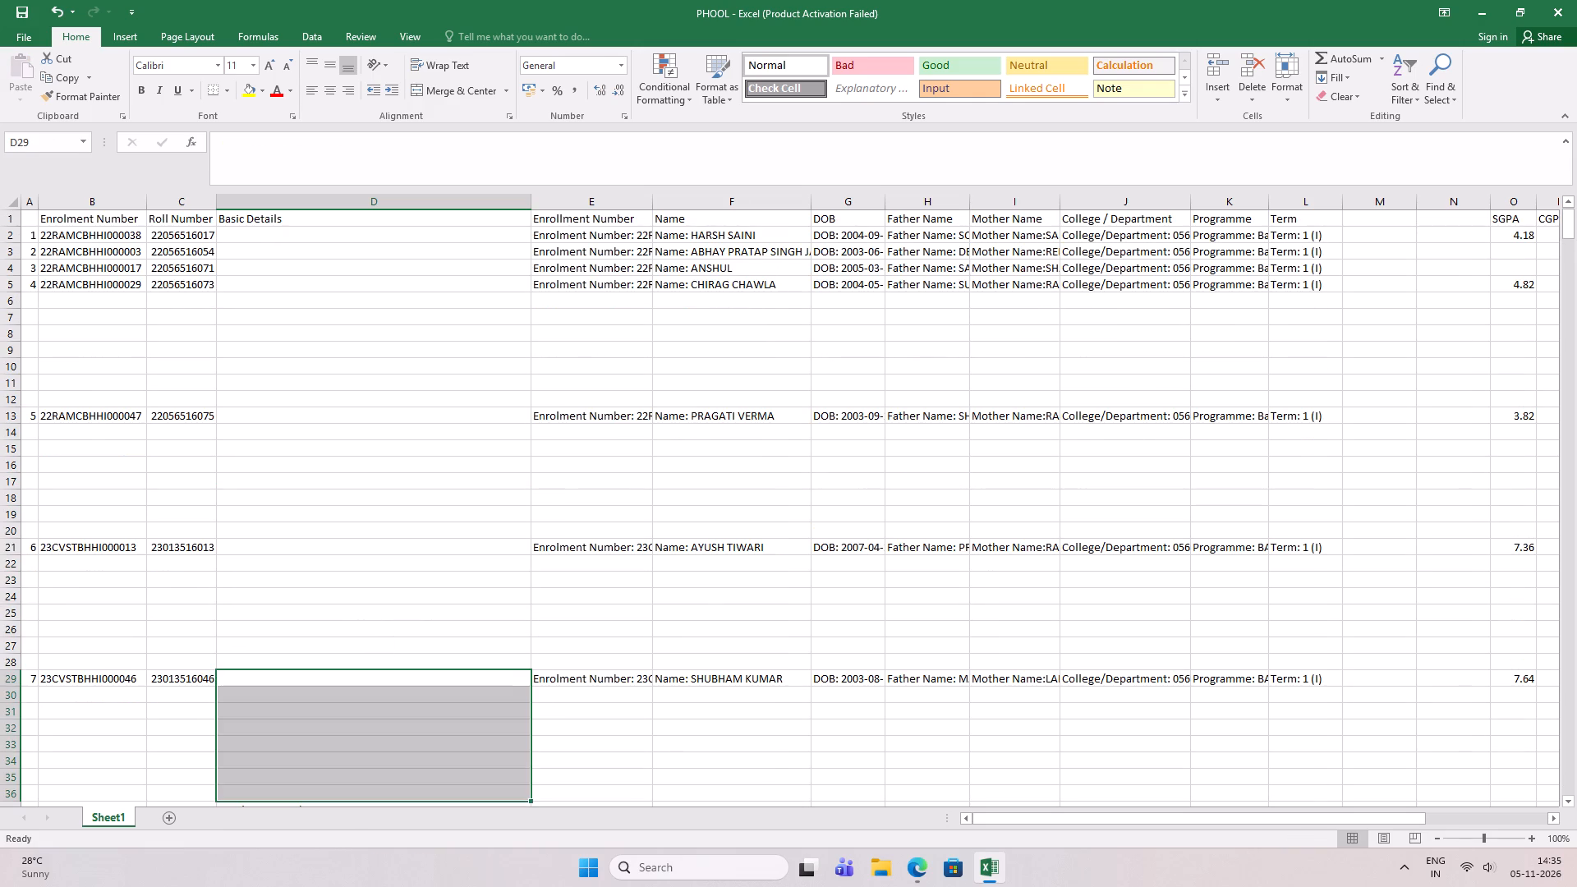
pyautogui.scroll(7, 467, 529)
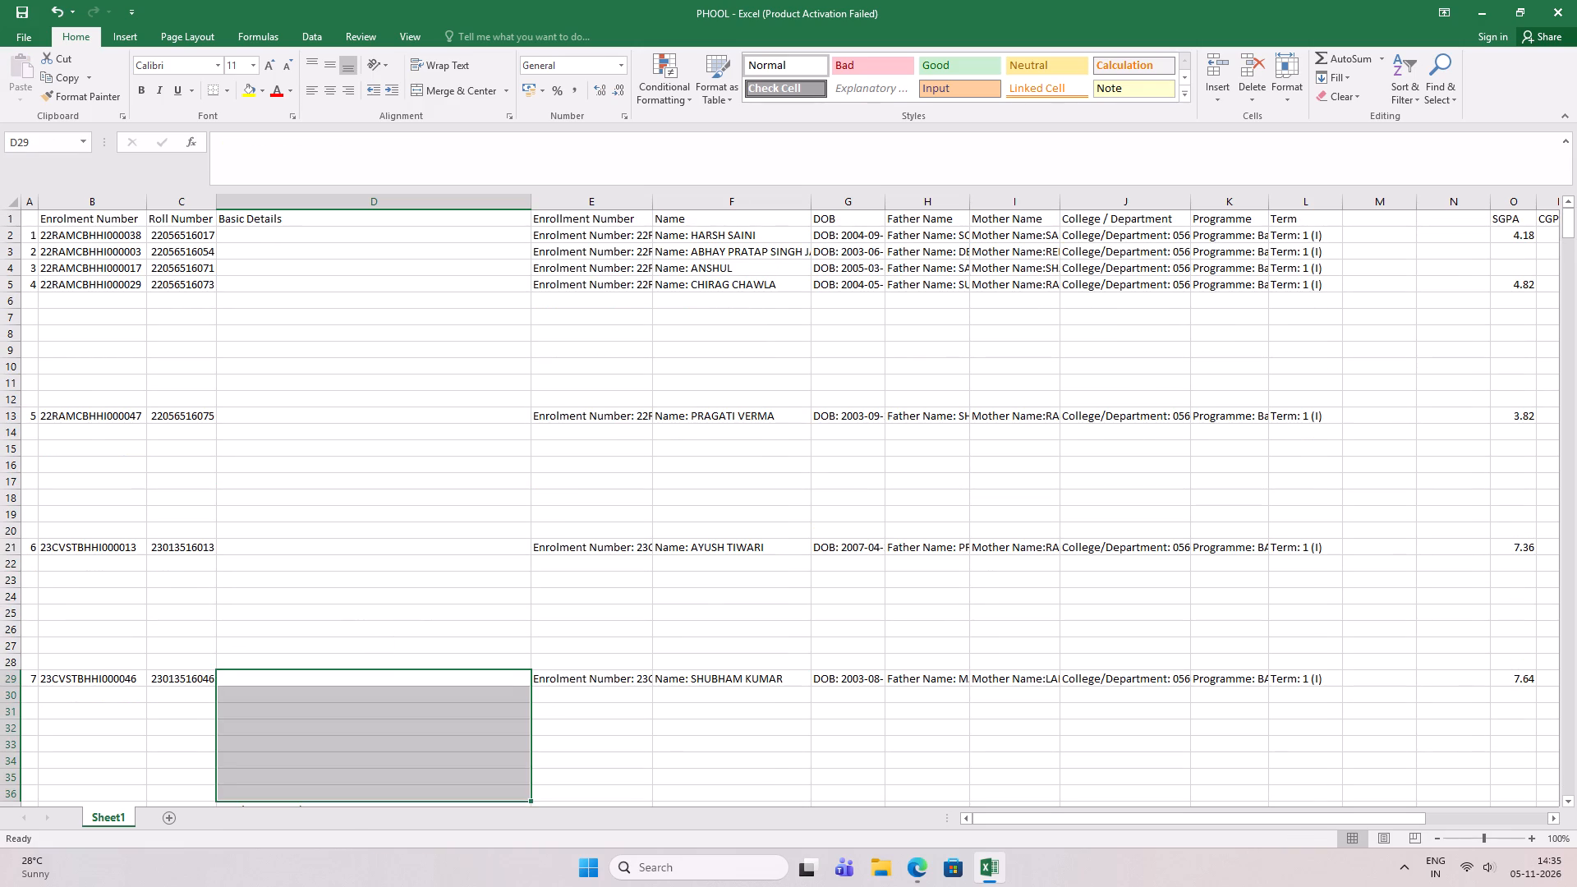
pyautogui.click(462, 514)
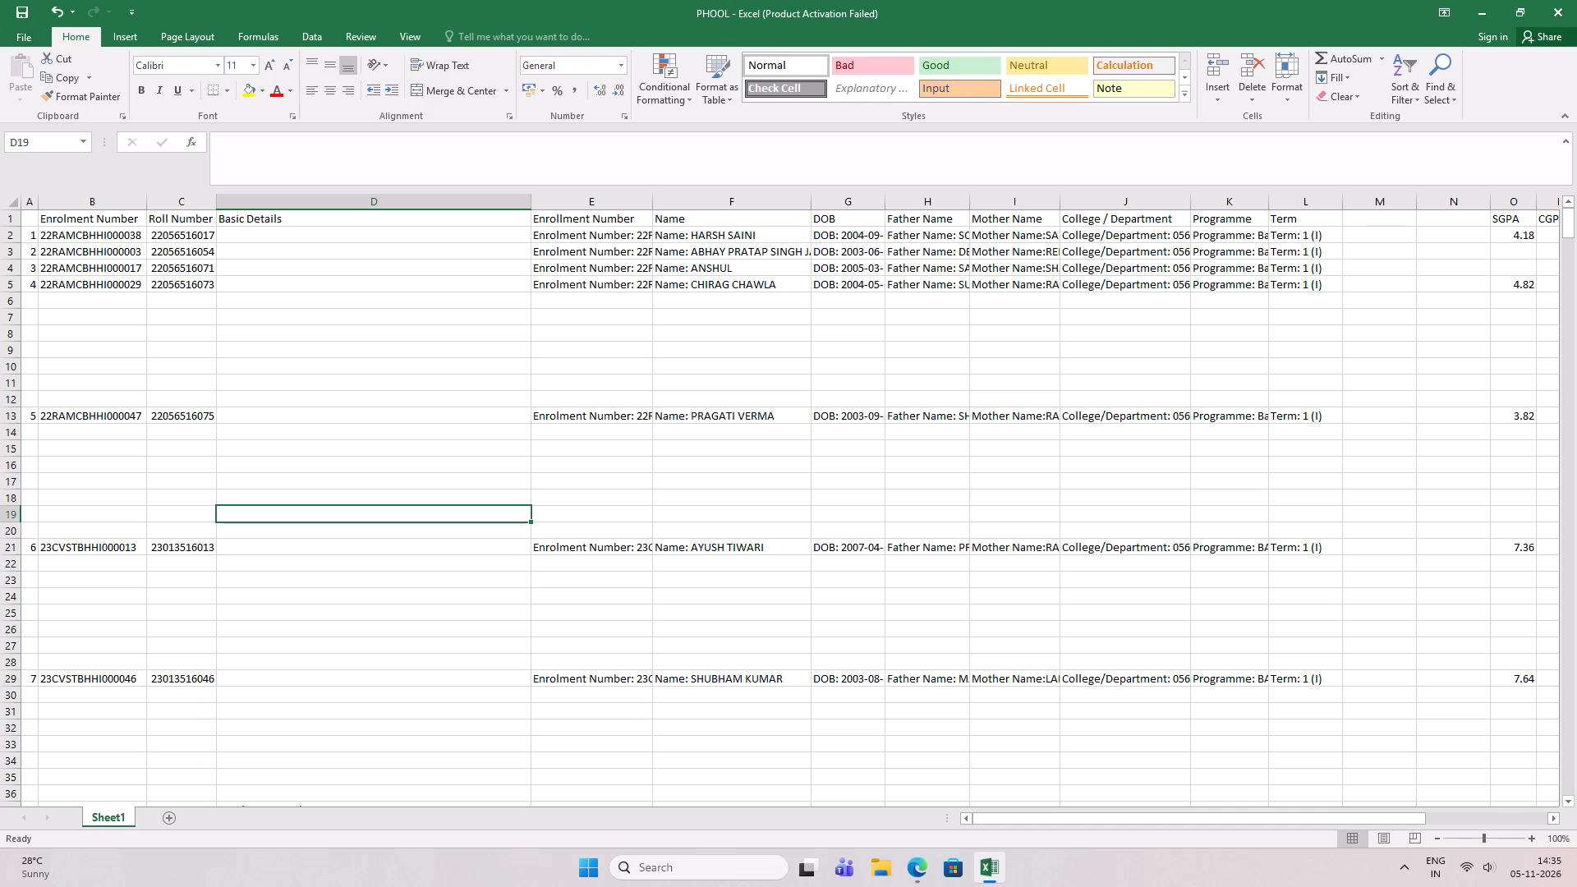
pyautogui.scroll(-3, 462, 514)
pyautogui.scroll(5, 462, 513)
pyautogui.scroll(3, 195, 341)
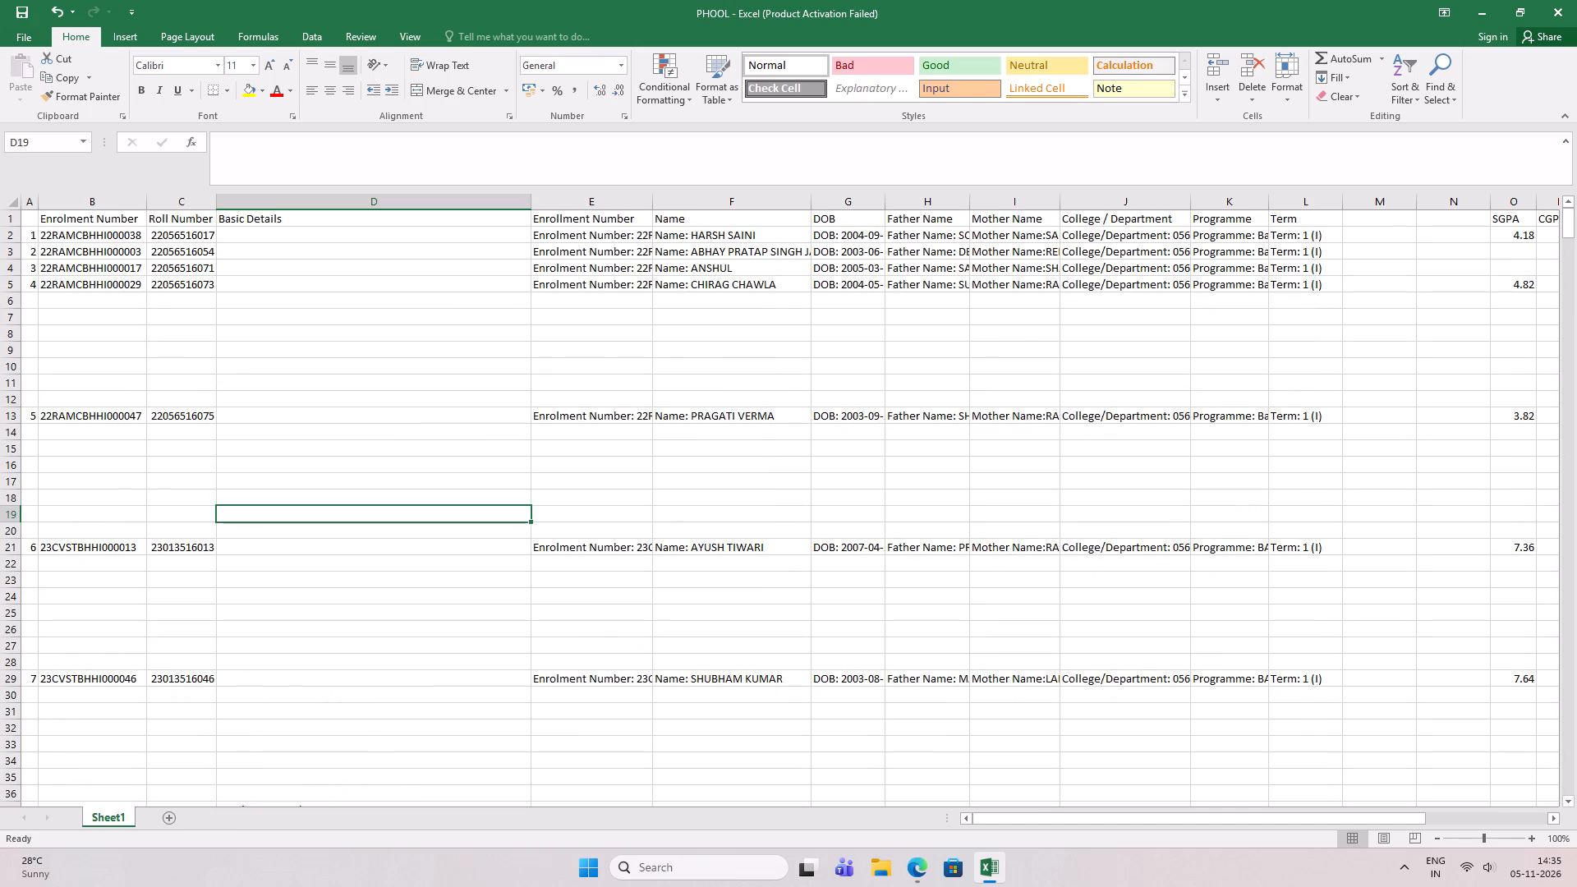
pyautogui.scroll(-5, 269, 604)
pyautogui.scroll(12, 509, 476)
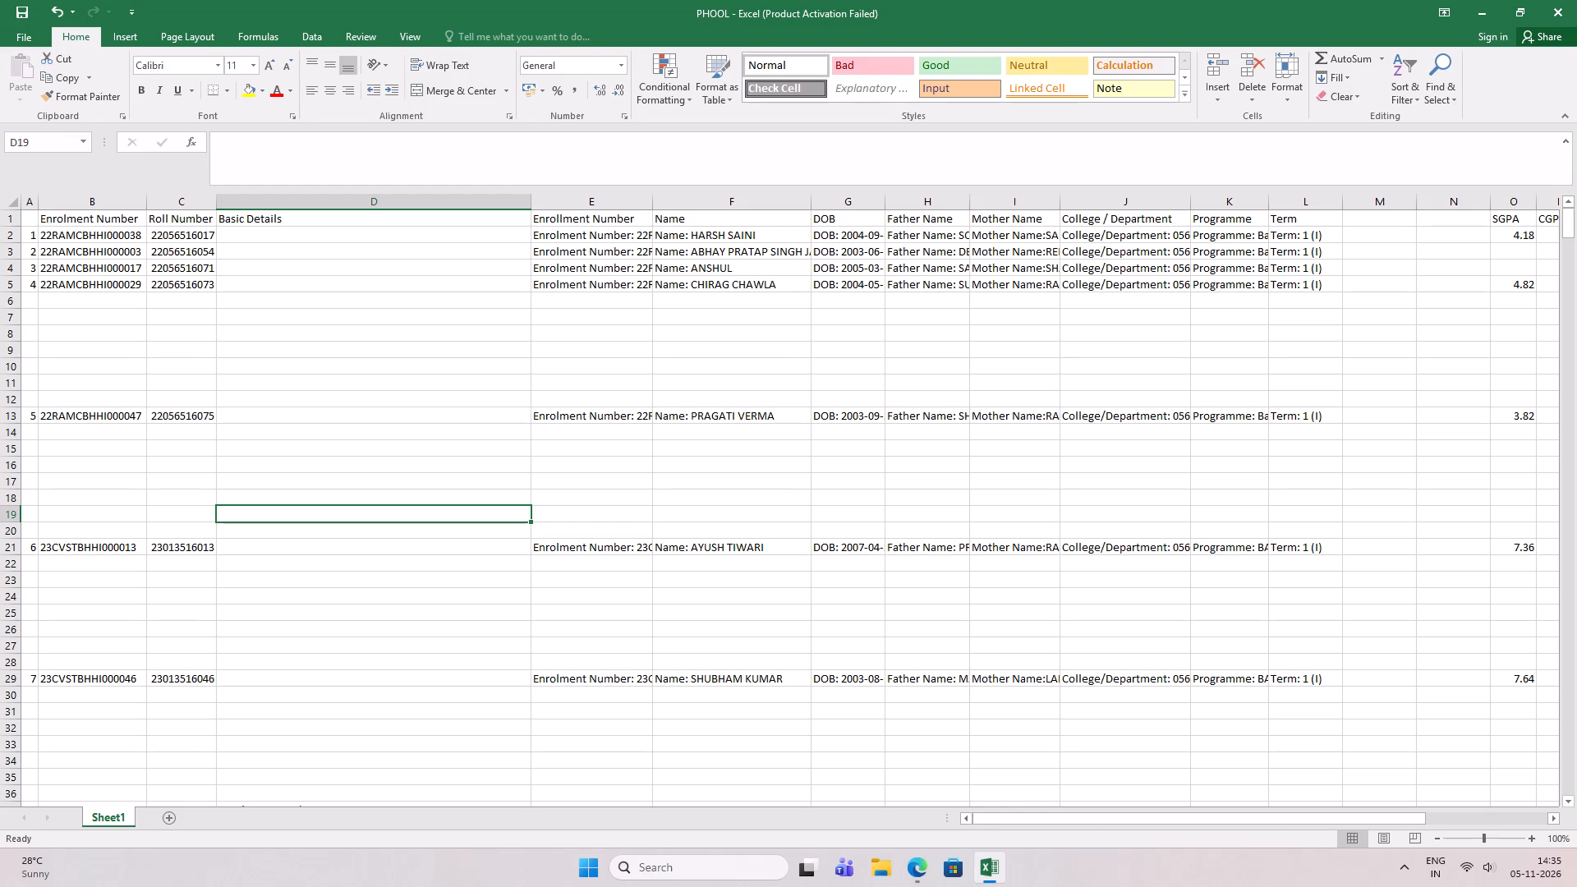
pyautogui.scroll(1, 174, 347)
# Turn on filtering for the header row, row 1.
pyautogui.click(4, 220)
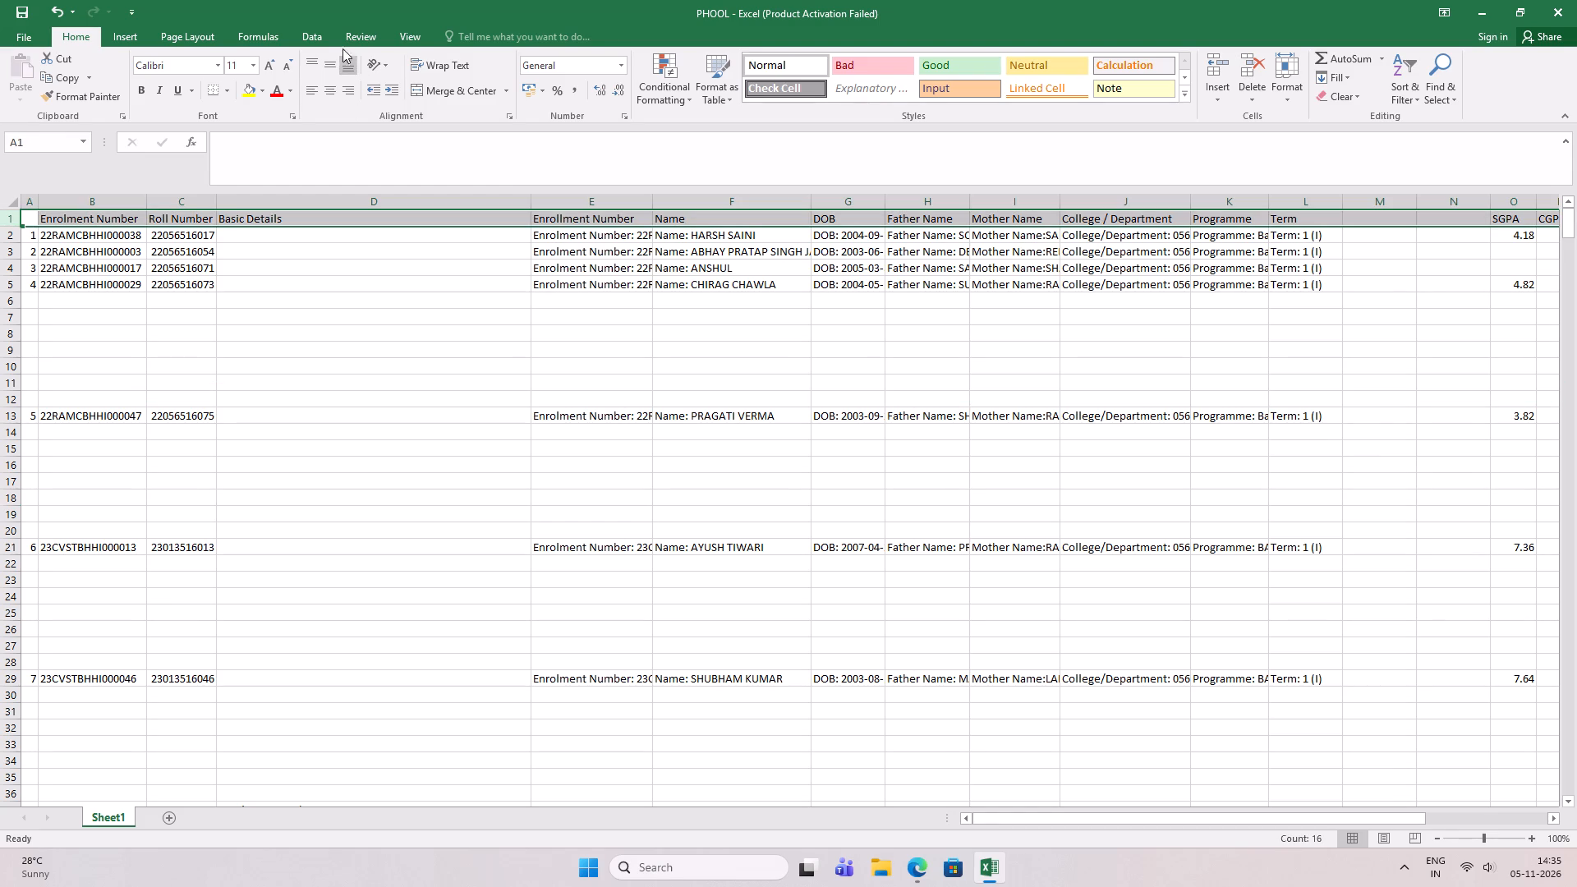
pyautogui.click(317, 33)
pyautogui.click(557, 76)
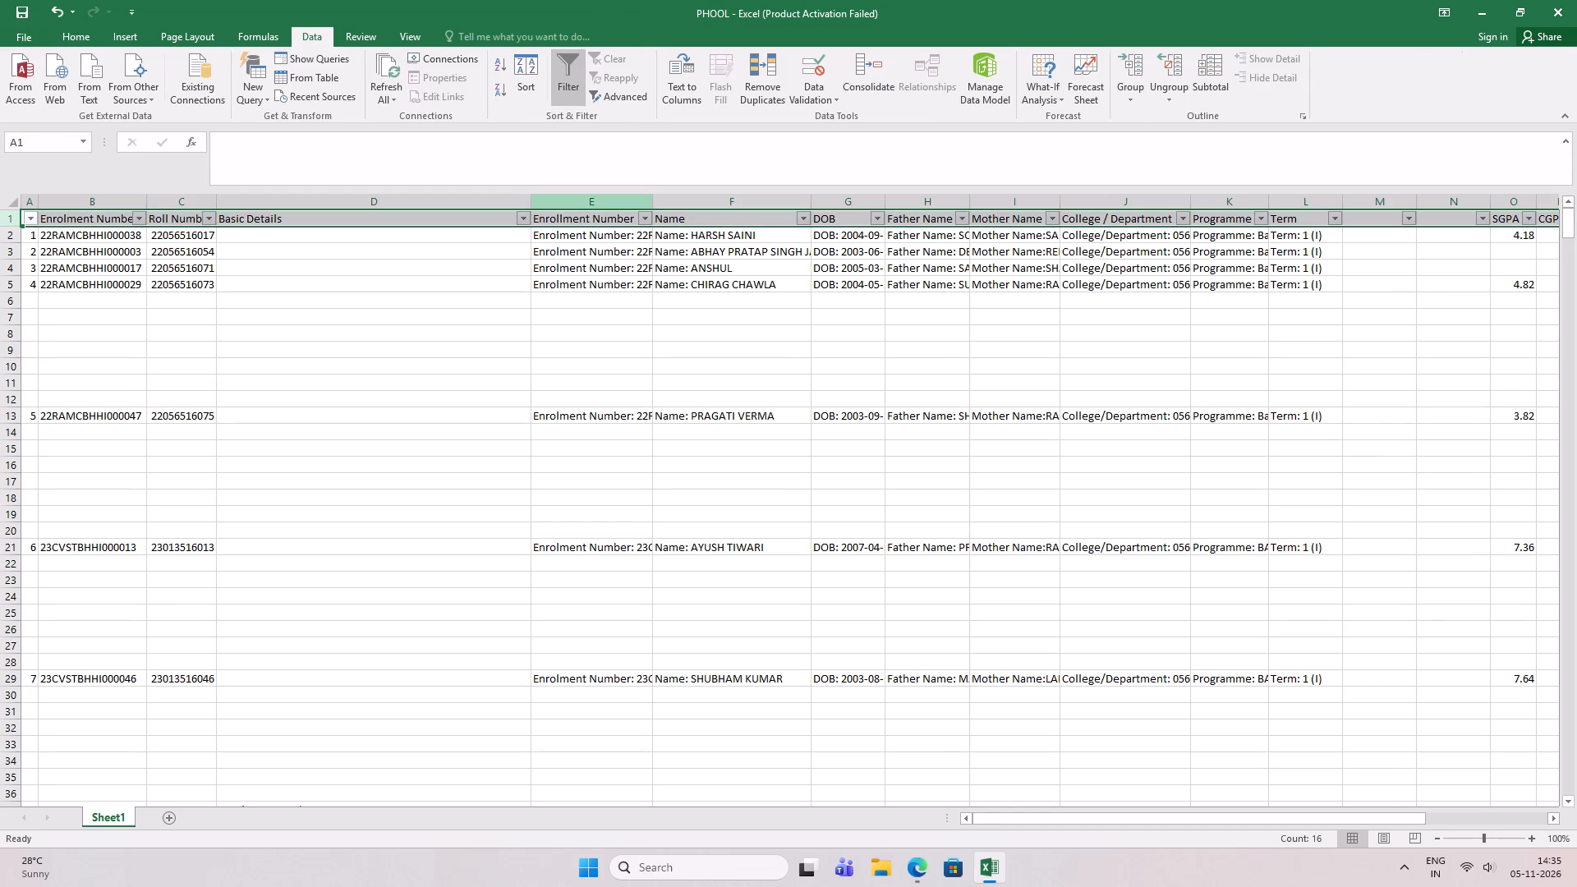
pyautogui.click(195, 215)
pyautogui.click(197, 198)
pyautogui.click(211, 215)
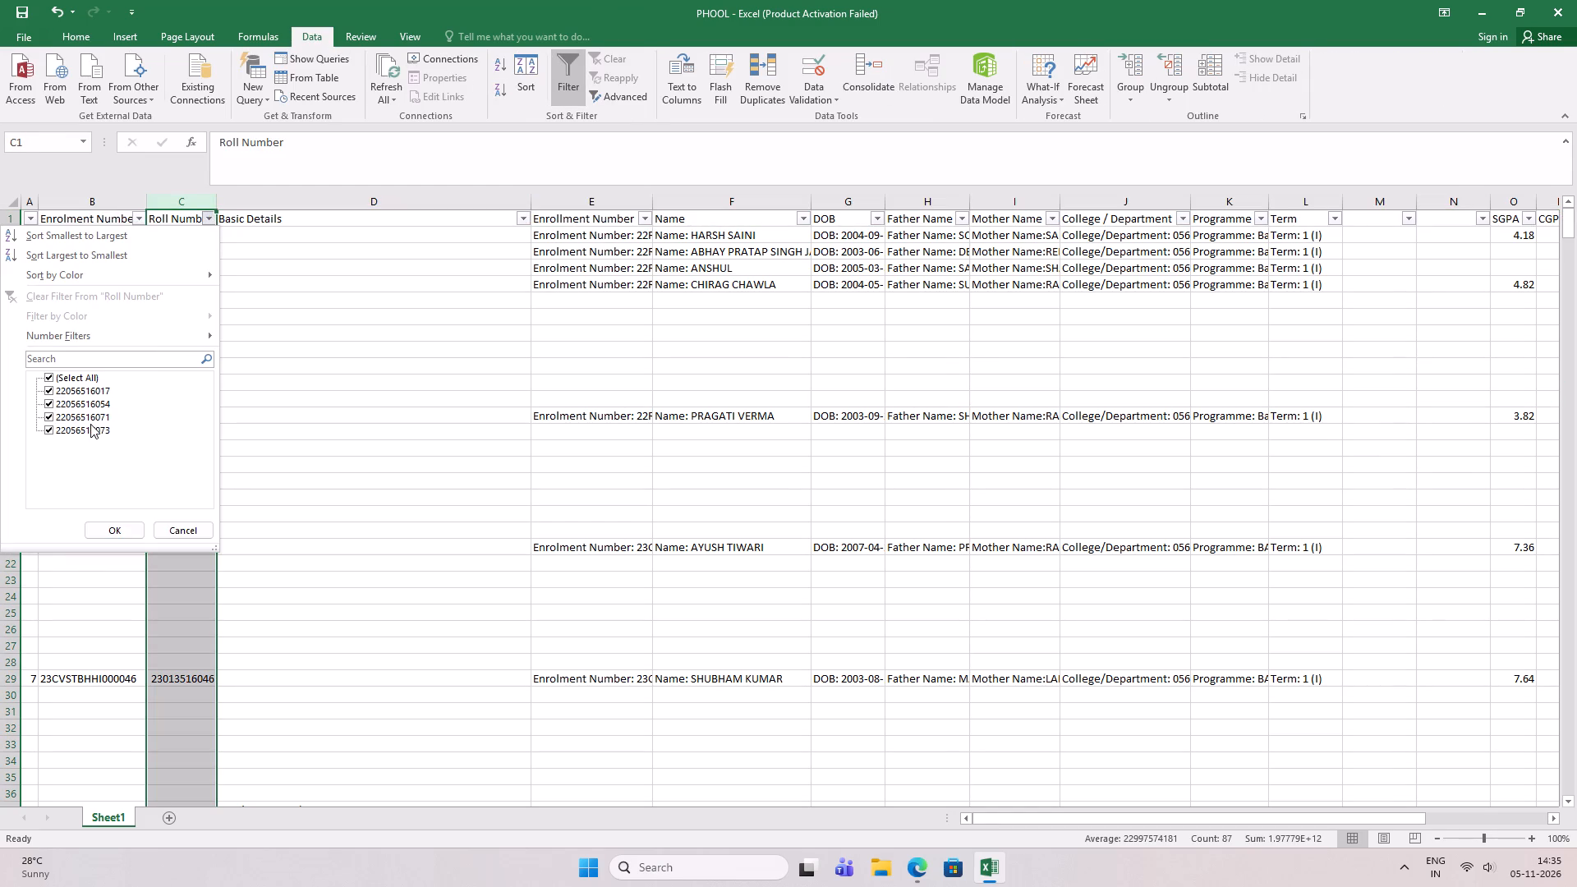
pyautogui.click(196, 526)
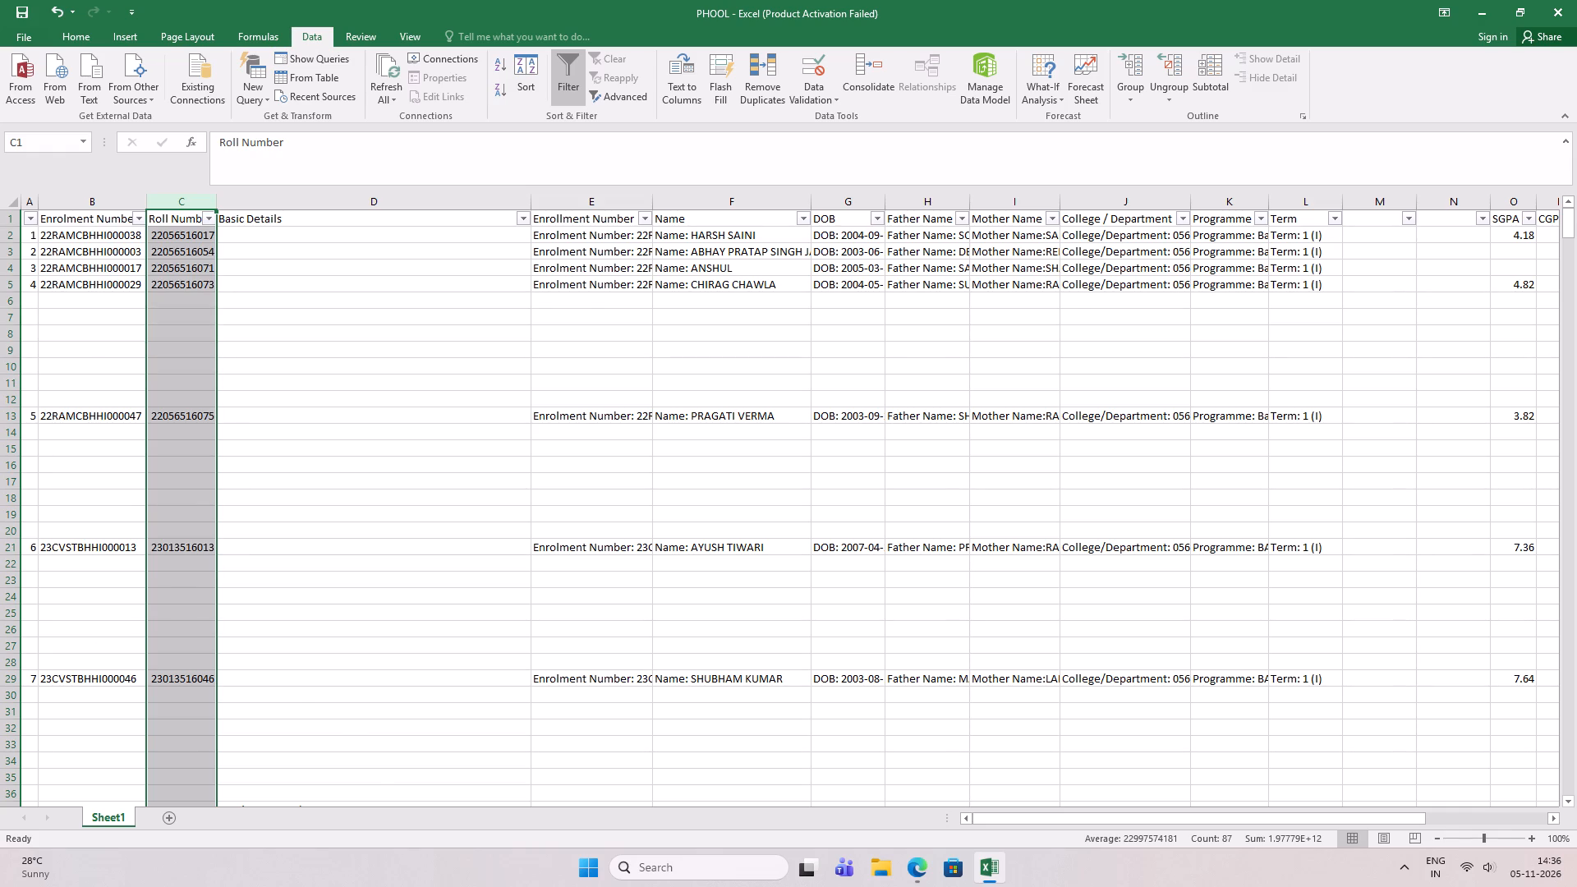
# Copy the eighth student's stacked Basic Details from D37:D44 and paste them transposed into row 37, starting at E37.
pyautogui.scroll(-5, 452, 673)
pyautogui.scroll(-3, 331, 595)
pyautogui.moveTo(273, 411); pyautogui.dragTo(283, 491)
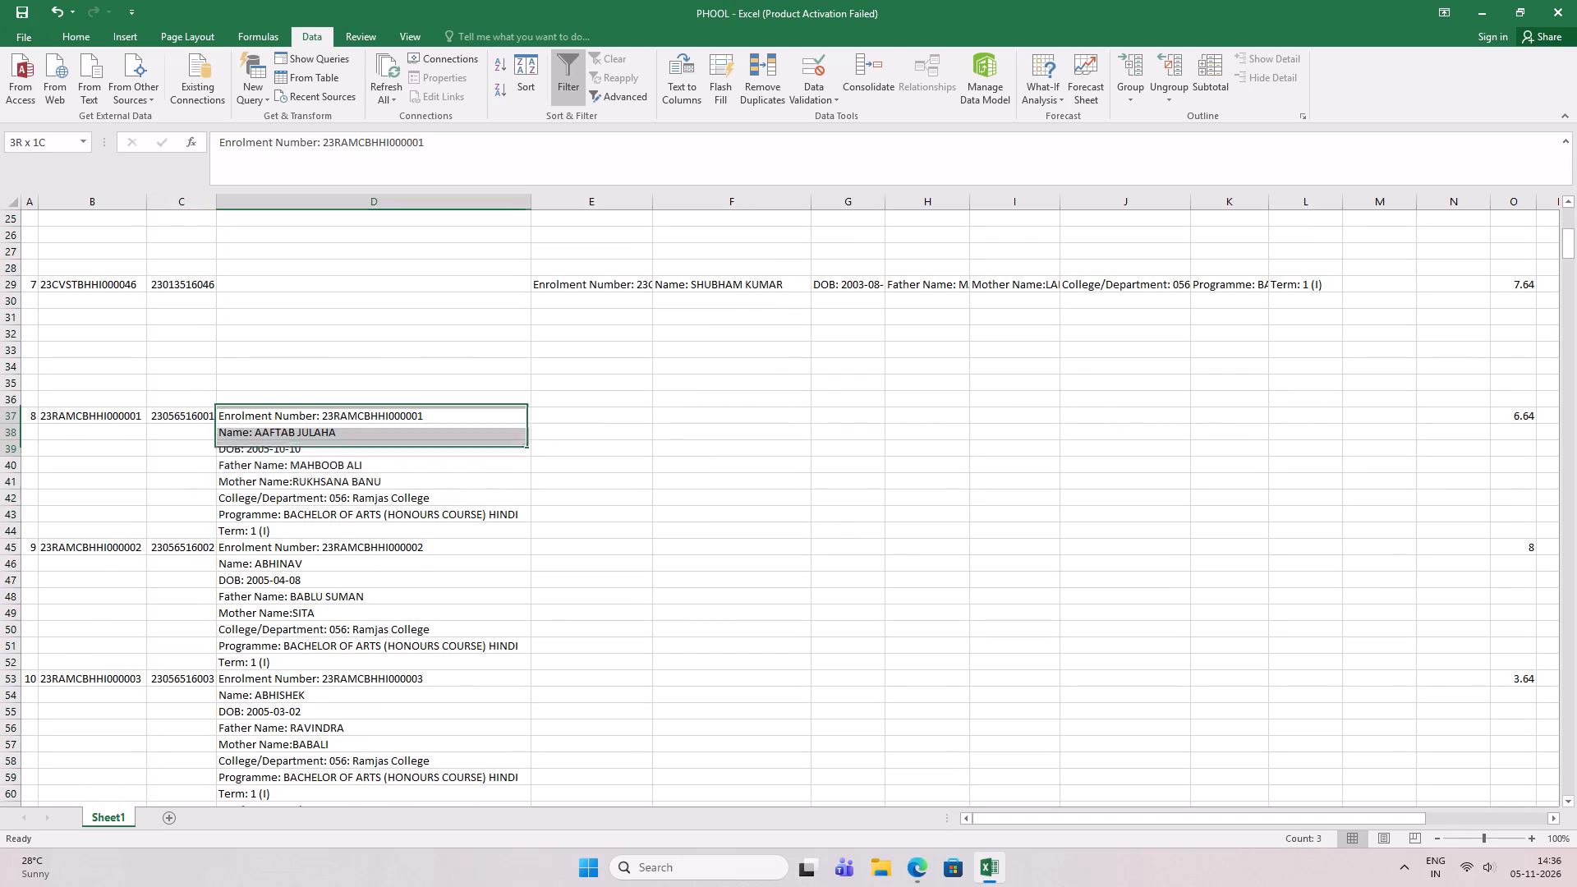
pyautogui.moveTo(283, 491); pyautogui.dragTo(283, 526)
pyautogui.hotkey('ctrl', 'c')
pyautogui.click(554, 419)
pyautogui.rightClick(554, 419)
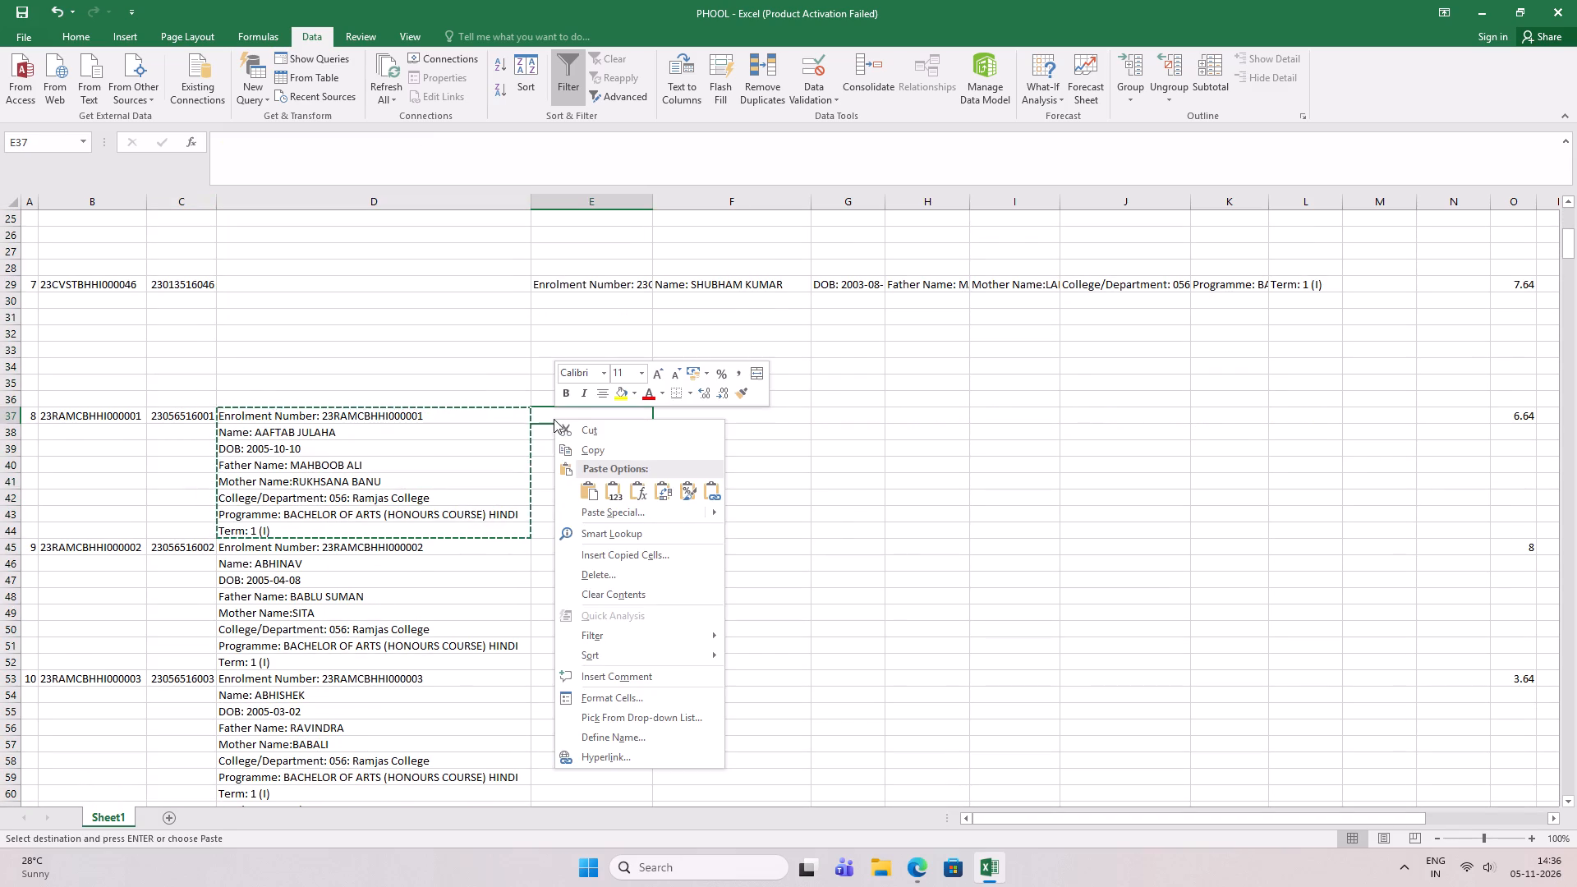
pyautogui.click(668, 491)
pyautogui.scroll(-3, 462, 642)
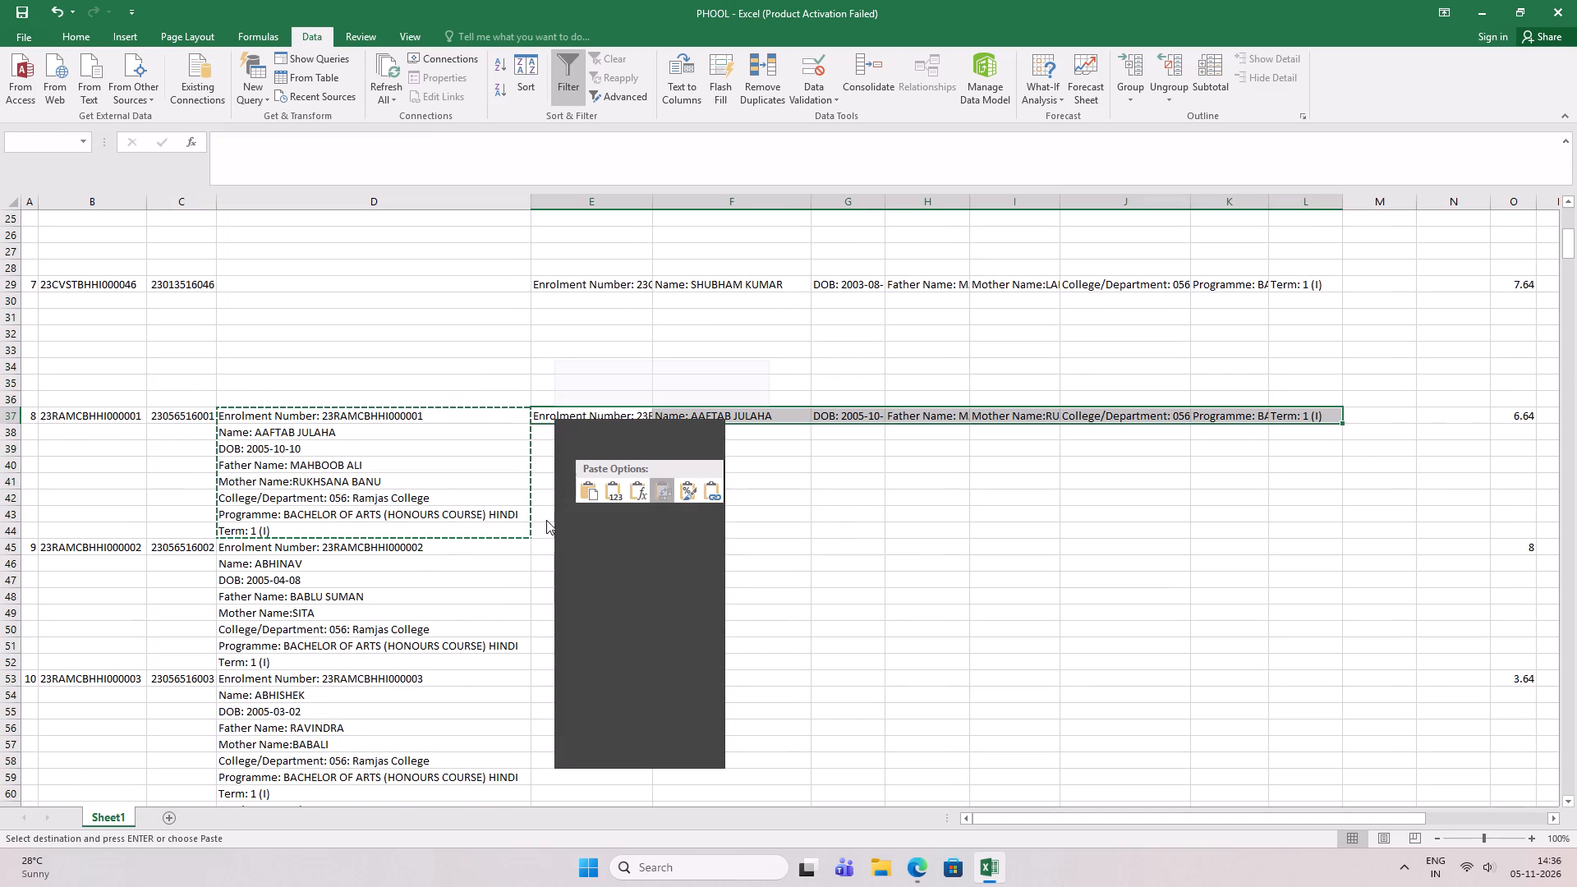
pyautogui.scroll(-1, 430, 531)
pyautogui.click(799, 474)
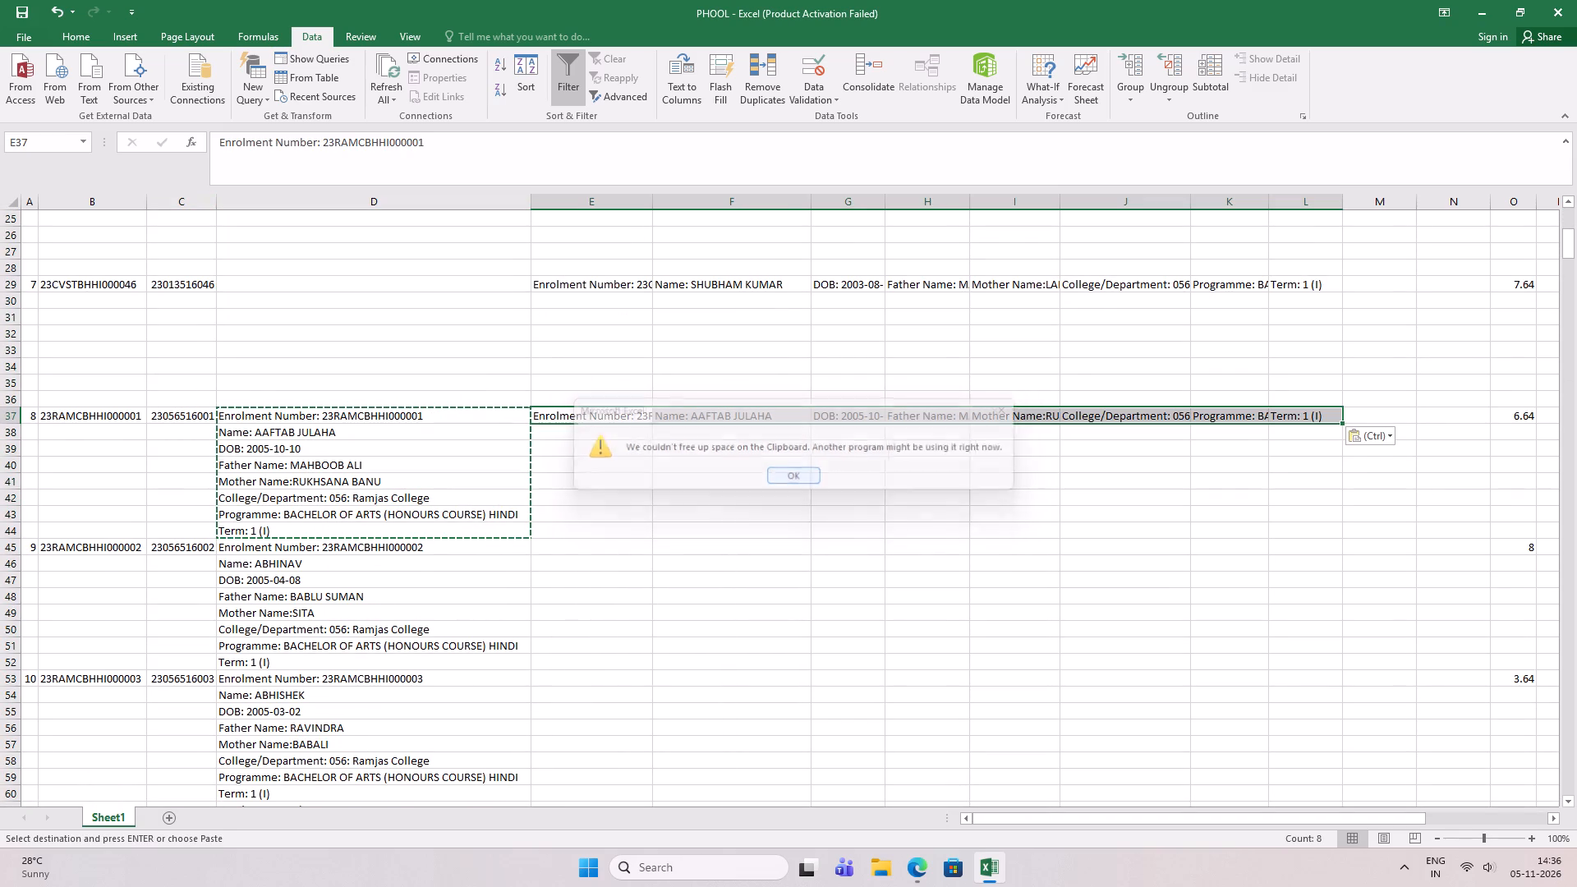
# Copy the ninth student's stacked Basic Details from D45:D52 and paste them transposed into row 45, starting at E45.
pyautogui.moveTo(362, 545); pyautogui.dragTo(368, 659)
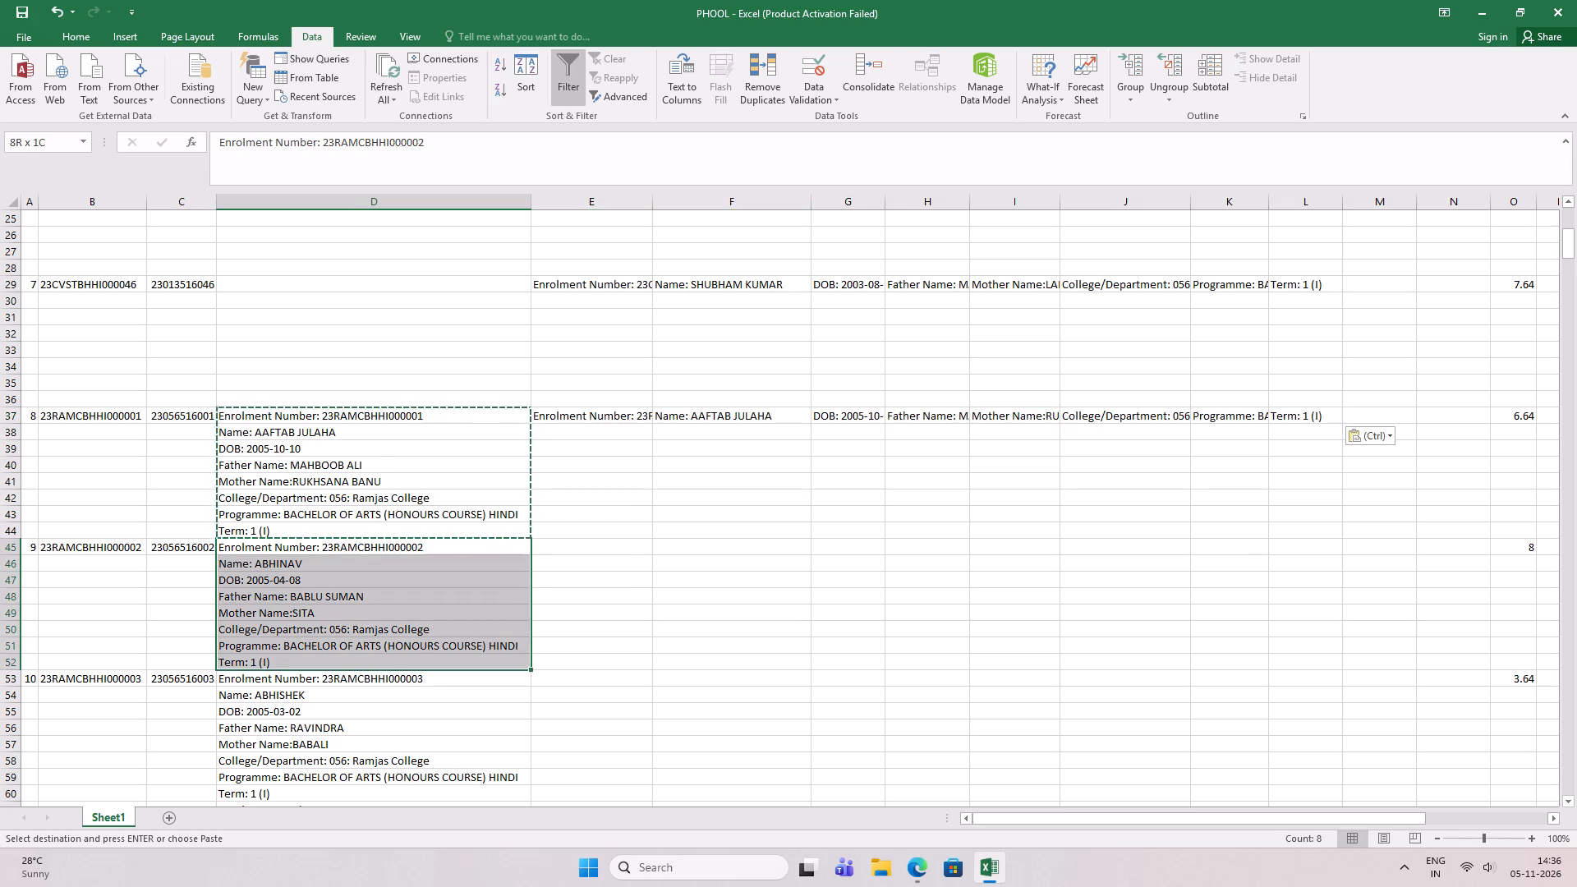
pyautogui.moveTo(368, 659); pyautogui.dragTo(366, 654)
pyautogui.hotkey('ctrl', 'c')
pyautogui.click(624, 549)
pyautogui.rightClick(624, 549)
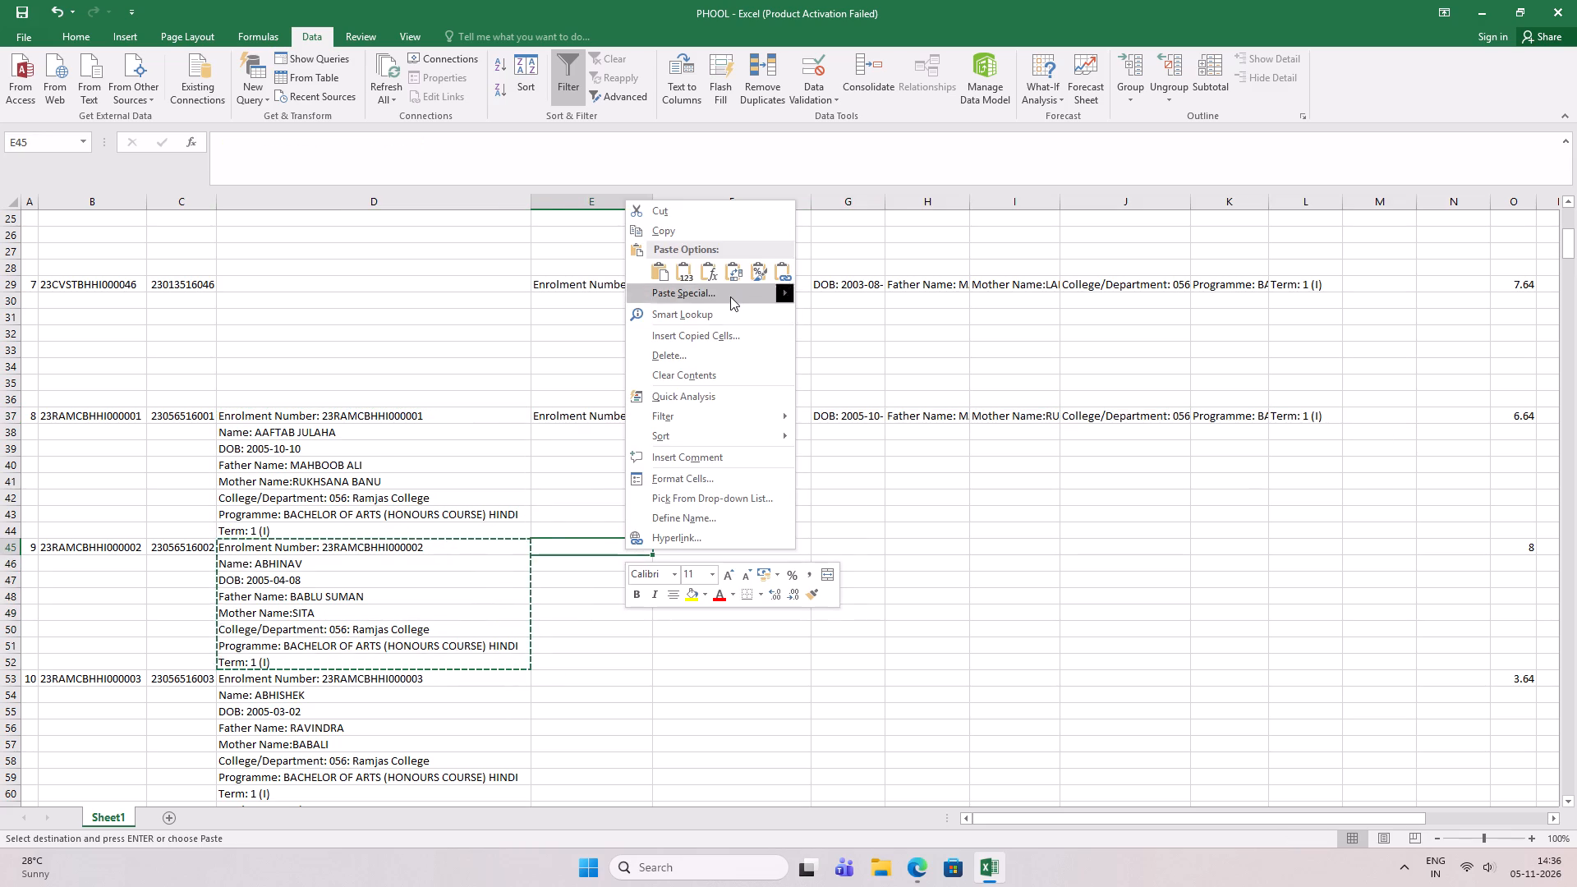
pyautogui.click(727, 273)
# Copy the tenth student's stacked Basic Details from D53:D60 and paste them transposed into row 53, starting at E53.
pyautogui.scroll(-5, 704, 460)
pyautogui.moveTo(403, 430); pyautogui.dragTo(411, 551)
pyautogui.hotkey('ctrl', 'c')
pyautogui.click(592, 431)
pyautogui.rightClick(592, 431)
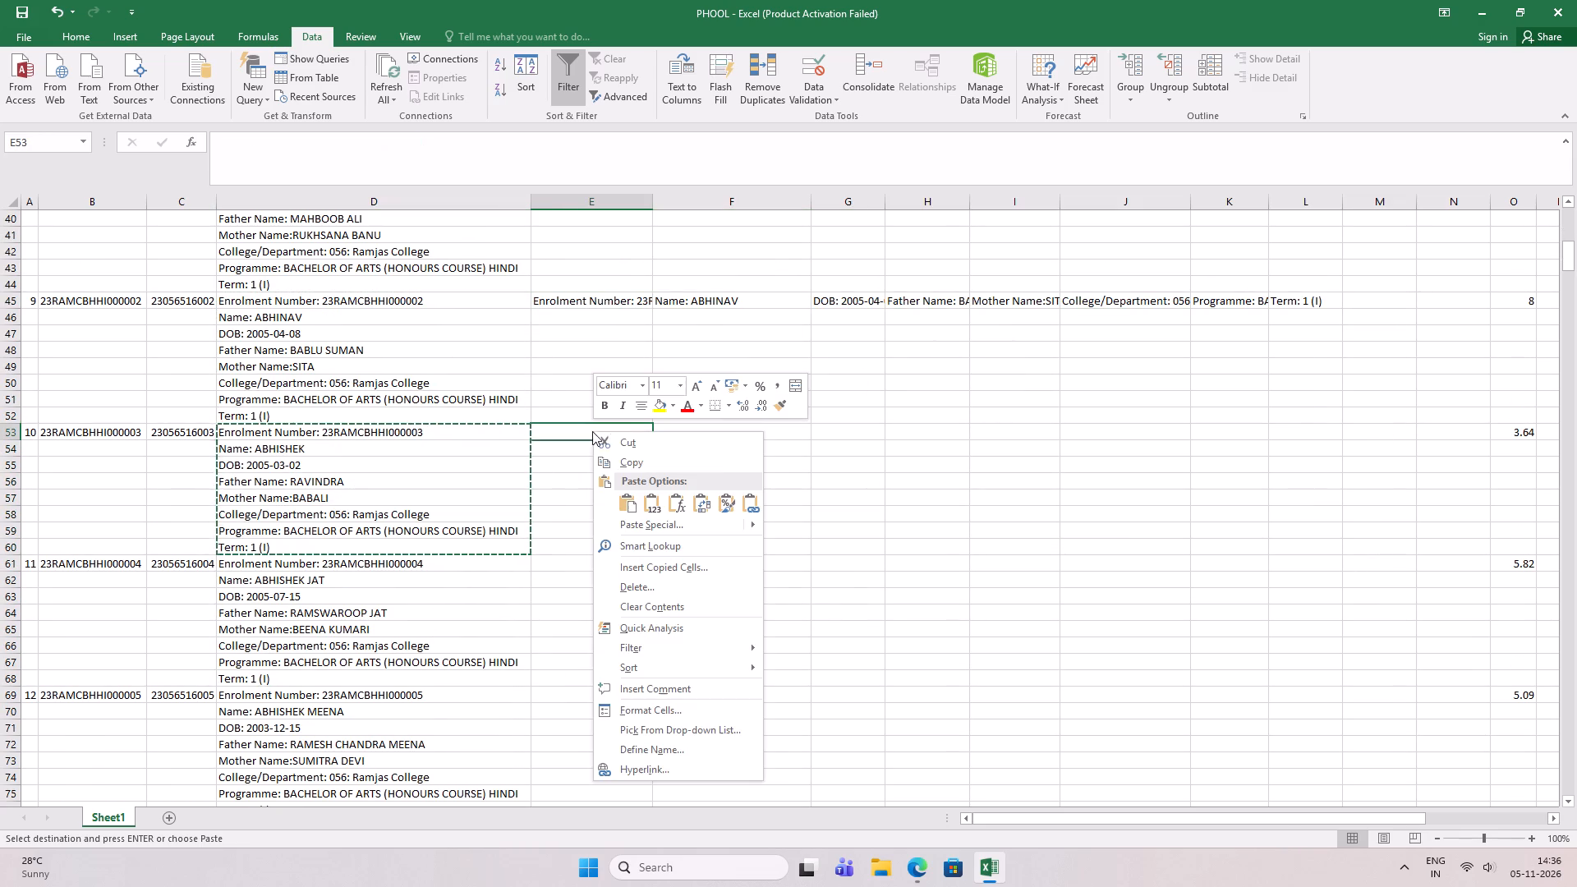
pyautogui.click(704, 503)
# Copy the eleventh student's stacked Basic Details from D61:D68 and paste them transposed into row 61, starting at E61.
pyautogui.scroll(-4, 641, 573)
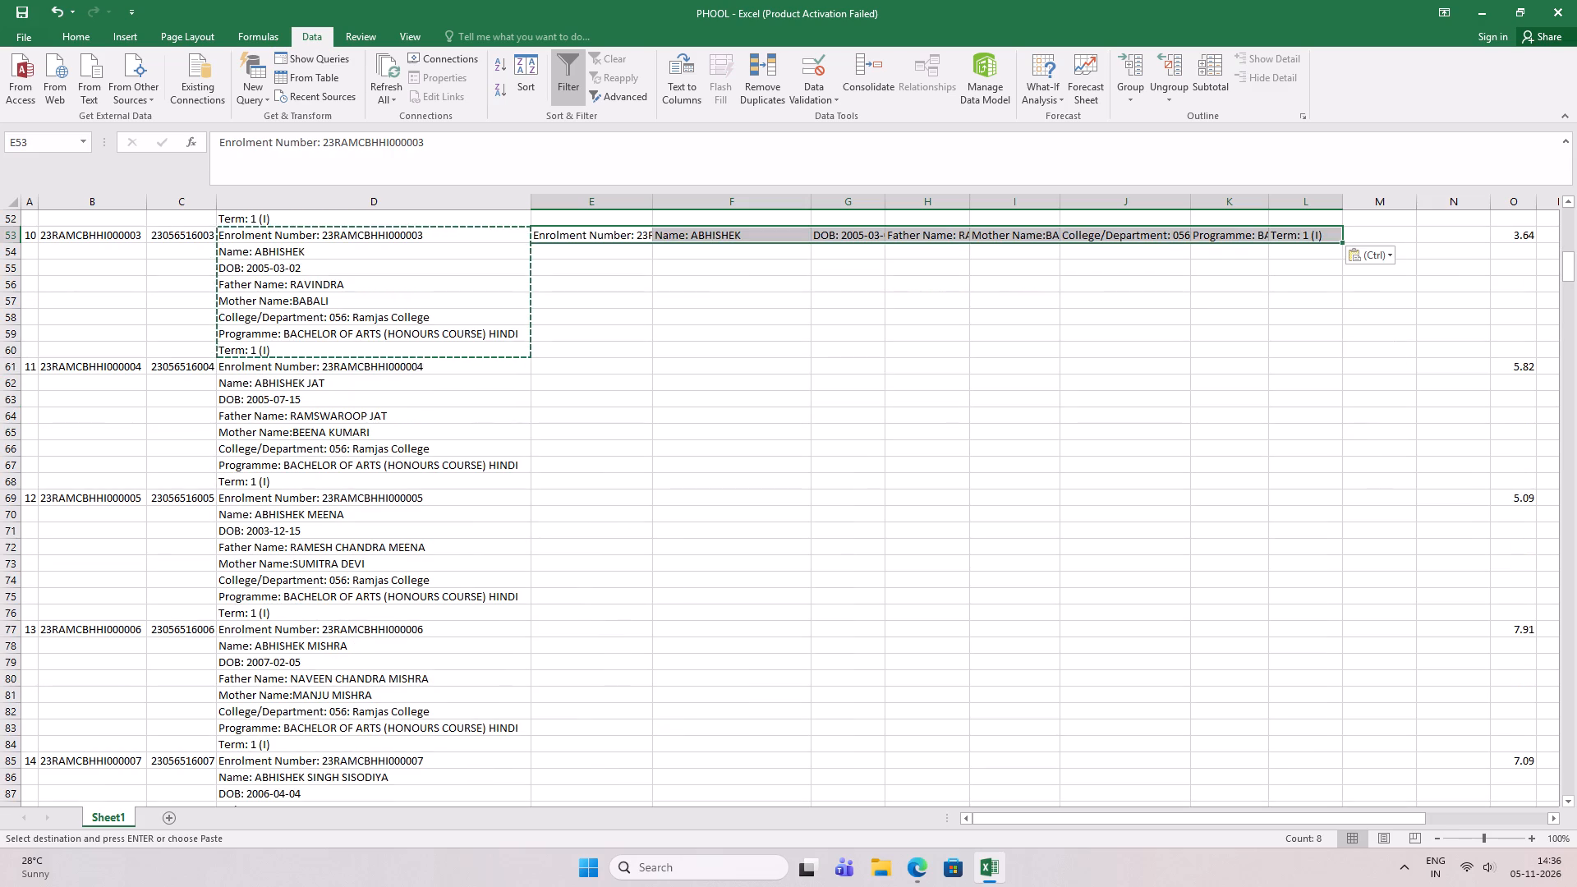
pyautogui.moveTo(362, 367); pyautogui.dragTo(370, 476)
pyautogui.hotkey('ctrl', 'c')
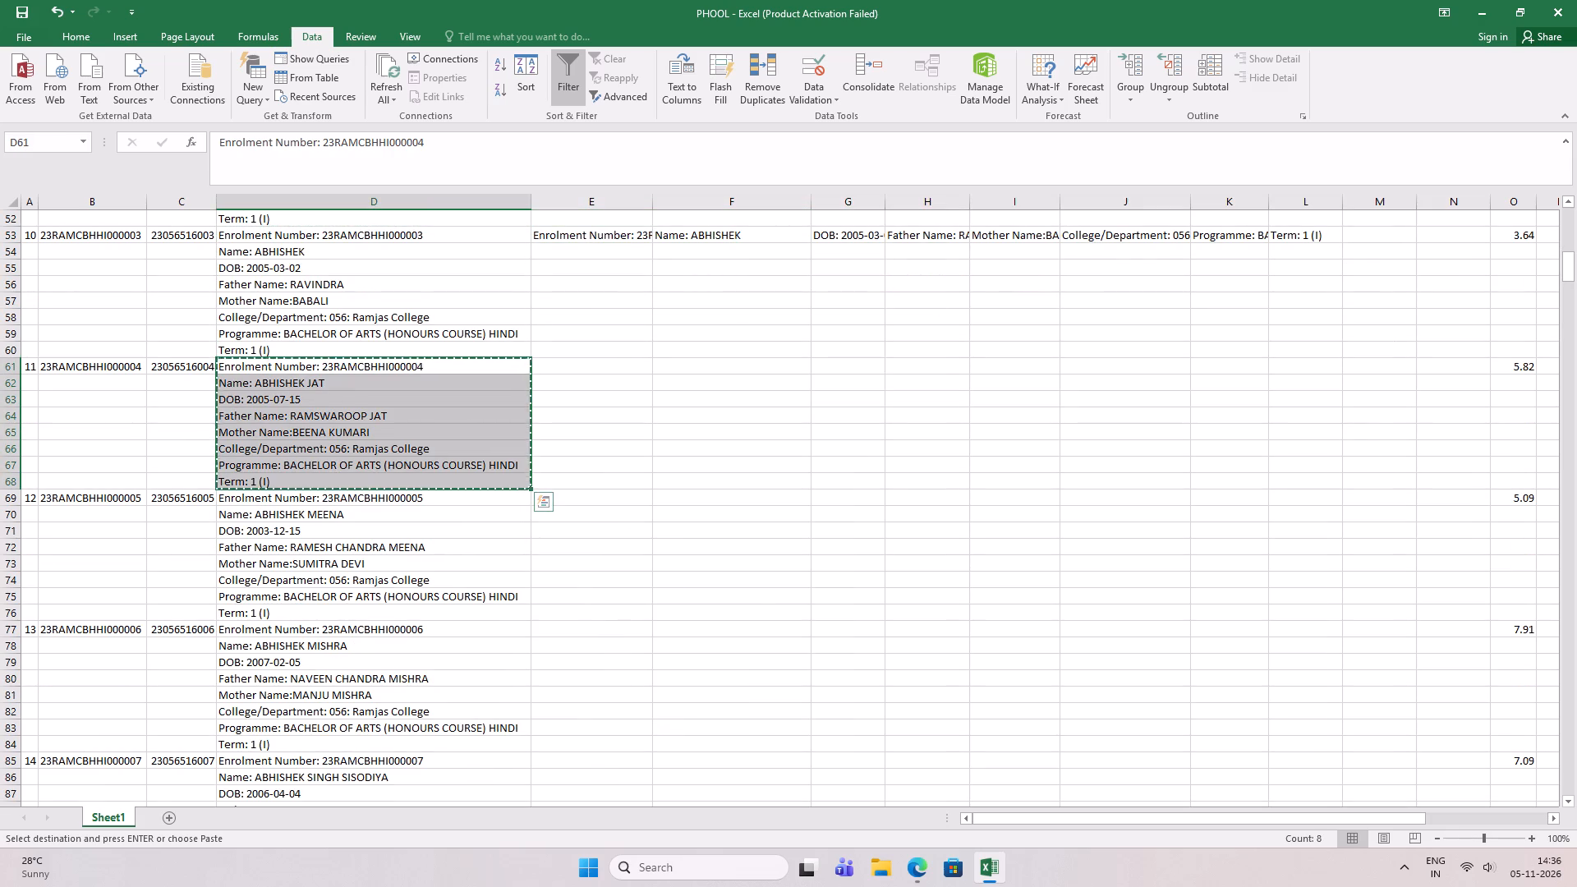
pyautogui.click(589, 367)
pyautogui.rightClick(589, 367)
pyautogui.click(692, 443)
# Copy the twelfth student's stacked Basic Details from D69:D76 and paste them transposed into row 69, starting at E69.
pyautogui.scroll(-2, 681, 491)
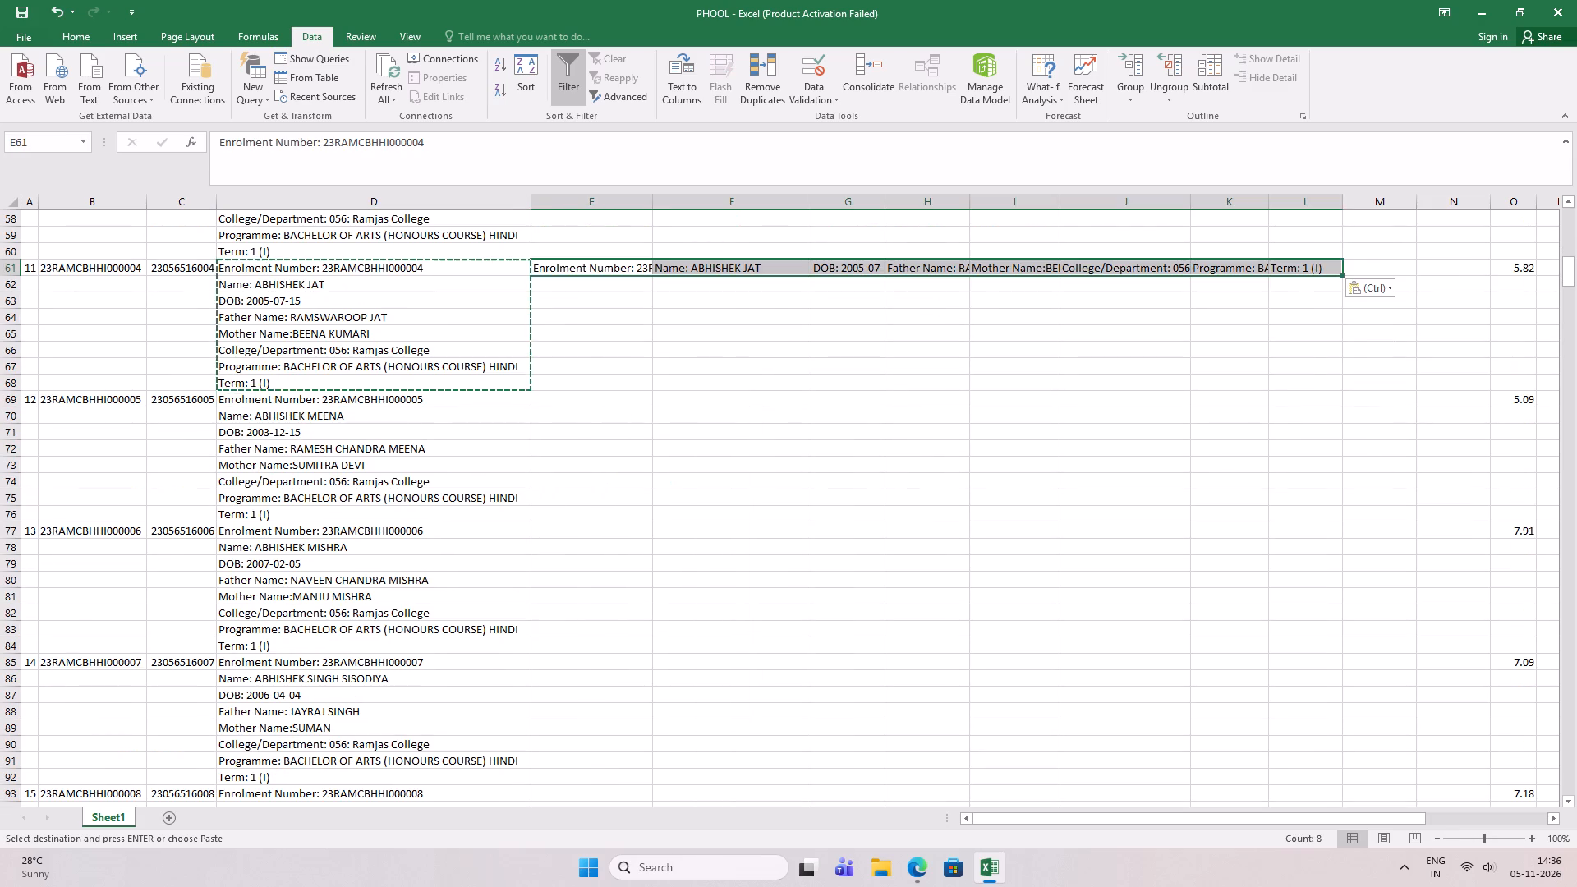
pyautogui.moveTo(362, 396); pyautogui.dragTo(375, 506)
pyautogui.hotkey('ctrl', 'c')
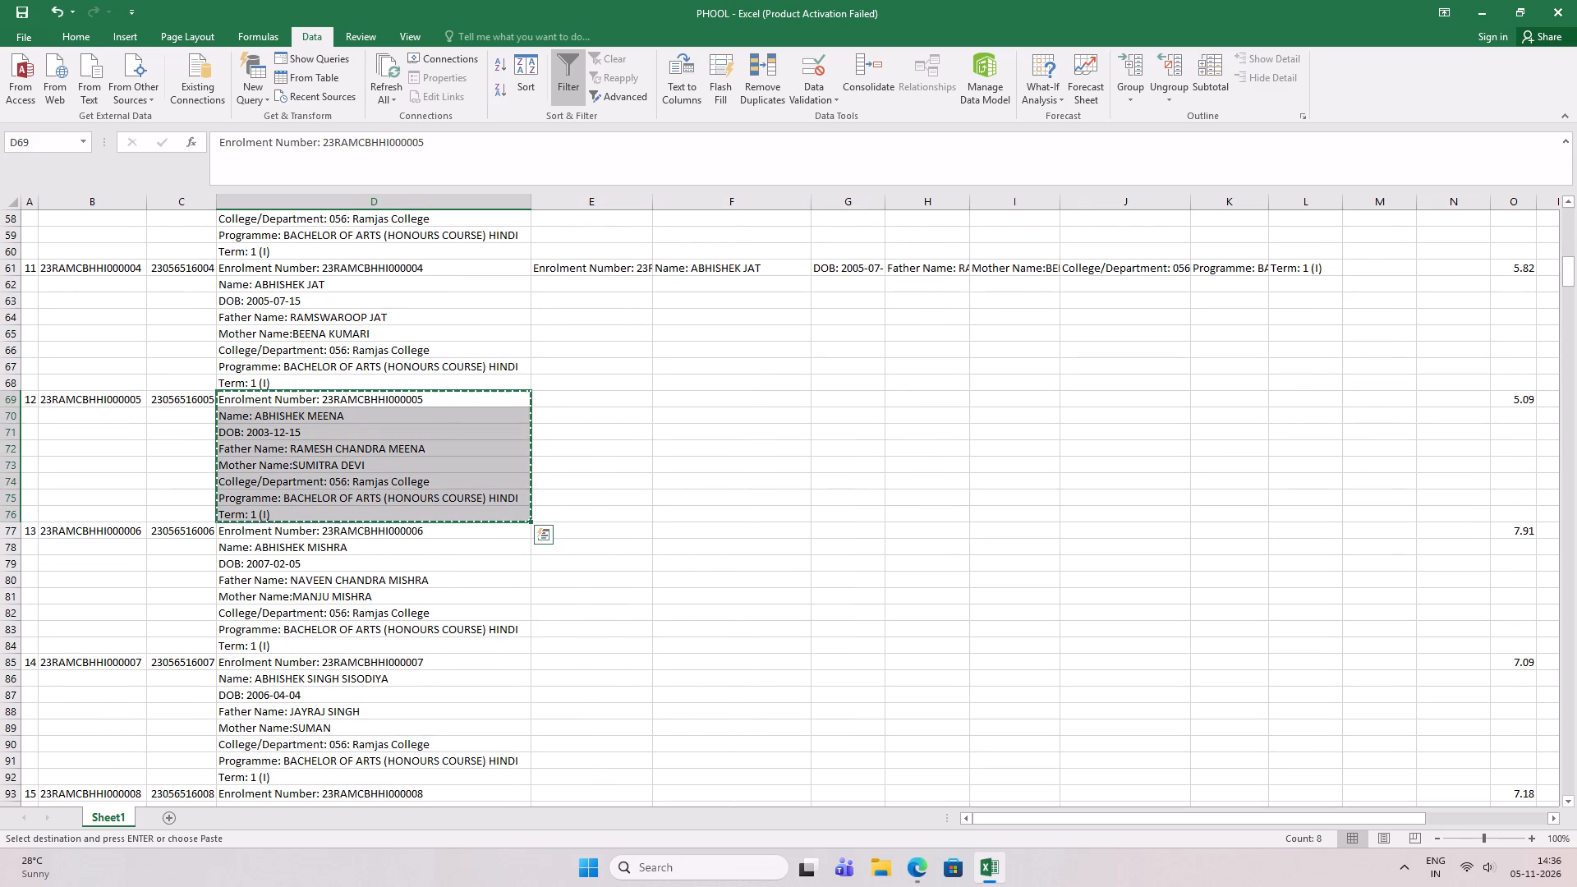
pyautogui.click(633, 395)
pyautogui.rightClick(633, 395)
pyautogui.click(737, 469)
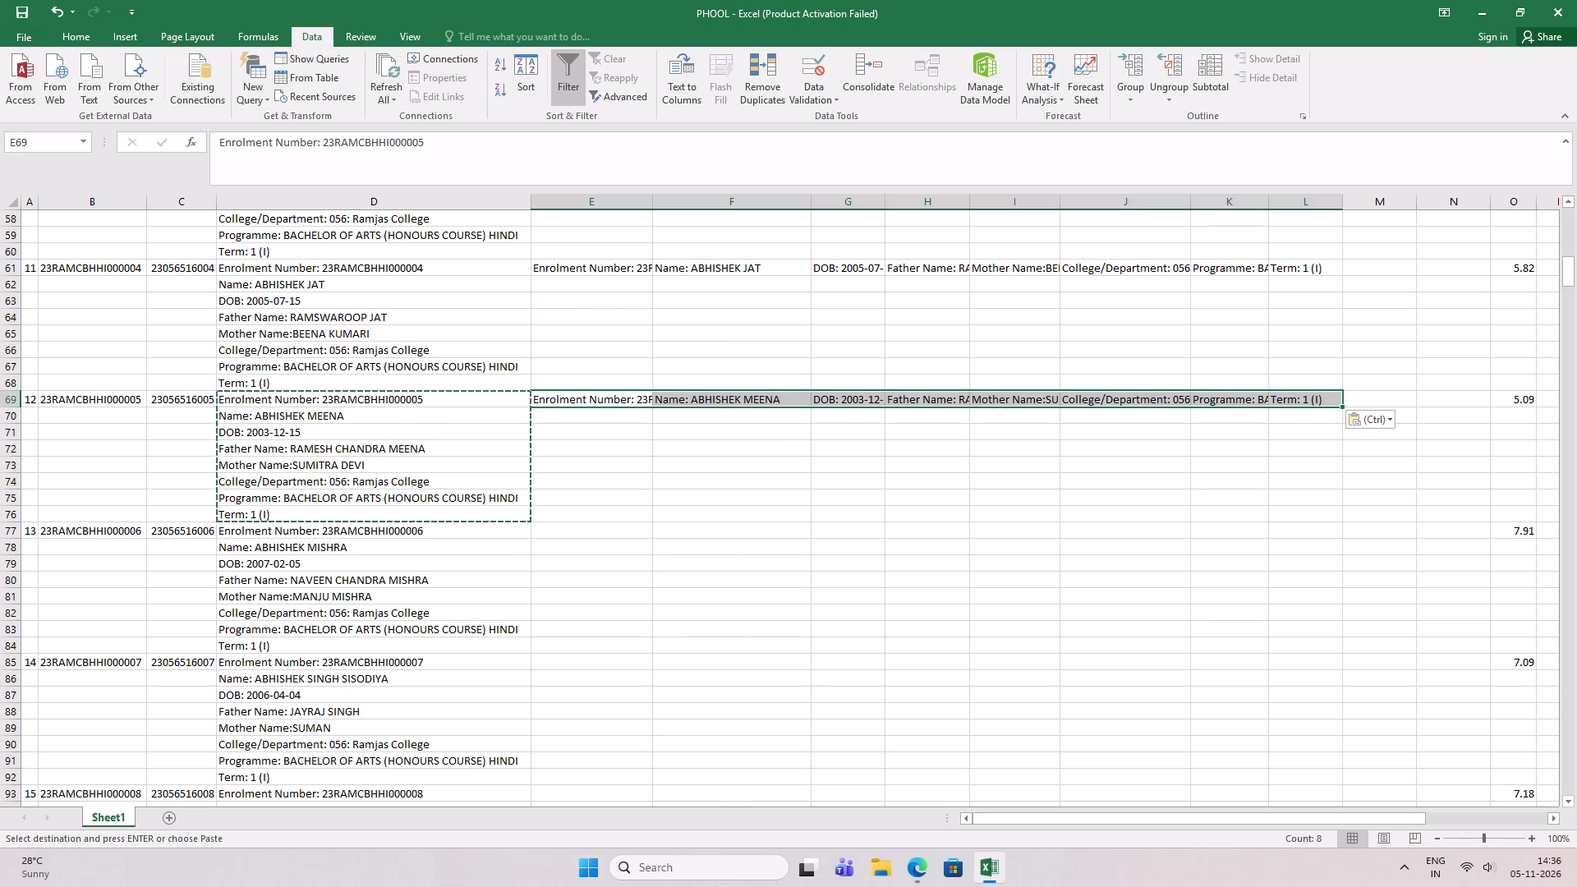
# Copy the thirteenth student's stacked Basic Details from D77:D84 and paste them transposed into row 77, starting at E77.
pyautogui.scroll(-3, 609, 554)
pyautogui.moveTo(326, 381); pyautogui.dragTo(338, 494)
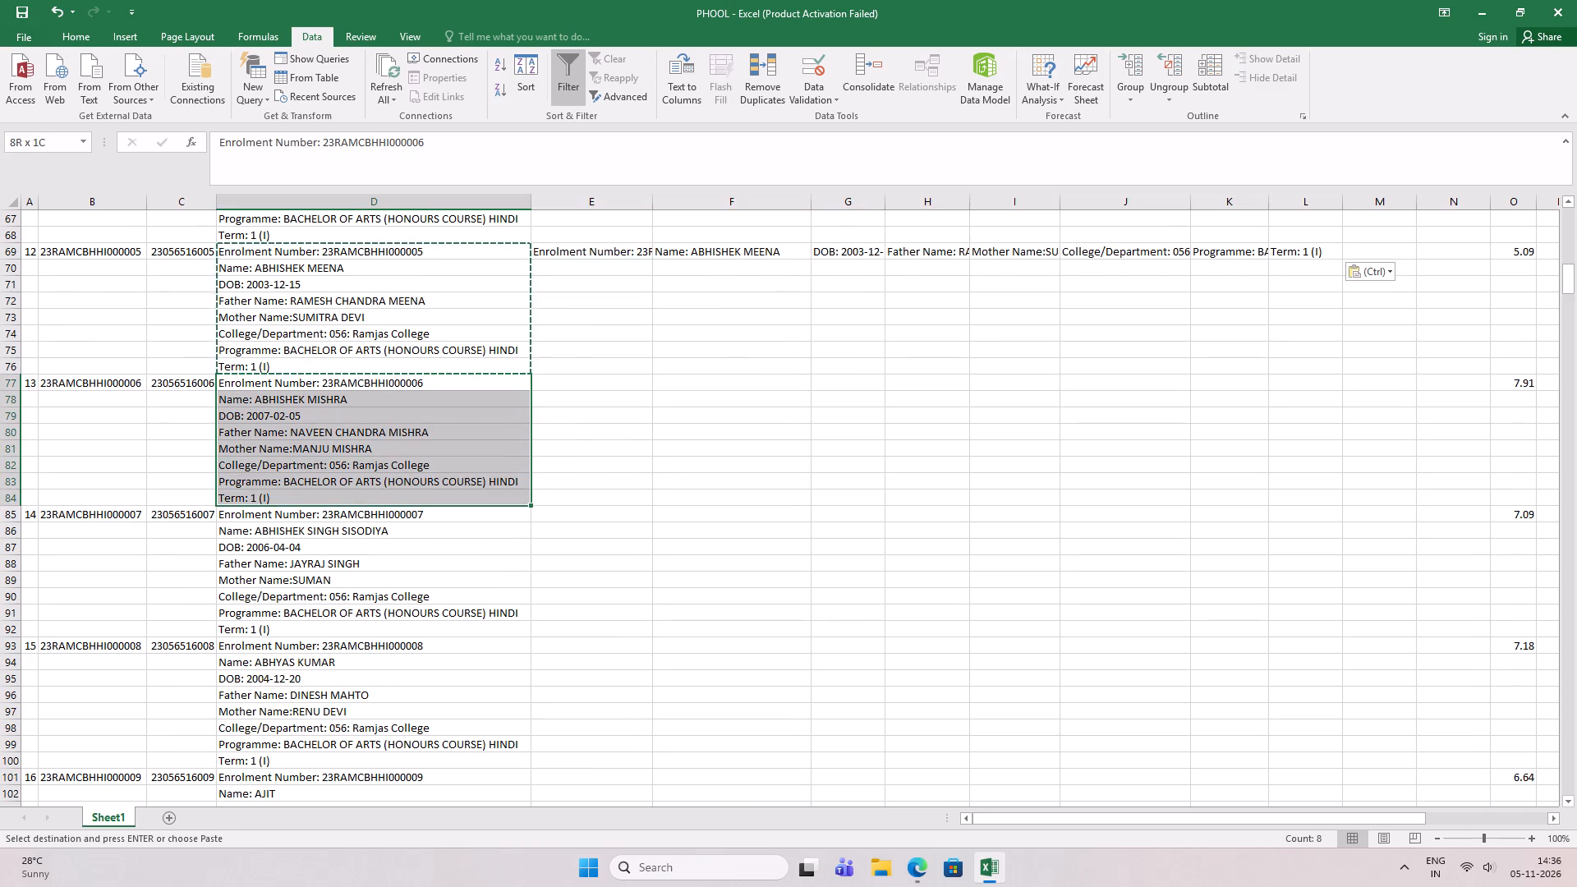
pyautogui.hotkey('ctrl', 'c')
pyautogui.click(602, 382)
pyautogui.rightClick(602, 382)
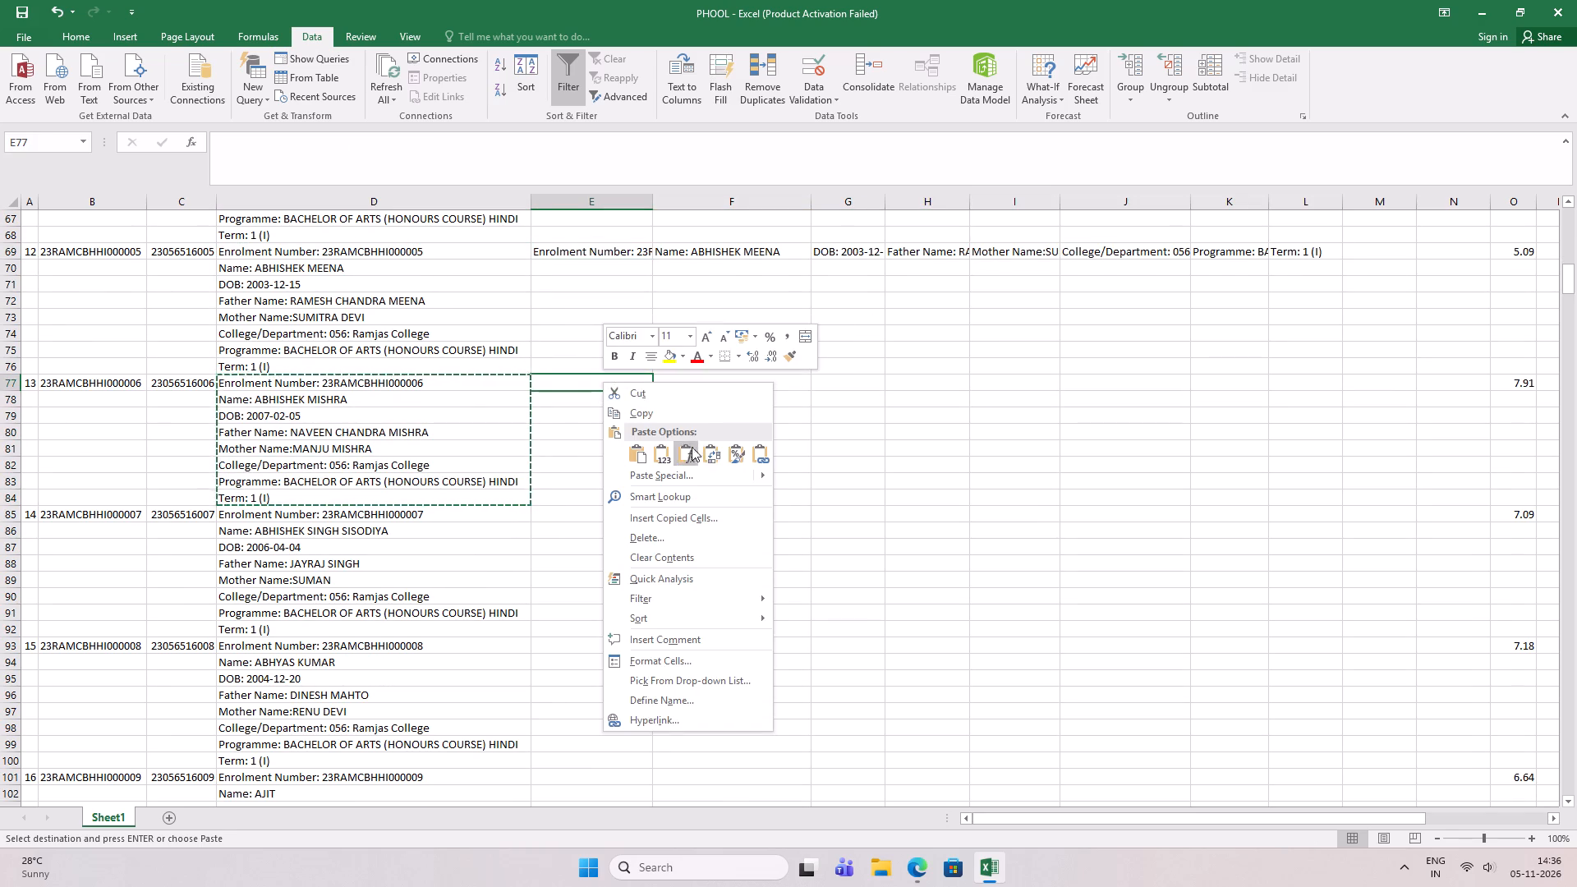
pyautogui.click(710, 452)
# Clear the eighth student's stacked Basic Details from D37:D44.
pyautogui.scroll(-3, 710, 453)
pyautogui.scroll(6, 493, 402)
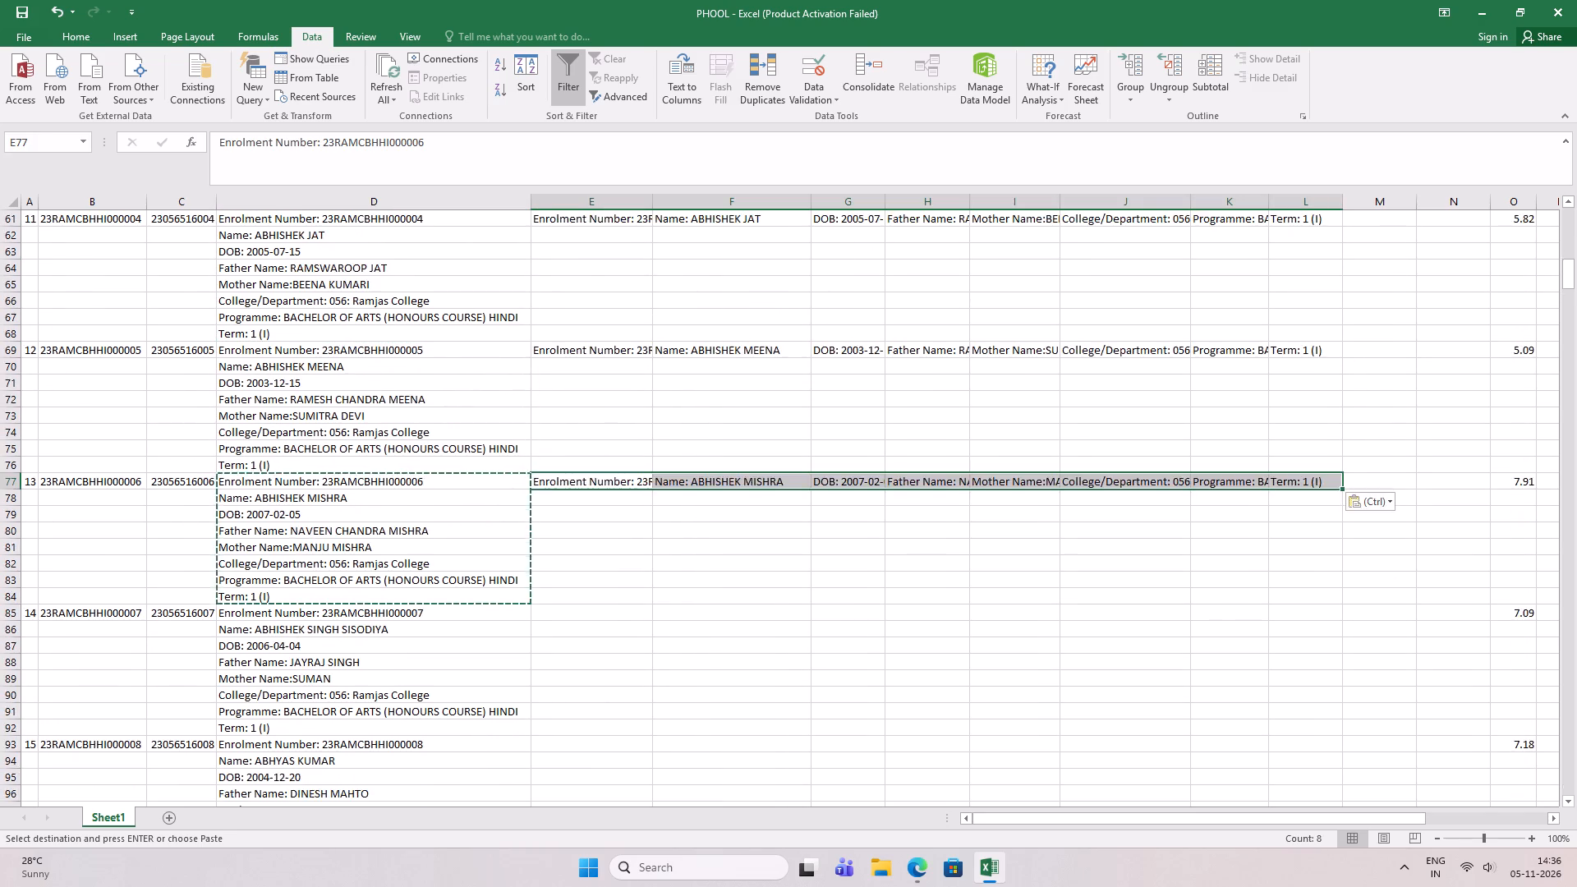
pyautogui.scroll(12, 491, 401)
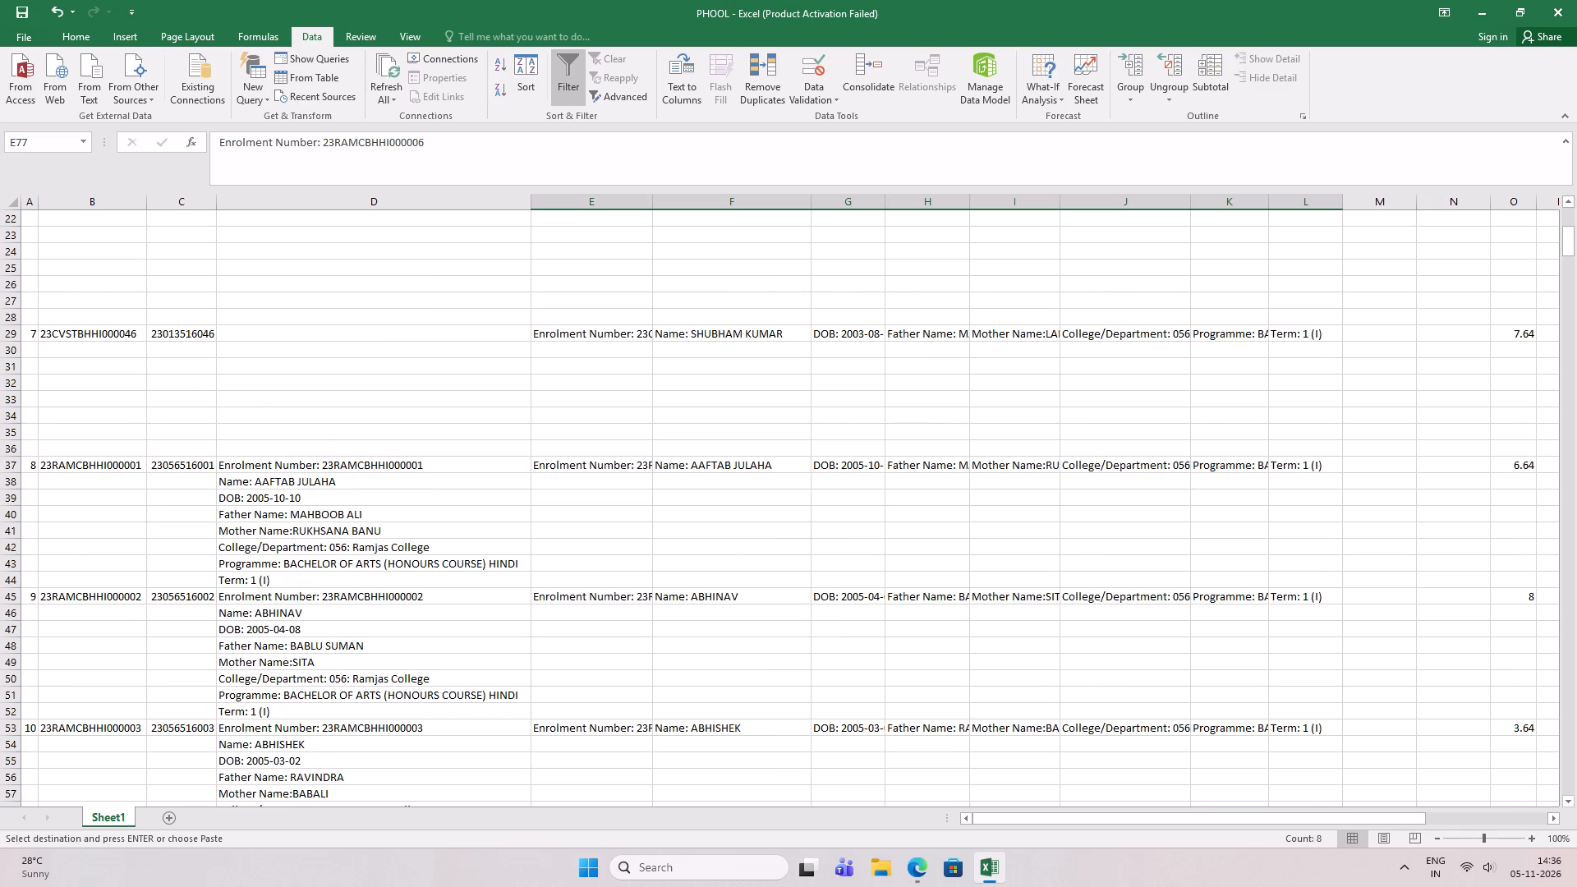
pyautogui.moveTo(386, 462); pyautogui.dragTo(384, 569)
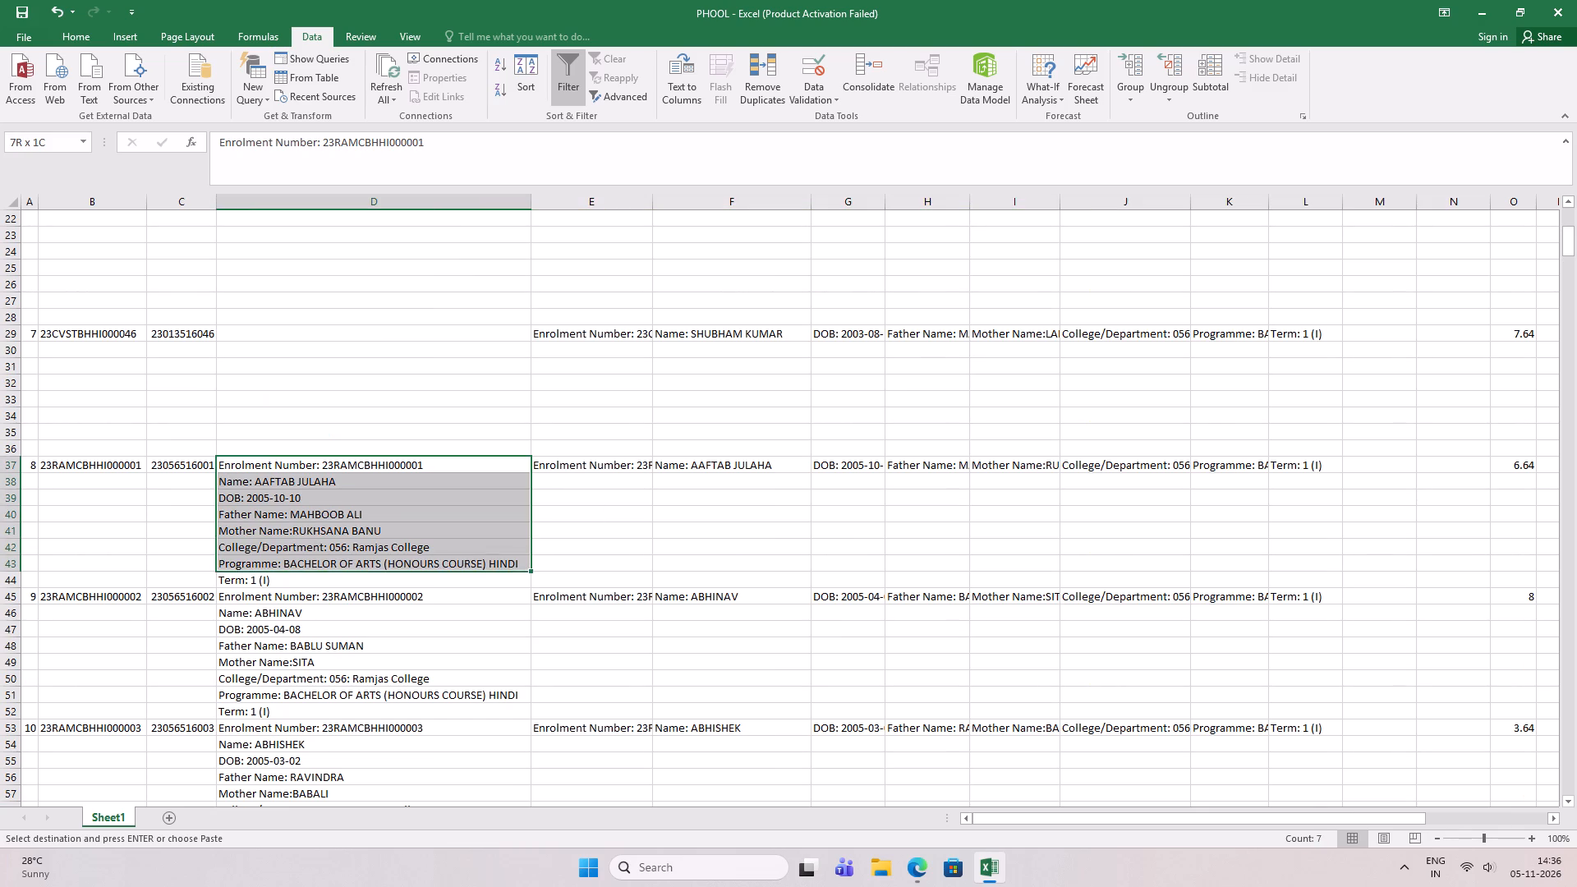
pyautogui.moveTo(384, 569); pyautogui.dragTo(387, 570)
pyautogui.press('Delete')
pyautogui.press('Delete')
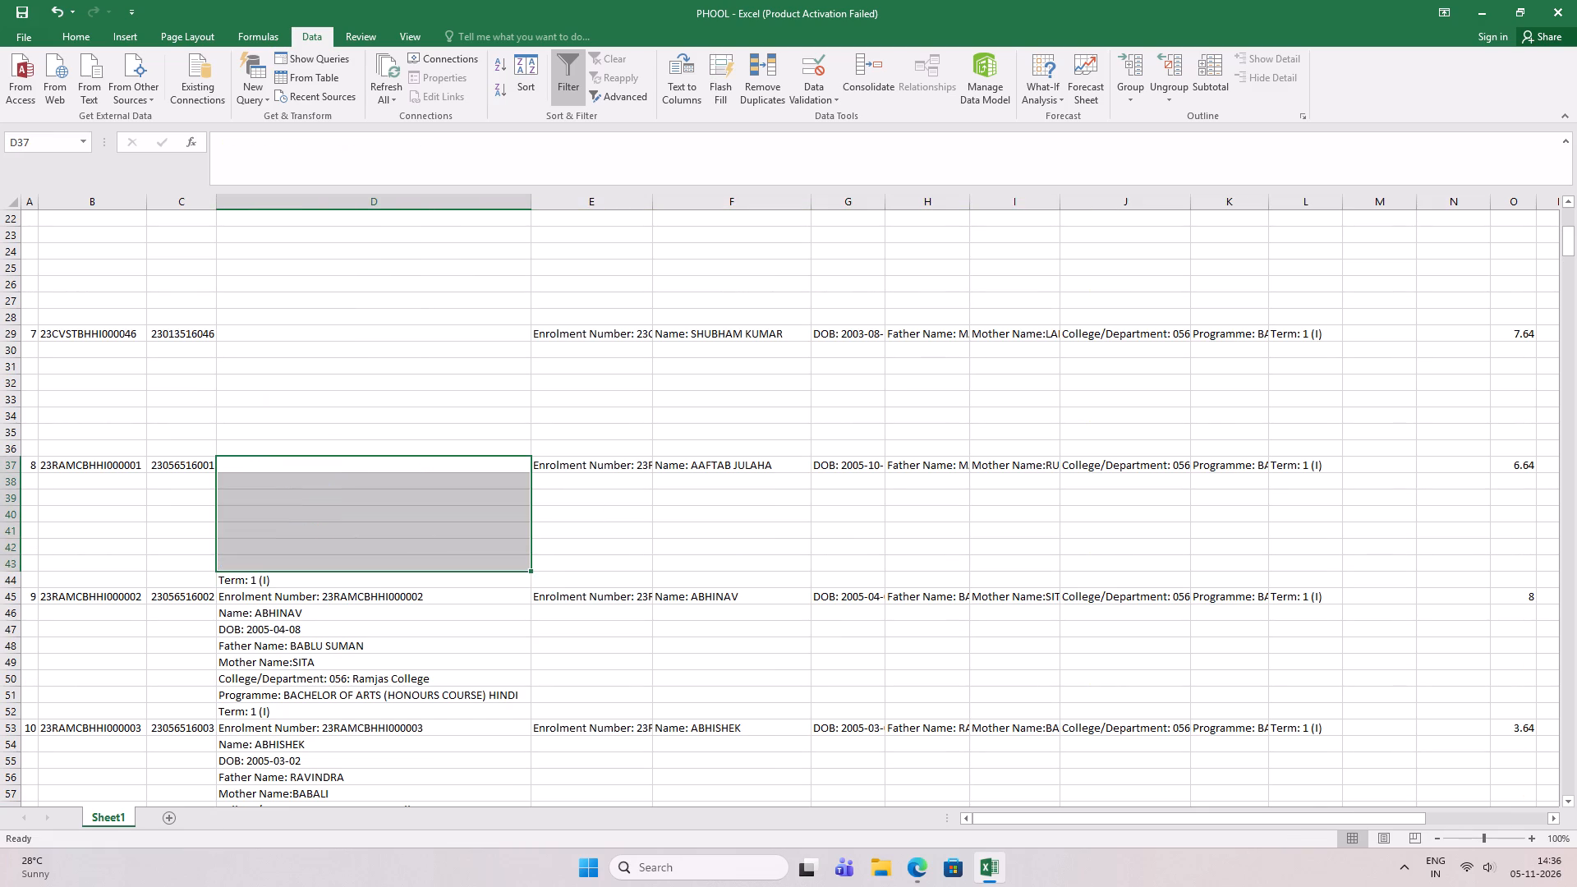
pyautogui.click(382, 570)
pyautogui.click(380, 580)
pyautogui.press('Delete')
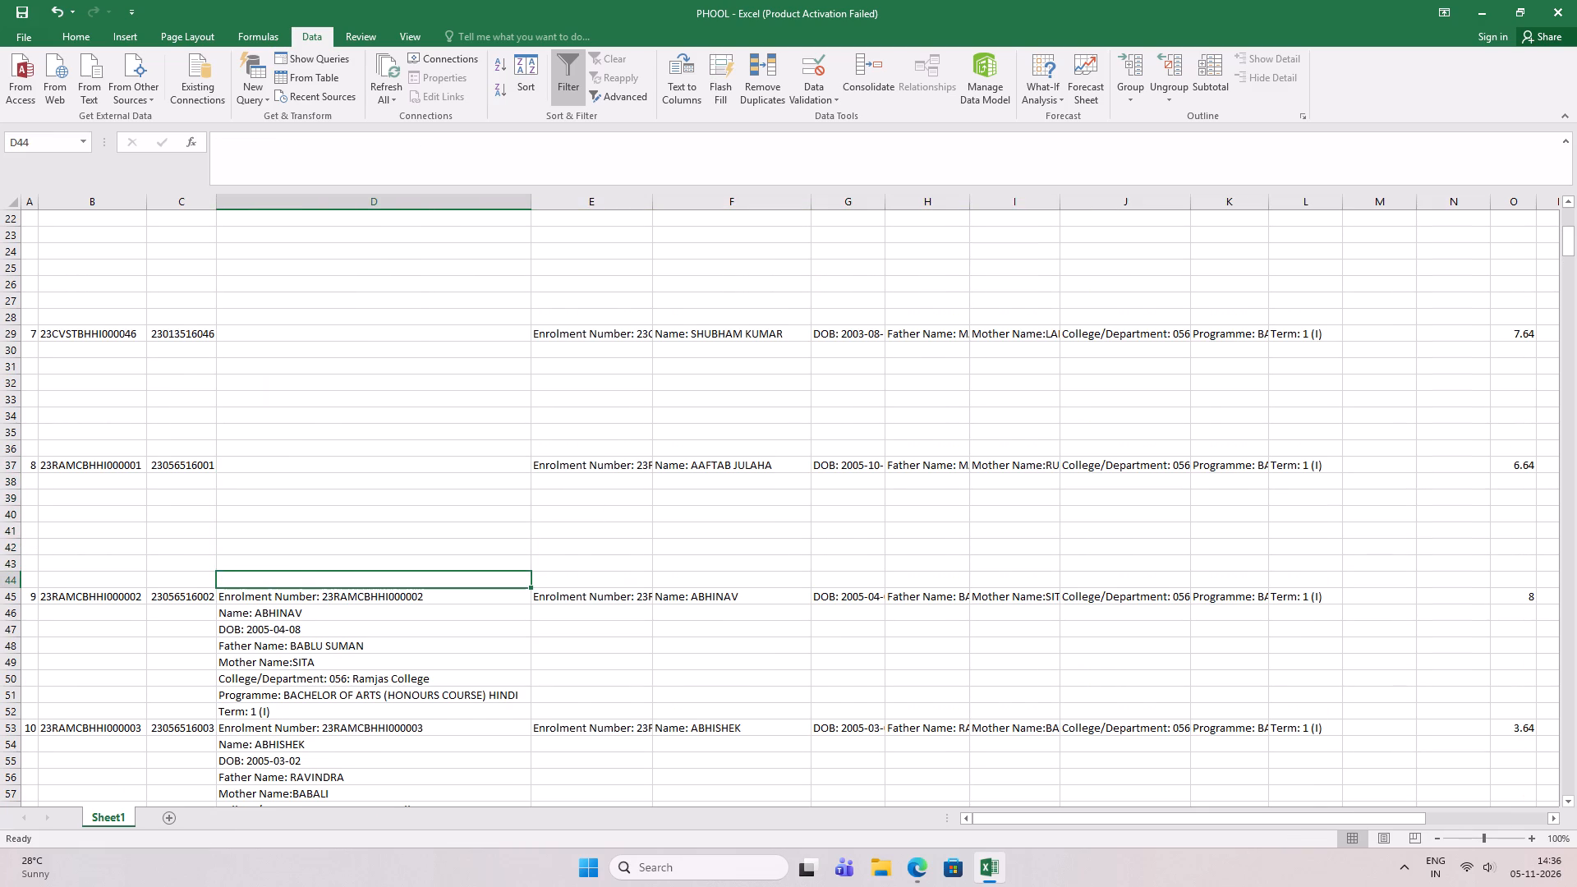
# Clear the stacked Basic Details of the ninth to twelfth students from D45:D76, one student block at a time.
pyautogui.scroll(-1, 372, 597)
pyautogui.moveTo(420, 549); pyautogui.dragTo(425, 657)
pyautogui.press('Delete')
pyautogui.scroll(-1, 417, 658)
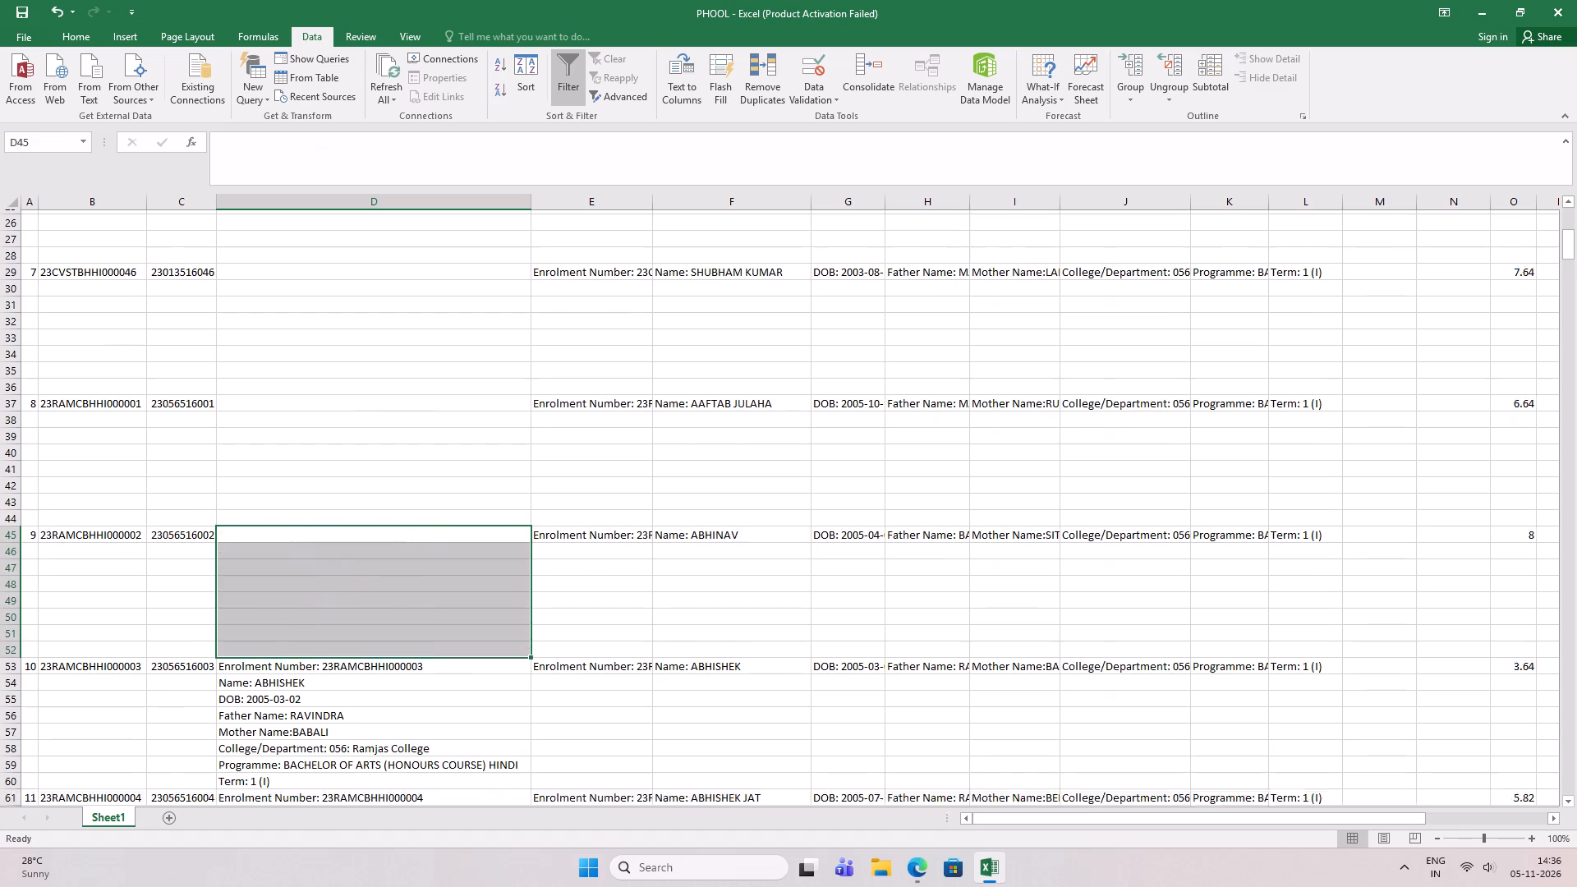
pyautogui.scroll(-1, 417, 658)
pyautogui.moveTo(431, 579); pyautogui.dragTo(432, 687)
pyautogui.press('Delete')
pyautogui.scroll(-4, 429, 667)
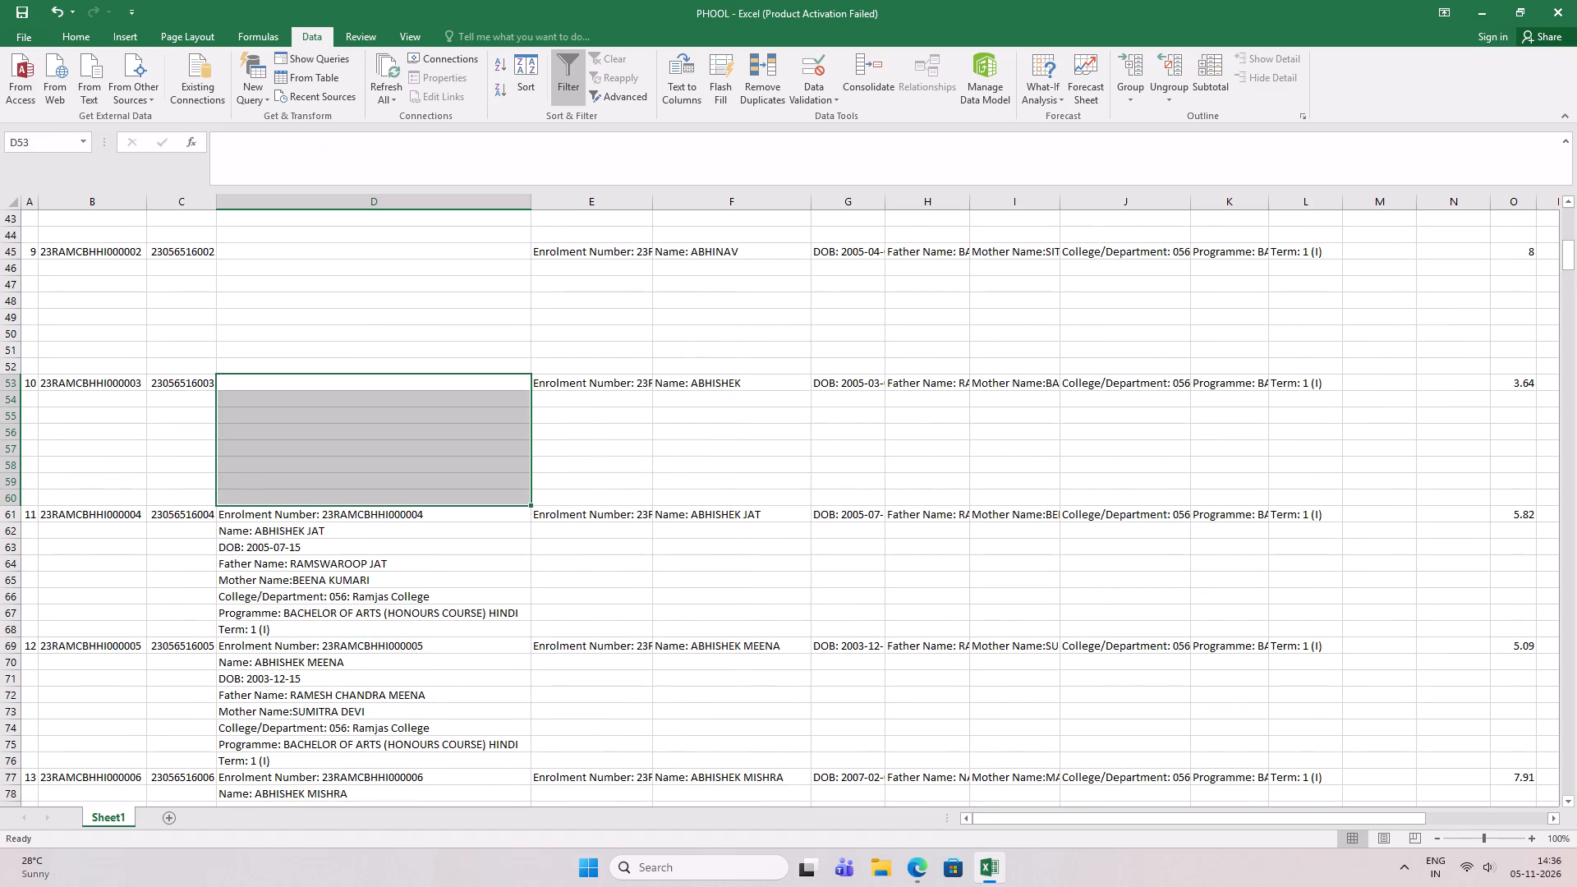
pyautogui.moveTo(387, 514); pyautogui.dragTo(391, 632)
pyautogui.press('Delete')
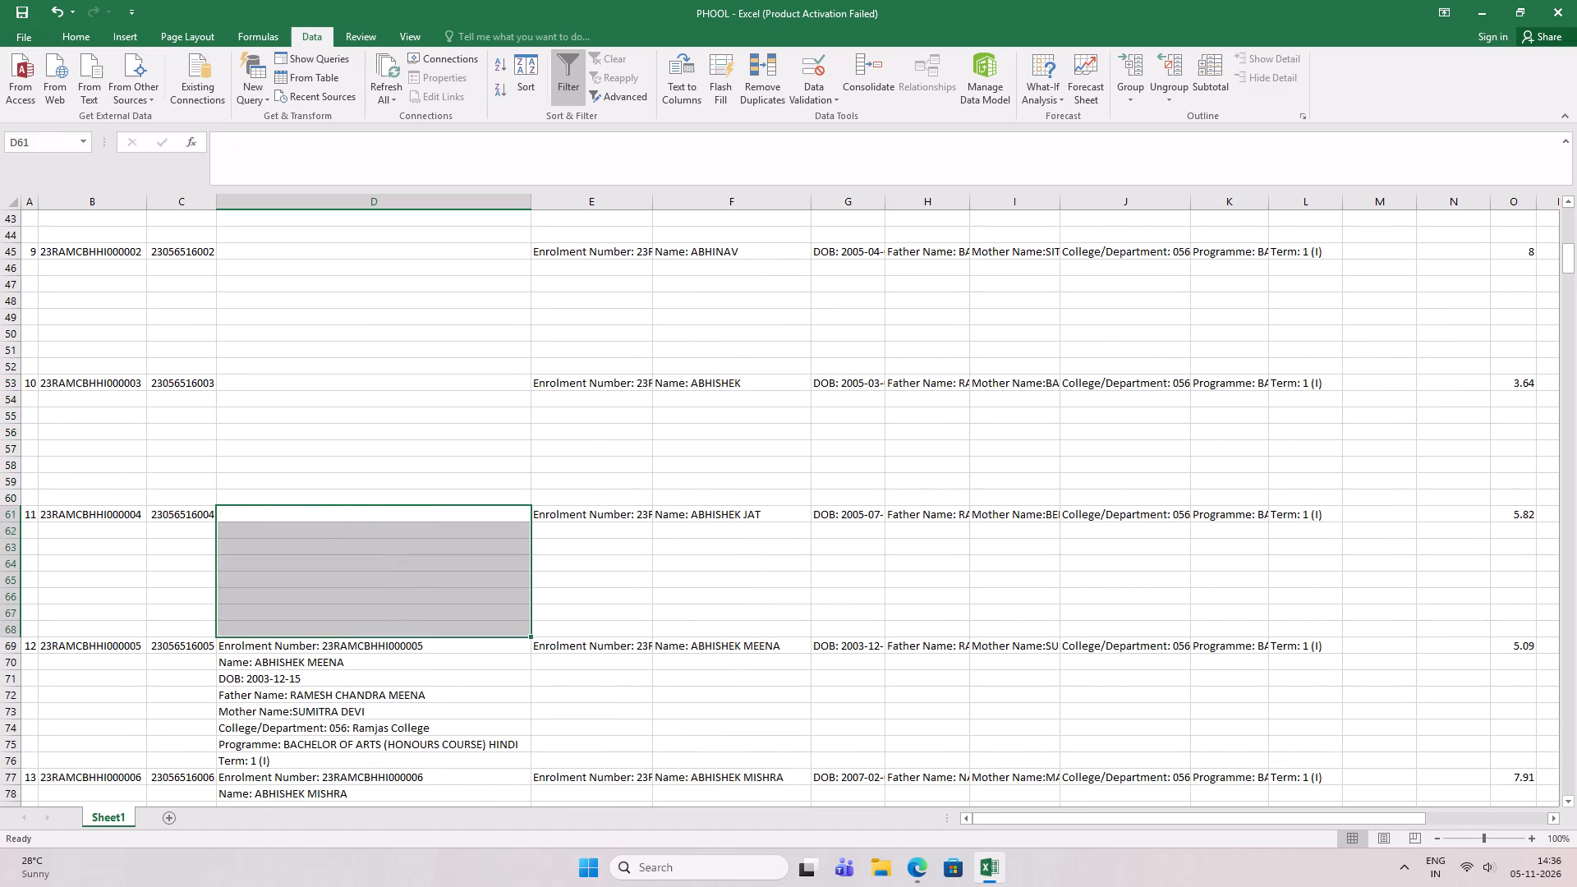
pyautogui.scroll(-3, 399, 646)
pyautogui.moveTo(370, 498); pyautogui.dragTo(377, 611)
pyautogui.press('Delete')
pyautogui.scroll(-3, 375, 647)
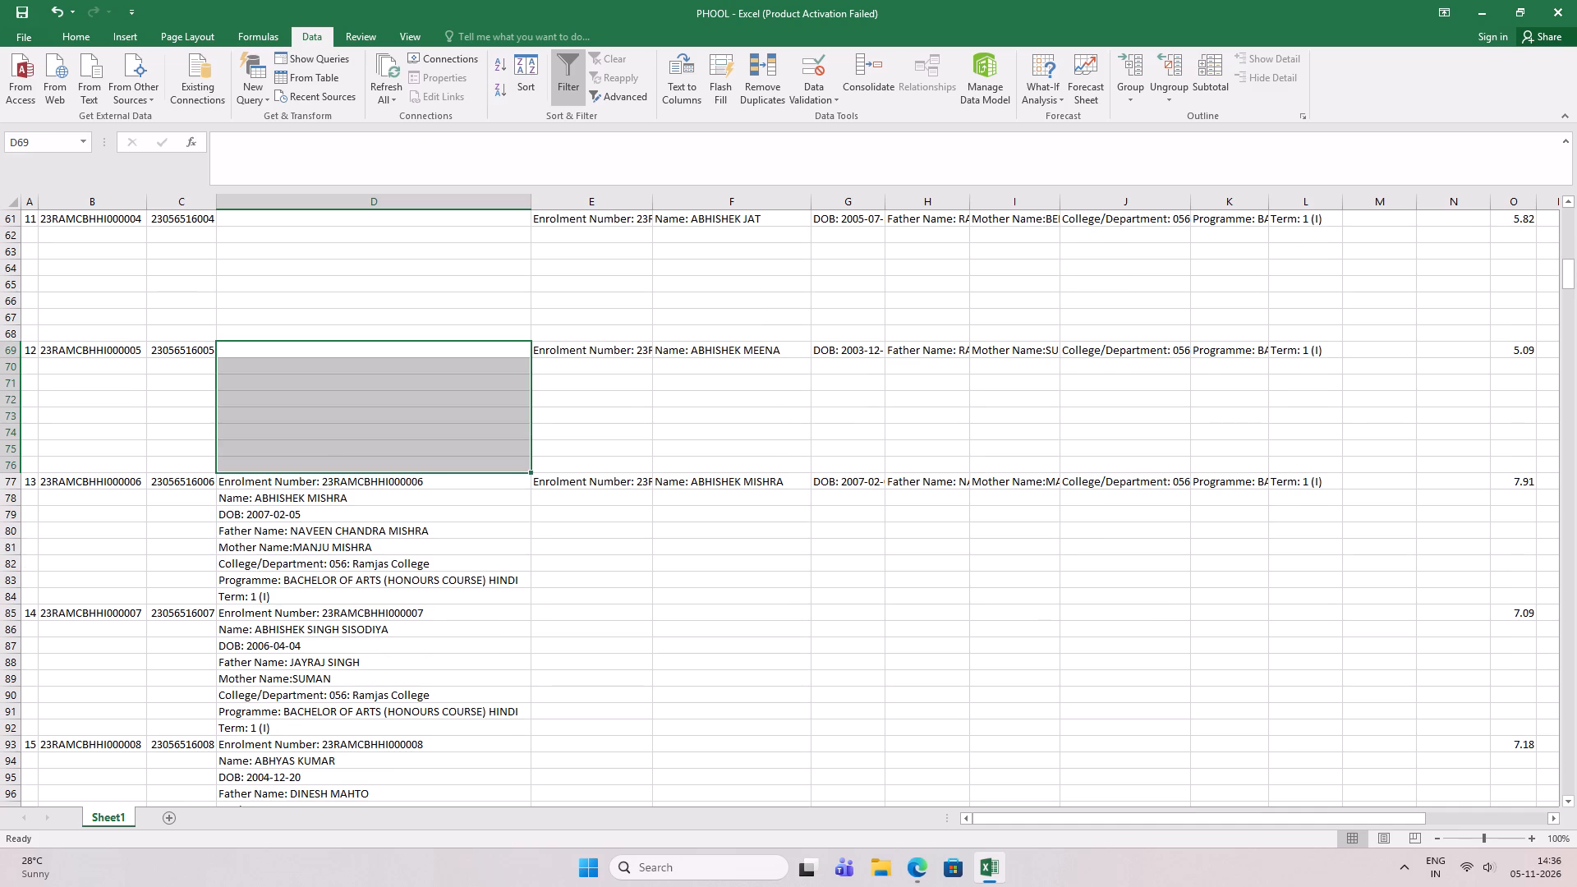
# Look over the transposed rows and cleared Basic Details cells of the students converted so far.
pyautogui.scroll(14, 512, 553)
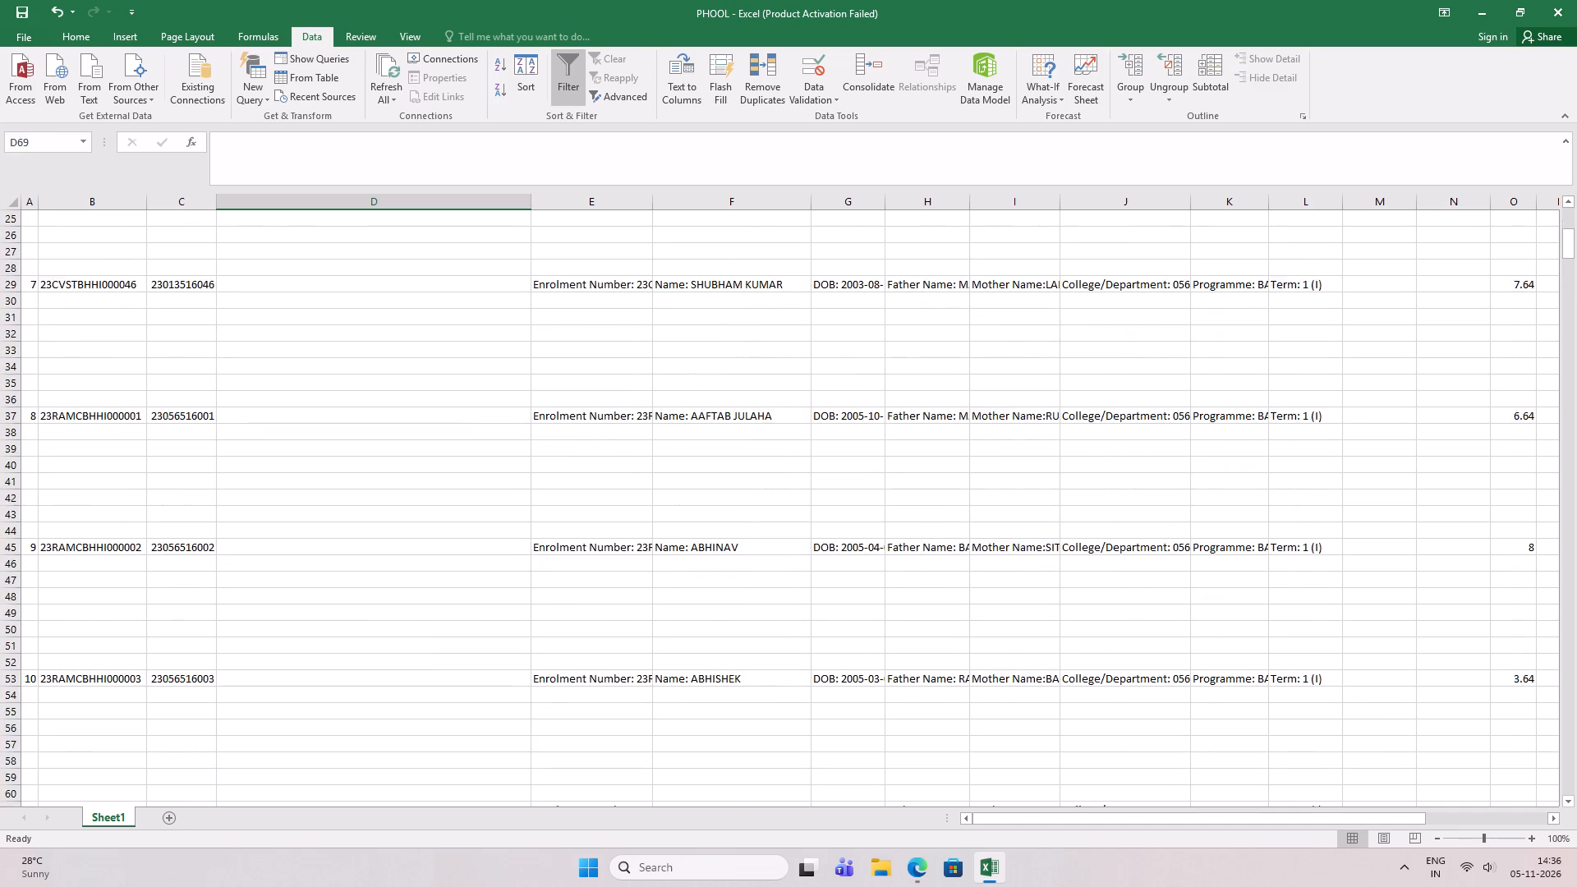
pyautogui.scroll(5, 504, 534)
pyautogui.scroll(-1, 502, 521)
pyautogui.scroll(3, 502, 521)
pyautogui.scroll(3, 531, 455)
pyautogui.scroll(-18, 532, 448)
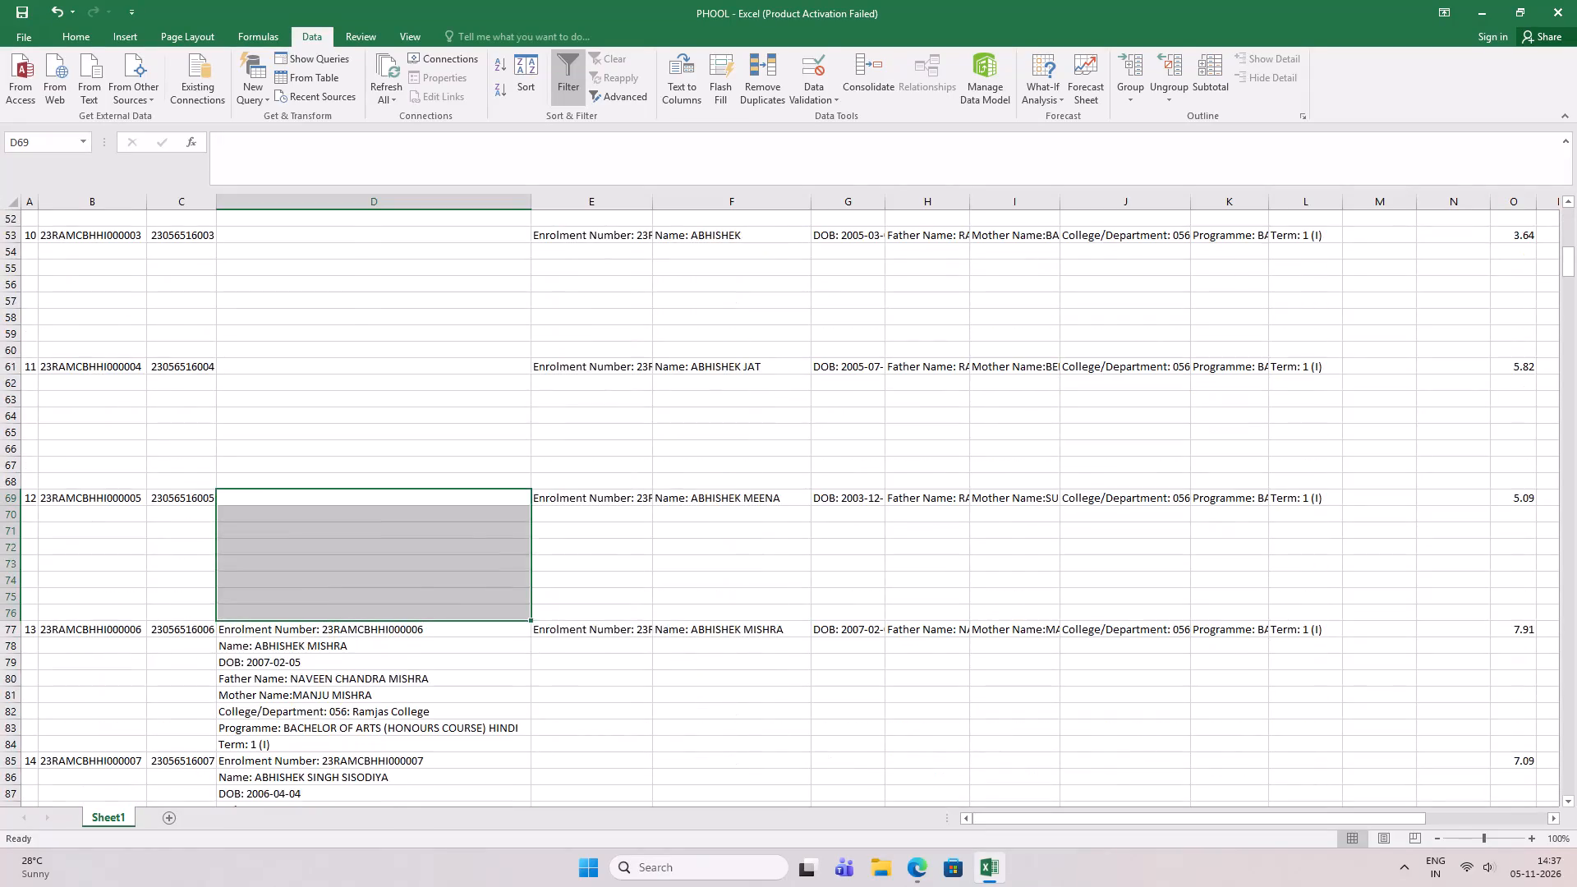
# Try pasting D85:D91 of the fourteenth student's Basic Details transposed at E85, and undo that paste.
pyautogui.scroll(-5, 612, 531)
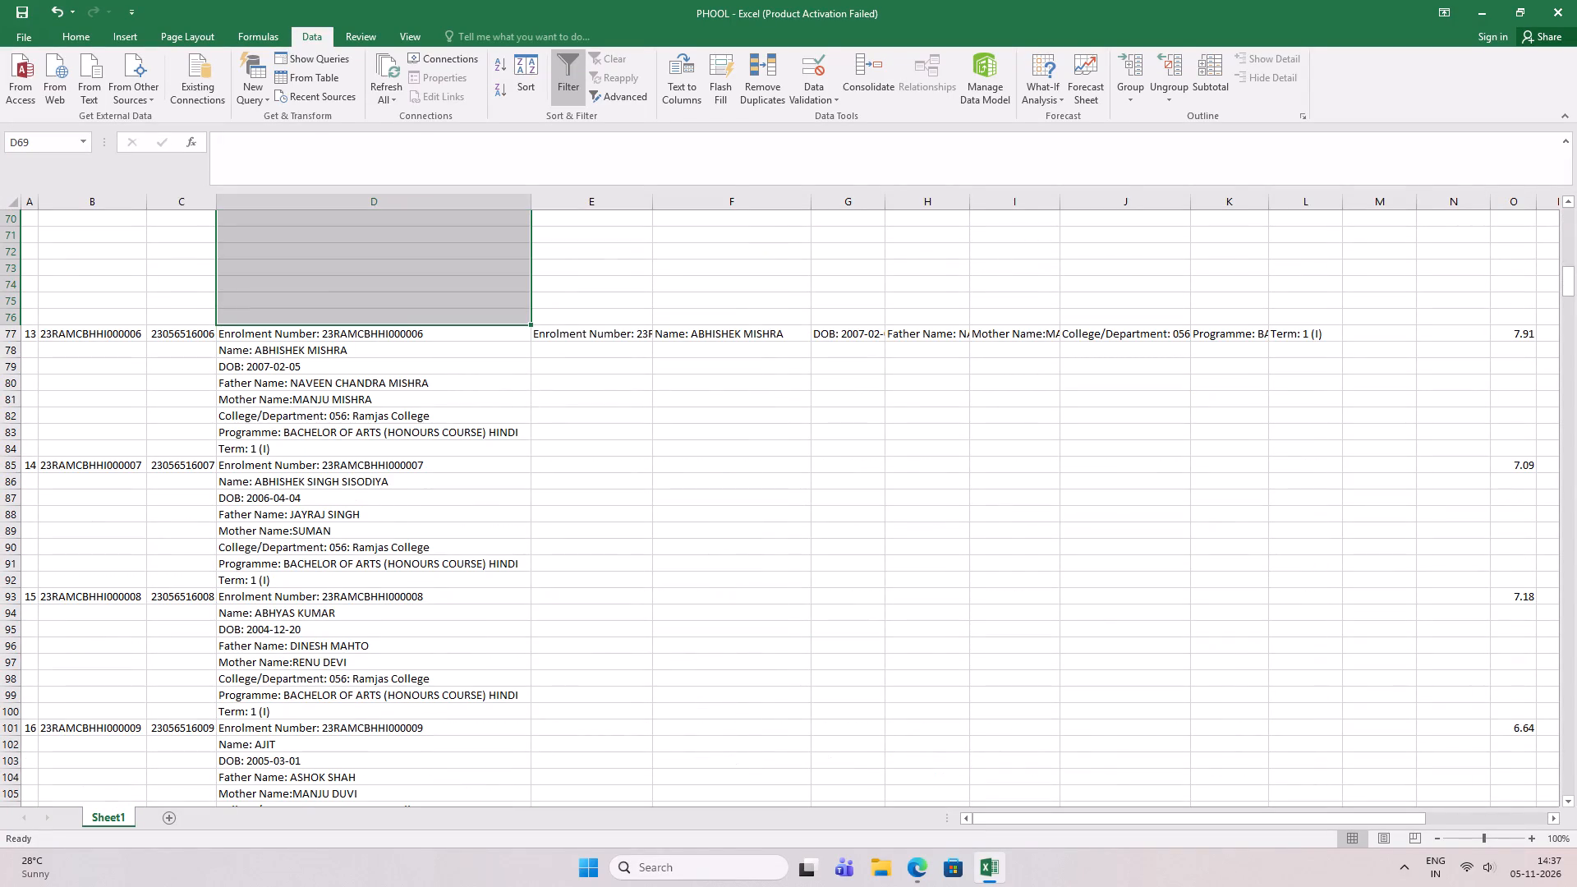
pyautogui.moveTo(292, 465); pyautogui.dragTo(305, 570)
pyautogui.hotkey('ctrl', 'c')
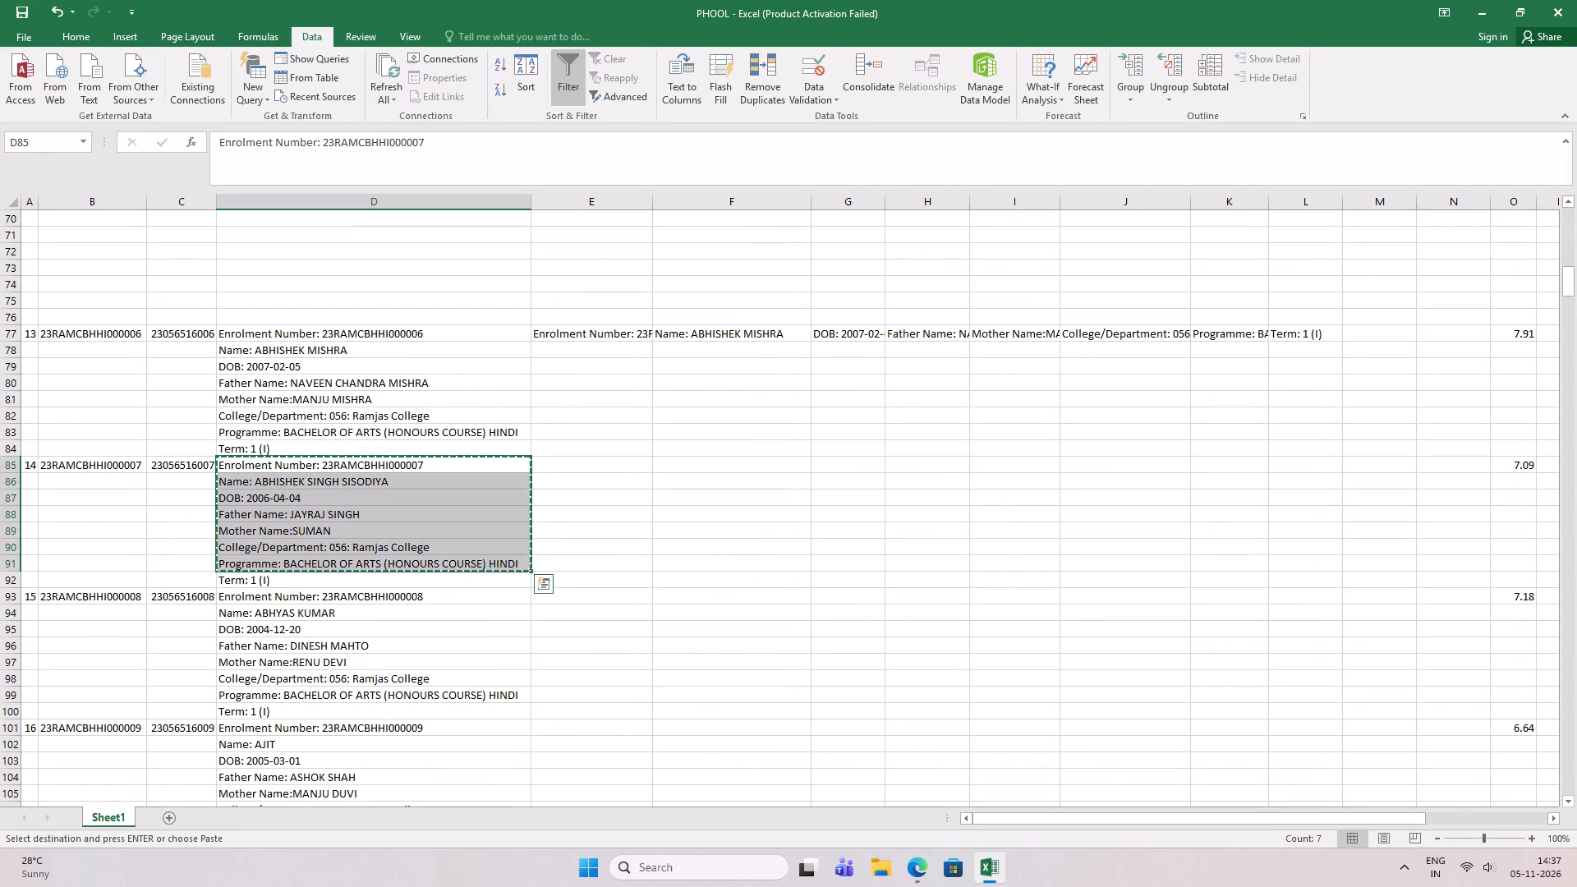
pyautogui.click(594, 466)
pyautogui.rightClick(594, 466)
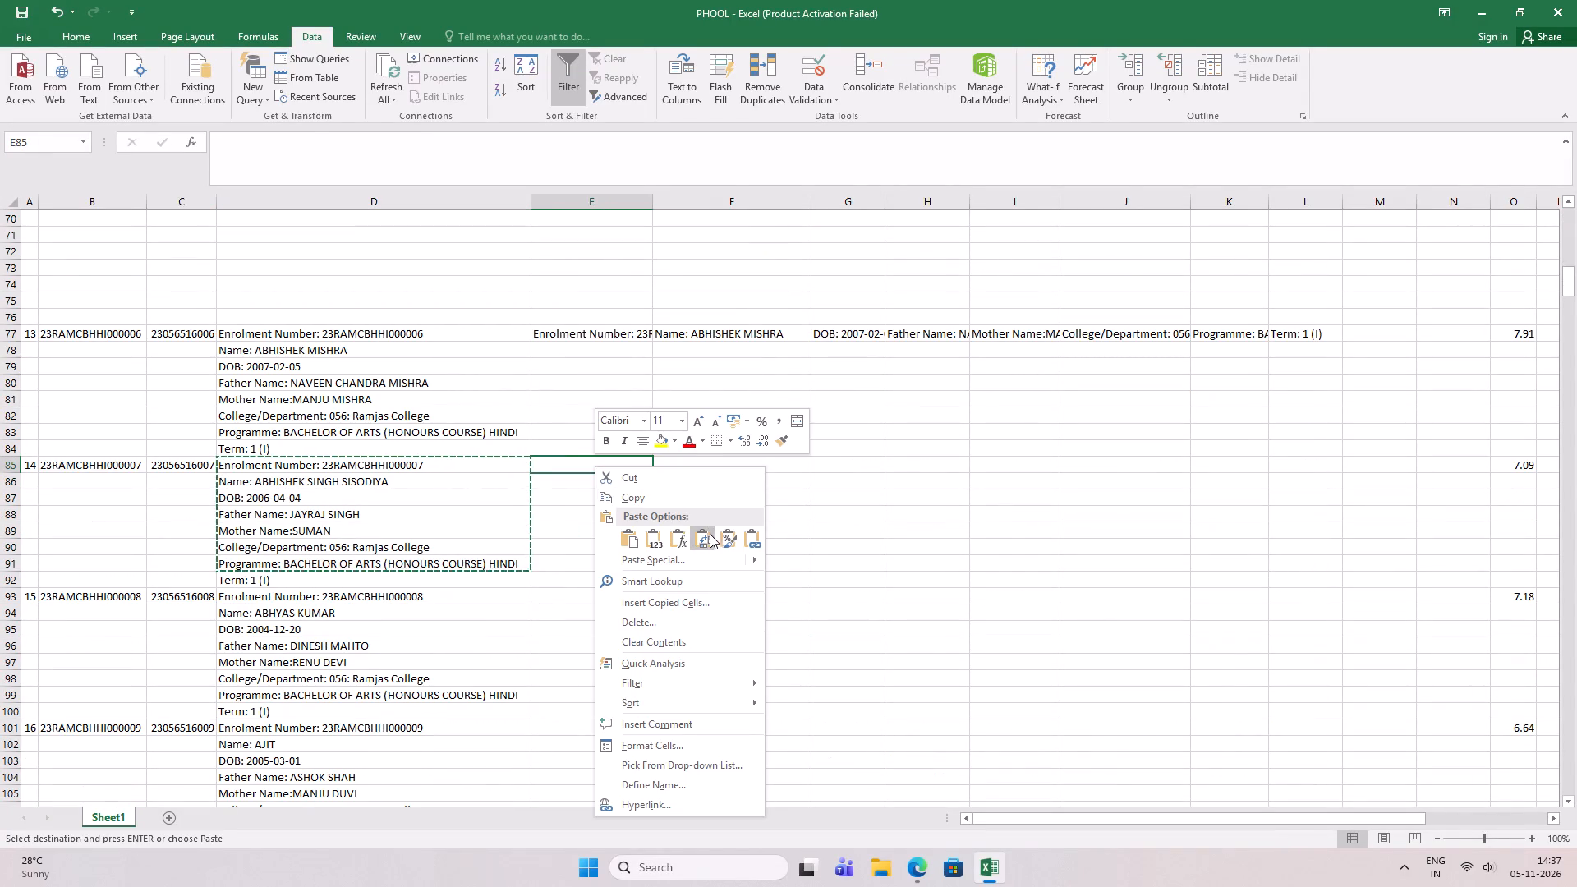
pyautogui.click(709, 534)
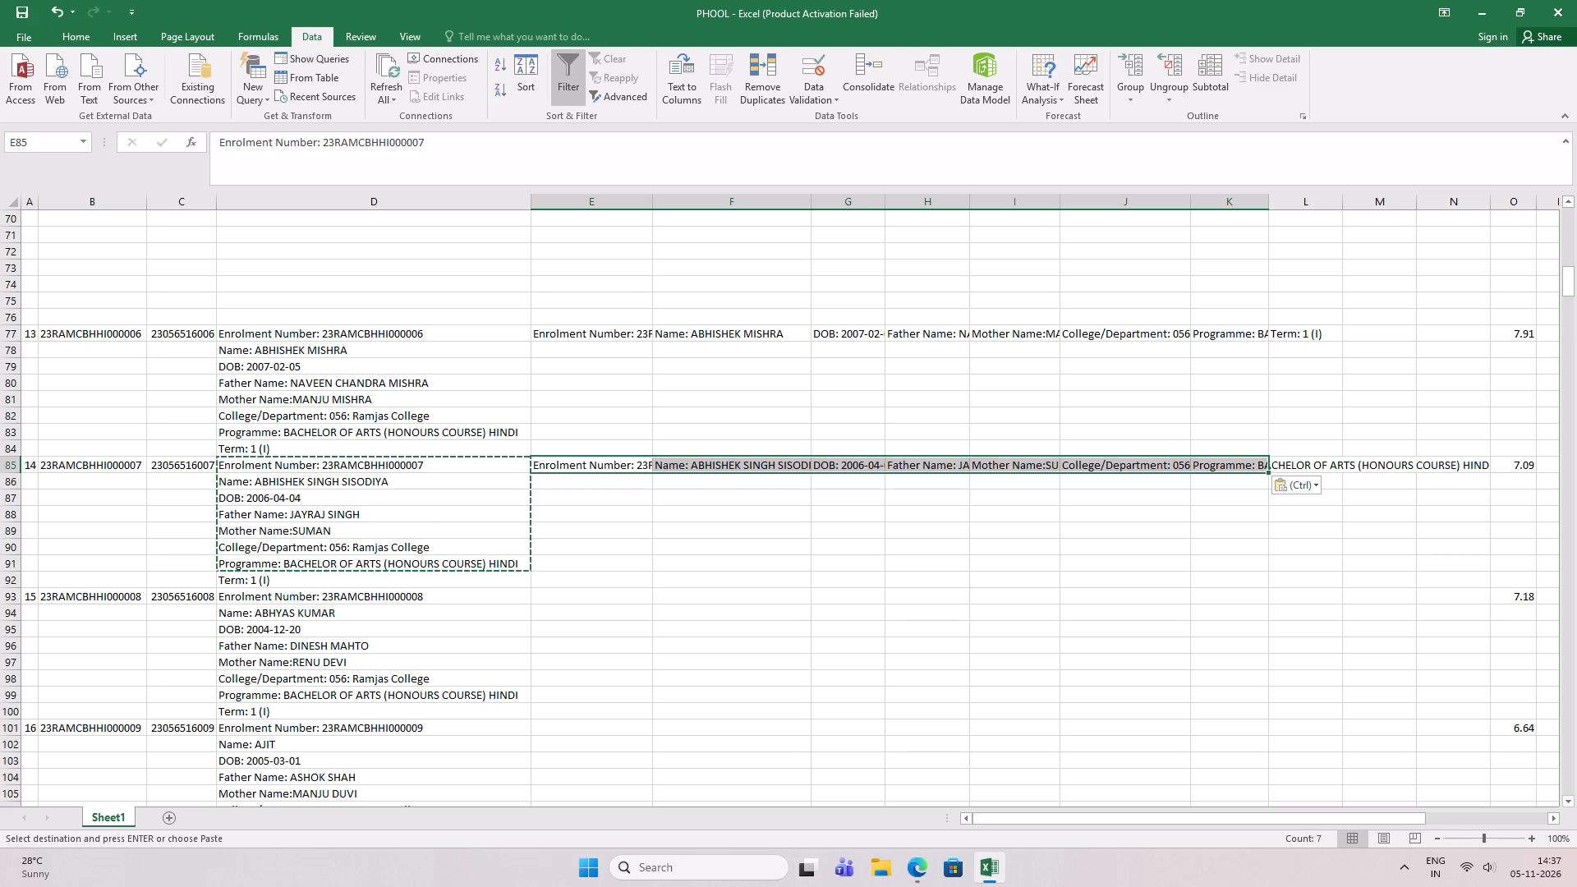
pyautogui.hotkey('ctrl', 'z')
# Copy the fourteenth student's full stacked Basic Details from D85:D92 and paste them transposed into row 85, starting at E85.
pyautogui.moveTo(356, 466); pyautogui.dragTo(365, 581)
pyautogui.hotkey('ctrl', 'c')
pyautogui.click(601, 468)
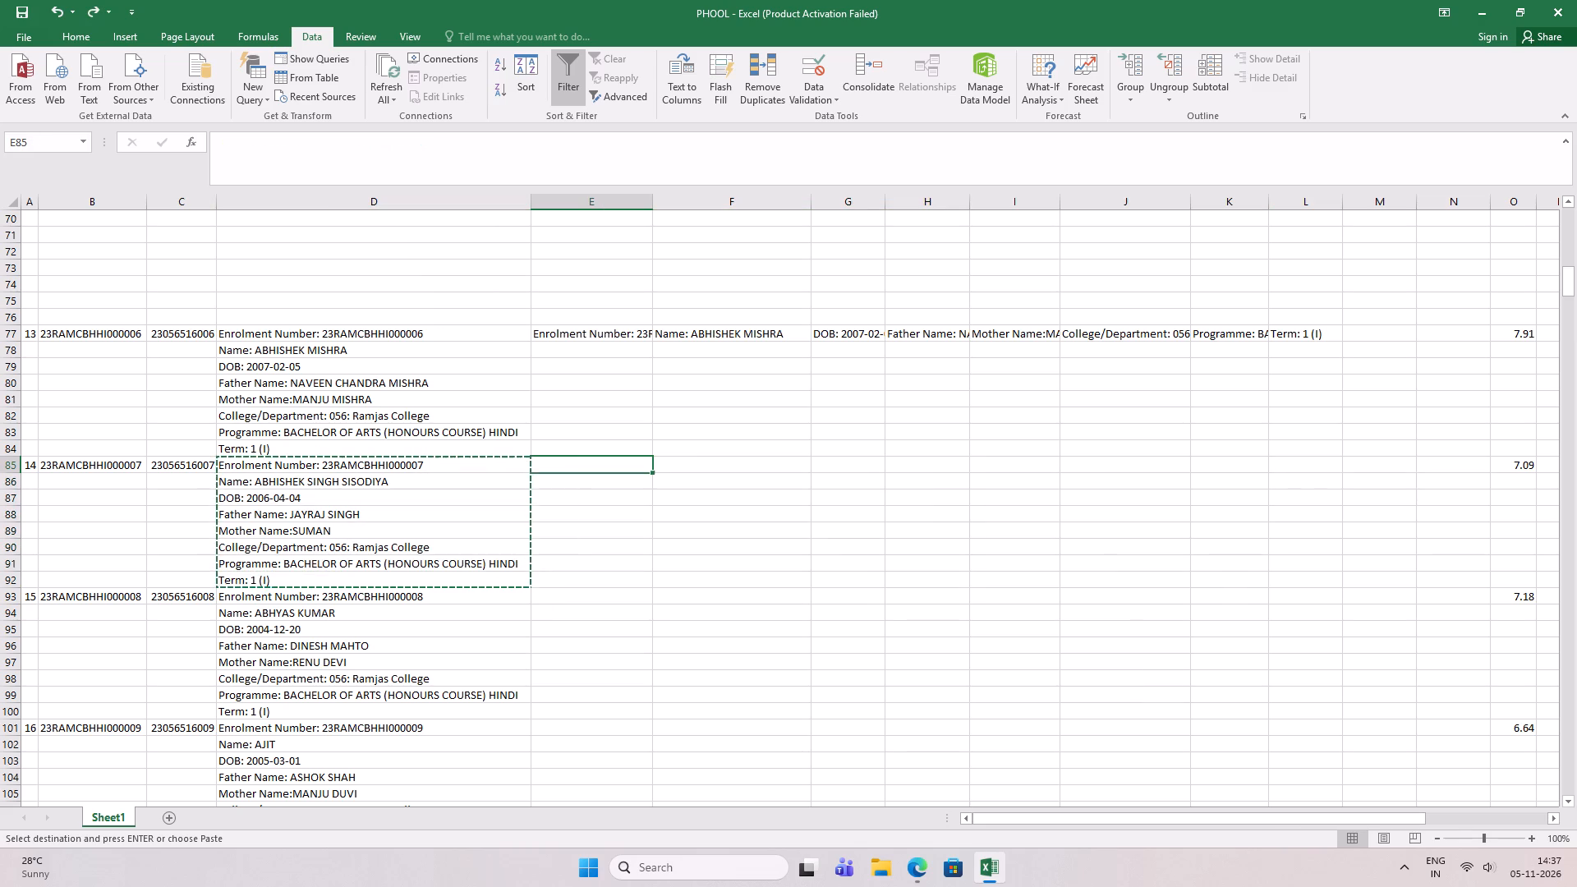
pyautogui.rightClick(611, 469)
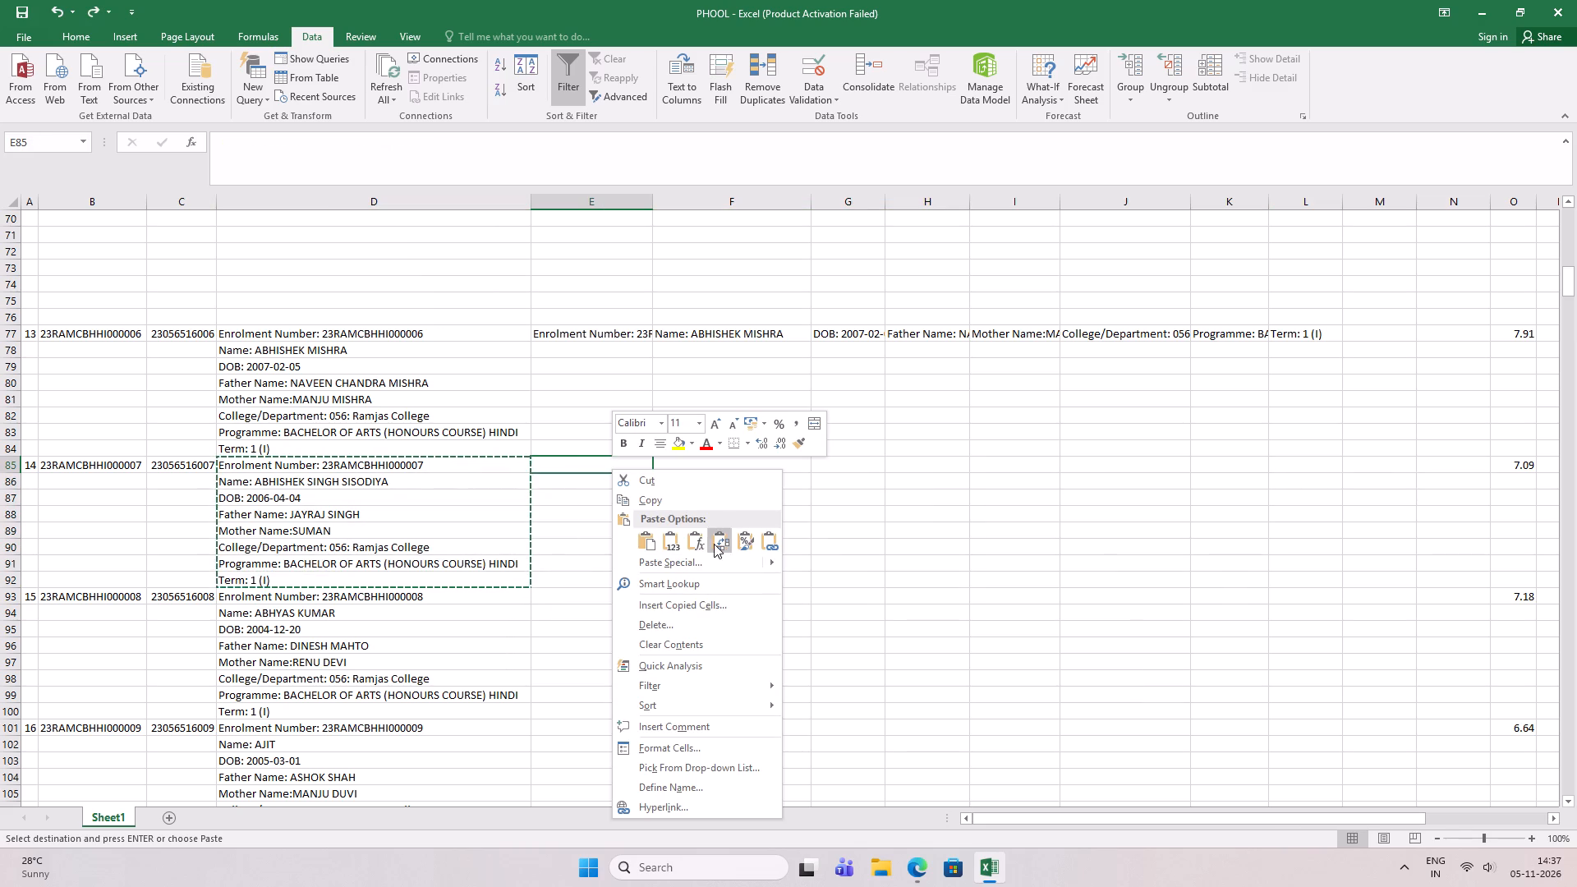
pyautogui.click(720, 544)
# Copy the fifteenth student's stacked Basic Details from D93:D100 and paste them transposed into row 93, starting at E93.
pyautogui.scroll(-2, 324, 599)
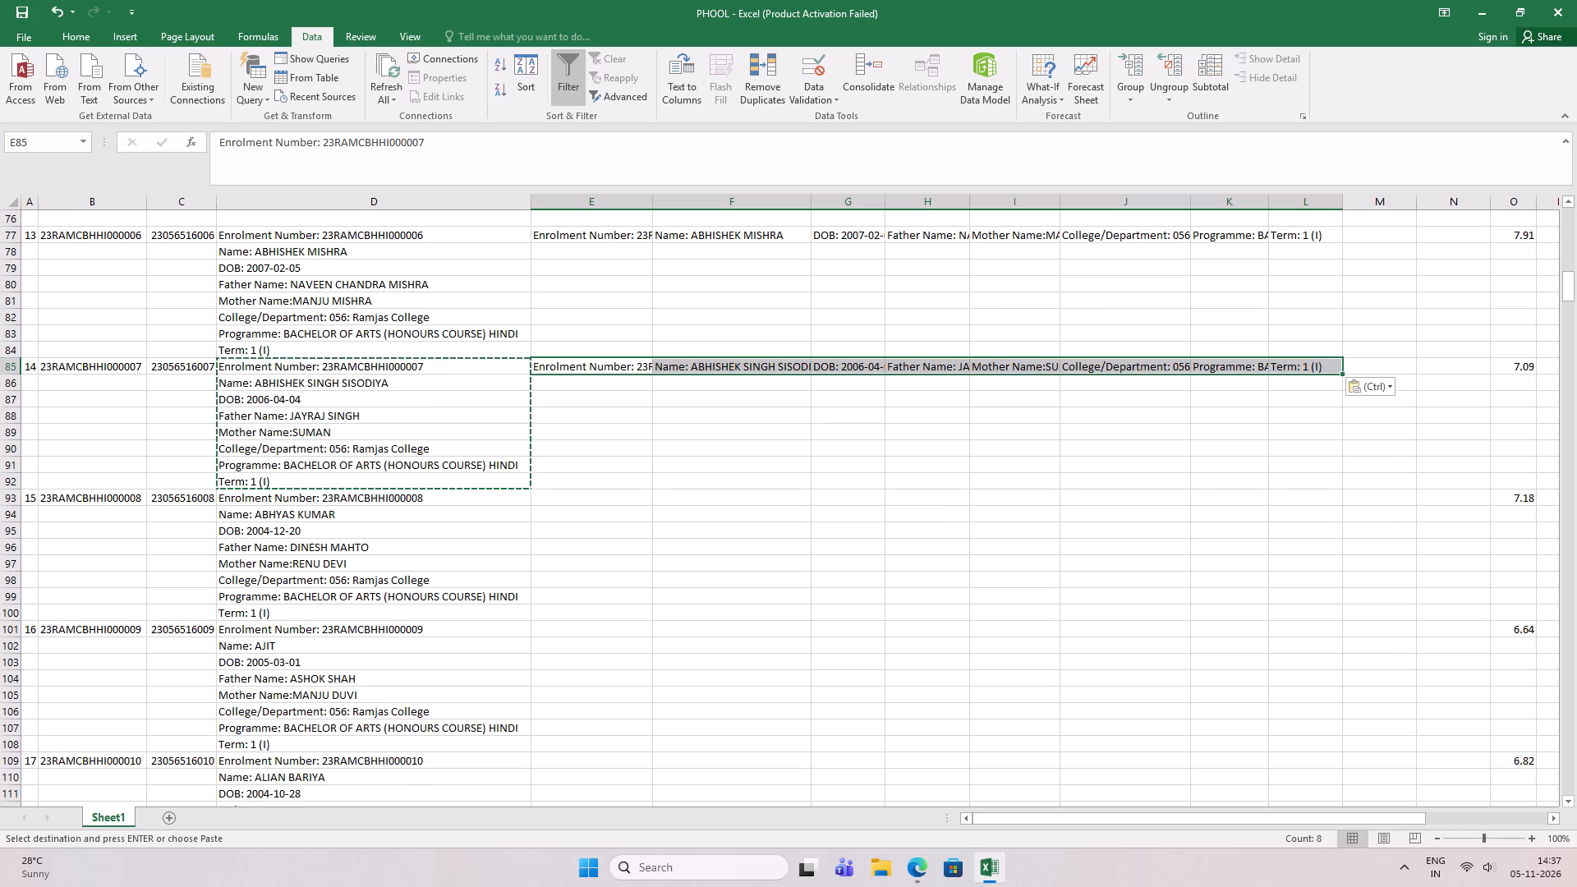
pyautogui.moveTo(384, 495); pyautogui.dragTo(390, 606)
pyautogui.hotkey('ctrl', 'c')
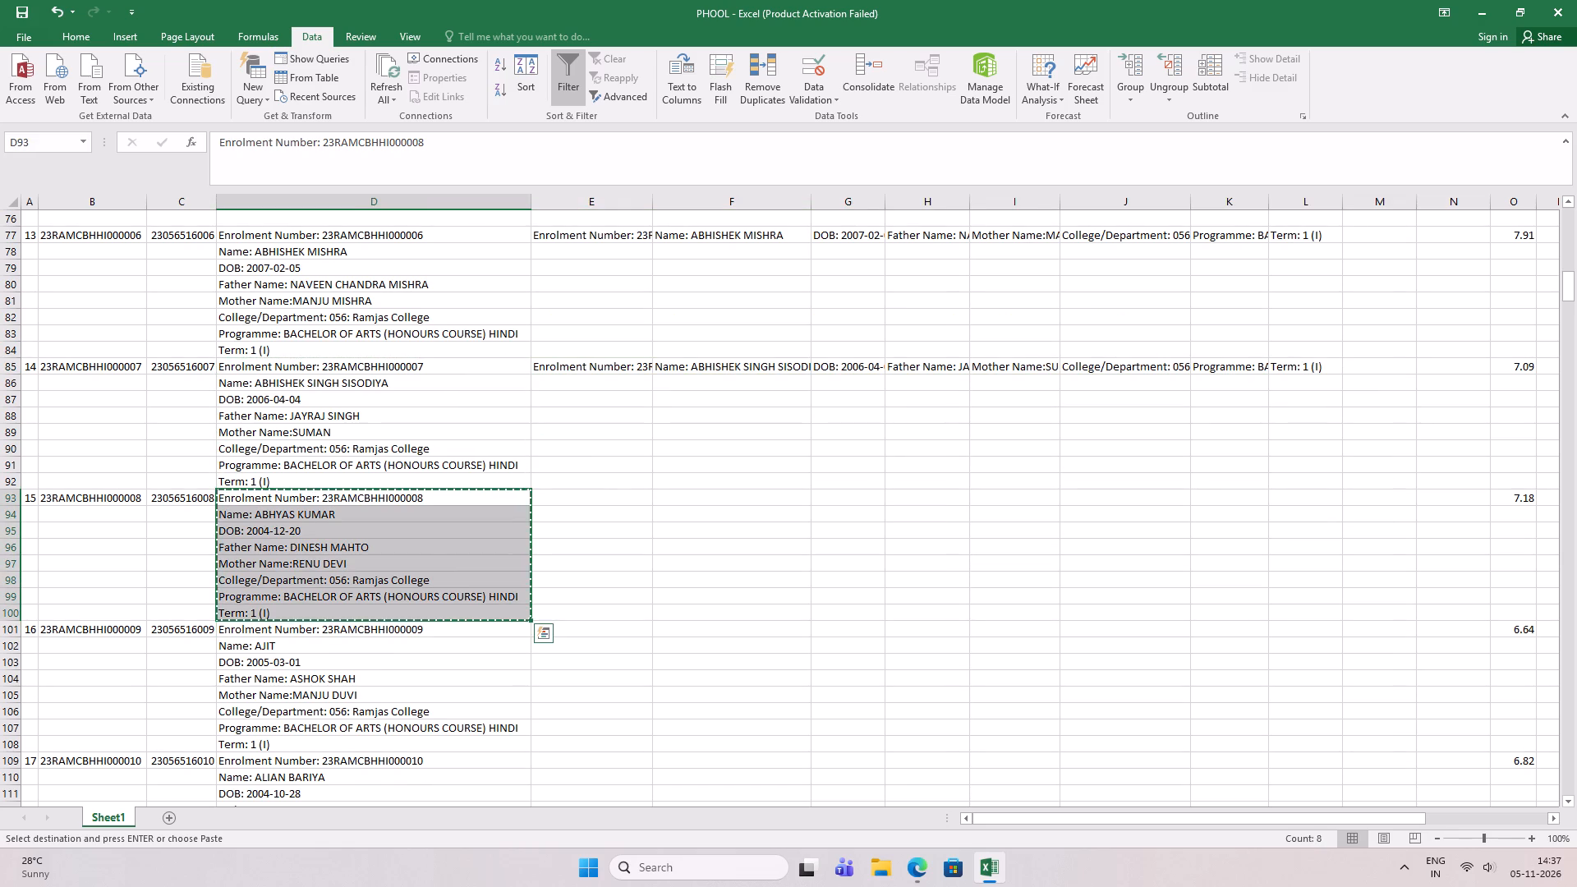
pyautogui.click(554, 490)
pyautogui.rightClick(556, 499)
pyautogui.click(669, 222)
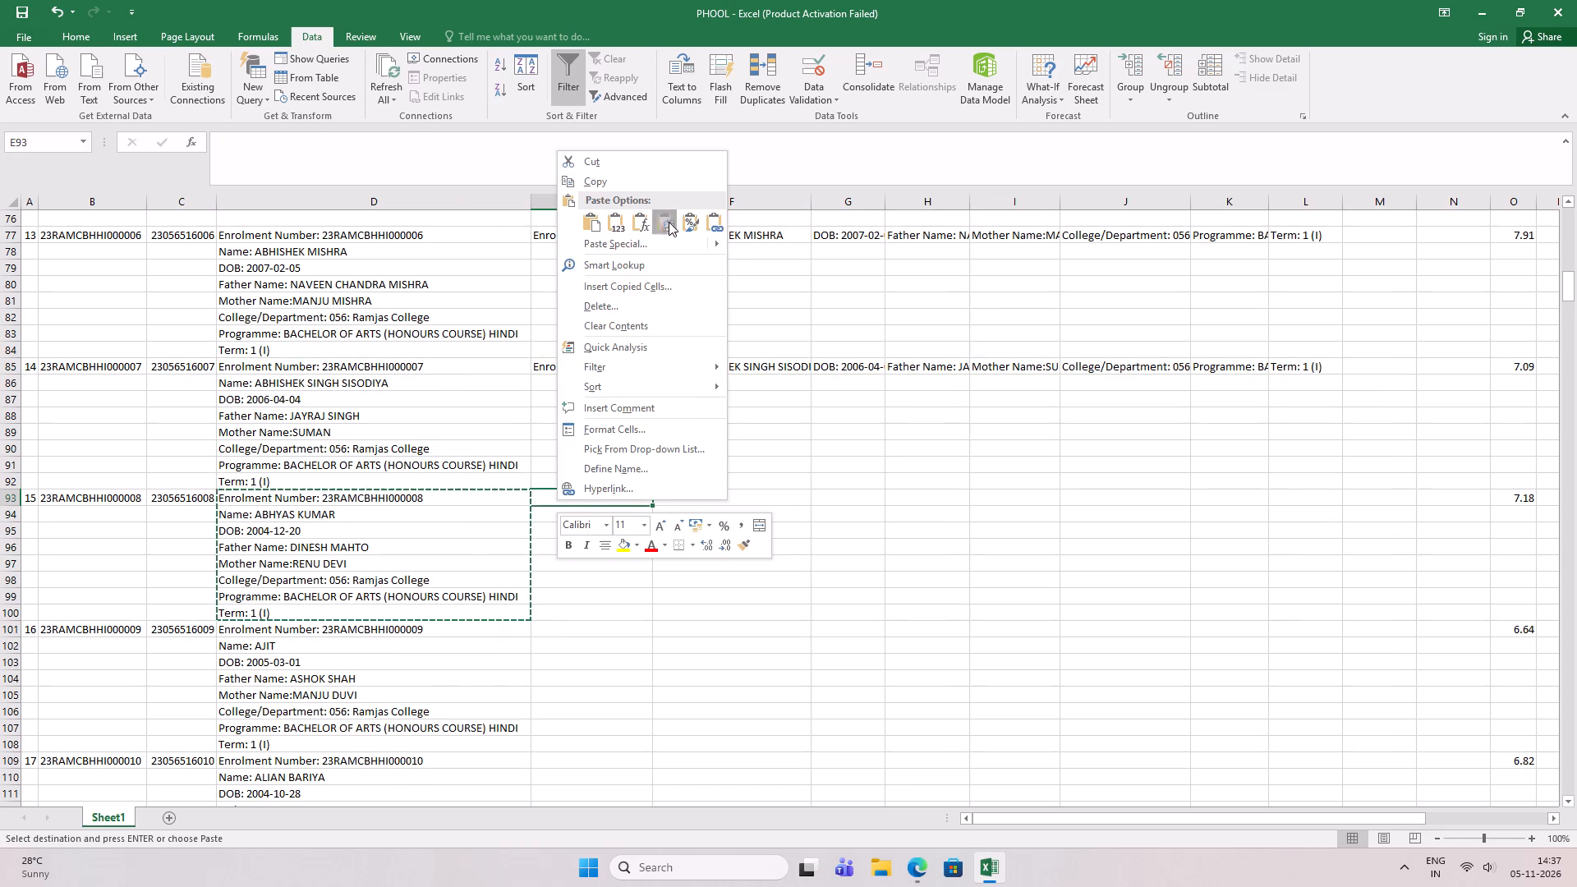
# Copy the sixteenth student's stacked Basic Details from D101:D108 and paste them transposed into row 101, starting at E101.
pyautogui.scroll(-6, 519, 404)
pyautogui.moveTo(347, 329); pyautogui.dragTo(352, 336)
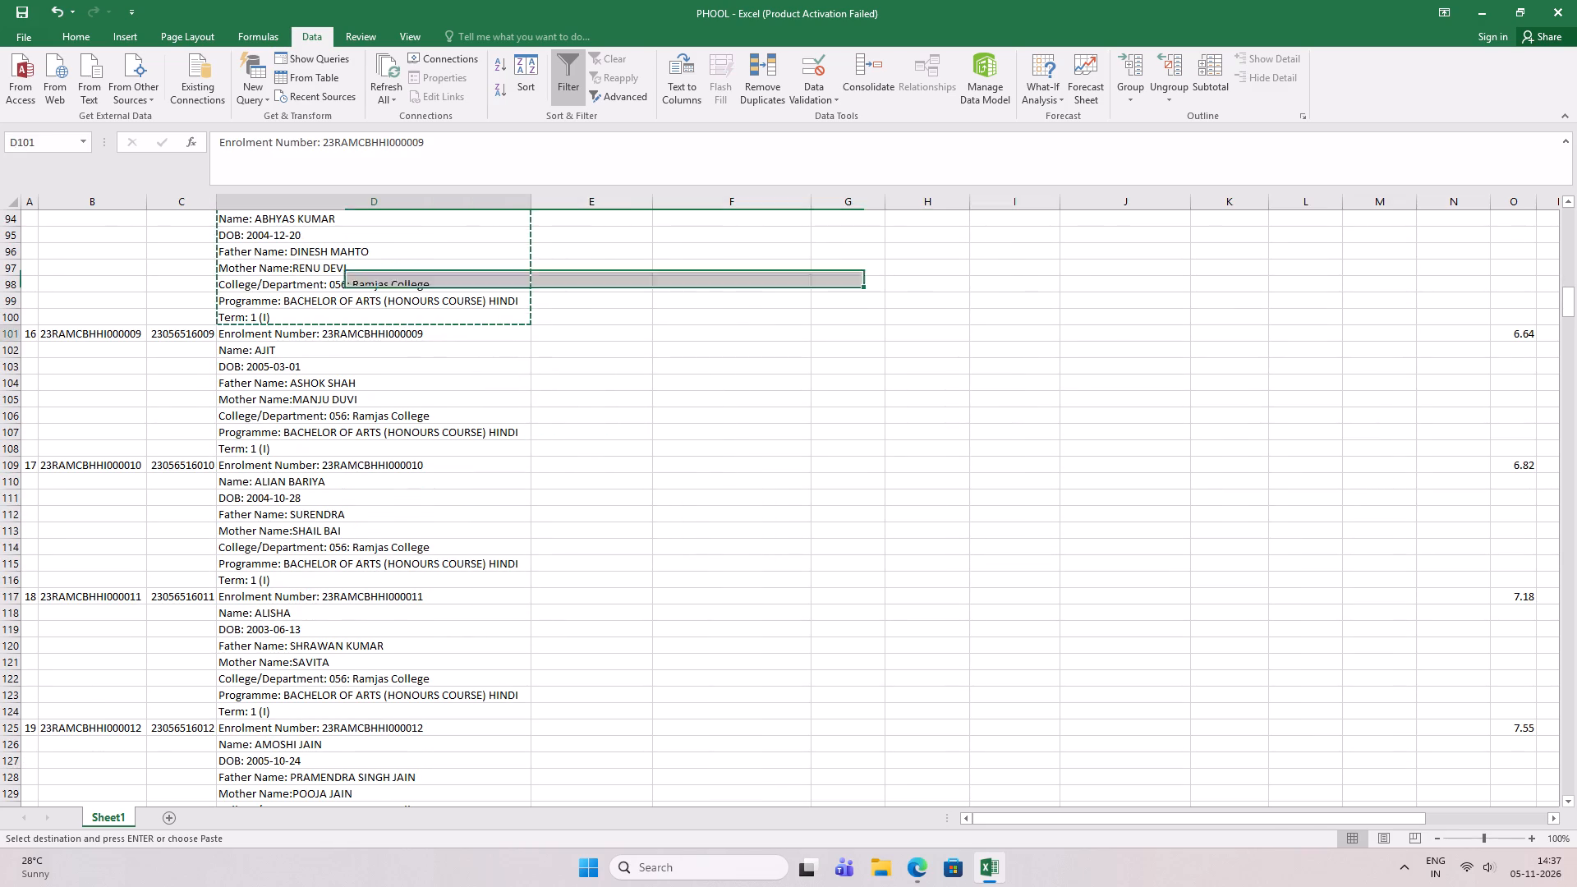
pyautogui.moveTo(352, 336); pyautogui.dragTo(356, 453)
pyautogui.hotkey('ctrl', 'c')
pyautogui.click(559, 336)
pyautogui.rightClick(559, 336)
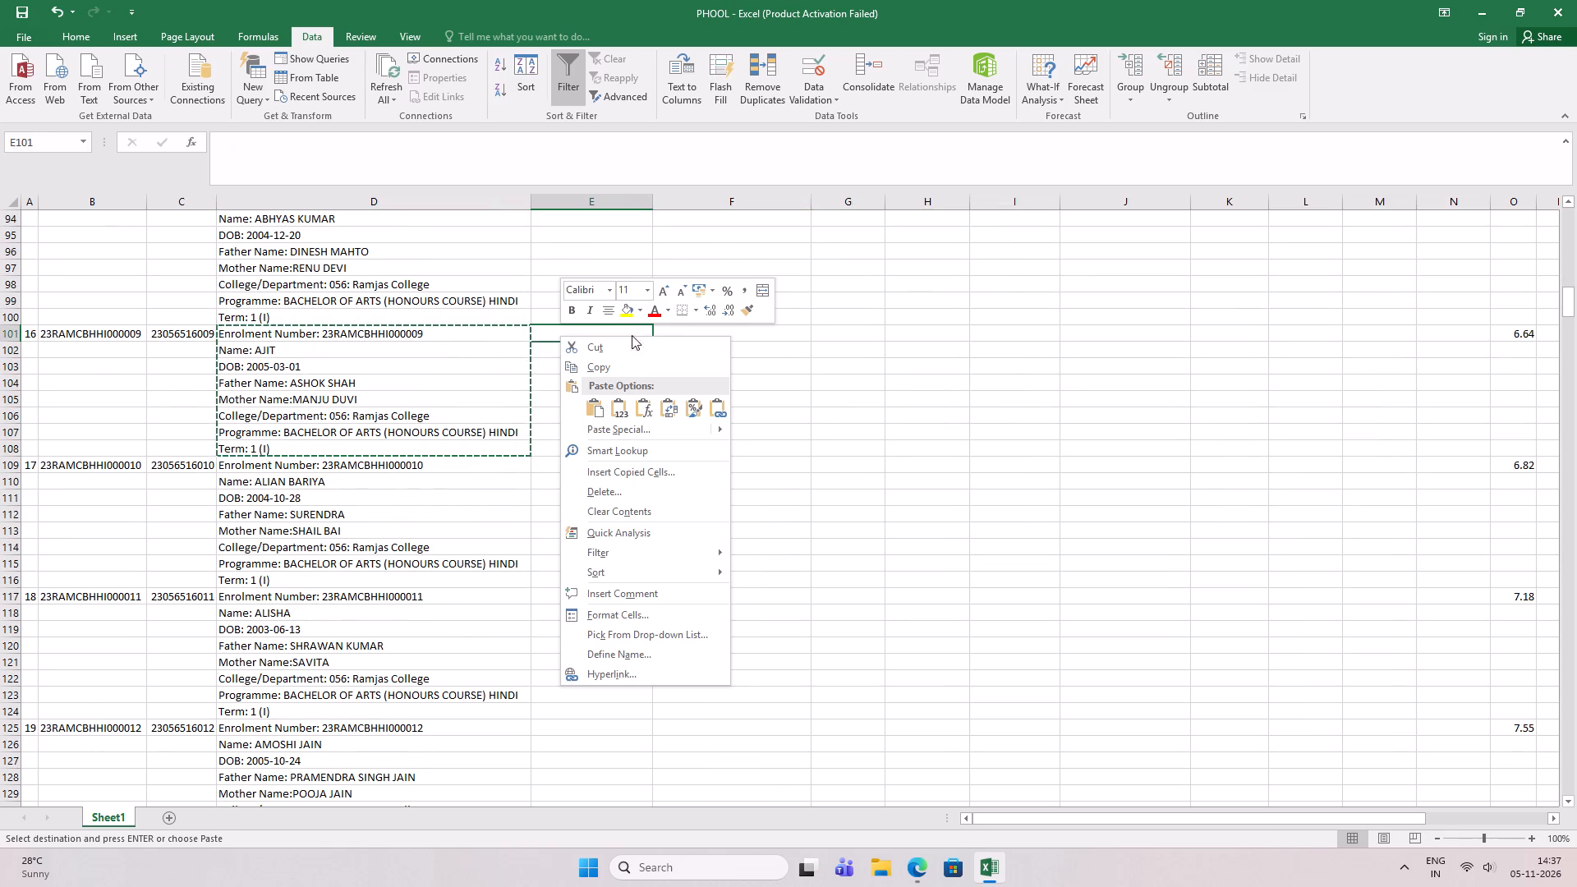
pyautogui.click(673, 408)
# Copy the seventeenth student's stacked Basic Details from D109:D116 and paste them transposed into row 109, starting at E109.
pyautogui.moveTo(320, 464); pyautogui.dragTo(320, 581)
pyautogui.hotkey('ctrl', 'c')
pyautogui.click(588, 466)
pyautogui.rightClick(588, 466)
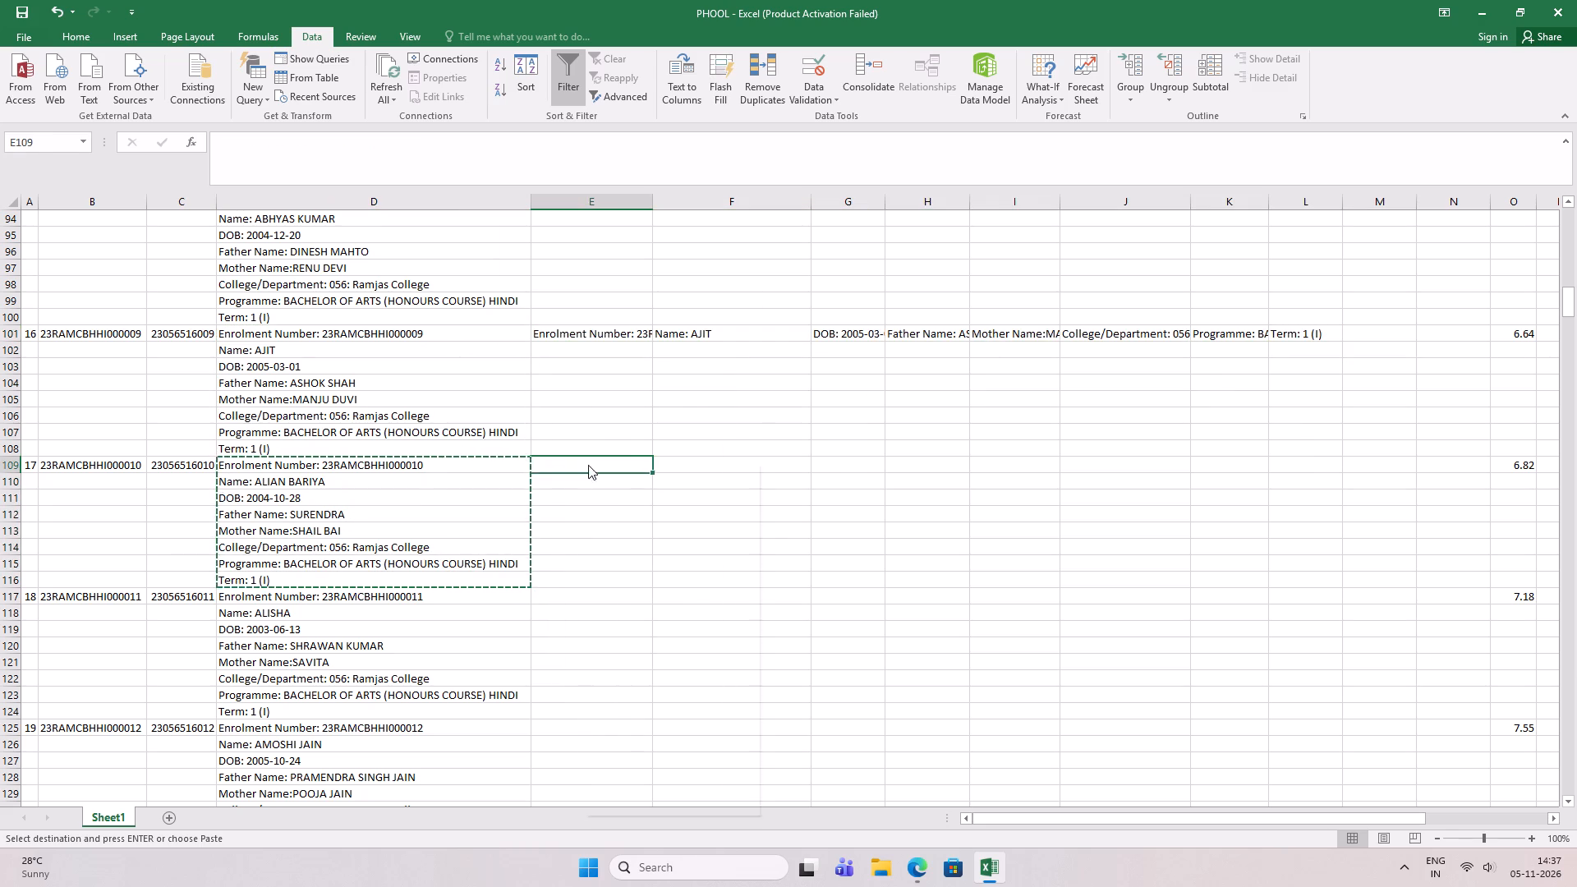
pyautogui.click(696, 539)
pyautogui.scroll(3, 650, 471)
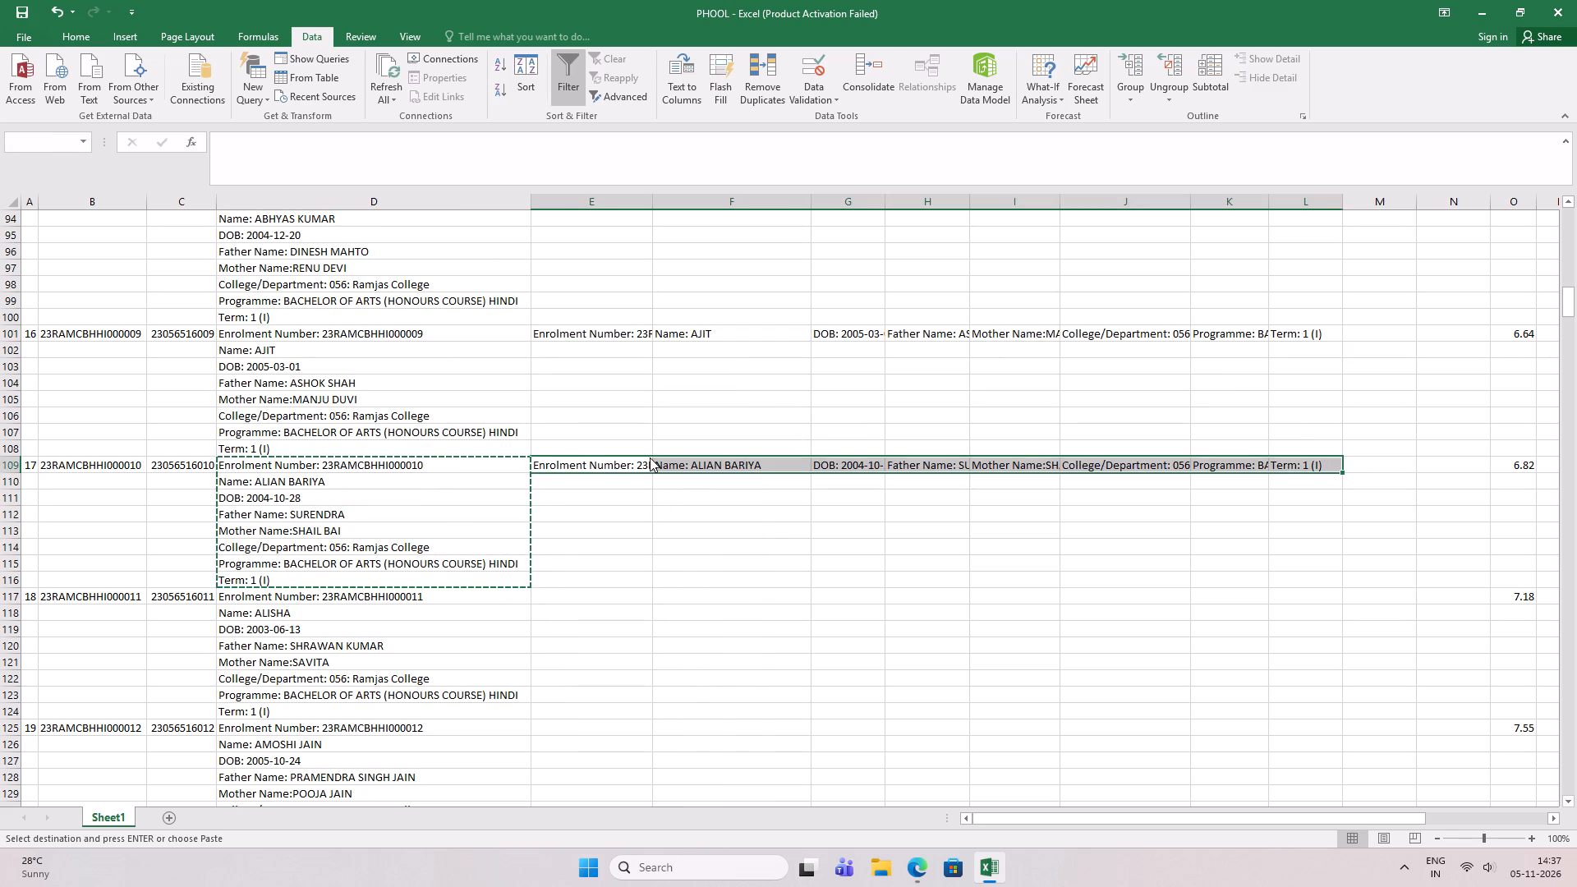
pyautogui.scroll(-4, 648, 457)
pyautogui.click(806, 463)
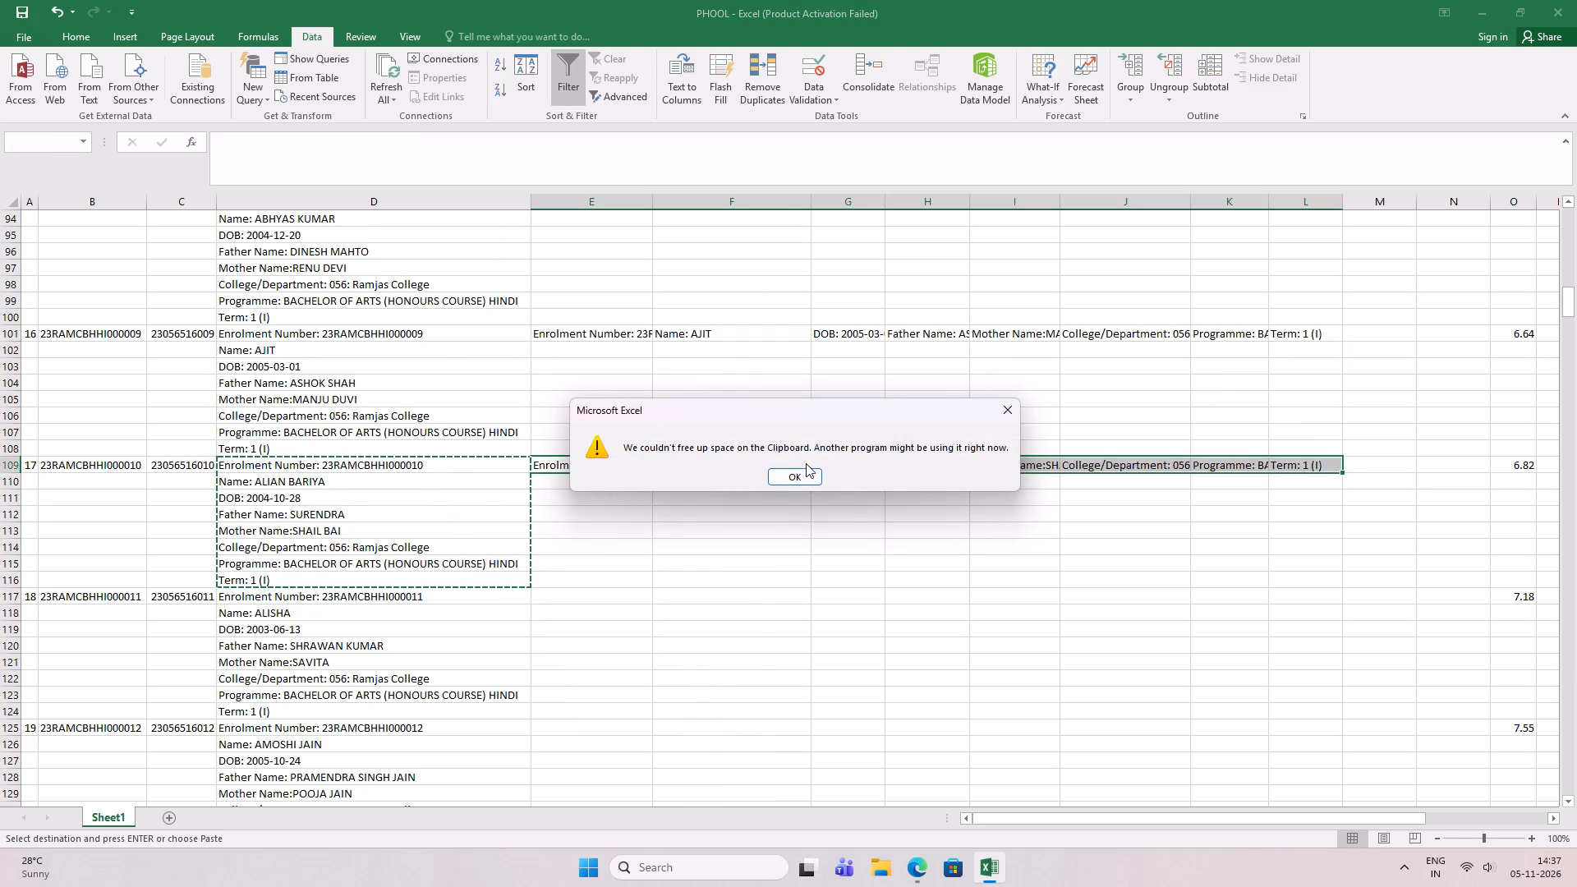
pyautogui.click(807, 484)
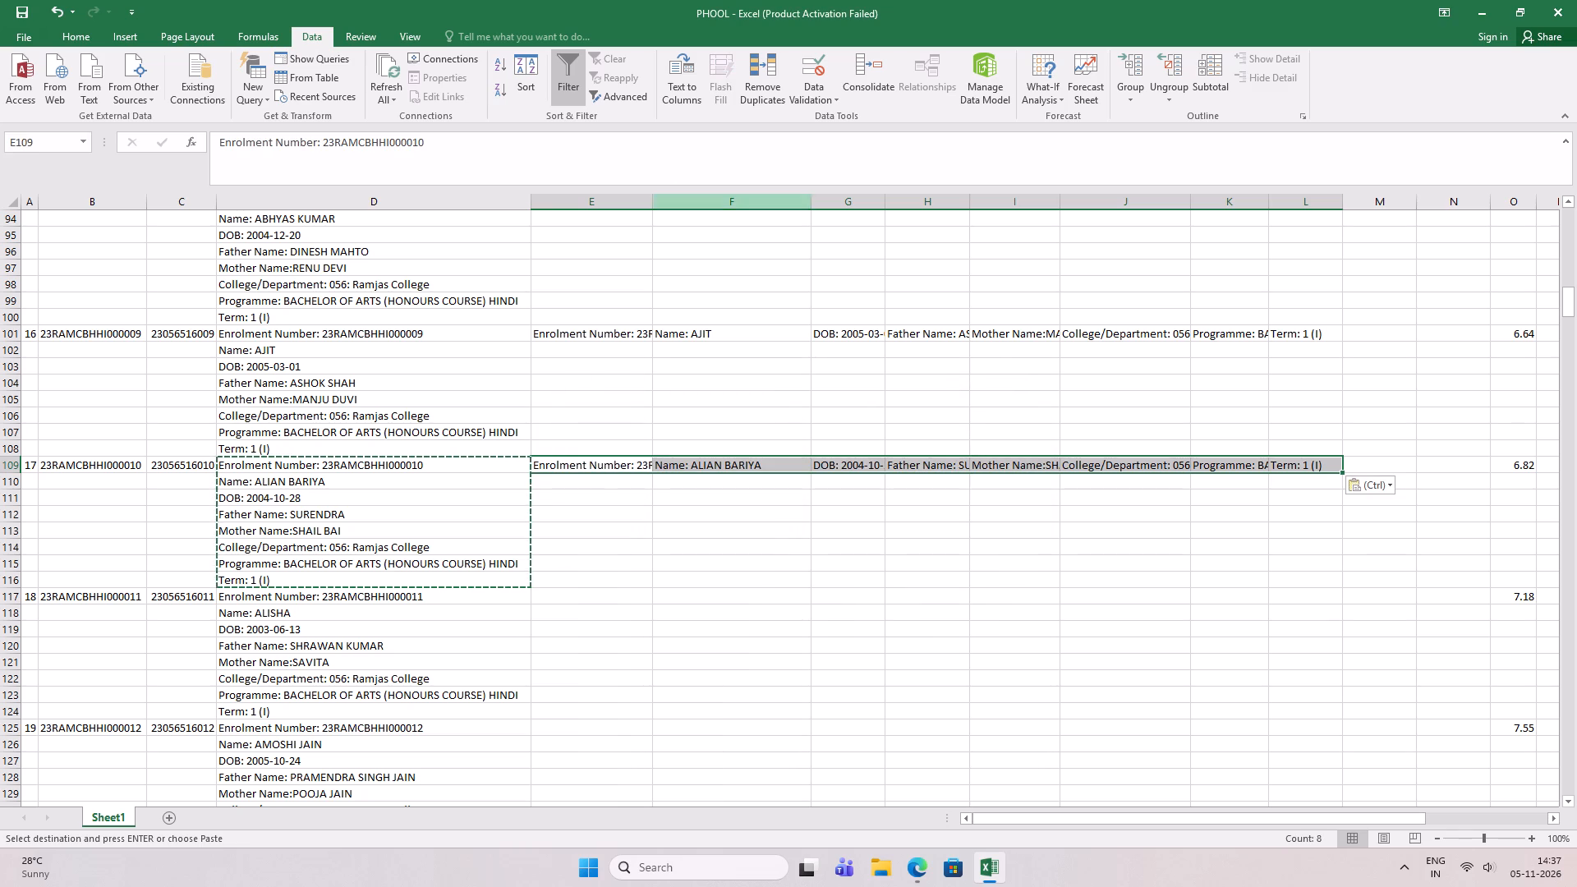
# AutoFit the widths of columns E through L to their contents.
pyautogui.doubleClick(642, 204)
pyautogui.doubleClick(655, 206)
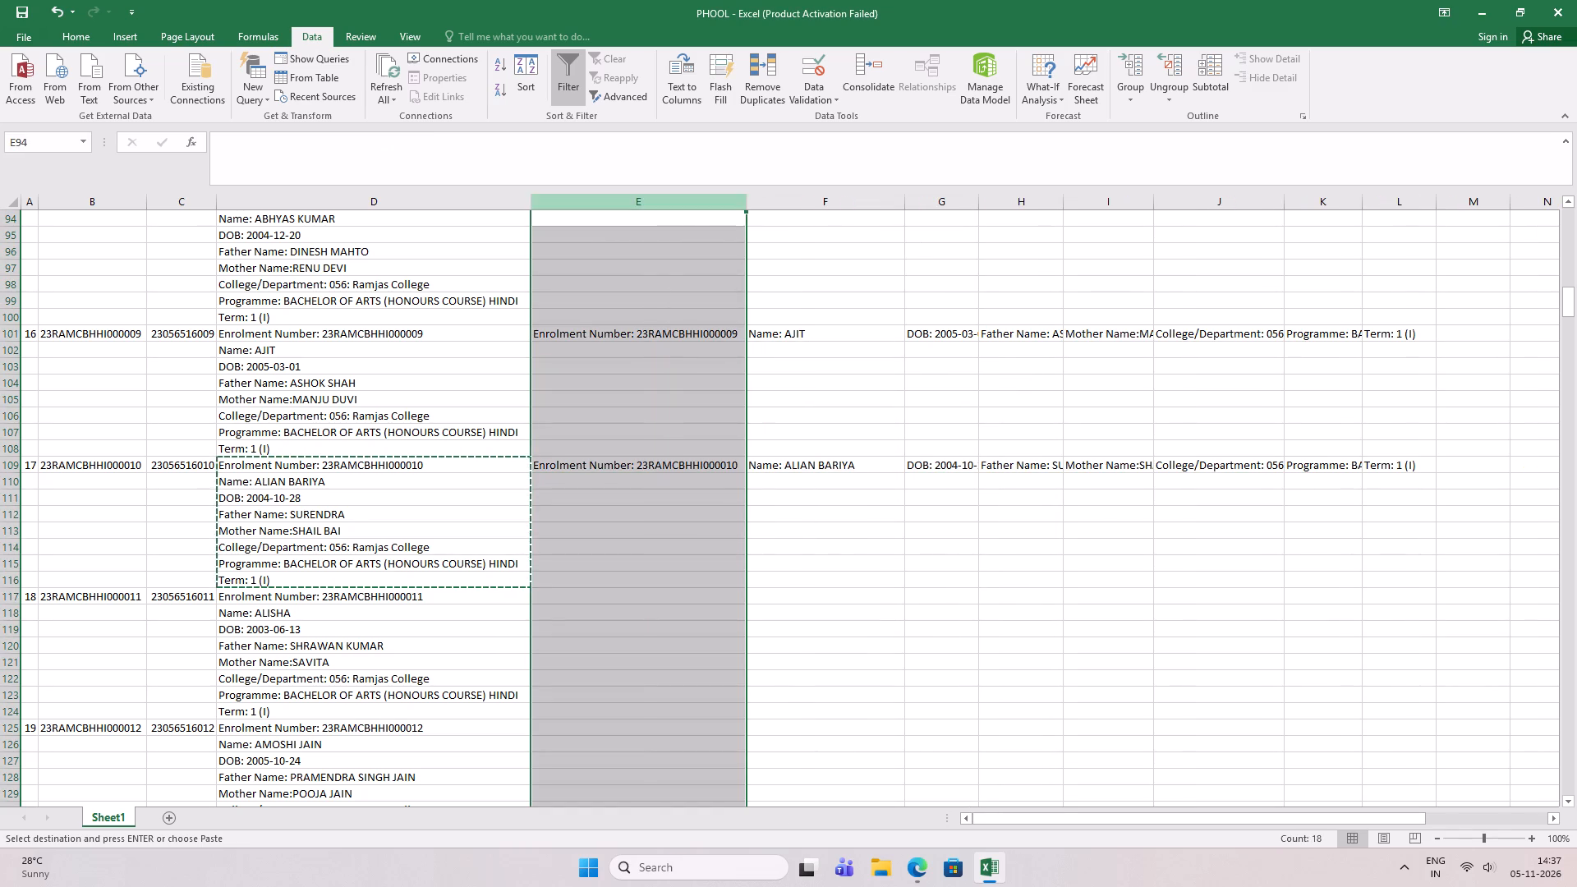
pyautogui.doubleClick(905, 200)
pyautogui.doubleClick(1015, 203)
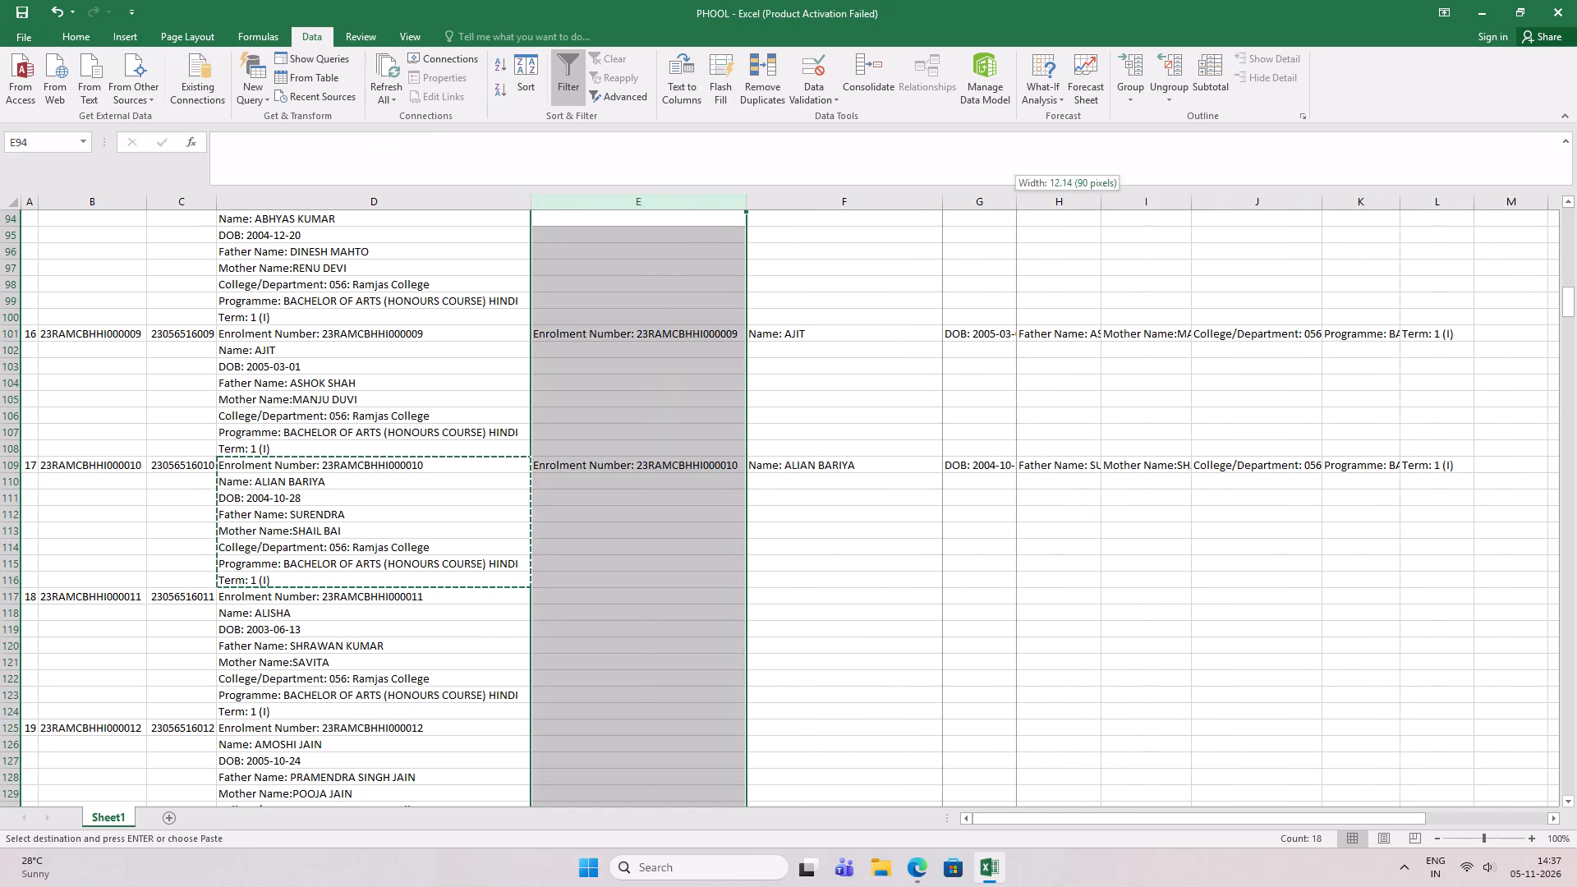
pyautogui.doubleClick(1118, 206)
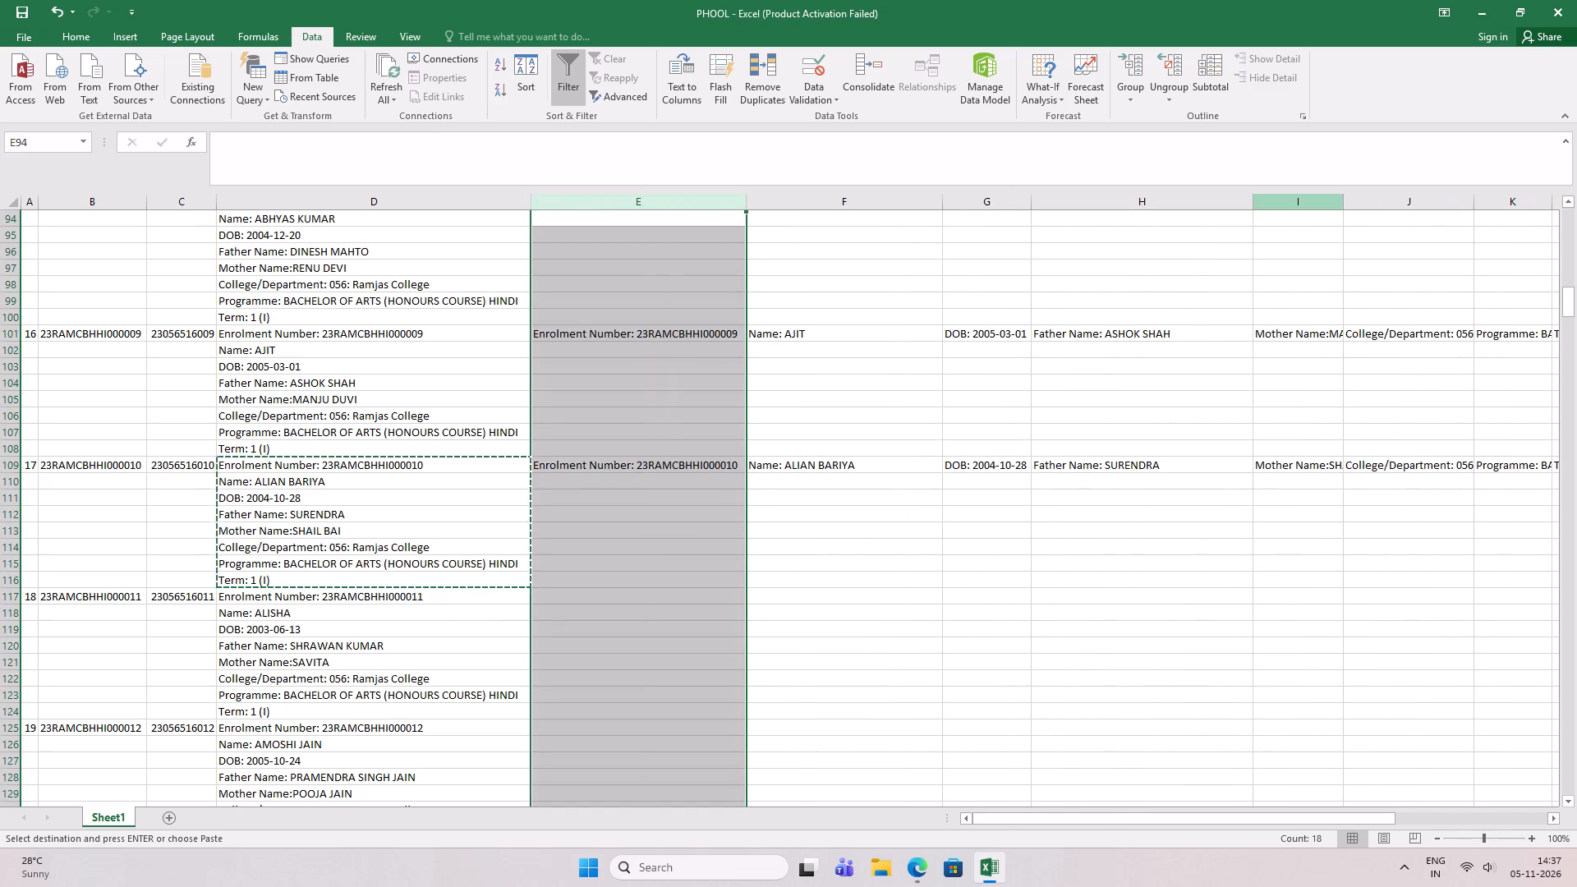
pyautogui.doubleClick(1348, 208)
pyautogui.moveTo(1341, 815); pyautogui.dragTo(1403, 810)
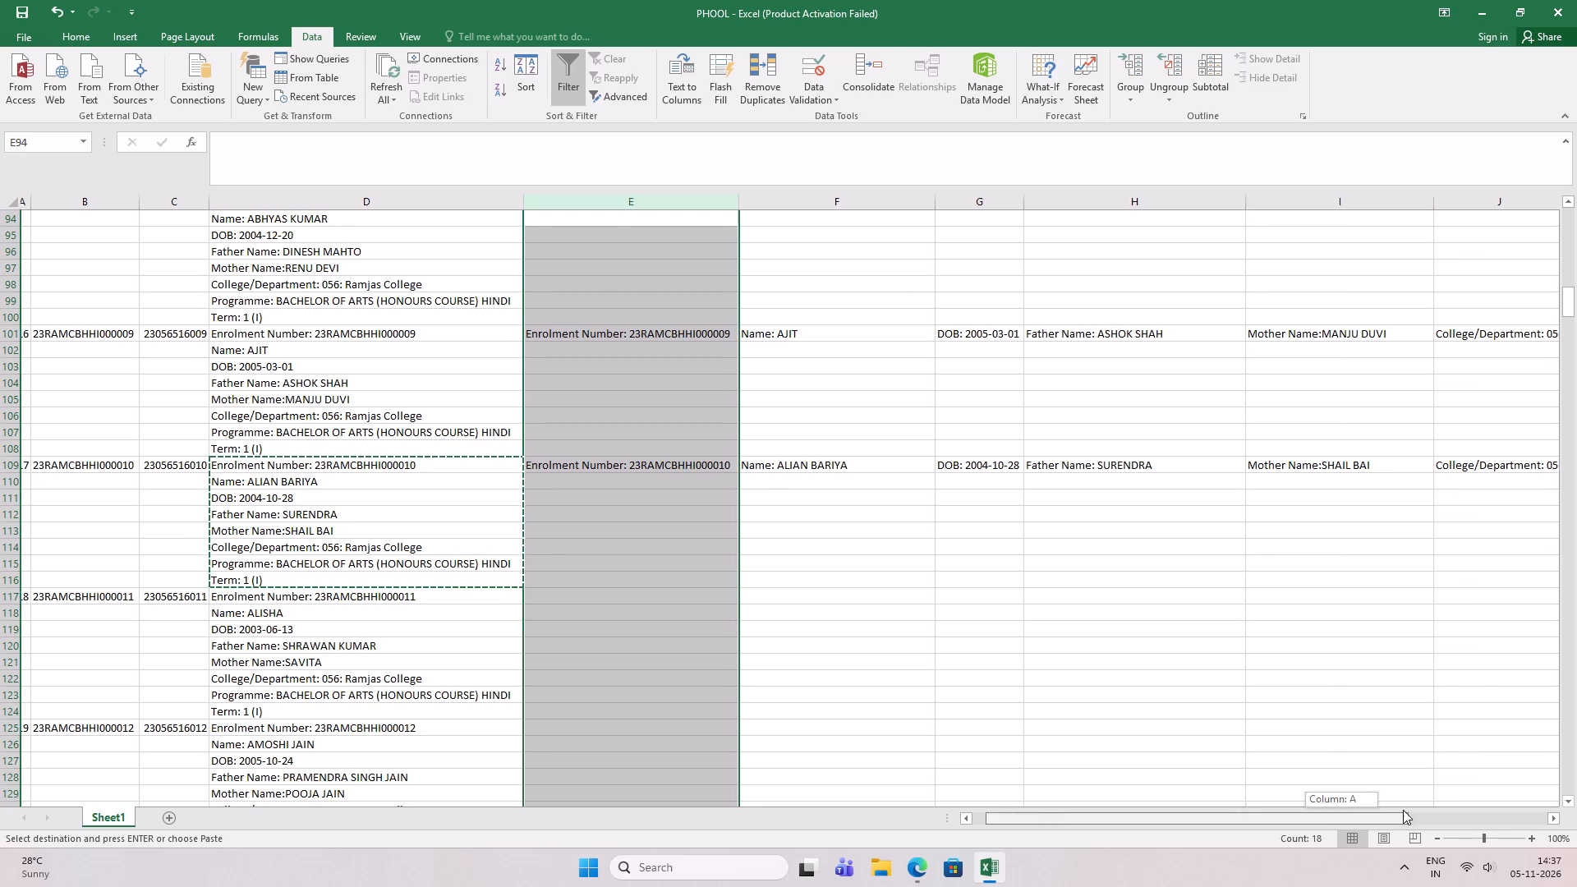
pyautogui.moveTo(1403, 810); pyautogui.dragTo(1475, 802)
pyautogui.doubleClick(1064, 201)
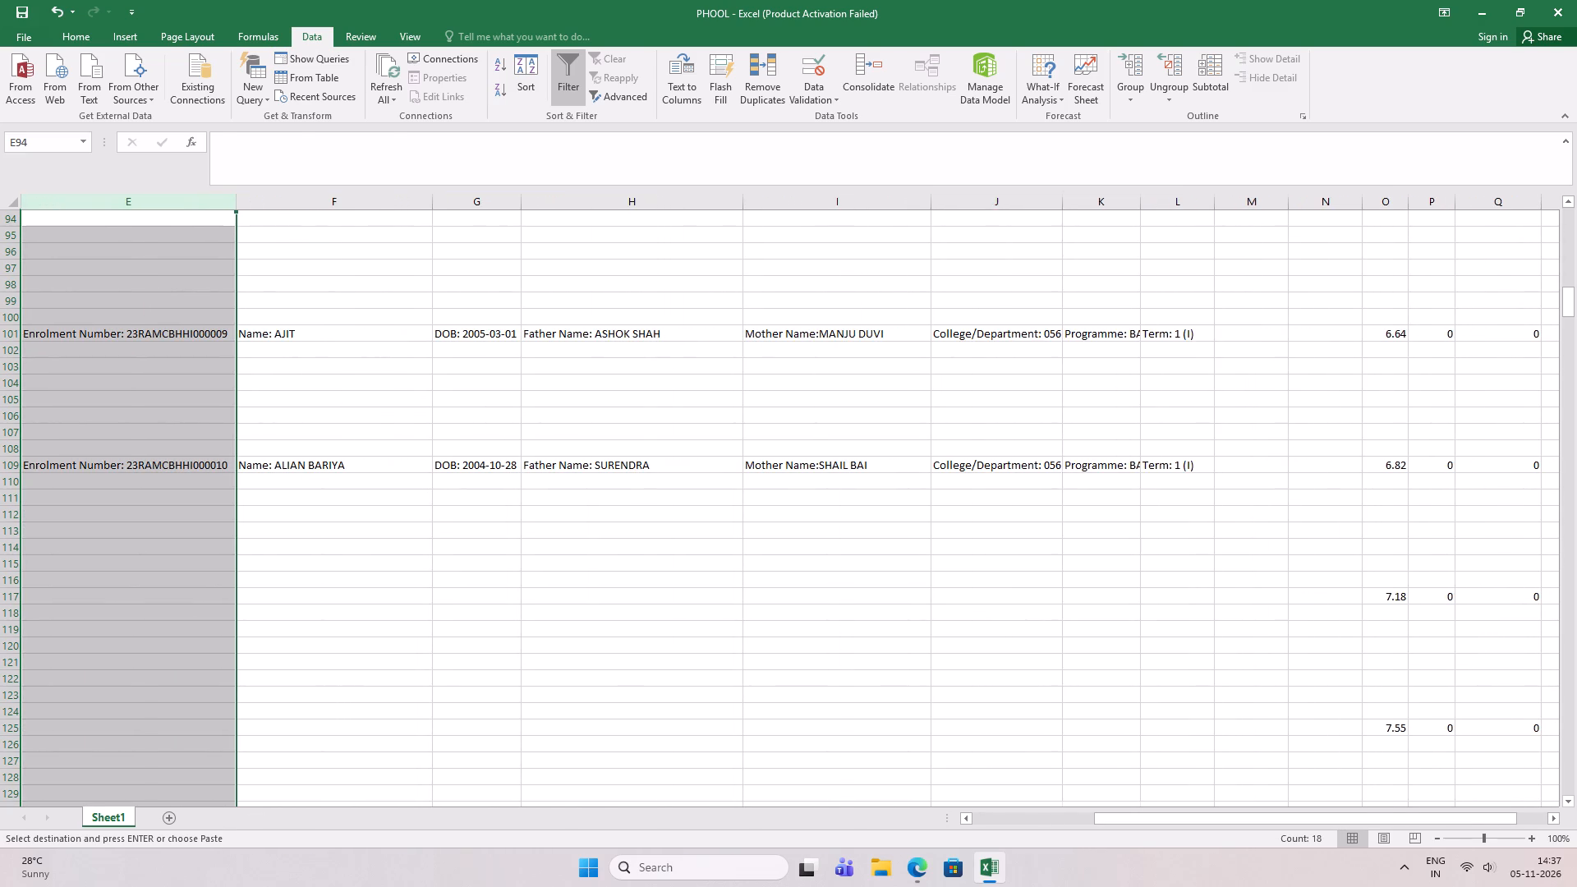
pyautogui.doubleClick(1230, 200)
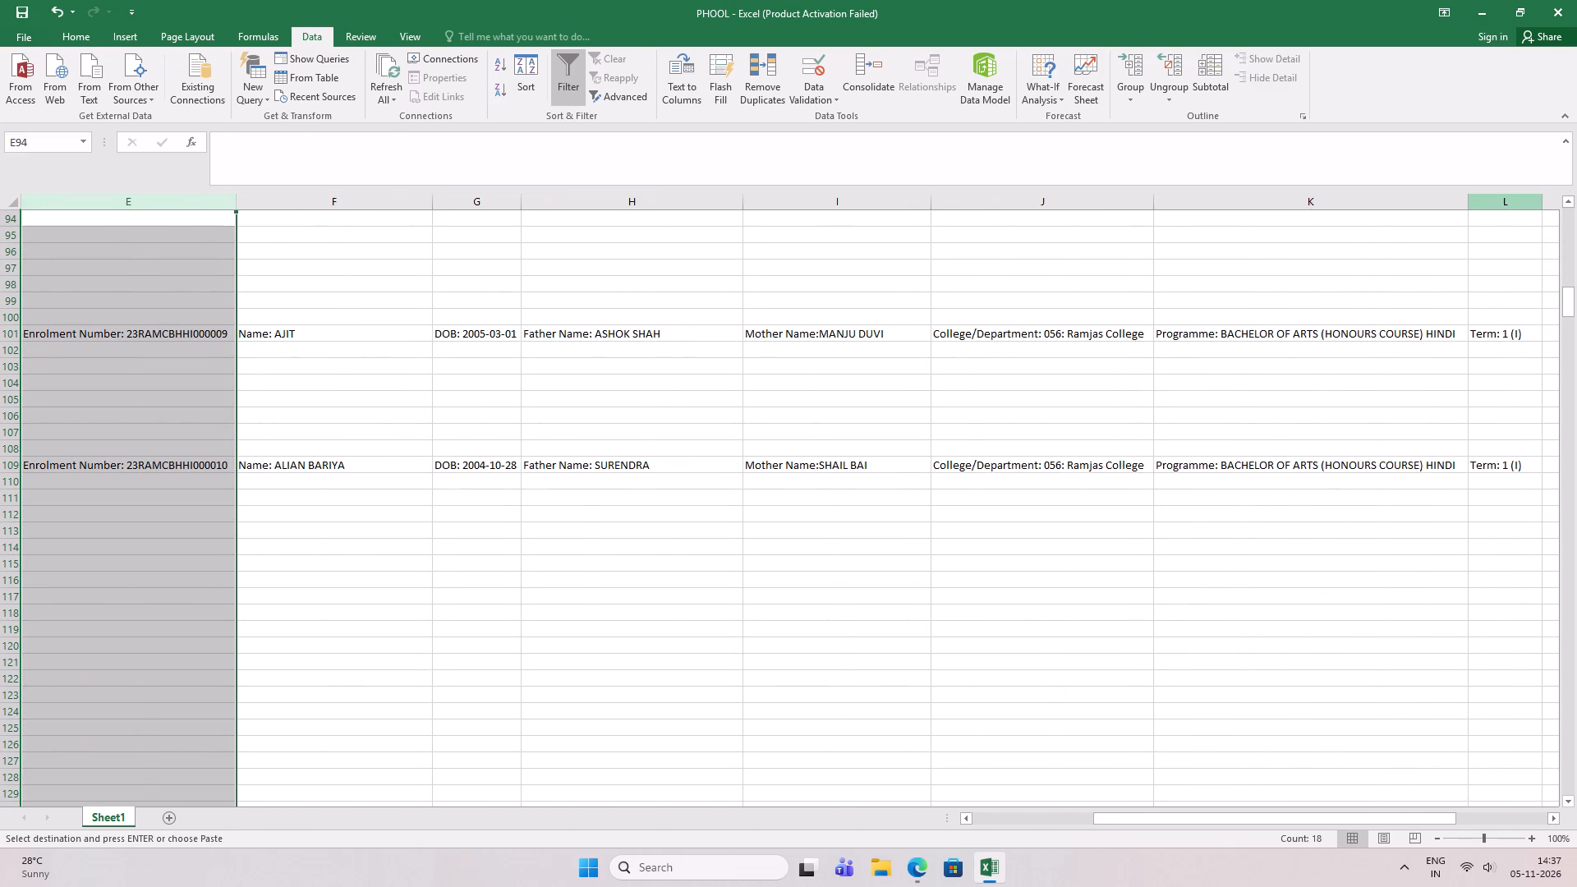
pyautogui.doubleClick(1538, 207)
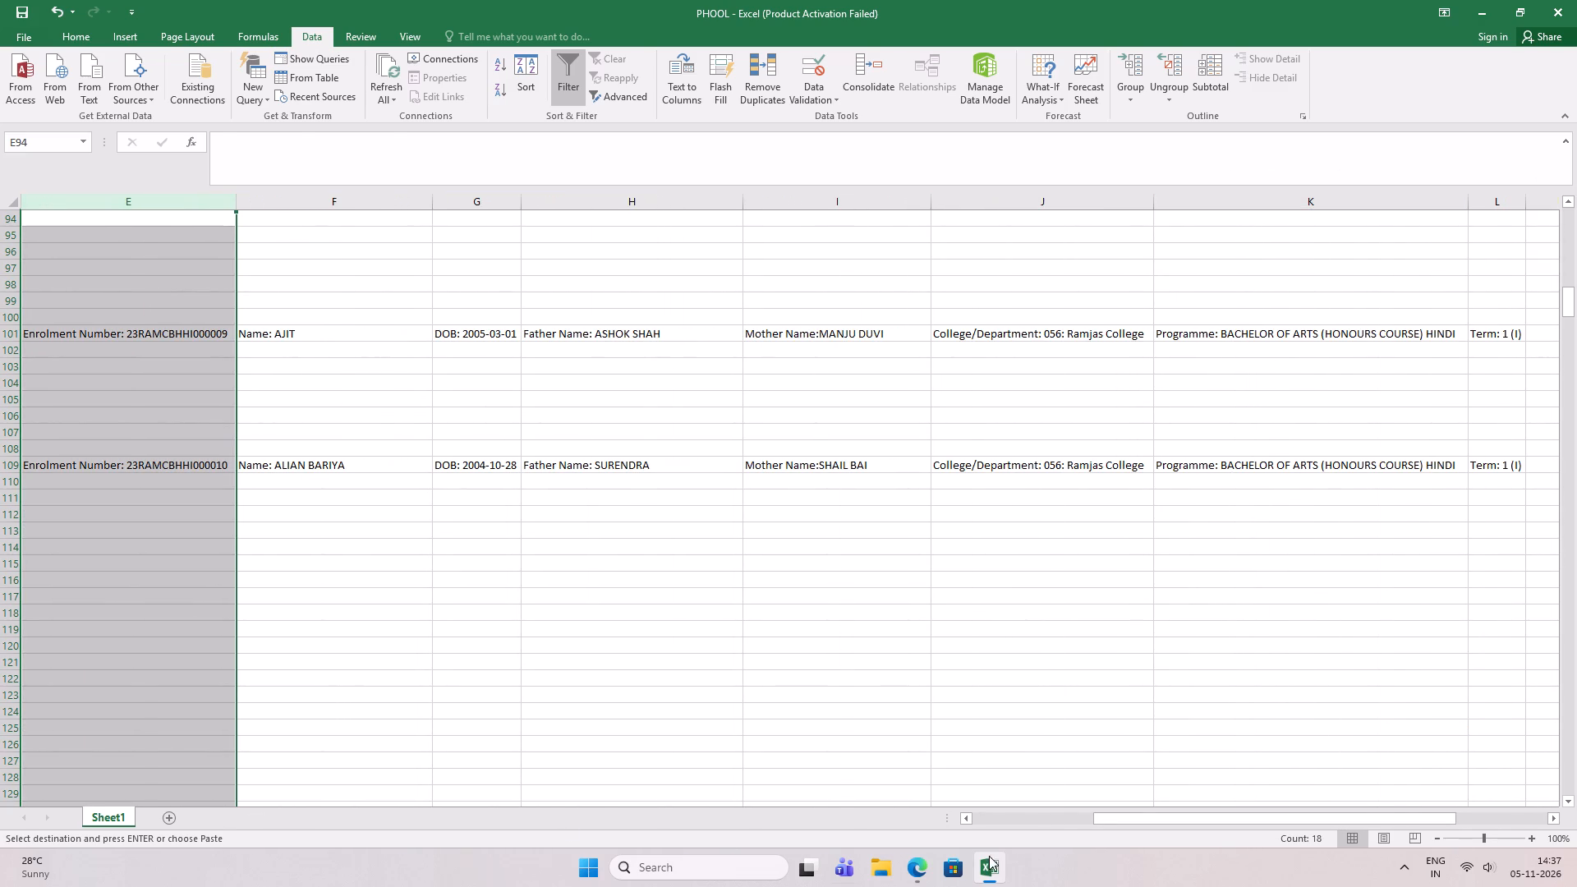
pyautogui.moveTo(1113, 819); pyautogui.dragTo(863, 833)
pyautogui.scroll(-4, 441, 618)
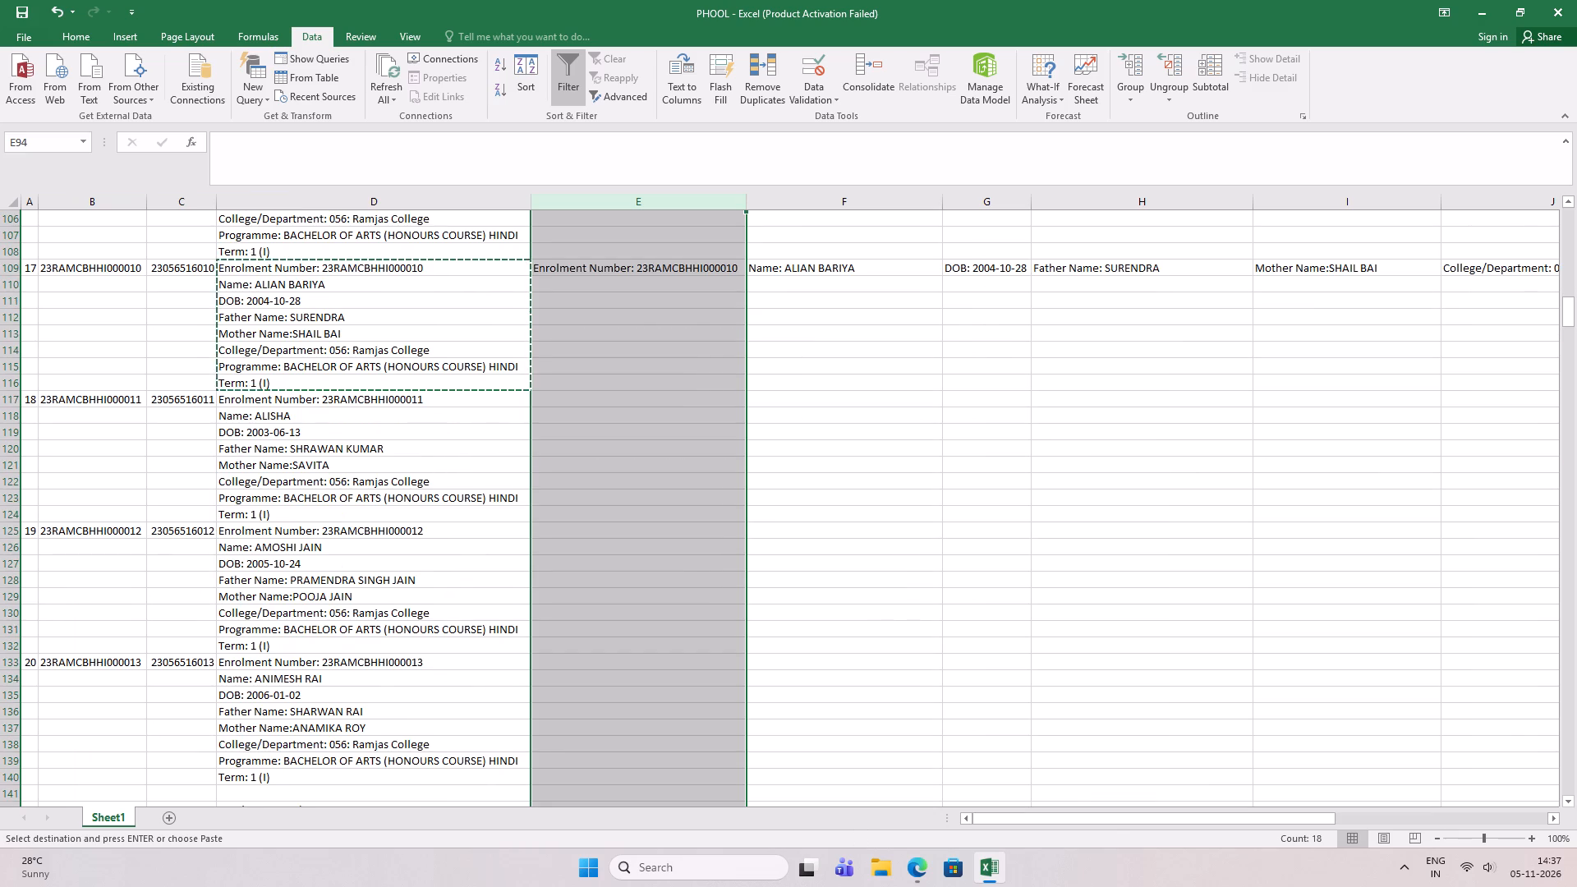
# Copy the eighteenth student's stacked Basic Details from D117:D124 and paste them transposed into row 117, starting at E117.
pyautogui.moveTo(364, 394); pyautogui.dragTo(367, 505)
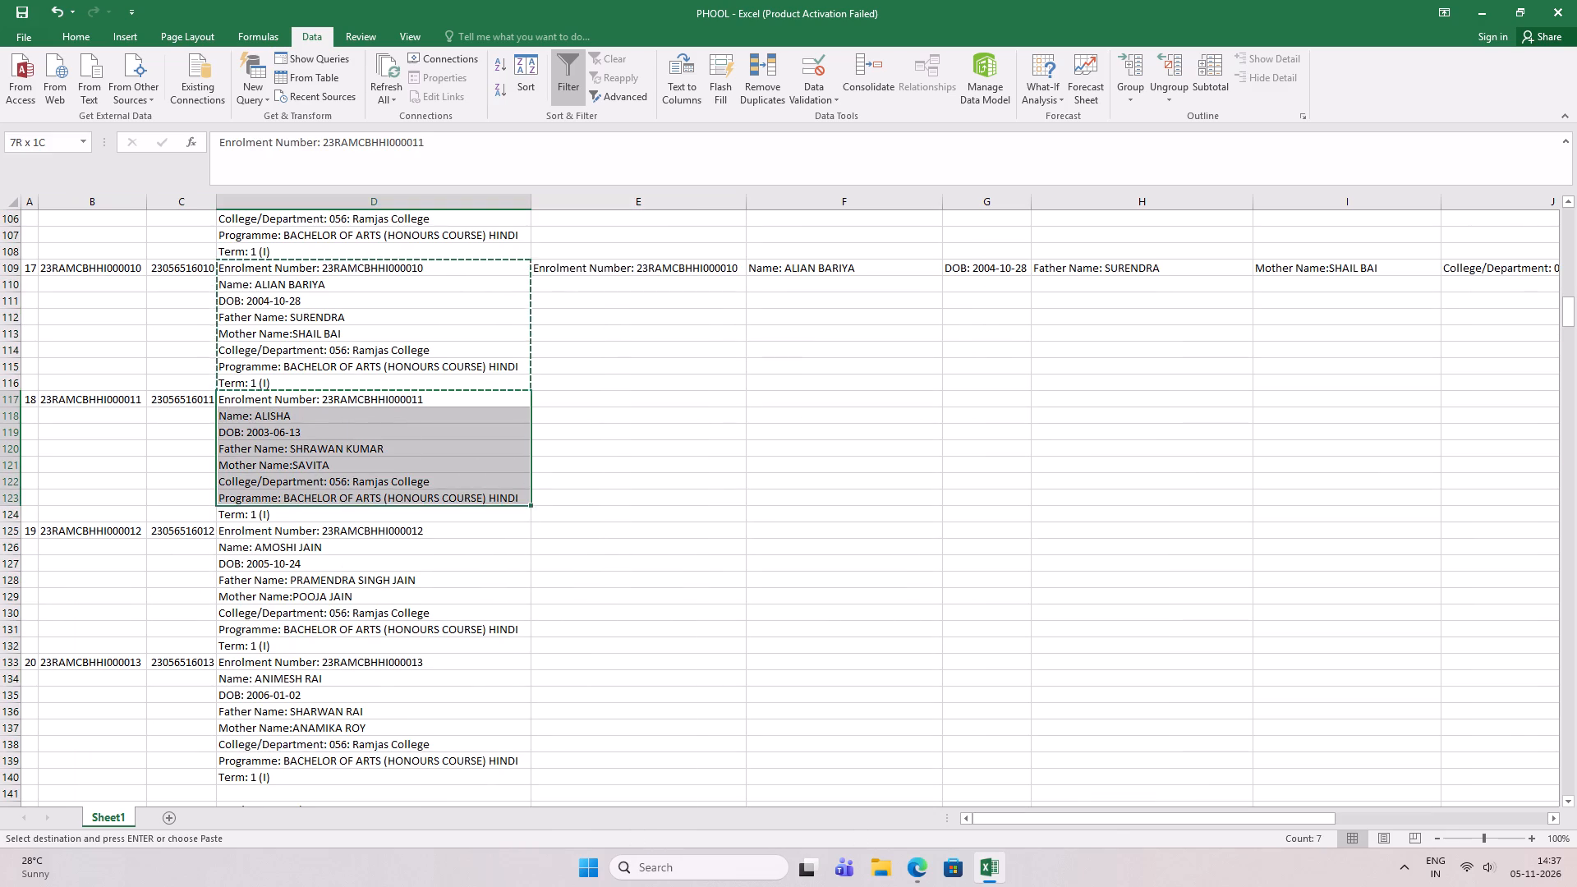
pyautogui.moveTo(367, 505); pyautogui.dragTo(367, 511)
pyautogui.hotkey('ctrl', 'c')
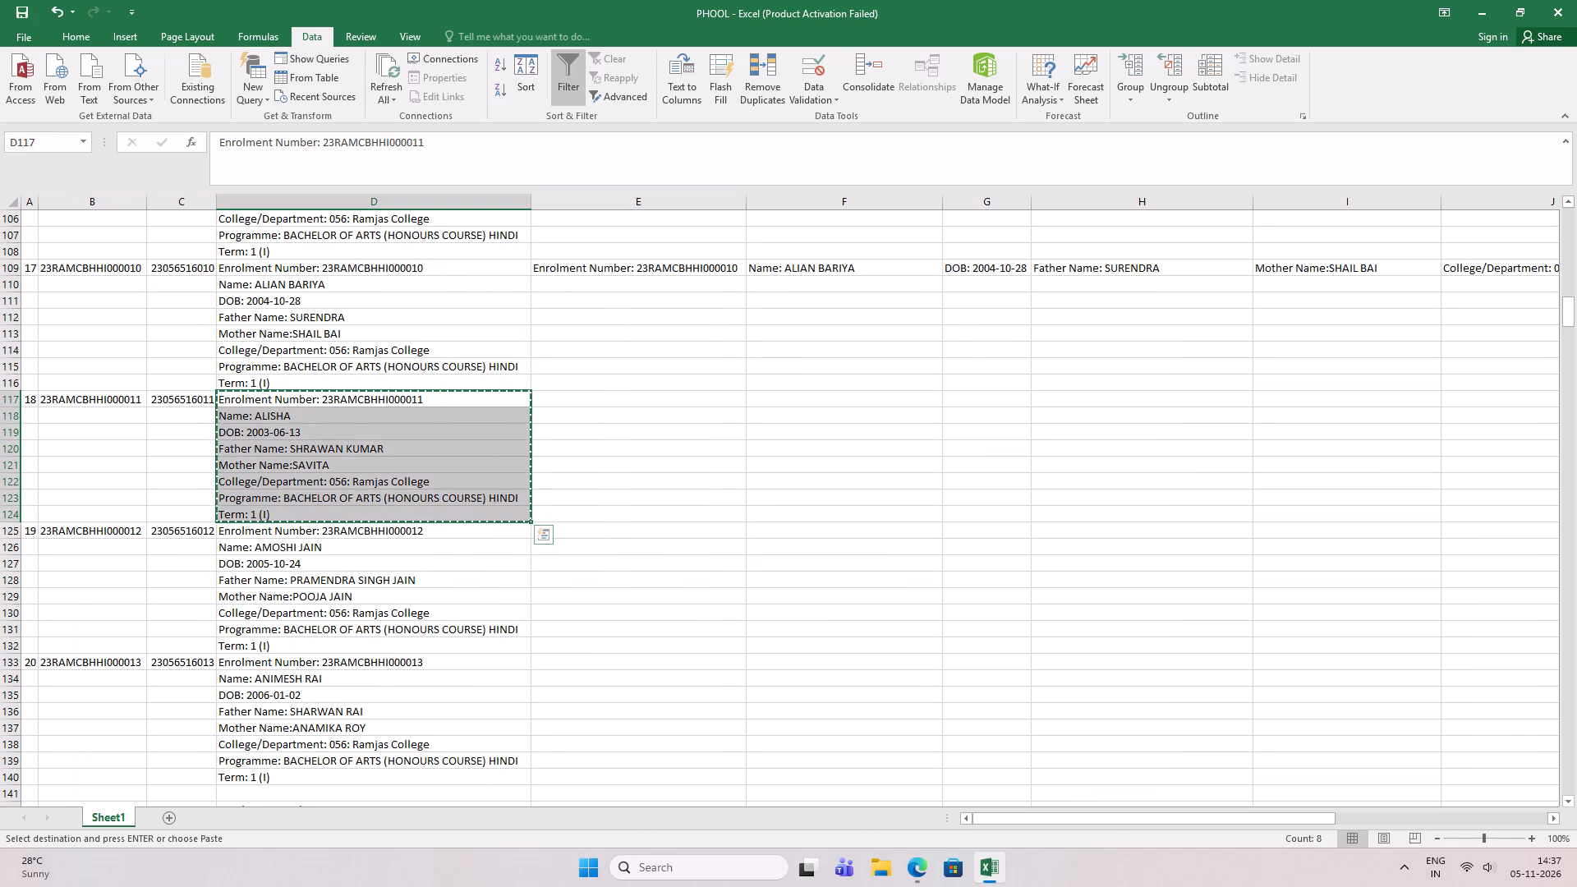
pyautogui.click(630, 450)
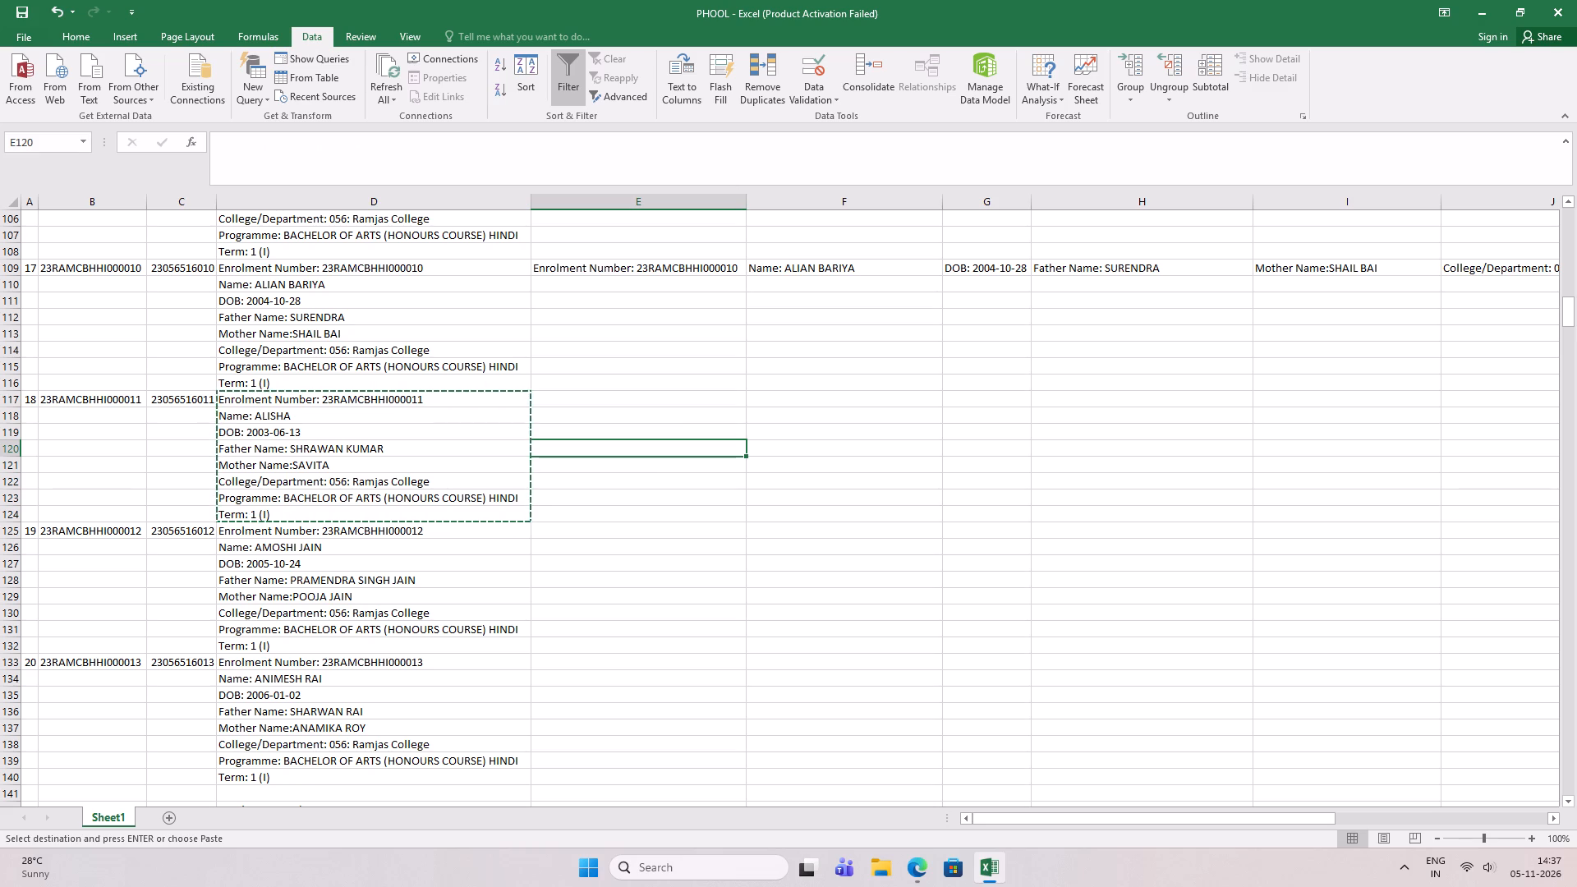
pyautogui.moveTo(408, 398); pyautogui.dragTo(418, 455)
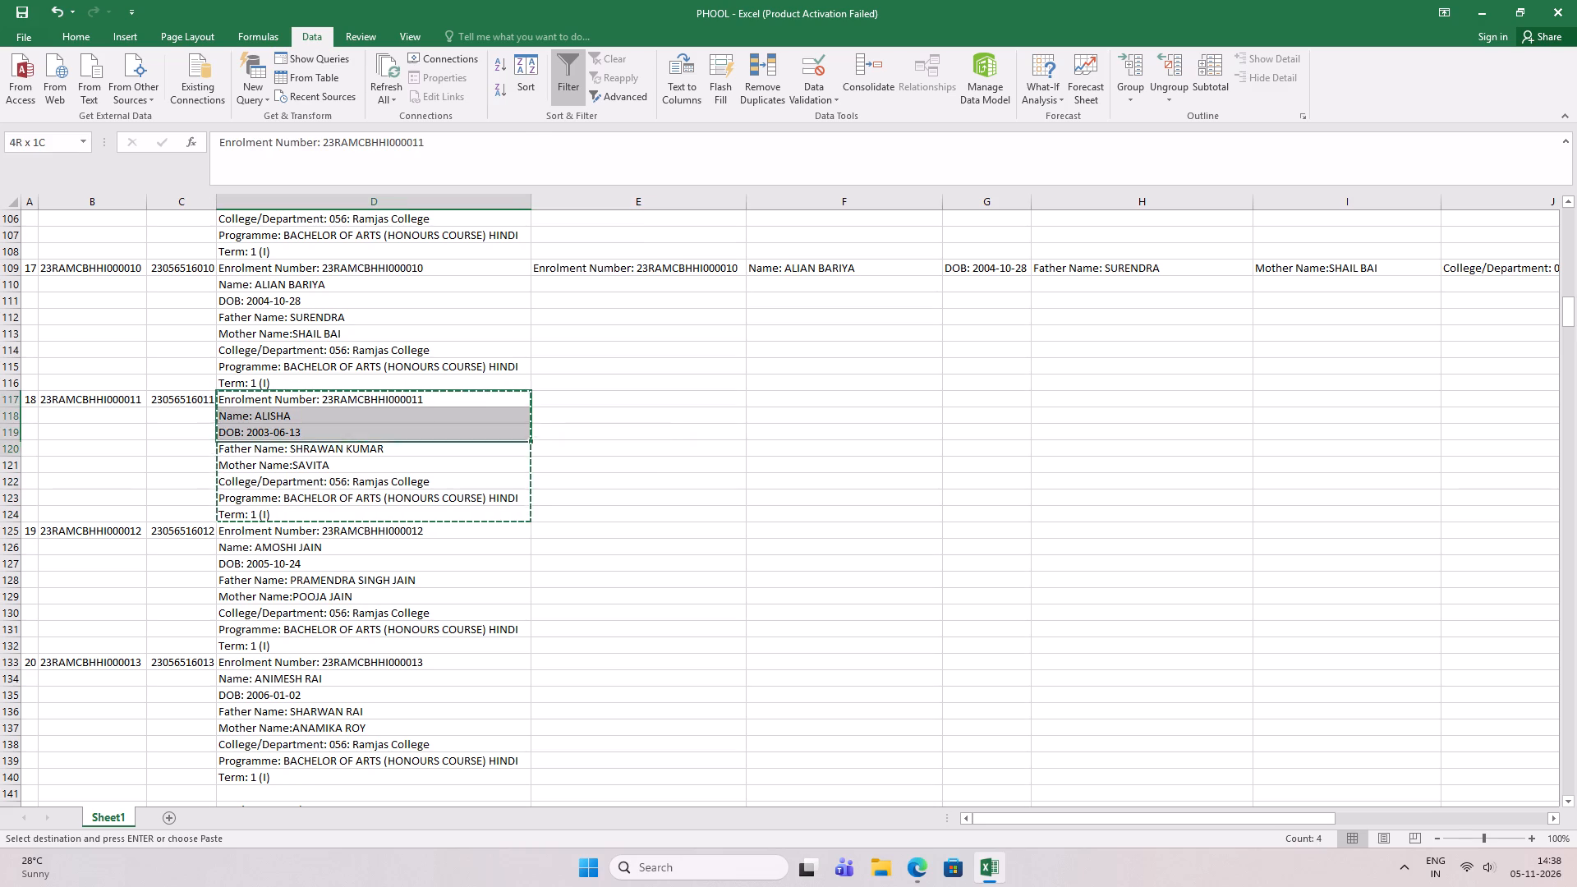
pyautogui.moveTo(418, 455); pyautogui.dragTo(425, 516)
pyautogui.hotkey('ctrl', 'c')
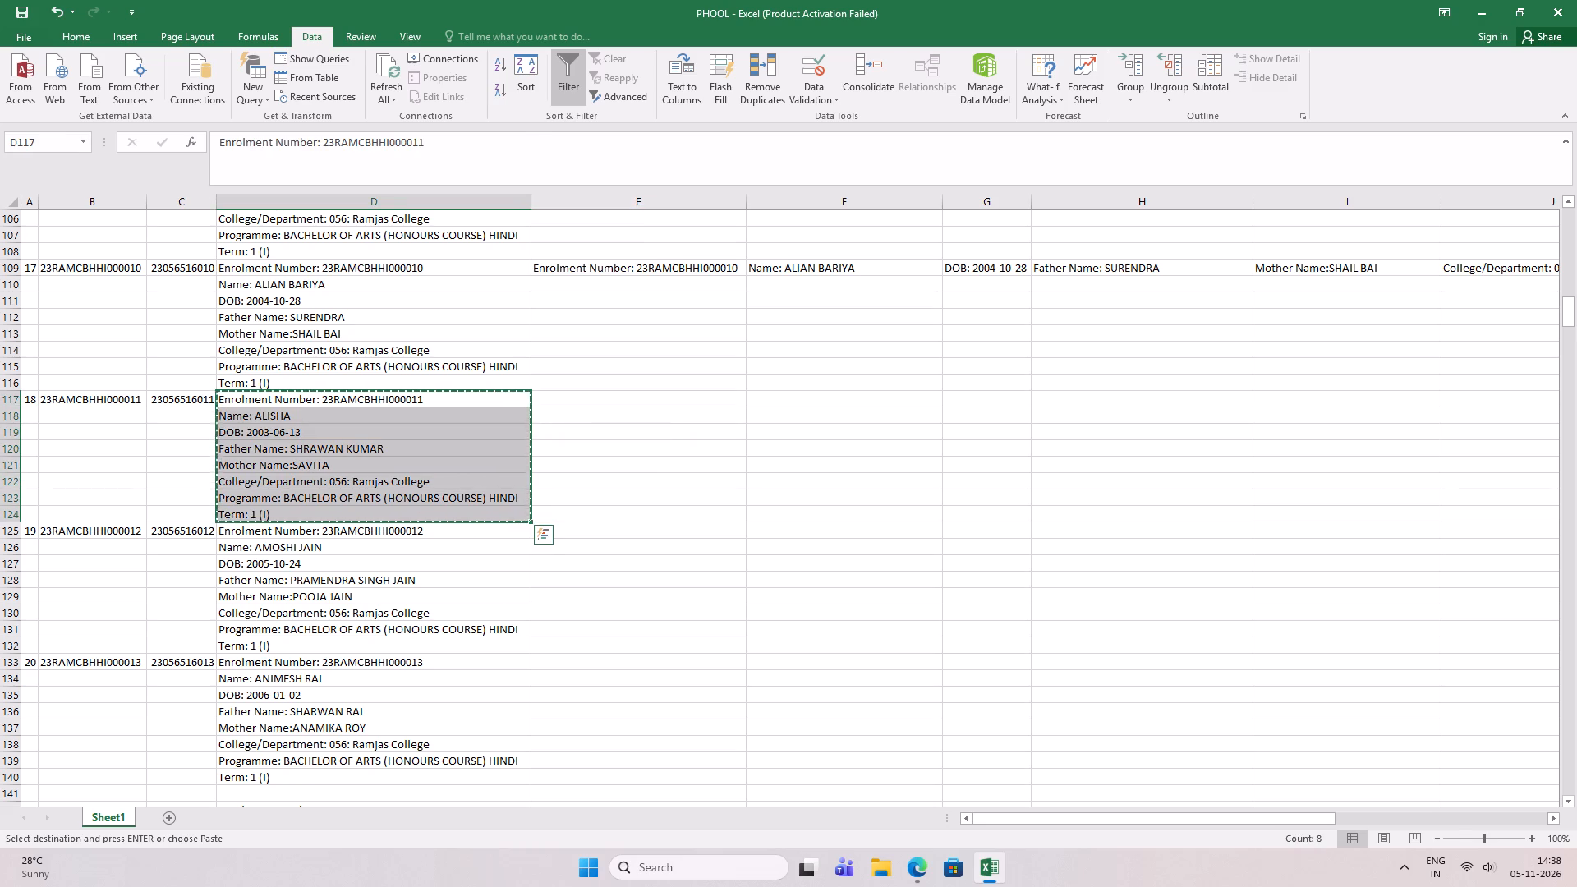
pyautogui.click(585, 403)
pyautogui.rightClick(585, 403)
pyautogui.click(695, 472)
# Copy the nineteenth student's stacked Basic Details from D125:D132 and paste them transposed into row 125, starting at E125.
pyautogui.scroll(-3, 567, 554)
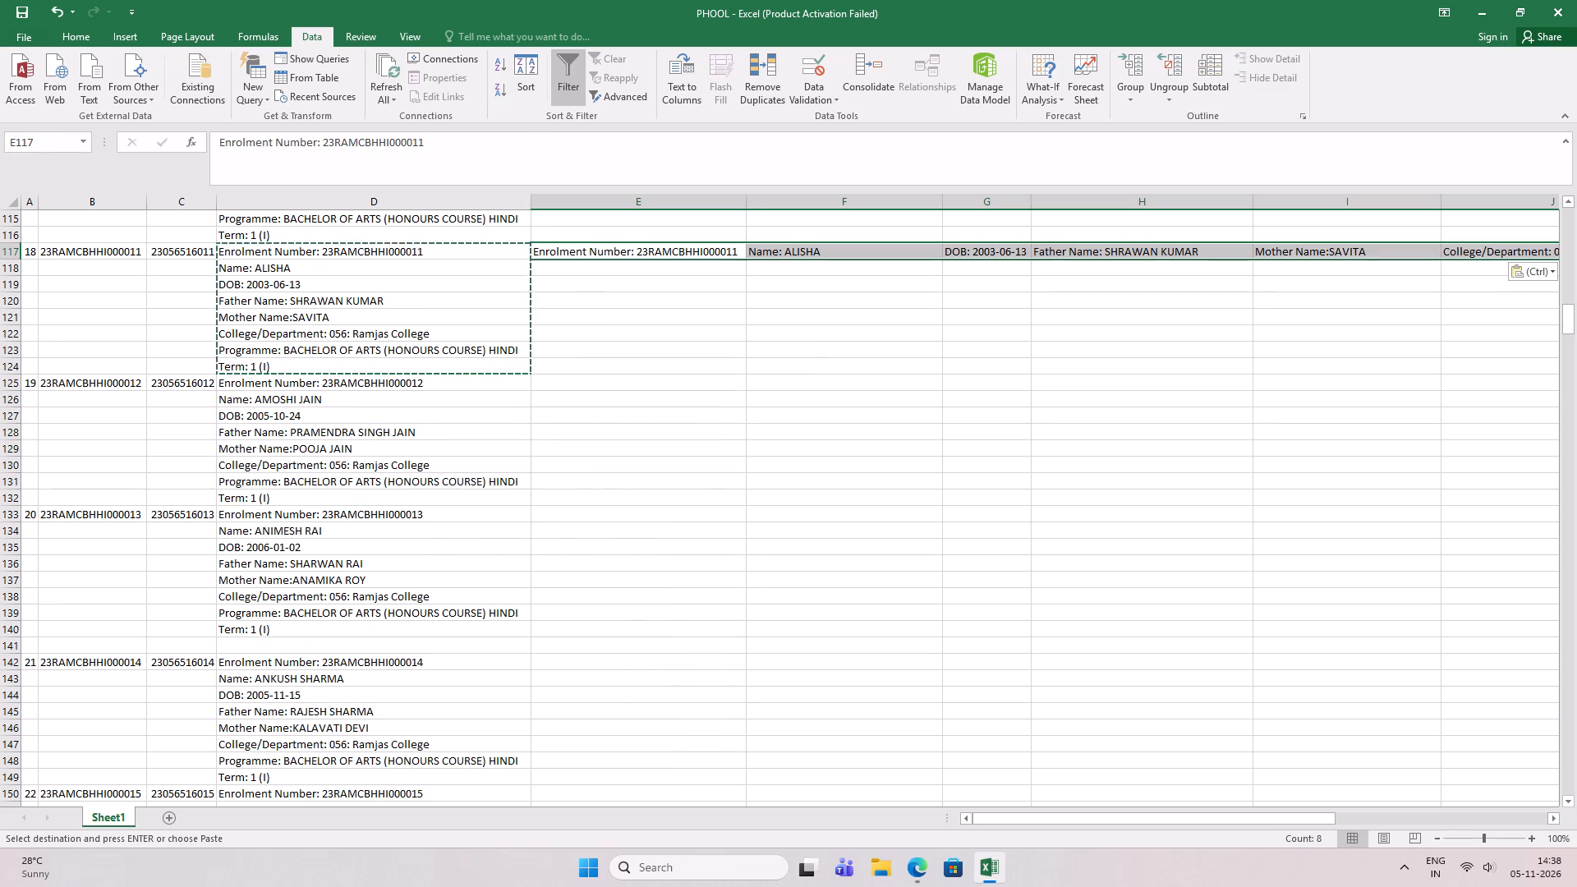
pyautogui.moveTo(304, 379); pyautogui.dragTo(315, 504)
pyautogui.hotkey('ctrl', 'c')
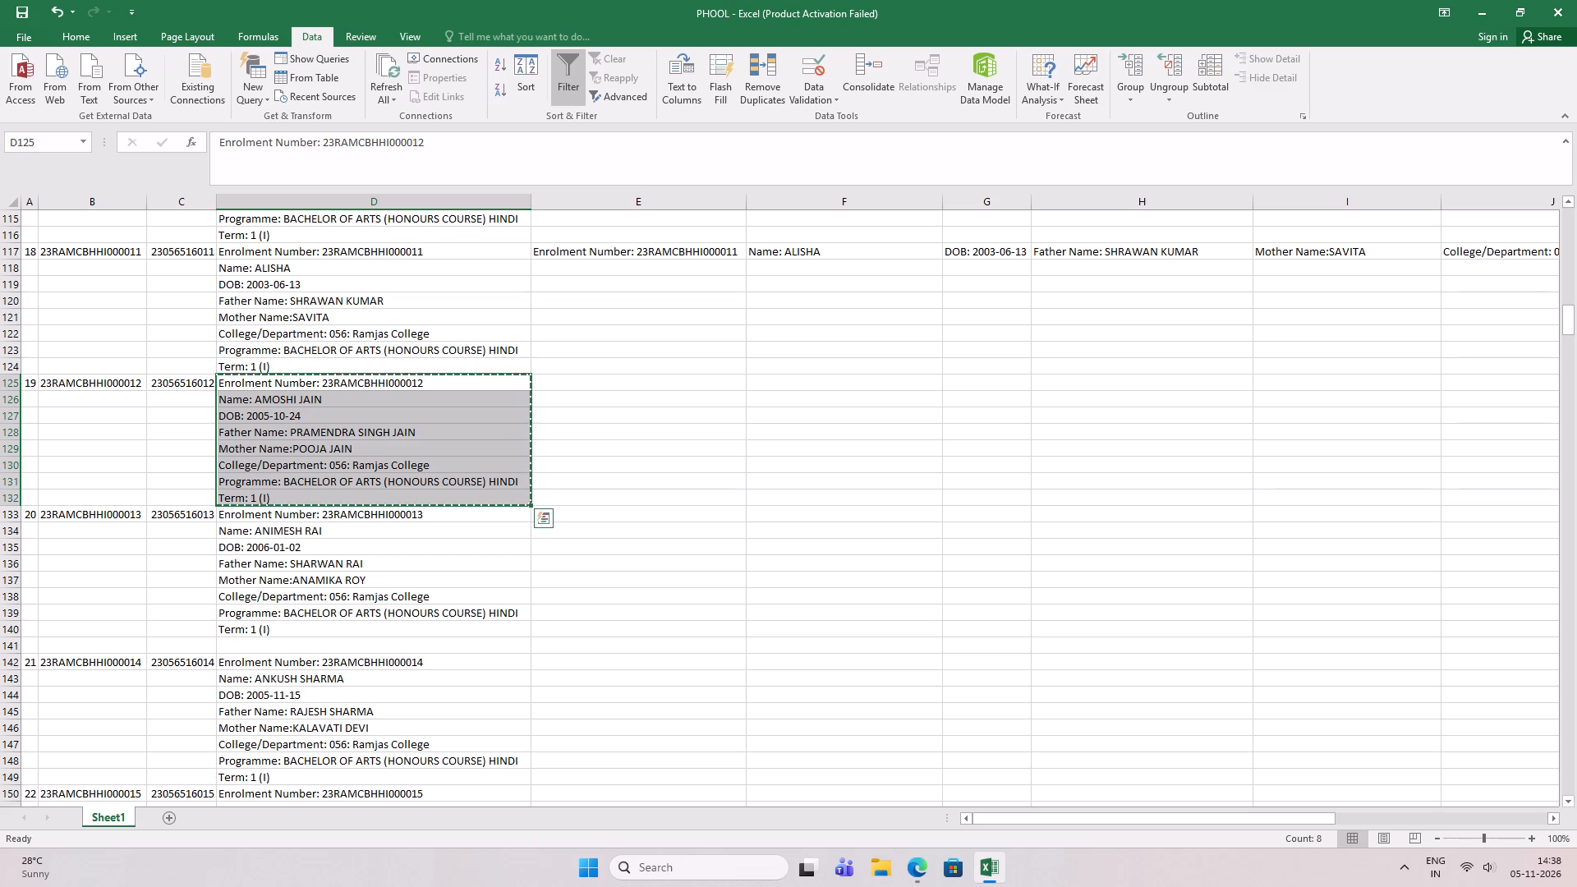
pyautogui.click(587, 382)
pyautogui.rightClick(588, 383)
pyautogui.click(698, 457)
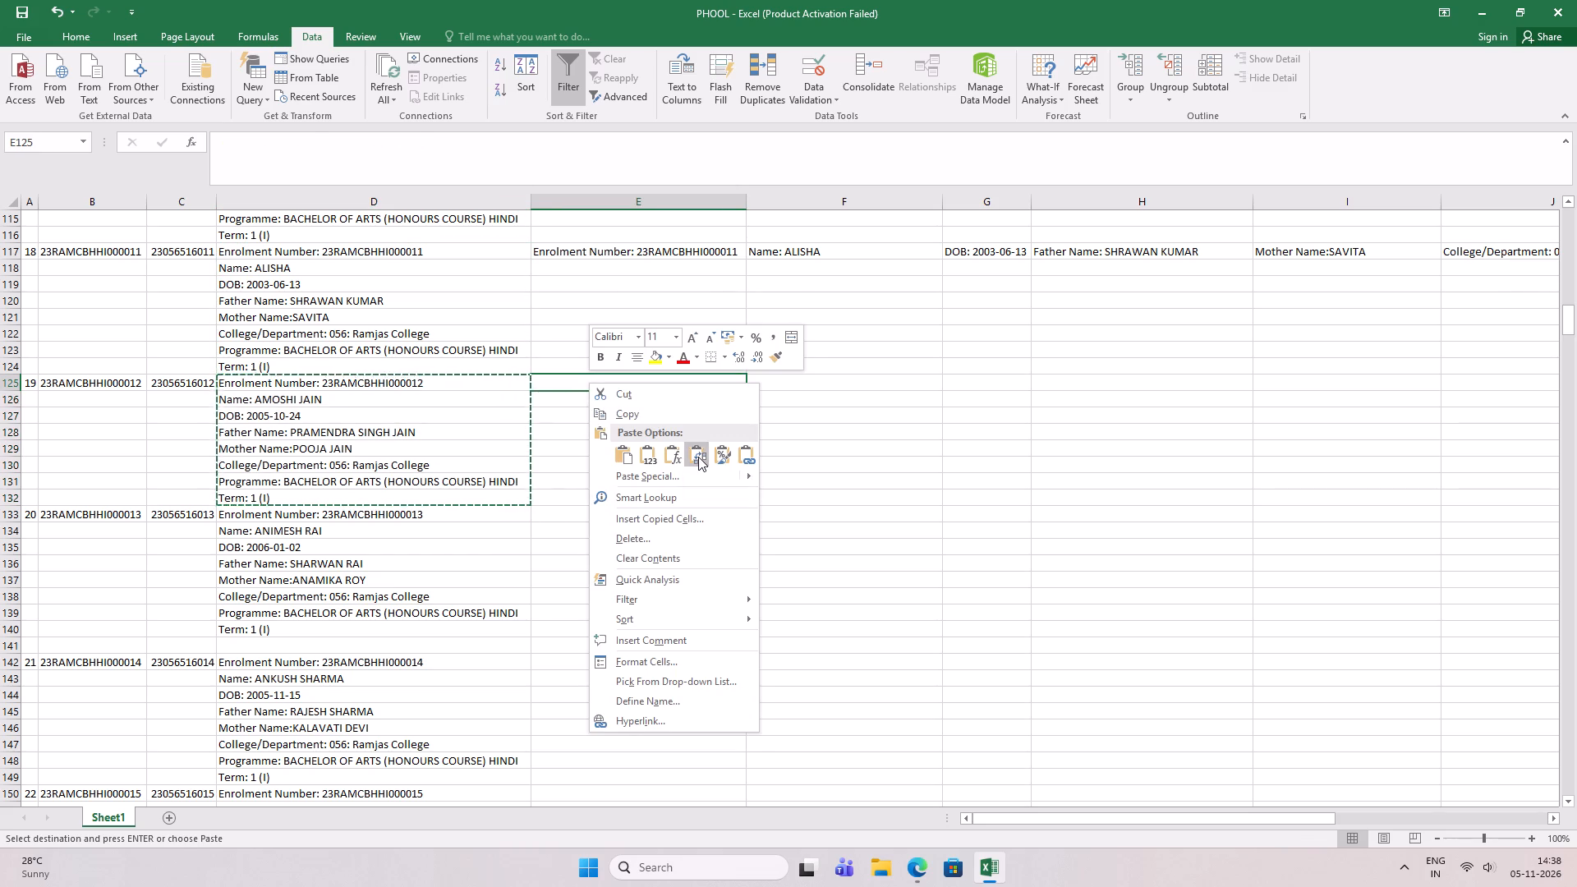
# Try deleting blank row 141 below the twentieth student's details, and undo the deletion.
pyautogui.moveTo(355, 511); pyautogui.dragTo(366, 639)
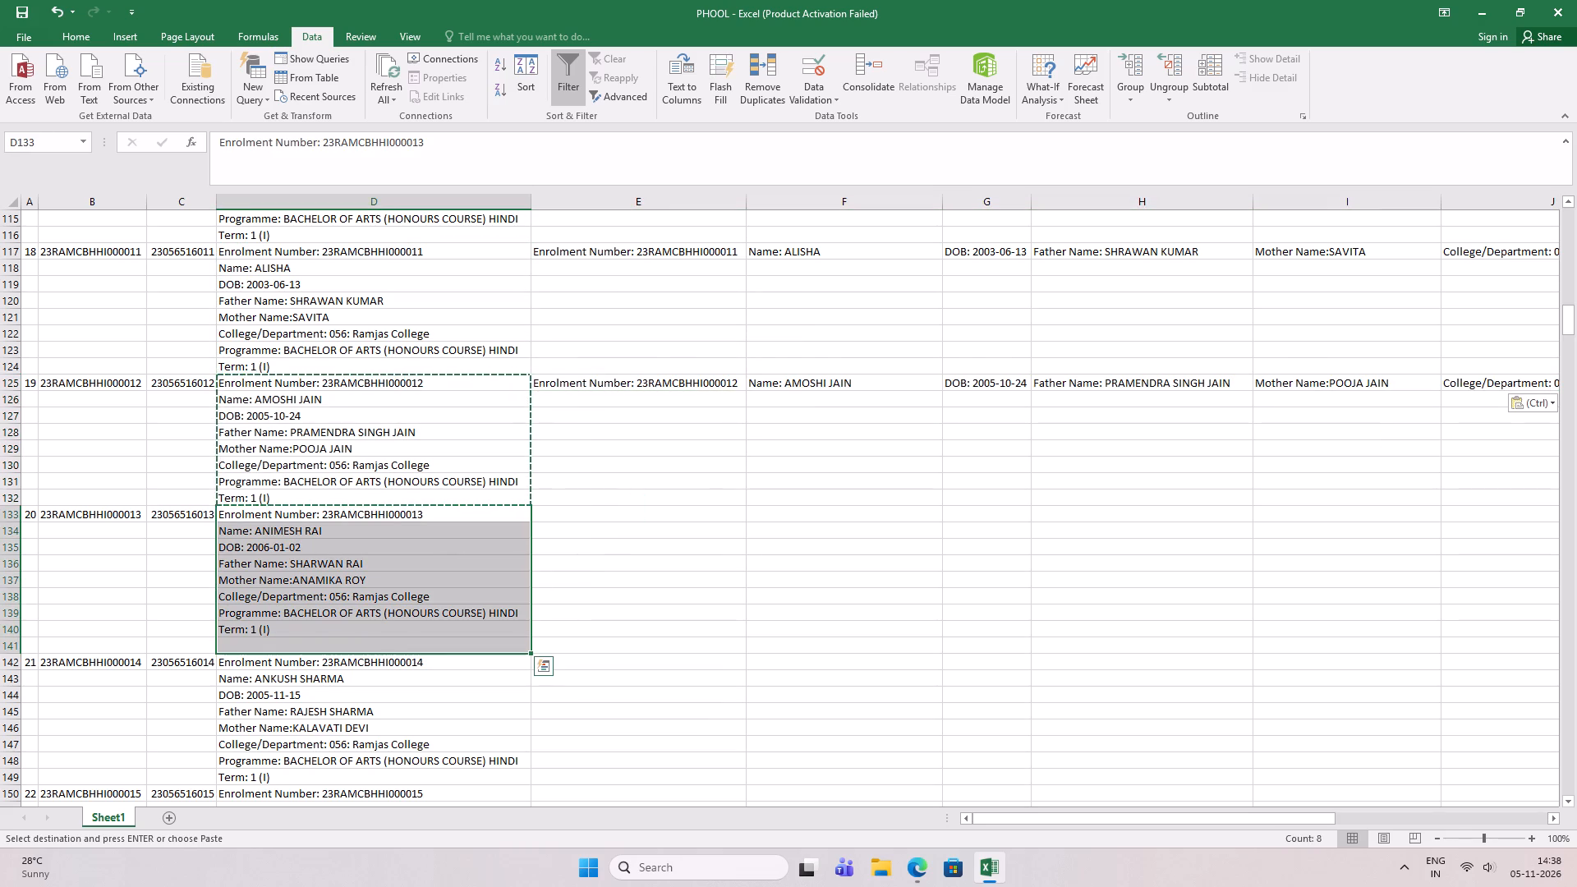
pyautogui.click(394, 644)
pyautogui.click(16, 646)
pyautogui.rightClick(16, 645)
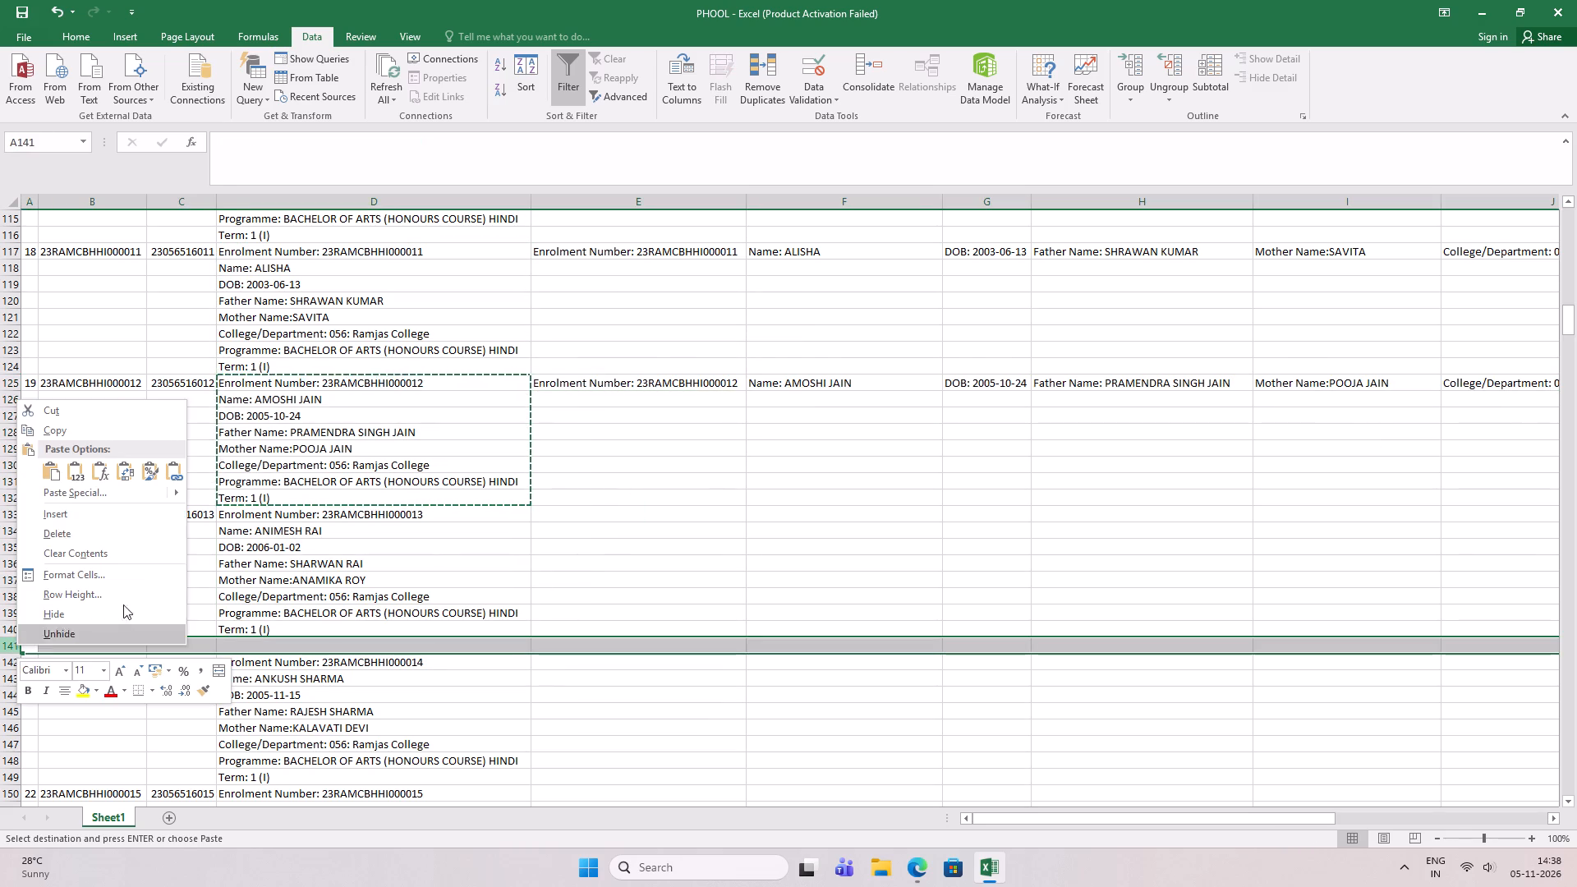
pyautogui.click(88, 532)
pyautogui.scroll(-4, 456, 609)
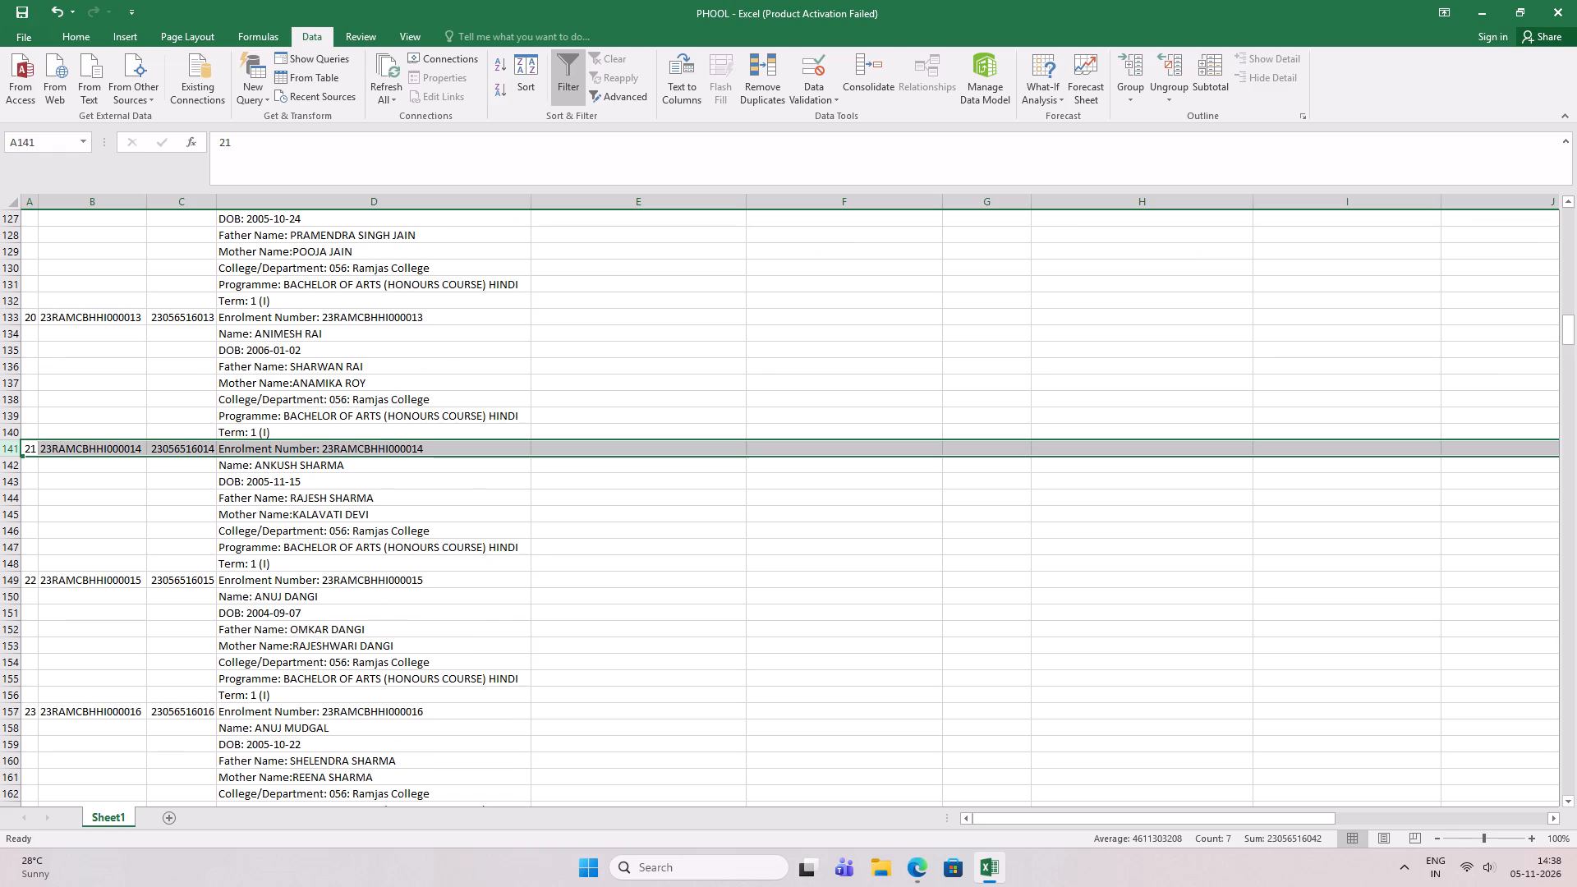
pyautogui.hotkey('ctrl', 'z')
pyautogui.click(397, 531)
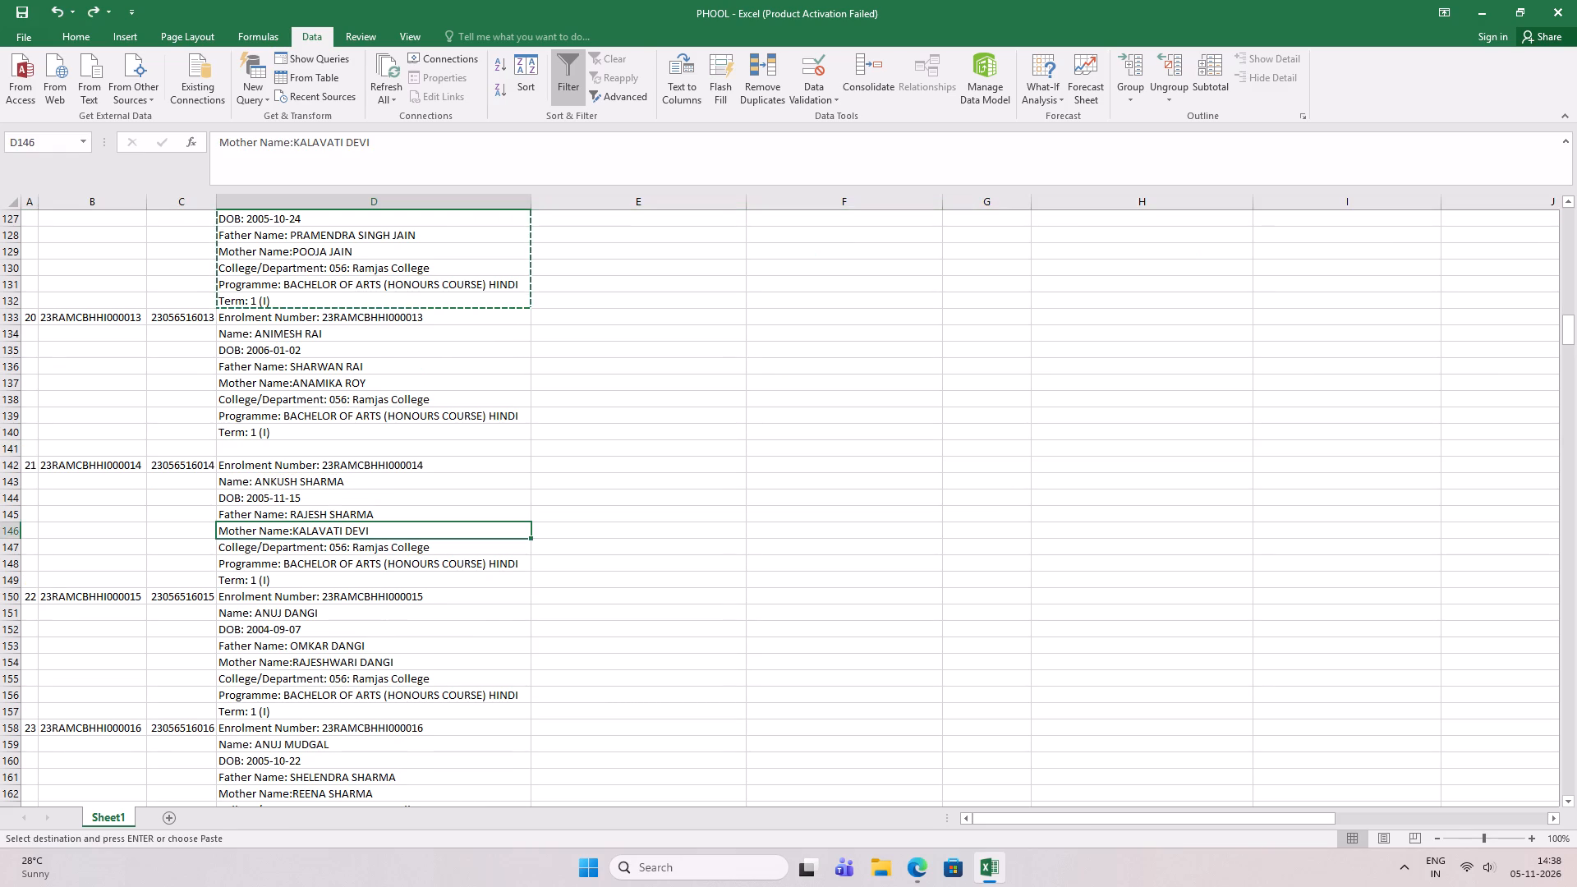
# Delete blank row 141 between the twentieth and twenty-first students' details.
pyautogui.click(12, 447)
pyautogui.rightClick(12, 447)
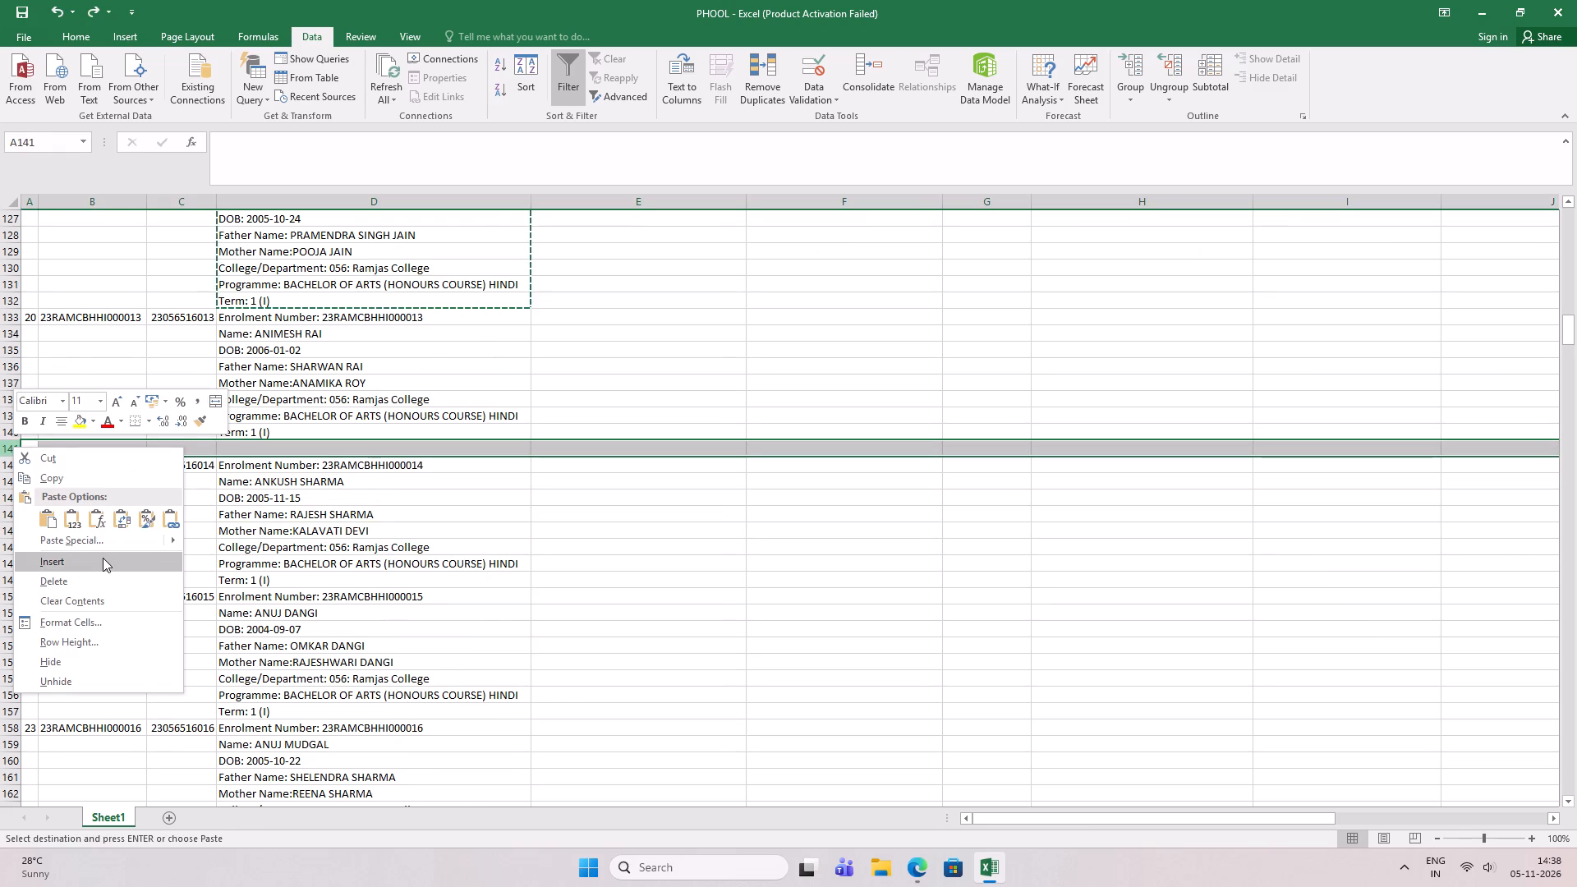
pyautogui.click(93, 579)
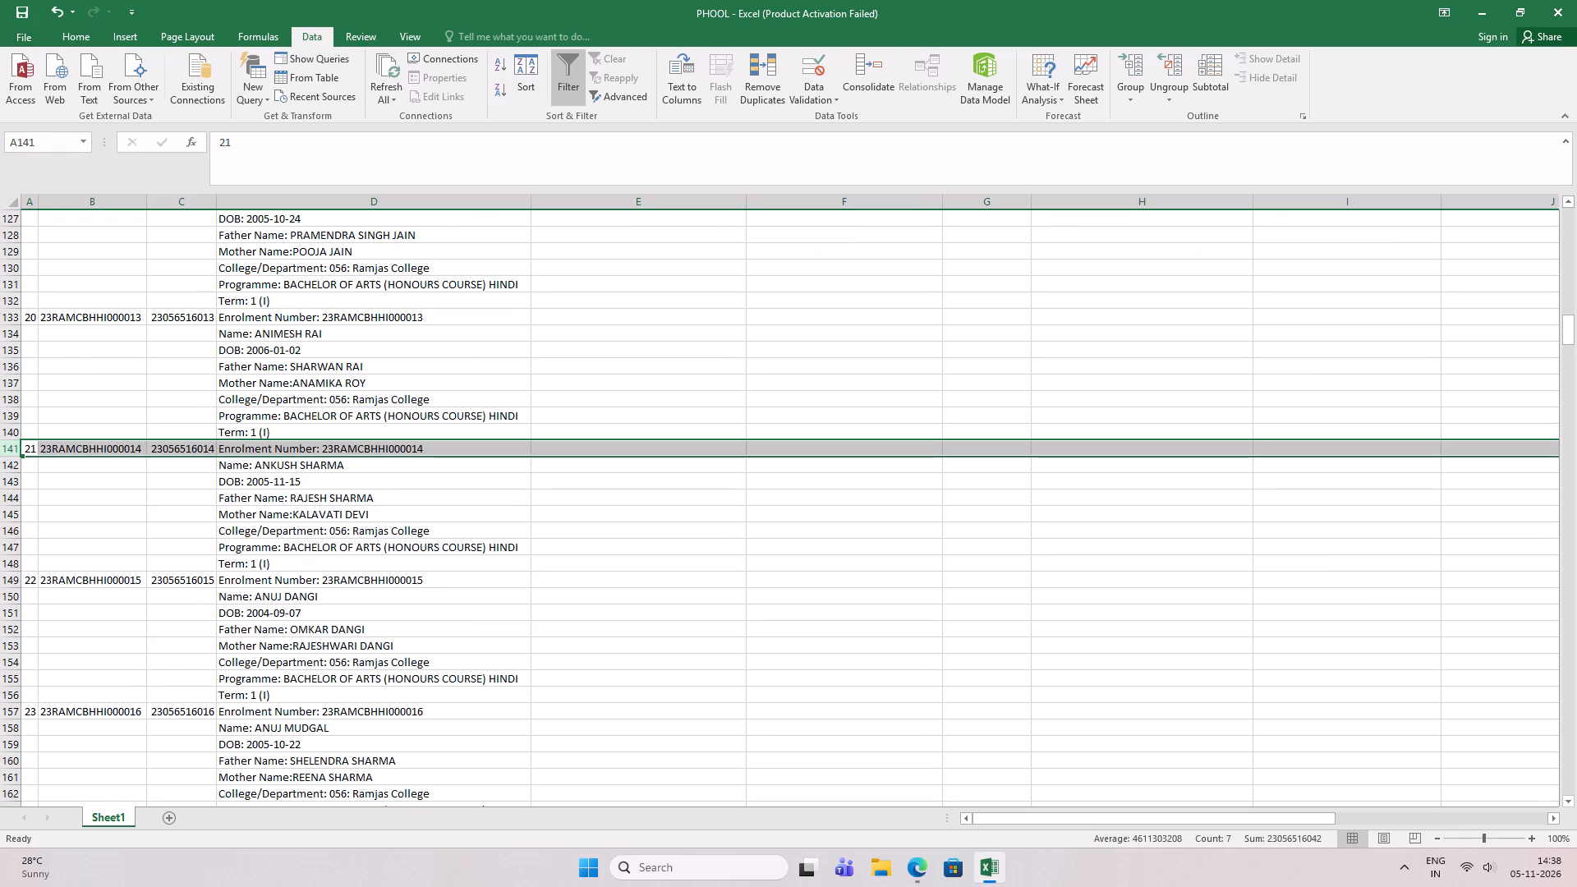
# Copy the twentieth student's stacked Basic Details from D133:D140 and paste them transposed into row 133, starting at E133.
pyautogui.scroll(3, 329, 448)
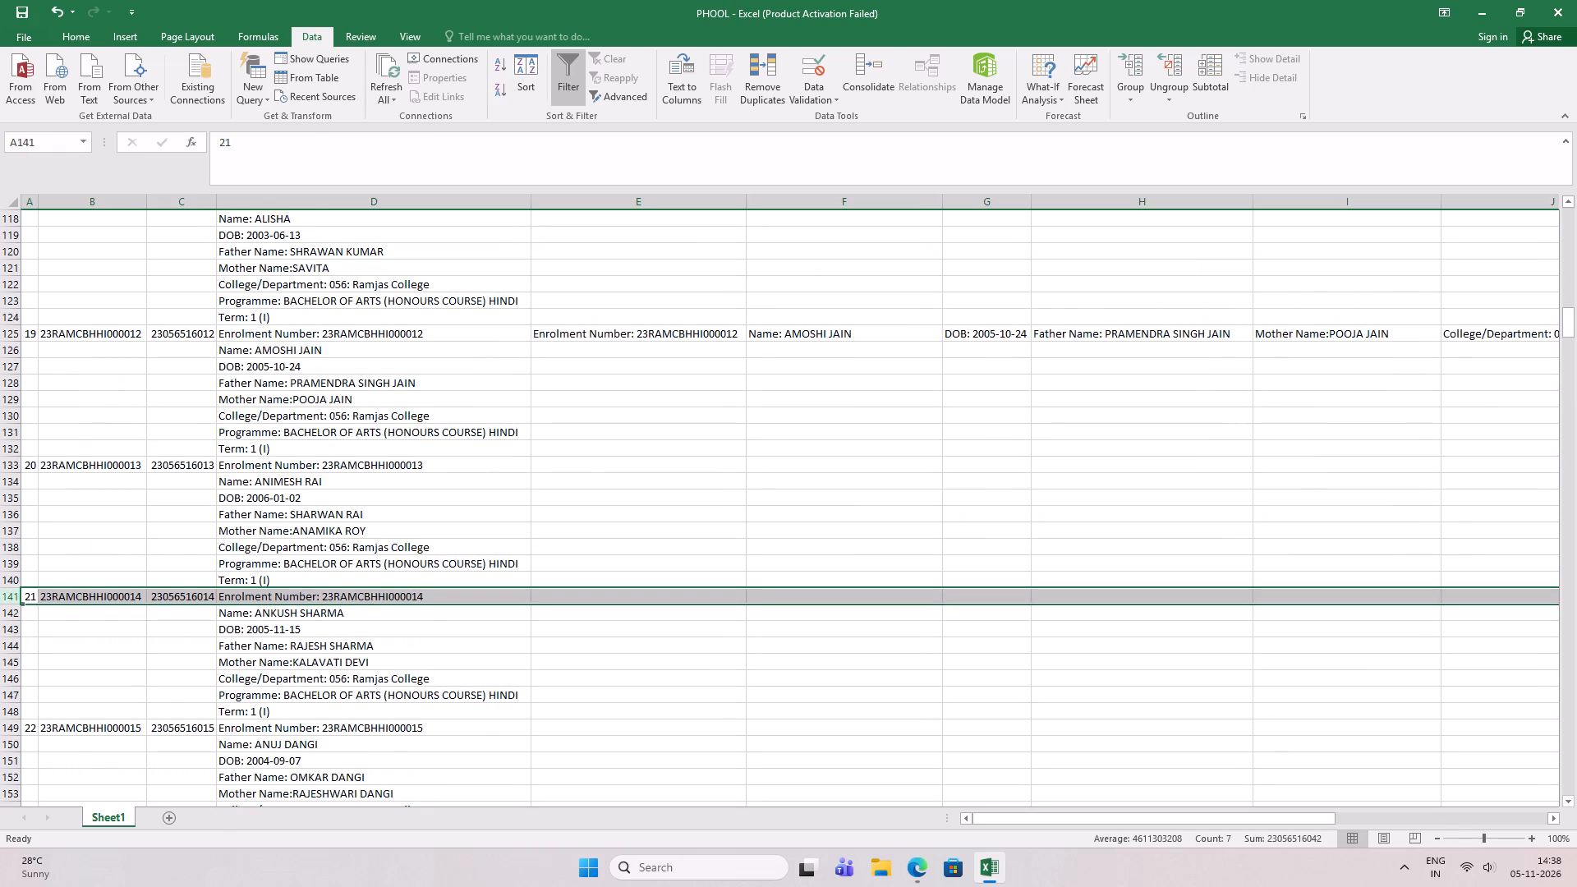
pyautogui.moveTo(387, 462); pyautogui.dragTo(406, 576)
pyautogui.hotkey('ctrl', 'c')
pyautogui.click(608, 463)
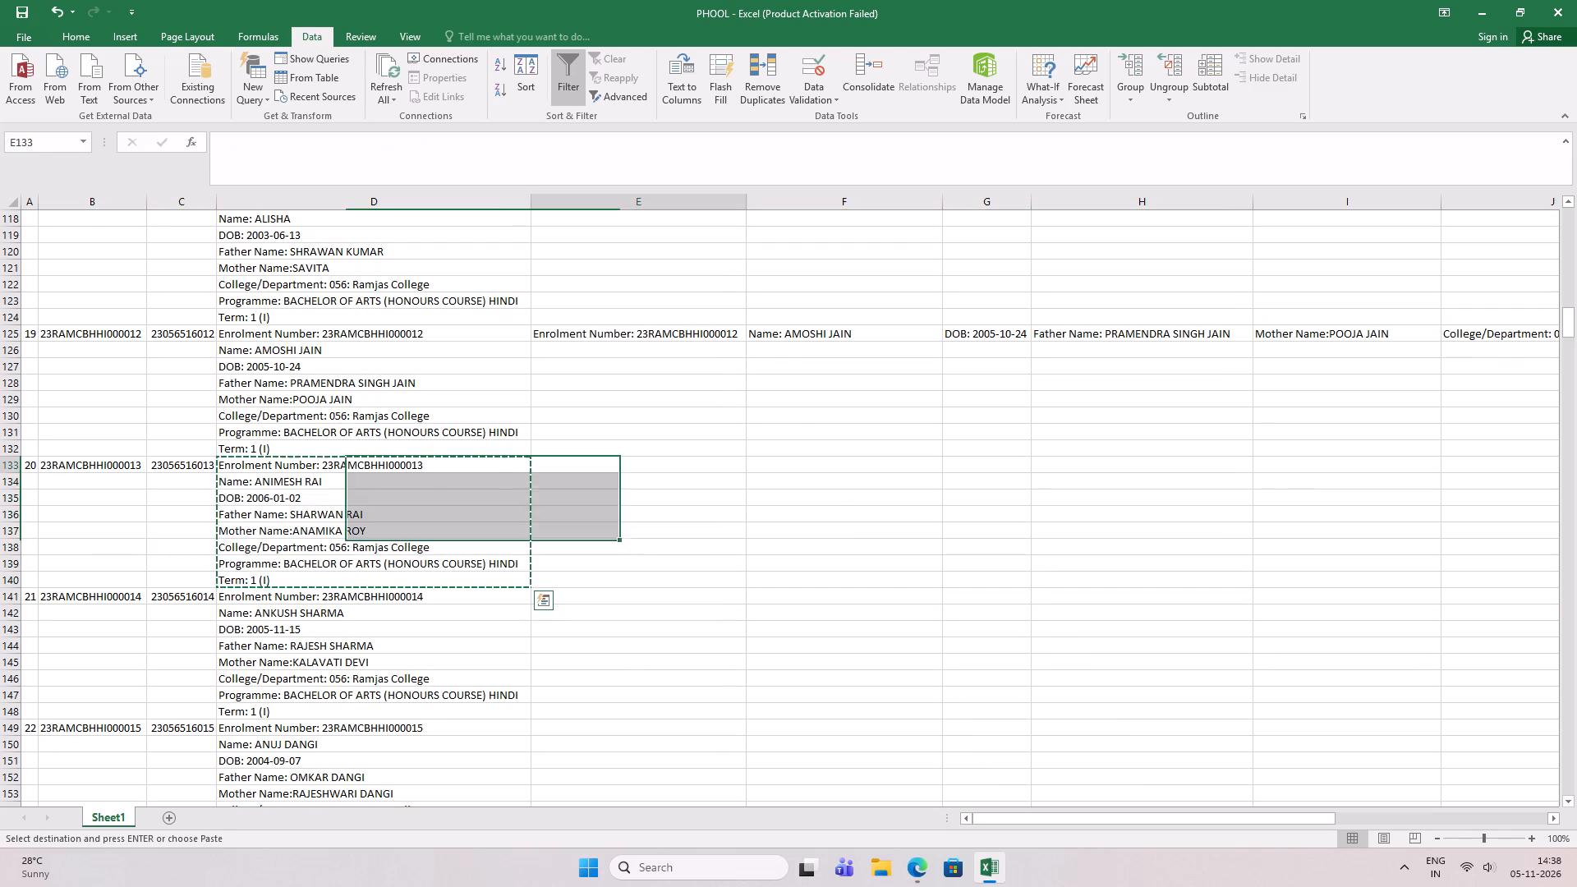
pyautogui.rightClick(608, 465)
pyautogui.click(714, 545)
pyautogui.scroll(-3, 631, 593)
pyautogui.scroll(-3, 297, 603)
pyautogui.click(334, 590)
pyautogui.click(789, 476)
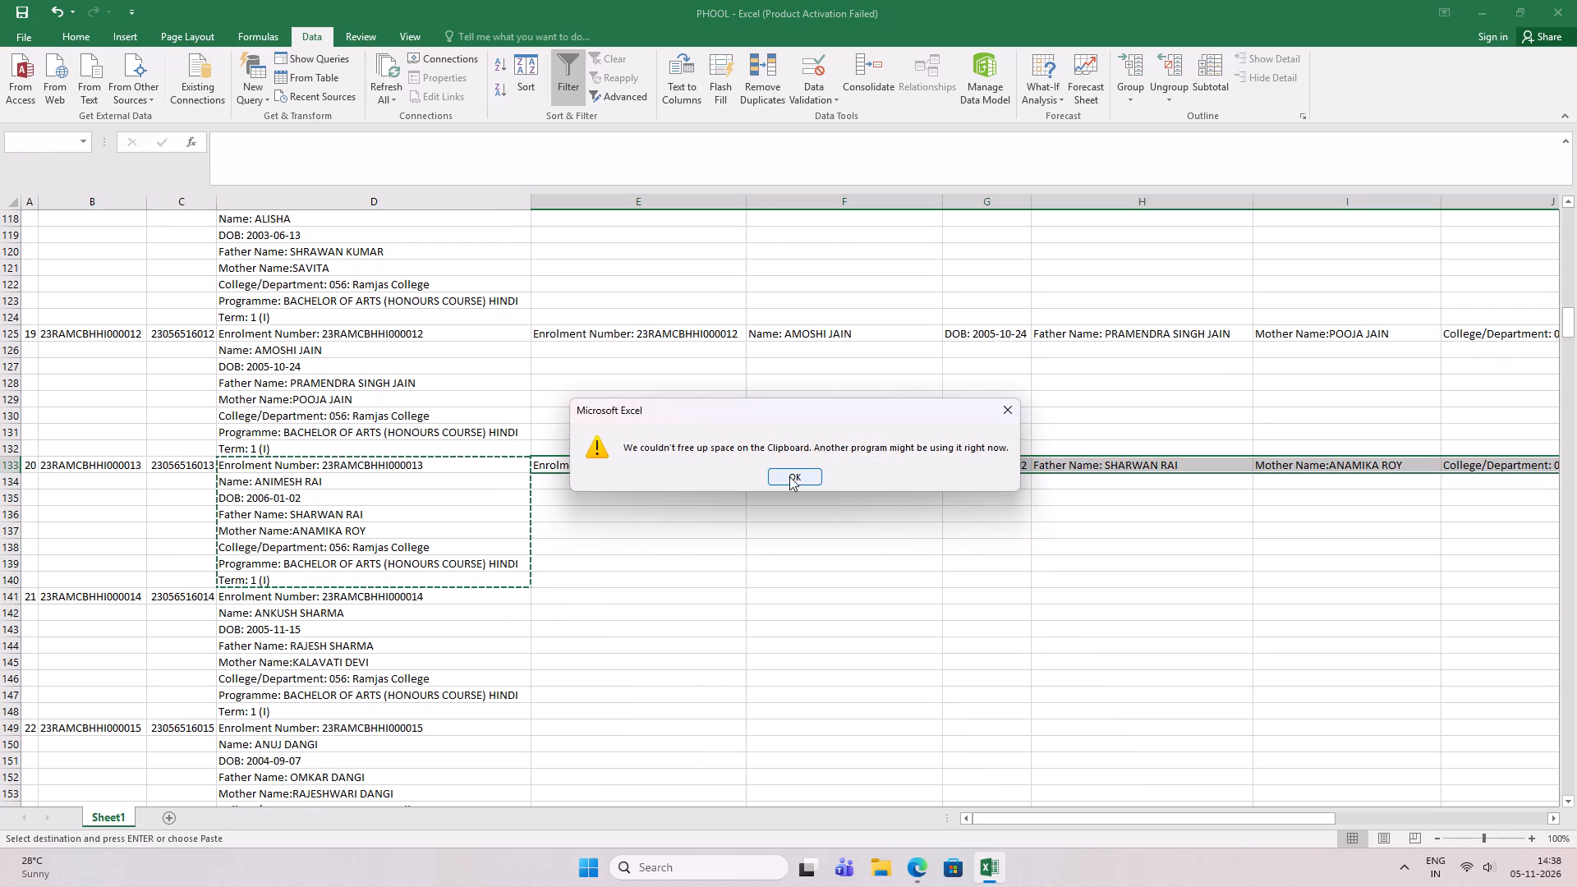
# Copy the twenty-first student's stacked Basic Details from D141:D148 and paste them transposed into row 141, starting at E141.
pyautogui.moveTo(411, 595); pyautogui.dragTo(410, 708)
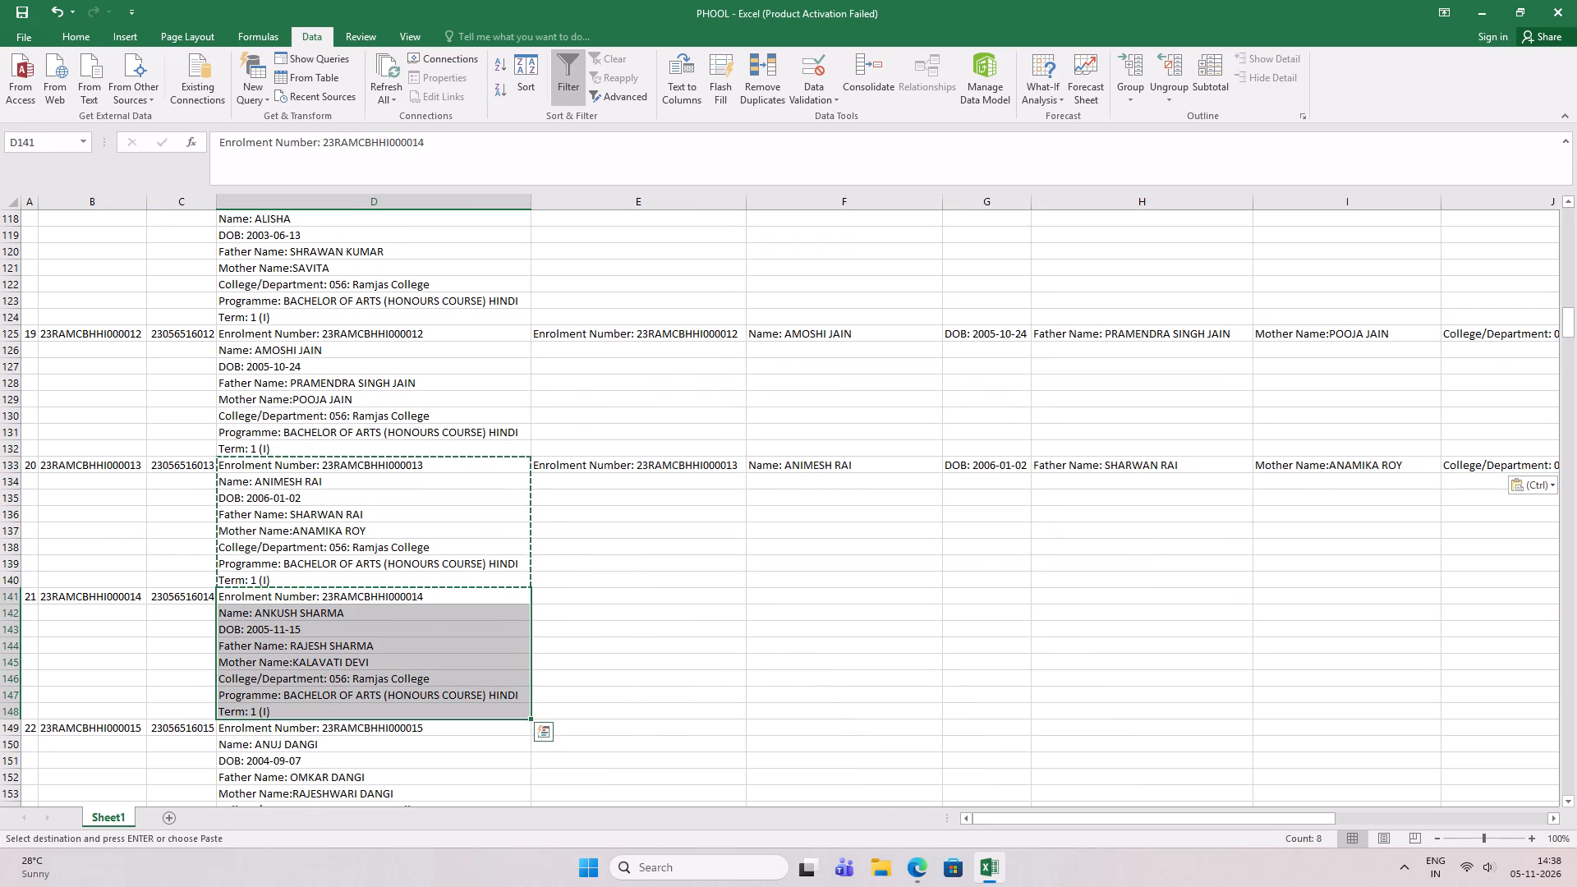
pyautogui.hotkey('ctrl', 'c')
pyautogui.click(628, 598)
pyautogui.rightClick(637, 600)
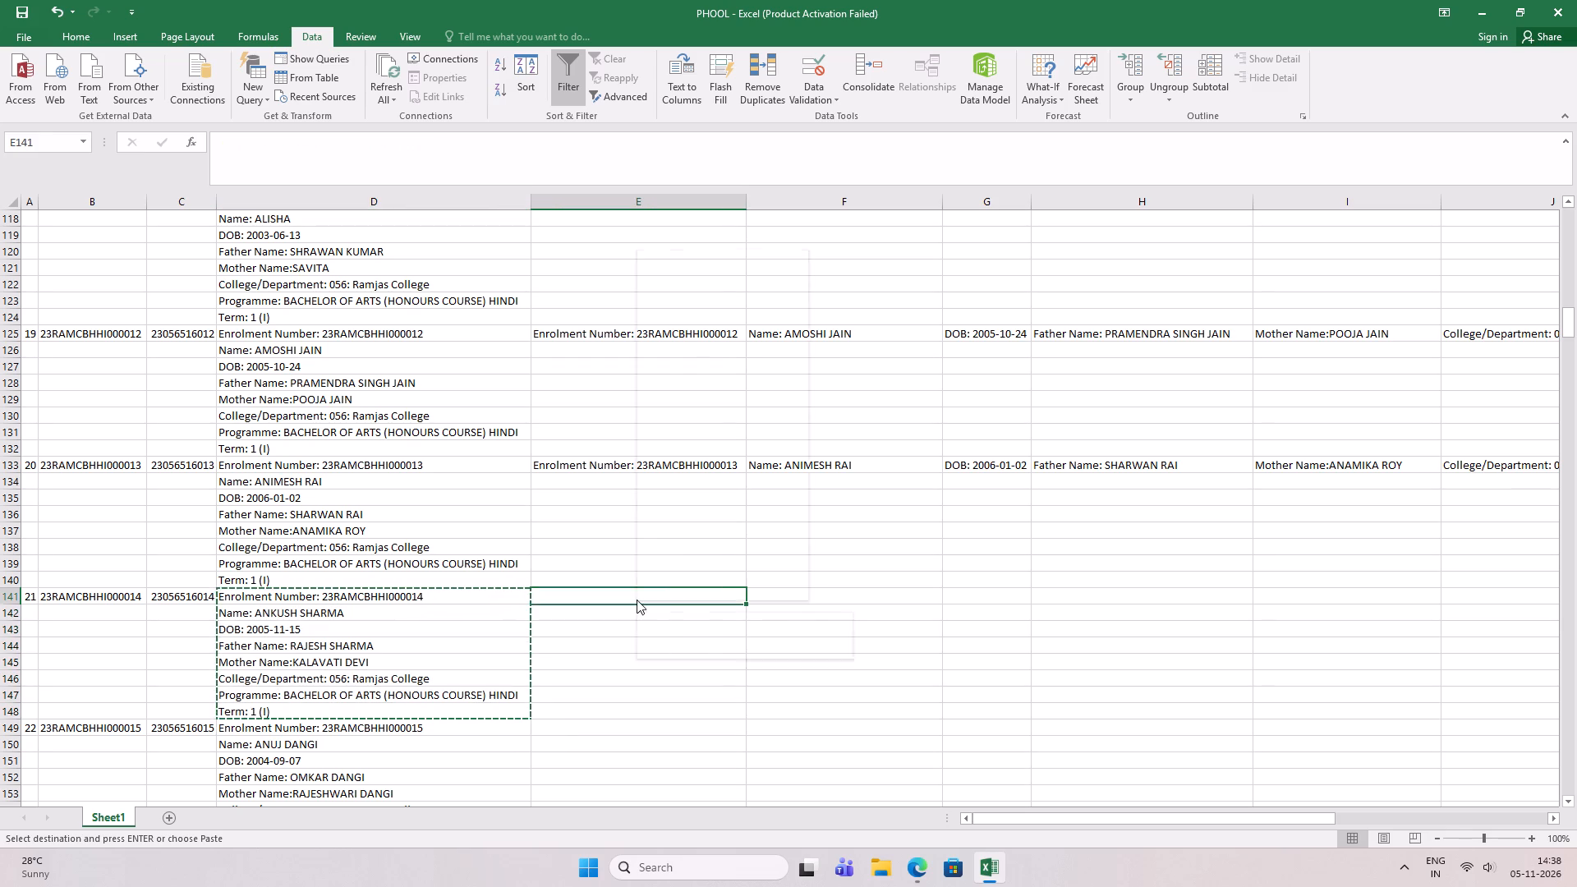
pyautogui.click(750, 315)
pyautogui.scroll(-4, 715, 401)
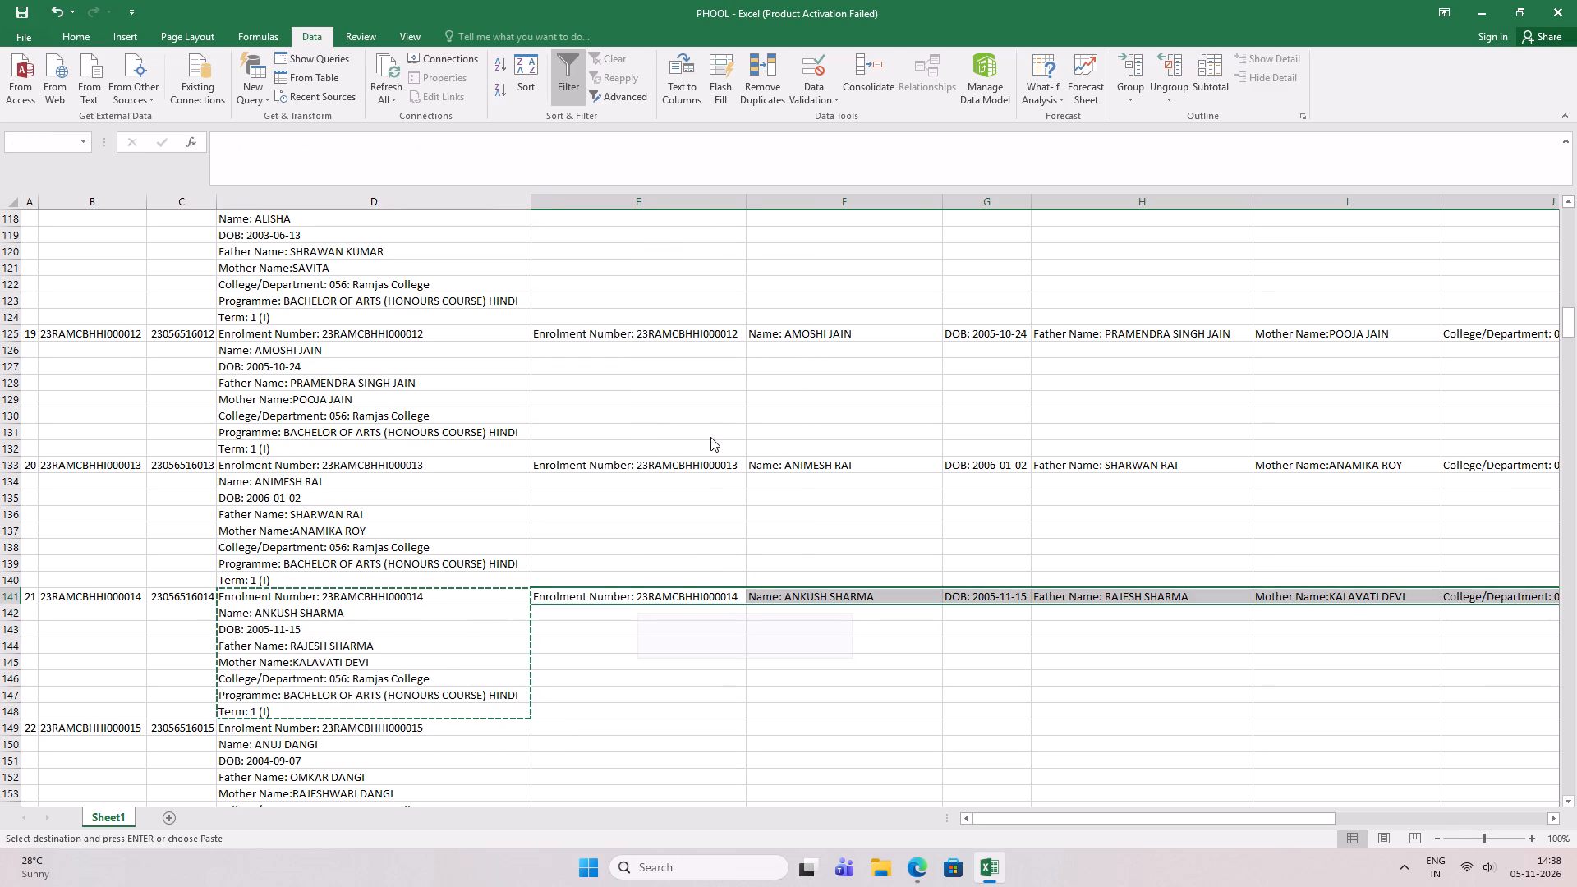
pyautogui.scroll(-9, 710, 437)
pyautogui.click(670, 626)
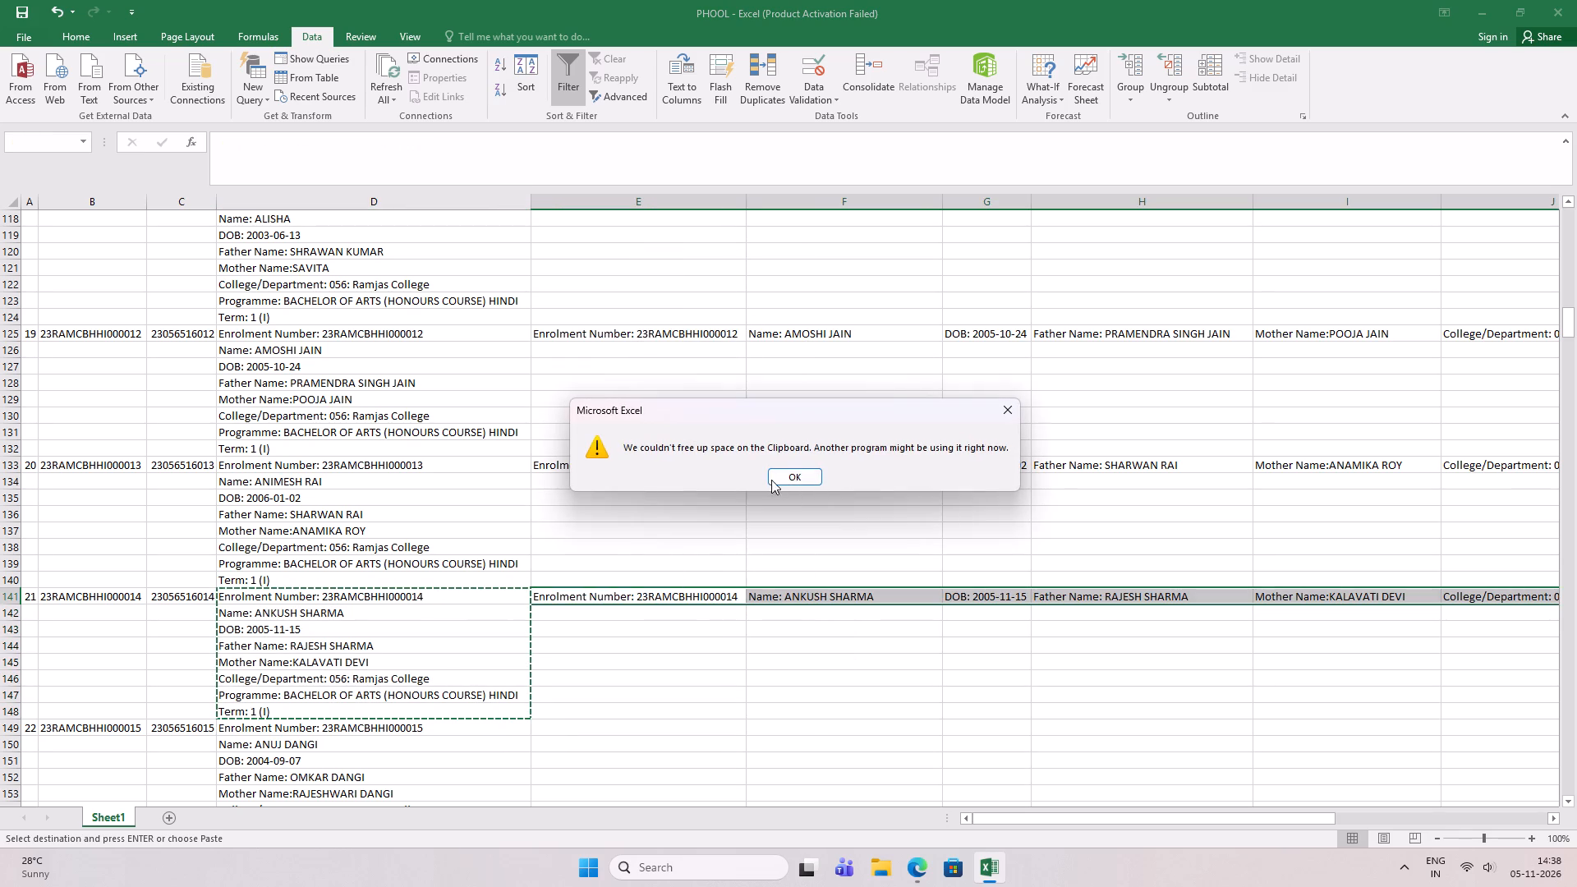
pyautogui.click(798, 485)
# Copy the twenty-second student's stacked Basic Details from D149:D156 and paste them transposed into row 149, starting at E149.
pyautogui.scroll(-4, 776, 613)
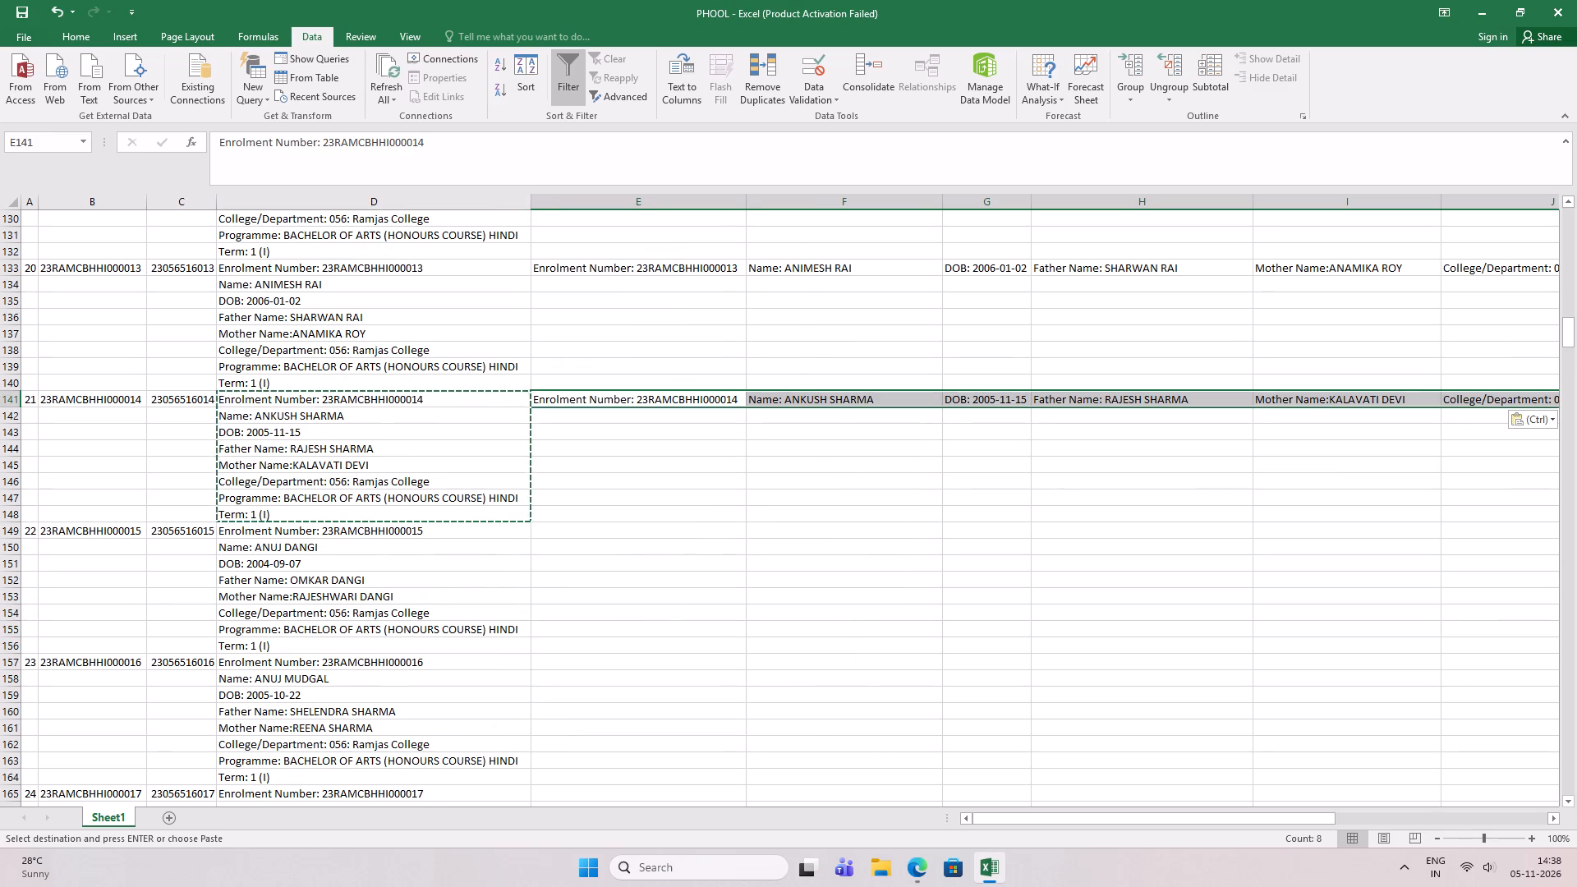
pyautogui.moveTo(351, 531); pyautogui.dragTo(338, 637)
pyautogui.hotkey('ctrl', 'c')
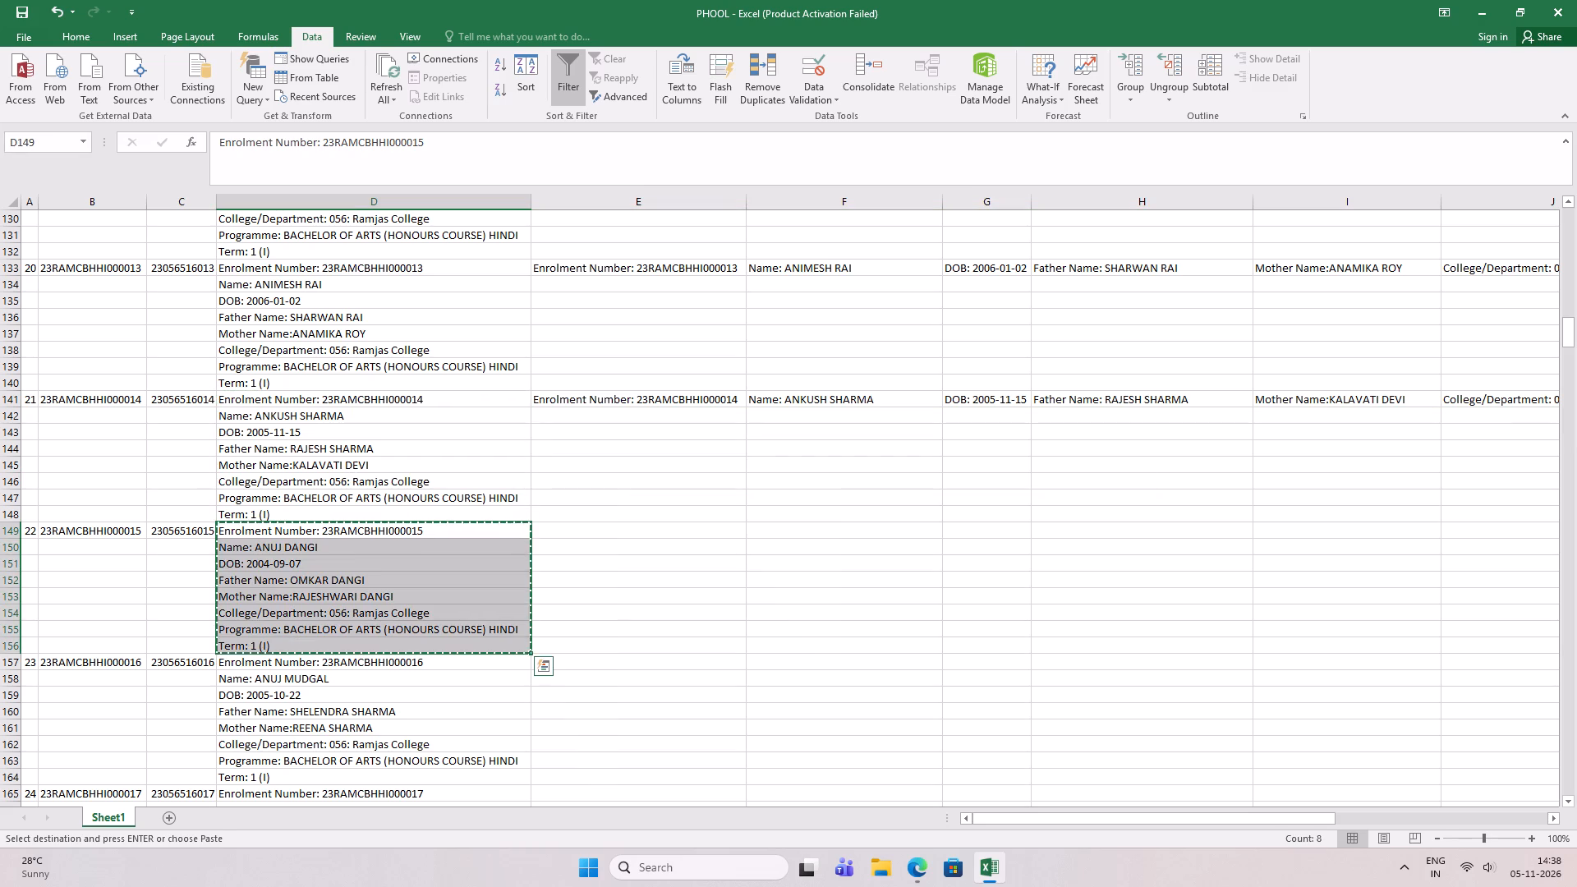
pyautogui.click(562, 533)
pyautogui.rightClick(562, 533)
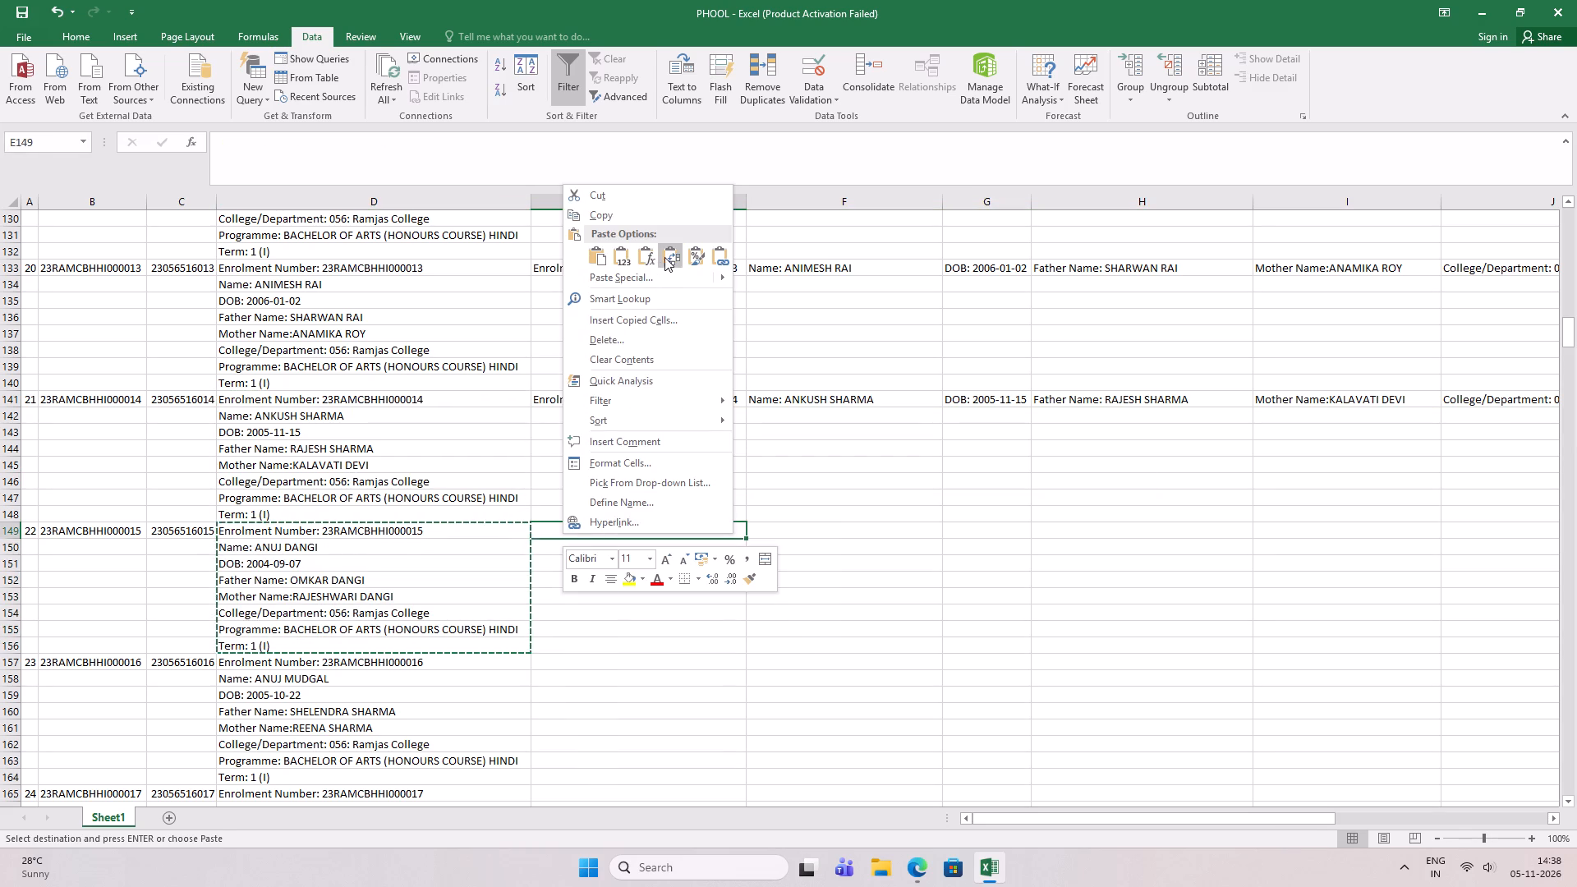
pyautogui.click(665, 255)
# Copy the twenty-third student's stacked Basic Details from D157:D164 and paste them transposed into row 157, starting at E157.
pyautogui.scroll(-3, 531, 697)
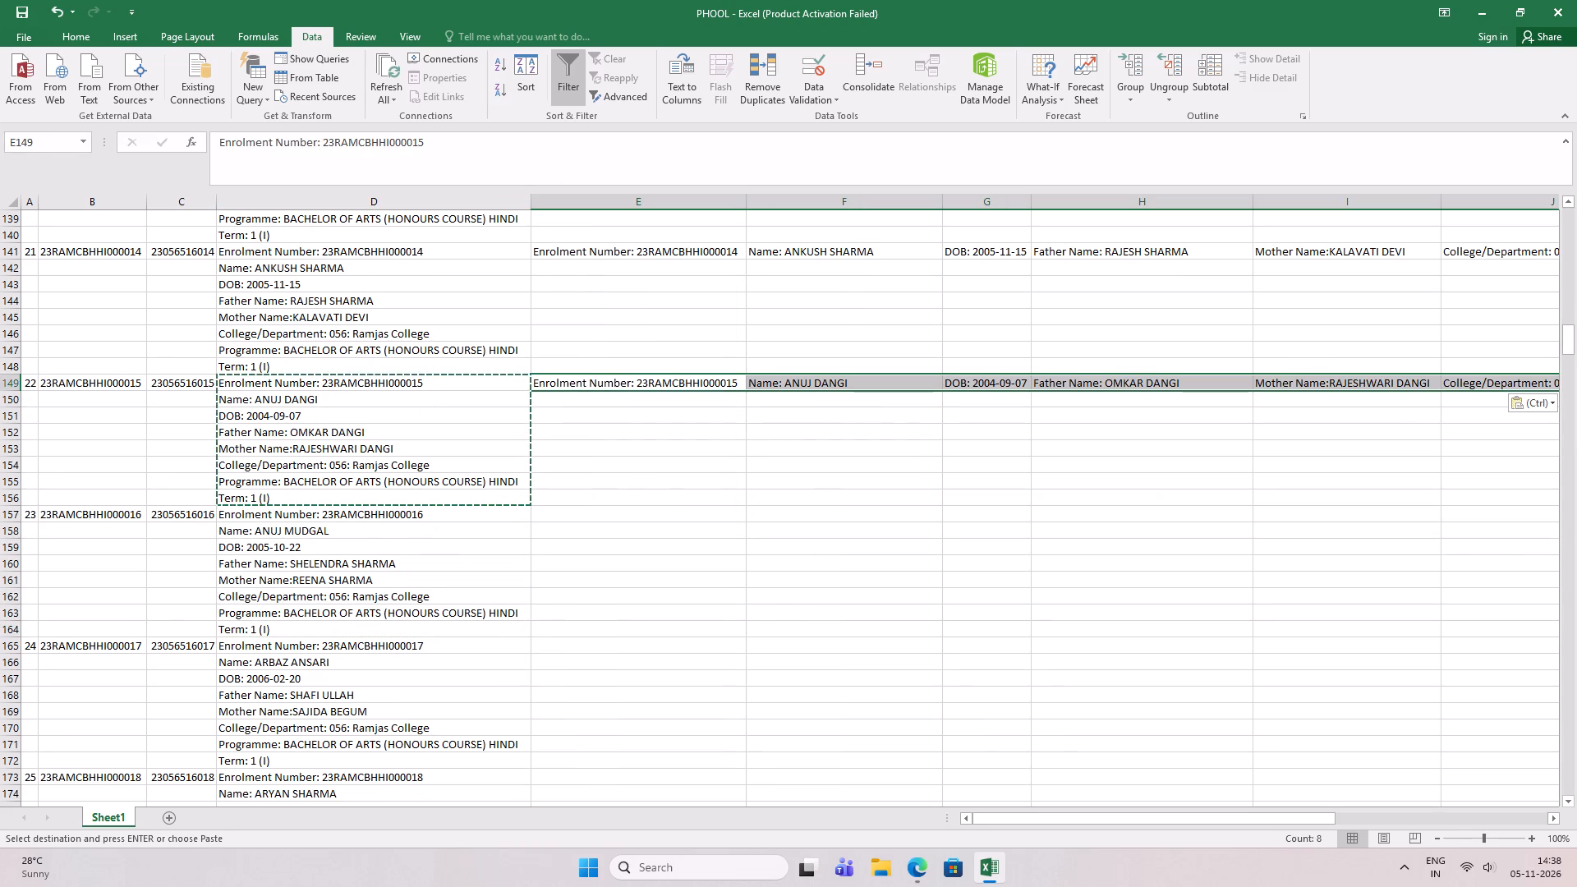
pyautogui.moveTo(402, 508); pyautogui.dragTo(409, 627)
pyautogui.hotkey('ctrl', 'c')
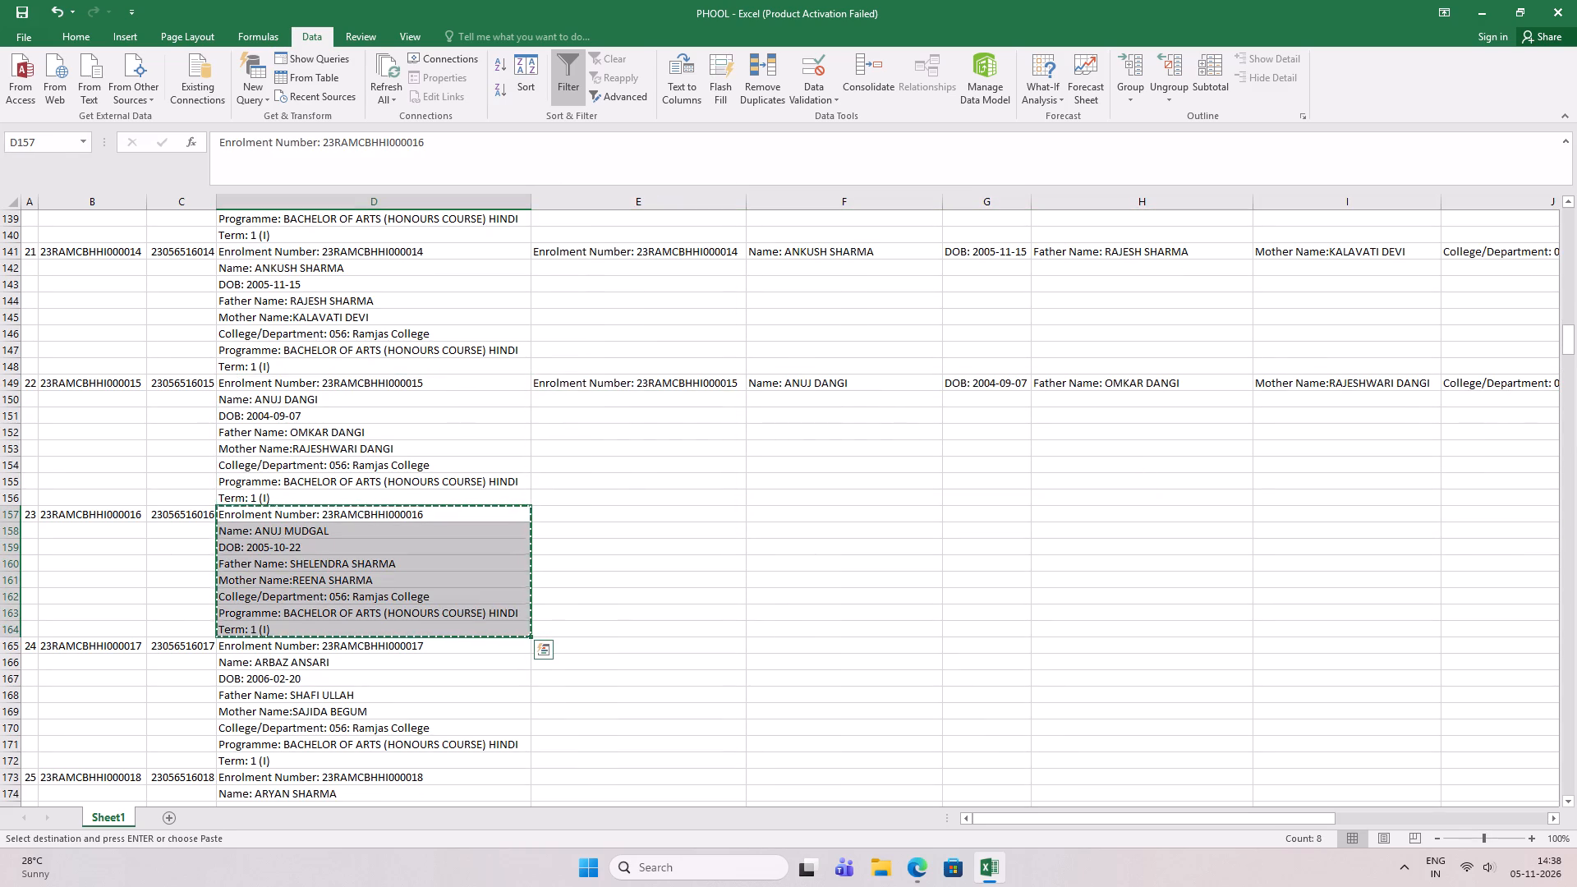
pyautogui.click(618, 513)
pyautogui.rightClick(618, 513)
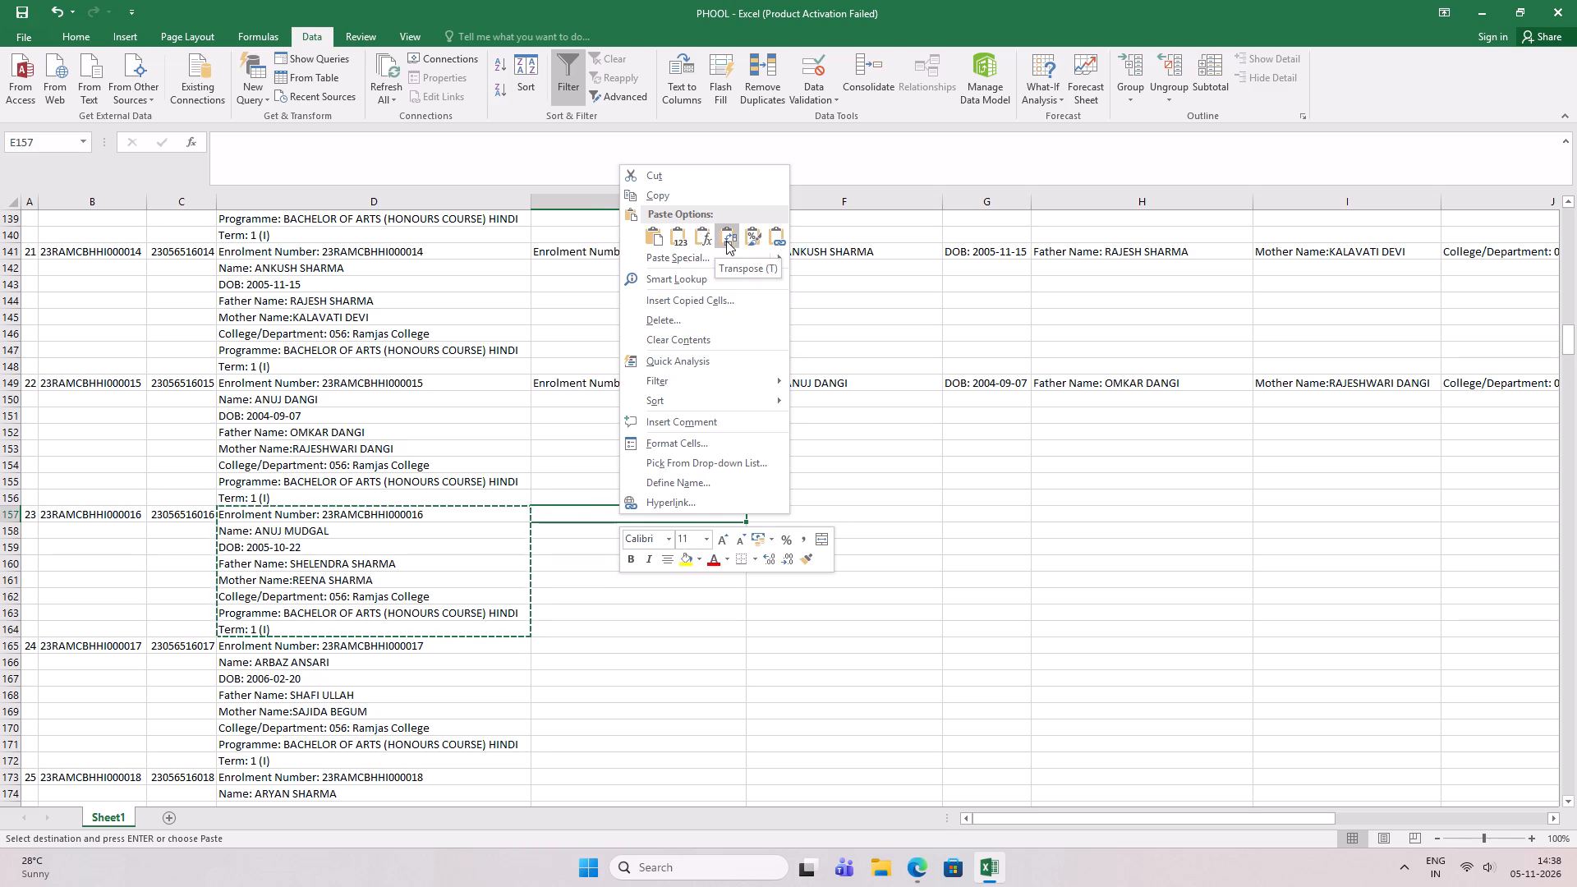
pyautogui.click(726, 241)
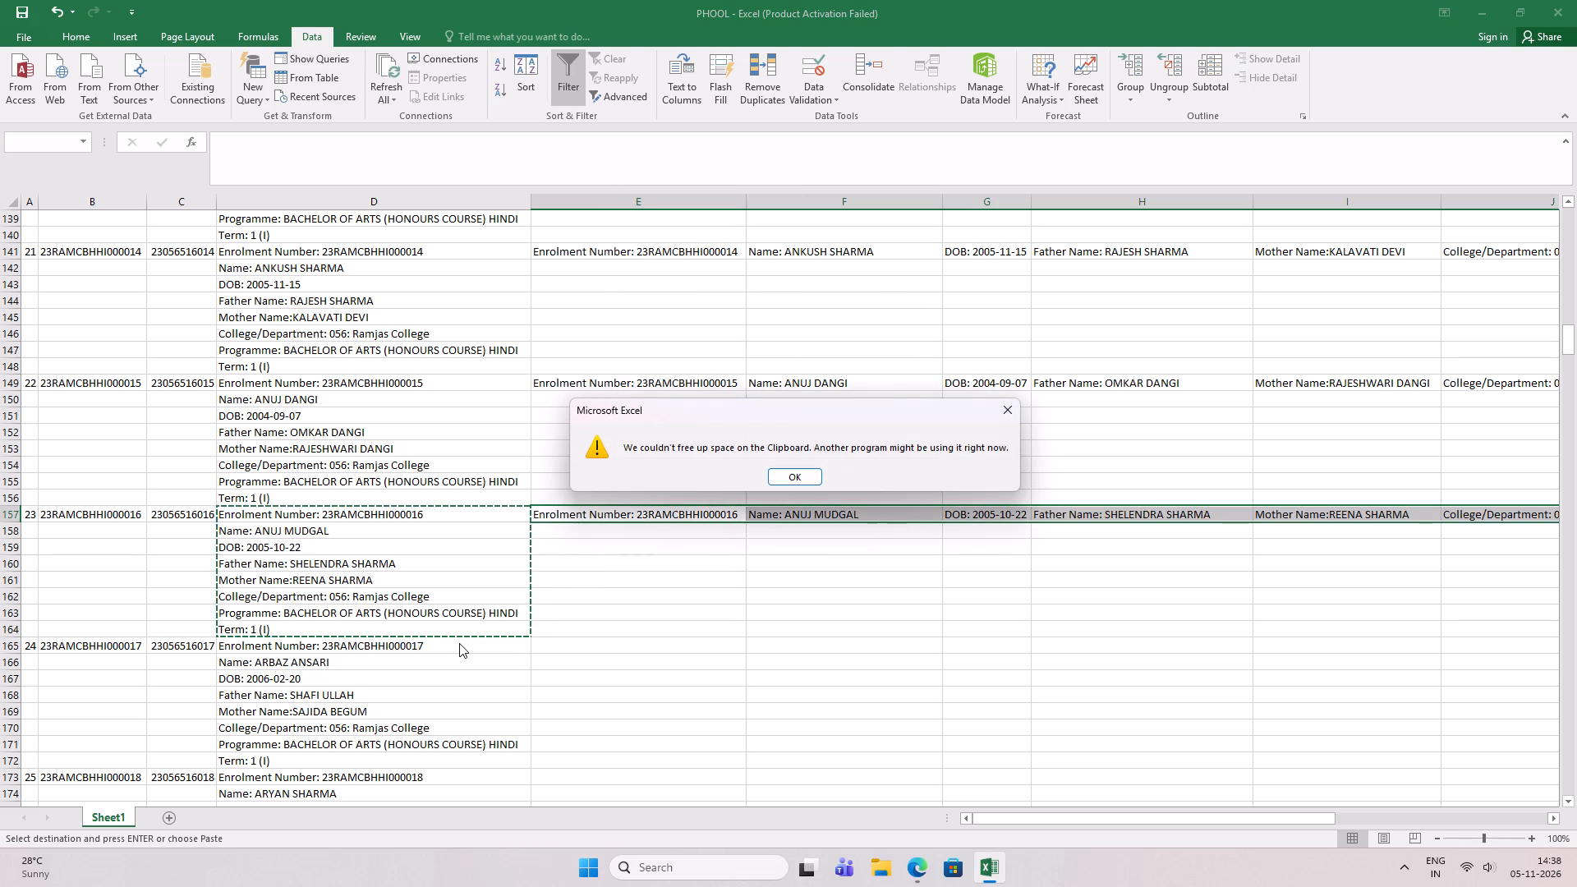
pyautogui.click(791, 478)
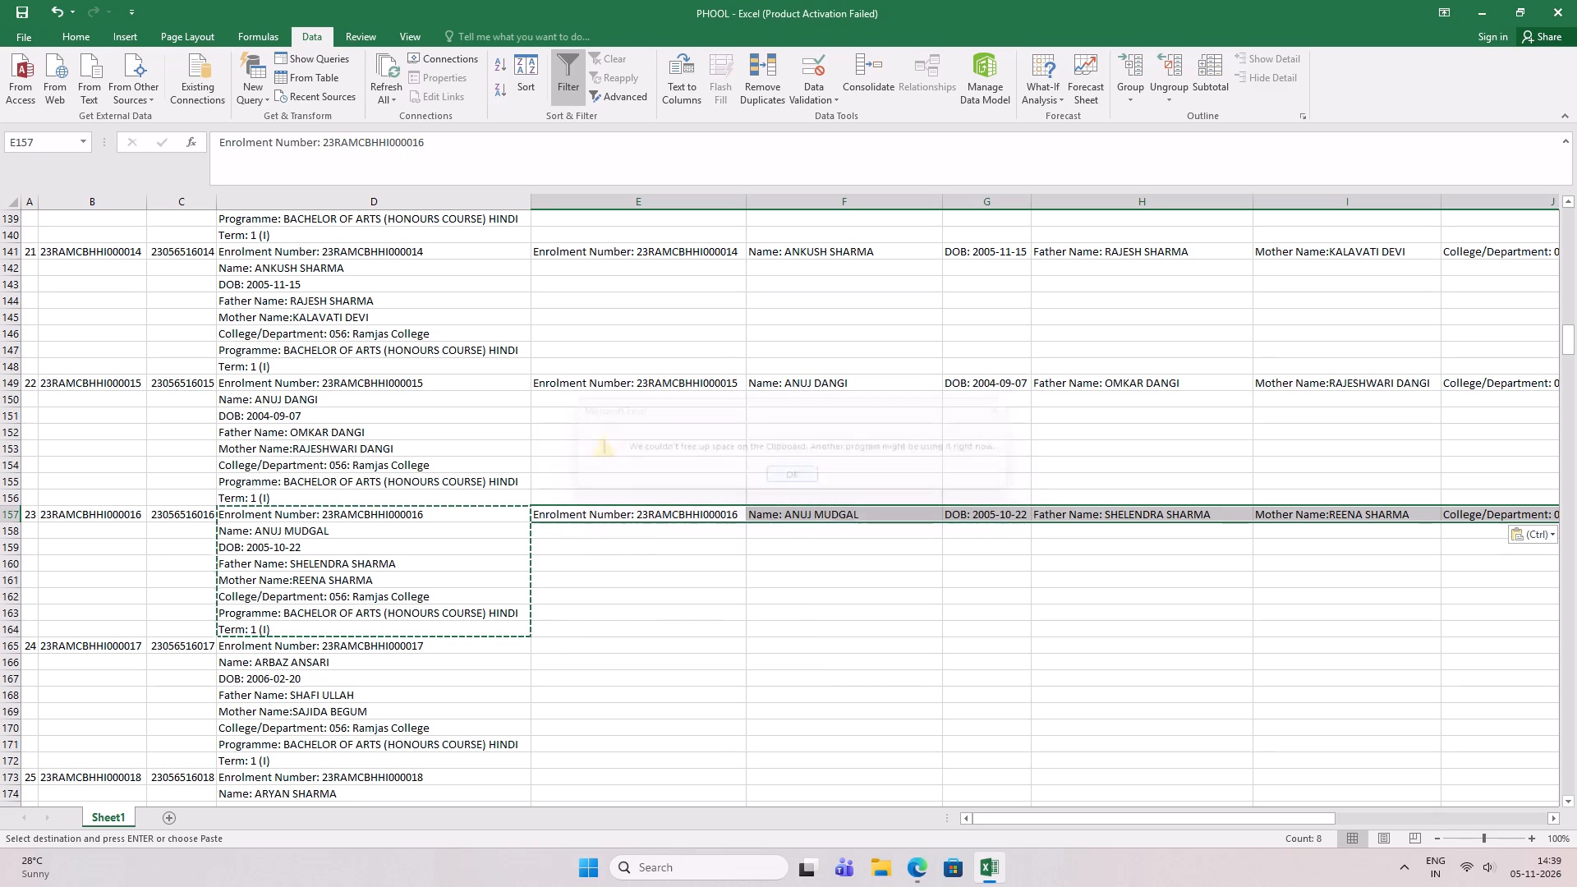
# Copy the twenty-fourth student's stacked Basic Details from D165:D172 and paste them transposed into row 165, starting at E165.
pyautogui.scroll(-4, 707, 682)
pyautogui.scroll(-2, 407, 556)
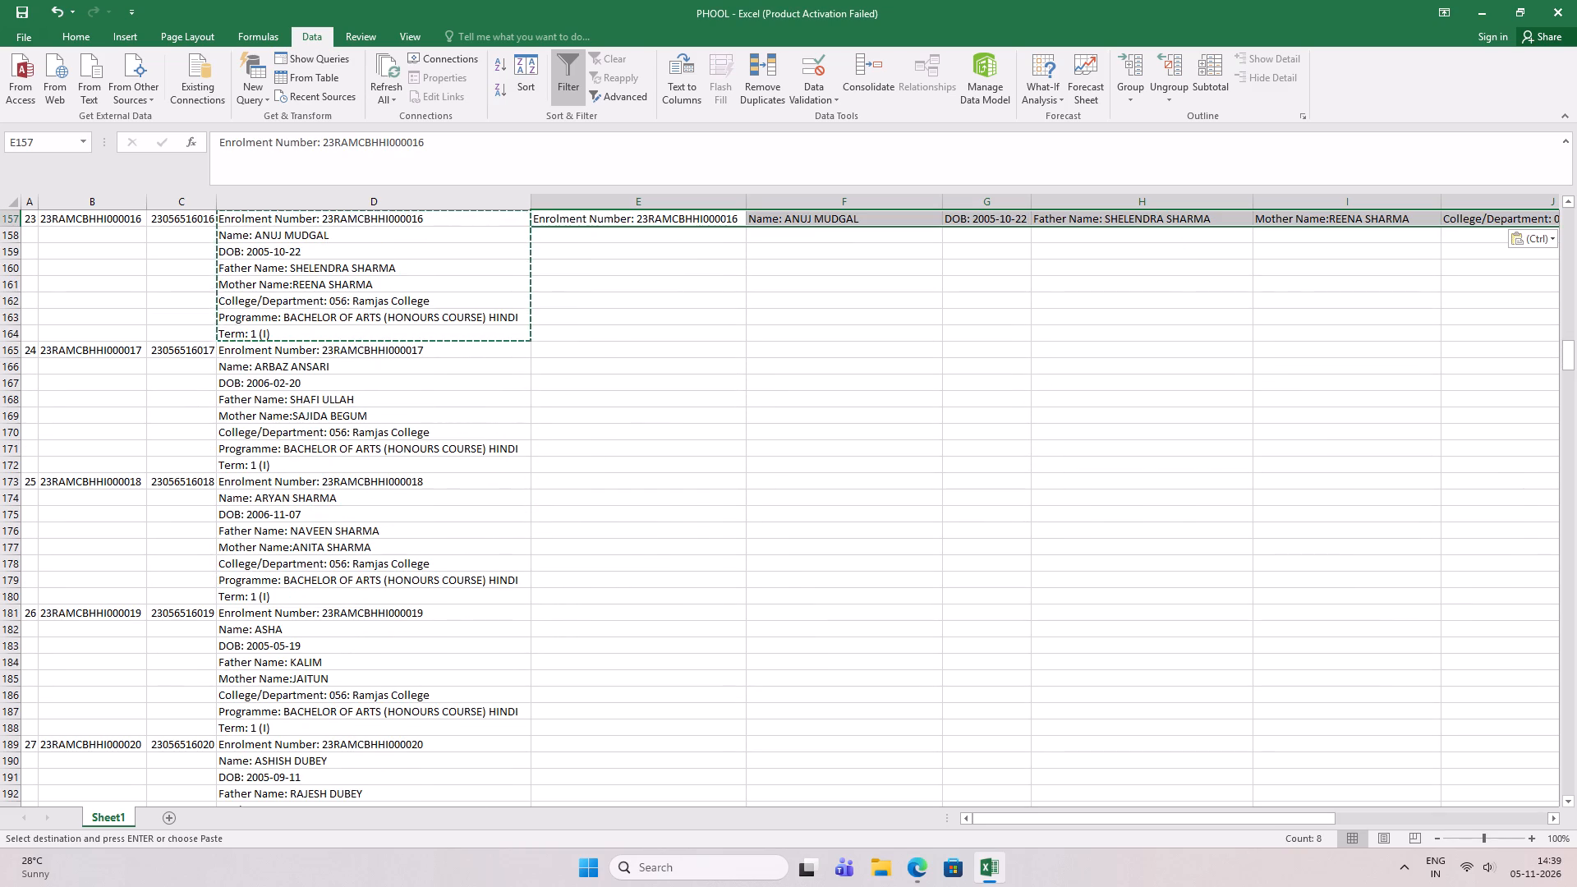
pyautogui.moveTo(400, 345); pyautogui.dragTo(409, 471)
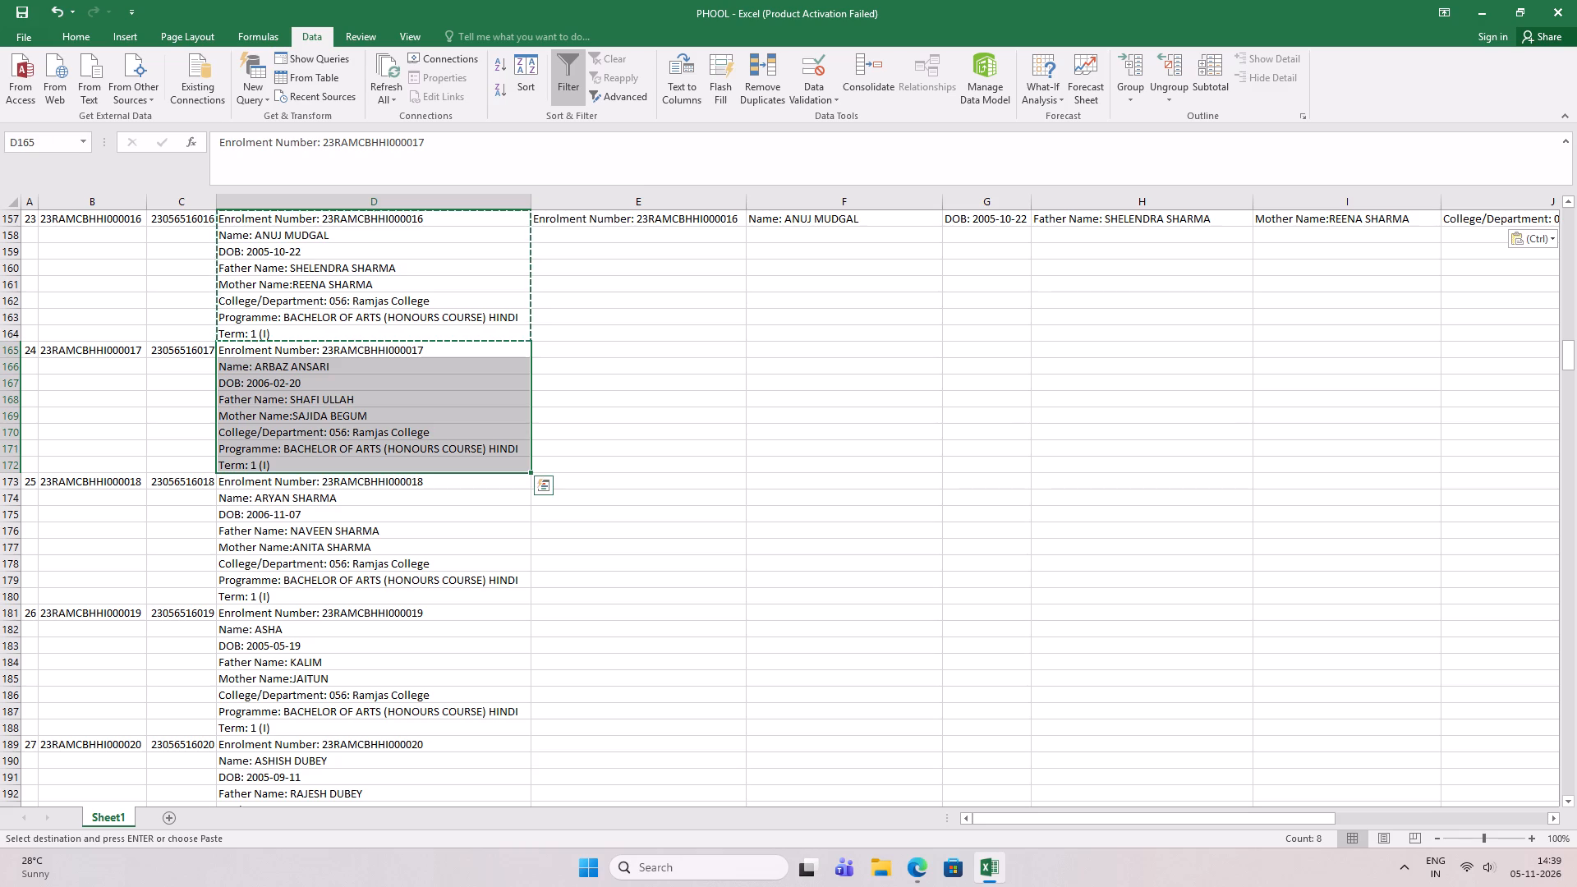
pyautogui.hotkey('ctrl', 'c')
pyautogui.click(576, 352)
pyautogui.rightClick(576, 352)
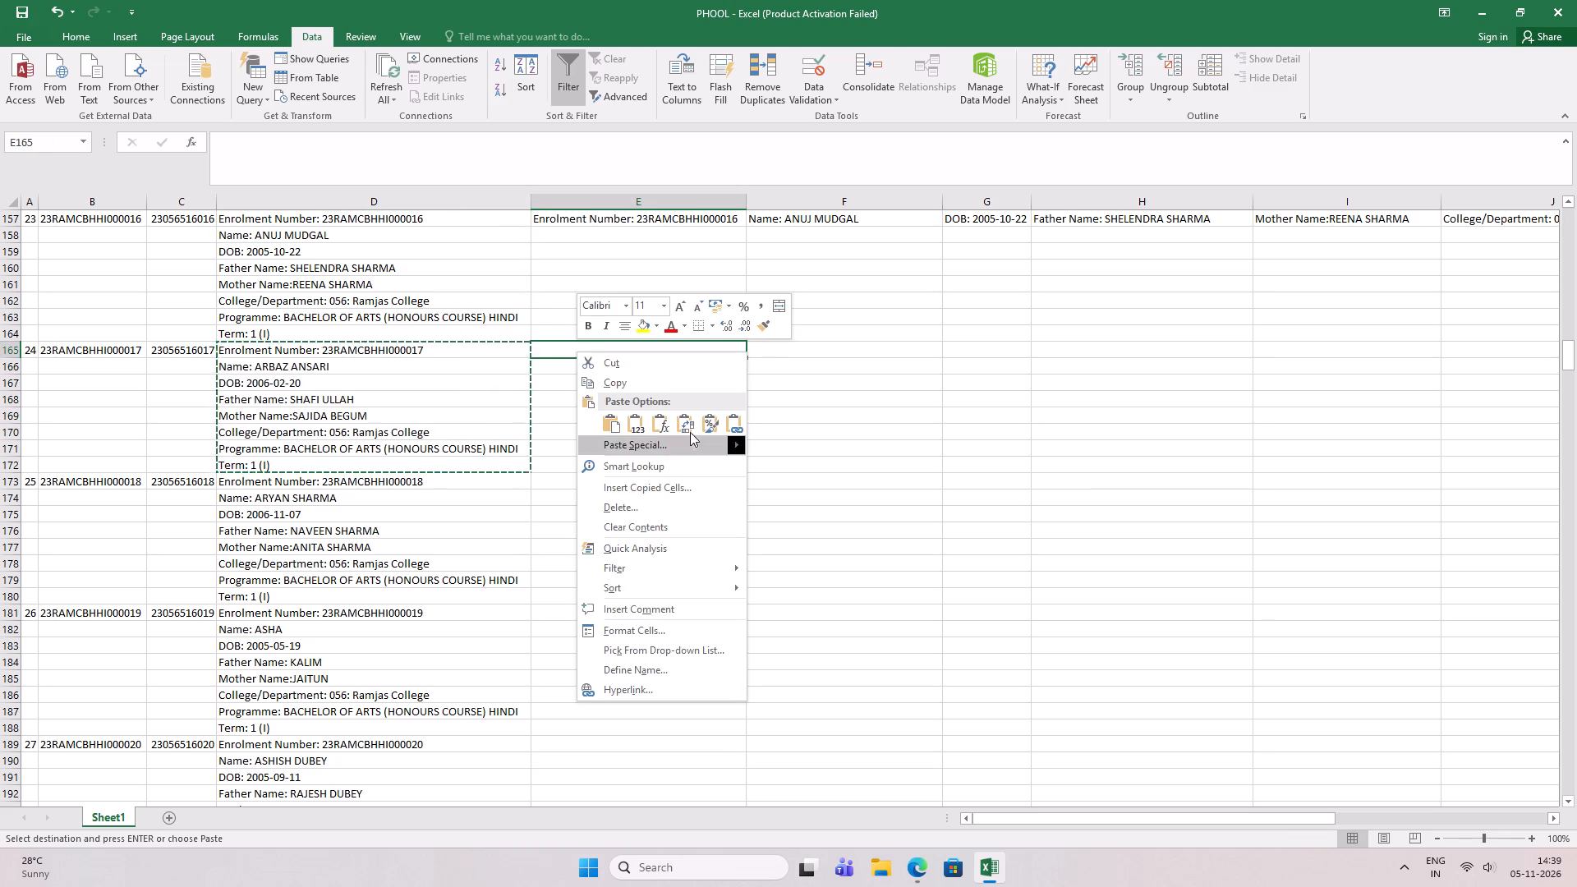
pyautogui.click(688, 426)
# Copy the twenty-fifth student's stacked Basic Details from D173:D180 and paste them transposed into row 173, starting at E173.
pyautogui.scroll(-1, 391, 512)
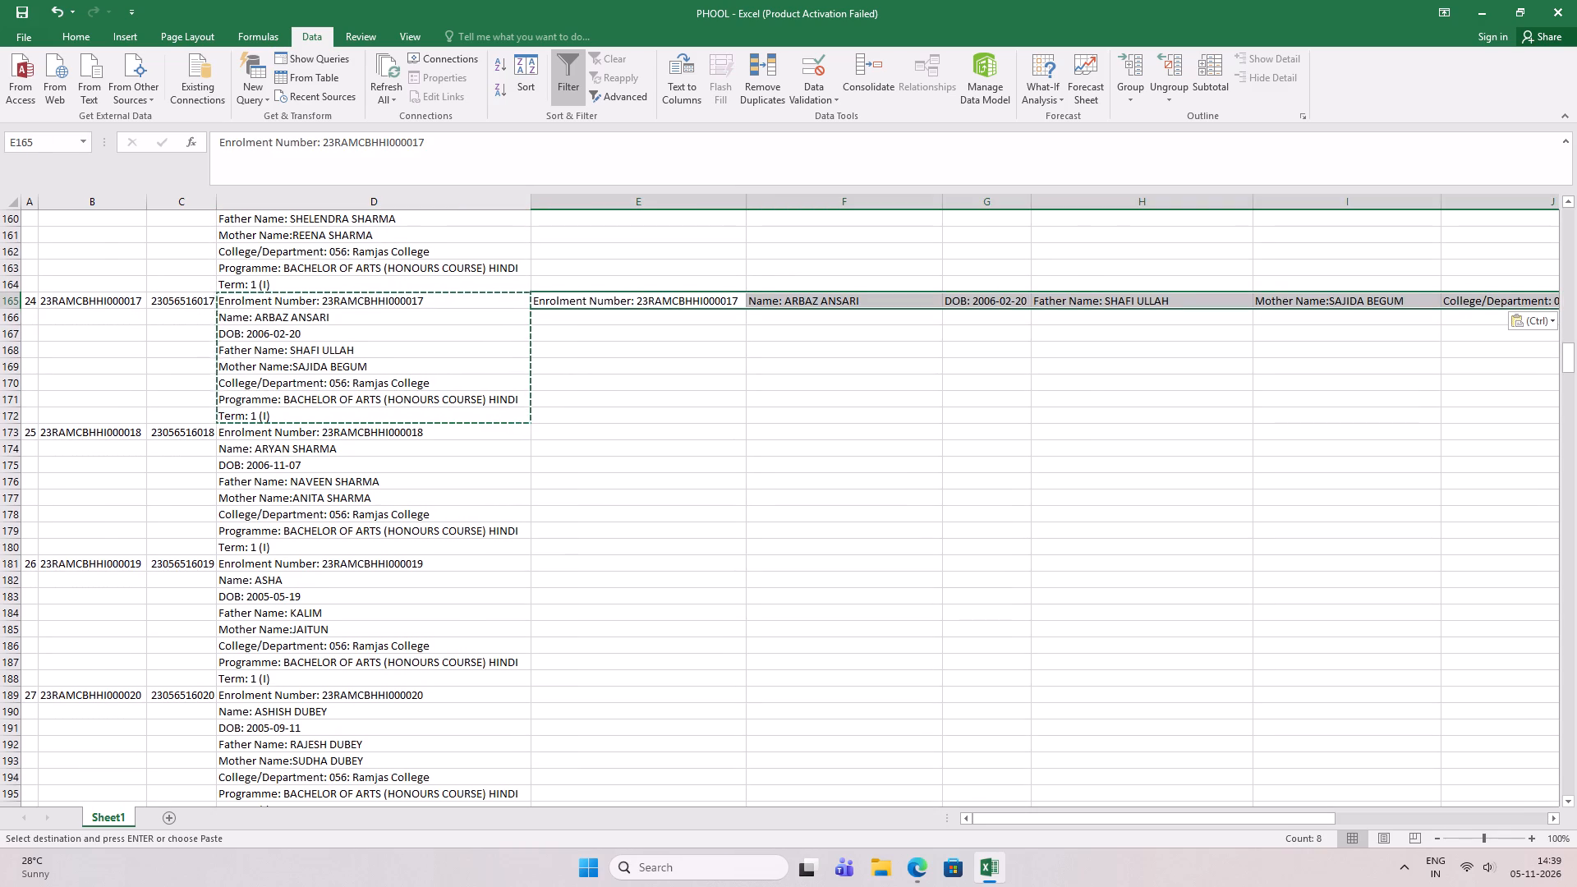
pyautogui.moveTo(445, 430); pyautogui.dragTo(444, 549)
pyautogui.hotkey('ctrl', 'c')
pyautogui.click(577, 434)
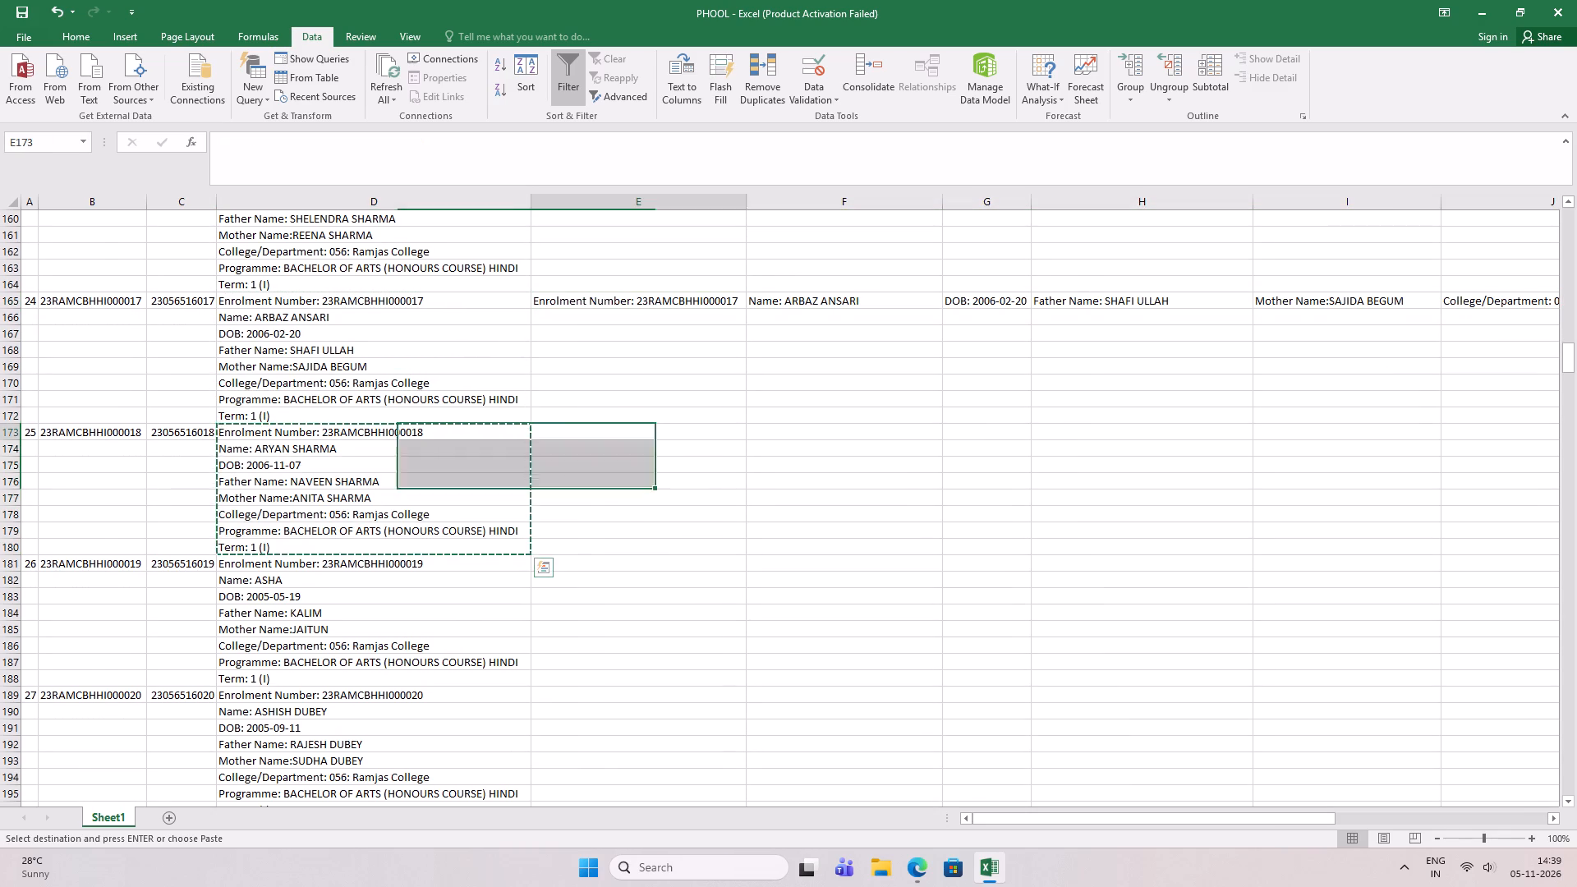
pyautogui.rightClick(577, 434)
pyautogui.click(679, 508)
pyautogui.scroll(-4, 493, 545)
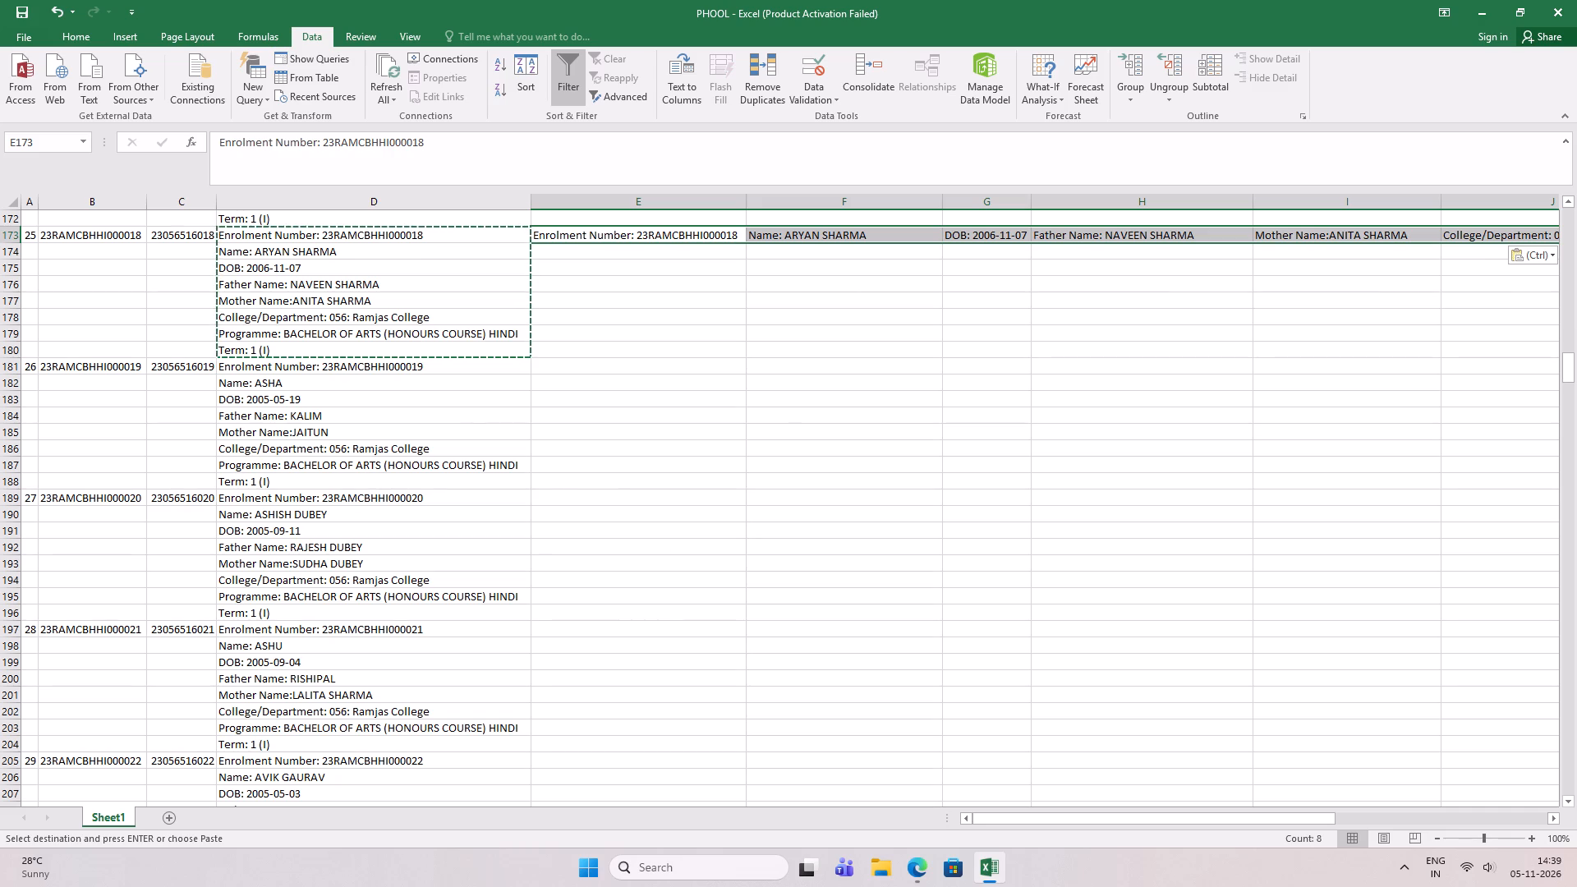
# Copy the twenty-sixth student's stacked Basic Details from D181:D188 and paste them transposed into row 181, starting at E181.
pyautogui.moveTo(348, 365); pyautogui.dragTo(360, 480)
pyautogui.hotkey('ctrl', 'c')
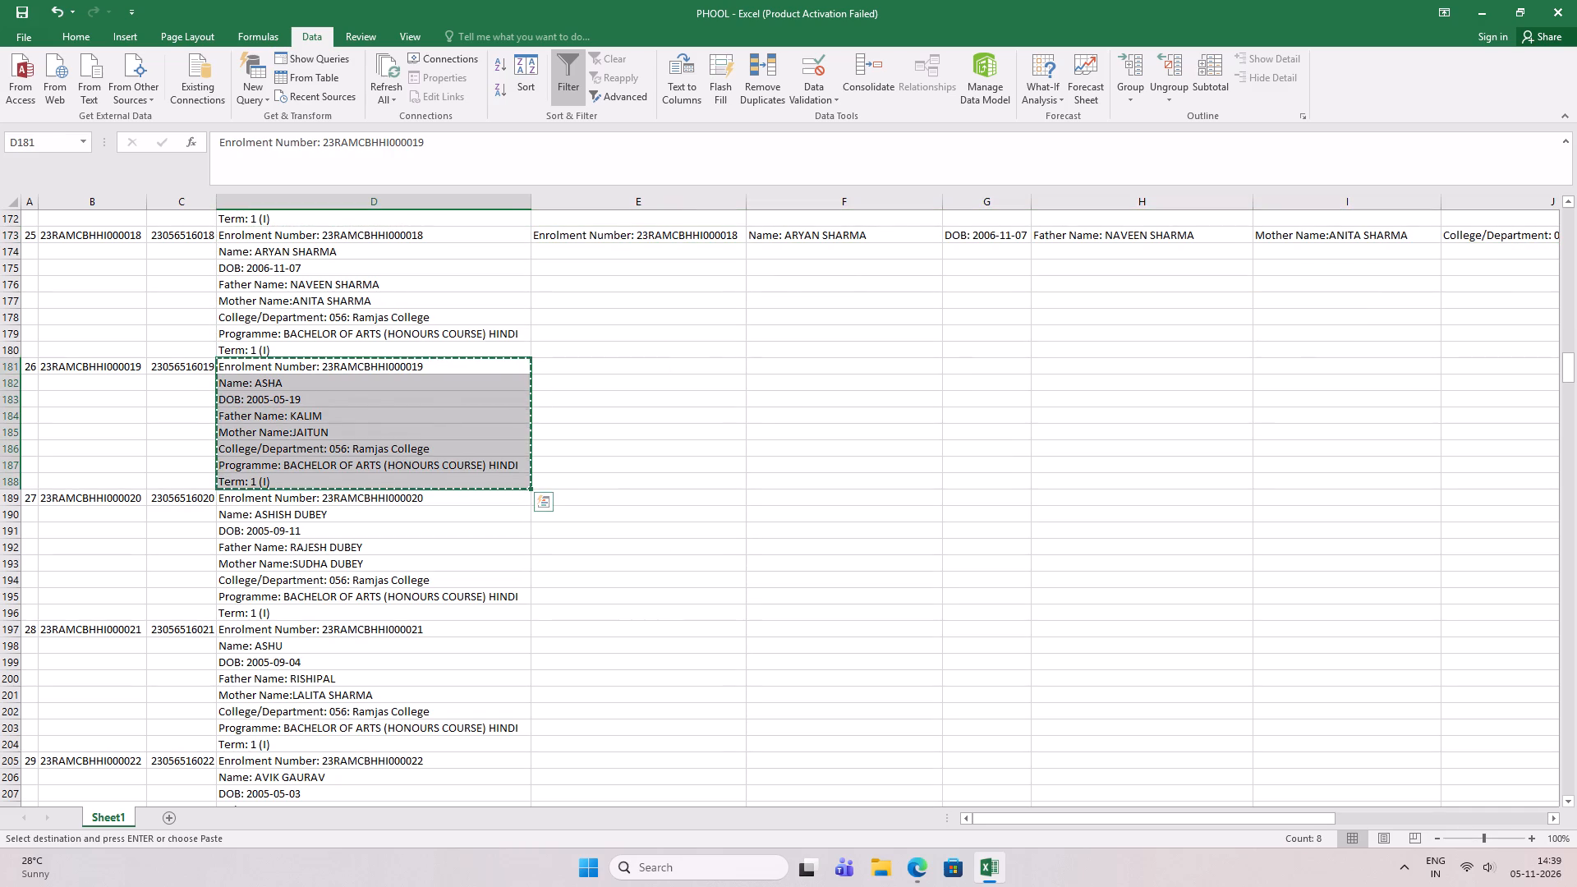
pyautogui.click(575, 365)
pyautogui.rightClick(575, 365)
pyautogui.click(687, 436)
# Copy the twenty-seventh student's stacked Basic Details from D189:D196 and paste them transposed into row 189, starting at E189.
pyautogui.scroll(-3, 644, 467)
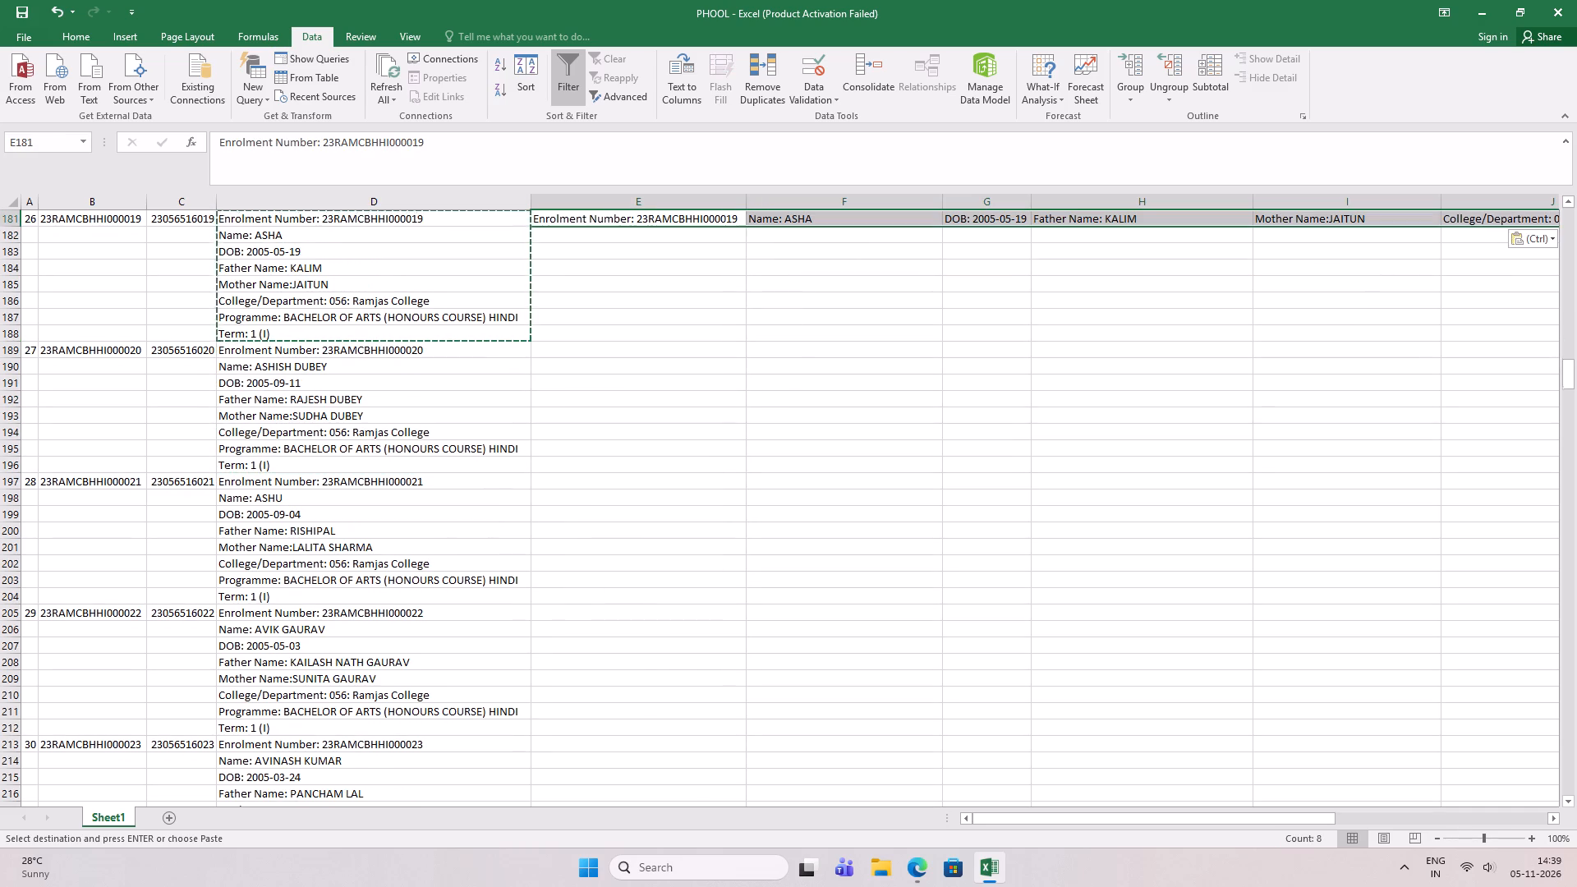
pyautogui.moveTo(370, 347); pyautogui.dragTo(368, 460)
pyautogui.hotkey('ctrl', 'c')
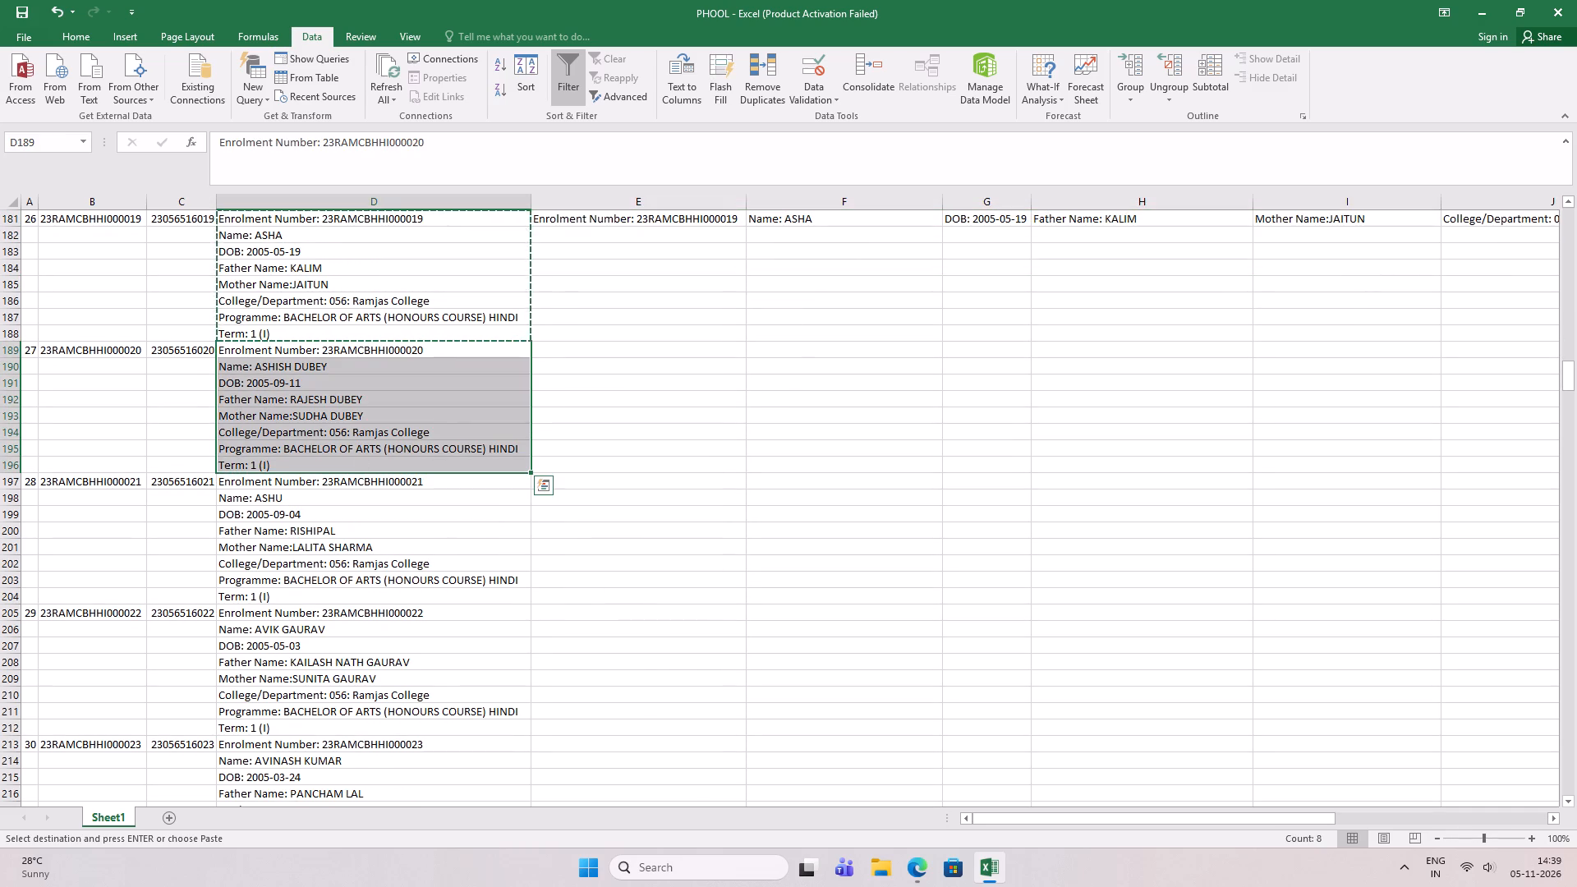
pyautogui.click(588, 347)
pyautogui.rightClick(588, 350)
pyautogui.click(698, 425)
# Copy the twenty-eighth student's stacked Basic Details from D197:D204 and paste them transposed into row 197, starting at E197.
pyautogui.scroll(-4, 313, 497)
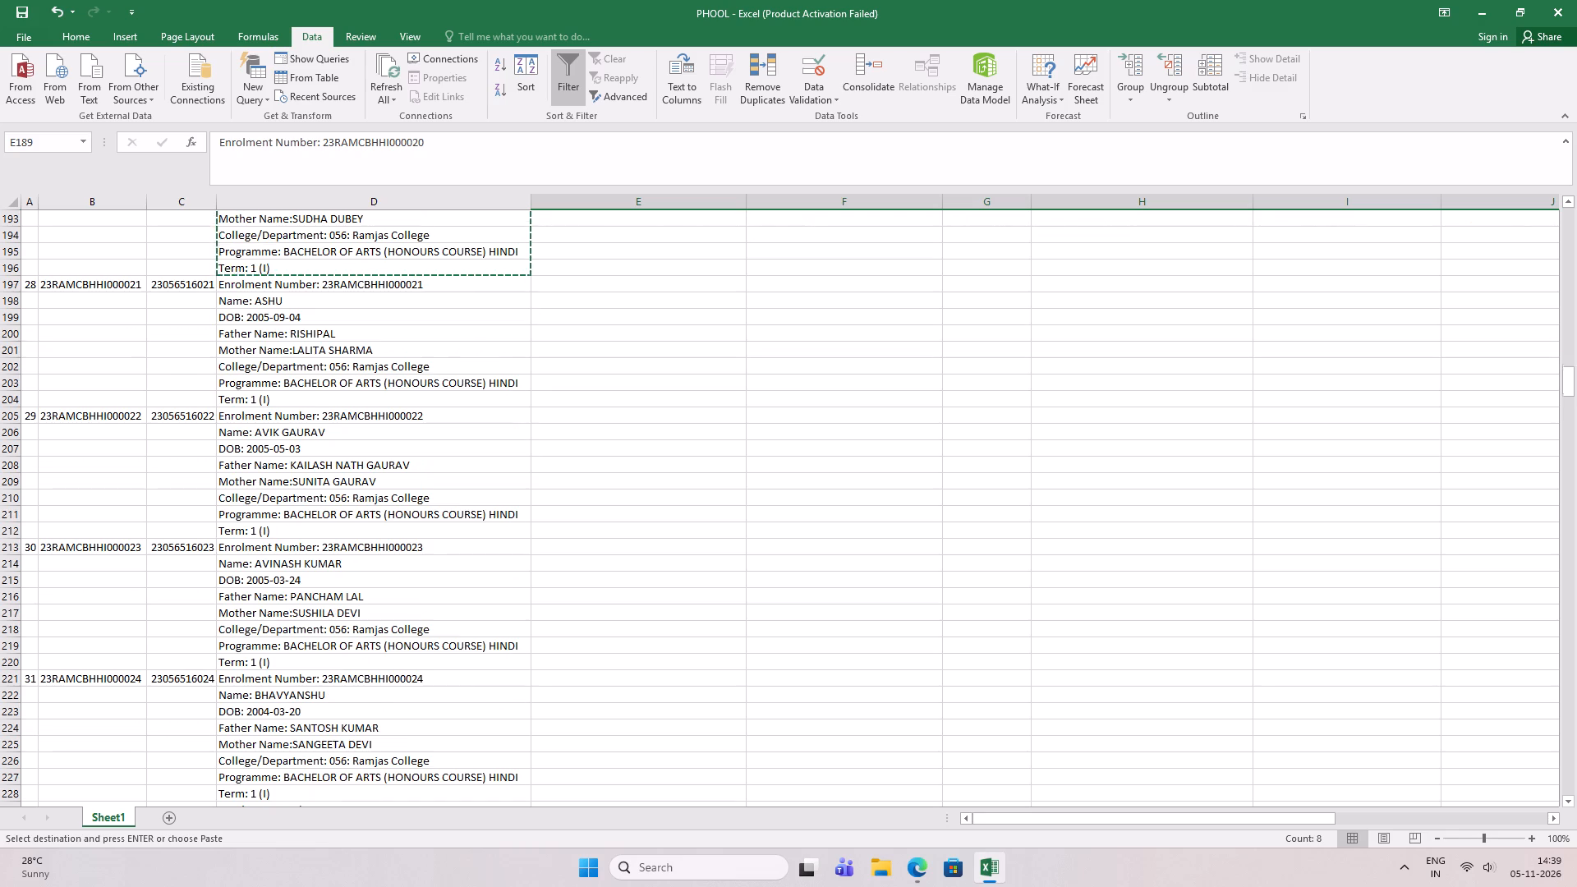
pyautogui.moveTo(352, 279); pyautogui.dragTo(366, 399)
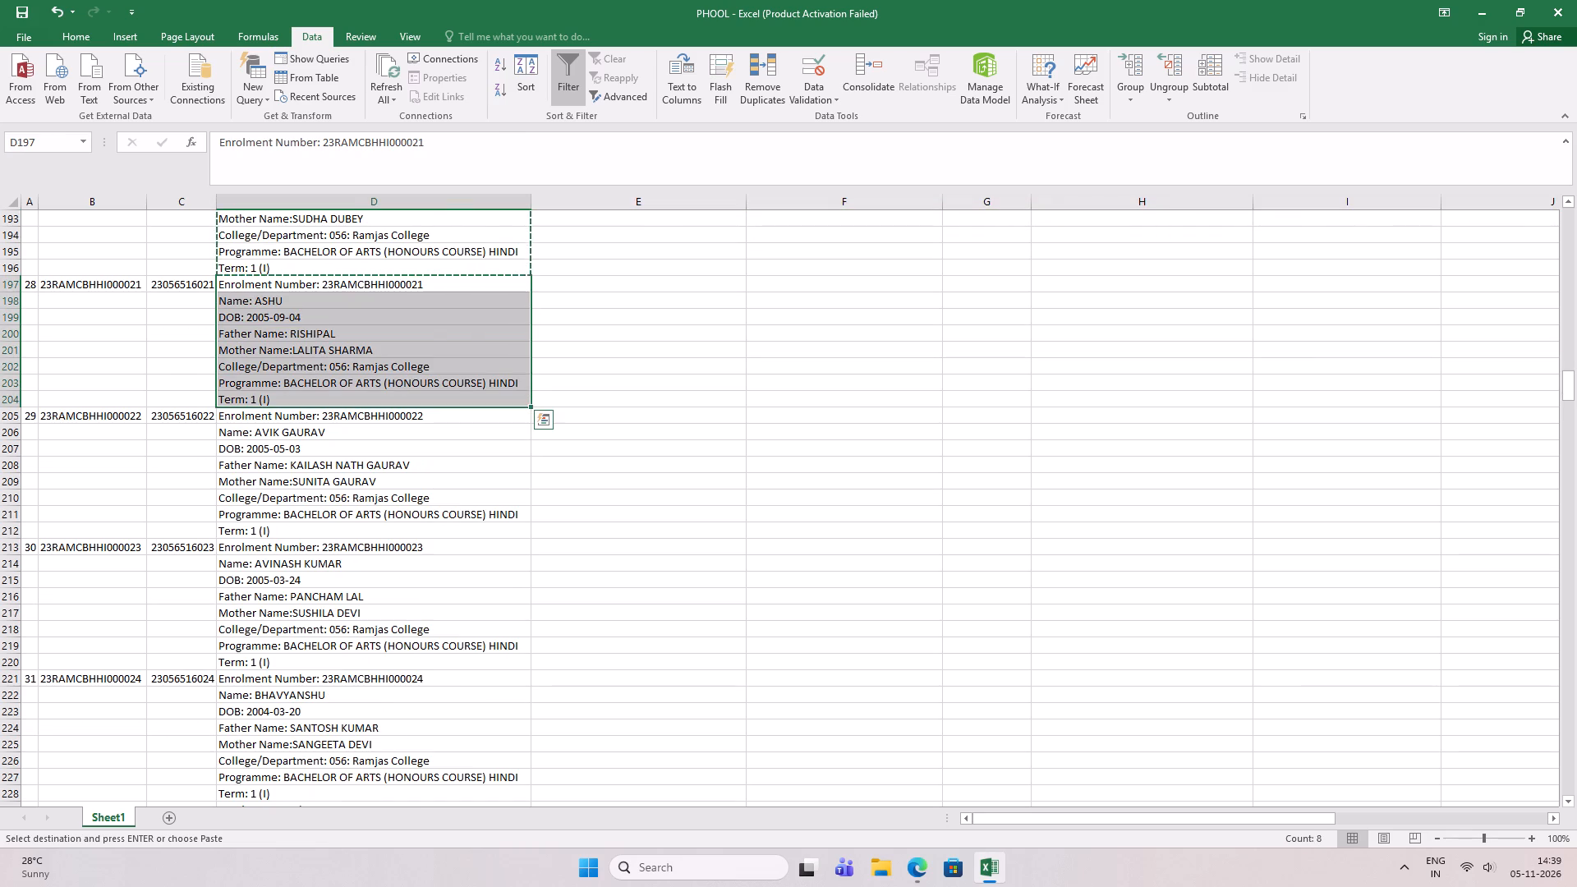
pyautogui.hotkey('ctrl', 'c')
pyautogui.click(583, 283)
pyautogui.rightClick(584, 283)
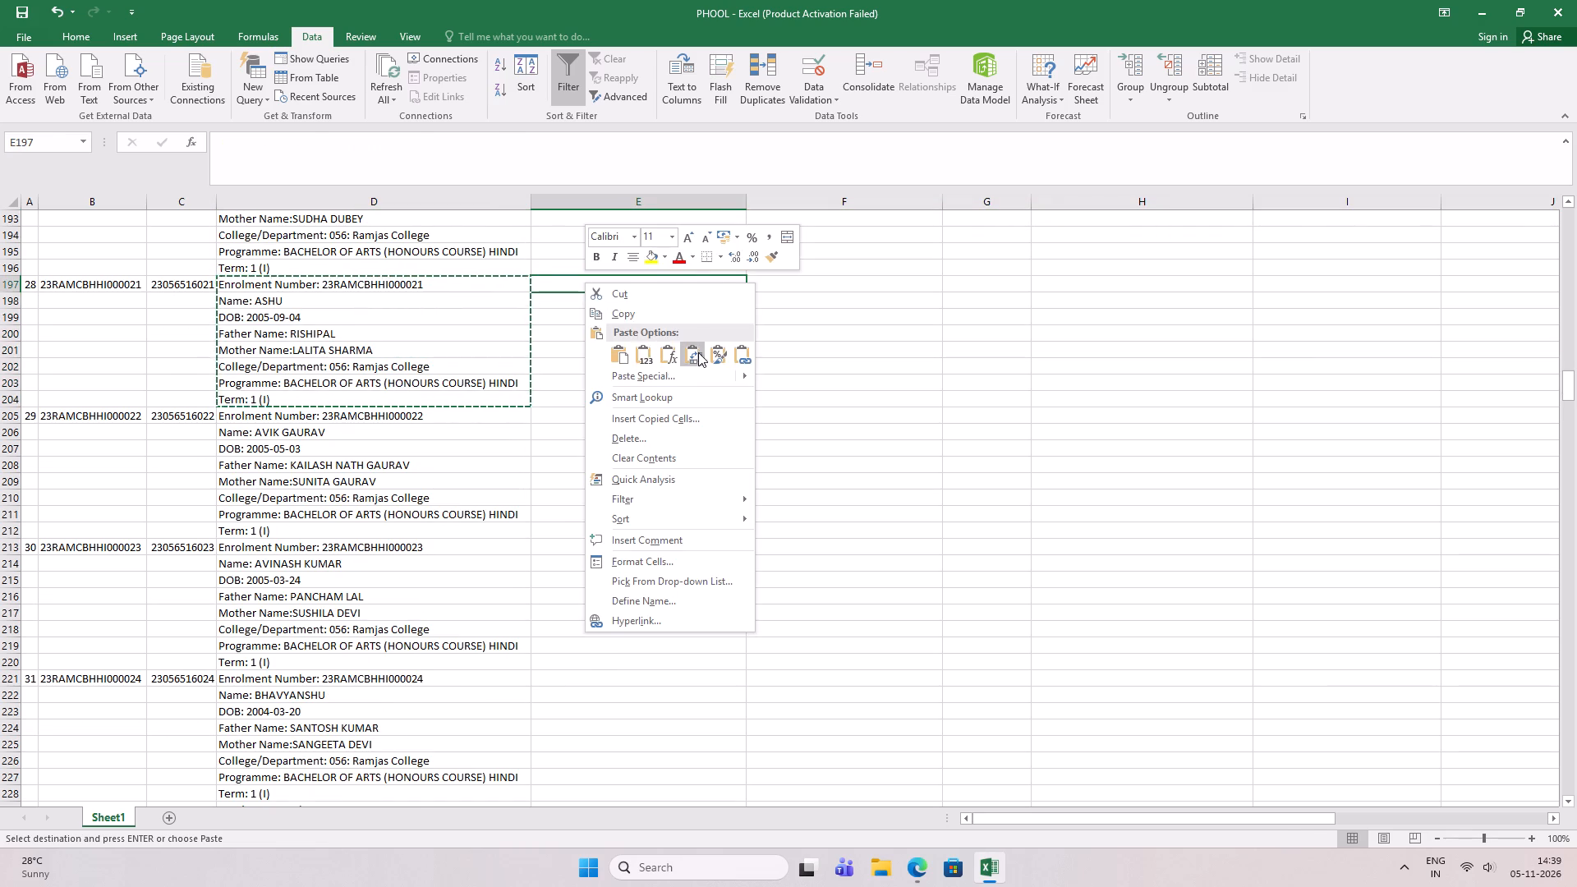
pyautogui.click(698, 352)
# Copy the twenty-ninth student's stacked Basic Details from D205:D212 and paste them transposed into row 205, starting at E205.
pyautogui.scroll(-3, 688, 360)
pyautogui.moveTo(320, 265); pyautogui.dragTo(329, 375)
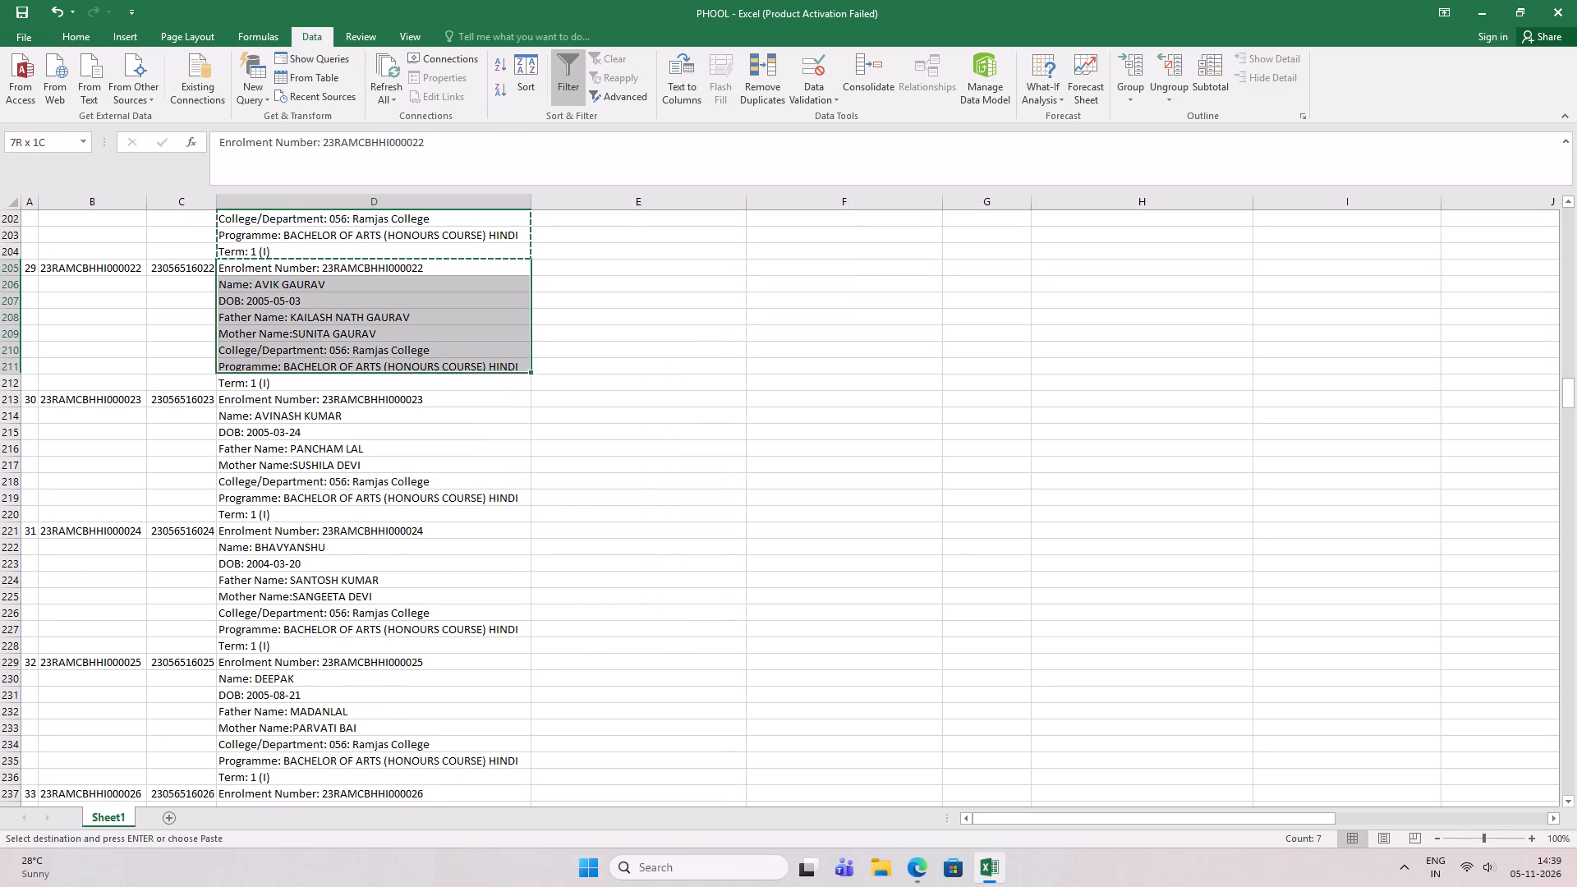
pyautogui.moveTo(329, 375); pyautogui.dragTo(329, 379)
pyautogui.hotkey('ctrl', 'c')
pyautogui.click(605, 266)
pyautogui.rightClick(604, 266)
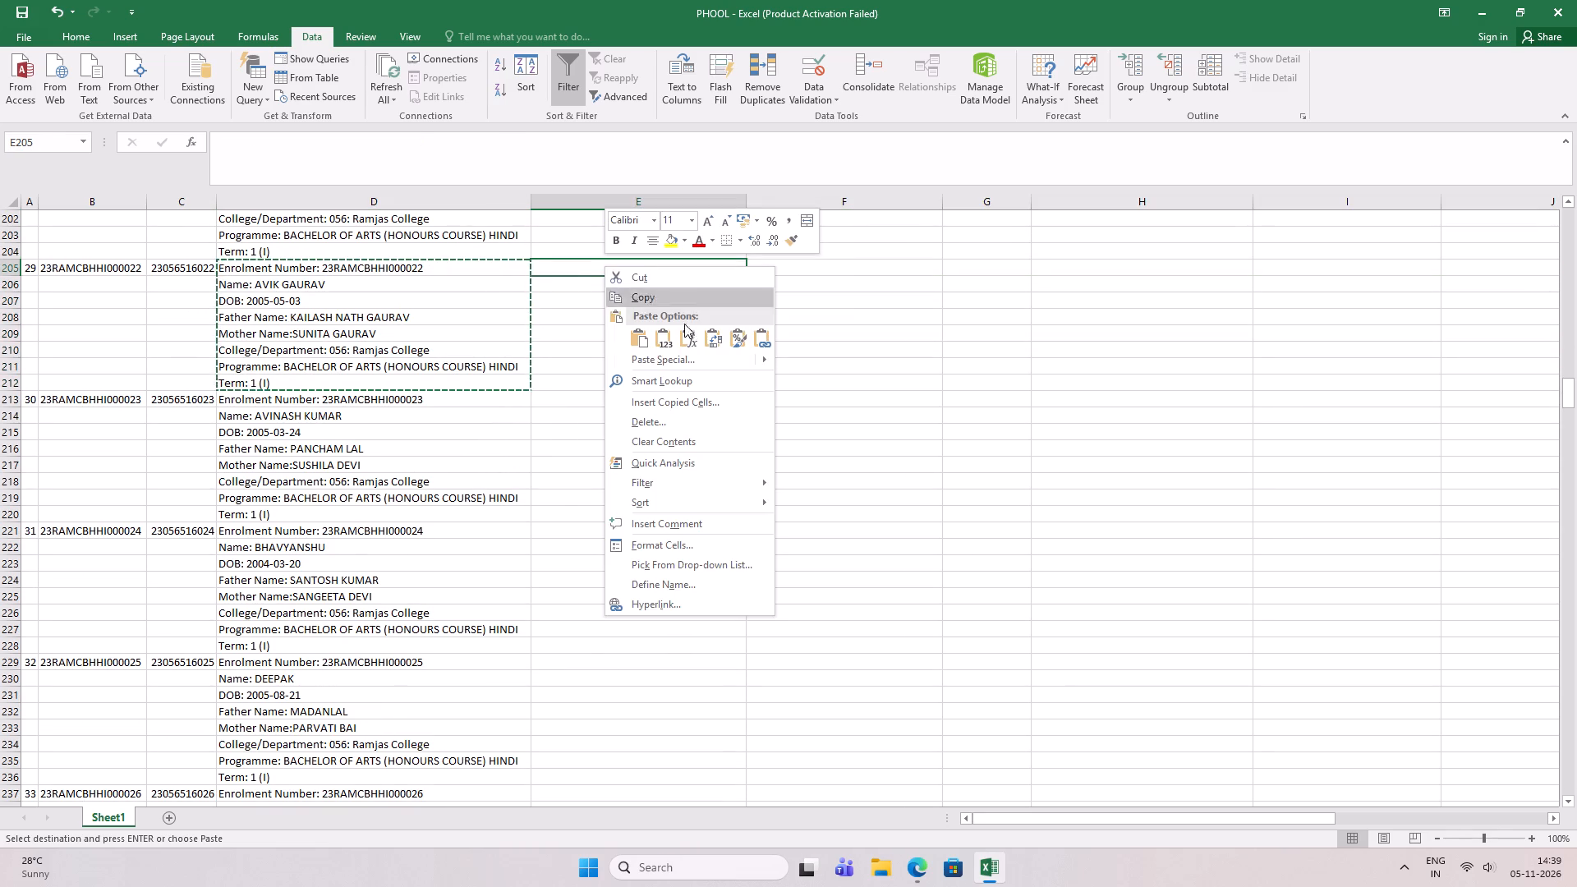
pyautogui.click(711, 333)
# Copy the thirtieth student's stacked Basic Details from D213:D220 and paste them transposed into row 213, starting at E213.
pyautogui.scroll(-3, 601, 404)
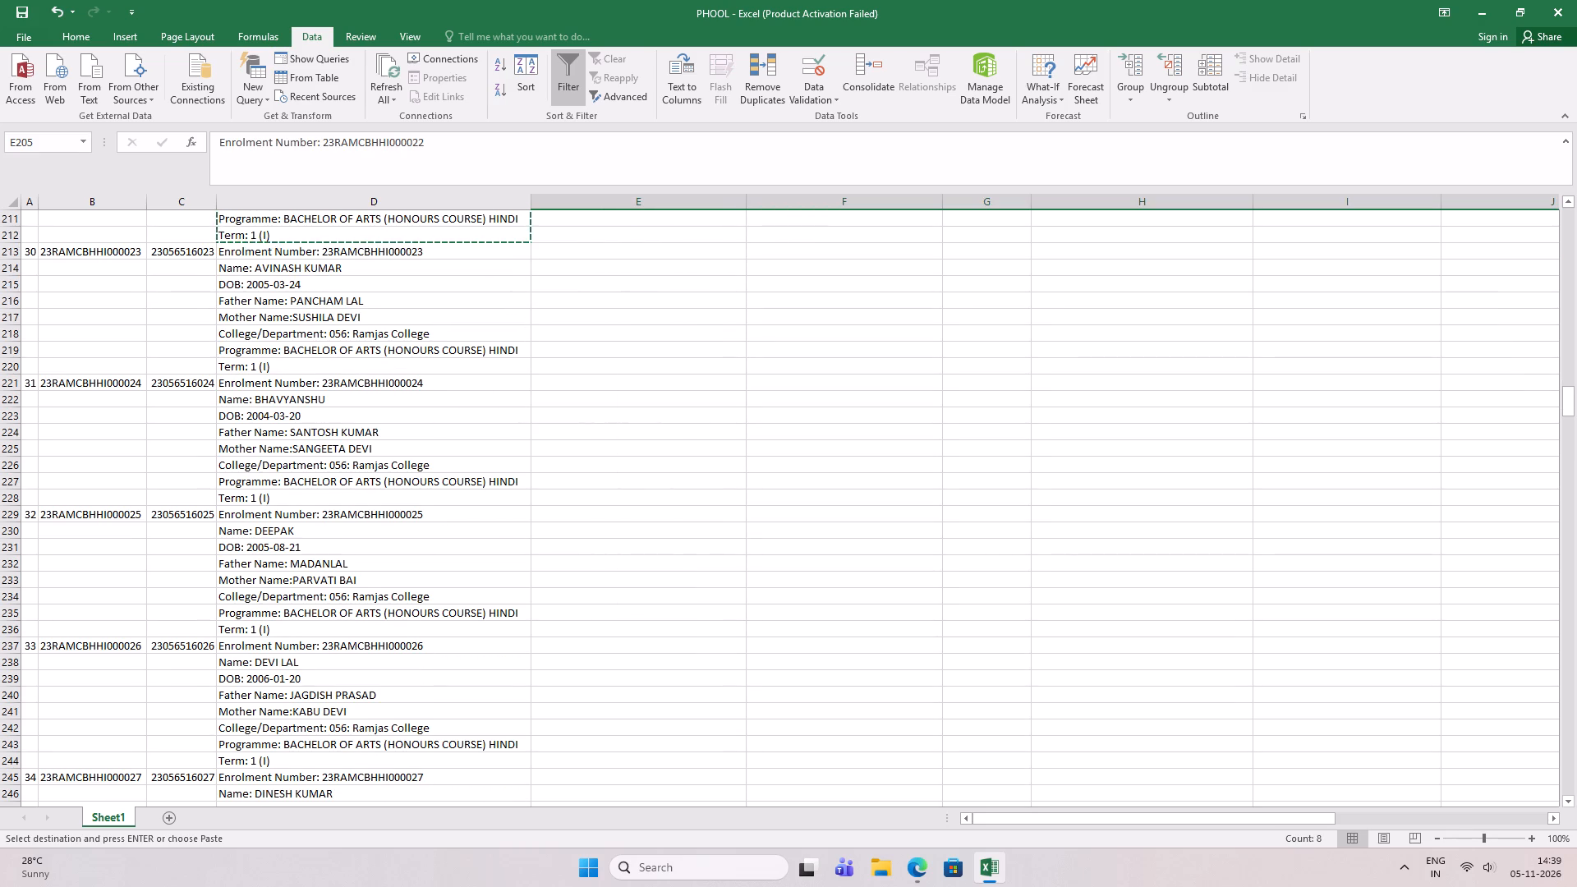
pyautogui.moveTo(389, 248); pyautogui.dragTo(399, 370)
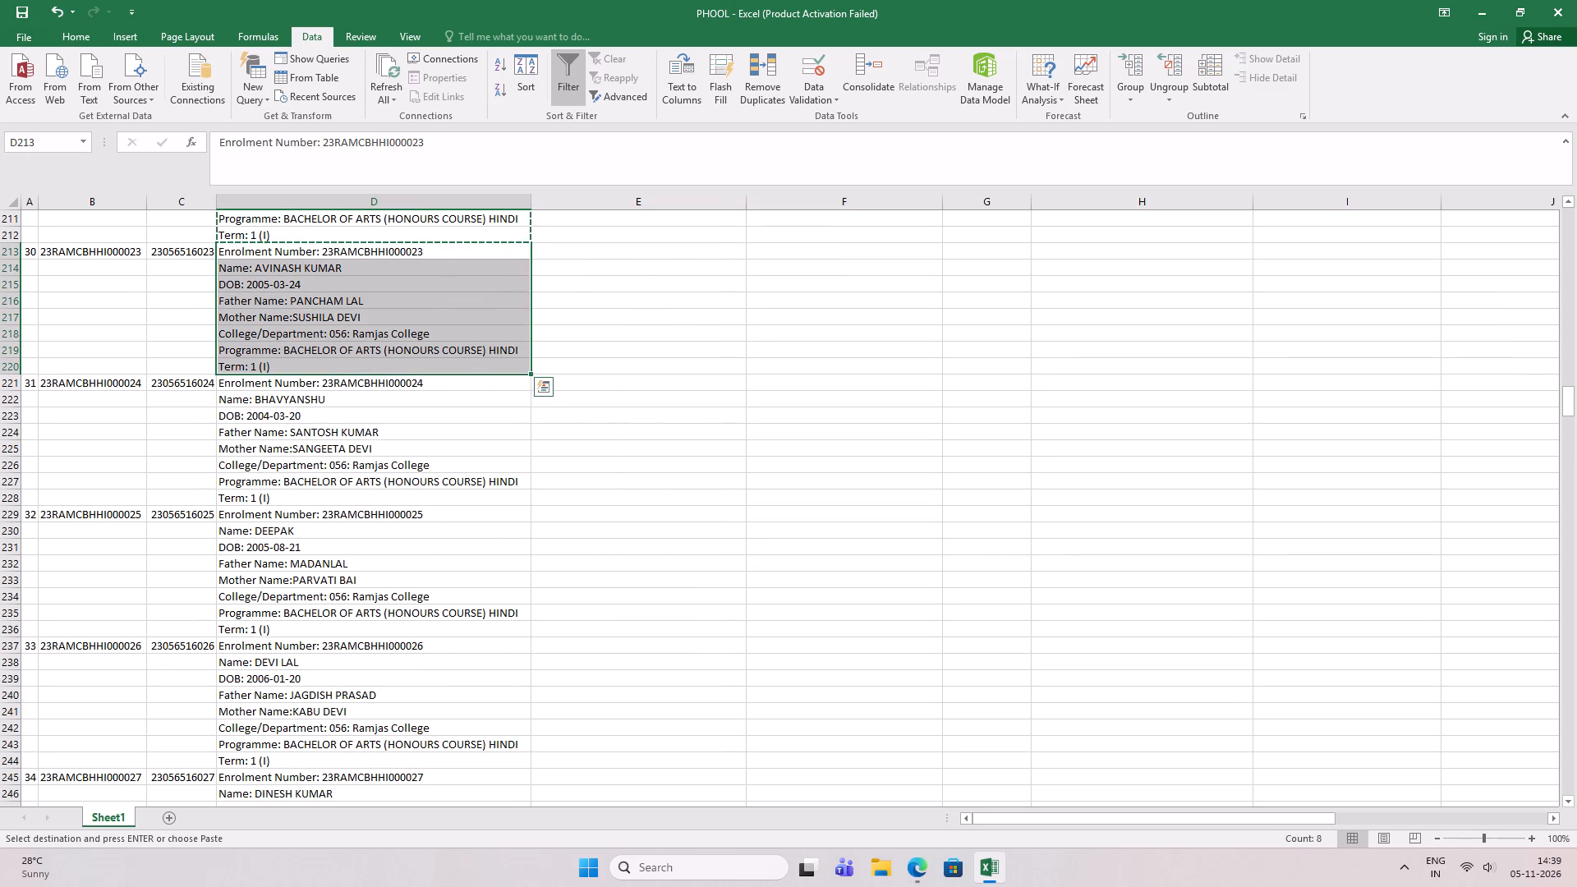
pyautogui.hotkey('ctrl', 'c')
pyautogui.click(594, 256)
pyautogui.rightClick(594, 256)
pyautogui.click(706, 338)
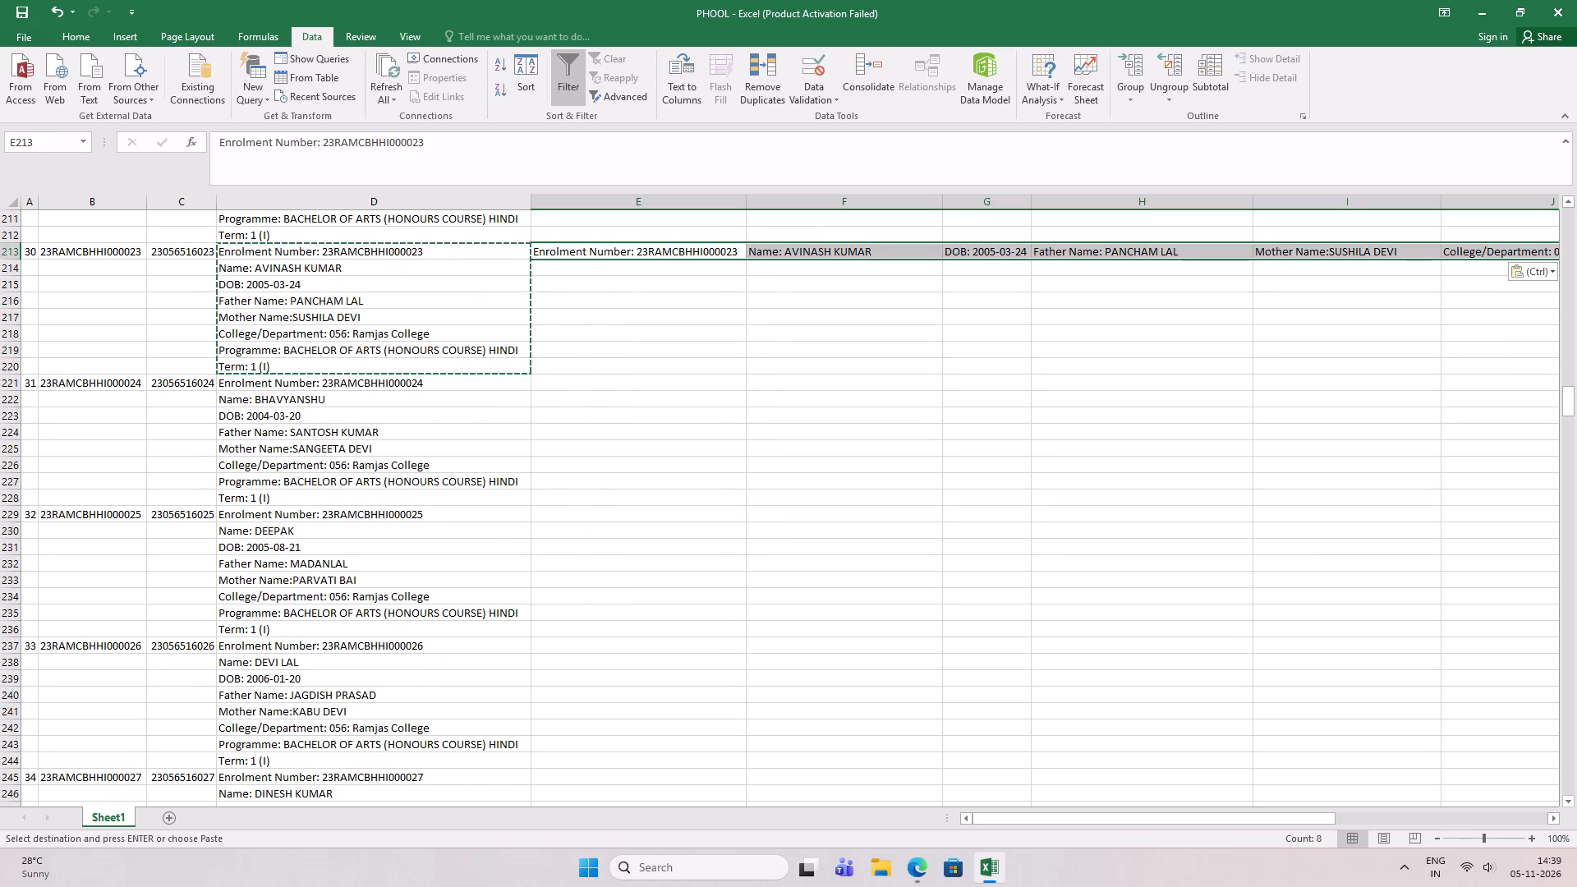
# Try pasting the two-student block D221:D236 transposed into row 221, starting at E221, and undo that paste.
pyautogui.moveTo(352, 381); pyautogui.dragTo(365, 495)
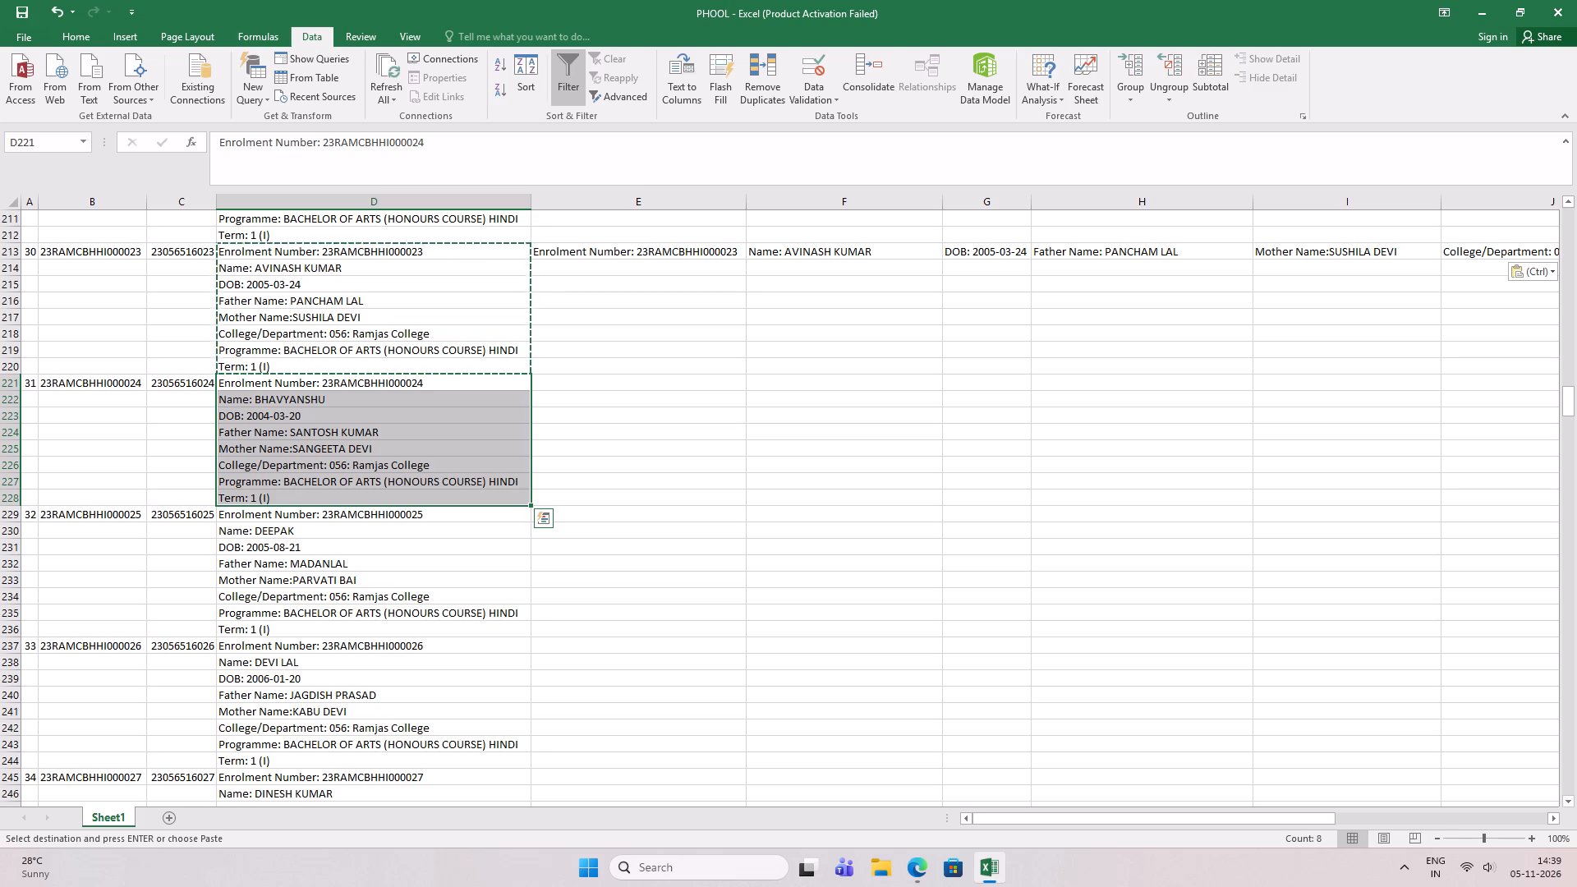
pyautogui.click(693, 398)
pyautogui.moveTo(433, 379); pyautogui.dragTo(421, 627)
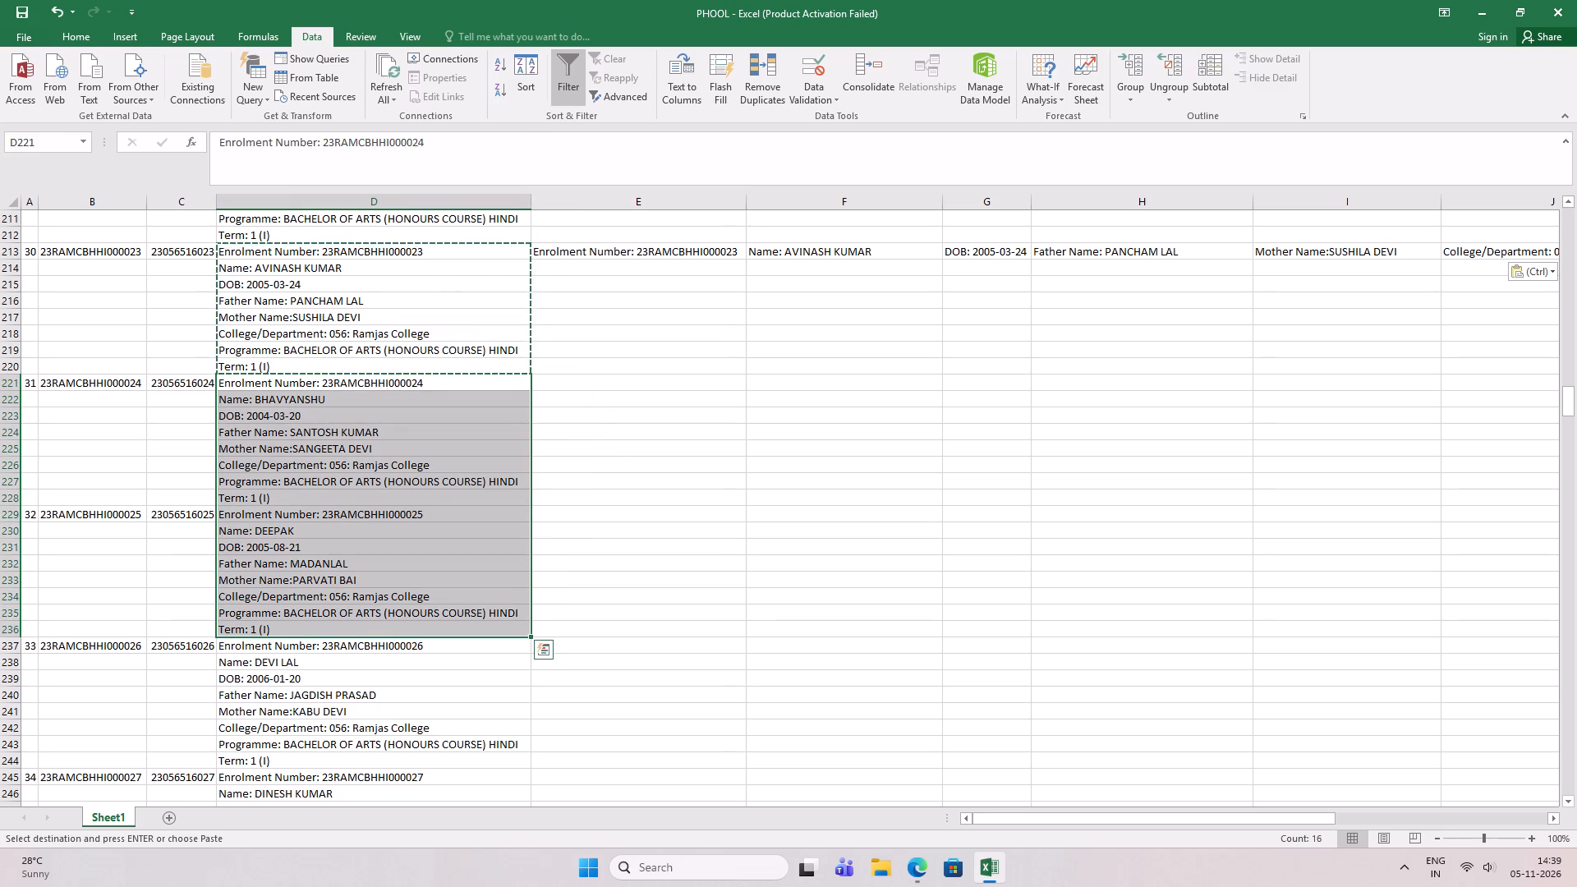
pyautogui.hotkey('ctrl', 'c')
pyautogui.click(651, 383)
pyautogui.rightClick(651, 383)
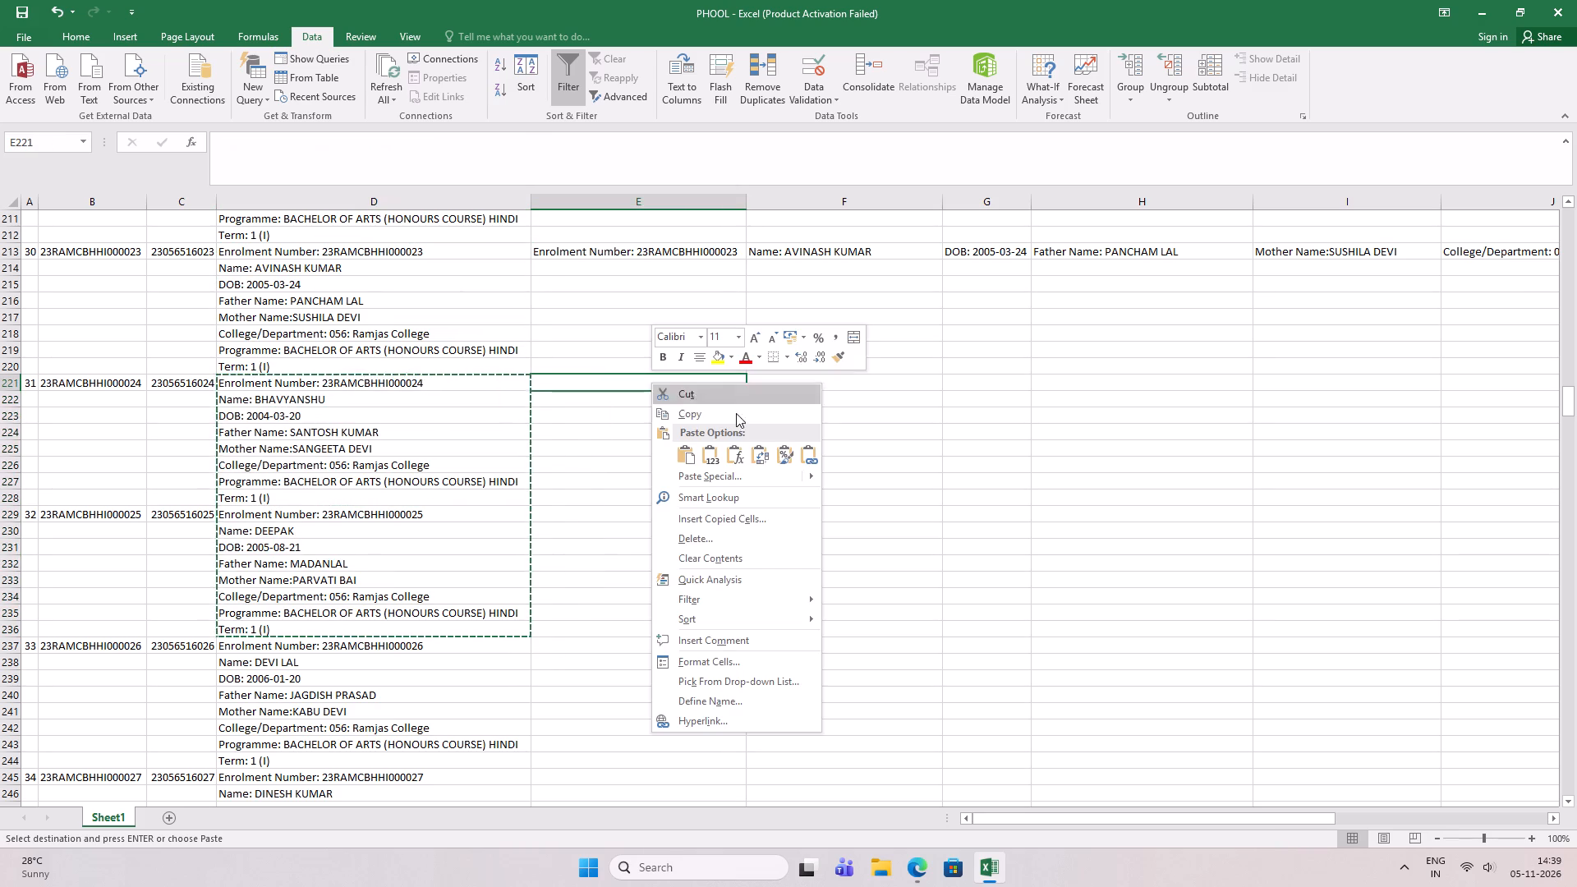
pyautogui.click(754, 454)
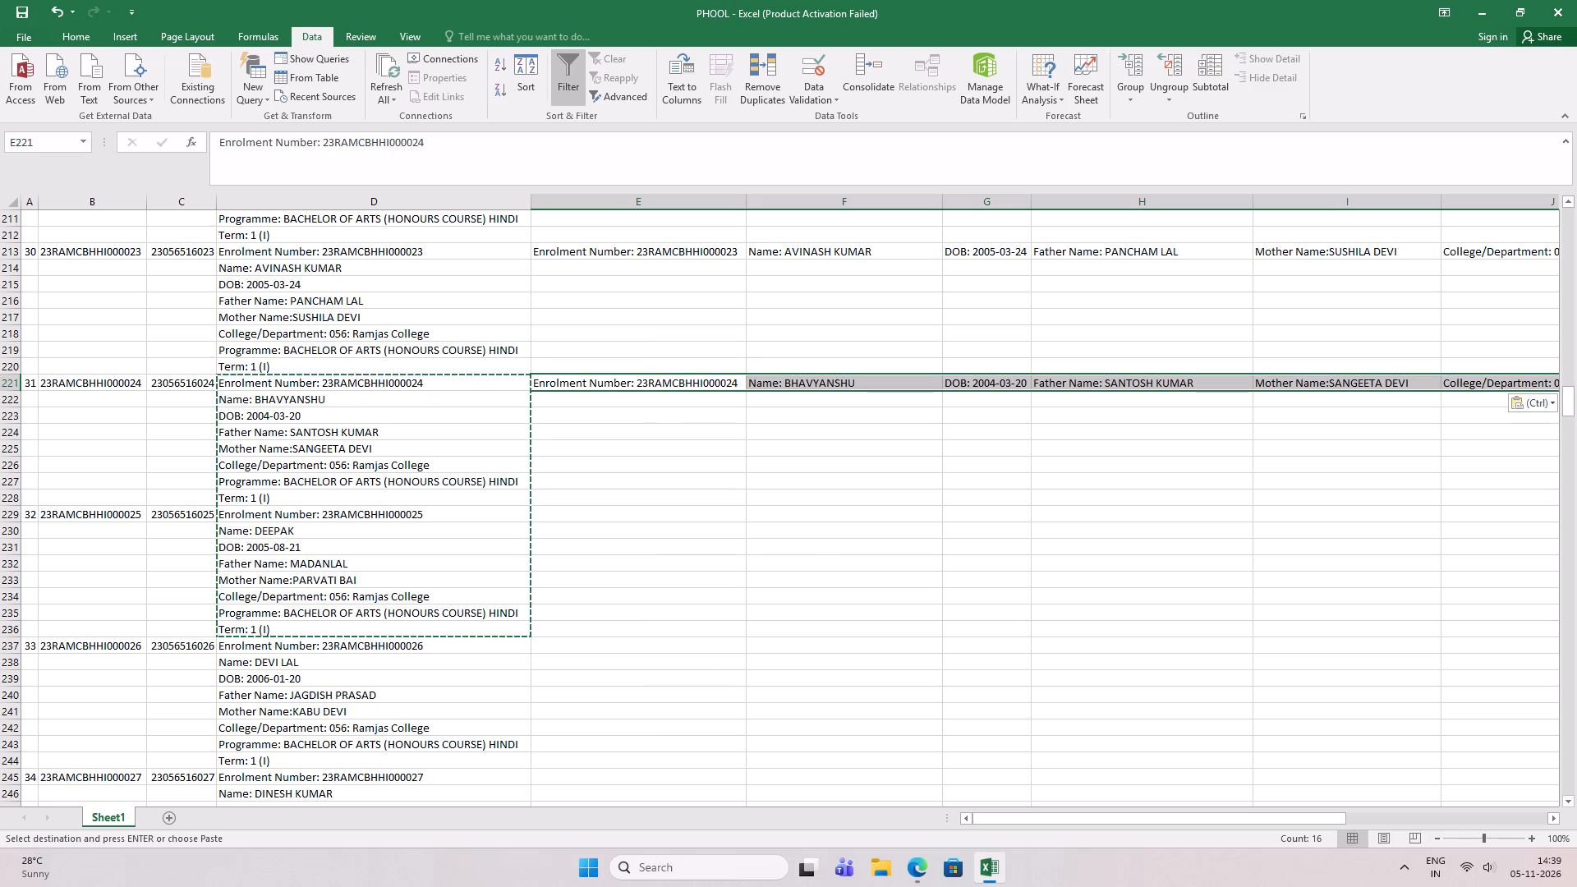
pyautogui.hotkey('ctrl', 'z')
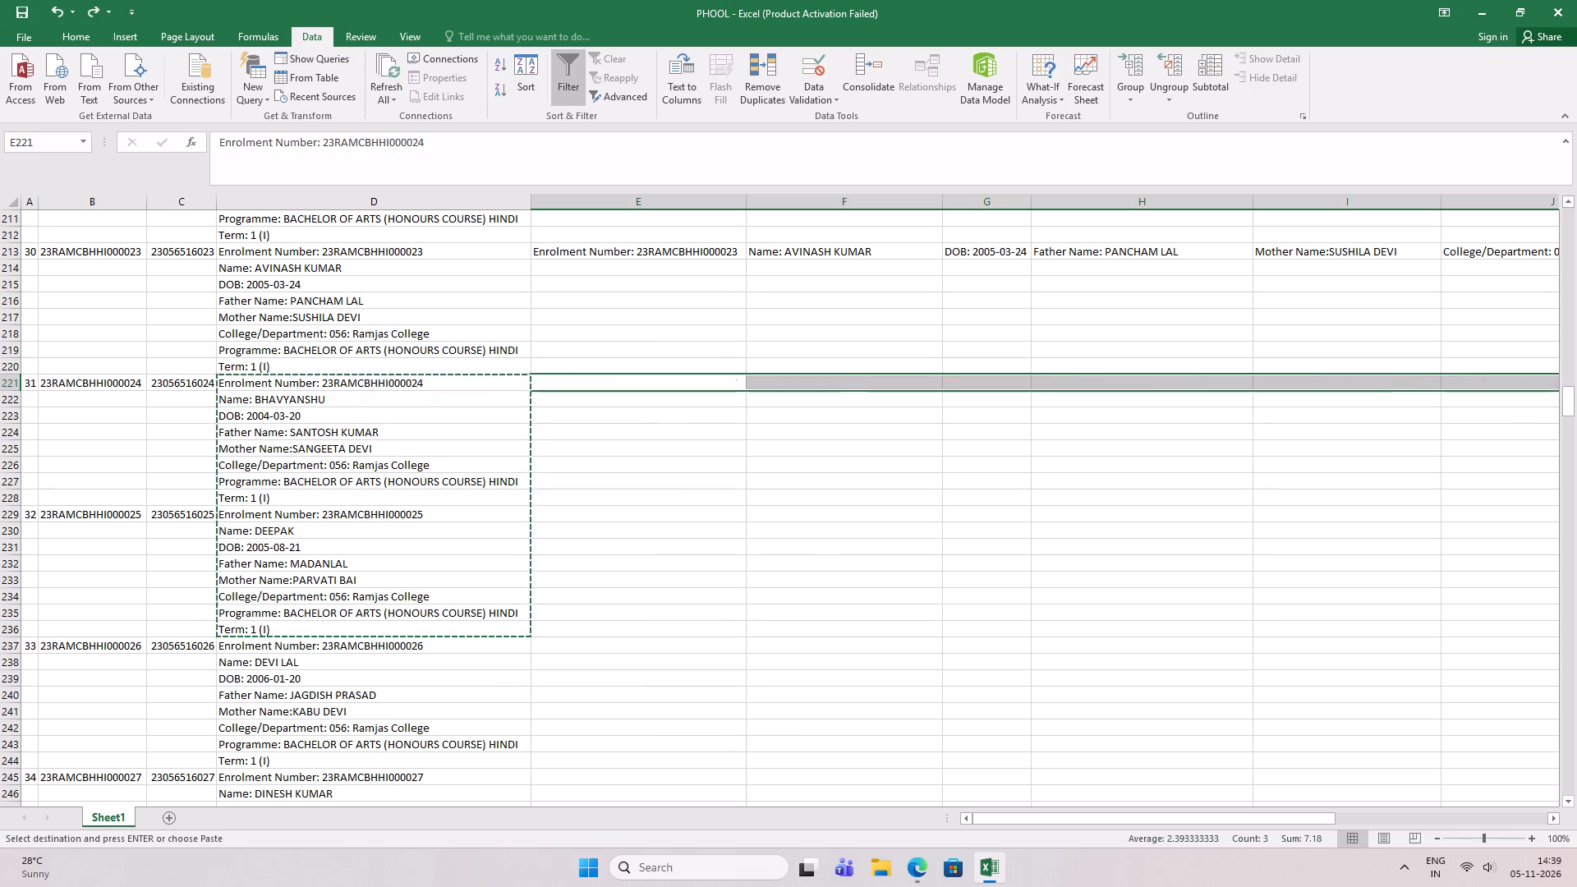
# Copy the thirty-first student's stacked Basic Details from D221:D228 and paste them transposed into row 221, starting at E221.
pyautogui.click(631, 442)
pyautogui.moveTo(490, 378); pyautogui.dragTo(485, 493)
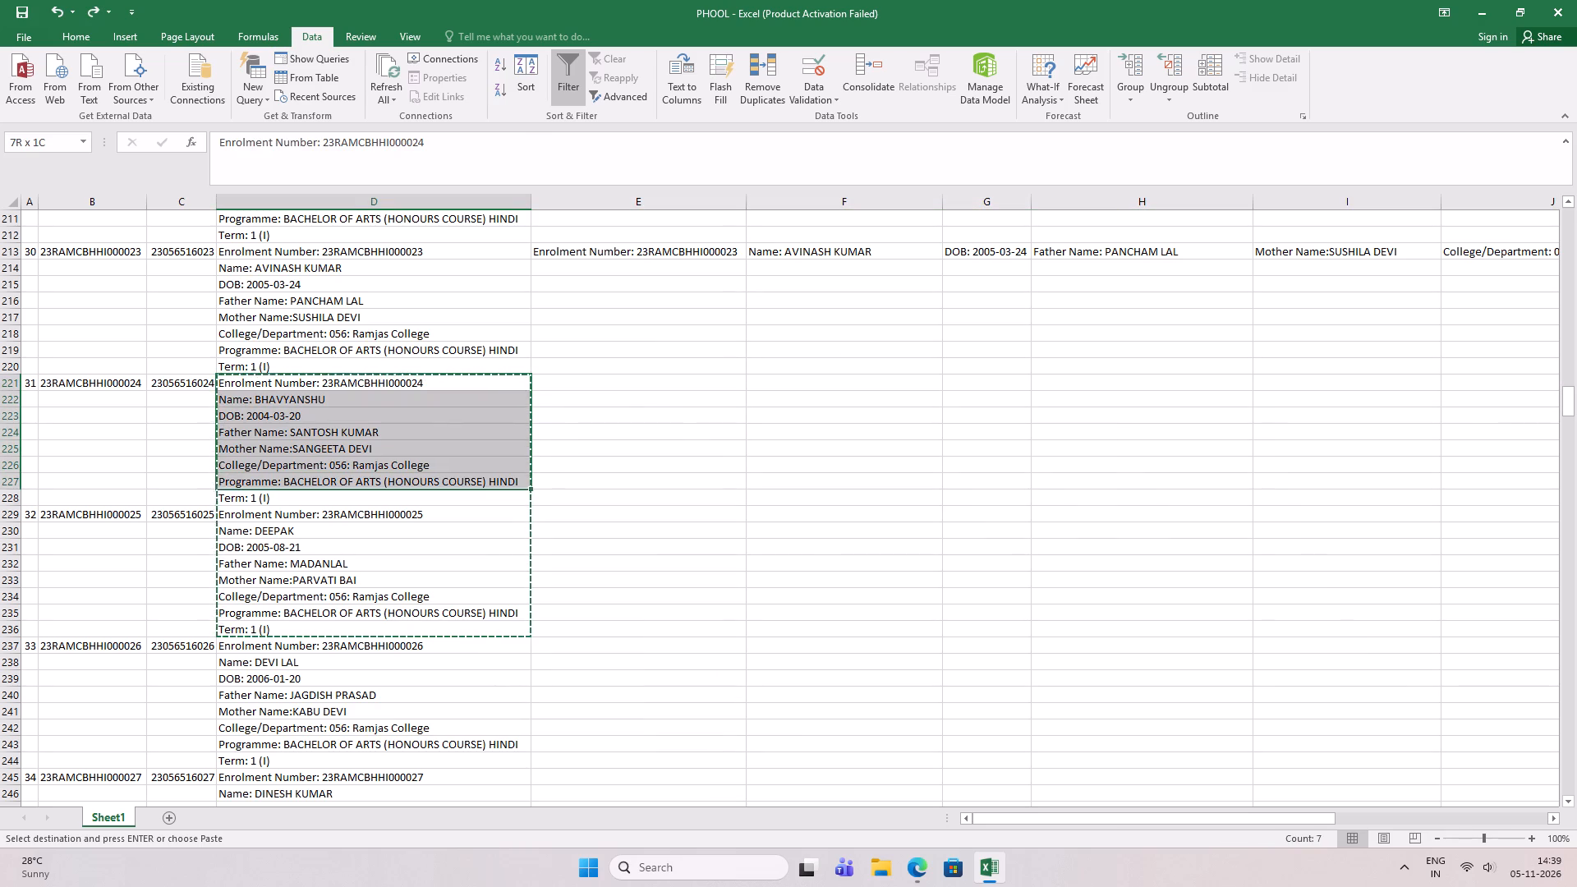
pyautogui.moveTo(485, 493); pyautogui.dragTo(485, 494)
pyautogui.hotkey('ctrl', 'c')
pyautogui.click(600, 380)
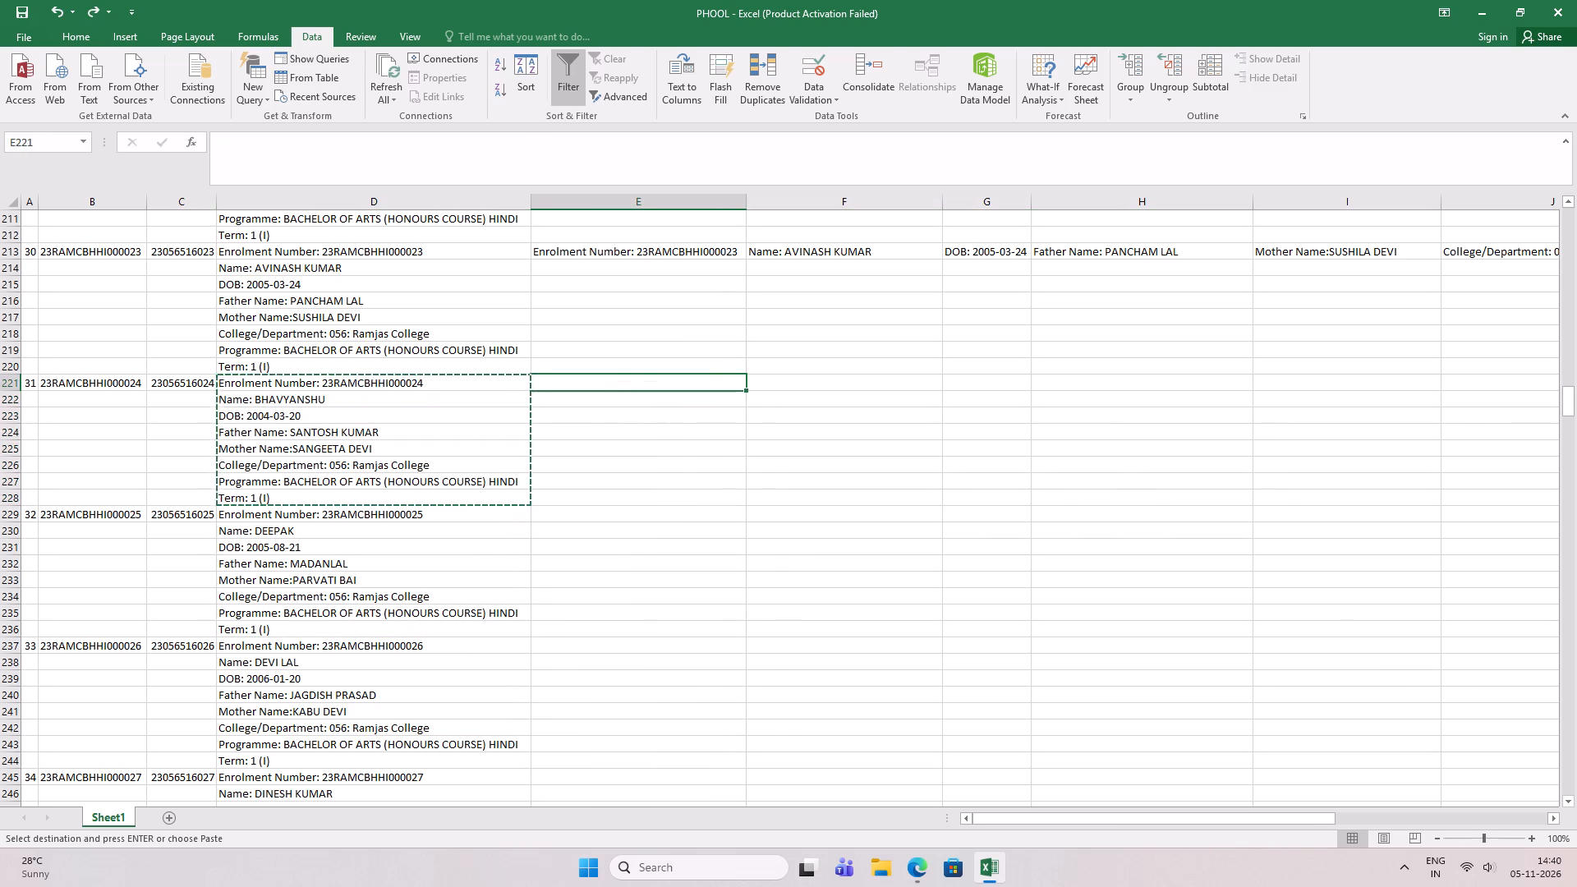
pyautogui.rightClick(600, 382)
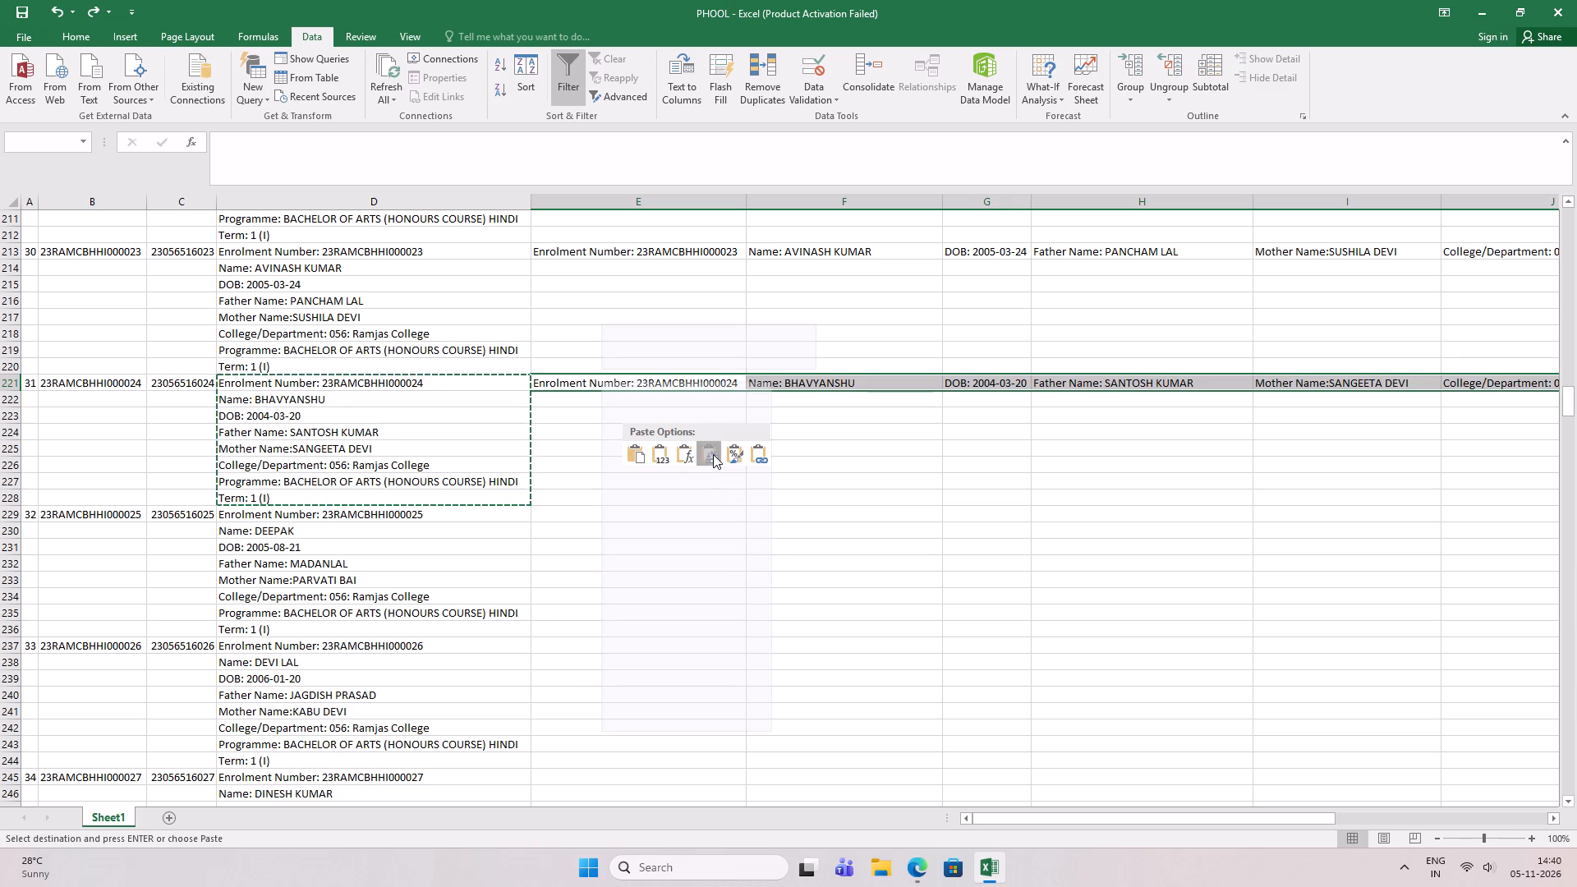
pyautogui.click(713, 454)
pyautogui.click(671, 379)
pyautogui.scroll(-2, 406, 521)
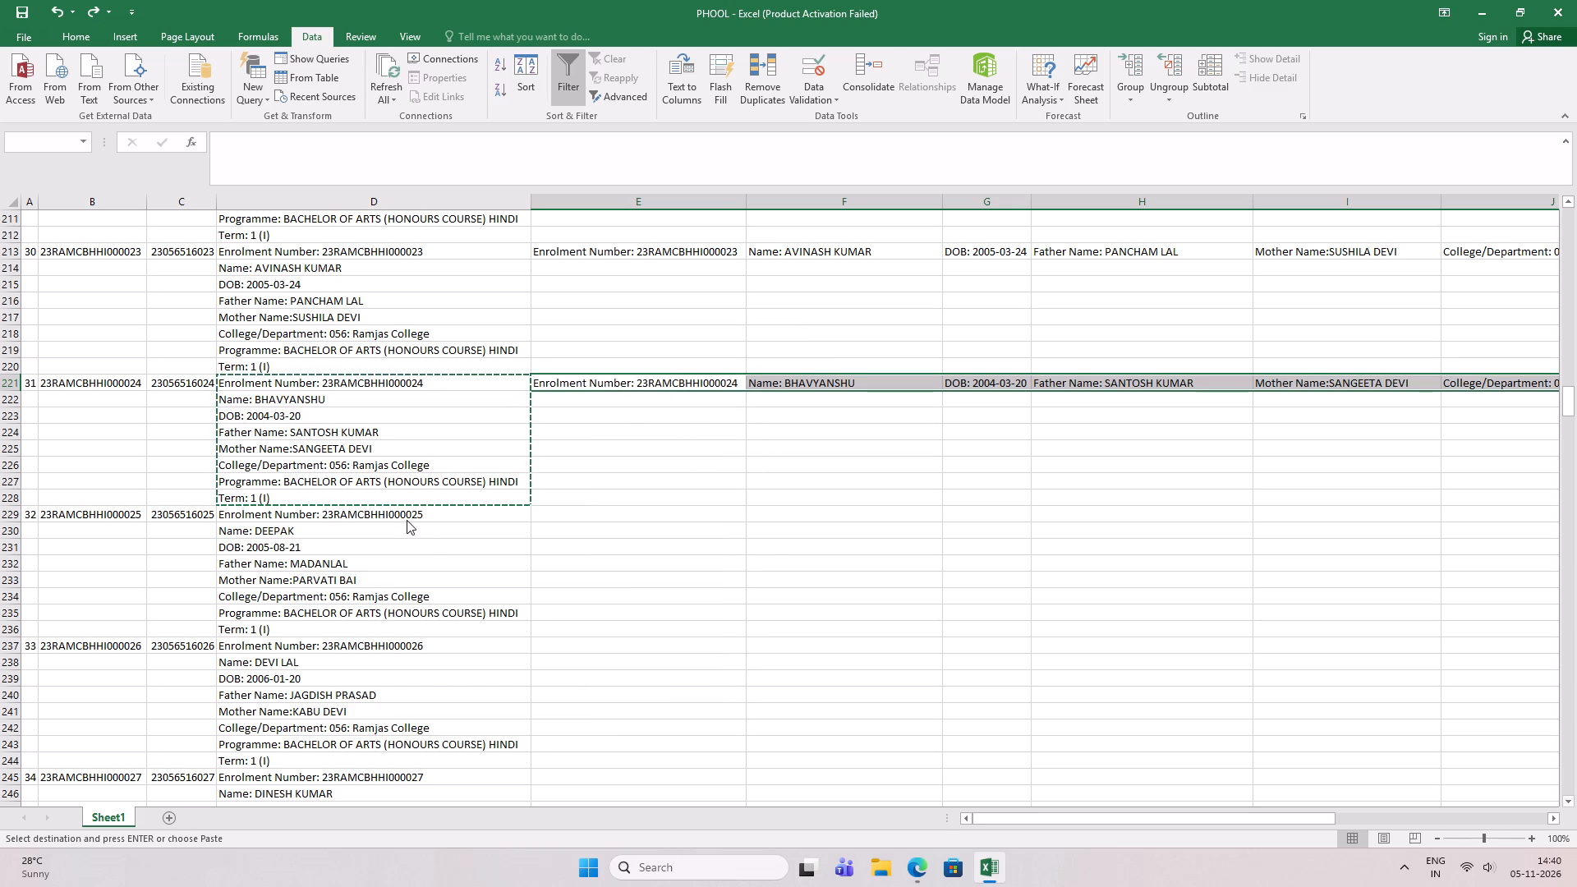
pyautogui.click(793, 477)
# Copy the thirty-second student's stacked Basic Details from D229:D236 and paste them transposed into row 229, starting at E229.
pyautogui.scroll(-3, 620, 476)
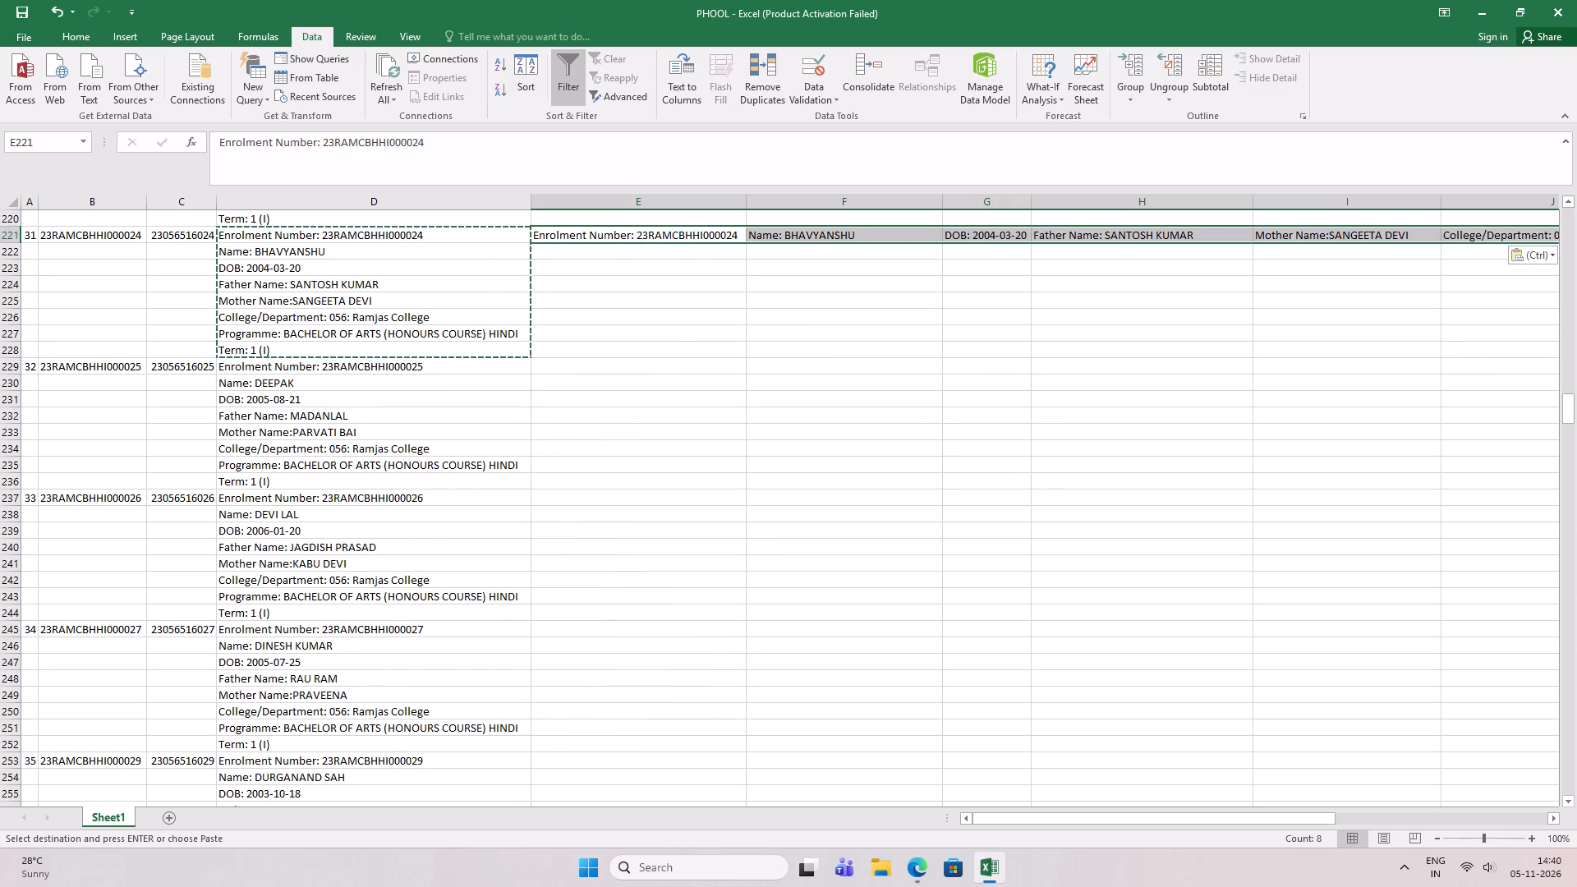
pyautogui.moveTo(444, 365); pyautogui.dragTo(459, 485)
pyautogui.hotkey('ctrl', 'c')
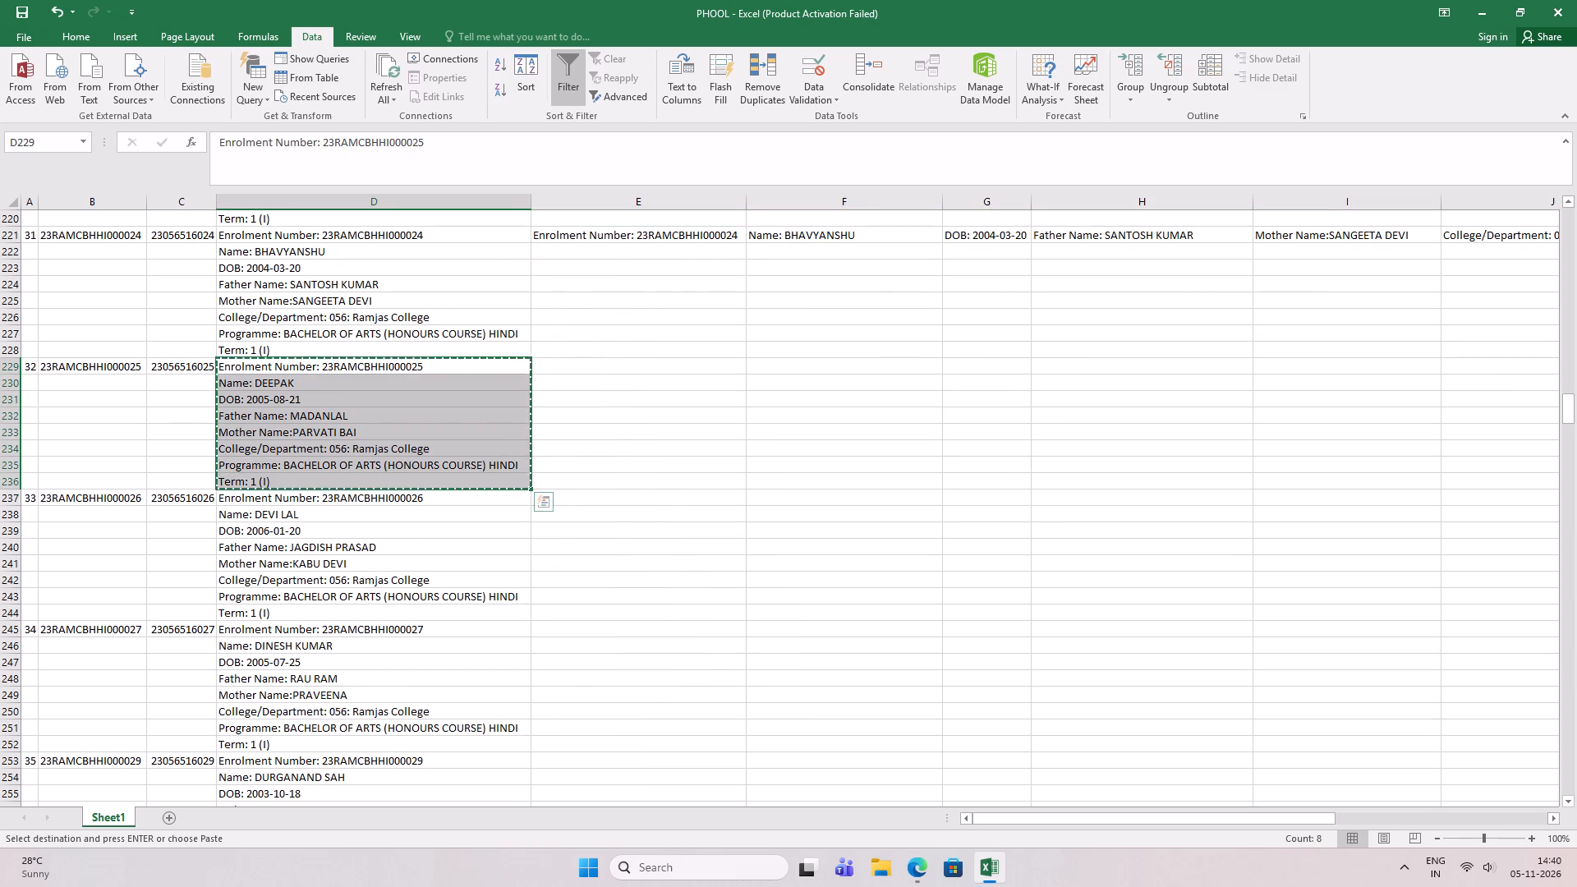
pyautogui.click(609, 370)
pyautogui.rightClick(609, 370)
pyautogui.click(720, 442)
# Copy the thirty-third student's stacked Basic Details from D237:D244 and paste them transposed into row 237, starting at E237.
pyautogui.scroll(-3, 671, 454)
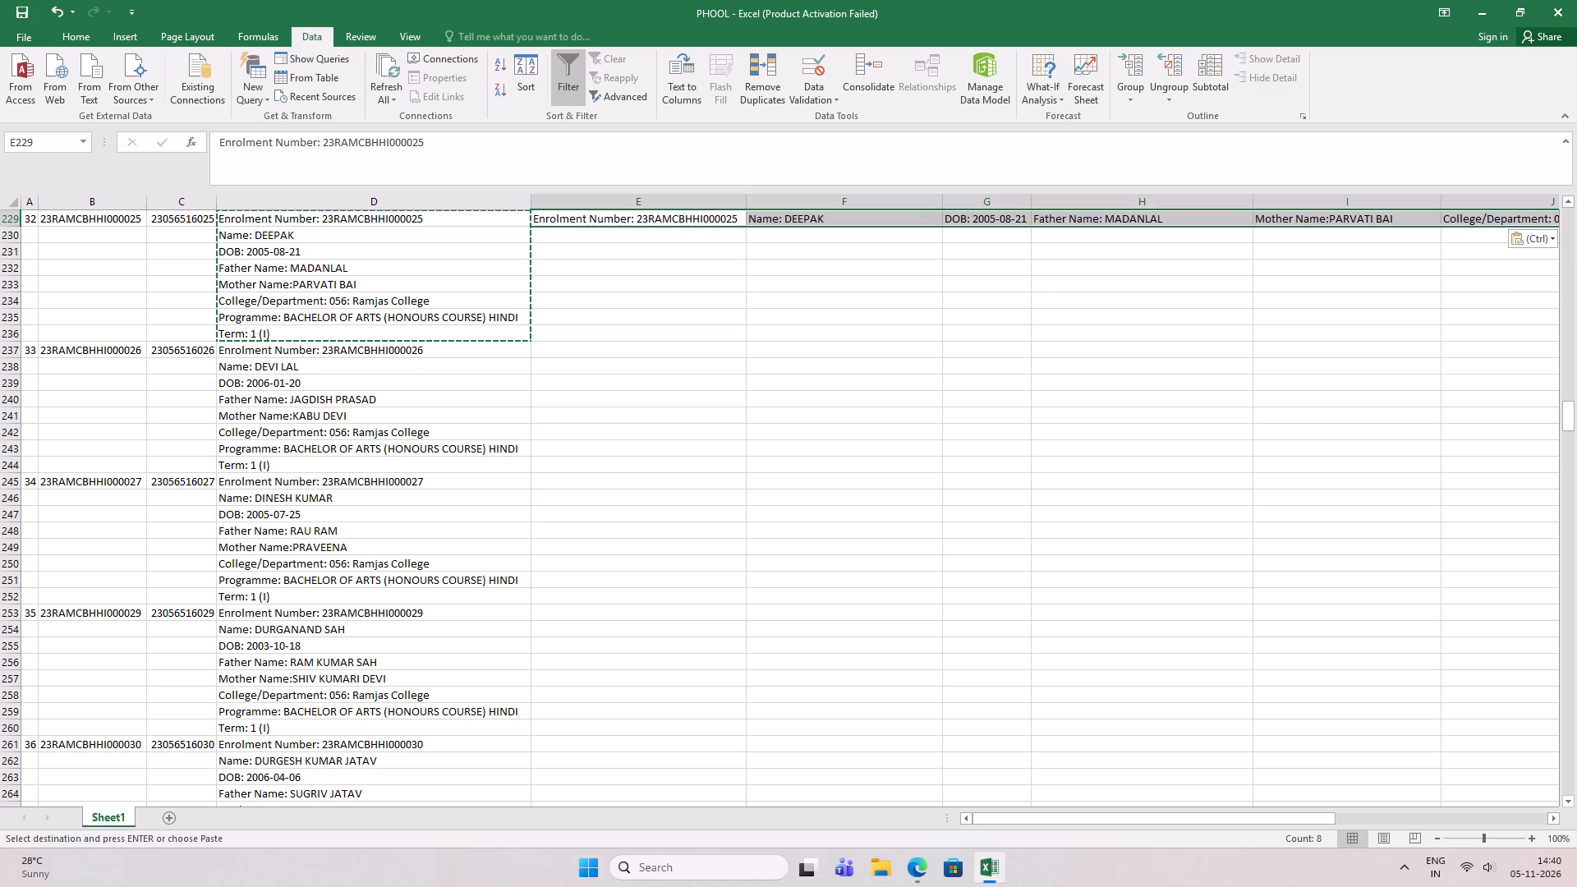
pyautogui.moveTo(338, 348); pyautogui.dragTo(351, 458)
pyautogui.hotkey('ctrl', 'c')
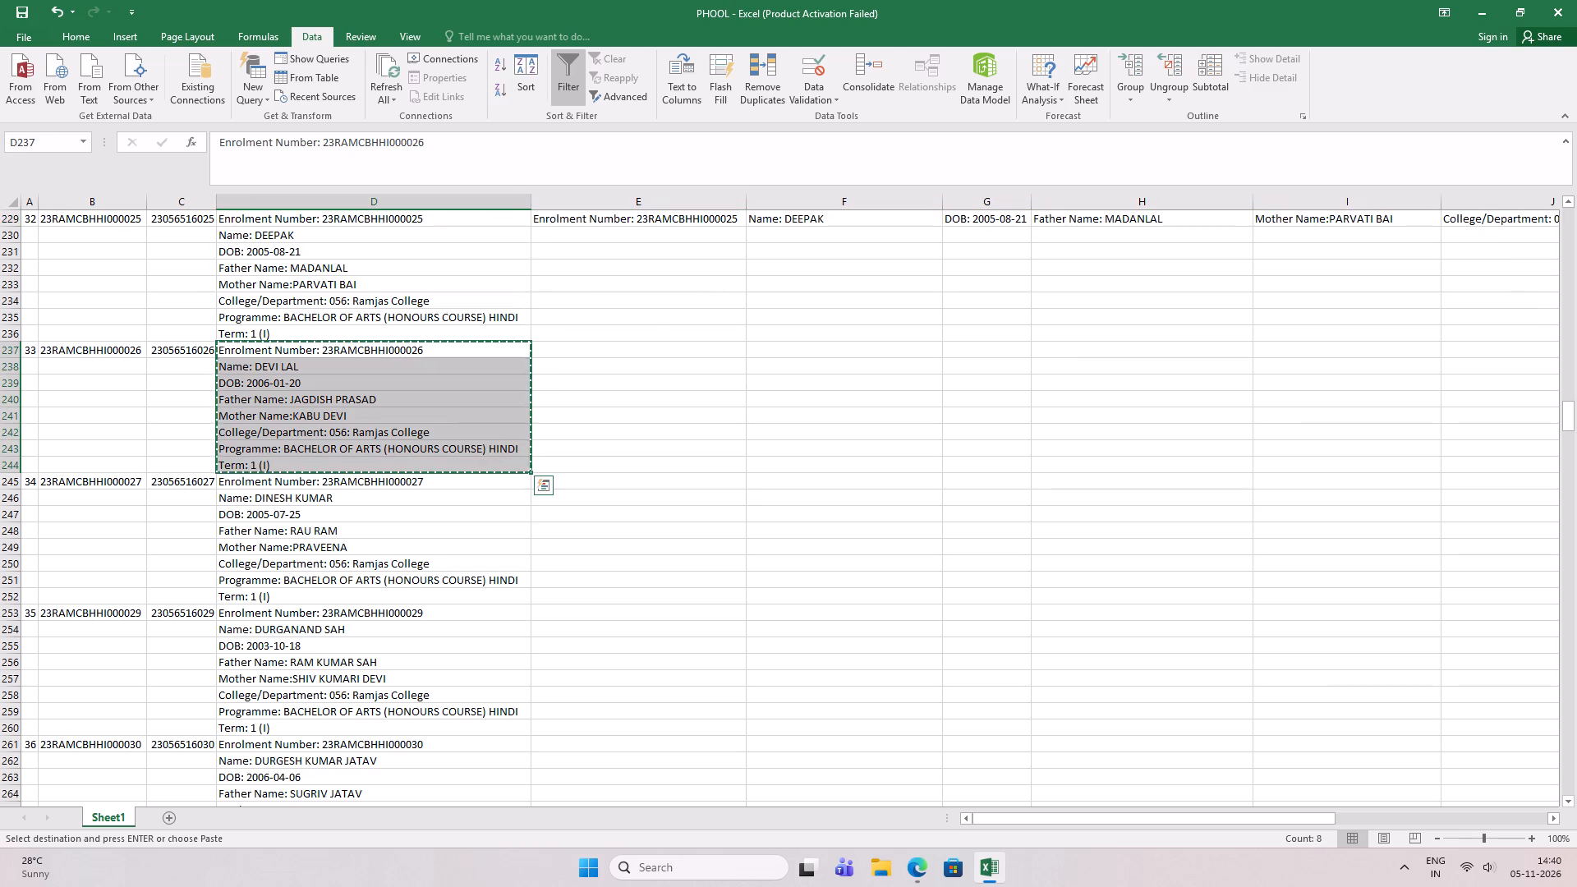
pyautogui.click(593, 347)
pyautogui.rightClick(594, 352)
pyautogui.click(710, 423)
# Copy the thirty-fourth student's stacked Basic Details from D245:D252 and paste them transposed into row 245, starting at E245.
pyautogui.scroll(-3, 674, 430)
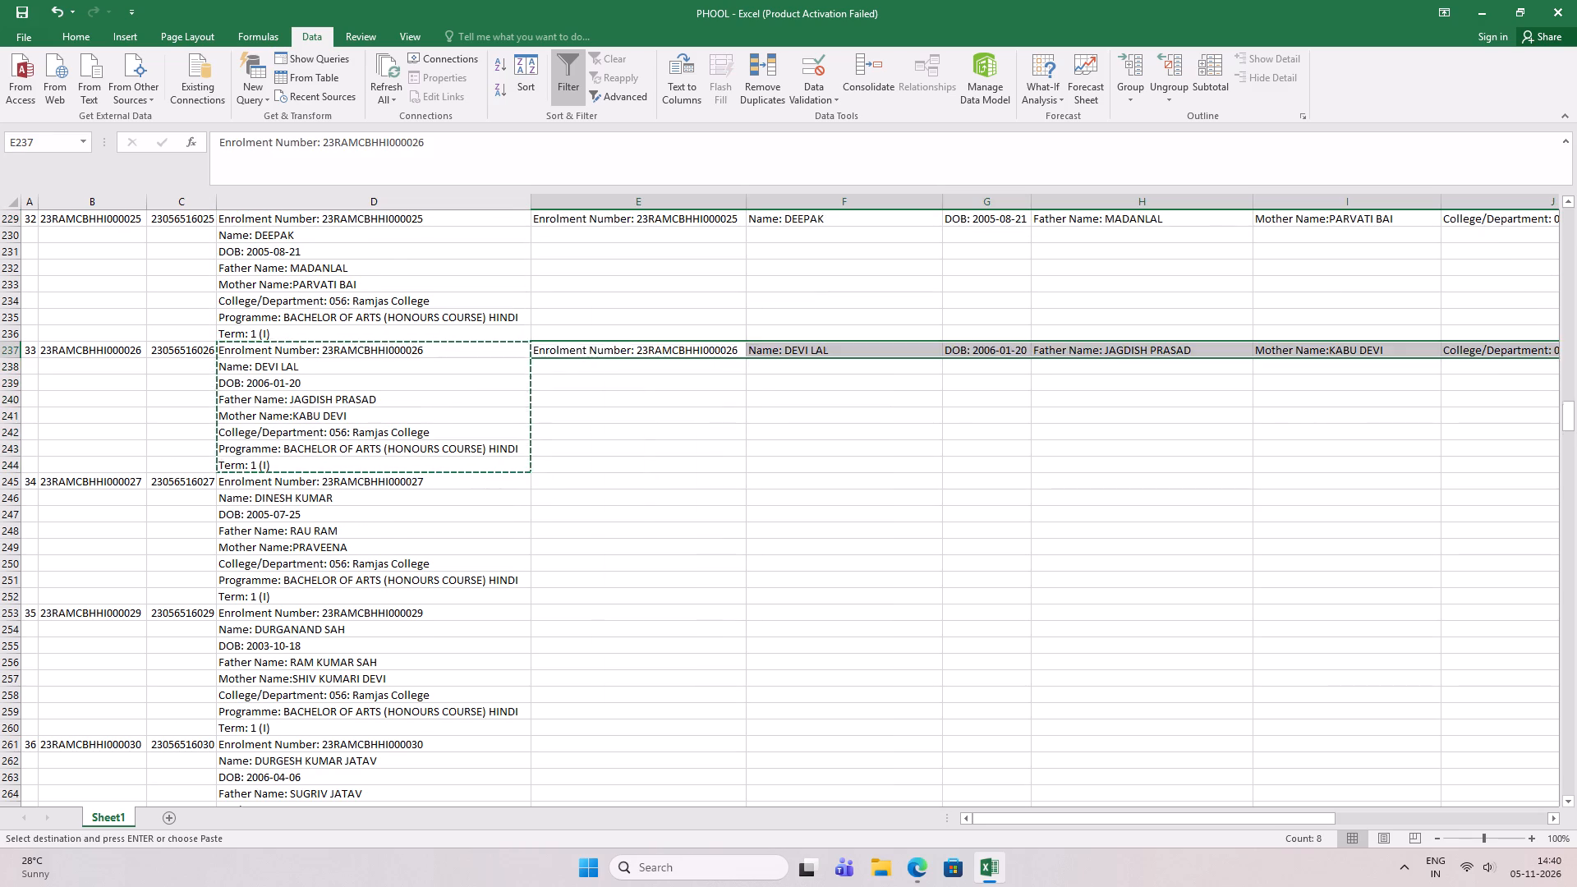
pyautogui.moveTo(353, 333); pyautogui.dragTo(370, 445)
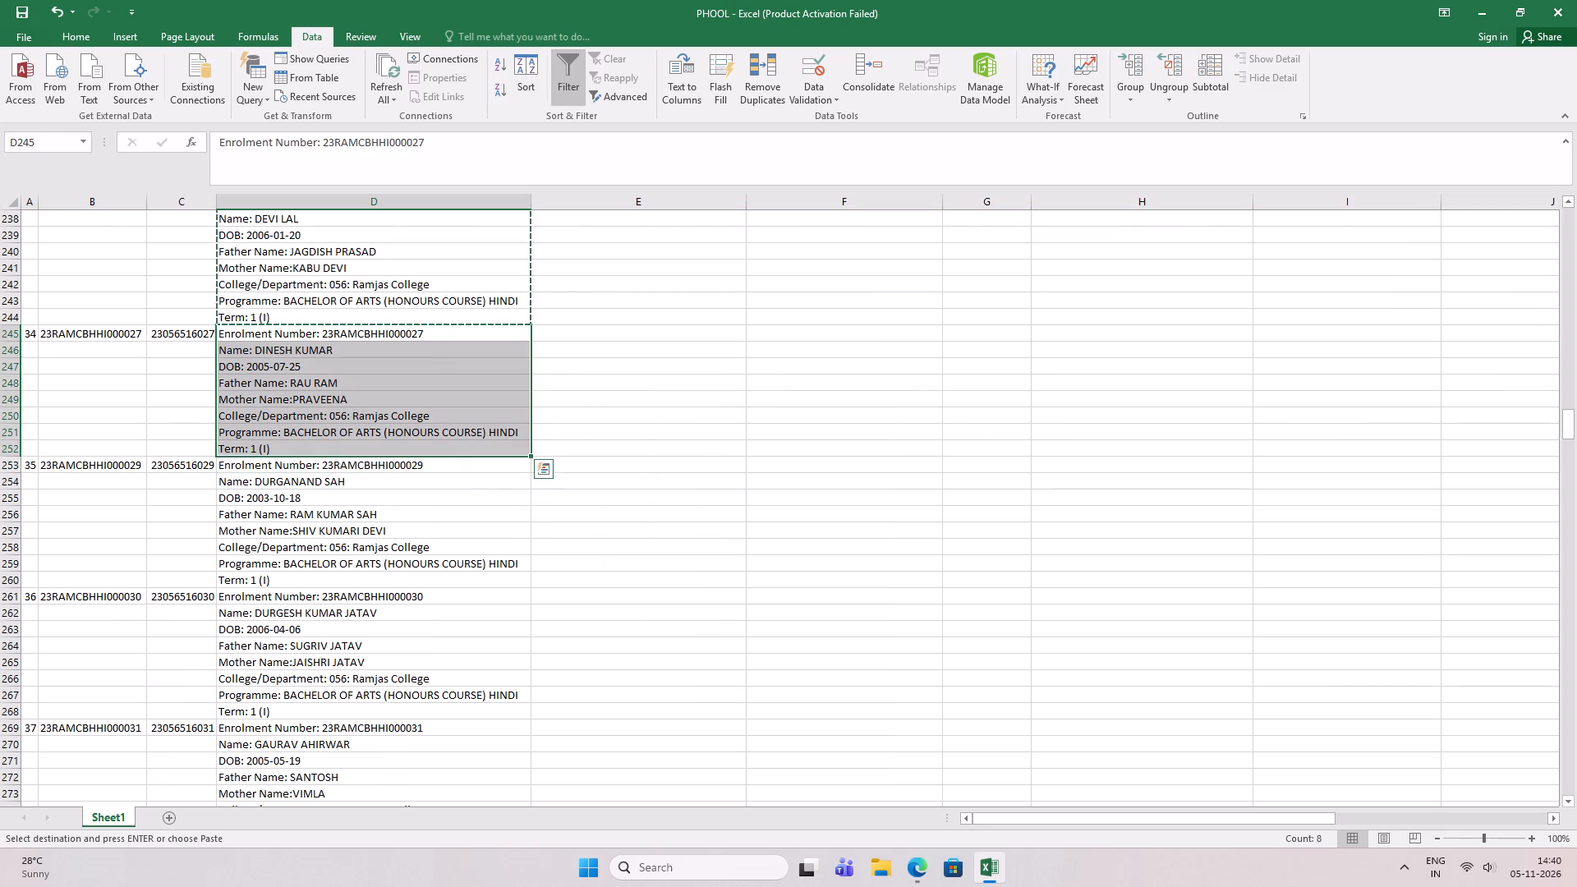
pyautogui.hotkey('ctrl', 'c')
pyautogui.click(587, 334)
pyautogui.rightClick(587, 335)
pyautogui.click(690, 406)
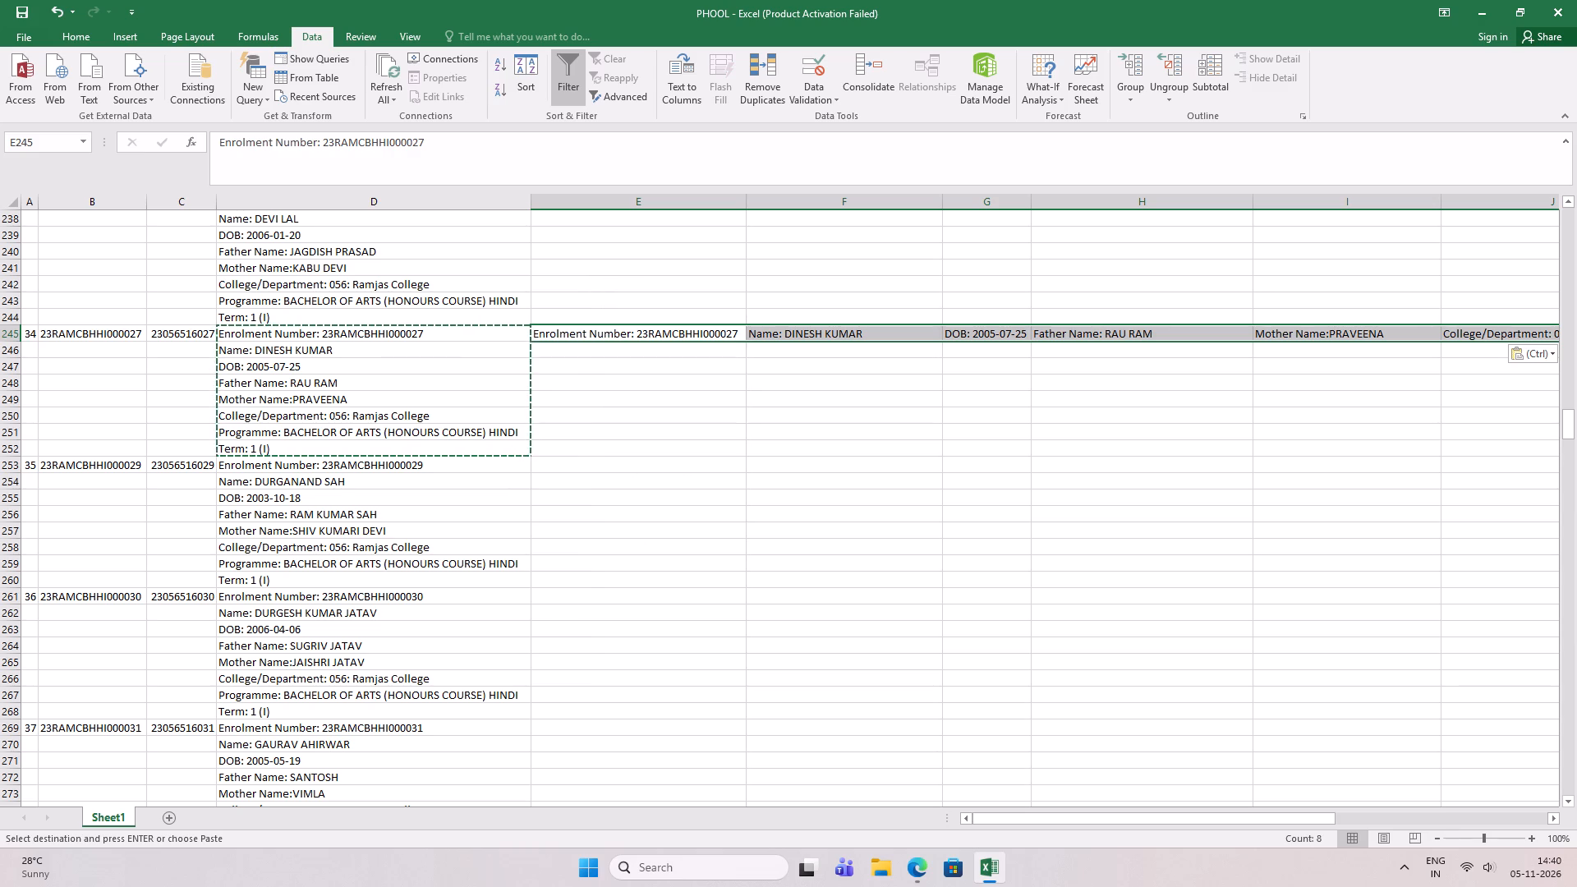
# Copy the thirty-fifth student's stacked Basic Details from D253:D260 and paste them transposed into row 253, starting at E253.
pyautogui.scroll(-4, 642, 386)
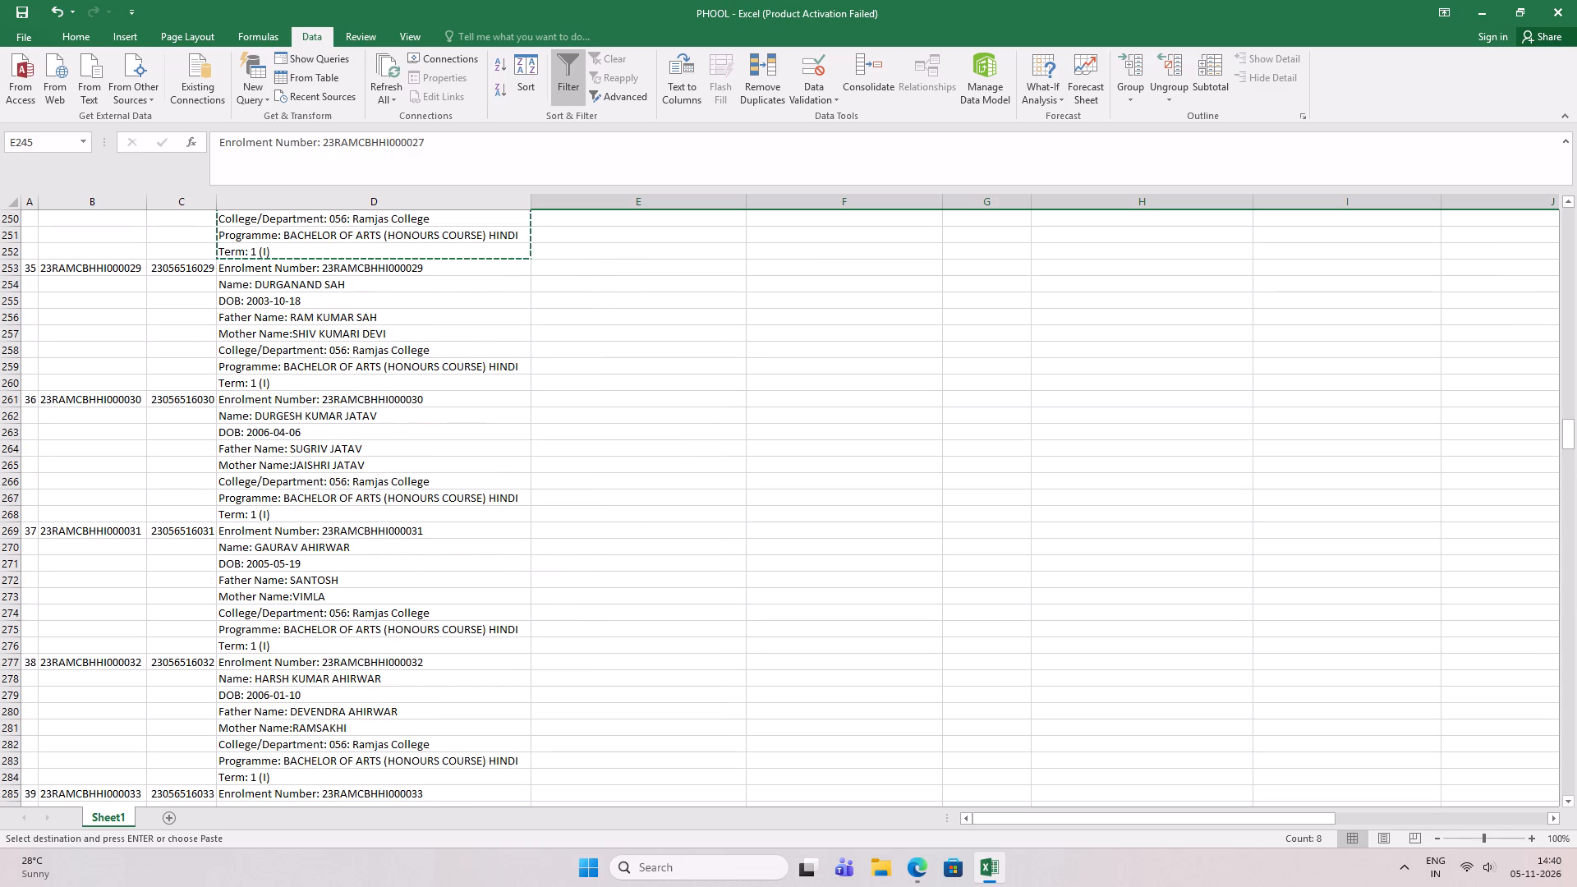
pyautogui.moveTo(394, 267); pyautogui.dragTo(402, 295)
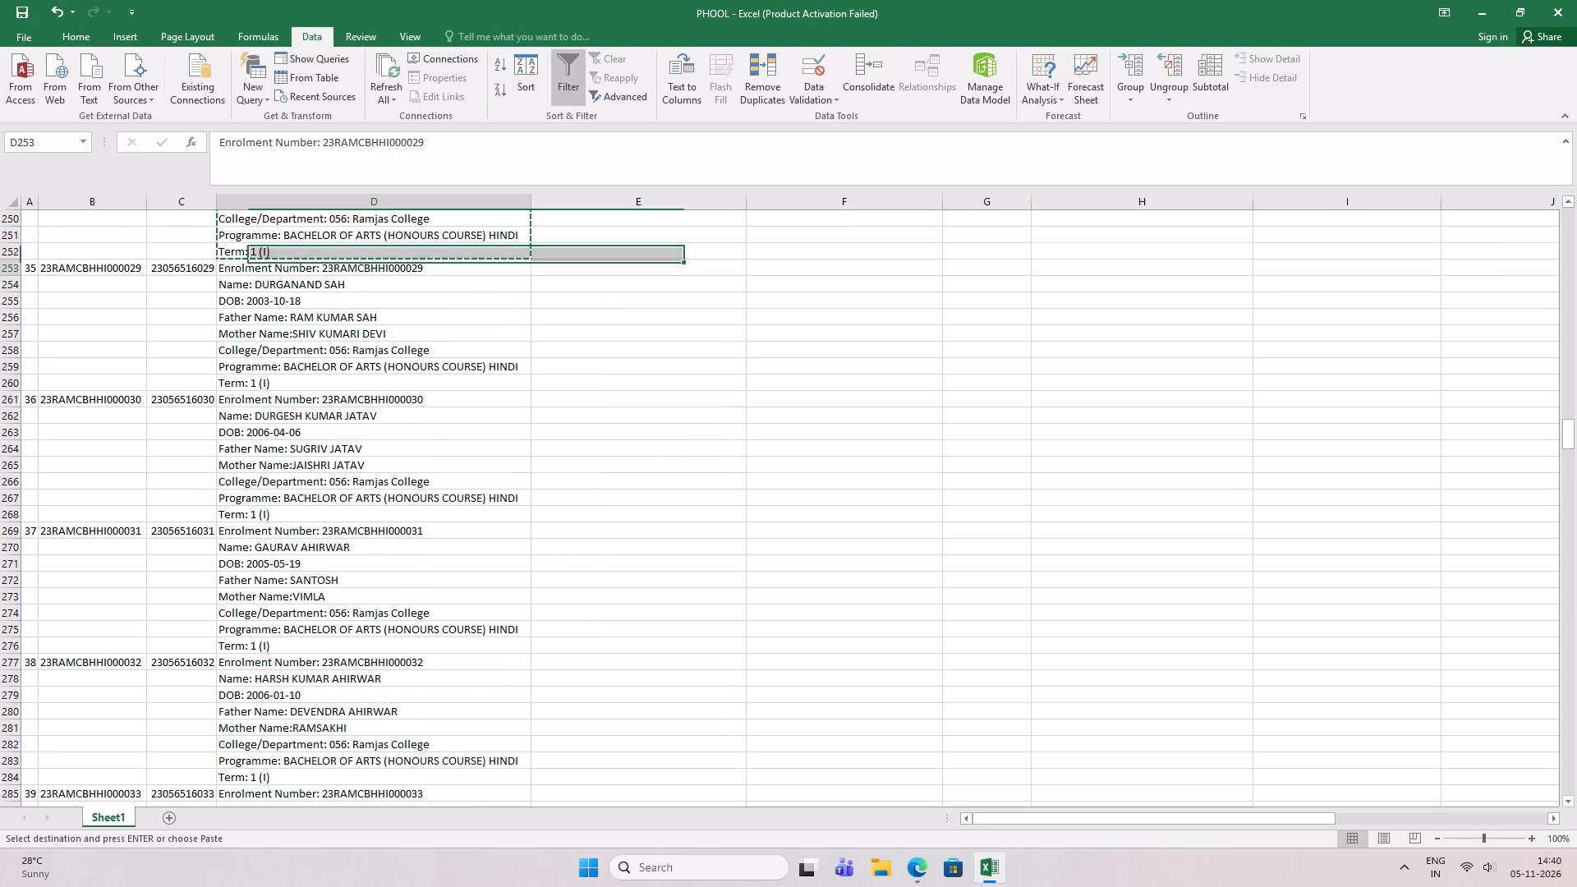
pyautogui.moveTo(402, 295); pyautogui.dragTo(410, 379)
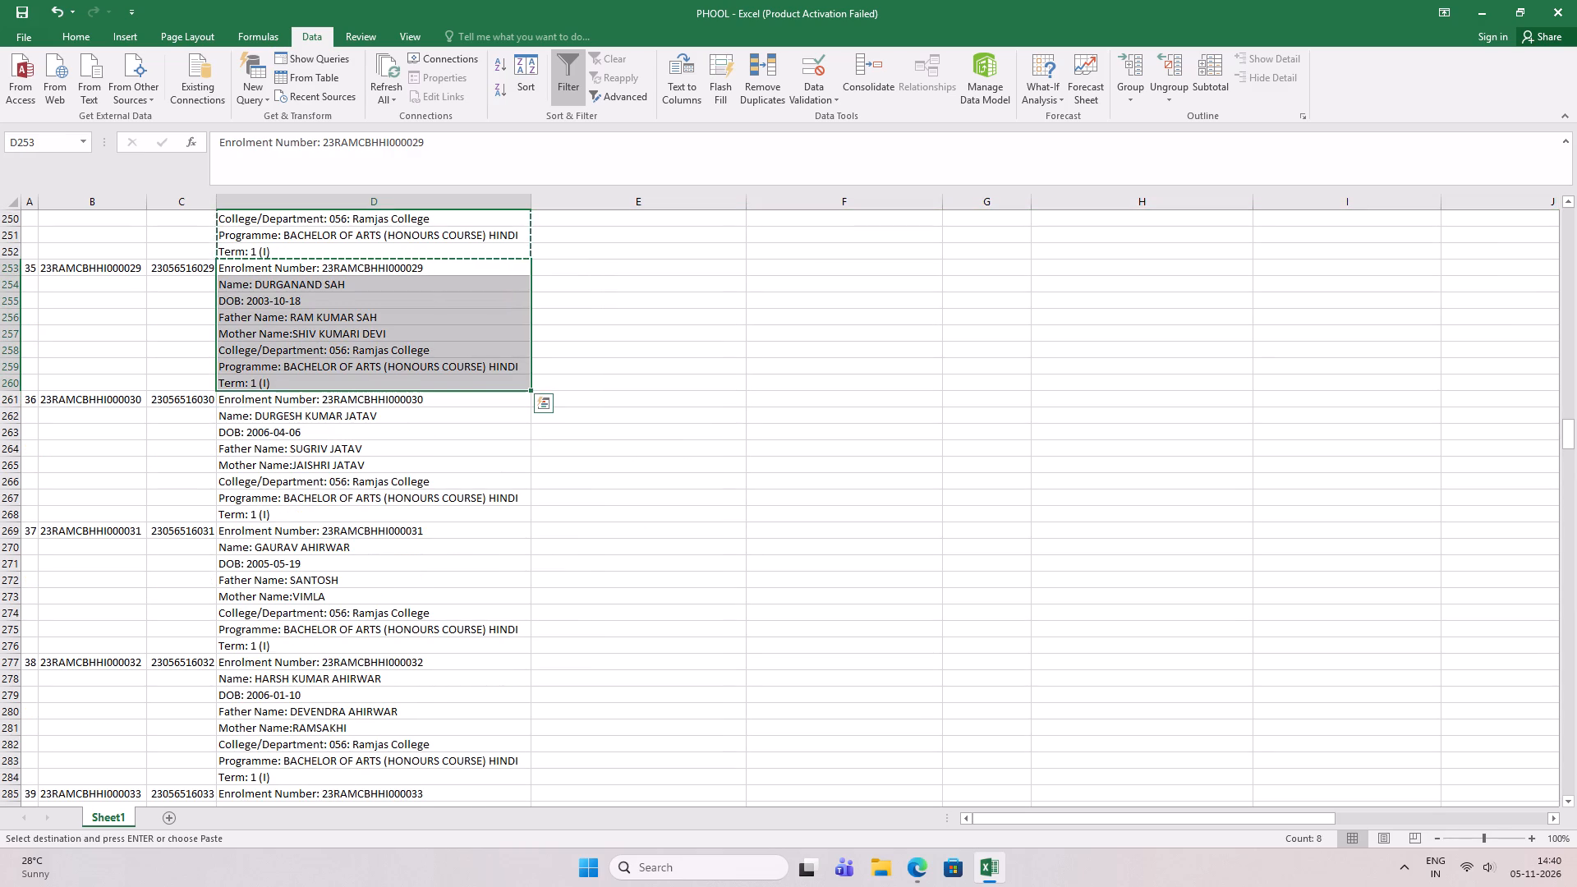
pyautogui.hotkey('ctrl', 'c')
pyautogui.click(615, 268)
pyautogui.rightClick(615, 268)
pyautogui.click(719, 341)
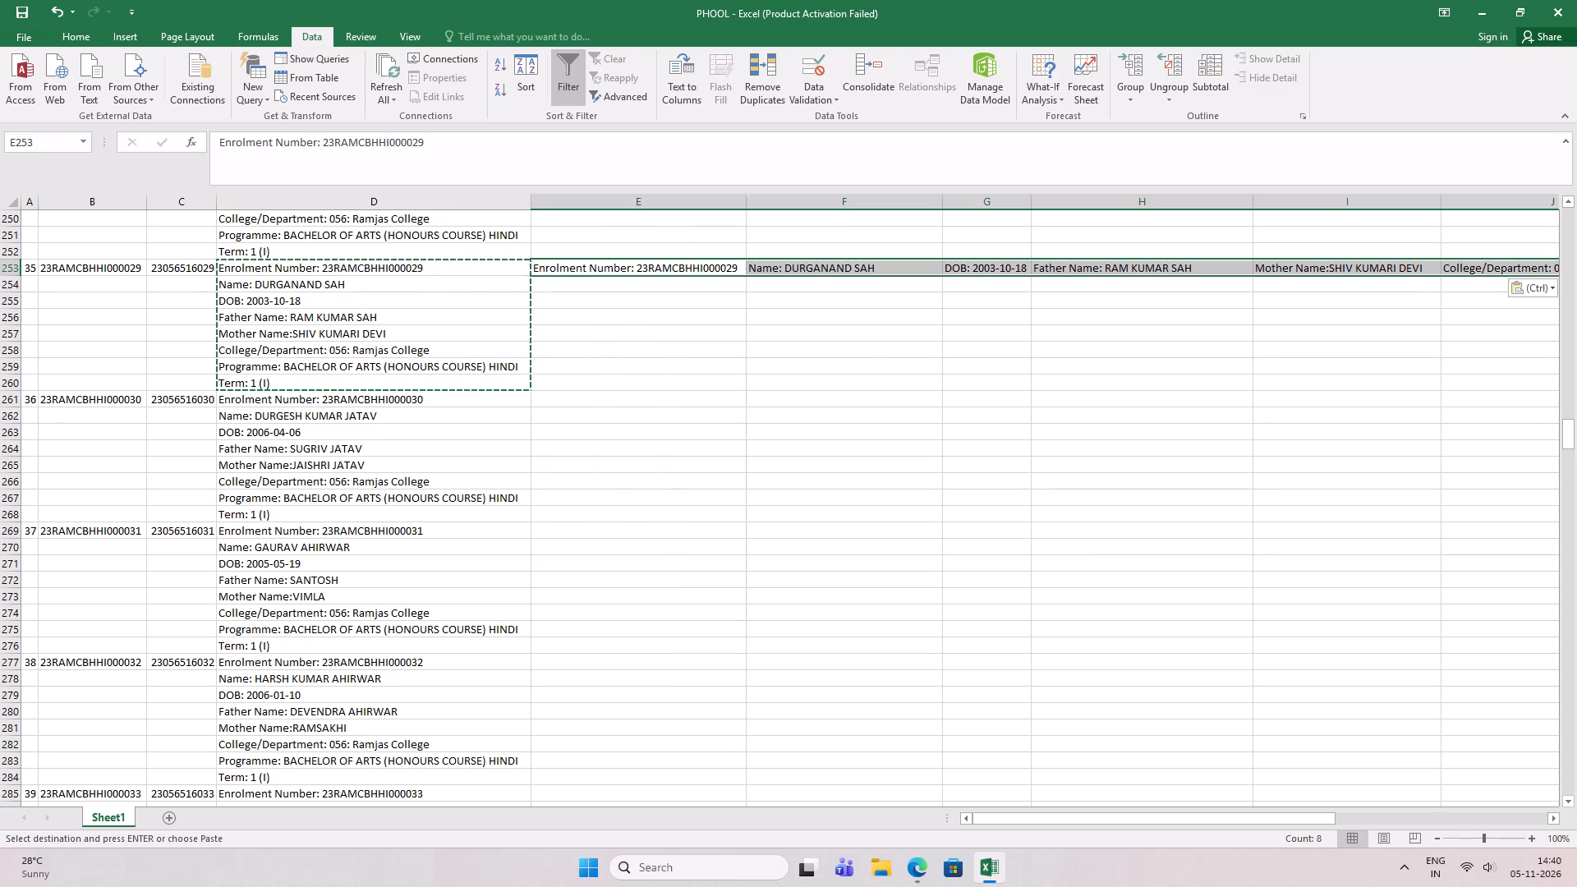
# Copy the thirty-sixth student's stacked Basic Details from D261:D268 and paste them transposed into row 261, starting at E261.
pyautogui.moveTo(427, 397); pyautogui.dragTo(421, 508)
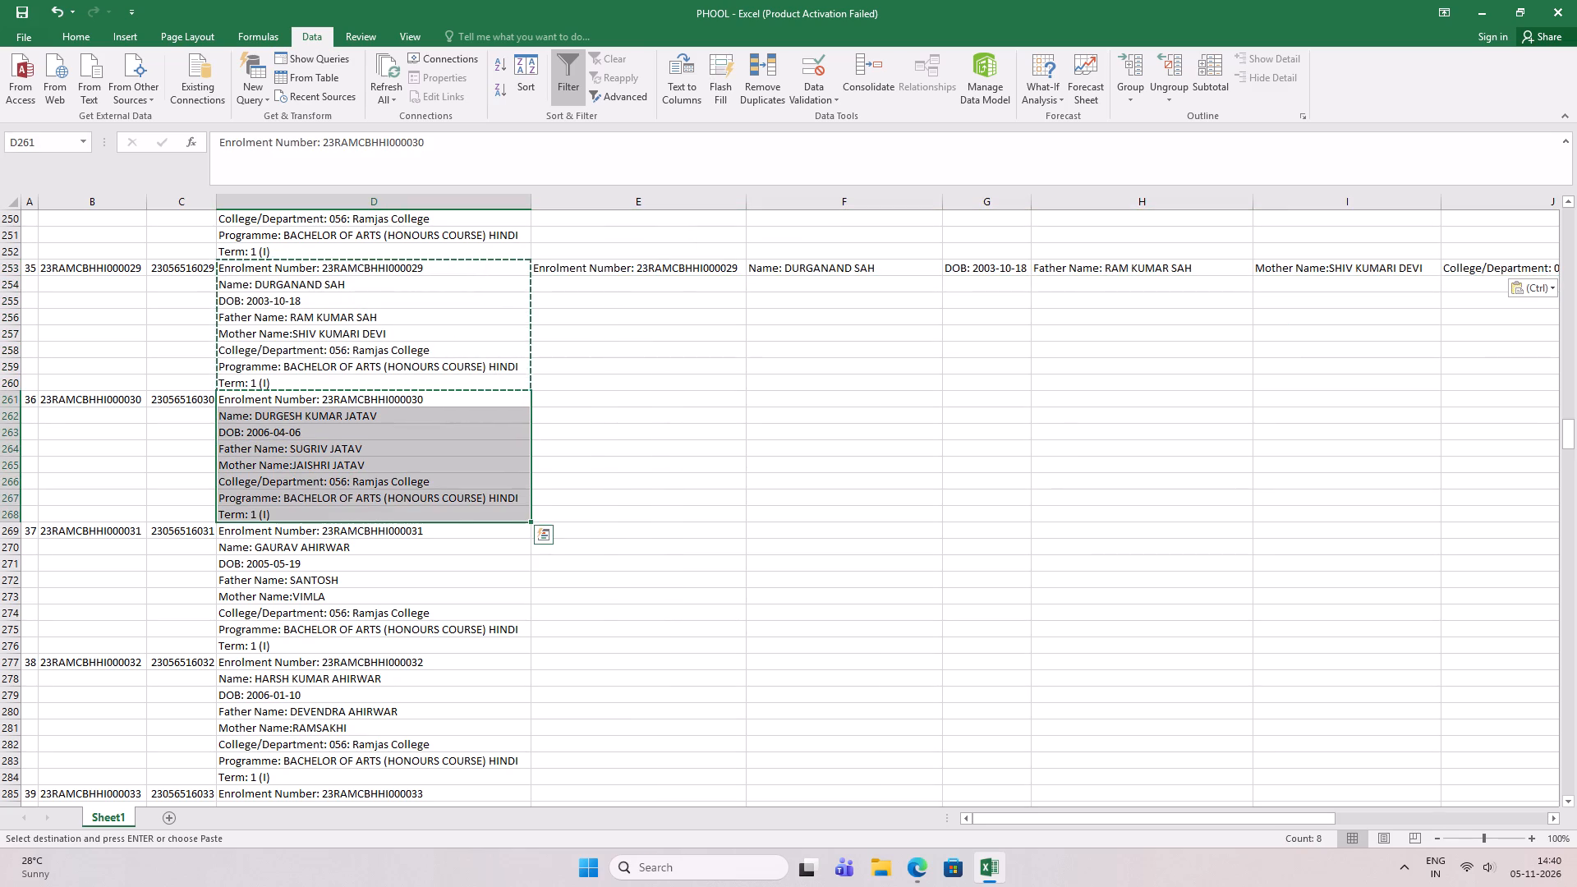
pyautogui.hotkey('ctrl', 'c')
pyautogui.click(598, 398)
pyautogui.rightClick(593, 395)
pyautogui.click(697, 465)
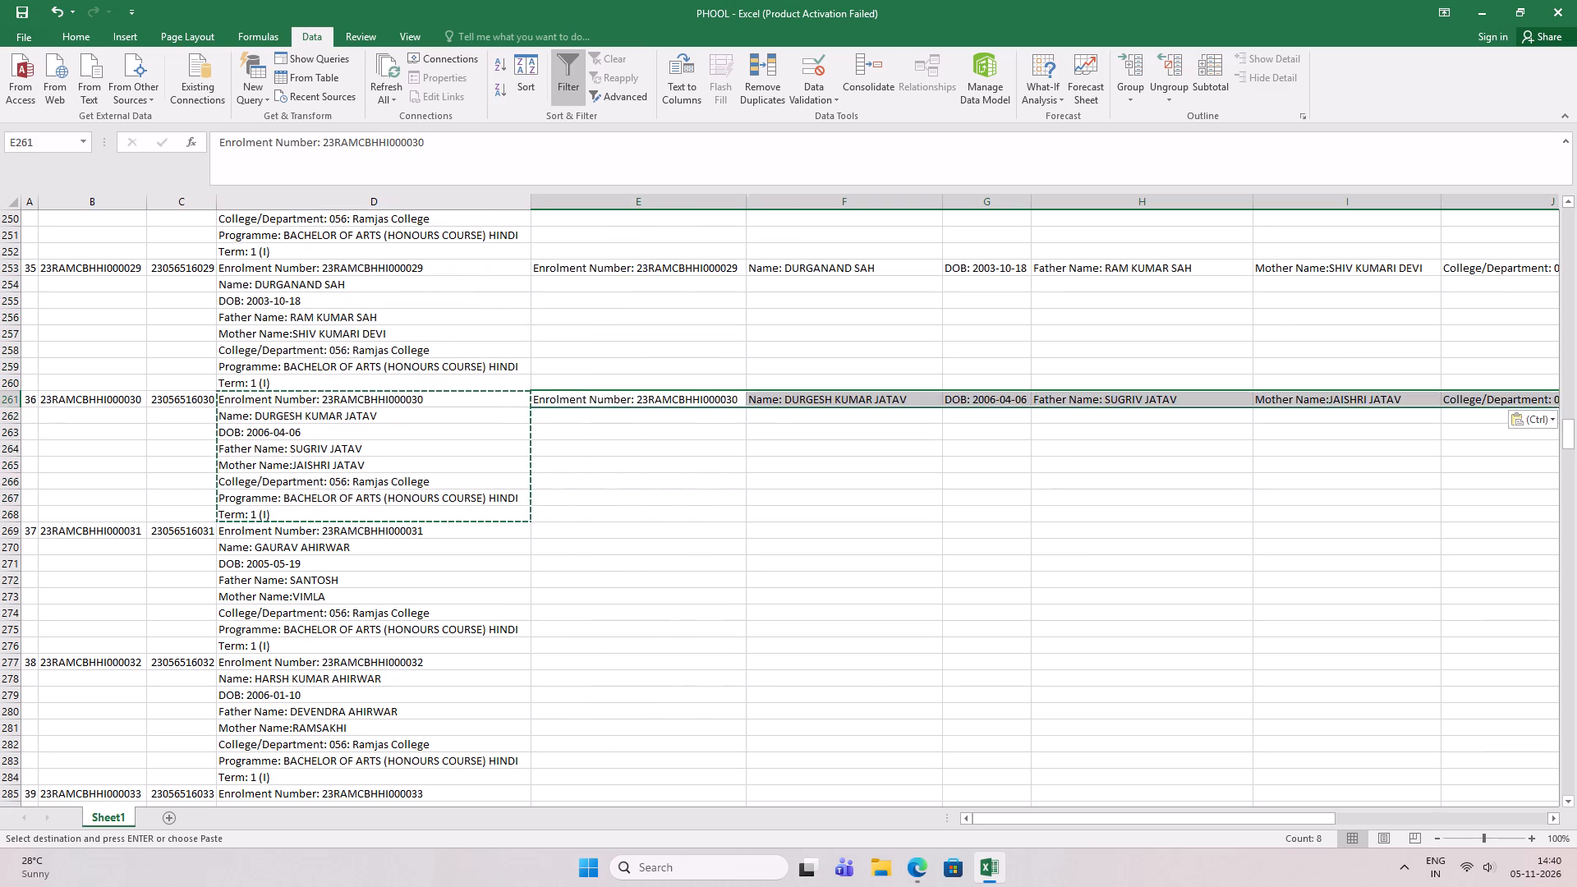
# Copy the thirty-seventh student's stacked Basic Details from D269:D276 and paste them transposed into row 269, starting at E269.
pyautogui.scroll(-4, 687, 466)
pyautogui.moveTo(466, 333); pyautogui.dragTo(478, 448)
pyautogui.hotkey('ctrl', 'c')
pyautogui.click(632, 332)
pyautogui.rightClick(632, 332)
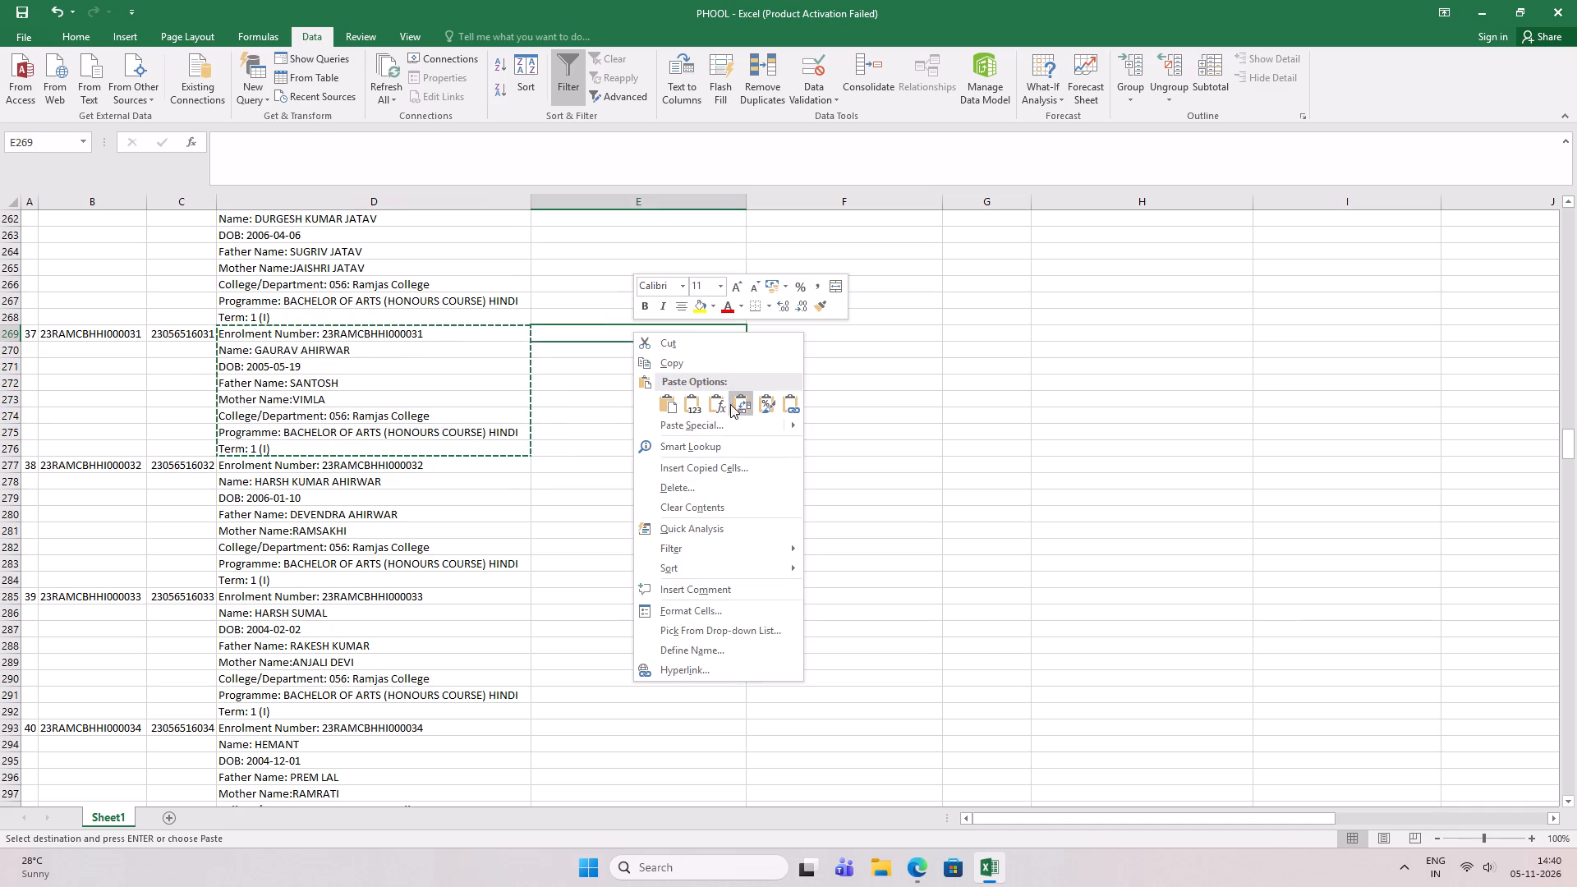
pyautogui.click(736, 407)
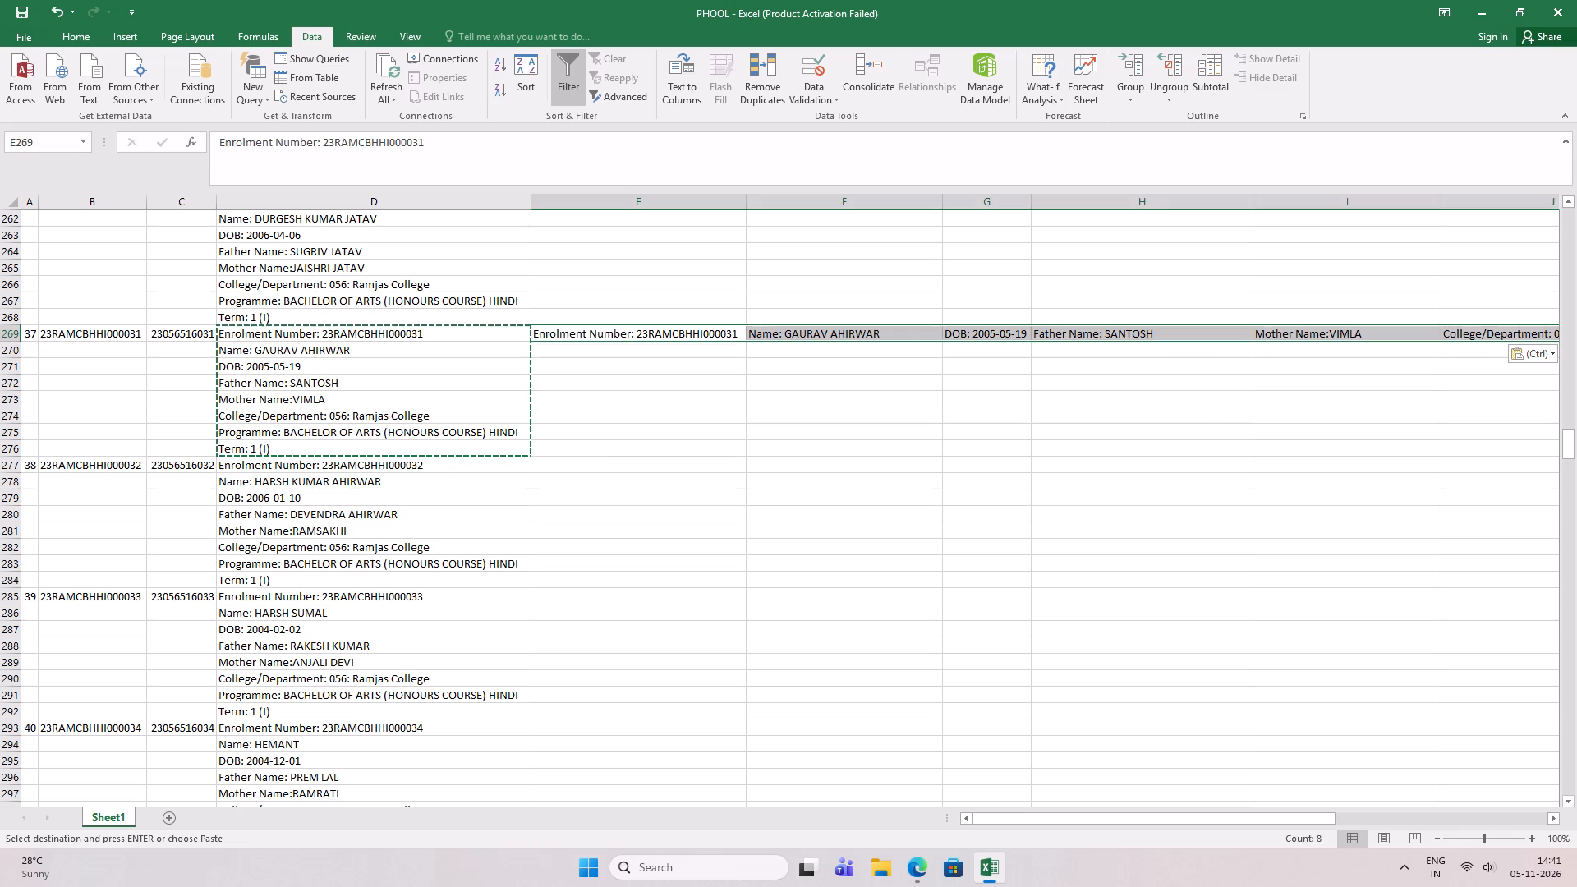
# Copy the thirty-eighth student's stacked Basic Details from D277:D284 and paste them transposed into row 277, starting at E277.
pyautogui.moveTo(435, 459); pyautogui.dragTo(435, 576)
pyautogui.hotkey('ctrl', 'c')
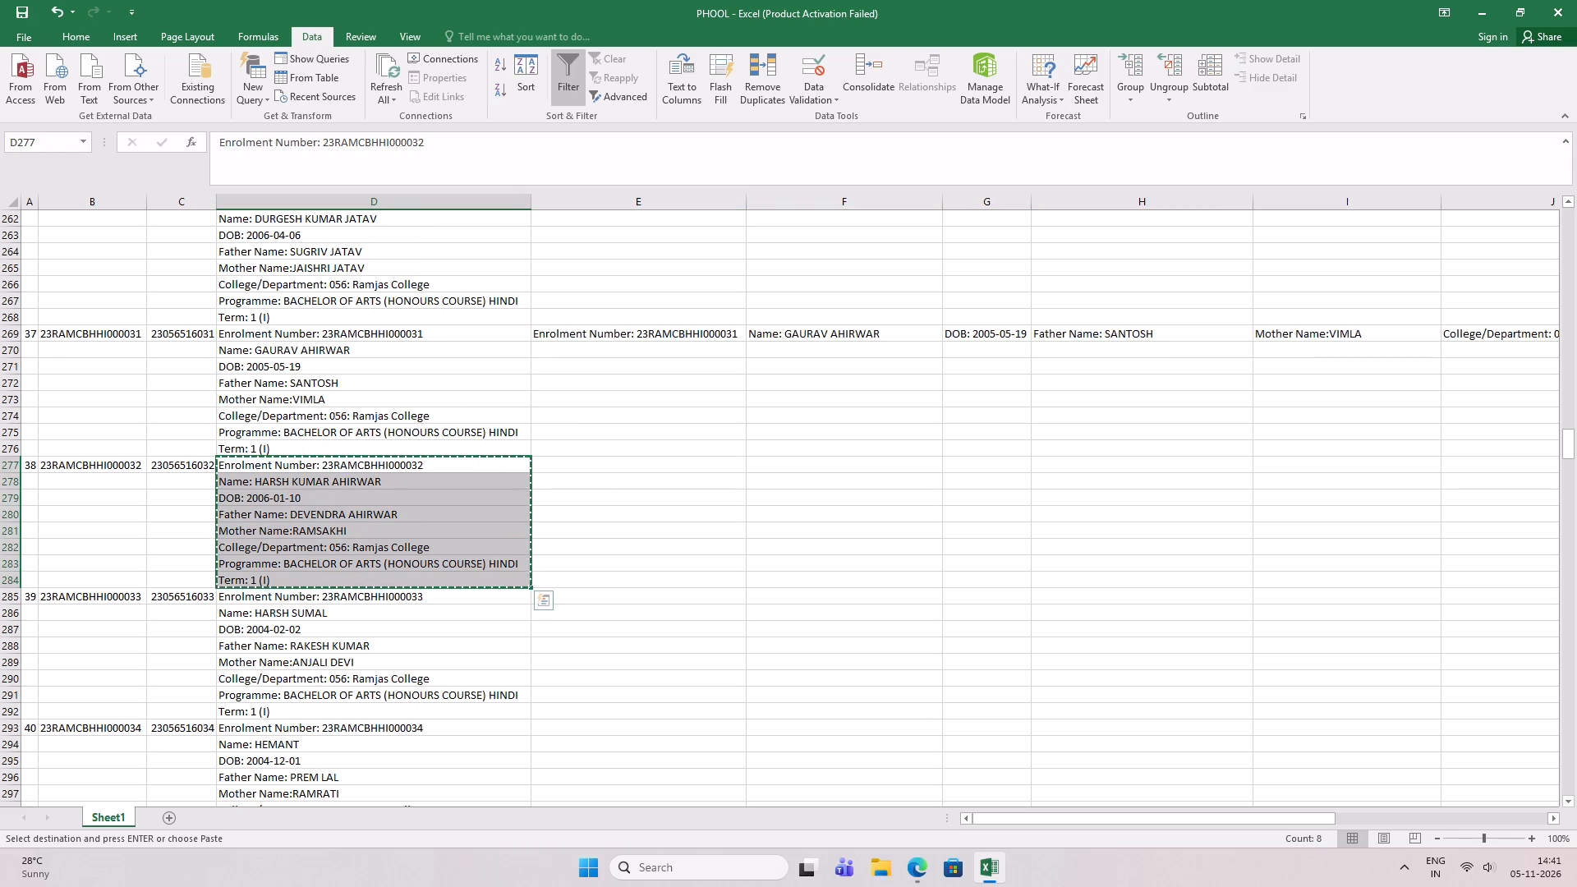
pyautogui.click(582, 465)
pyautogui.rightClick(582, 465)
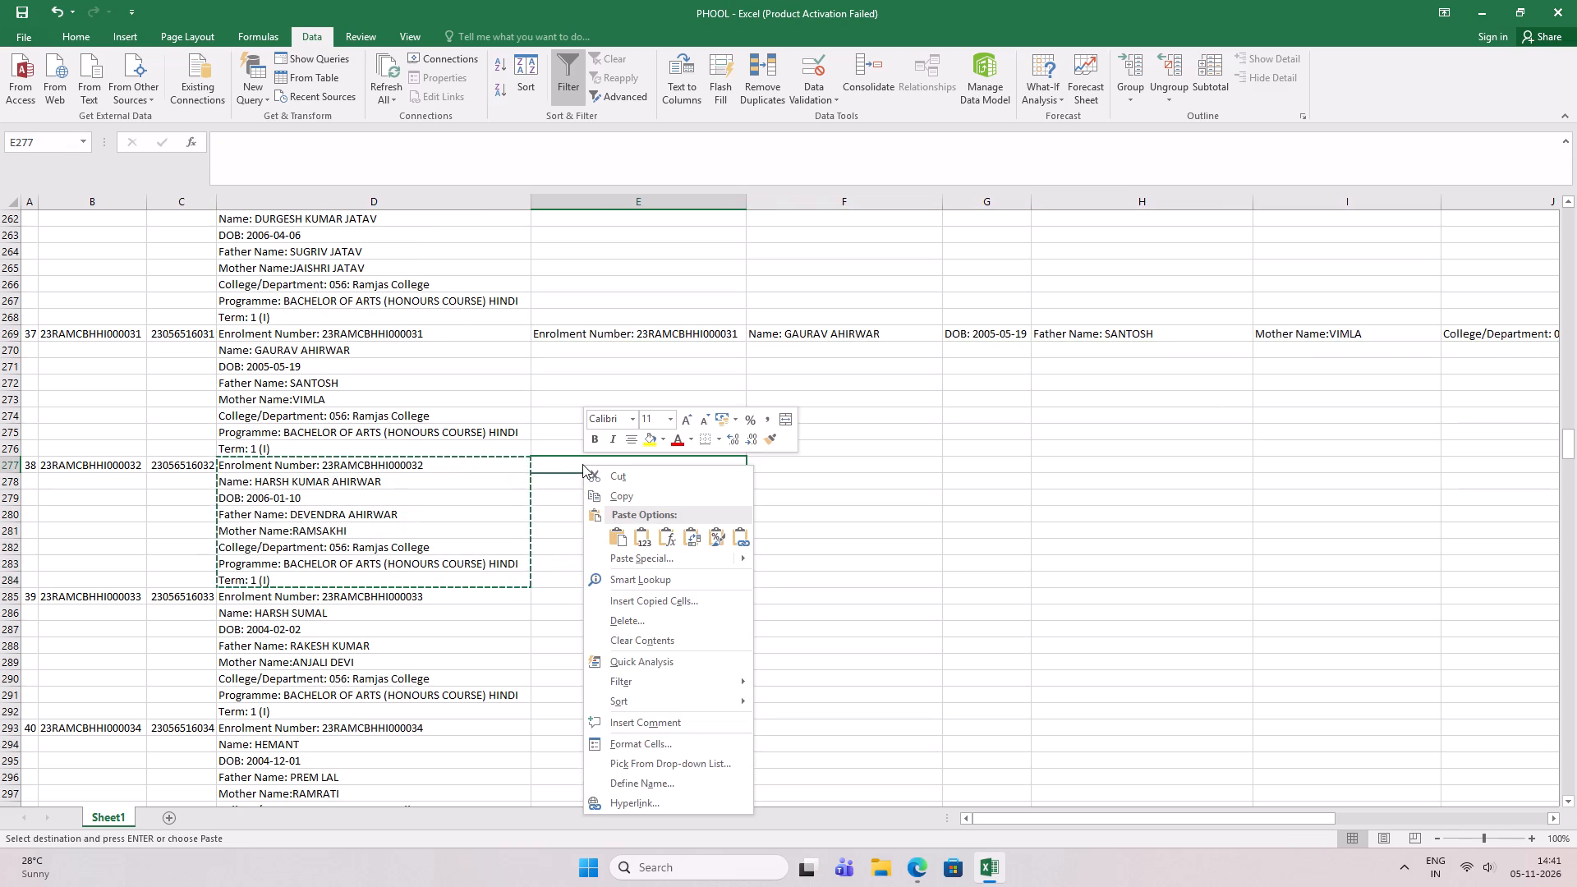
pyautogui.click(687, 541)
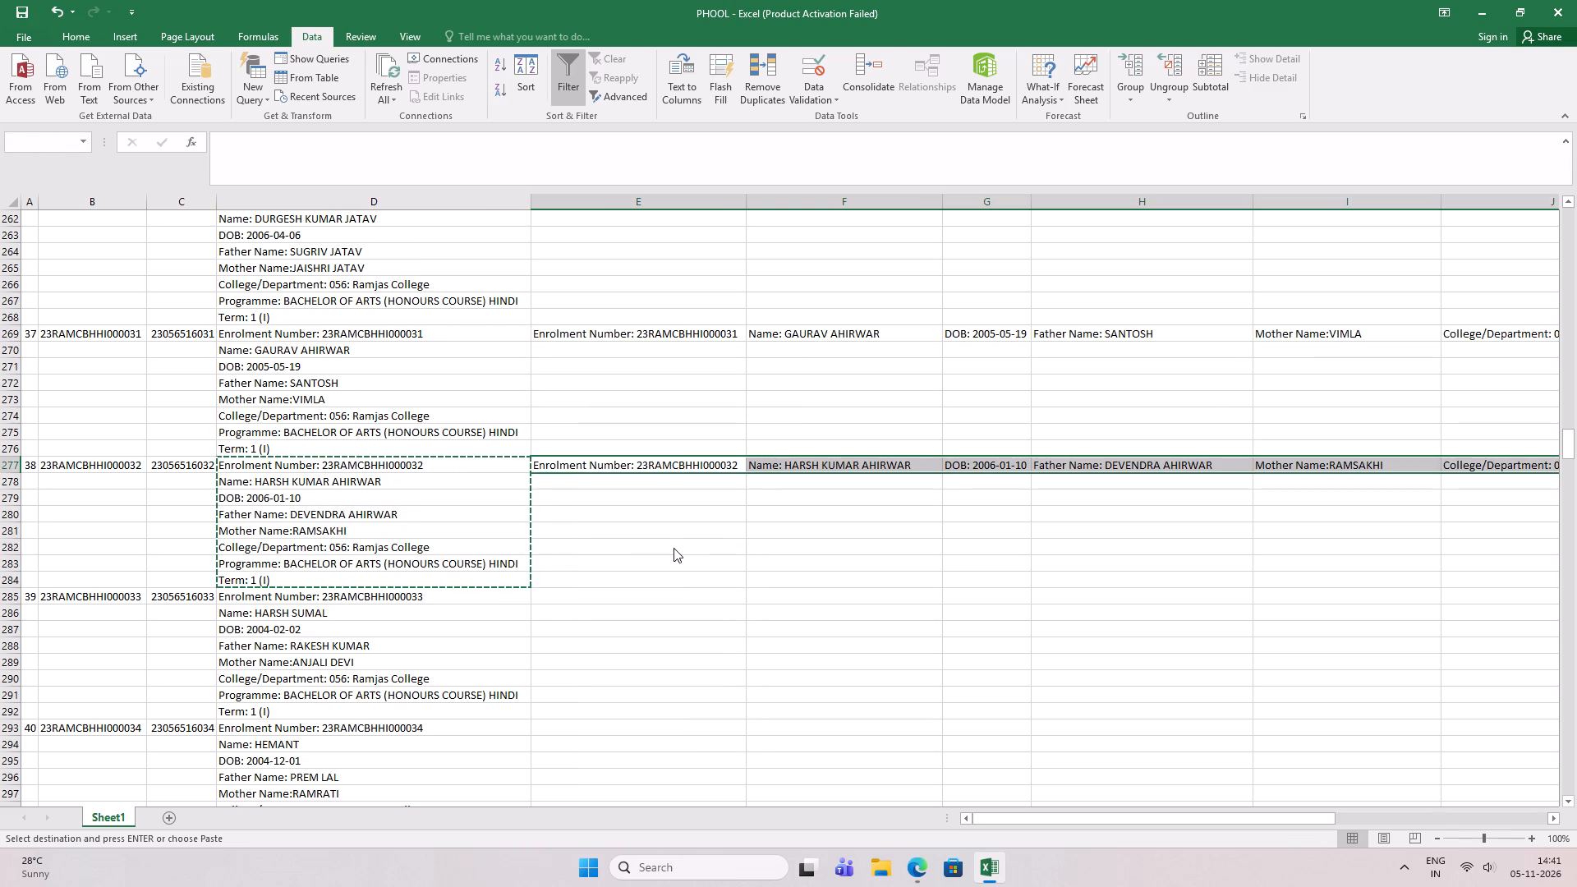
pyautogui.scroll(-4, 645, 535)
pyautogui.click(810, 479)
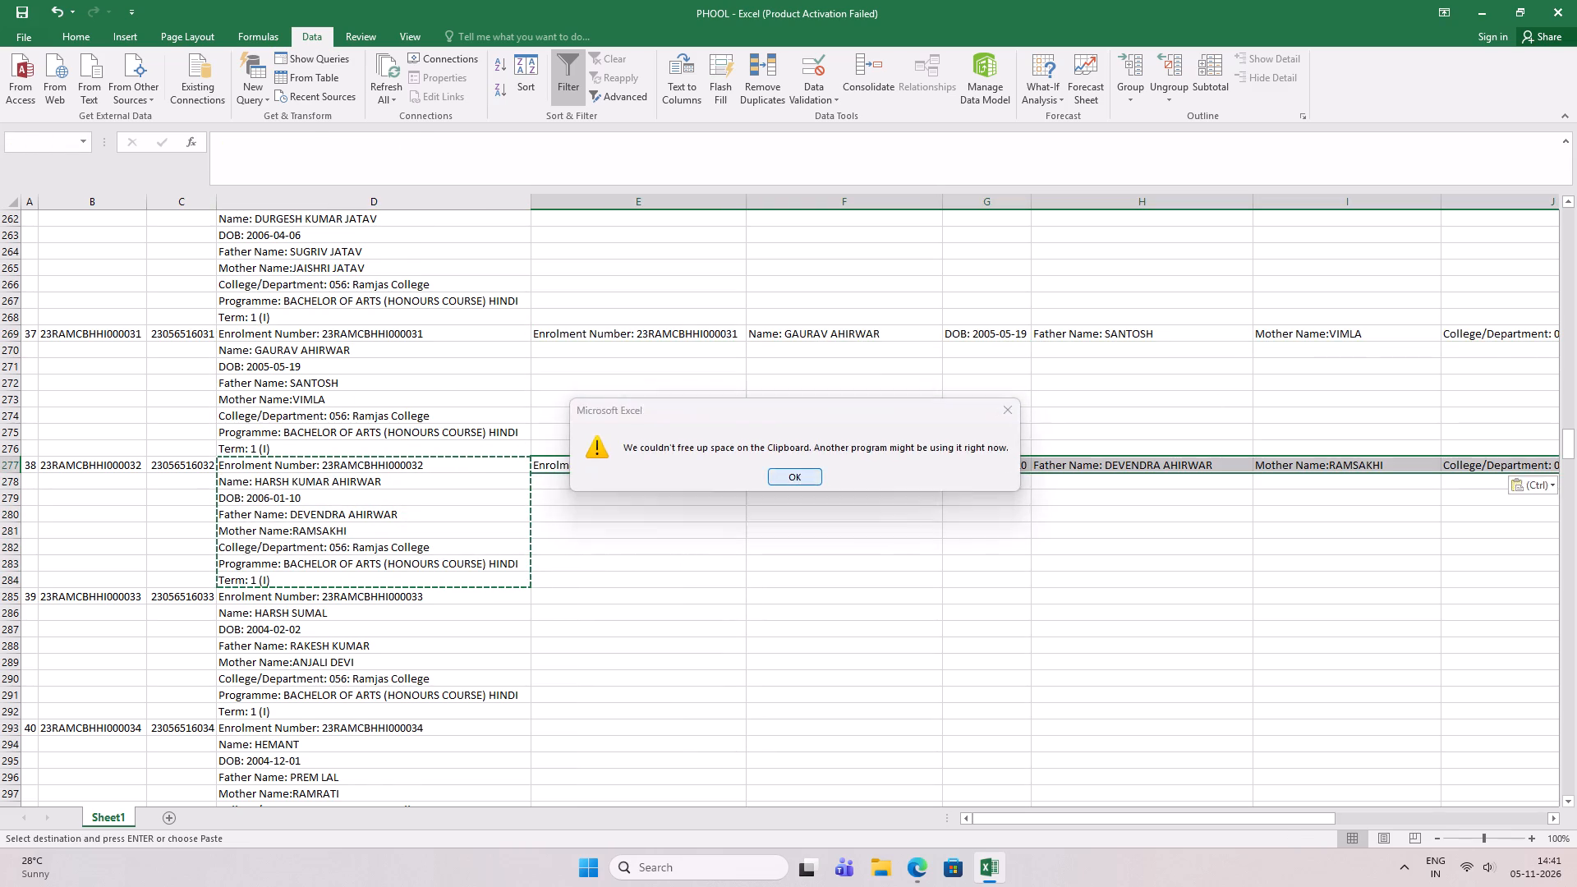
# Copy the thirty-ninth student's stacked Basic Details from D285:D292 and paste them transposed into row 285, starting at E285.
pyautogui.scroll(-6, 669, 579)
pyautogui.moveTo(374, 299); pyautogui.dragTo(374, 413)
pyautogui.hotkey('ctrl', 'c')
pyautogui.click(596, 302)
pyautogui.rightClick(596, 302)
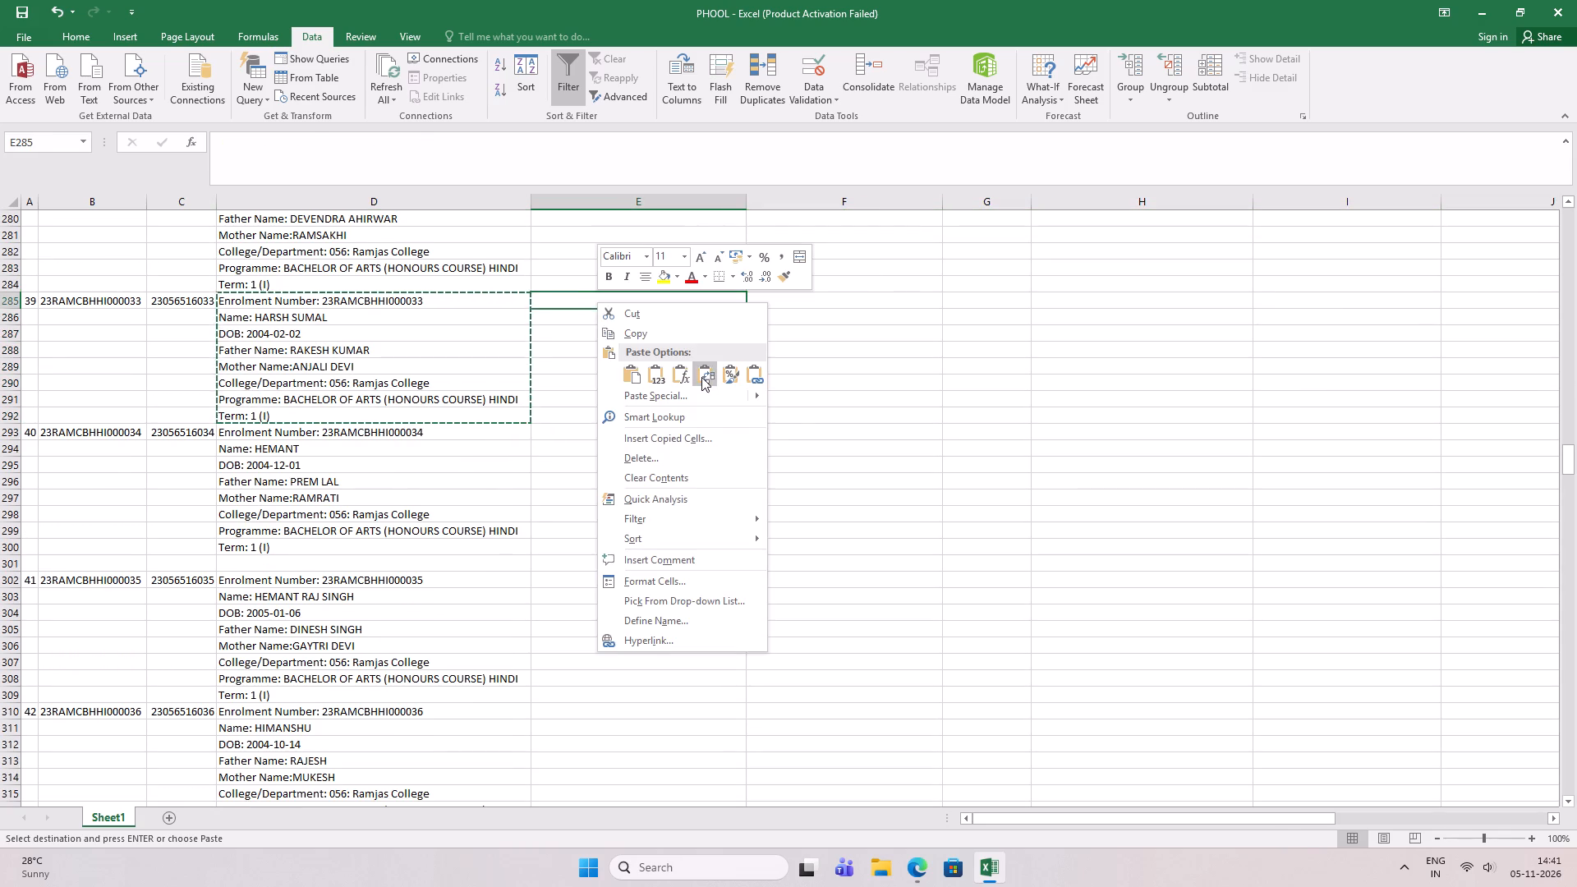
pyautogui.click(702, 377)
# Copy the fortieth student's stacked Basic Details from D293:D300 and paste them transposed into row 293, starting at E293.
pyautogui.moveTo(400, 432); pyautogui.dragTo(408, 545)
pyautogui.hotkey('ctrl', 'c')
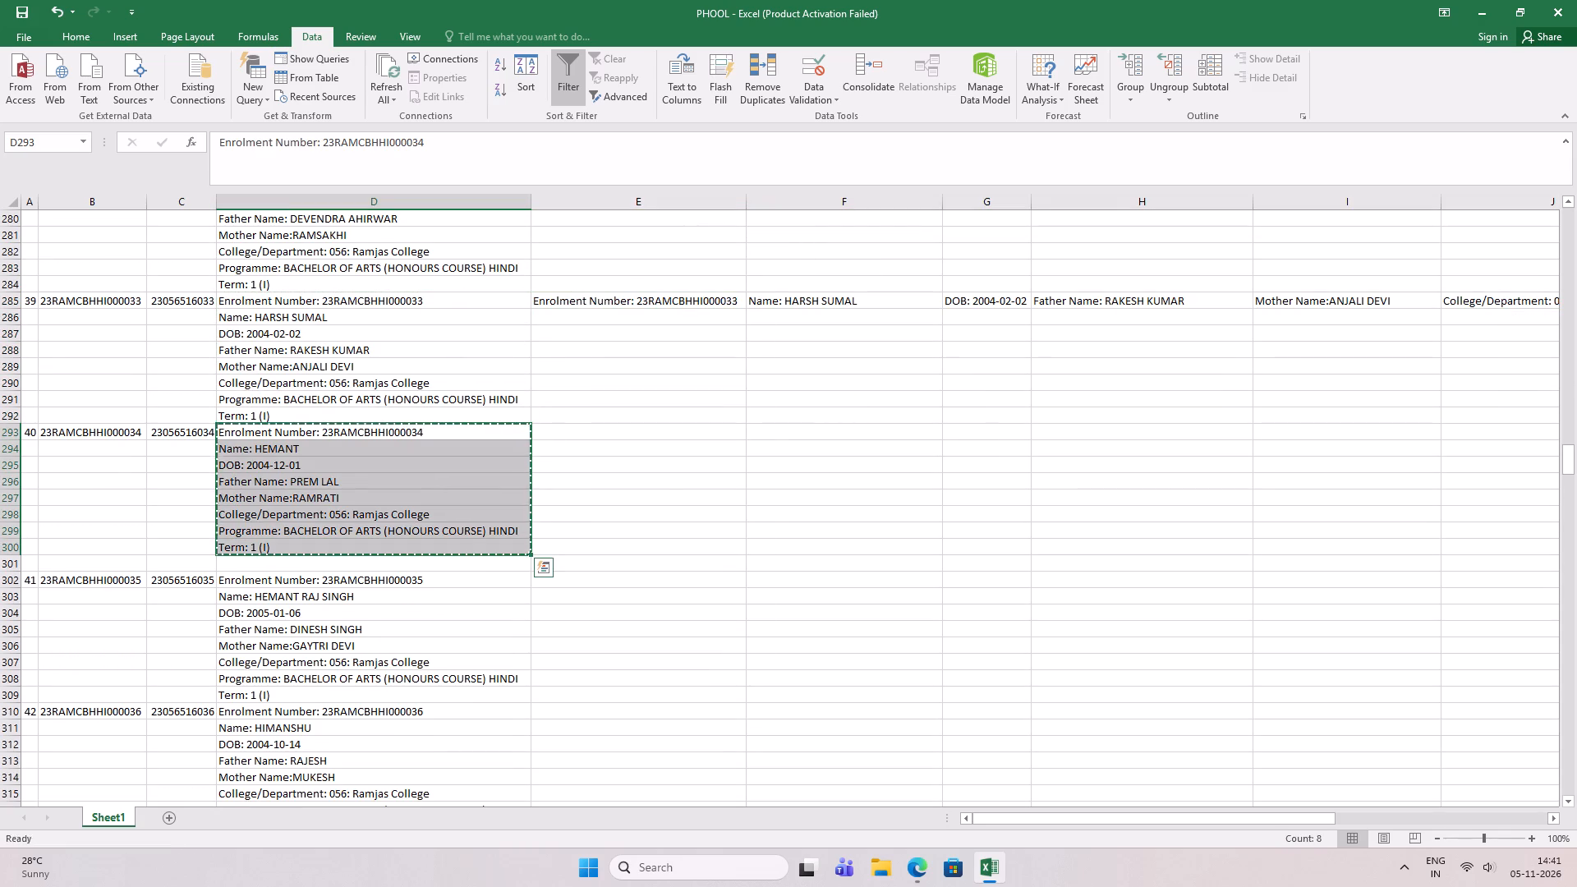
pyautogui.click(560, 437)
pyautogui.rightClick(561, 436)
pyautogui.click(668, 507)
pyautogui.scroll(-2, 617, 549)
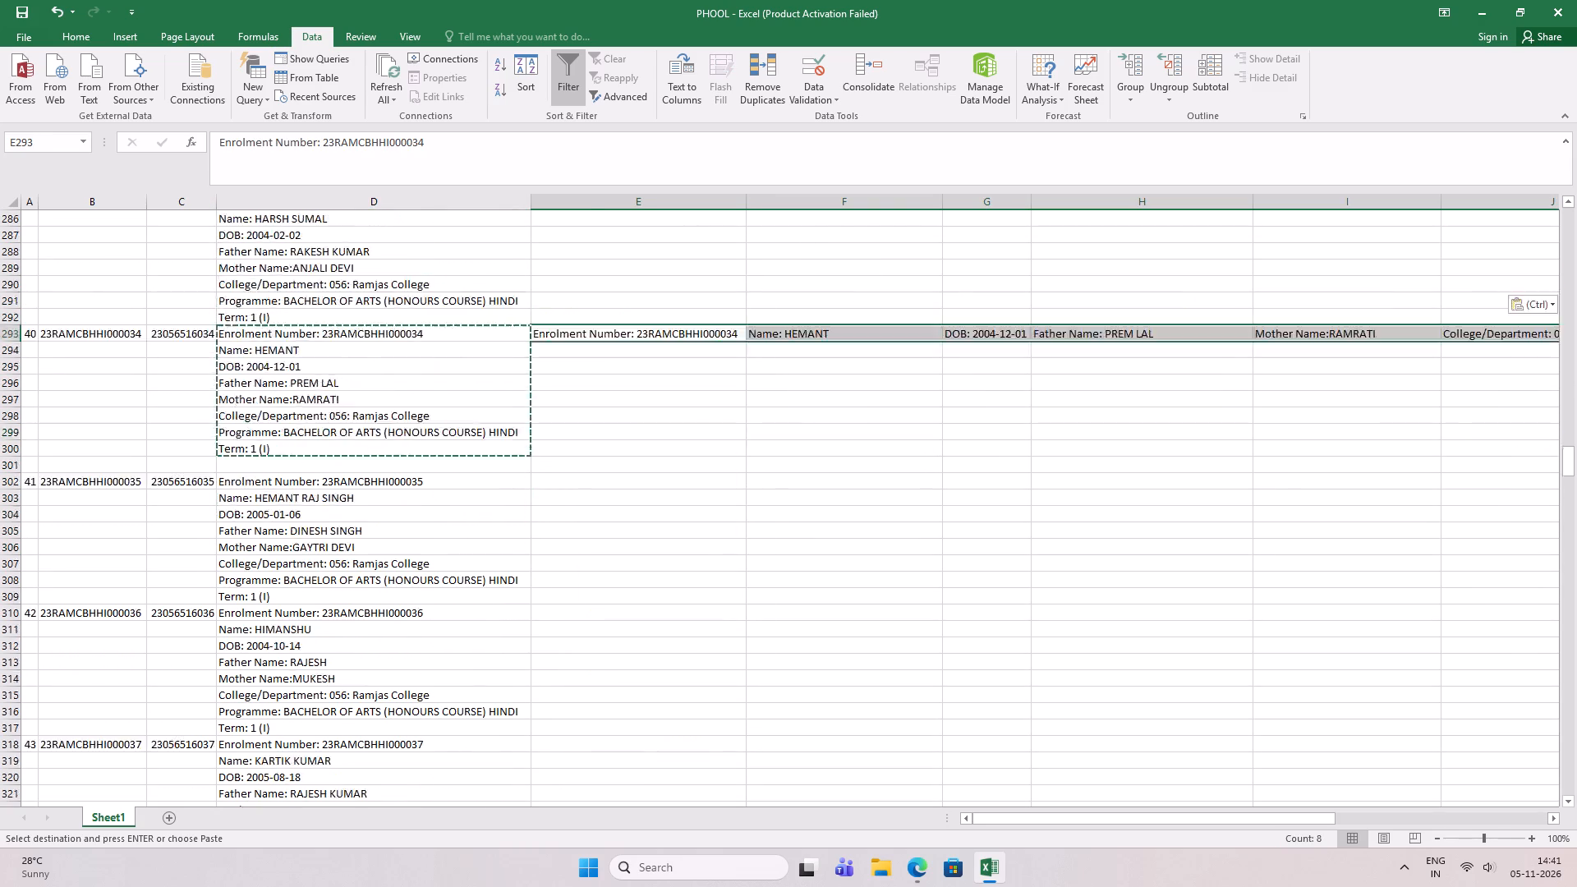
pyautogui.scroll(-2, 617, 549)
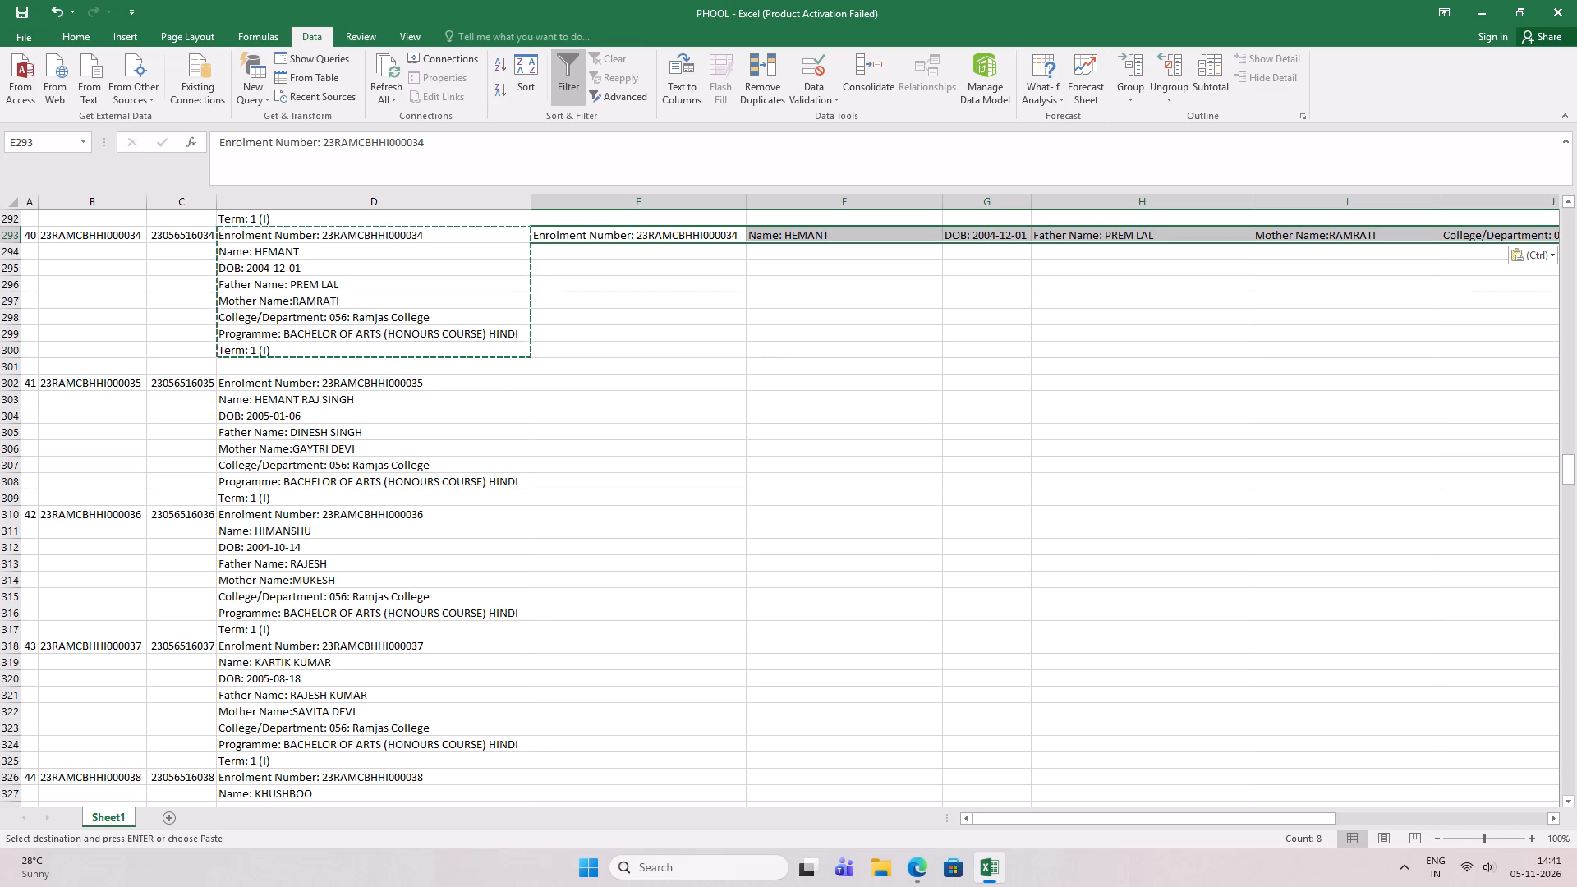
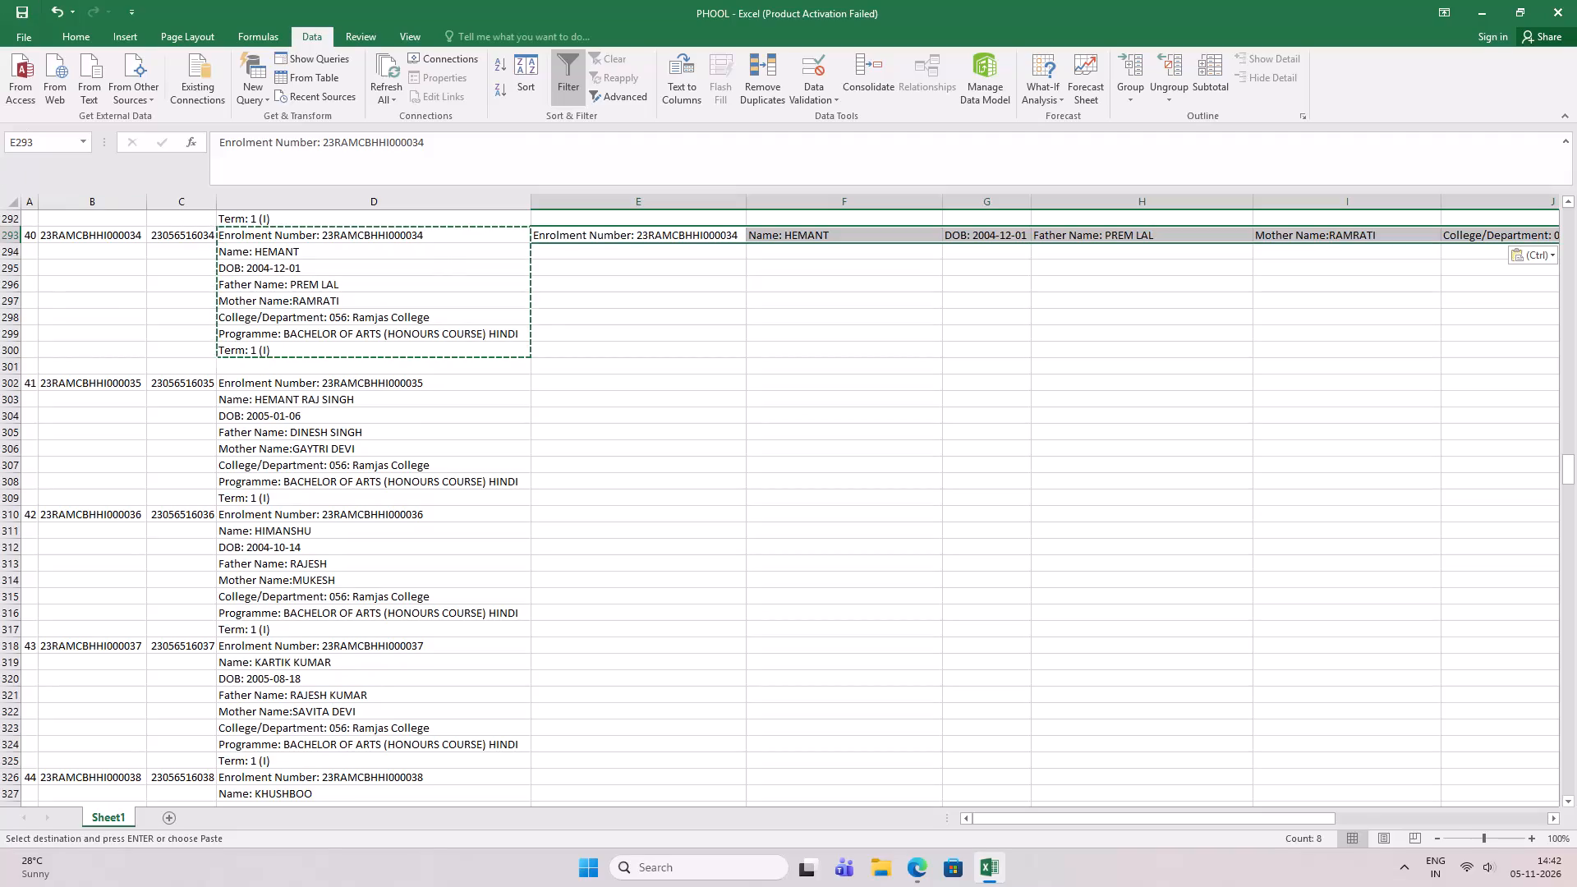
# Copy the forty-first student's stacked Basic Details from D302:D309 and paste them transposed into row 302, starting at E302.
pyautogui.moveTo(375, 380); pyautogui.dragTo(383, 494)
pyautogui.hotkey('ctrl', 'c')
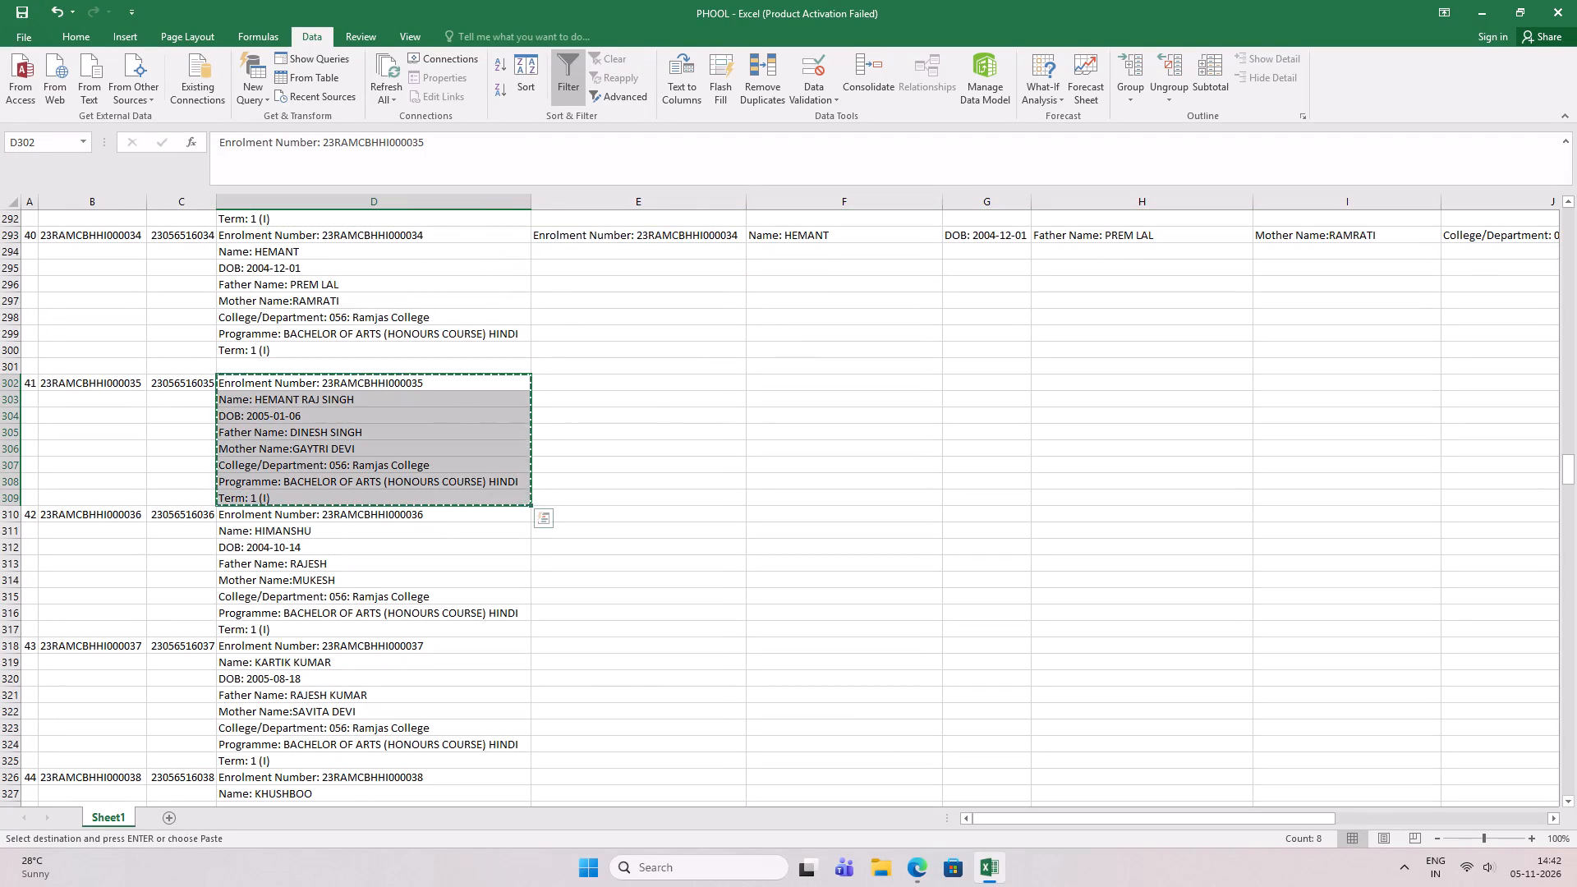
pyautogui.click(558, 384)
pyautogui.rightClick(559, 379)
pyautogui.click(673, 449)
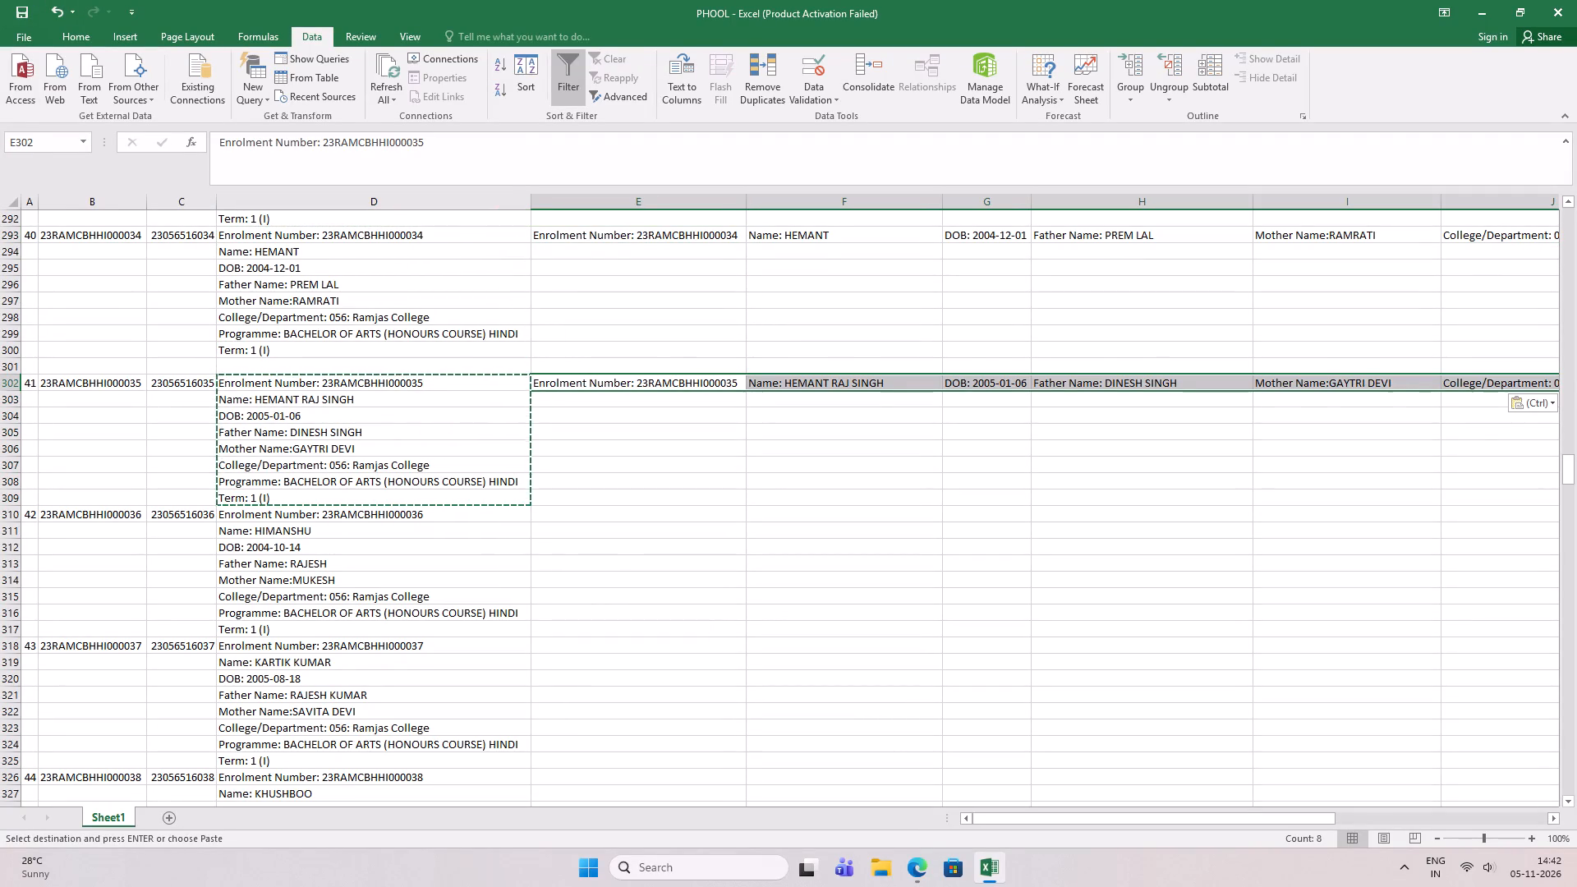
# Copy the forty-second student's stacked Basic Details from D310:D317 and paste them transposed into row 310, starting at E310.
pyautogui.moveTo(303, 515); pyautogui.dragTo(307, 627)
pyautogui.hotkey('ctrl', 'c')
pyautogui.click(556, 512)
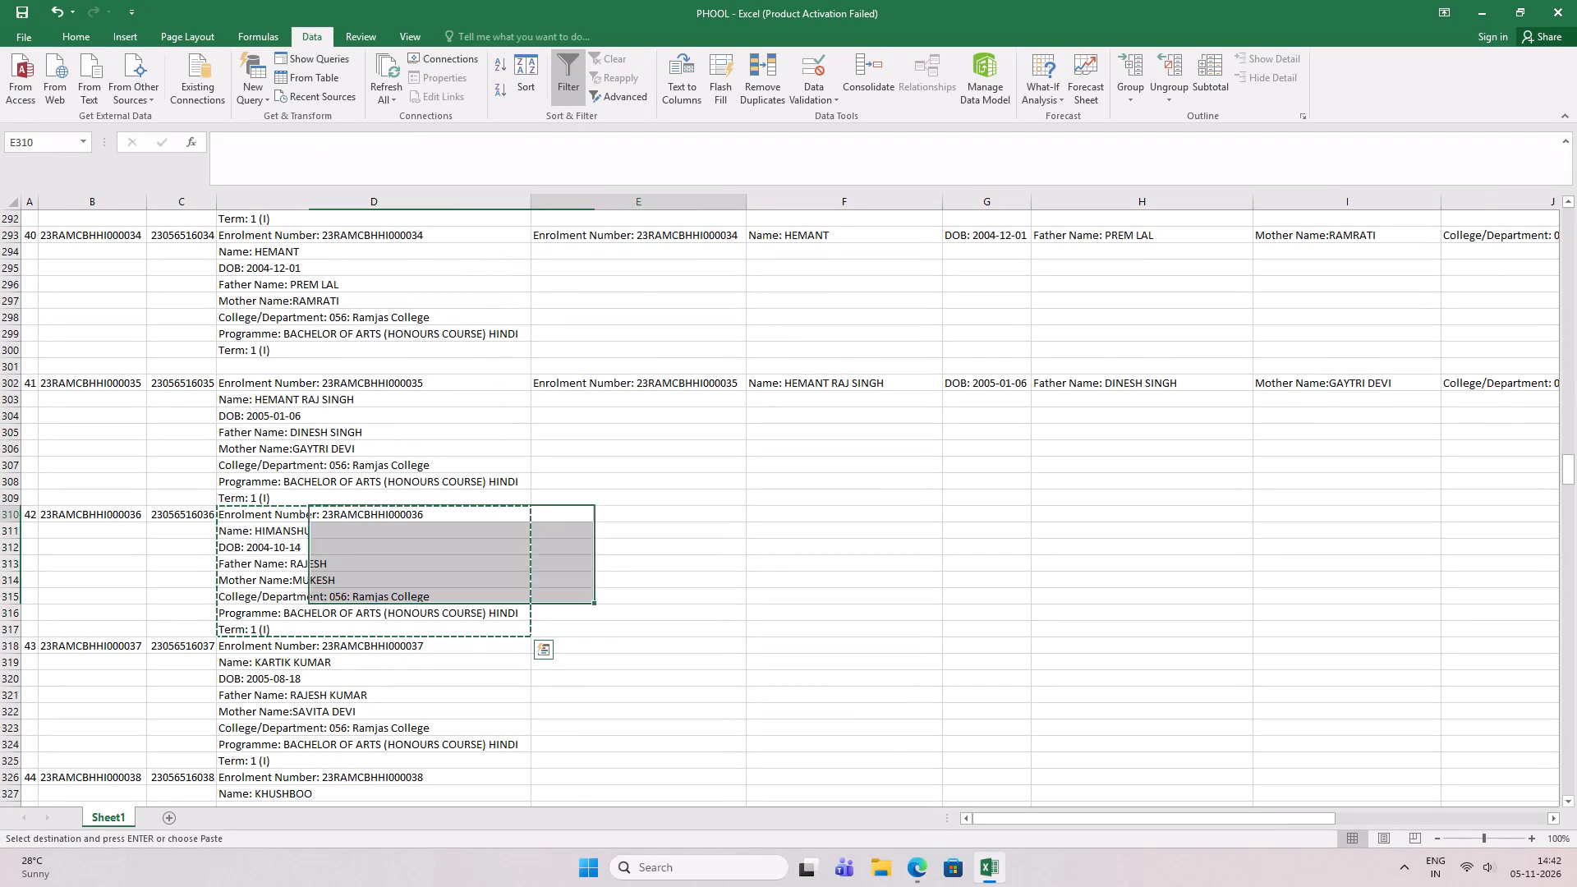
pyautogui.rightClick(556, 512)
pyautogui.click(665, 232)
# Copy the forty-third student's stacked Basic Details from D318:D325 and paste them transposed into row 318, starting at E318.
pyautogui.scroll(-3, 635, 477)
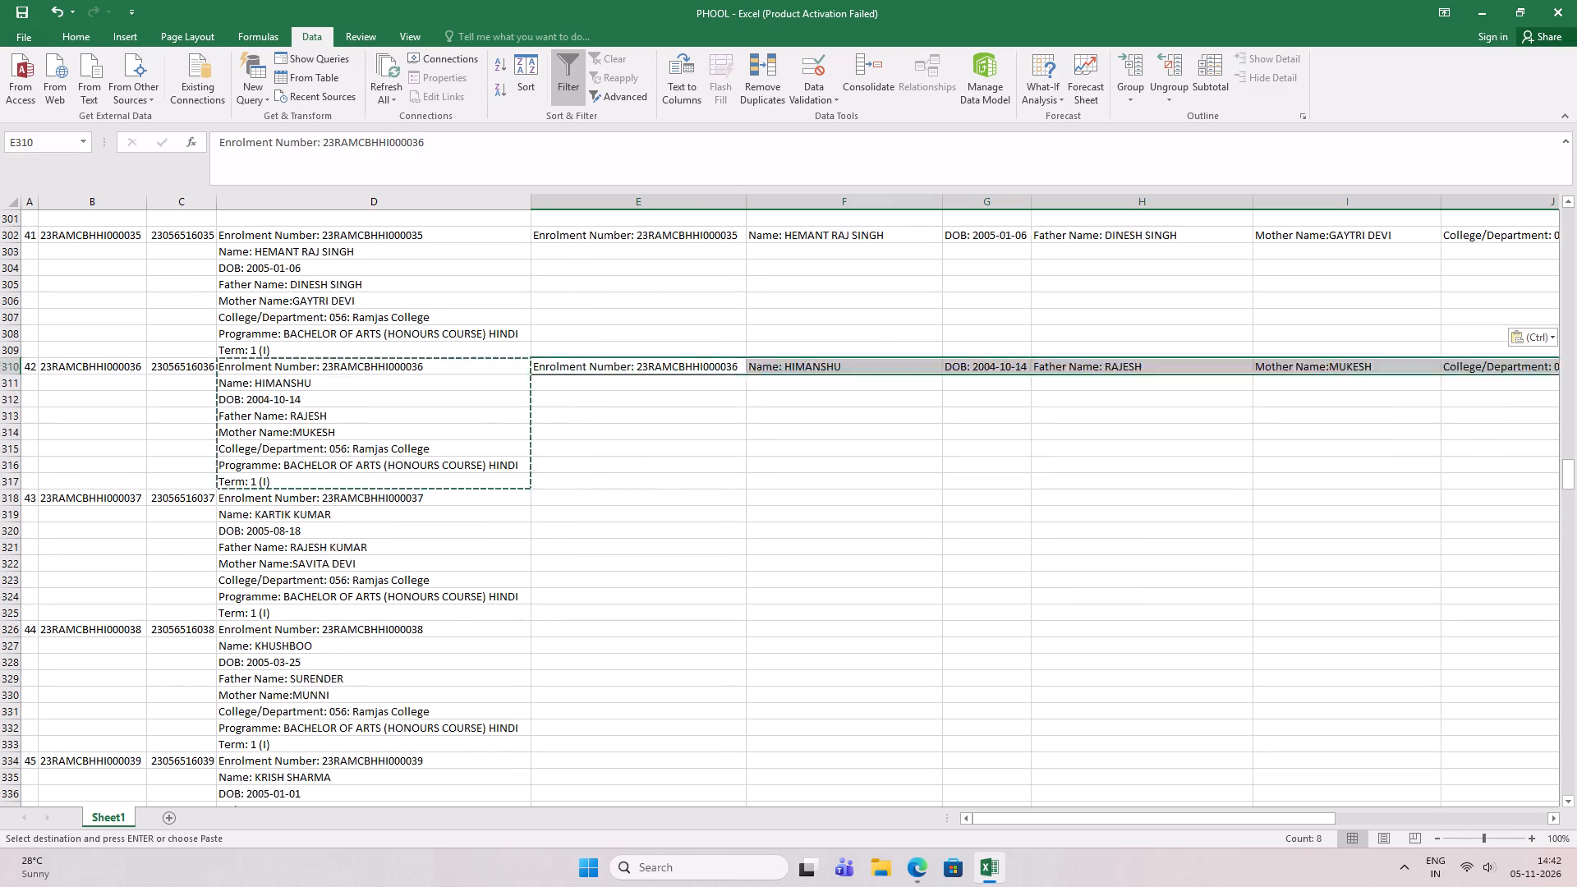
pyautogui.scroll(-1, 631, 490)
pyautogui.moveTo(416, 447); pyautogui.dragTo(426, 563)
pyautogui.hotkey('ctrl', 'c')
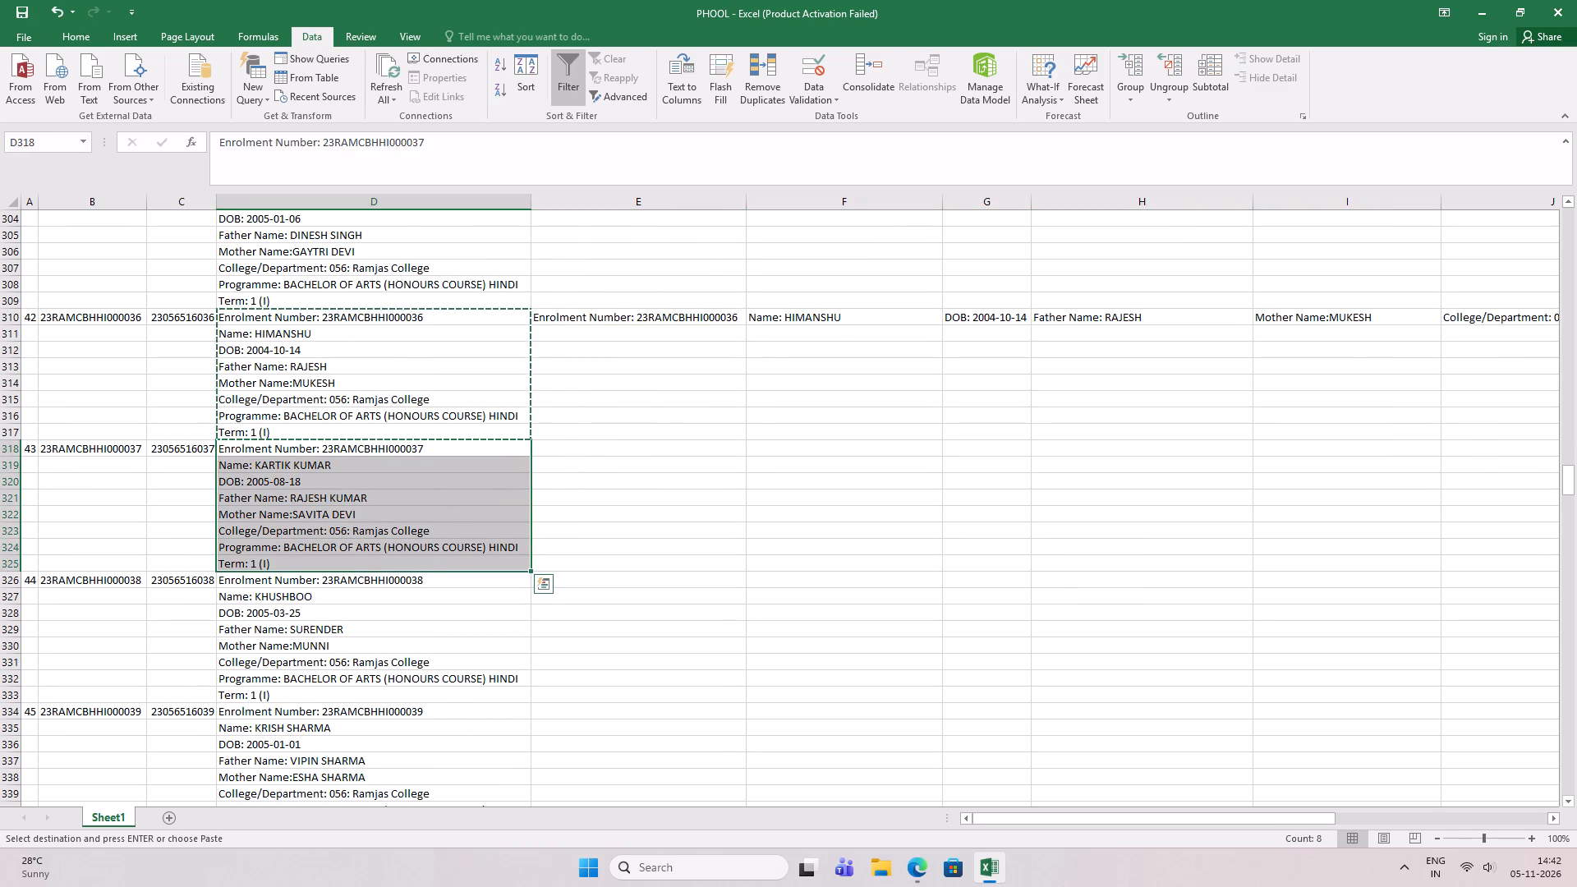
pyautogui.click(581, 448)
pyautogui.rightClick(581, 448)
pyautogui.click(684, 518)
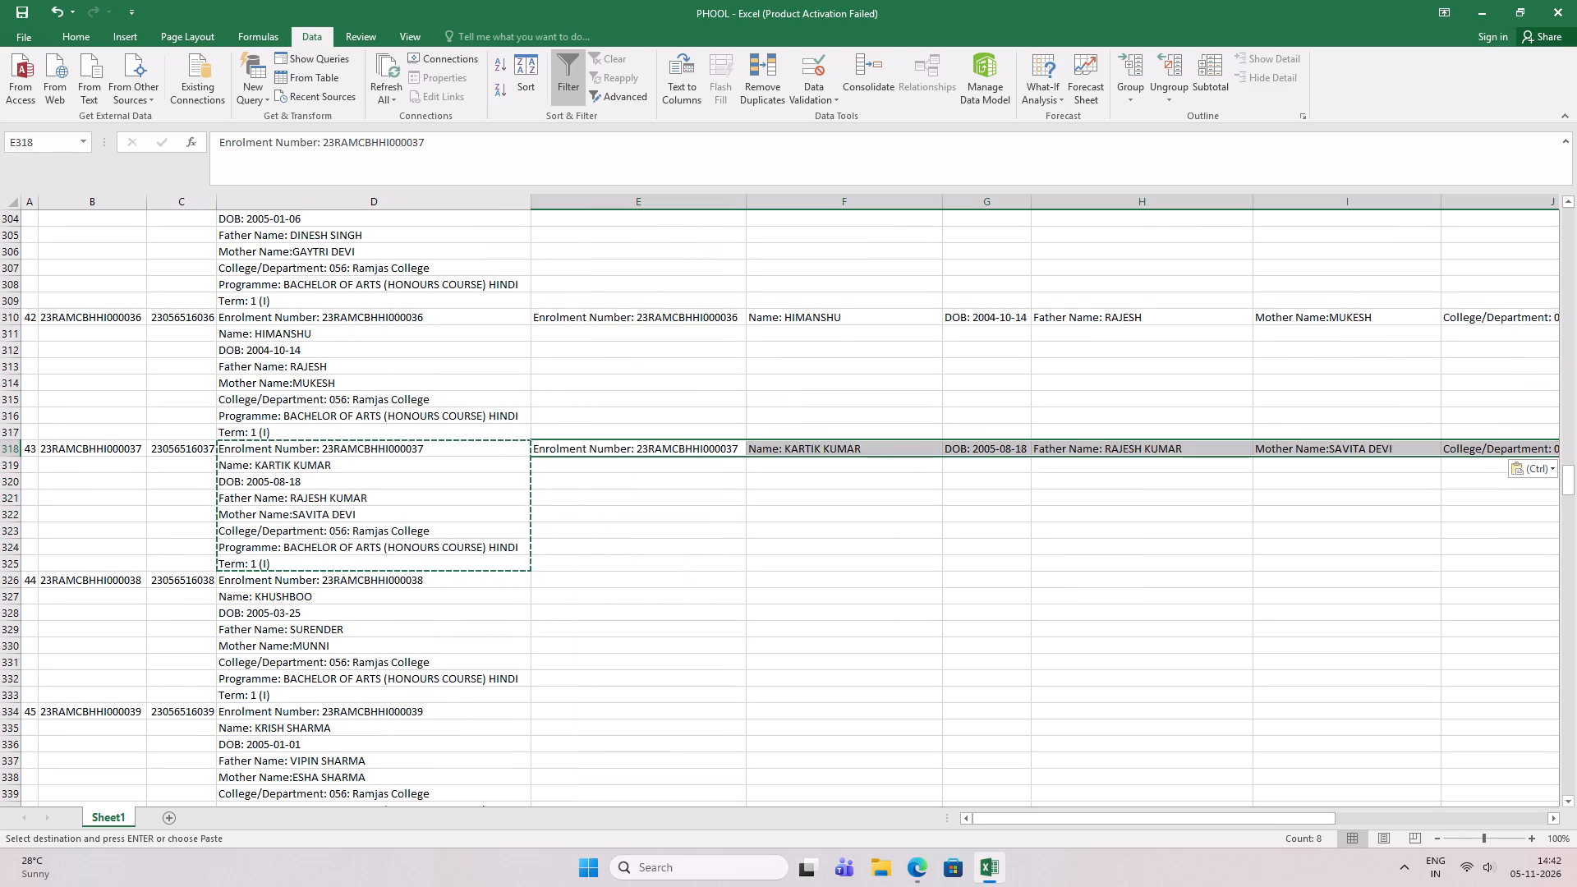
# Copy the forty-fourth student's stacked Basic Details from D326:D333 and paste them transposed into row 326, starting at E326.
pyautogui.scroll(-1, 685, 518)
pyautogui.scroll(-2, 384, 494)
pyautogui.moveTo(337, 431); pyautogui.dragTo(348, 542)
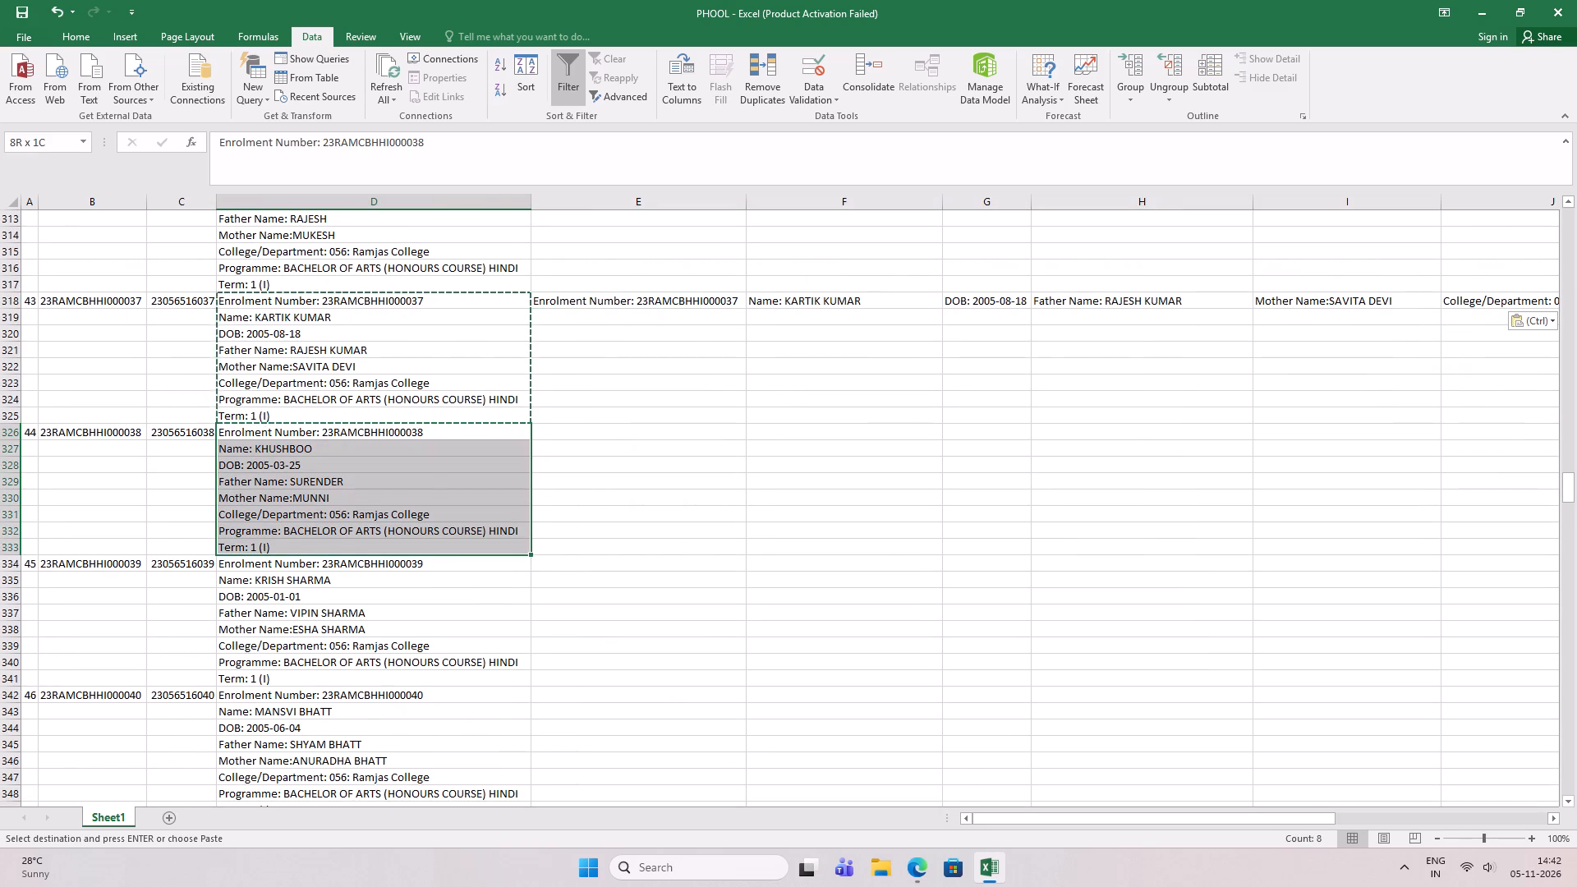
pyautogui.moveTo(348, 542); pyautogui.dragTo(348, 548)
pyautogui.hotkey('ctrl', 'c')
pyautogui.click(651, 433)
pyautogui.rightClick(651, 433)
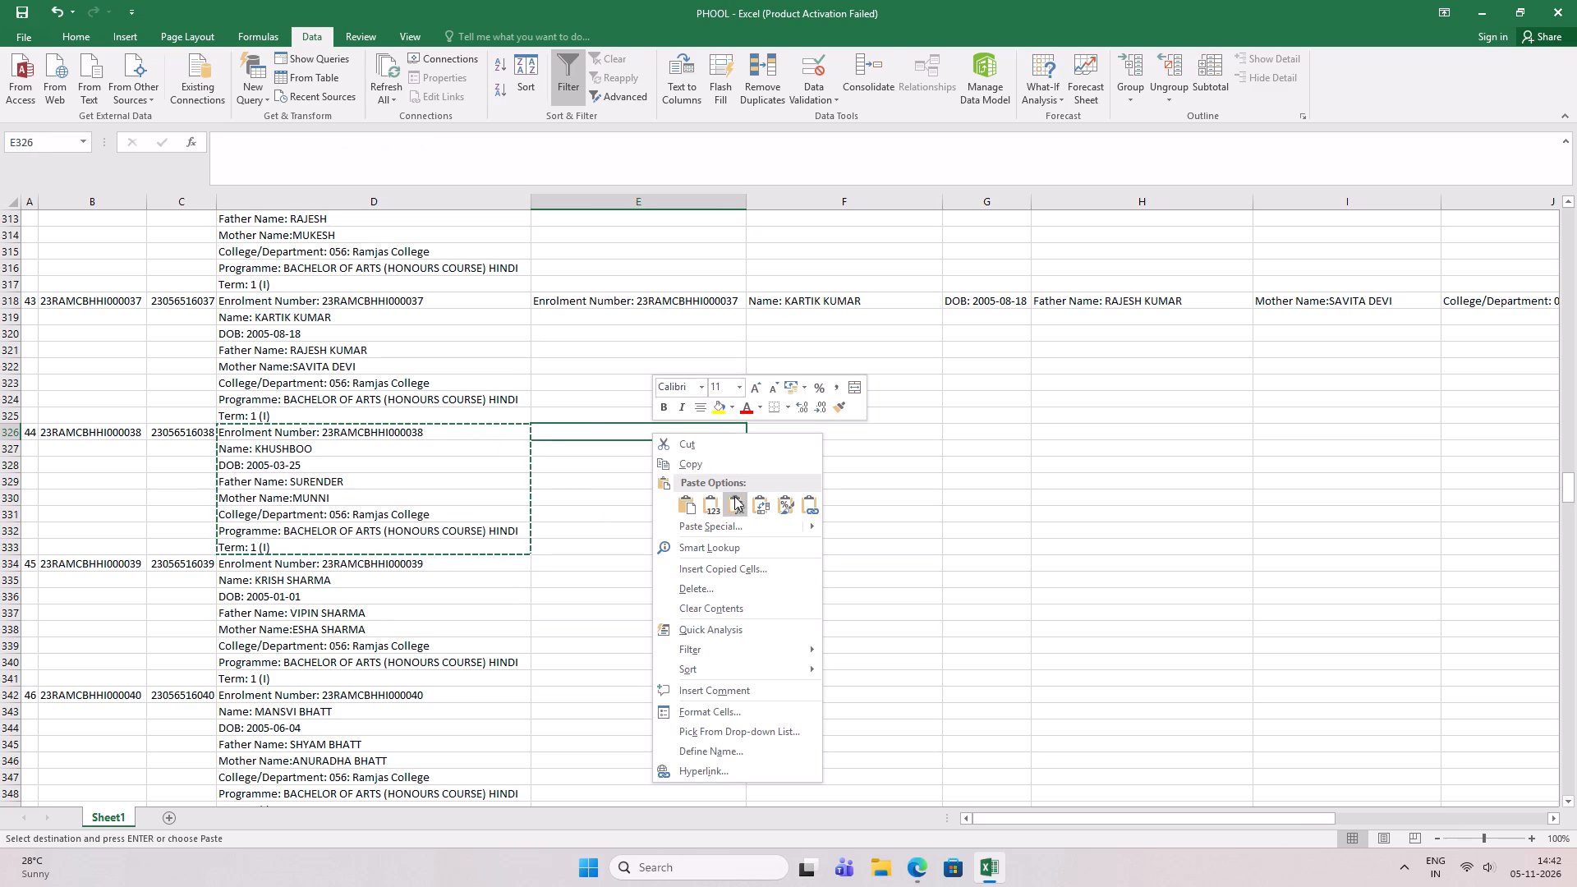
pyautogui.click(756, 506)
# Copy the forty-fifth student's stacked Basic Details from D334:D341 and paste them transposed into row 334, starting at E334.
pyautogui.scroll(-3, 758, 499)
pyautogui.moveTo(380, 413); pyautogui.dragTo(384, 502)
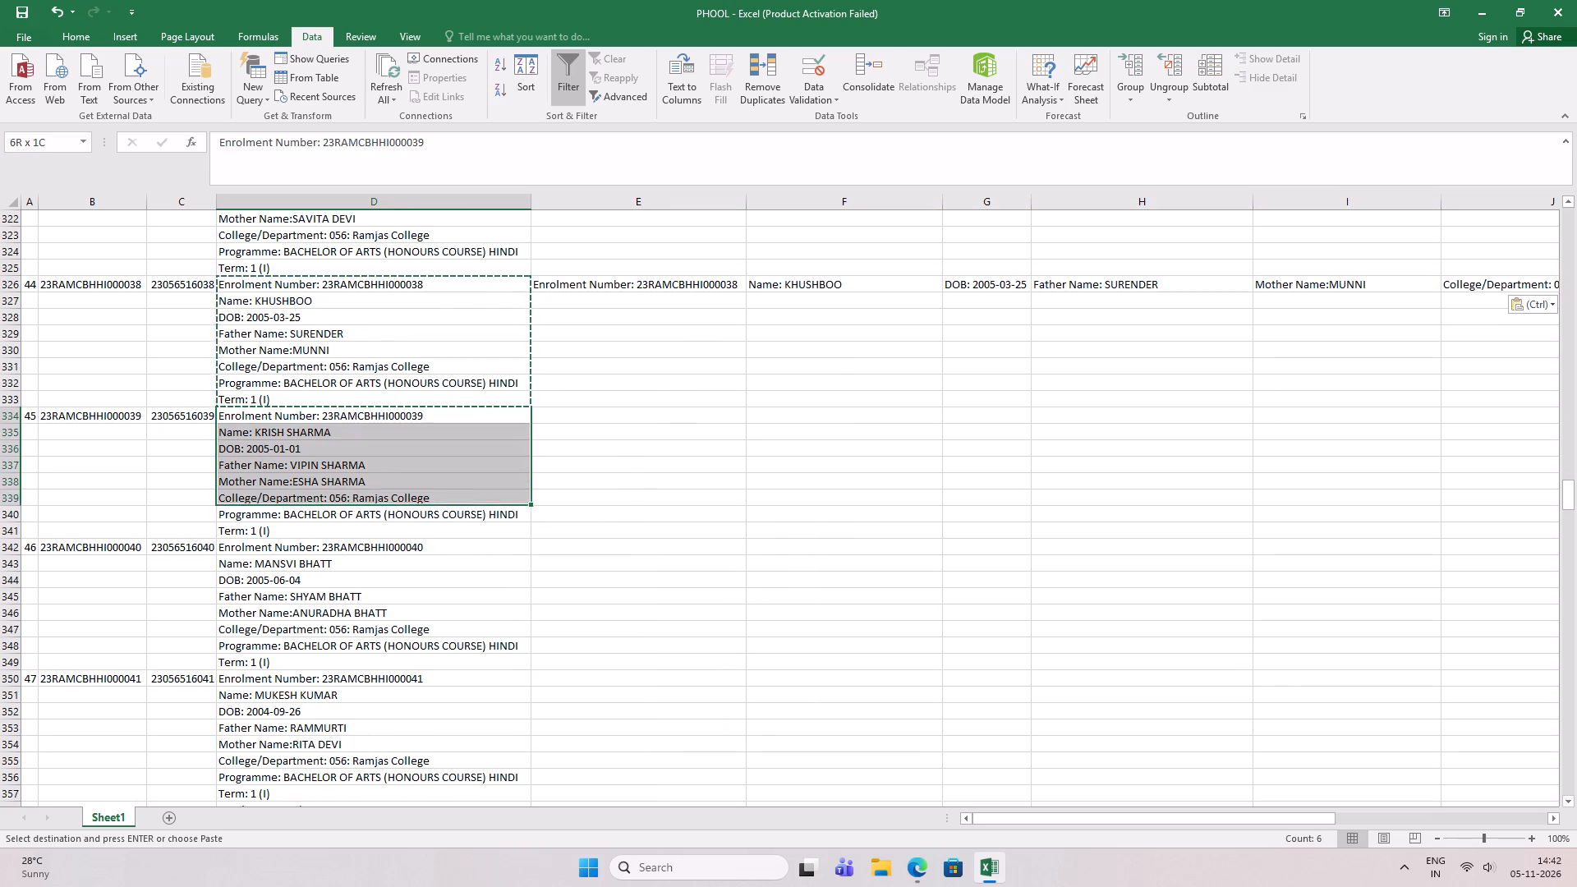
pyautogui.moveTo(384, 502); pyautogui.dragTo(384, 528)
pyautogui.hotkey('ctrl', 'c')
pyautogui.click(617, 416)
pyautogui.rightClick(617, 416)
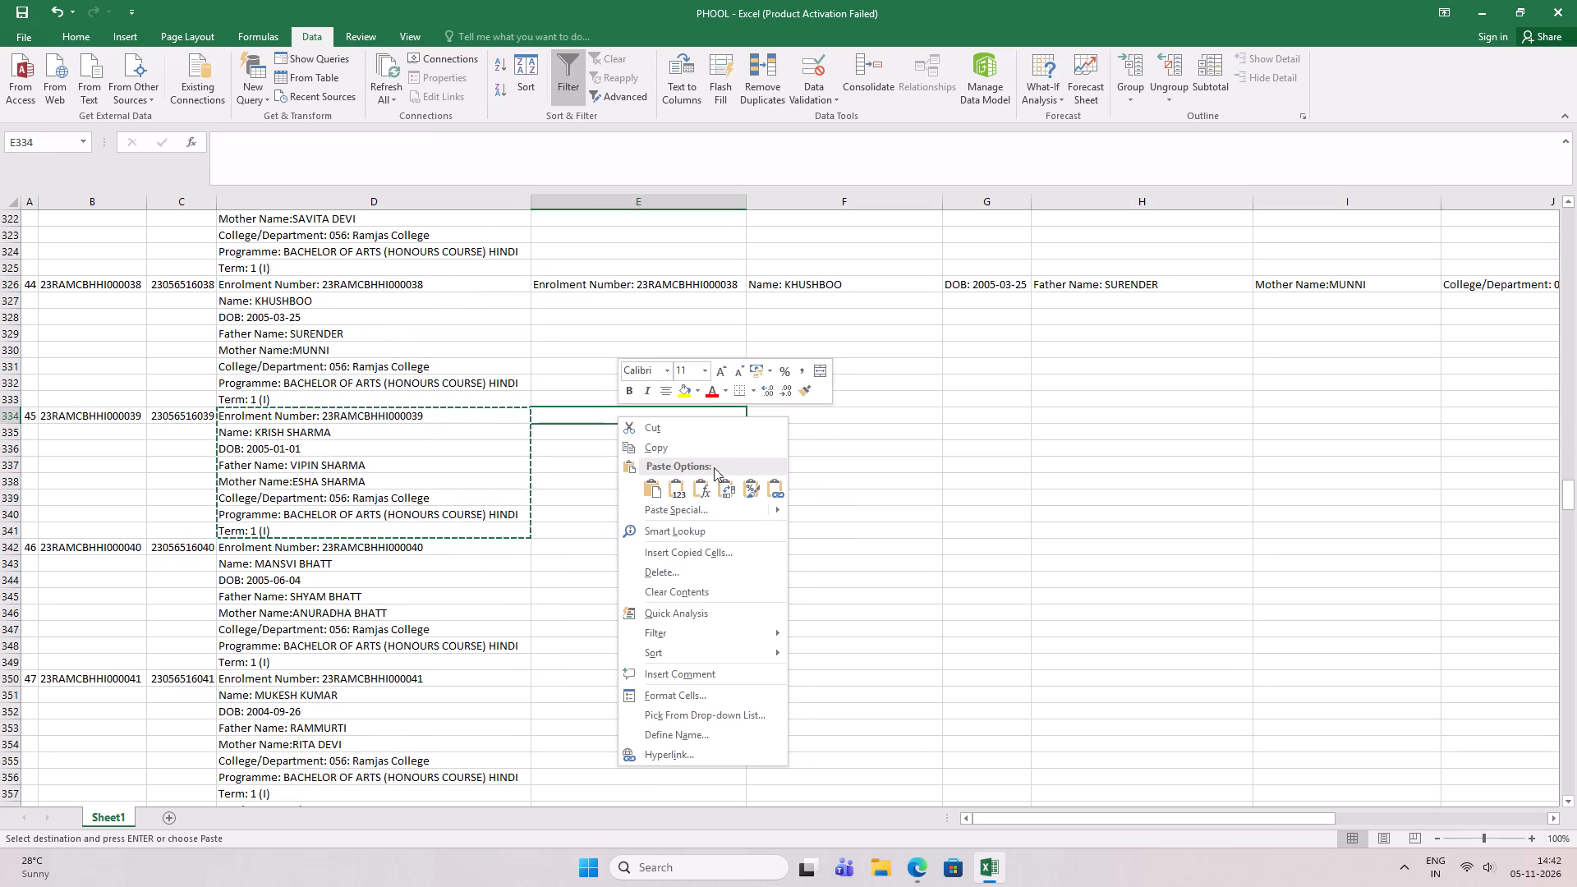
pyautogui.click(720, 489)
# Copy the forty-sixth student's stacked Basic Details from D342:D349 and paste them transposed into row 342, starting at E342.
pyautogui.scroll(-3, 717, 488)
pyautogui.moveTo(329, 397); pyautogui.dragTo(333, 477)
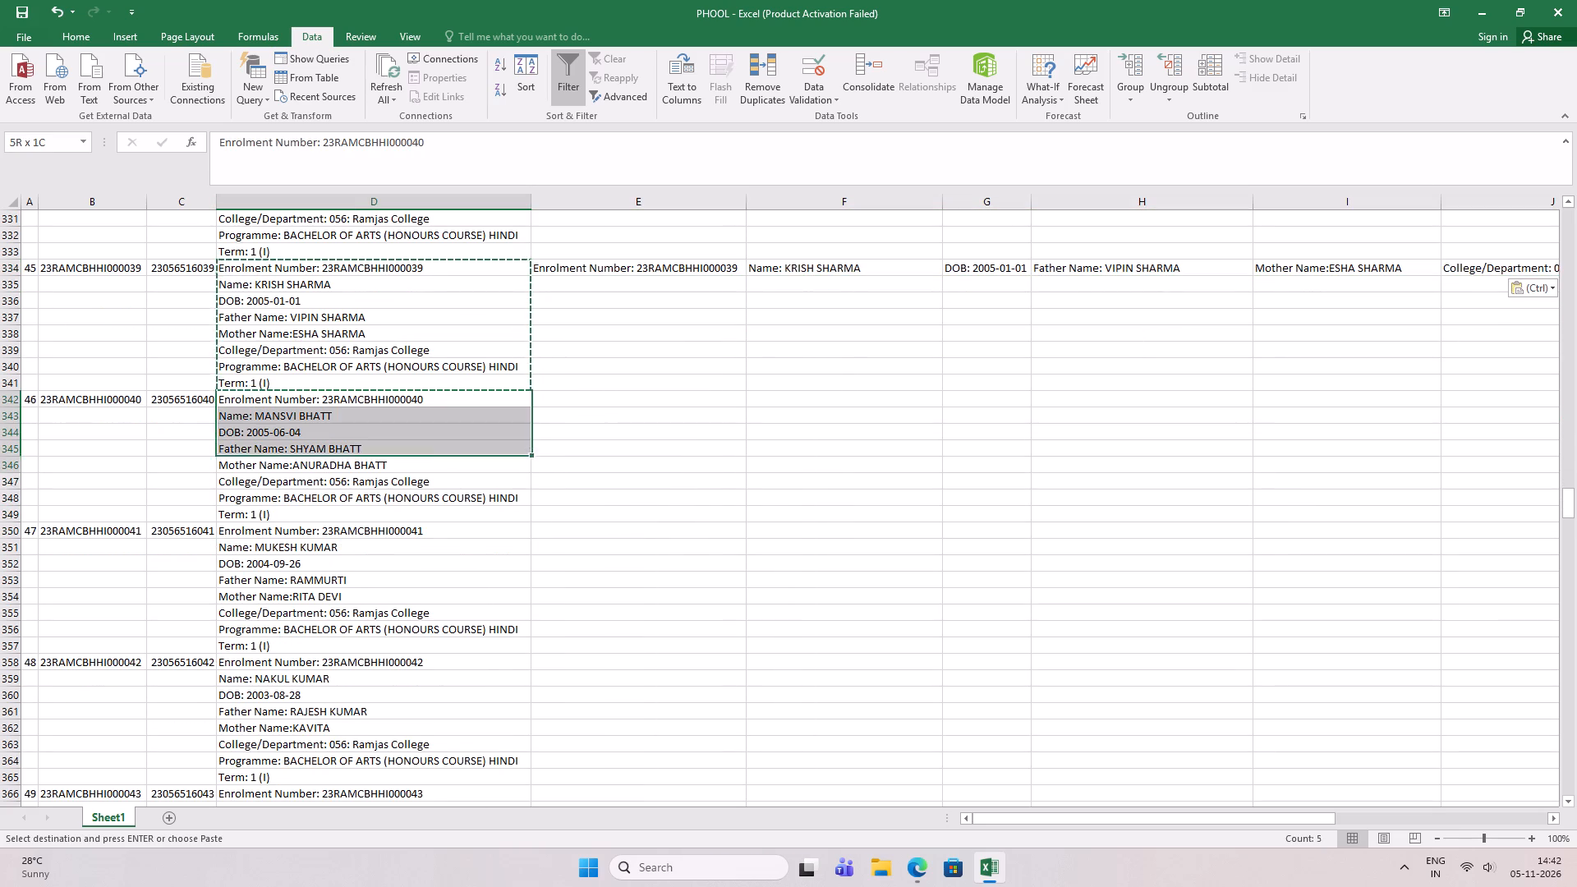
pyautogui.moveTo(333, 477); pyautogui.dragTo(336, 510)
pyautogui.hotkey('ctrl', 'c')
pyautogui.click(609, 399)
pyautogui.rightClick(609, 399)
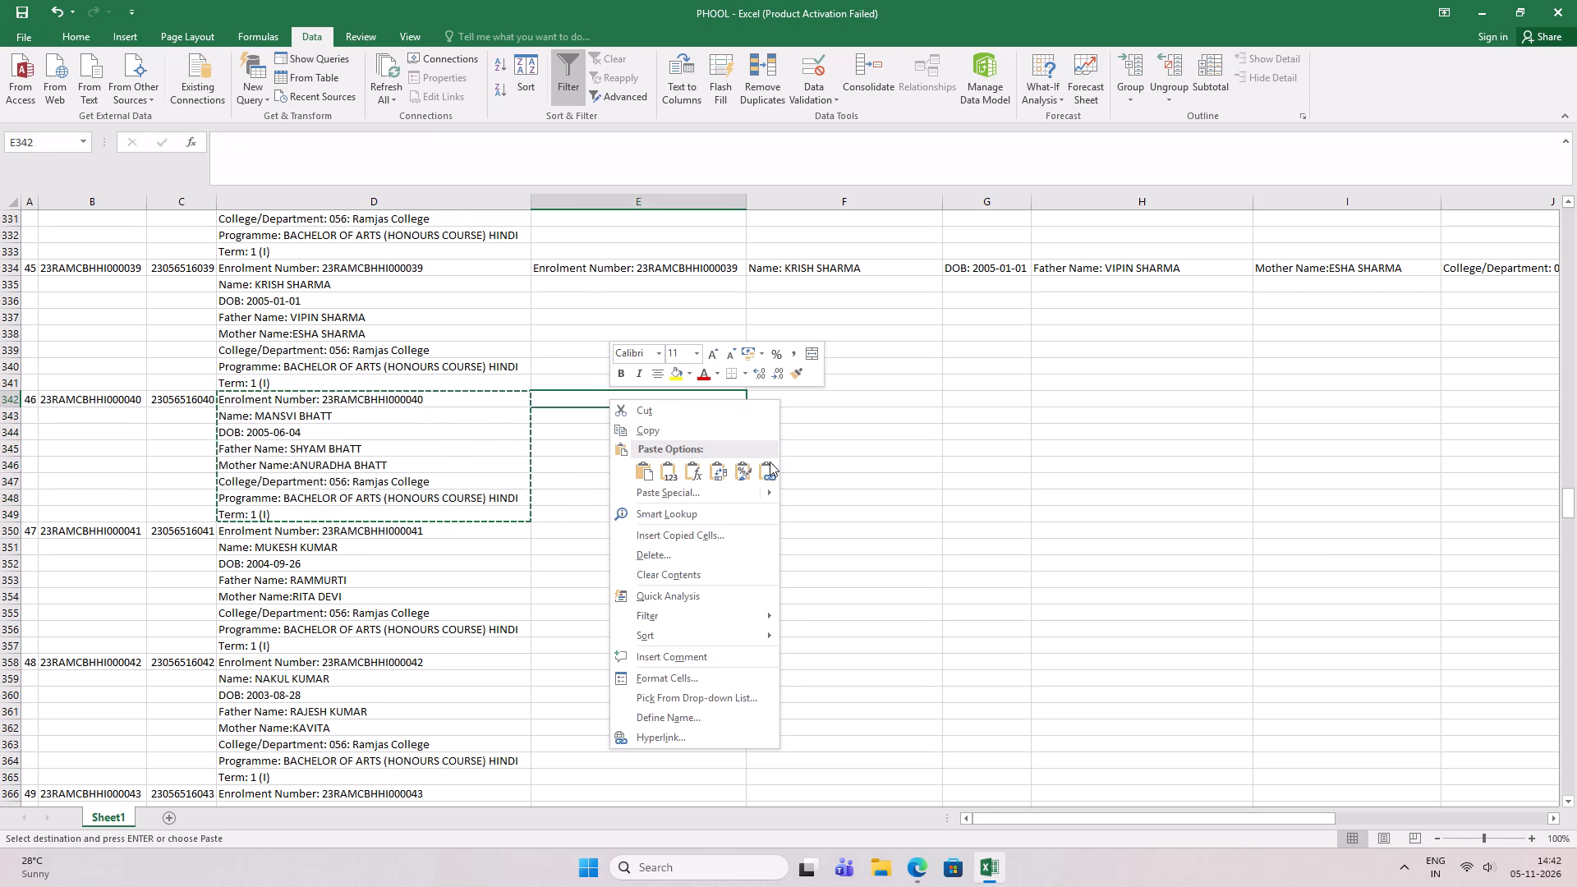
pyautogui.click(720, 474)
# Copy the forty-seventh student's stacked Basic Details from D350:D357 and paste them transposed into row 350, starting at E350.
pyautogui.scroll(-3, 614, 473)
pyautogui.moveTo(314, 383); pyautogui.dragTo(326, 465)
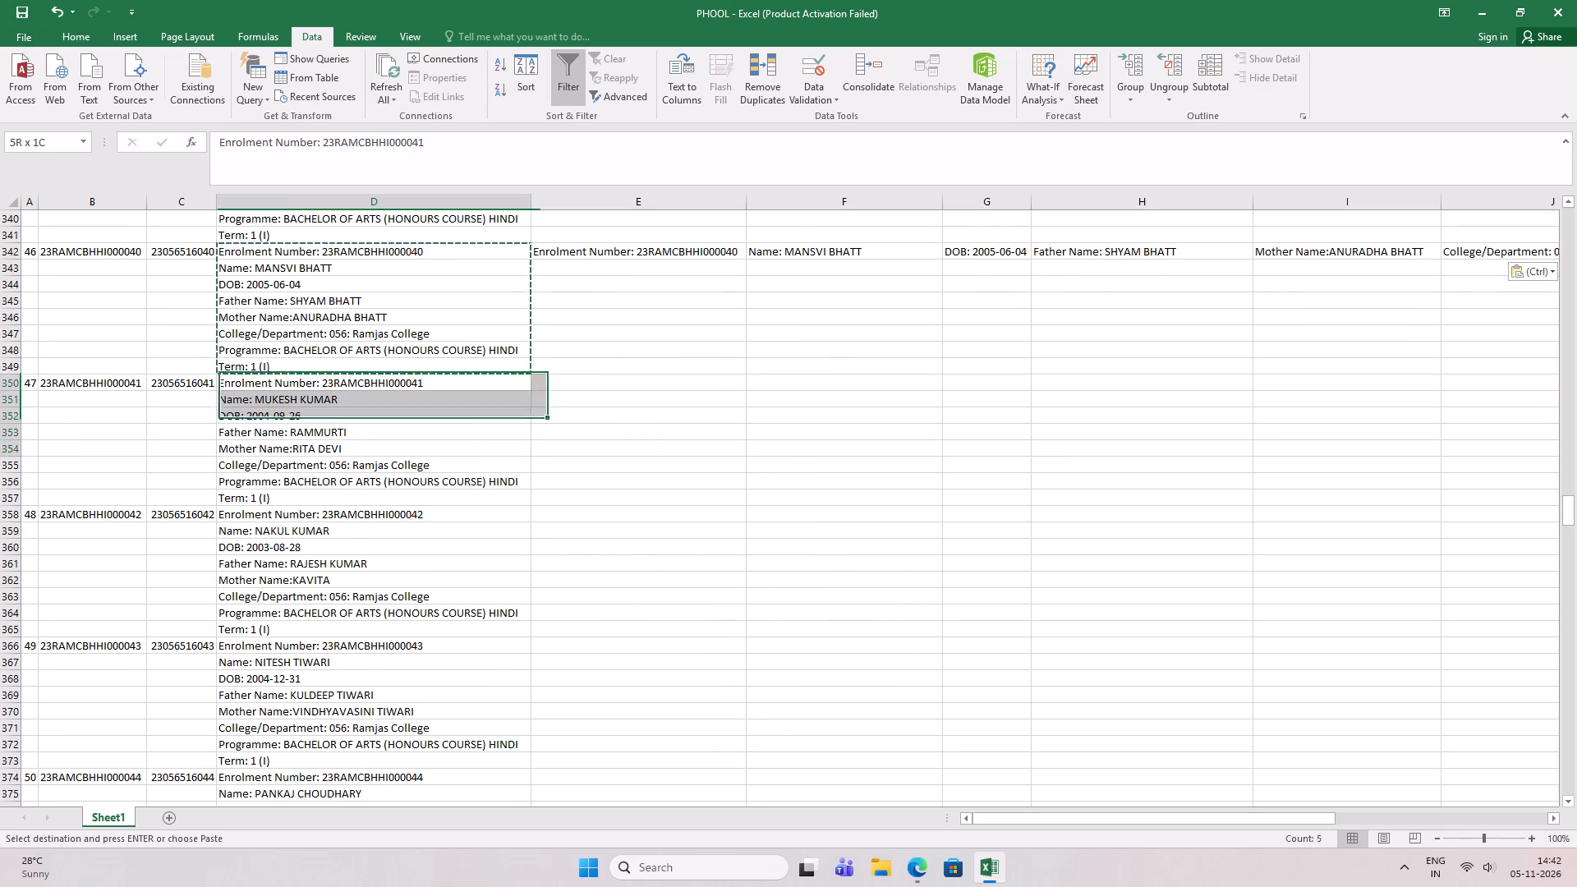
pyautogui.moveTo(326, 465); pyautogui.dragTo(329, 489)
pyautogui.hotkey('ctrl', 'c')
pyautogui.click(584, 384)
pyautogui.rightClick(584, 384)
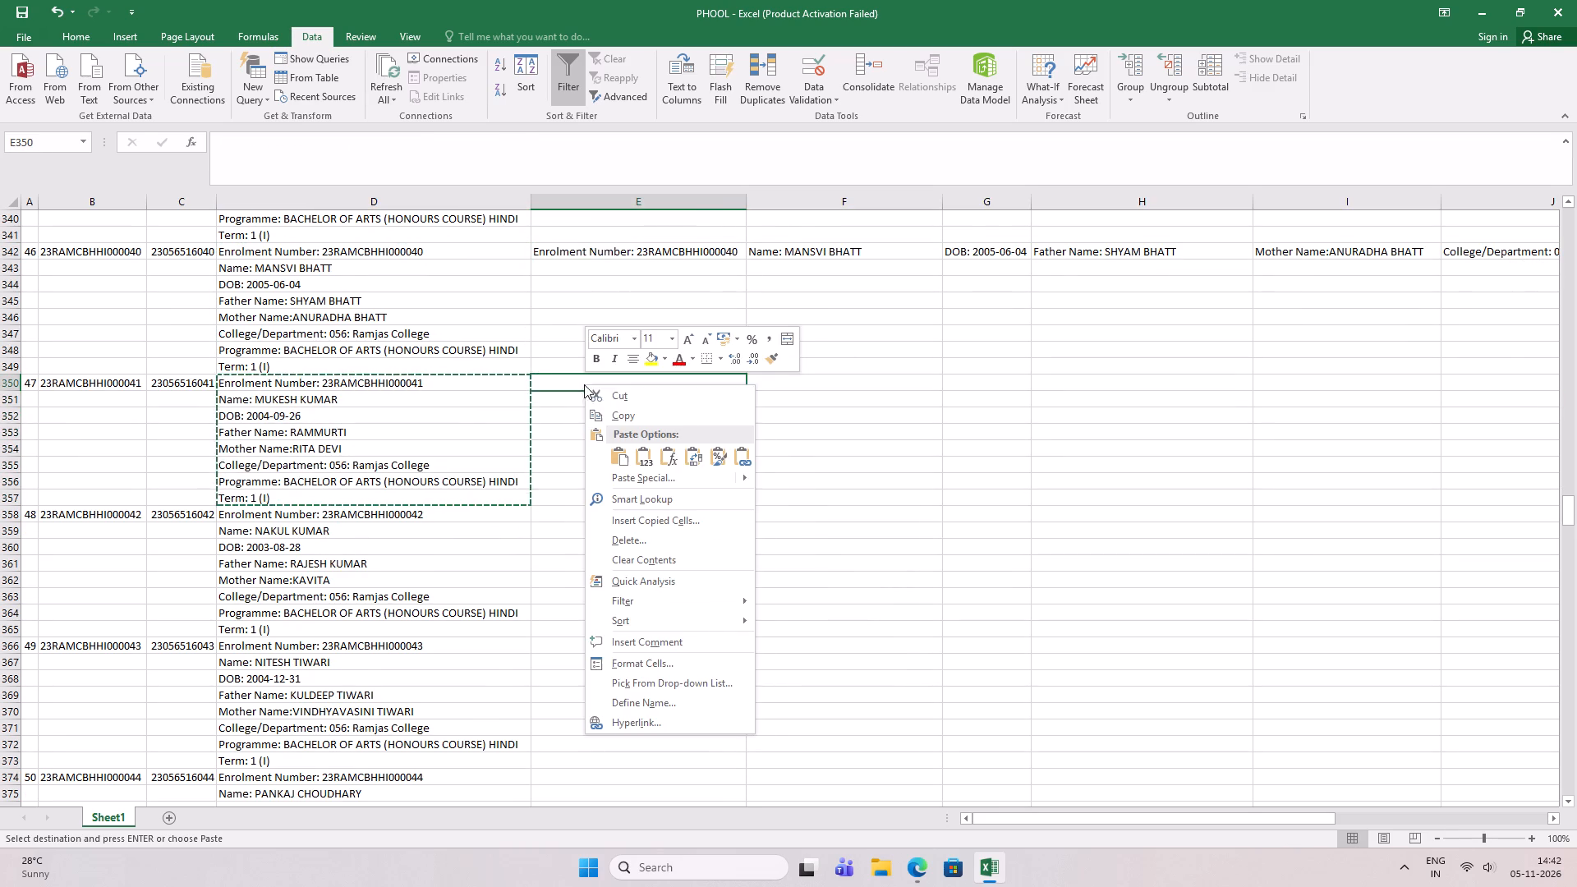
pyautogui.click(692, 450)
# Copy the forty-eighth student's stacked Basic Details from D358:D365 and paste them transposed into row 358, starting at E358.
pyautogui.scroll(-4, 692, 450)
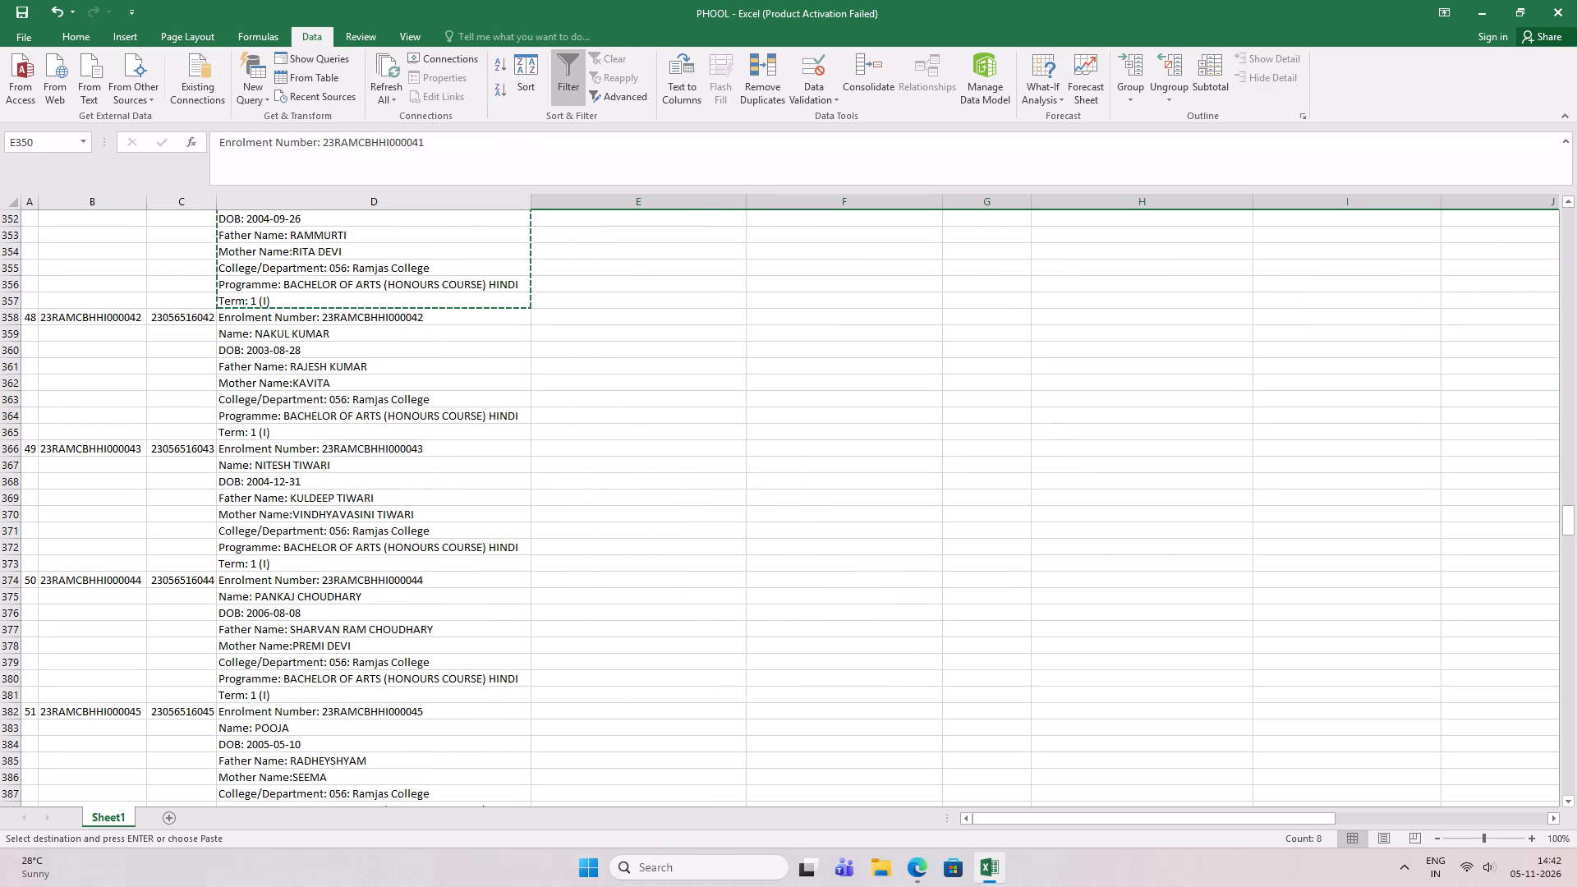
pyautogui.moveTo(392, 316); pyautogui.dragTo(403, 430)
pyautogui.hotkey('ctrl', 'c')
pyautogui.click(600, 315)
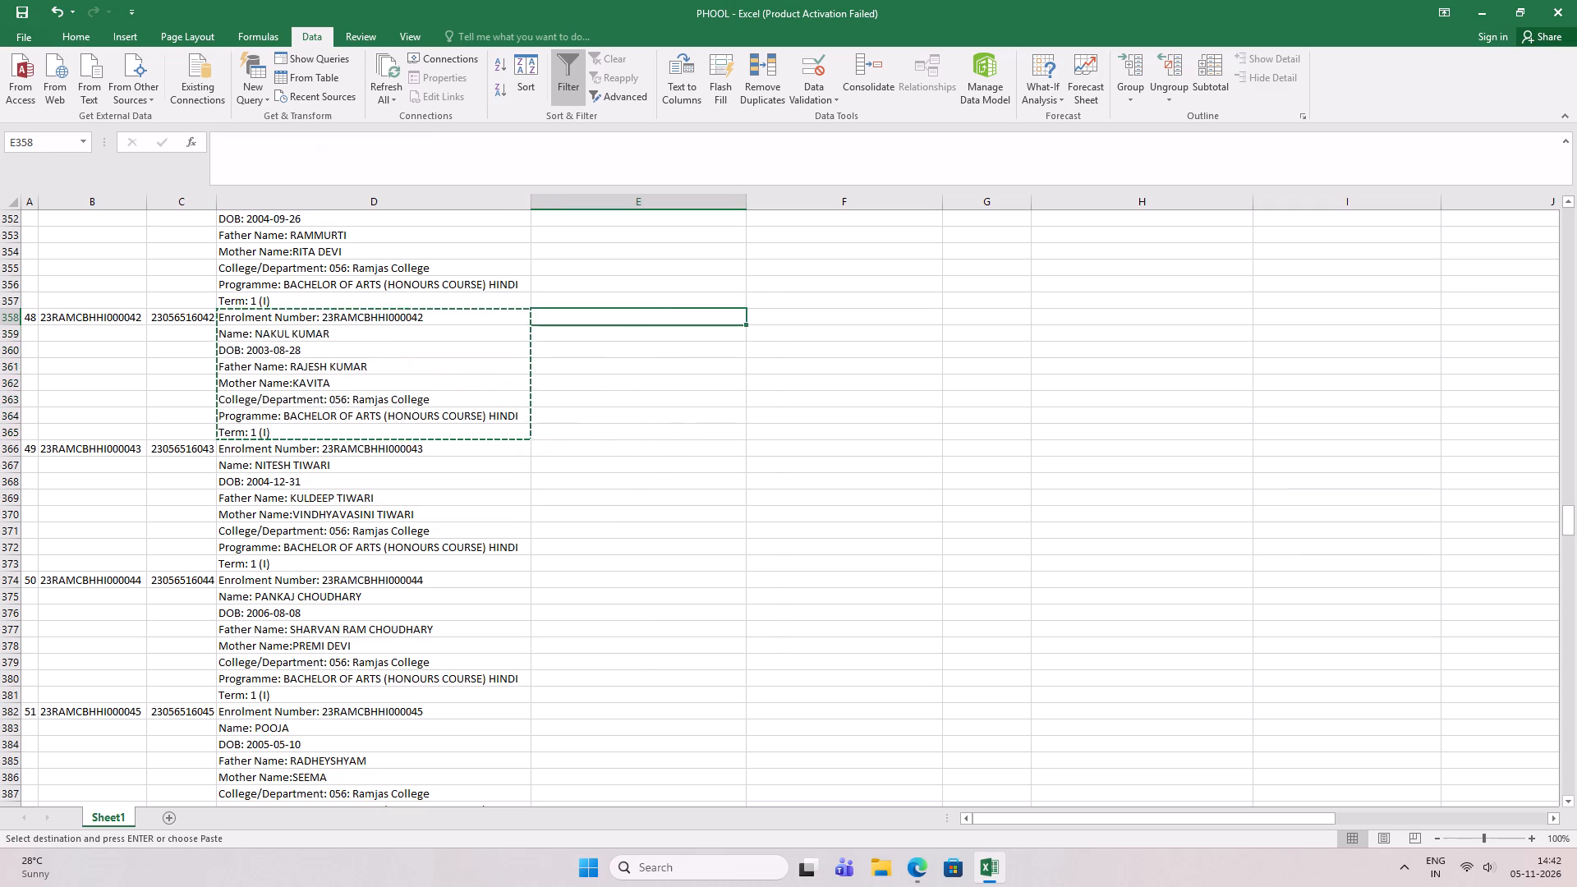
pyautogui.rightClick(601, 315)
pyautogui.click(706, 384)
# Copy the forty-ninth student's stacked Basic Details from D366:D373 and paste them transposed into row 366, starting at E366.
pyautogui.scroll(-3, 522, 471)
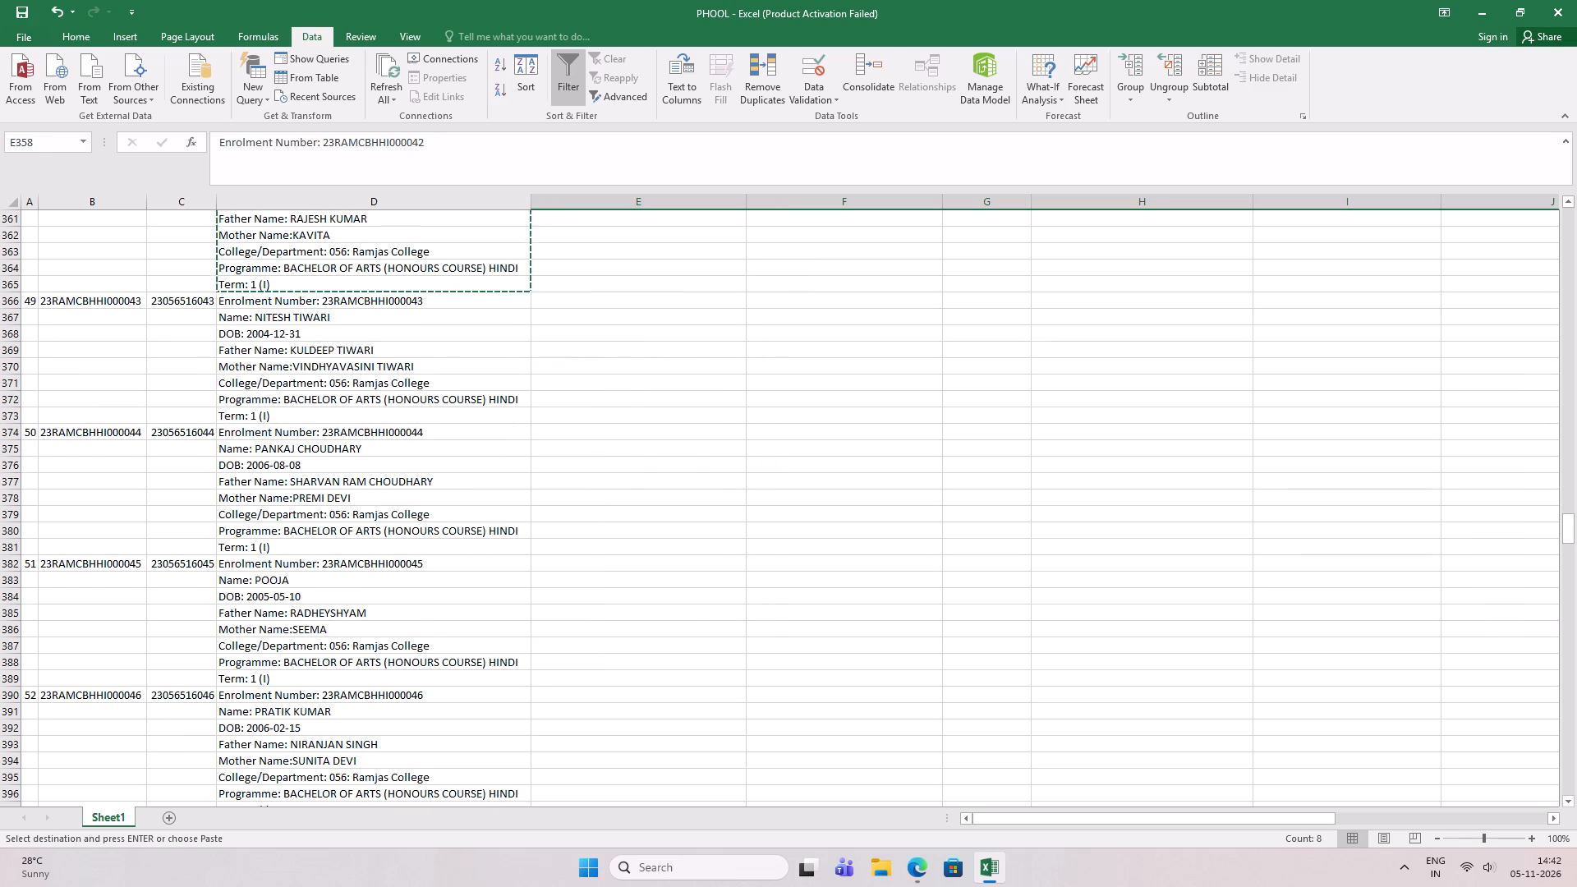
pyautogui.moveTo(439, 298); pyautogui.dragTo(457, 407)
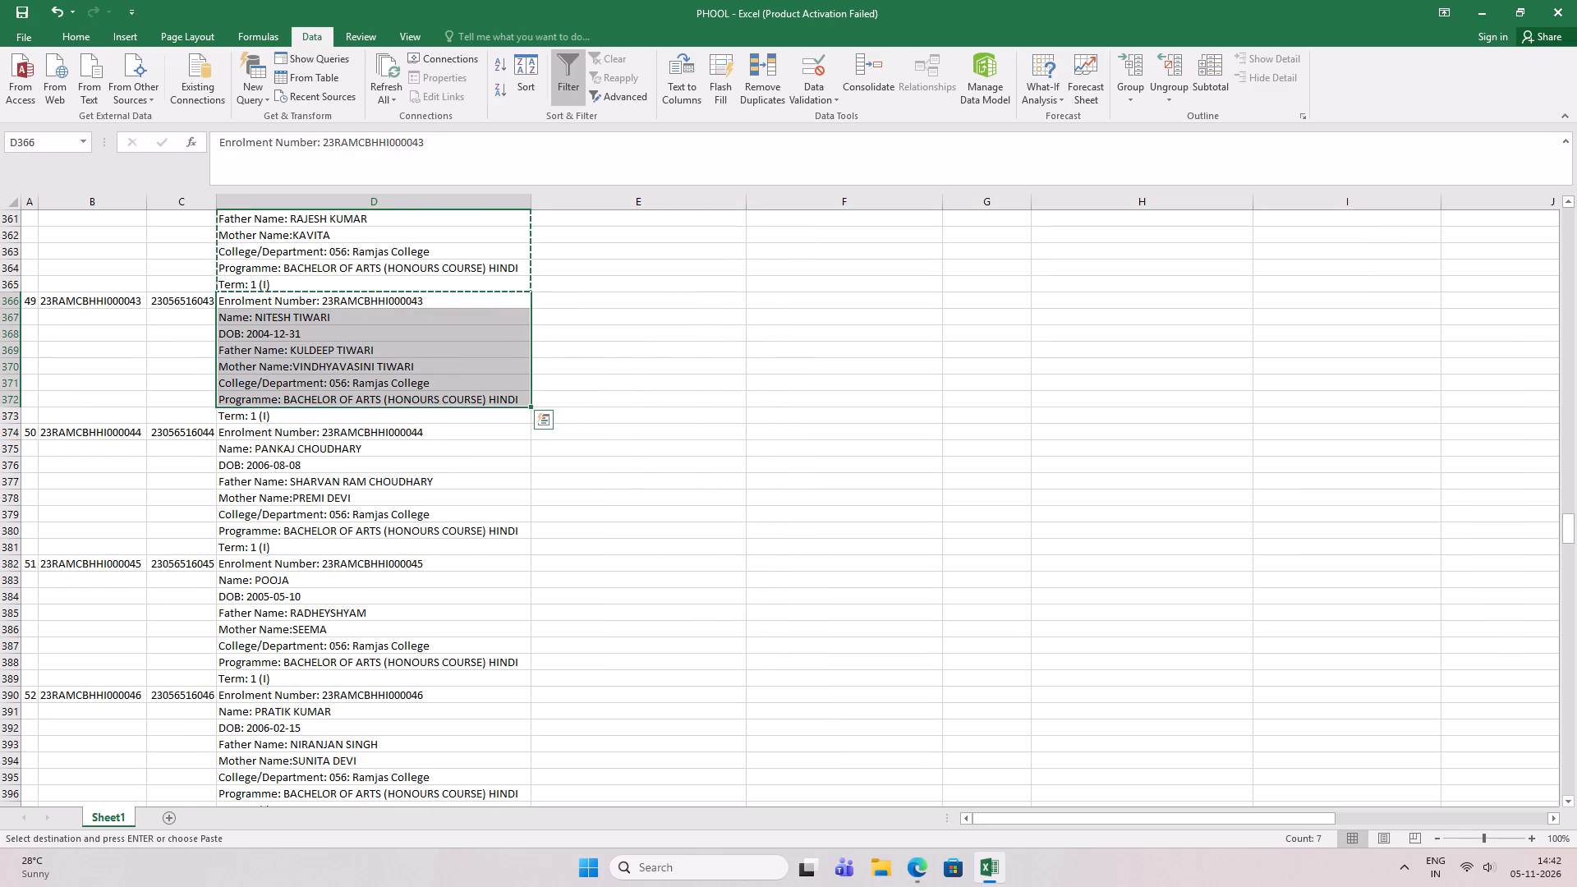
pyautogui.hotkey('shift', 'Down')
pyautogui.hotkey('ctrl', 'c')
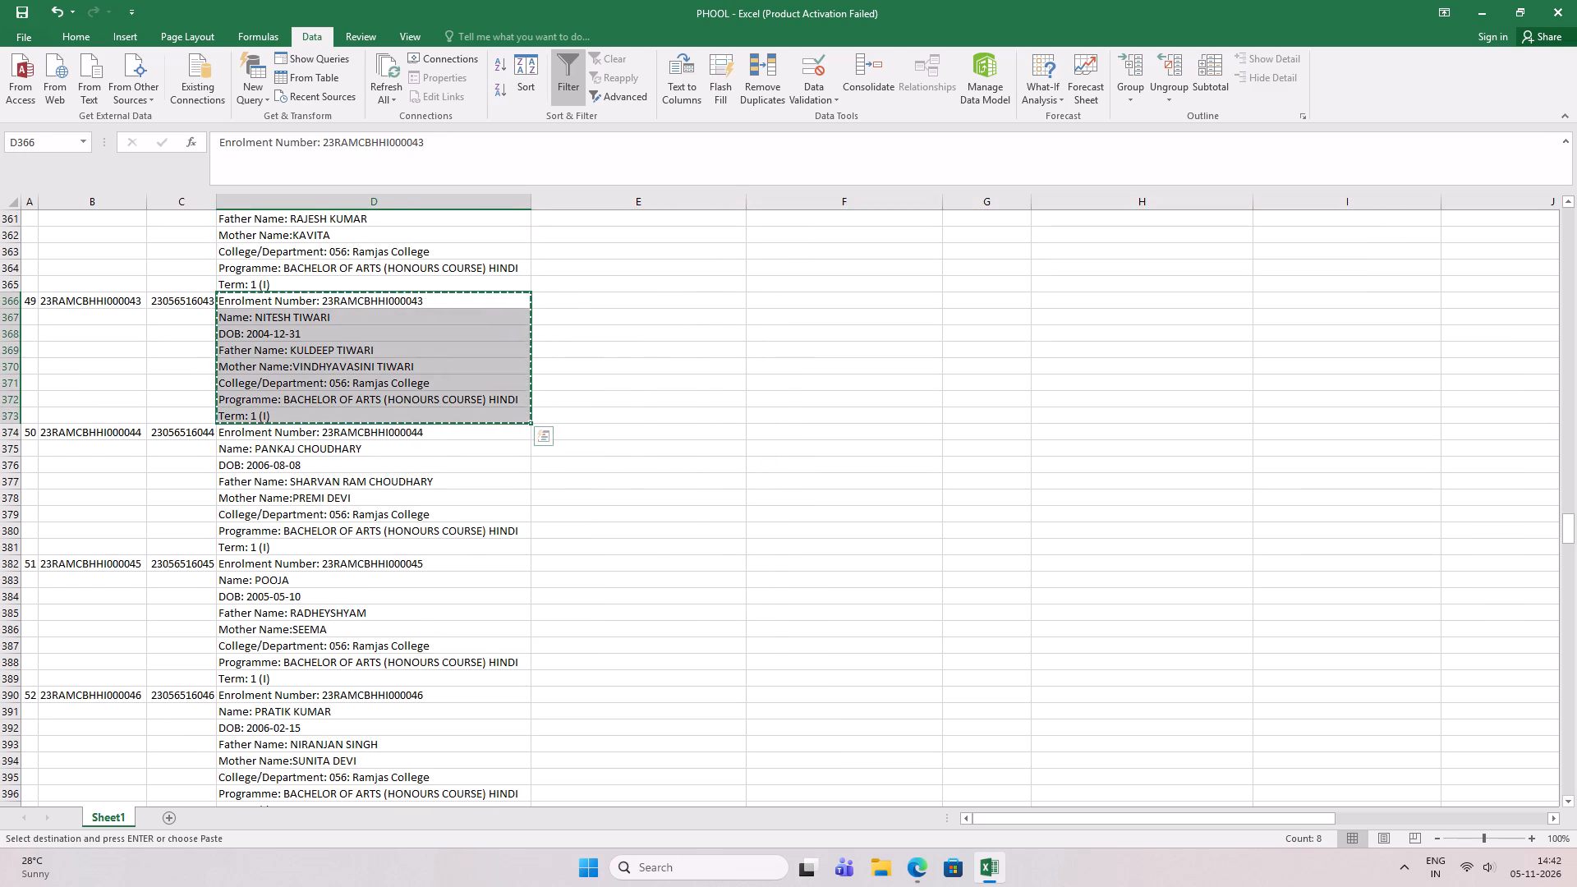
pyautogui.click(637, 300)
pyautogui.rightClick(637, 300)
pyautogui.click(748, 374)
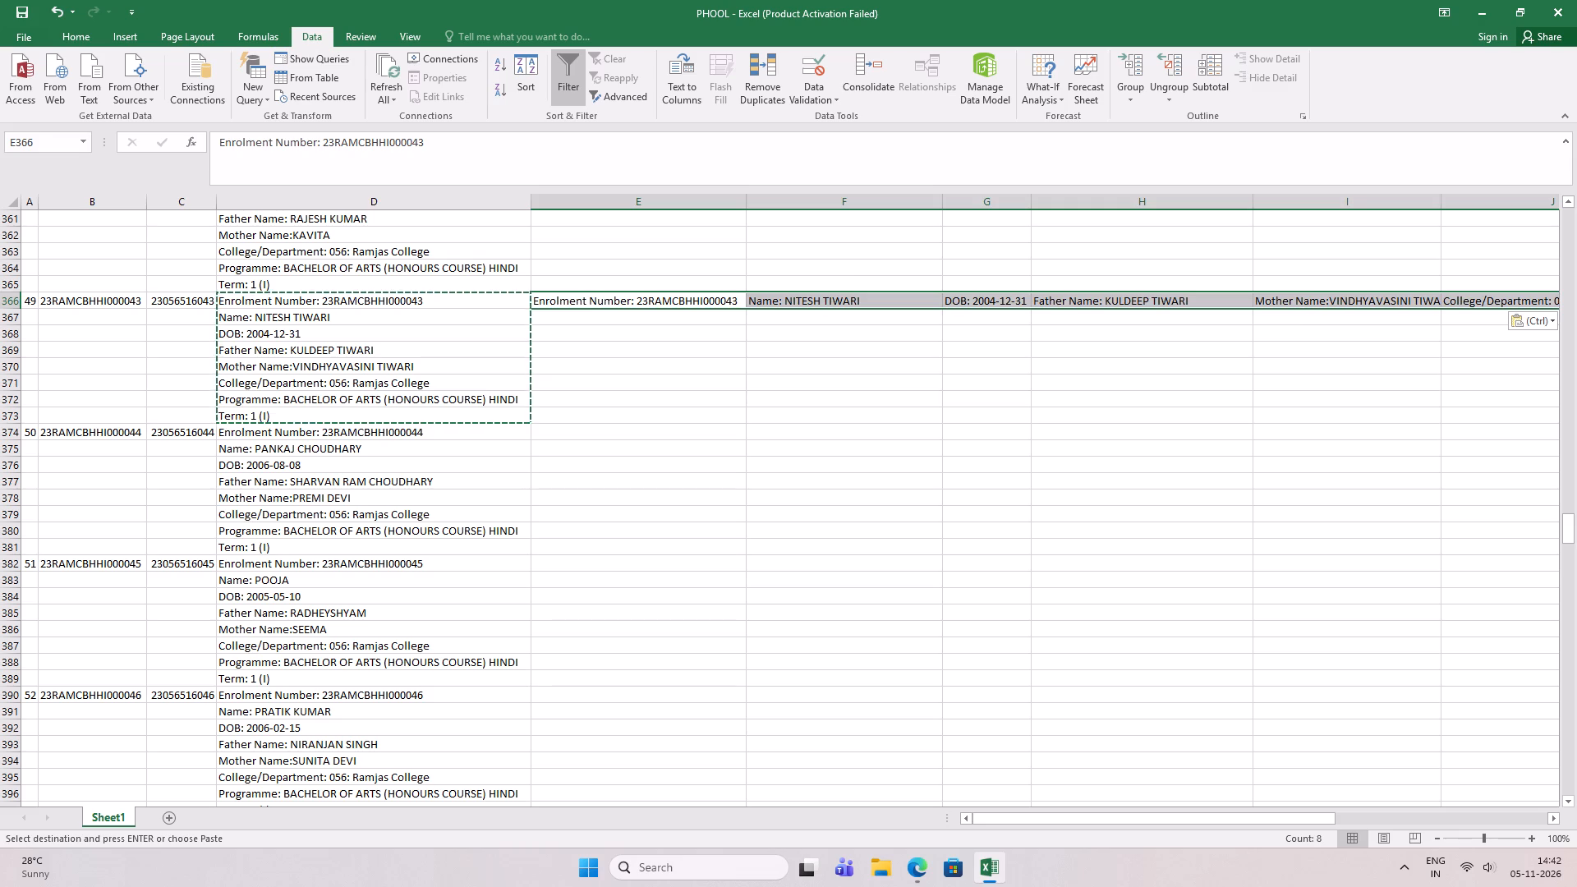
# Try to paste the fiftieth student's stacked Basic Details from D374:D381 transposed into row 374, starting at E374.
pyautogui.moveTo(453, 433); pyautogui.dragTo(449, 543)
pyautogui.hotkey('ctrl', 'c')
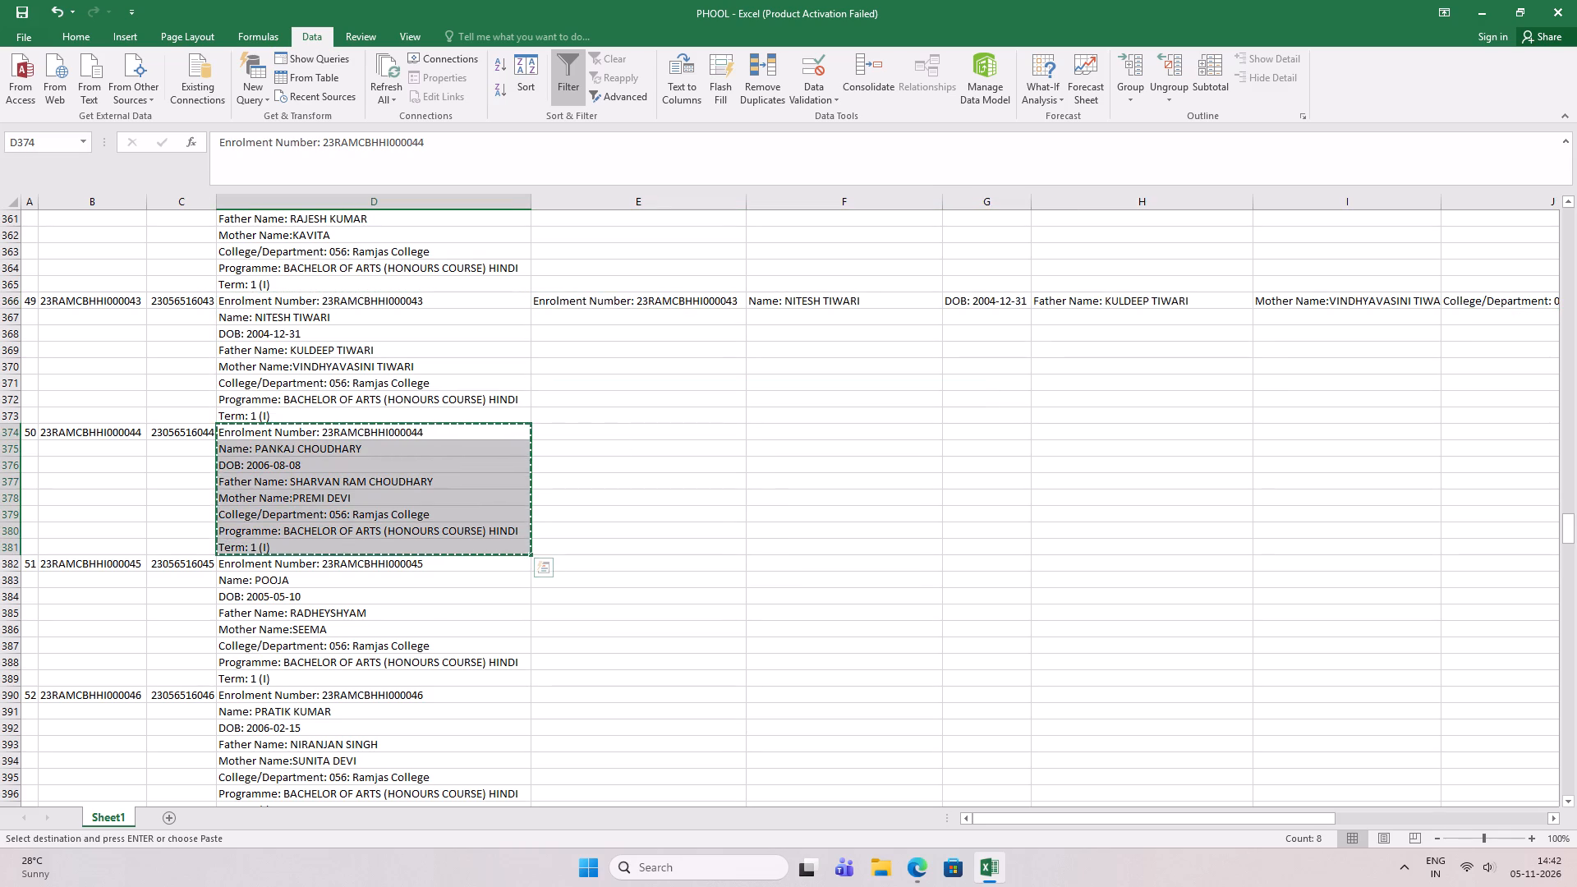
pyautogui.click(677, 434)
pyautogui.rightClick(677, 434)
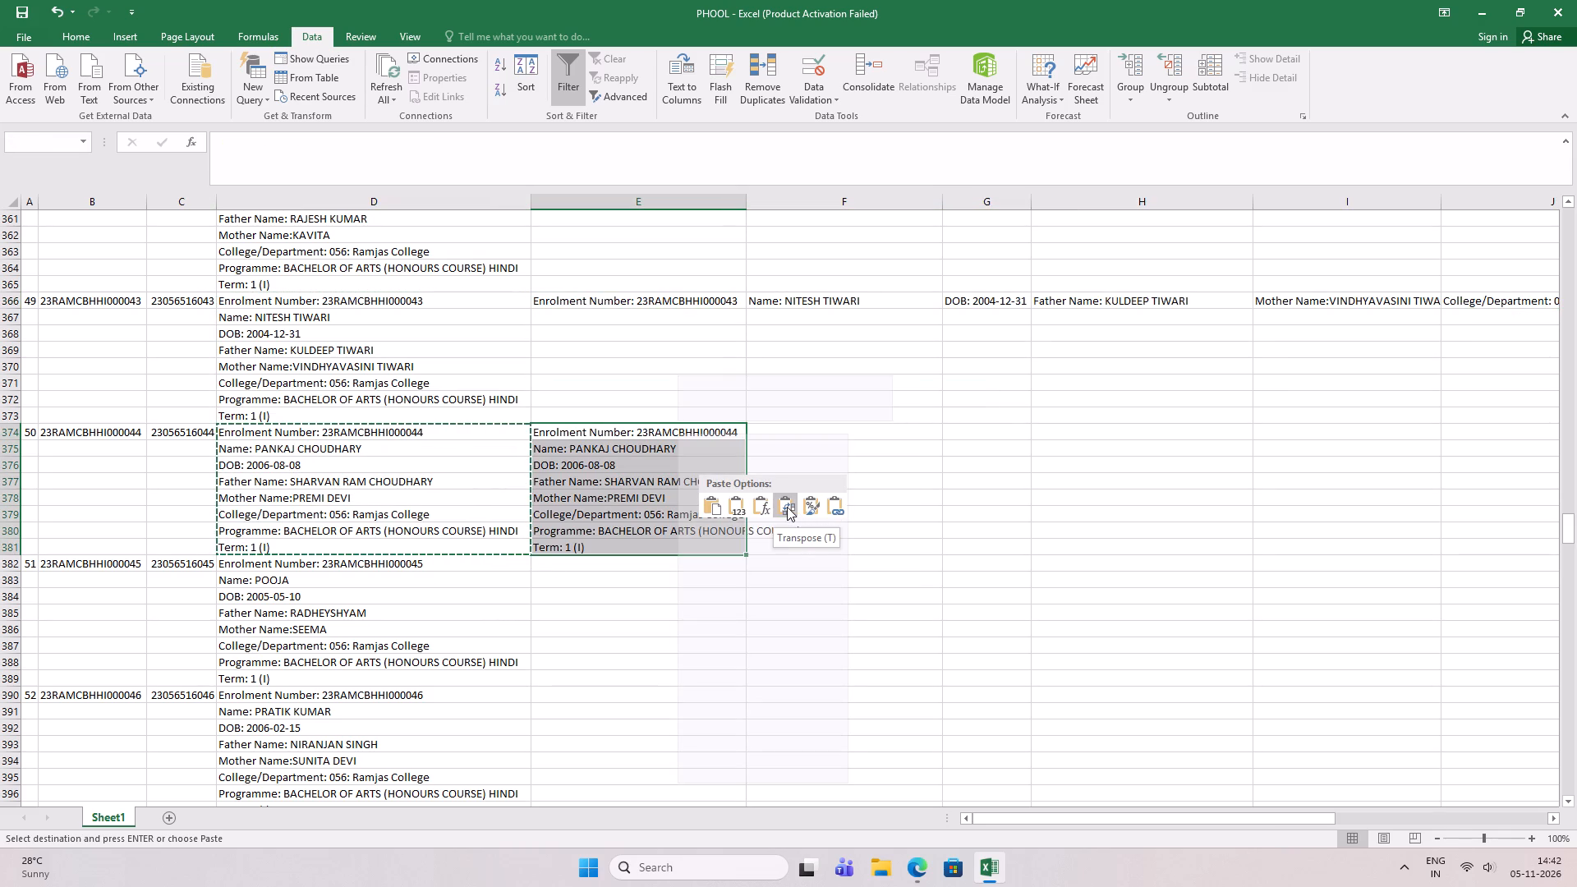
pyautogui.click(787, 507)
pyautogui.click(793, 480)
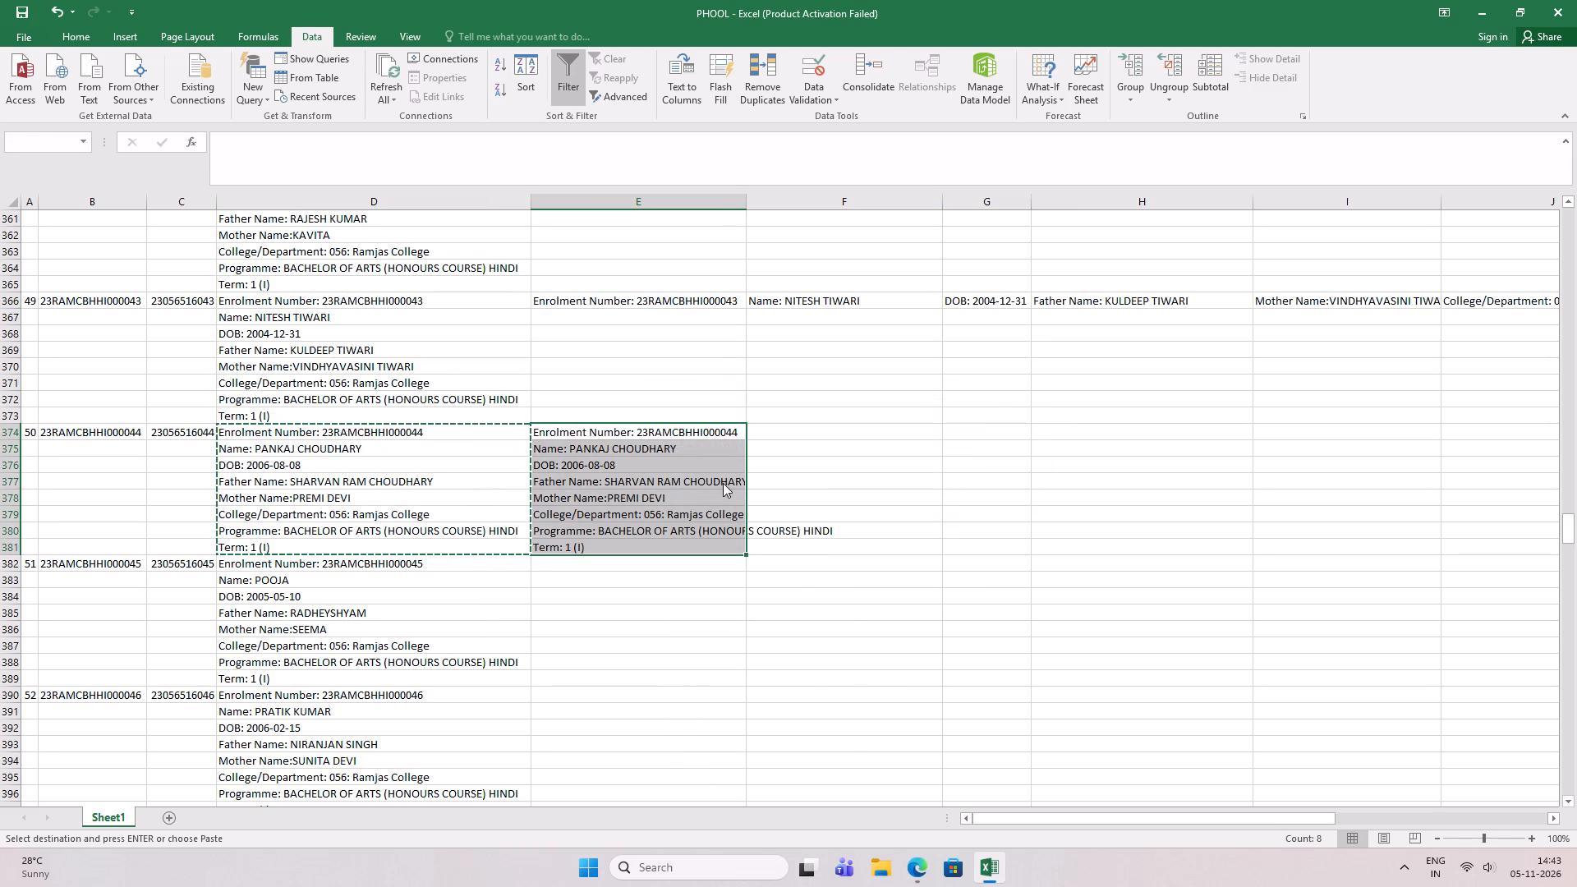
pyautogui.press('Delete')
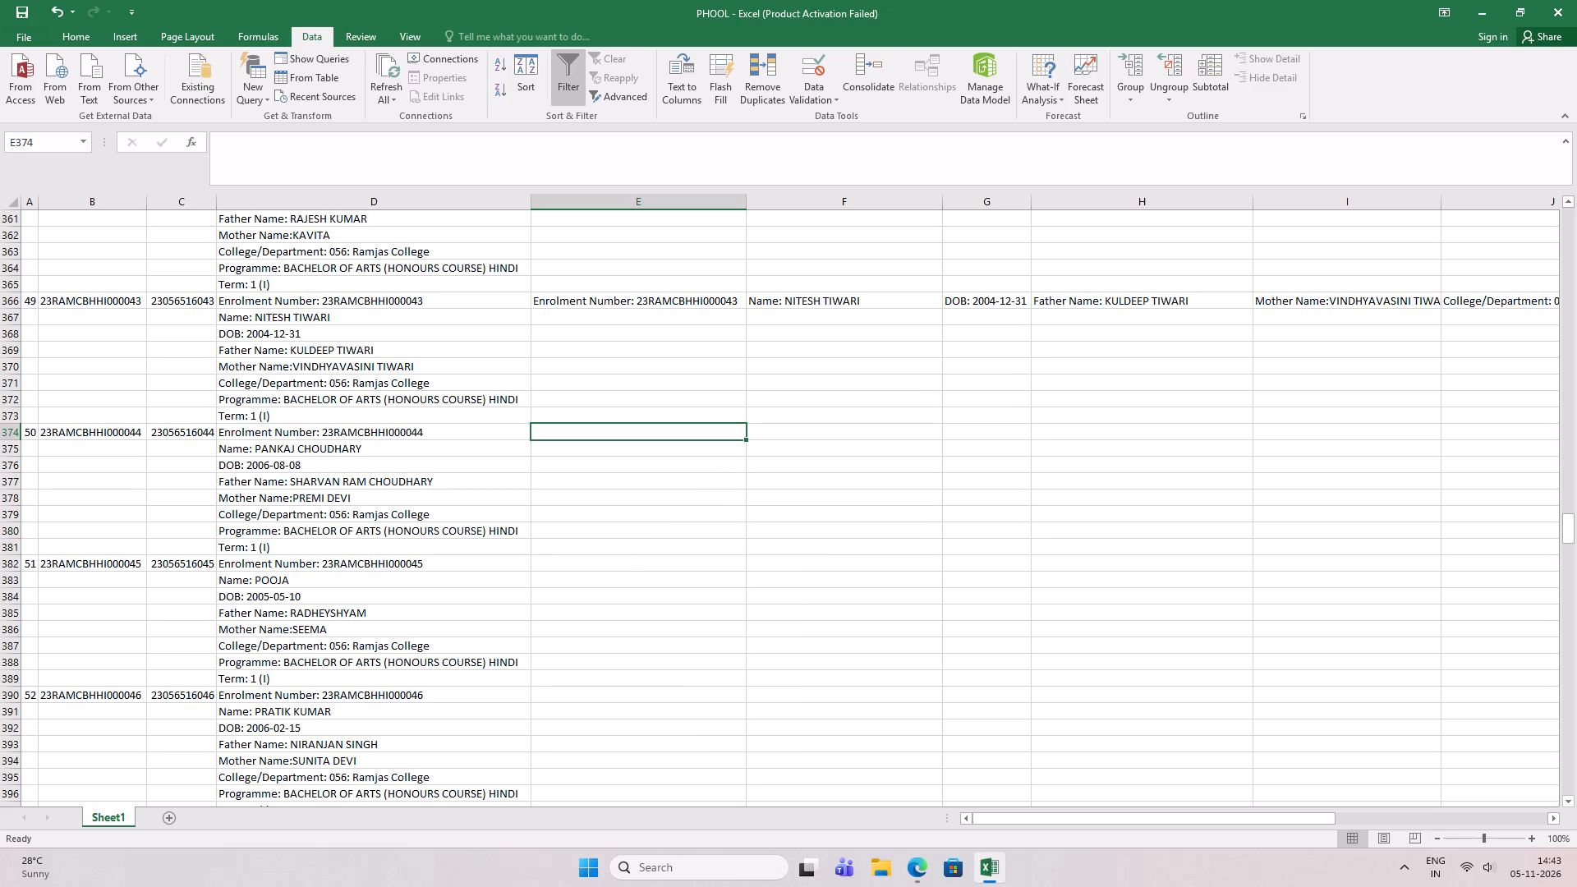
# Copy the fiftieth student's stacked Basic Details from D374:D381 and paste them transposed into row 374, starting at E374.
pyautogui.moveTo(439, 436); pyautogui.dragTo(448, 549)
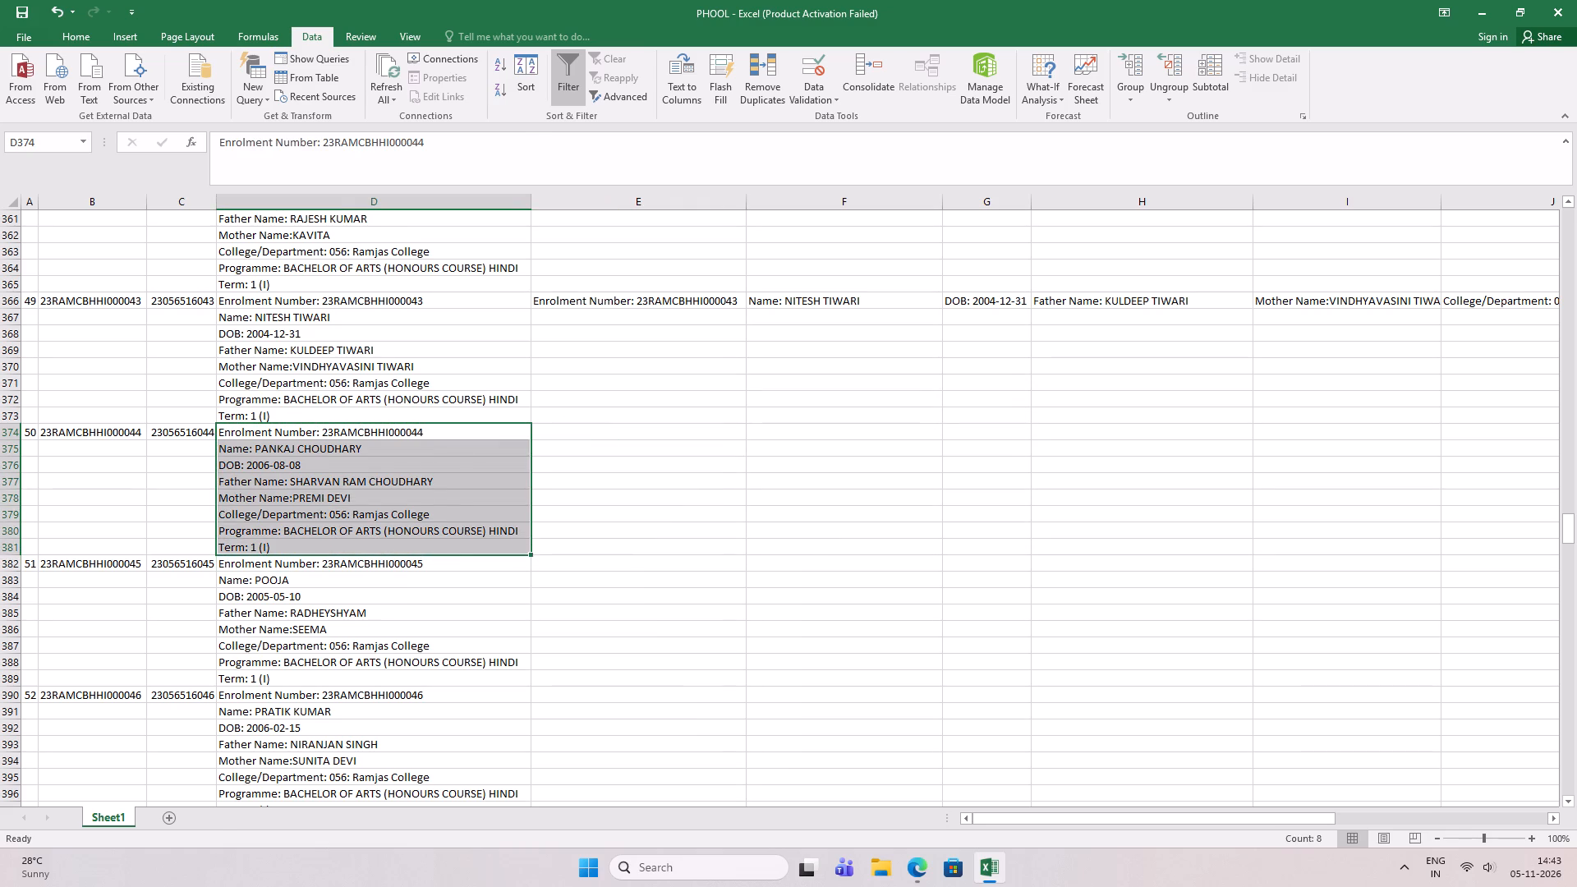
pyautogui.hotkey('ctrl', 'c')
pyautogui.click(595, 431)
pyautogui.rightClick(595, 431)
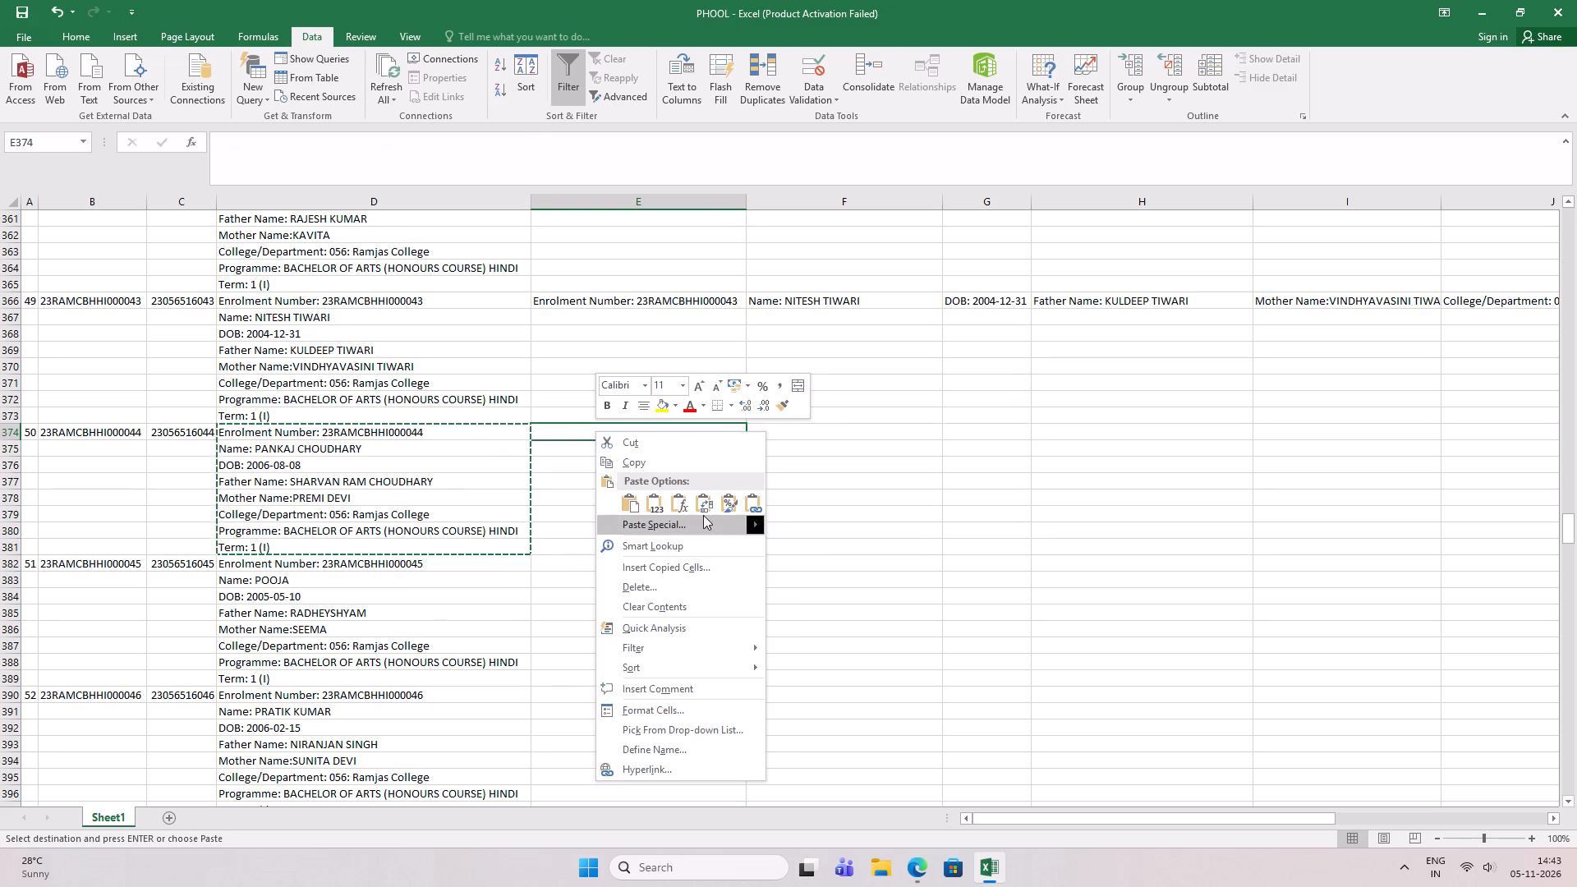
pyautogui.click(703, 504)
# Save the PHOOL workbook.
pyautogui.hotkey('ctrl', 's')
pyautogui.hotkey('ctrl', 's')
pyautogui.hotkey('ctrl', 's')
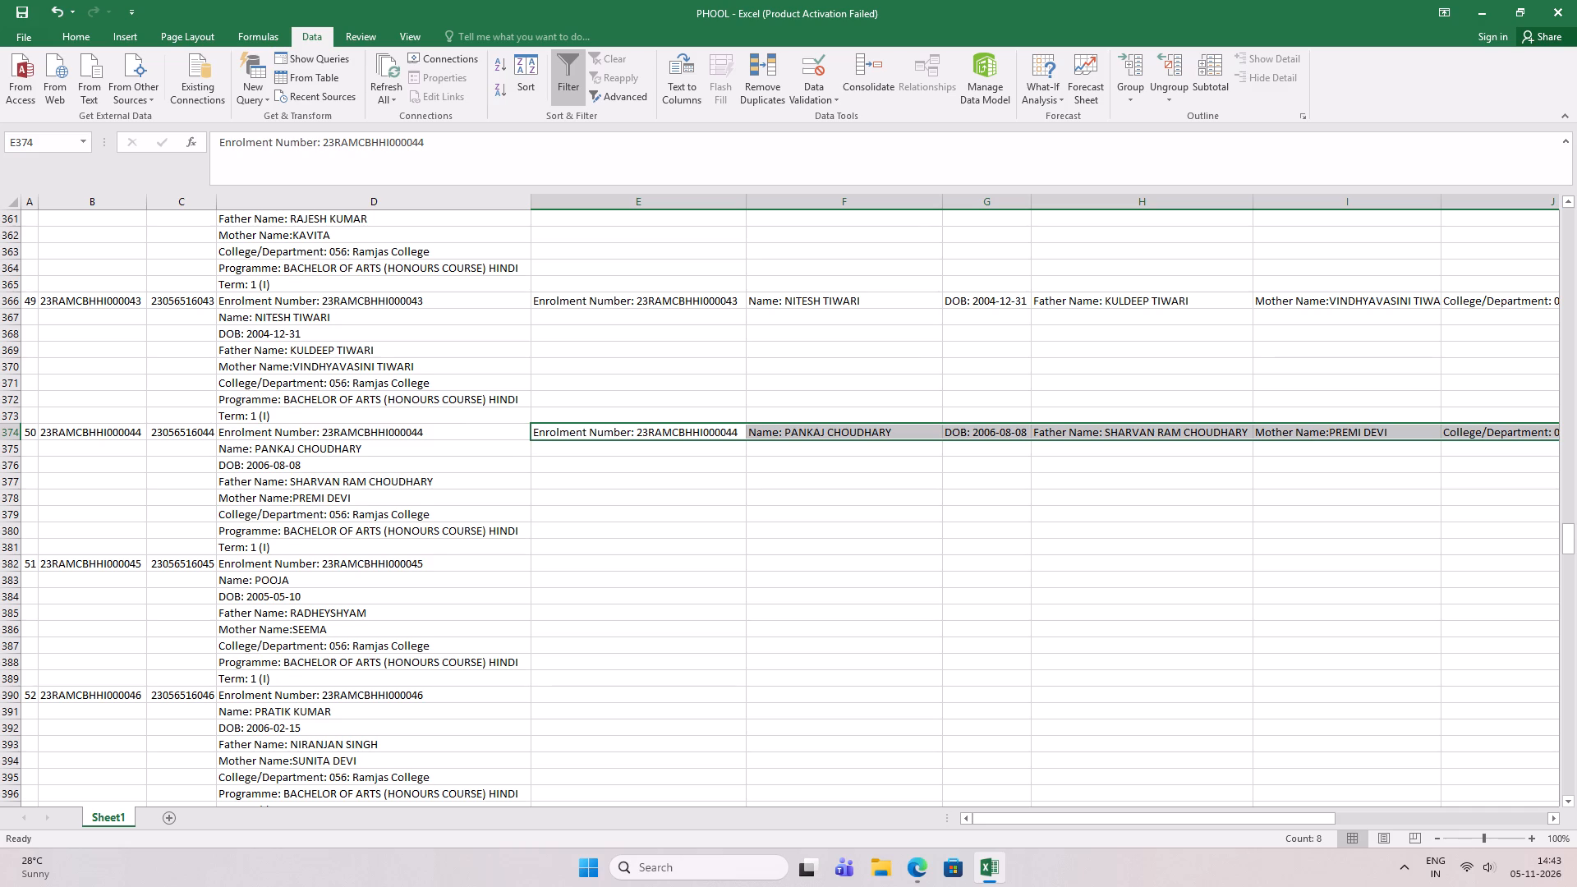
# Copy the fifty-first student's stacked Basic Details from D382:D389 and paste them transposed into row 382, starting at E382.
pyautogui.scroll(-2, 375, 535)
pyautogui.scroll(-1, 395, 470)
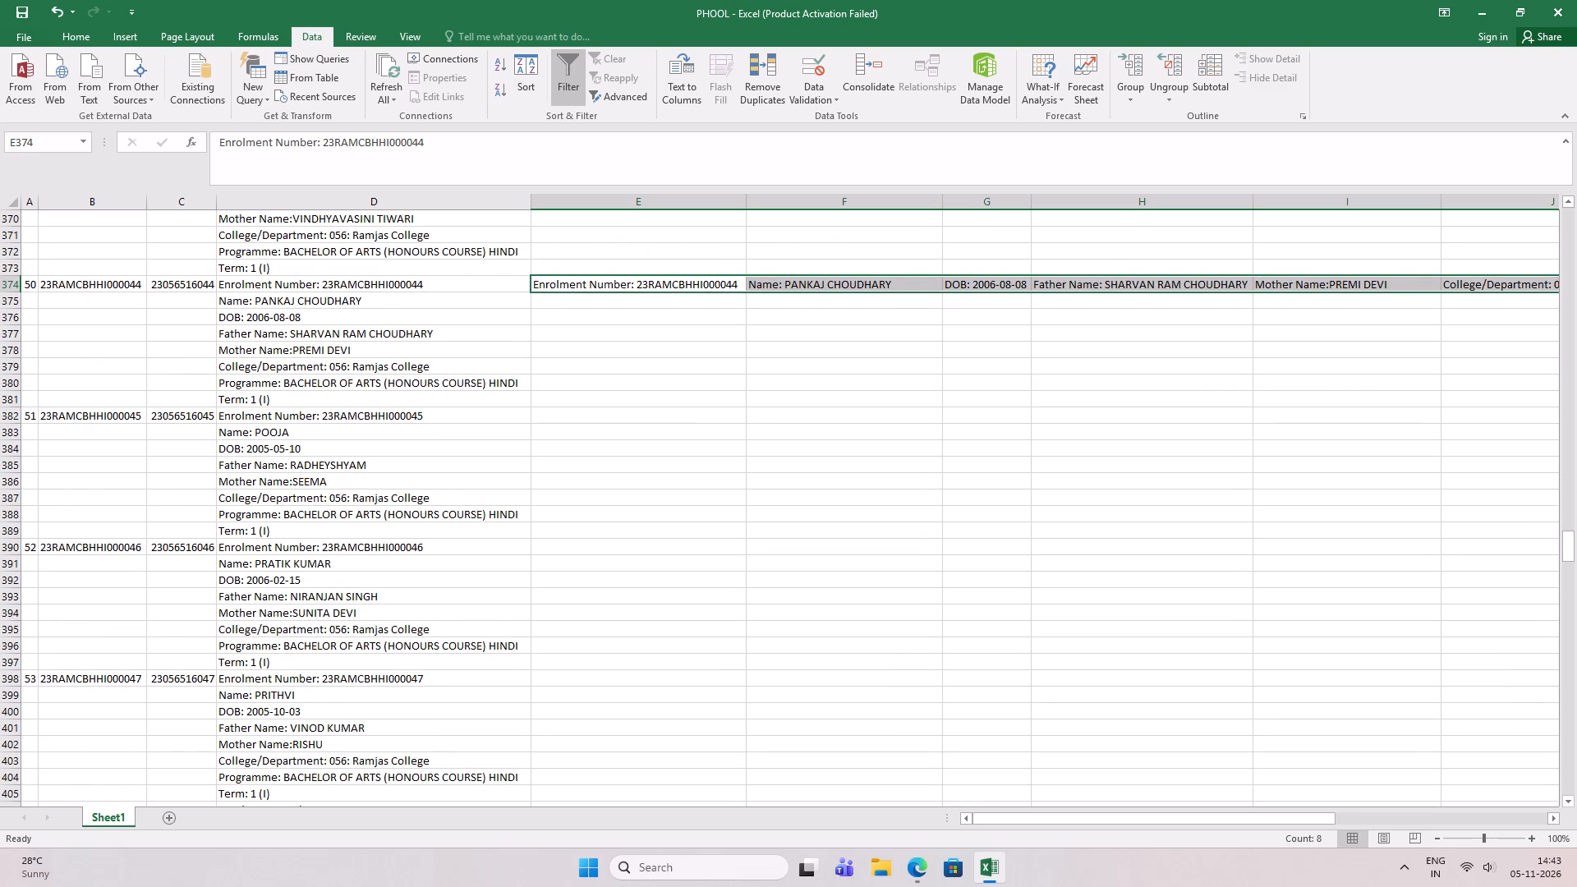
pyautogui.click(237, 415)
pyautogui.moveTo(269, 415); pyautogui.dragTo(277, 447)
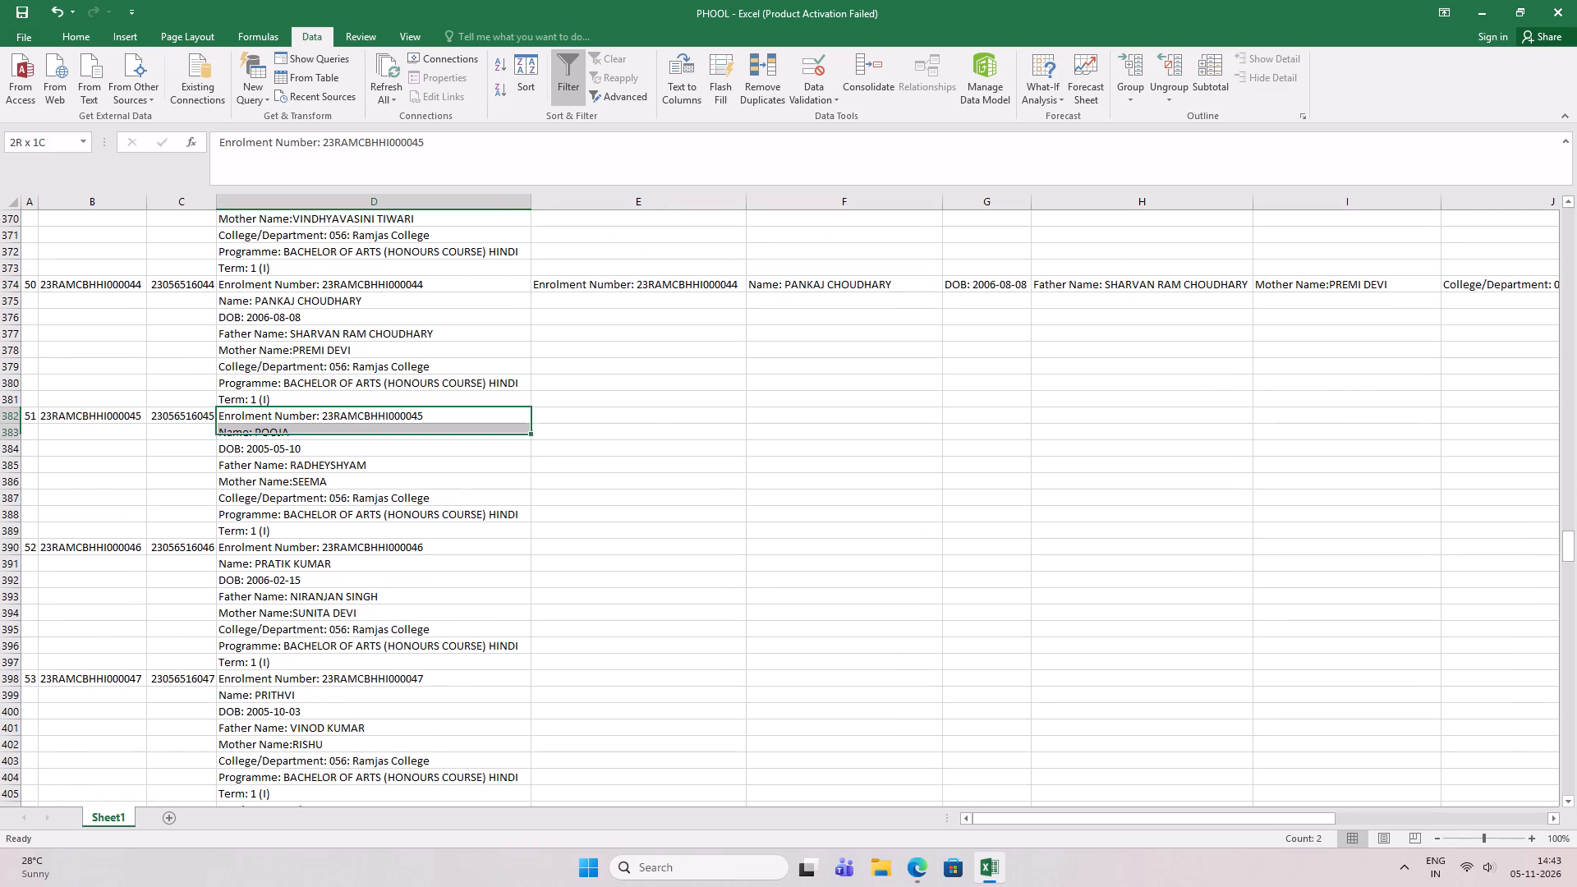
pyautogui.moveTo(277, 447); pyautogui.dragTo(286, 530)
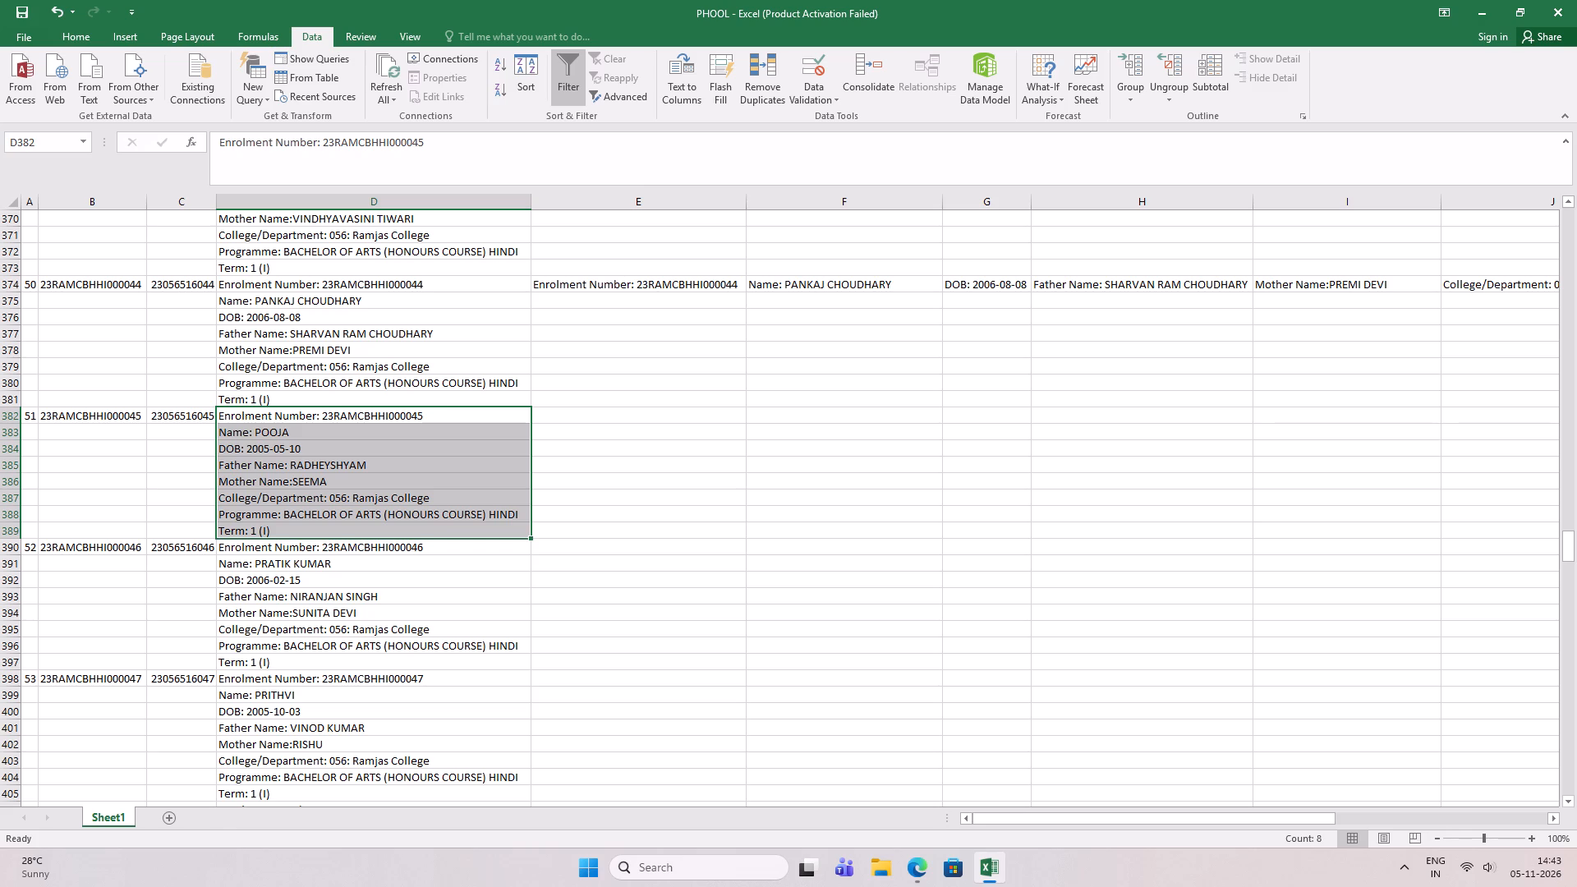
pyautogui.hotkey('ctrl', 'c')
pyautogui.click(571, 417)
pyautogui.rightClick(569, 416)
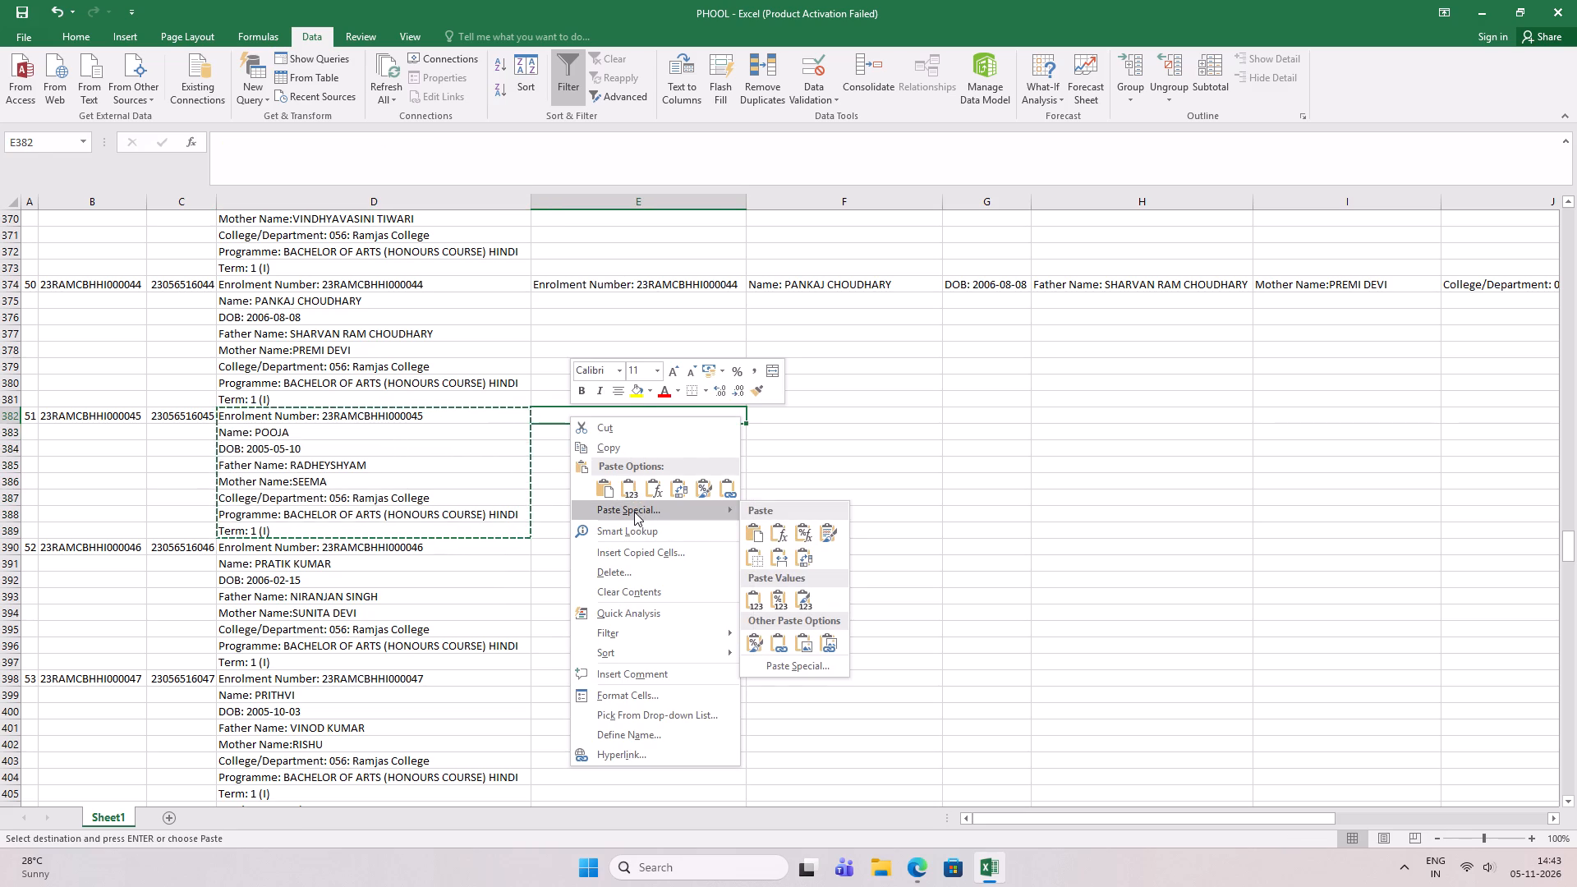
pyautogui.click(677, 491)
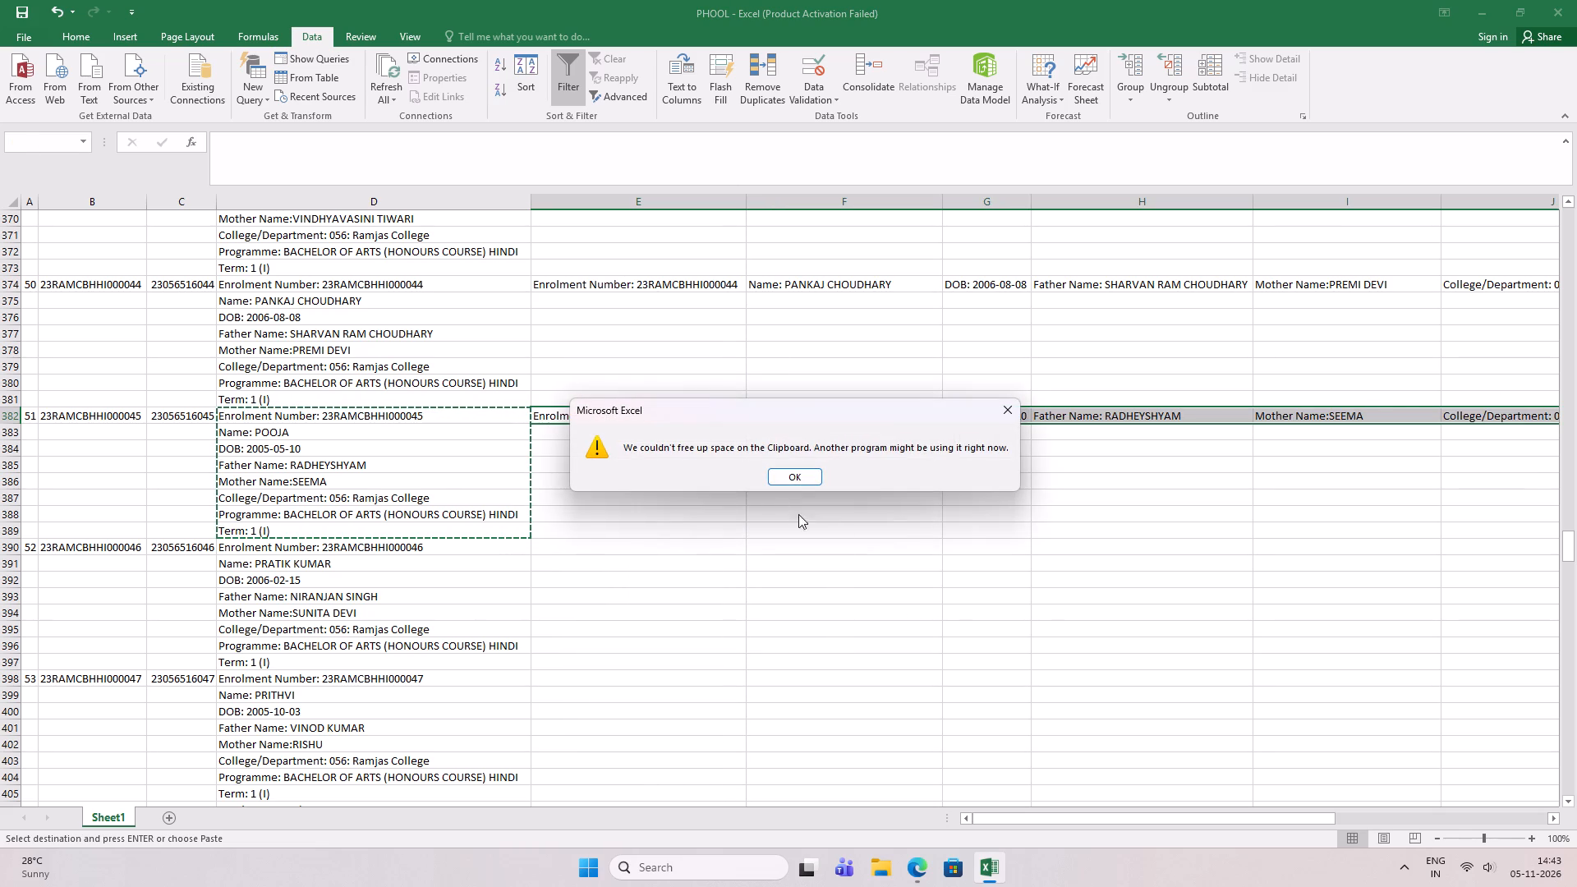
pyautogui.click(779, 473)
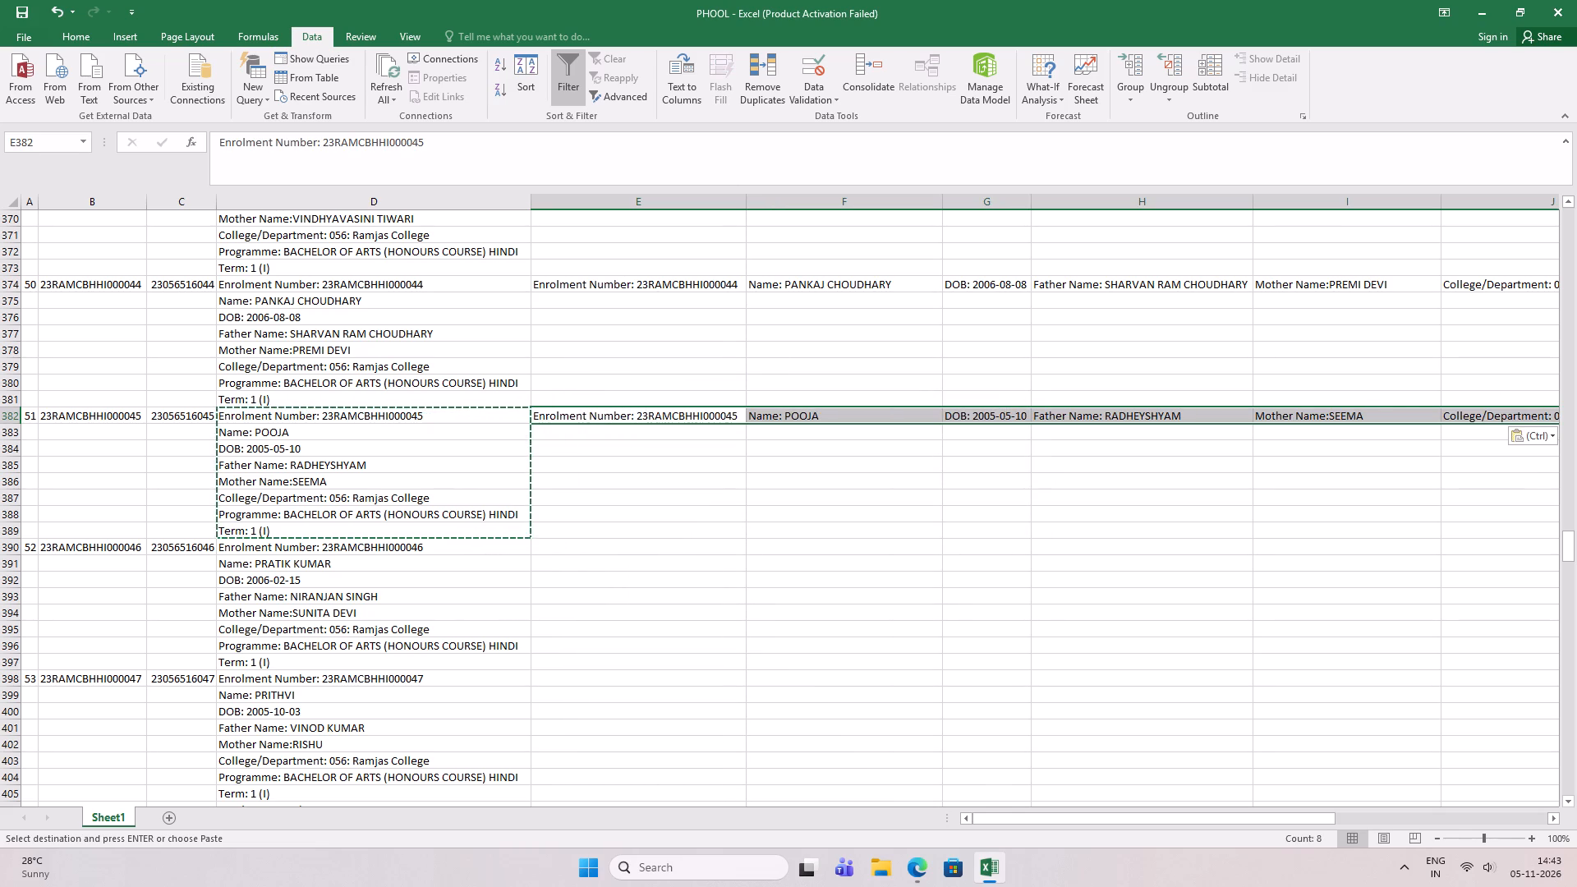
# Copy the fifty-second student's stacked Basic Details from D390:D397 and paste them transposed into row 390, starting at E390.
pyautogui.scroll(-2, 245, 572)
pyautogui.moveTo(372, 450); pyautogui.dragTo(380, 558)
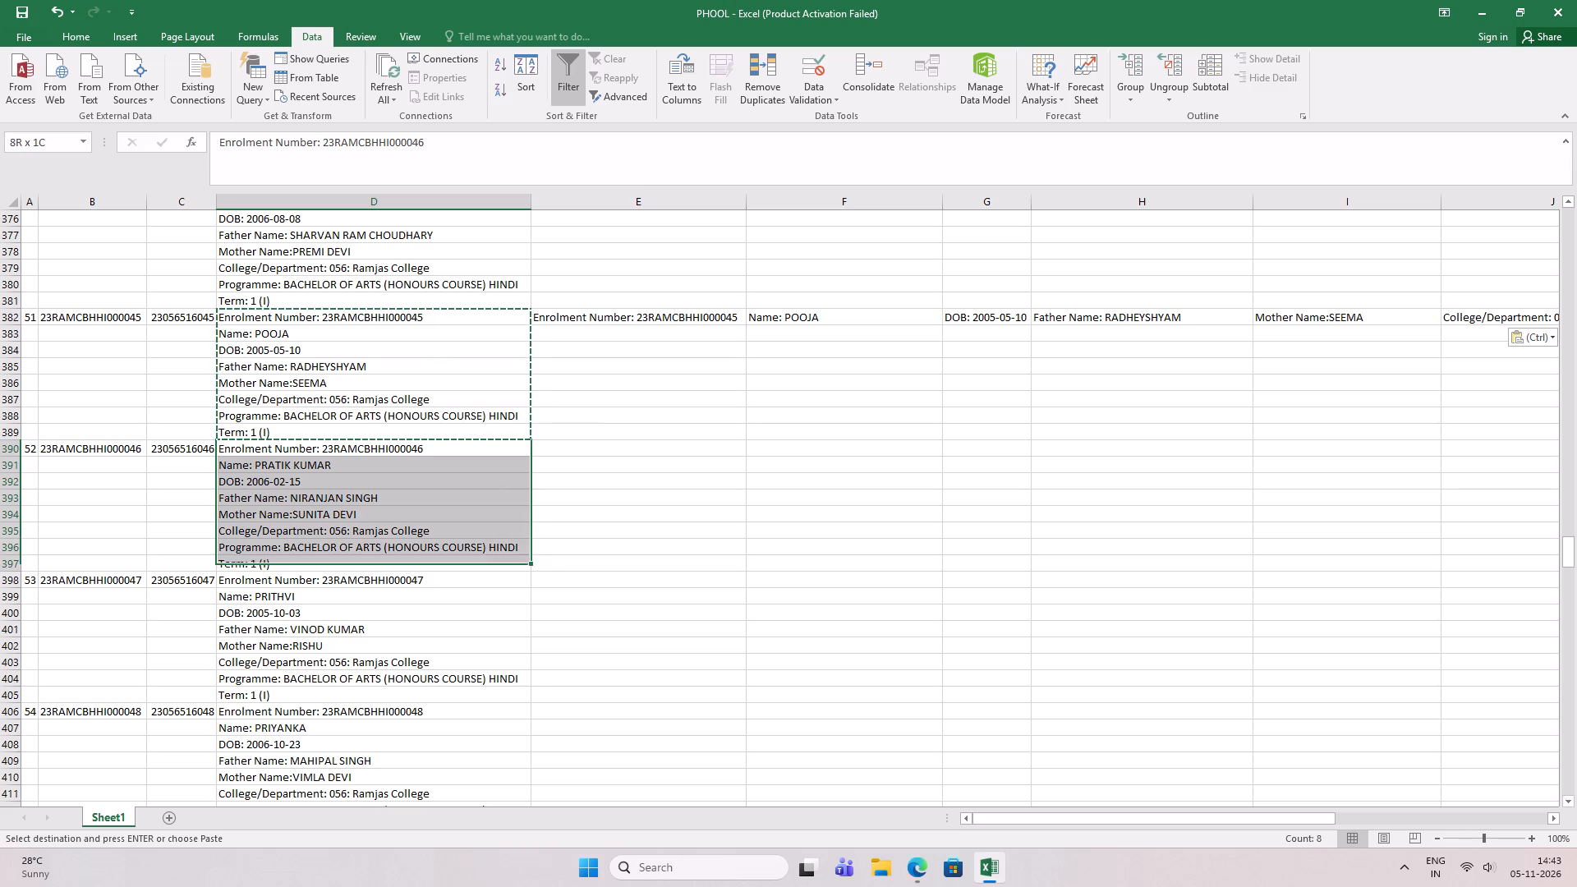
pyautogui.moveTo(380, 558); pyautogui.dragTo(380, 561)
pyautogui.hotkey('ctrl', 'c')
pyautogui.click(557, 445)
pyautogui.rightClick(557, 447)
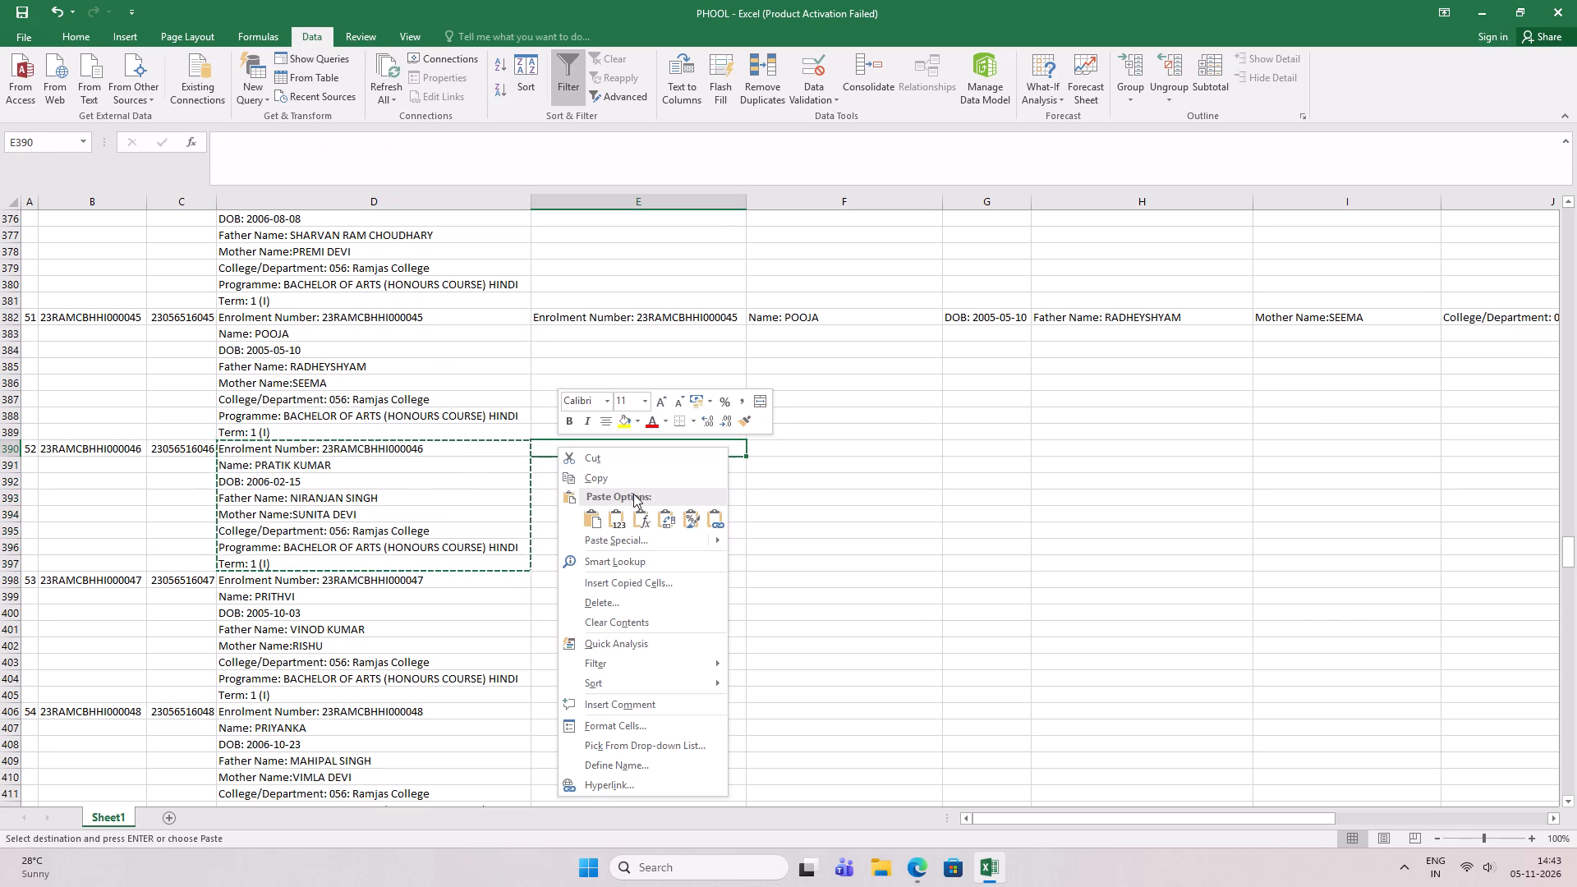
pyautogui.click(665, 521)
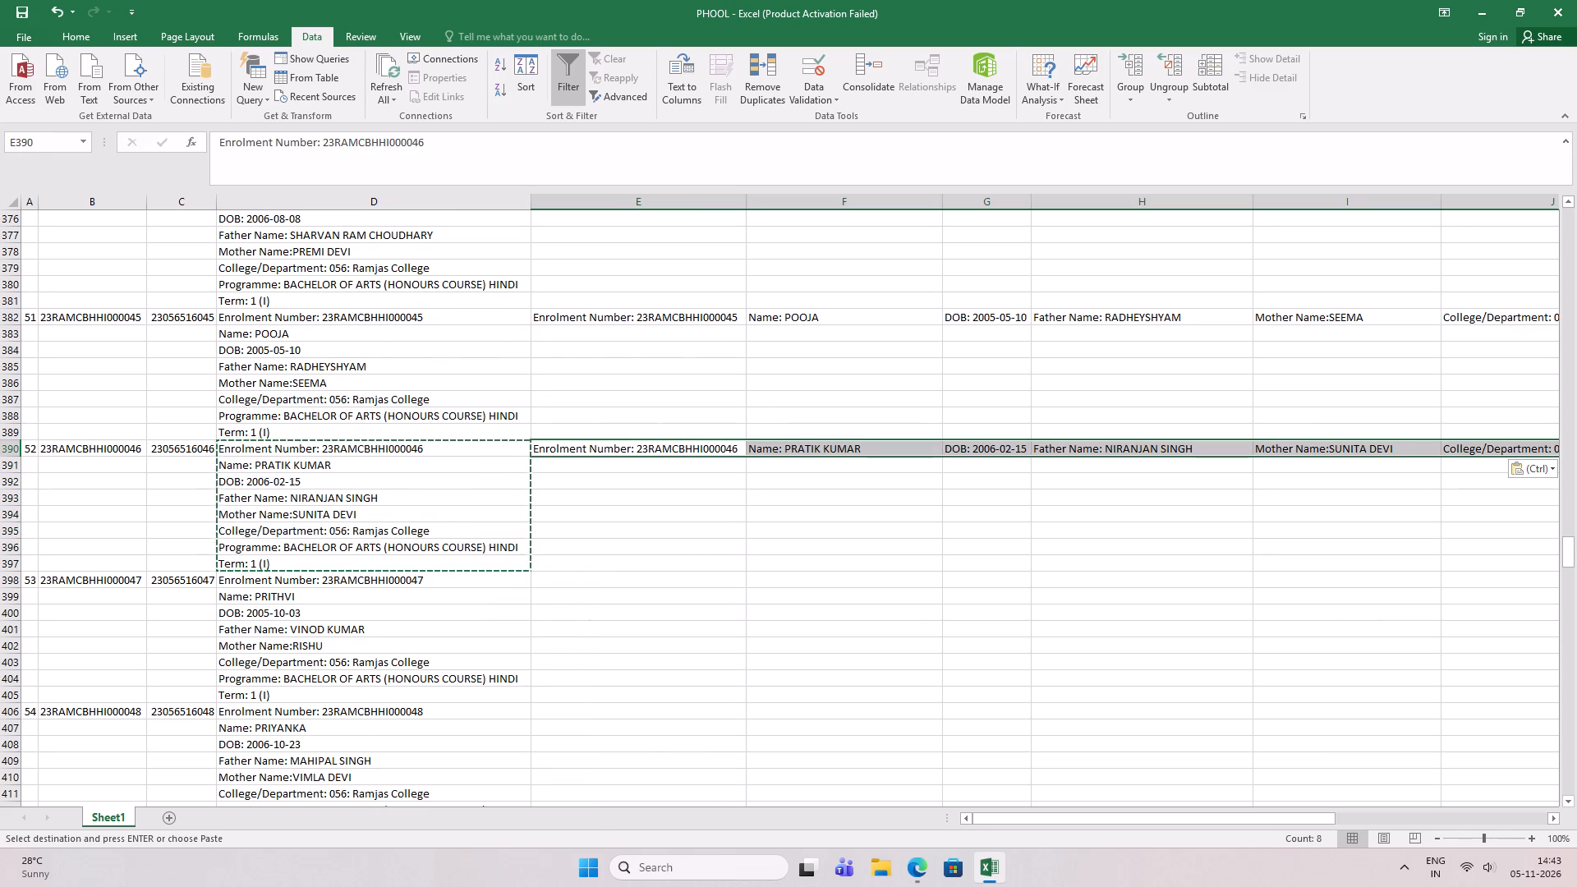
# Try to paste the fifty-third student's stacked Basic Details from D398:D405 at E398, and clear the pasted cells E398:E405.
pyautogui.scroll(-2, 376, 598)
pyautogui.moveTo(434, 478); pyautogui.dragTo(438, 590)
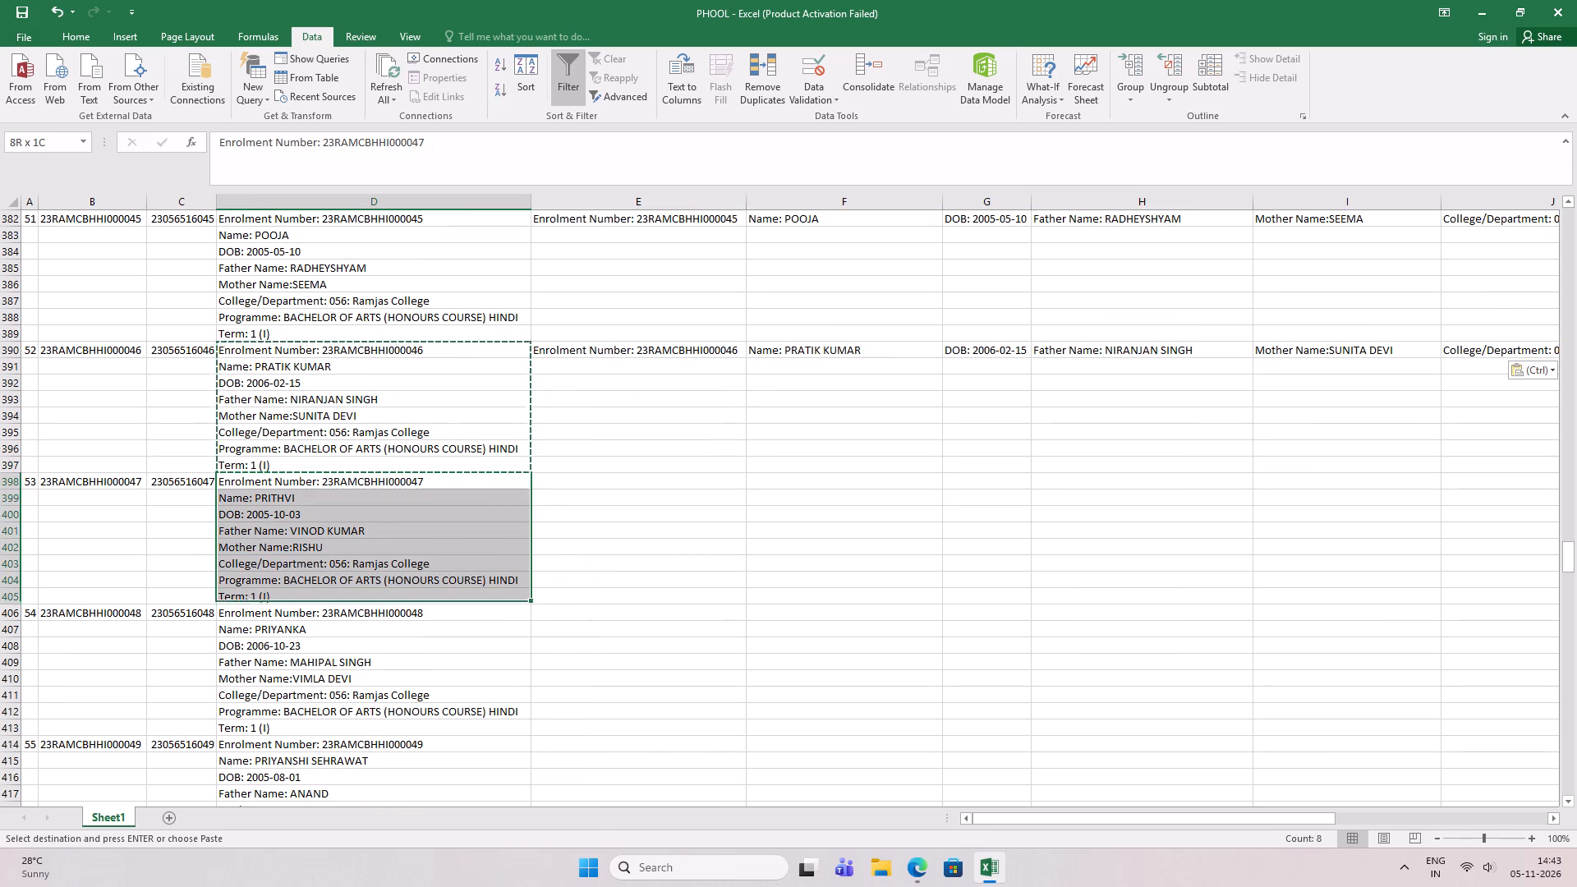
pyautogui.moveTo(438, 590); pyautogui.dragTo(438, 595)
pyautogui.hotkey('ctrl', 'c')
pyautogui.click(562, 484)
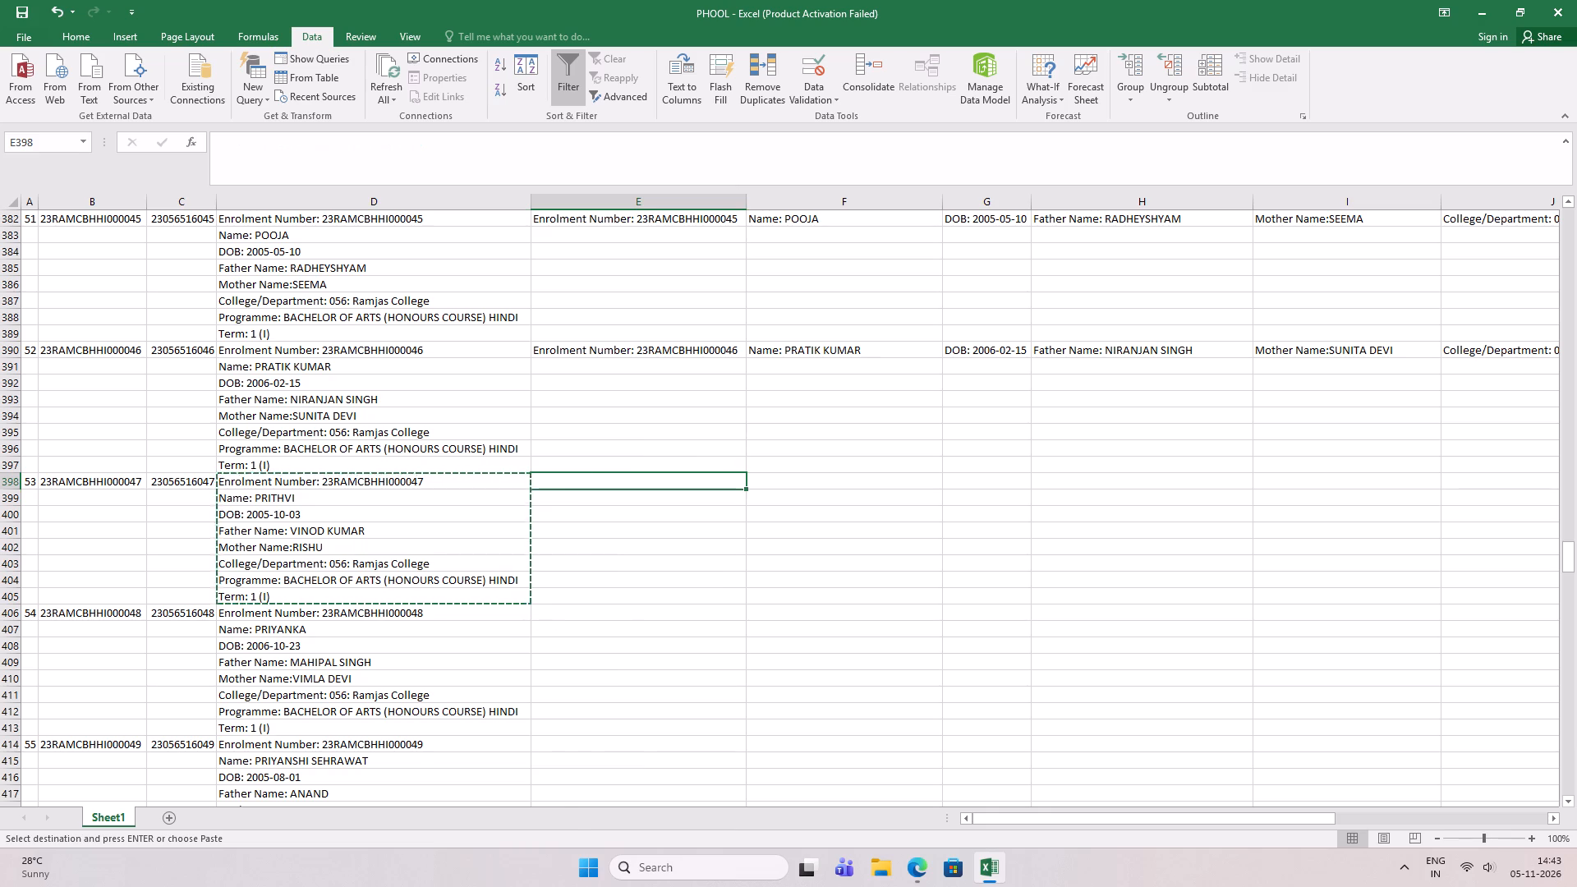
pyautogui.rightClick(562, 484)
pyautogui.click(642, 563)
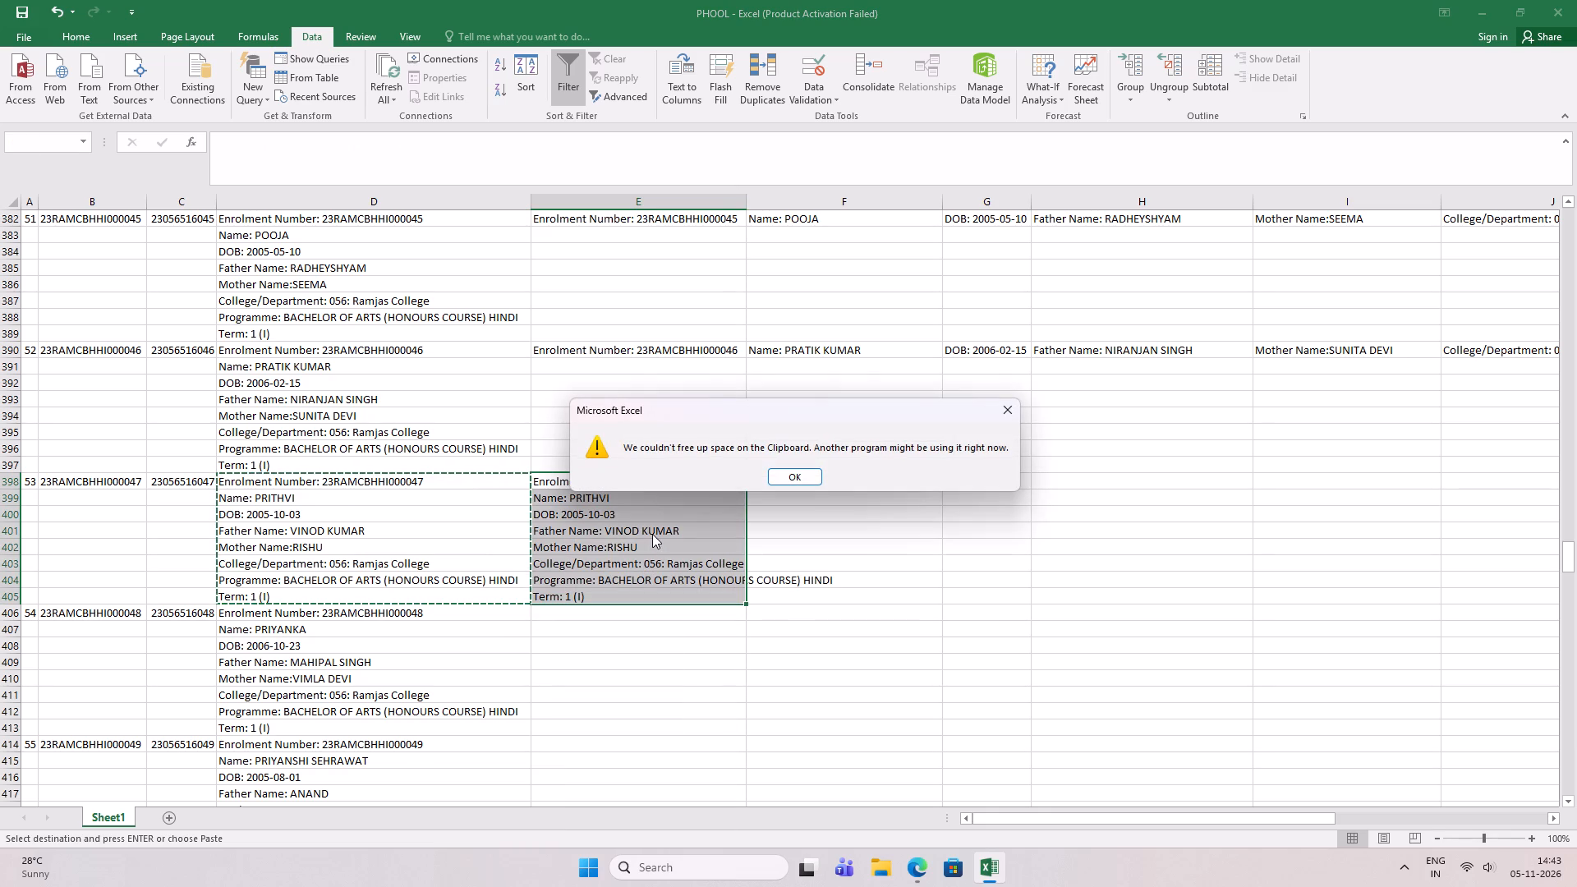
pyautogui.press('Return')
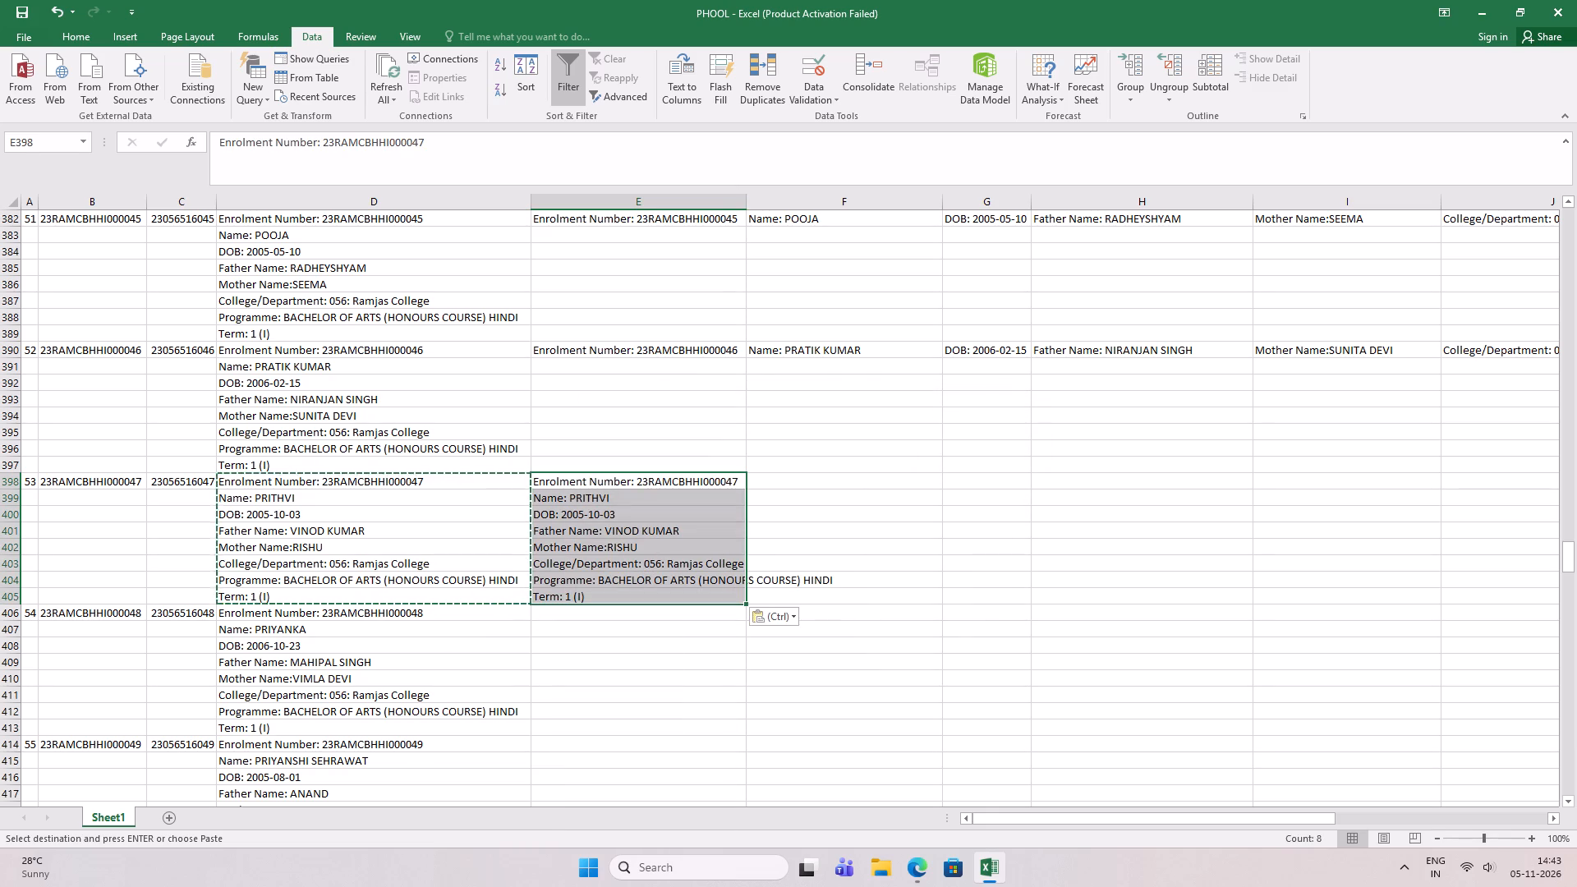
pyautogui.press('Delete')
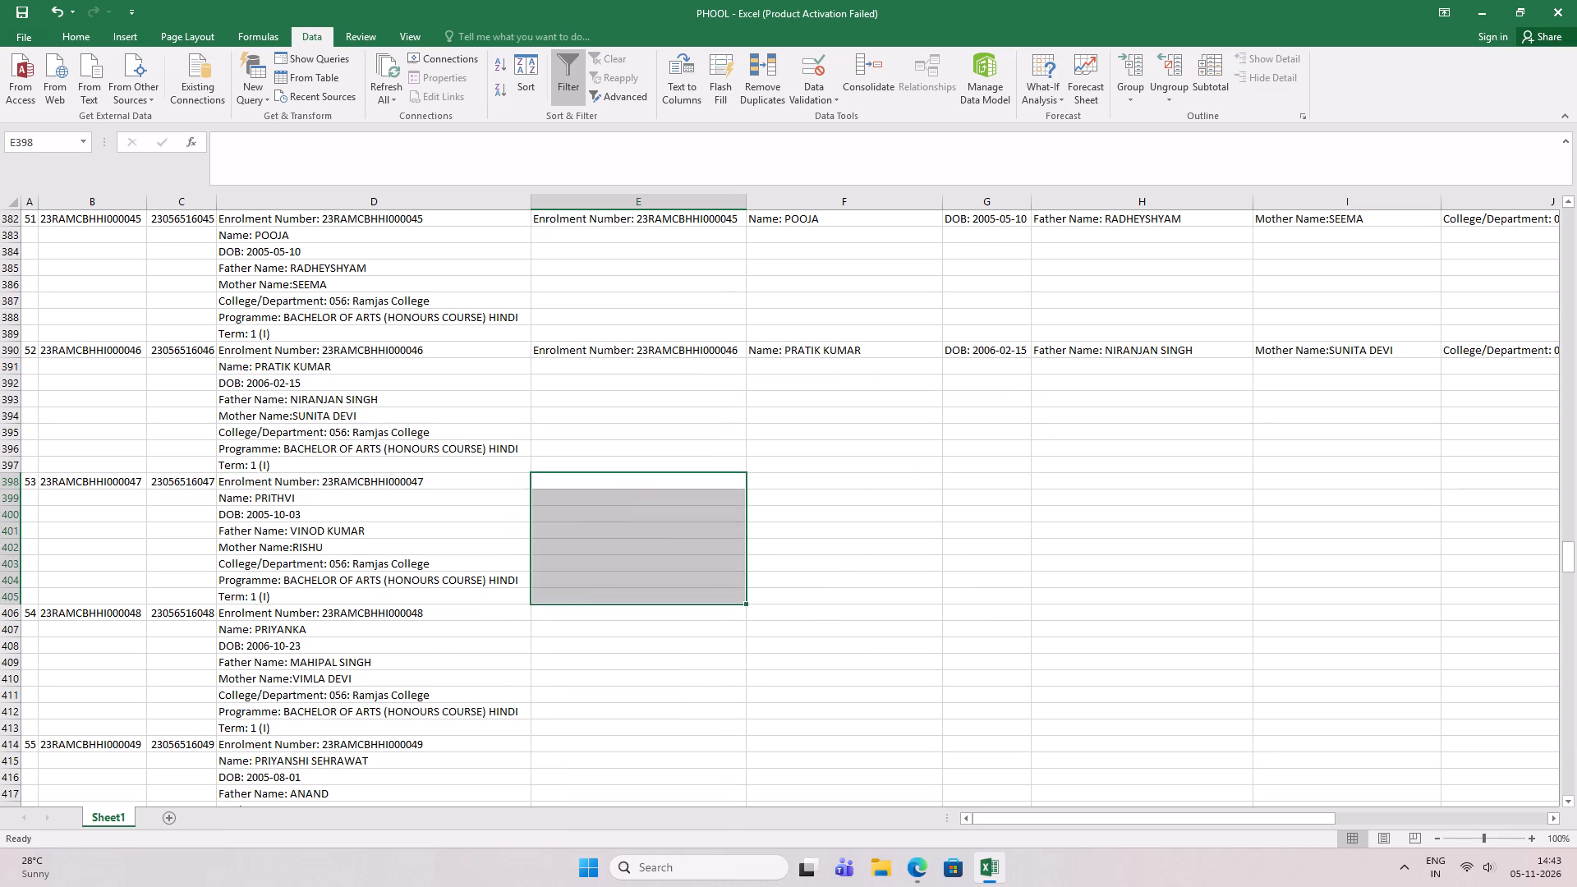
# Copy the fifty-third student's stacked Basic Details from D398:D405 and paste them transposed into row 398, starting at E398.
pyautogui.moveTo(492, 479); pyautogui.dragTo(484, 595)
pyautogui.hotkey('ctrl', 'c')
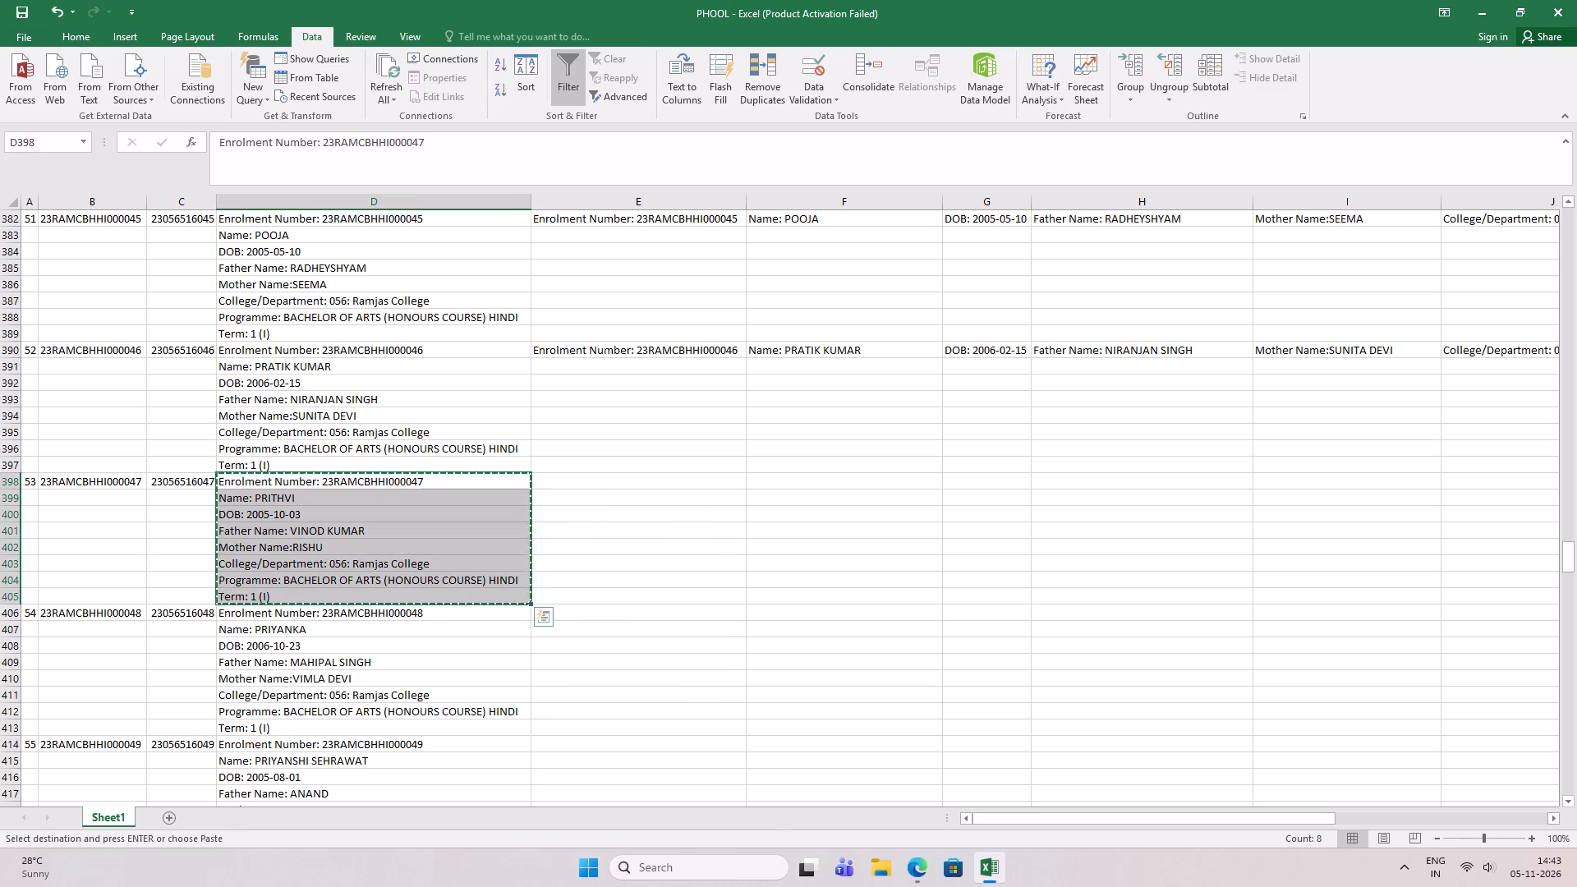
pyautogui.click(602, 479)
pyautogui.rightClick(602, 479)
pyautogui.click(710, 552)
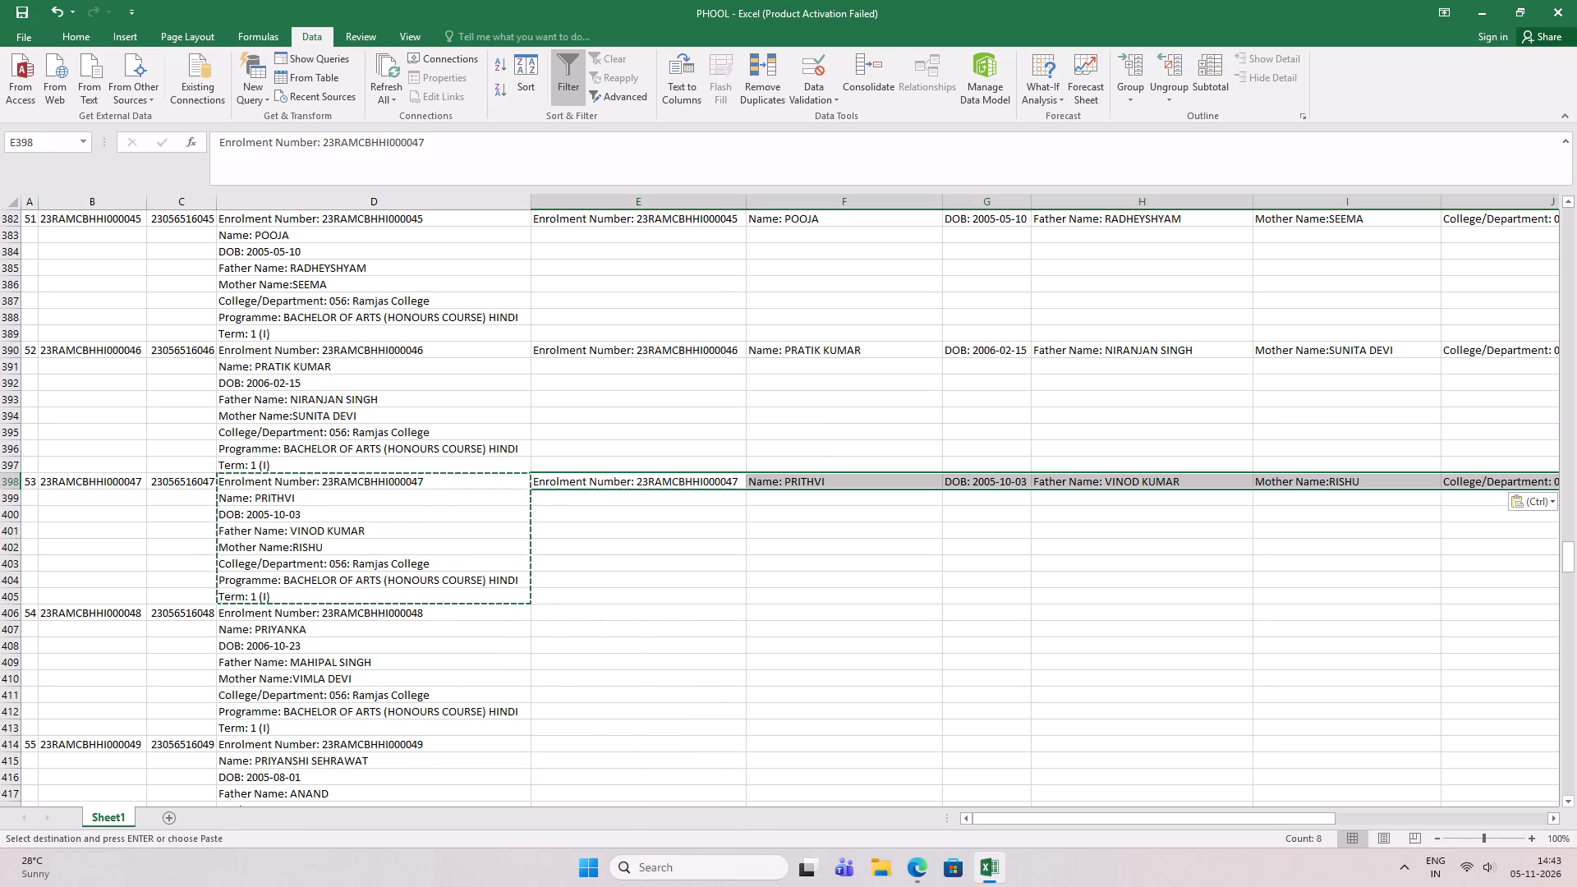
# Copy the fifty-fourth student's stacked Basic Details from D406:D413 and paste them transposed into row 406, starting at E406.
pyautogui.scroll(-2, 458, 618)
pyautogui.scroll(-2, 449, 546)
pyautogui.moveTo(457, 413); pyautogui.dragTo(446, 544)
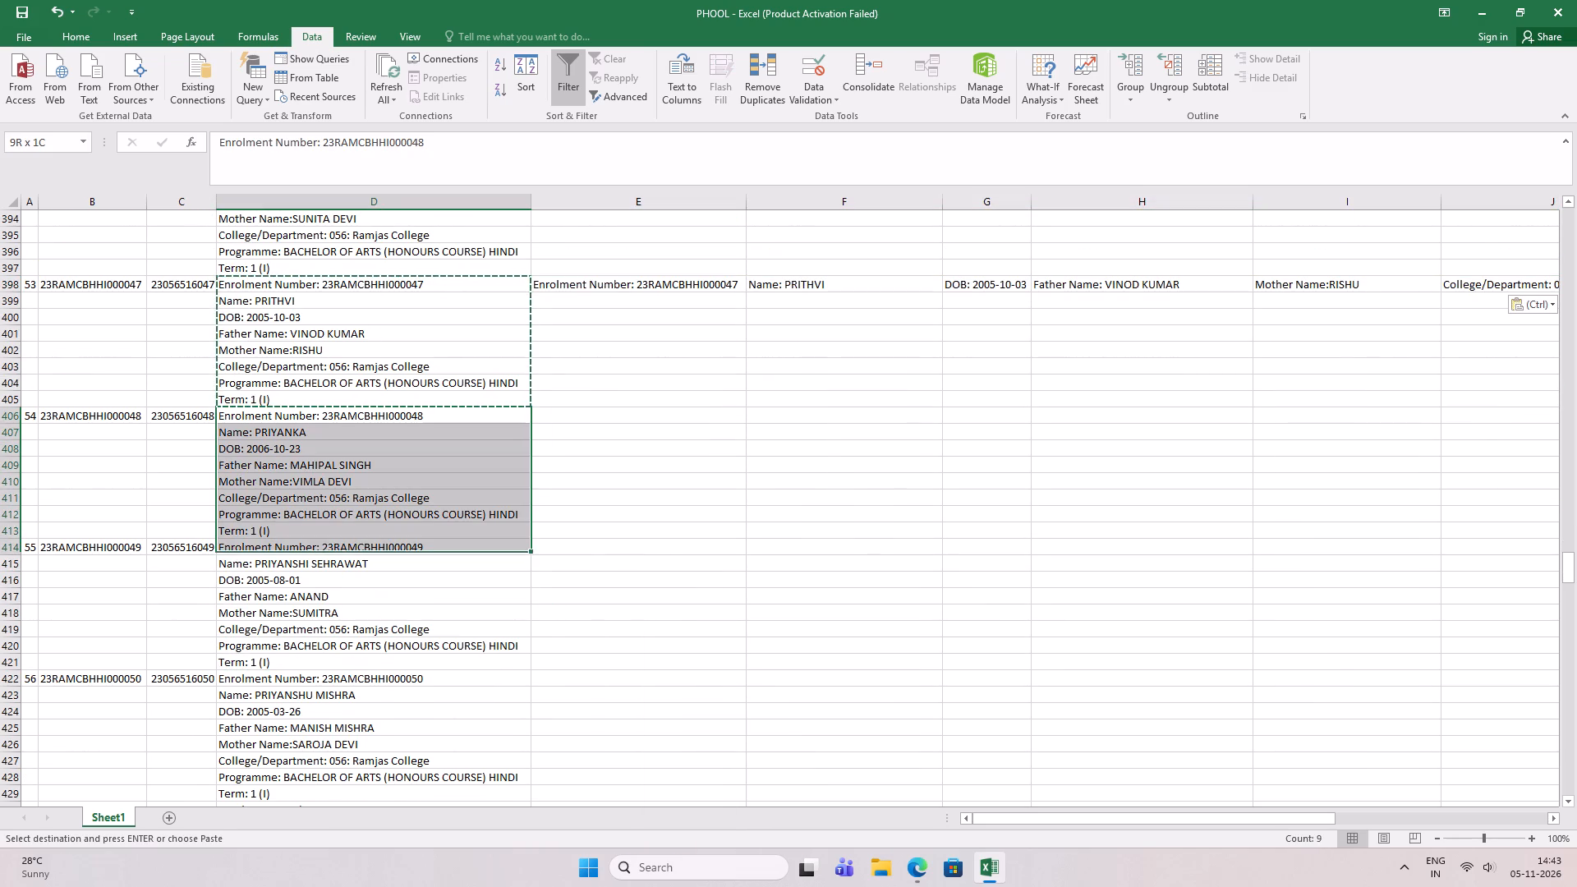
pyautogui.moveTo(446, 544); pyautogui.dragTo(449, 530)
pyautogui.hotkey('ctrl', 'c')
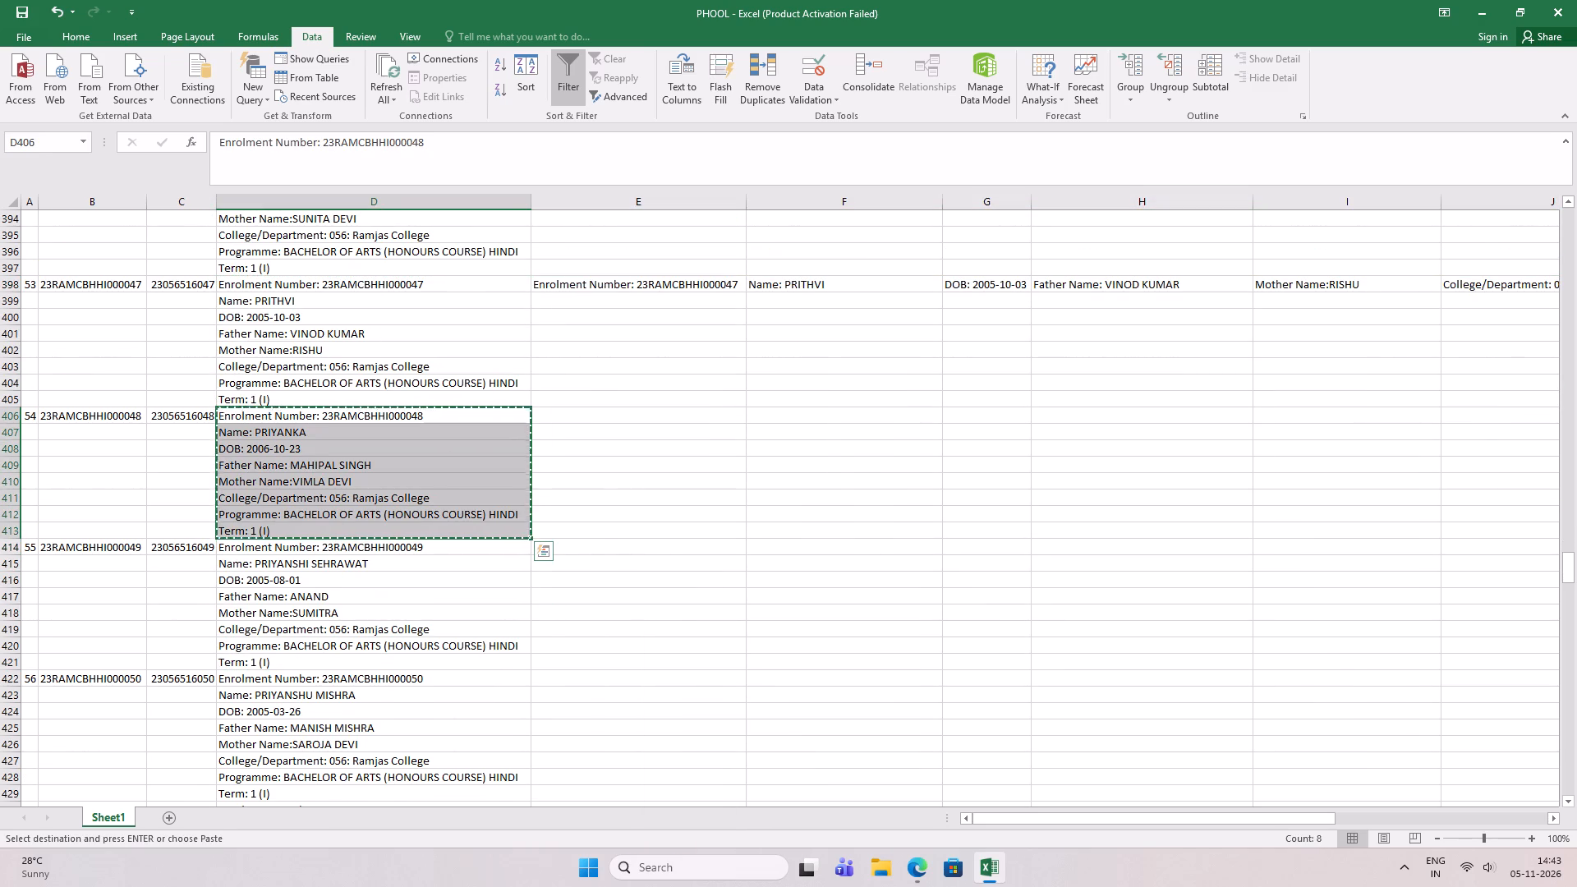
pyautogui.click(563, 421)
pyautogui.rightClick(563, 421)
pyautogui.click(680, 493)
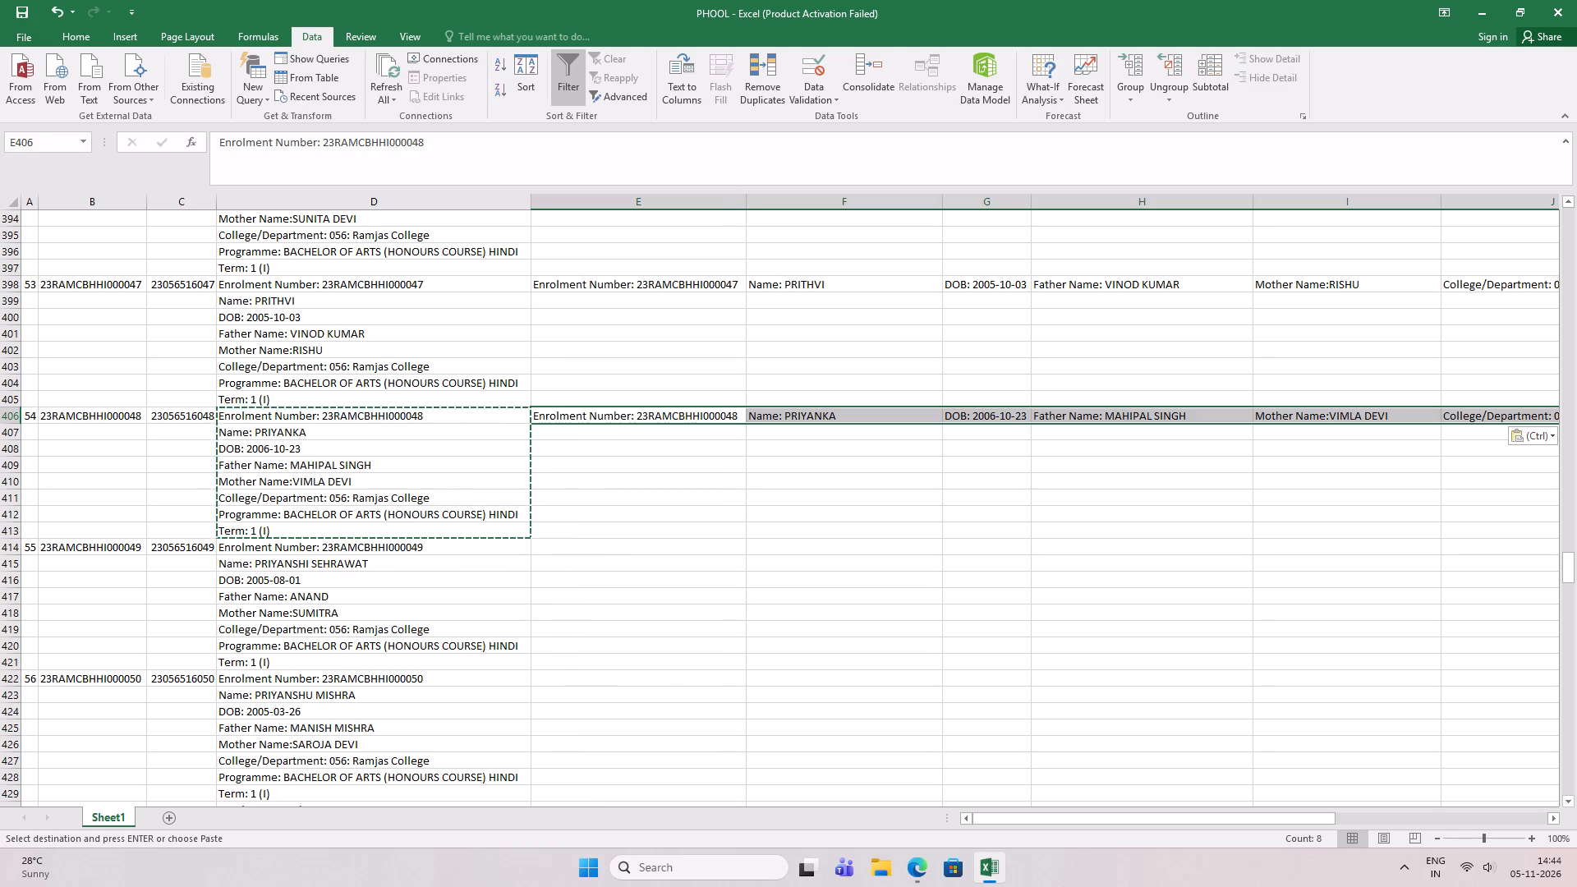
# Copy the fifty-fifth student's stacked Basic Details from D414:D421 and paste them transposed into row 414, starting at E414.
pyautogui.moveTo(373, 544); pyautogui.dragTo(364, 660)
pyautogui.hotkey('ctrl', 'c')
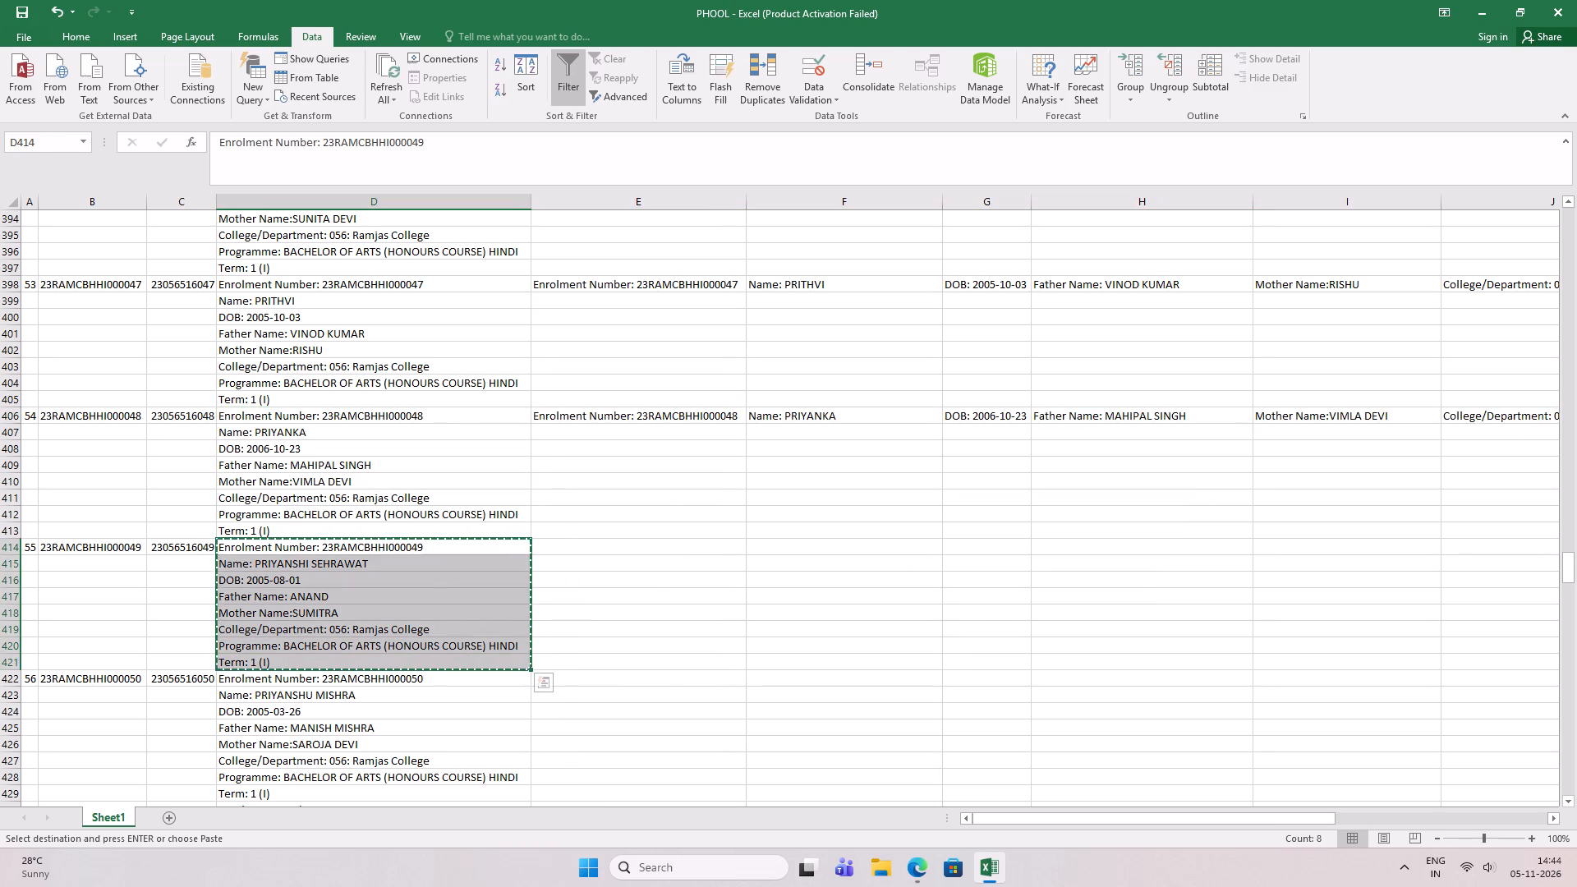
pyautogui.click(586, 544)
pyautogui.rightClick(586, 544)
pyautogui.click(696, 266)
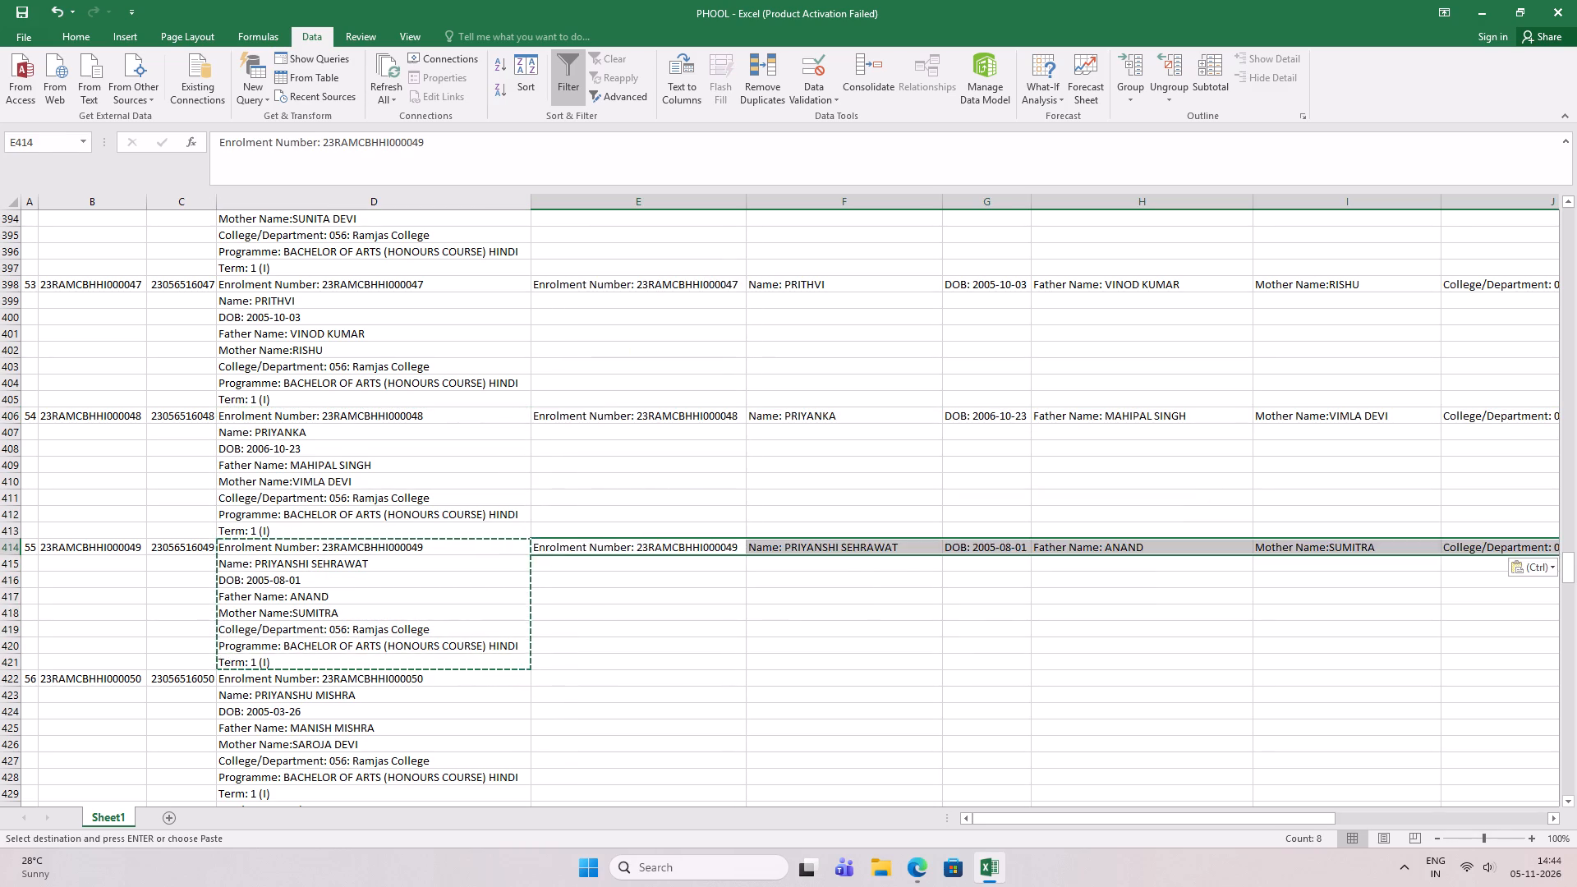
# Copy the fifty-sixth student's stacked Basic Details from D422:D429 and paste them transposed into row 422, starting at E422.
pyautogui.scroll(-7, 636, 408)
pyautogui.moveTo(295, 333); pyautogui.dragTo(287, 437)
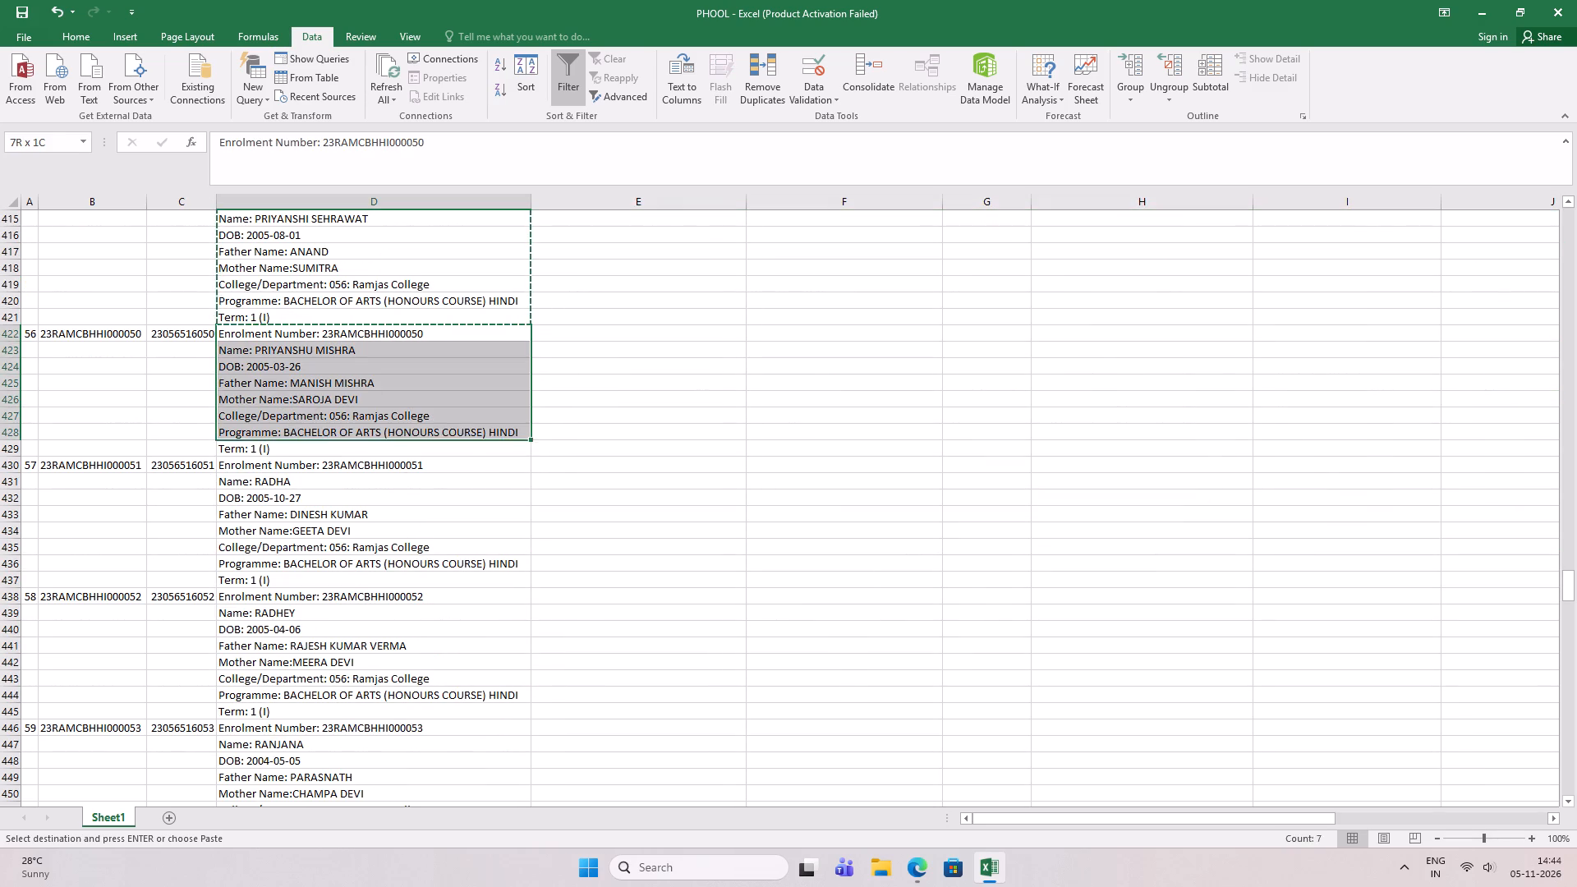
pyautogui.moveTo(287, 437); pyautogui.dragTo(287, 449)
pyautogui.hotkey('ctrl', 'c')
pyautogui.click(572, 335)
pyautogui.rightClick(573, 335)
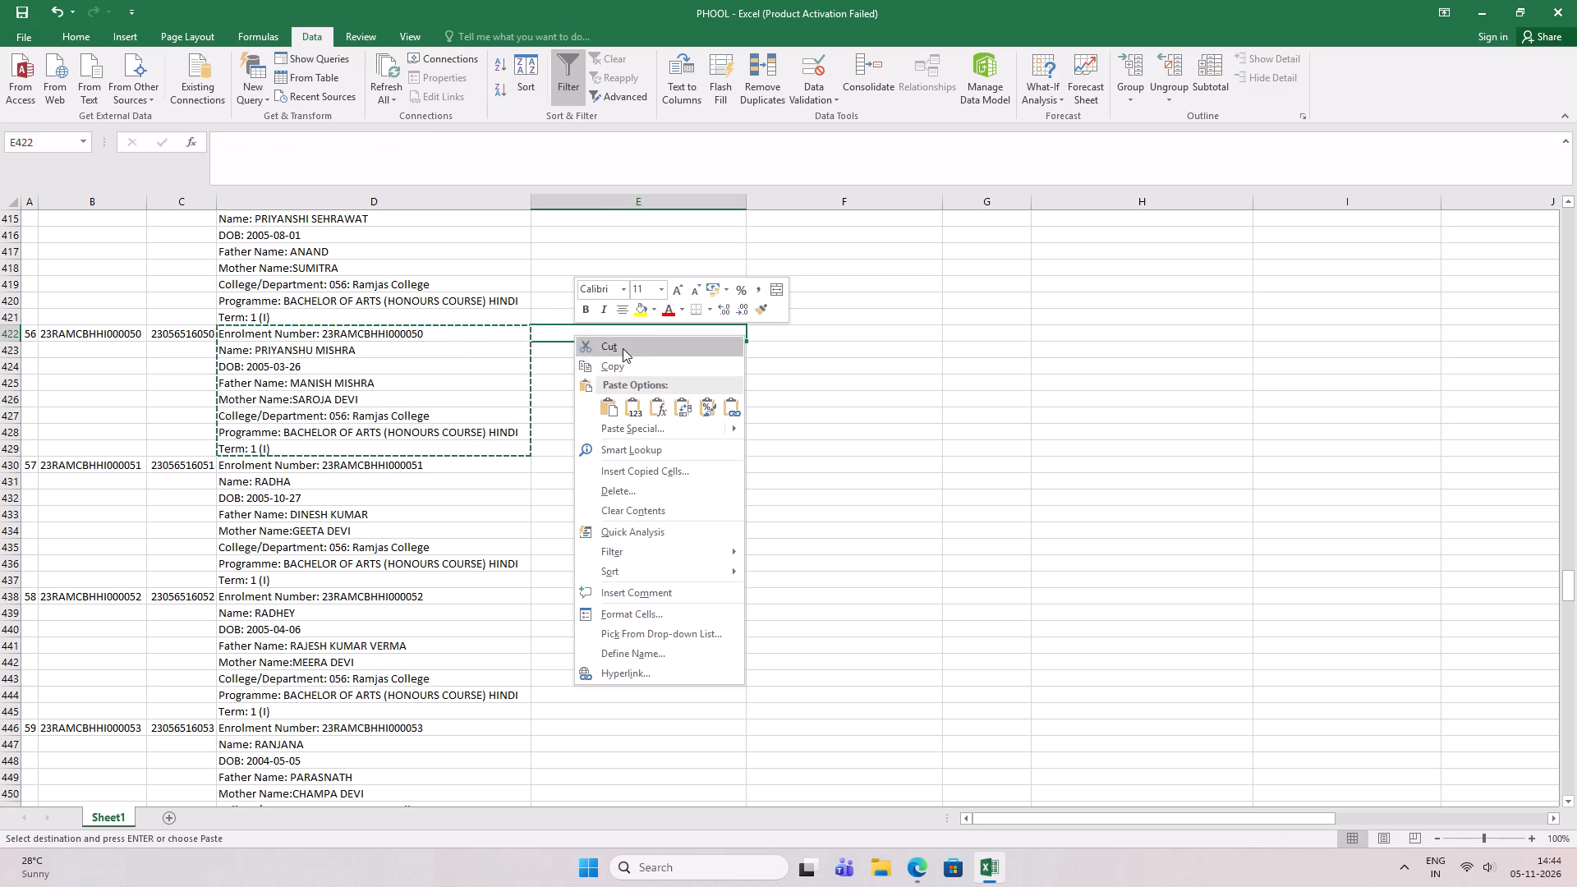
pyautogui.click(678, 404)
# Copy the fifty-seventh student's stacked Basic Details from D430:D437 and paste them transposed into row 430, starting at E430.
pyautogui.scroll(-3, 666, 408)
pyautogui.moveTo(312, 314); pyautogui.dragTo(319, 398)
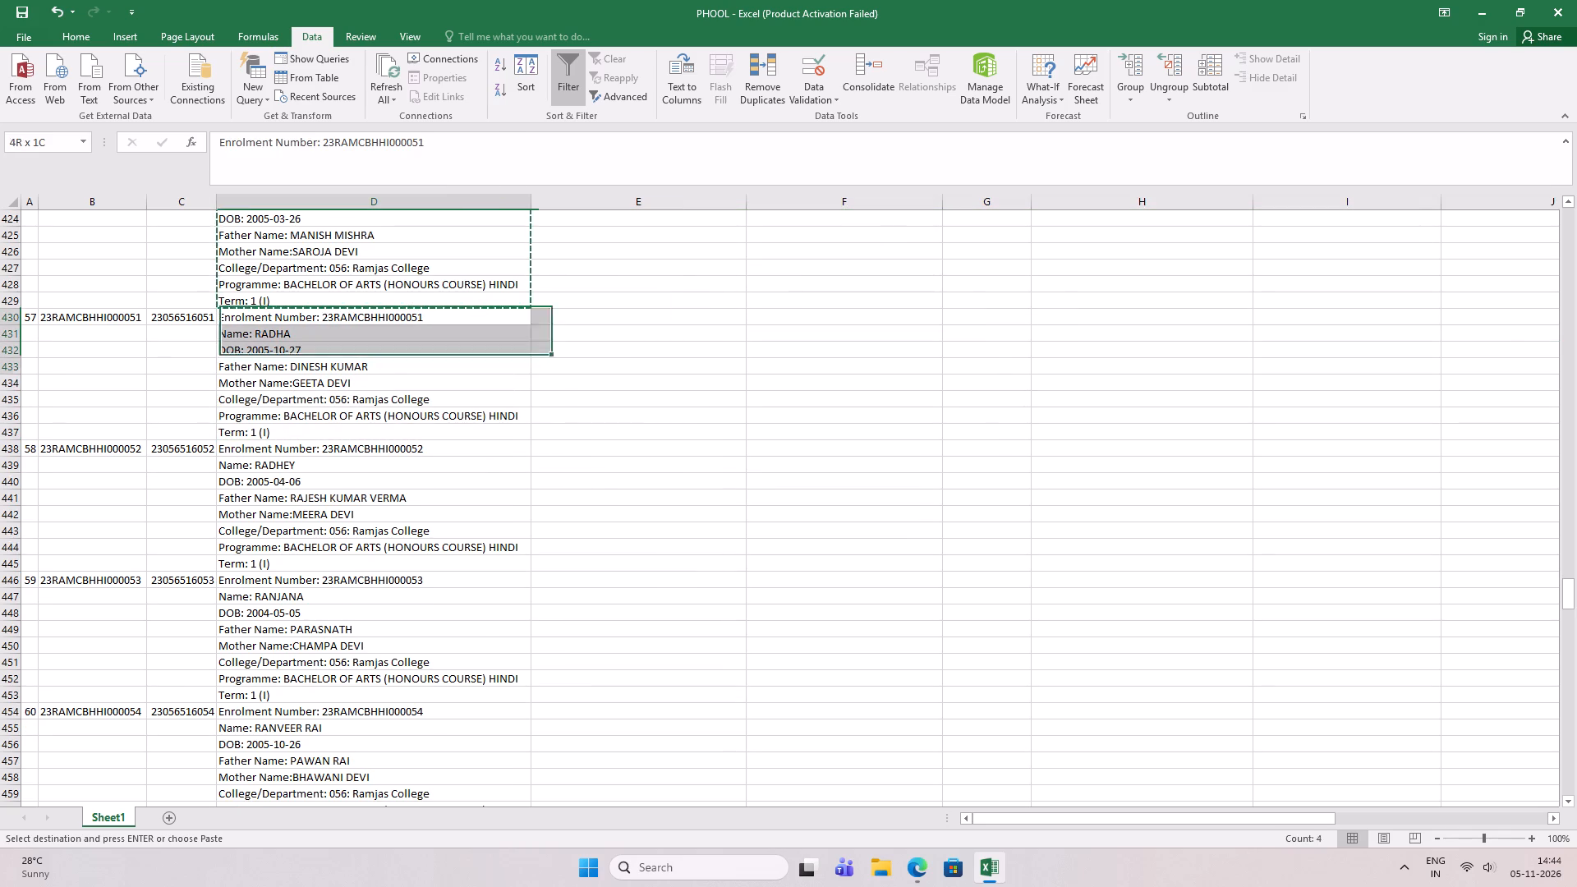
pyautogui.moveTo(319, 398); pyautogui.dragTo(318, 434)
pyautogui.hotkey('ctrl', 'c')
pyautogui.click(636, 318)
pyautogui.rightClick(636, 318)
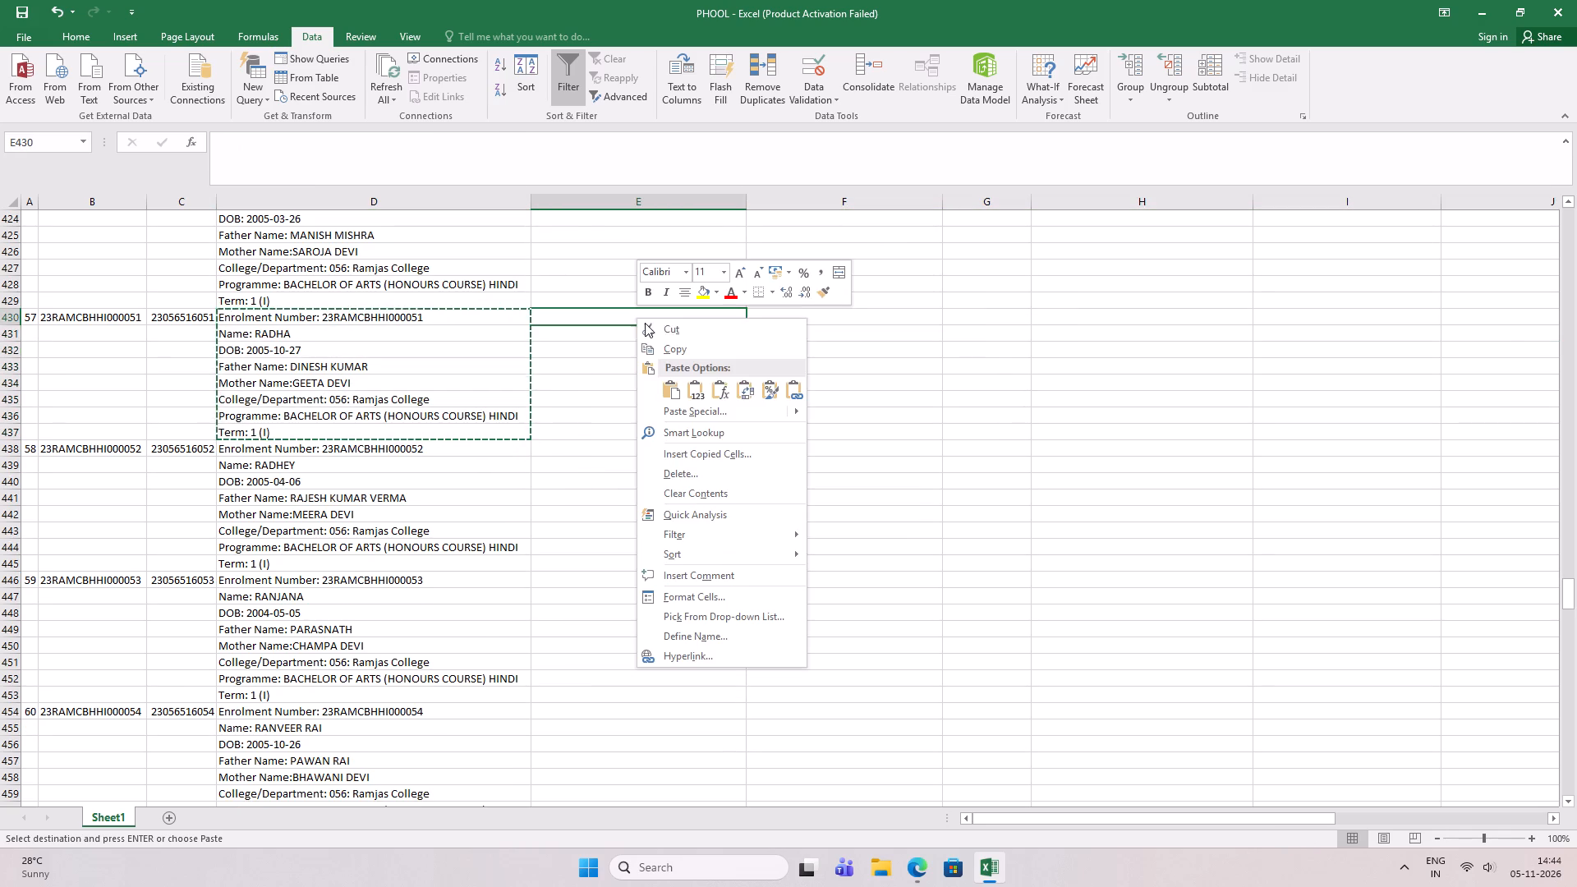
pyautogui.click(739, 384)
# Copy the fifty-eighth student's stacked Basic Details from D438:D445 and paste them transposed into row 438, starting at E438.
pyautogui.scroll(-4, 609, 408)
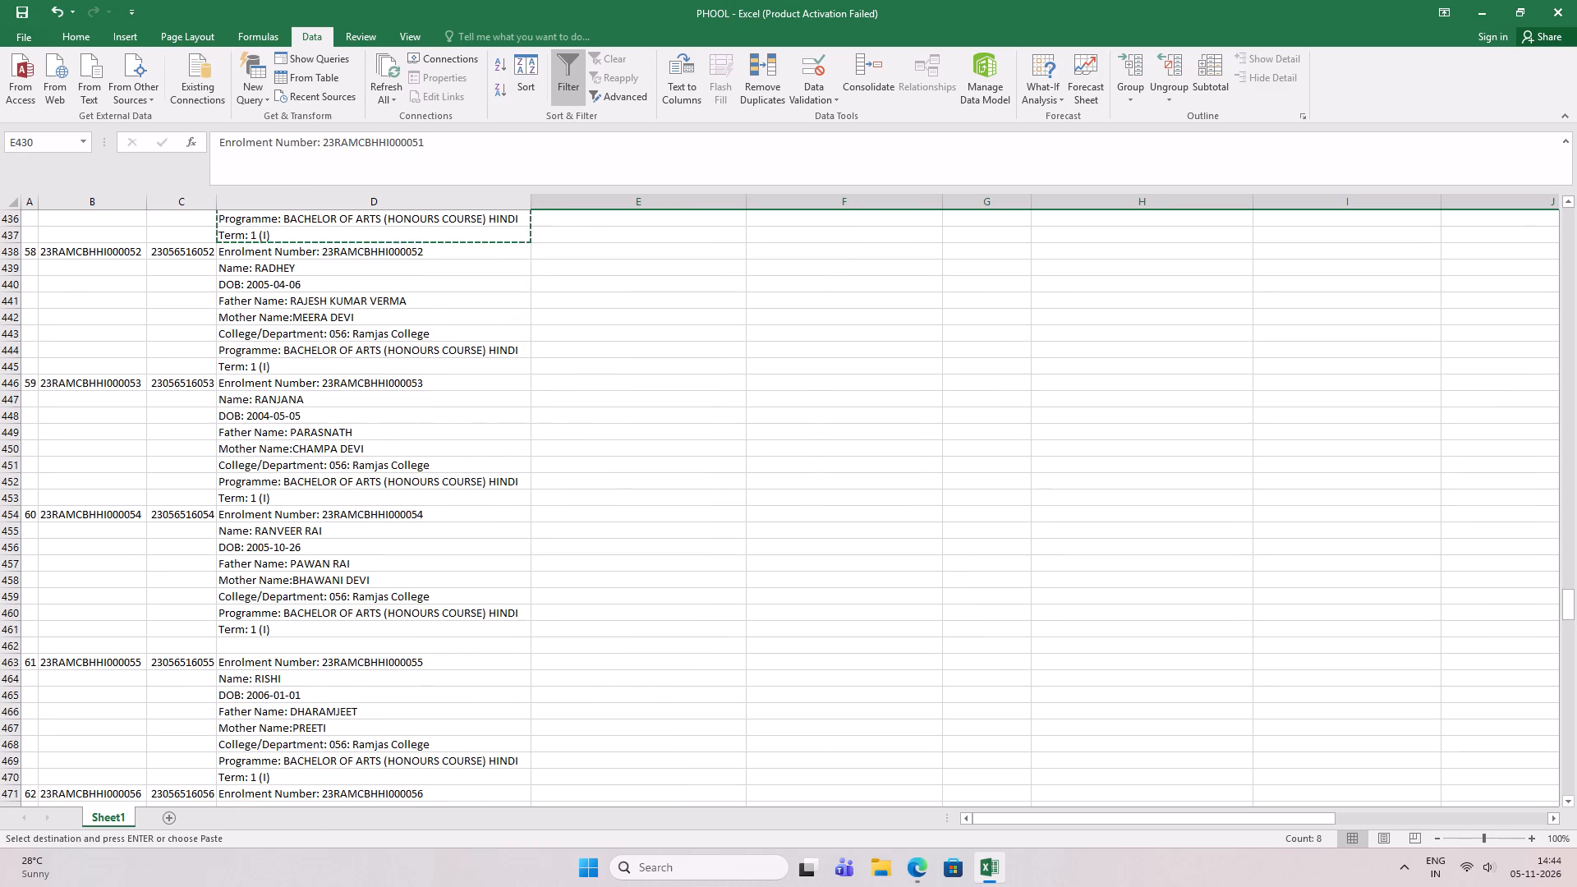
pyautogui.moveTo(315, 248); pyautogui.dragTo(324, 364)
pyautogui.hotkey('ctrl', 'c')
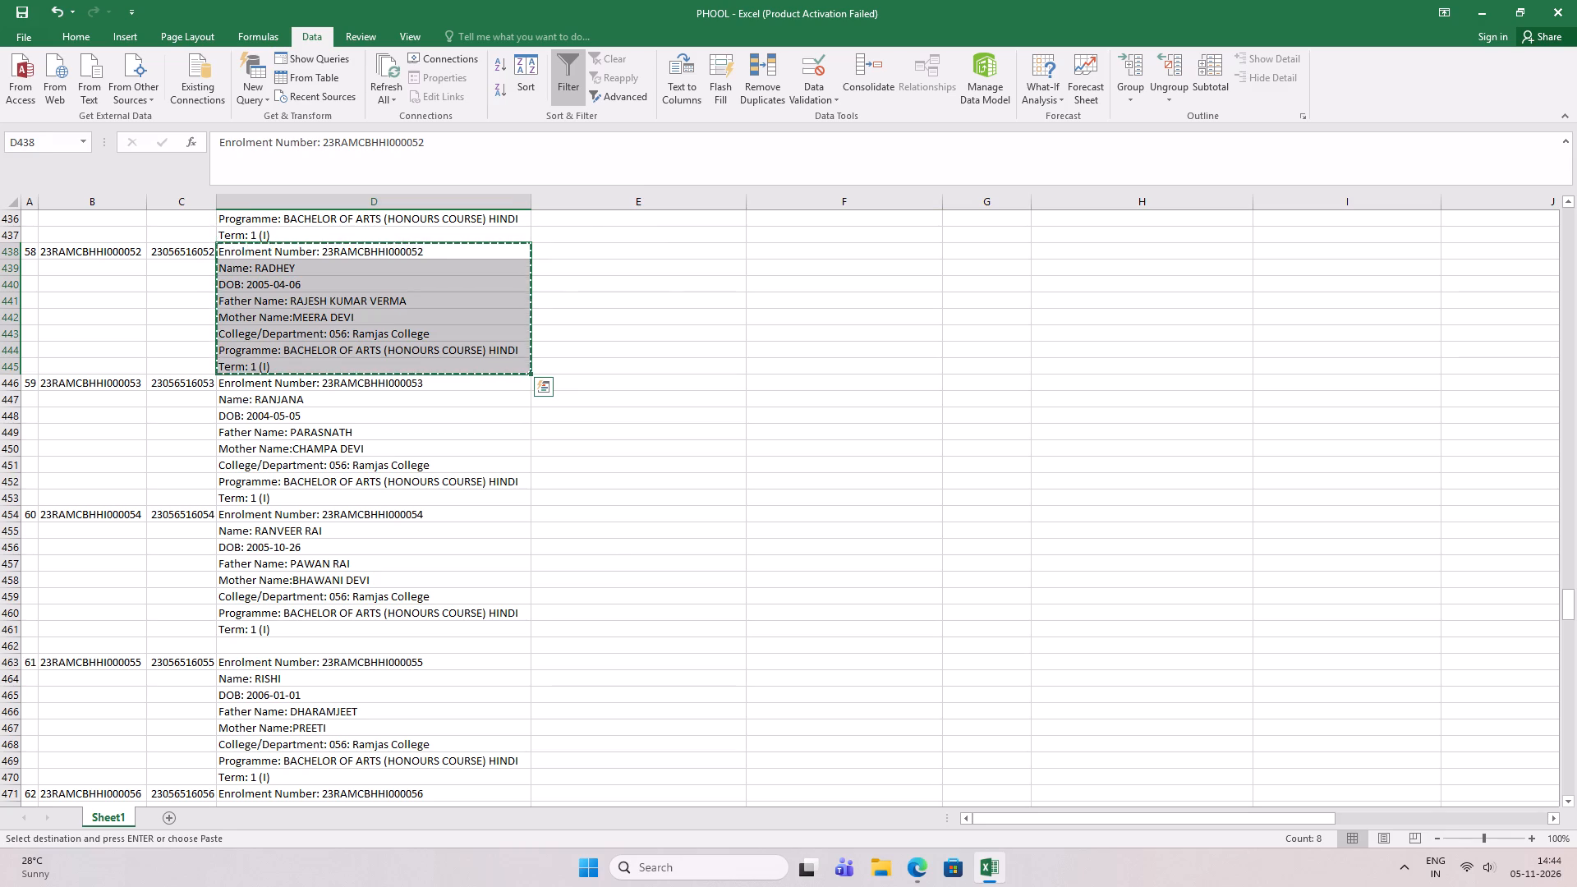
pyautogui.click(560, 251)
pyautogui.rightClick(560, 251)
pyautogui.click(670, 330)
# Copy the fifty-ninth student's stacked Basic Details from D446:D453 and paste them transposed into row 446, starting at E446.
pyautogui.moveTo(269, 381); pyautogui.dragTo(273, 406)
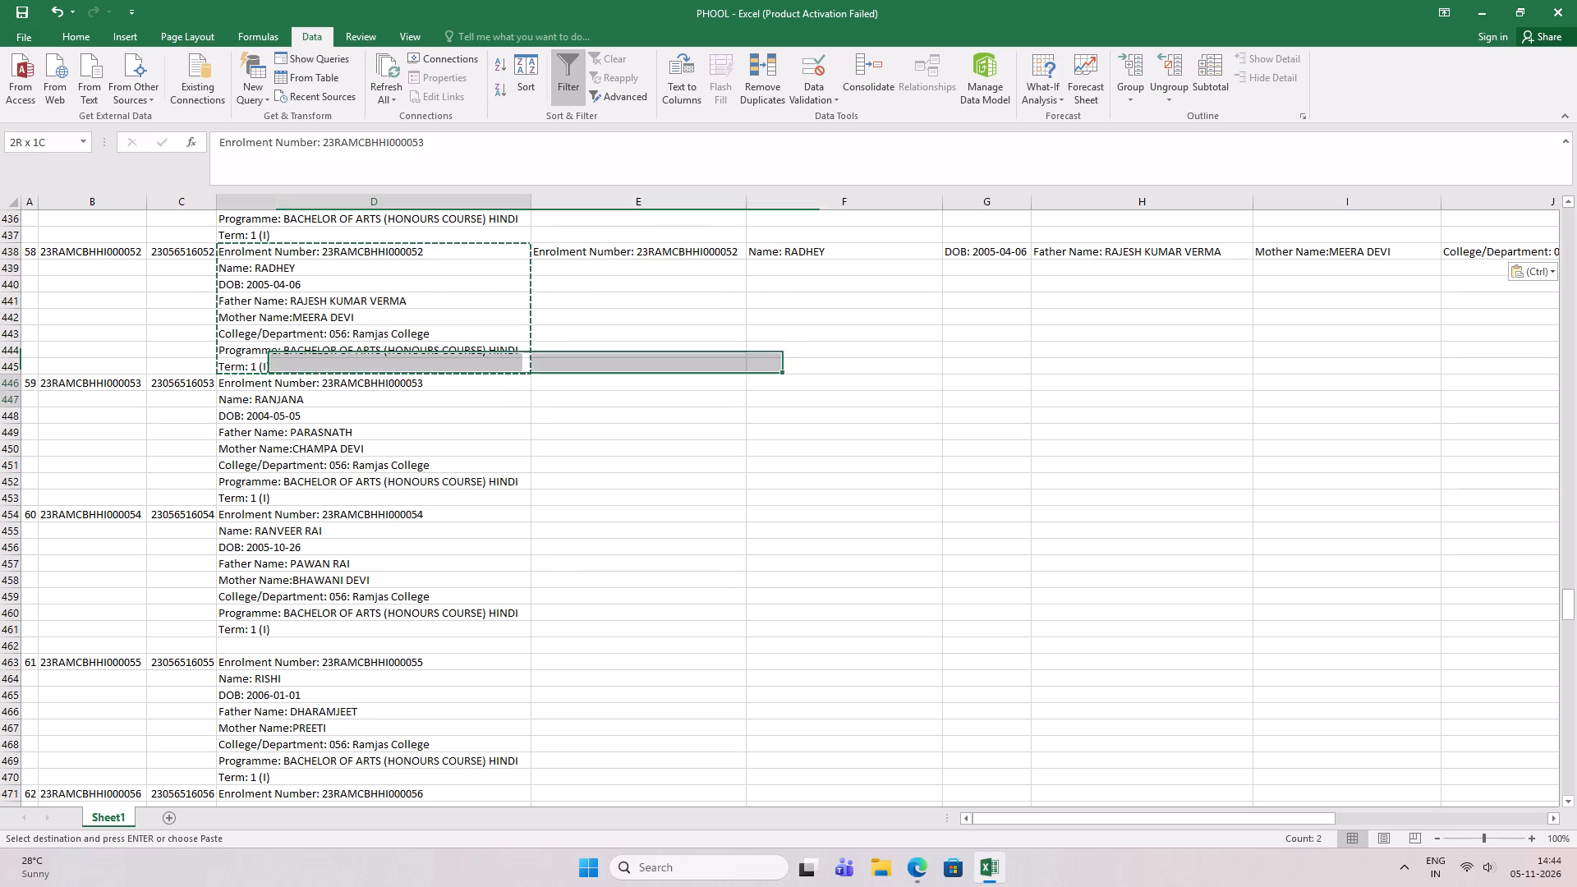
pyautogui.moveTo(273, 406); pyautogui.dragTo(277, 495)
pyautogui.hotkey('ctrl', 'c')
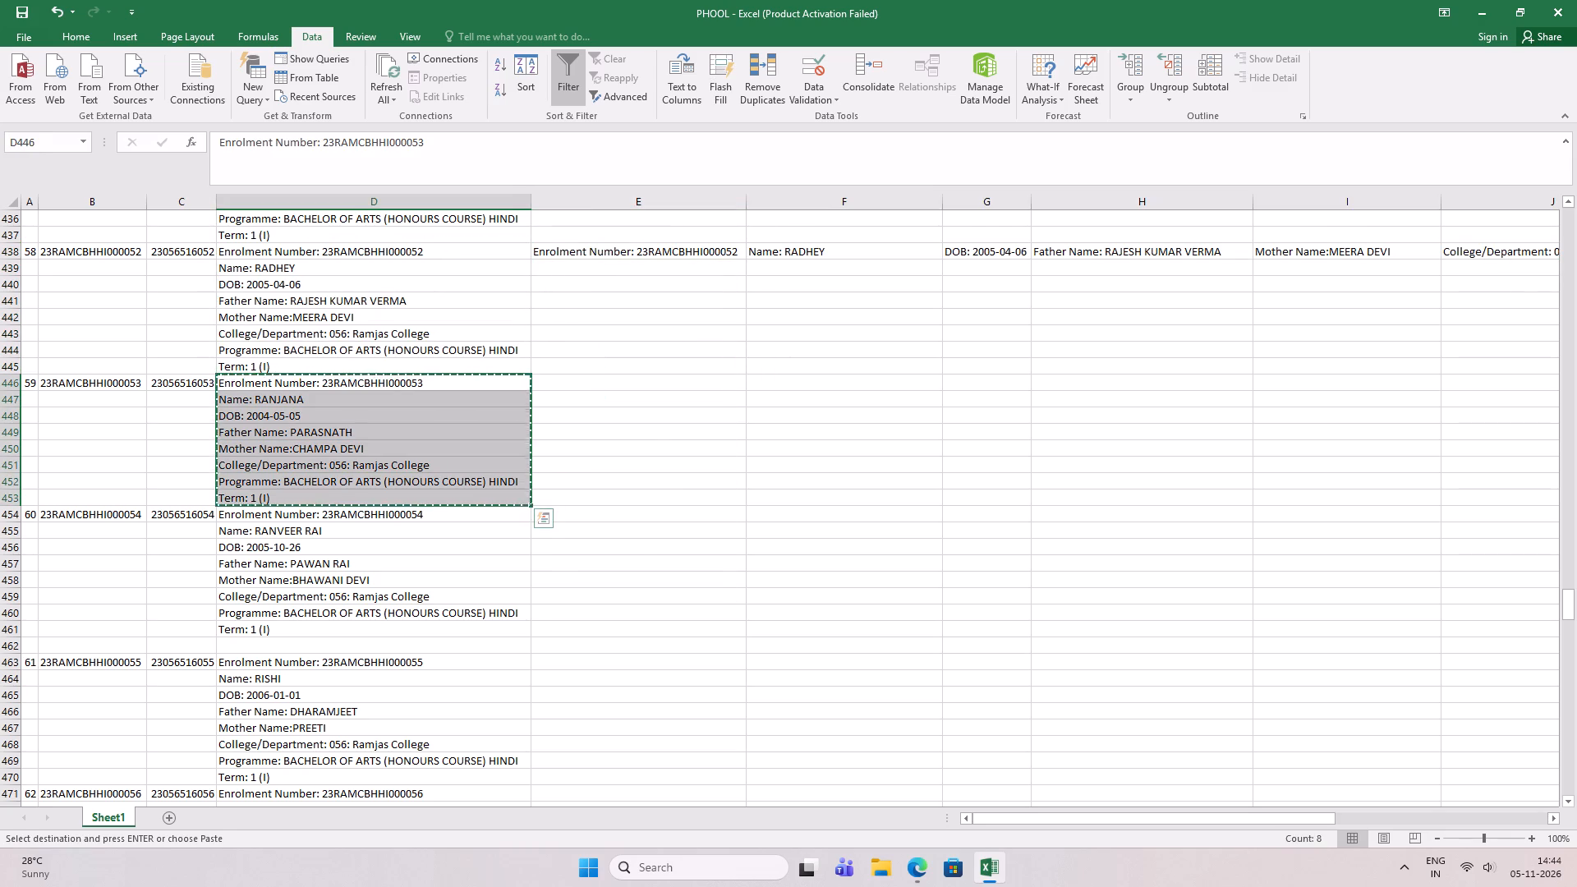
pyautogui.click(581, 381)
pyautogui.rightClick(581, 382)
pyautogui.click(687, 450)
pyautogui.scroll(-3, 662, 456)
pyautogui.scroll(-3, 462, 435)
pyautogui.click(353, 511)
pyautogui.click(796, 478)
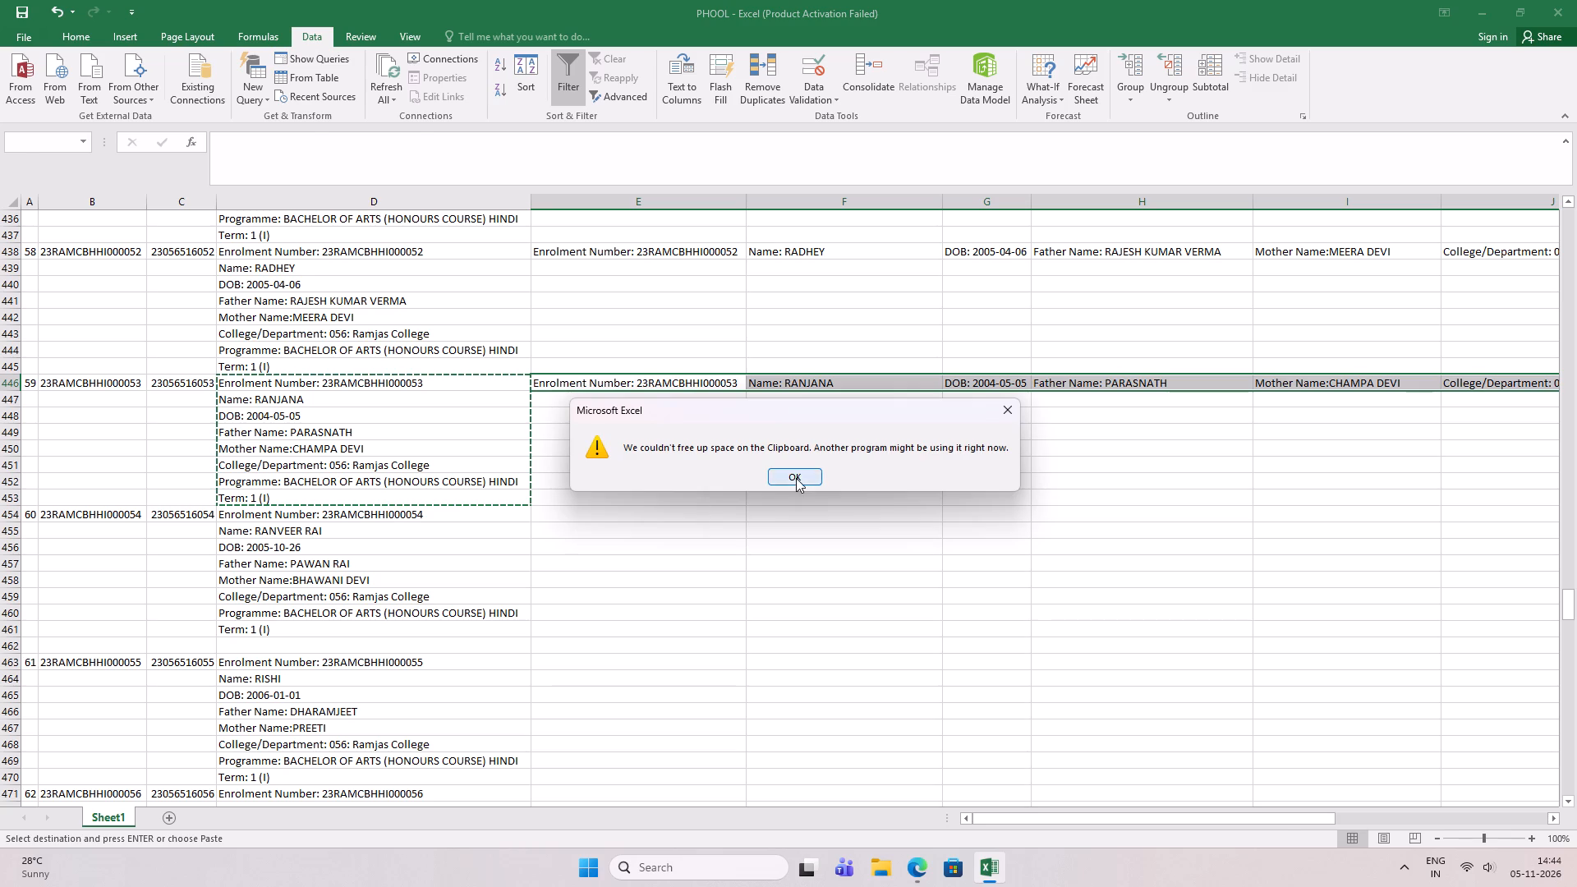
# Copy the sixtieth student's stacked Basic Details from D454:D461 and paste them transposed into row 454, starting at E454.
pyautogui.scroll(-2, 546, 456)
pyautogui.moveTo(400, 413); pyautogui.dragTo(405, 532)
pyautogui.hotkey('ctrl', 'c')
pyautogui.click(621, 416)
pyautogui.rightClick(621, 416)
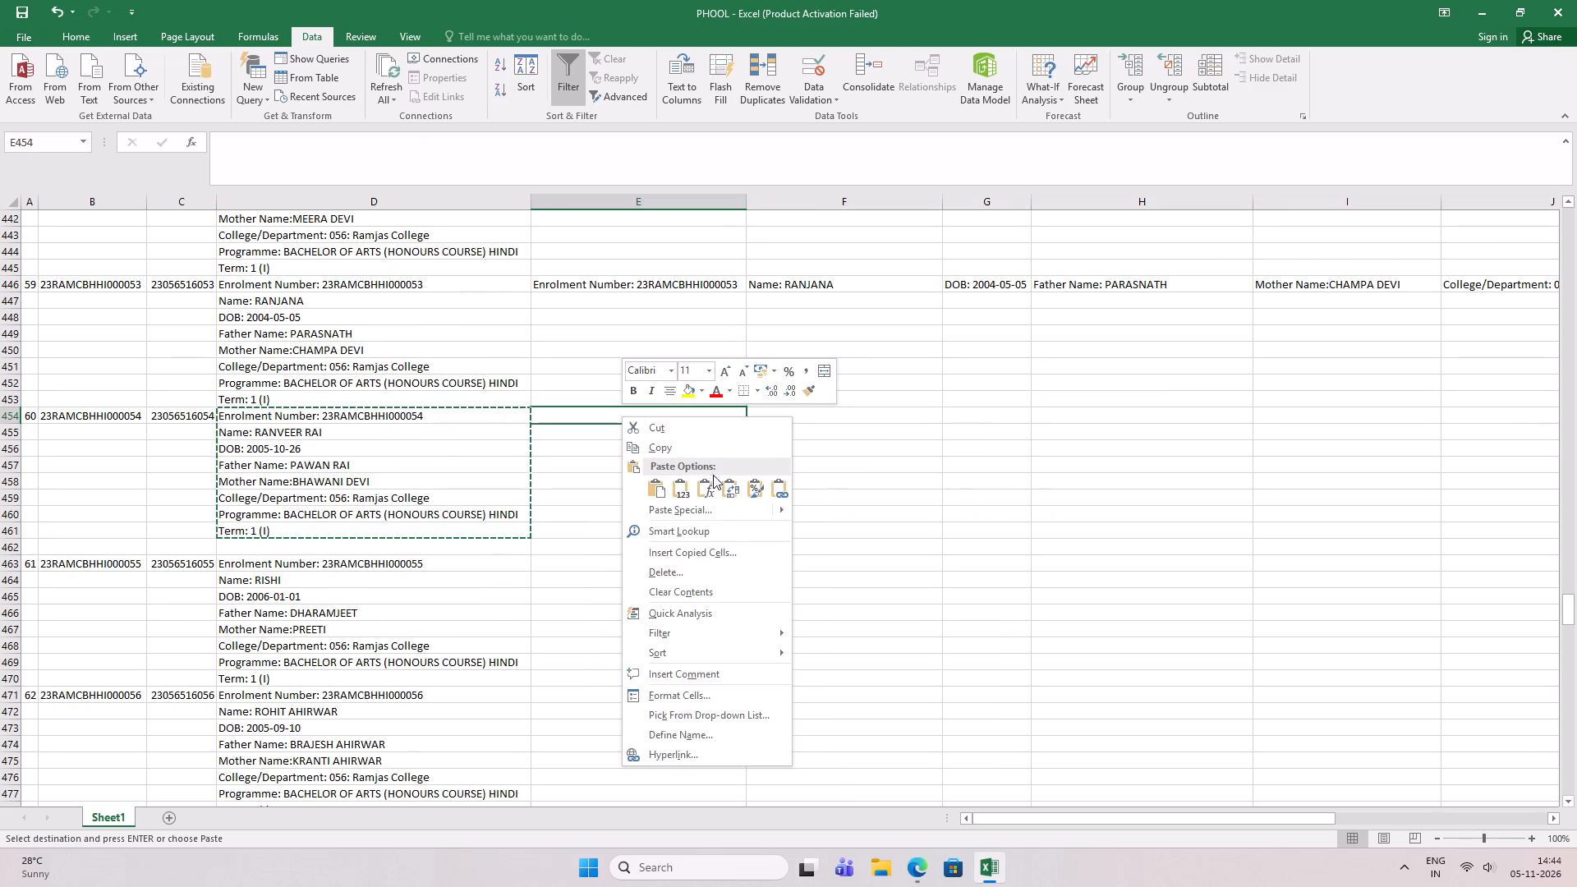
pyautogui.click(732, 488)
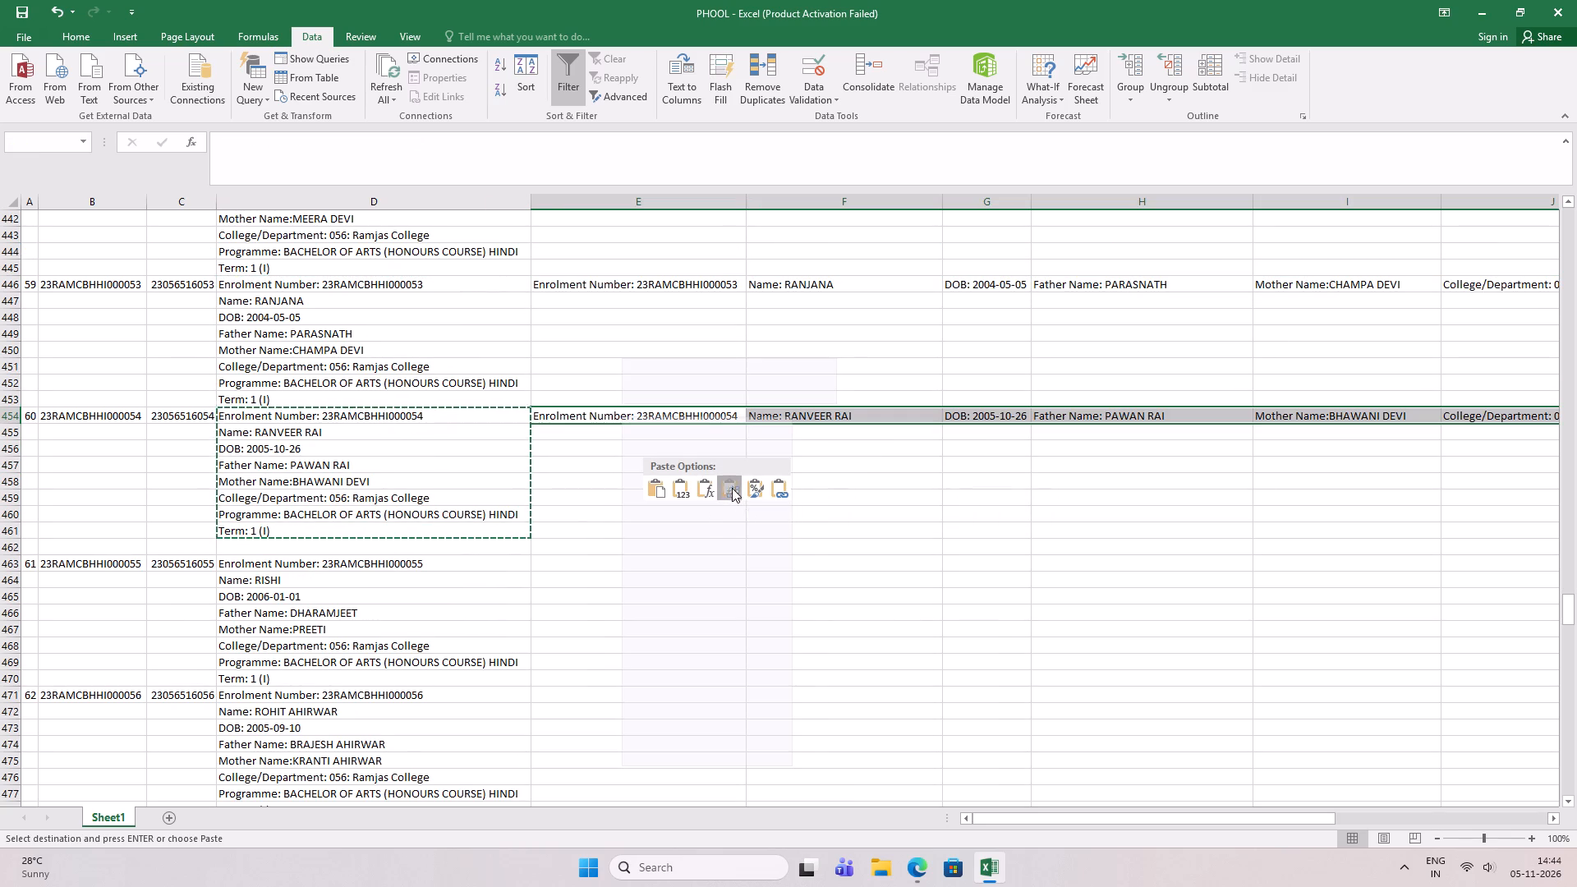
pyautogui.moveTo(748, 530); pyautogui.dragTo(748, 543)
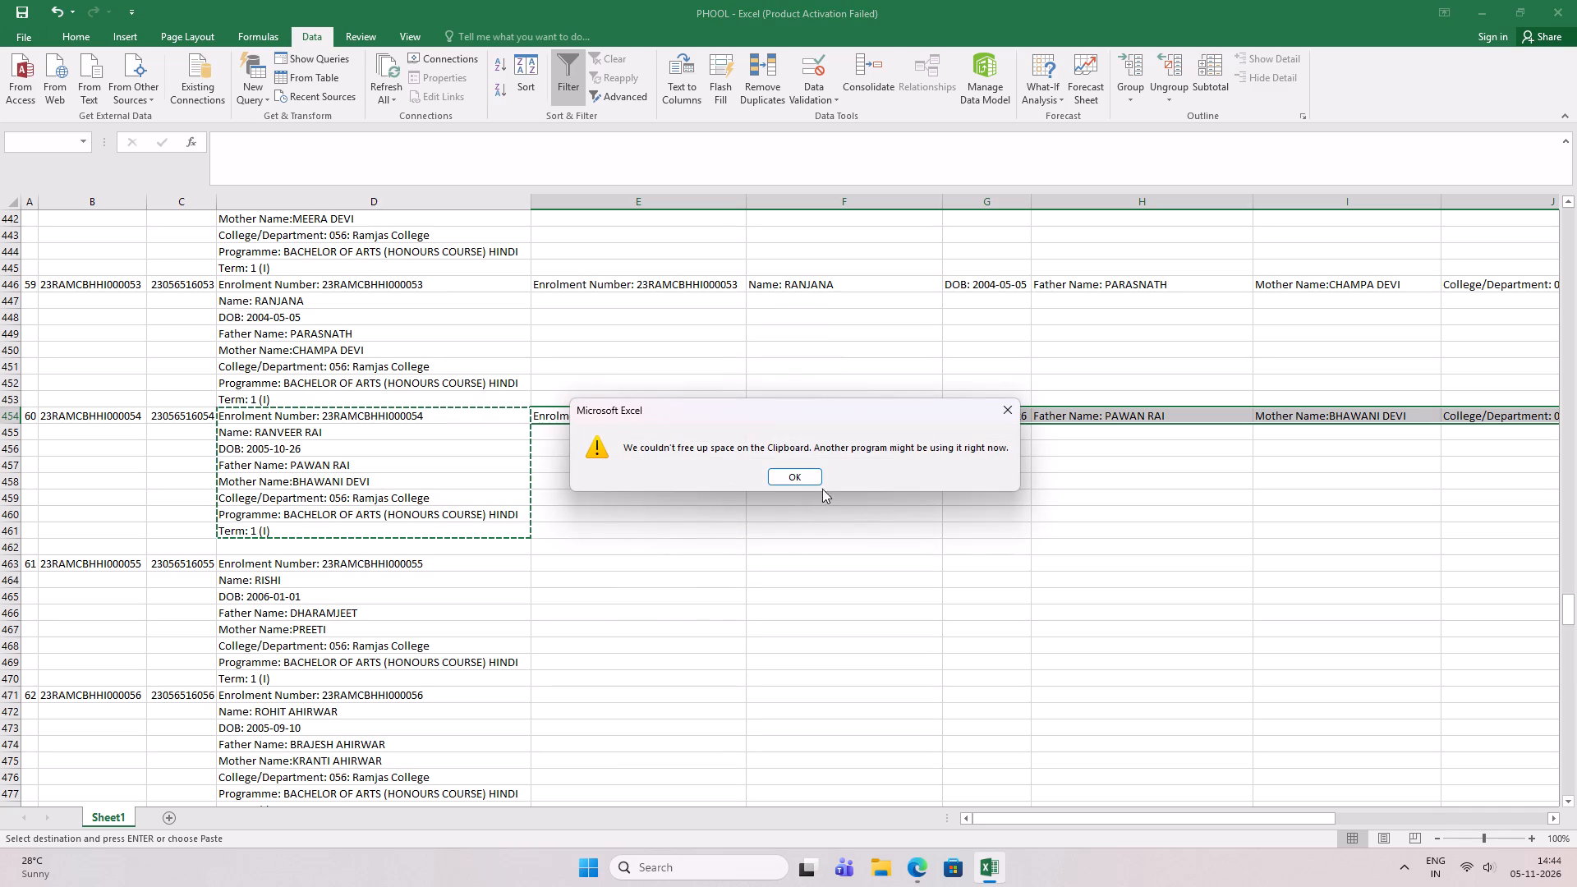
pyautogui.click(811, 480)
# Save the PHOOL workbook.
pyautogui.hotkey('ctrl', 's')
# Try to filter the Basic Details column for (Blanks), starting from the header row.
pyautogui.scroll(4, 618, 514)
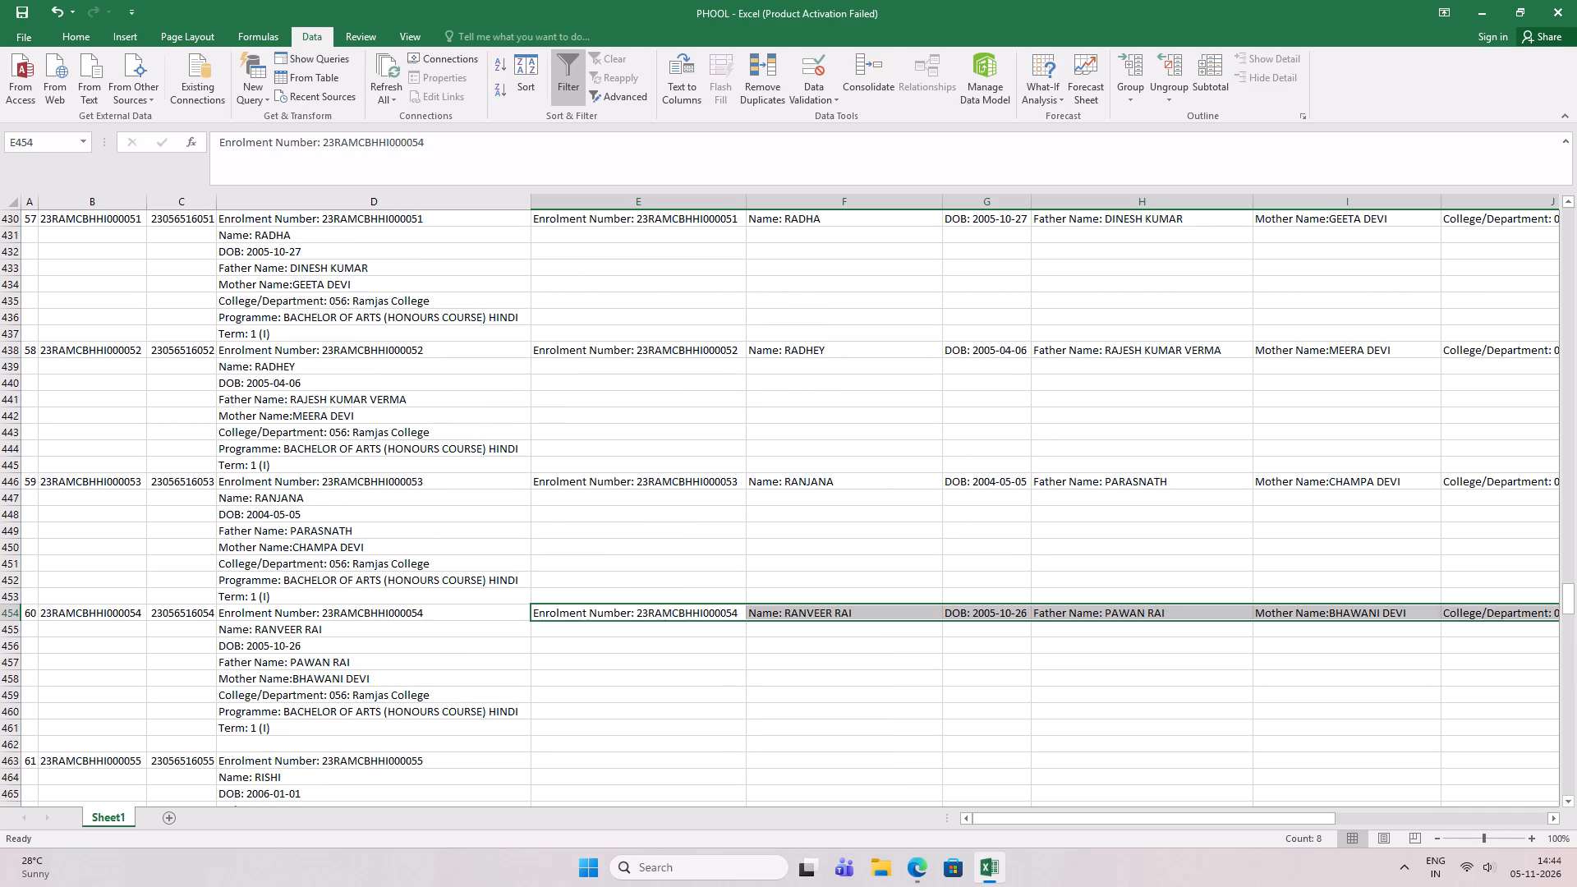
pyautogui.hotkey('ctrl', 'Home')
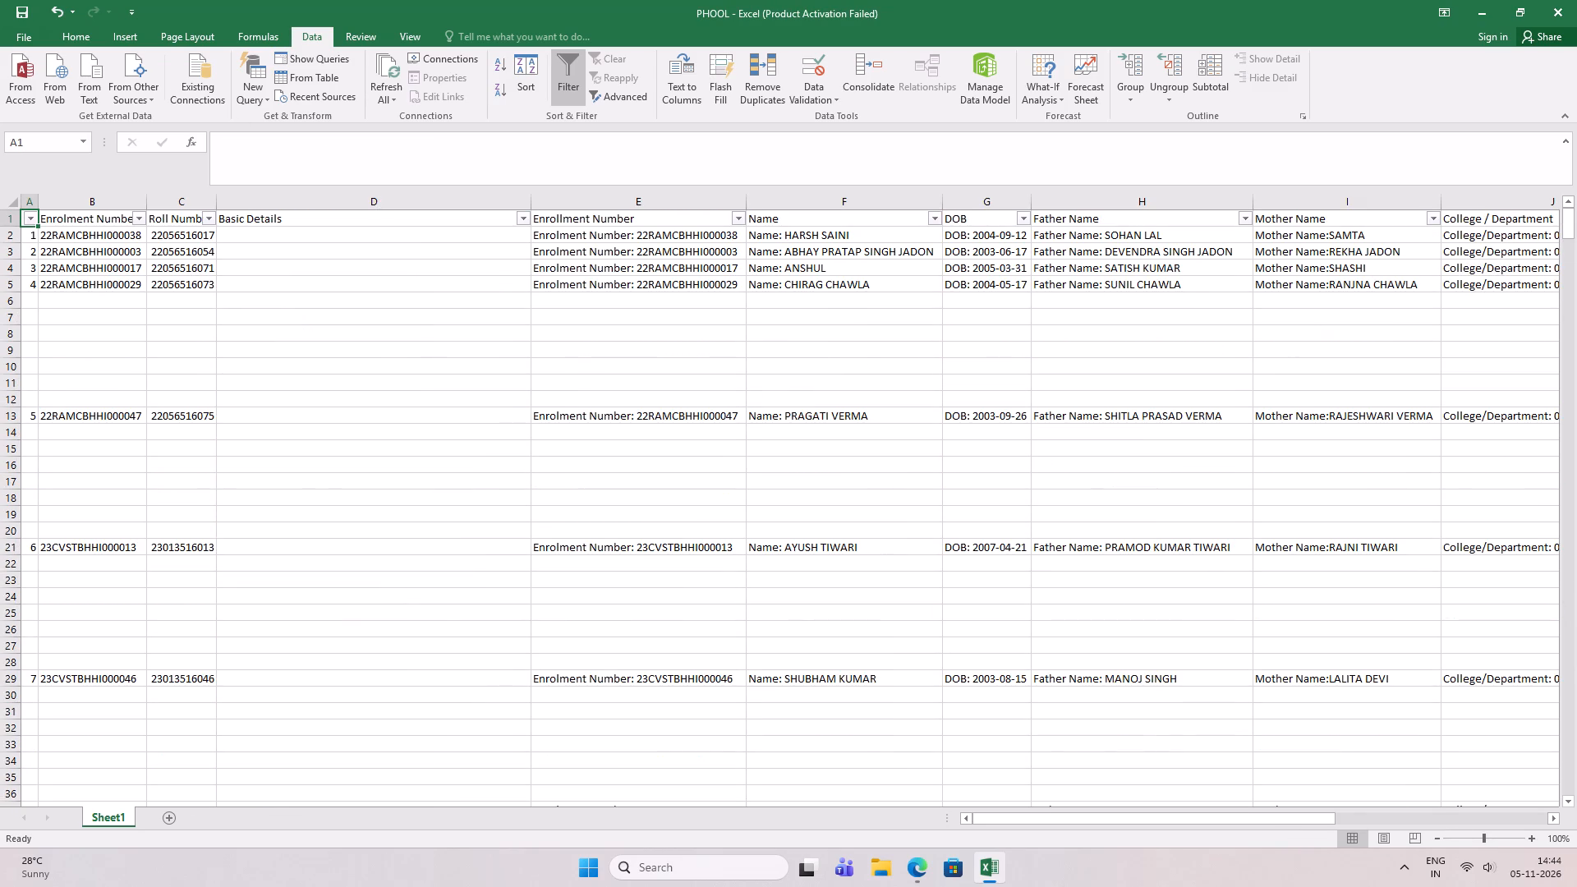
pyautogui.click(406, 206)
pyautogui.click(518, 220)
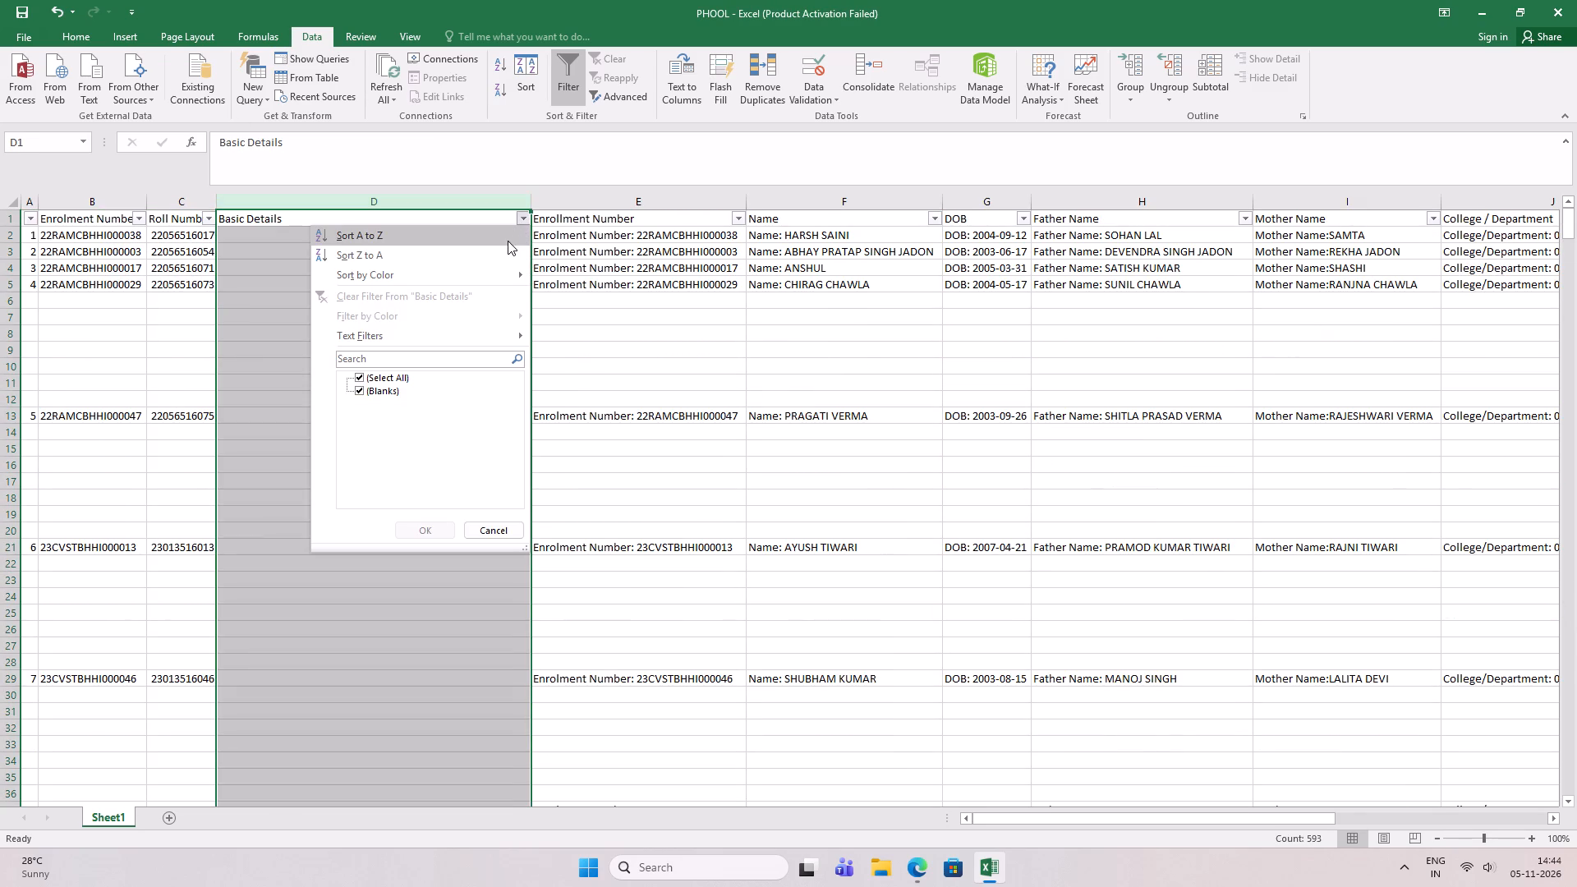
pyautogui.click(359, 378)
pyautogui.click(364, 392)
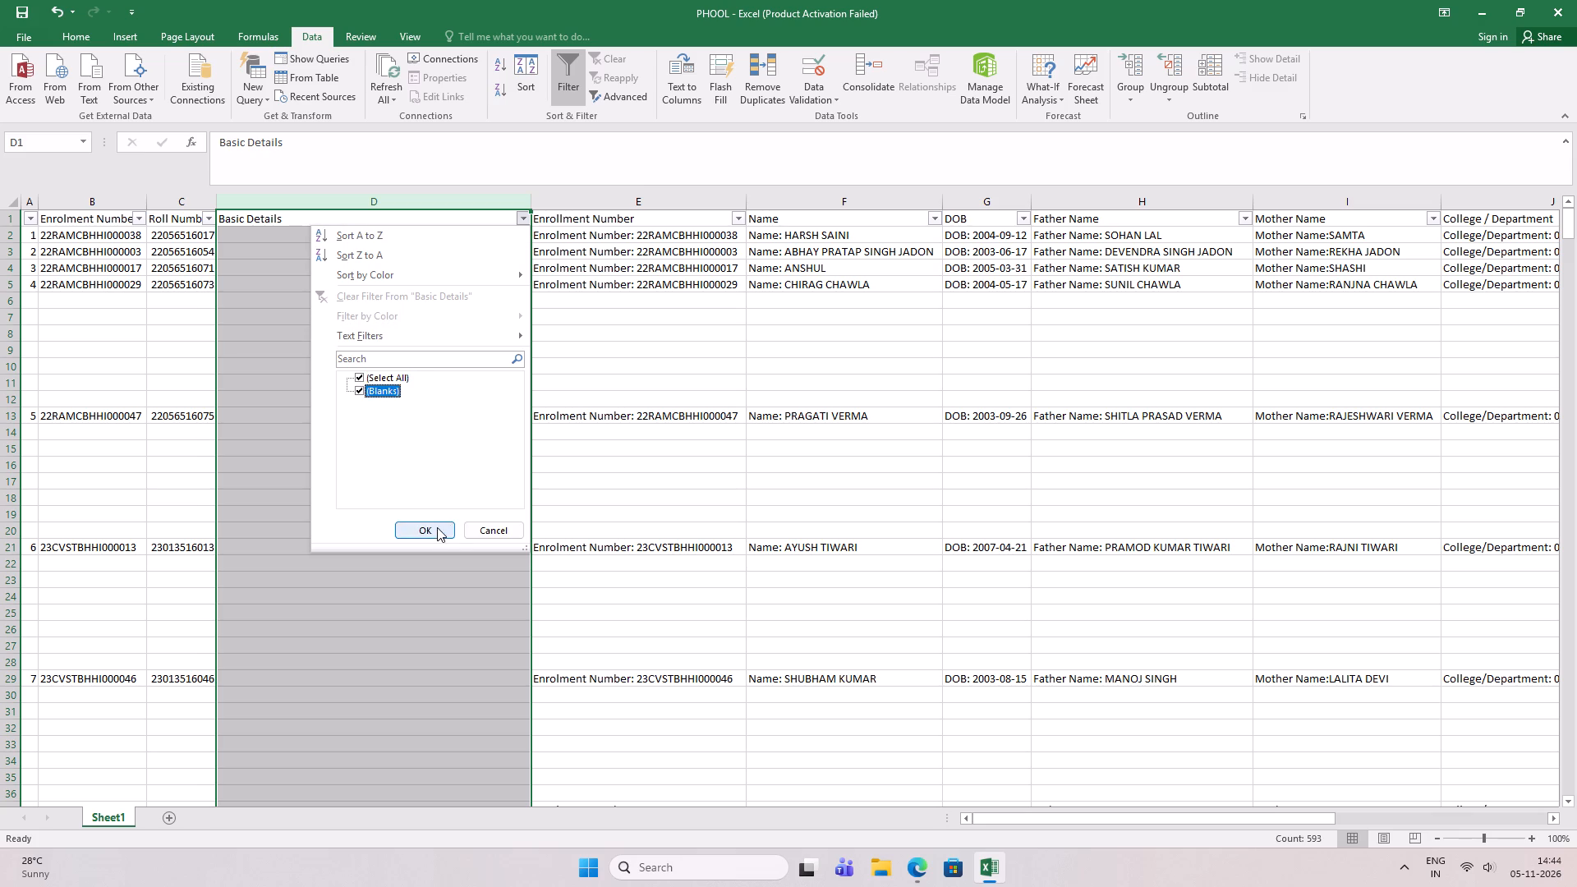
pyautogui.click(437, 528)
# Examine the Basic Details column against the transposed rows of the first sixteen or so students.
pyautogui.scroll(-15, 429, 508)
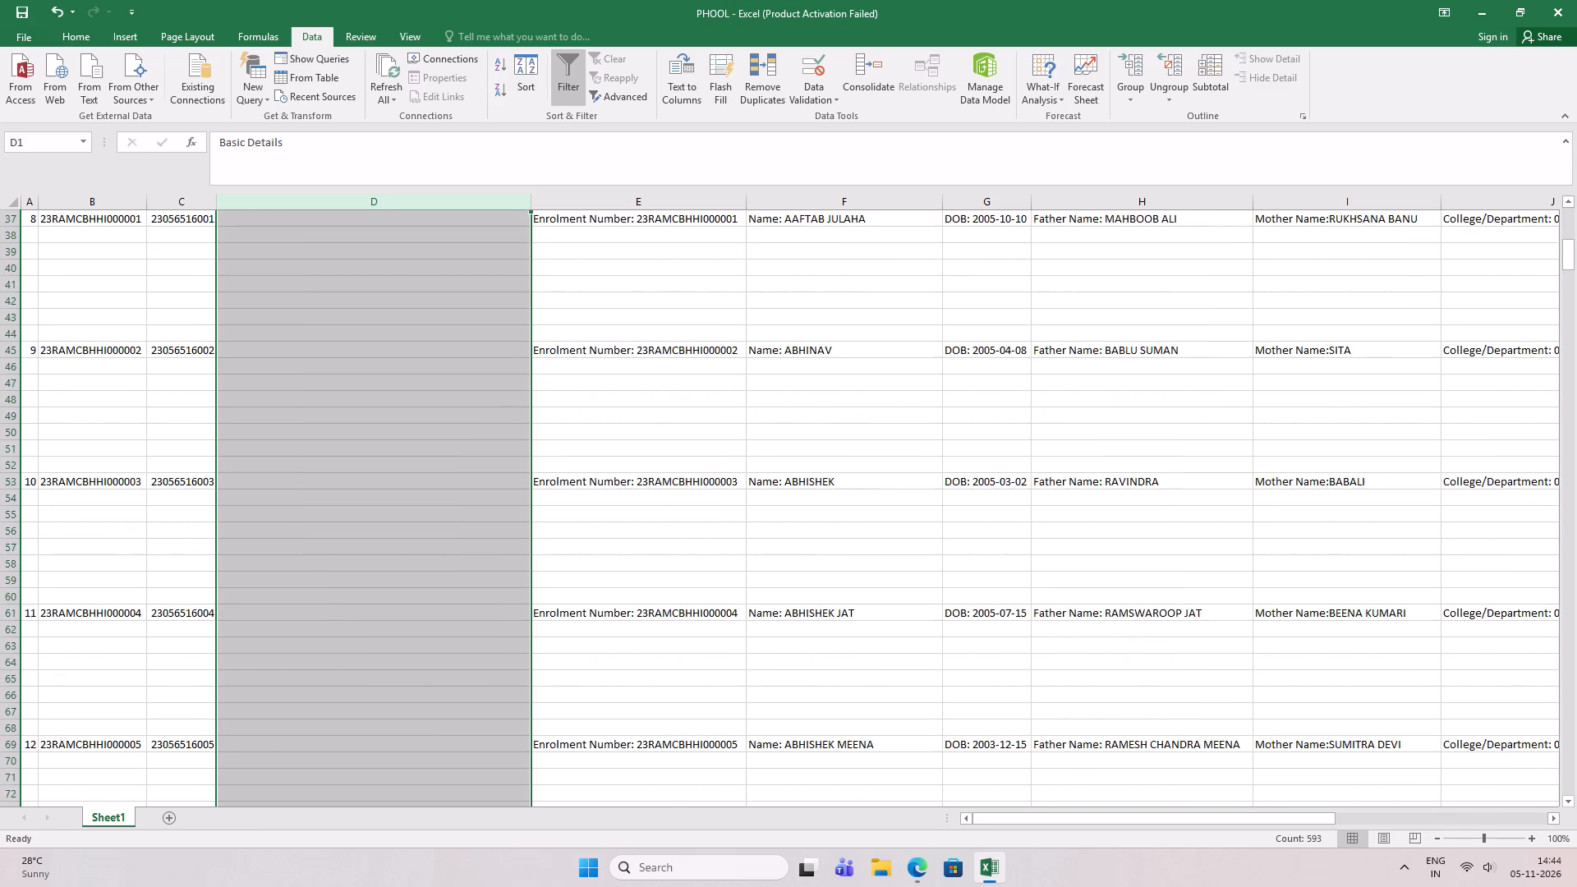
pyautogui.scroll(-10, 441, 485)
pyautogui.scroll(5, 444, 485)
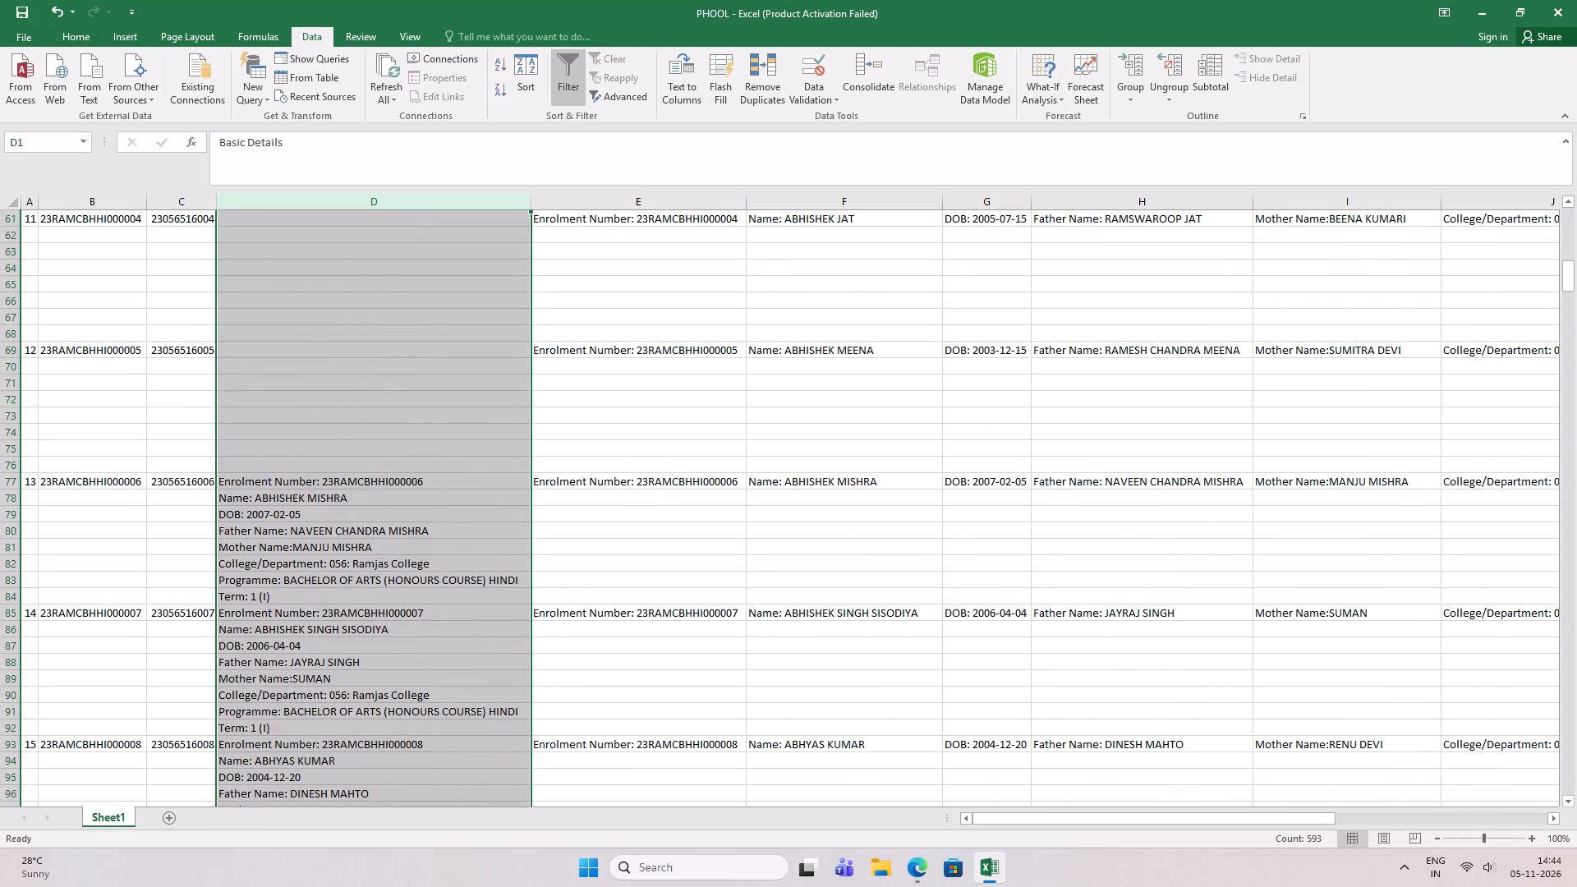
pyautogui.scroll(-3, 449, 437)
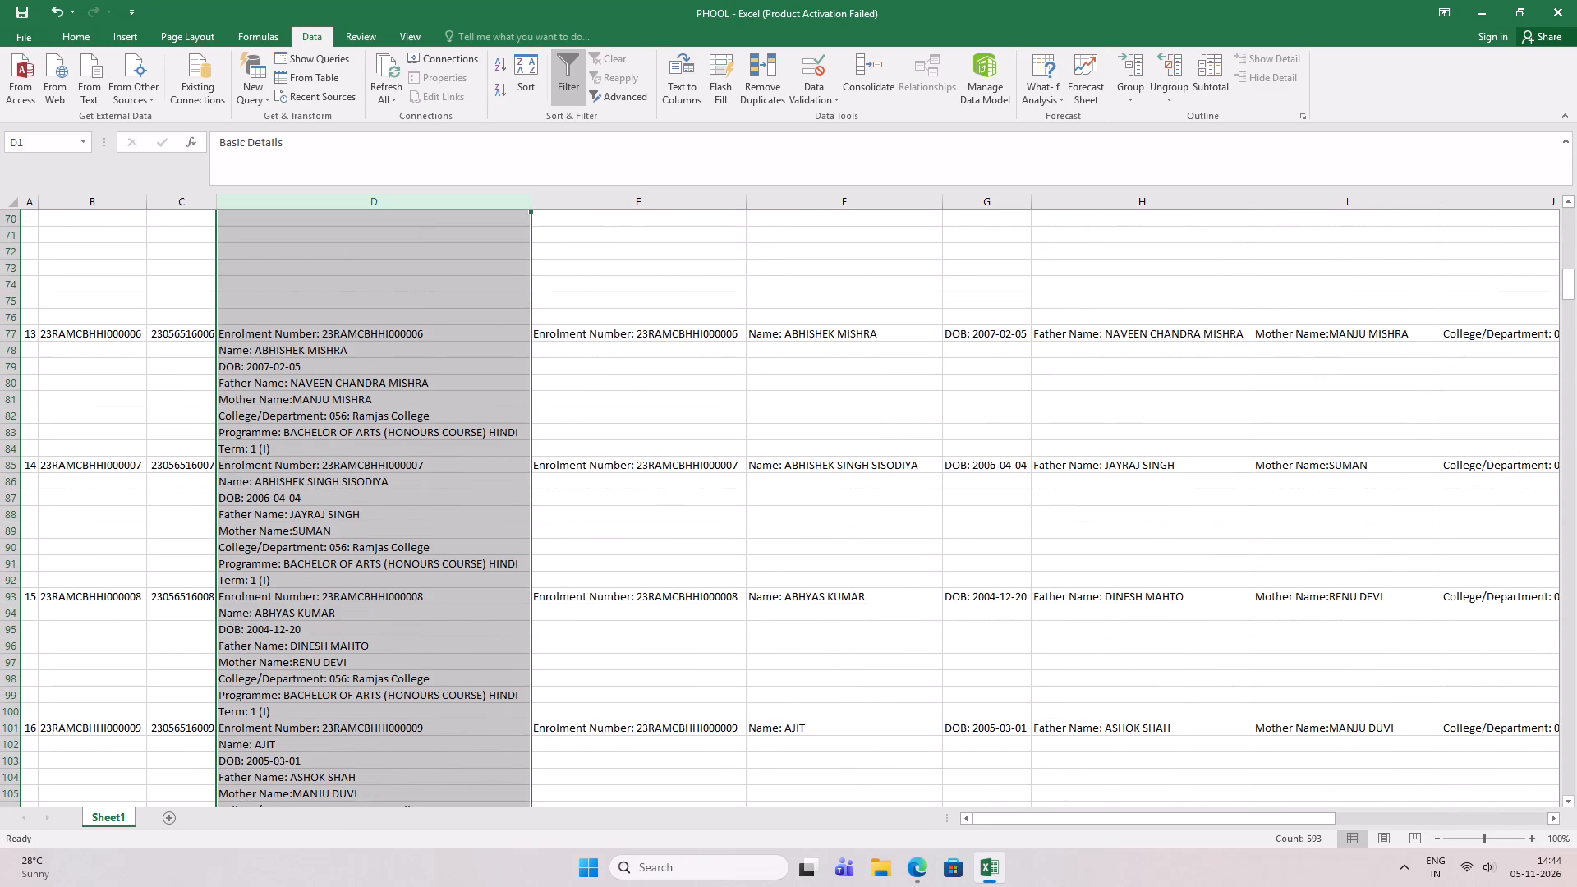
pyautogui.scroll(-3, 449, 437)
pyautogui.scroll(19, 413, 378)
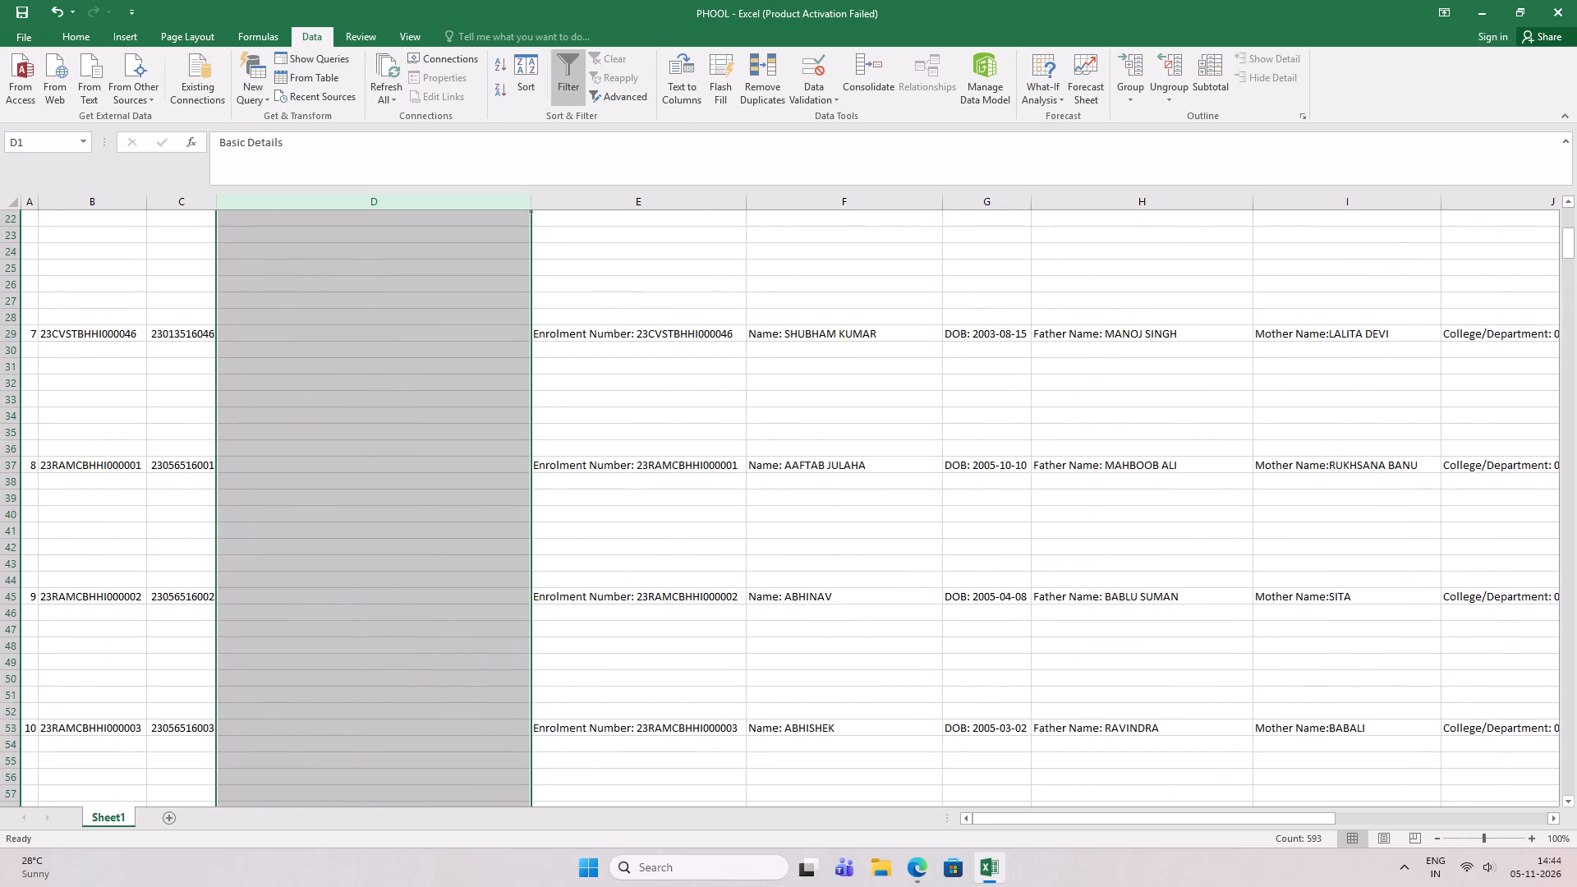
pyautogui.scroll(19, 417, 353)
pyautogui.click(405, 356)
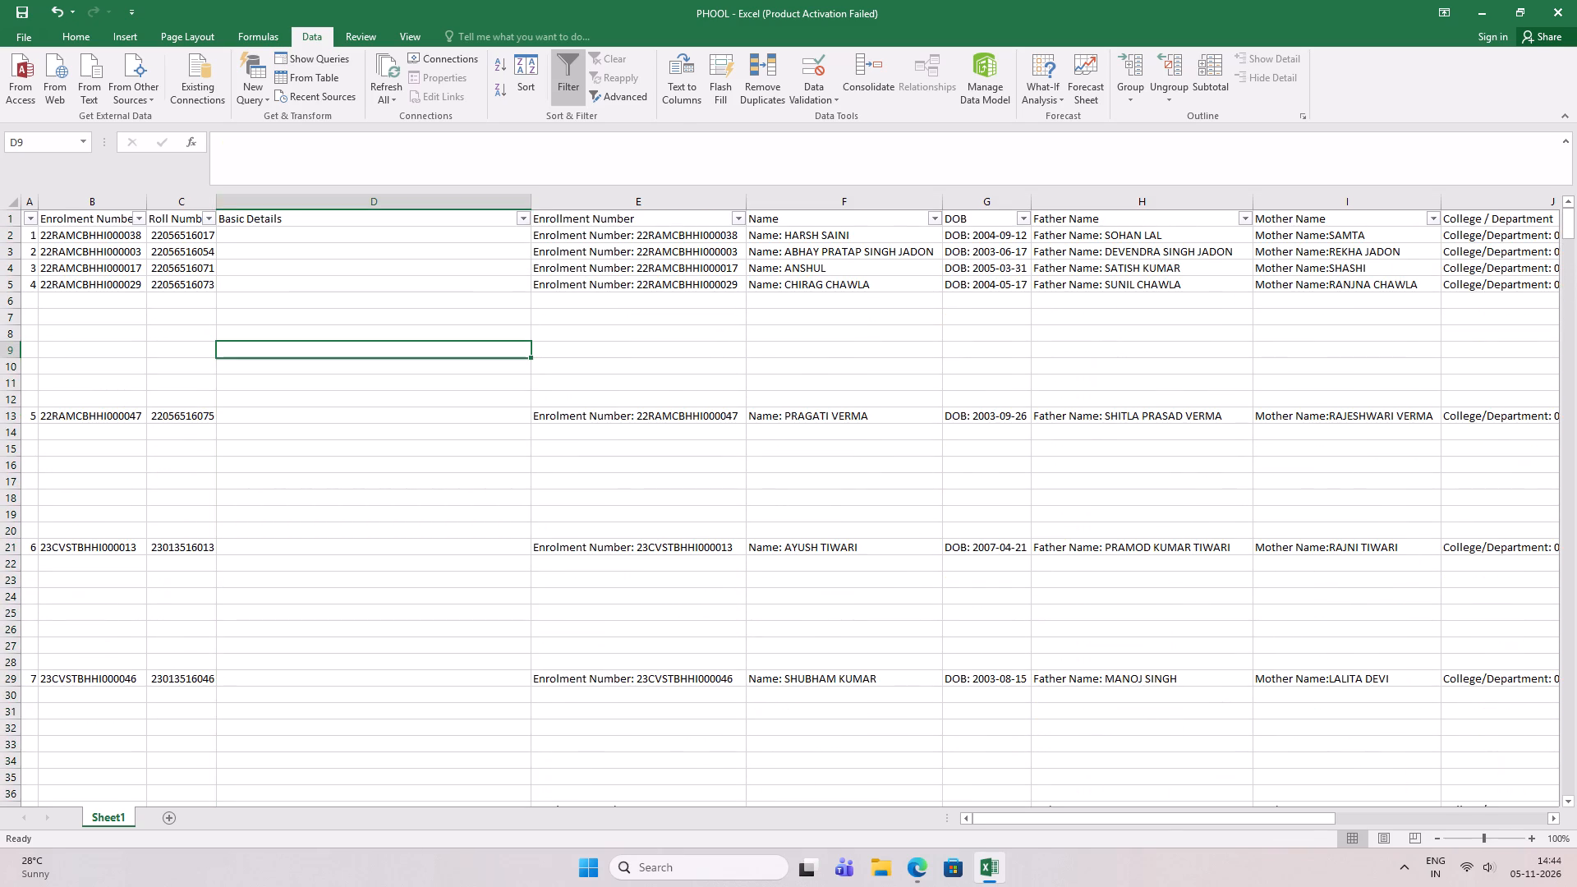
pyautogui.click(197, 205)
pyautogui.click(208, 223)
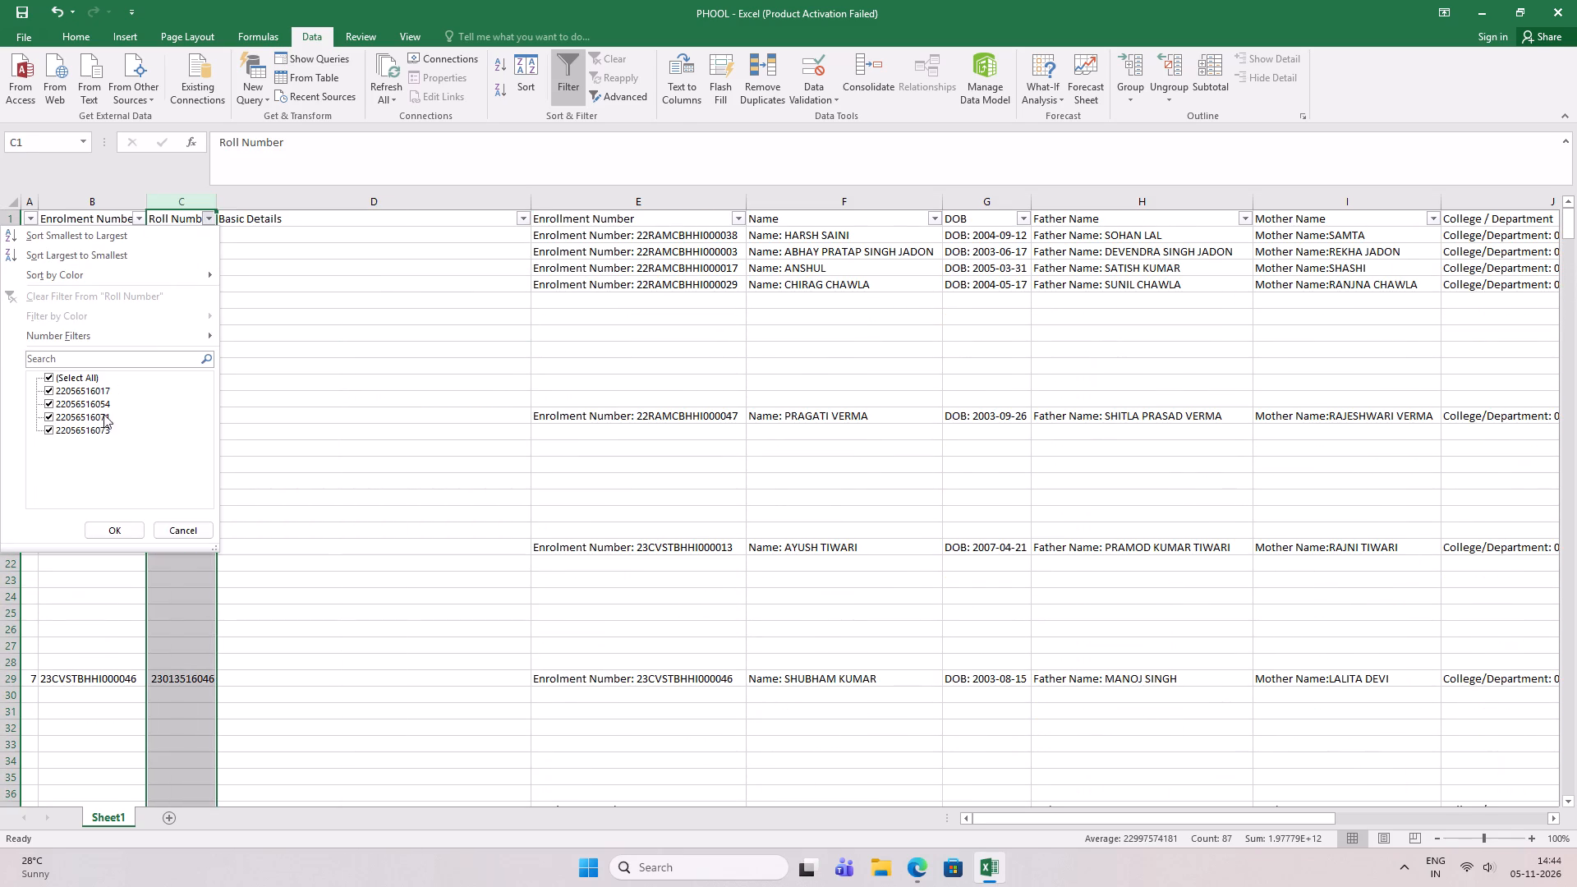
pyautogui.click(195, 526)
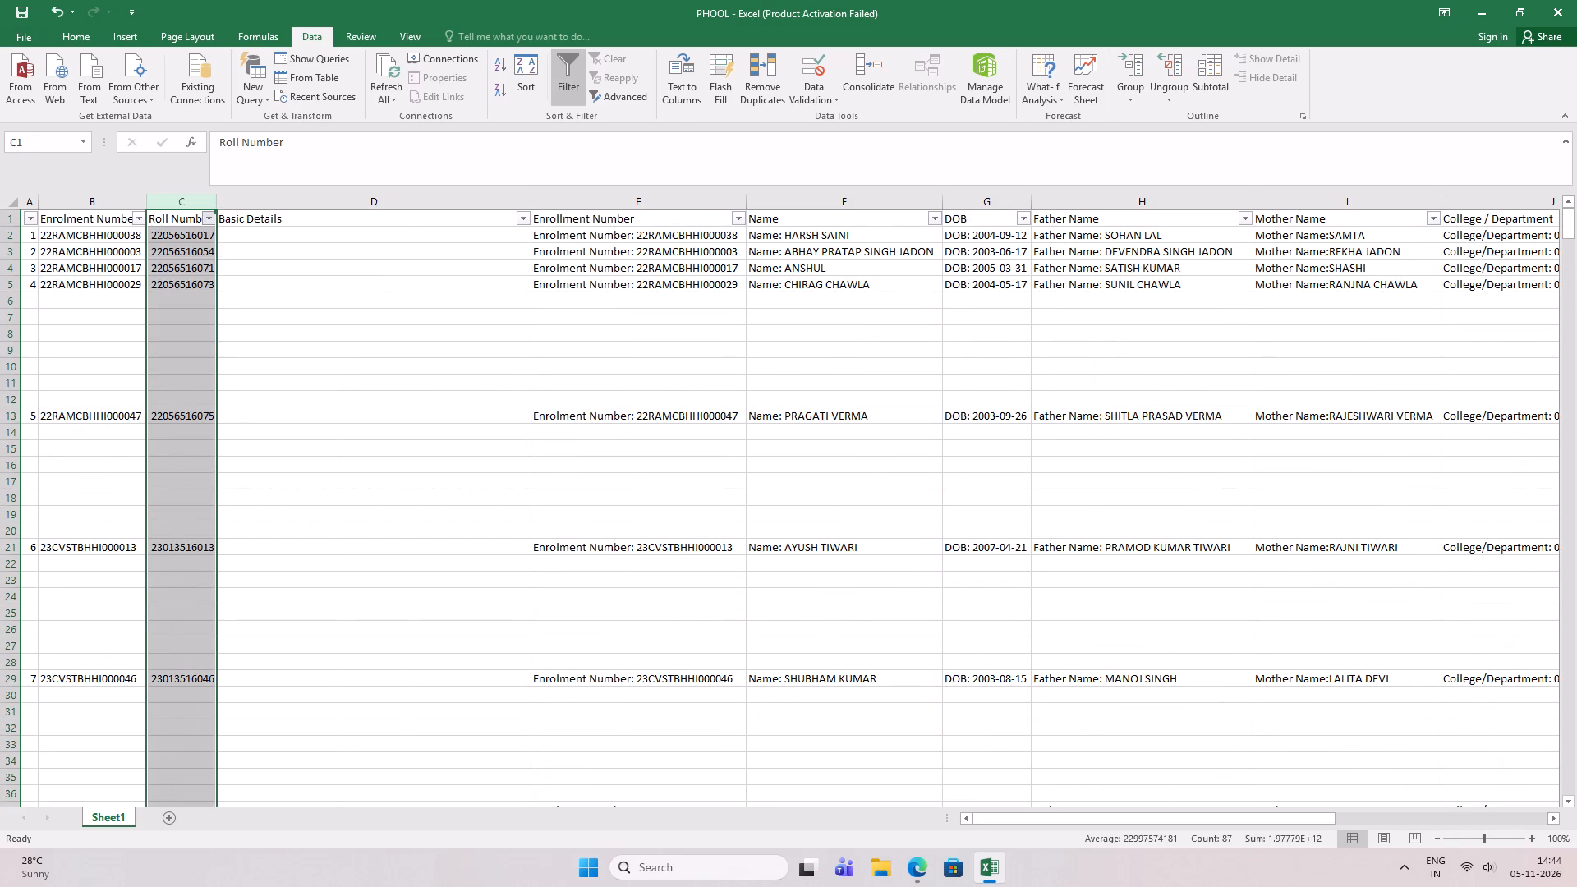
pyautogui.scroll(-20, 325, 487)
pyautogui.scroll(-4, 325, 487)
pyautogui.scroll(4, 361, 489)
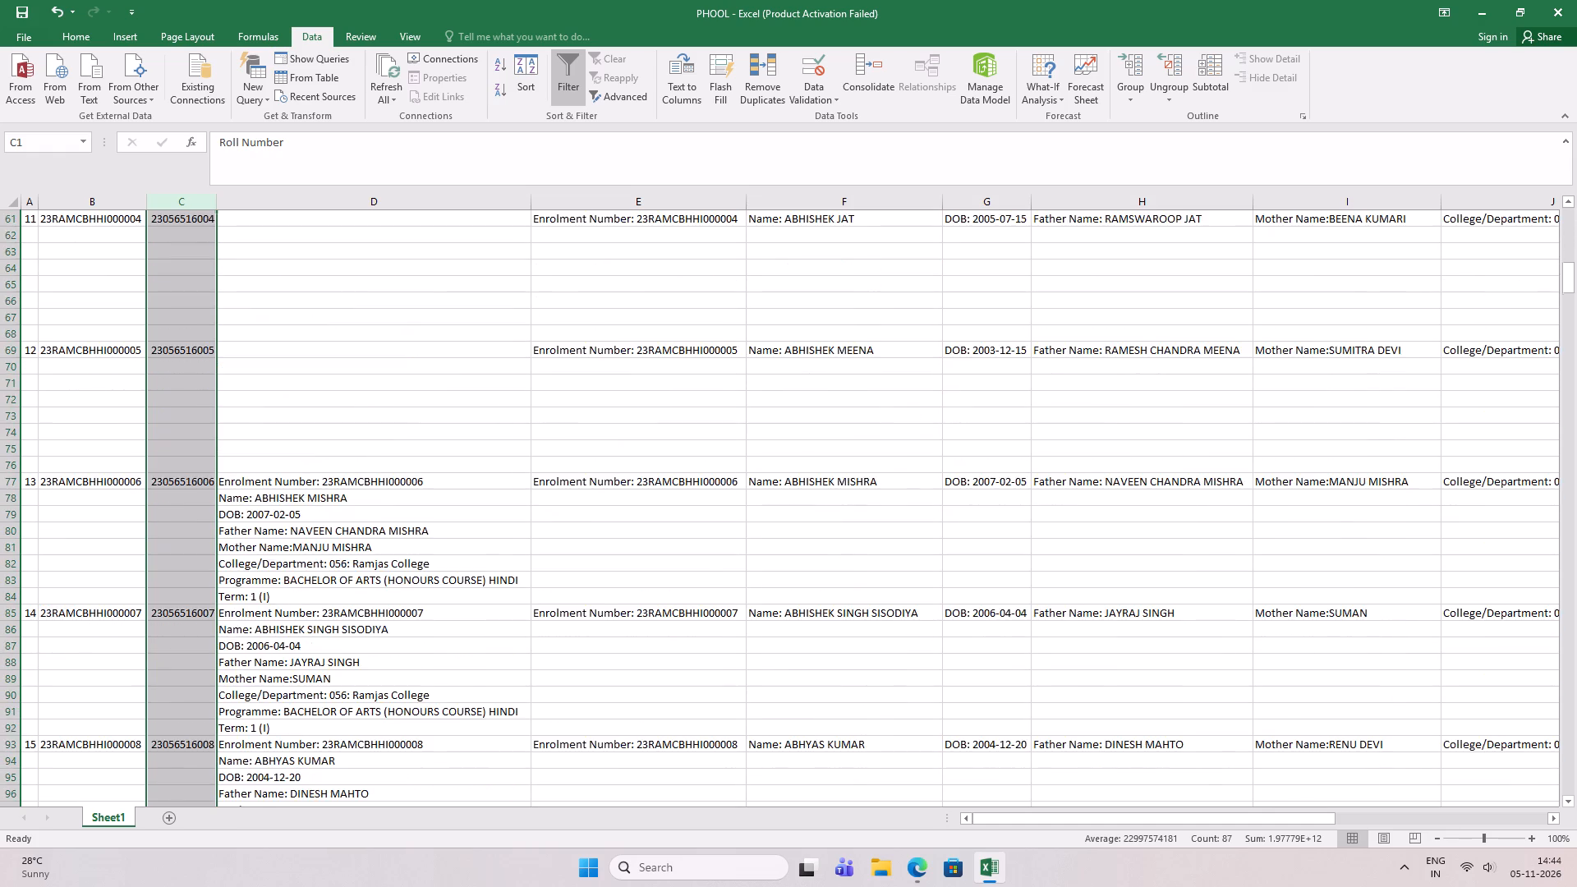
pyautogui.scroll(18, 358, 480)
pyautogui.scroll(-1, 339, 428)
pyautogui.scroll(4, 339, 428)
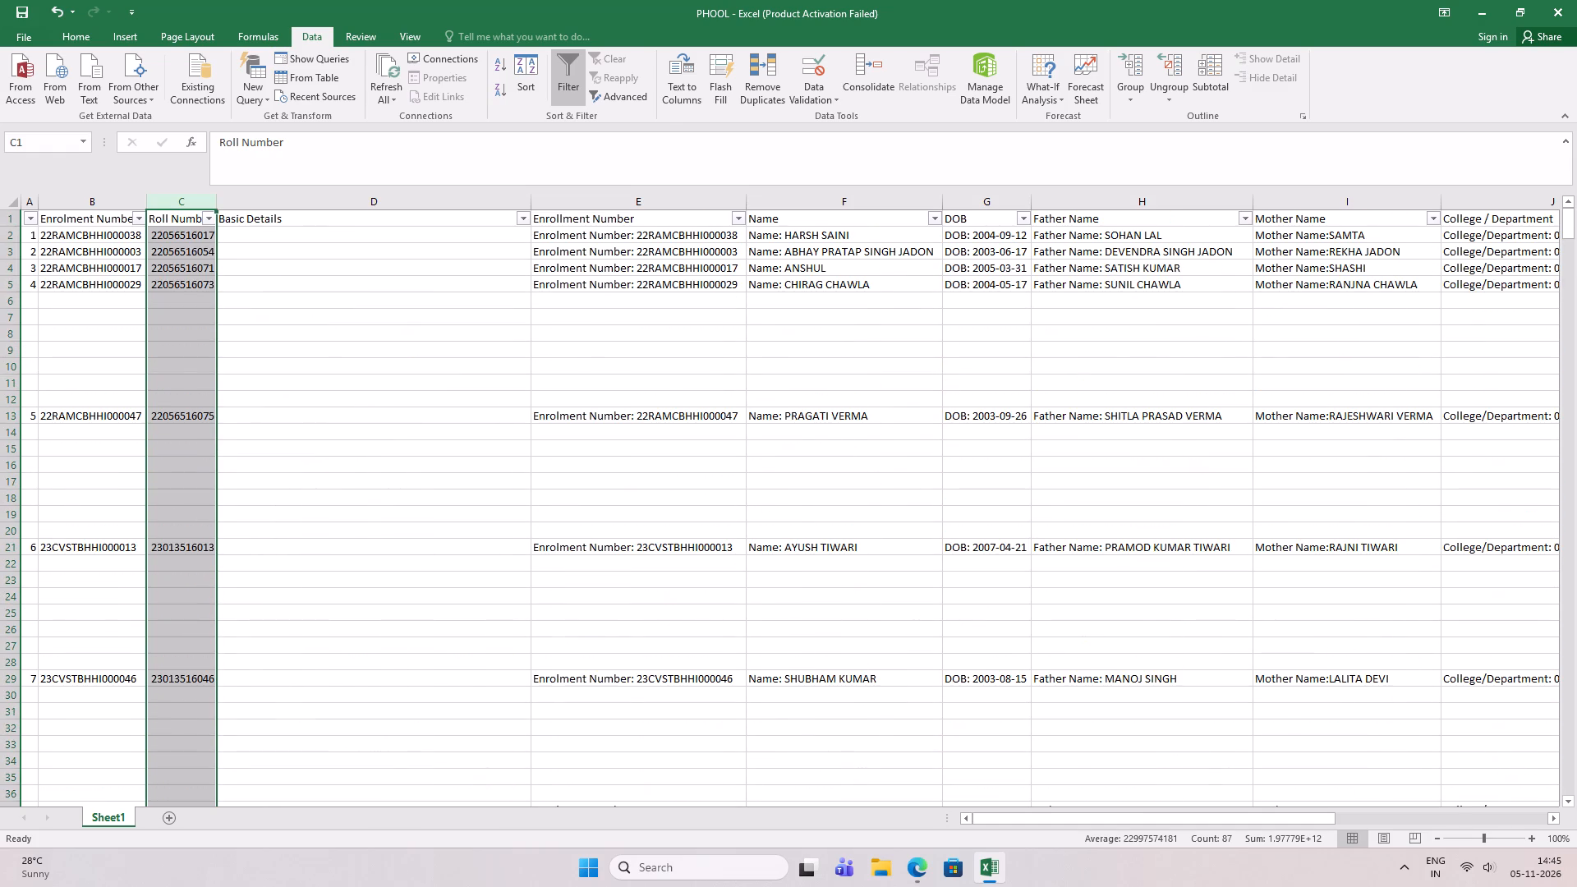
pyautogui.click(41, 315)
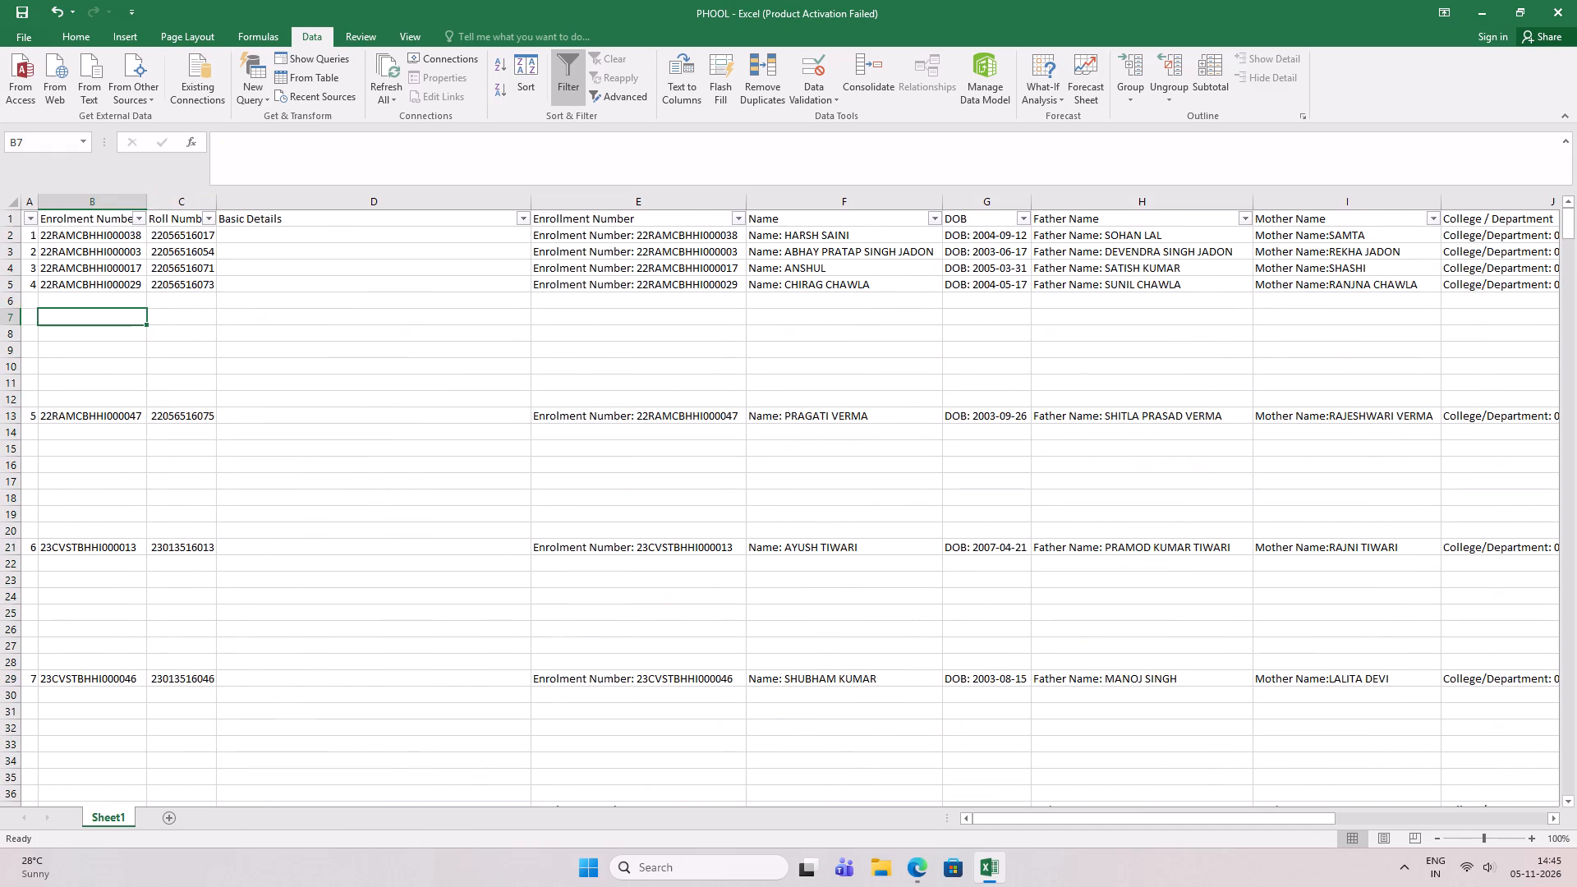
# Clear the leftover stacked Basic Details in D77:D99, starting from the thirteenth student's block.
pyautogui.scroll(-13, 293, 362)
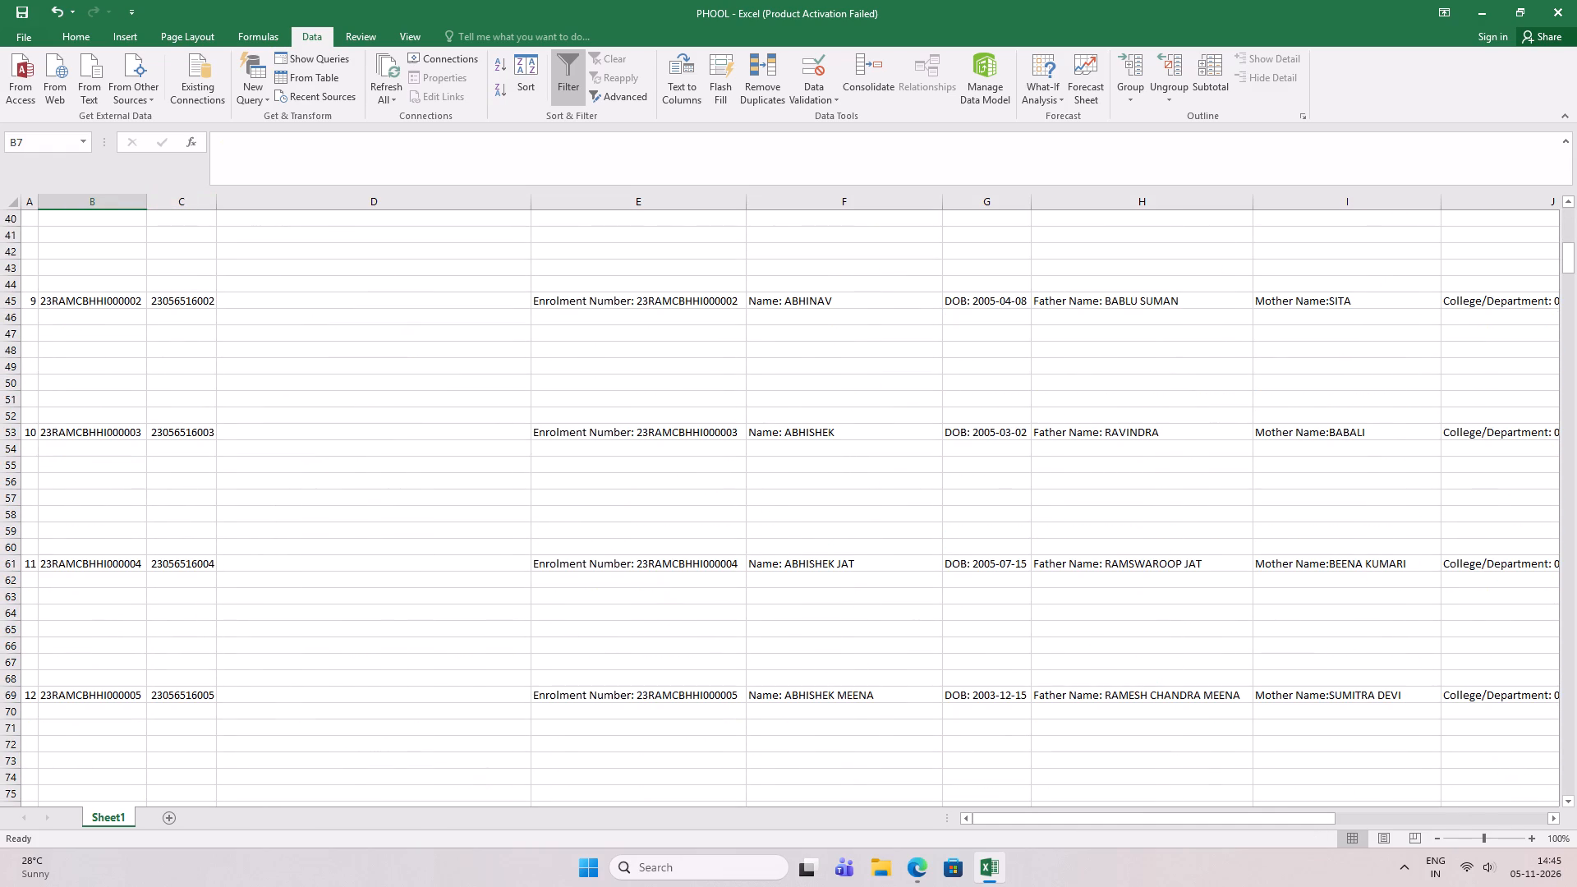
pyautogui.scroll(-12, 428, 371)
pyautogui.scroll(2, 425, 415)
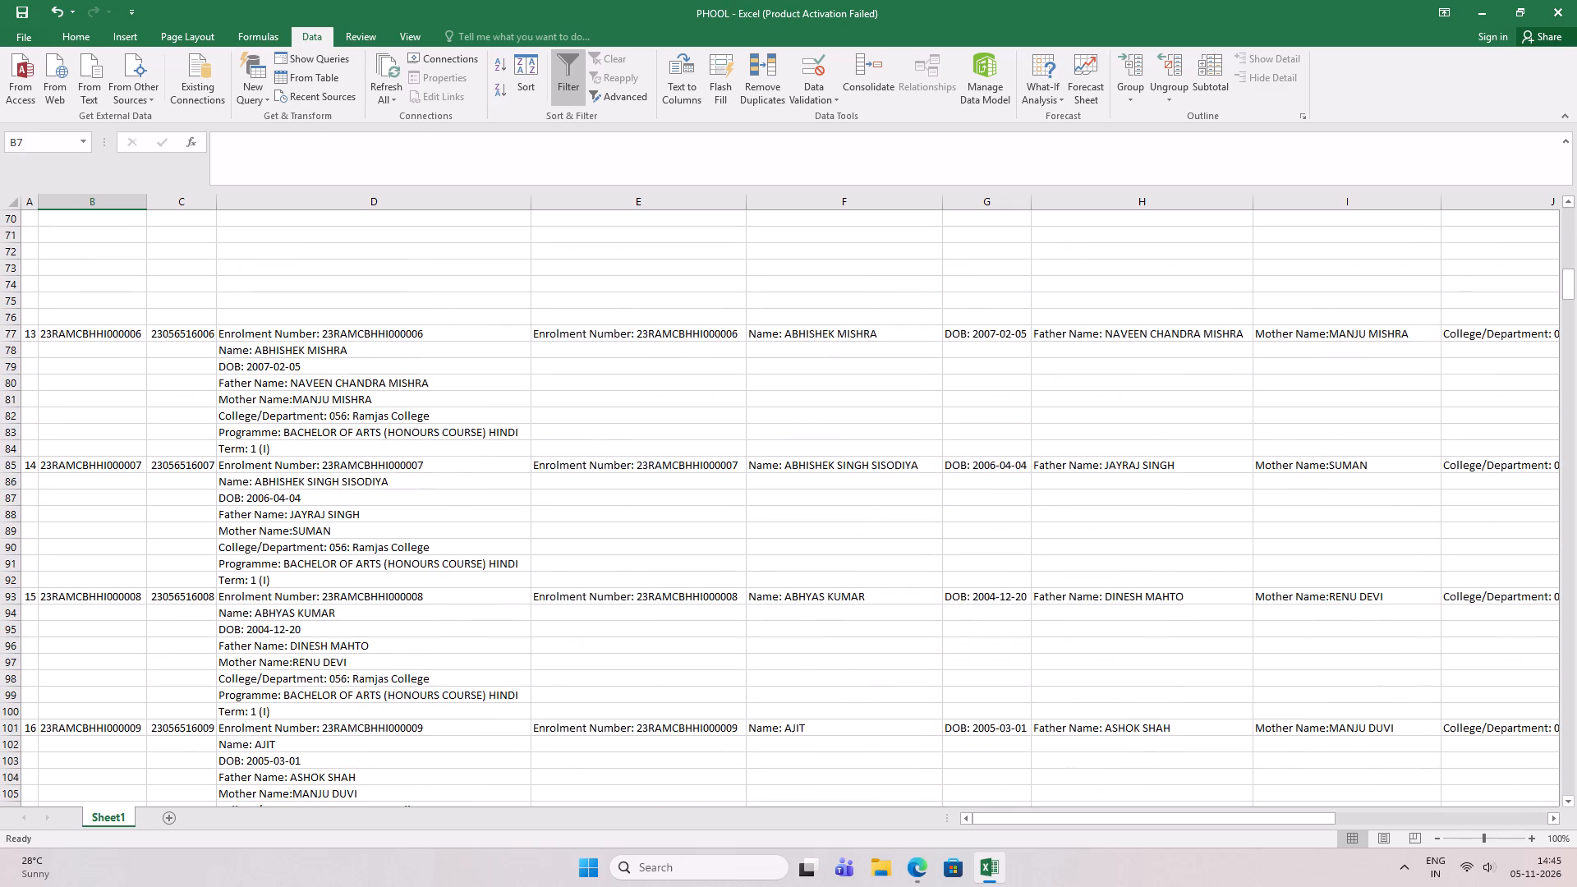
pyautogui.moveTo(426, 329); pyautogui.dragTo(471, 689)
pyautogui.press('Delete')
# Copy the sixty-first student's stacked Basic Details from D463:D470 and paste them transposed into row 463, starting at E463.
pyautogui.scroll(-2, 444, 687)
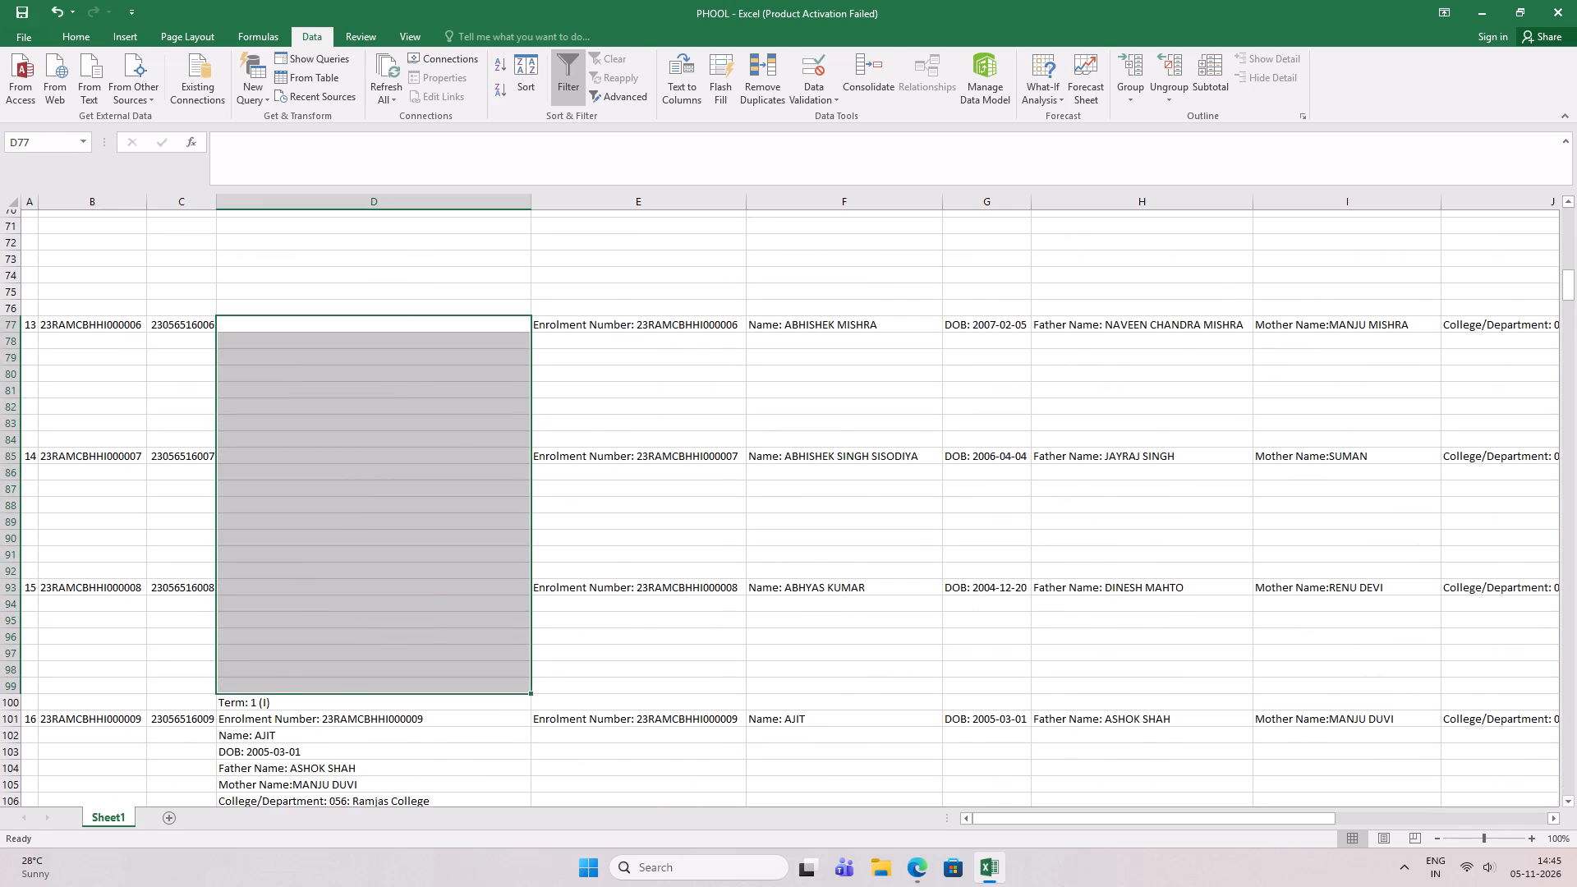
pyautogui.scroll(-4, 444, 688)
pyautogui.scroll(-9, 404, 435)
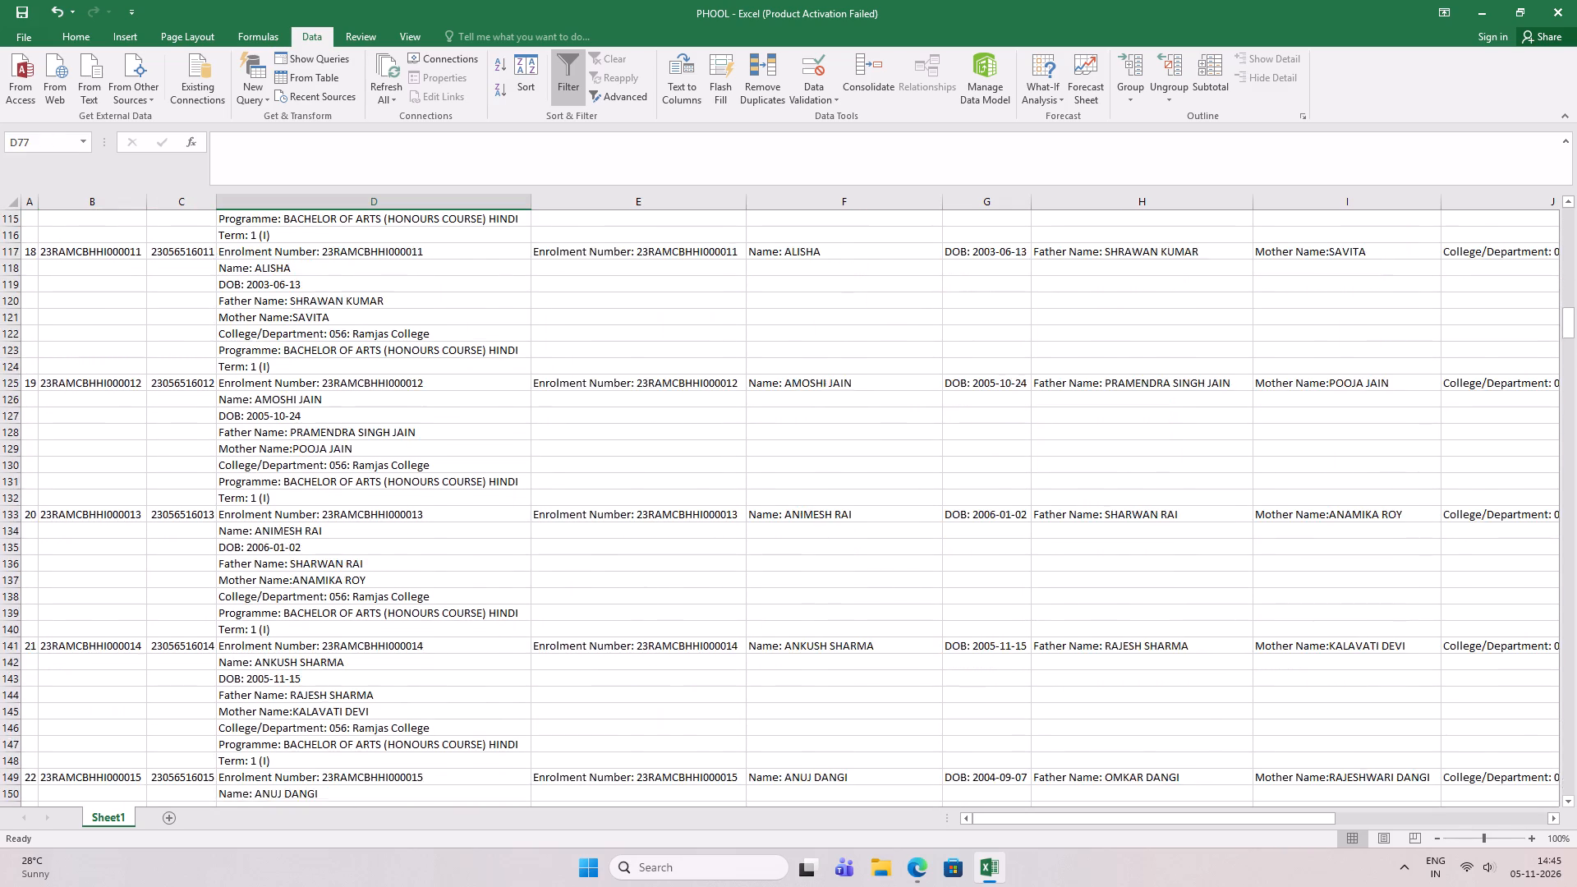
pyautogui.scroll(-20, 589, 472)
pyautogui.scroll(-17, 589, 472)
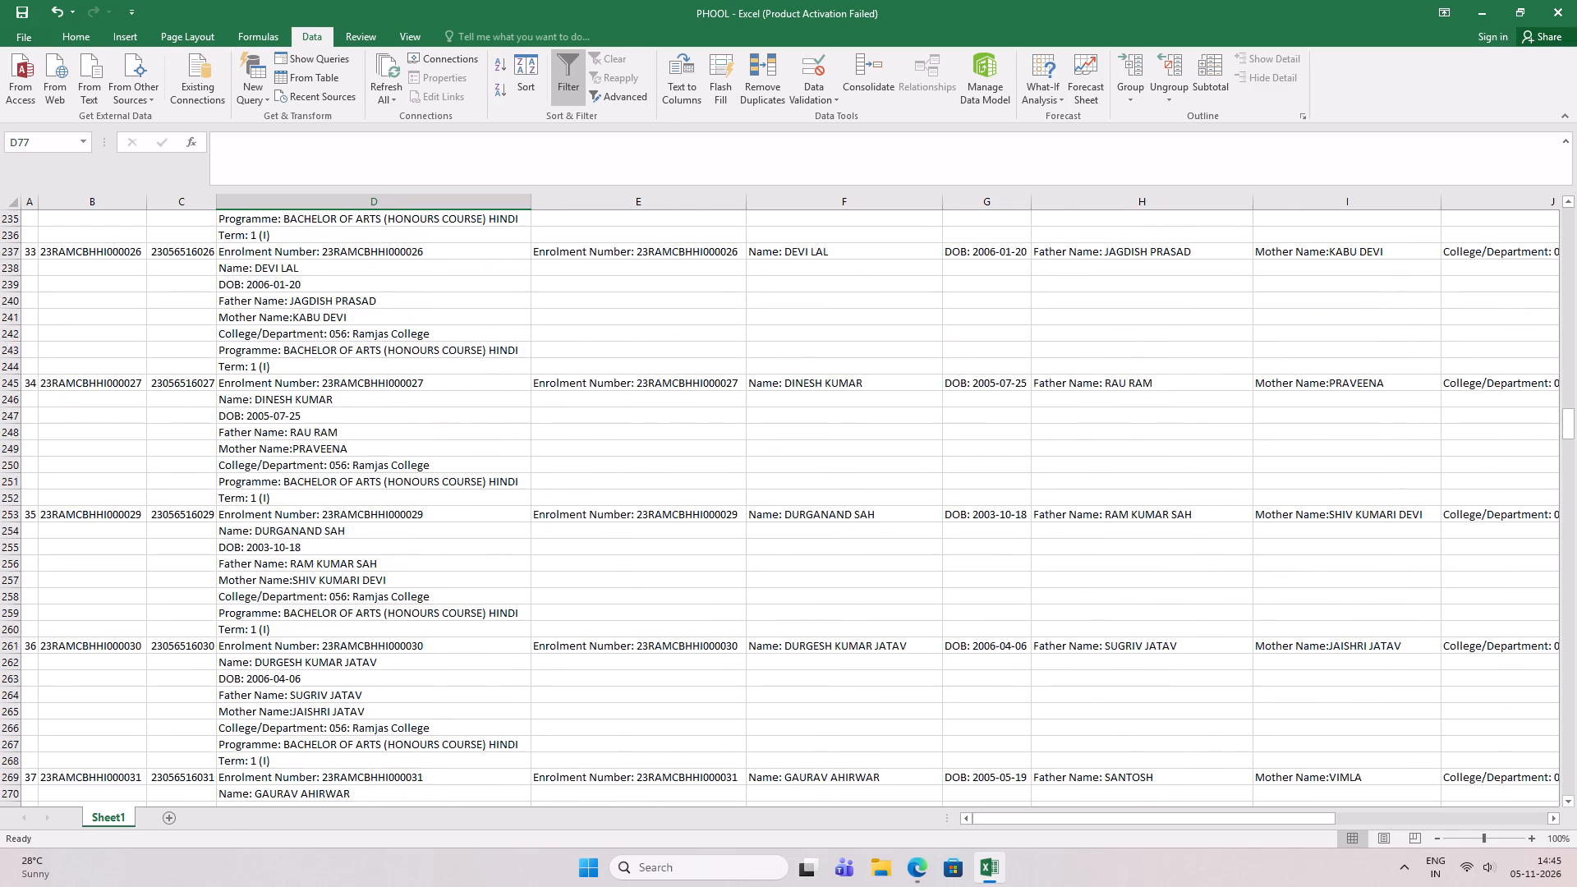
pyautogui.scroll(-20, 633, 488)
pyautogui.scroll(-17, 633, 488)
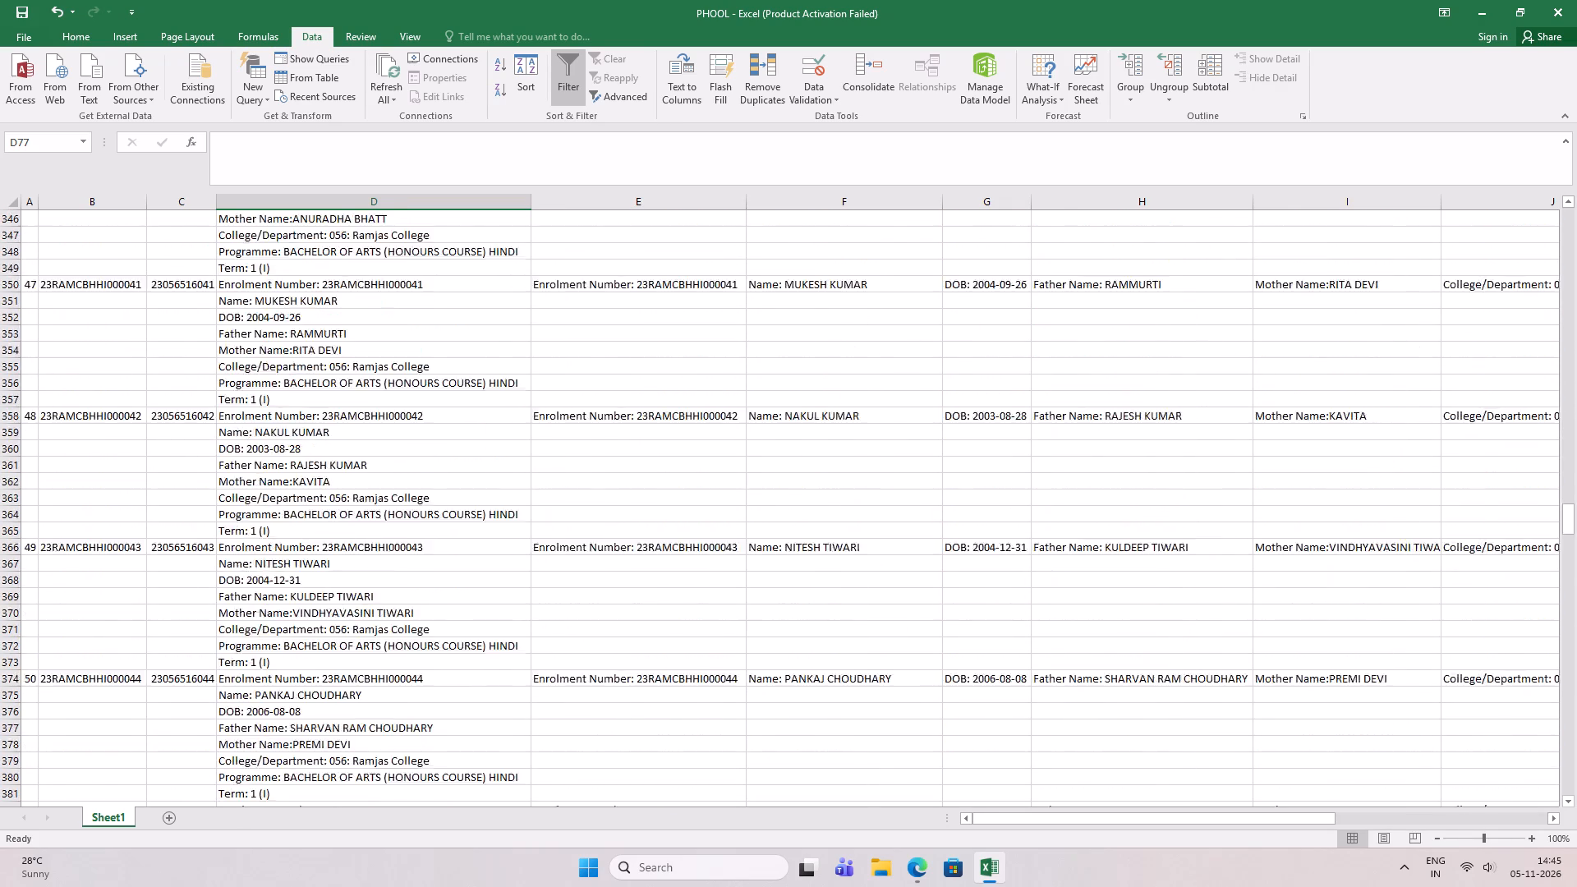
pyautogui.scroll(-20, 646, 480)
pyautogui.scroll(-17, 646, 480)
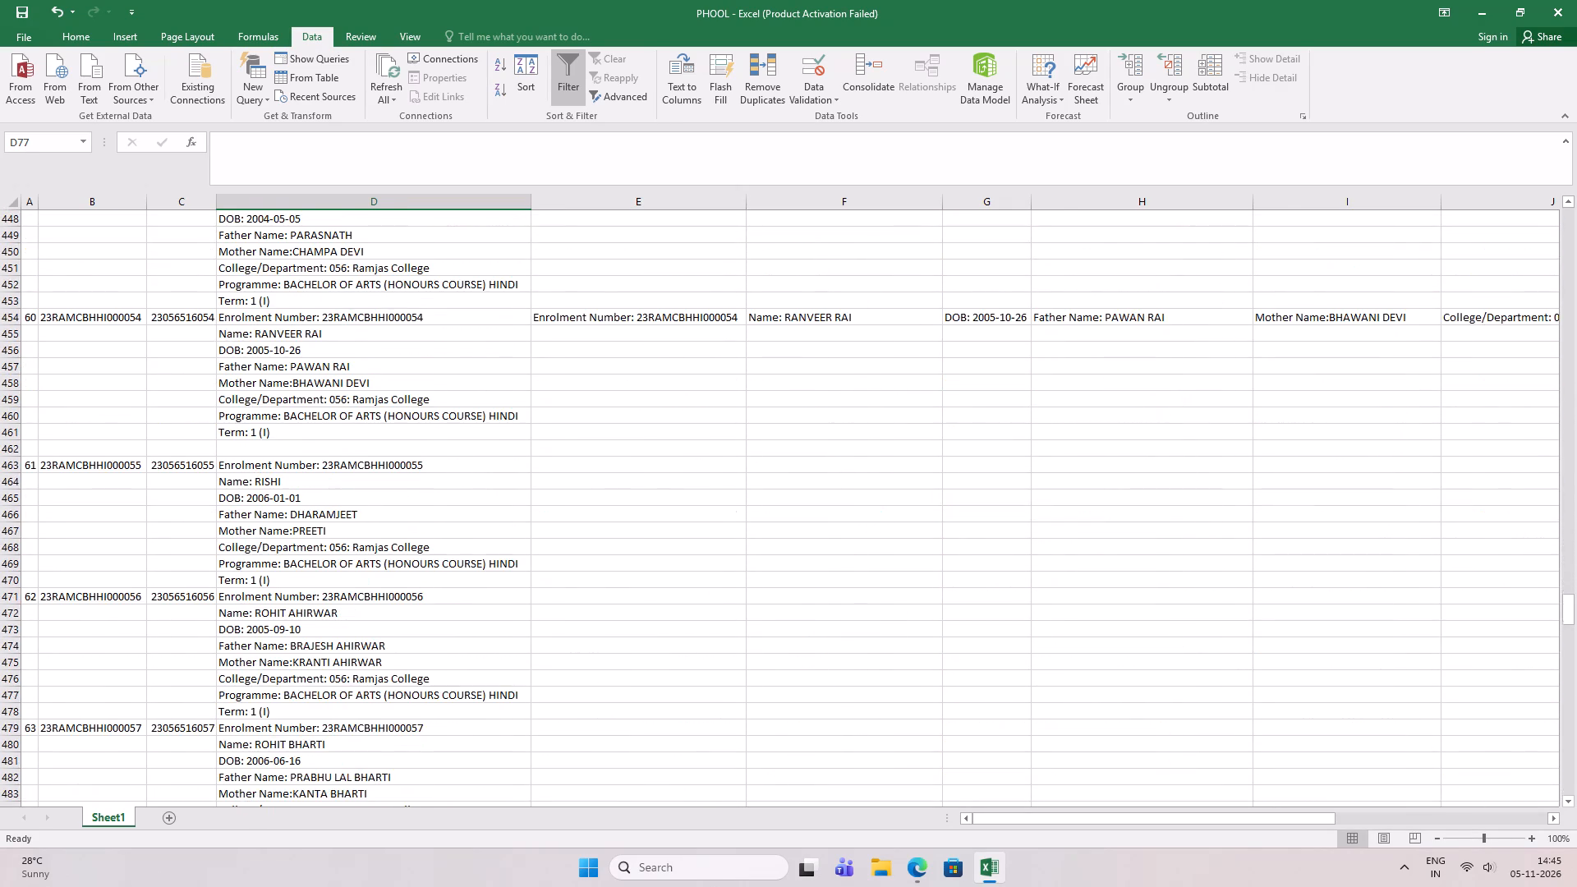
pyautogui.scroll(1, 651, 473)
pyautogui.moveTo(407, 510); pyautogui.dragTo(413, 541)
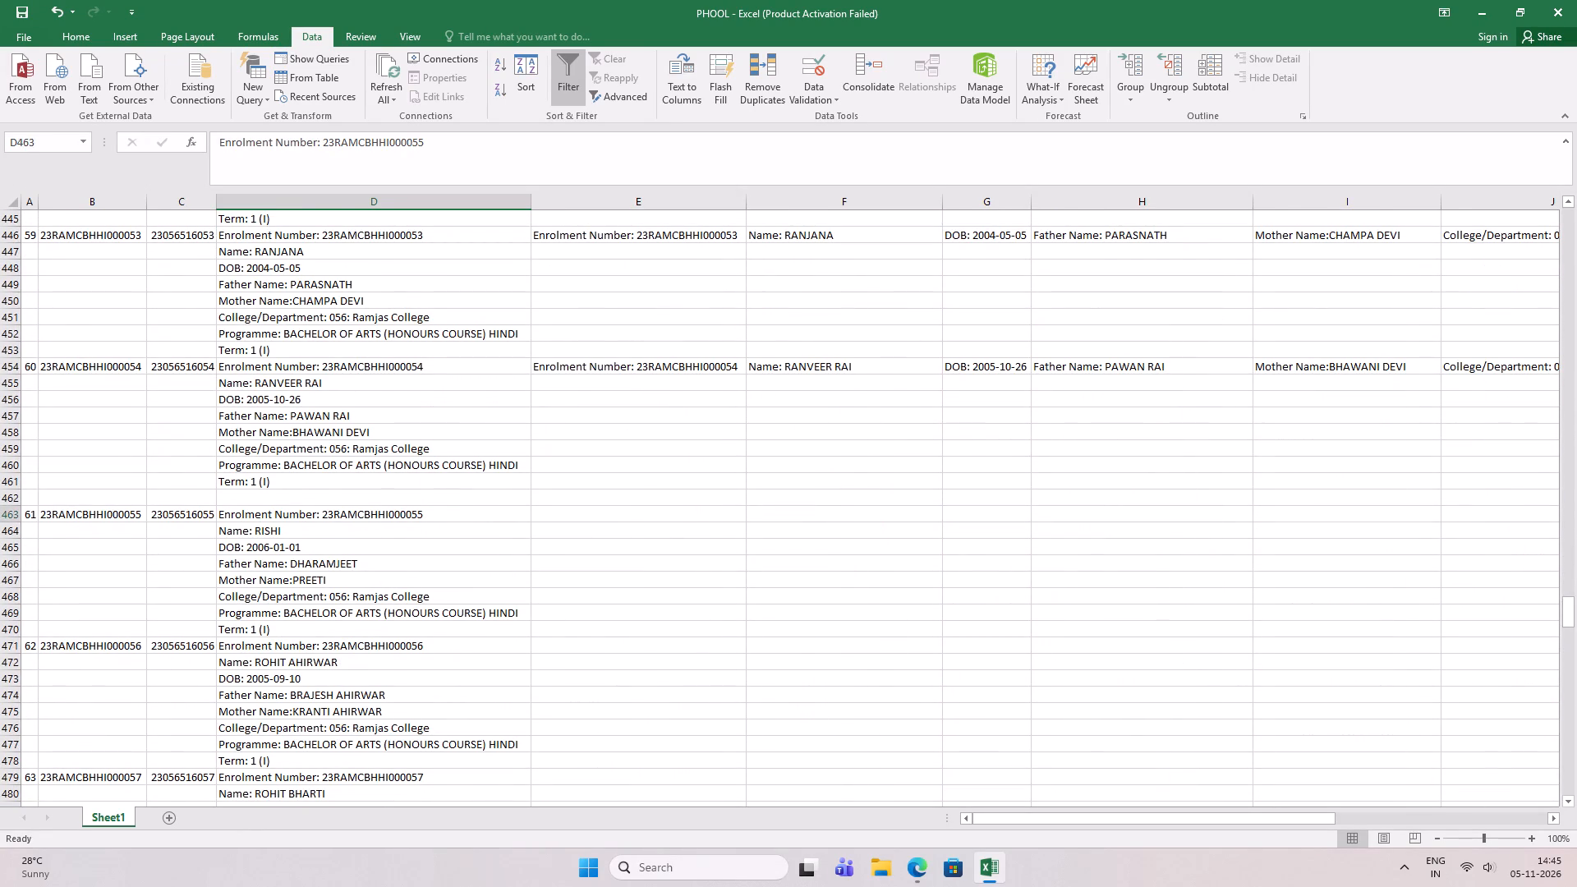
pyautogui.moveTo(413, 541); pyautogui.dragTo(422, 626)
pyautogui.hotkey('ctrl', 'c')
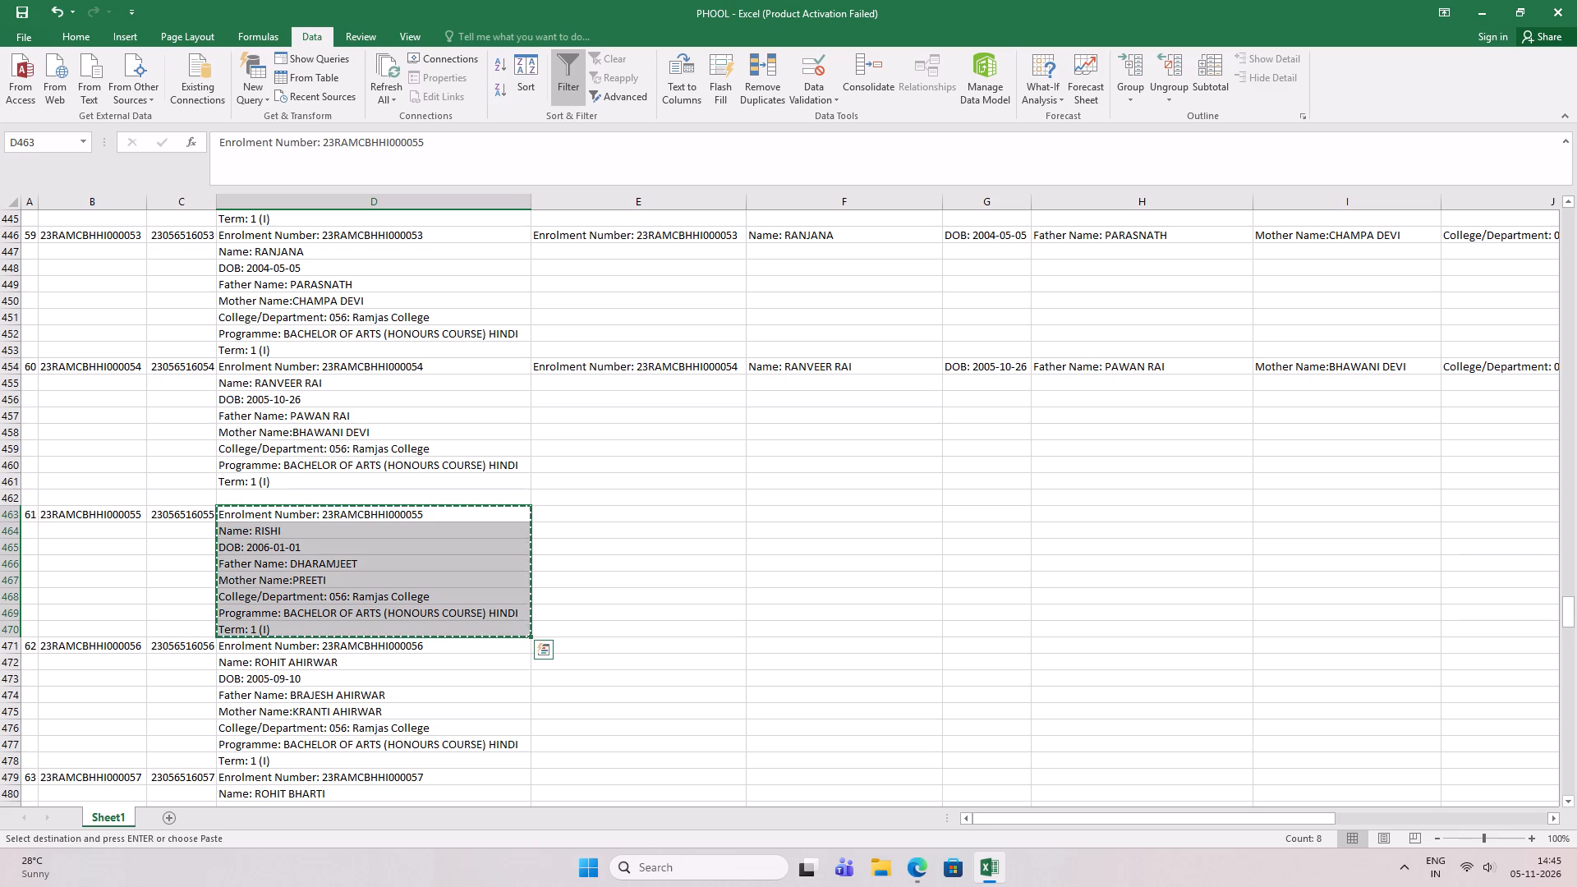
pyautogui.click(610, 505)
pyautogui.click(601, 514)
pyautogui.rightClick(601, 511)
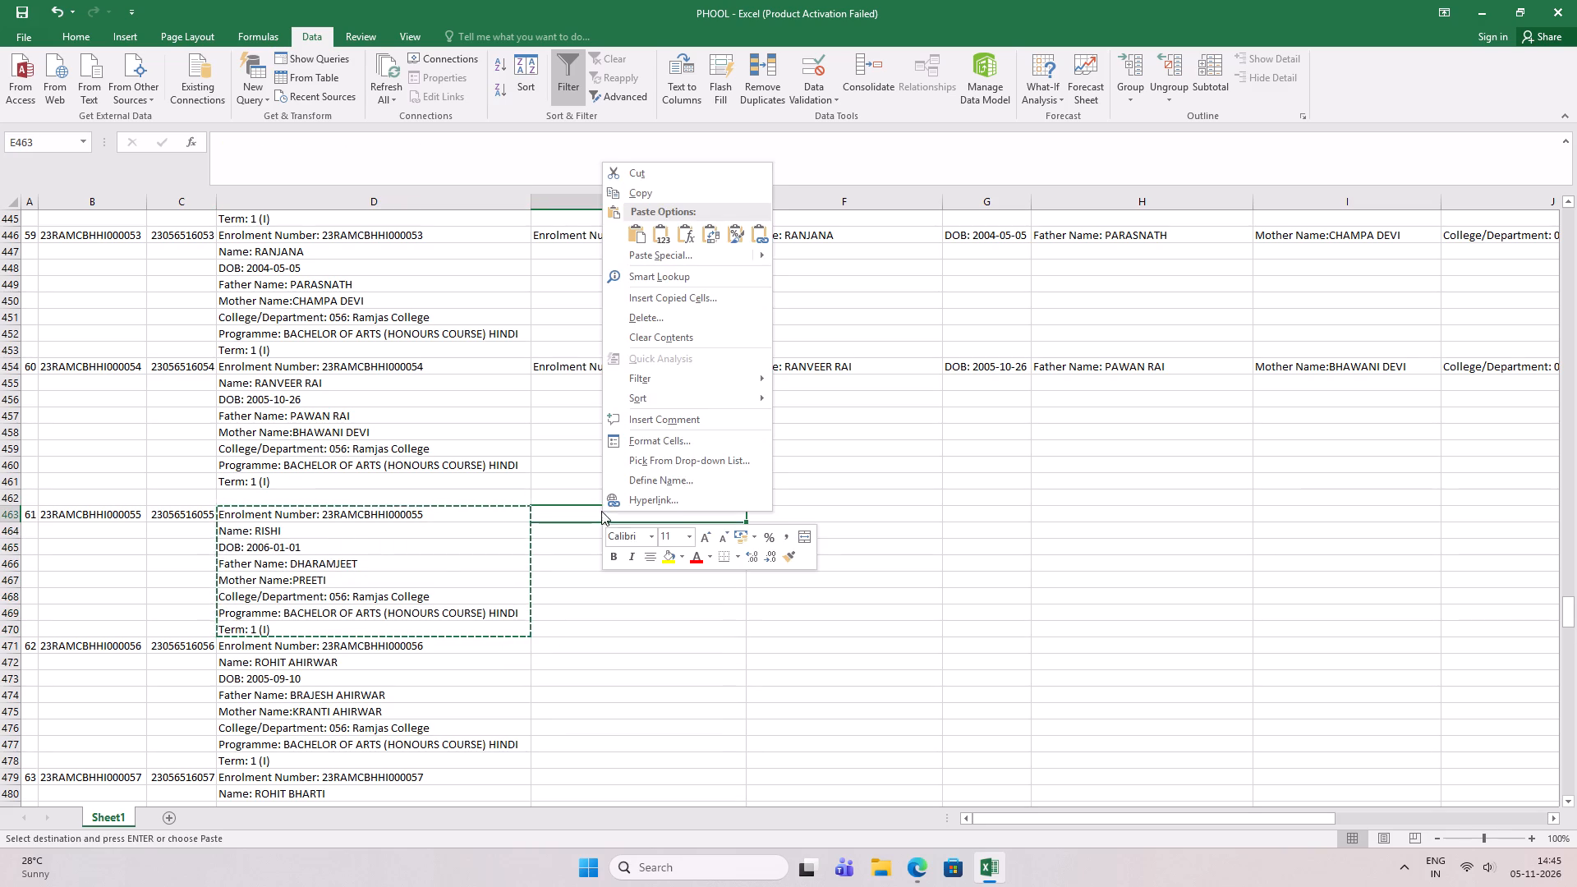
pyautogui.click(711, 237)
# Copy the sixty-second student's stacked Basic Details from D471:D478 and paste them transposed into row 471, starting at E471.
pyautogui.scroll(-3, 582, 646)
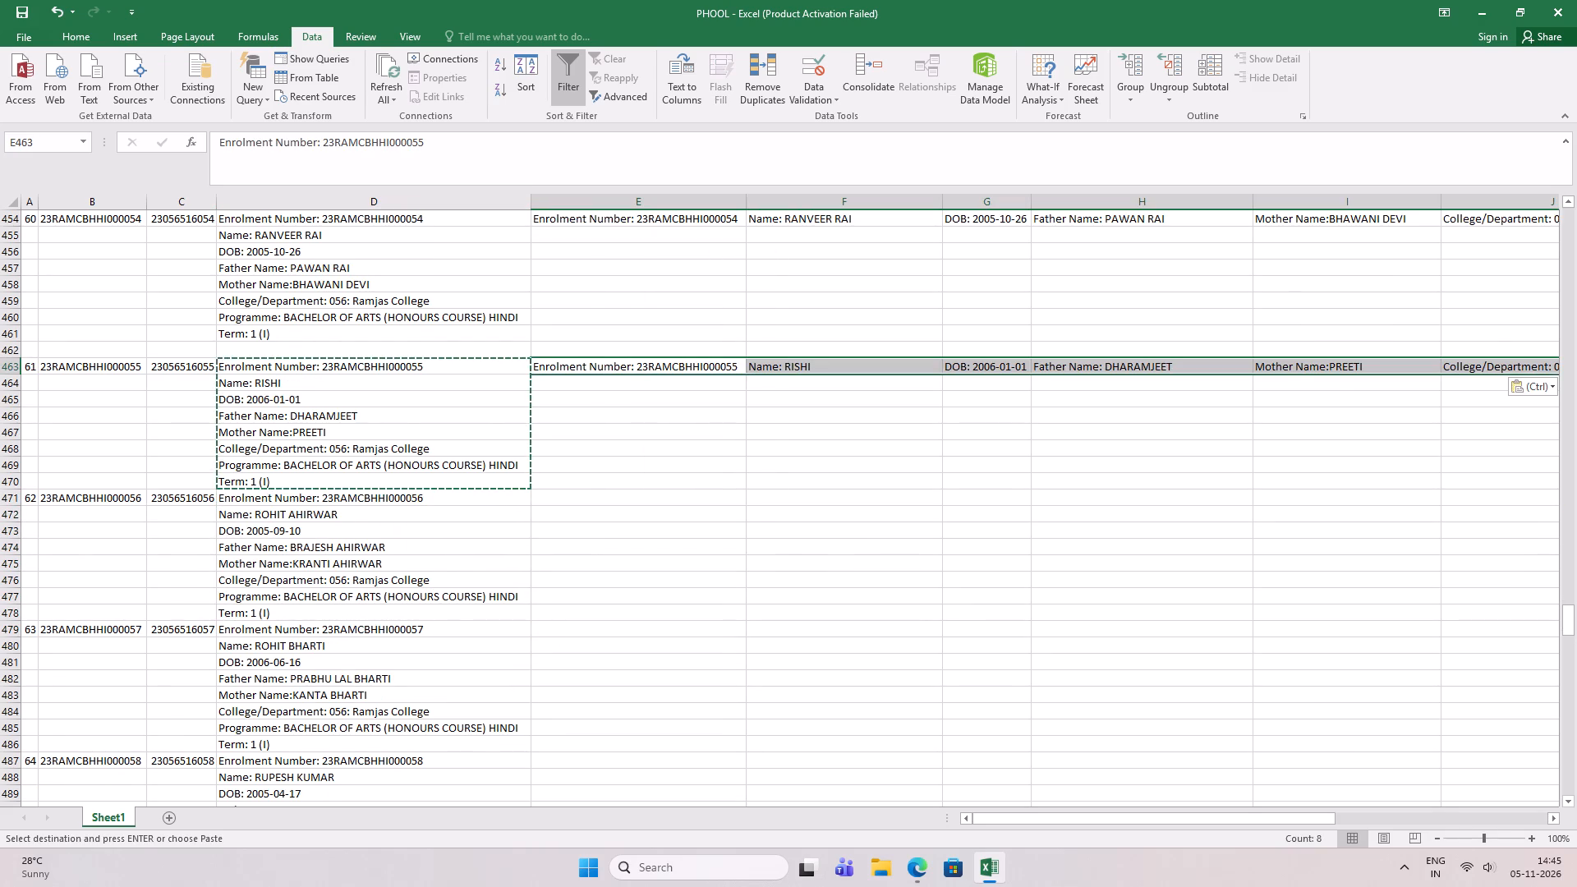
pyautogui.moveTo(433, 495); pyautogui.dragTo(436, 618)
pyautogui.hotkey('ctrl', 'c')
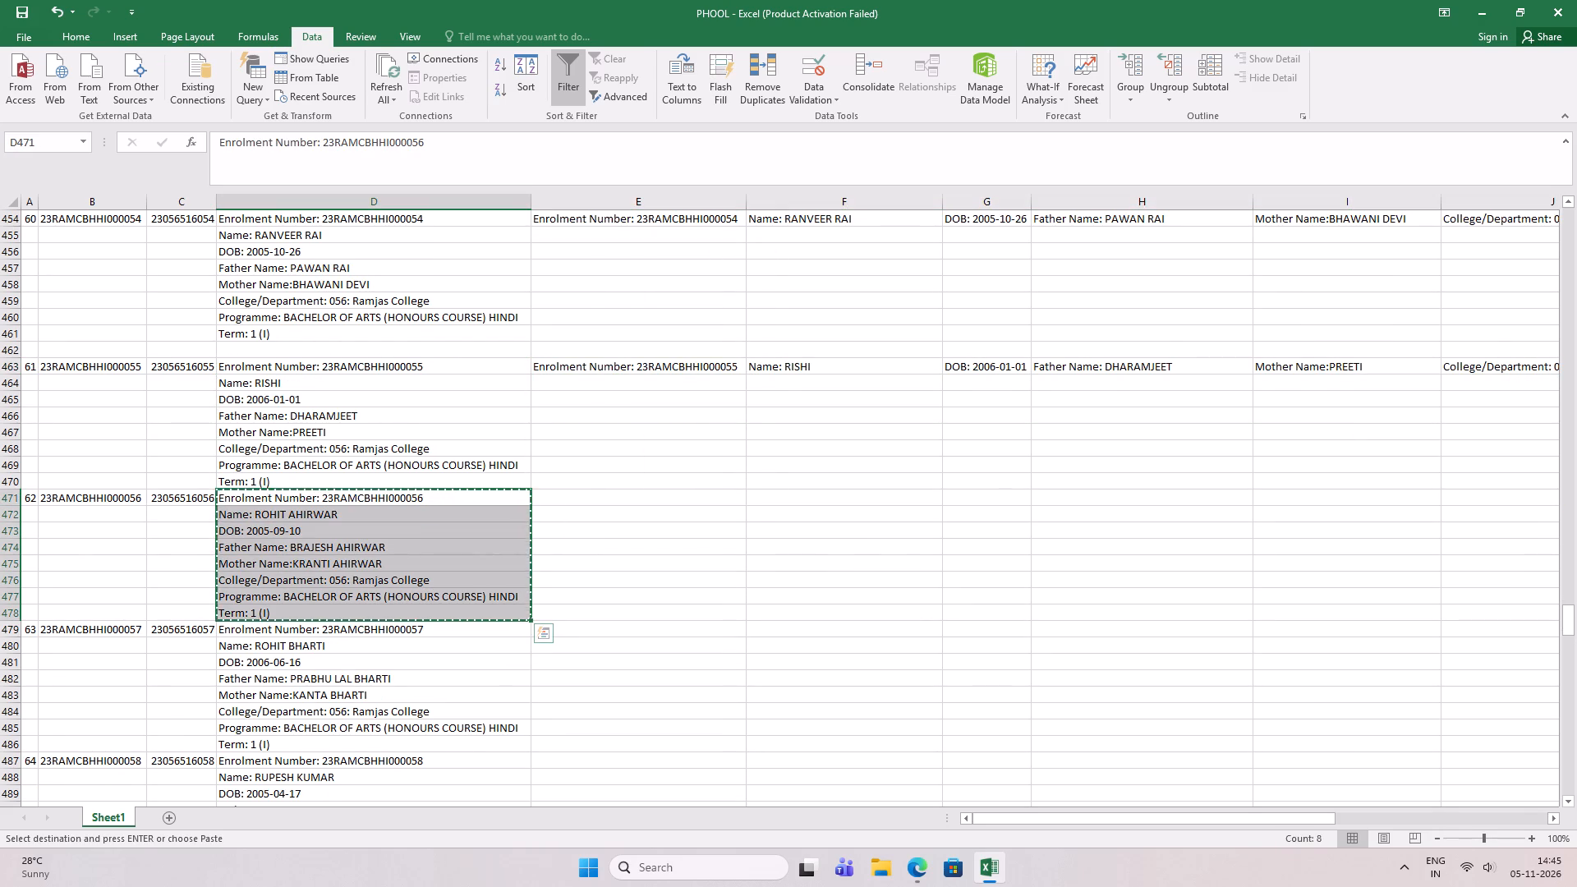
pyautogui.click(669, 496)
pyautogui.rightClick(669, 496)
pyautogui.click(779, 219)
# Copy the sixty-third student's stacked Basic Details from D479:D486 and paste them transposed into row 479, starting at E479.
pyautogui.scroll(-2, 576, 702)
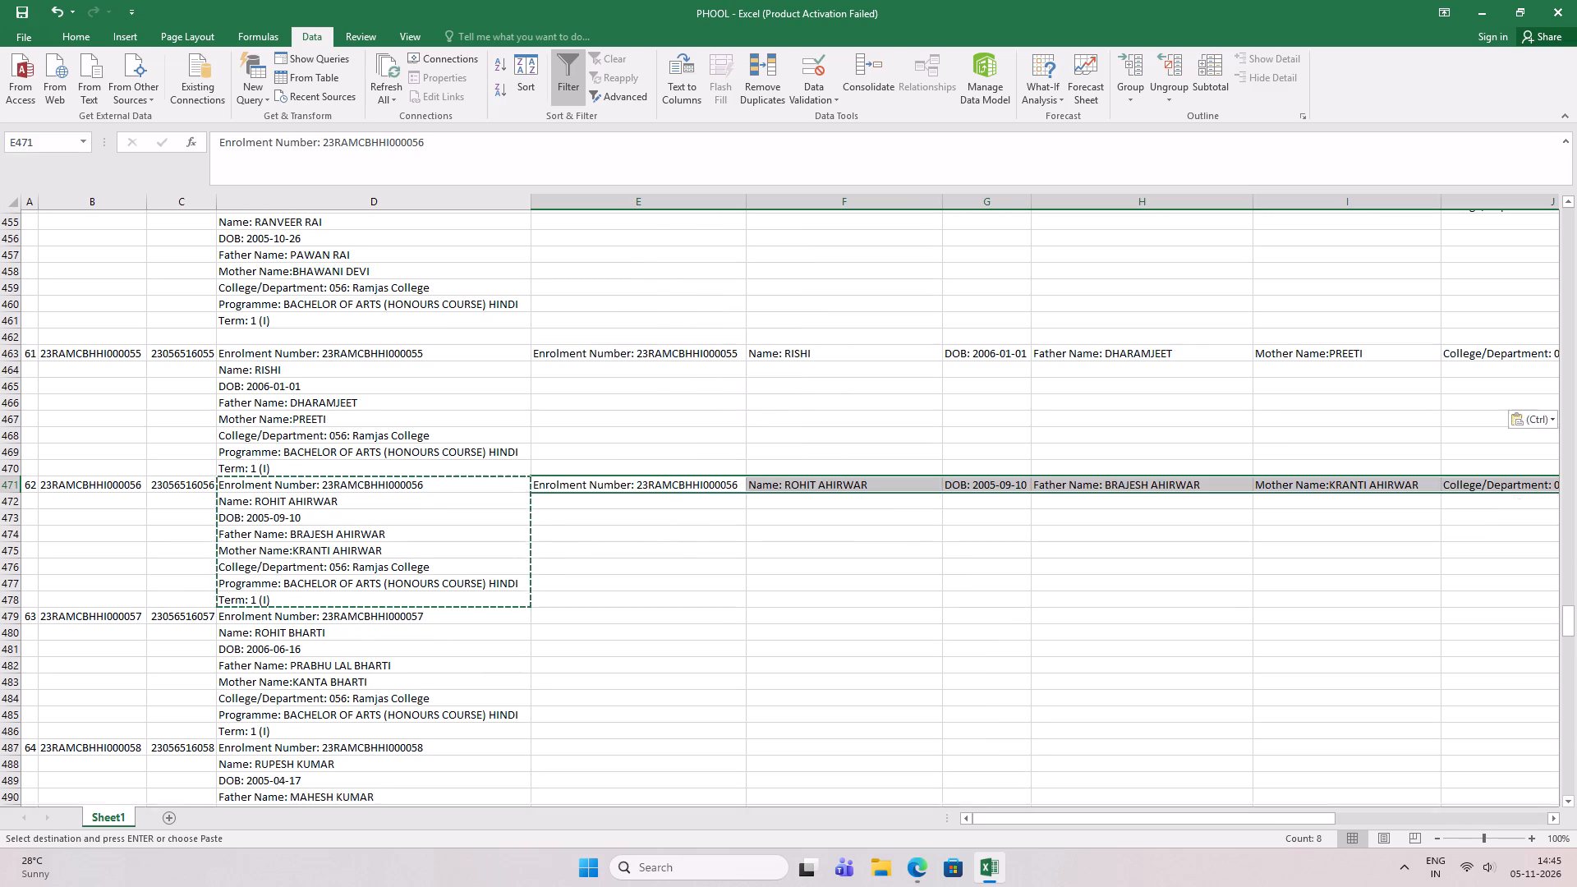
pyautogui.scroll(-1, 576, 702)
pyautogui.moveTo(428, 479); pyautogui.dragTo(430, 593)
pyautogui.hotkey('ctrl', 'c')
pyautogui.click(563, 482)
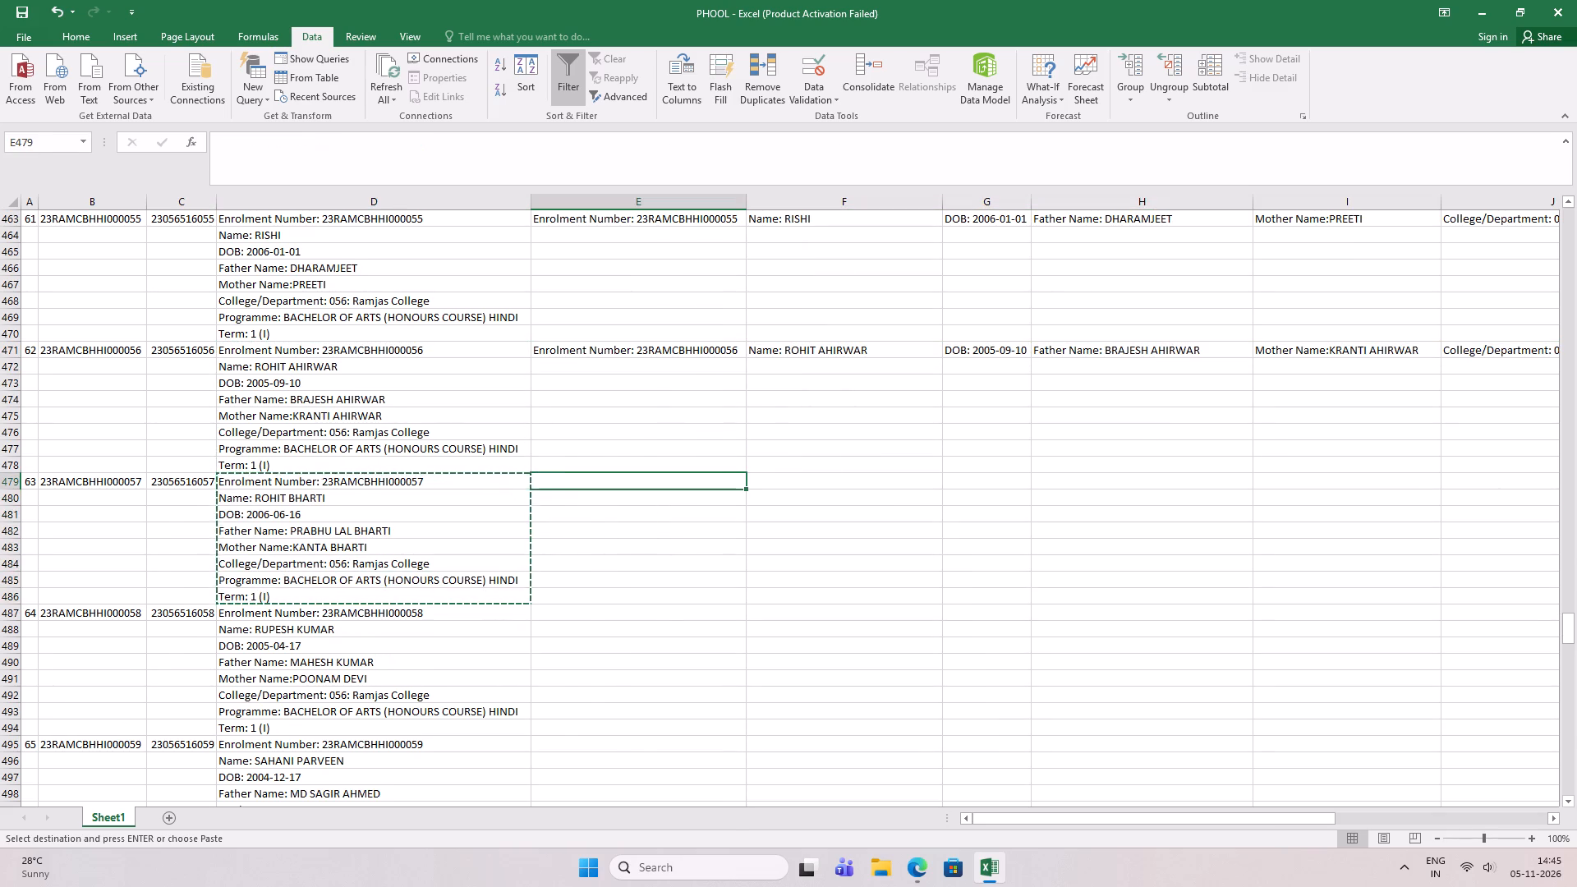
pyautogui.rightClick(563, 482)
pyautogui.click(675, 554)
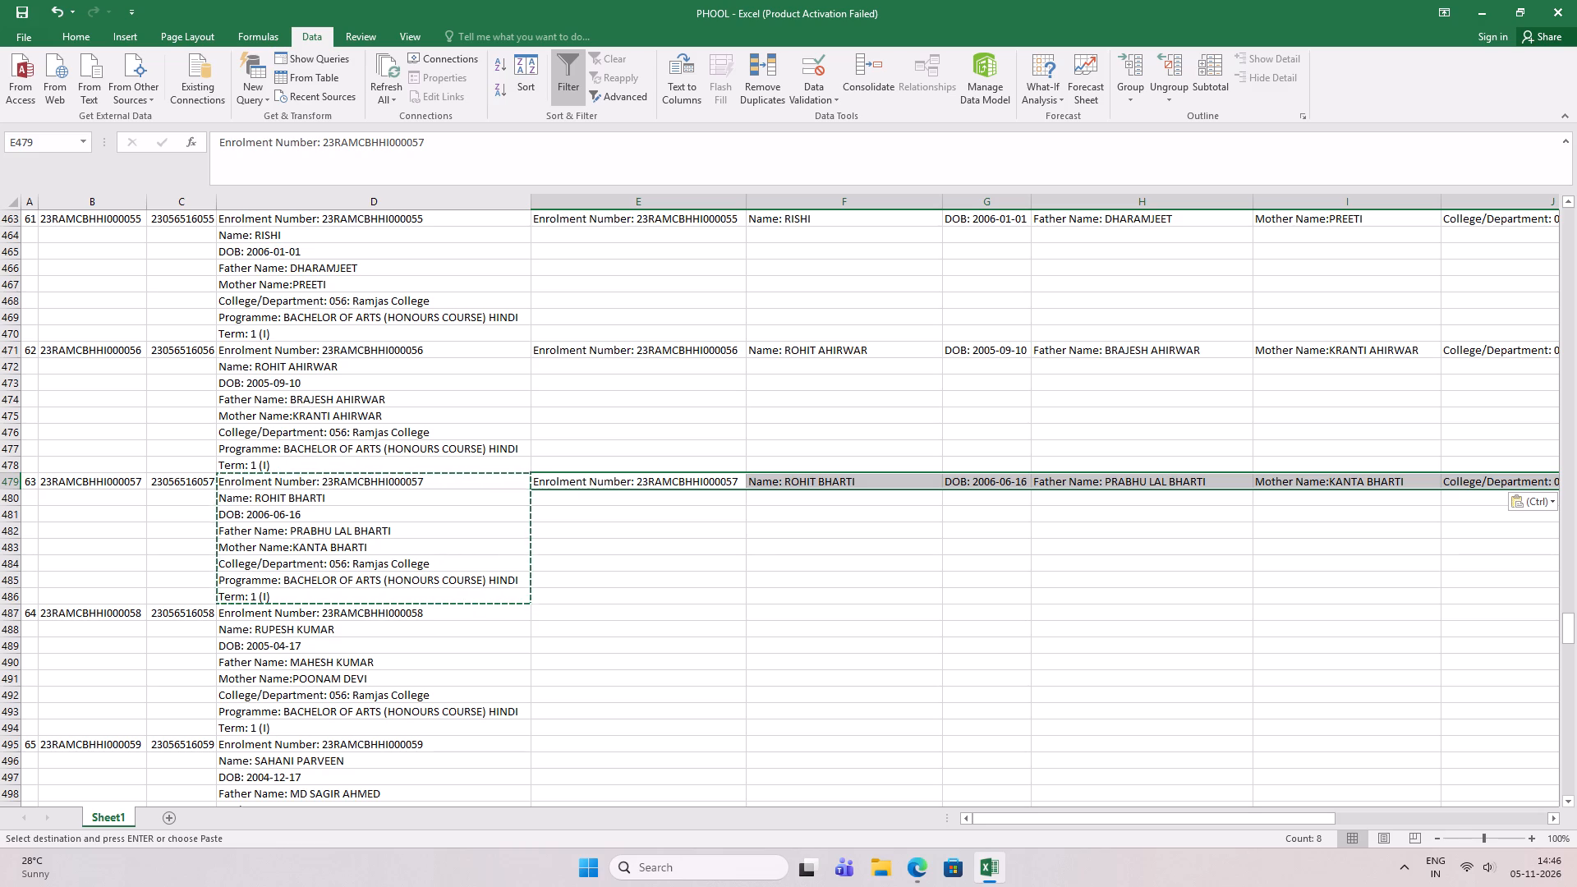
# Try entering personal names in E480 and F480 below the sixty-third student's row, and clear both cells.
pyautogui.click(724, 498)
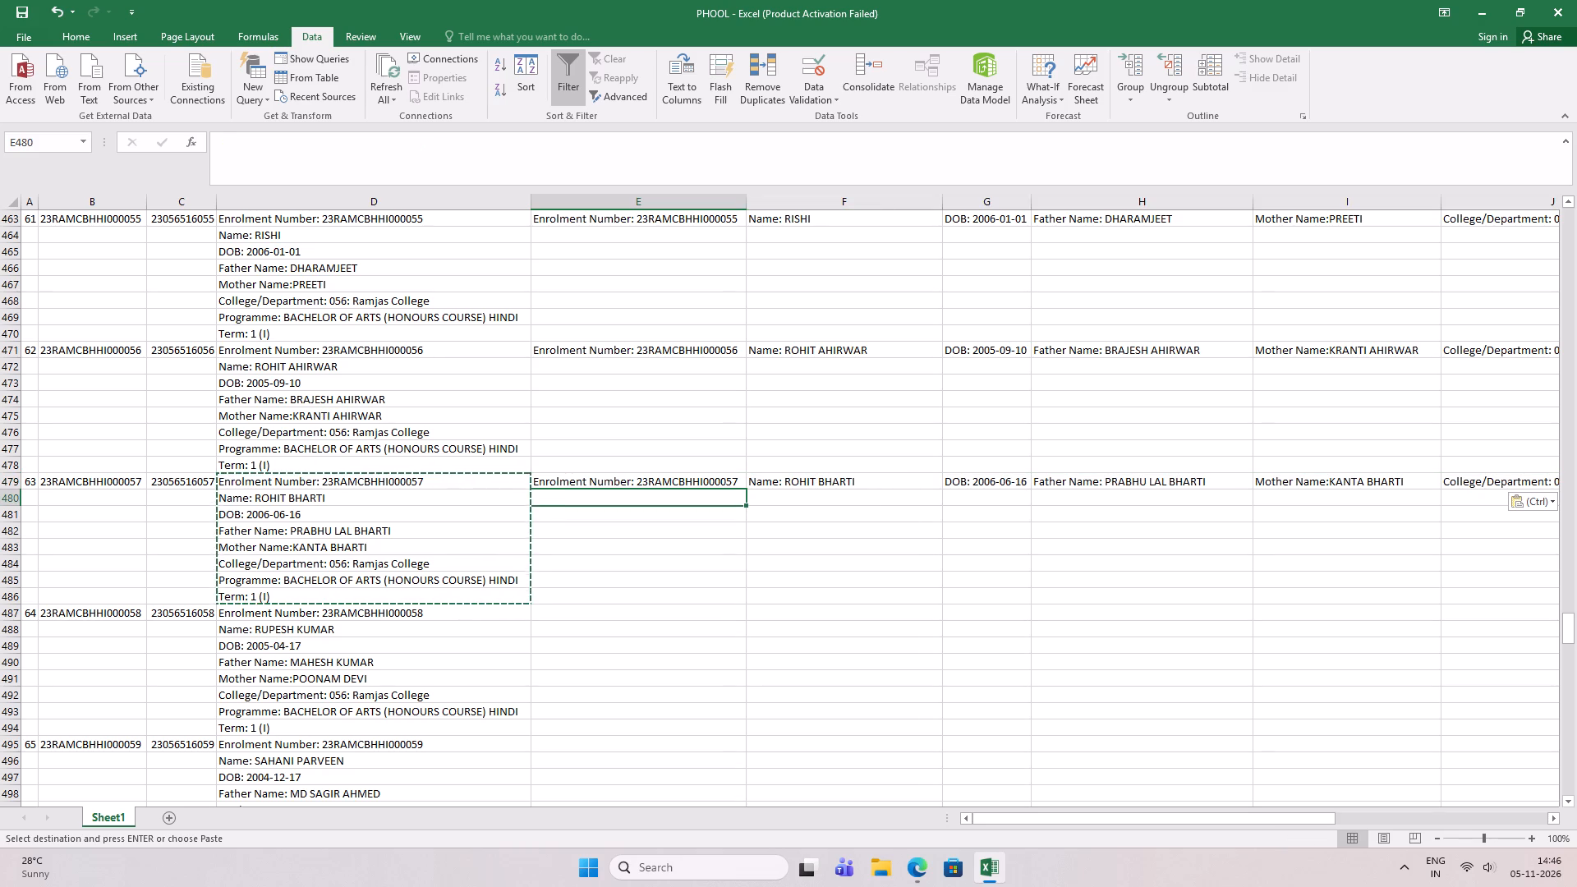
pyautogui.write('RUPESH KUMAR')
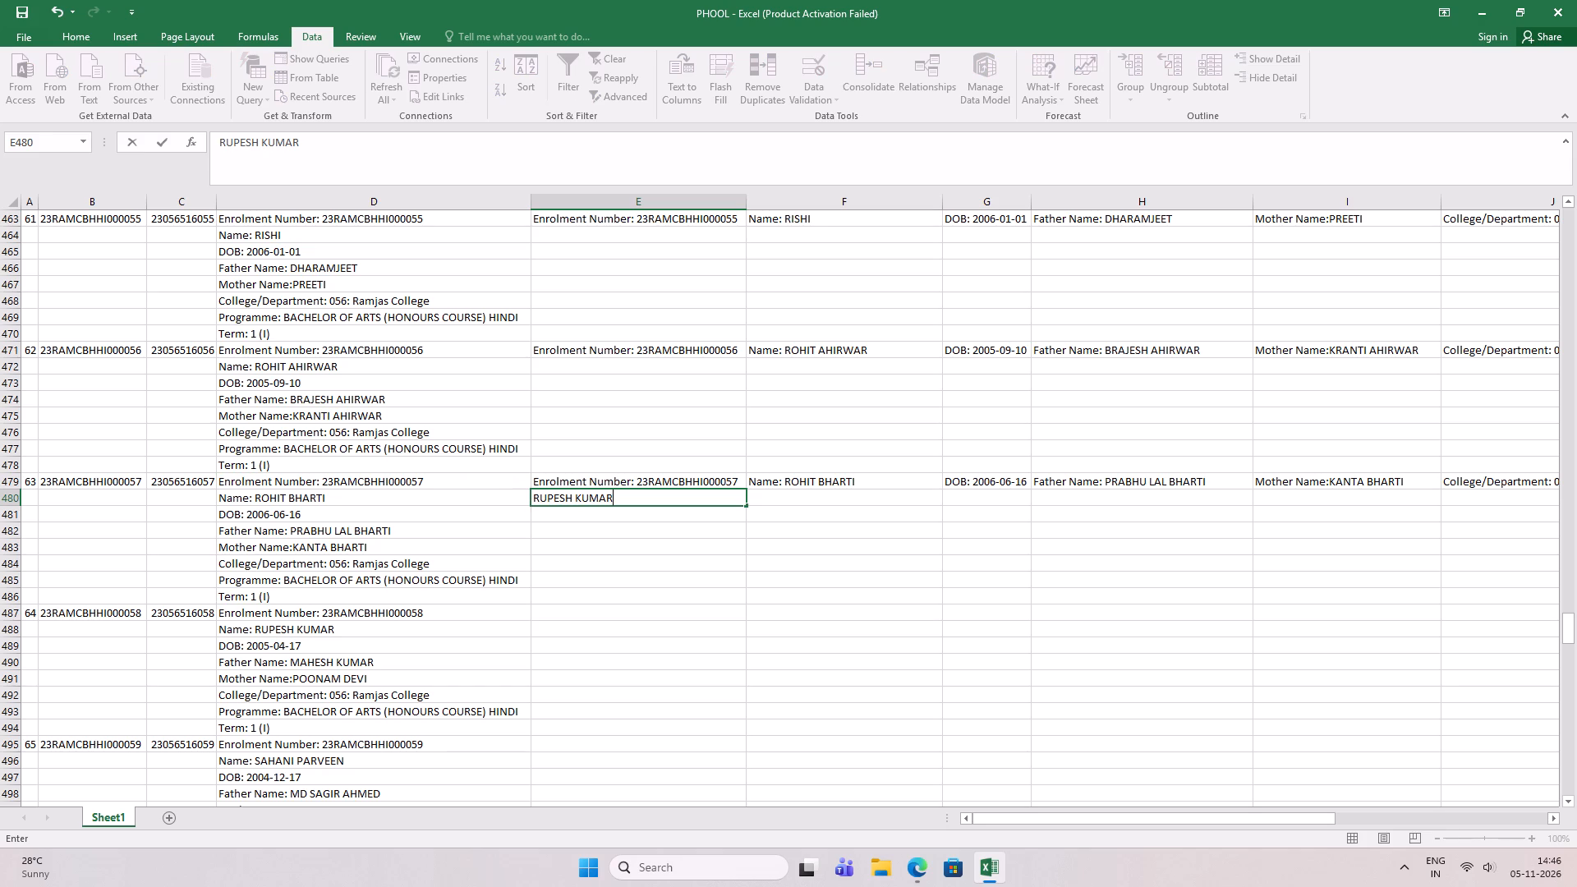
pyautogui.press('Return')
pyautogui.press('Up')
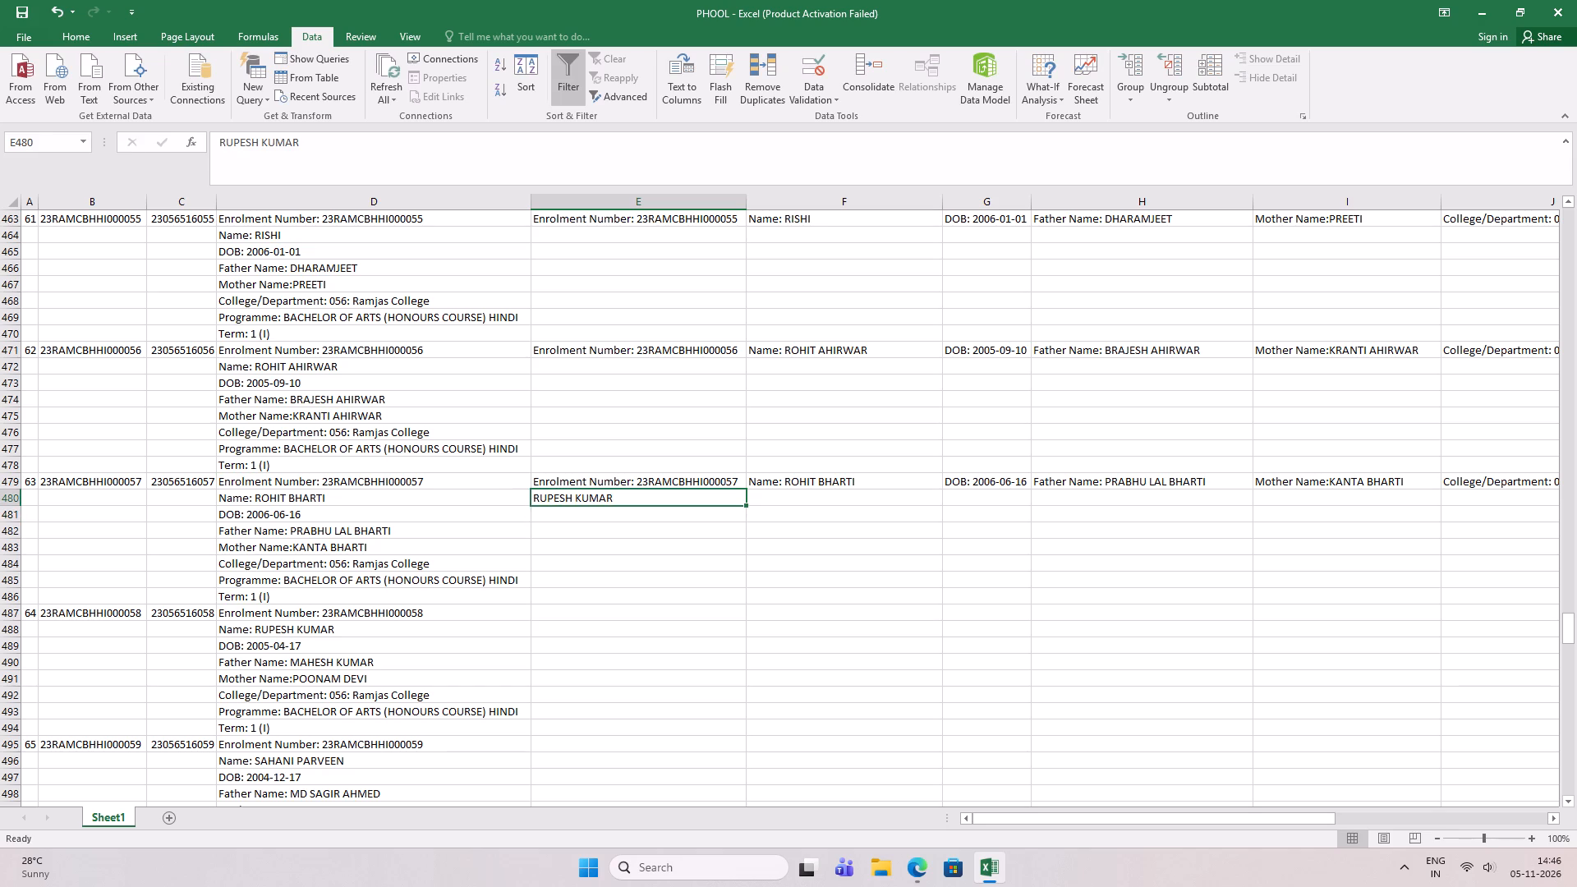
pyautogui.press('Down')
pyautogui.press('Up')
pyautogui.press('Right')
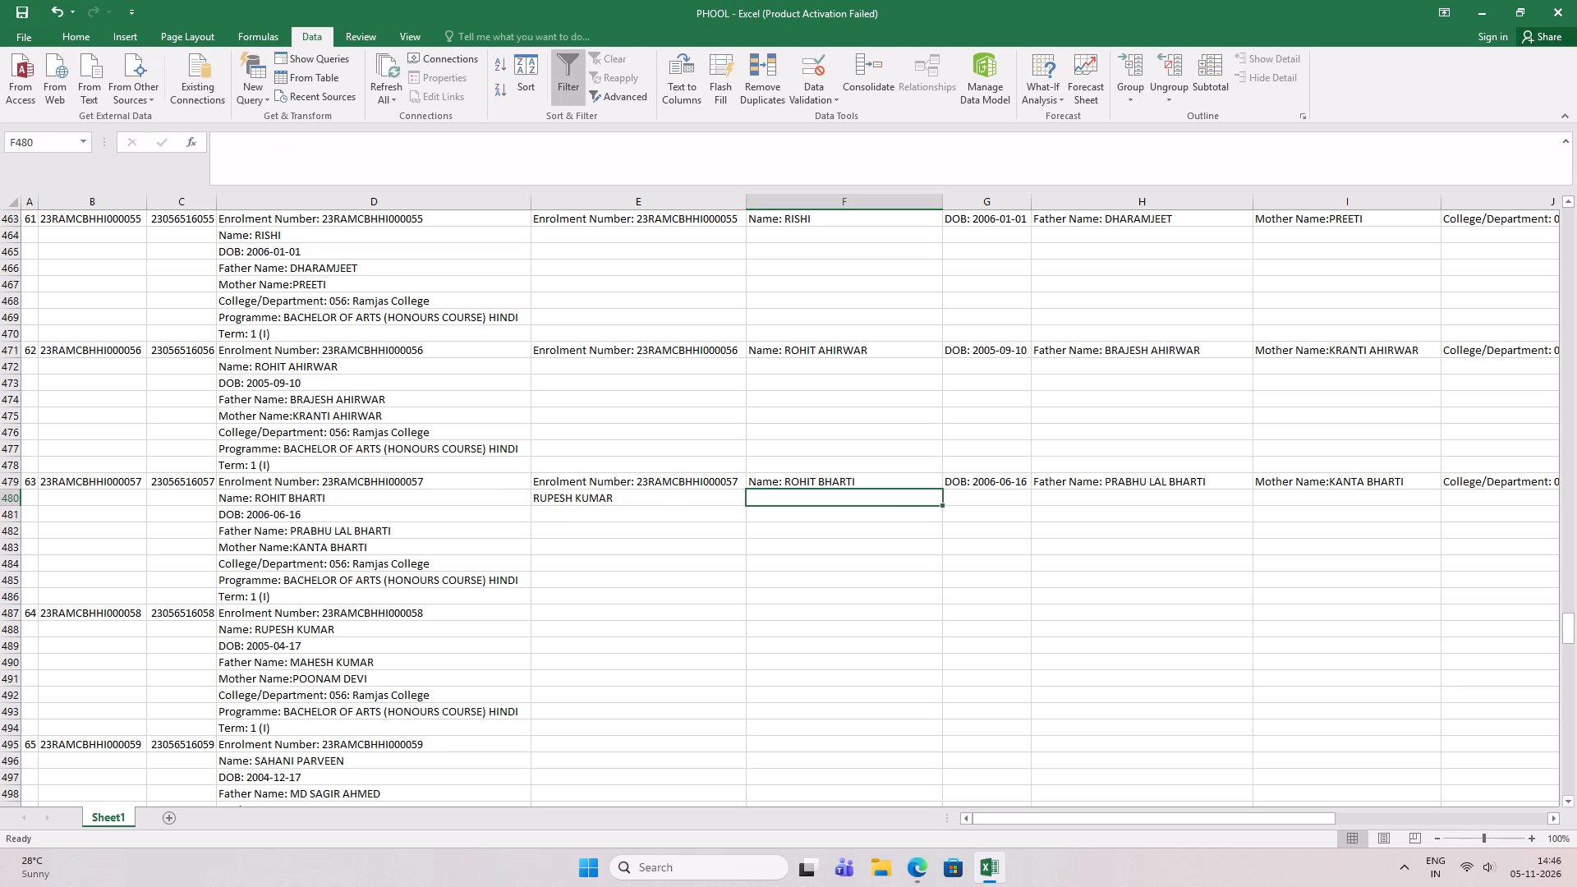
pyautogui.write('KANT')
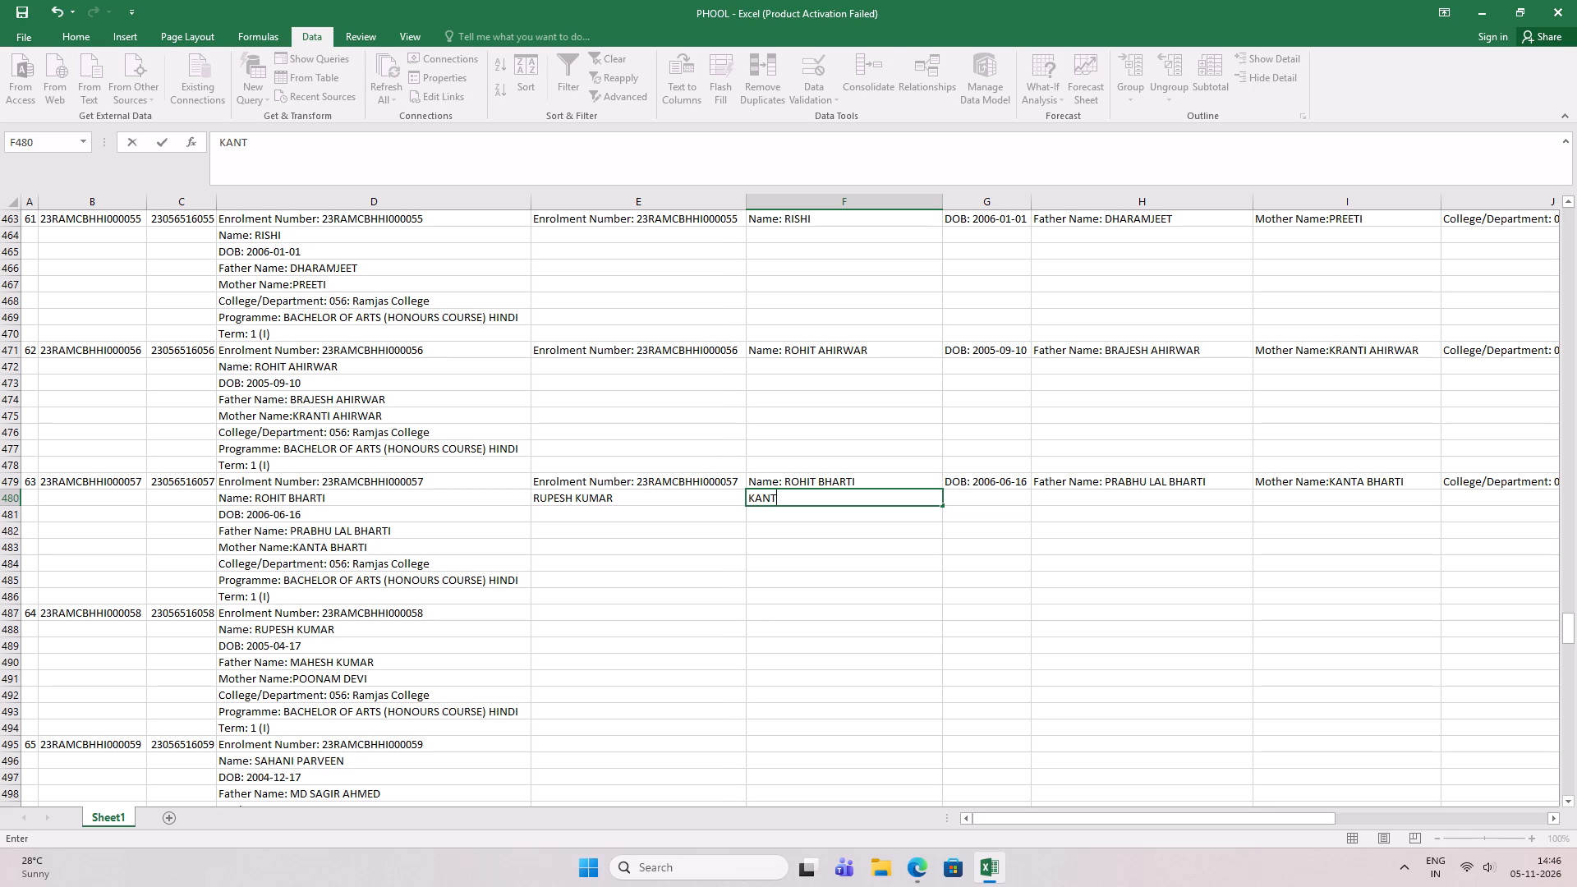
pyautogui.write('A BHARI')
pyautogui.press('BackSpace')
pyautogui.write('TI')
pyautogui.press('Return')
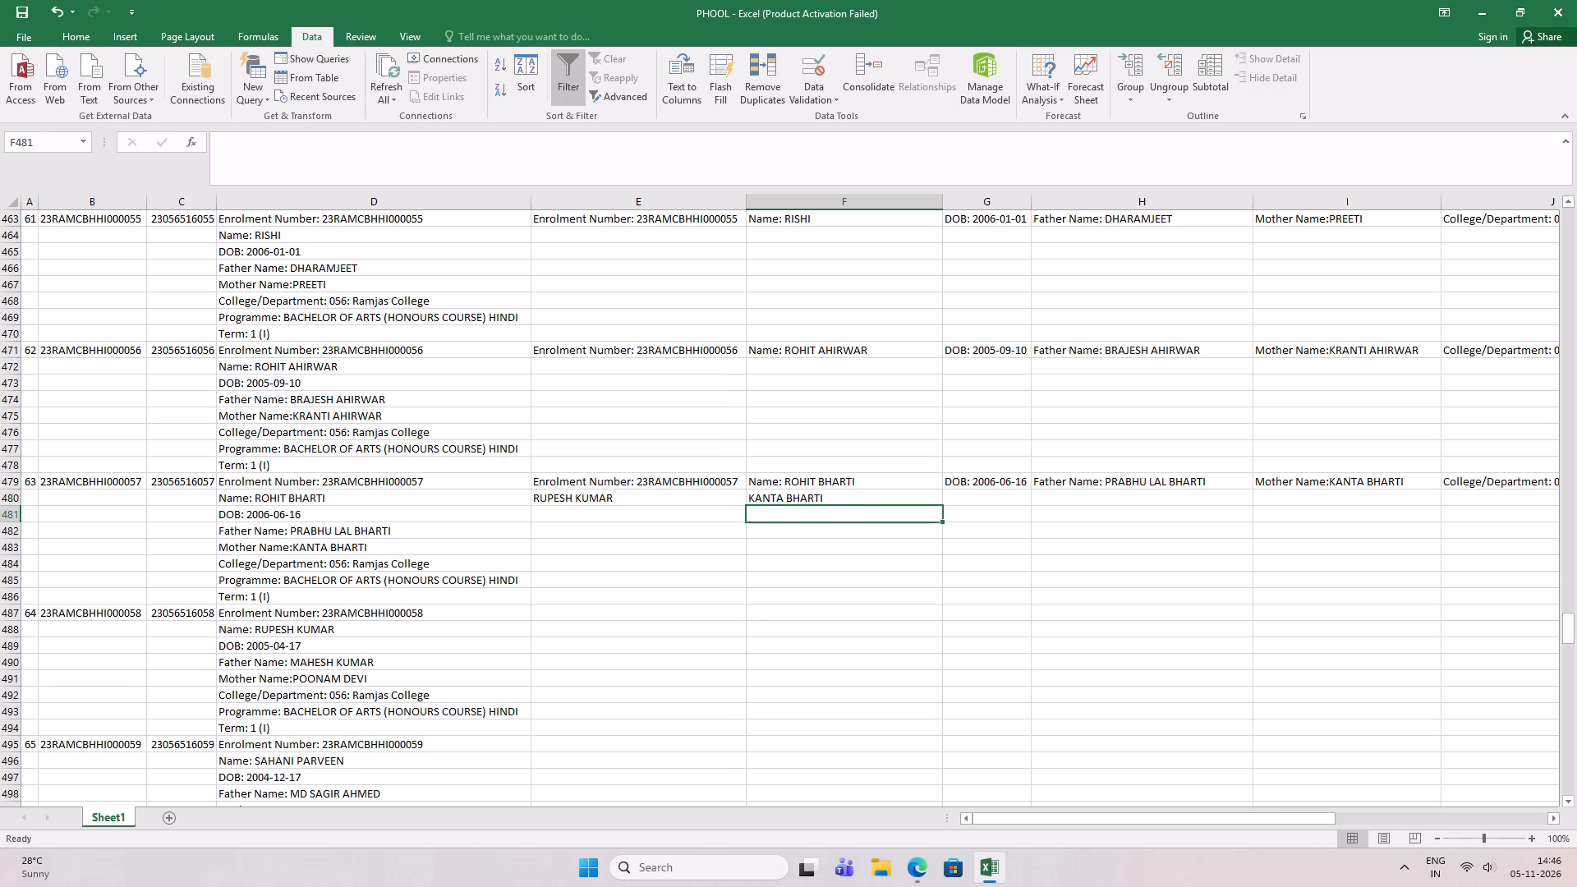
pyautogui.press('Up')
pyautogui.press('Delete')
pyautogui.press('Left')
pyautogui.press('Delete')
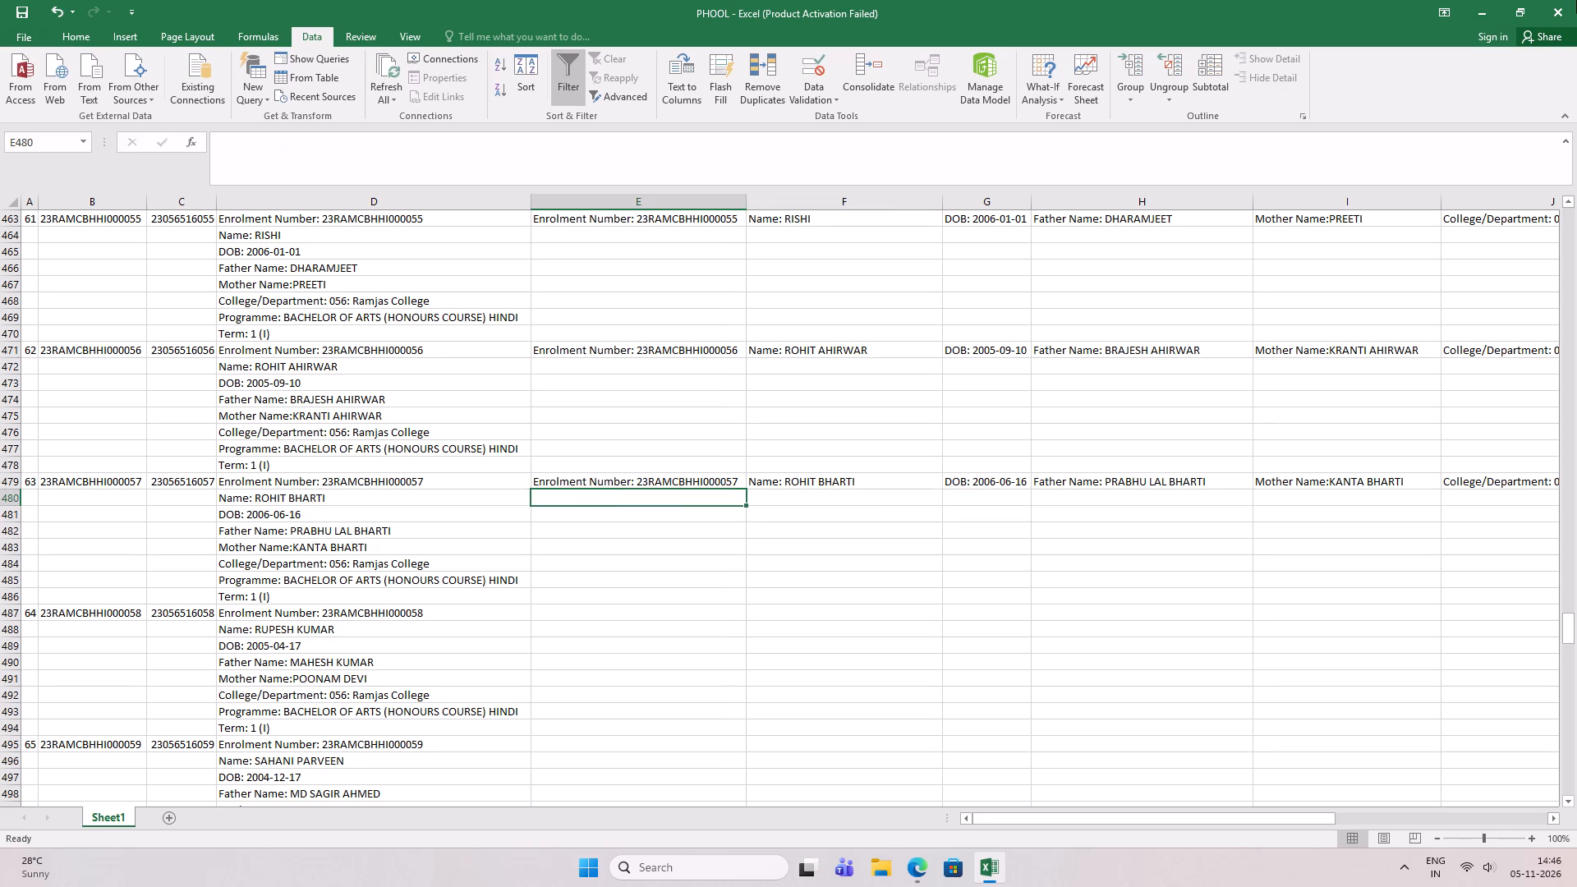
# Save the PHOOL workbook.
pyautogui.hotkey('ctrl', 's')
# Copy the sixty-fourth student's stacked Basic Details from D487:D494 and paste them transposed into row 487, starting at E487.
pyautogui.scroll(-3, 372, 646)
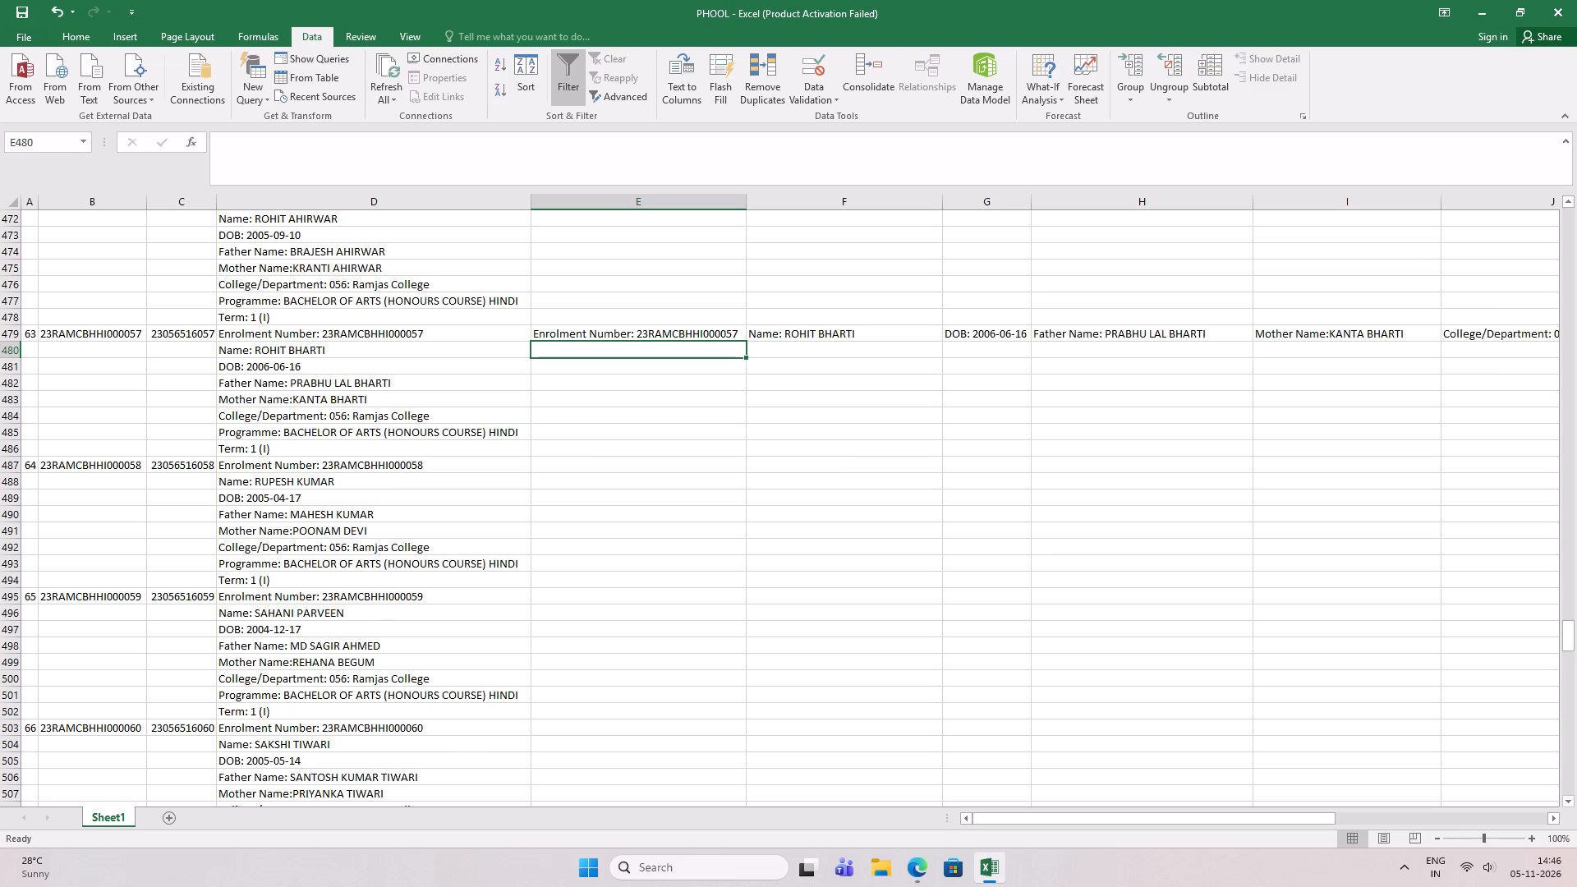
pyautogui.moveTo(347, 465); pyautogui.dragTo(344, 572)
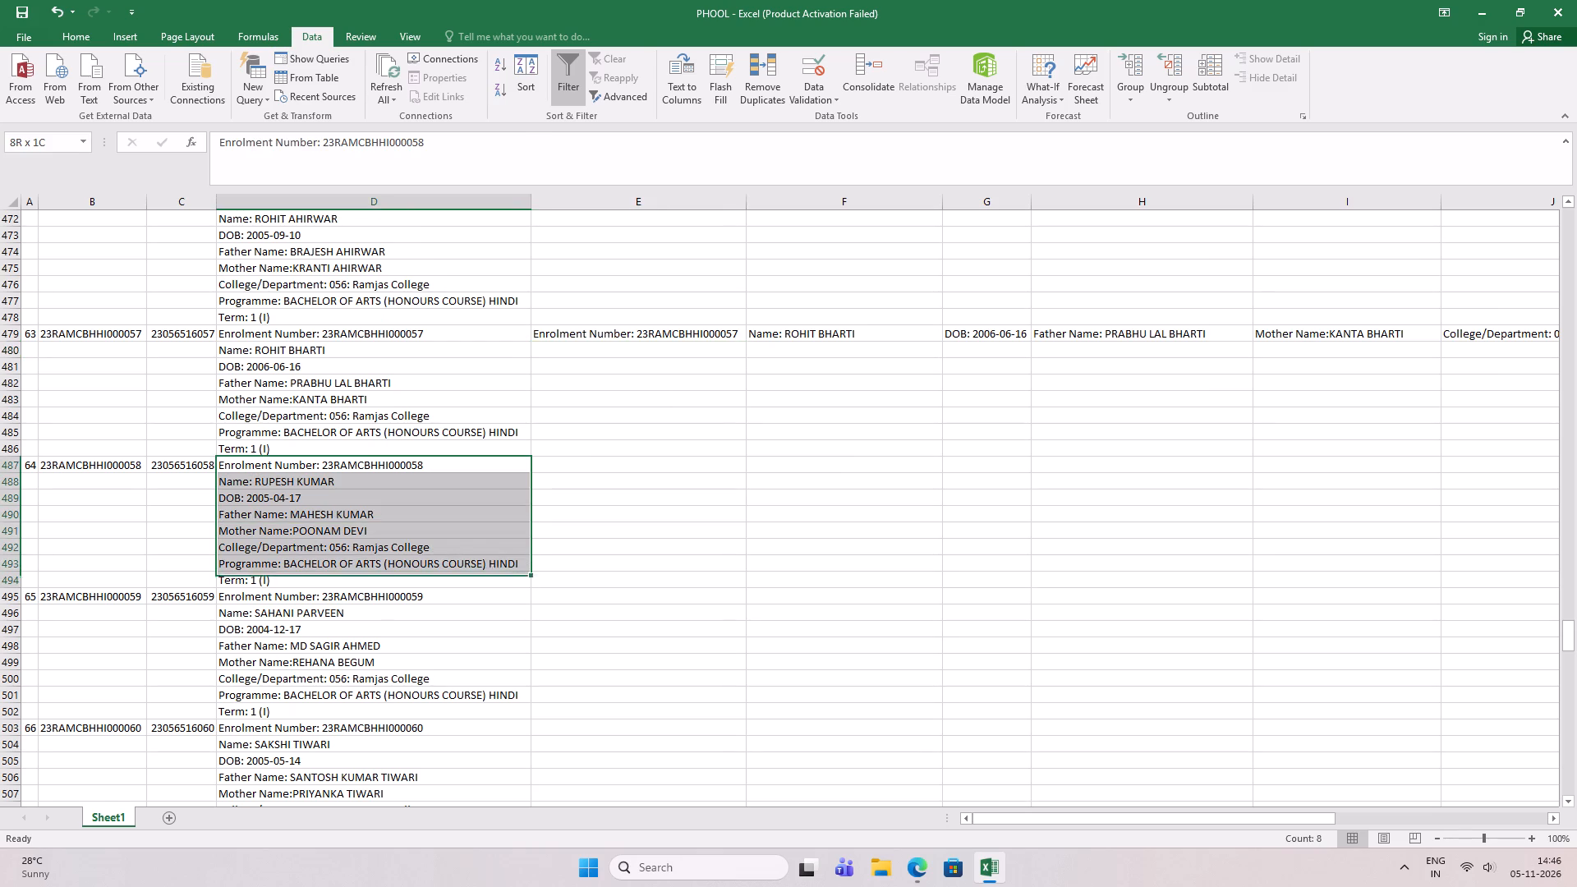
pyautogui.moveTo(344, 572); pyautogui.dragTo(344, 578)
pyautogui.hotkey('ctrl', 'c')
pyautogui.click(559, 462)
pyautogui.rightClick(559, 462)
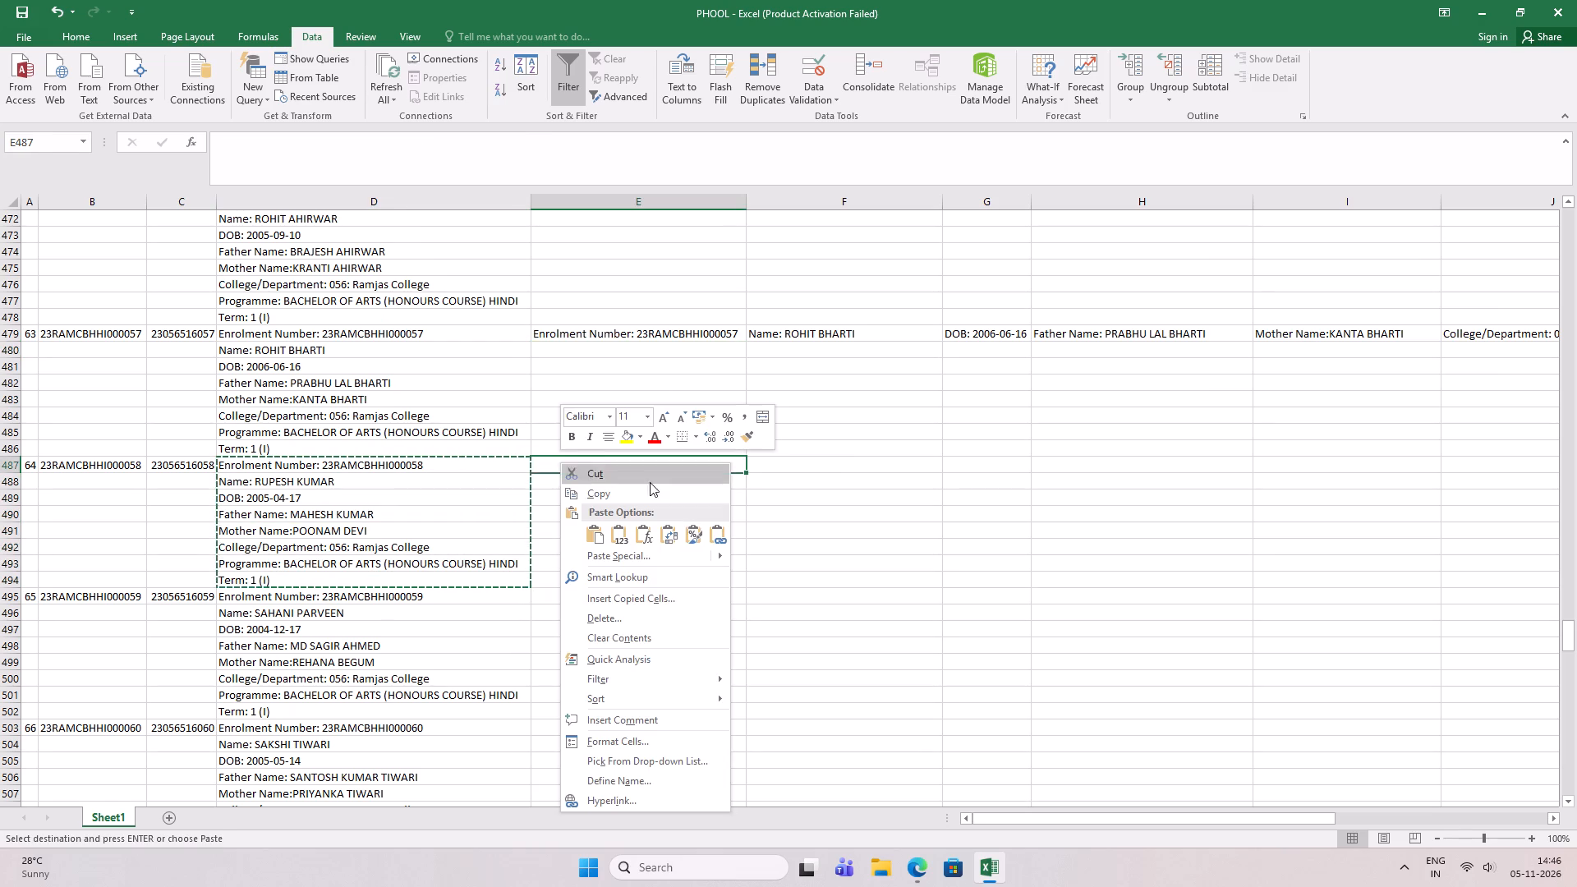
pyautogui.click(668, 532)
# Copy the sixty-fifth student's stacked Basic Details from D495:D502 and paste them transposed into row 495, starting at E495.
pyautogui.scroll(-3, 450, 604)
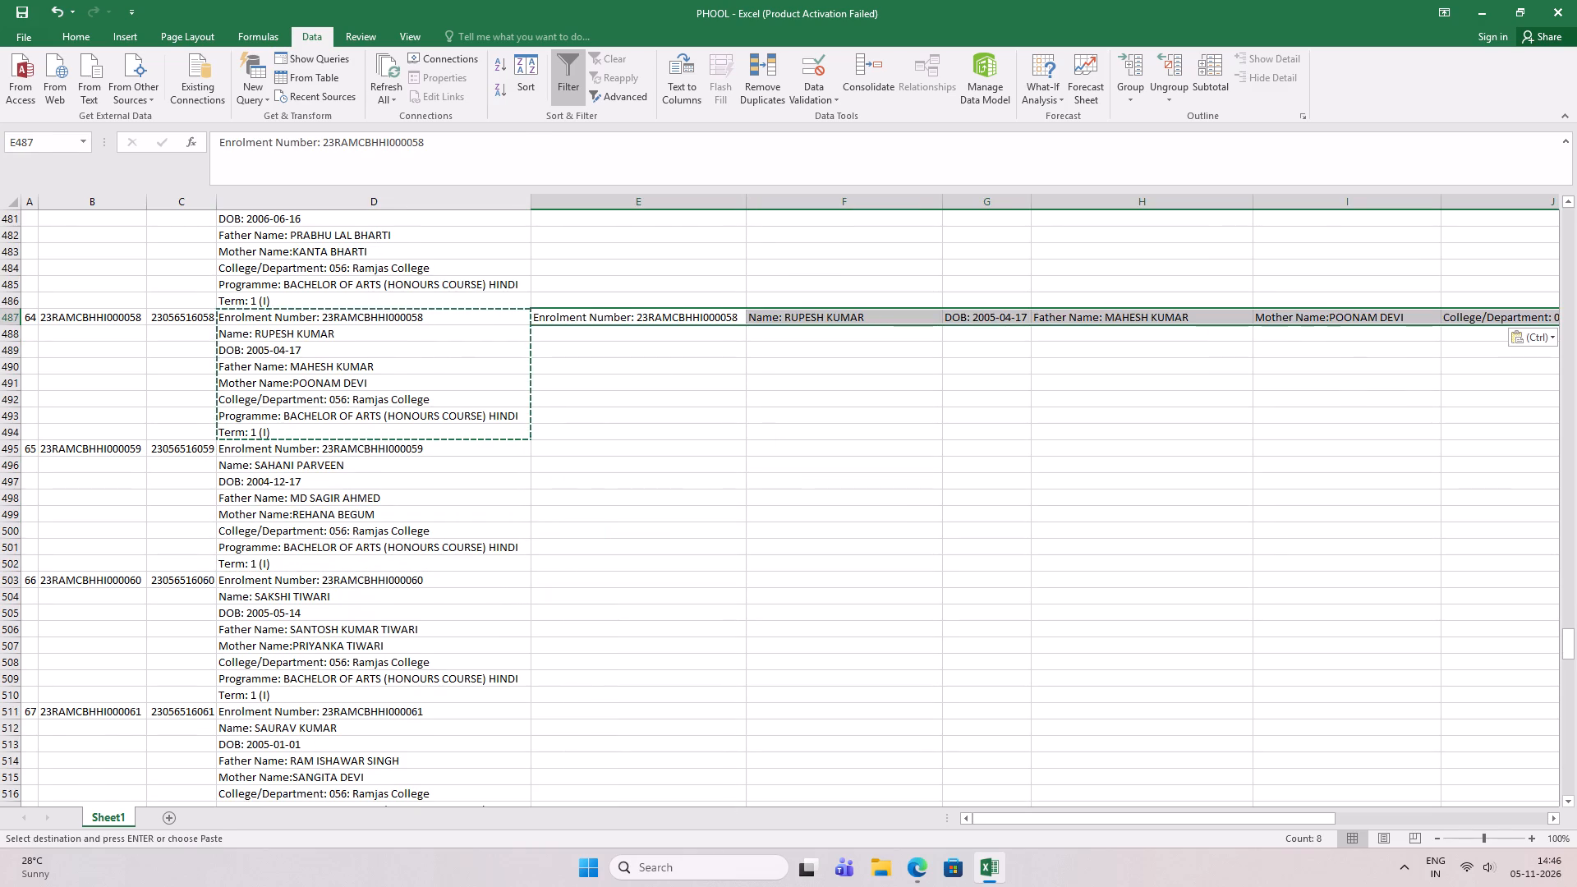
pyautogui.moveTo(430, 444); pyautogui.dragTo(429, 562)
pyautogui.hotkey('ctrl', 'c')
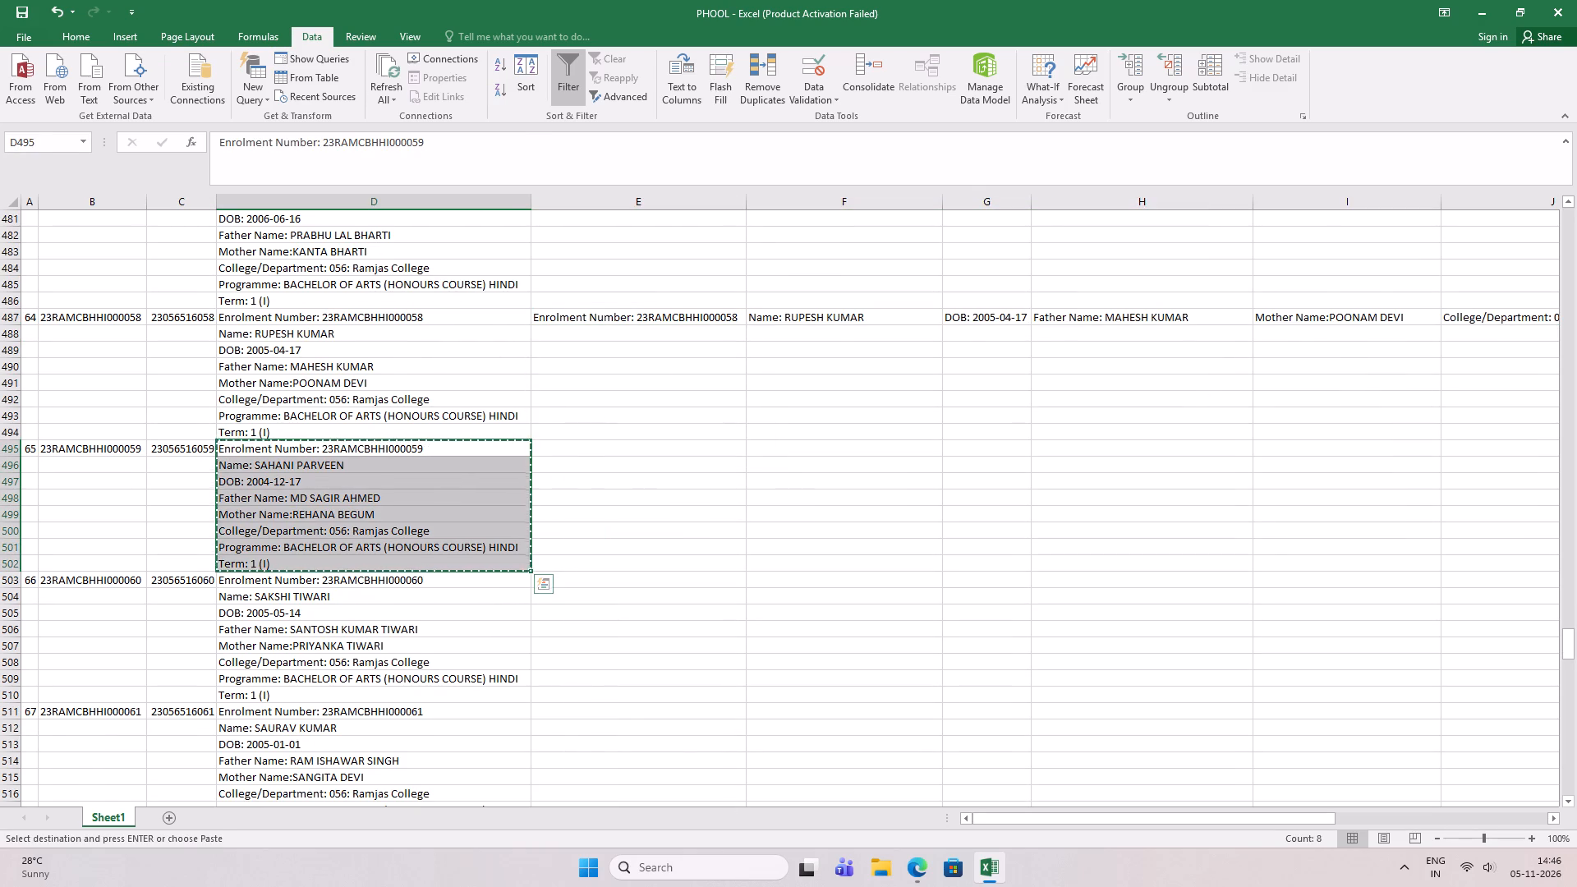
pyautogui.click(555, 449)
pyautogui.rightClick(555, 449)
pyautogui.click(664, 518)
# Copy the sixty-sixth student's stacked Basic Details from D503:D510 and paste them transposed into row 503, starting at E503.
pyautogui.scroll(-3, 588, 543)
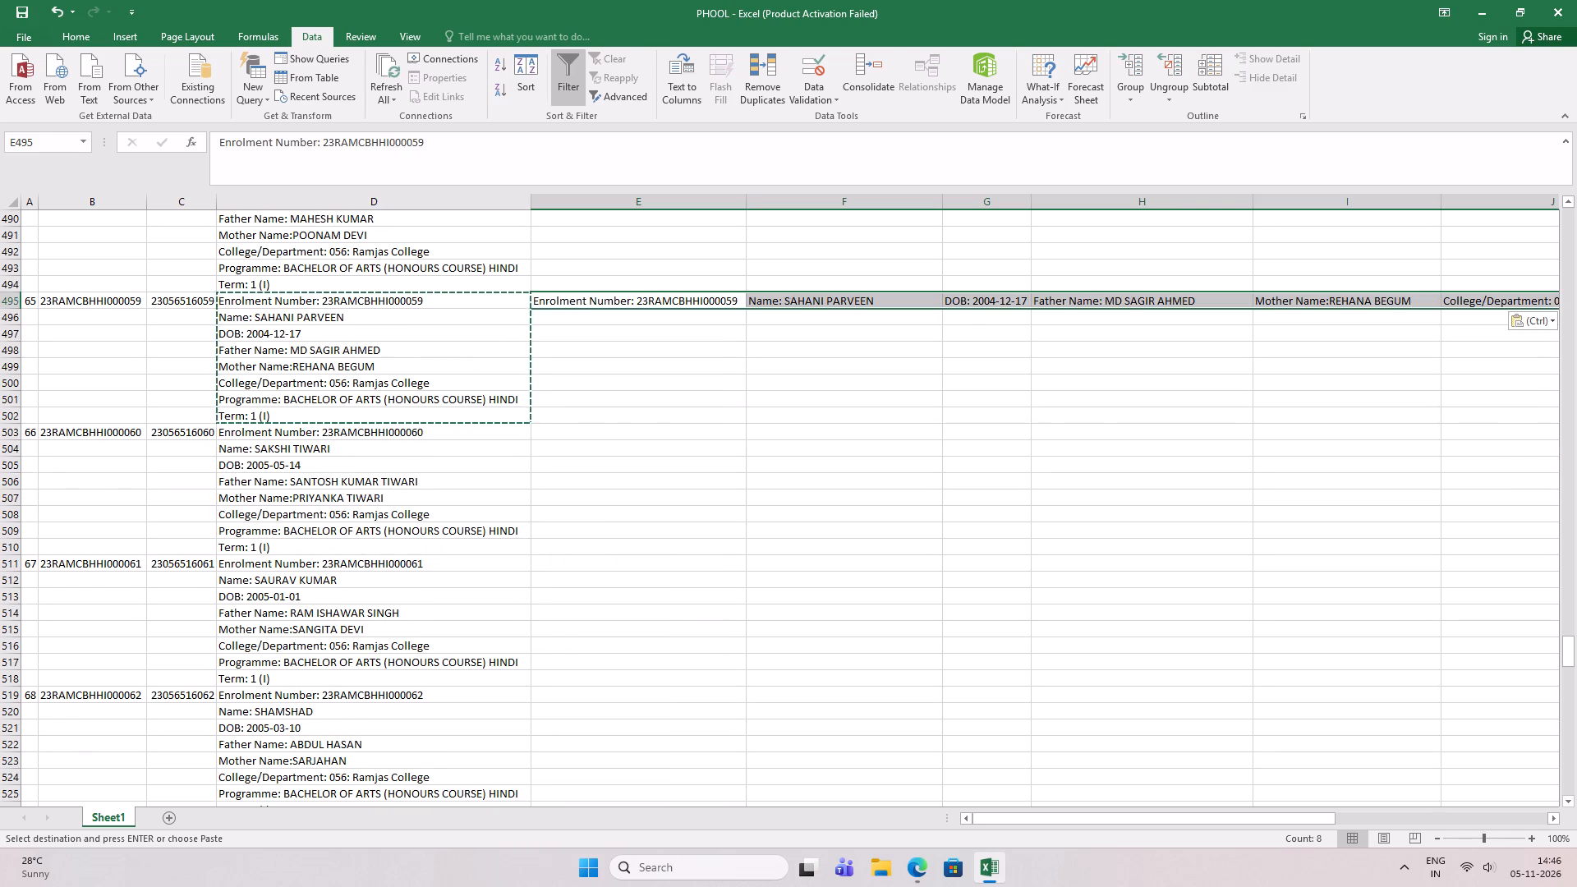
pyautogui.moveTo(356, 430); pyautogui.dragTo(364, 545)
pyautogui.hotkey('ctrl', 'c')
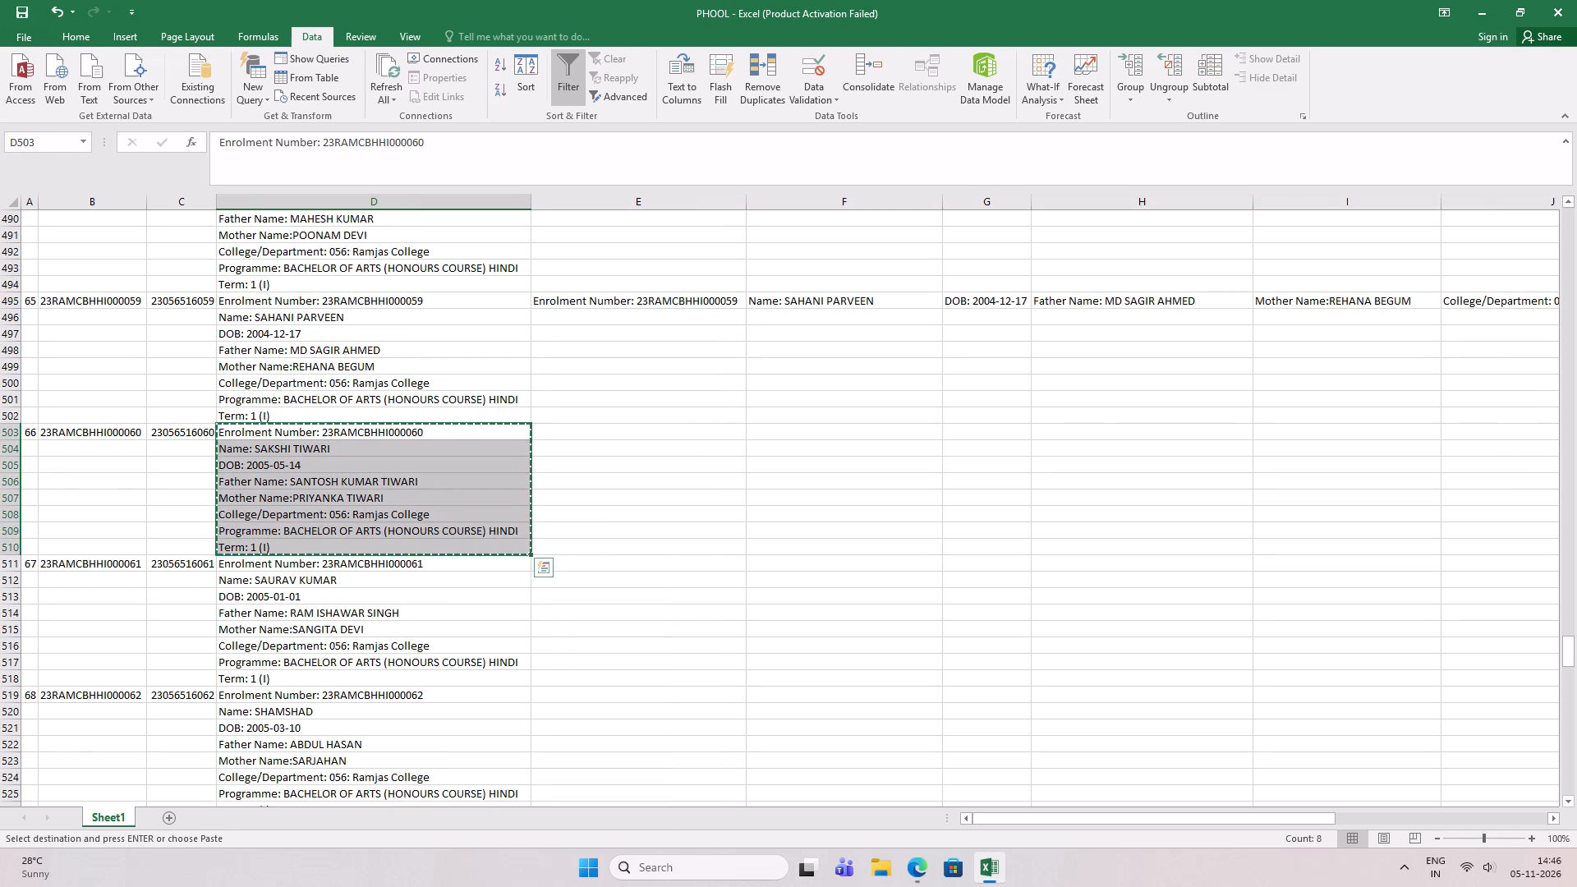
pyautogui.click(561, 434)
pyautogui.rightClick(561, 434)
pyautogui.click(673, 504)
# Copy the sixty-seventh student's stacked Basic Details from D511:D518 and paste them transposed into row 511, starting at E511.
pyautogui.scroll(-3, 575, 514)
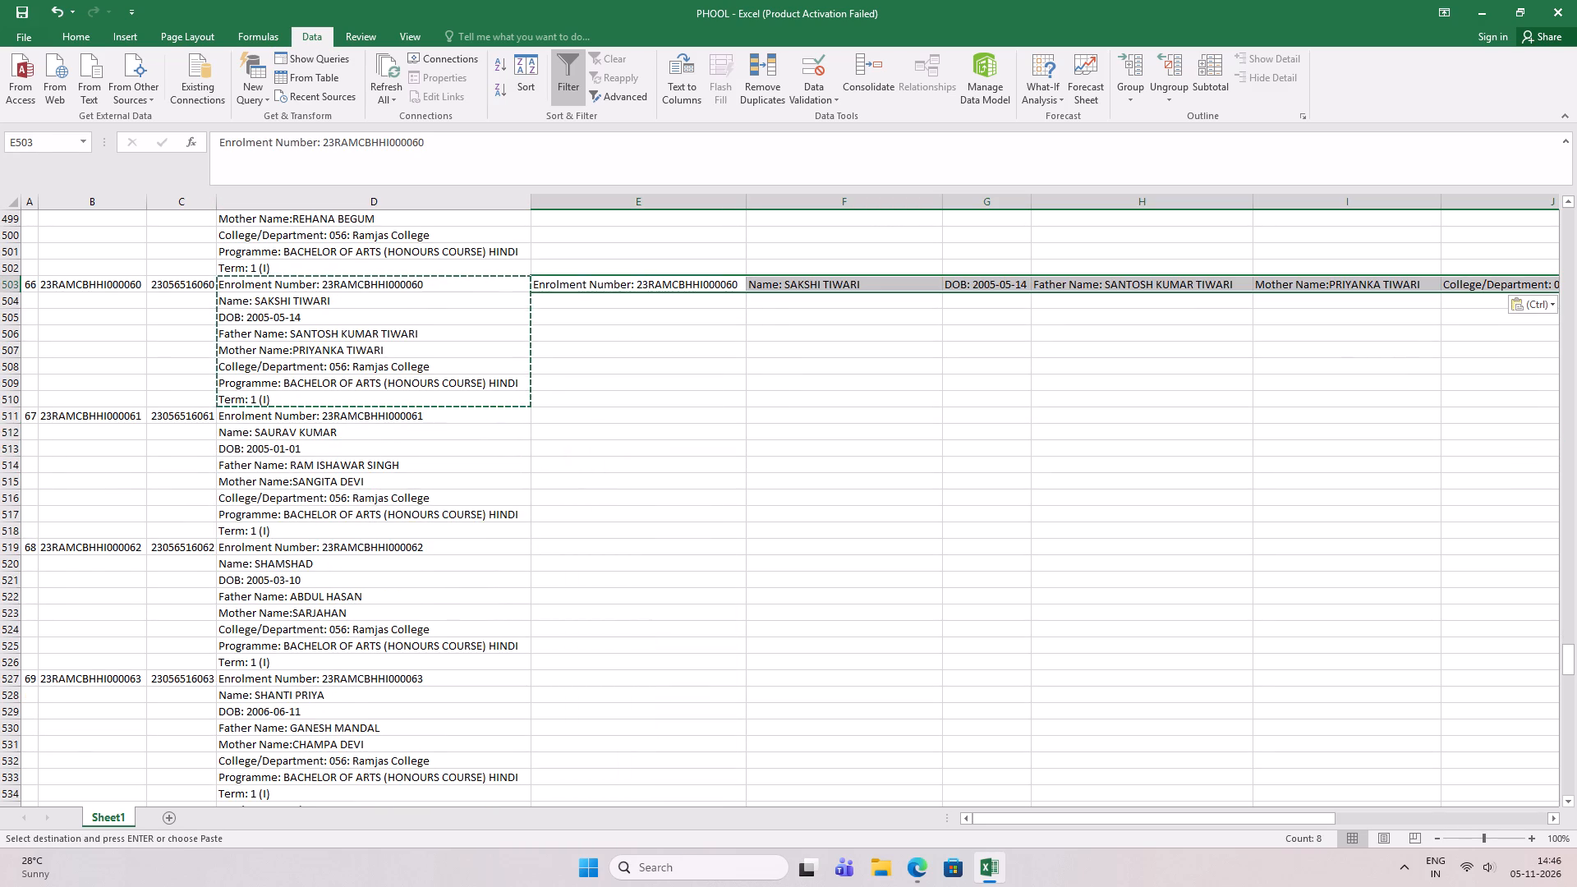
pyautogui.moveTo(389, 416); pyautogui.dragTo(398, 529)
pyautogui.hotkey('ctrl', 'c')
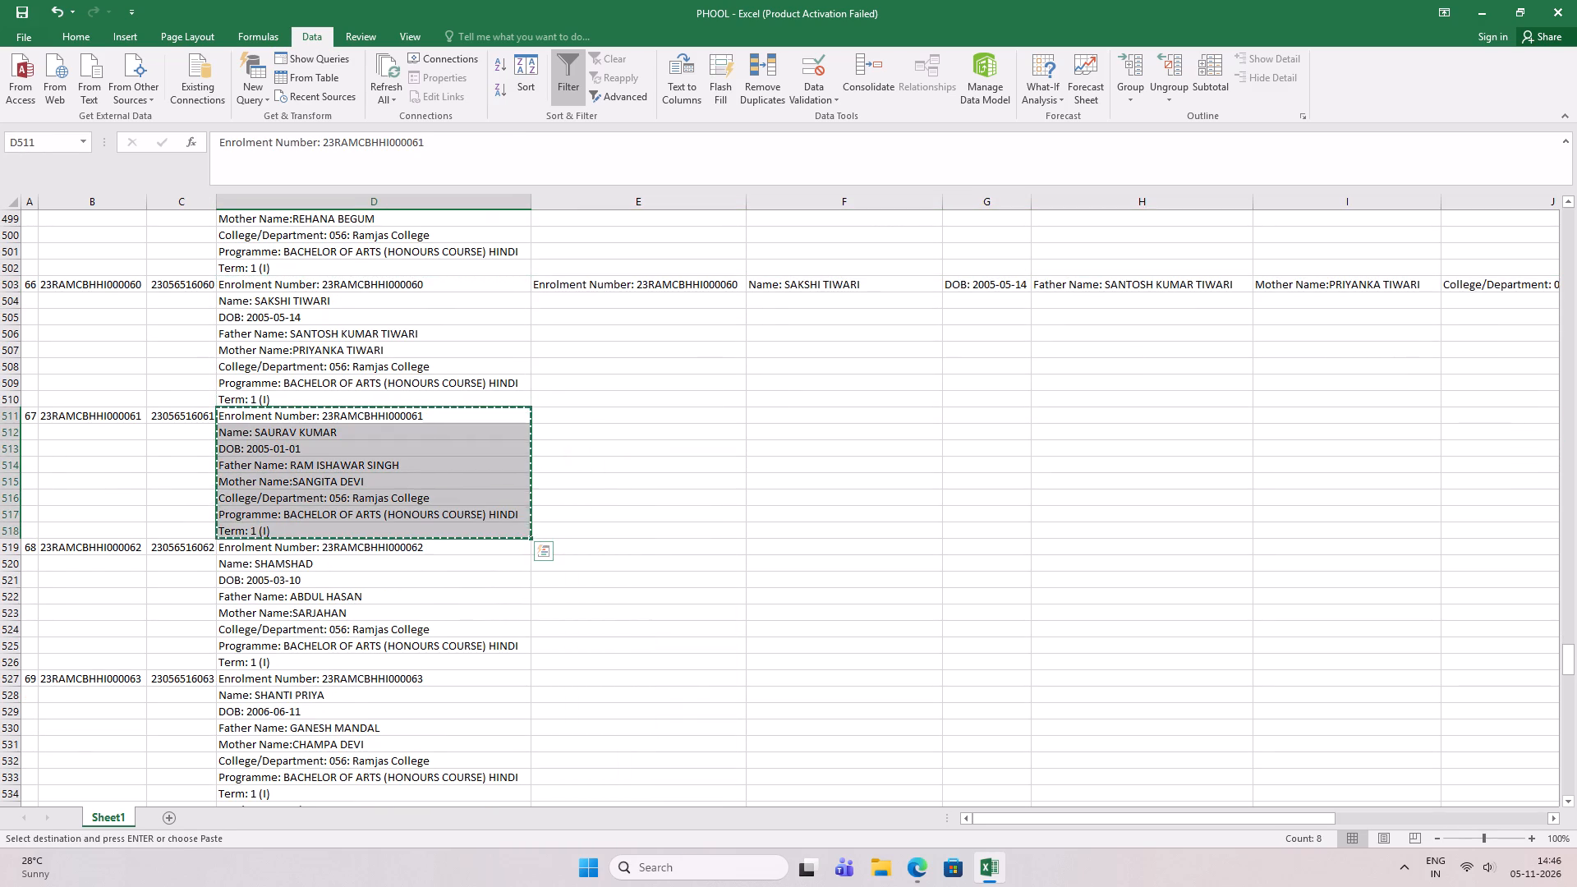
pyautogui.click(606, 414)
pyautogui.rightClick(606, 414)
pyautogui.click(710, 489)
# Copy the sixty-eighth student's stacked Basic Details from D519:D526 and paste them transposed into row 519, starting at E519.
pyautogui.scroll(-4, 603, 498)
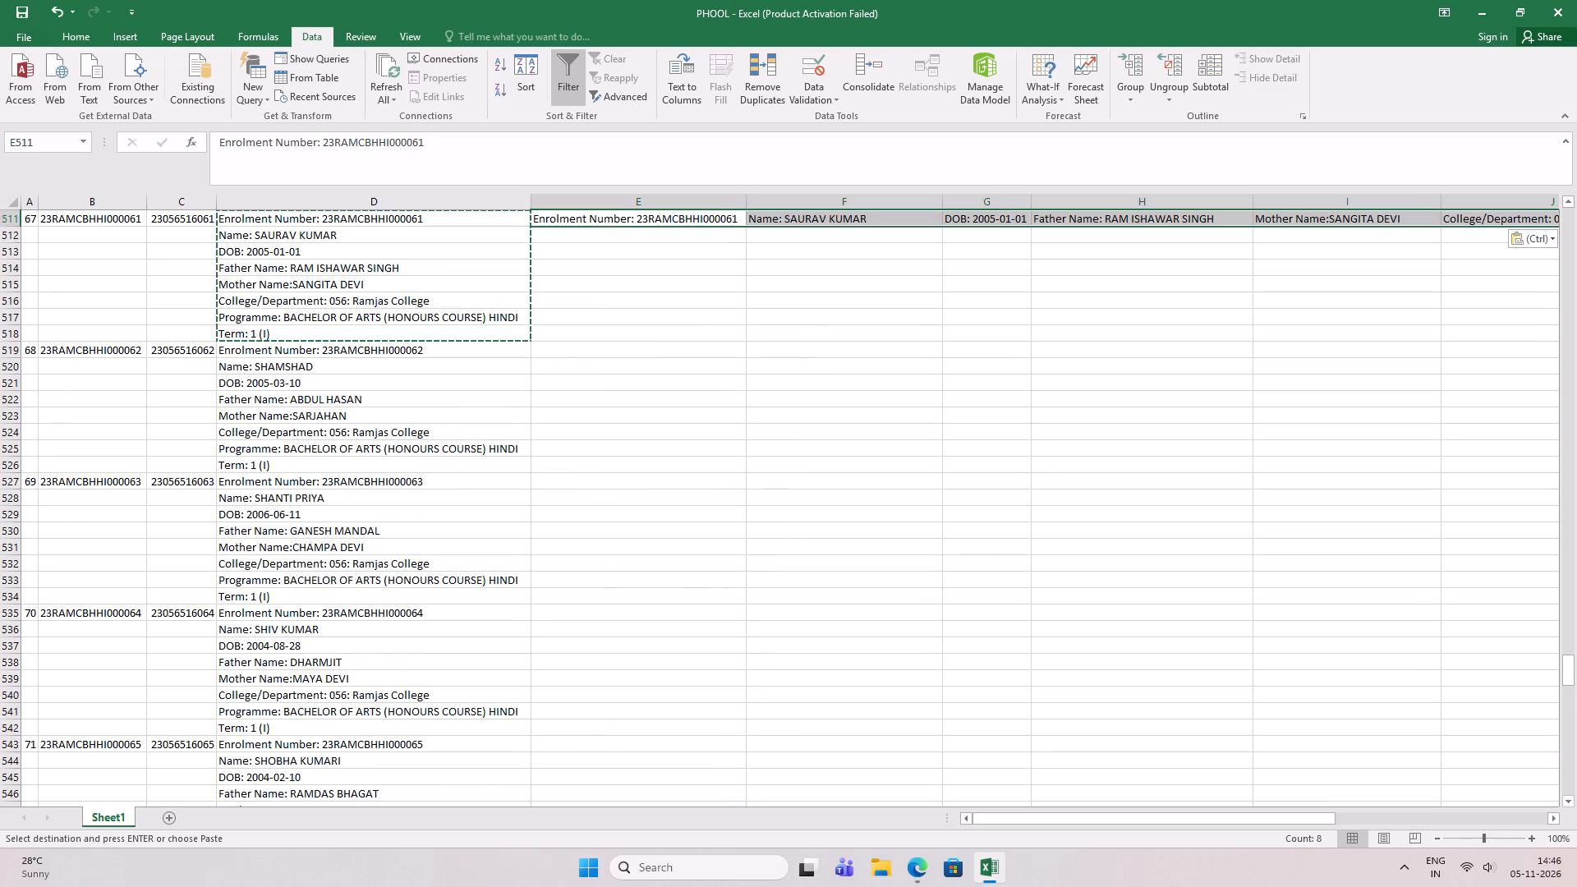
pyautogui.moveTo(414, 347); pyautogui.dragTo(417, 467)
pyautogui.hotkey('ctrl', 'c')
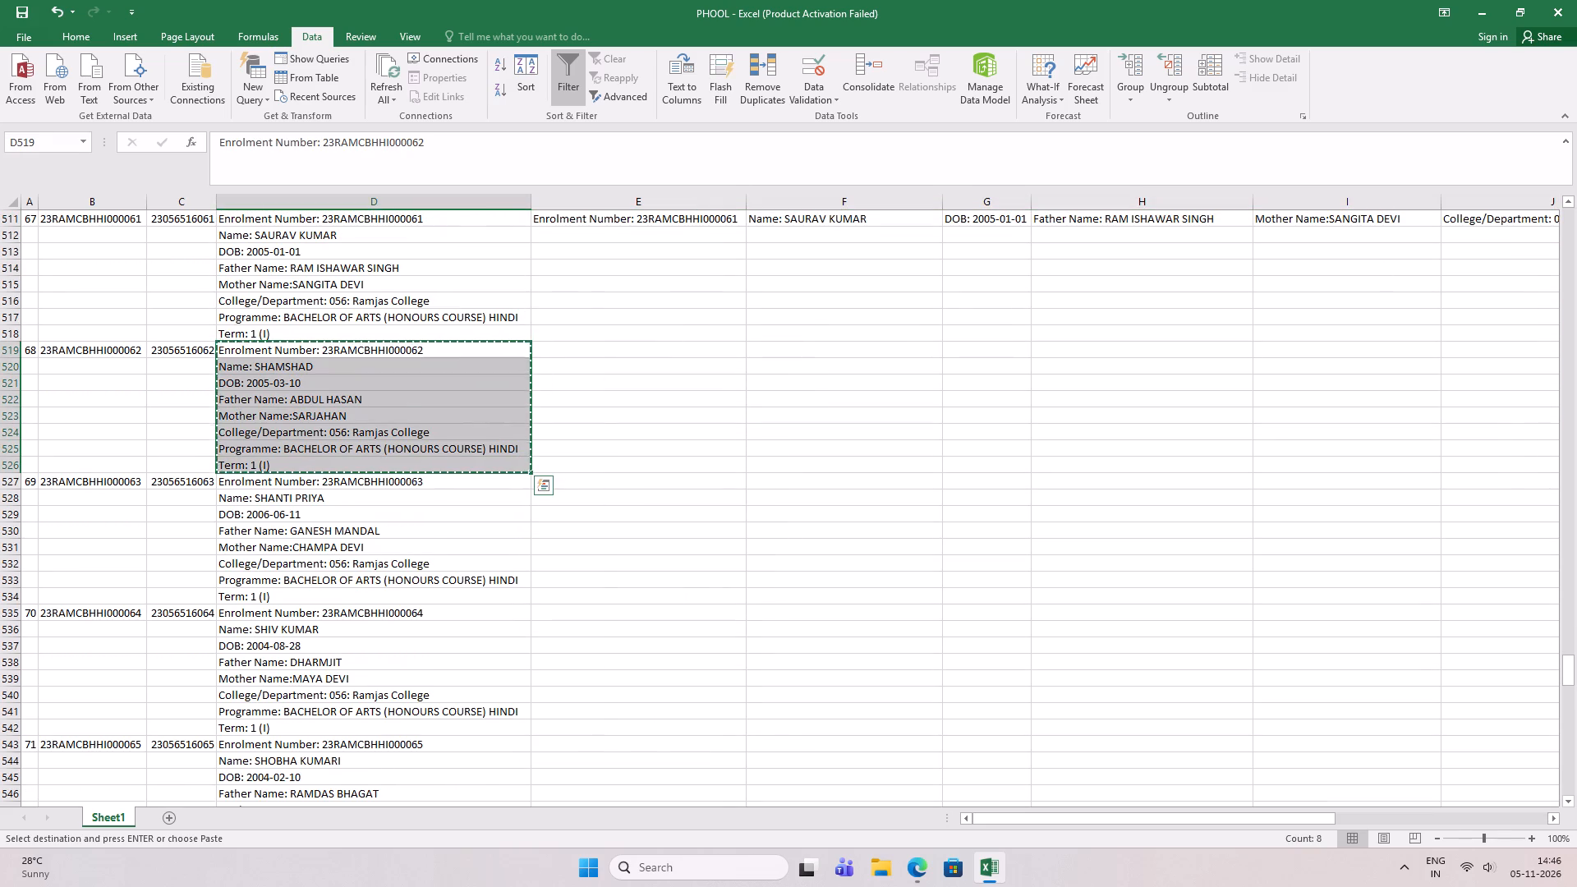
pyautogui.click(590, 349)
pyautogui.rightClick(586, 347)
pyautogui.click(699, 420)
# Copy the sixty-ninth student's stacked Basic Details from D527:D534 and paste them transposed into row 527, starting at E527.
pyautogui.scroll(-3, 556, 466)
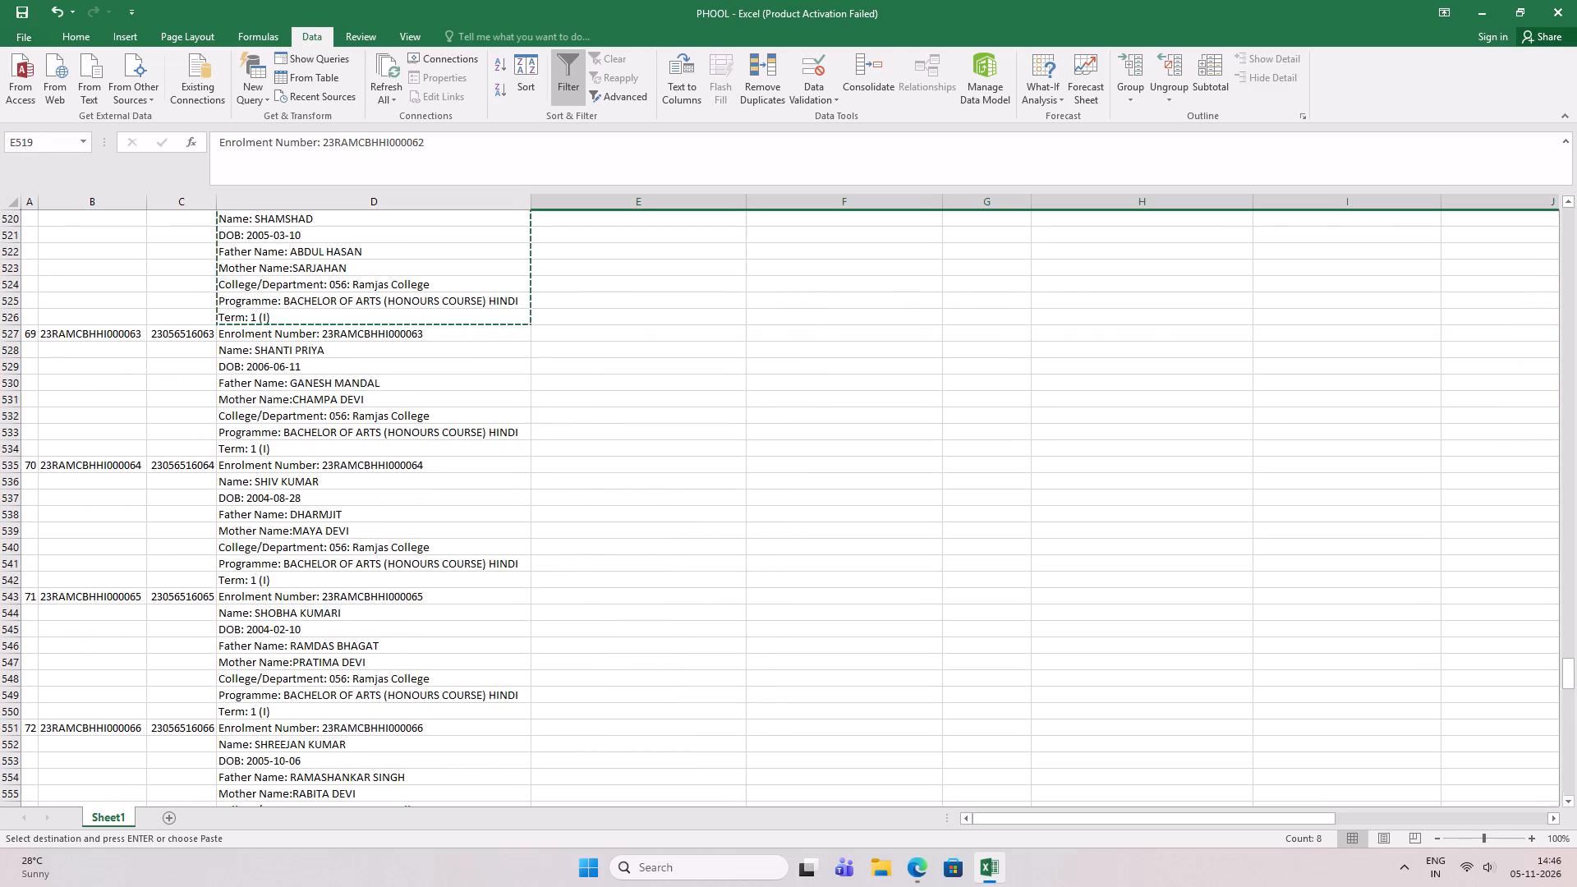
pyautogui.moveTo(424, 331); pyautogui.dragTo(429, 451)
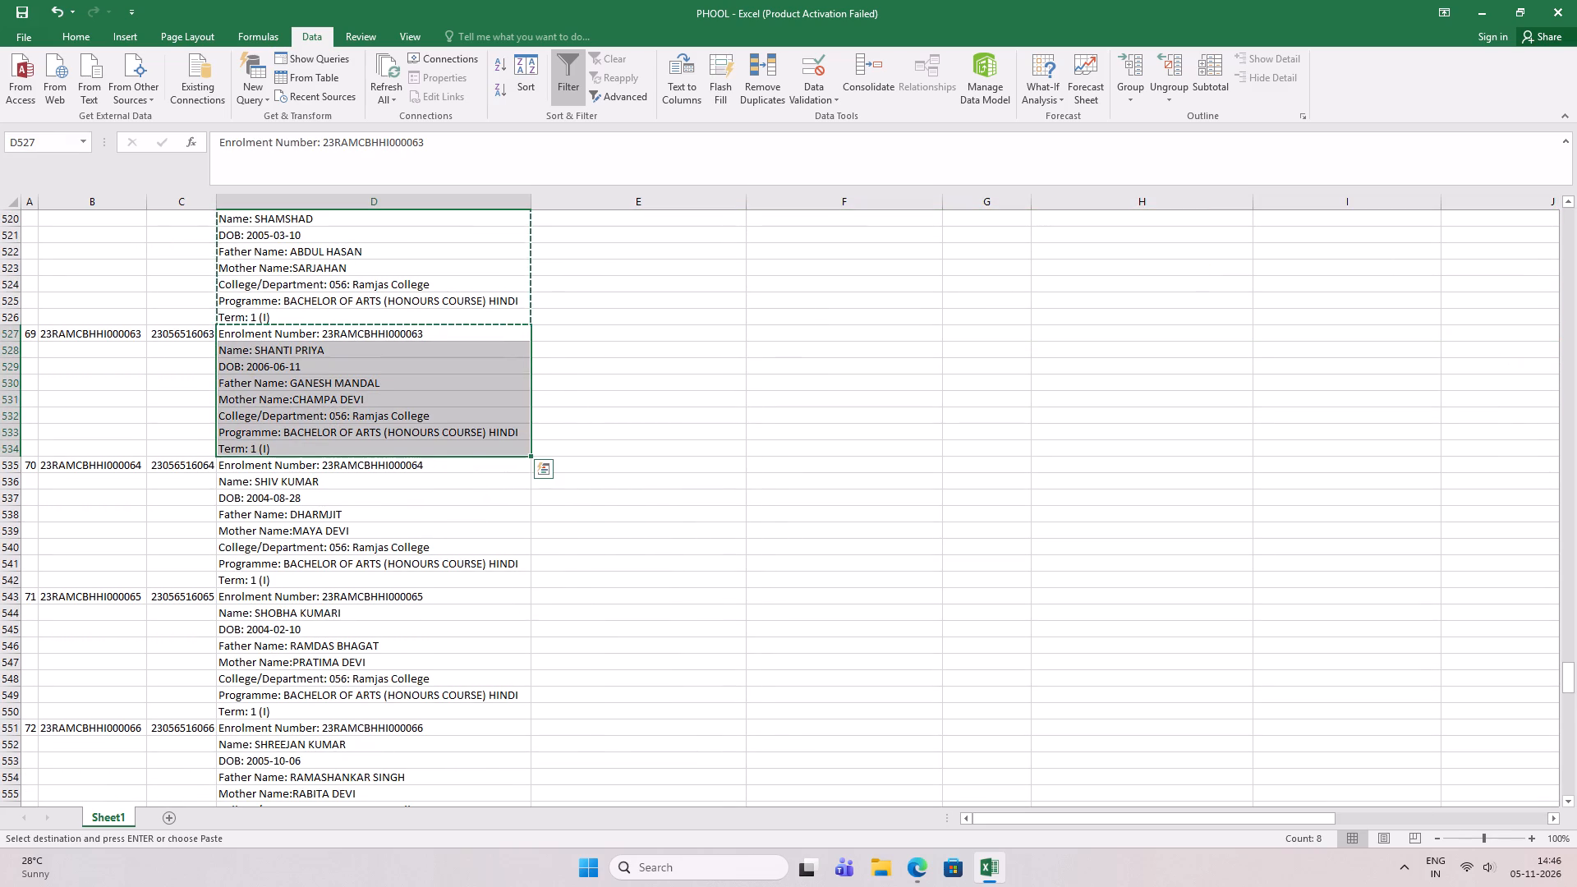
pyautogui.hotkey('ctrl', 'c')
pyautogui.click(610, 333)
pyautogui.rightClick(610, 333)
pyautogui.click(712, 399)
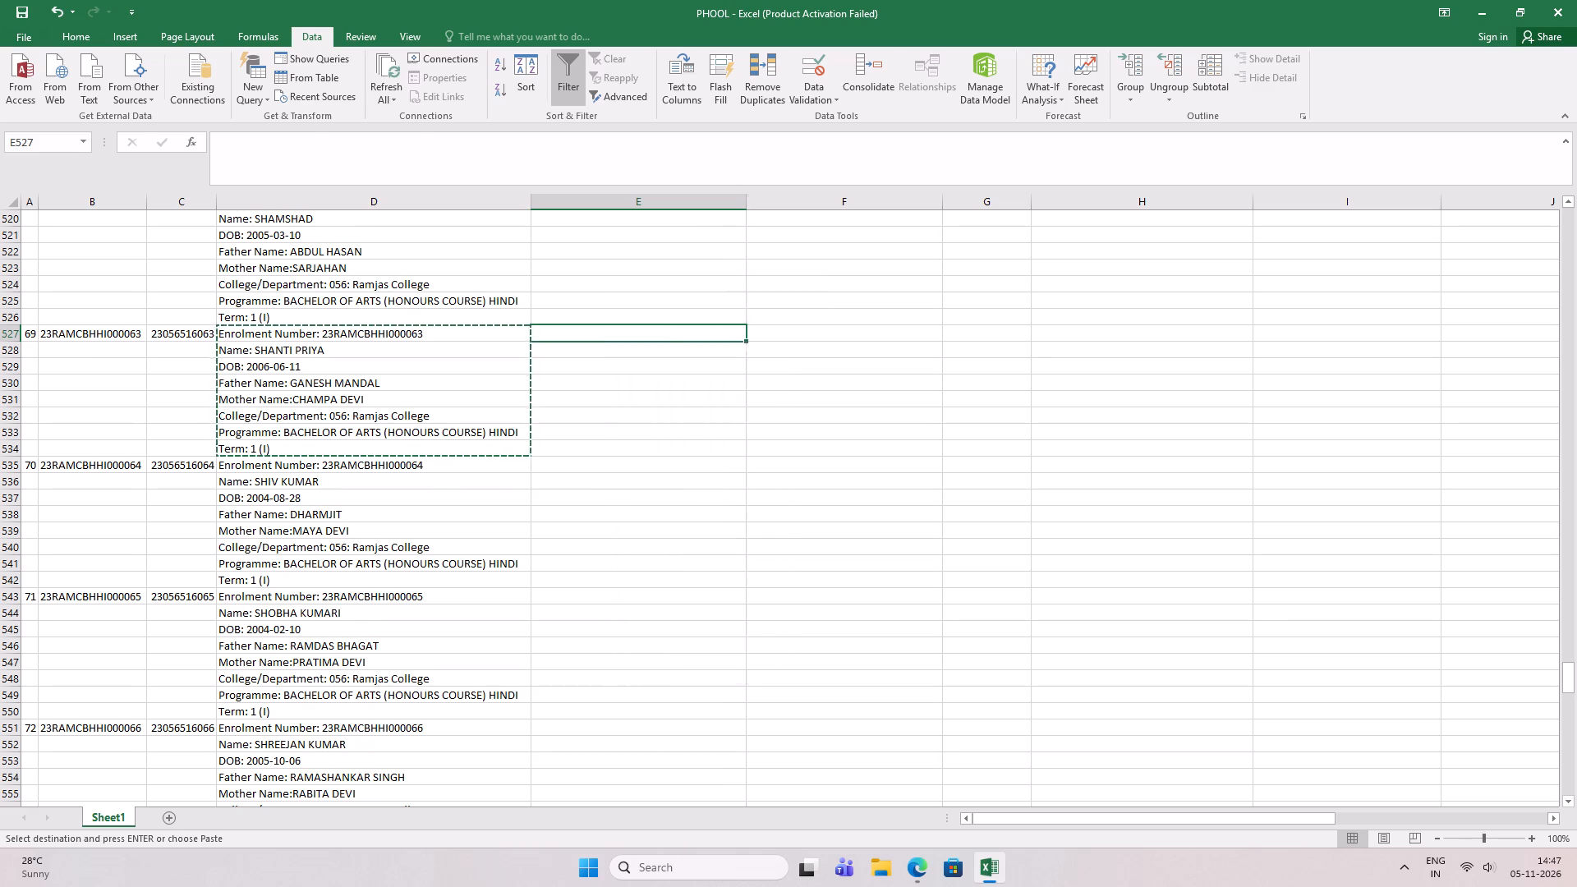
# Copy the seventieth student's stacked Basic Details from D535:D542 and paste them transposed into row 535, starting at E535.
pyautogui.scroll(-3, 586, 453)
pyautogui.moveTo(441, 318); pyautogui.dragTo(446, 430)
pyautogui.hotkey('ctrl', 'c')
pyautogui.click(596, 318)
pyautogui.rightClick(596, 318)
pyautogui.click(698, 386)
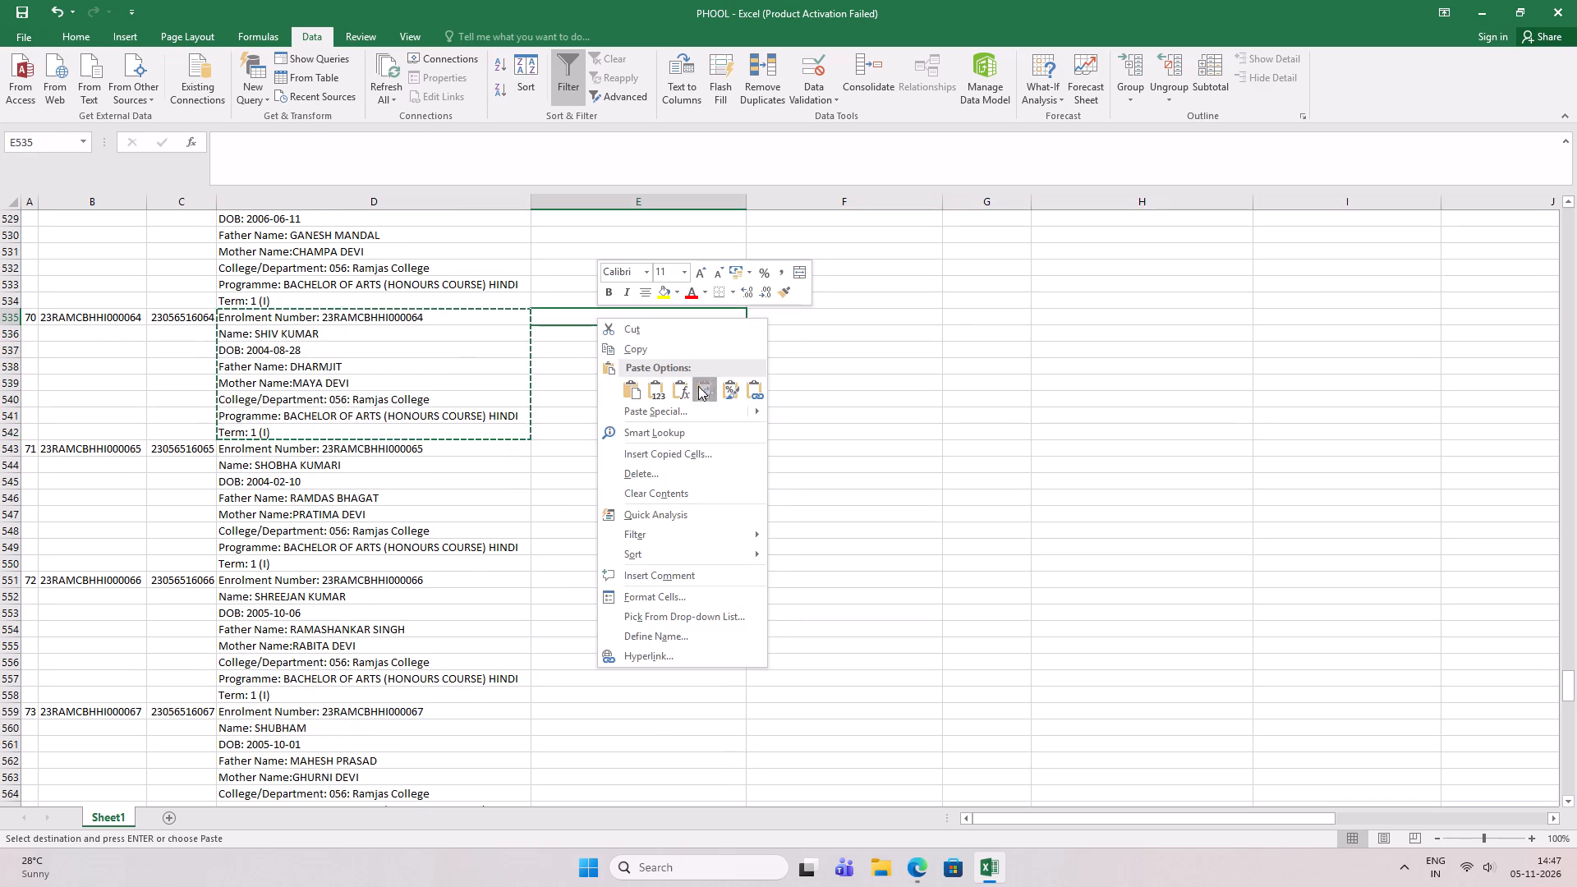
# Copy the seventy-first student's stacked Basic Details from D543:D550 and paste them transposed into row 543, starting at E543.
pyautogui.scroll(-4, 605, 417)
pyautogui.moveTo(412, 253); pyautogui.dragTo(430, 367)
pyautogui.hotkey('ctrl', 'c')
pyautogui.click(577, 250)
pyautogui.rightClick(577, 251)
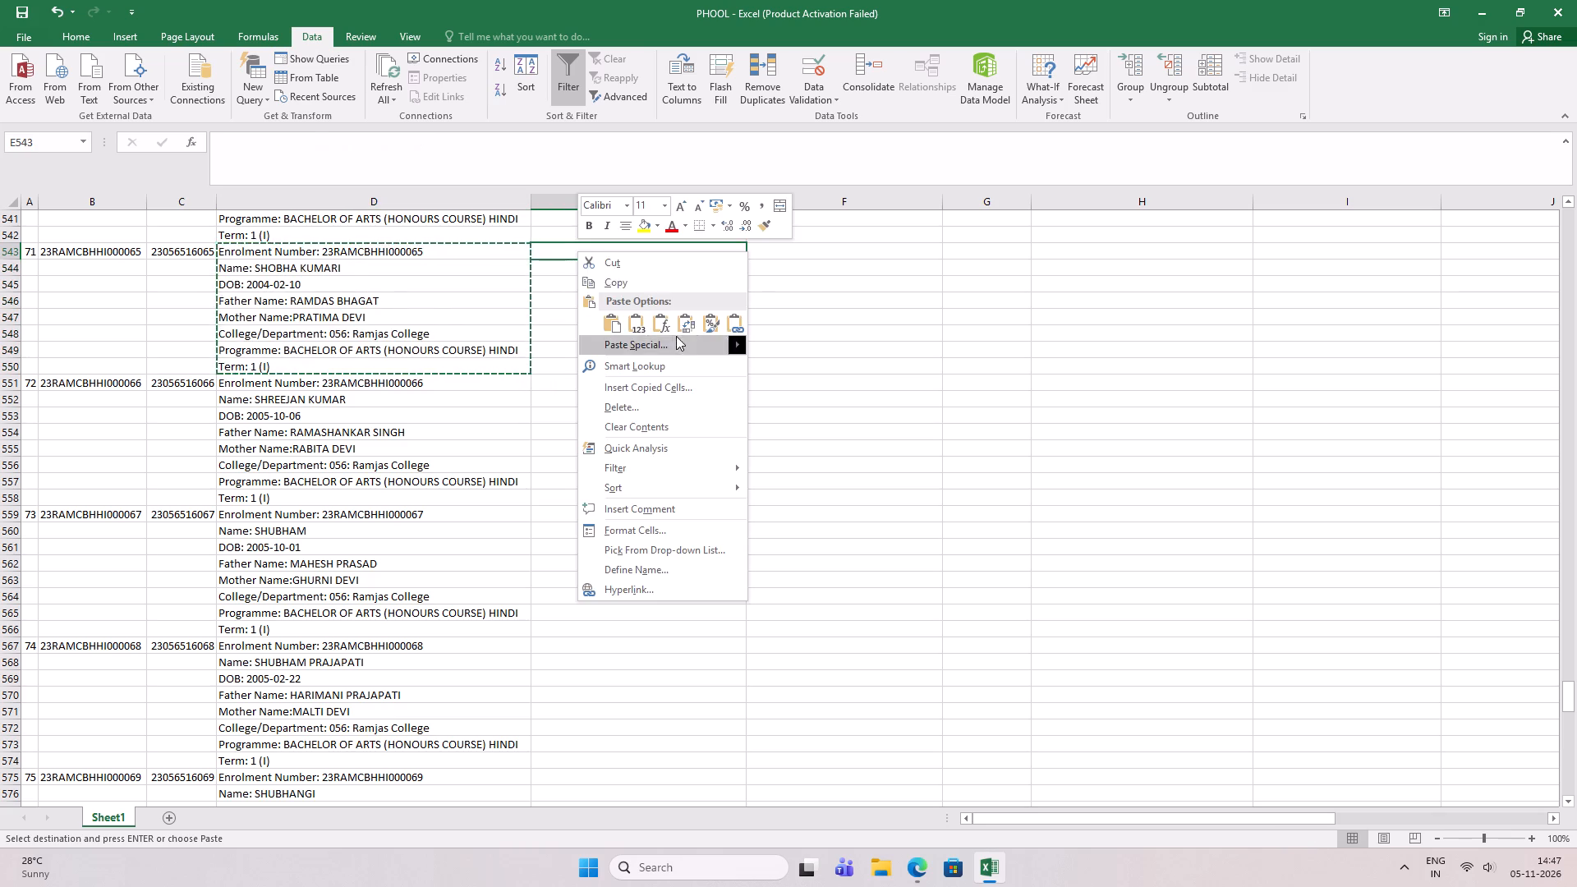
pyautogui.click(679, 328)
# Copy the seventy-second student's stacked Basic Details from D551:D558 and paste them transposed into row 551, starting at E551.
pyautogui.moveTo(346, 379); pyautogui.dragTo(349, 497)
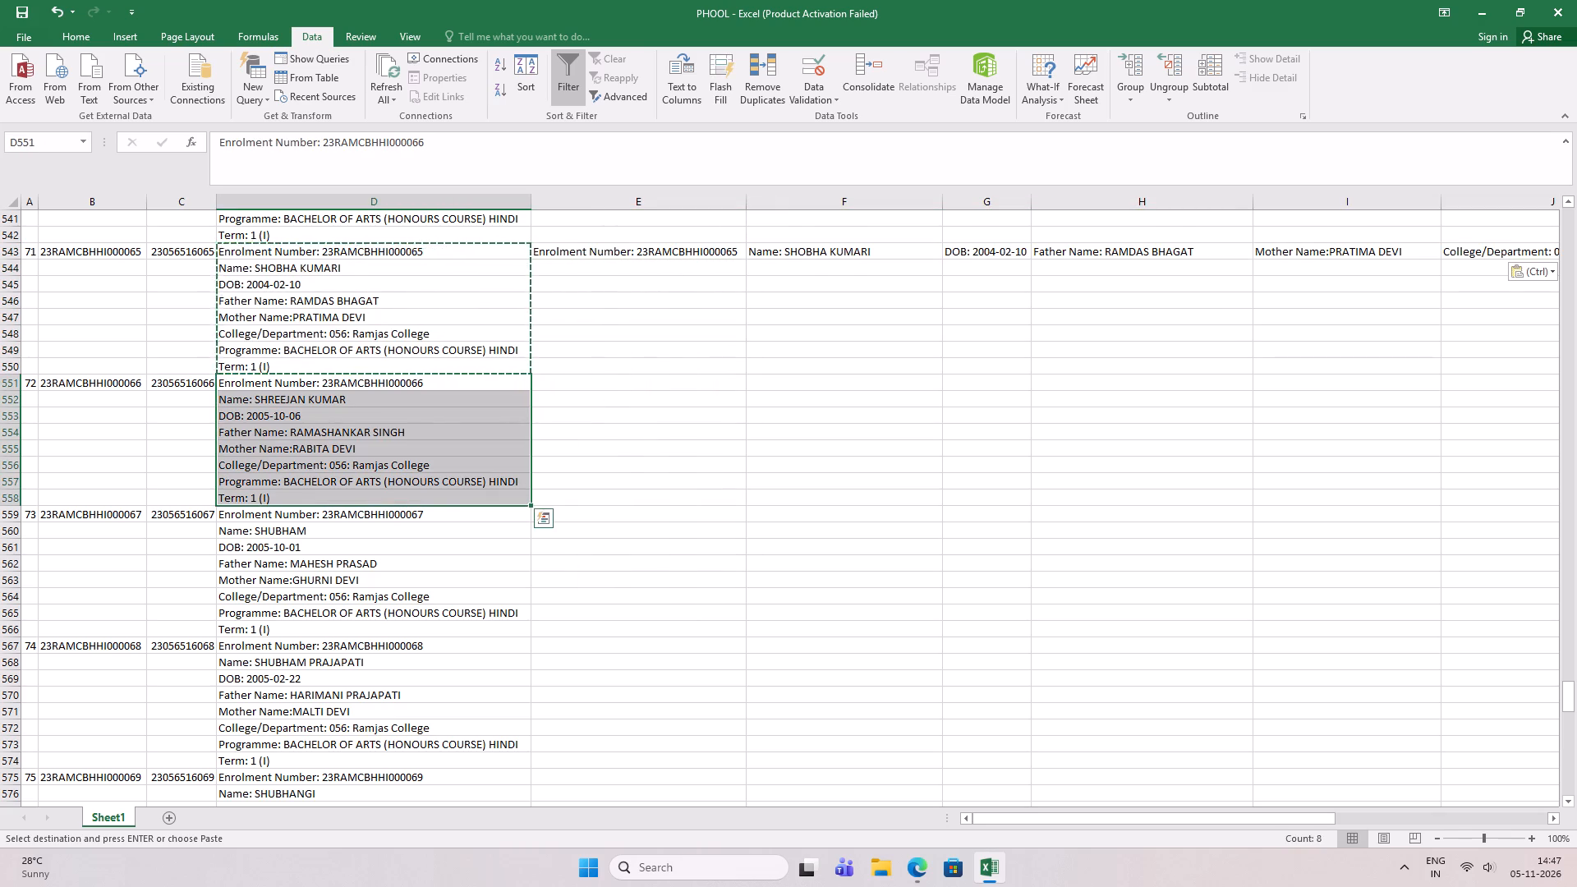
pyautogui.hotkey('ctrl', 'c')
pyautogui.click(540, 385)
pyautogui.rightClick(540, 385)
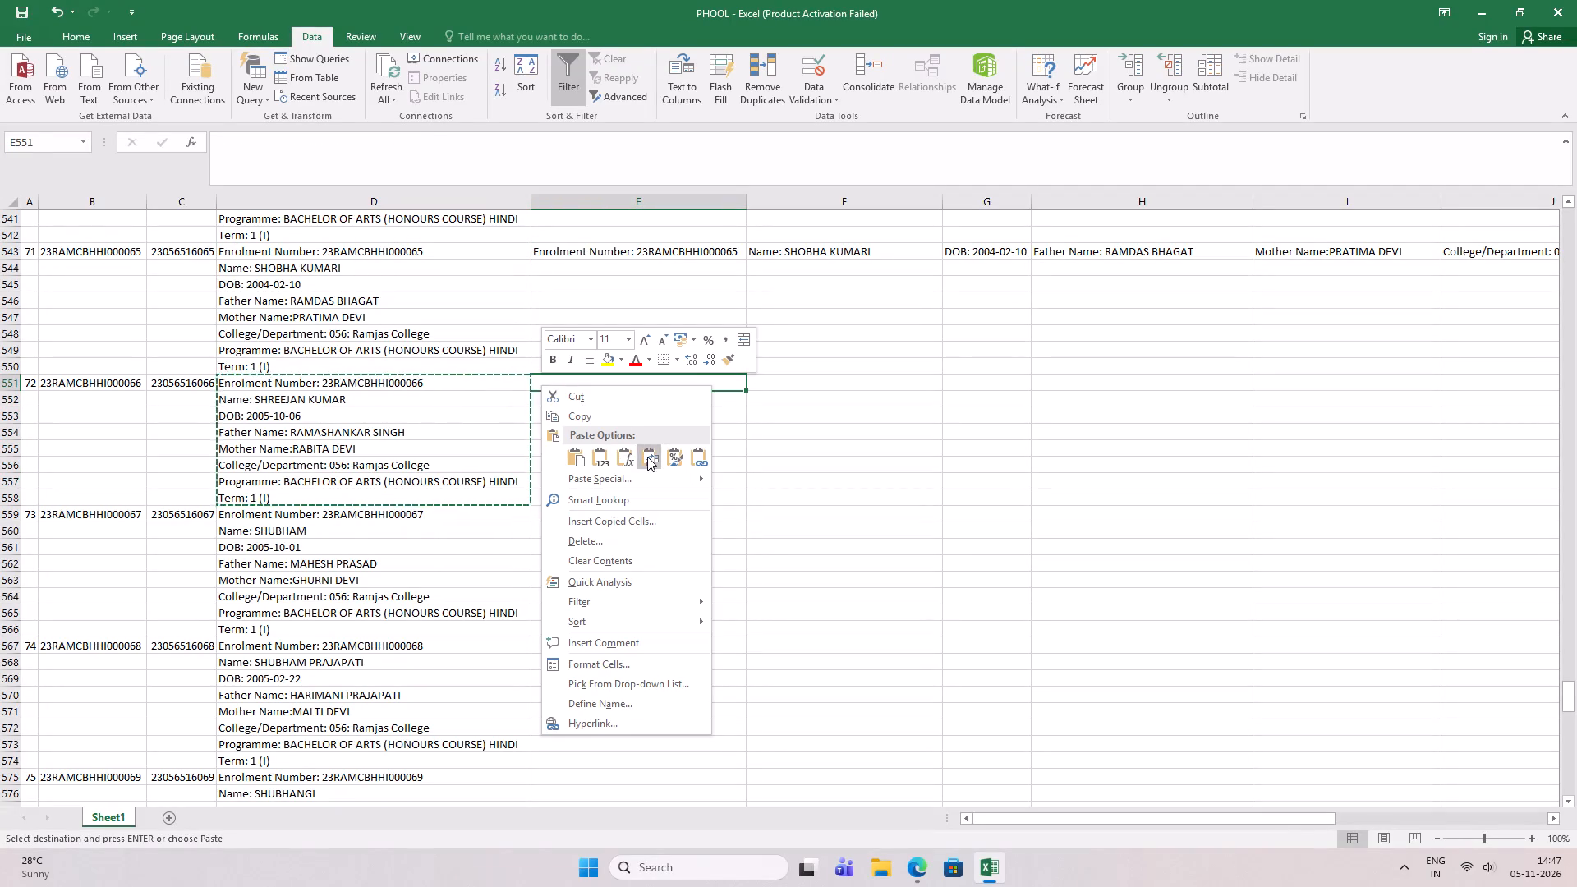
pyautogui.click(647, 457)
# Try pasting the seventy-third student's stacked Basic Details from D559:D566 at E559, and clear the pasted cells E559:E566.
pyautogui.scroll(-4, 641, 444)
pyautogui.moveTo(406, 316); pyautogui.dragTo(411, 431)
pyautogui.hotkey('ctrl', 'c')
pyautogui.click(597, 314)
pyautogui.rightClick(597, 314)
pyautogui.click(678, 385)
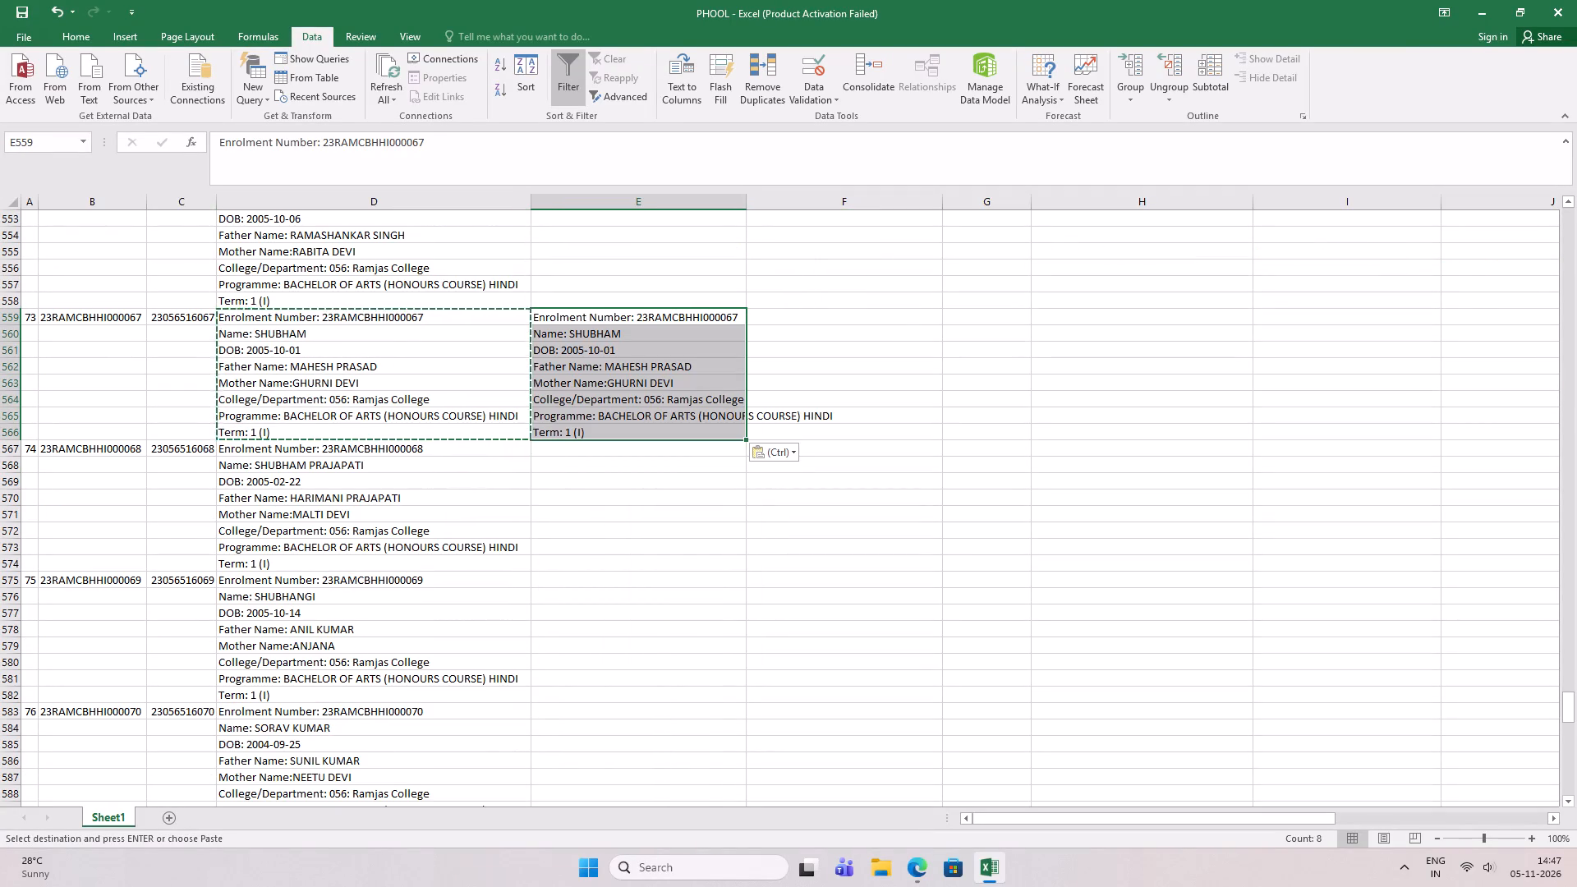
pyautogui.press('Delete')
# Copy the seventy-third student's stacked Basic Details from D559:D566 and paste them transposed into row 559, starting at E559.
pyautogui.moveTo(484, 319); pyautogui.dragTo(493, 394)
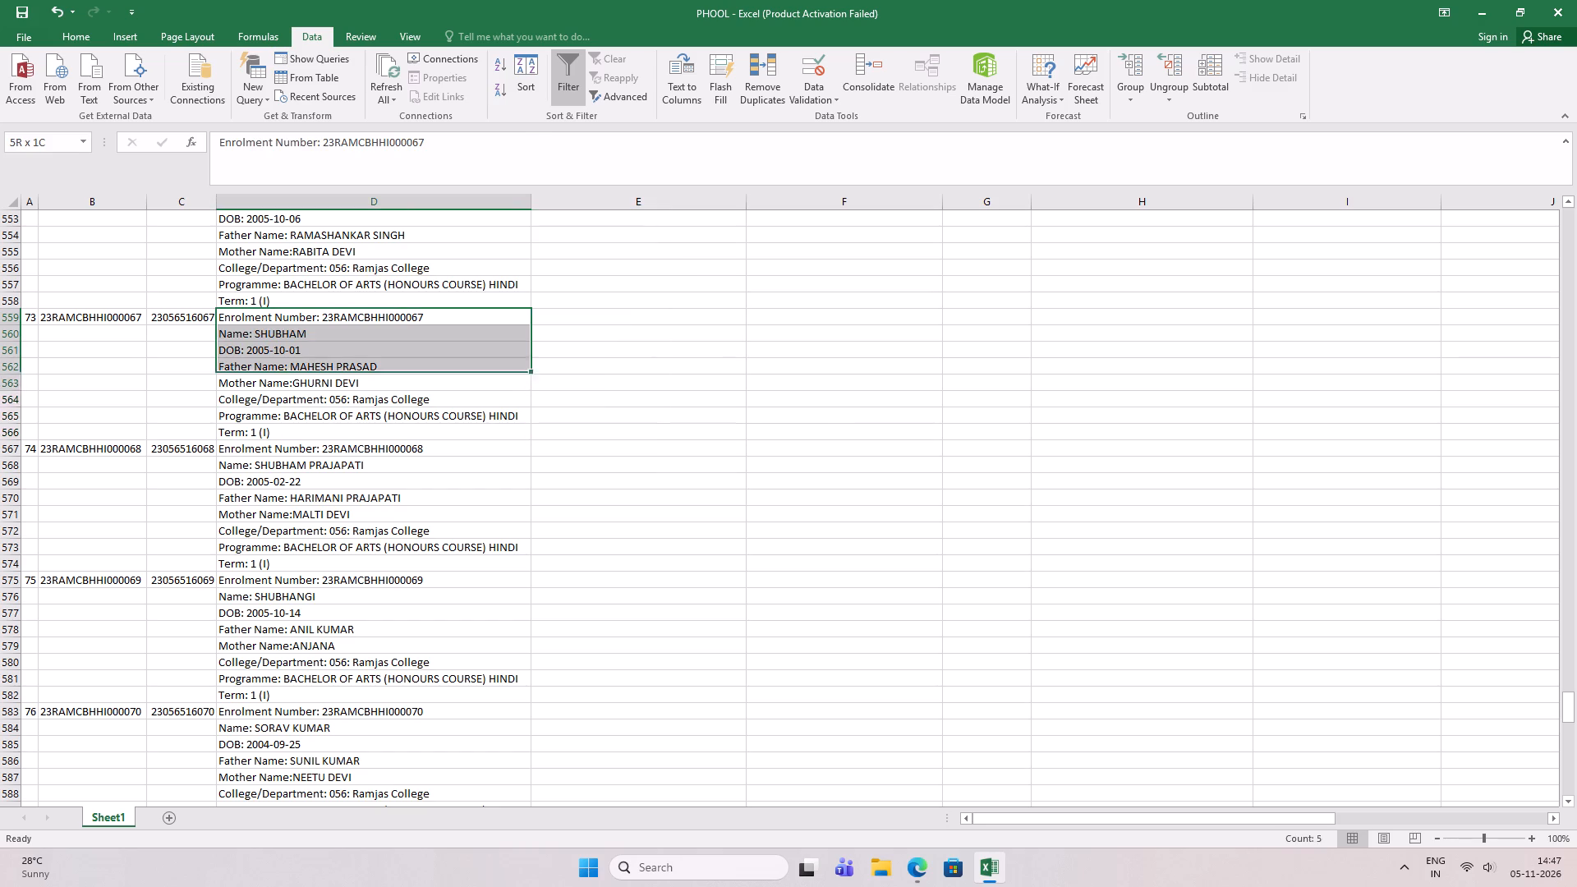
pyautogui.moveTo(493, 394); pyautogui.dragTo(492, 439)
pyautogui.hotkey('ctrl', 'c')
pyautogui.click(644, 314)
pyautogui.rightClick(644, 315)
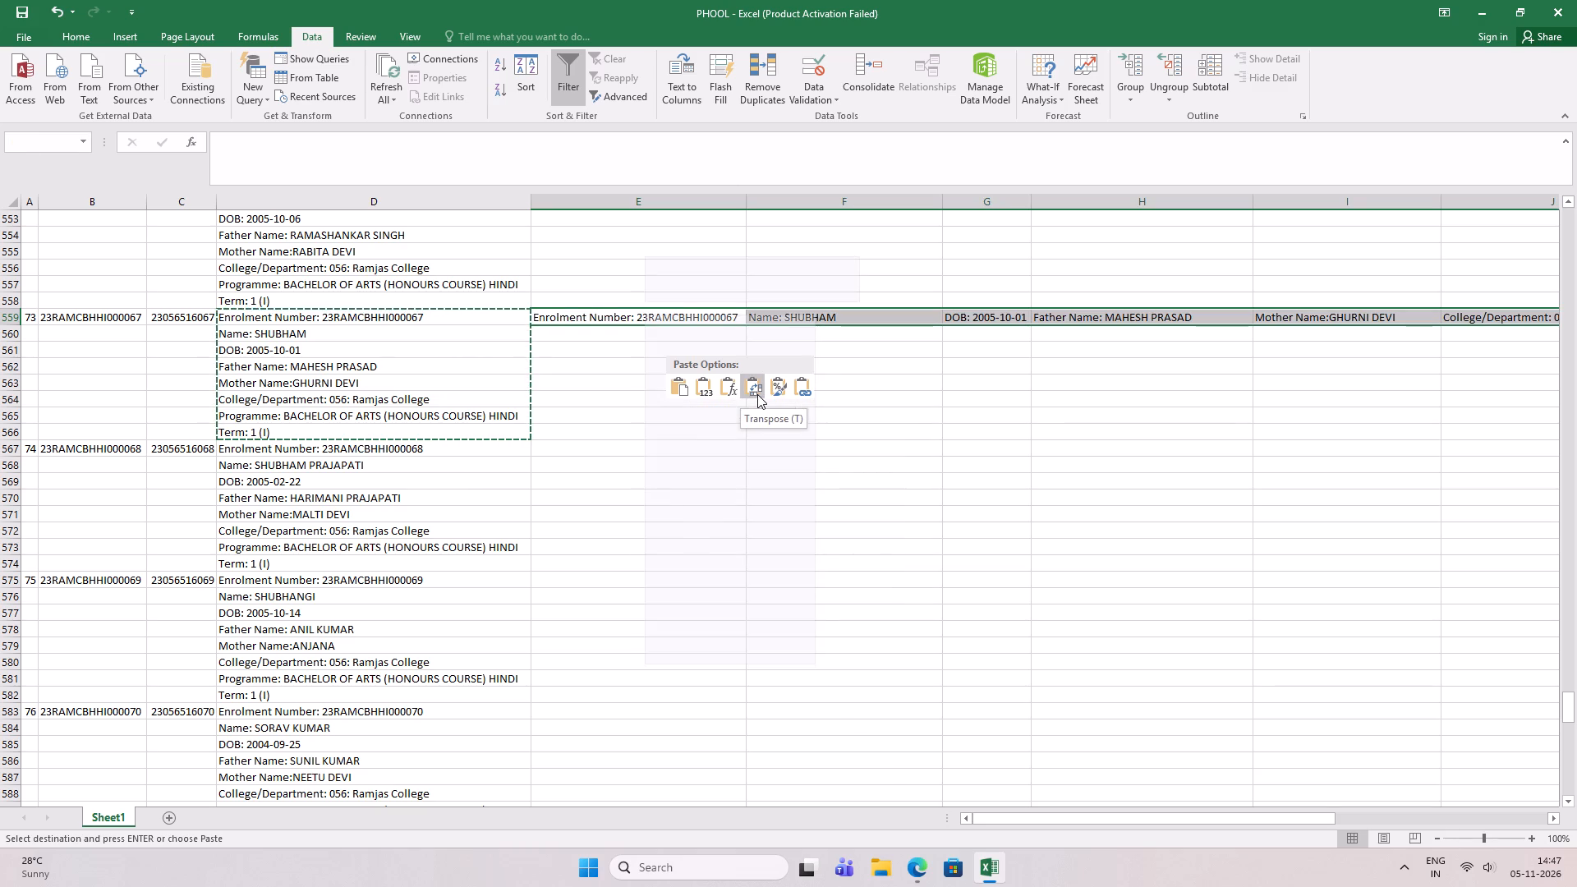
pyautogui.click(757, 394)
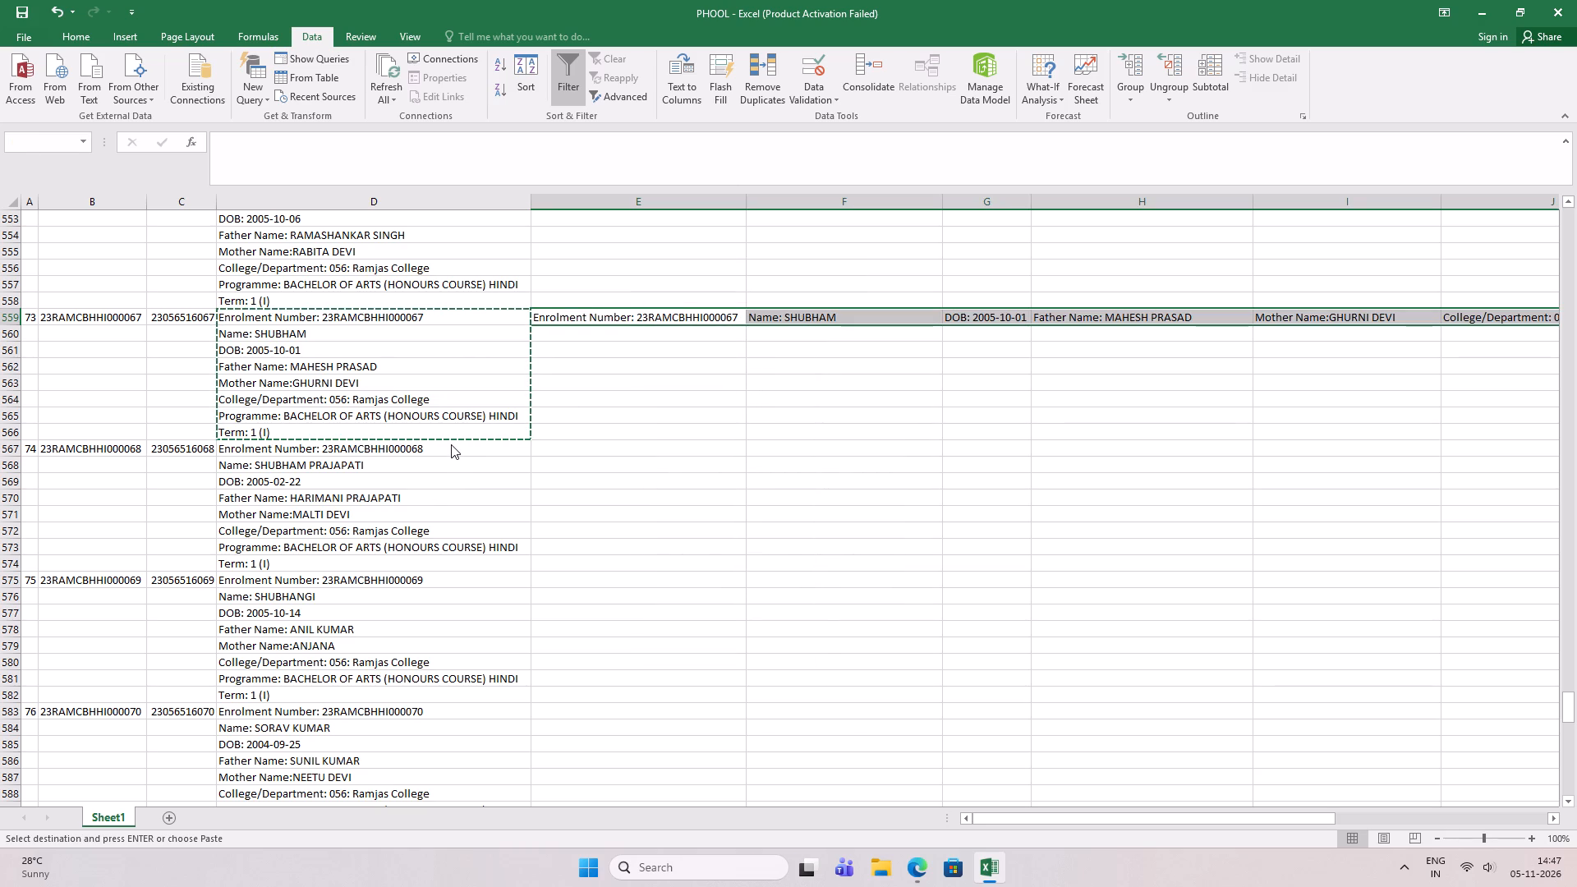
pyautogui.click(450, 443)
pyautogui.click(793, 480)
# Copy the seventy-fourth student's stacked Basic Details from D567:D574 and paste them transposed into row 567, starting at E567.
pyautogui.scroll(-1, 747, 478)
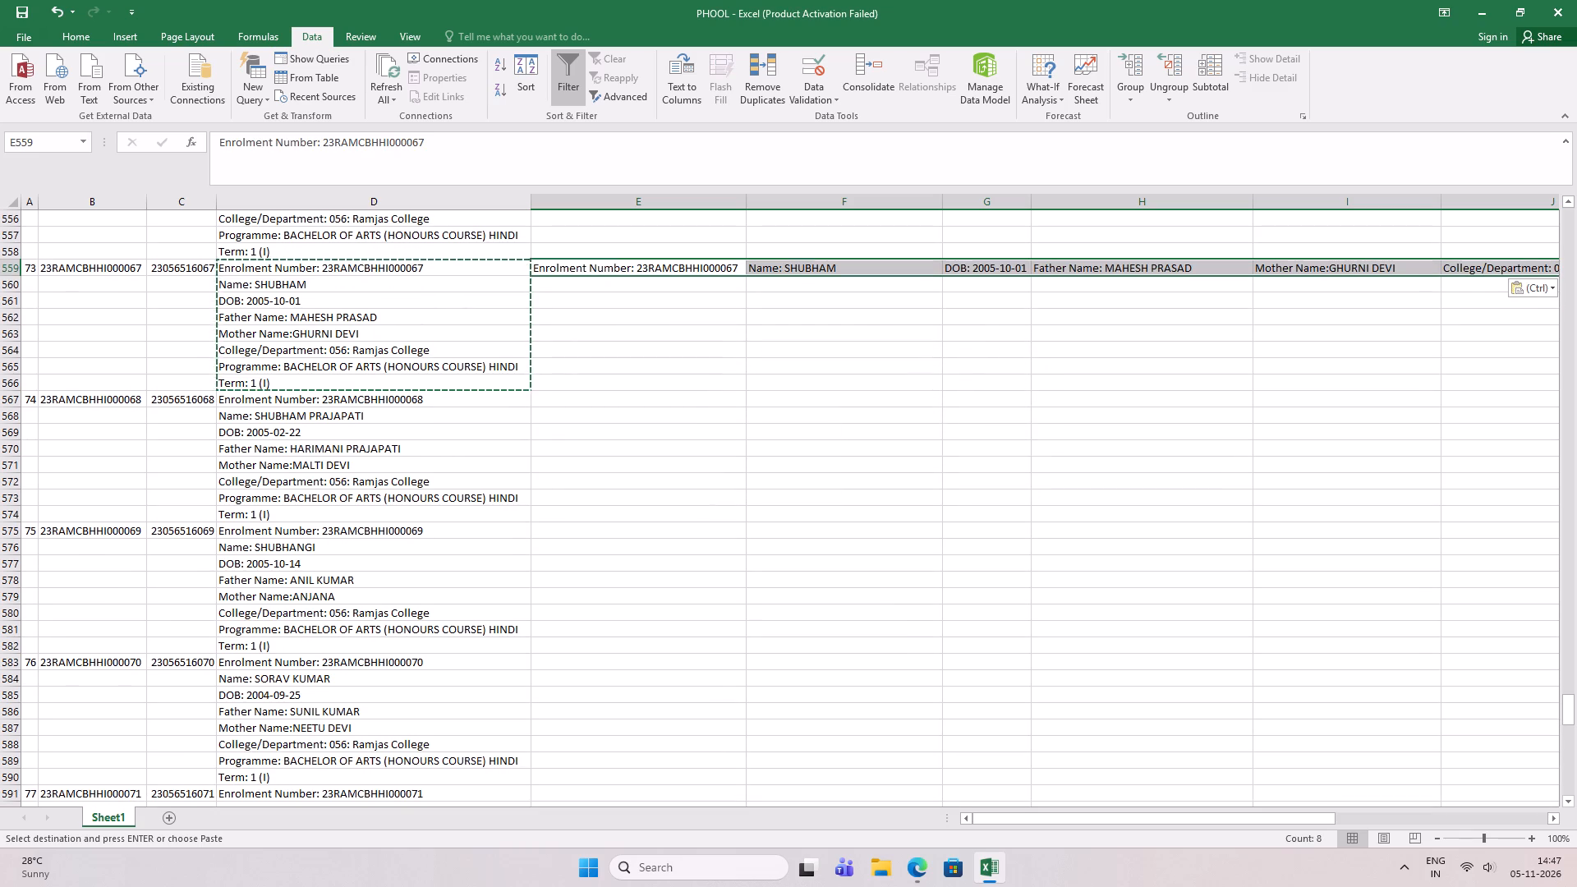
pyautogui.moveTo(481, 396); pyautogui.dragTo(480, 511)
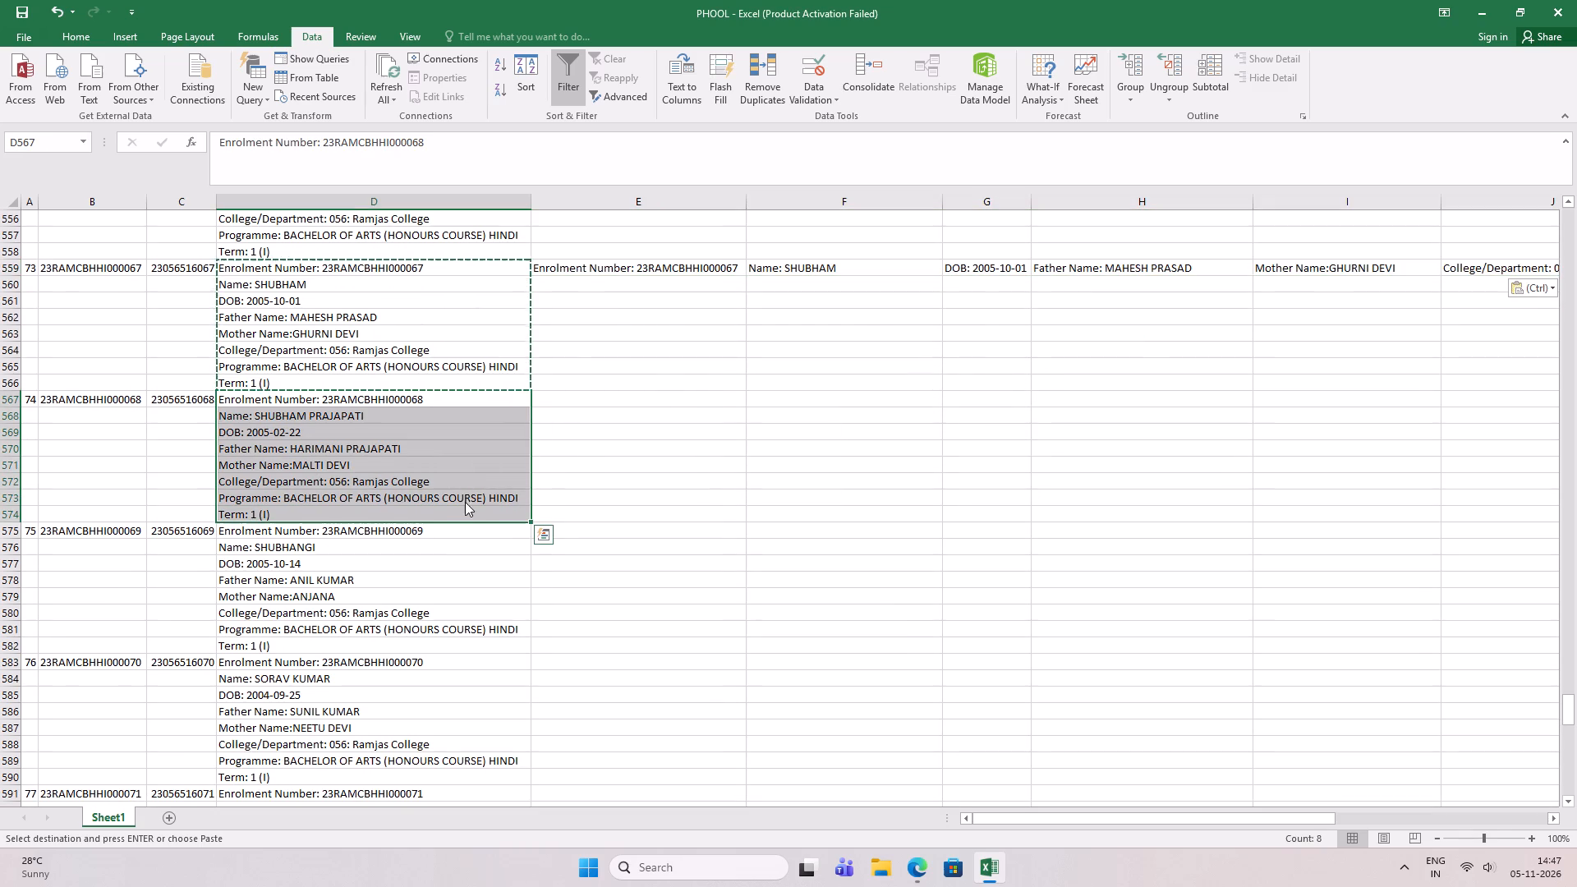
pyautogui.hotkey('ctrl', 'c')
pyautogui.click(604, 400)
pyautogui.rightClick(604, 400)
pyautogui.click(720, 468)
# Copy the seventy-fifth student's stacked Basic Details from D575:D582 and paste them transposed into row 575, starting at E575.
pyautogui.scroll(-3, 706, 473)
pyautogui.moveTo(472, 380); pyautogui.dragTo(474, 502)
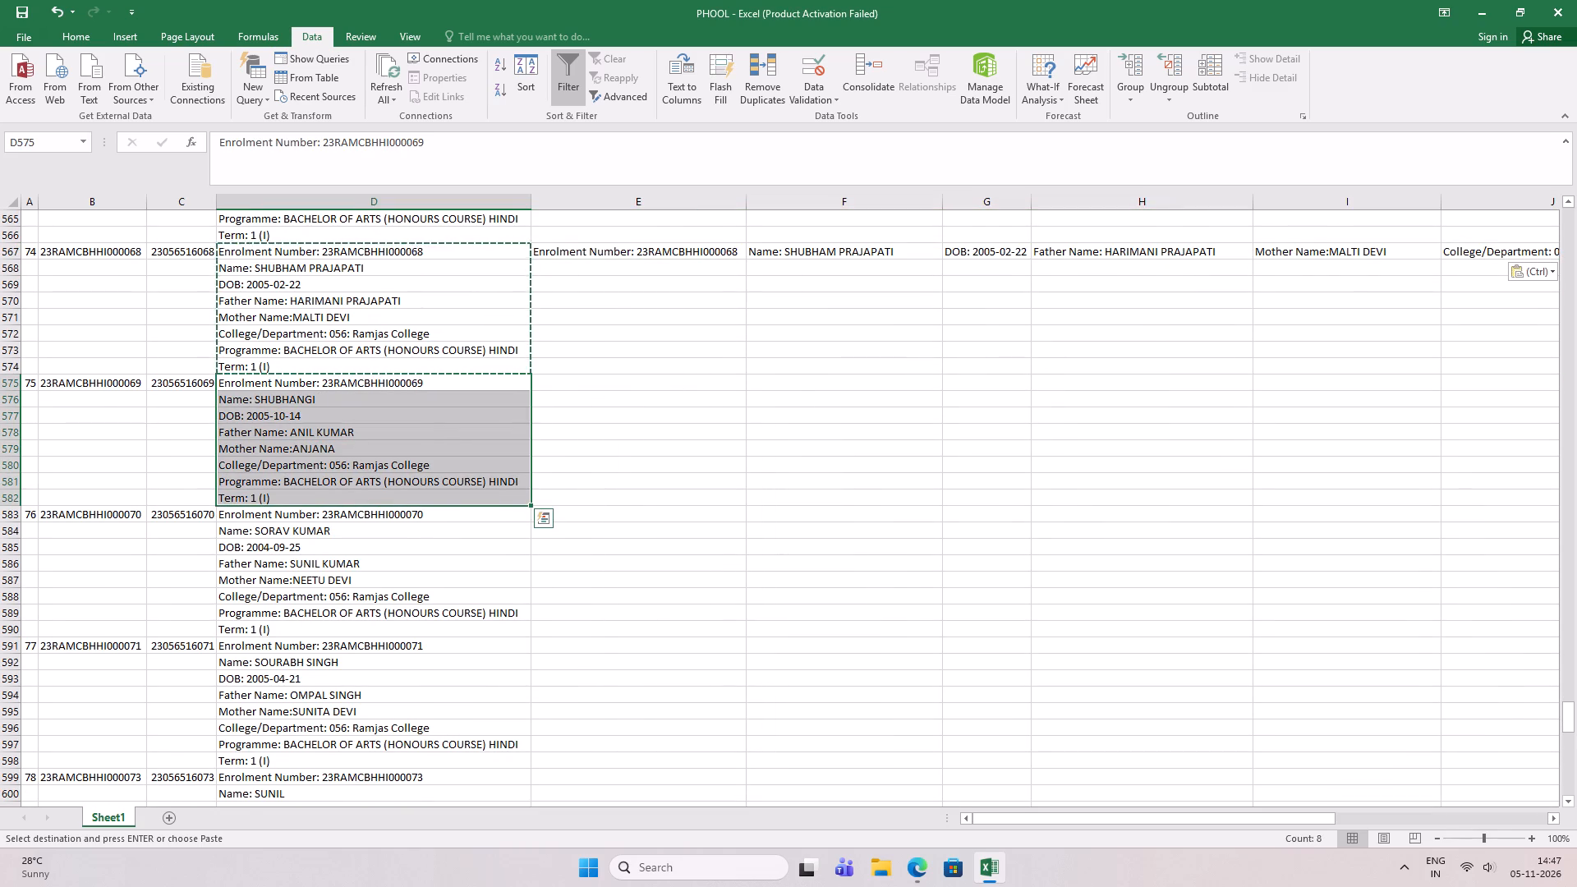
pyautogui.hotkey('ctrl', 'c')
pyautogui.click(609, 384)
pyautogui.rightClick(609, 383)
pyautogui.click(710, 448)
# Copy the seventy-sixth student's stacked Basic Details from D583:D590 and paste them transposed into row 583, starting at E583.
pyautogui.scroll(-3, 655, 468)
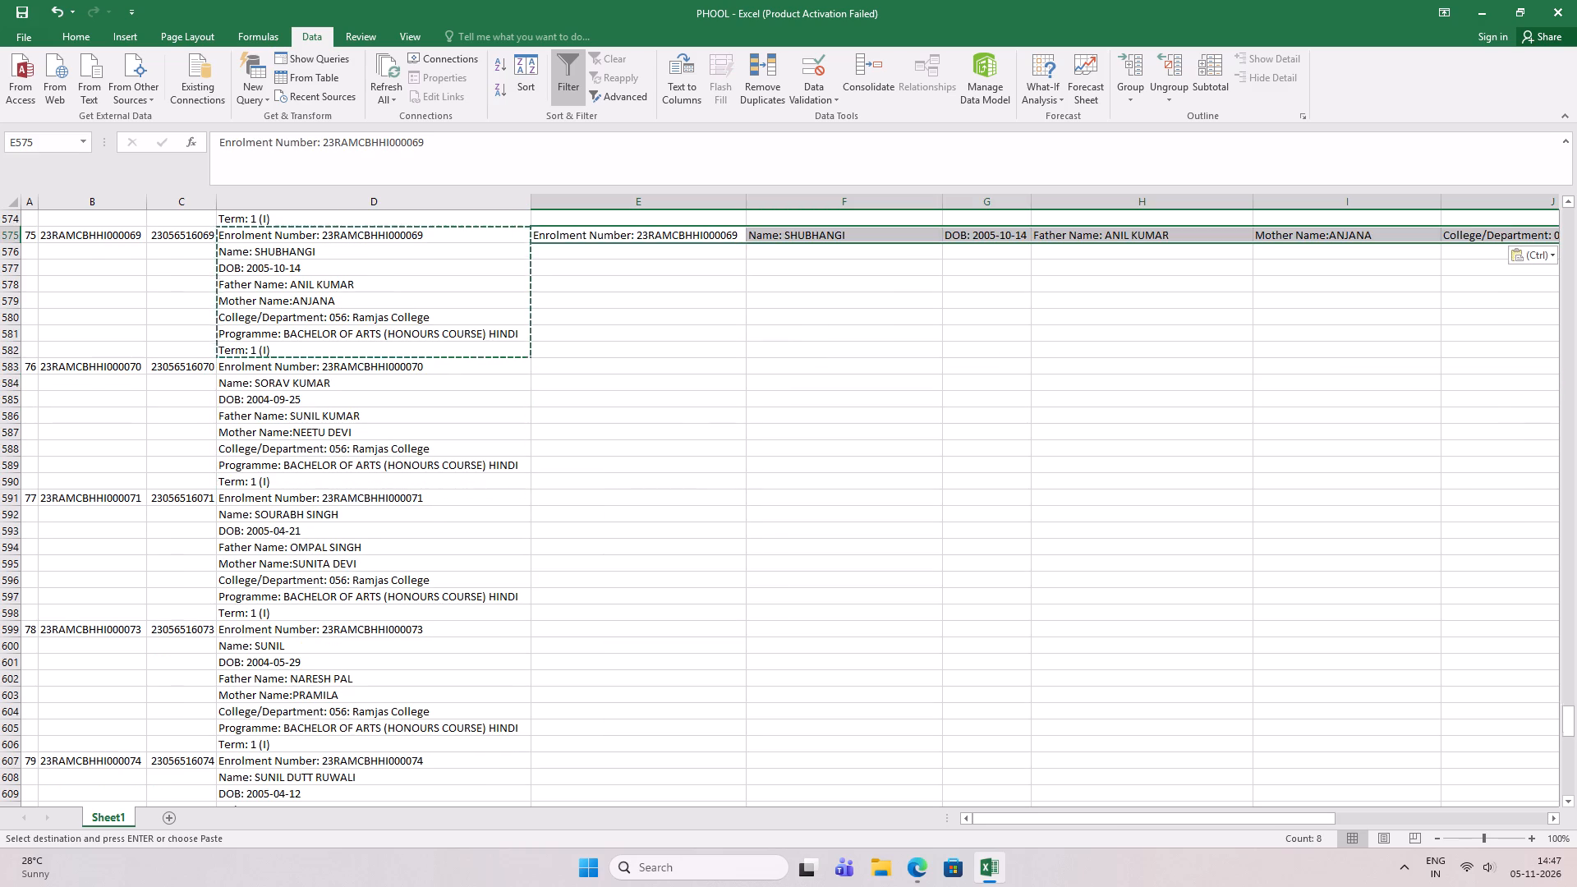
pyautogui.moveTo(366, 366); pyautogui.dragTo(379, 489)
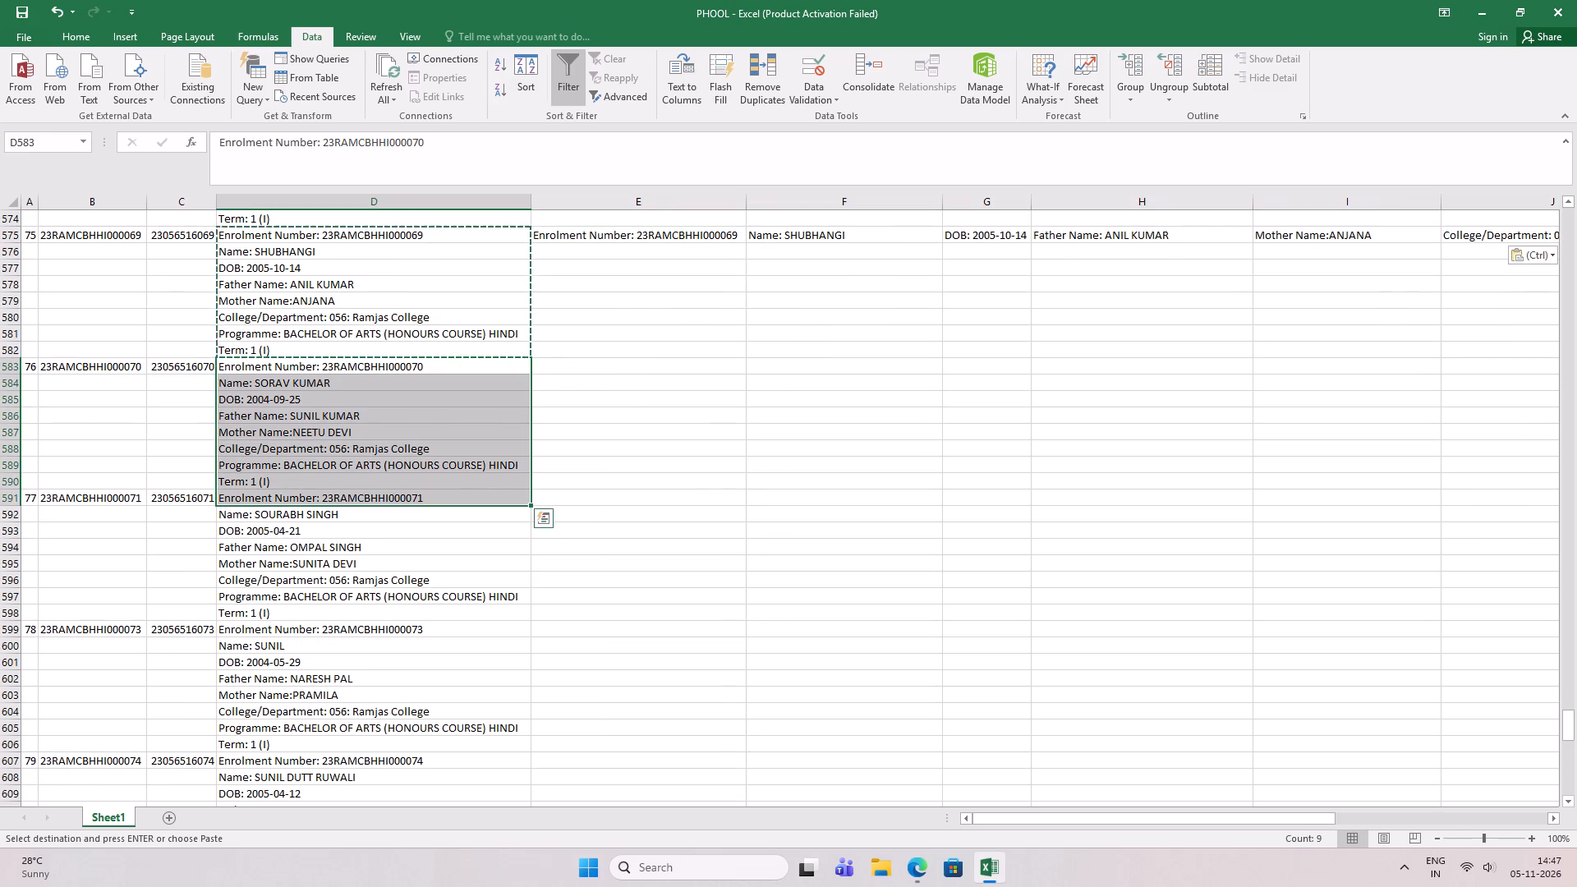
pyautogui.moveTo(397, 367); pyautogui.dragTo(411, 485)
pyautogui.hotkey('ctrl', 'c')
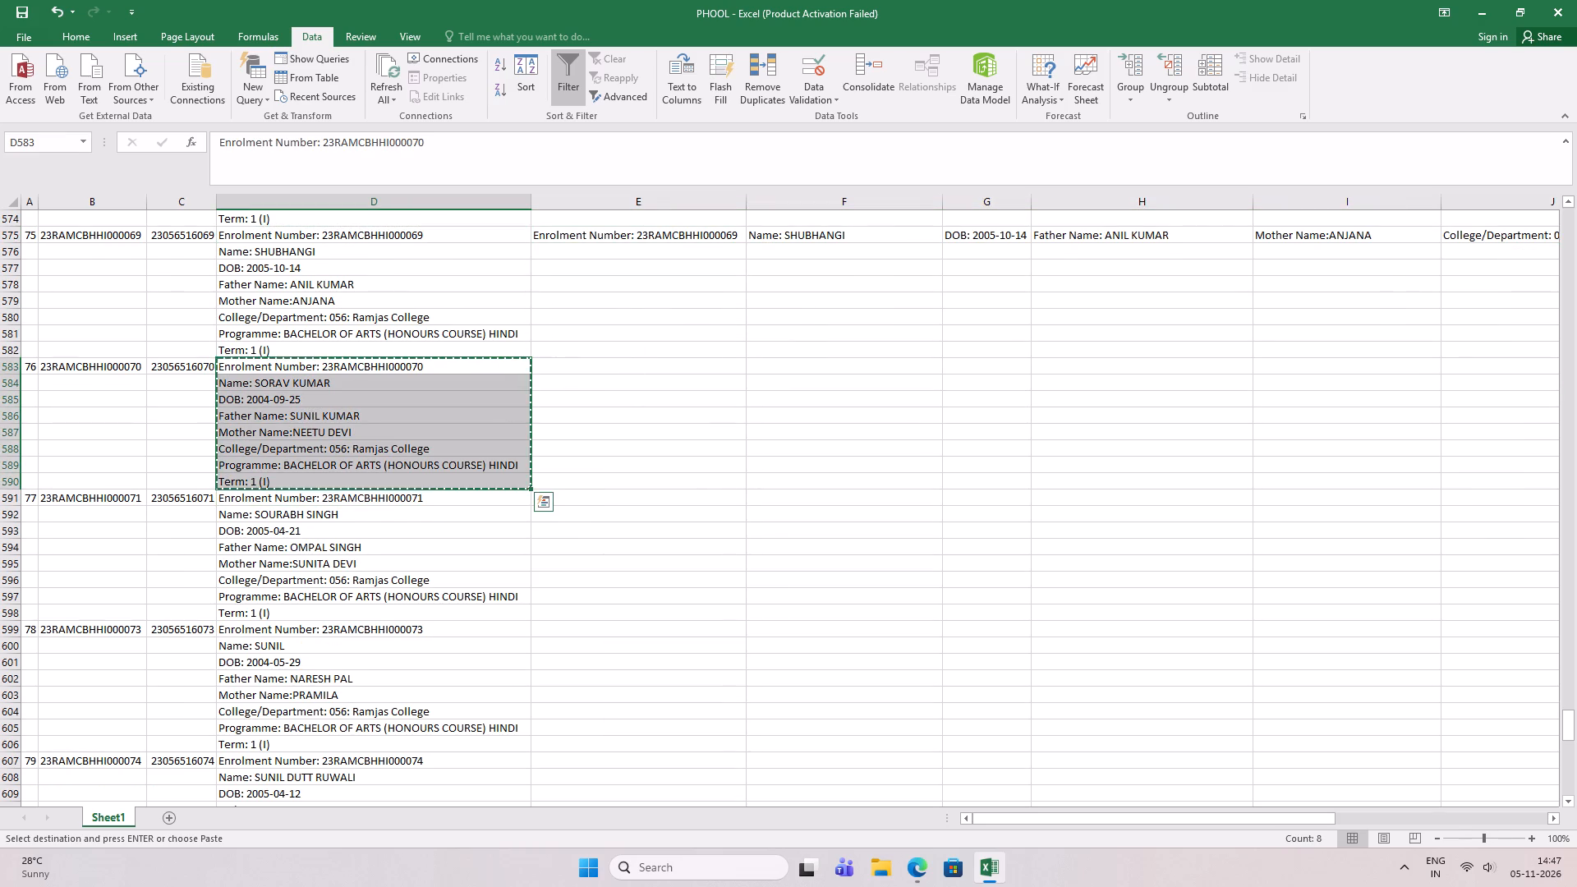
pyautogui.click(612, 367)
pyautogui.rightClick(612, 367)
pyautogui.click(722, 440)
# Copy the seventy-seventh student's stacked Basic Details from D591:D598 and paste them transposed into row 591, starting at E591.
pyautogui.scroll(-3, 701, 426)
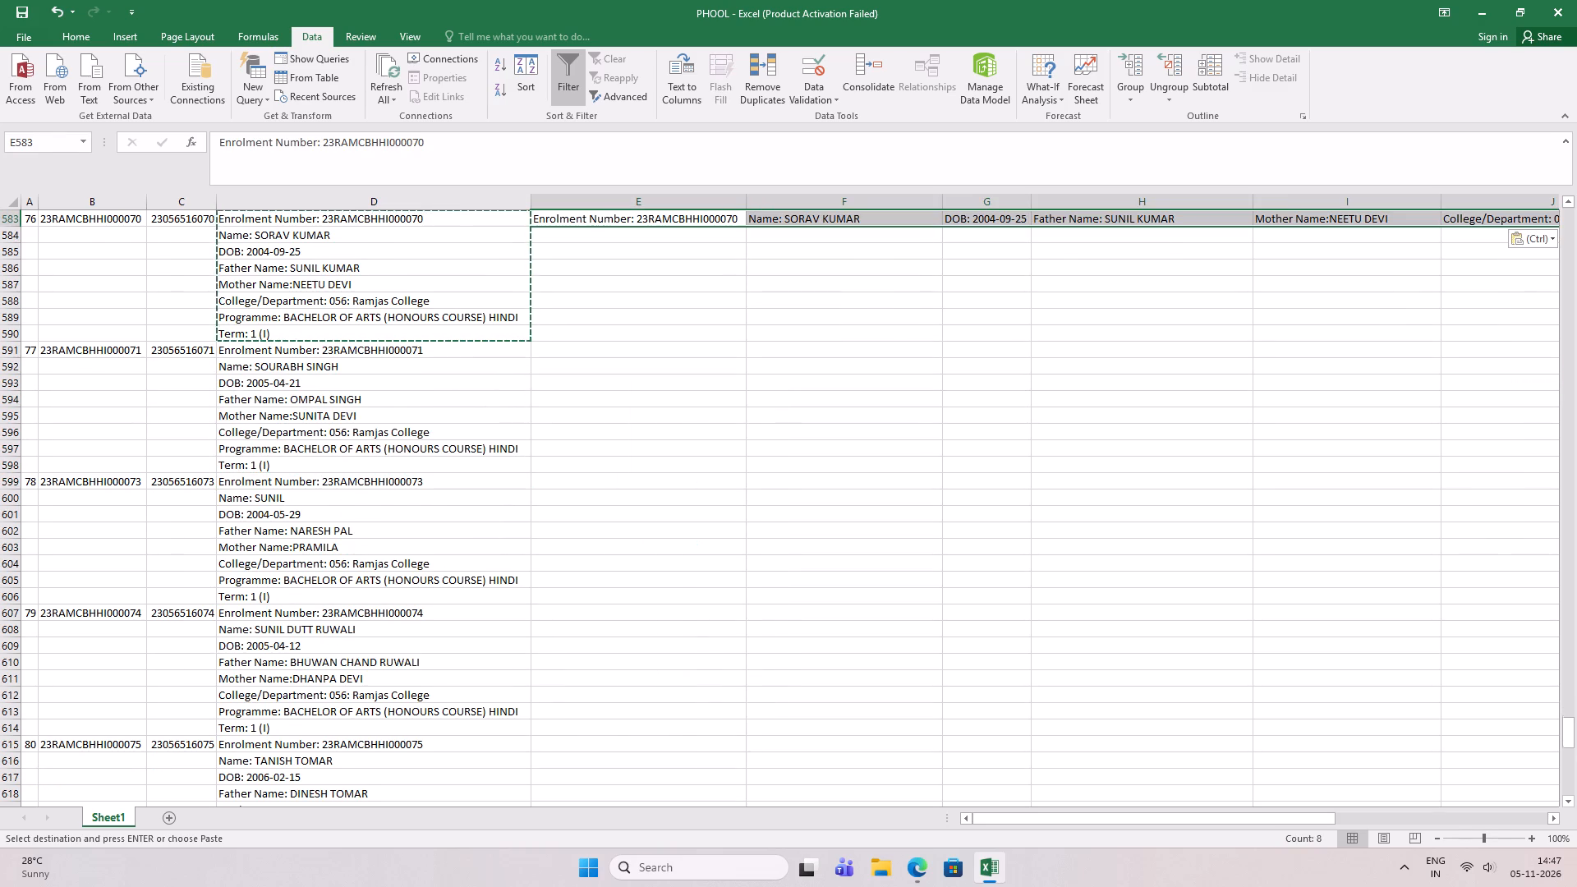
pyautogui.moveTo(432, 349); pyautogui.dragTo(434, 463)
pyautogui.hotkey('ctrl', 'c')
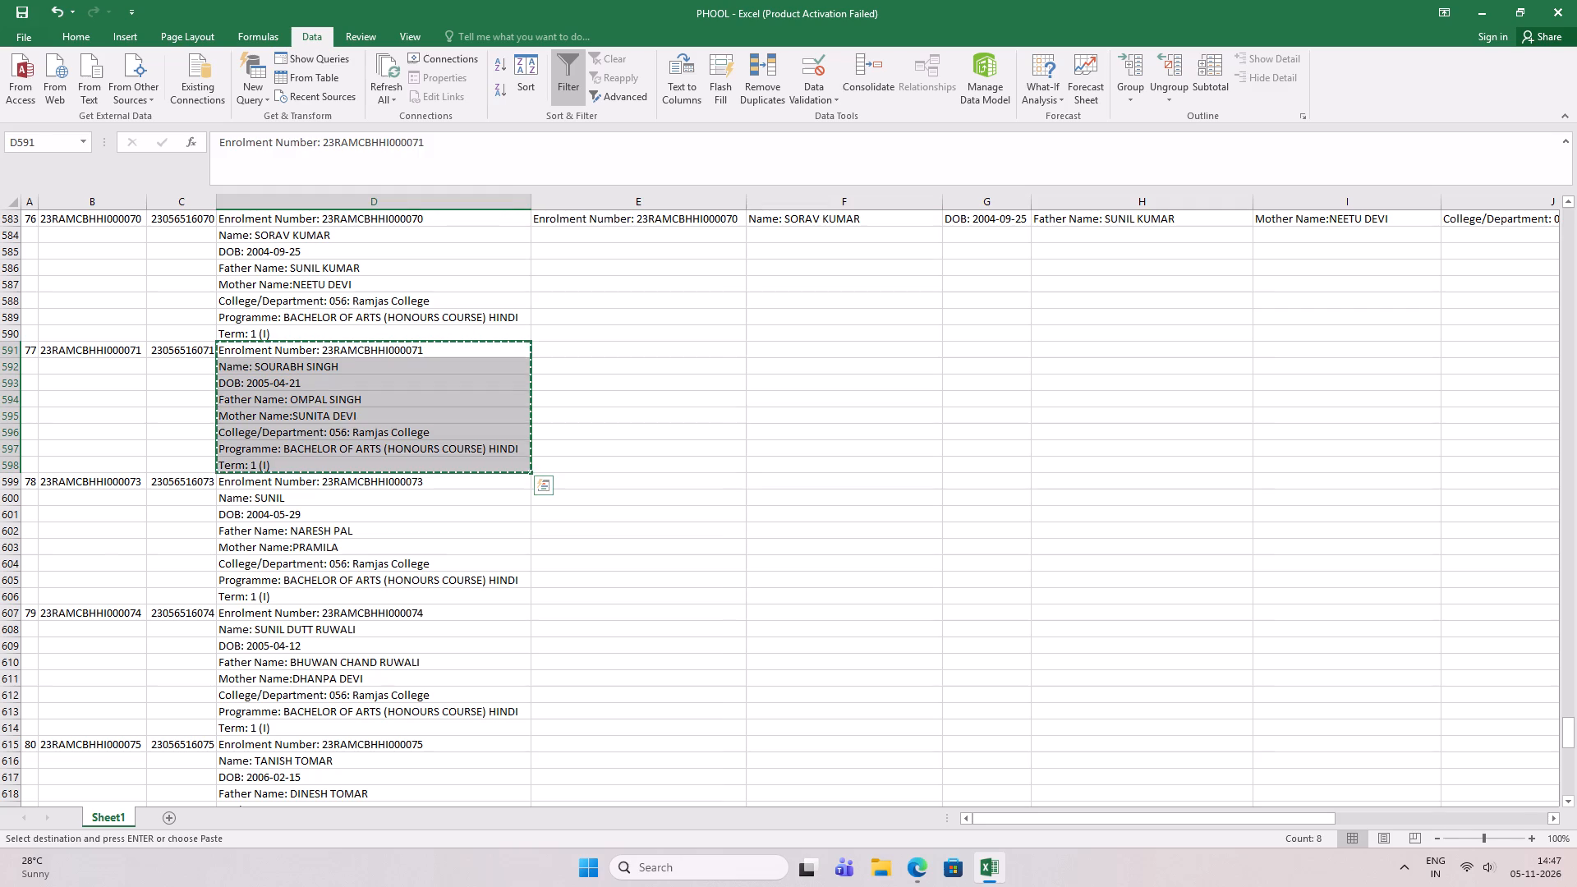
pyautogui.click(567, 352)
pyautogui.rightClick(567, 352)
pyautogui.click(683, 421)
# Copy the seventy-eighth student's stacked Basic Details from D599:D606 and paste them transposed into row 599, starting at E599.
pyautogui.scroll(-2, 677, 421)
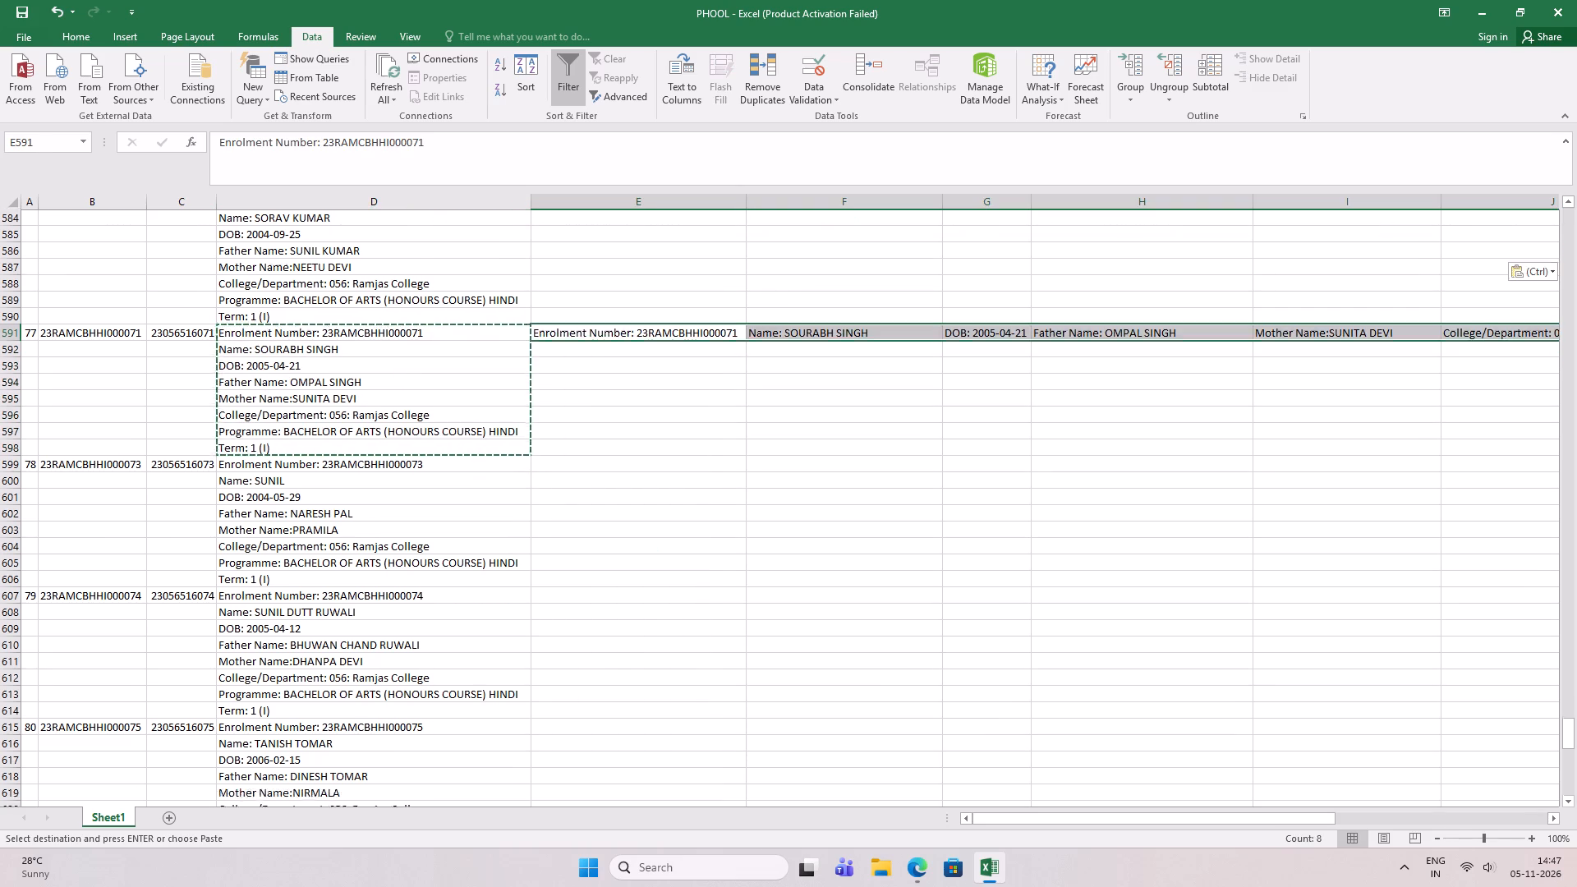
pyautogui.moveTo(369, 381); pyautogui.dragTo(369, 493)
pyautogui.hotkey('ctrl', 'c')
pyautogui.click(561, 383)
pyautogui.rightClick(561, 383)
pyautogui.click(672, 453)
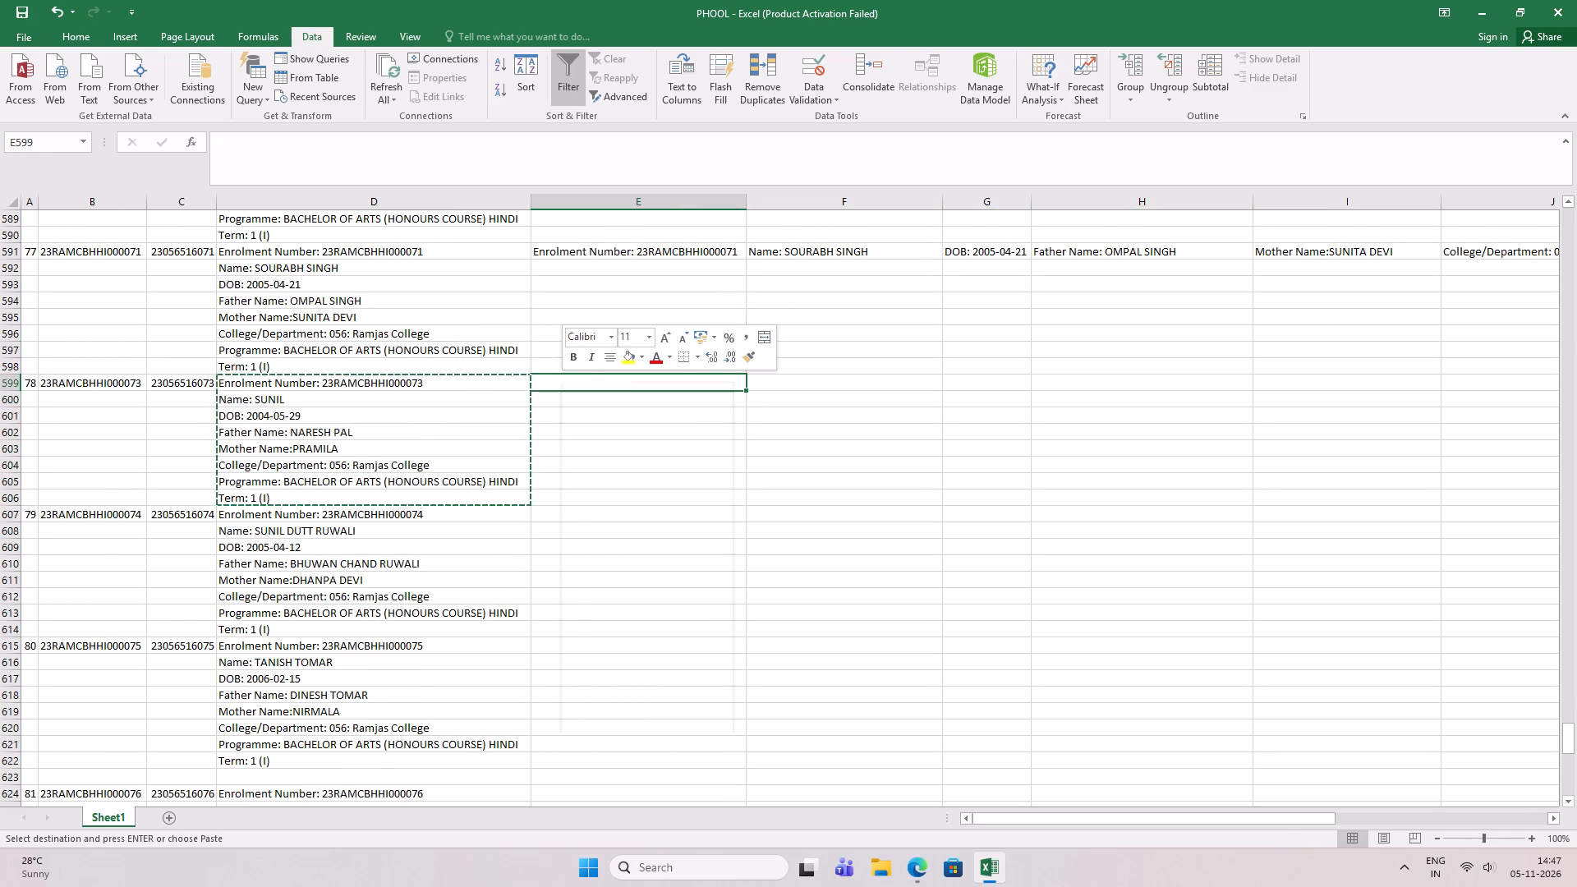
# Copy the seventy-ninth student's stacked Basic Details from D607:D614 and paste them transposed into row 607, starting at E607.
pyautogui.scroll(-4, 528, 469)
pyautogui.moveTo(399, 318); pyautogui.dragTo(402, 428)
pyautogui.hotkey('ctrl', 'c')
pyautogui.click(577, 317)
pyautogui.rightClick(577, 317)
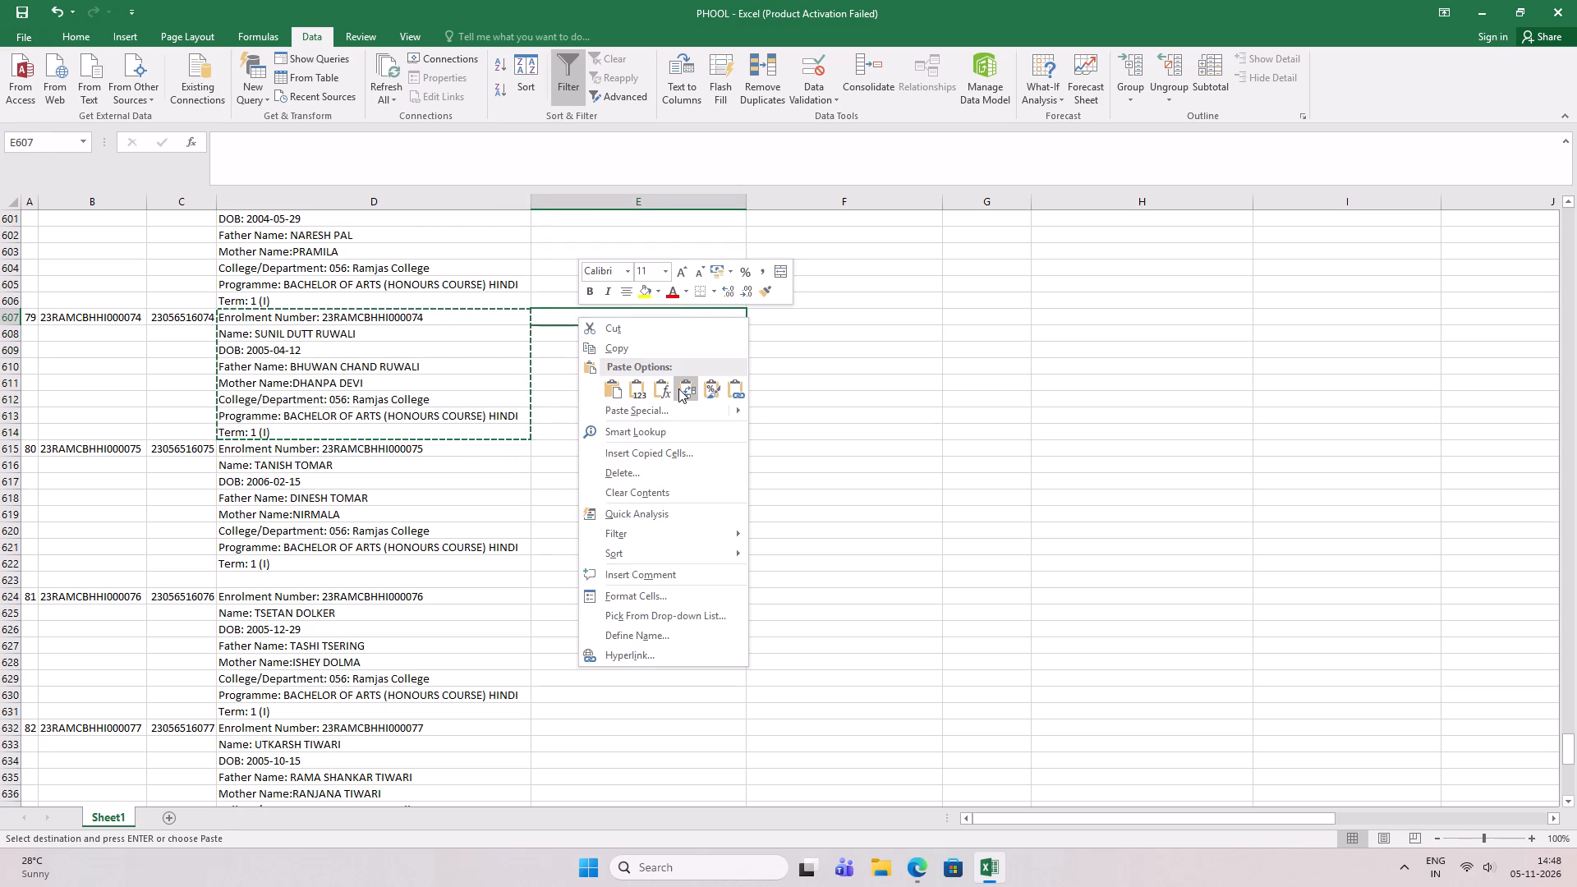
pyautogui.click(678, 388)
pyautogui.scroll(-3, 527, 413)
pyautogui.click(446, 443)
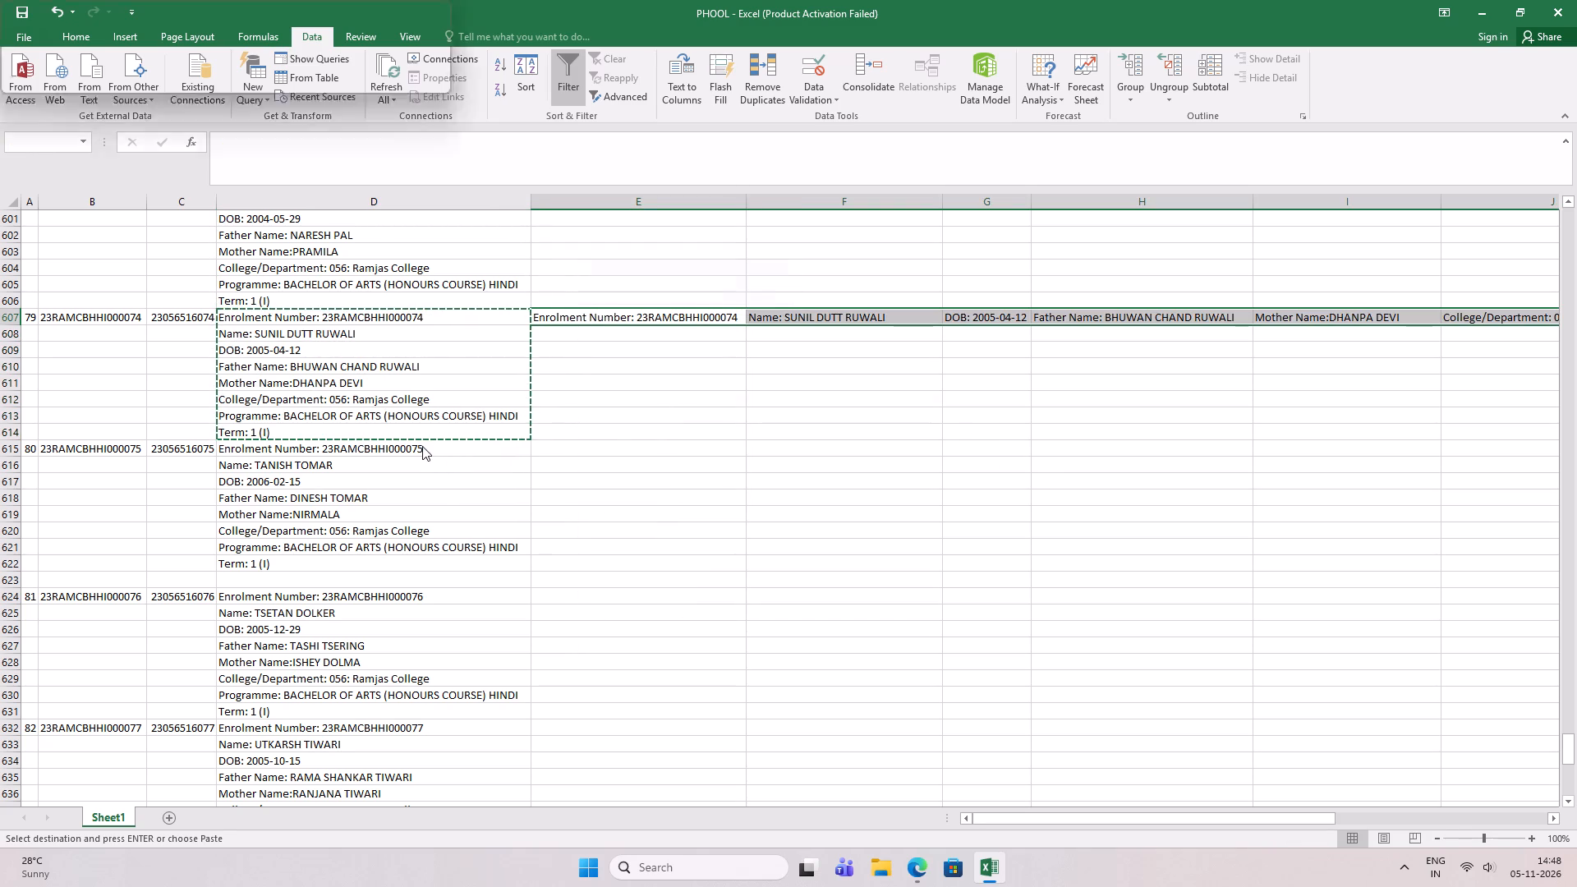
pyautogui.click(772, 482)
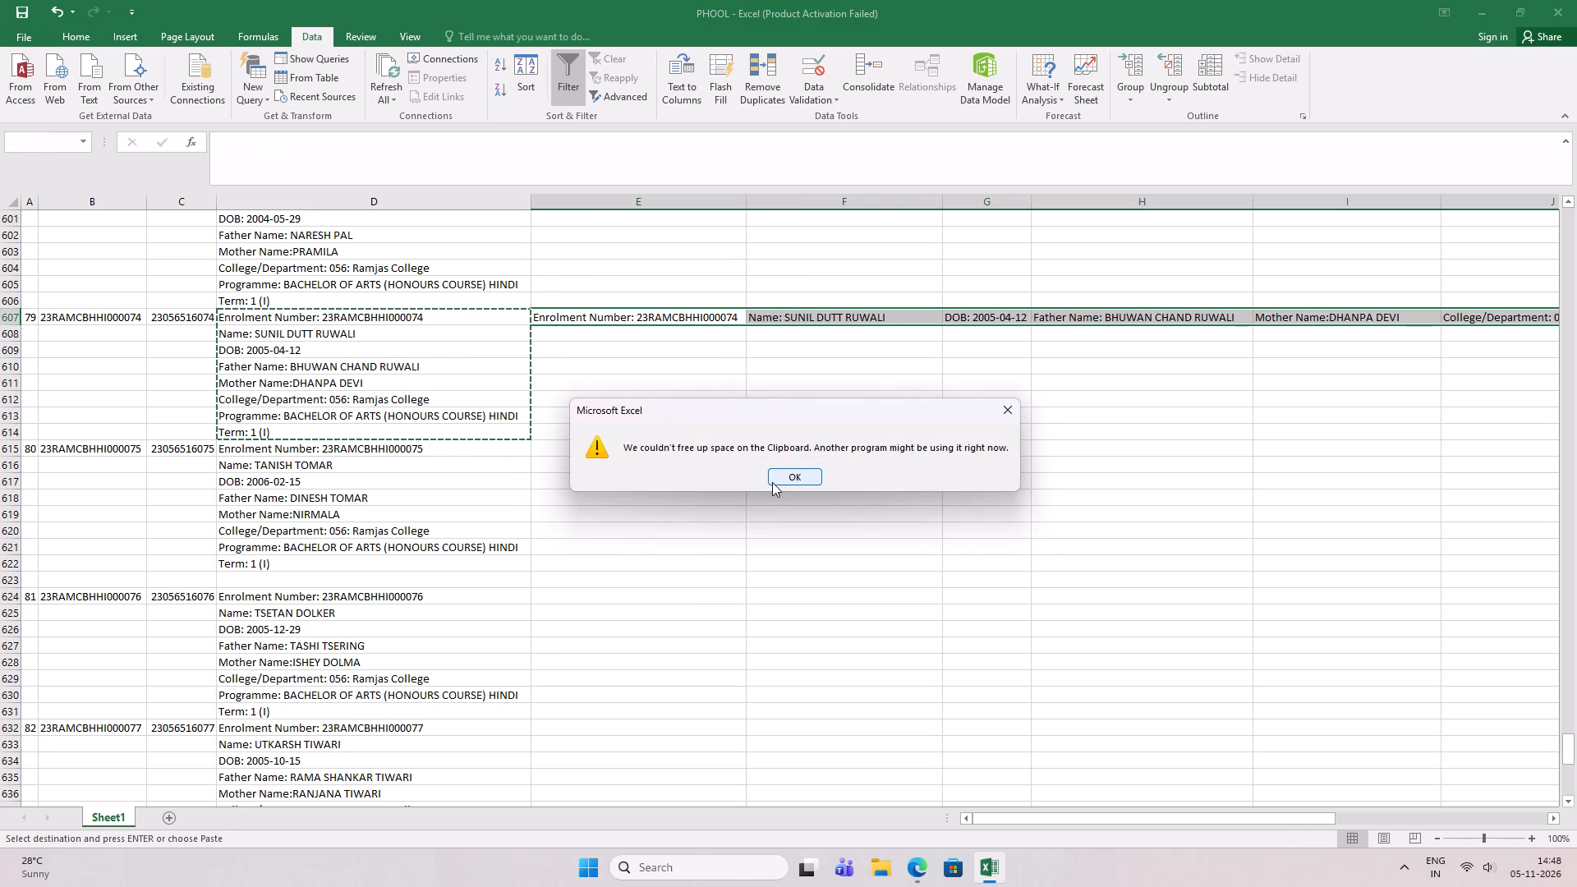
# Save the PHOOL workbook.
pyautogui.hotkey('ctrl', 's')
pyautogui.hotkey('ctrl', 's')
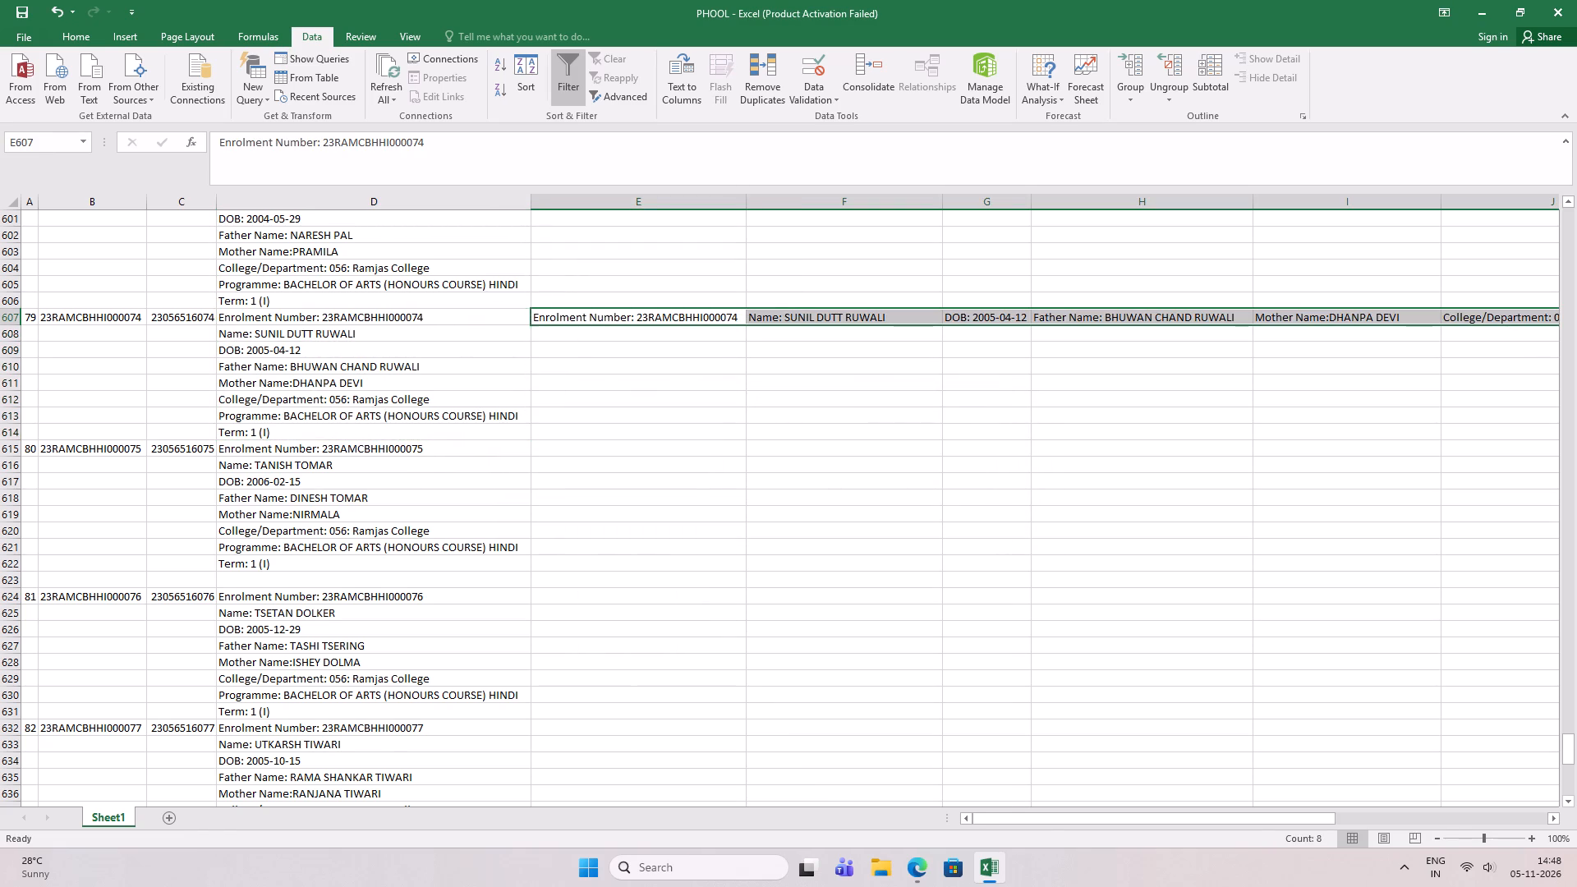
# Copy the eightieth student's stacked Basic Details from D615:D622 and paste them transposed into row 615, starting at E615.
pyautogui.scroll(-1, 668, 462)
pyautogui.moveTo(456, 398); pyautogui.dragTo(471, 508)
pyautogui.hotkey('ctrl', 'c')
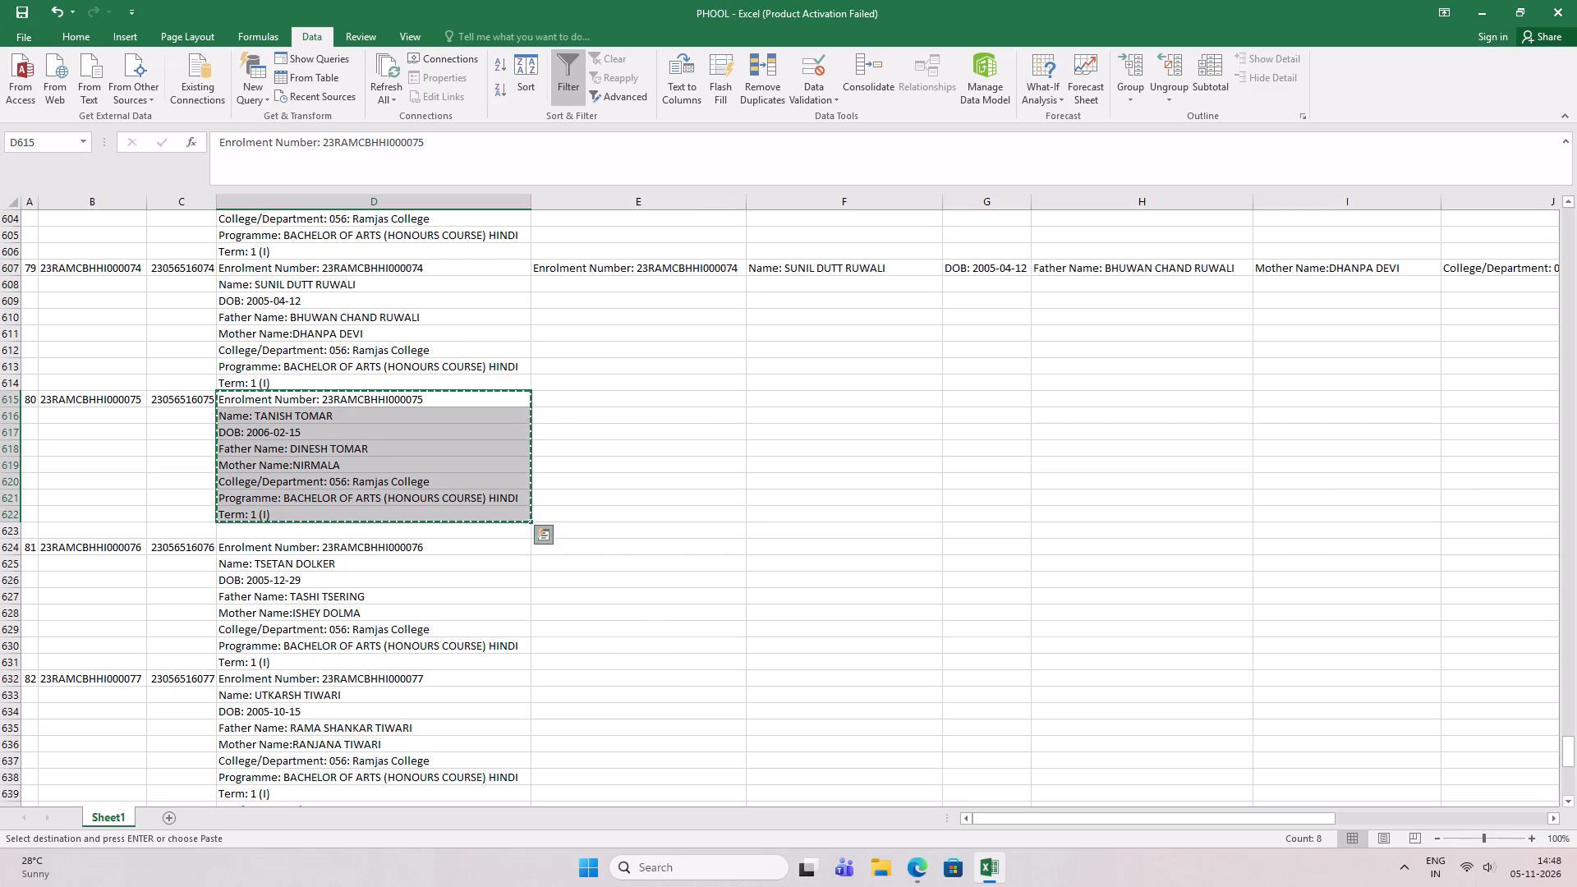
pyautogui.rightClick(623, 398)
pyautogui.click(729, 472)
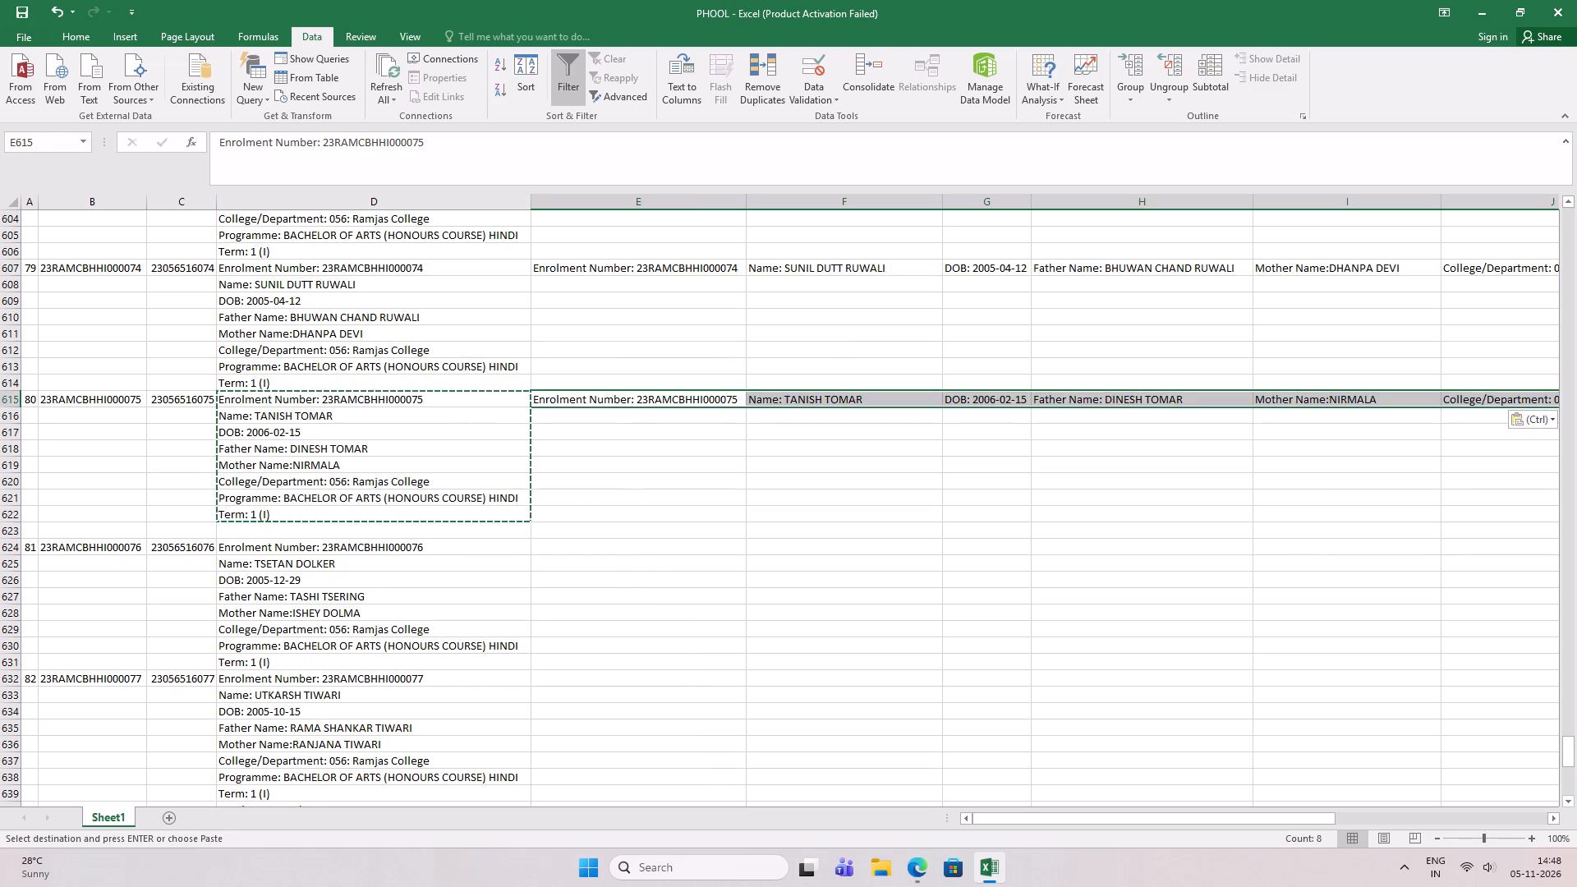
# Copy the eighty-first student's stacked Basic Details from D624:D631 and paste them transposed into row 624, starting at E624.
pyautogui.scroll(-3, 636, 505)
pyautogui.moveTo(417, 396); pyautogui.dragTo(430, 513)
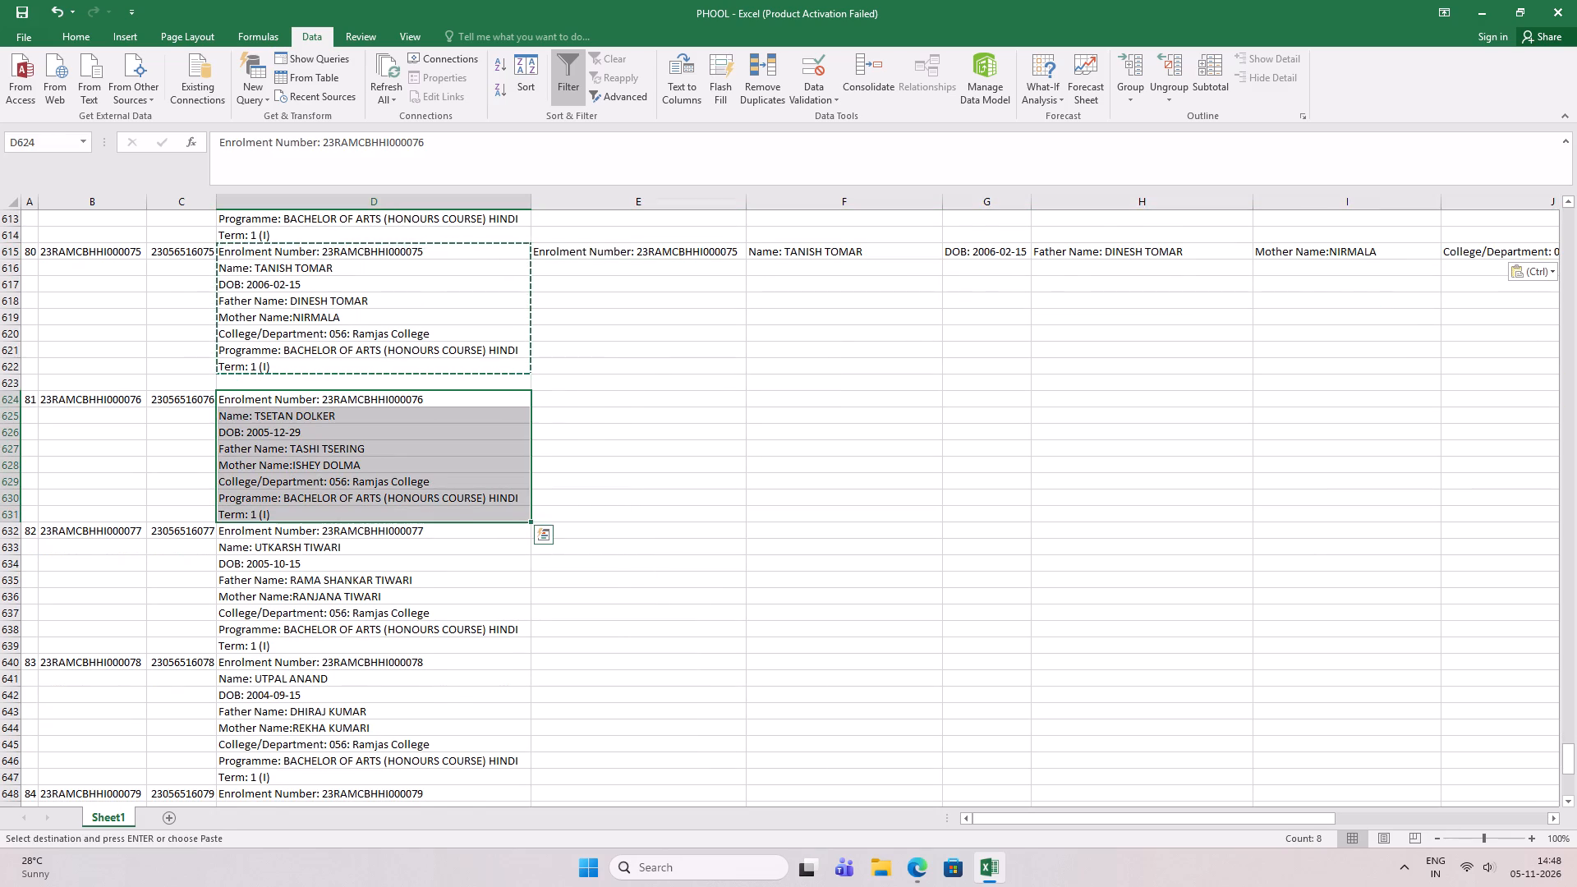
pyautogui.hotkey('ctrl', 'c')
pyautogui.click(577, 400)
pyautogui.rightClick(577, 400)
pyautogui.click(690, 471)
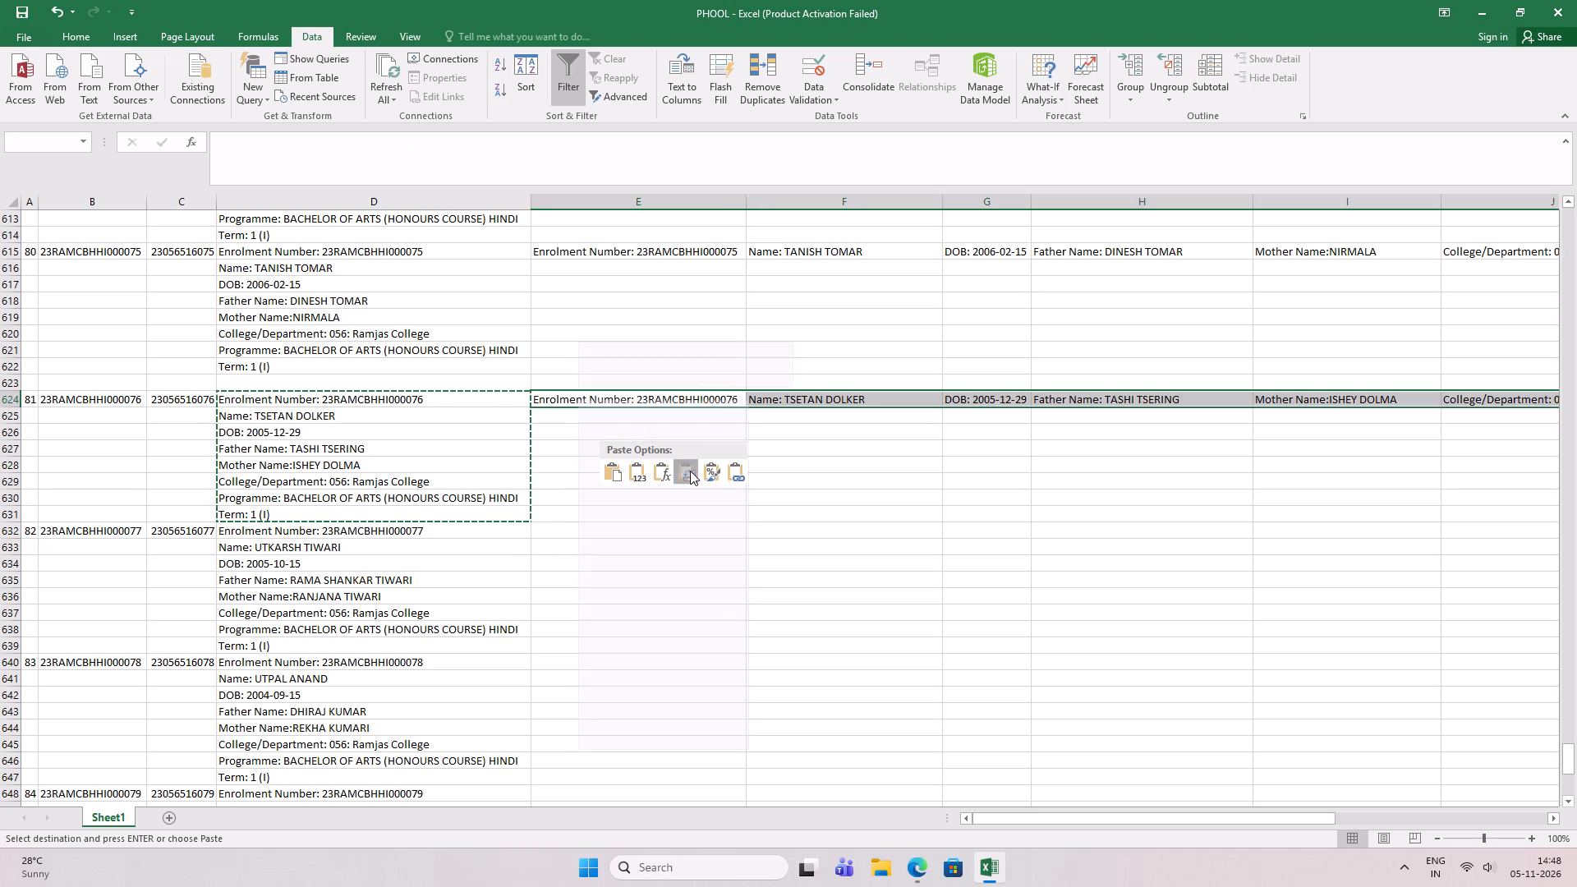
# Copy the eighty-second student's stacked Basic Details from D632:D639 and paste them transposed into row 632, starting at E632.
pyautogui.scroll(-4, 691, 478)
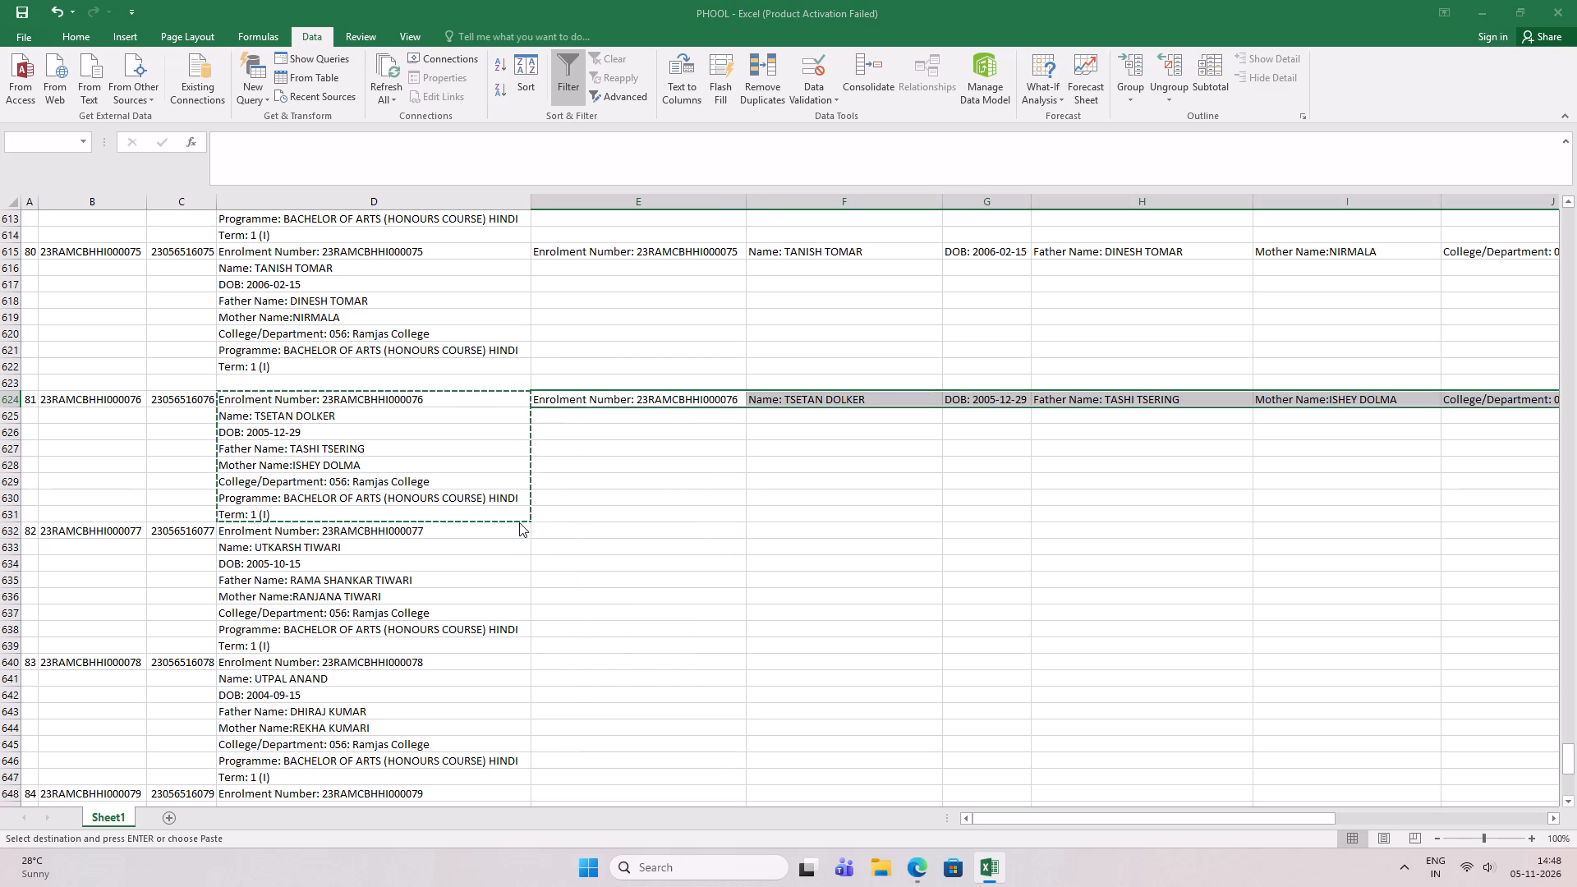
pyautogui.click(518, 522)
pyautogui.click(810, 473)
pyautogui.scroll(-4, 478, 463)
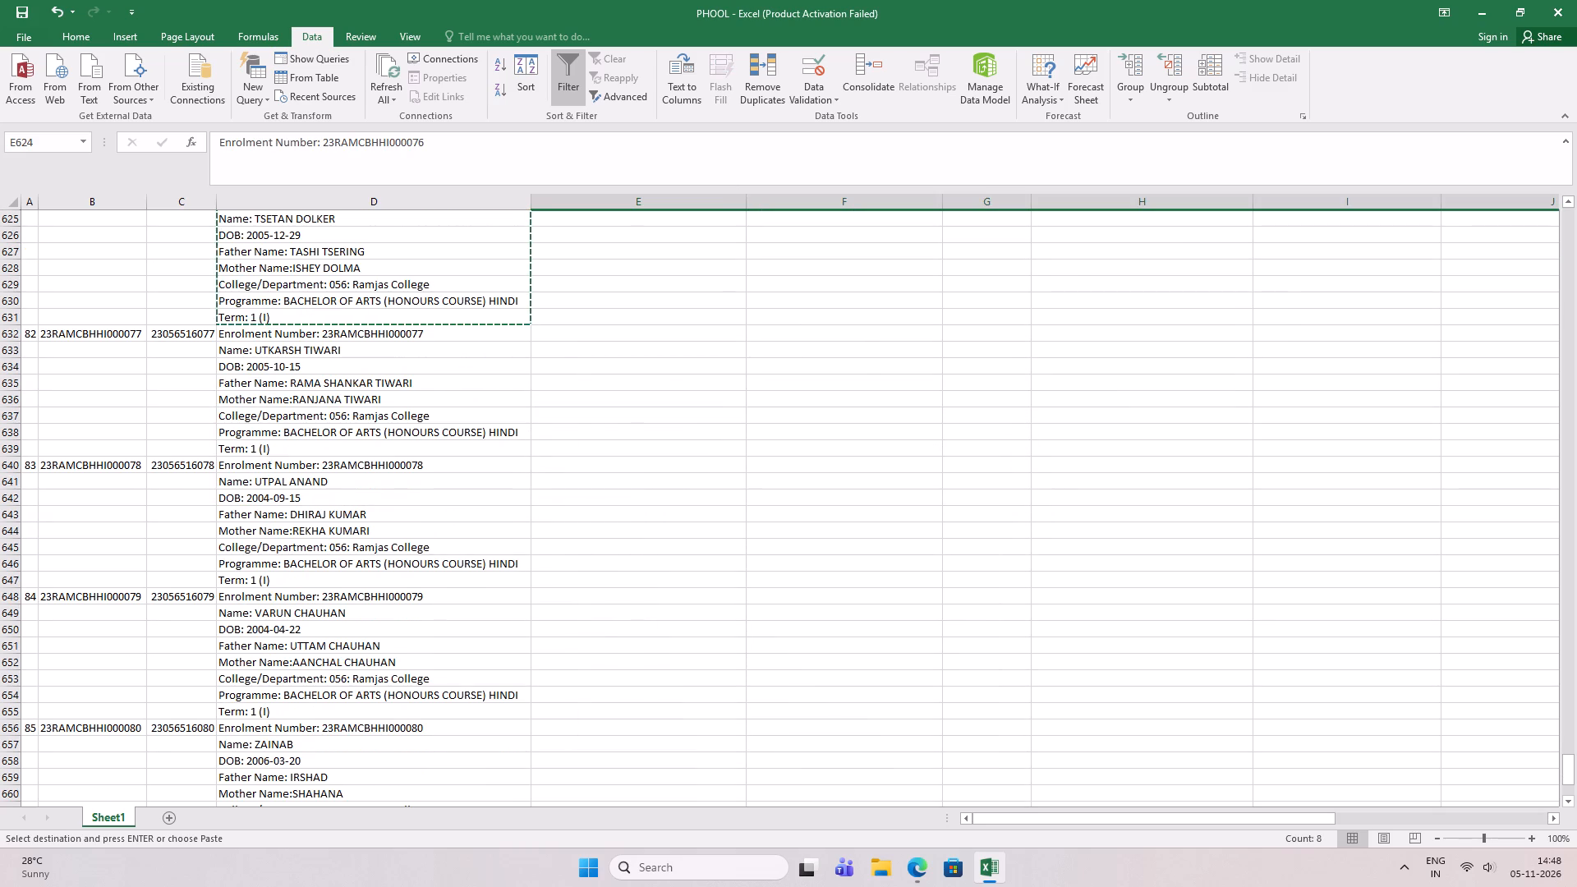
pyautogui.moveTo(459, 333); pyautogui.dragTo(472, 446)
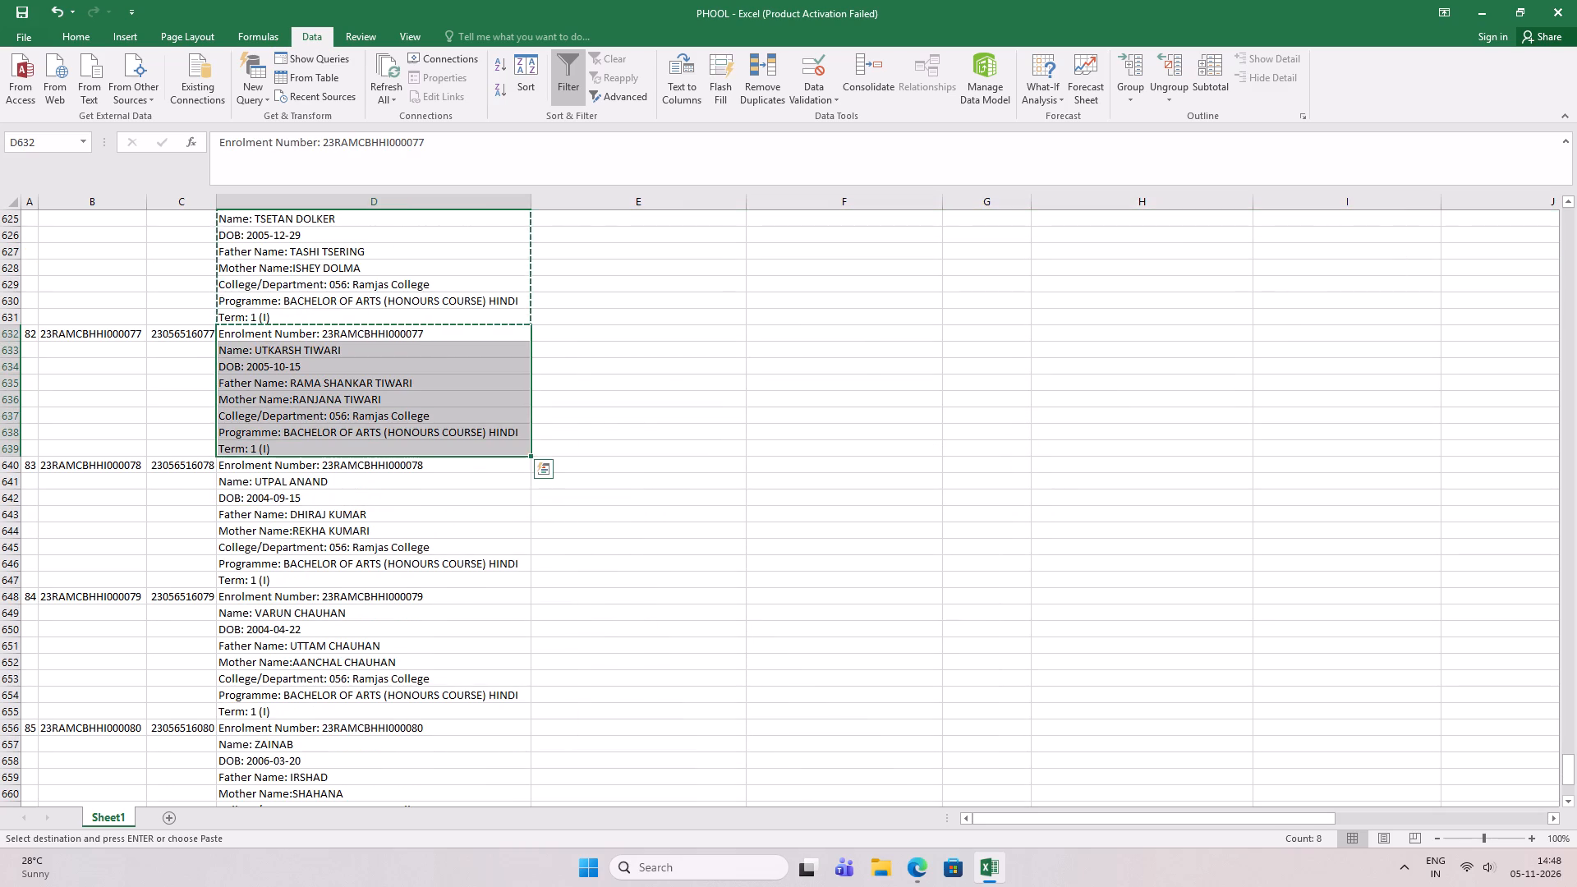
pyautogui.hotkey('ctrl', 'c')
pyautogui.click(578, 333)
pyautogui.rightClick(578, 333)
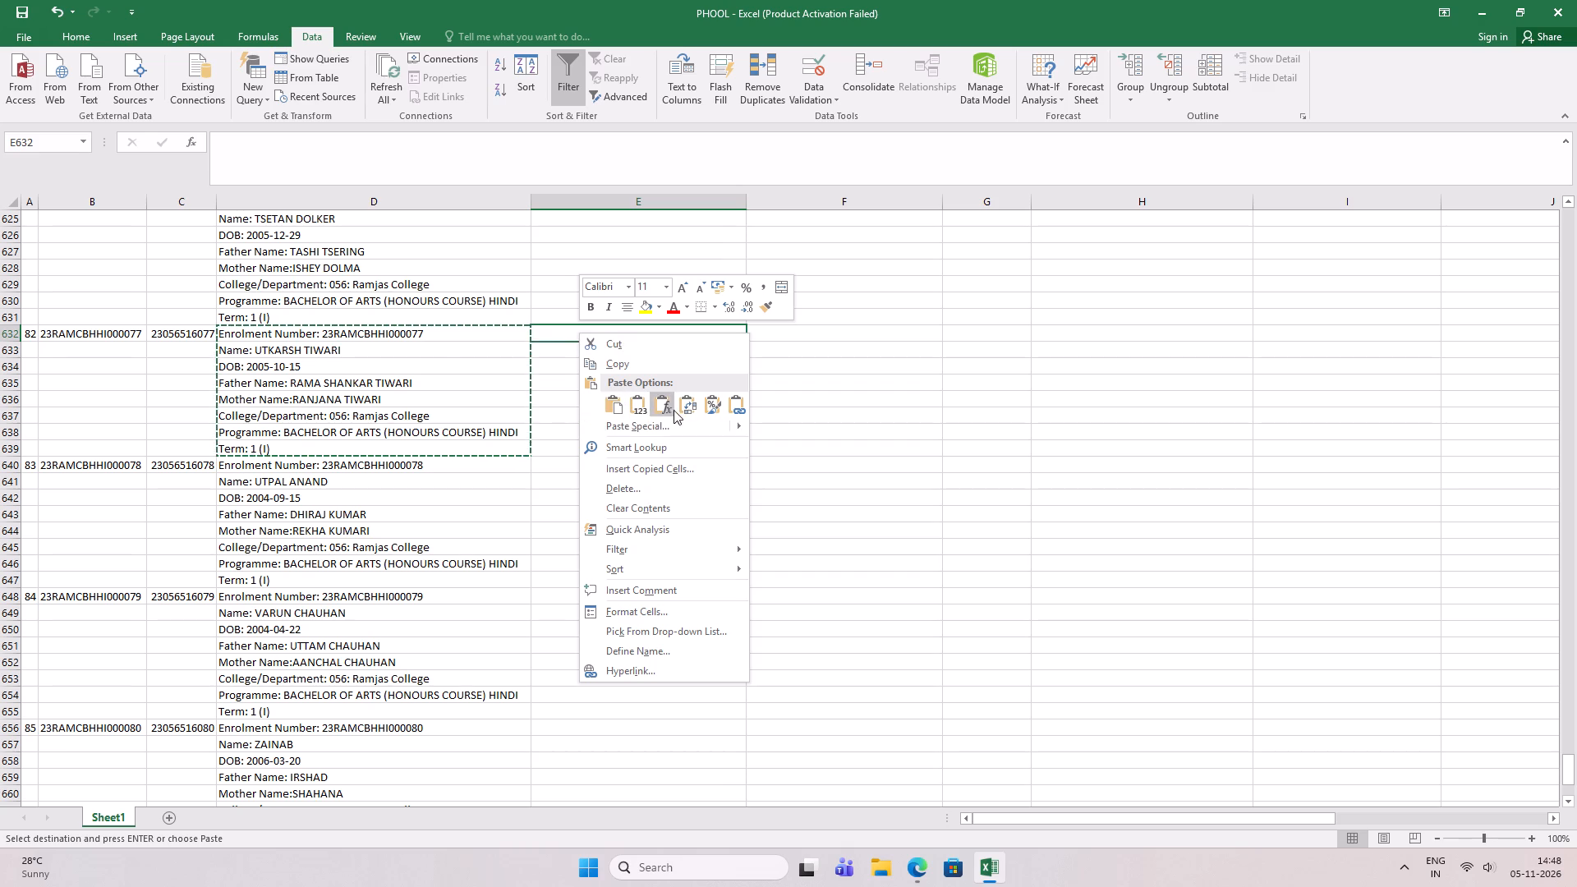
pyautogui.click(688, 405)
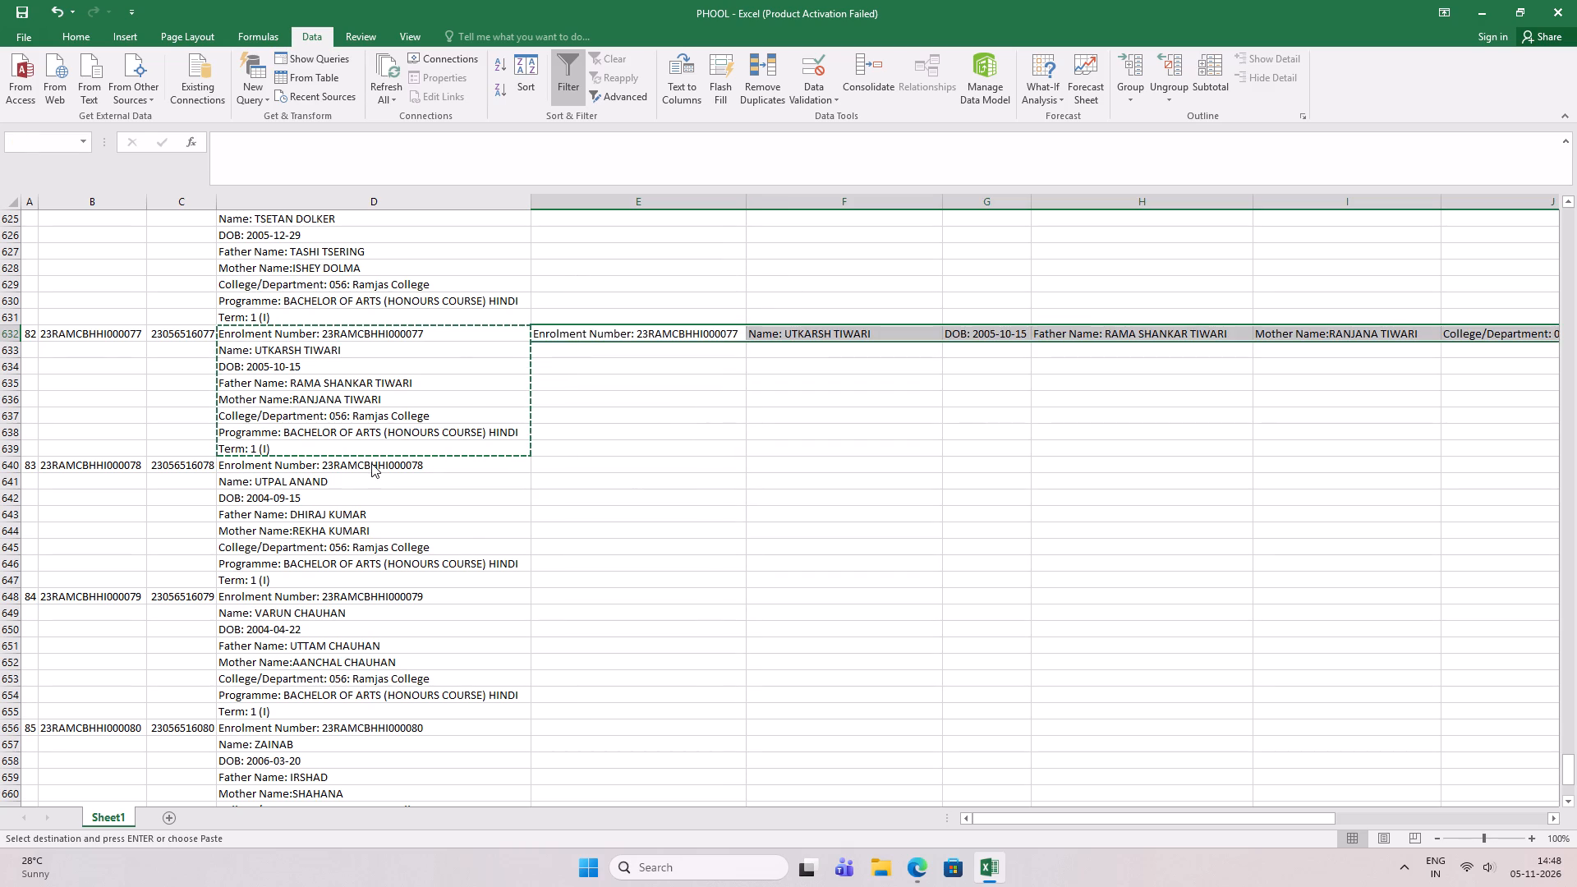
pyautogui.click(773, 475)
# Copy the eighty-third student's stacked Basic Details from D640:D647 and paste them transposed into row 640, starting at E640.
pyautogui.moveTo(476, 462); pyautogui.dragTo(476, 480)
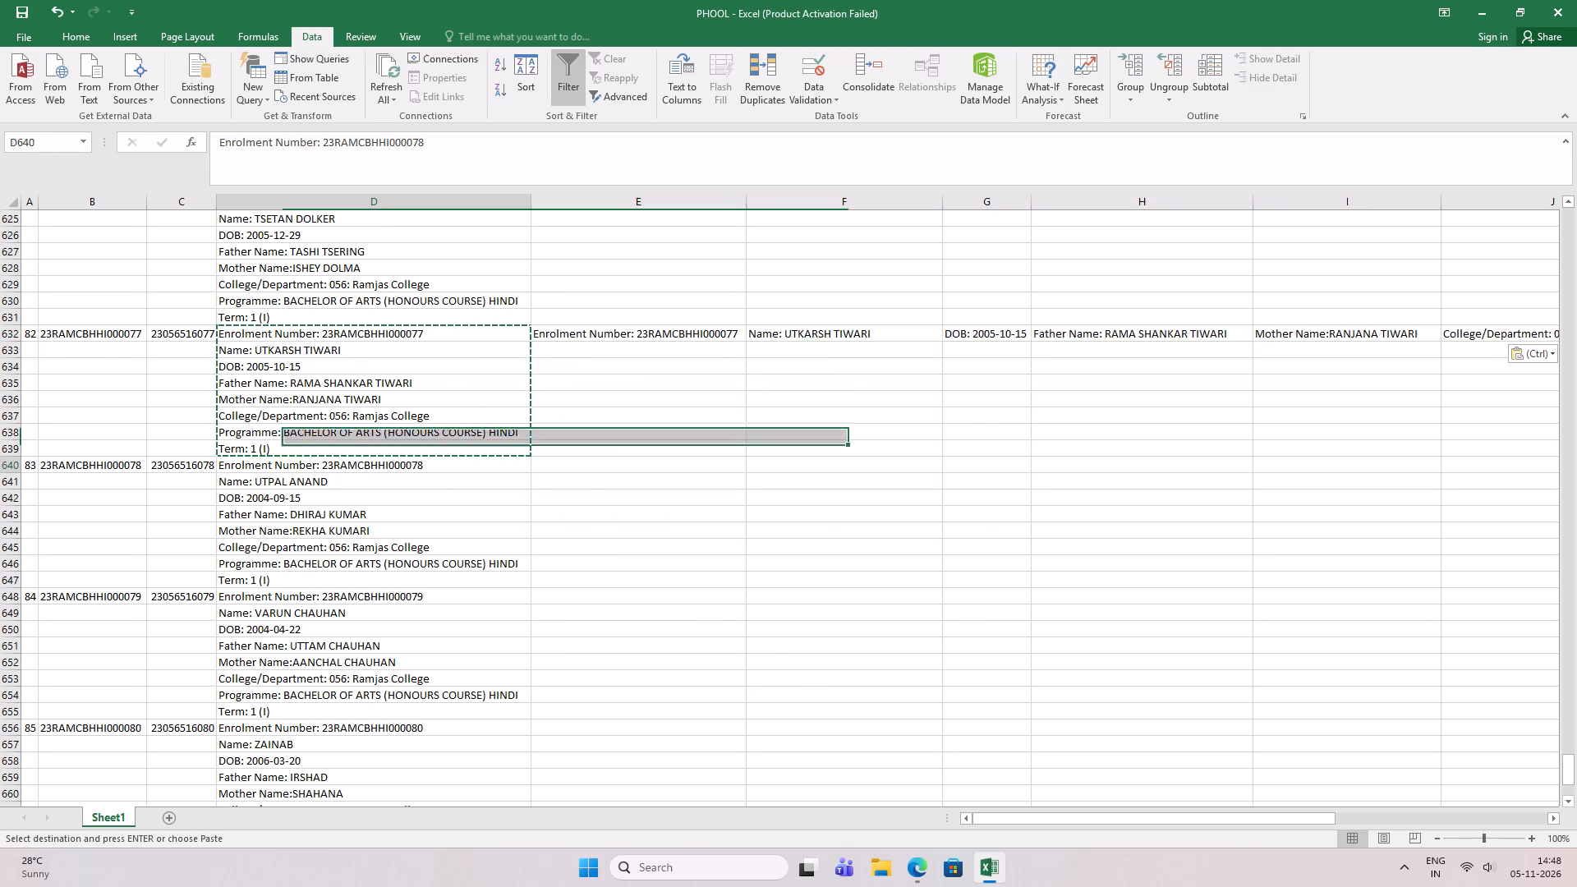
pyautogui.moveTo(476, 480); pyautogui.dragTo(466, 577)
pyautogui.hotkey('ctrl', 'c')
pyautogui.click(597, 466)
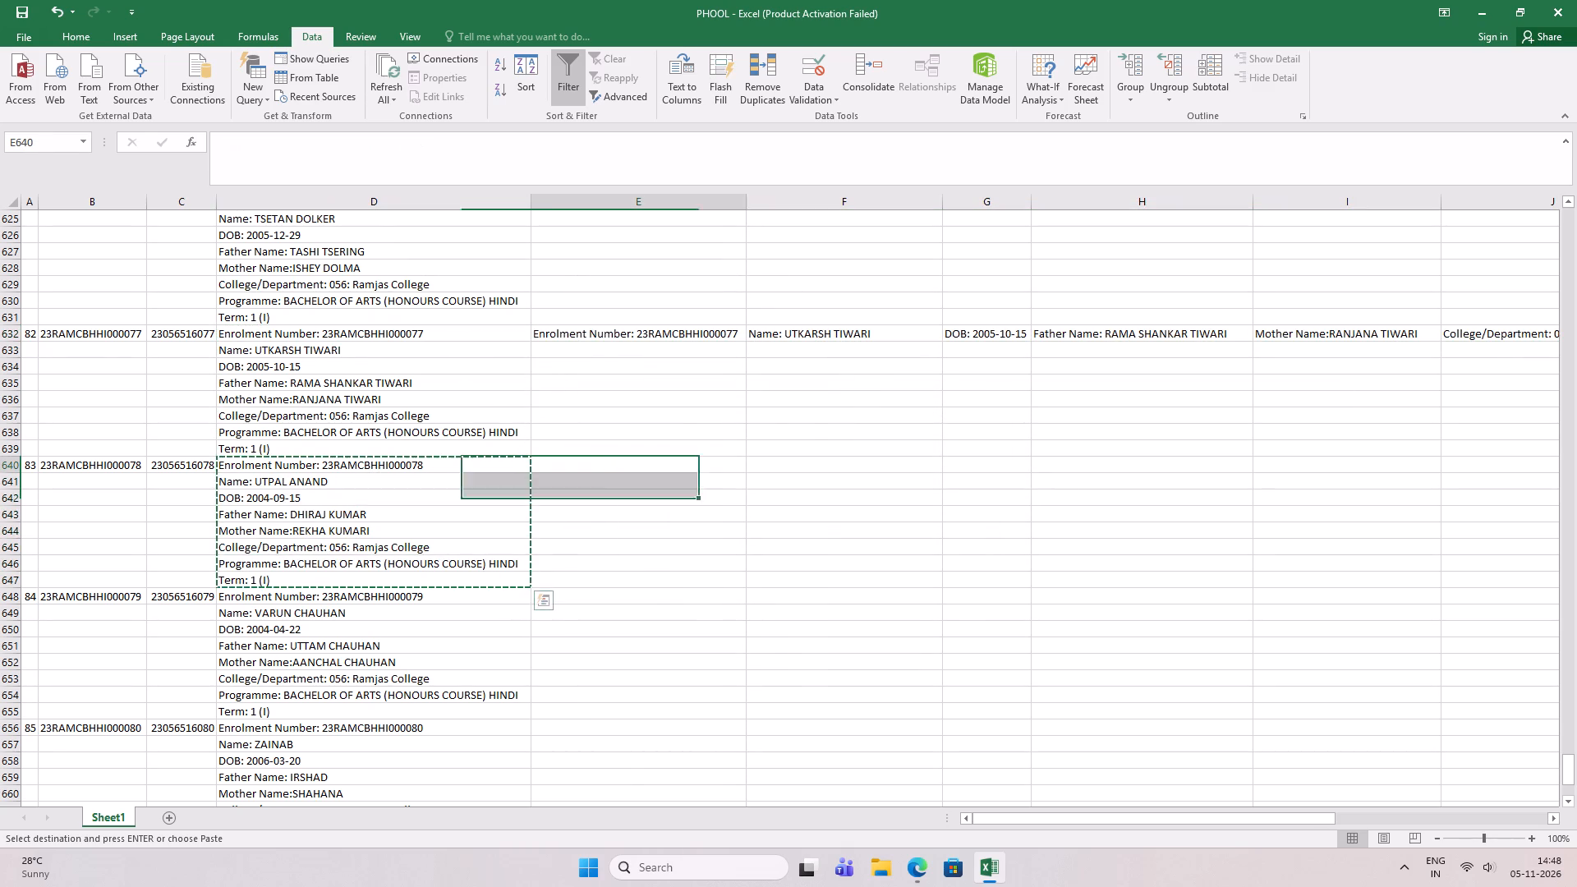
pyautogui.rightClick(596, 466)
pyautogui.click(711, 536)
pyautogui.scroll(-3, 678, 540)
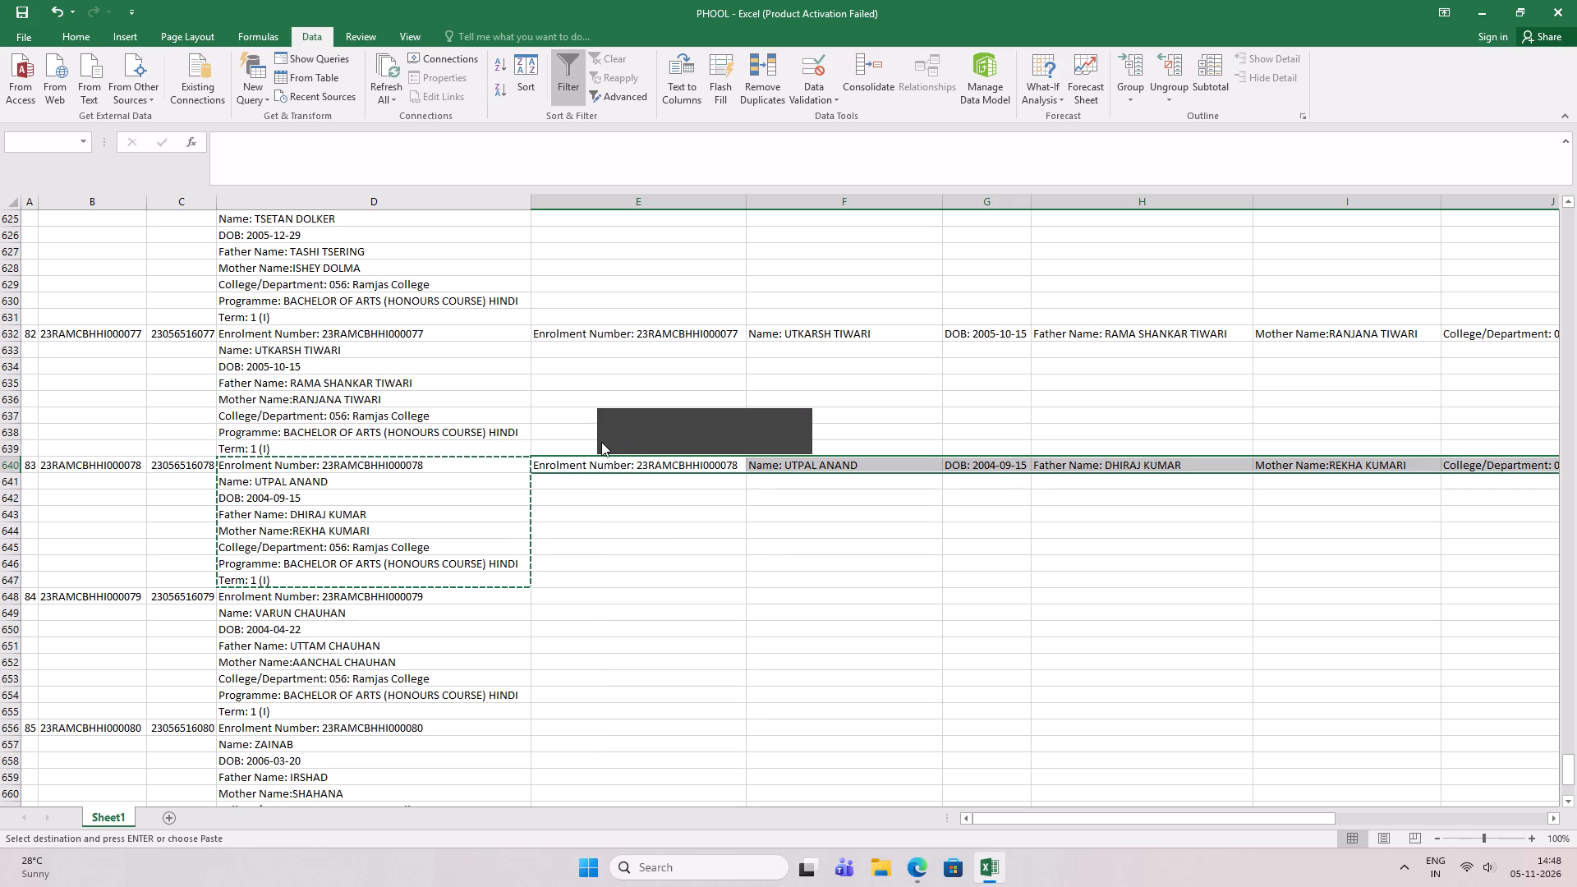
pyautogui.click(800, 476)
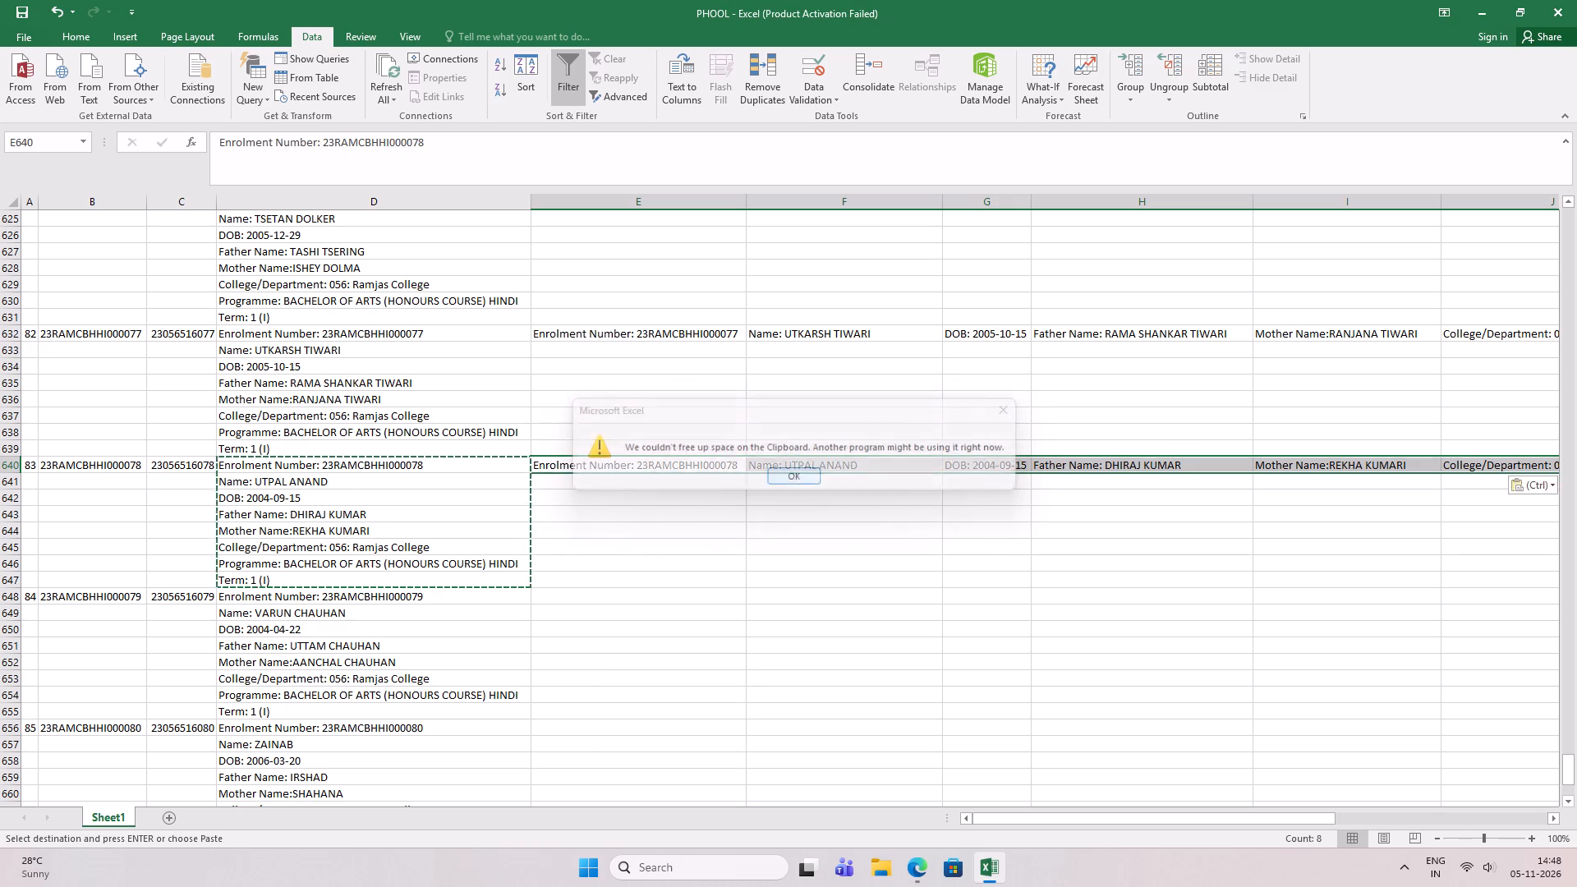
# Copy the eighty-fourth student's stacked Basic Details from D648:D655 and paste them transposed into row 648, starting at E648.
pyautogui.scroll(-4, 728, 440)
pyautogui.moveTo(471, 399); pyautogui.dragTo(465, 512)
pyautogui.hotkey('ctrl', 'c')
pyautogui.click(567, 397)
pyautogui.rightClick(567, 397)
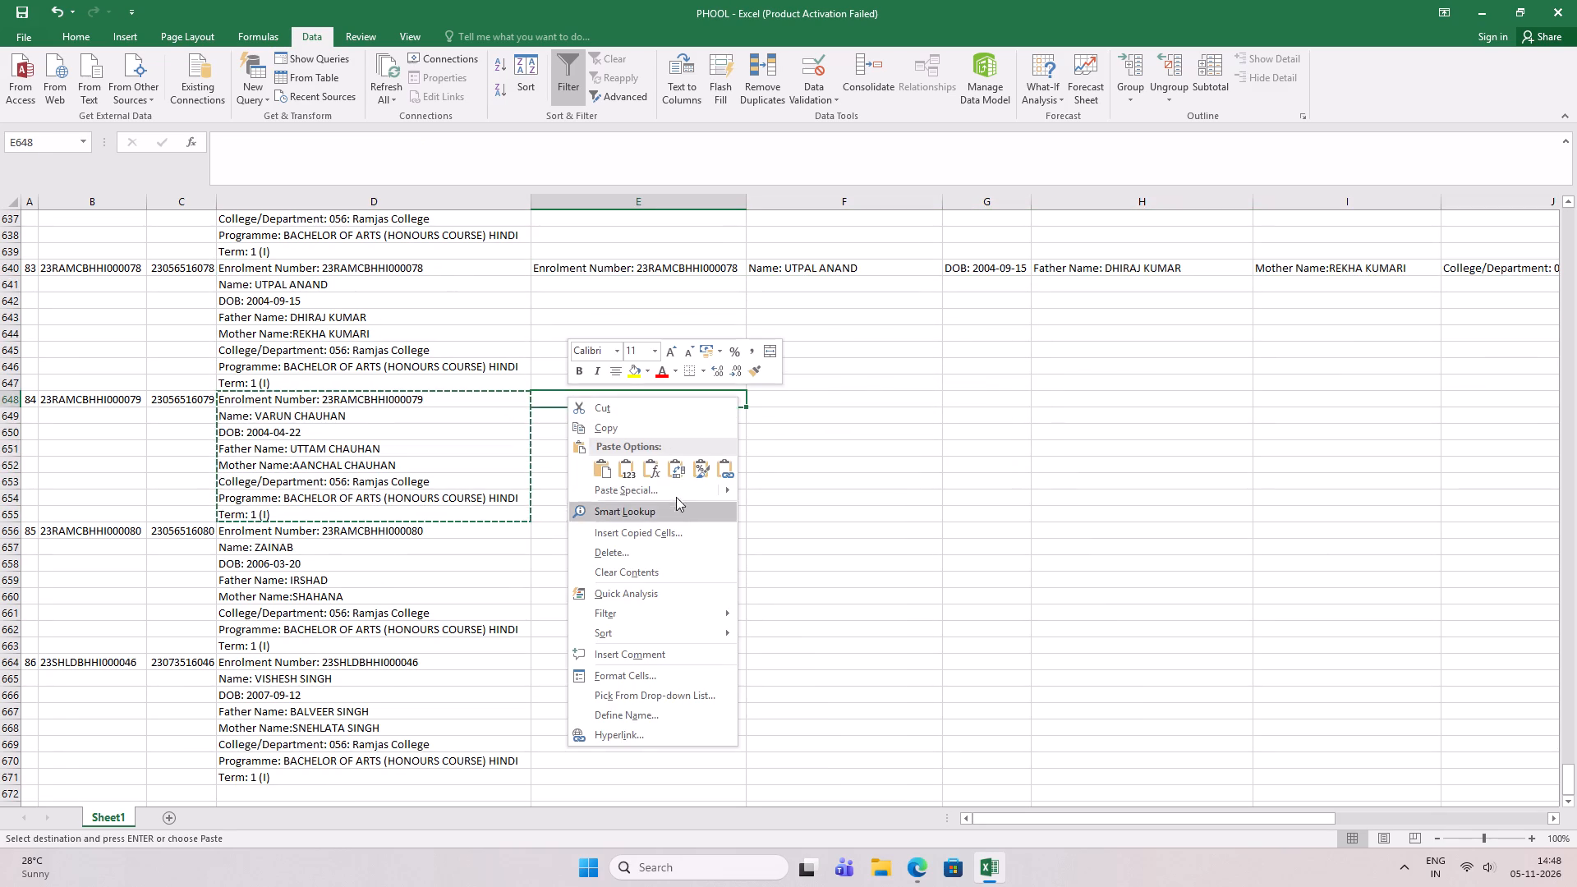
pyautogui.click(675, 463)
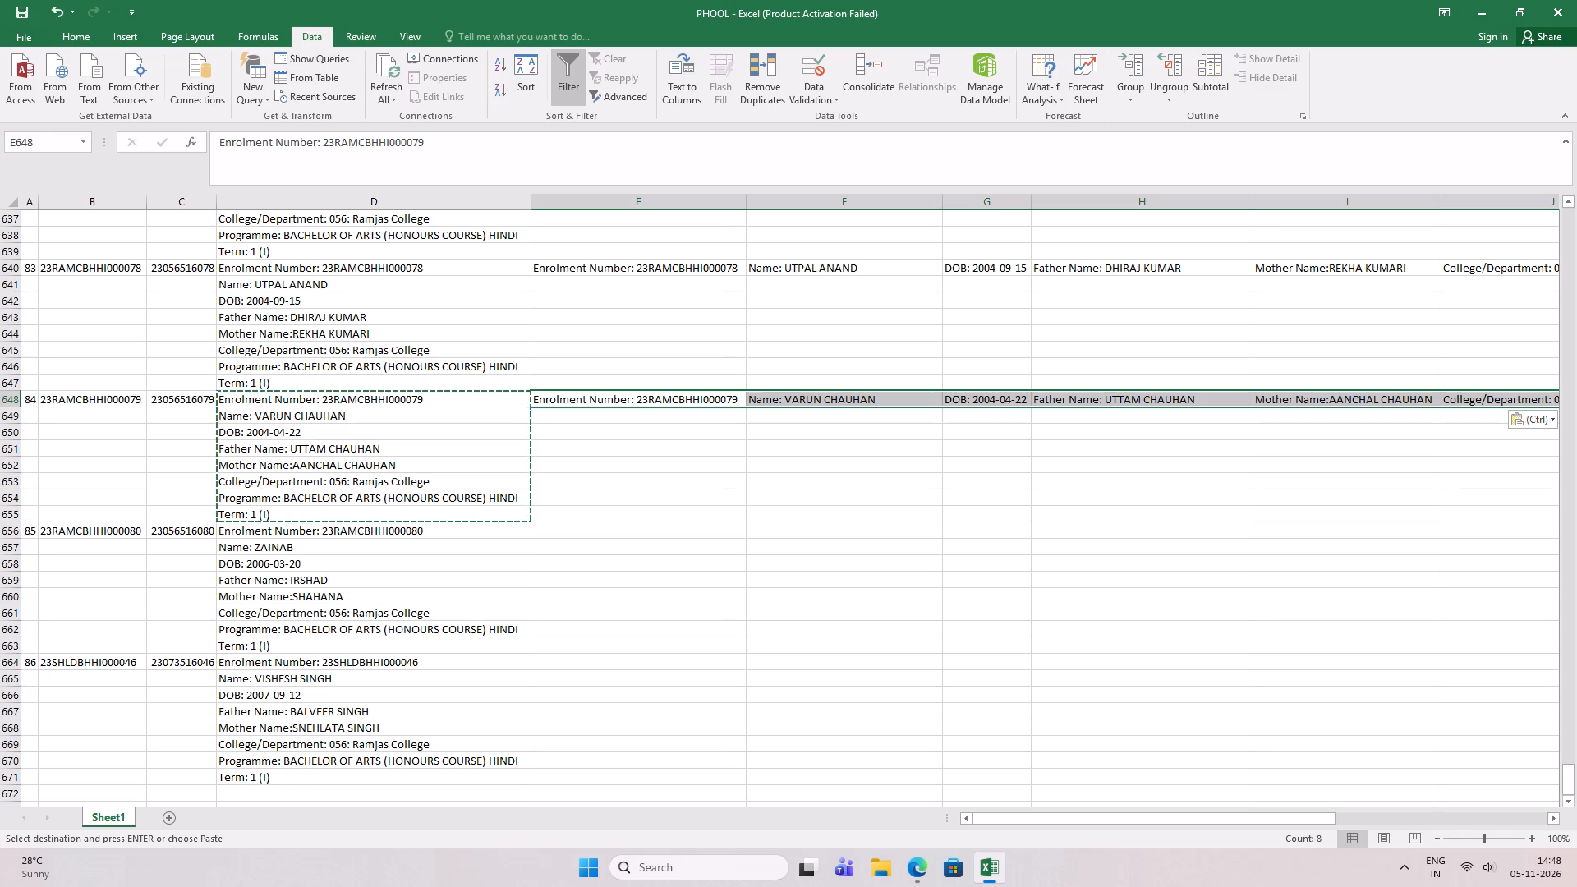
# Copy the eighty-fifth student's stacked Basic Details from D656:D663 and paste them transposed into row 656, starting at E656.
pyautogui.moveTo(457, 531); pyautogui.dragTo(454, 640)
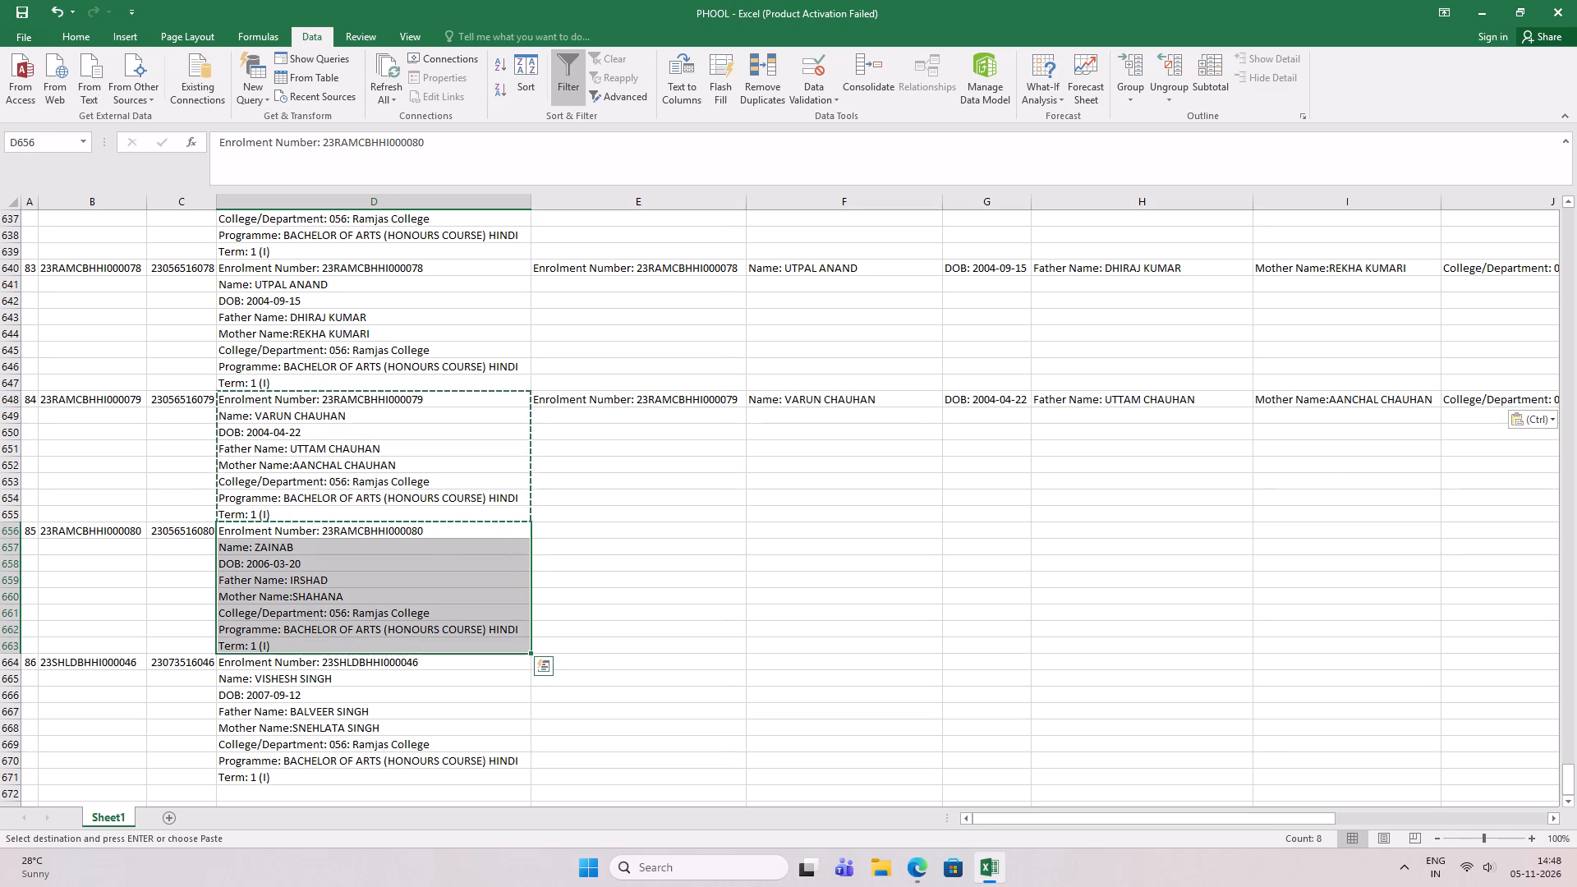
pyautogui.hotkey('ctrl', 'c')
pyautogui.hotkey('ctrl', 'c')
pyautogui.hotkey('ctrl', 'c')
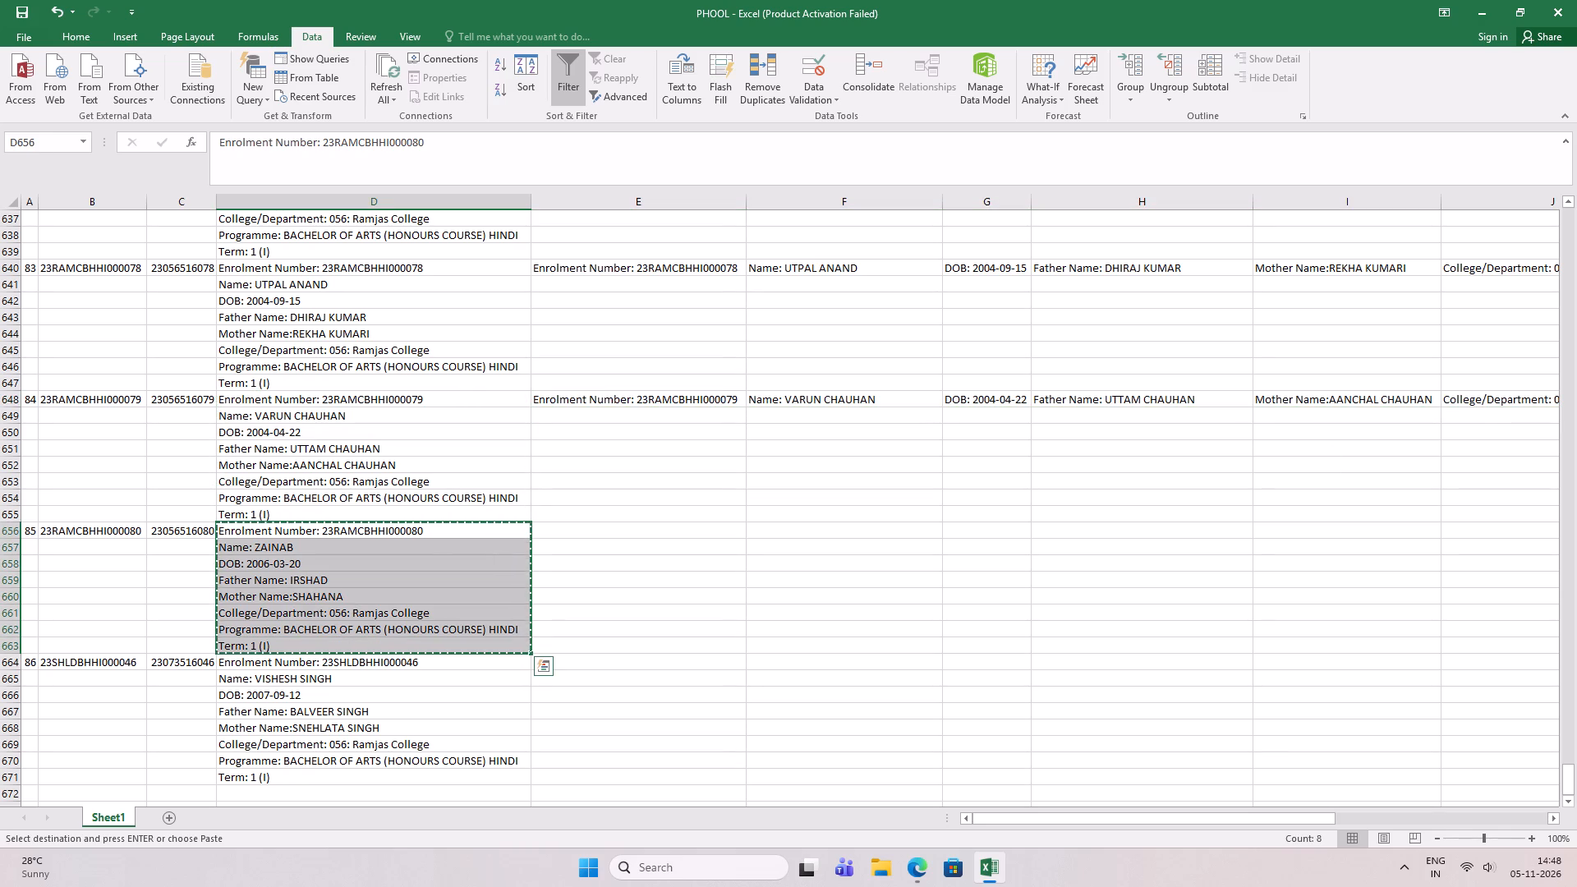
pyautogui.click(575, 527)
pyautogui.rightClick(575, 531)
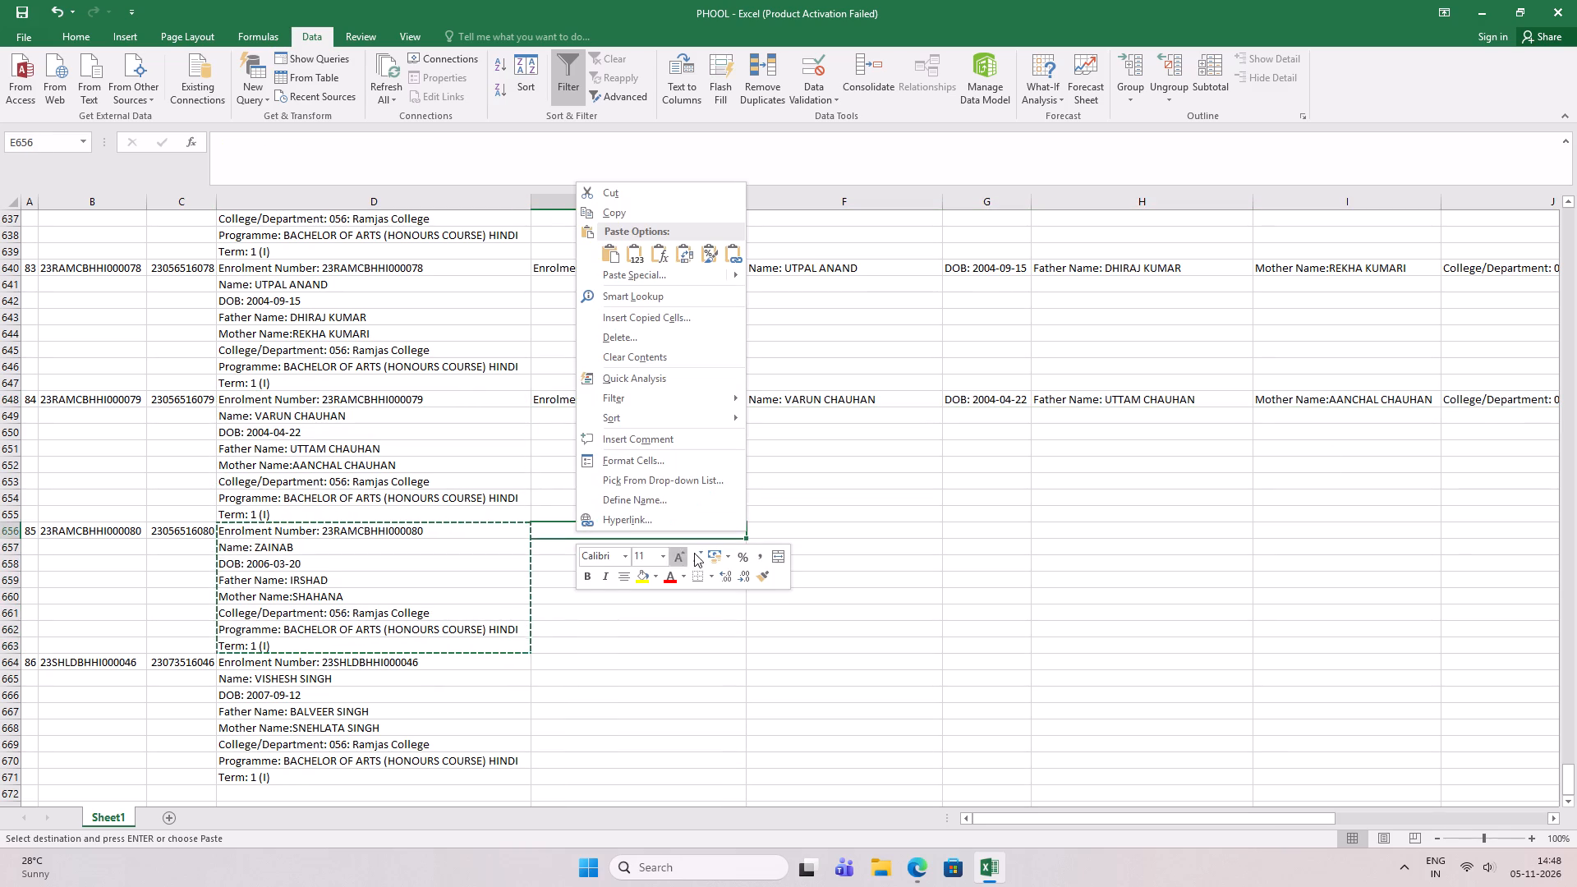
pyautogui.click(681, 260)
# Copy the eighty-sixth student's stacked Basic Details from D664:D671 and paste them transposed into row 664, starting at E664.
pyautogui.scroll(-3, 653, 642)
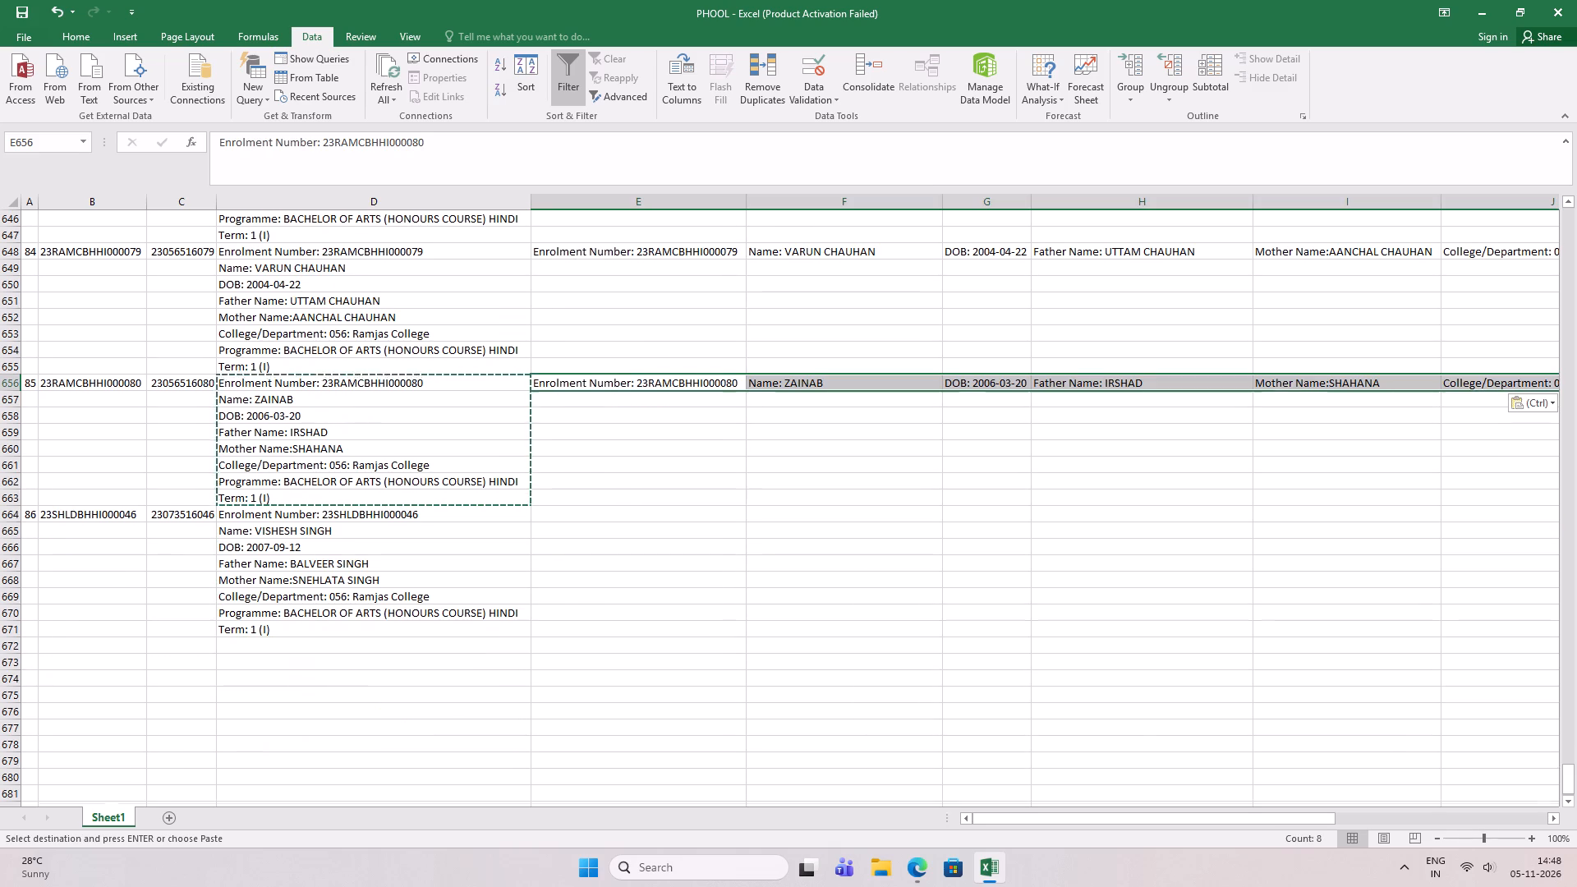
pyautogui.moveTo(442, 510); pyautogui.dragTo(450, 624)
pyautogui.hotkey('ctrl', 'c')
pyautogui.click(584, 522)
pyautogui.rightClick(584, 521)
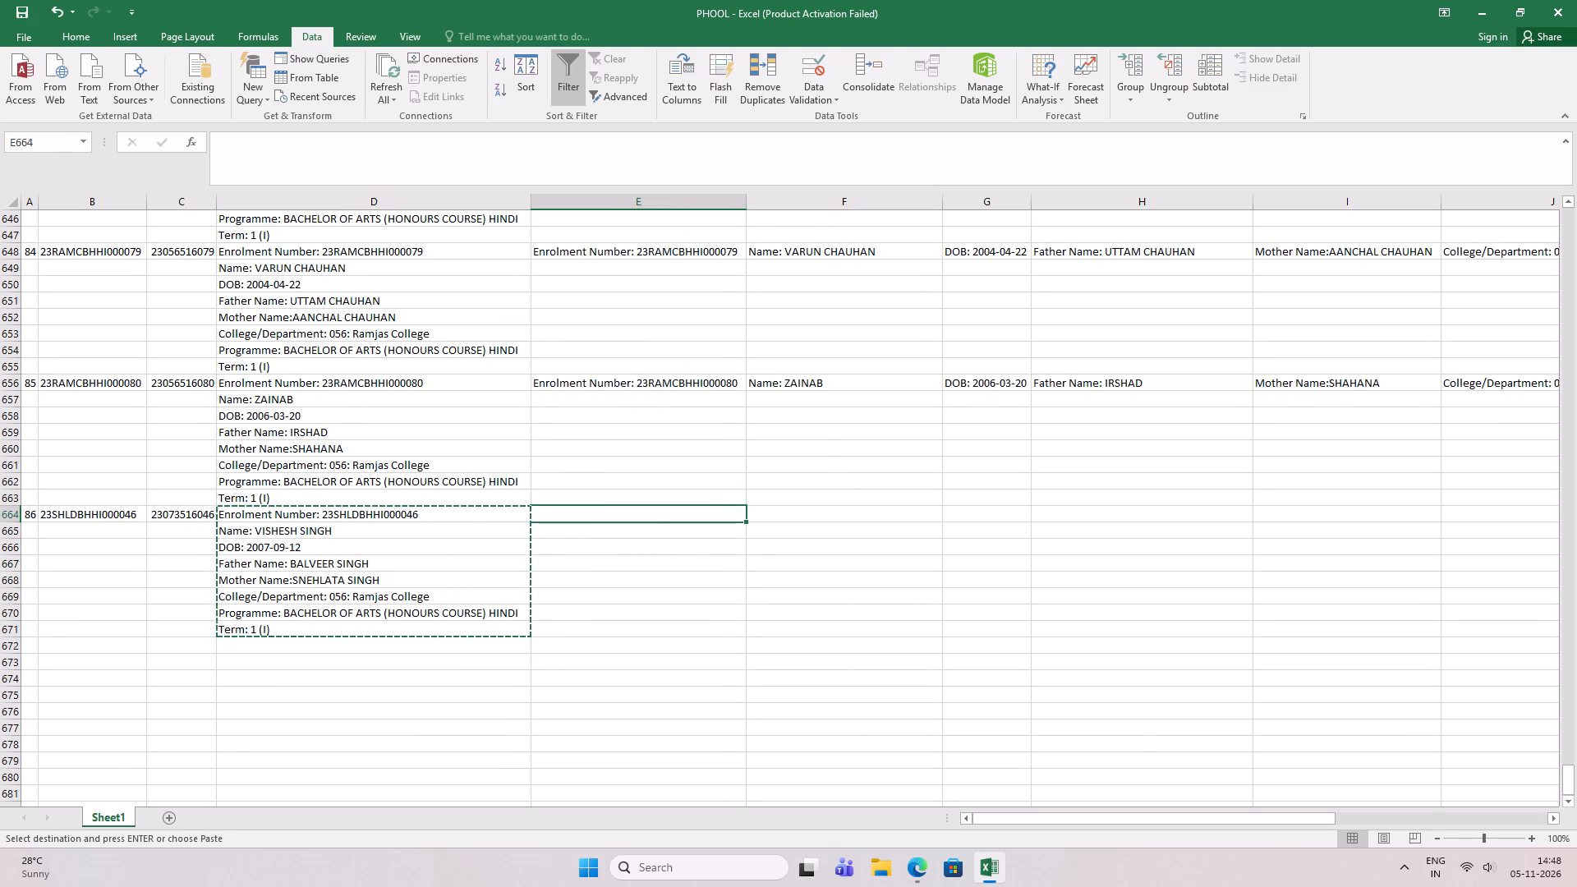
pyautogui.rightClick(654, 511)
pyautogui.click(757, 234)
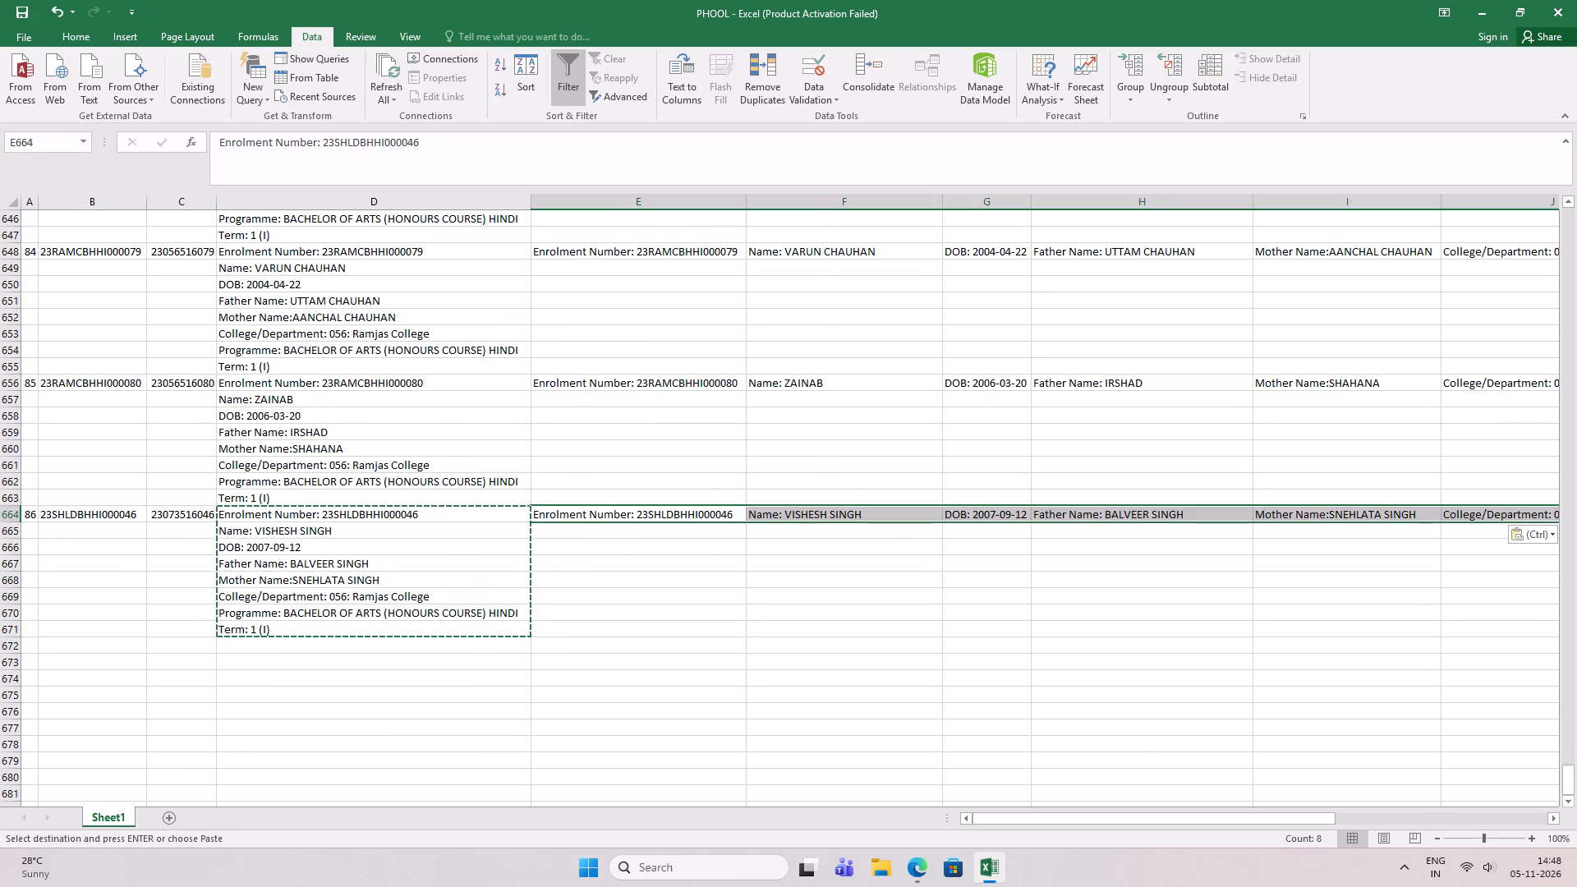
pyautogui.click(800, 444)
# Delete the entire Basic Details column D from the sheet.
pyautogui.scroll(4, 143, 307)
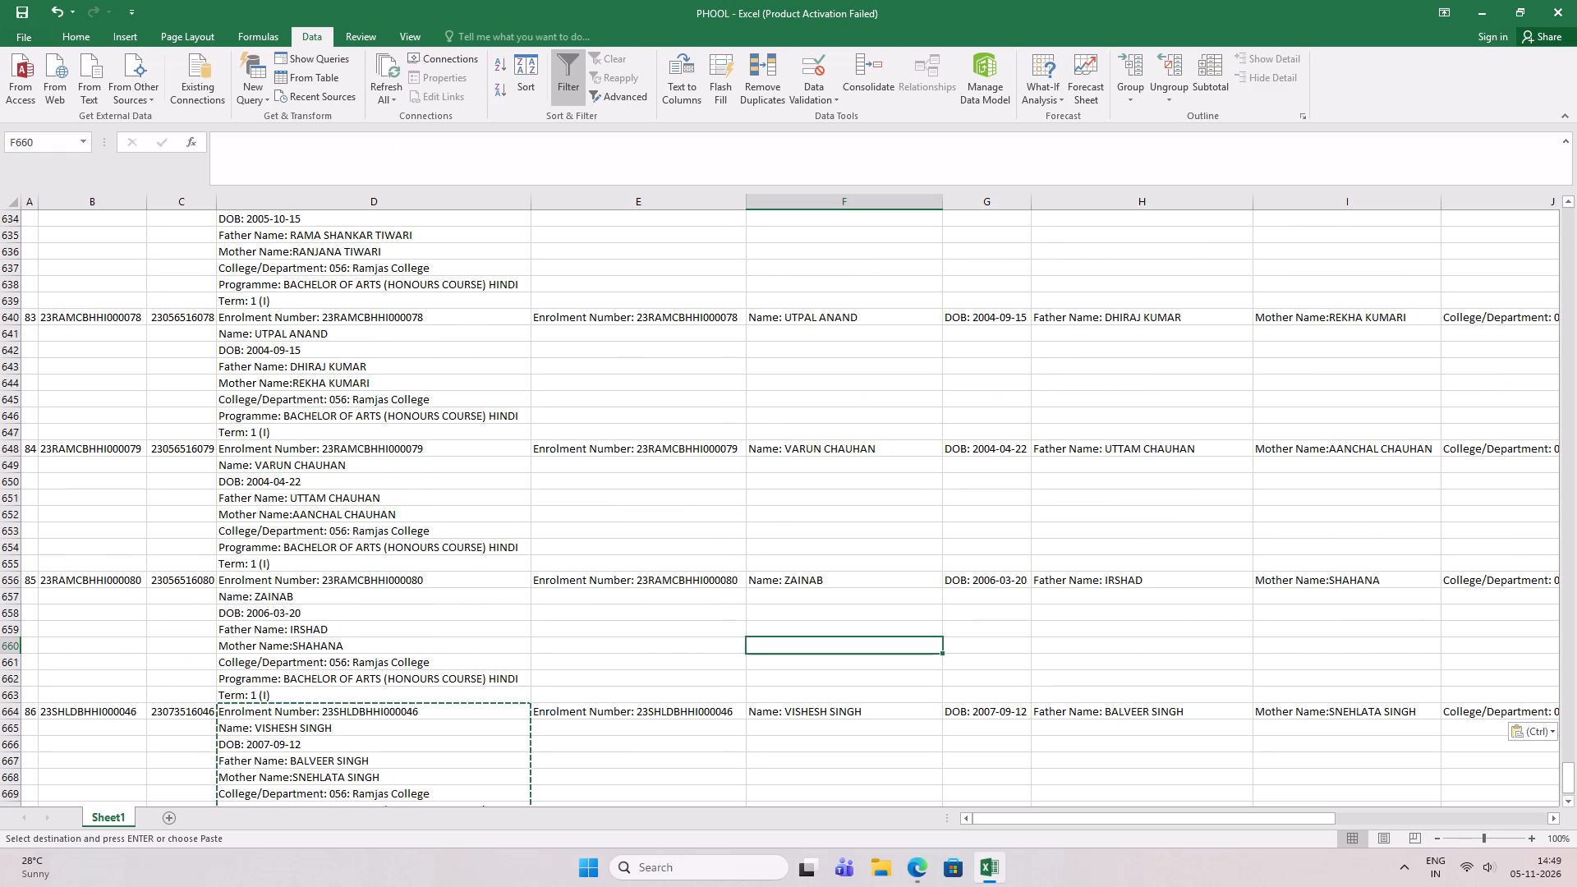
pyautogui.hotkey('ctrl', 'Home')
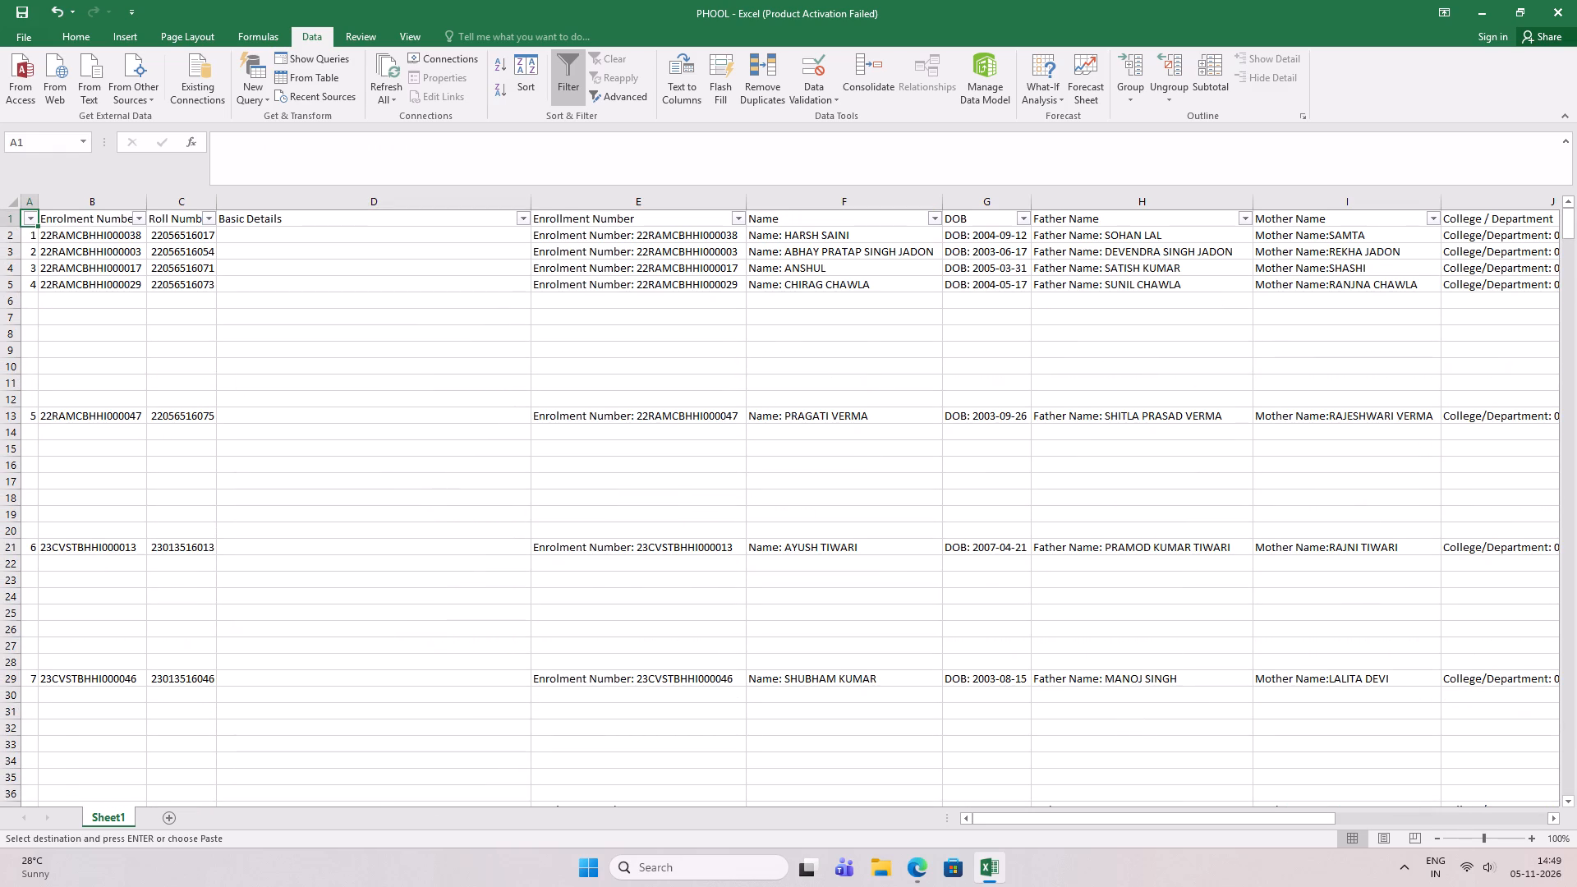
pyautogui.click(367, 202)
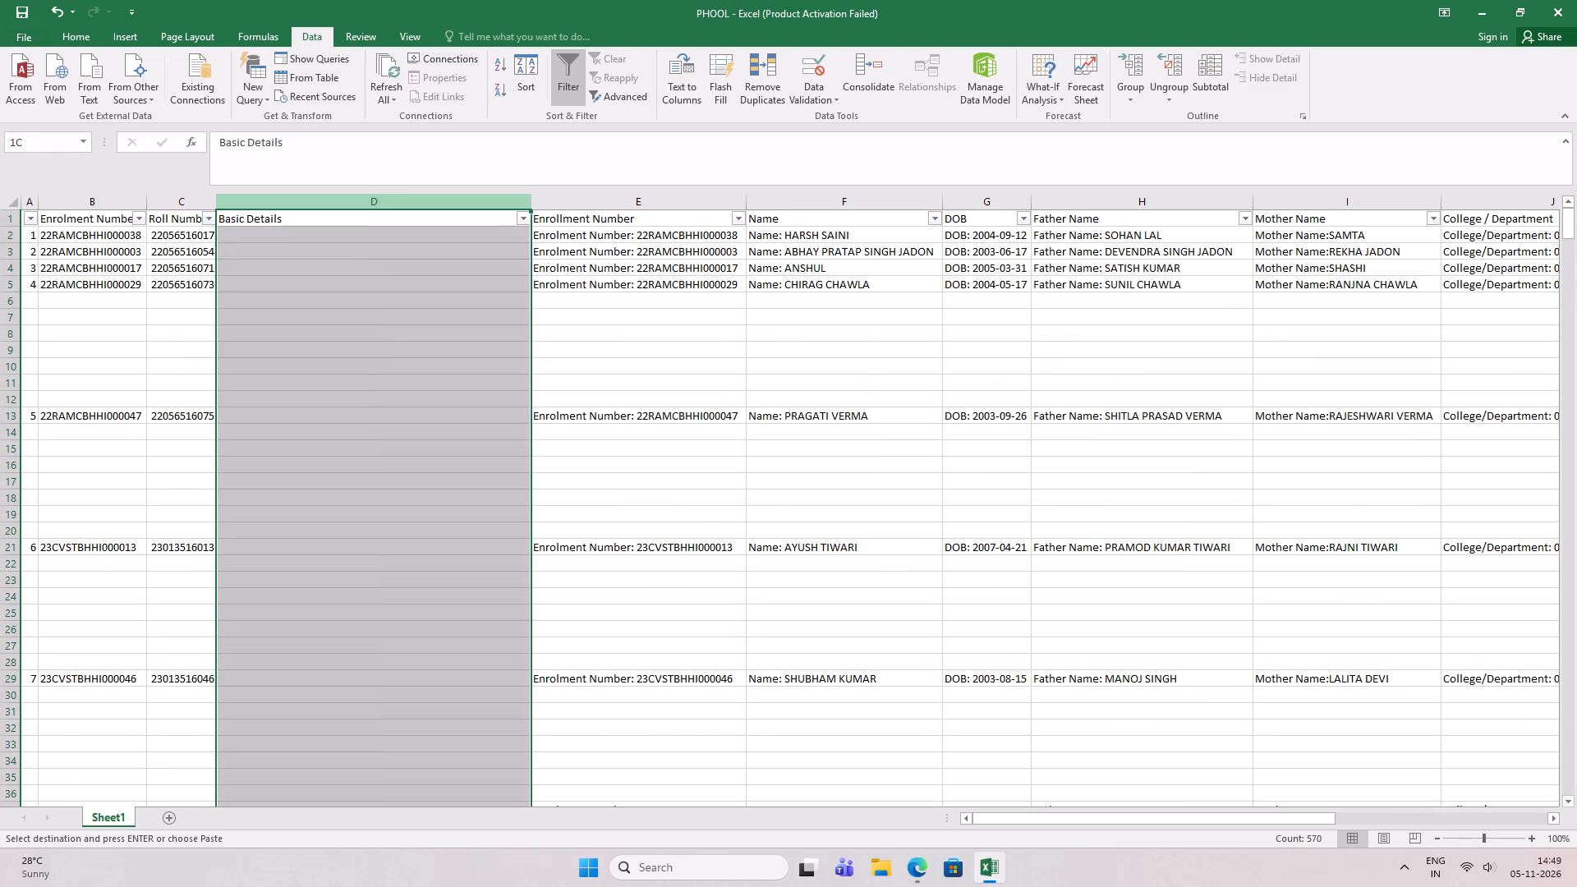
pyautogui.rightClick(366, 202)
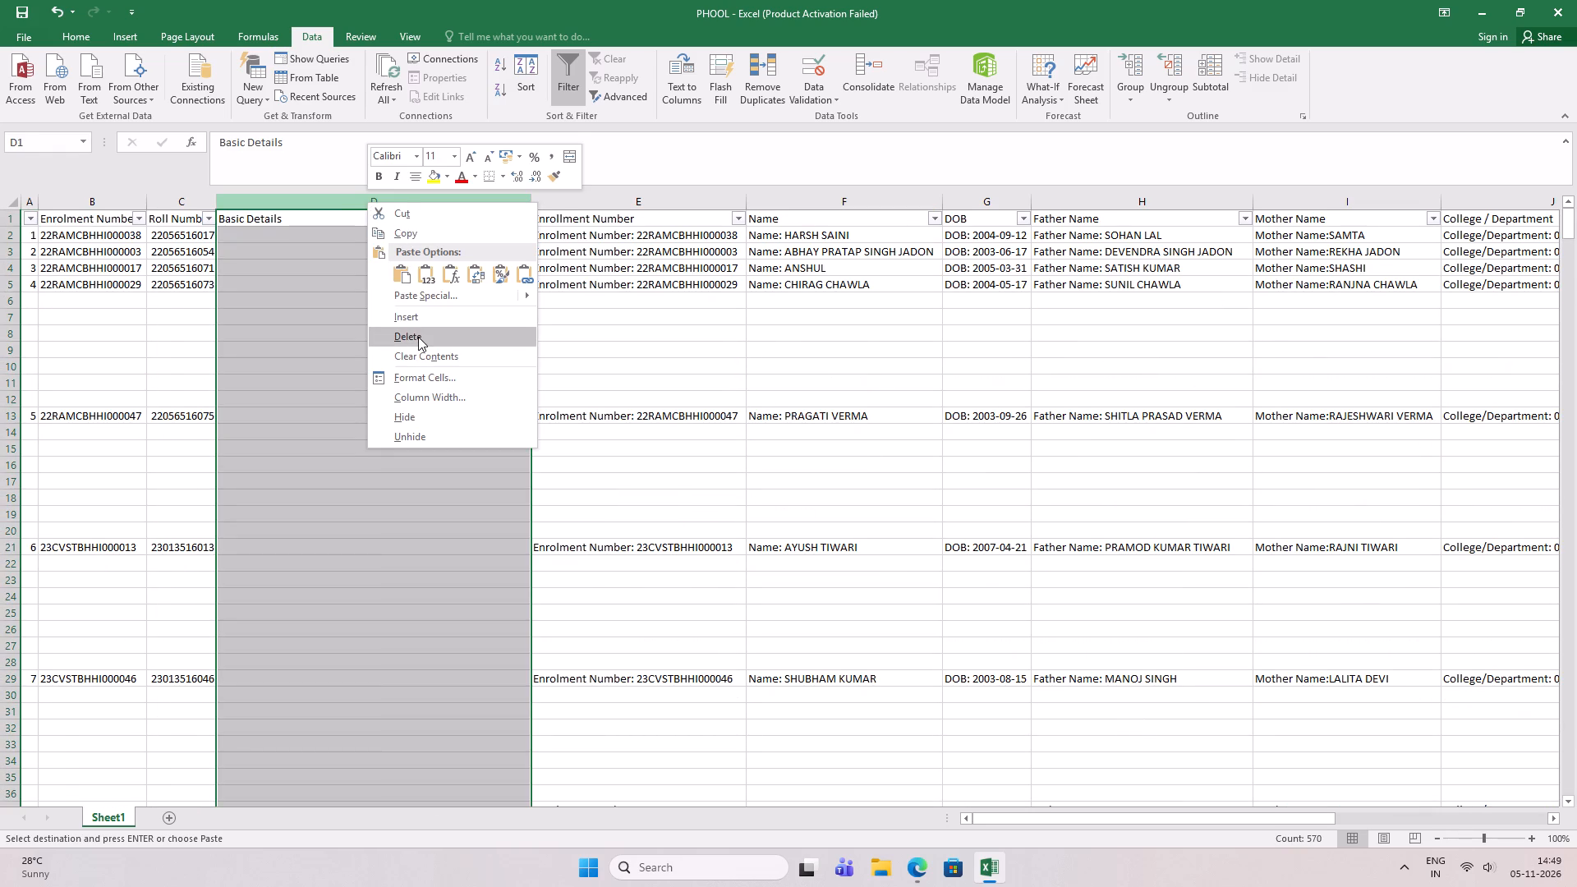
pyautogui.click(418, 337)
pyautogui.click(401, 390)
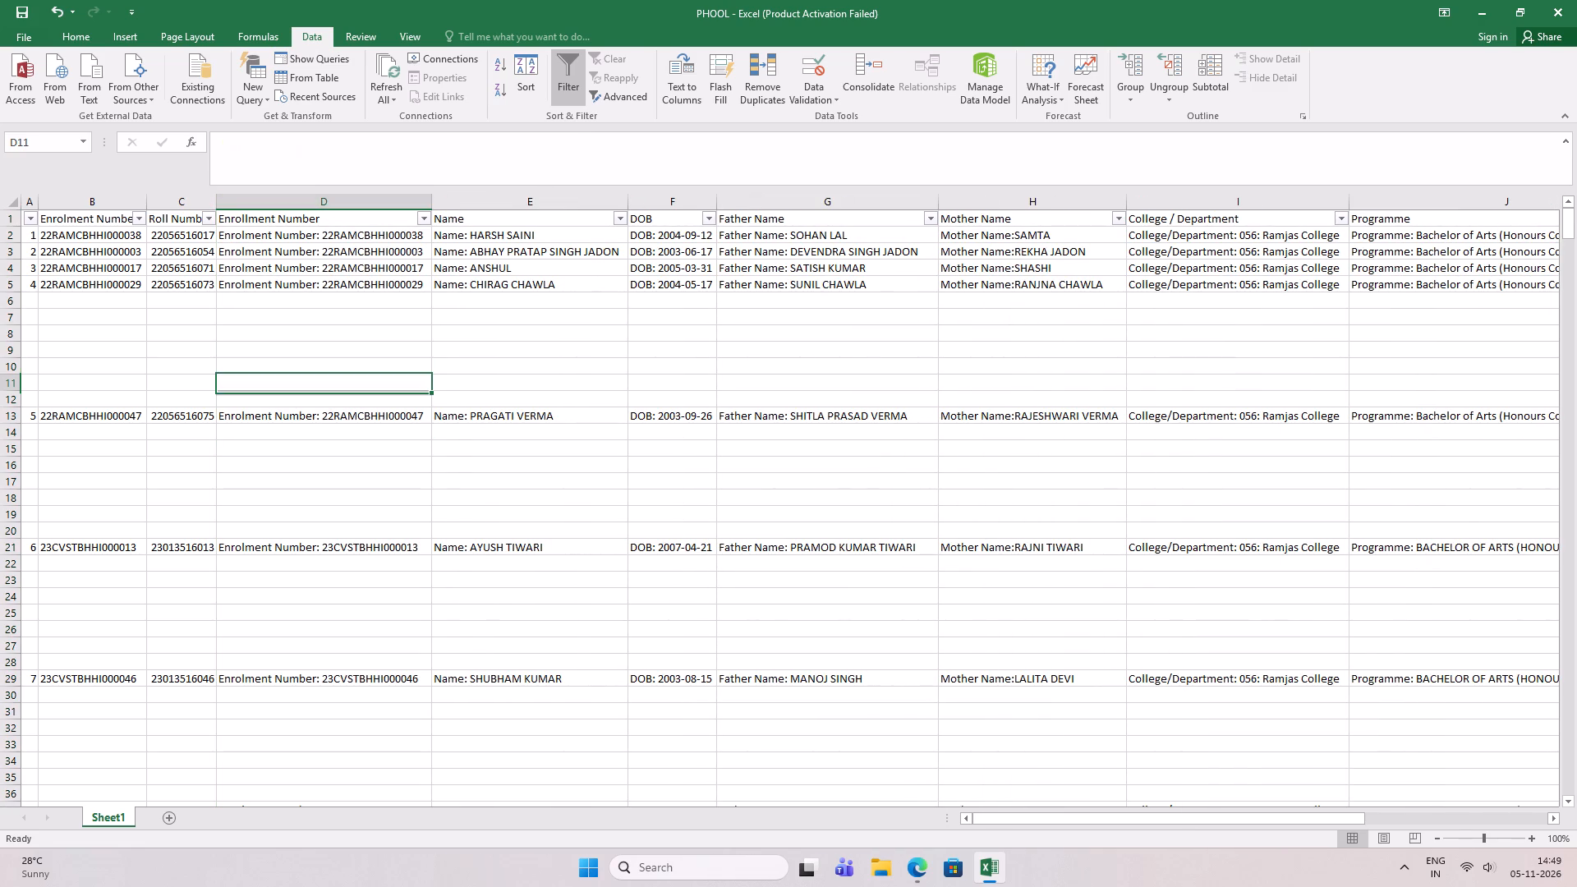
# Delete the blank rows separating serial numbers 4 through 8, one seven-row block at a time, so these students sit on consecutive rows.
pyautogui.moveTo(9, 299); pyautogui.dragTo(11, 397)
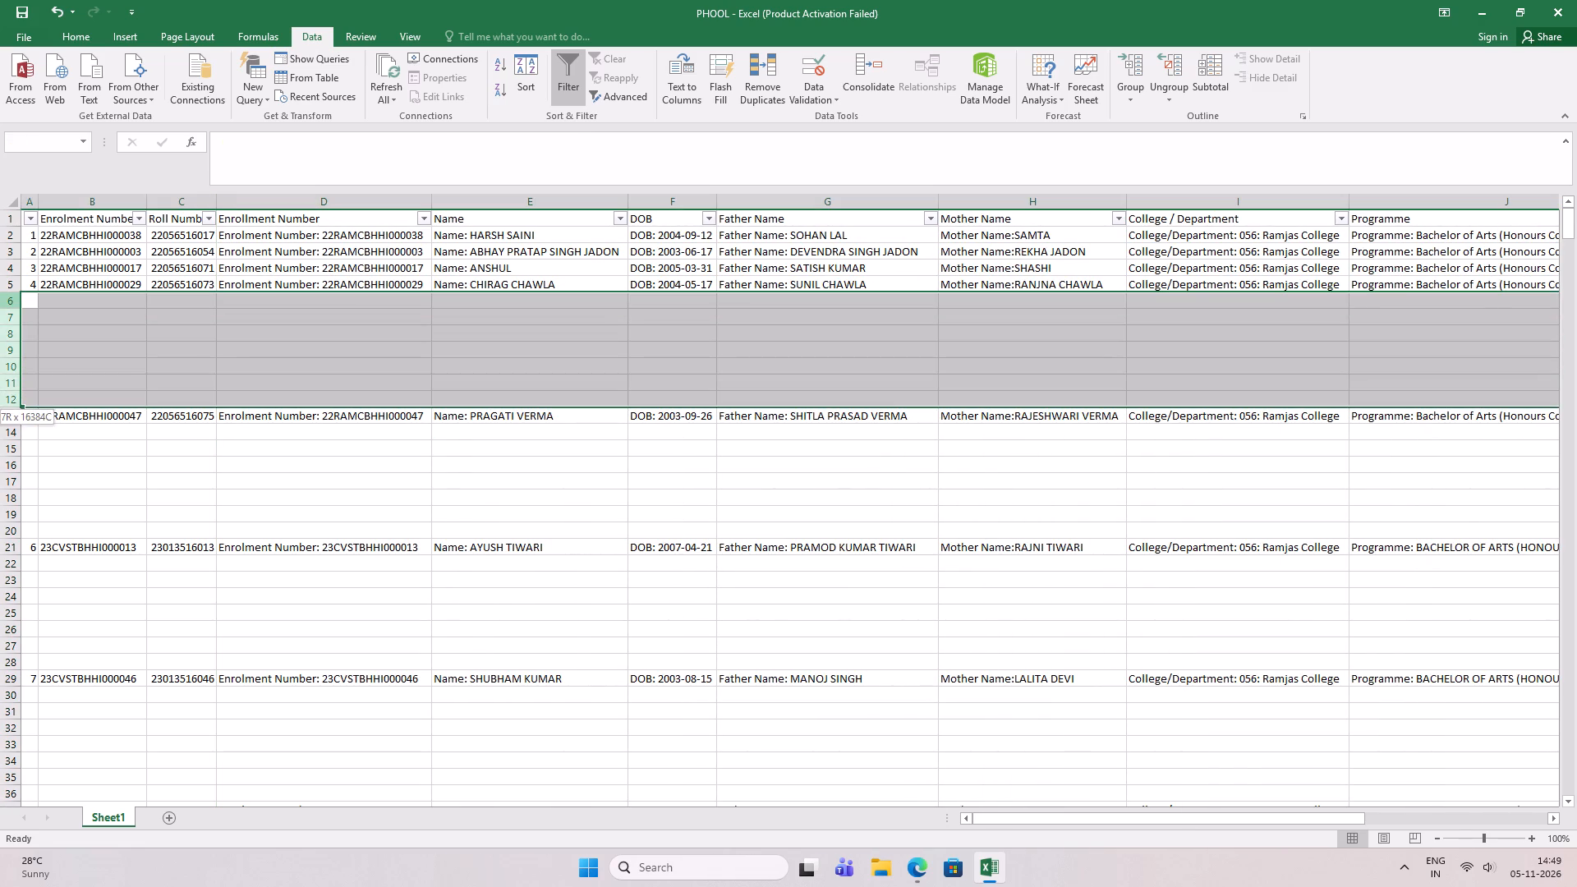
pyautogui.moveTo(11, 397); pyautogui.dragTo(11, 398)
pyautogui.rightClick(10, 398)
pyautogui.click(67, 525)
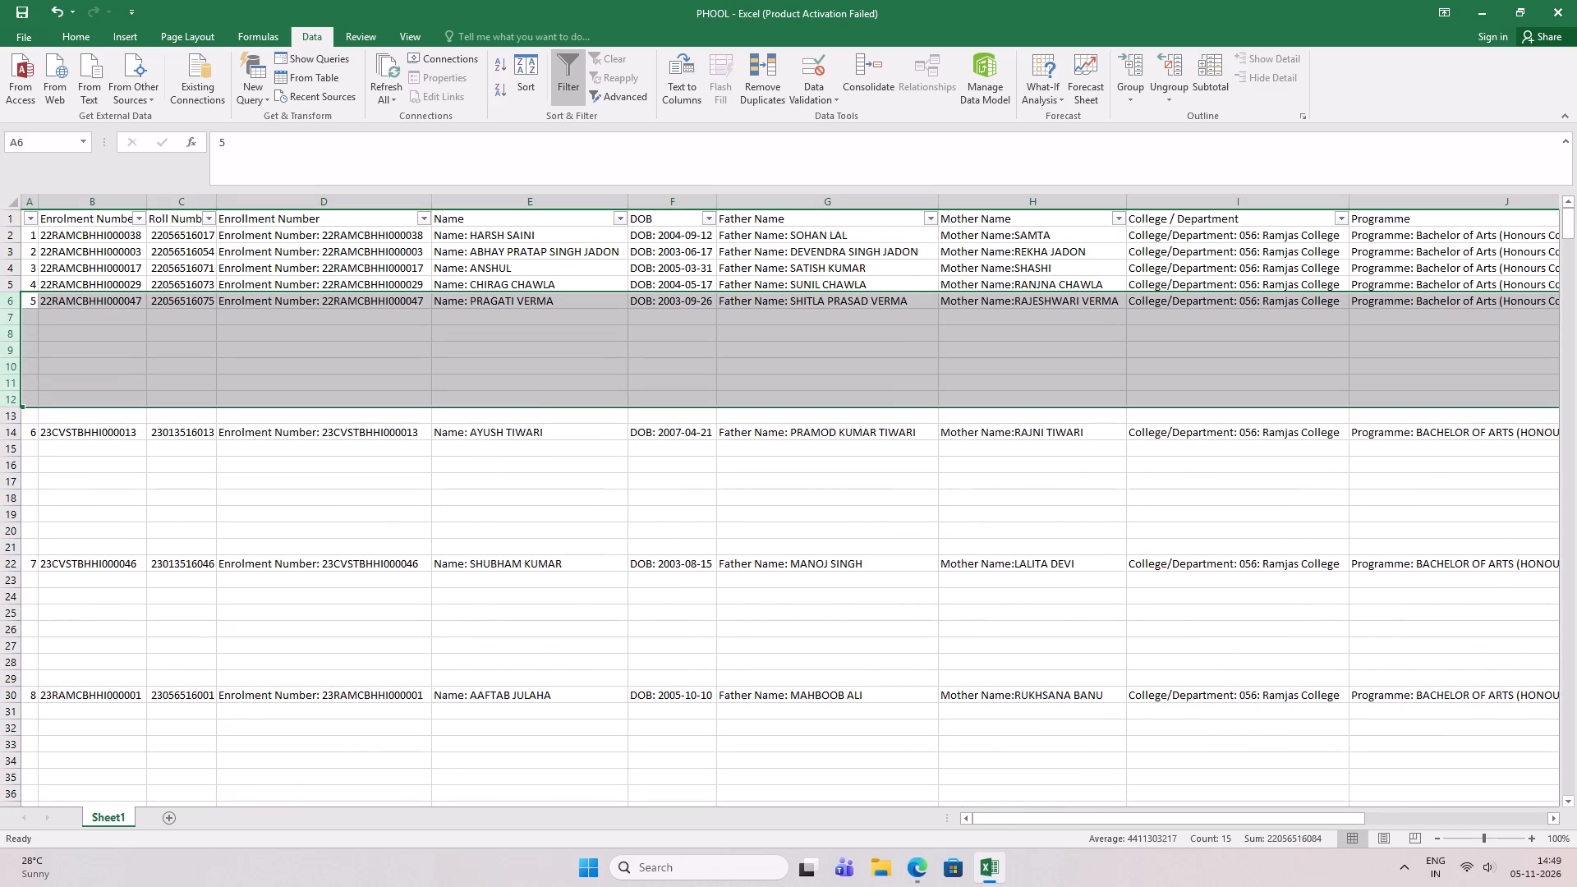
pyautogui.moveTo(13, 316); pyautogui.dragTo(11, 412)
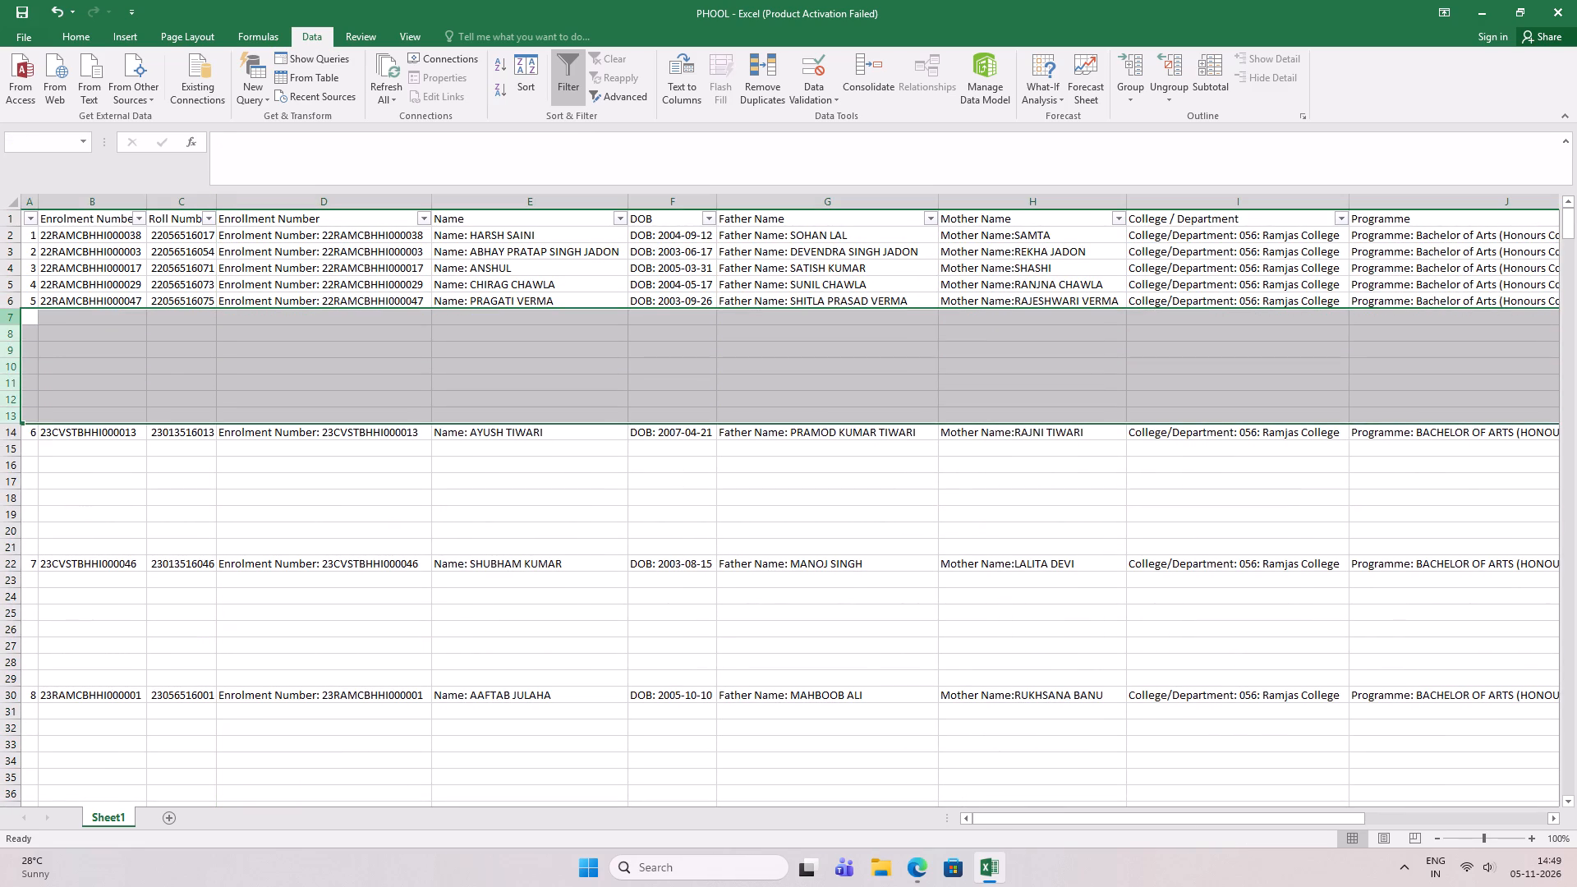
pyautogui.rightClick(10, 408)
pyautogui.click(76, 539)
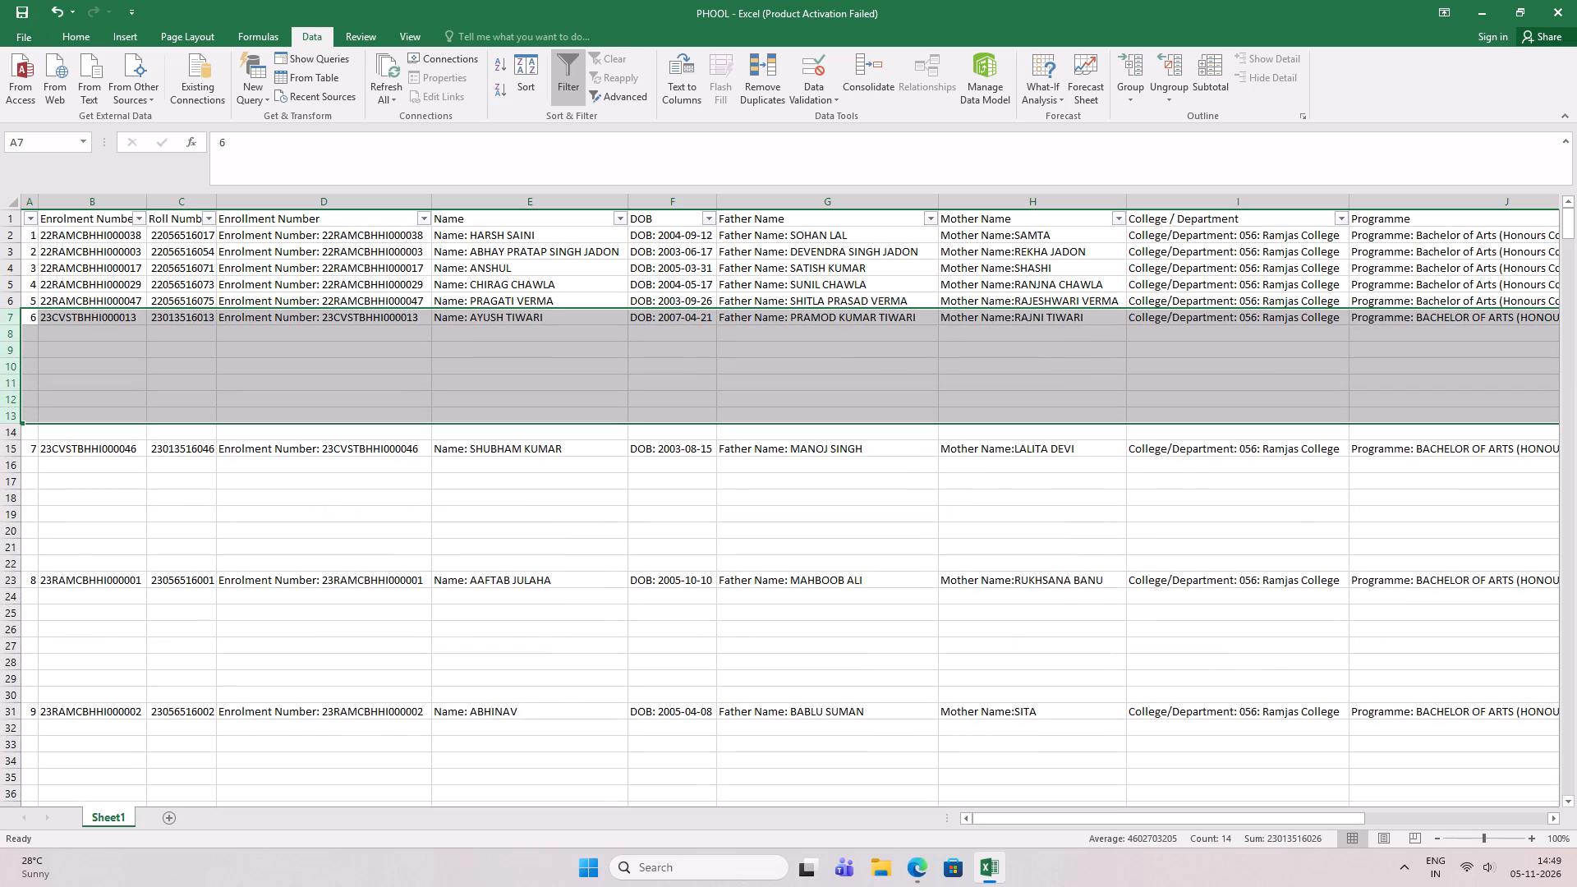
pyautogui.moveTo(16, 333); pyautogui.dragTo(16, 424)
pyautogui.rightClick(12, 411)
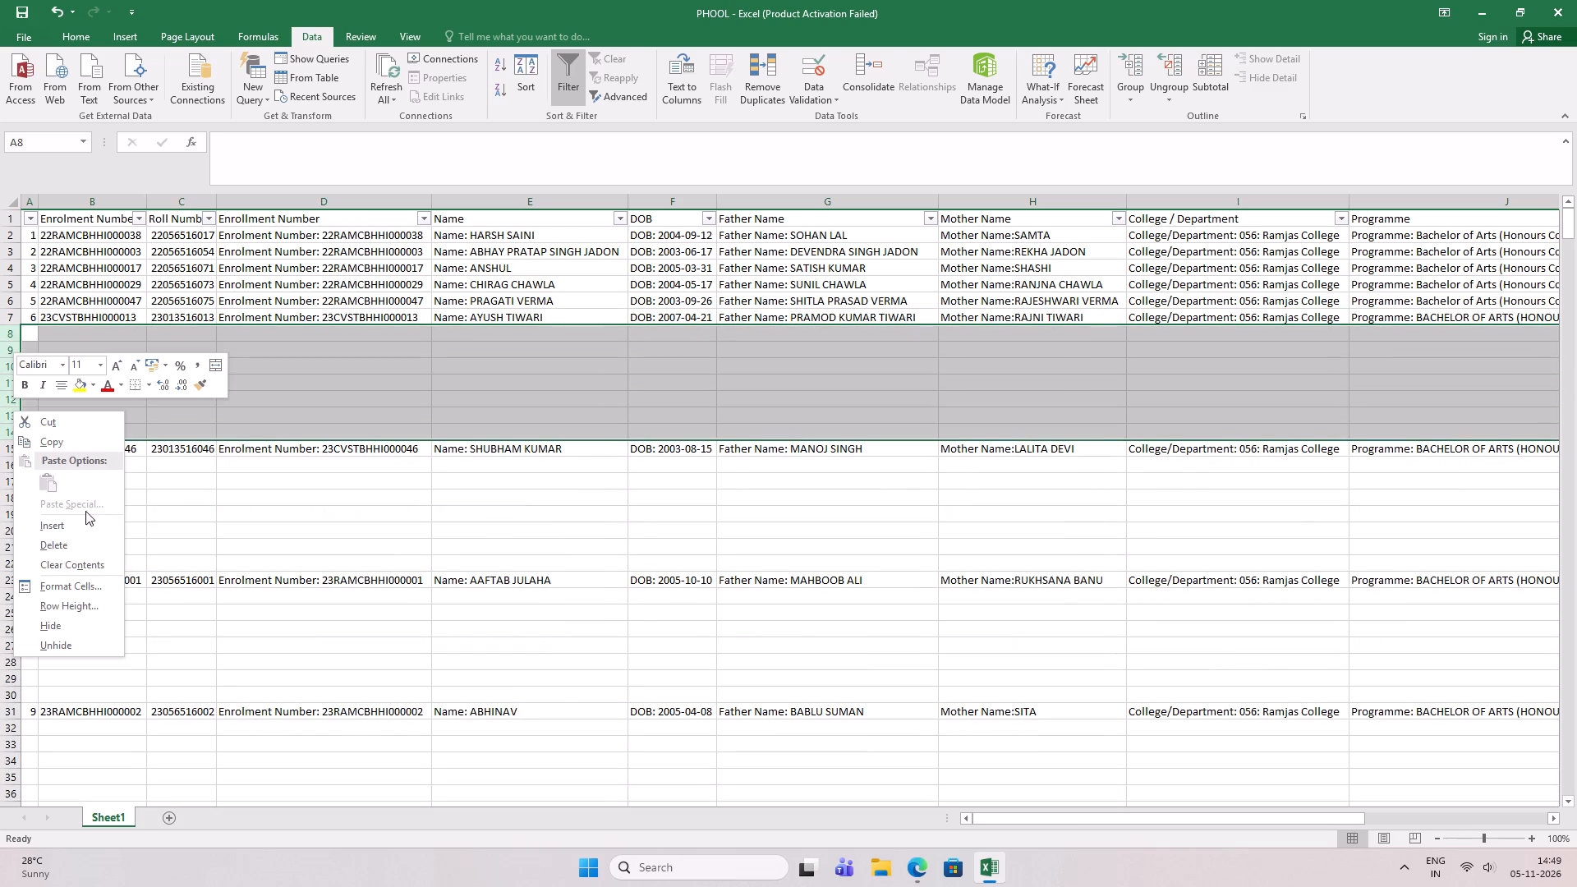
pyautogui.click(83, 541)
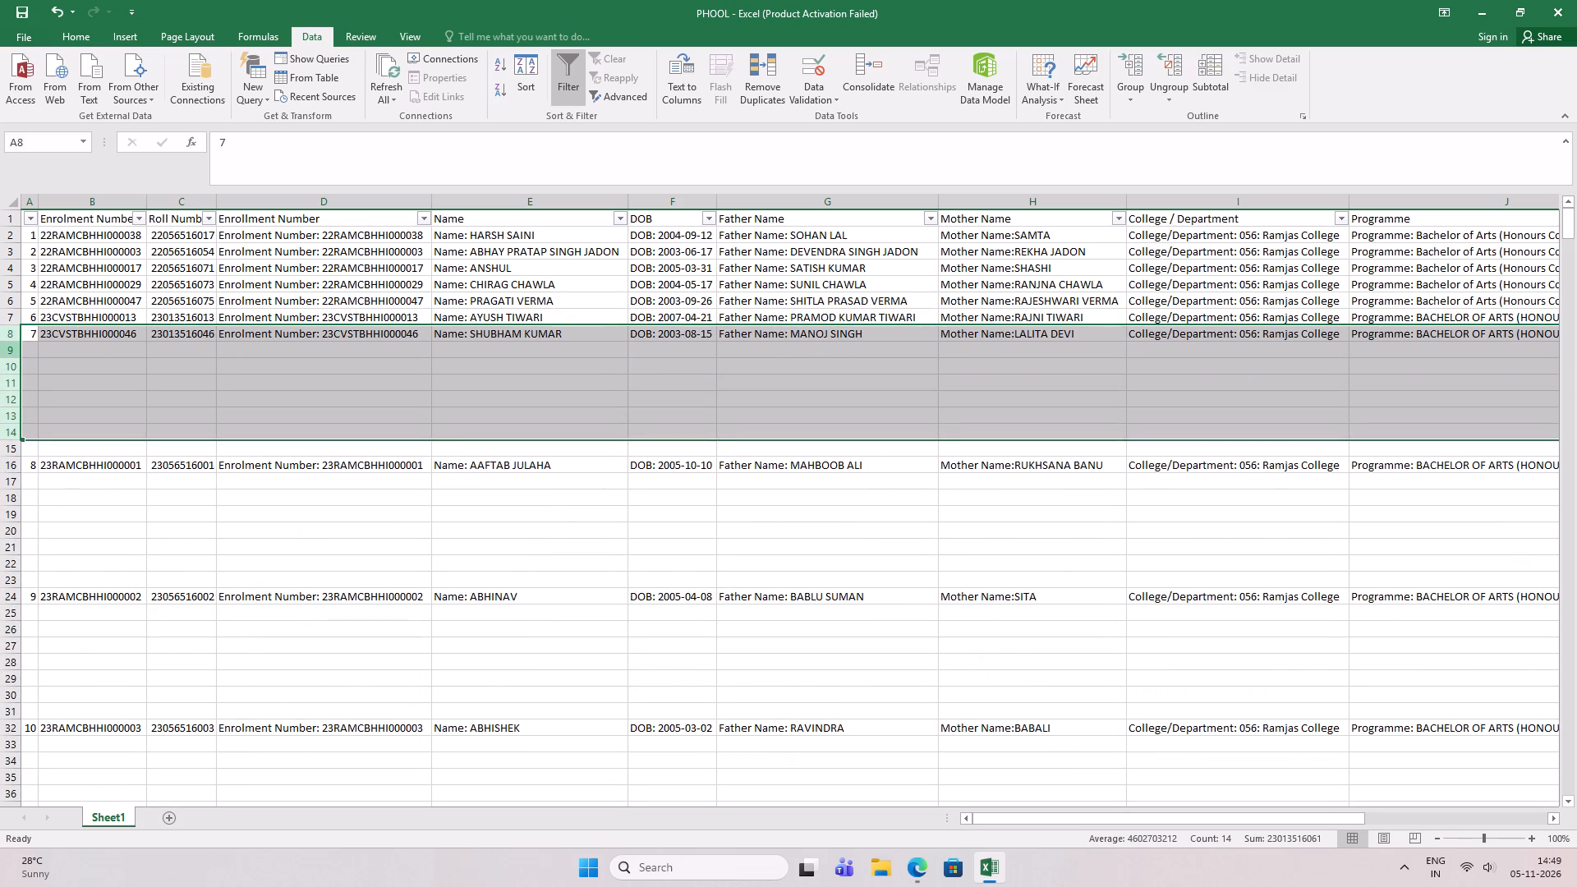
pyautogui.moveTo(16, 348); pyautogui.dragTo(12, 448)
pyautogui.rightClick(11, 443)
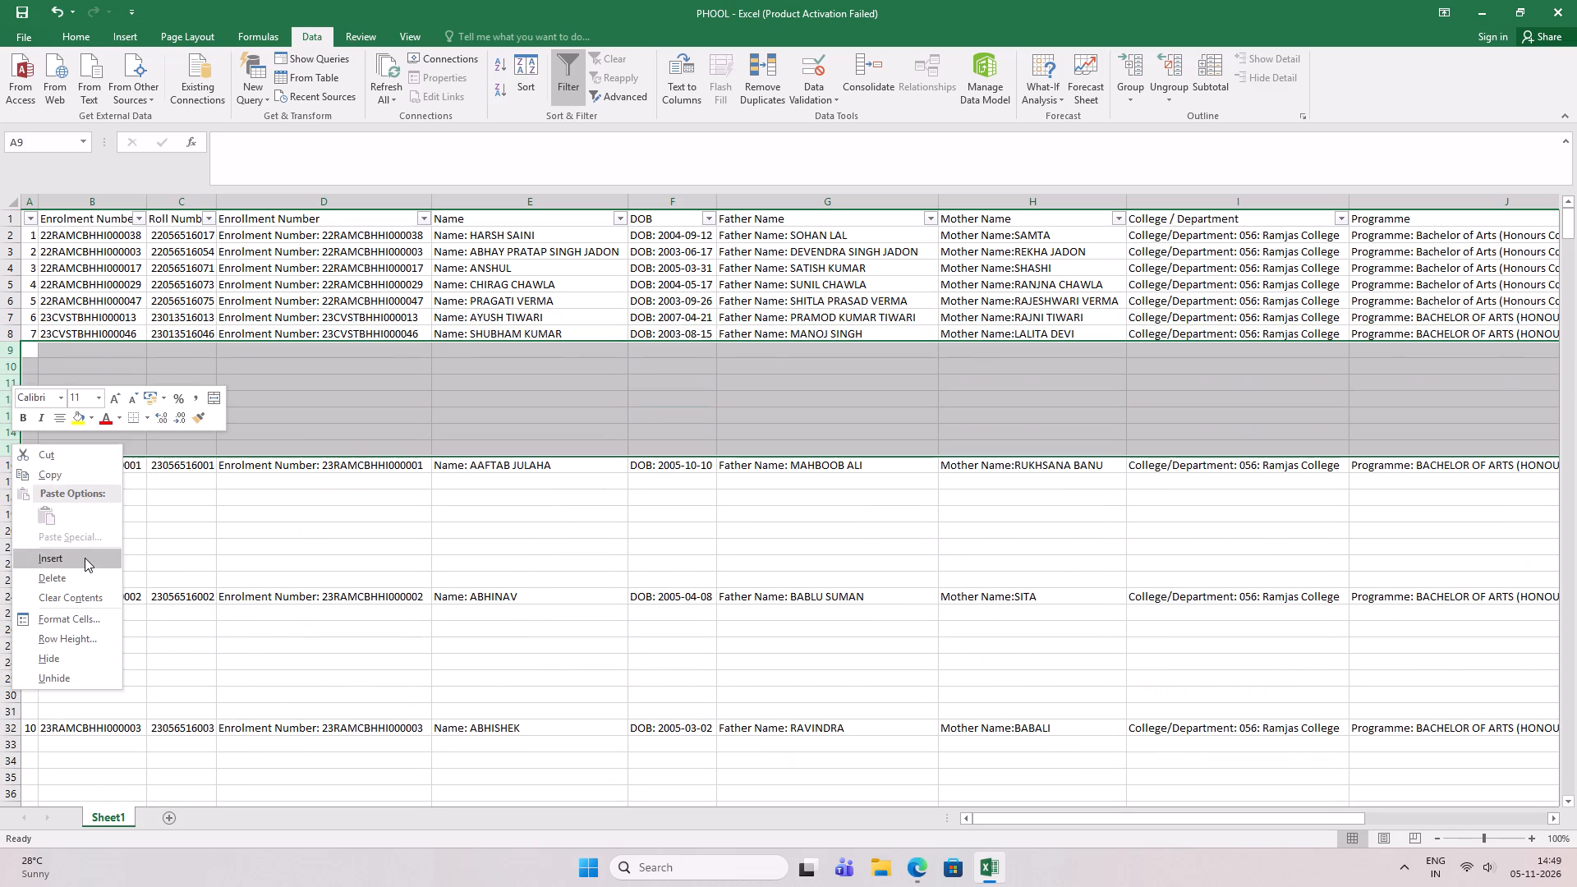
pyautogui.click(78, 572)
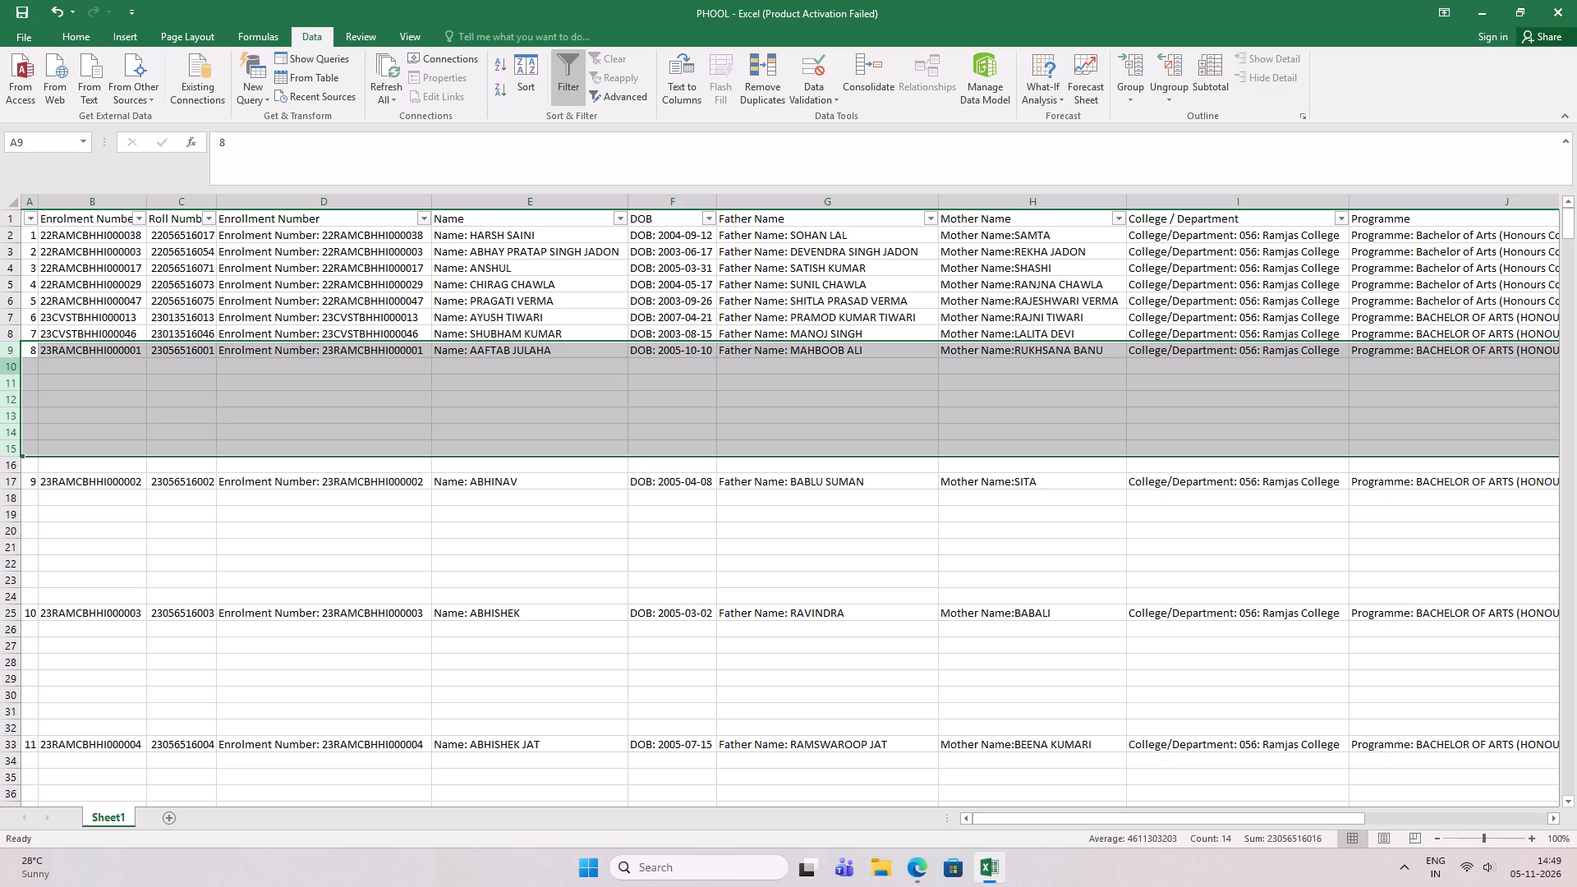
# Delete the blank rows separating serial numbers 8 through 11, one seven-row block at a time.
pyautogui.moveTo(15, 364); pyautogui.dragTo(16, 463)
pyautogui.rightClick(15, 458)
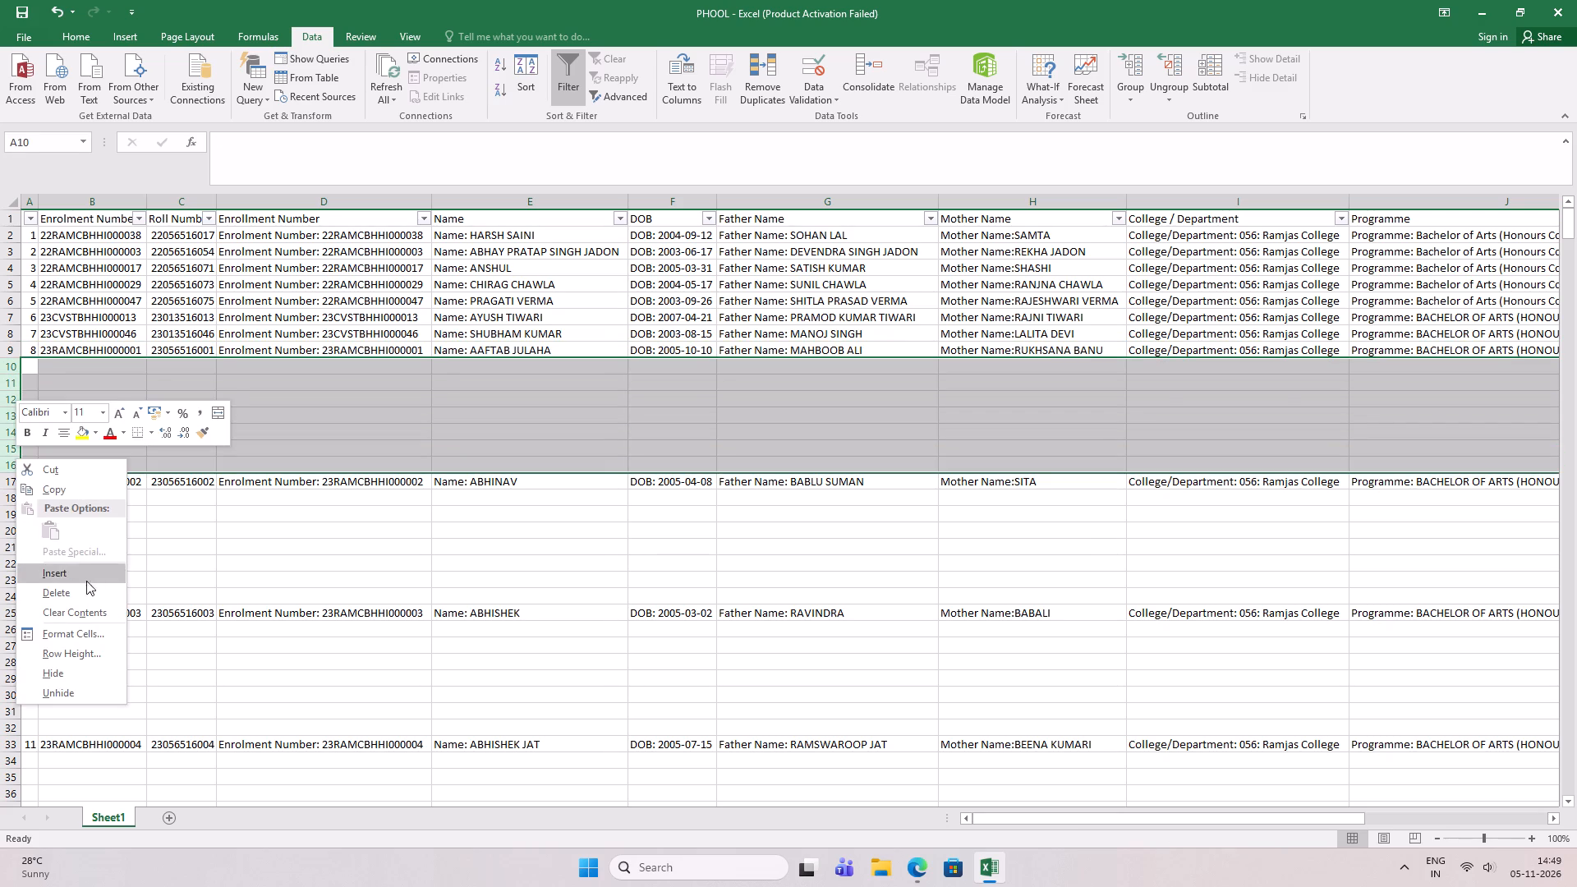
pyautogui.click(82, 593)
pyautogui.moveTo(14, 384); pyautogui.dragTo(18, 480)
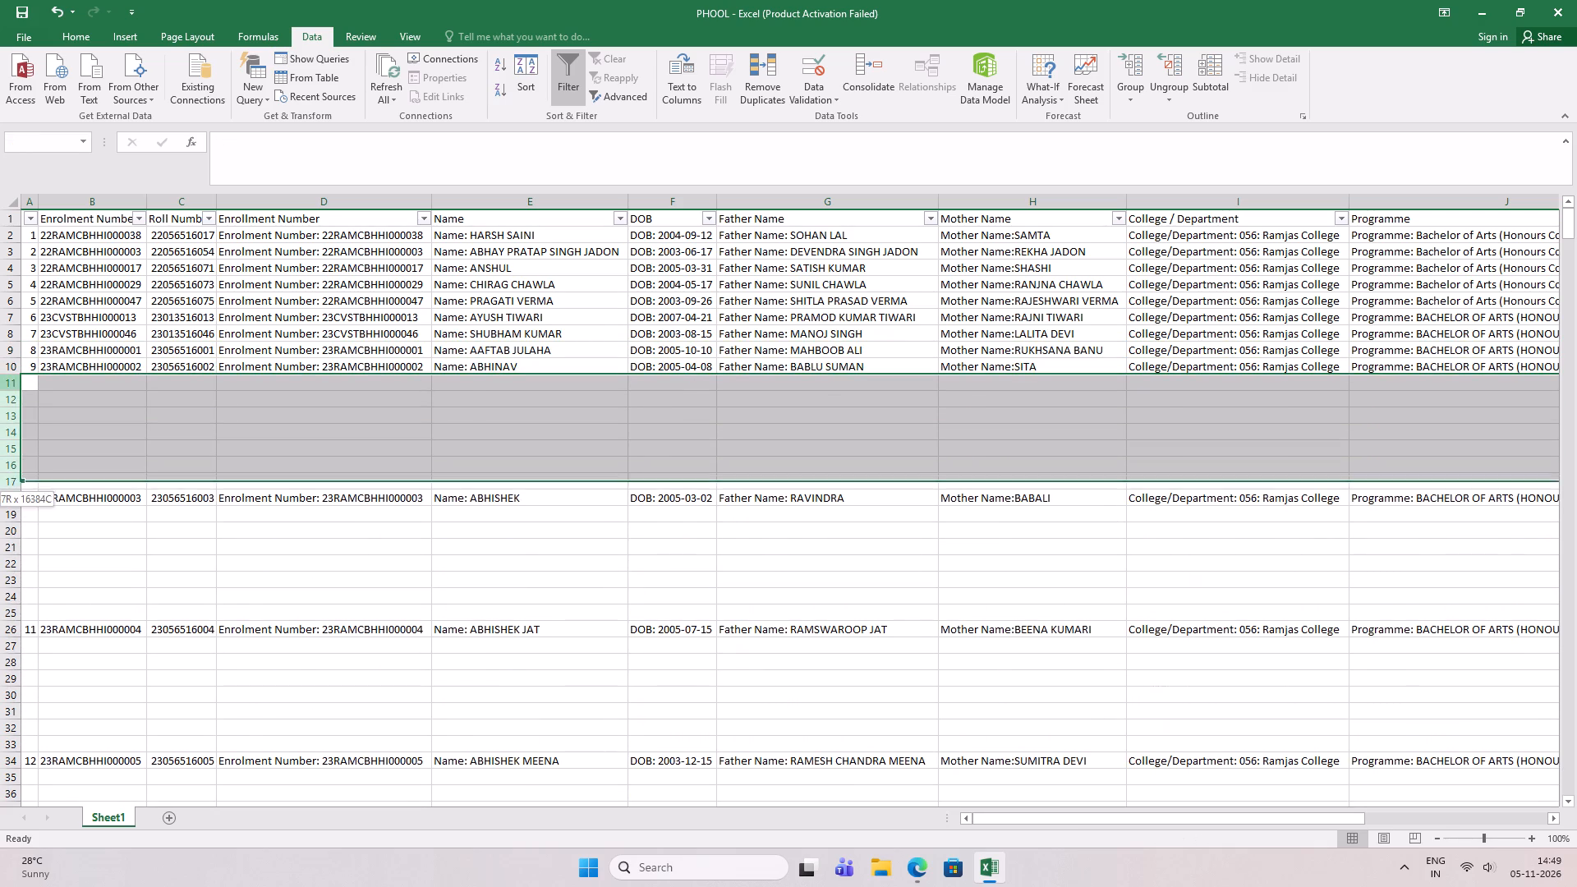
pyautogui.moveTo(18, 480); pyautogui.dragTo(18, 485)
pyautogui.rightClick(13, 481)
pyautogui.click(74, 619)
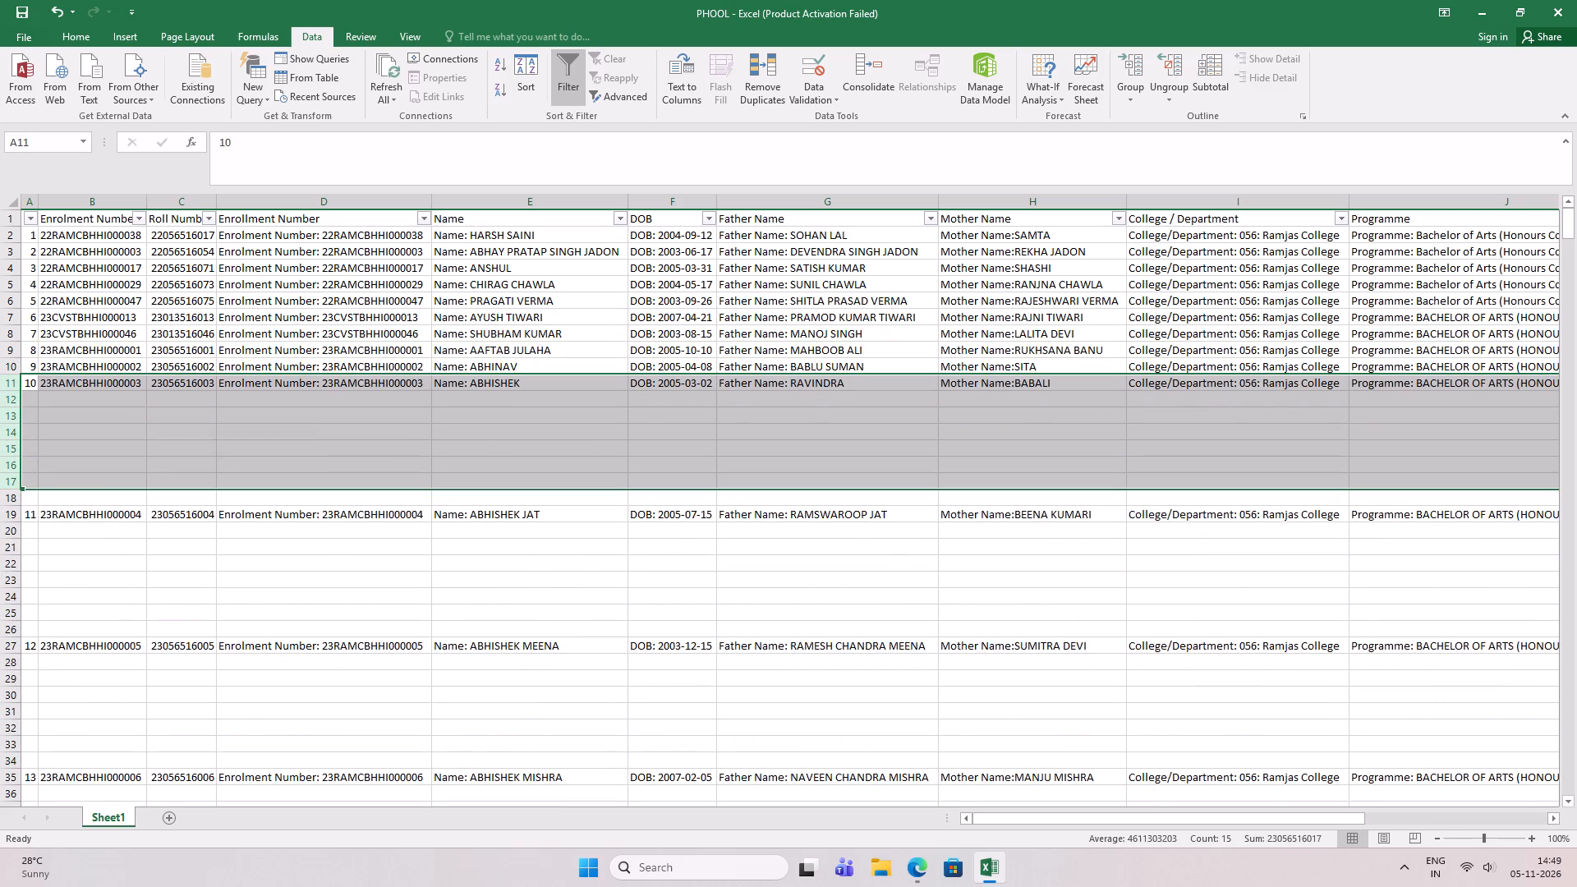
pyautogui.moveTo(15, 397); pyautogui.dragTo(14, 498)
pyautogui.rightClick(12, 494)
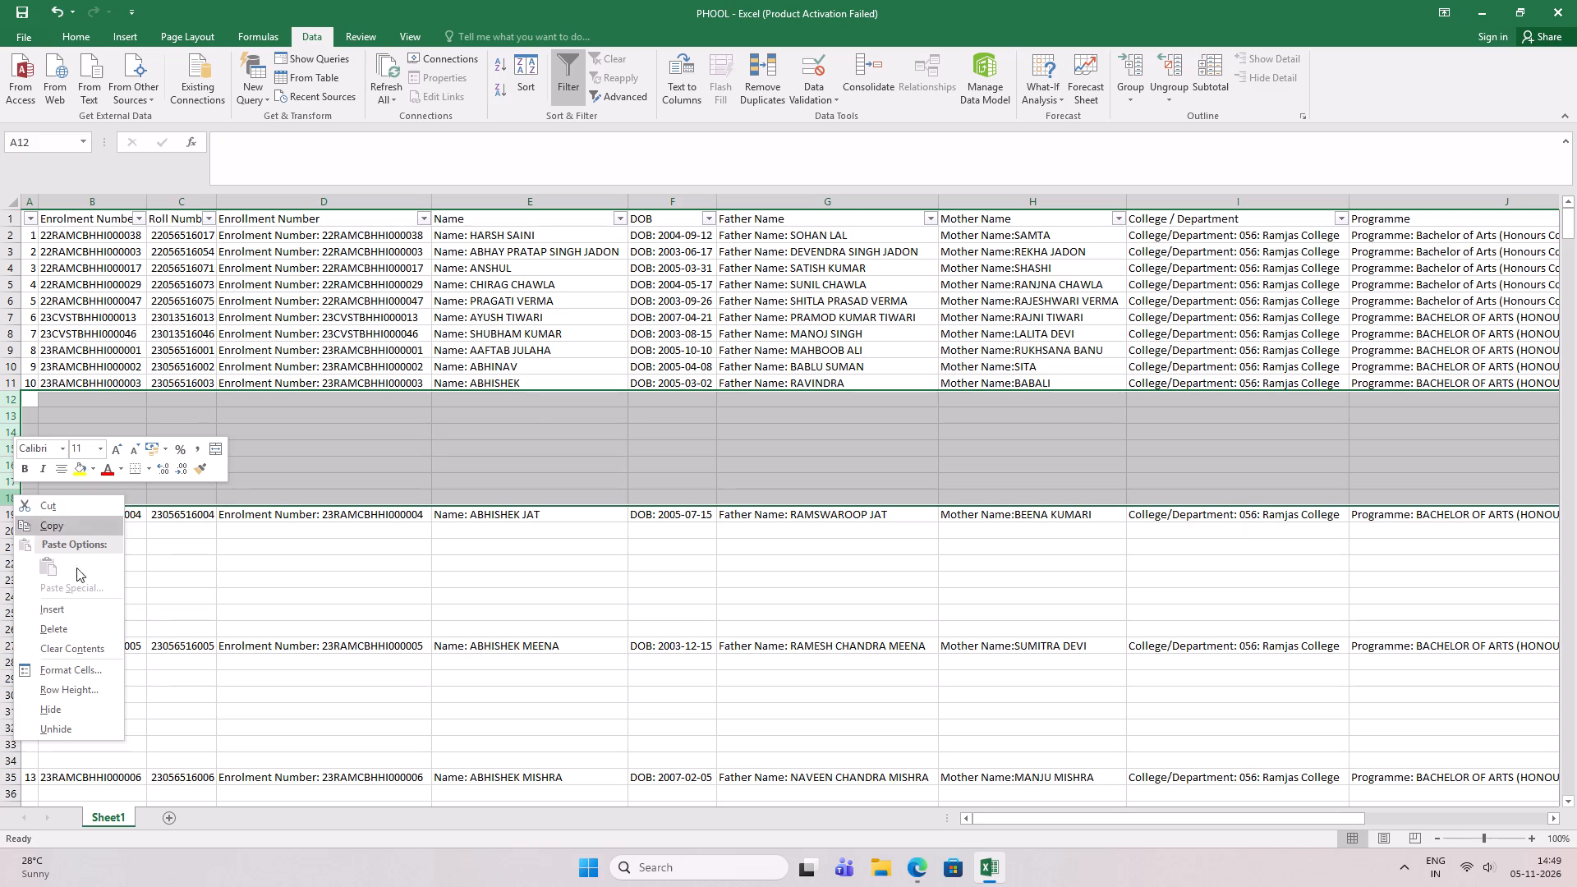
pyautogui.click(63, 626)
pyautogui.scroll(-1, 105, 504)
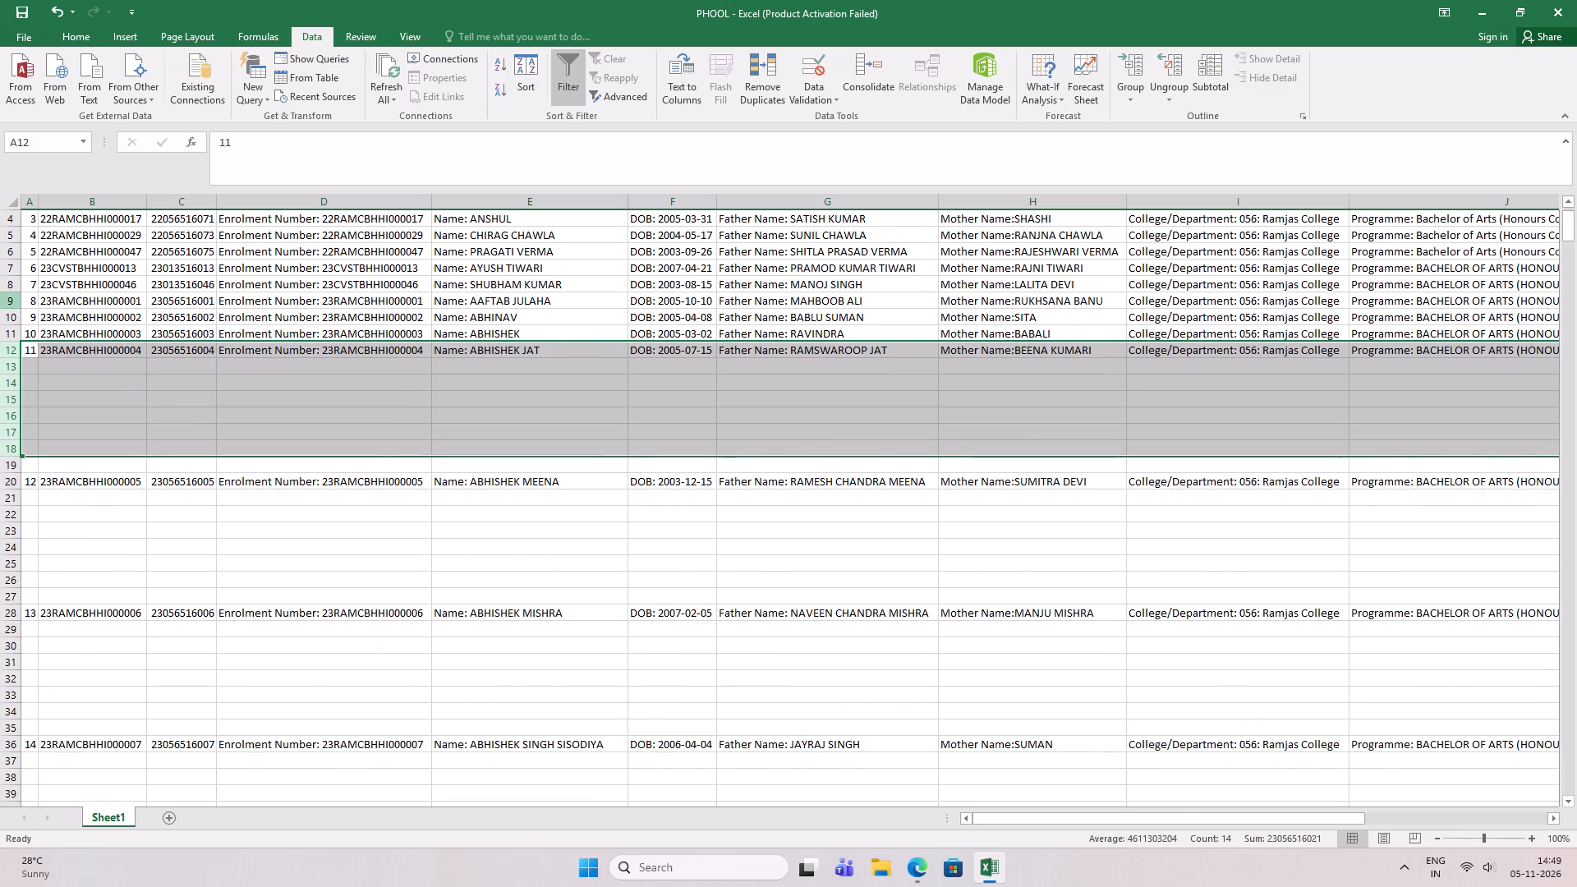
# Delete the seven blank rows 13 to 19 separating serial numbers 11 and 12.
pyautogui.moveTo(13, 367); pyautogui.dragTo(3, 467)
pyautogui.rightClick(2, 463)
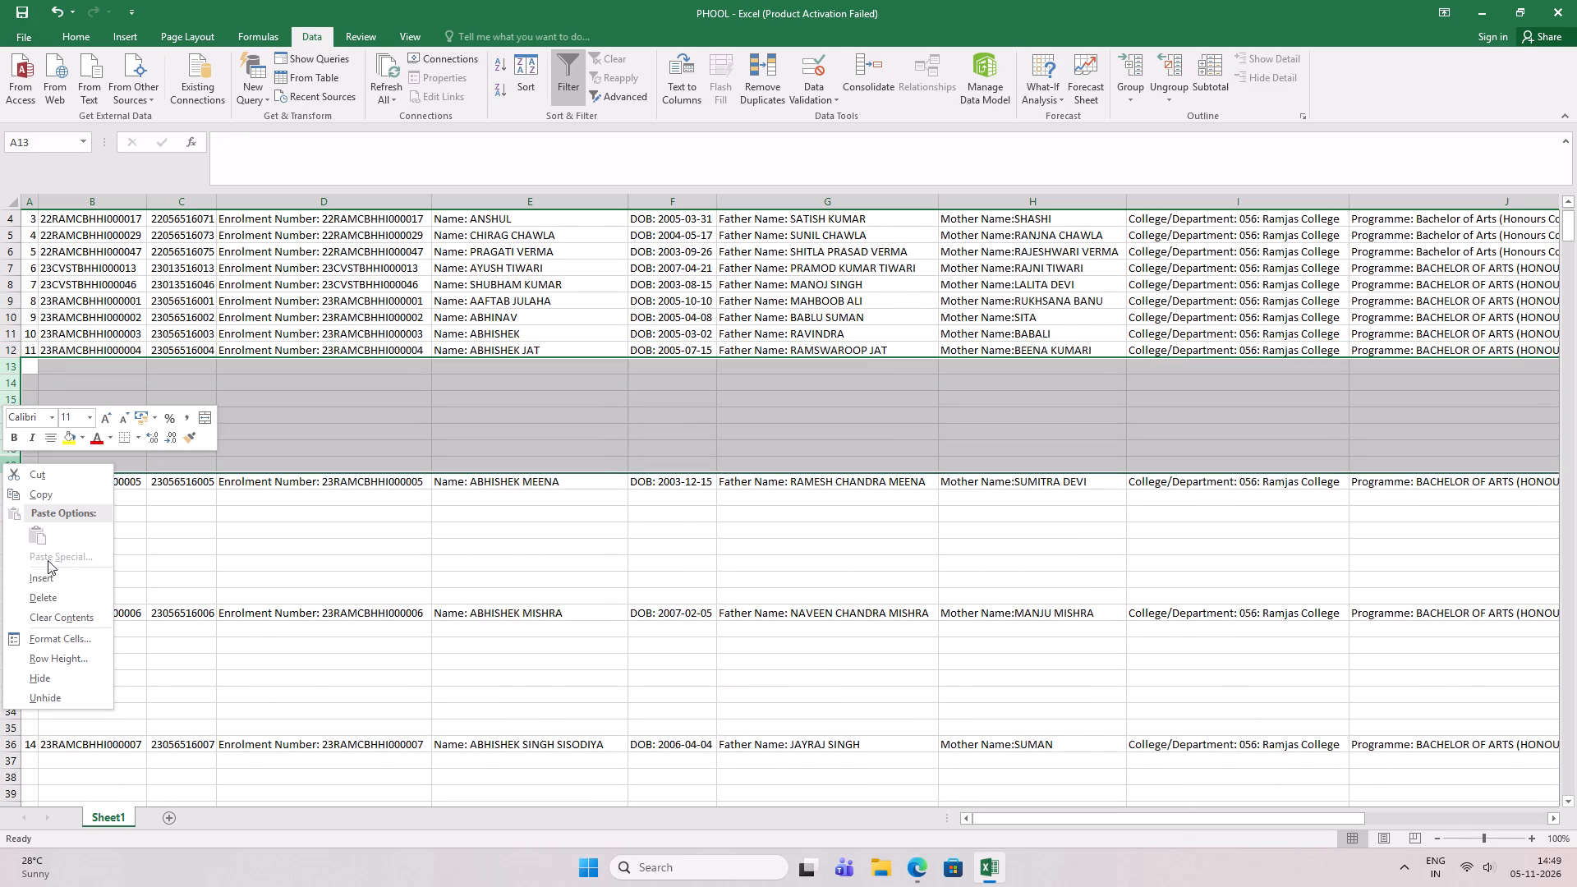
pyautogui.click(43, 599)
# Try to delete the seven blank rows 14 to 20 separating serial numbers 12 and 13.
pyautogui.click(8, 384)
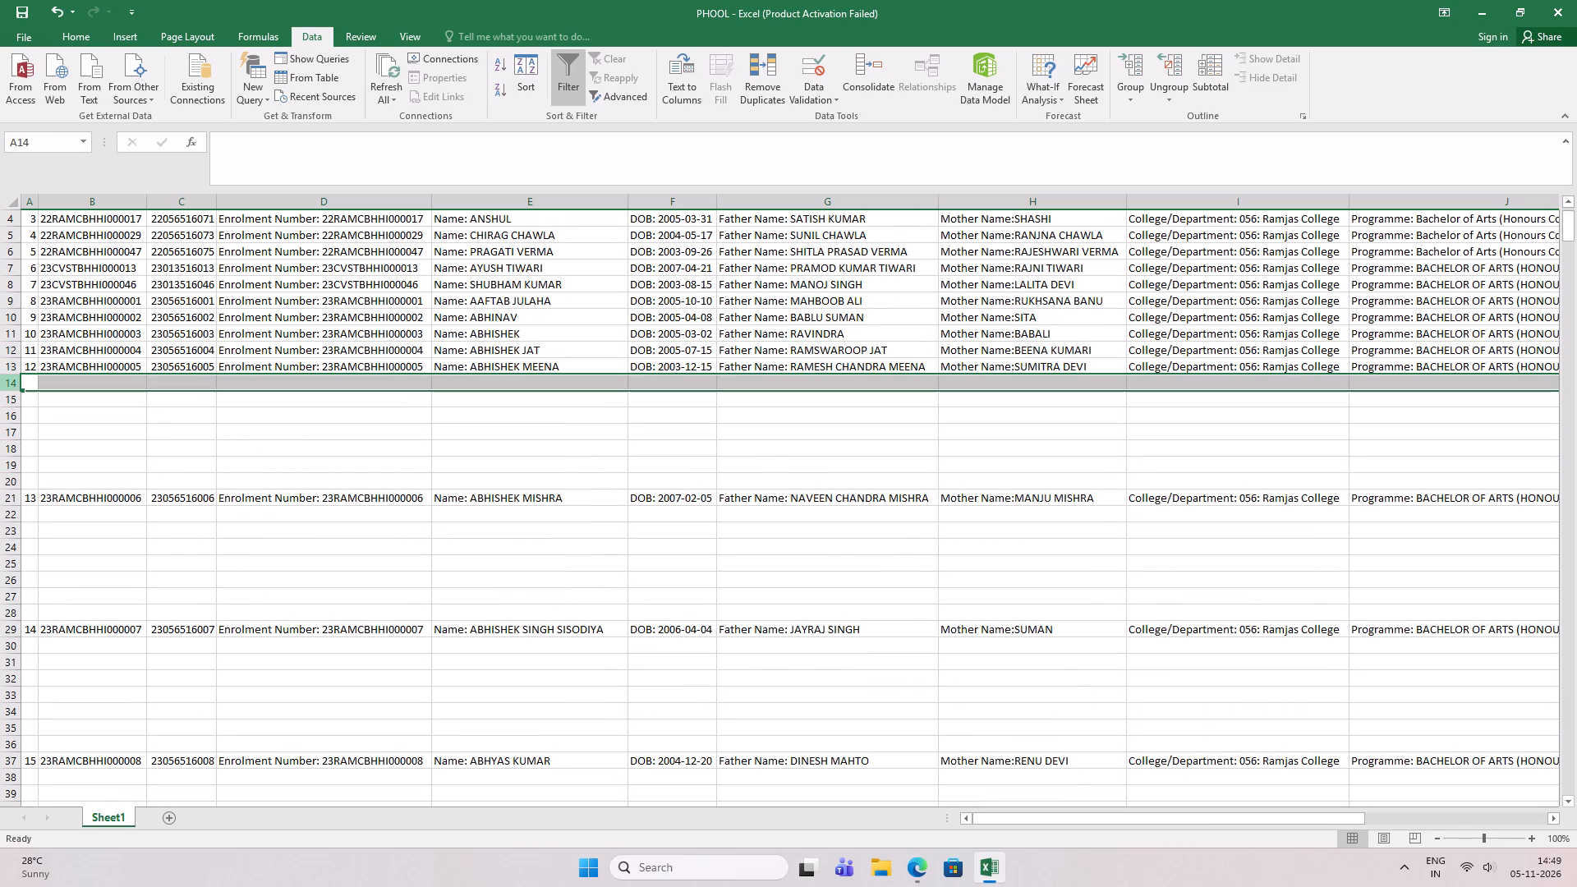
pyautogui.hotkey('shift', 'Down')
pyautogui.hotkey('shift', 'Down')
pyautogui.hotkey('shift', 'Down')
pyautogui.hotkey('shift', 'Down')
pyautogui.hotkey('shift', 'Down')
pyautogui.hotkey('shift', 'Down')
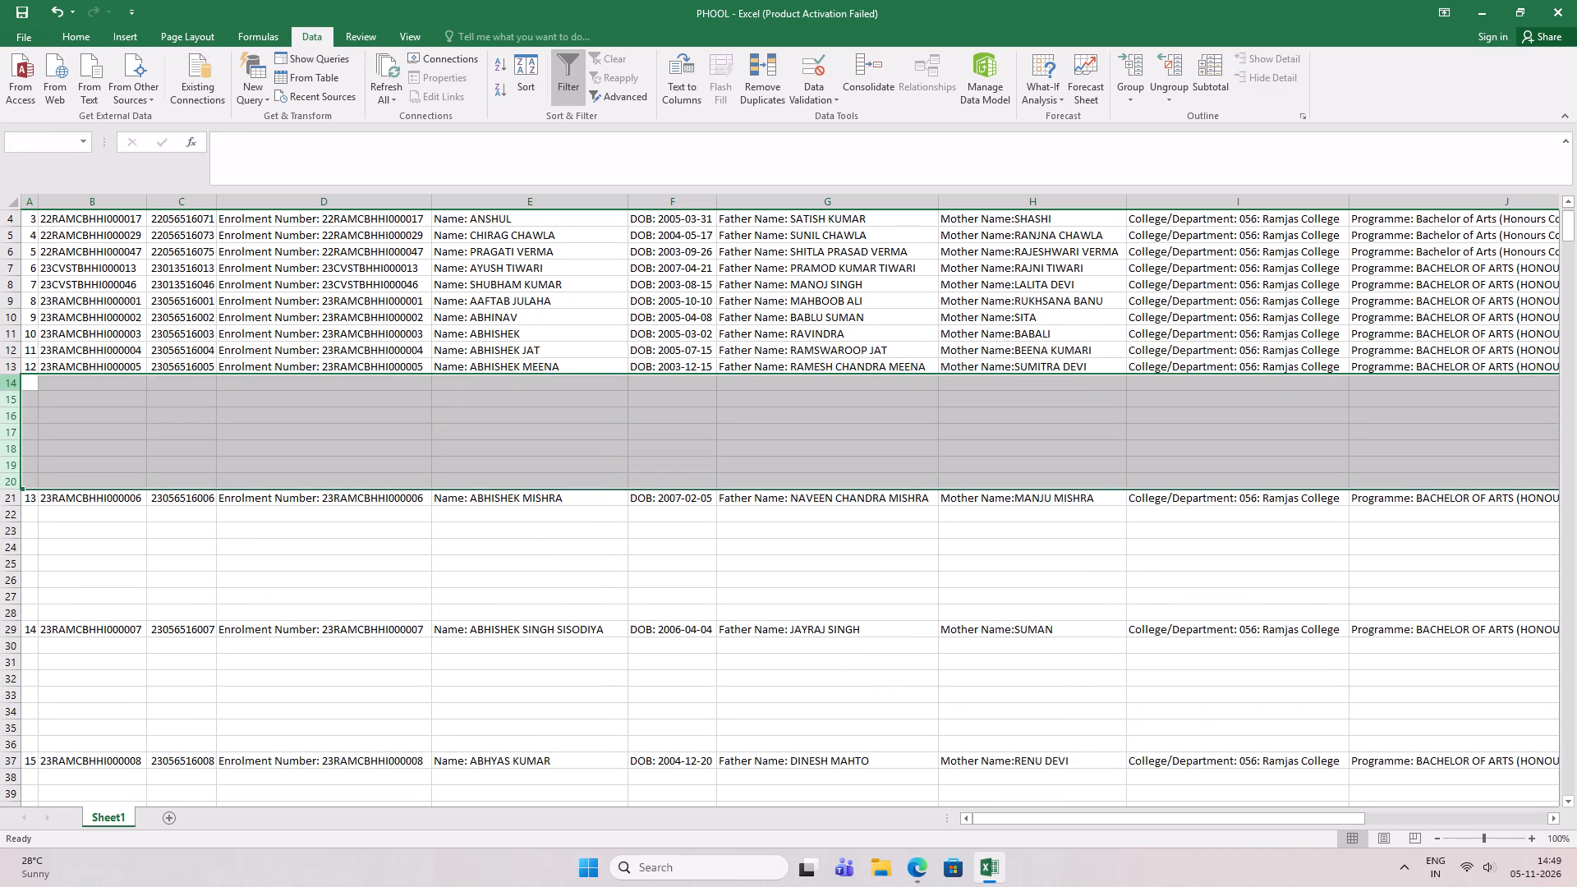
pyautogui.press('Delete')
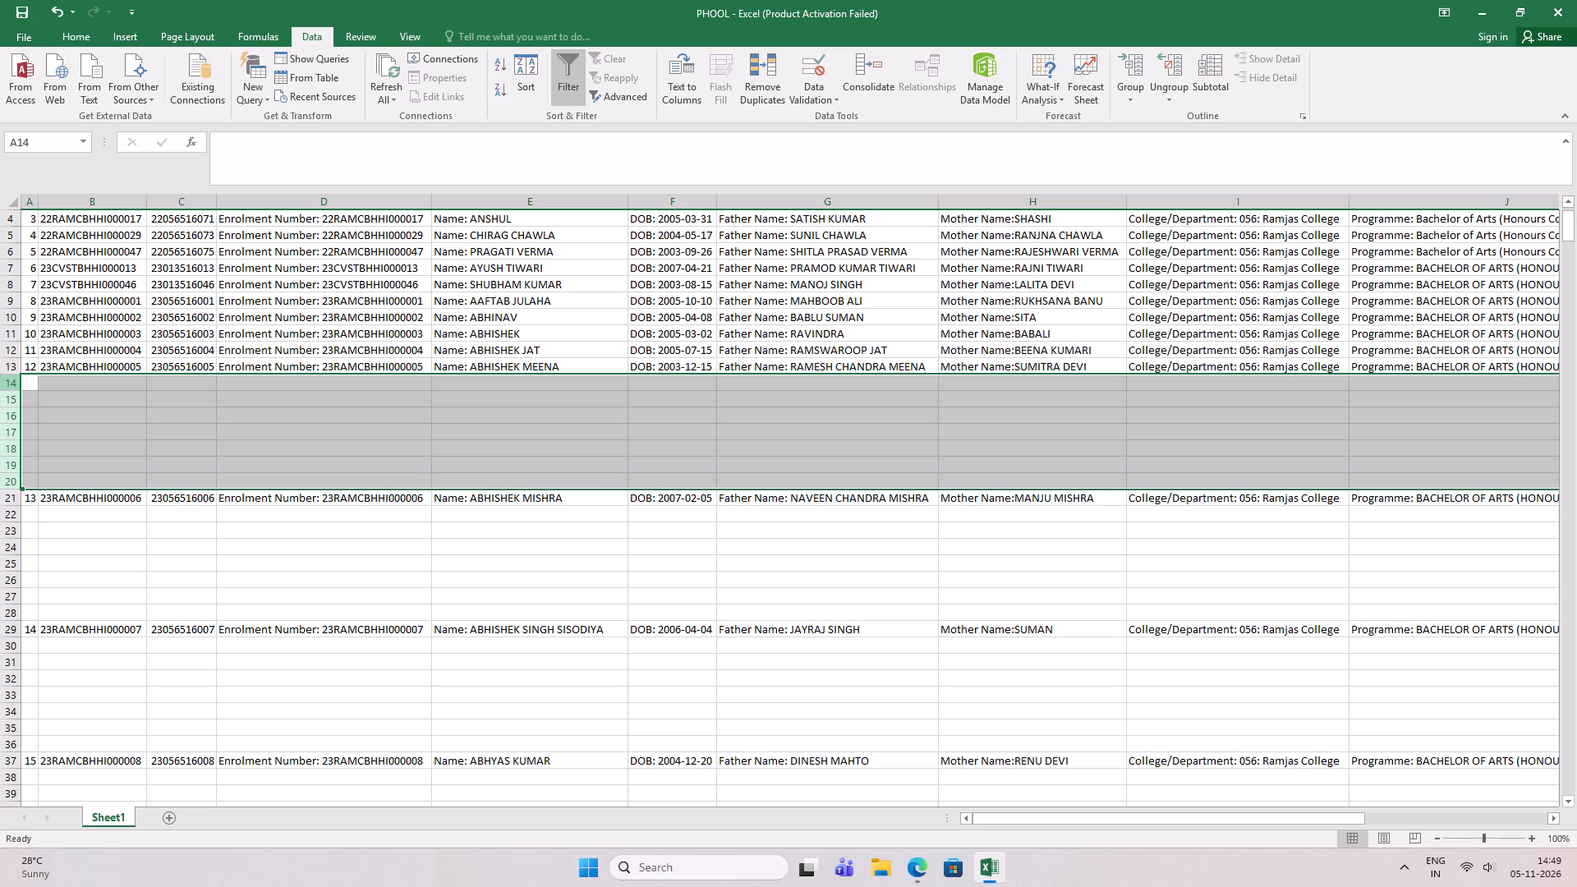
pyautogui.hotkey('shift', 'Right')
pyautogui.hotkey('ctrl', 'Delete')
pyautogui.hotkey('shift', 'Delete')
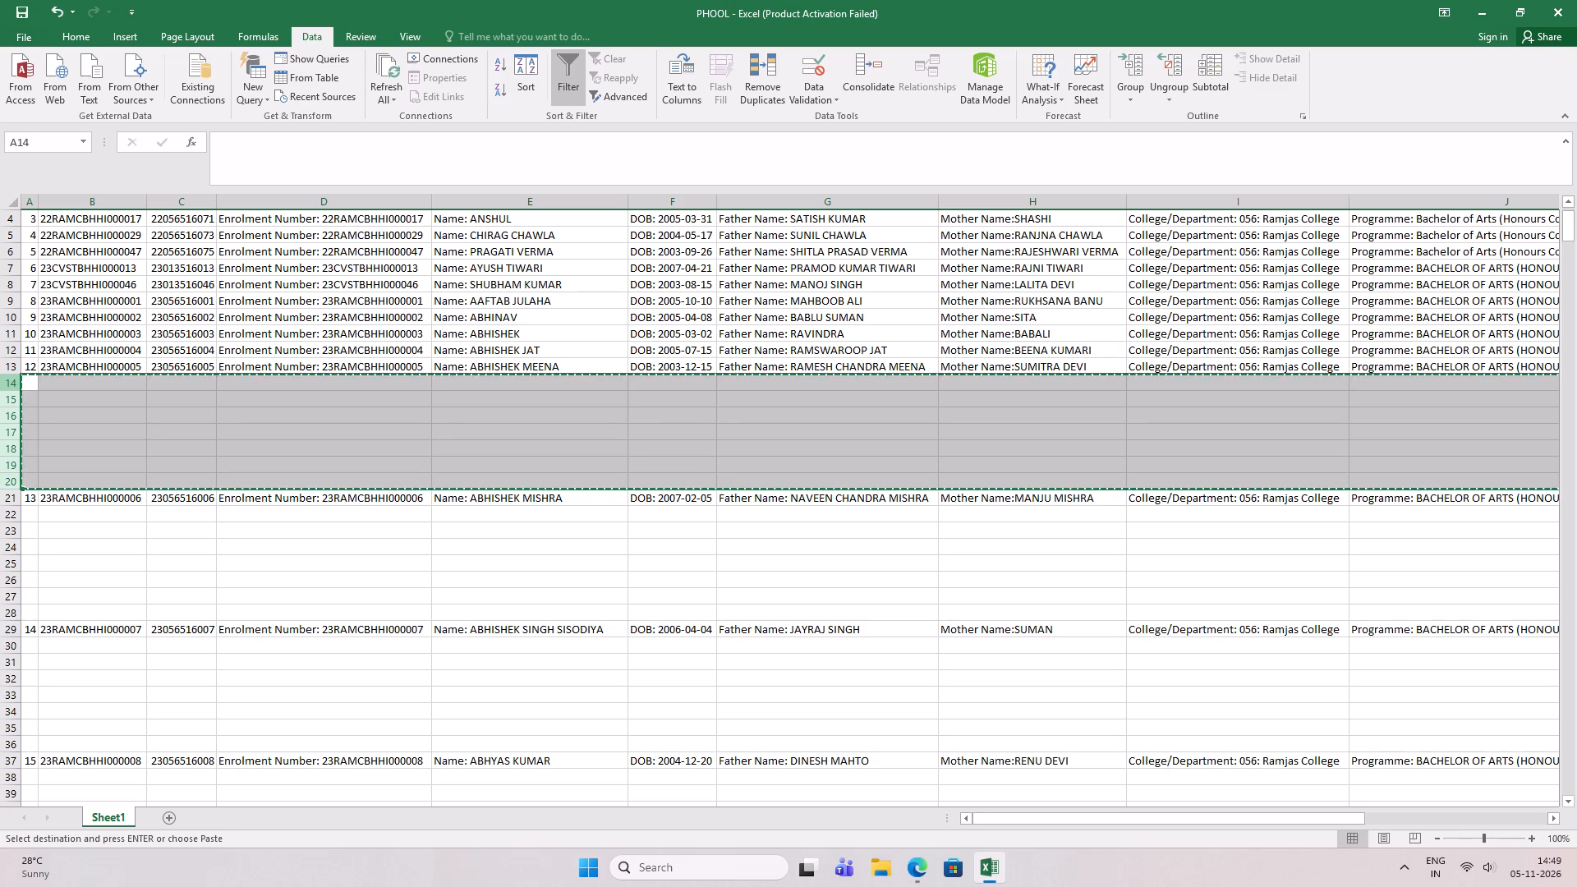
pyautogui.press('Delete')
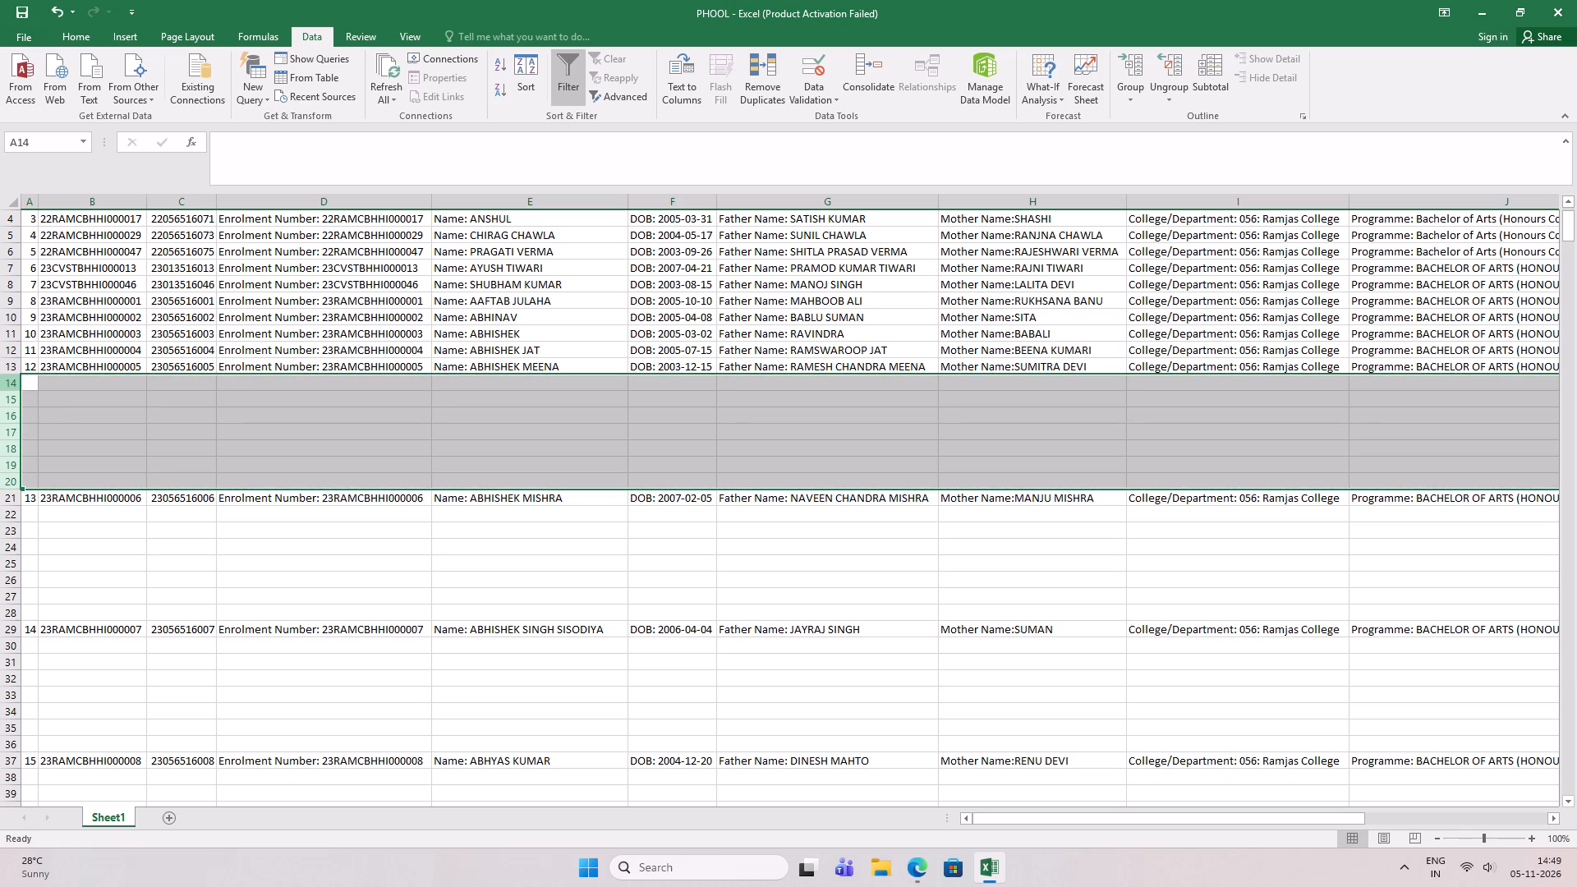
pyautogui.hotkey('ctrl', 'shift', 'Delete')
pyautogui.hotkey('shift', 'Delete')
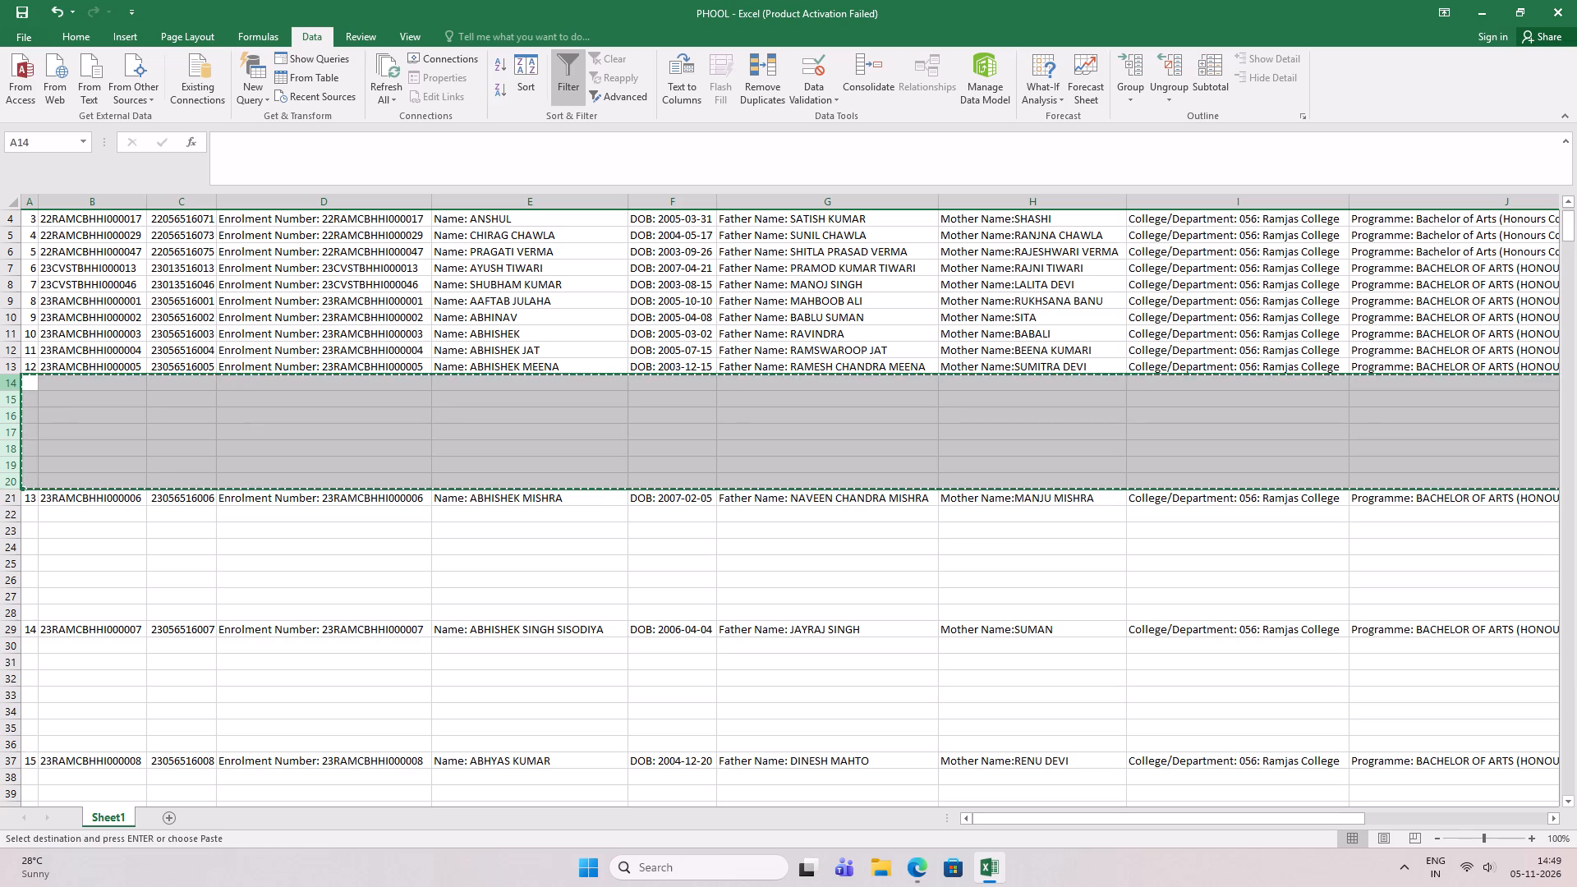
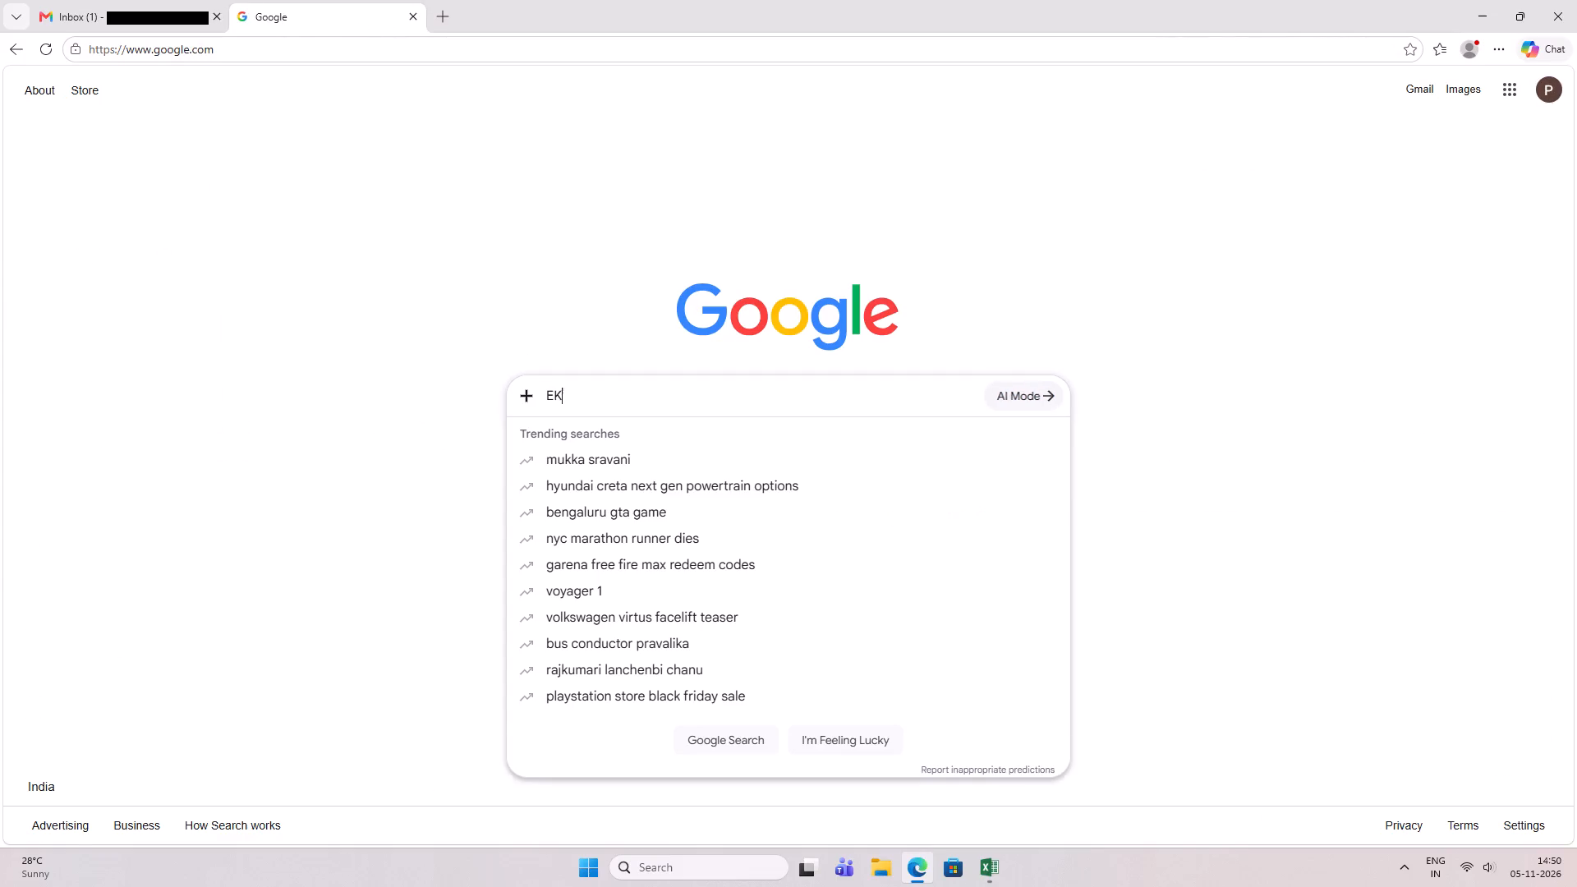
# Search Google for "EK SATH JYADA ROW KO DELETE KARNE KA FORMULA".
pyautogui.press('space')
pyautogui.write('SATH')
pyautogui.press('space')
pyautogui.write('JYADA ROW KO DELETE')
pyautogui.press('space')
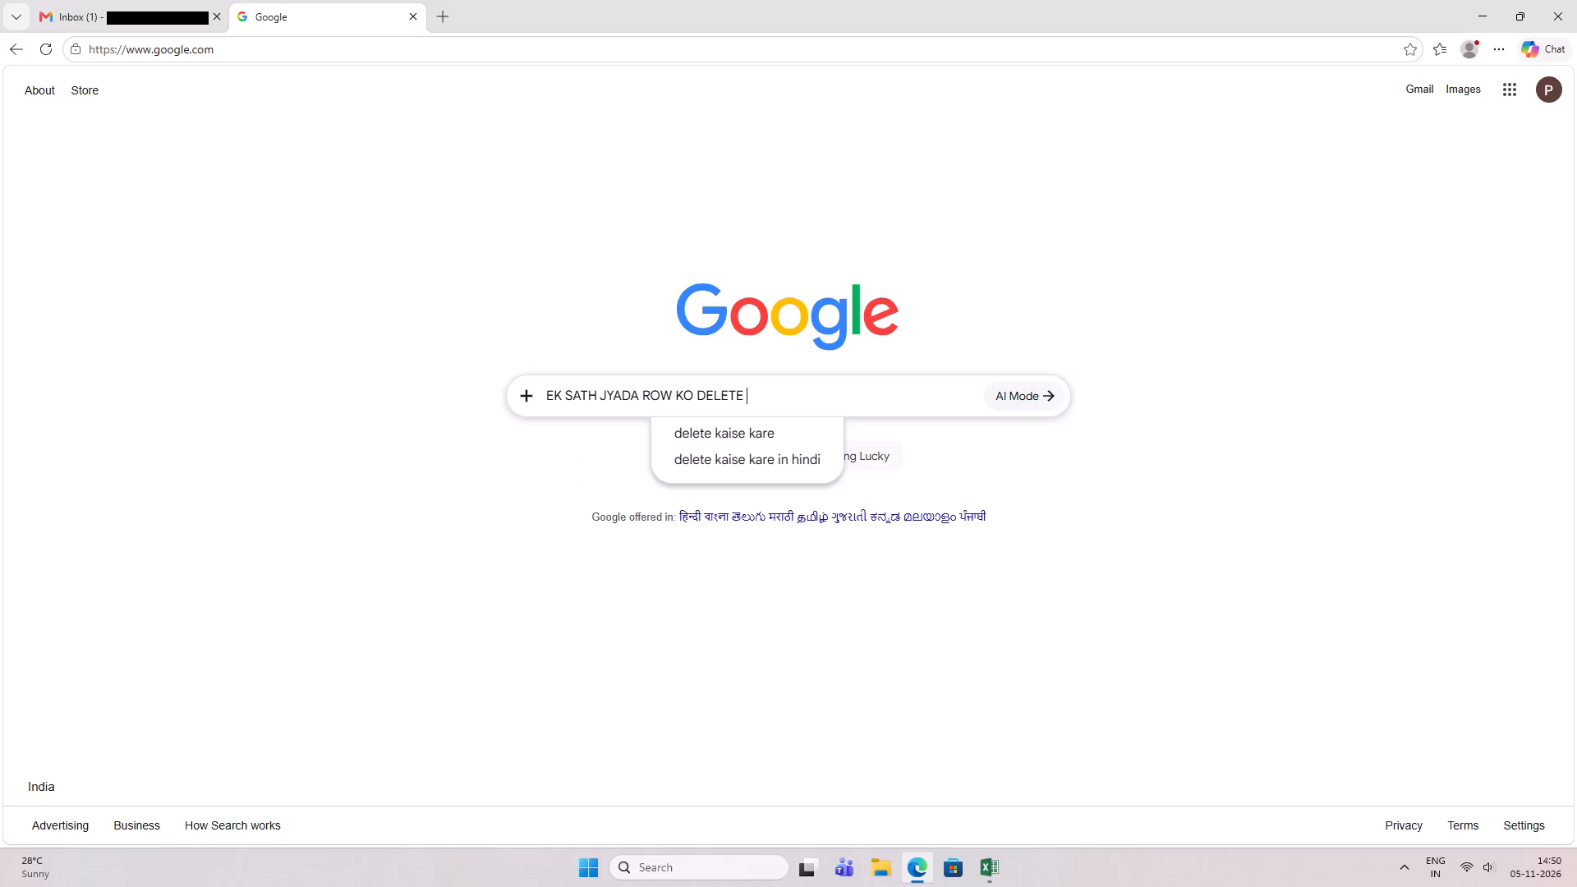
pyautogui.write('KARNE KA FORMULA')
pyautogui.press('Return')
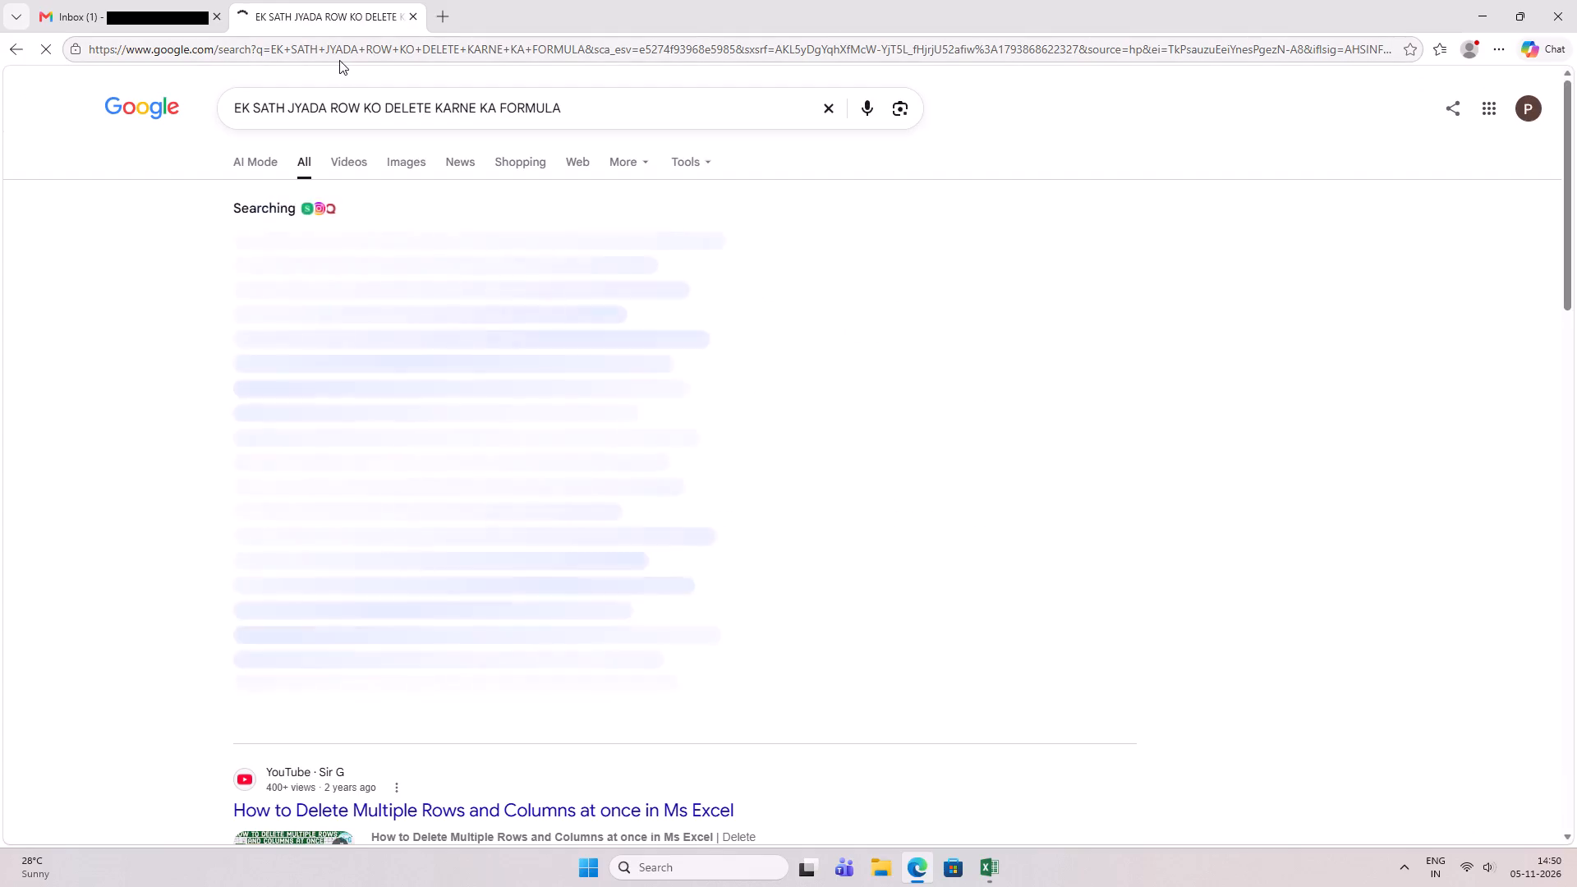
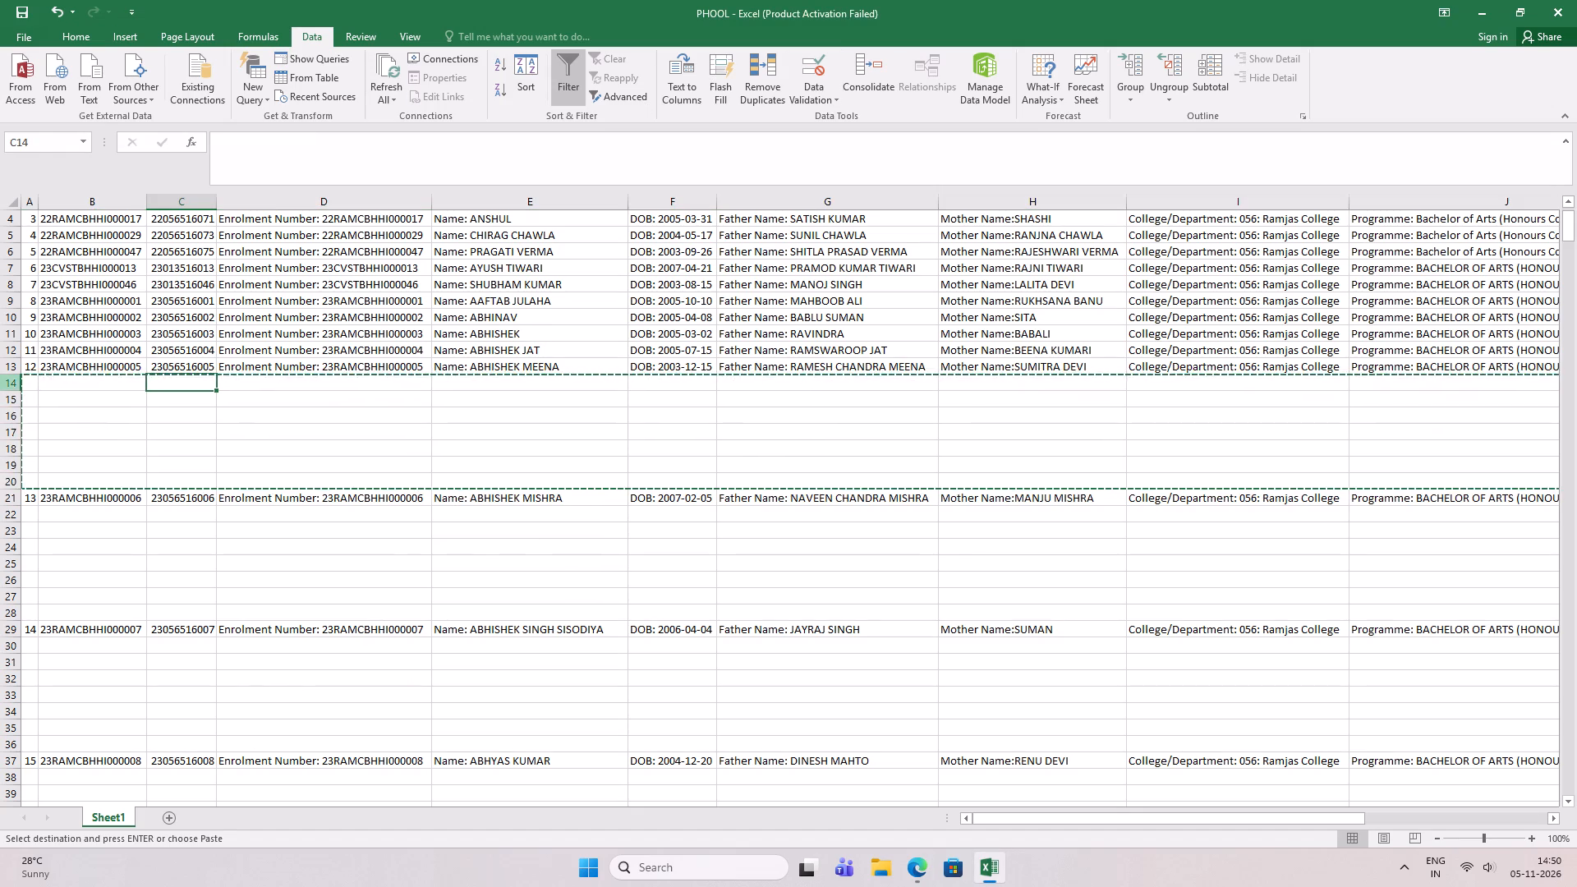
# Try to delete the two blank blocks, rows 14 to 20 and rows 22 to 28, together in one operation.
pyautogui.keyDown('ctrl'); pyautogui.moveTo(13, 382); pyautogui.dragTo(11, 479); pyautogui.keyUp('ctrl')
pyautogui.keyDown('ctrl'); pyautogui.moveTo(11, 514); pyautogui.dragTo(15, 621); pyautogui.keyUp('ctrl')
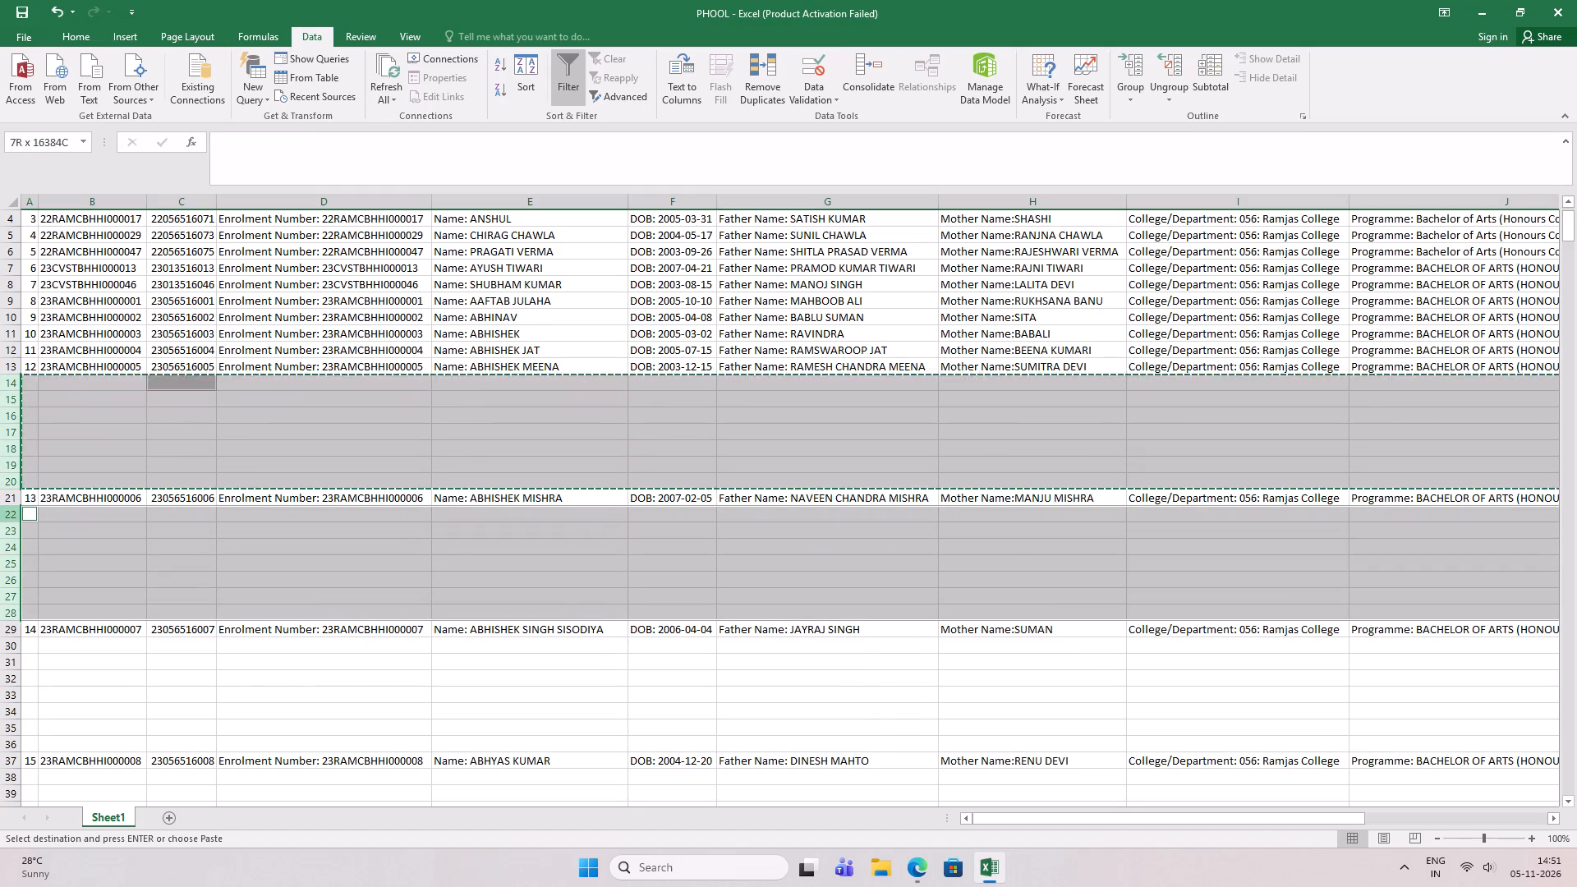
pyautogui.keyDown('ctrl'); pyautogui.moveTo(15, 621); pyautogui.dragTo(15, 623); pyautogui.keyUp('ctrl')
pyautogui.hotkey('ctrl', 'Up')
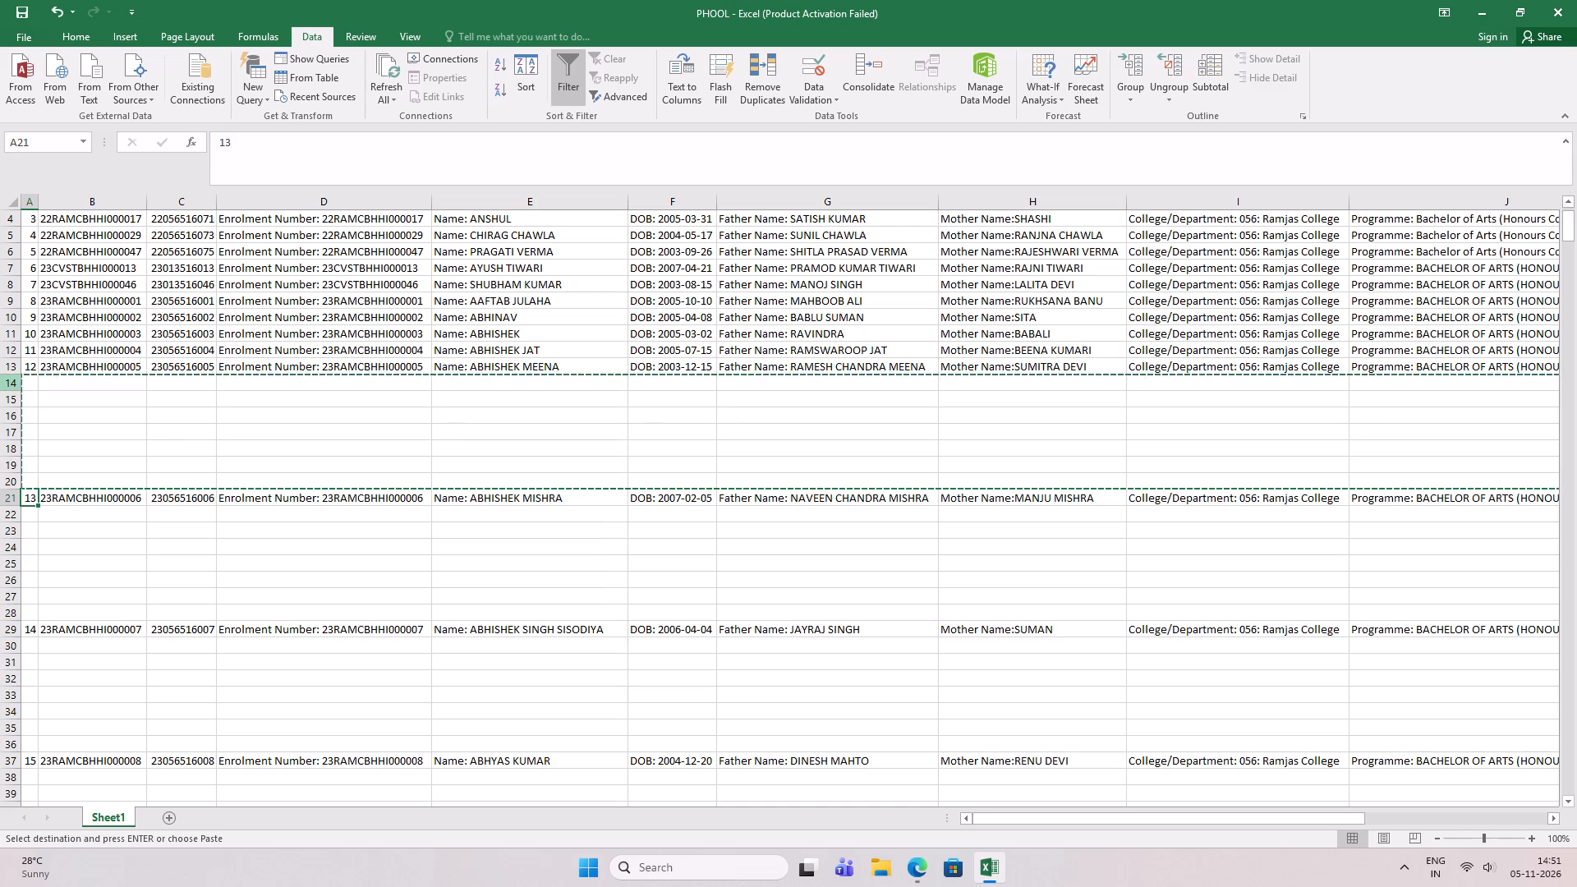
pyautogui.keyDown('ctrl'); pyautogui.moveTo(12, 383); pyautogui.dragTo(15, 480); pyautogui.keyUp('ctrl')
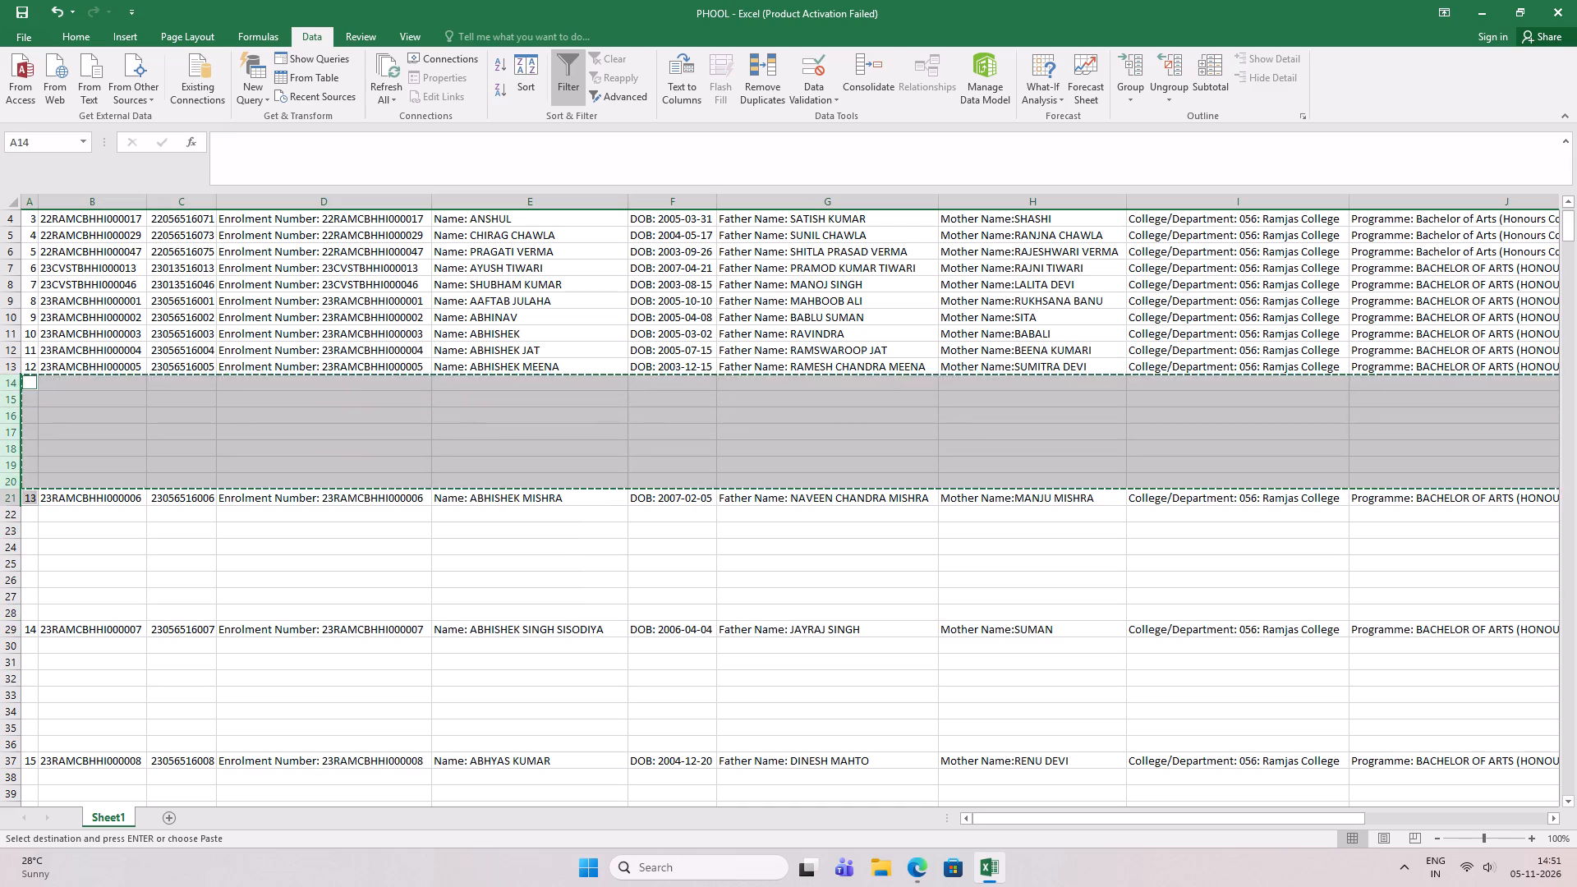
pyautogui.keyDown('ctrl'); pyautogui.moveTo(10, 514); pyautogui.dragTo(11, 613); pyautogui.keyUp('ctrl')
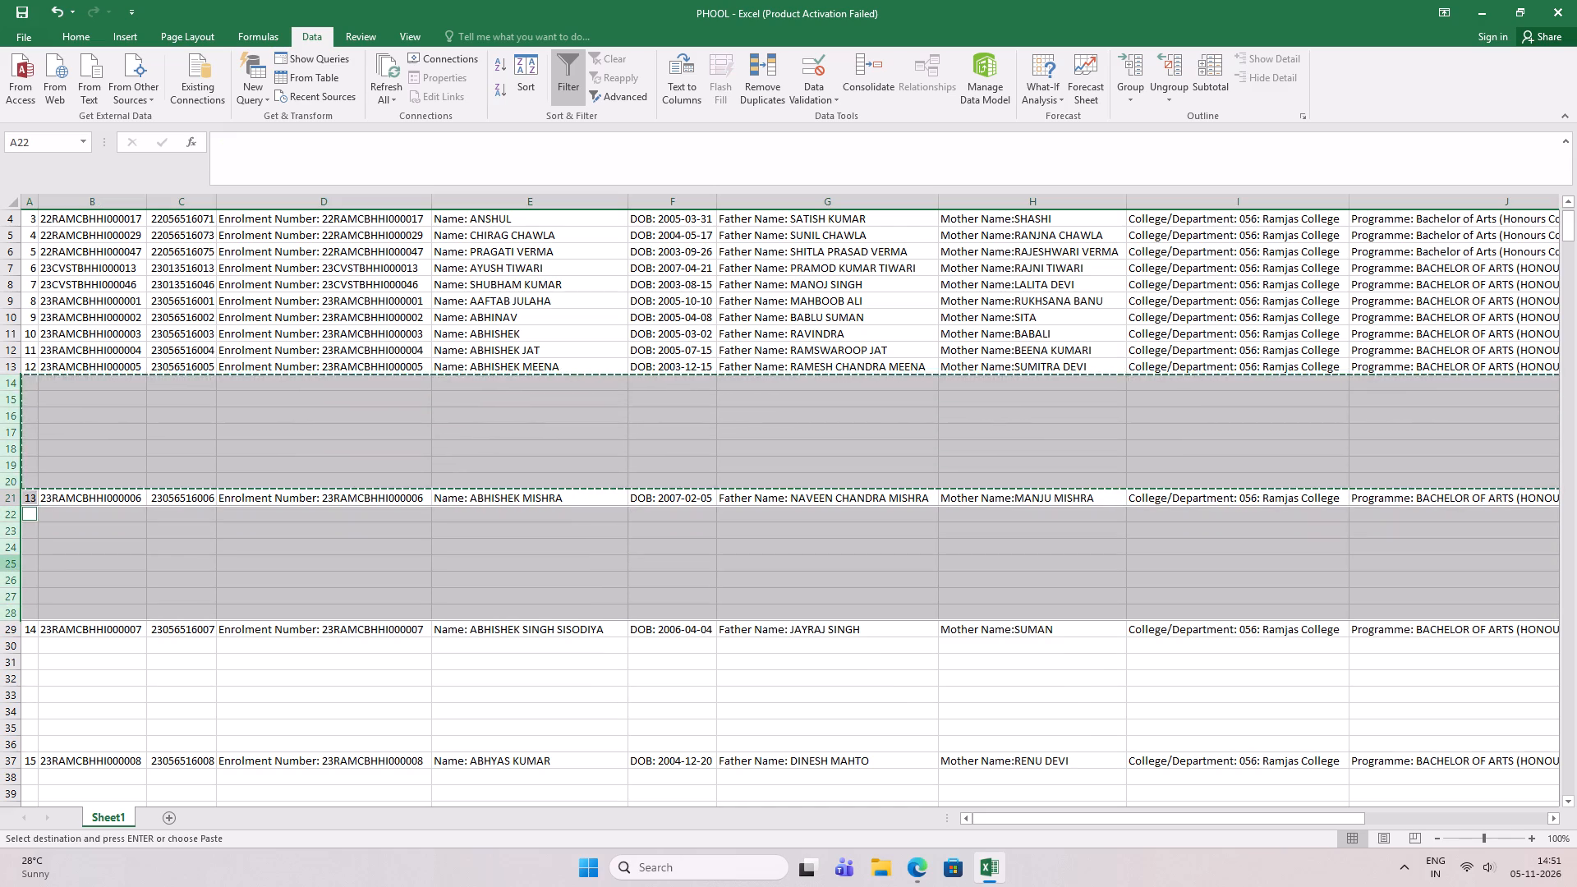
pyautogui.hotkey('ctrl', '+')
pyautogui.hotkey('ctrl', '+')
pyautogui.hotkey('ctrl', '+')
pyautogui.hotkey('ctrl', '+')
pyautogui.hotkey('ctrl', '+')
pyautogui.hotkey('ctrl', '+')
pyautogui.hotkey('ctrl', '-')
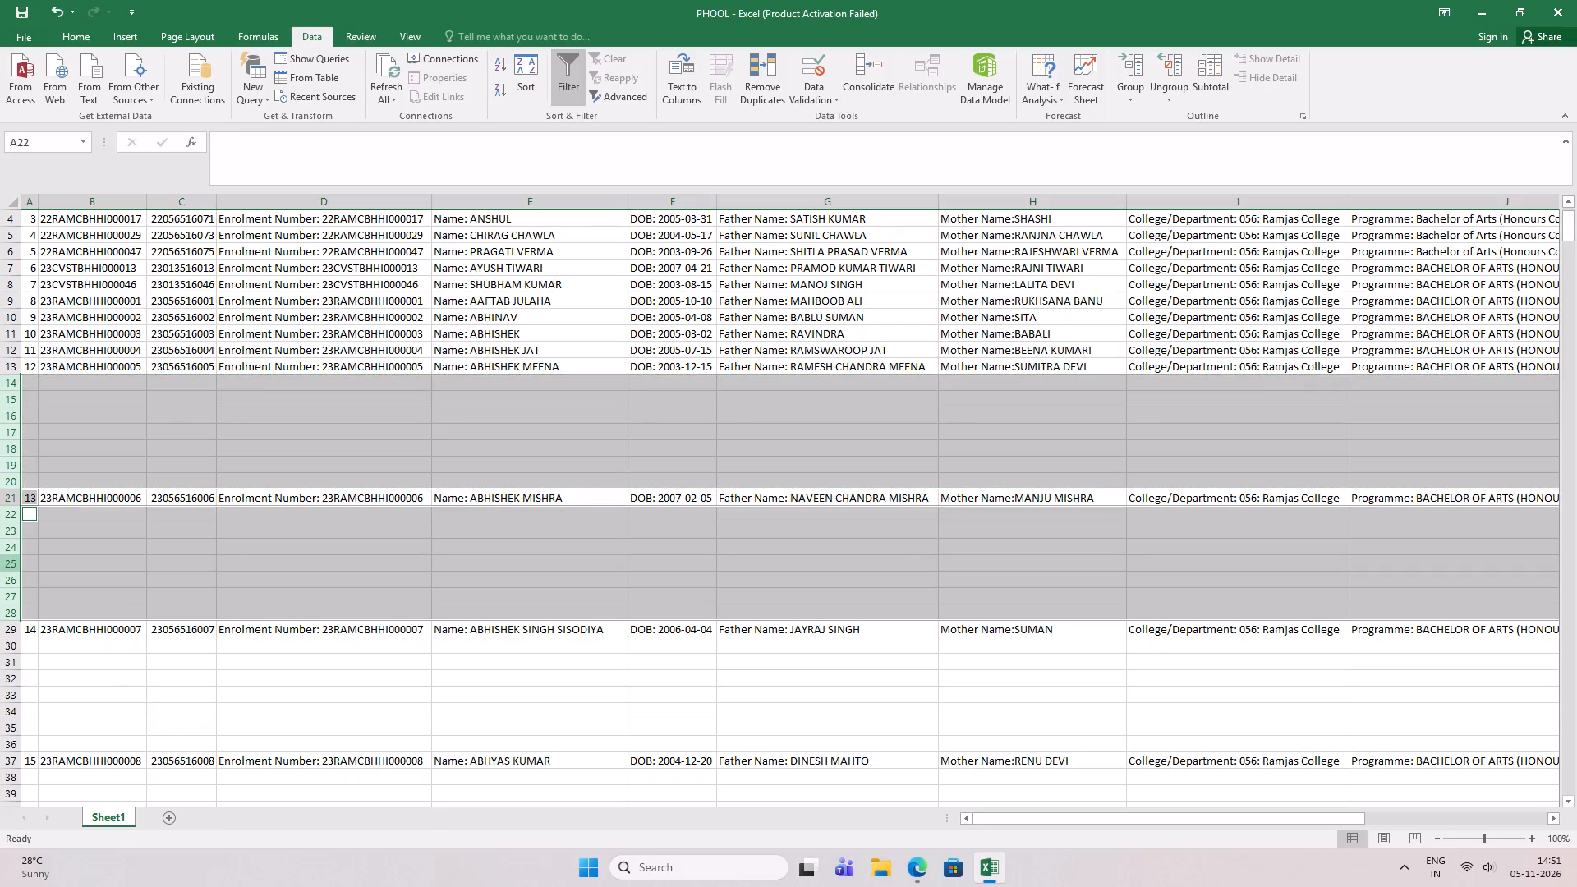
# Switch to the browser's Google results to recheck the instructions for deleting multiple rows at once.
pyautogui.hotkey('alt', 'Tab')
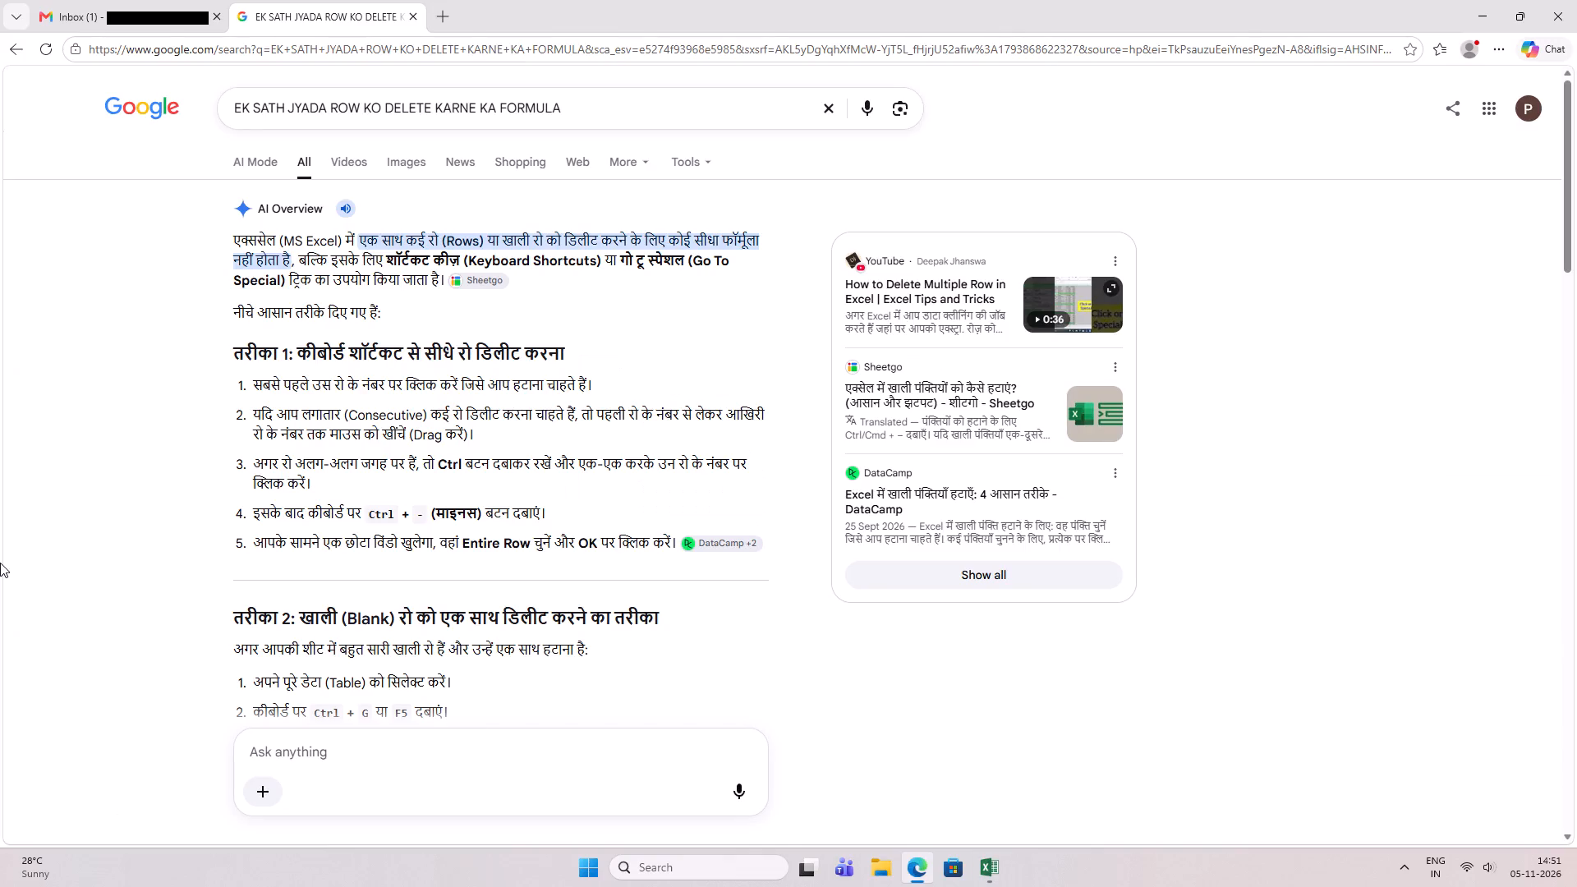
# Return to the PHOOL workbook and delete blank rows 14 to 20 and 22 to 28 together, between serial numbers 12 and 14.
pyautogui.hotkey('alt', 'Tab')
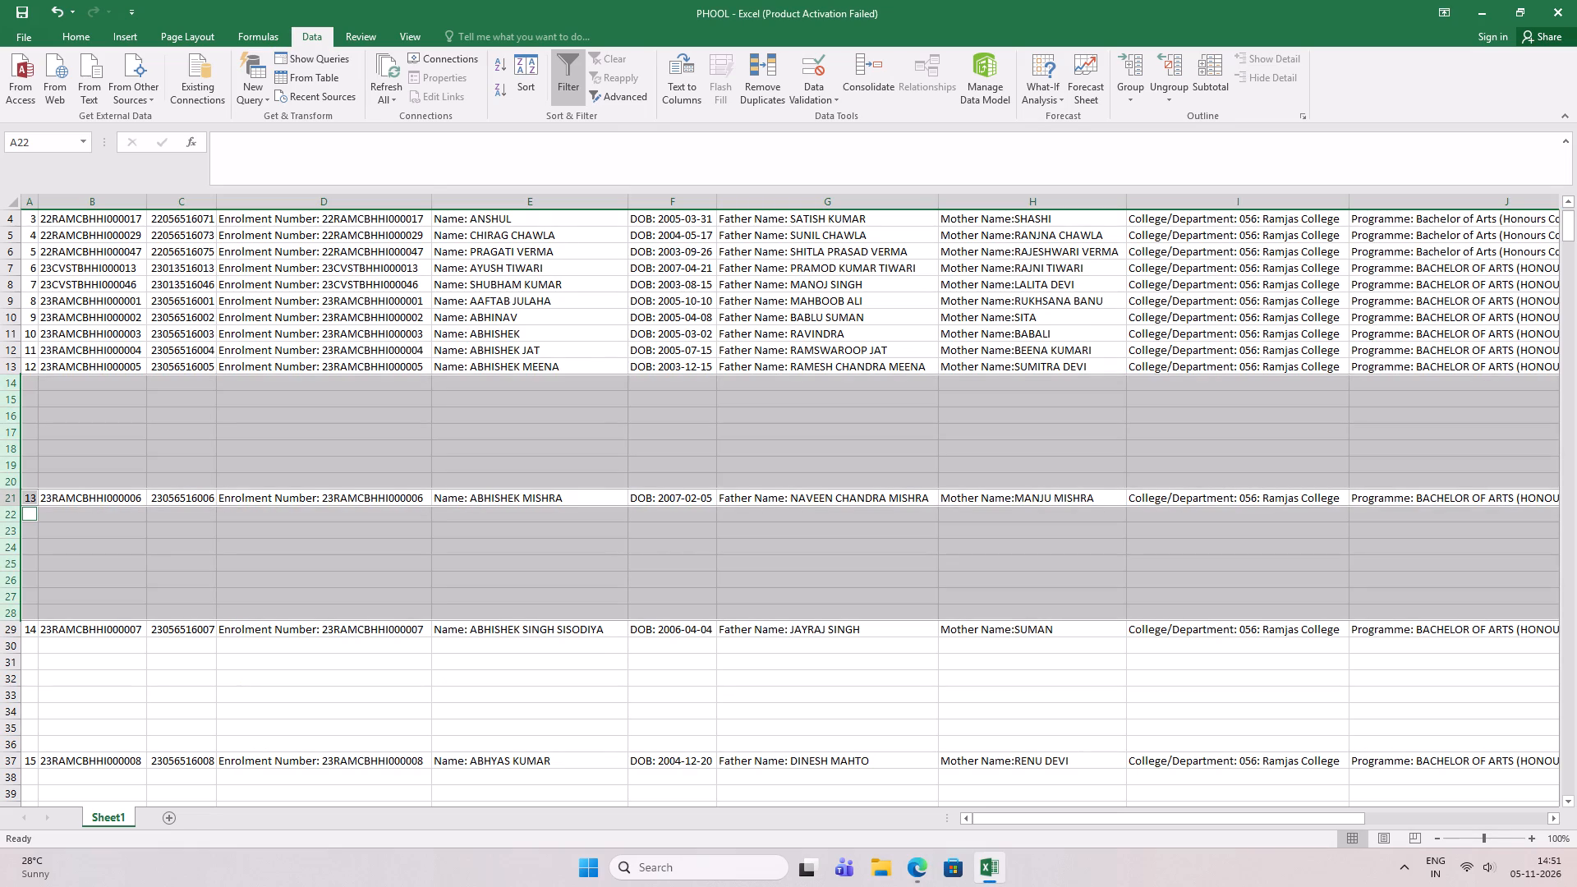
pyautogui.hotkey('ctrl', '-')
pyautogui.click(103, 457)
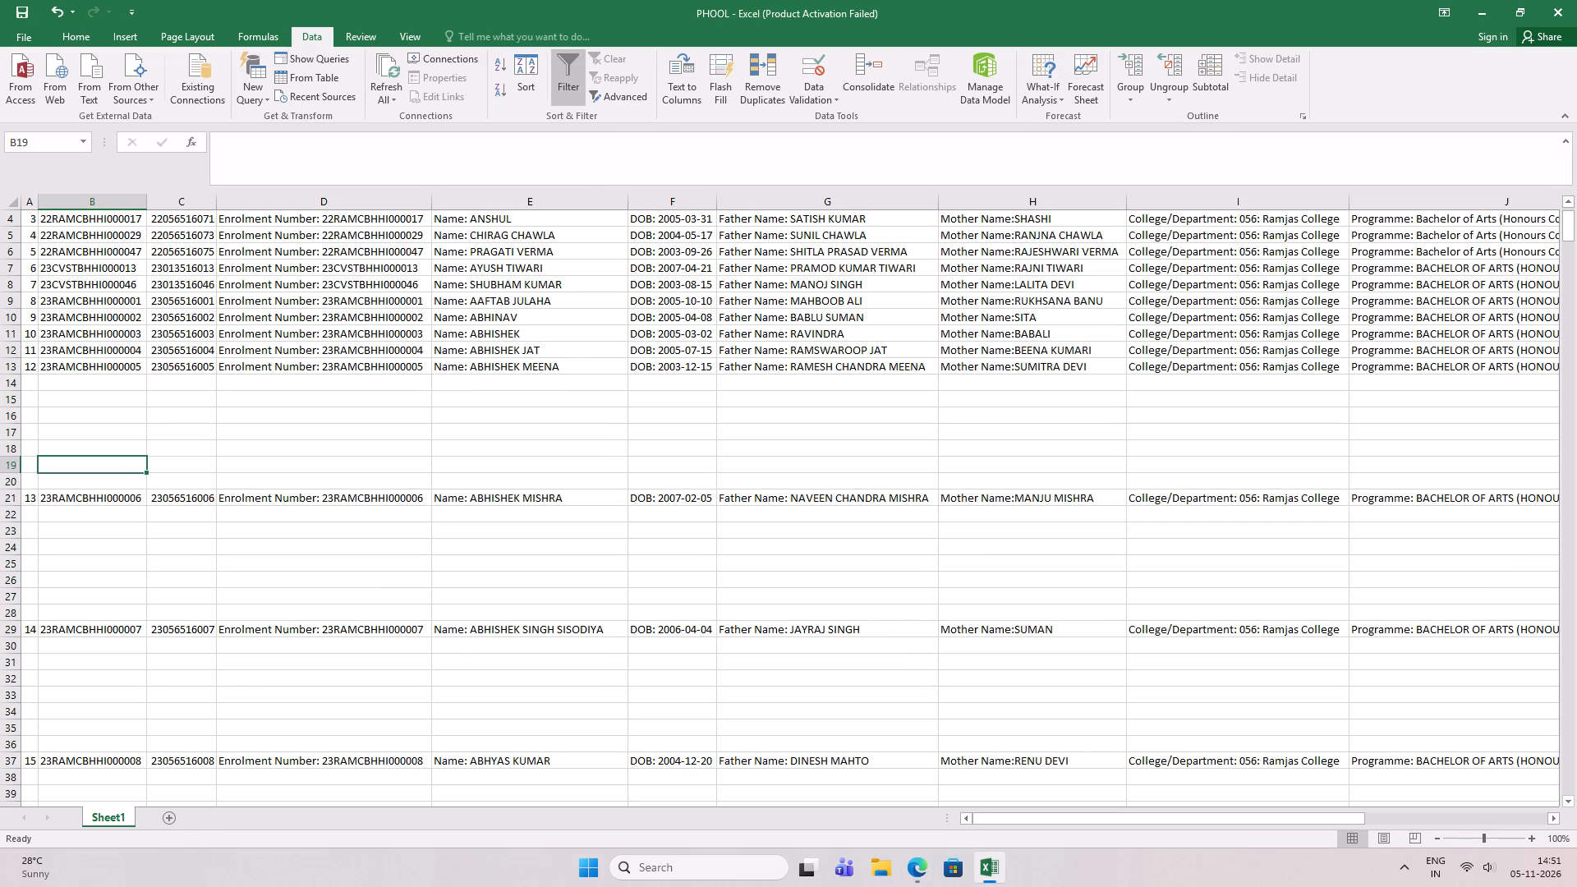
pyautogui.moveTo(13, 382); pyautogui.dragTo(13, 480)
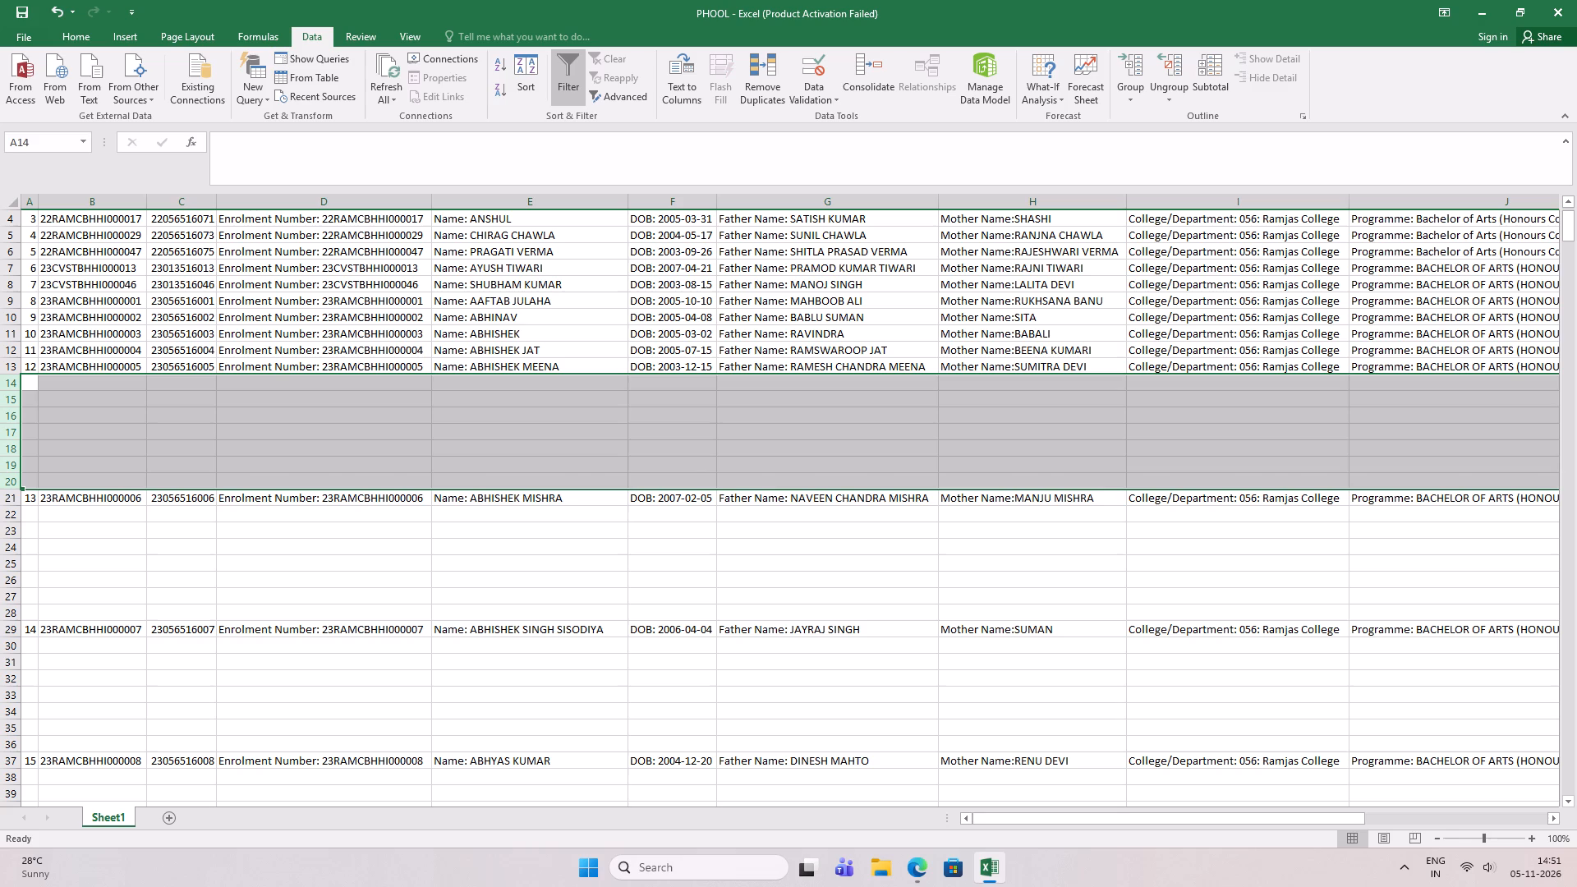
pyautogui.keyDown('ctrl'); pyautogui.moveTo(12, 515); pyautogui.dragTo(17, 609); pyautogui.keyUp('ctrl')
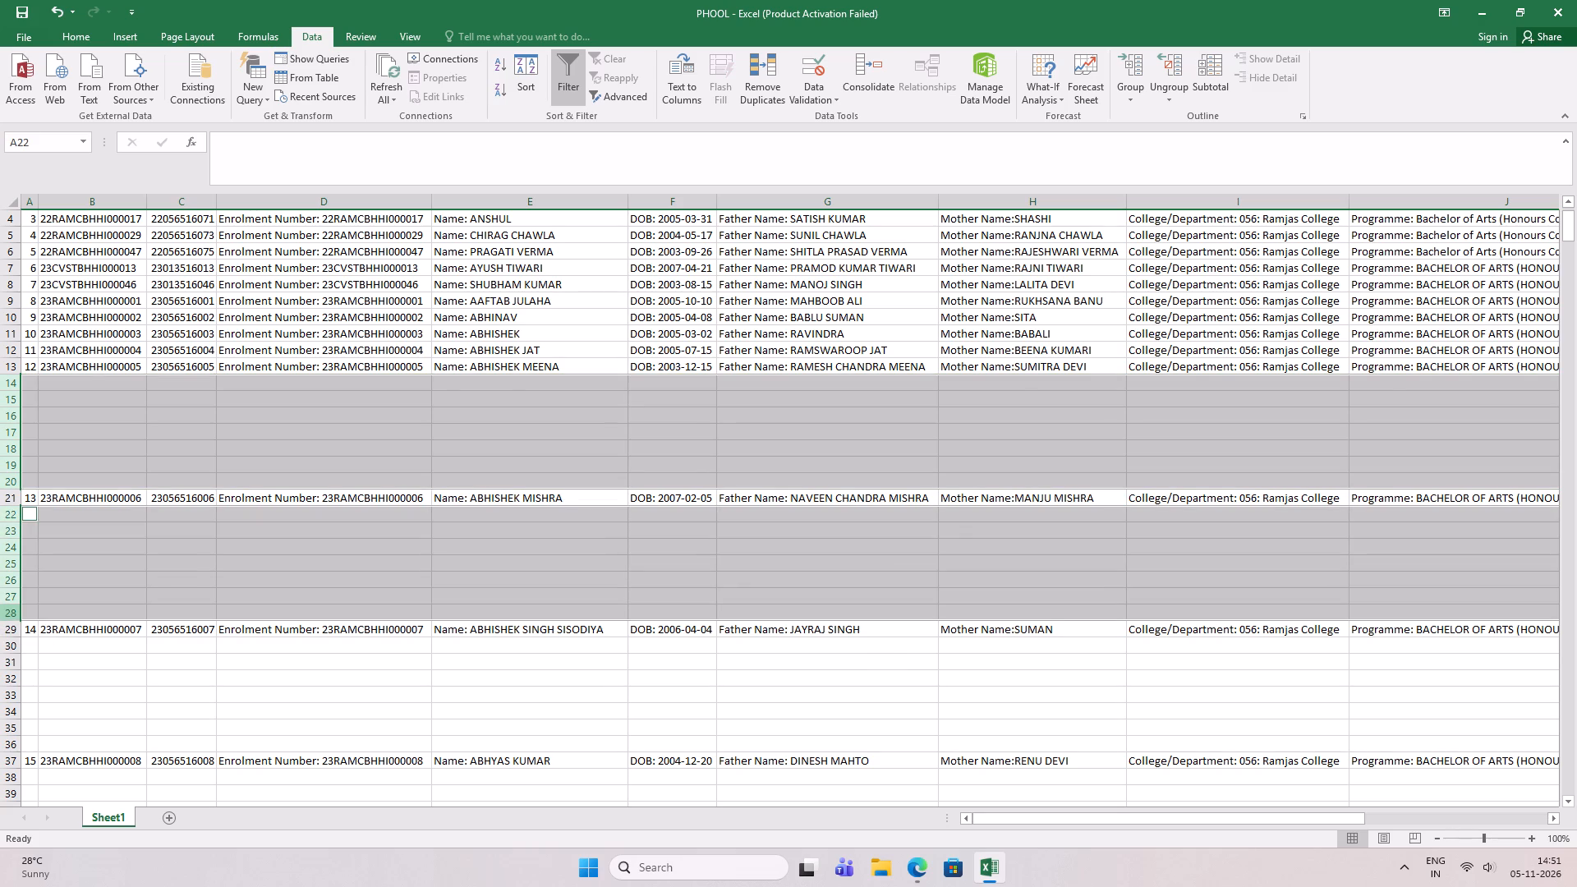
pyautogui.hotkey('ctrl', '-')
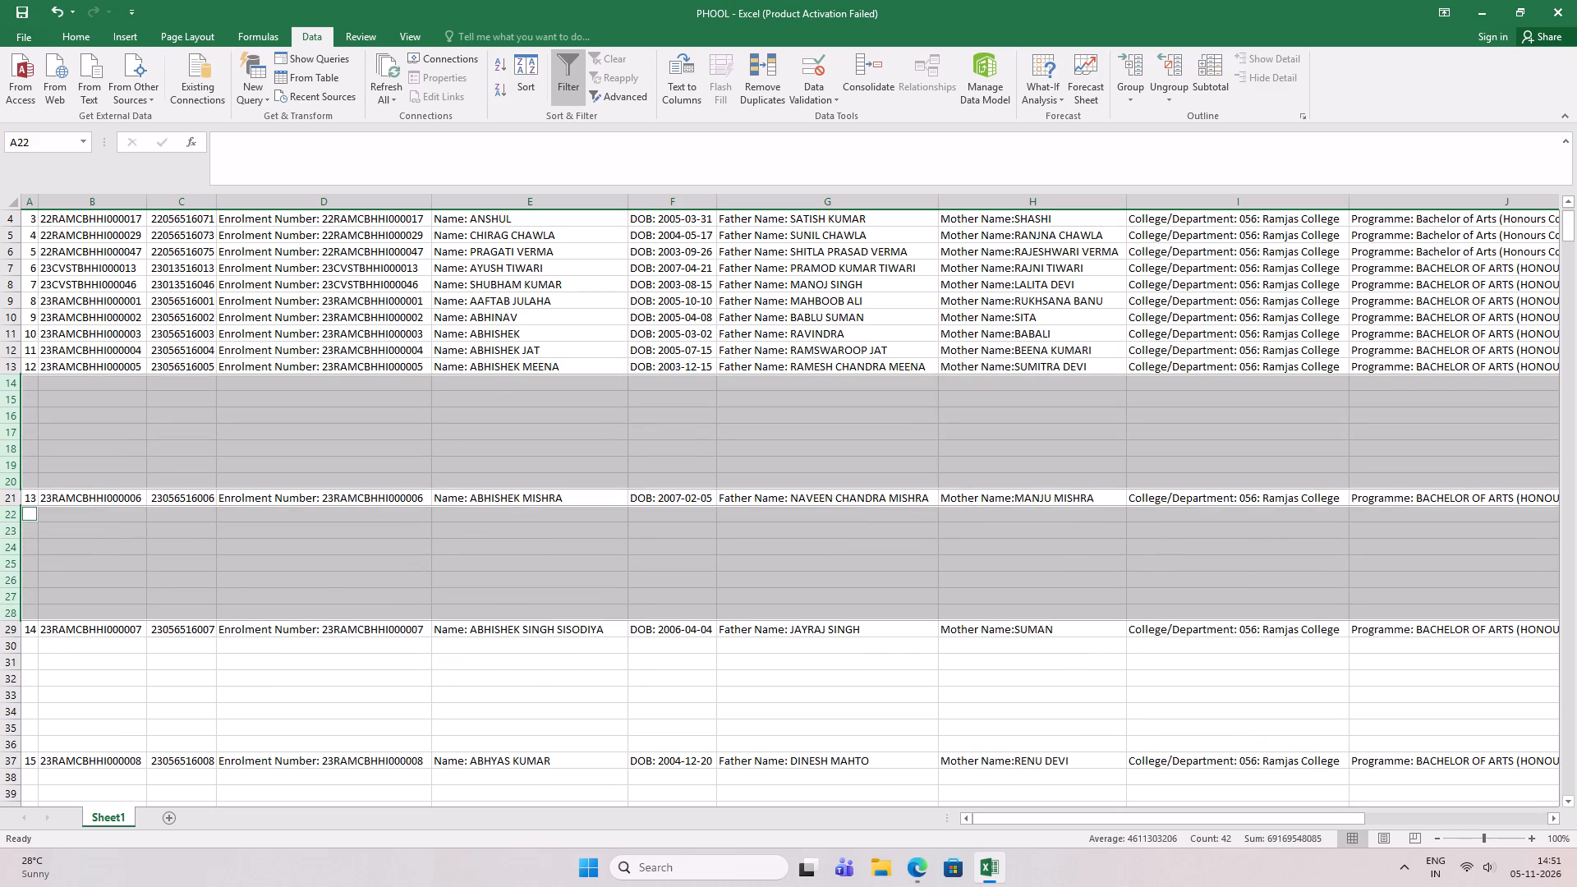
pyautogui.click(114, 442)
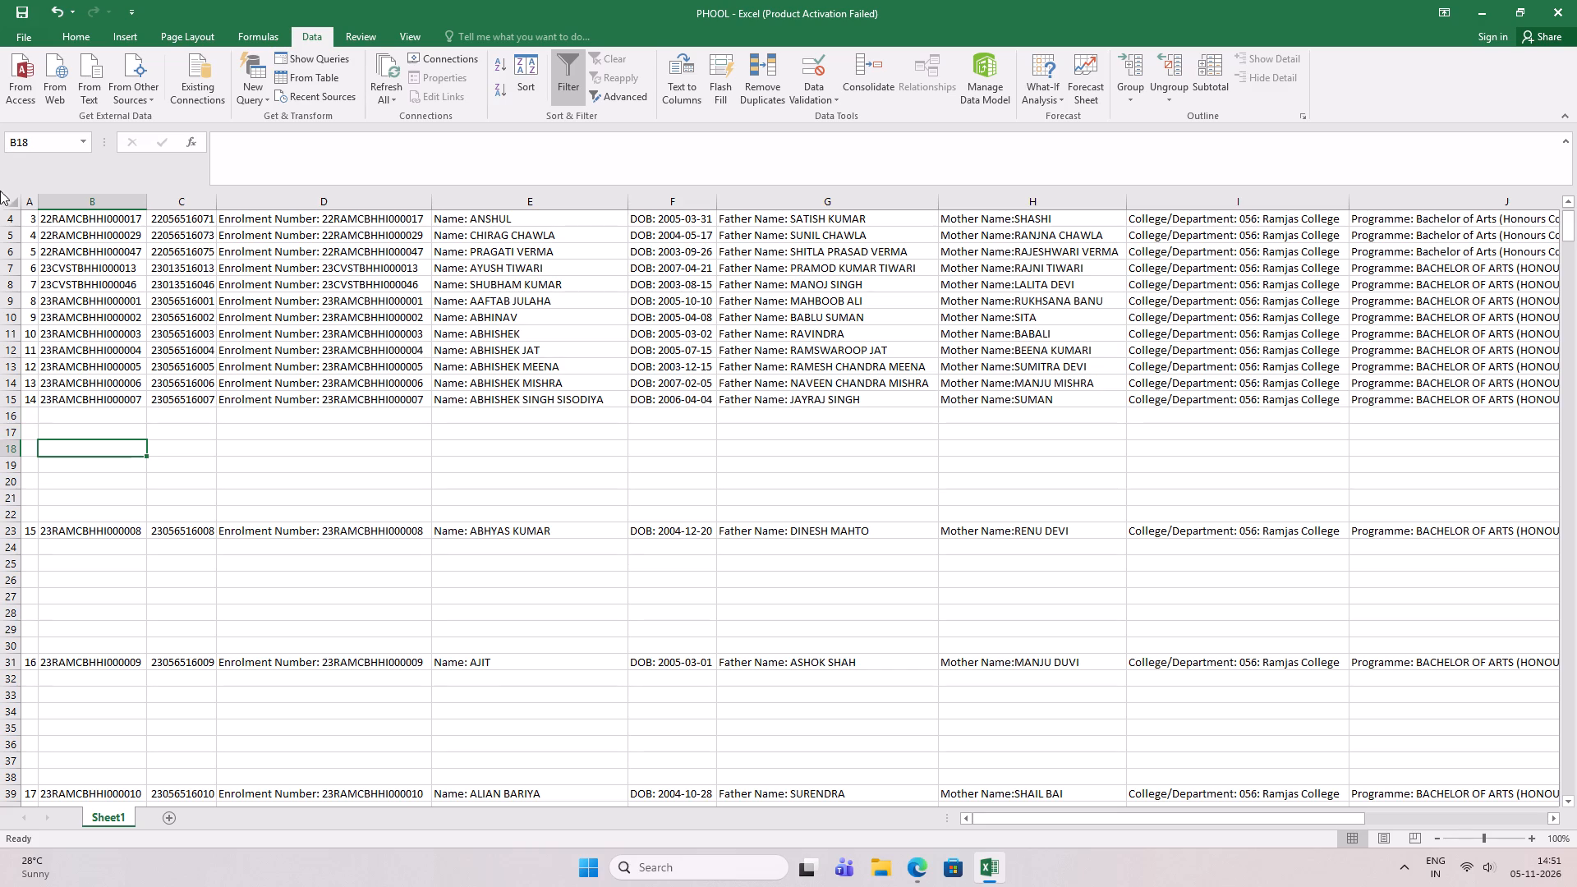
# Delete blank rows 16 to 22, 24 to 30 and 32 to 38 together, between serial numbers 14 and 17.
pyautogui.moveTo(16, 416); pyautogui.dragTo(15, 428)
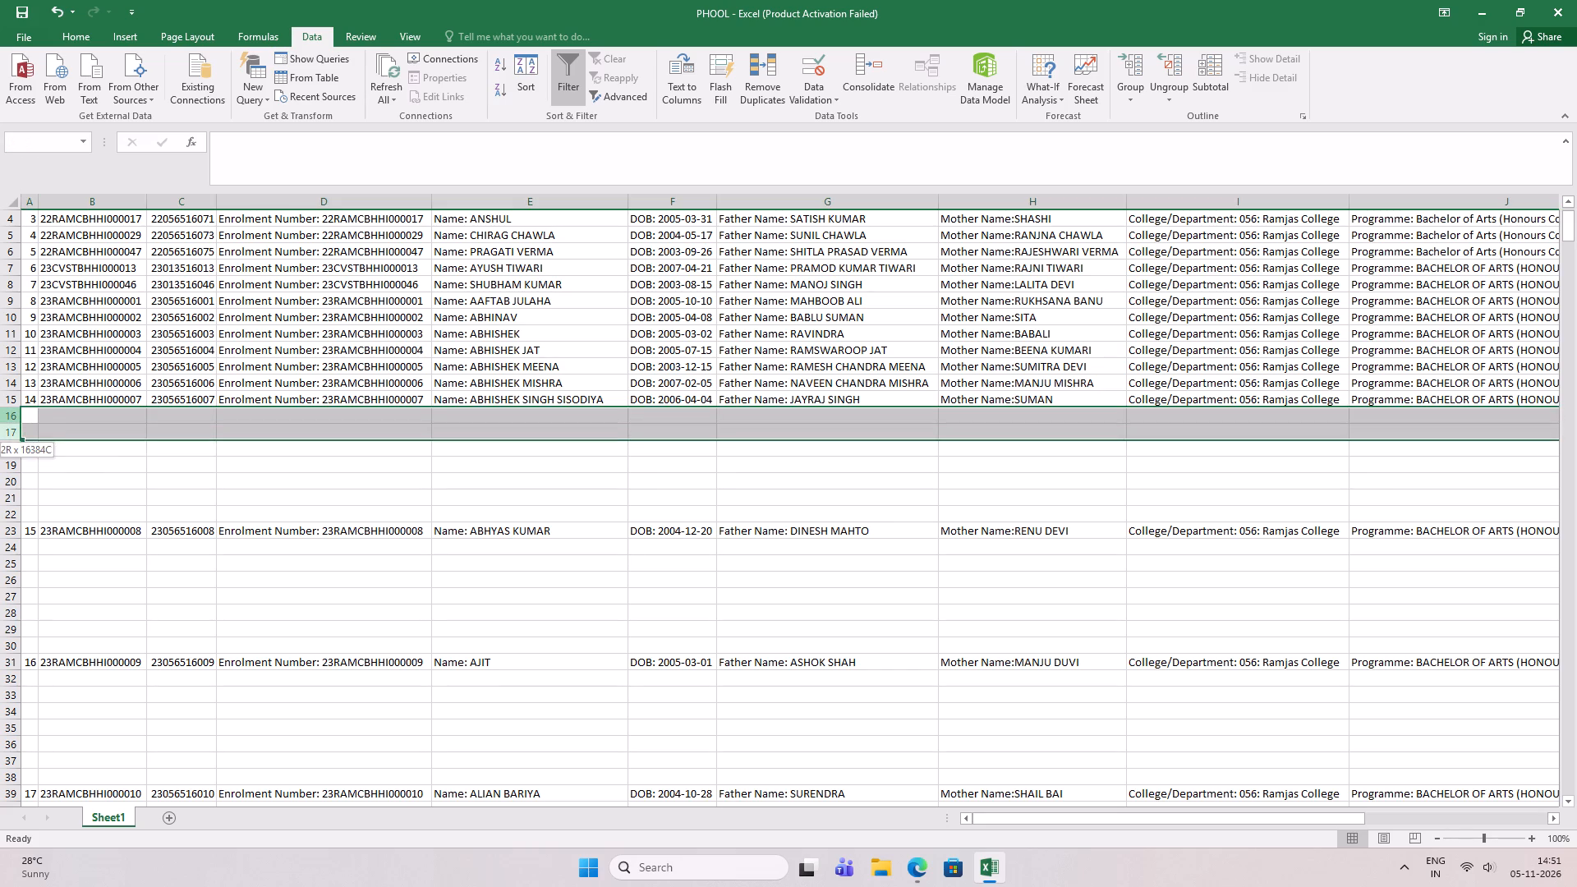
pyautogui.moveTo(15, 428); pyautogui.dragTo(17, 512)
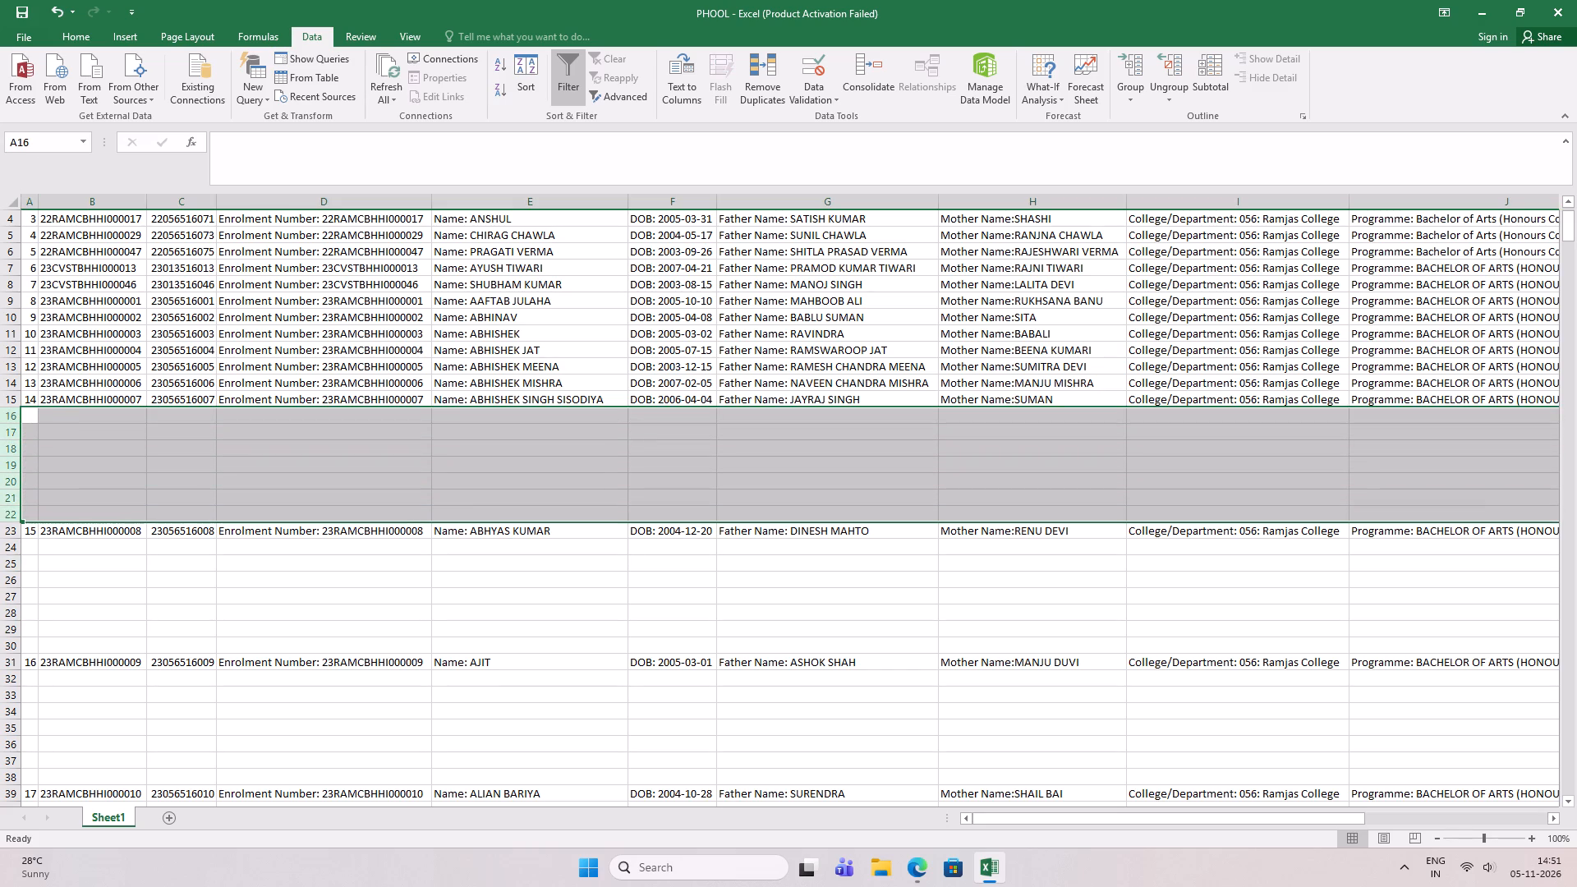
pyautogui.keyDown('ctrl'); pyautogui.moveTo(15, 547); pyautogui.dragTo(15, 646); pyautogui.keyUp('ctrl')
pyautogui.keyDown('ctrl'); pyautogui.moveTo(11, 680); pyautogui.dragTo(11, 681); pyautogui.keyUp('ctrl')
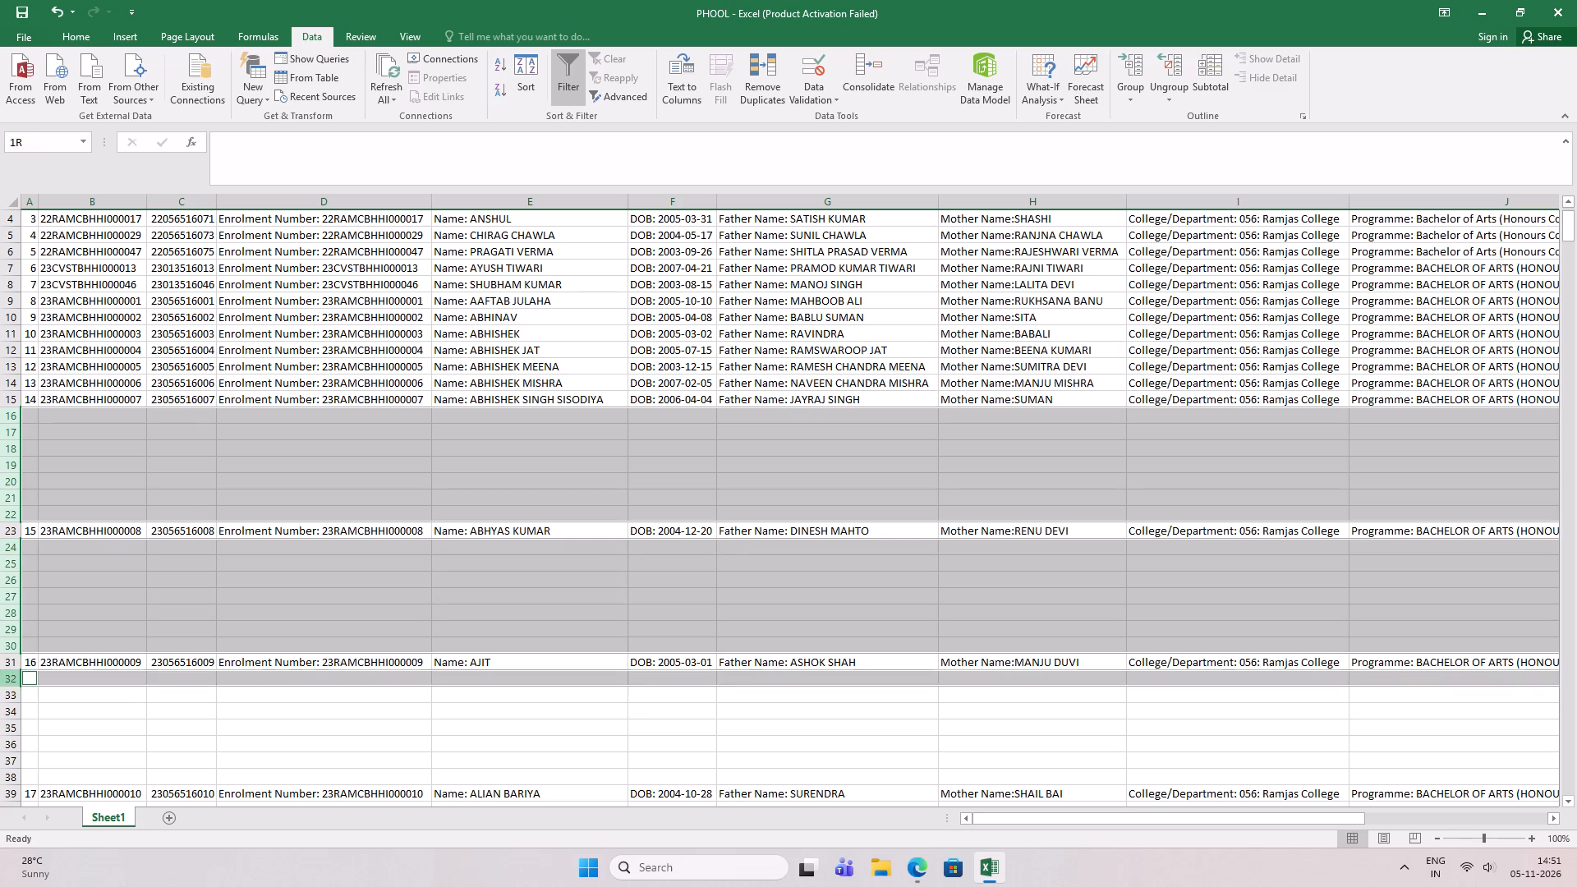
pyautogui.keyDown('ctrl'); pyautogui.moveTo(11, 681); pyautogui.dragTo(7, 773); pyautogui.keyUp('ctrl')
pyautogui.hotkey('ctrl', '-')
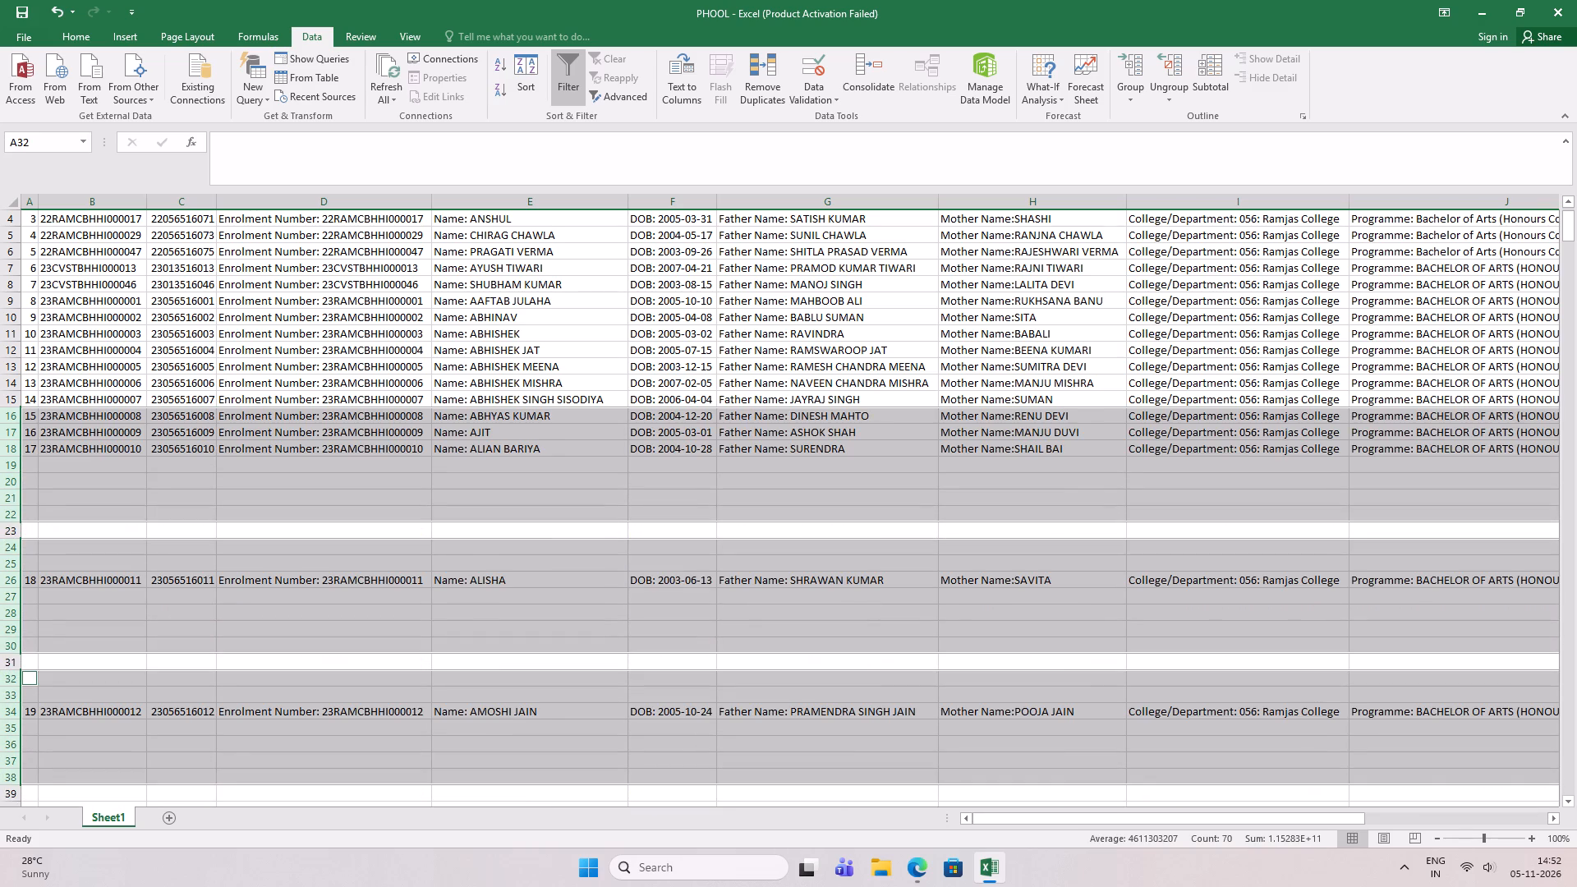
pyautogui.click(351, 462)
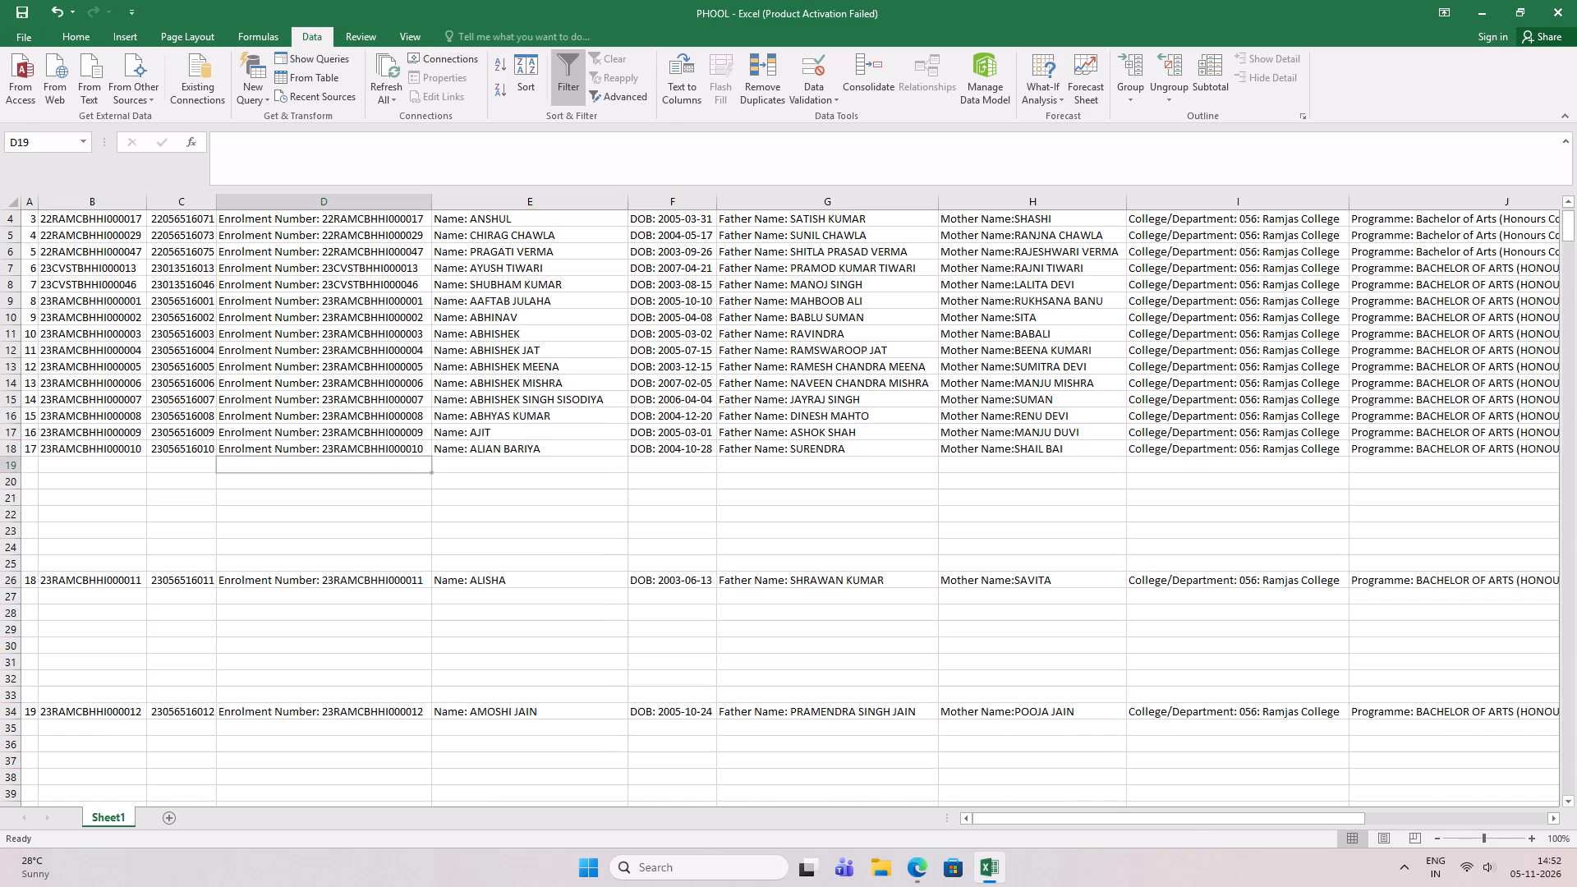
# Delete the next blocks of blank rows below serial number 17.
pyautogui.scroll(-3, 350, 451)
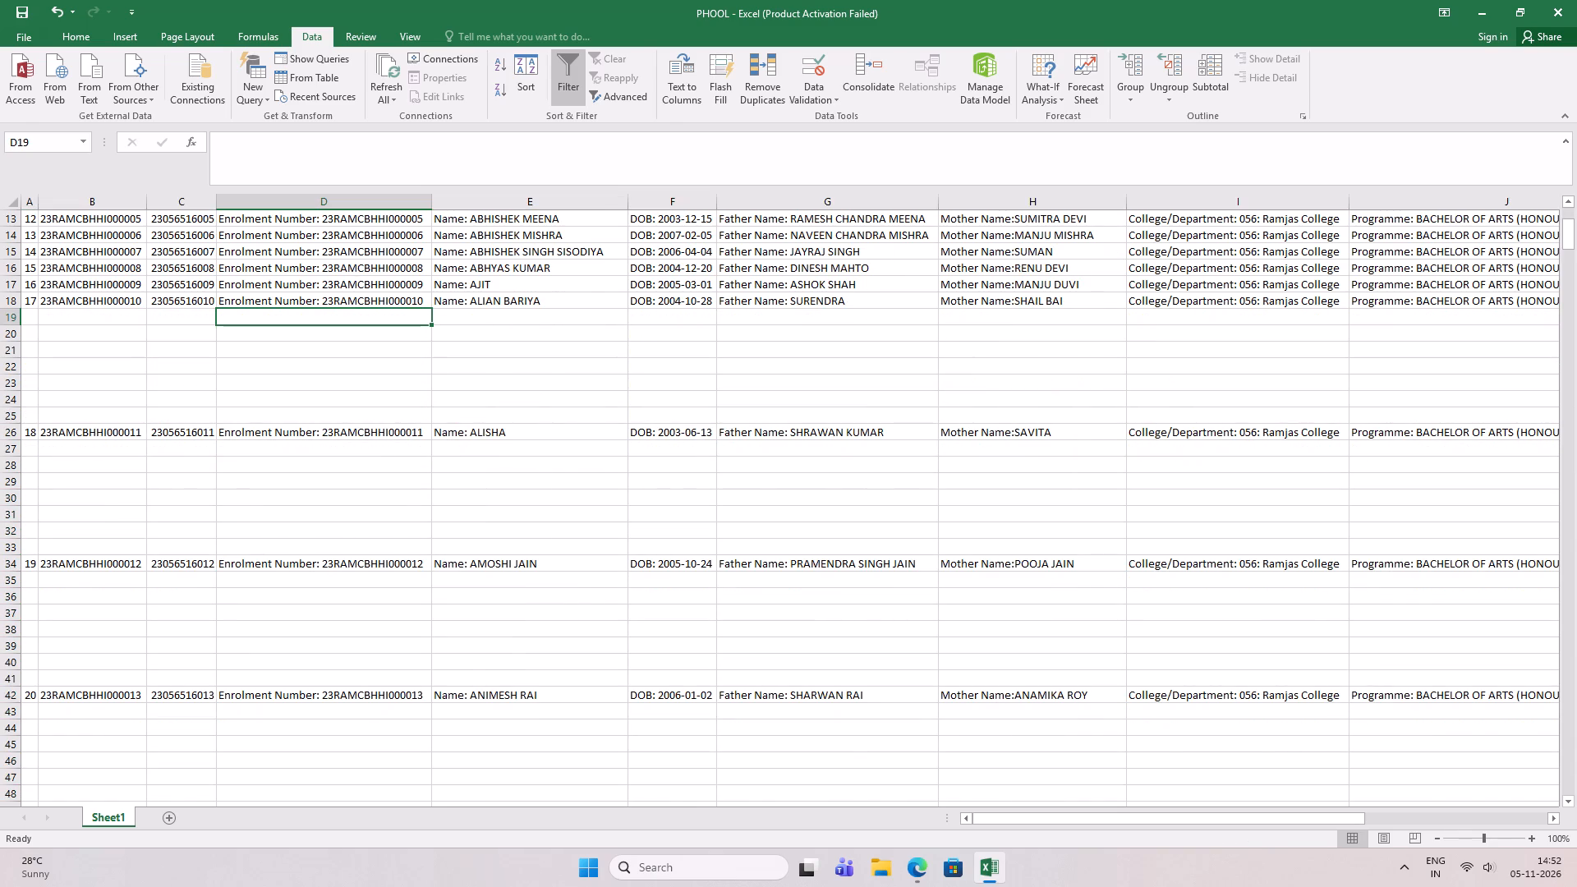
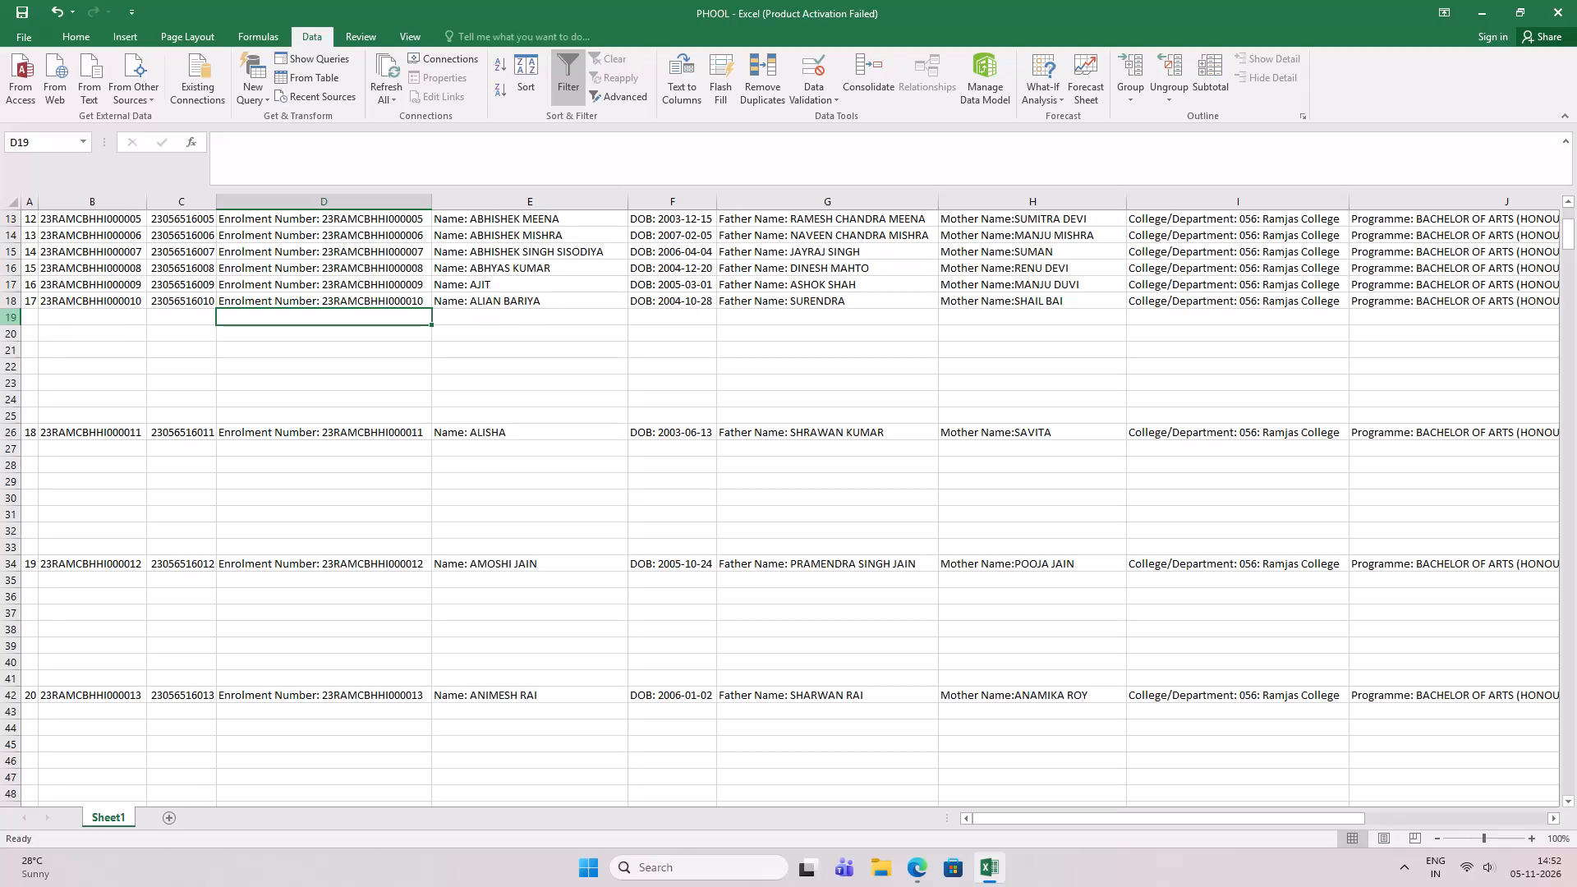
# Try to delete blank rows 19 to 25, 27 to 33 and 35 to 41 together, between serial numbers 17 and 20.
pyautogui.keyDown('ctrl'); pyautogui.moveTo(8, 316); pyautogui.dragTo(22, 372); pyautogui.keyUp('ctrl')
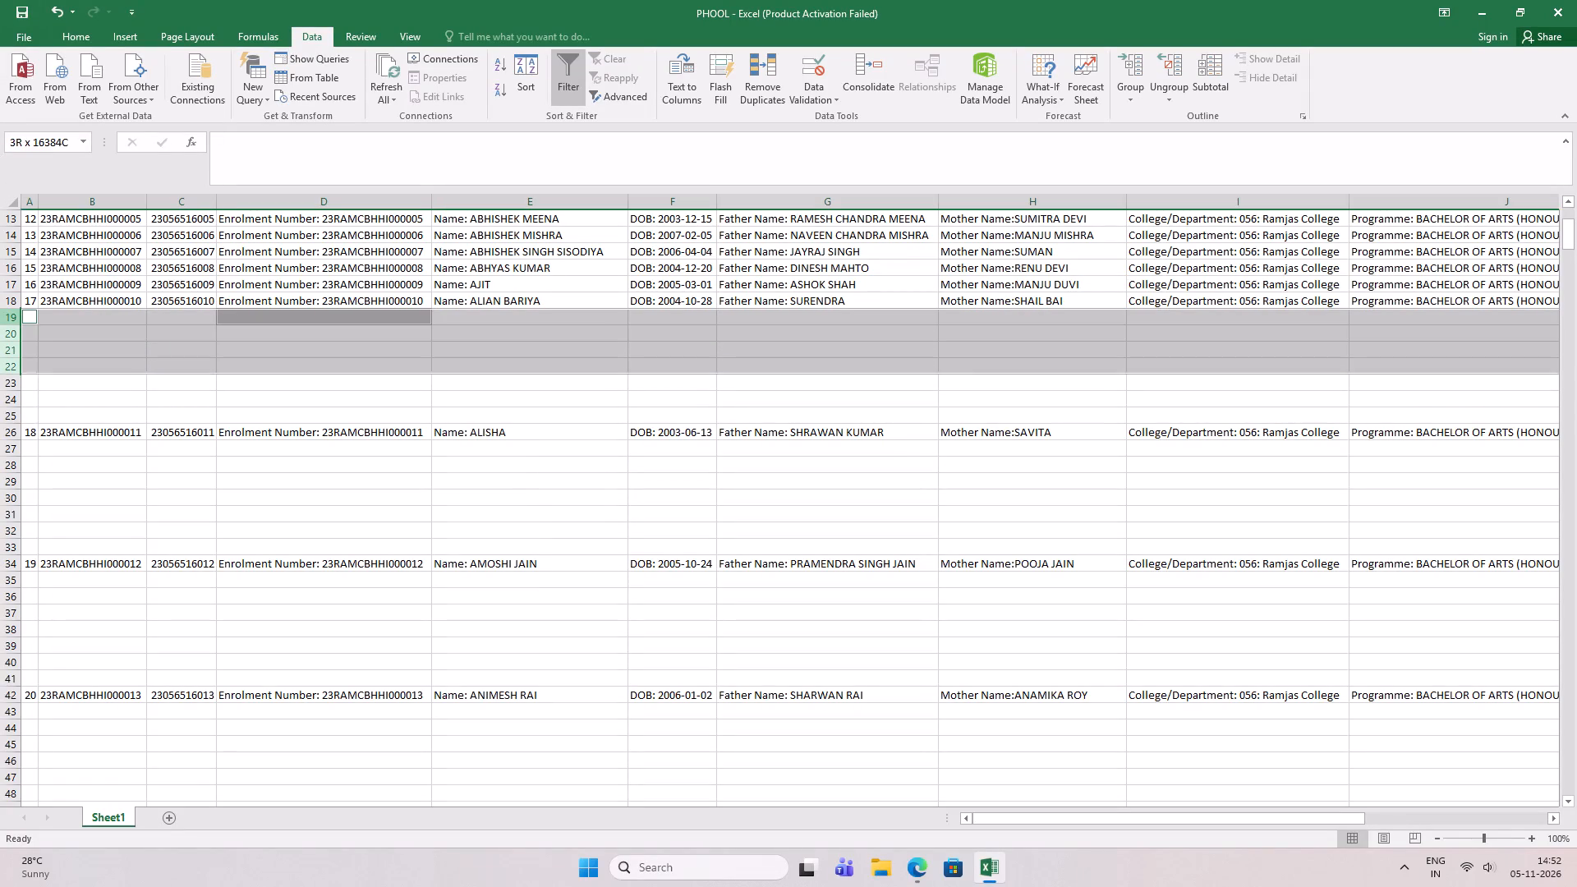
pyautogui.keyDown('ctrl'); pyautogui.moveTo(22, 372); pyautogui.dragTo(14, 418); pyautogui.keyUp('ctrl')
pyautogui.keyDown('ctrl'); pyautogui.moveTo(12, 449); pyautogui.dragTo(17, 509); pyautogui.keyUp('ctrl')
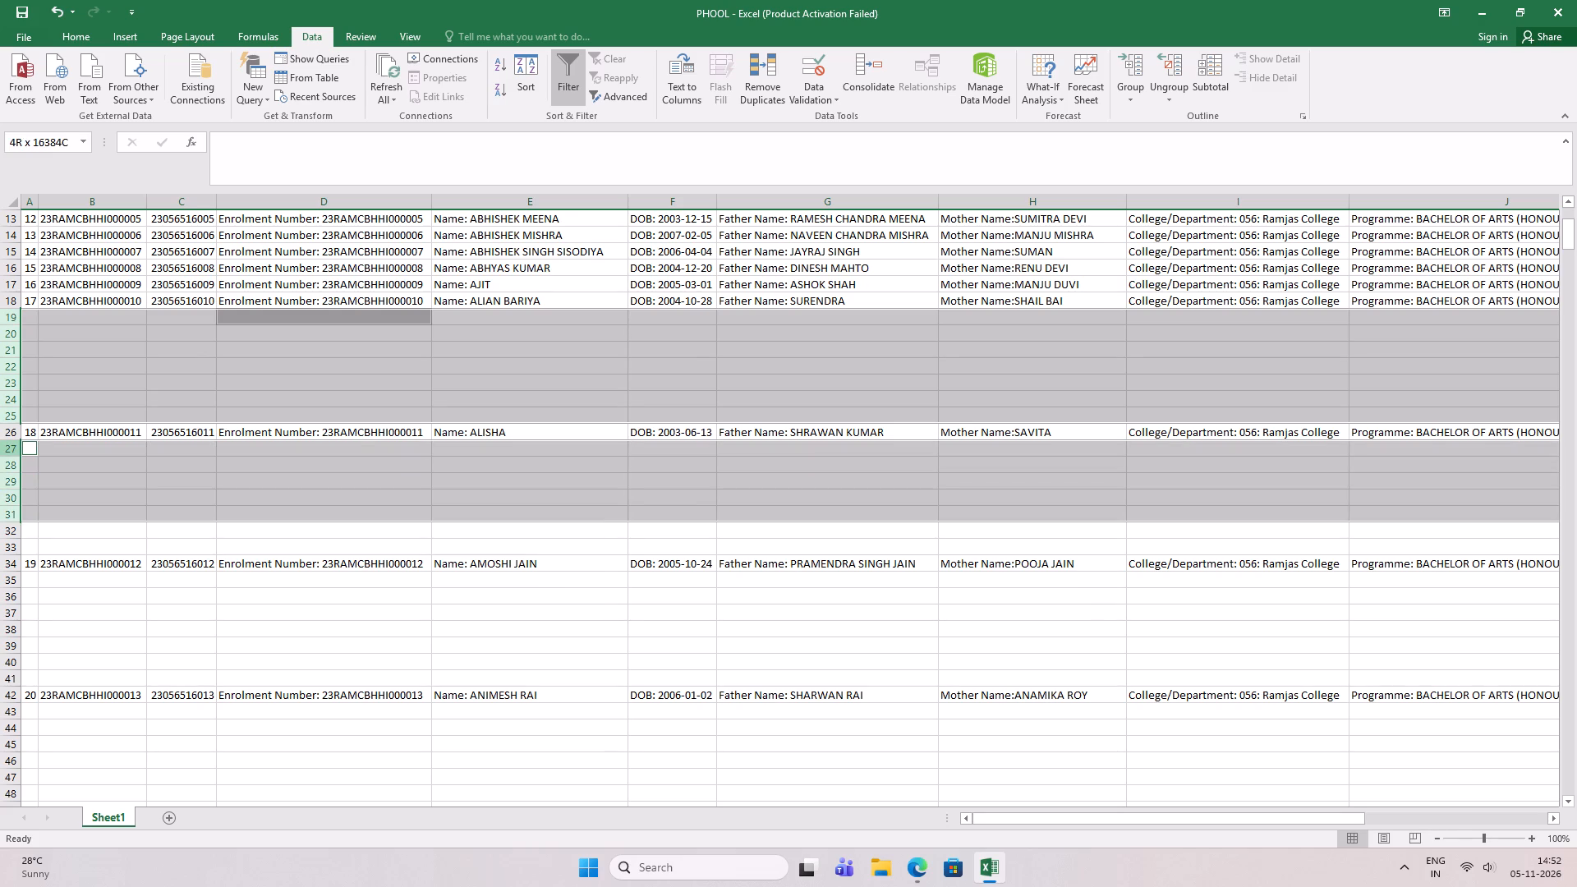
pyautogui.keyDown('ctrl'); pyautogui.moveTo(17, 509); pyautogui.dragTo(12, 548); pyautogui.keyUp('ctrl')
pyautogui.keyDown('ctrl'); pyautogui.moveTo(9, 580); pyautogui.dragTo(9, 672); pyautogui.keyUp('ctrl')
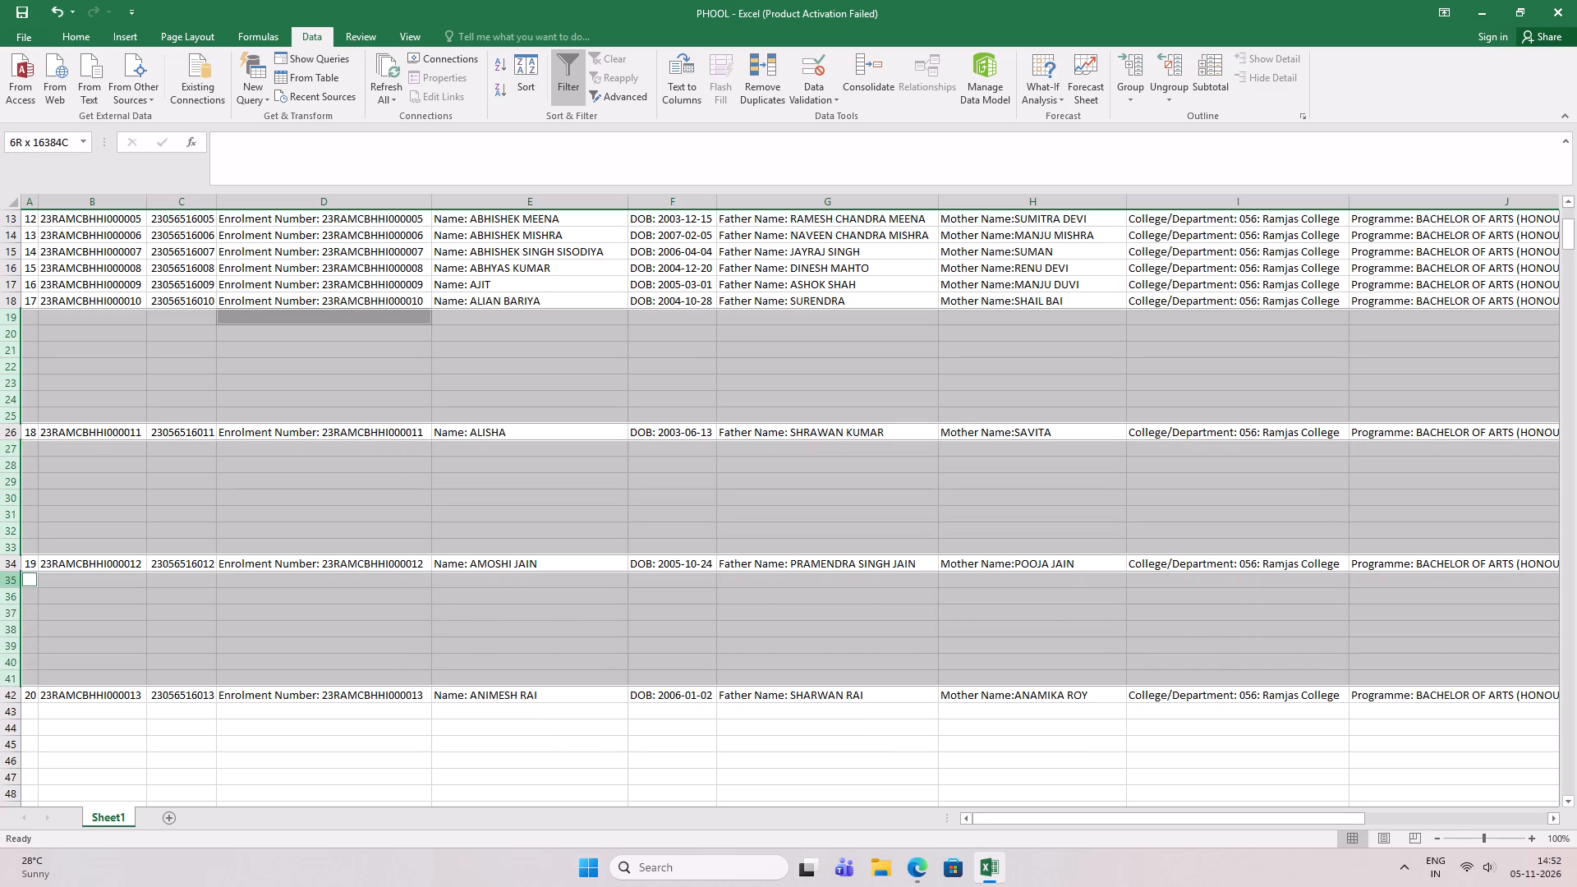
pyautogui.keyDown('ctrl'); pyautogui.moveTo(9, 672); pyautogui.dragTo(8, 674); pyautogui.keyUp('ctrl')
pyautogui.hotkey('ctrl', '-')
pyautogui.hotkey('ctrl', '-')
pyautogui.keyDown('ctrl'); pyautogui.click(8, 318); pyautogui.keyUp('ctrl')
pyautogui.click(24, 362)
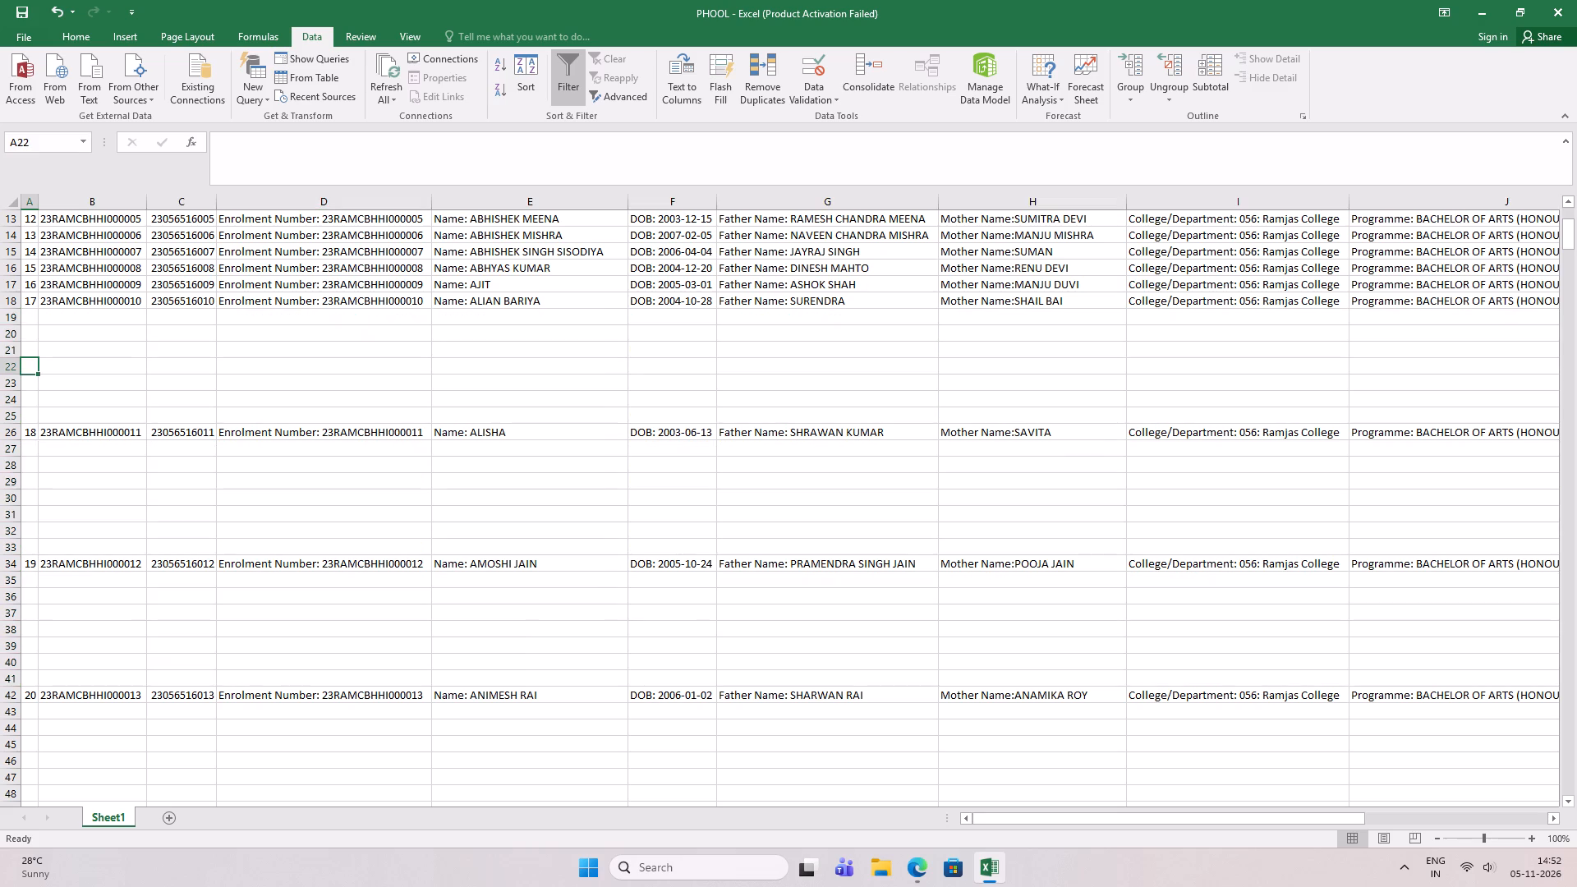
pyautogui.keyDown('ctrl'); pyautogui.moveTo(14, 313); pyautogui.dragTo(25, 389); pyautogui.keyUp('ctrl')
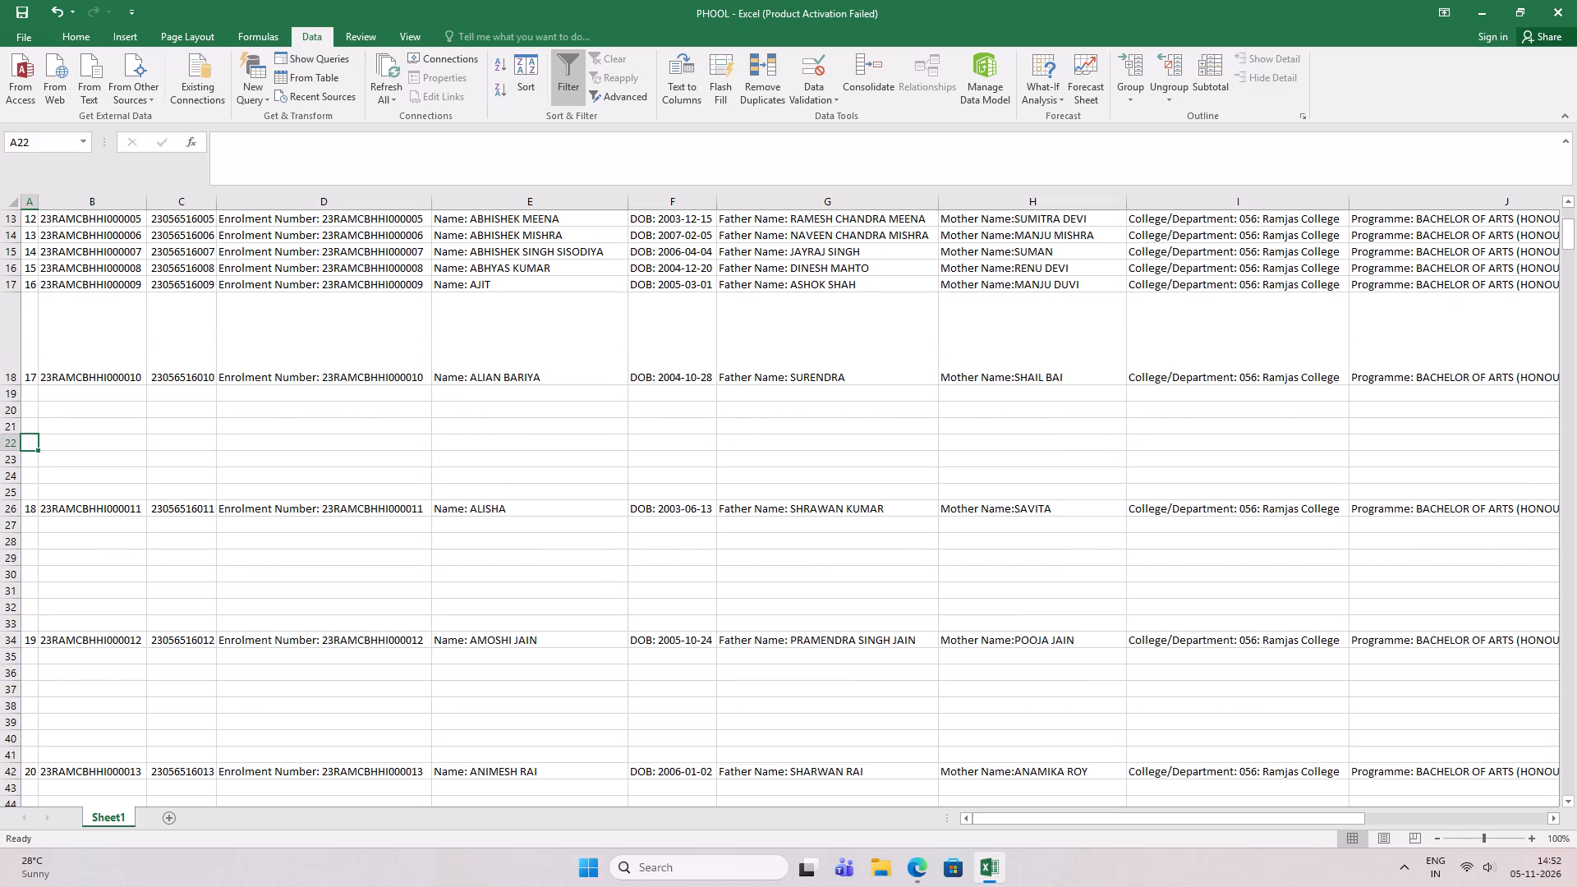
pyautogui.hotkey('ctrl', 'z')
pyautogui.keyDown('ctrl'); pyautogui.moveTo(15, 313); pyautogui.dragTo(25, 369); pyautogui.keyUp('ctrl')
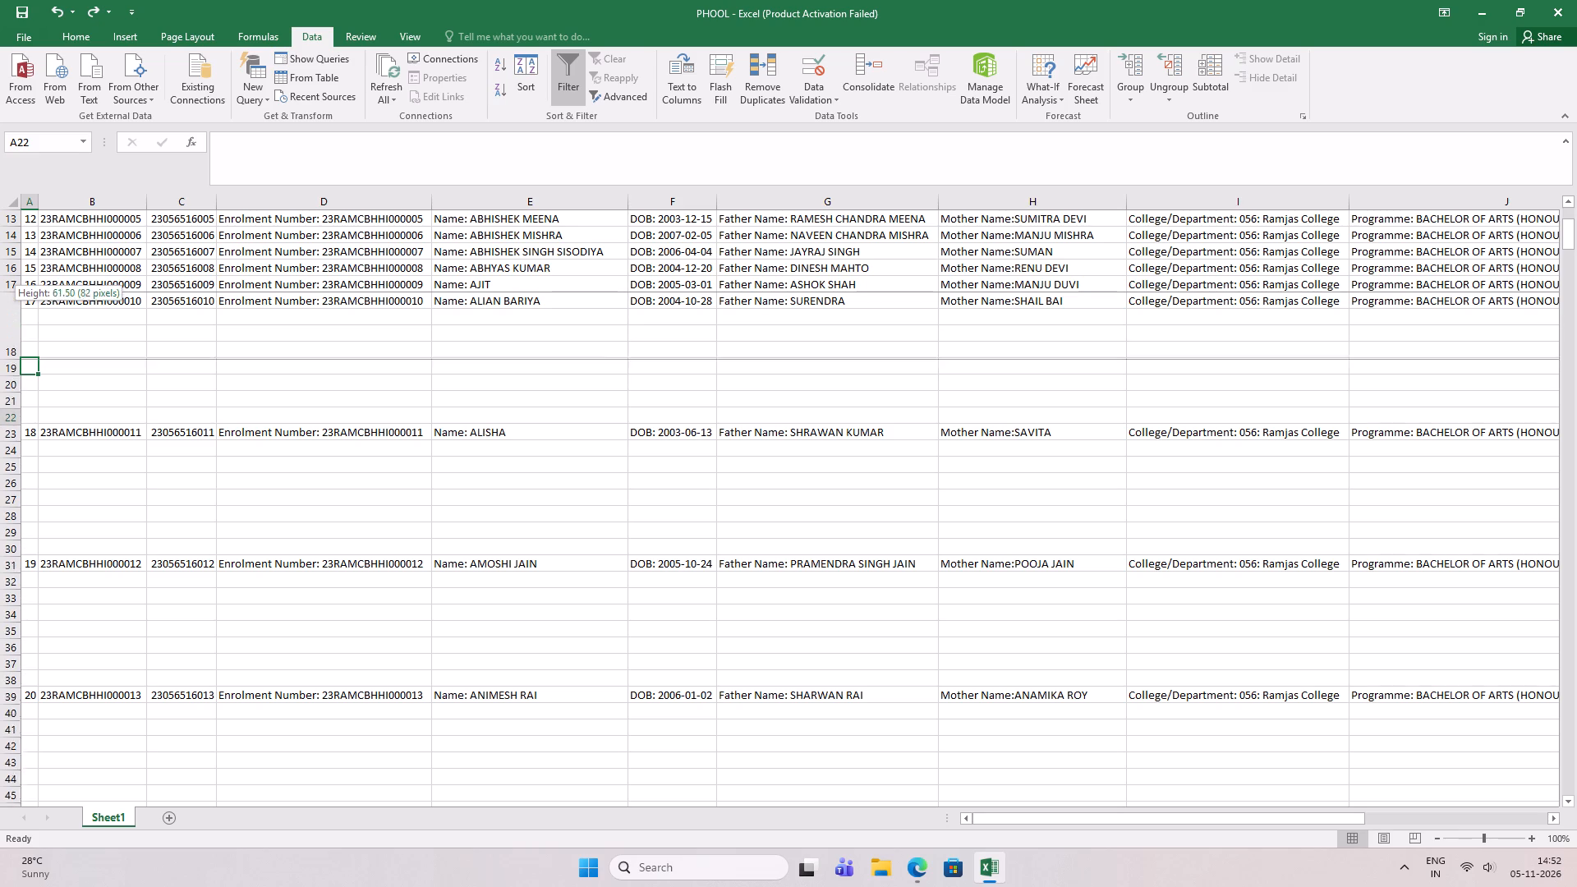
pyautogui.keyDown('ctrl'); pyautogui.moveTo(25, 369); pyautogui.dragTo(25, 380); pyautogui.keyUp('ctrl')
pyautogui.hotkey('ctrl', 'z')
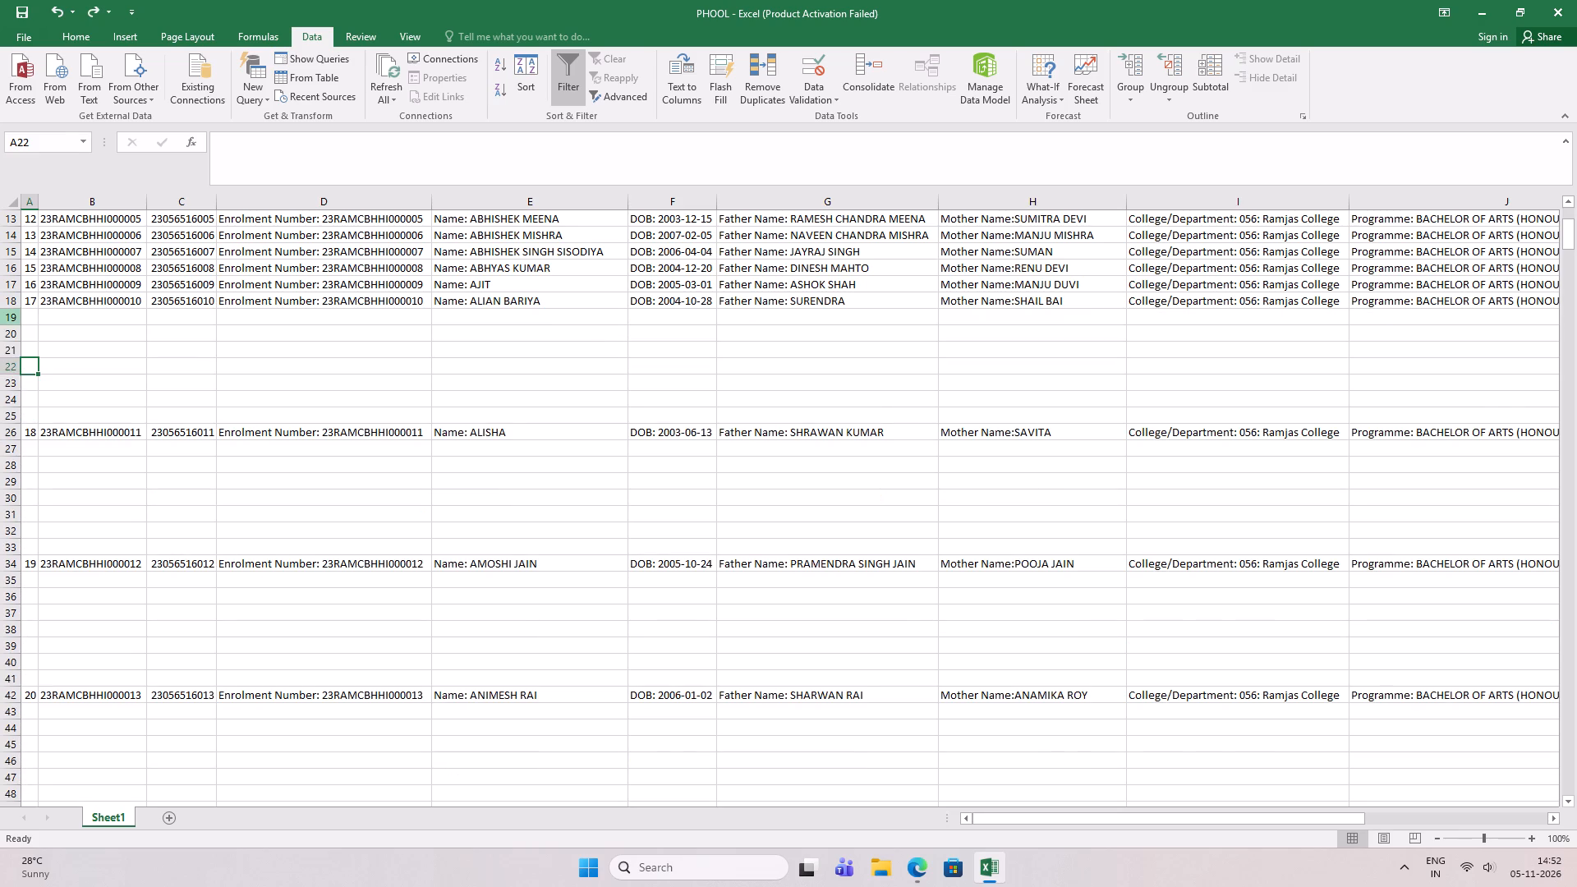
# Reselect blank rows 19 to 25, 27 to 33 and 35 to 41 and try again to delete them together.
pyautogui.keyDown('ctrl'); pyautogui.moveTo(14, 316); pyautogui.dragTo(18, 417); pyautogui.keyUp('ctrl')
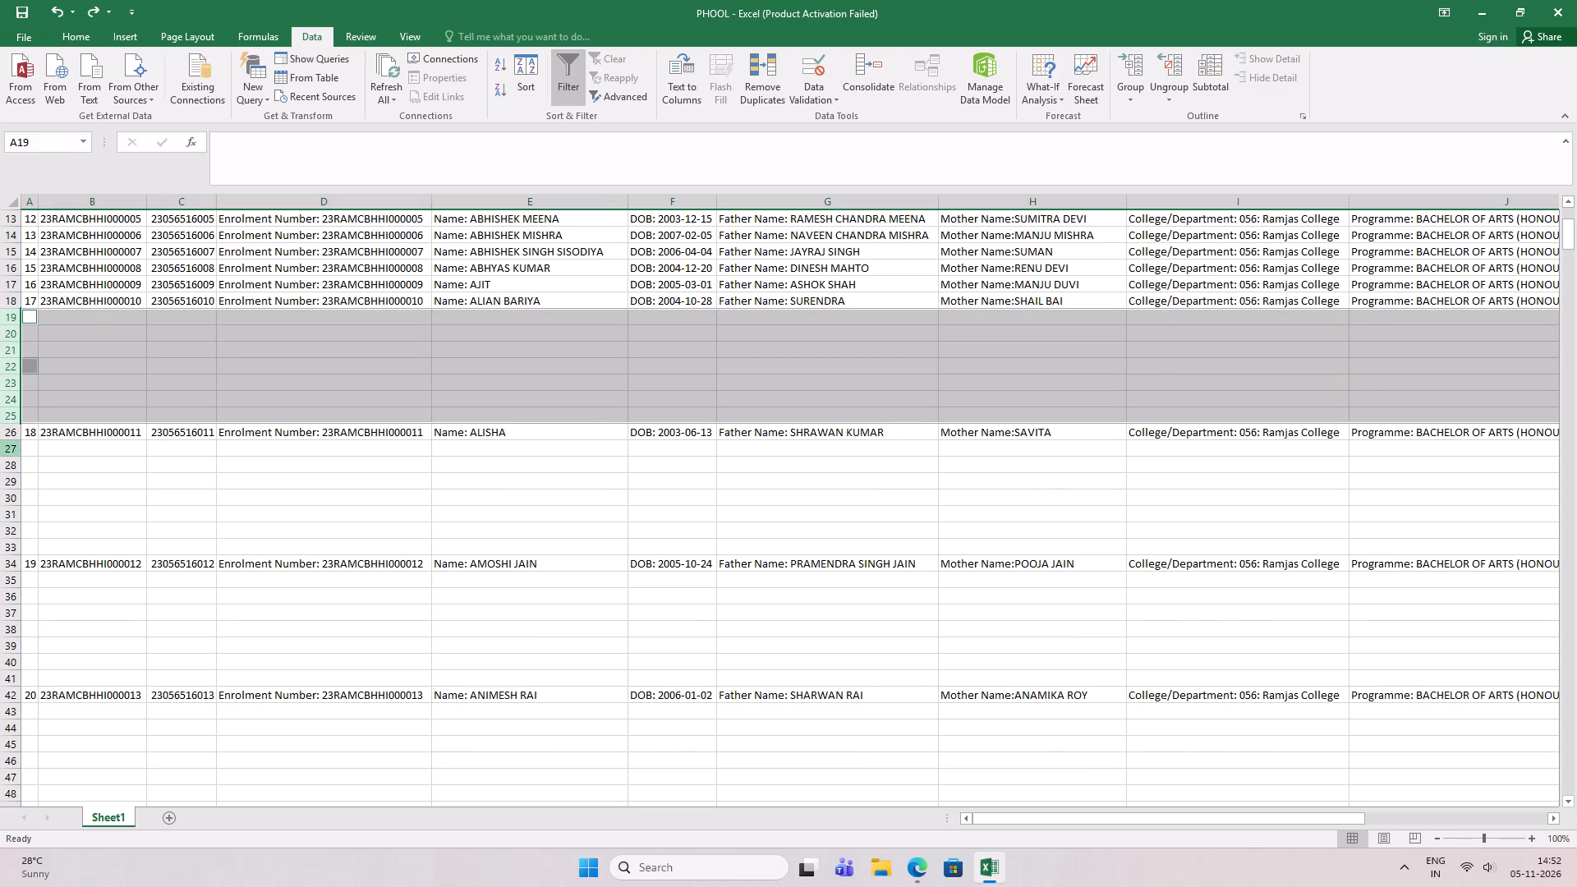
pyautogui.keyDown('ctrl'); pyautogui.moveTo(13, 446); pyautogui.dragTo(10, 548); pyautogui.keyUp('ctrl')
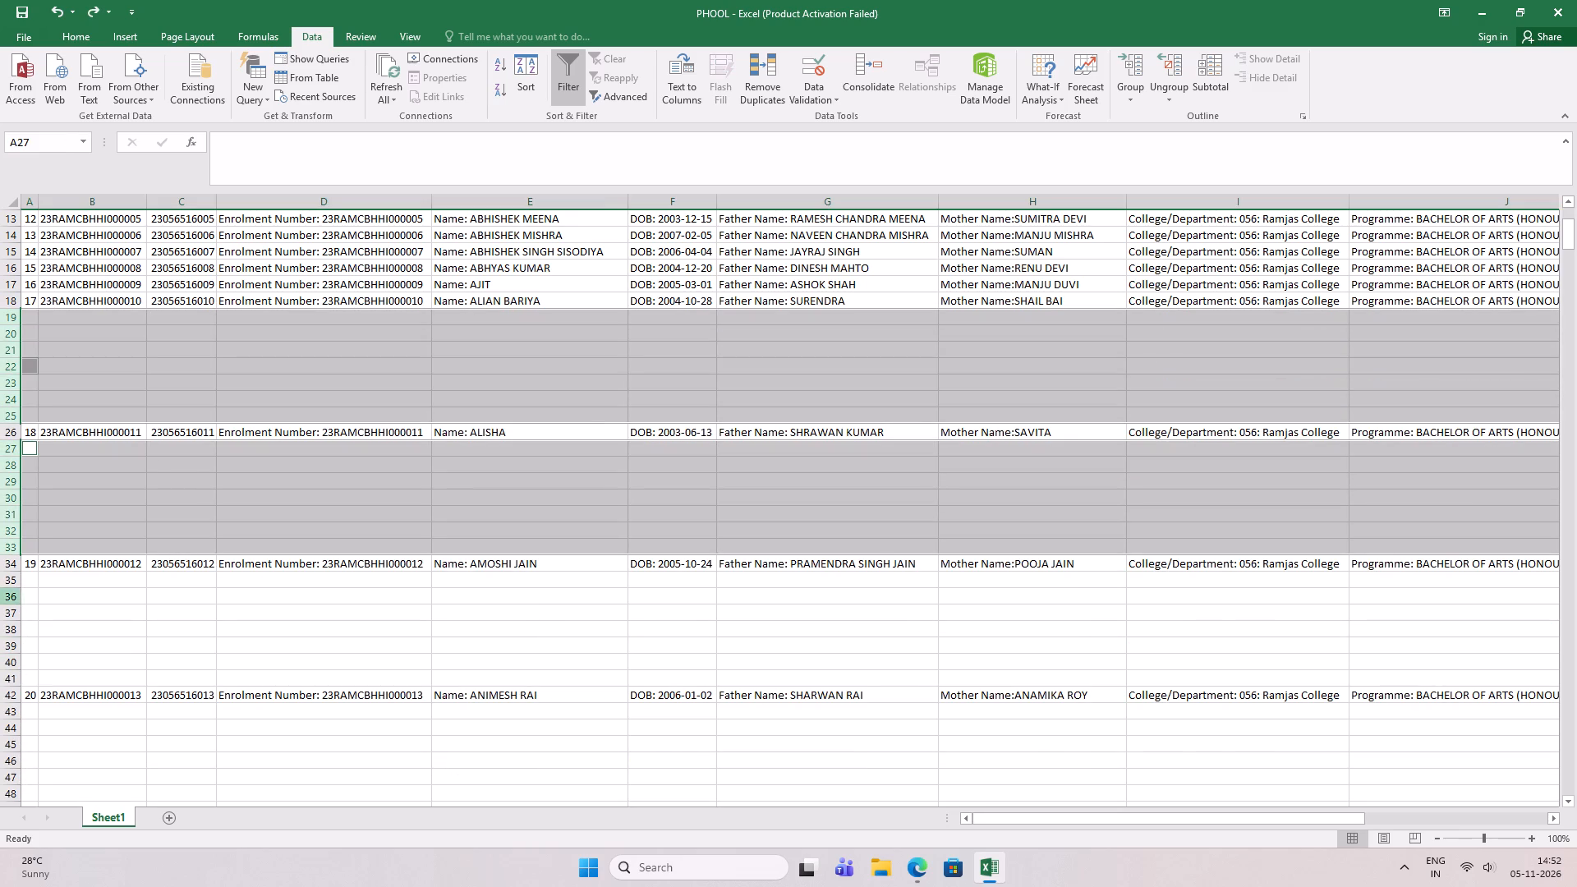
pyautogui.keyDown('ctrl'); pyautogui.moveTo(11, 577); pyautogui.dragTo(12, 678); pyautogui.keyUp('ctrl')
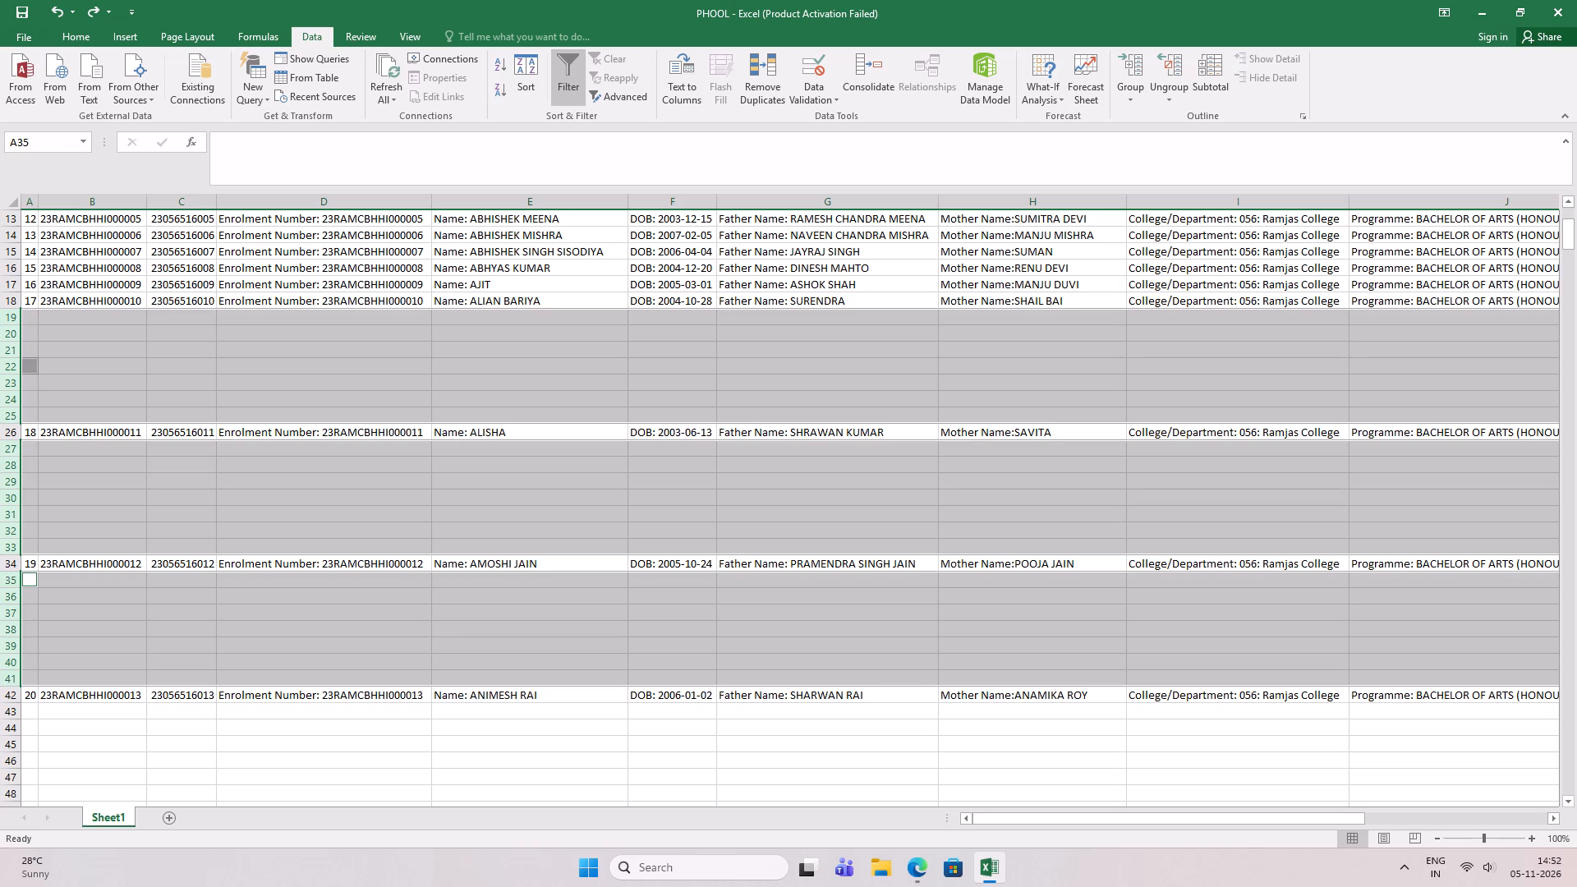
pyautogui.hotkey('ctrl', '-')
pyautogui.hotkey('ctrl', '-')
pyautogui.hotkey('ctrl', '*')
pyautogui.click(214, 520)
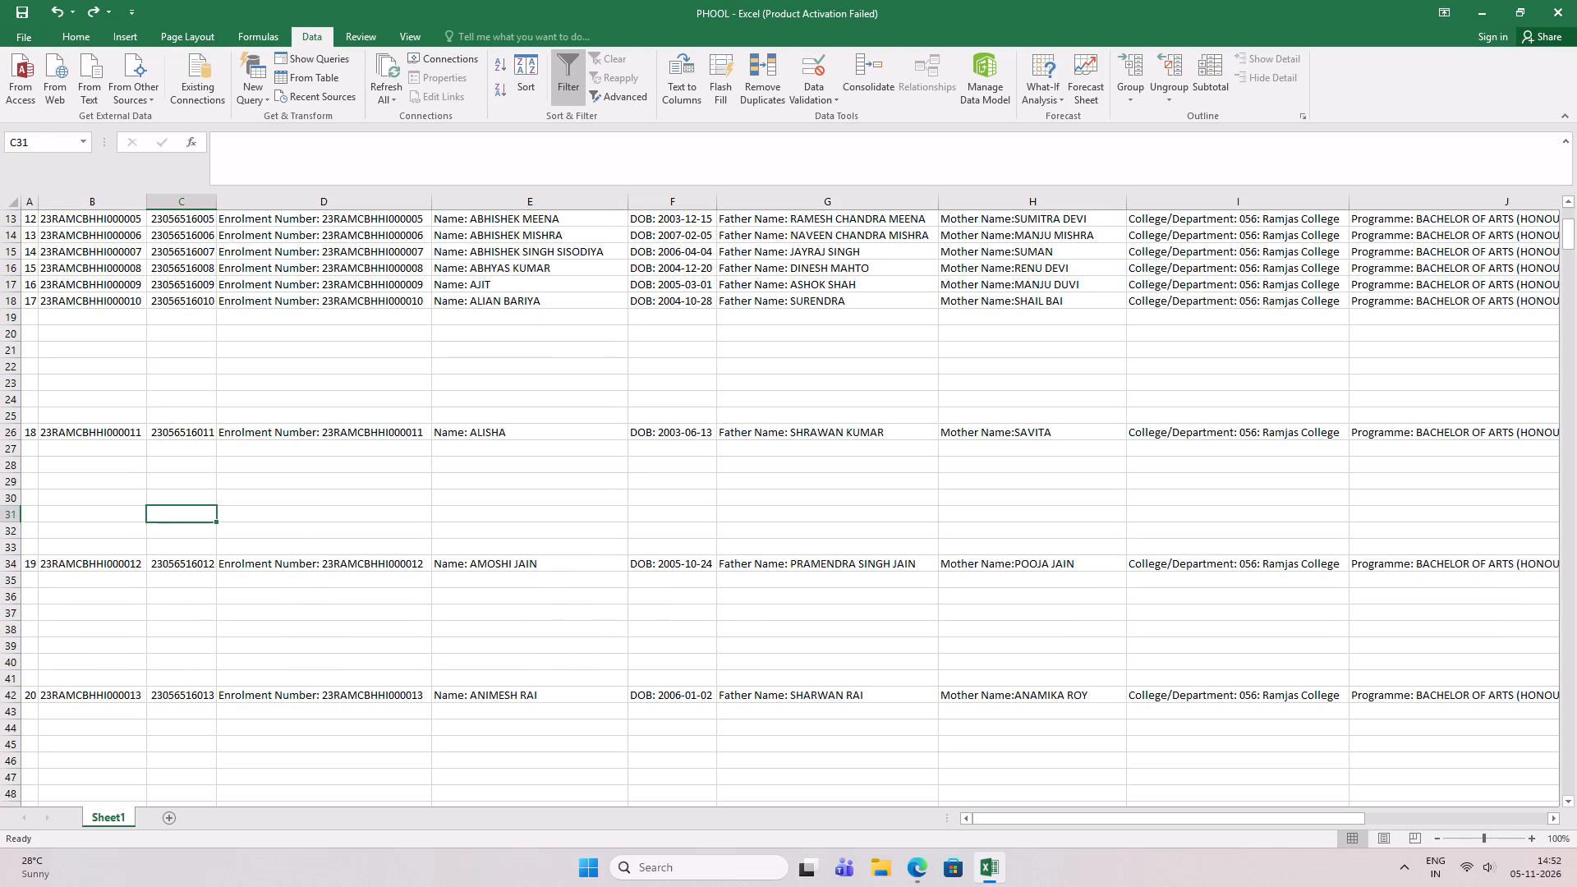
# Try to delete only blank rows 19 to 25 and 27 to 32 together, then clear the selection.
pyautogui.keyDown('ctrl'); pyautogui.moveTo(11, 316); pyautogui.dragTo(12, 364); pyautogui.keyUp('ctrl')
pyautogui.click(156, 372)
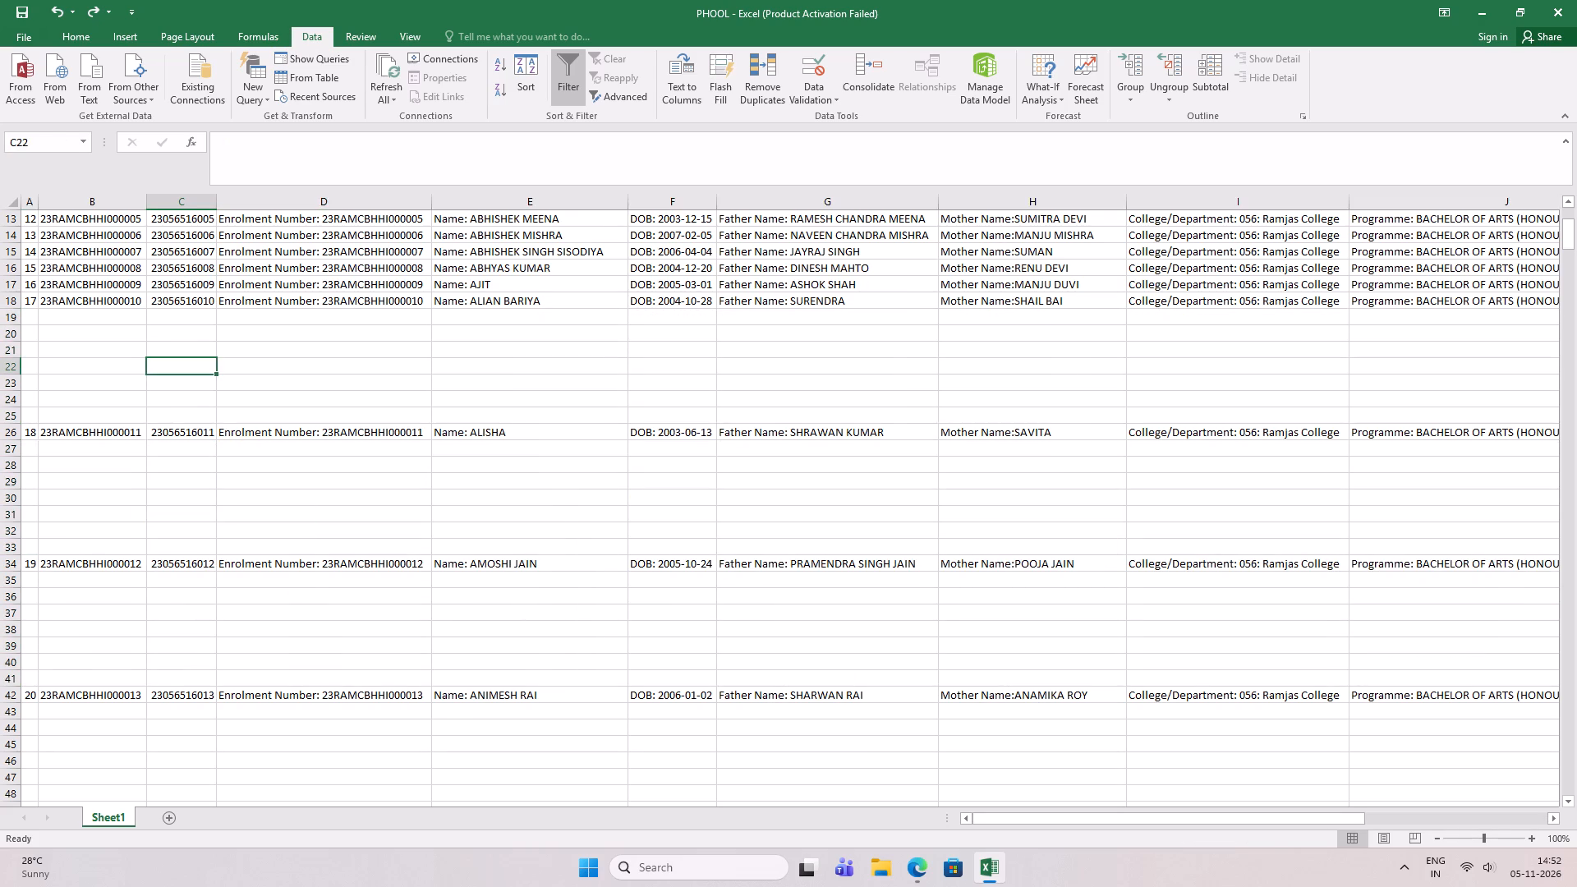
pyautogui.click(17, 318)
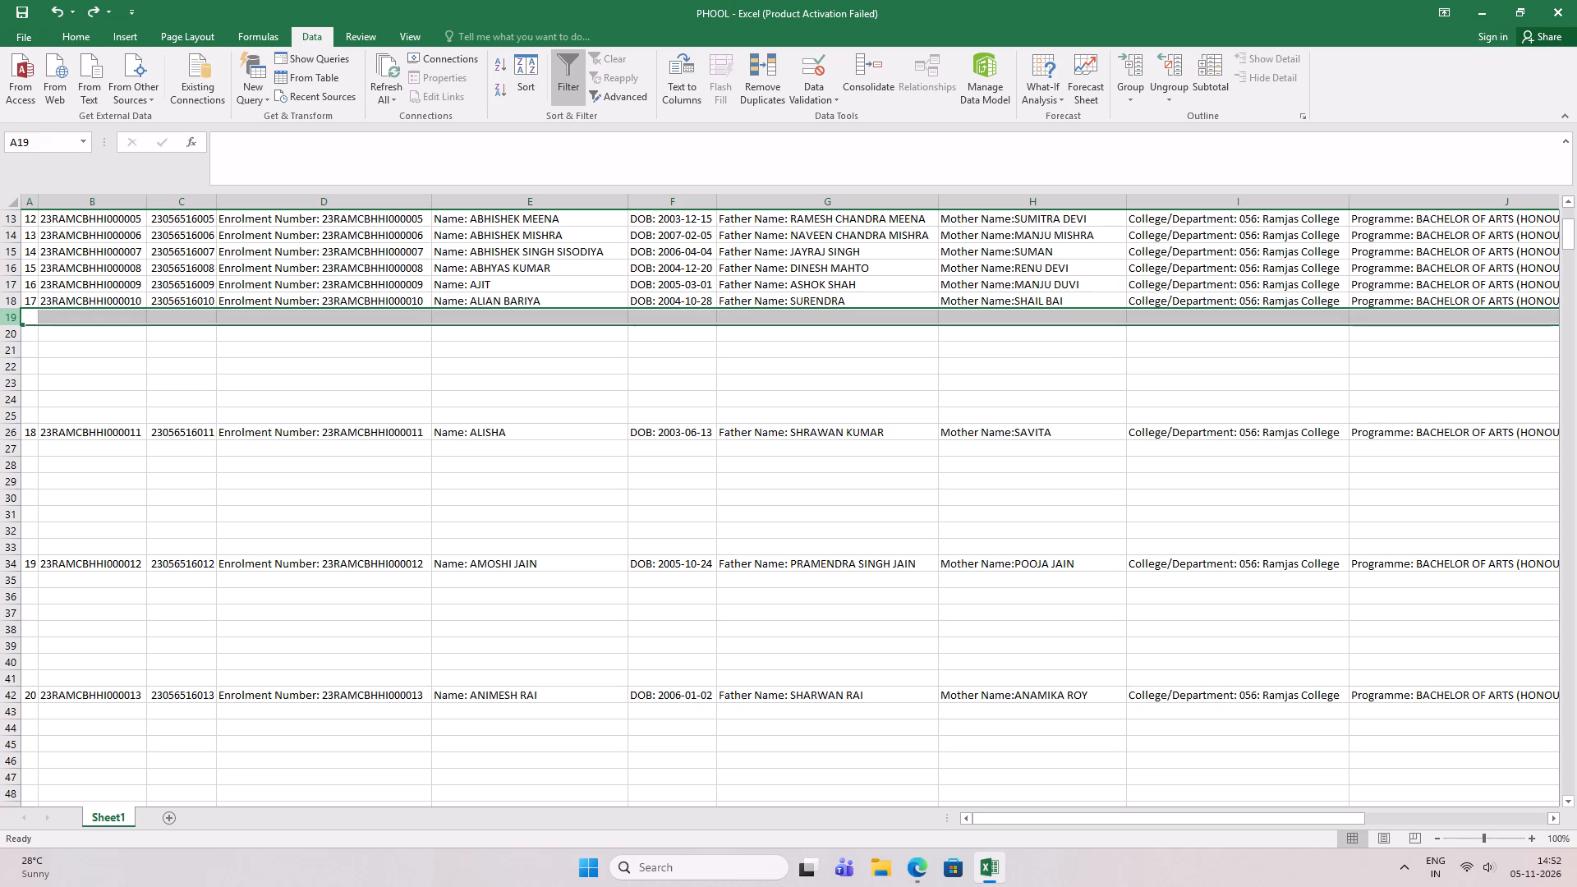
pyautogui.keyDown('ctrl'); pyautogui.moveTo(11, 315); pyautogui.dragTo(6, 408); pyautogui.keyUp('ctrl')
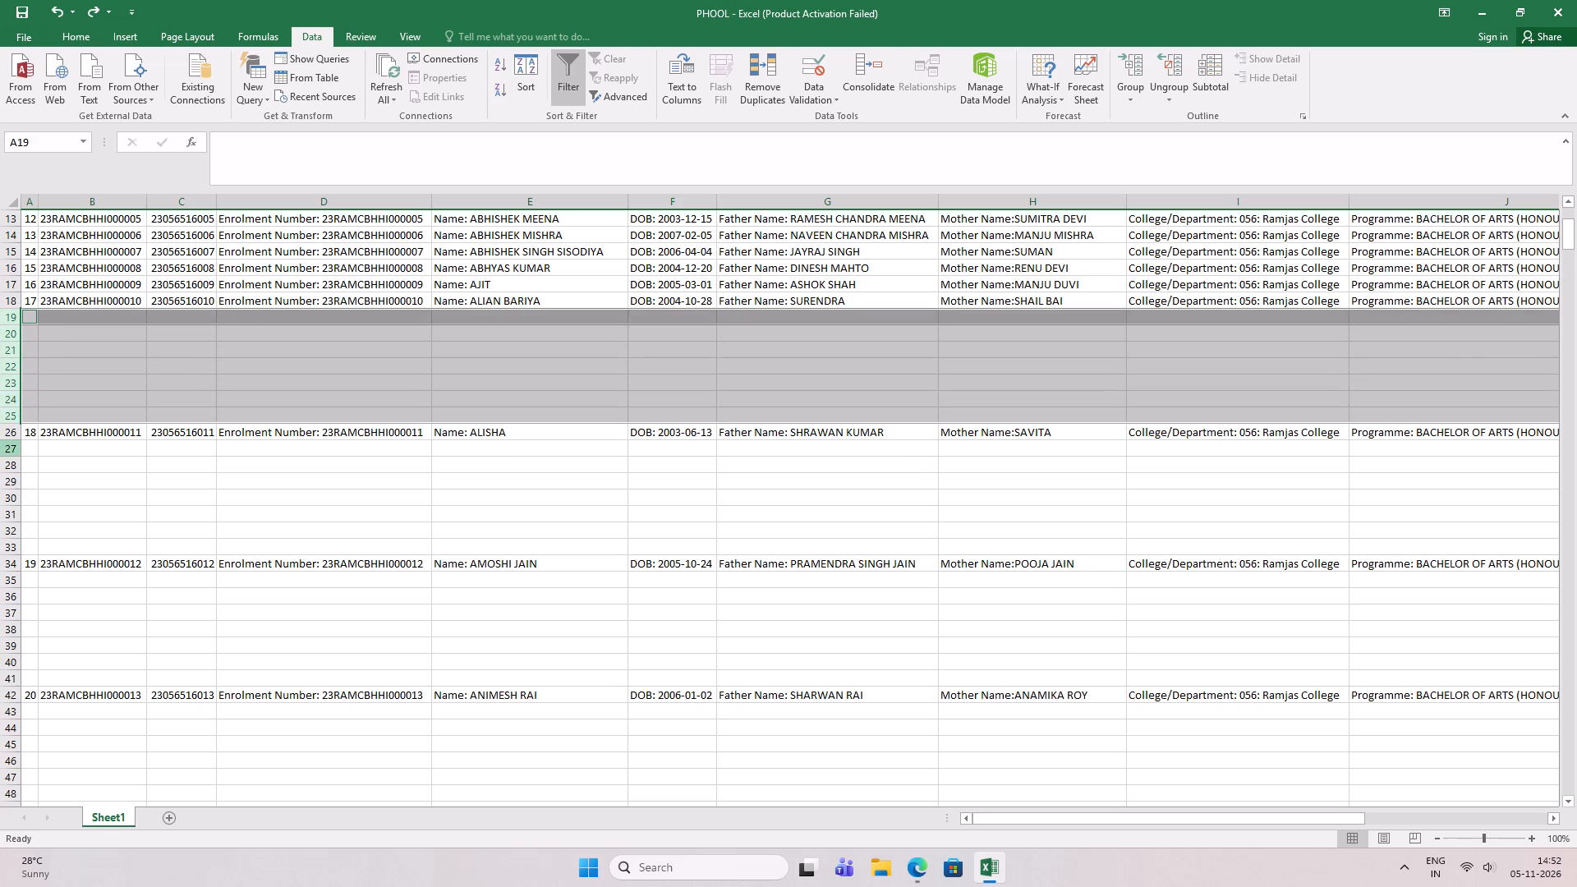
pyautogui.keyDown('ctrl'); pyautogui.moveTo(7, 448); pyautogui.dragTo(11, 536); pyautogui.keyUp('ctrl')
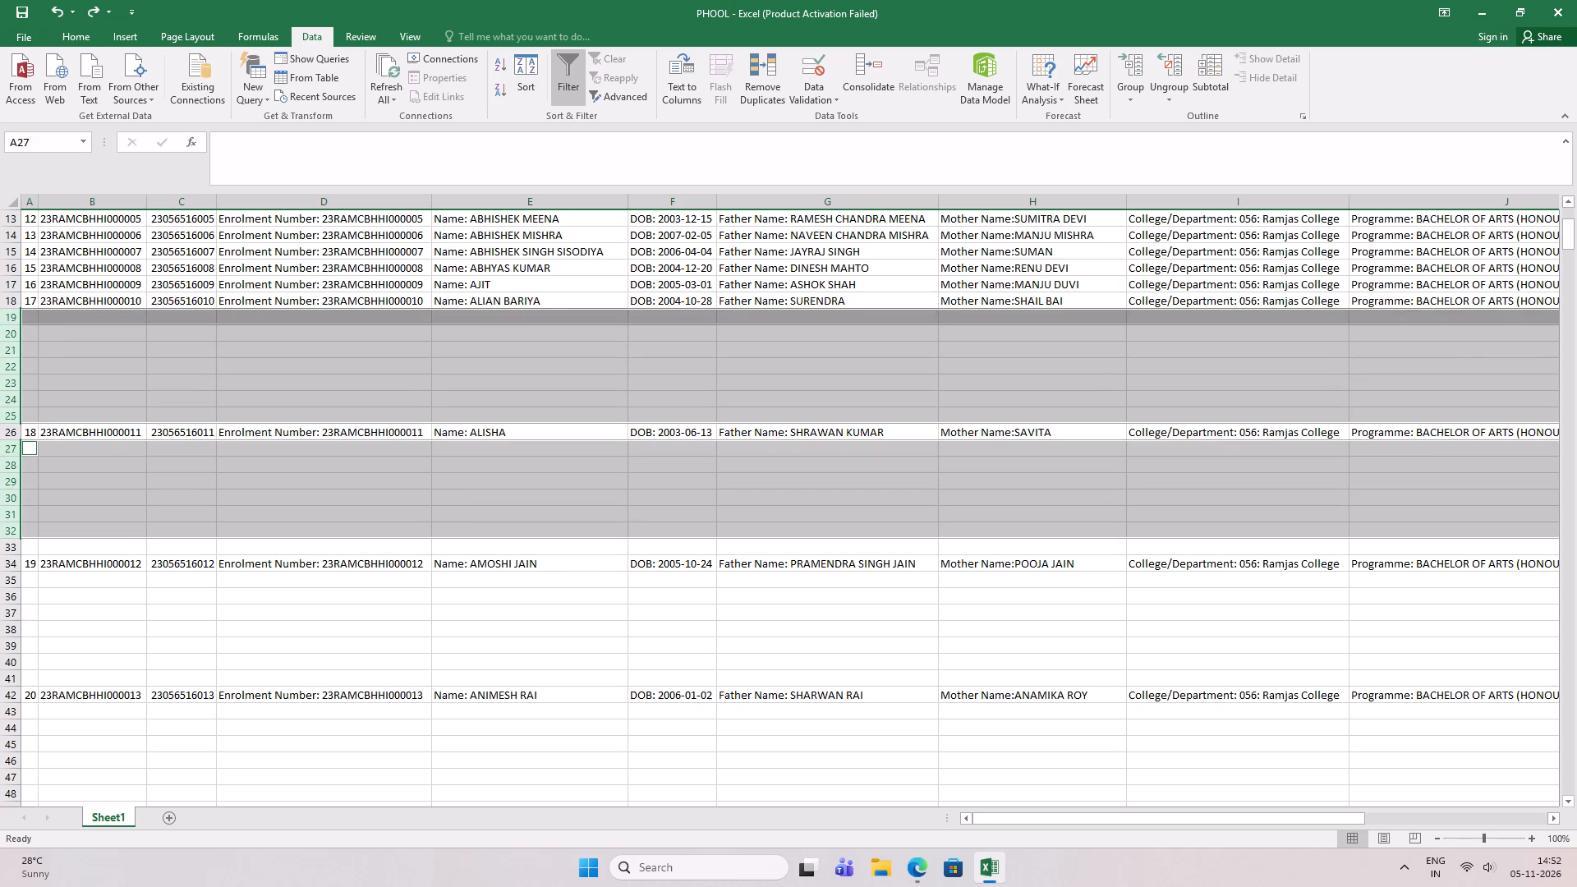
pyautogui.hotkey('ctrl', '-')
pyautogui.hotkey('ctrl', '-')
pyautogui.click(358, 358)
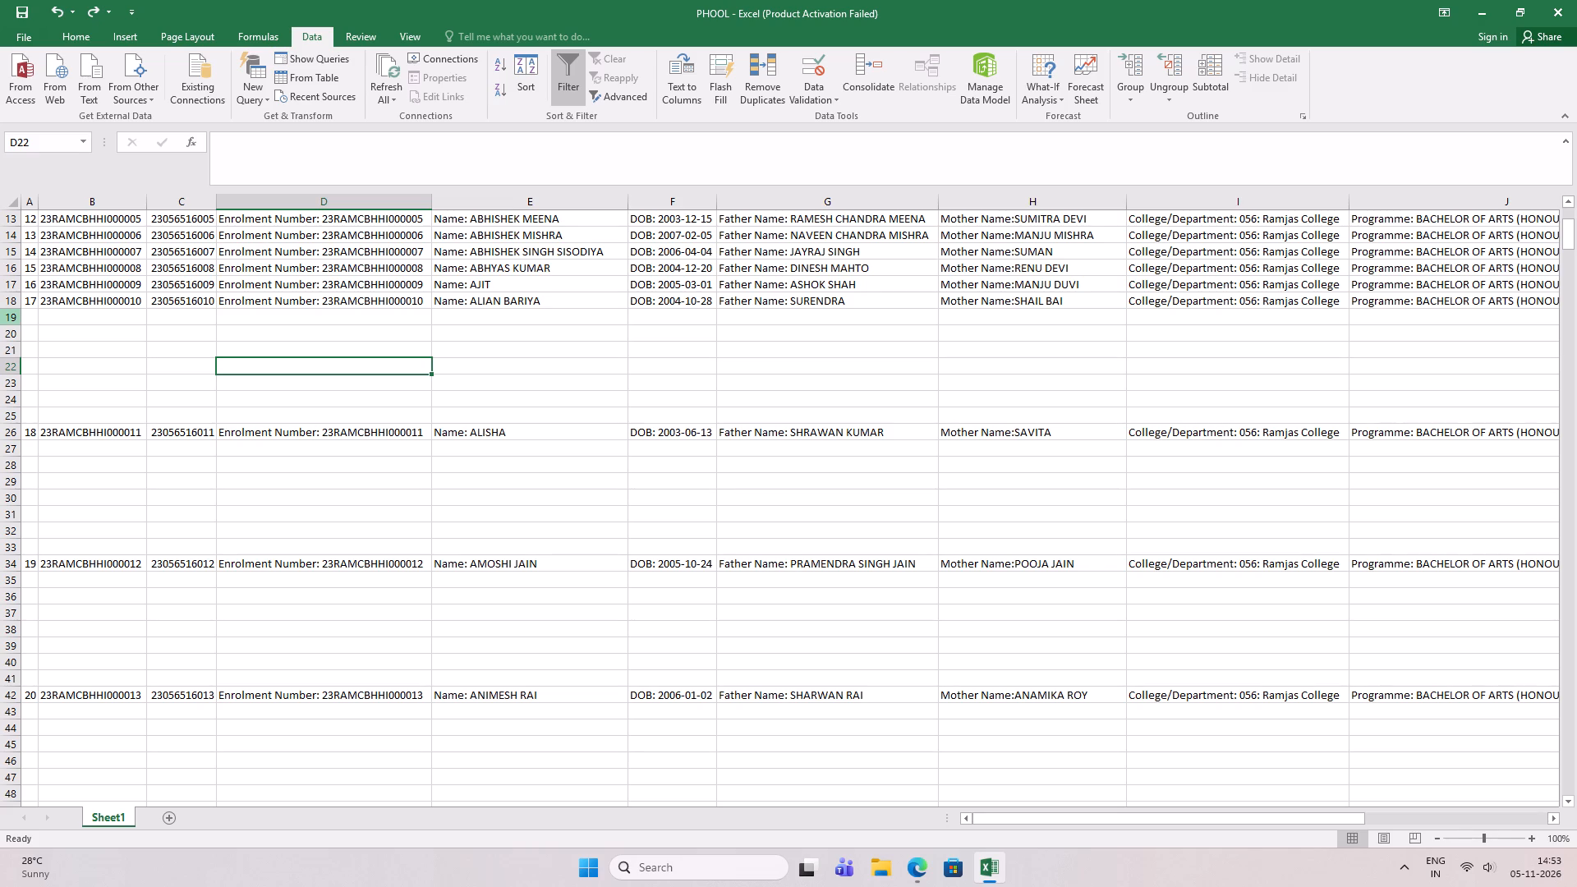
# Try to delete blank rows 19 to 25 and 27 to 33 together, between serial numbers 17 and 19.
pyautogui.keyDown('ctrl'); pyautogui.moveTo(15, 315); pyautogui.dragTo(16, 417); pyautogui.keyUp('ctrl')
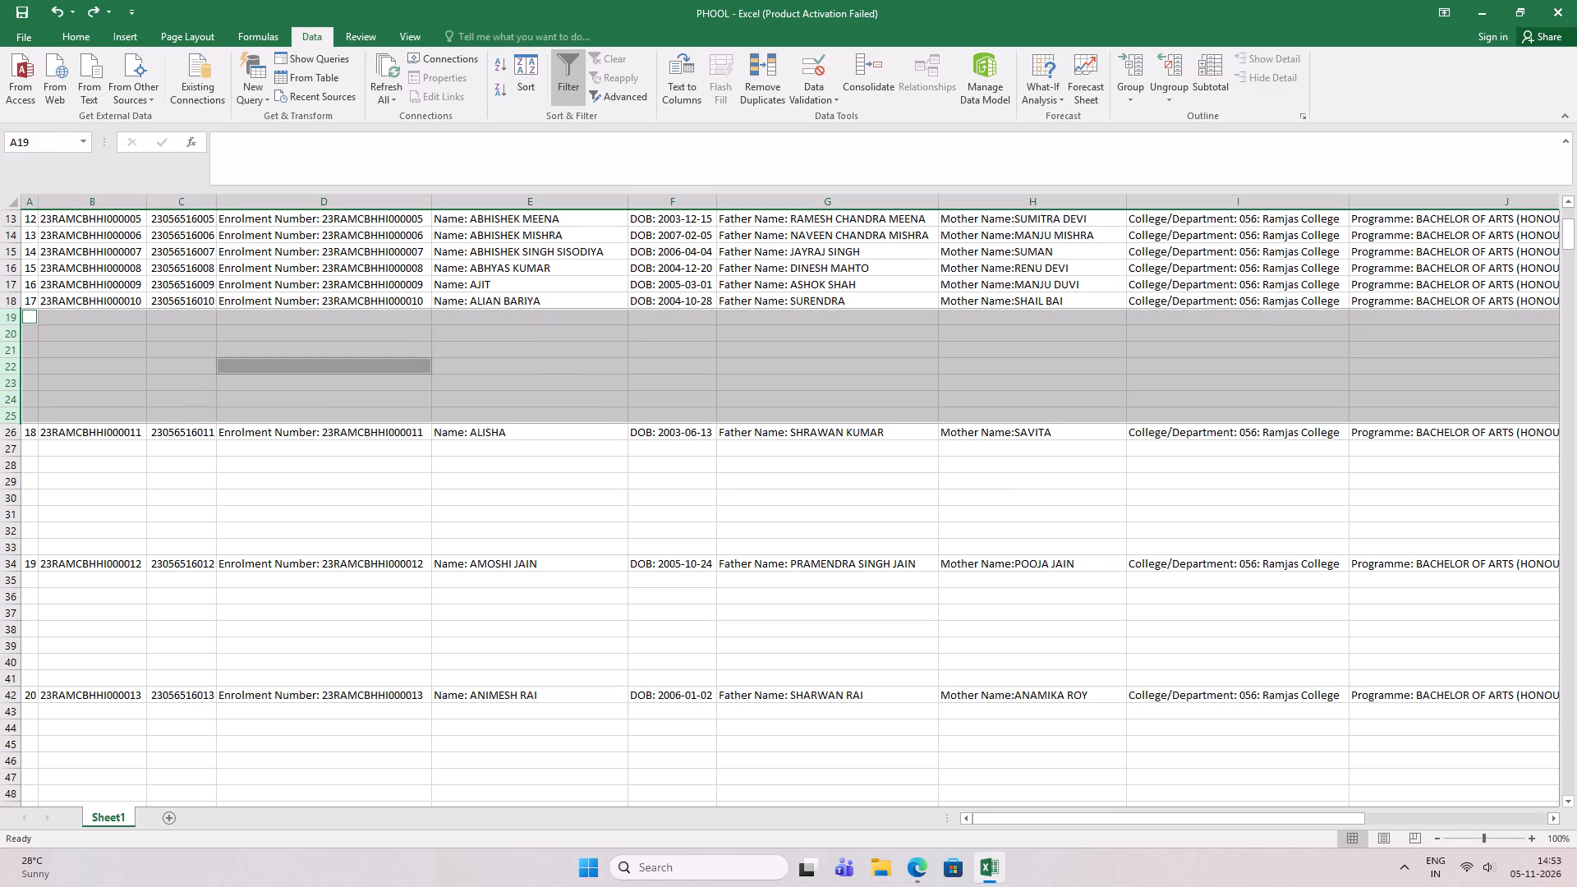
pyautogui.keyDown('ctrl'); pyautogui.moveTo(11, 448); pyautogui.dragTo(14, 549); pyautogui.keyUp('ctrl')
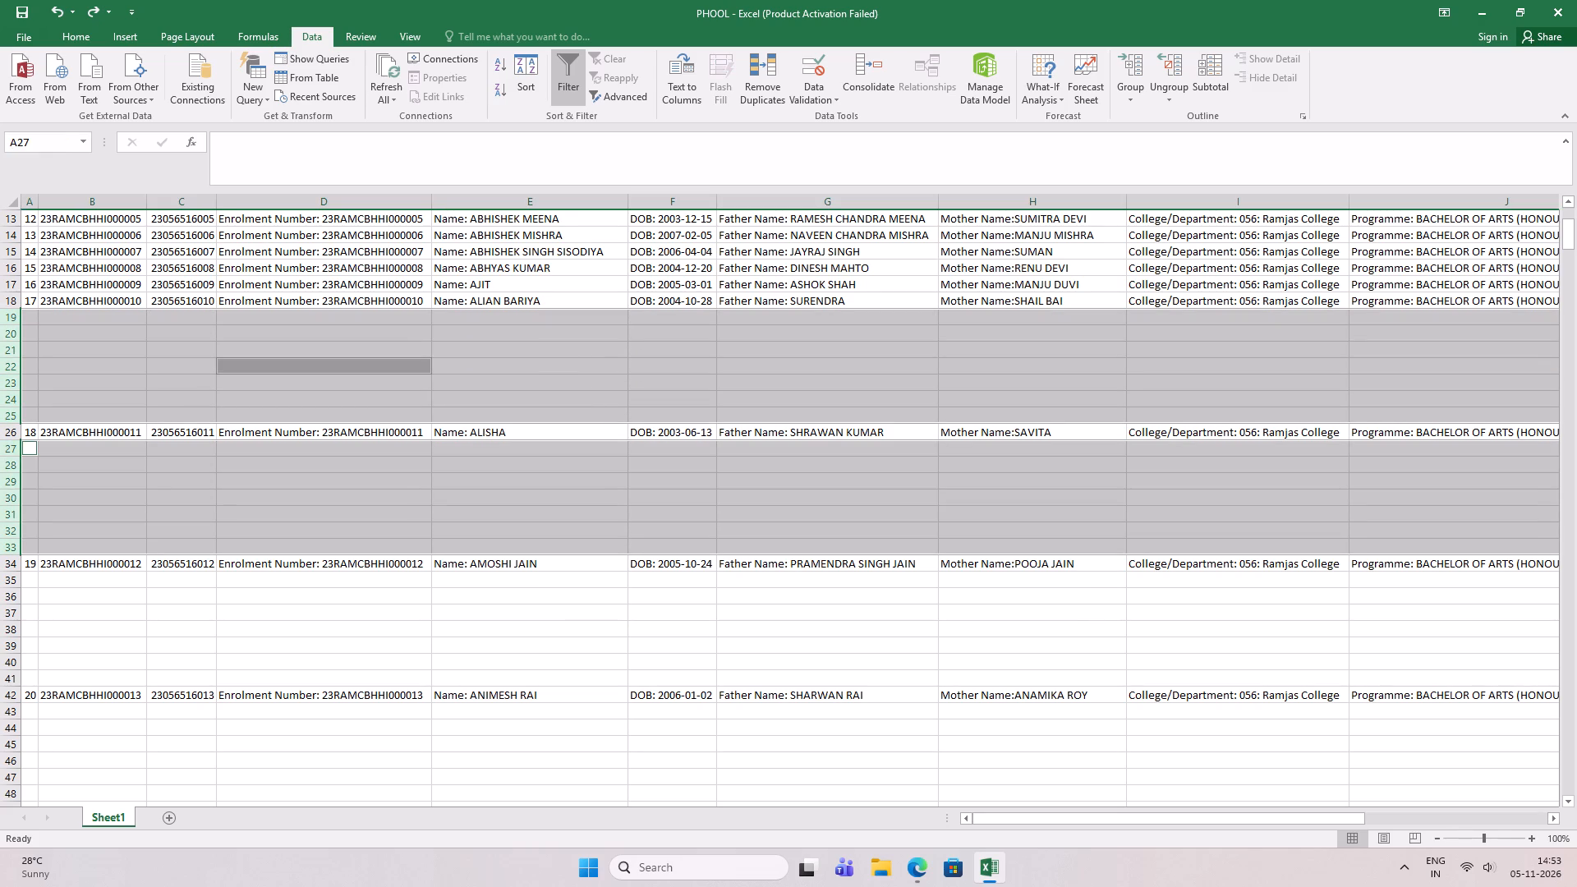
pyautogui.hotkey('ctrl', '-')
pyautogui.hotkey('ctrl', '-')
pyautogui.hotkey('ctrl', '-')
# Switch to Edge and read the search result's instructions for deleting all blank rows at once.
pyautogui.hotkey('alt', 'Tab')
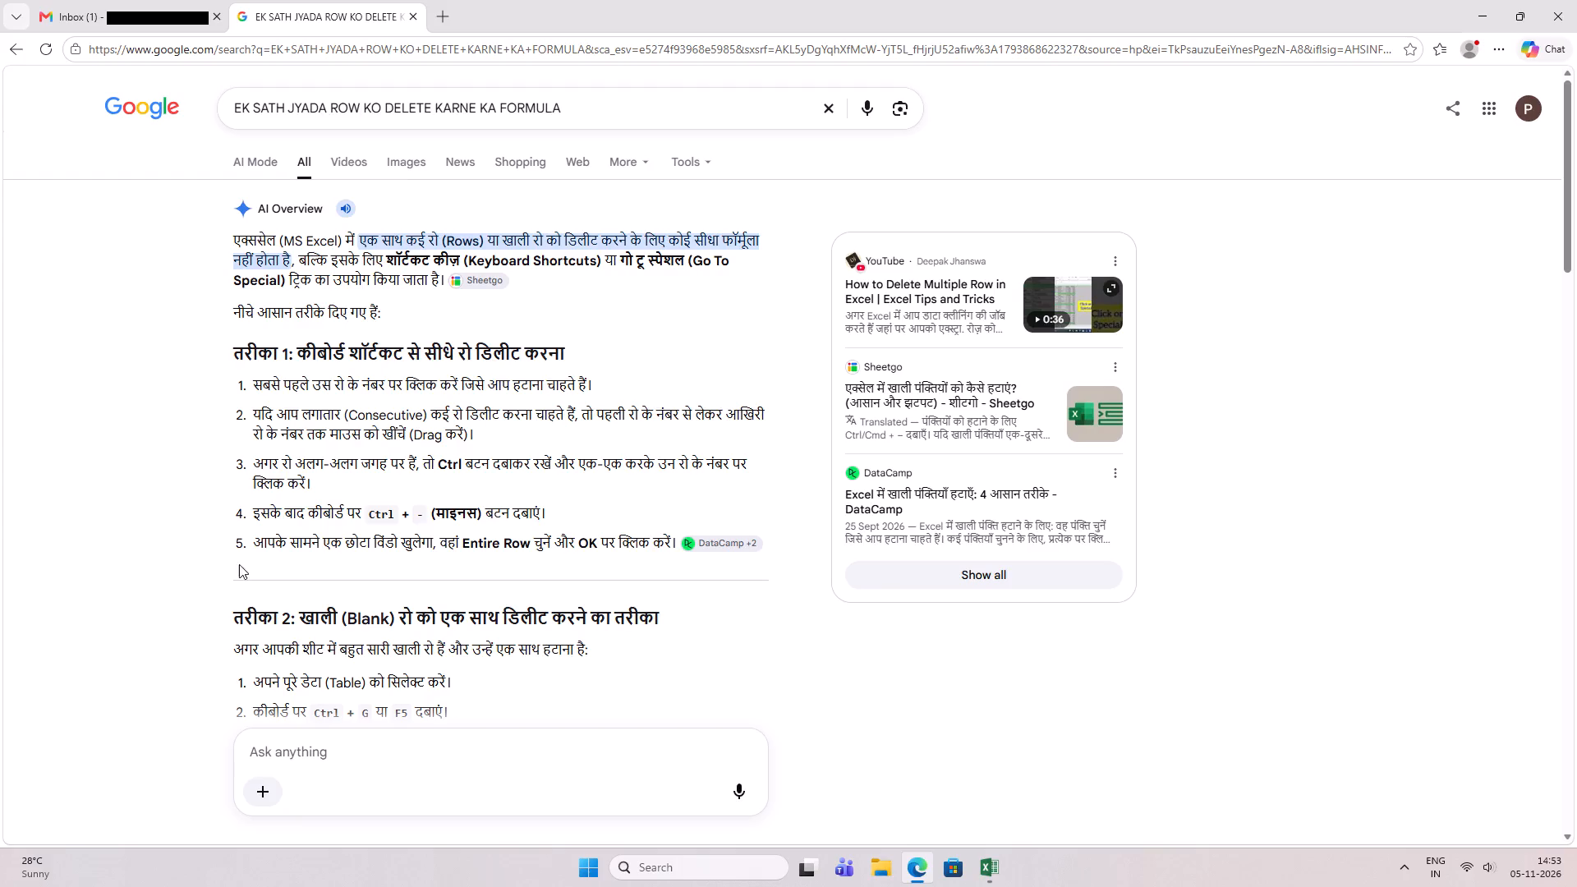
pyautogui.scroll(-1, 437, 642)
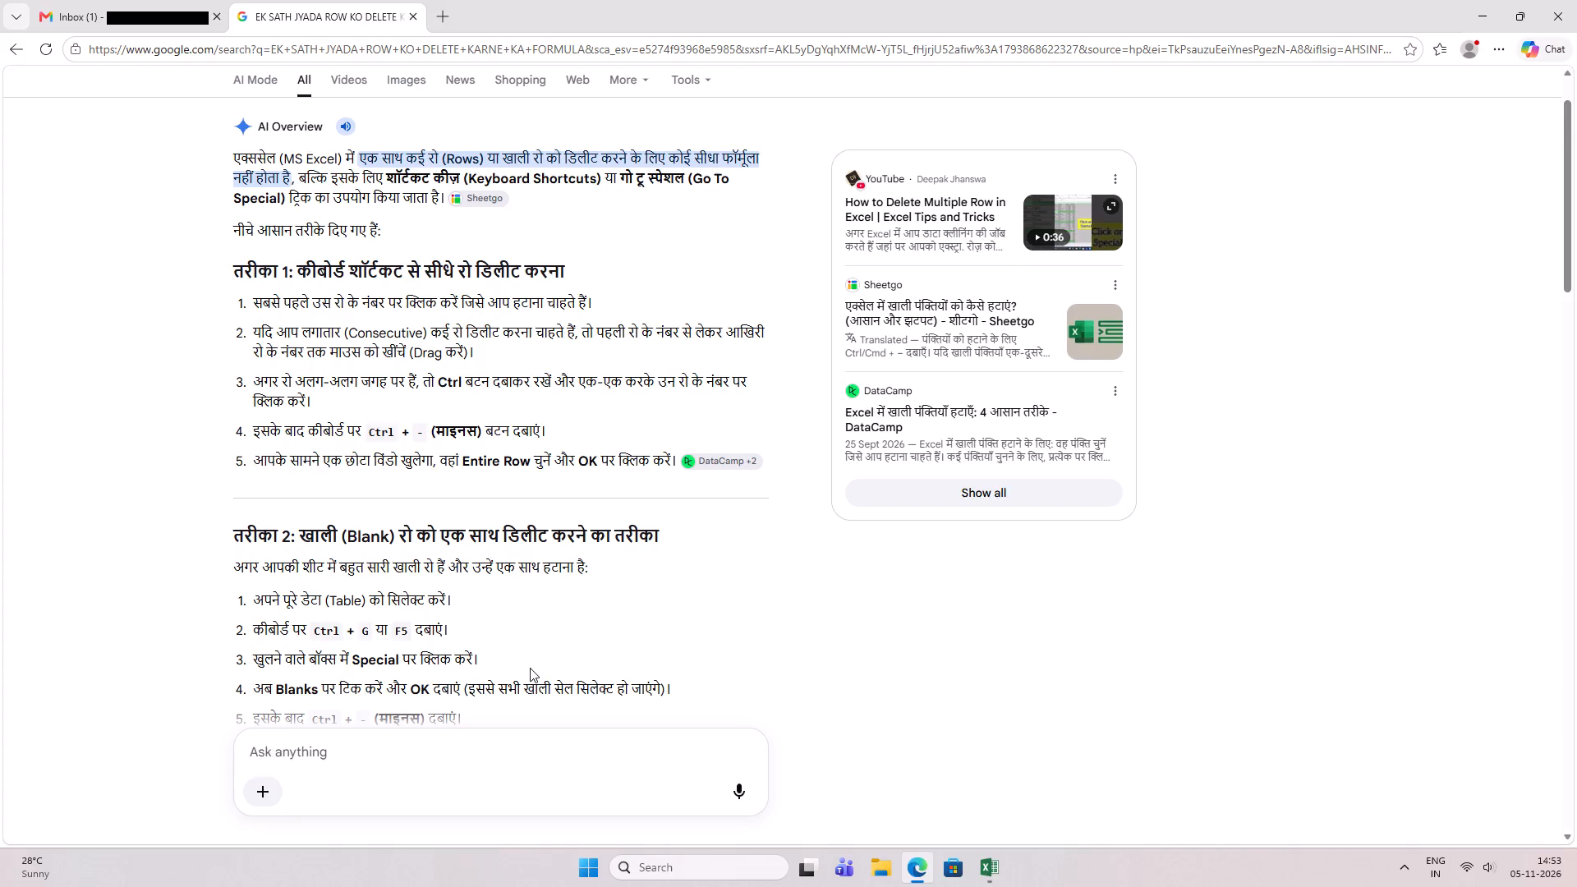
pyautogui.scroll(-1, 530, 668)
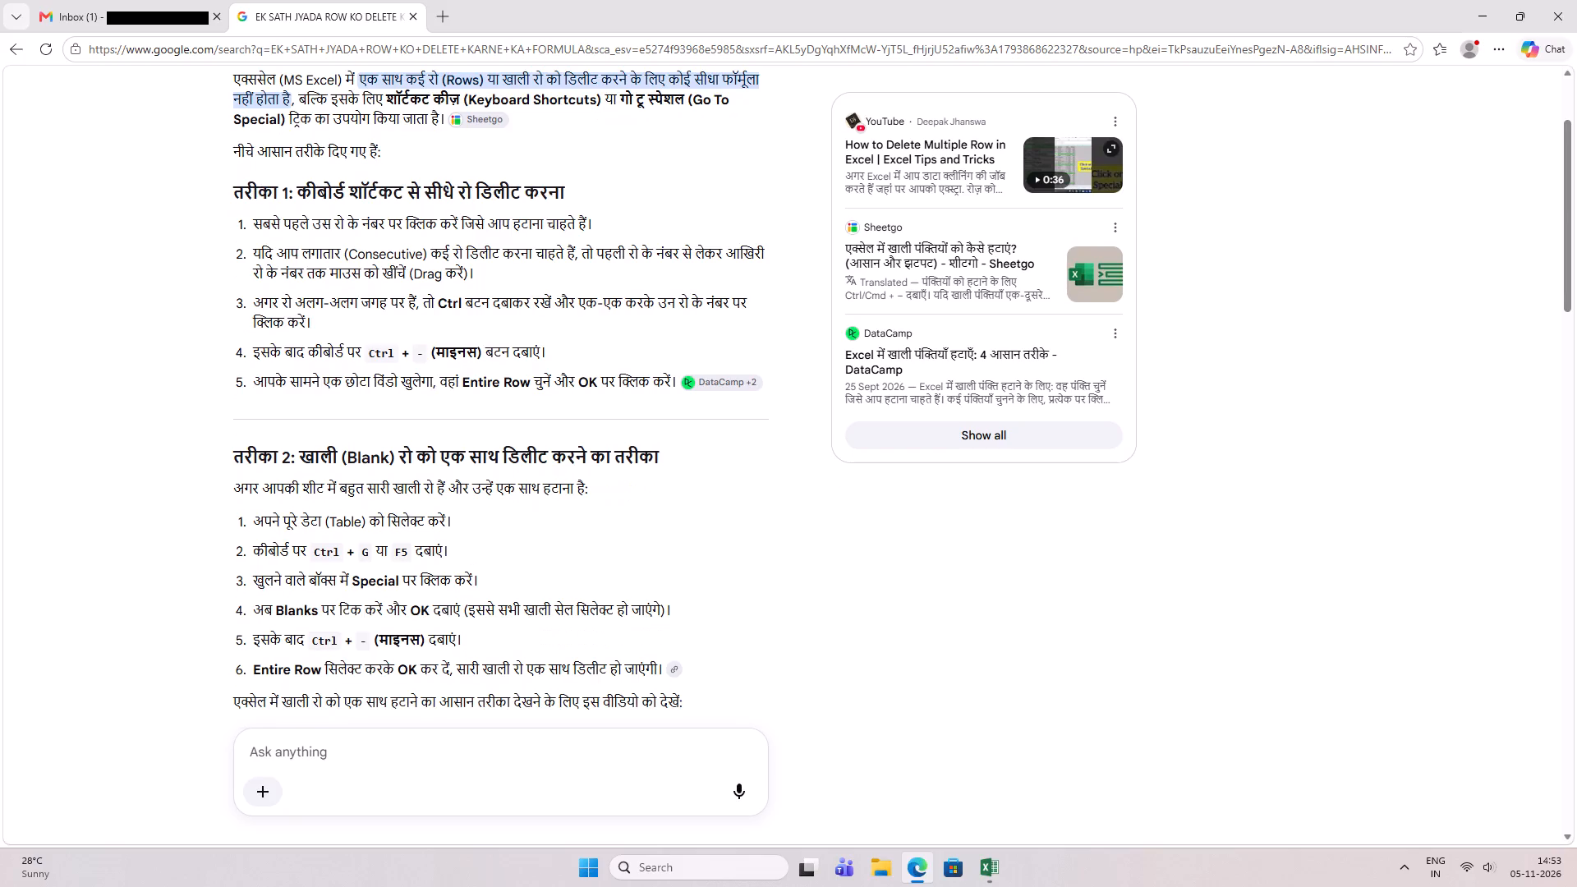
# Back in Excel, select every blank cell in the whole sheet using Go To Special with Blanks, following the Edge instructions.
pyautogui.hotkey('alt', 'Tab')
pyautogui.click(422, 401)
pyautogui.click(9, 198)
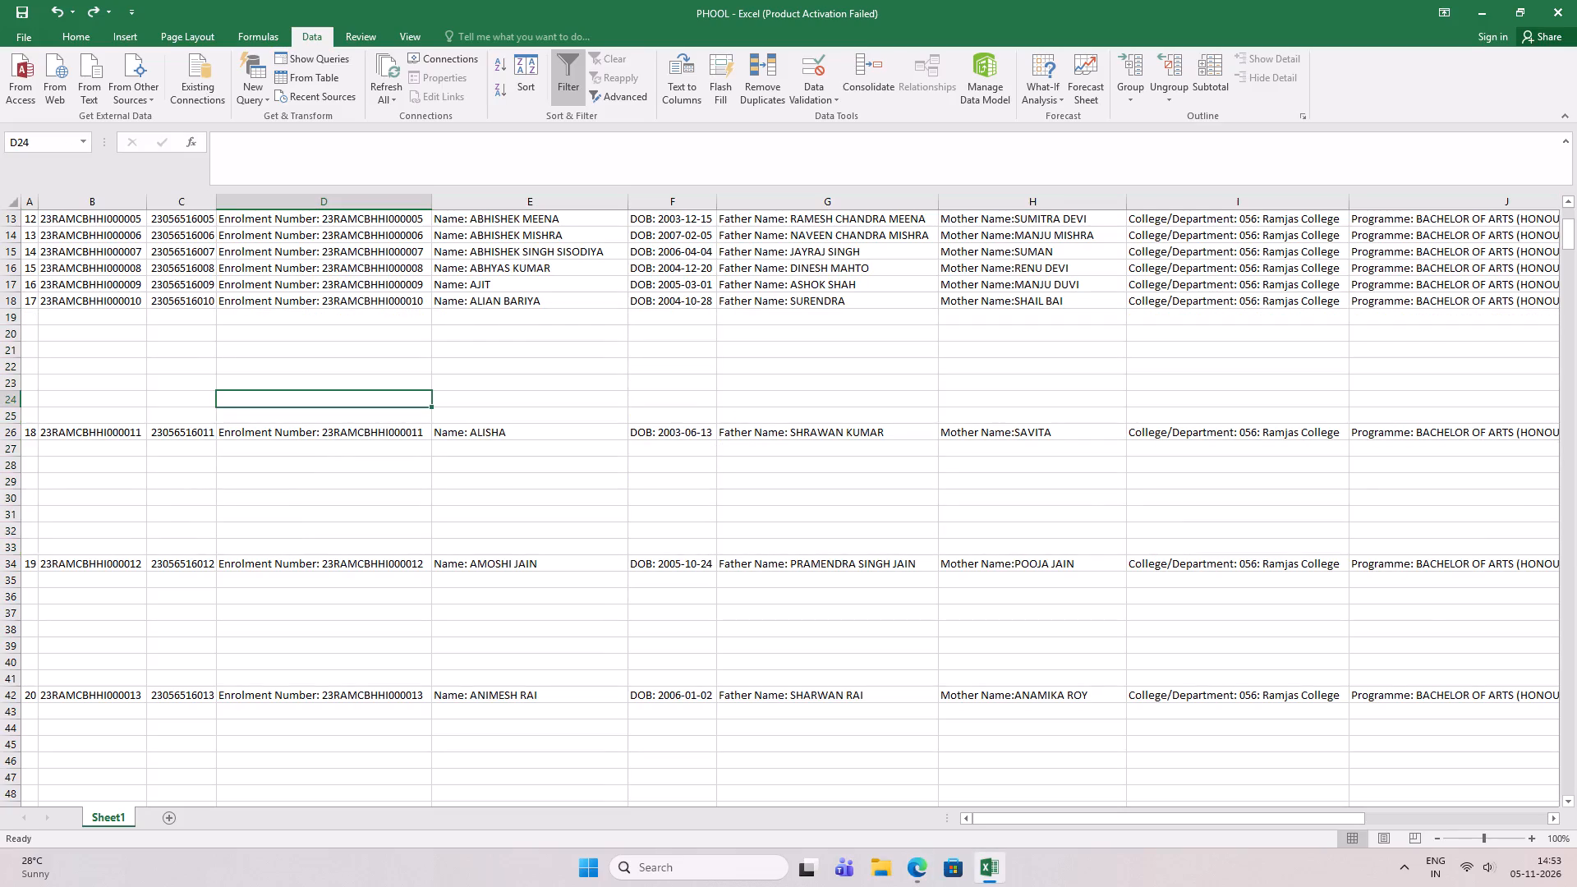
pyautogui.hotkey('alt', 'Tab')
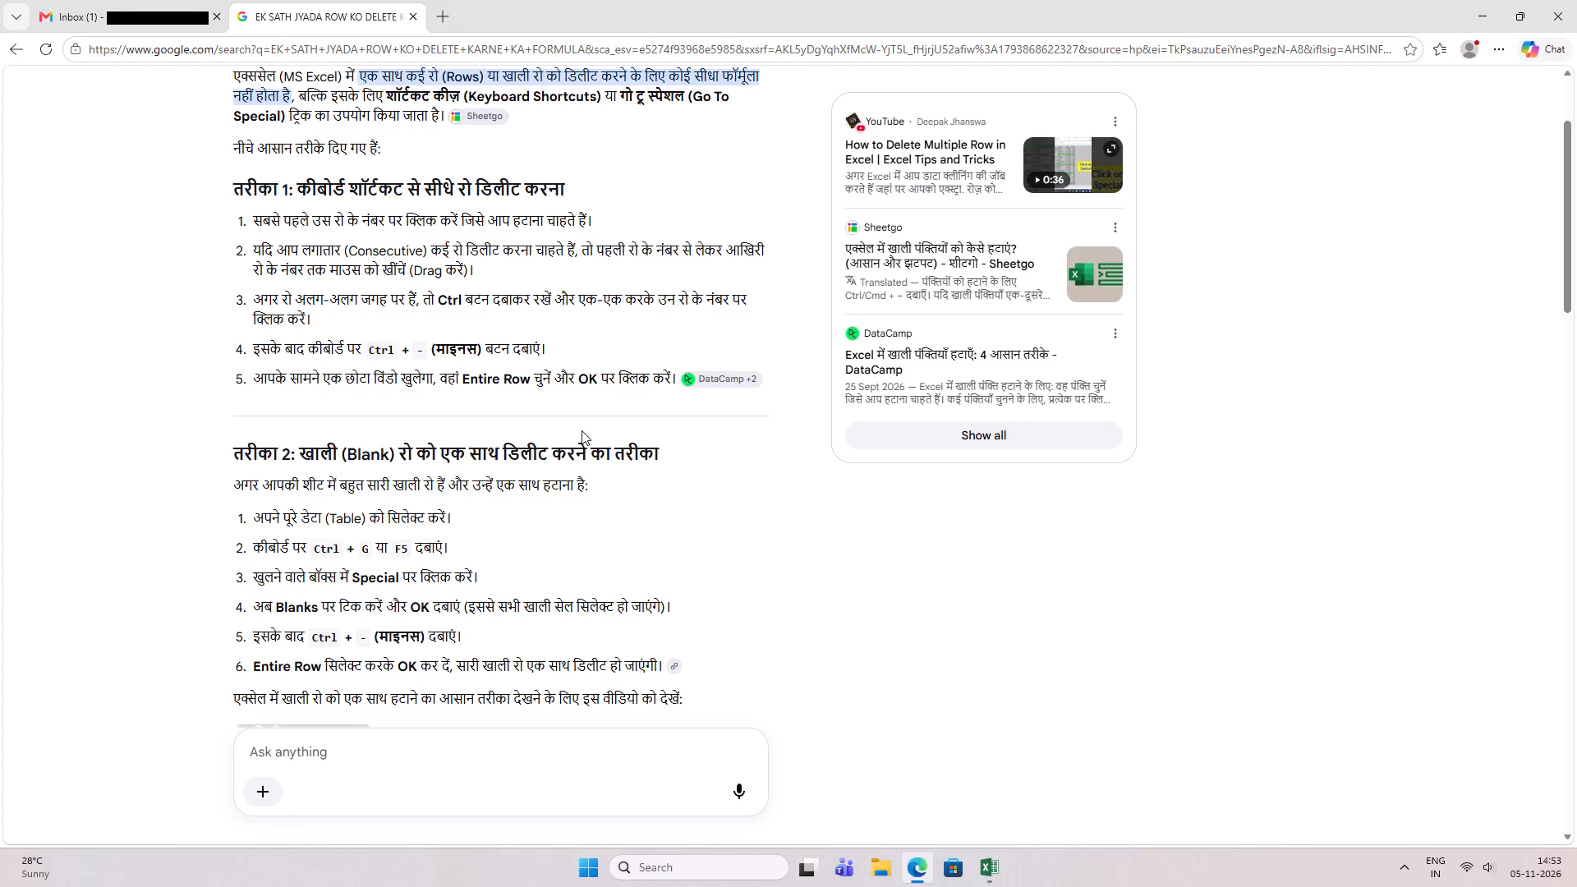
pyautogui.hotkey('alt', 'Tab')
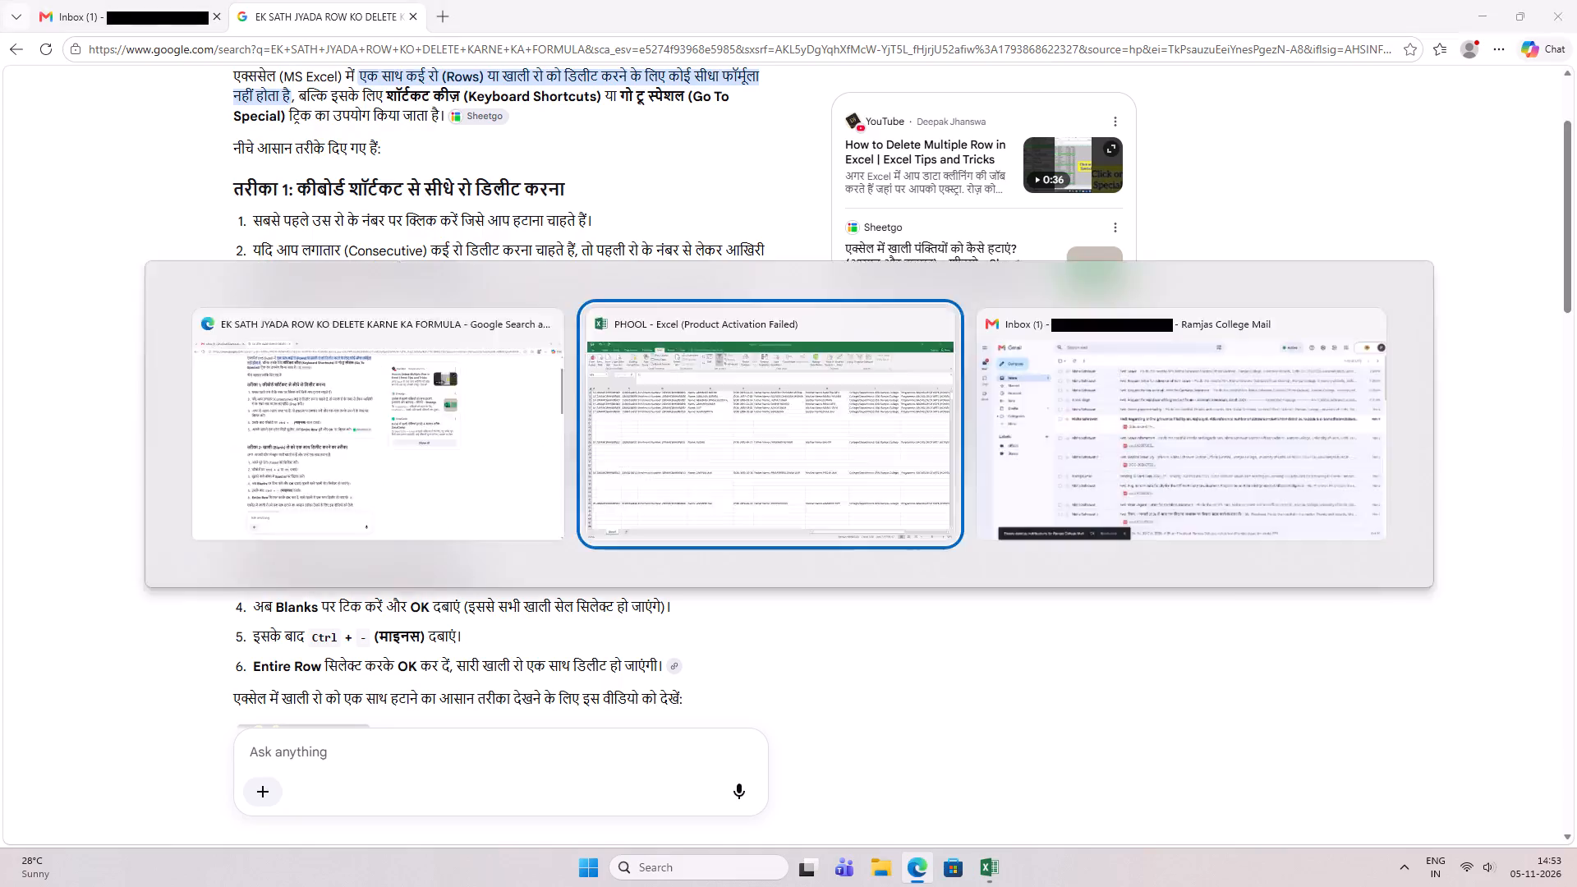
pyautogui.press('F5')
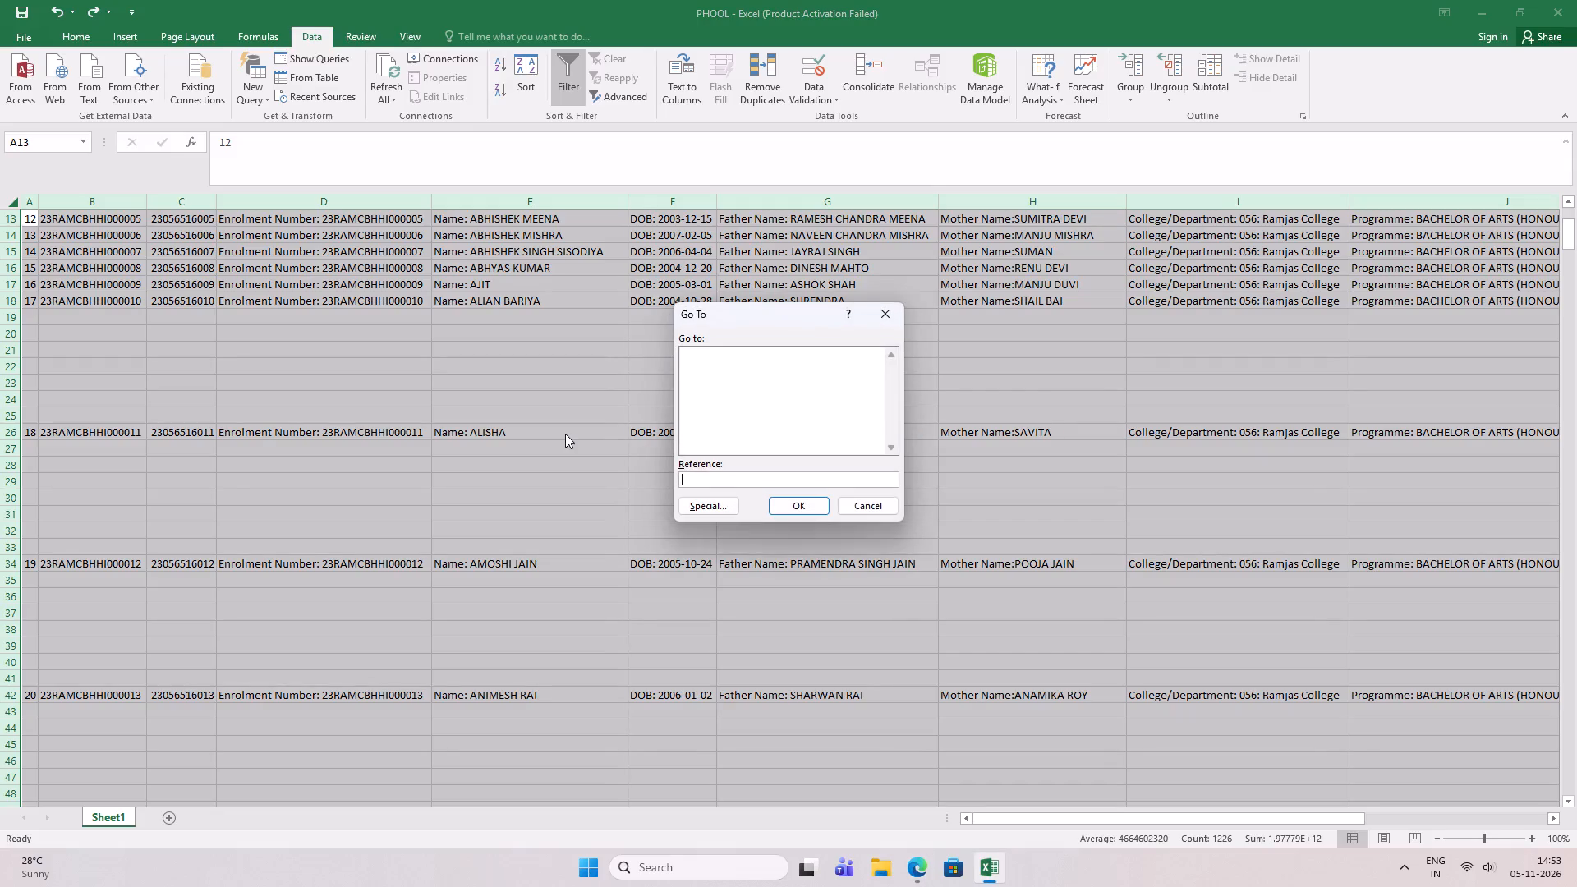
pyautogui.hotkey('alt', 'Tab')
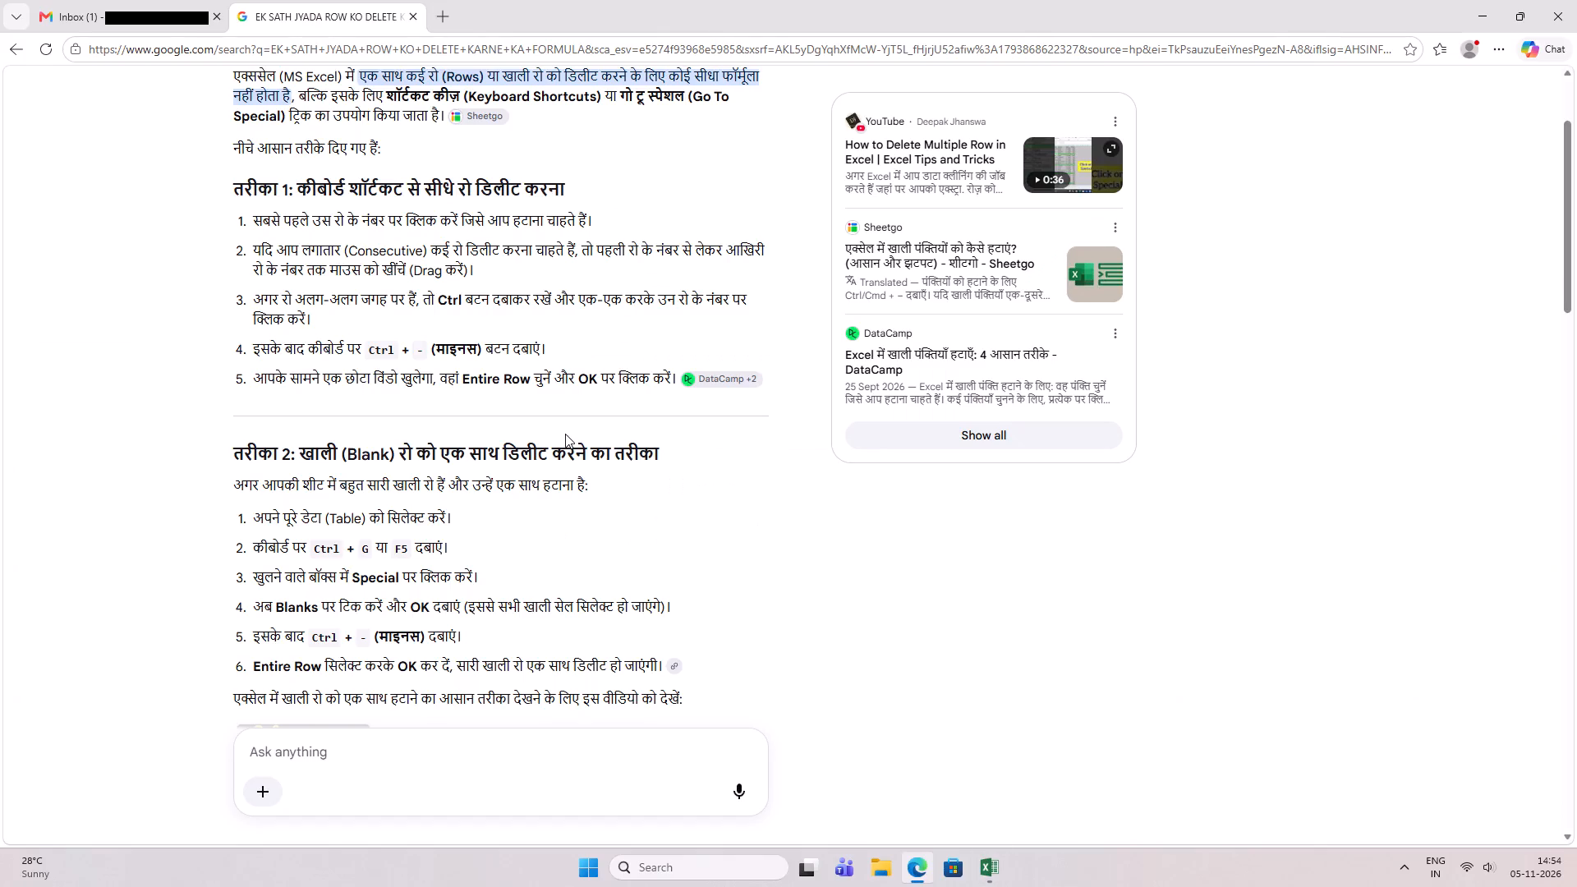
pyautogui.hotkey('alt', 'Tab')
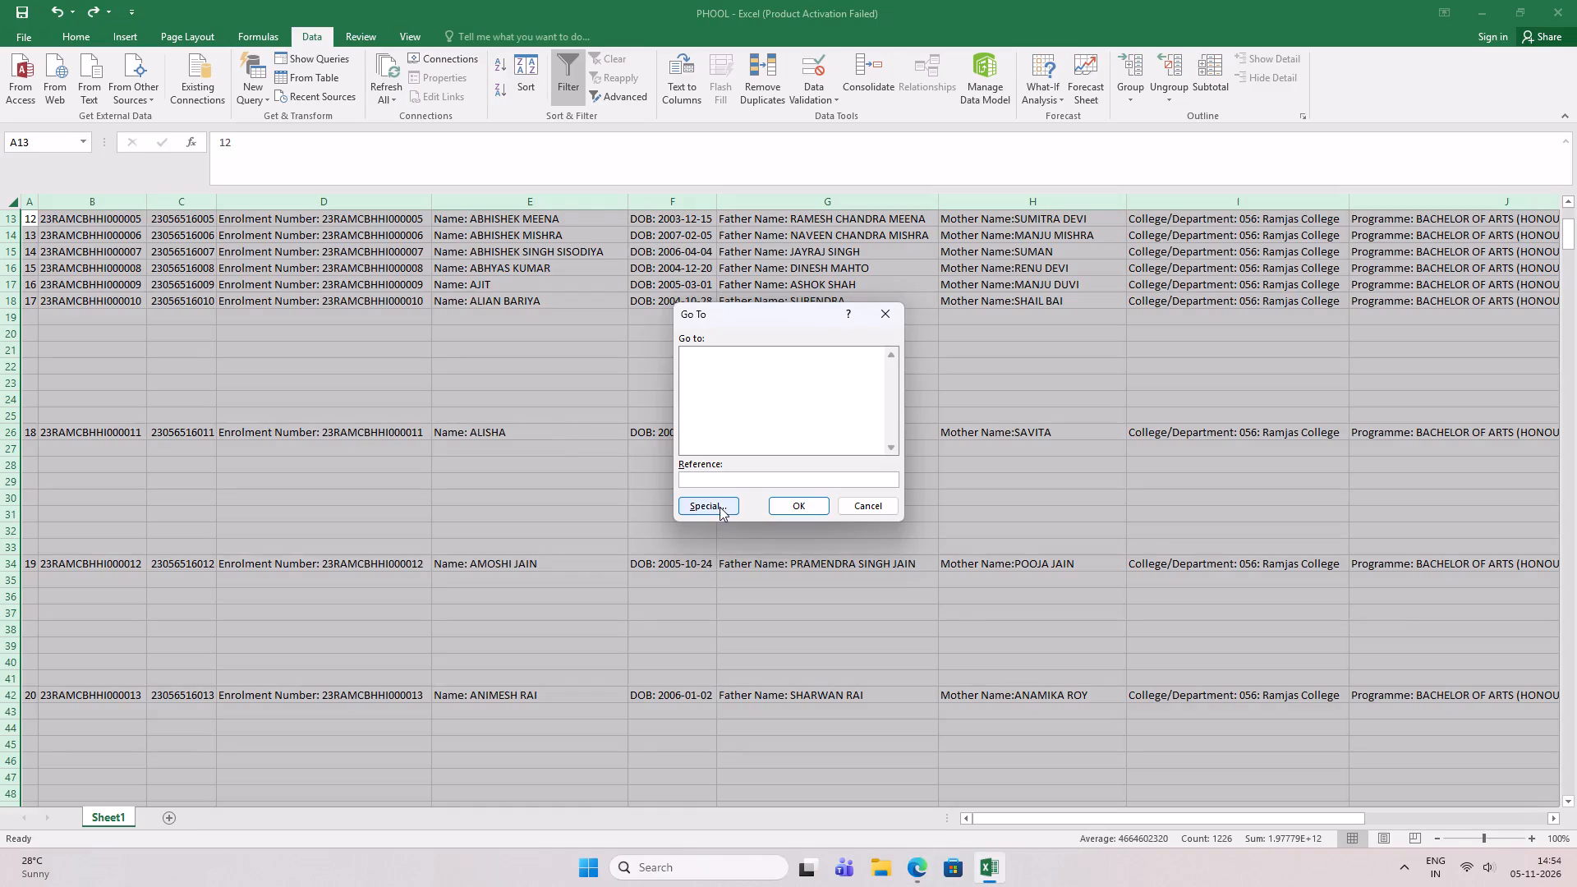
pyautogui.click(720, 507)
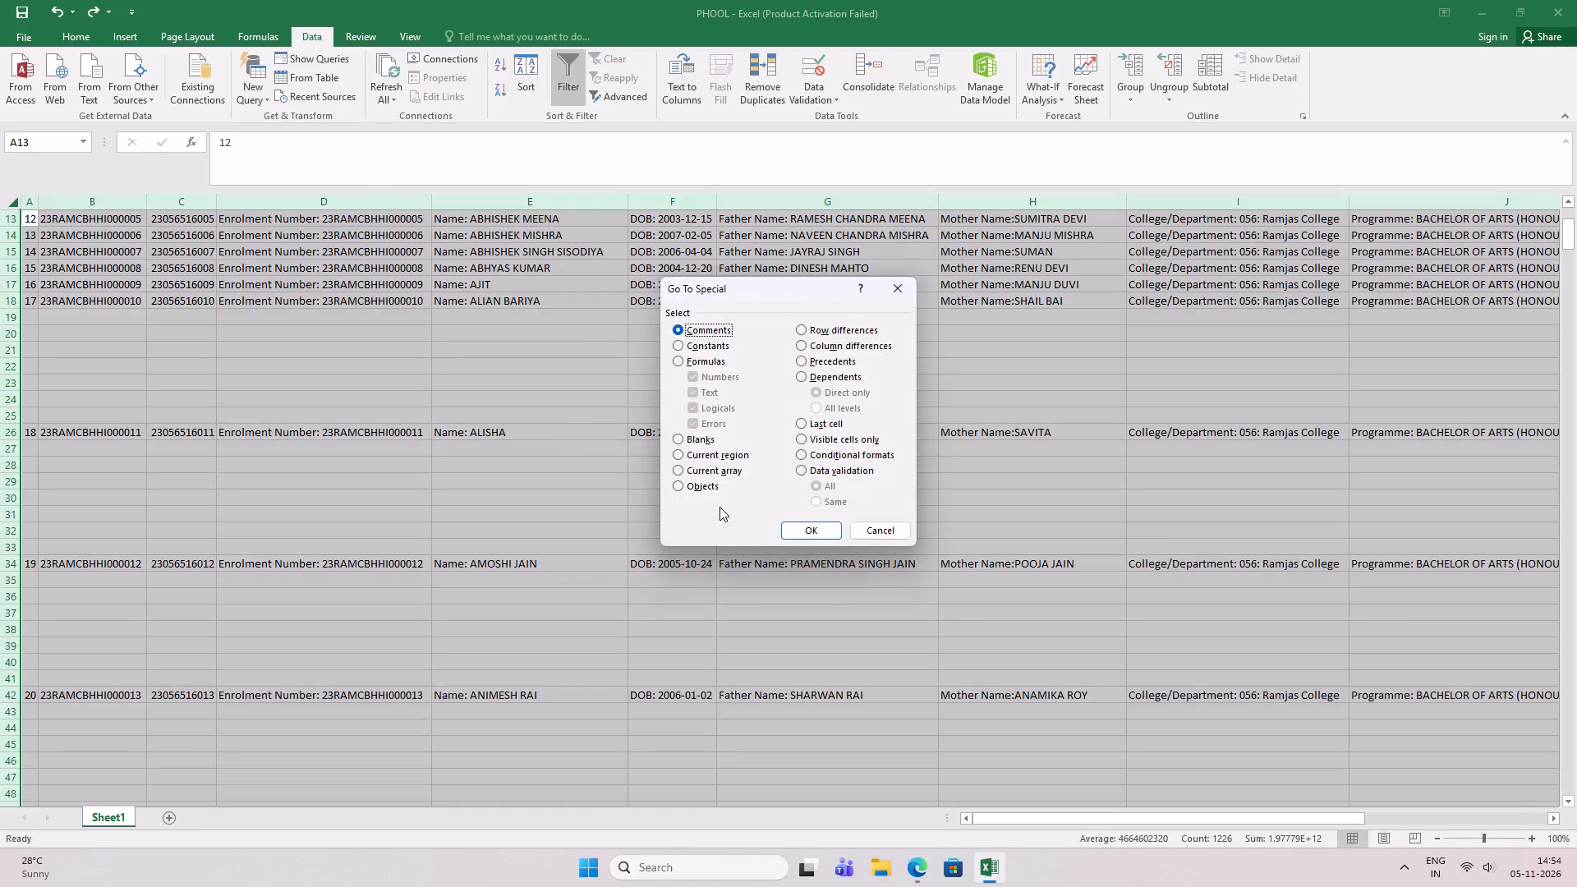
pyautogui.hotkey('alt', 'Tab')
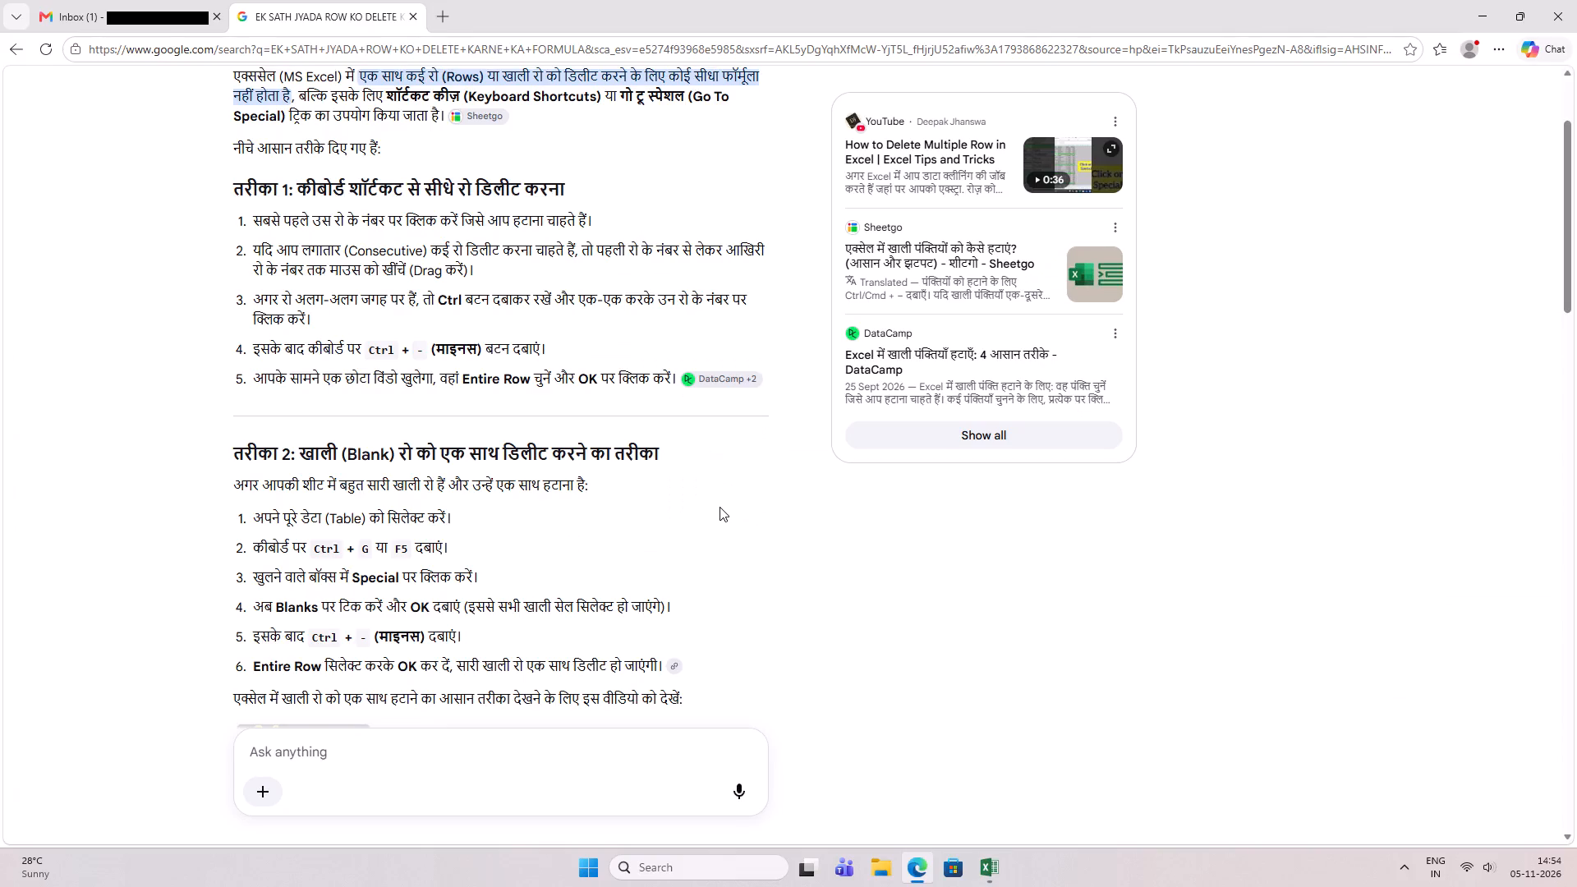
pyautogui.hotkey('alt', 'Tab')
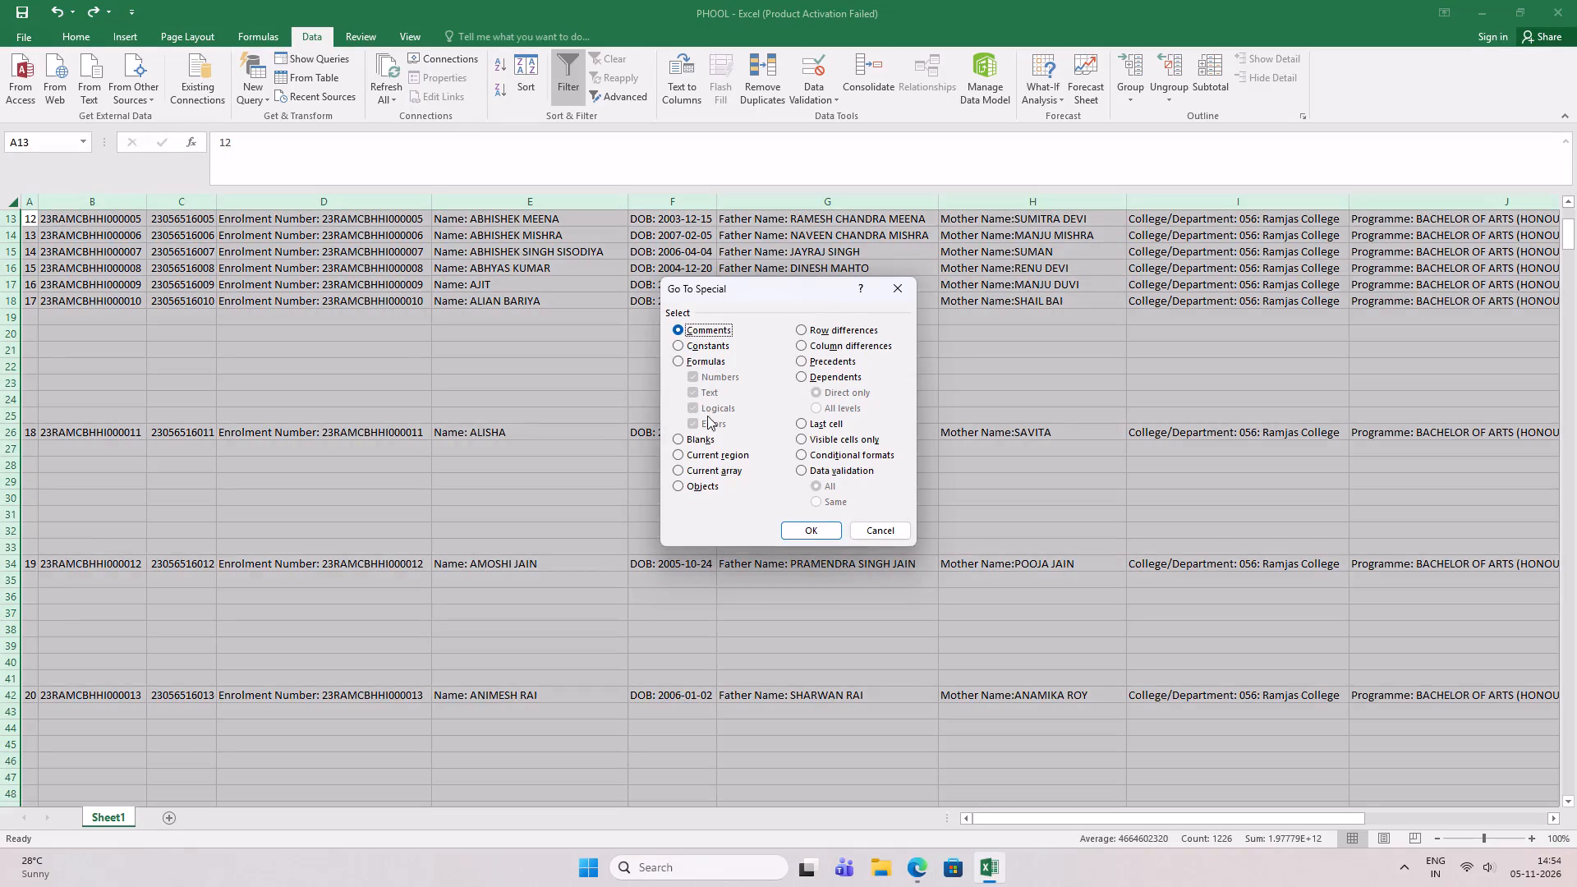
pyautogui.click(682, 439)
pyautogui.hotkey('alt', 'Tab')
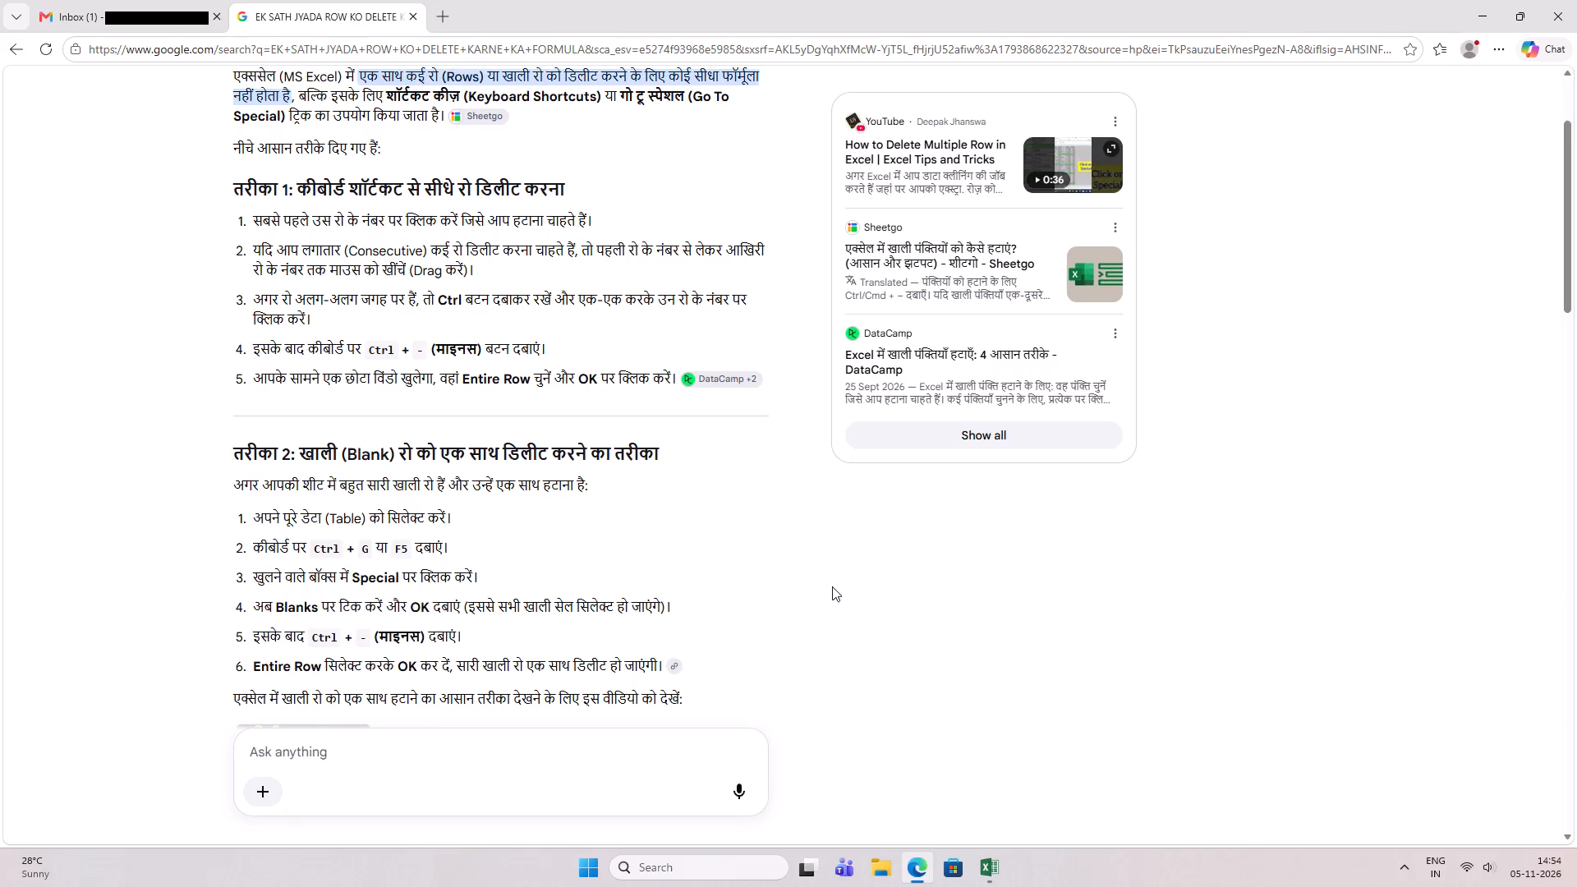
pyautogui.hotkey('alt', 'Tab')
pyautogui.click(821, 531)
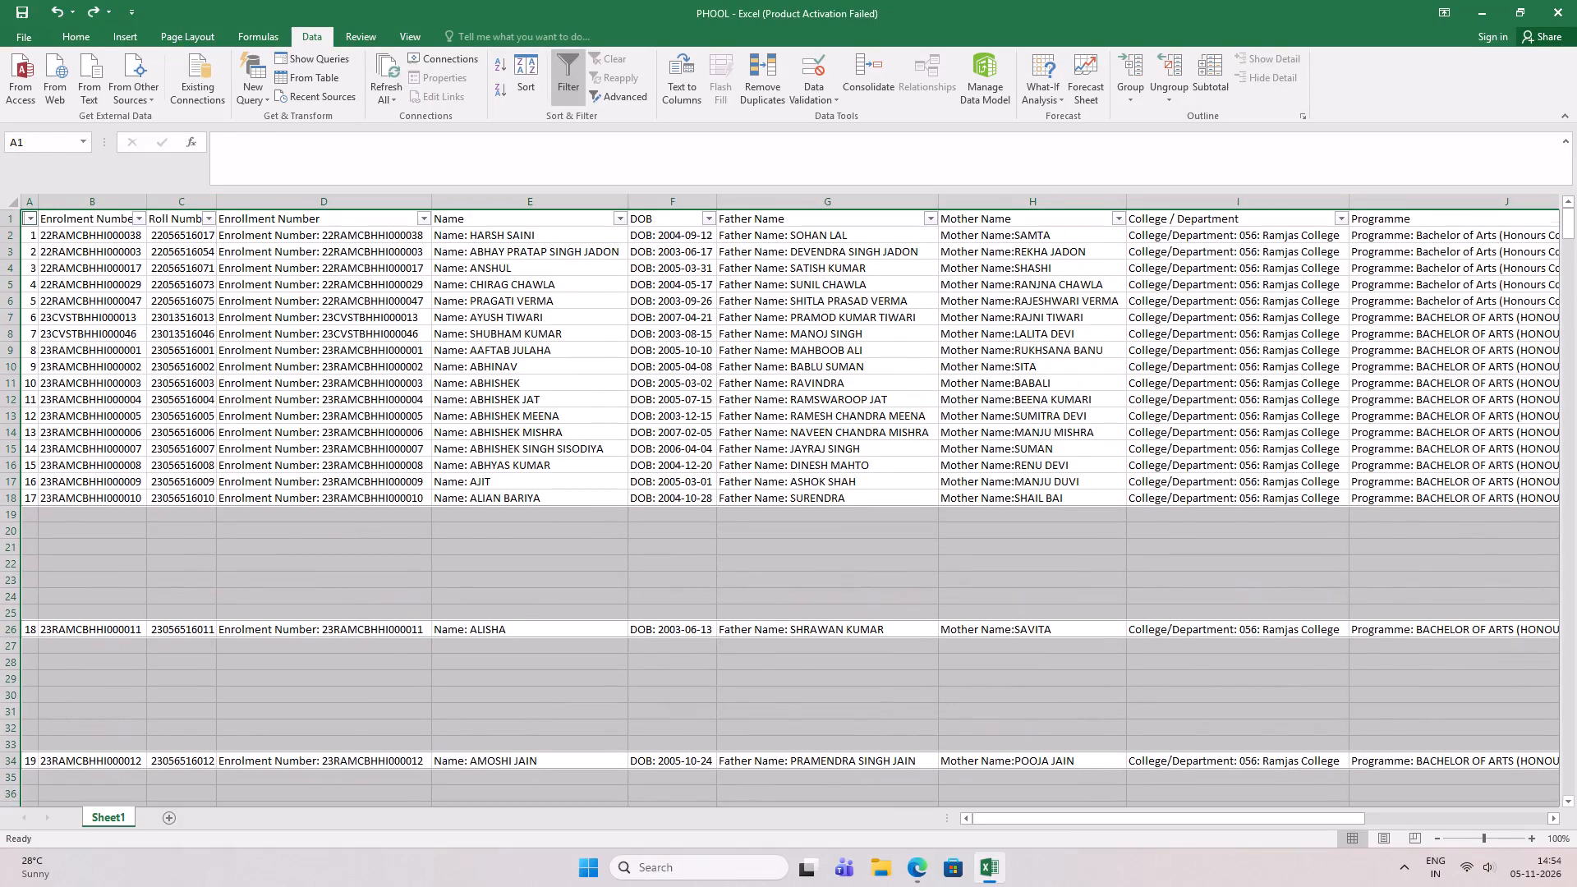
# Open the delete options for the selected blank cells in Excel, checking the instructions in Edge.
pyautogui.hotkey('alt', 'Tab')
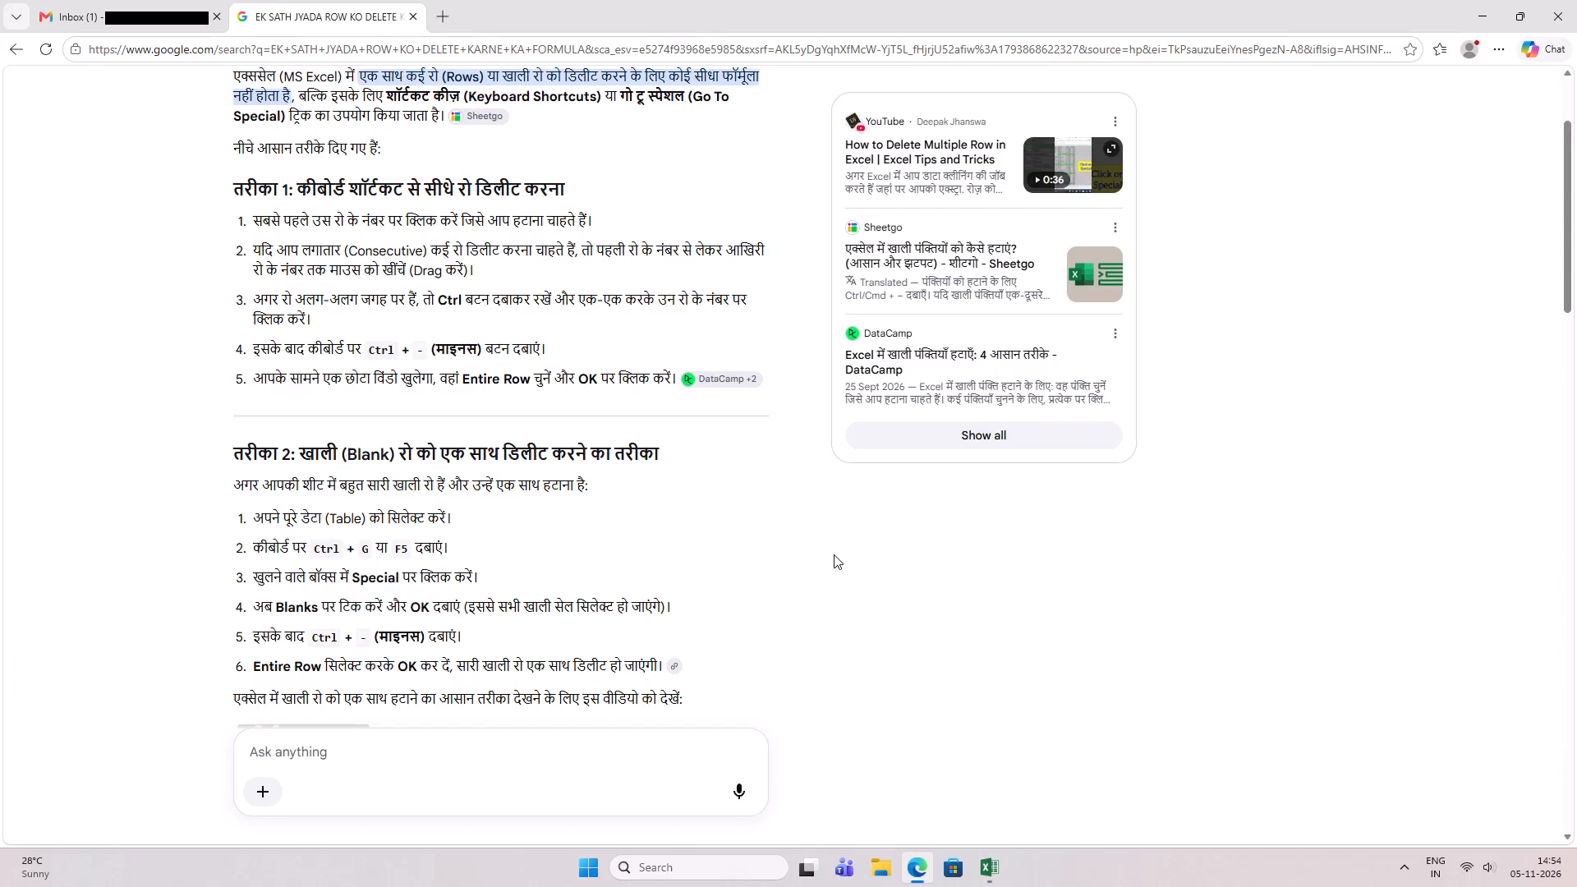
pyautogui.hotkey('alt', 'Tab')
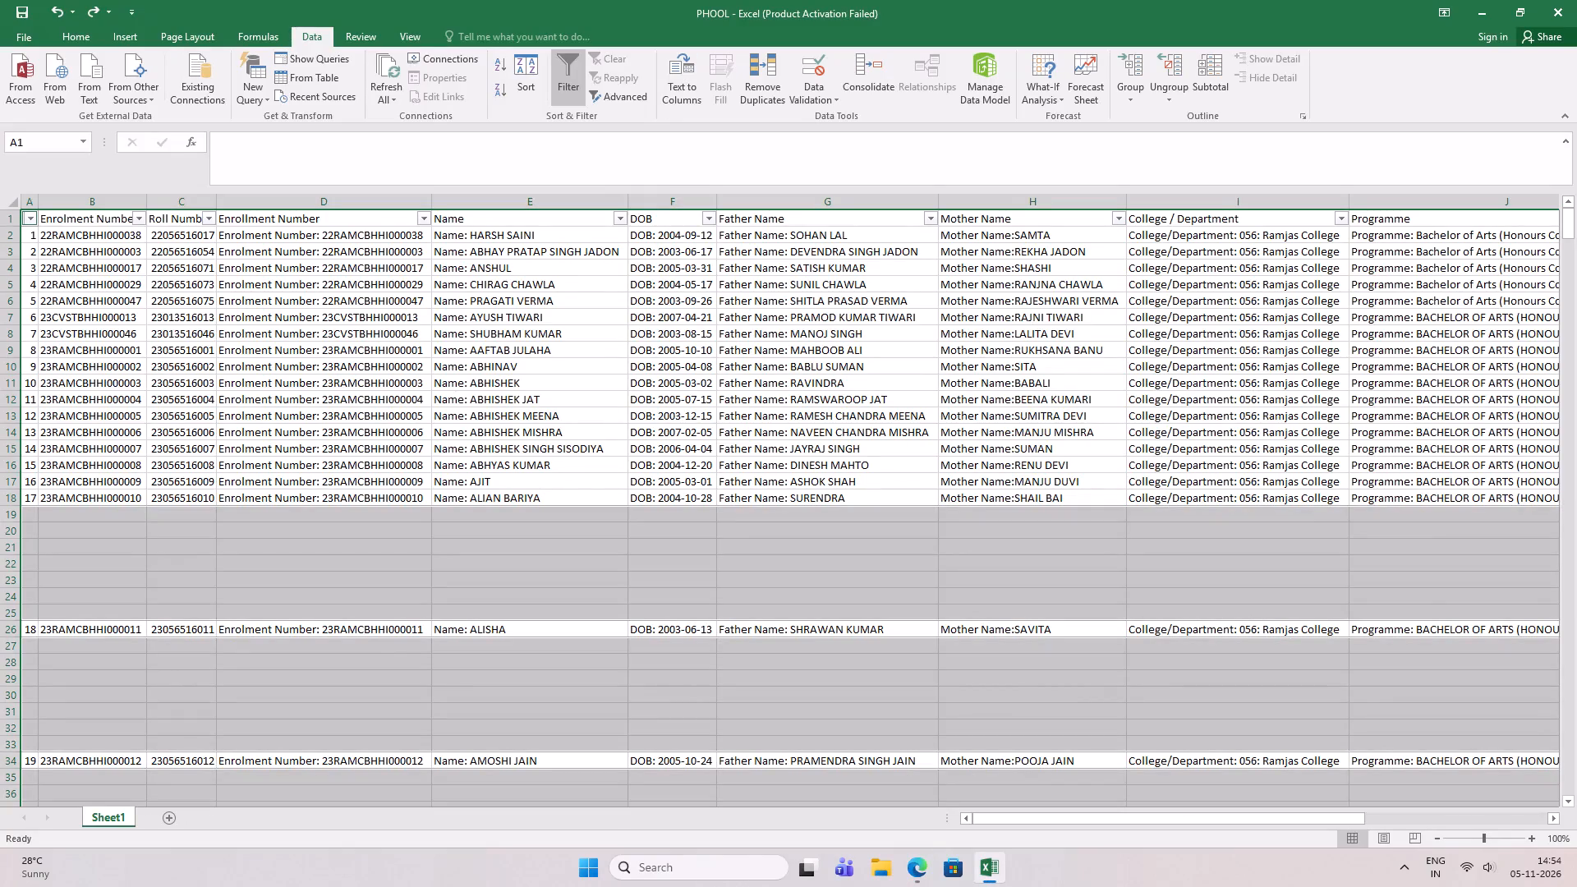
pyautogui.hotkey('alt', 'Tab')
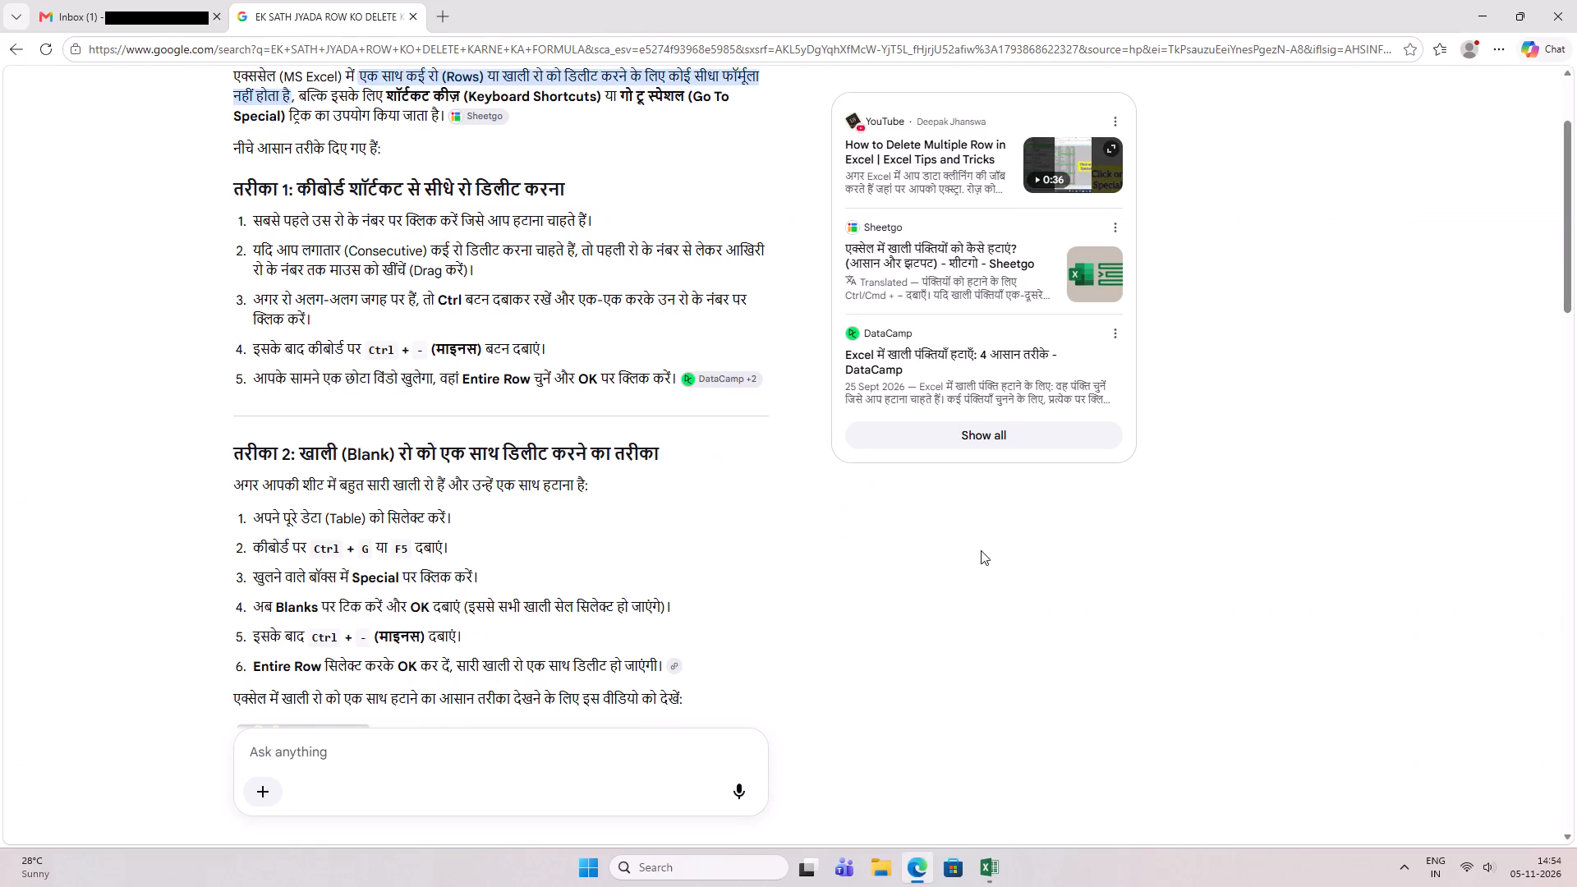
pyautogui.hotkey('alt', 'Tab')
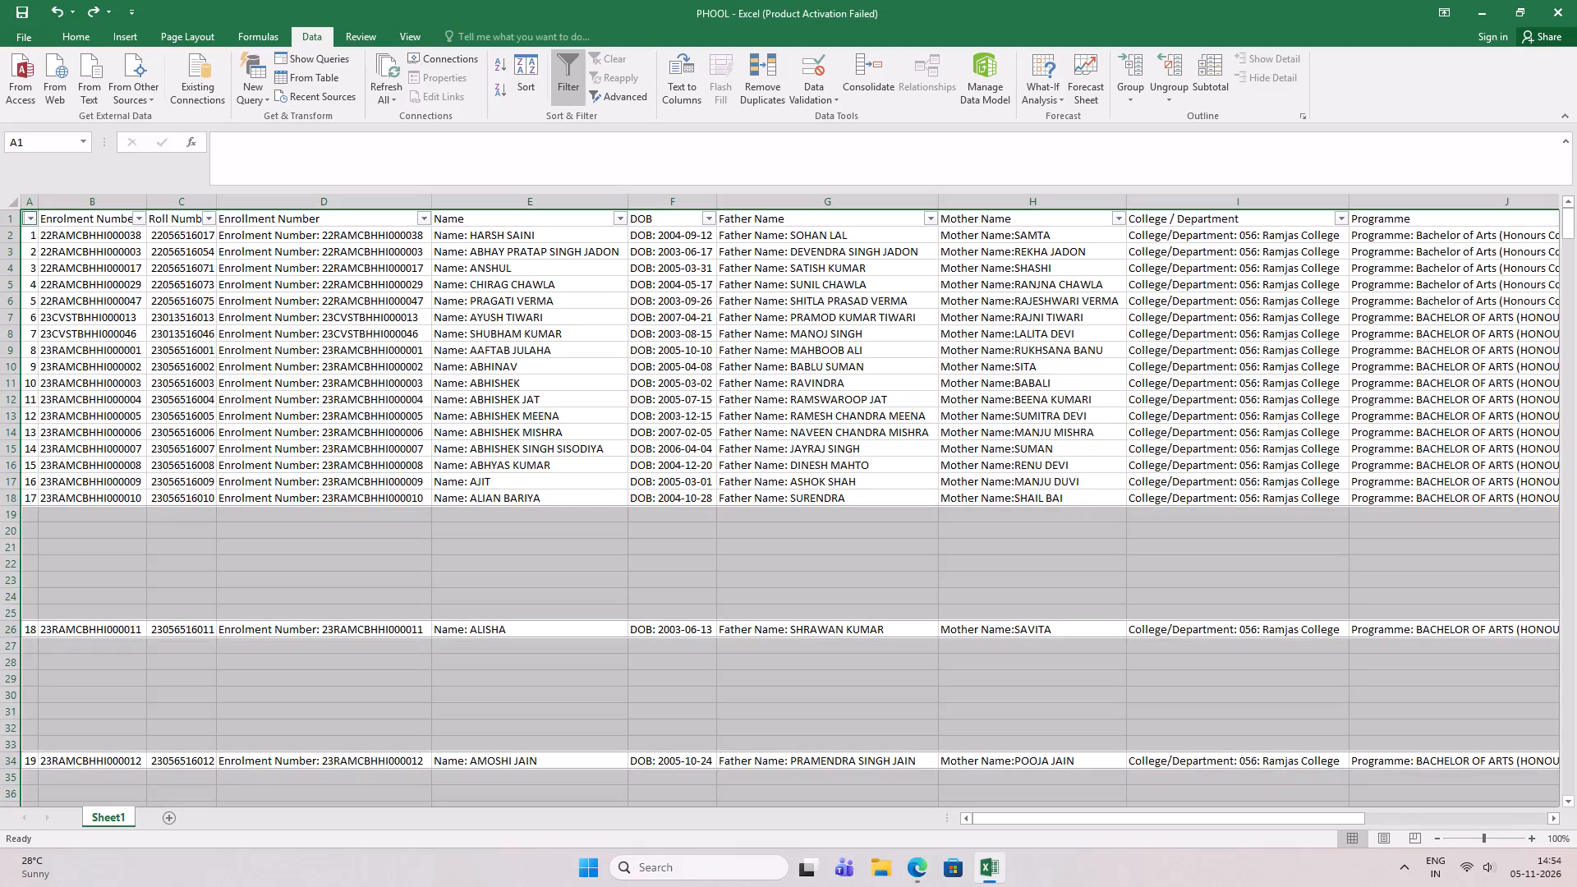
pyautogui.hotkey('ctrl', '-')
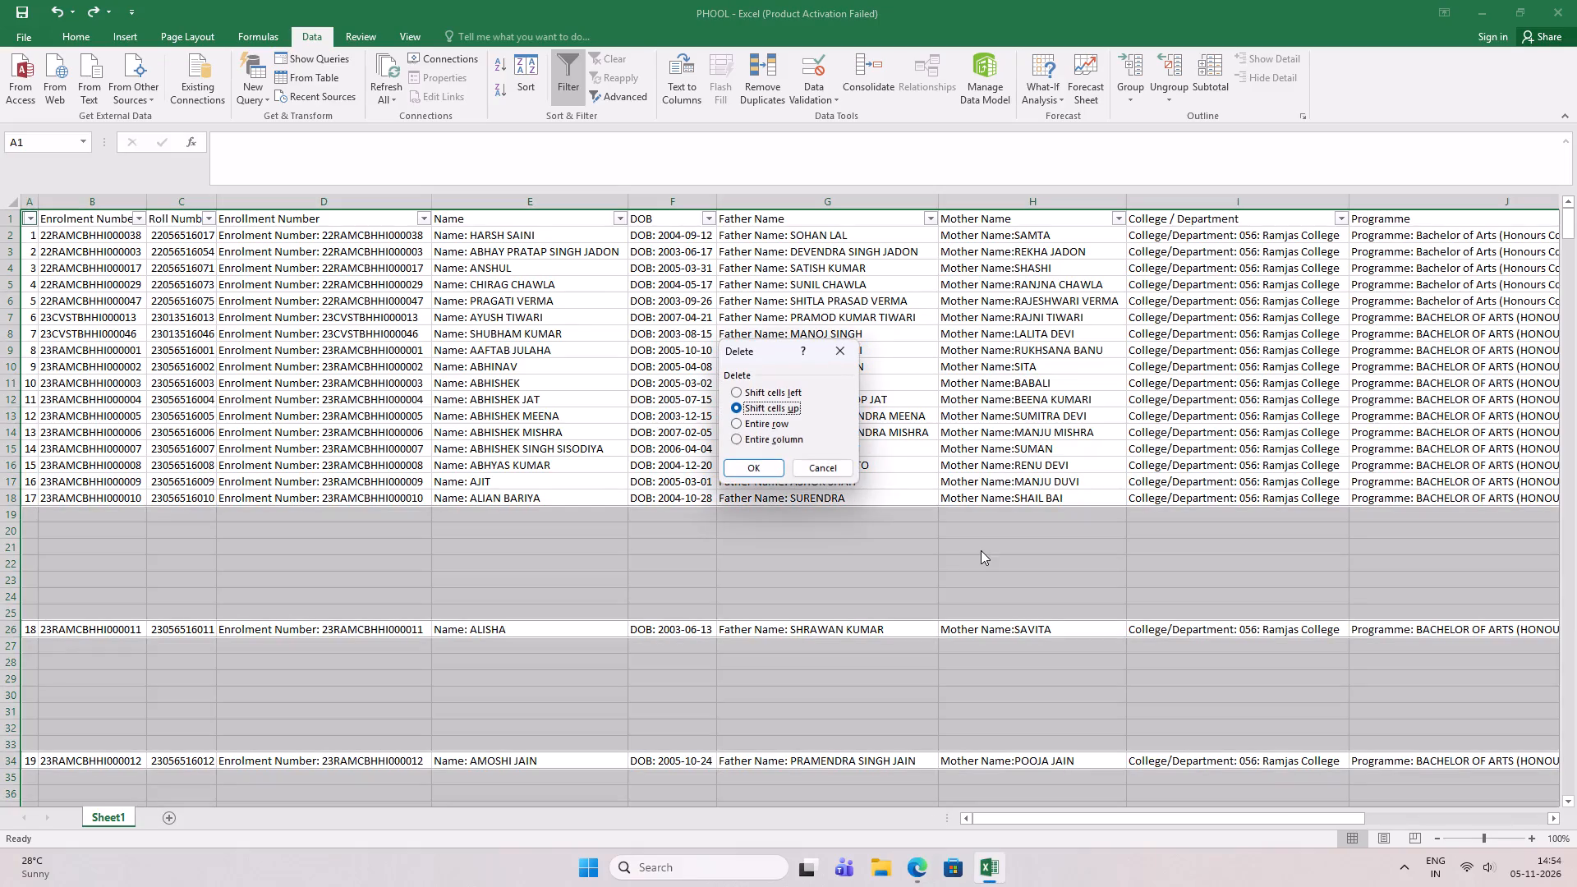
pyautogui.hotkey('alt', 'Tab')
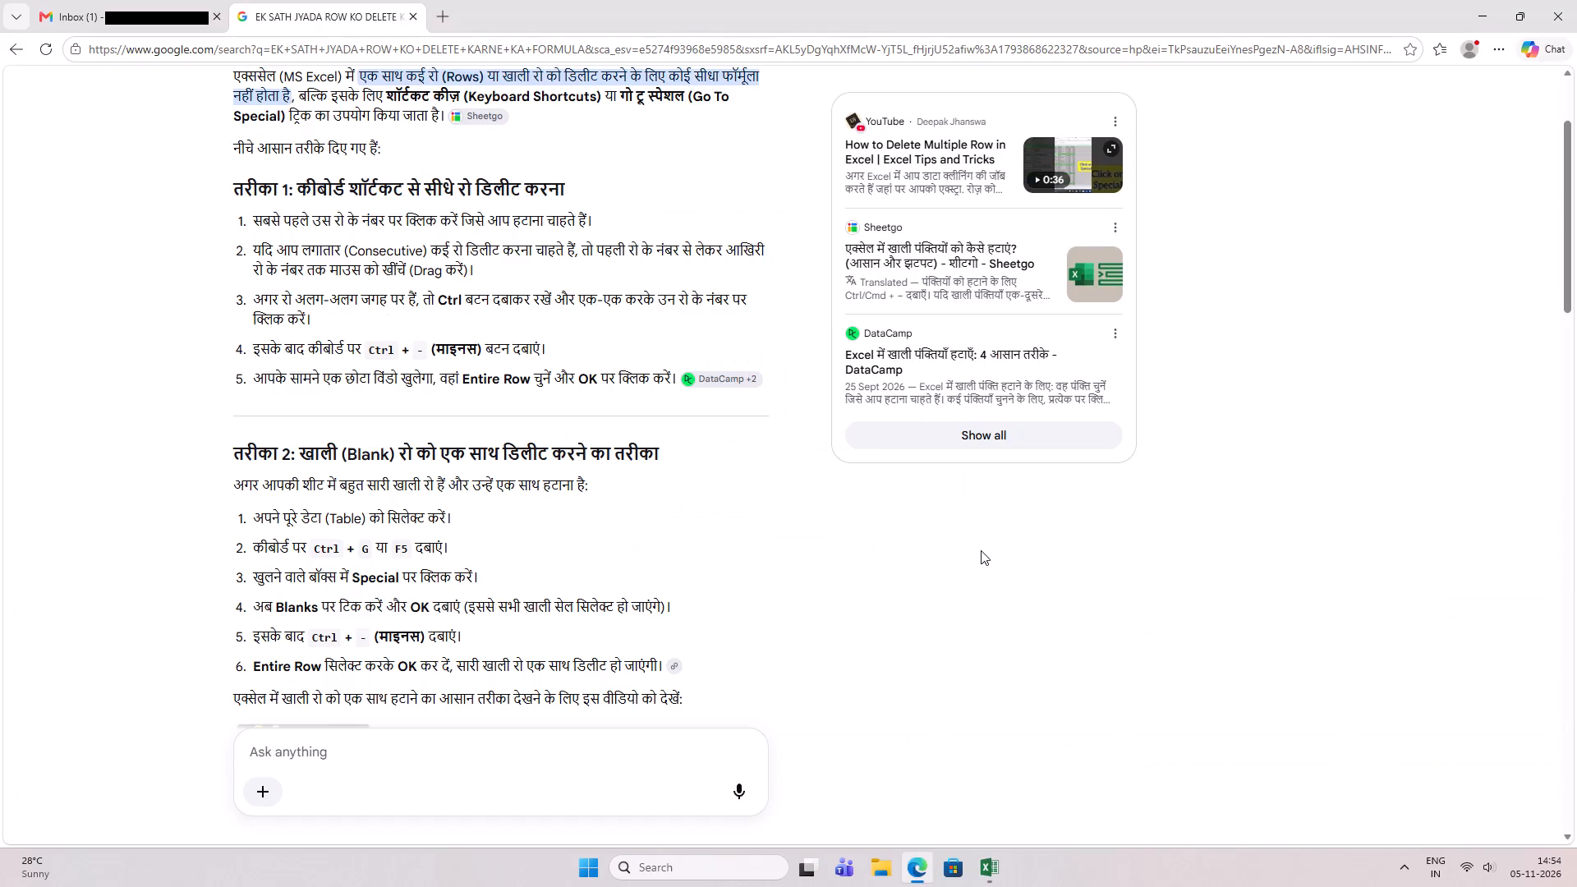
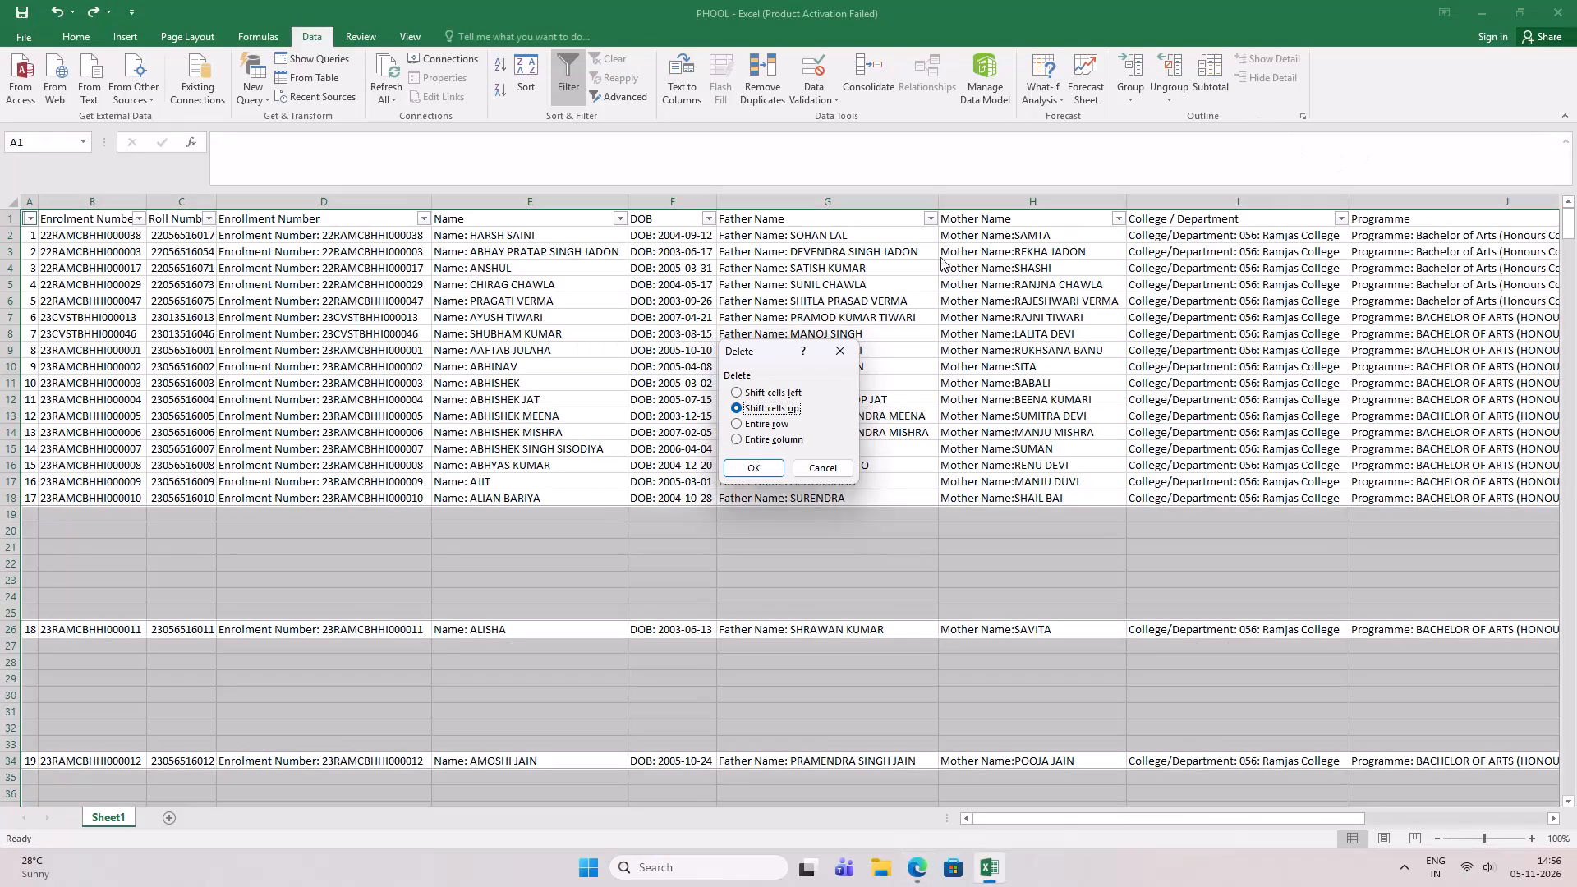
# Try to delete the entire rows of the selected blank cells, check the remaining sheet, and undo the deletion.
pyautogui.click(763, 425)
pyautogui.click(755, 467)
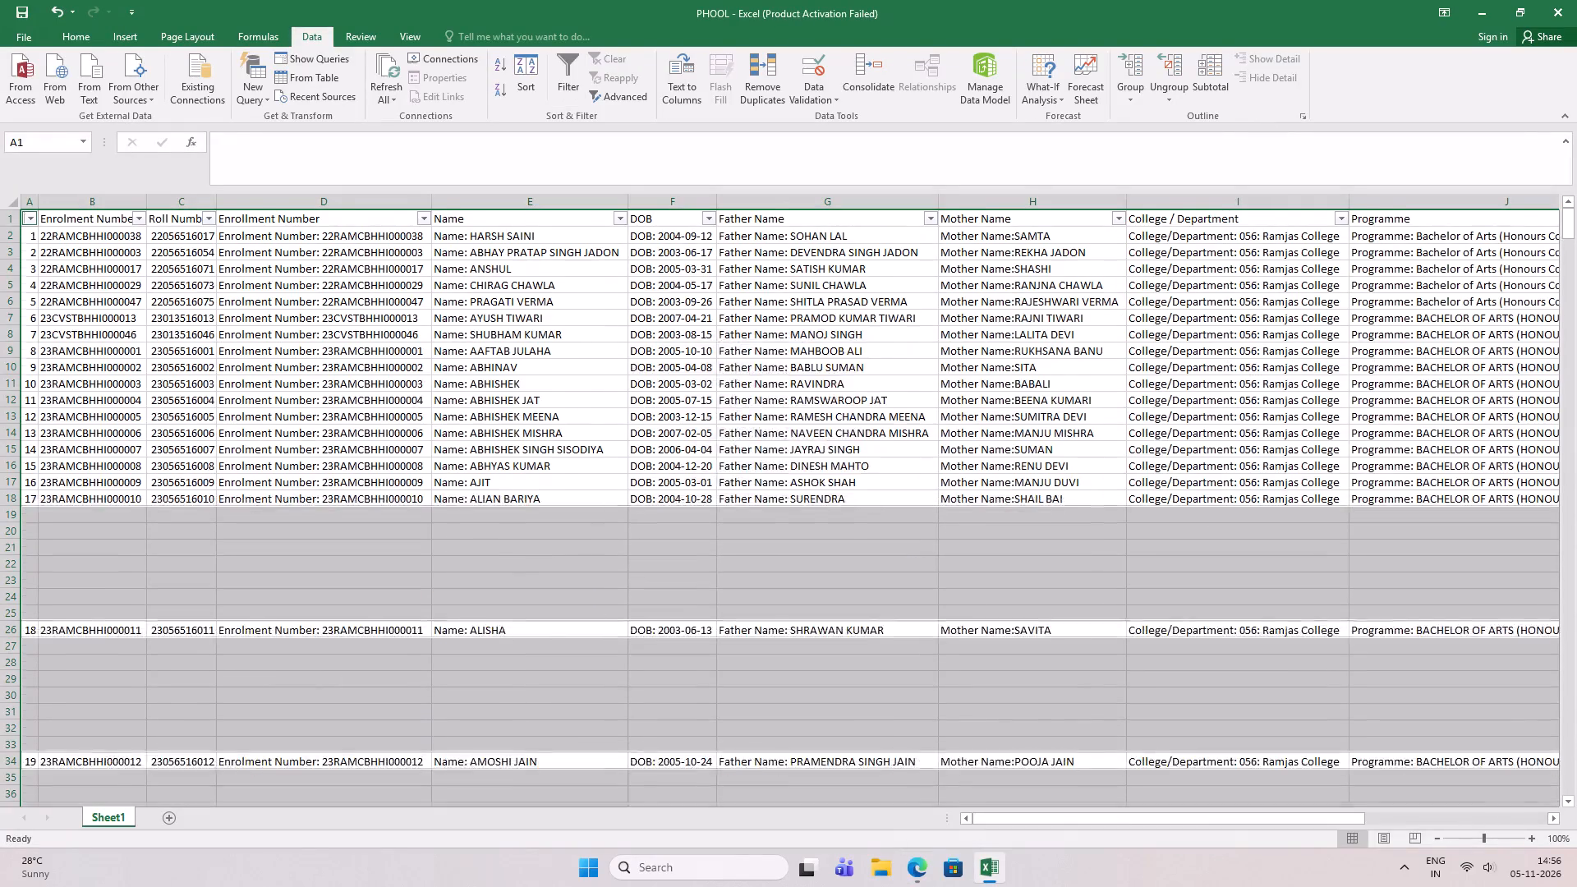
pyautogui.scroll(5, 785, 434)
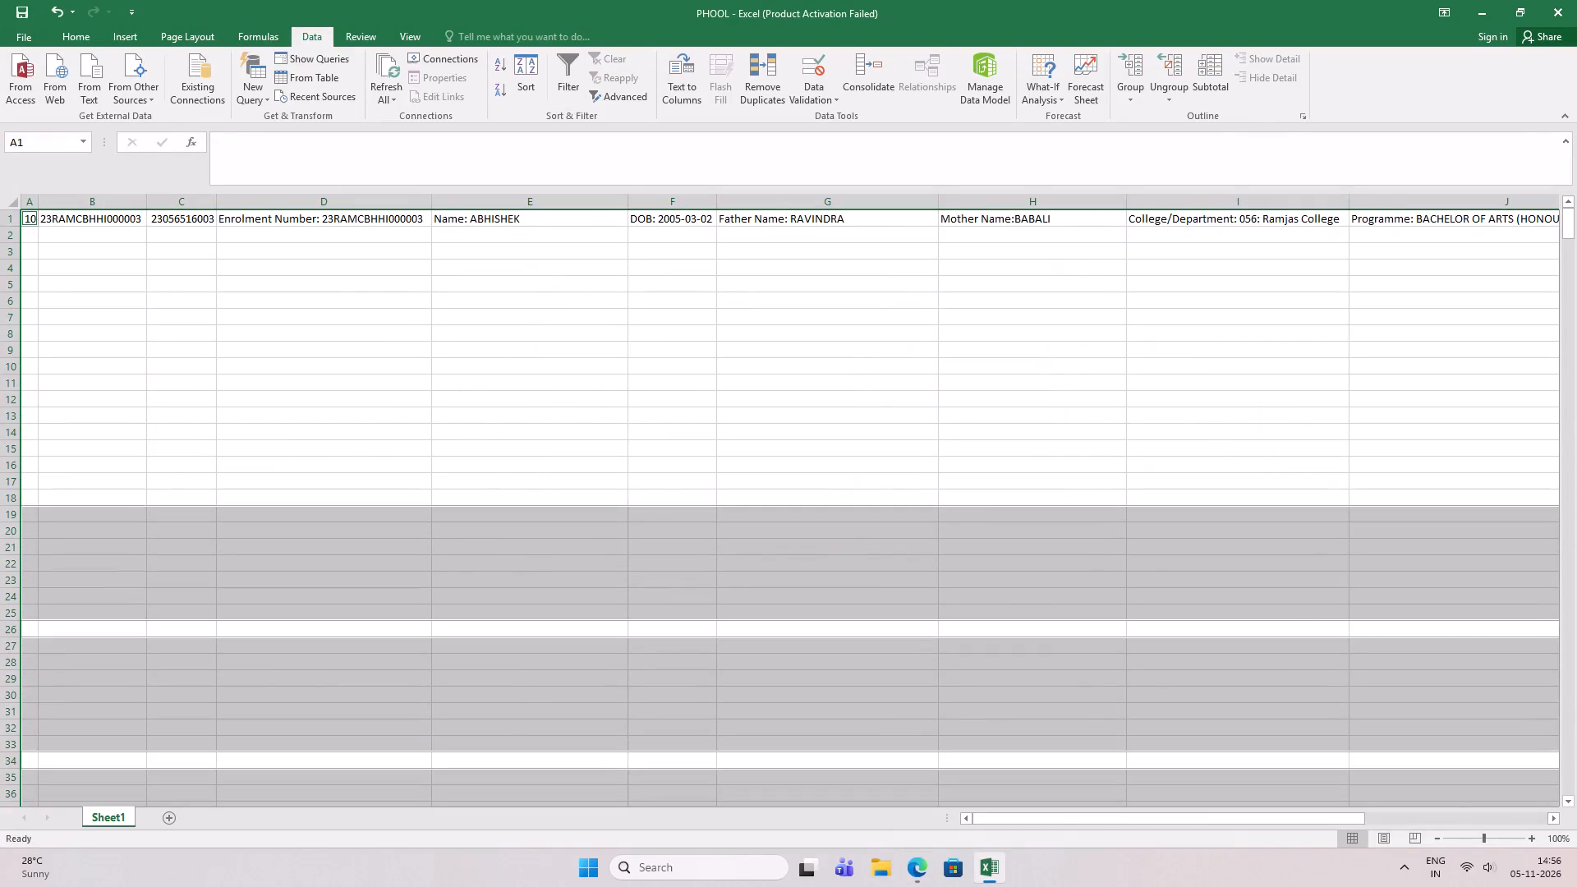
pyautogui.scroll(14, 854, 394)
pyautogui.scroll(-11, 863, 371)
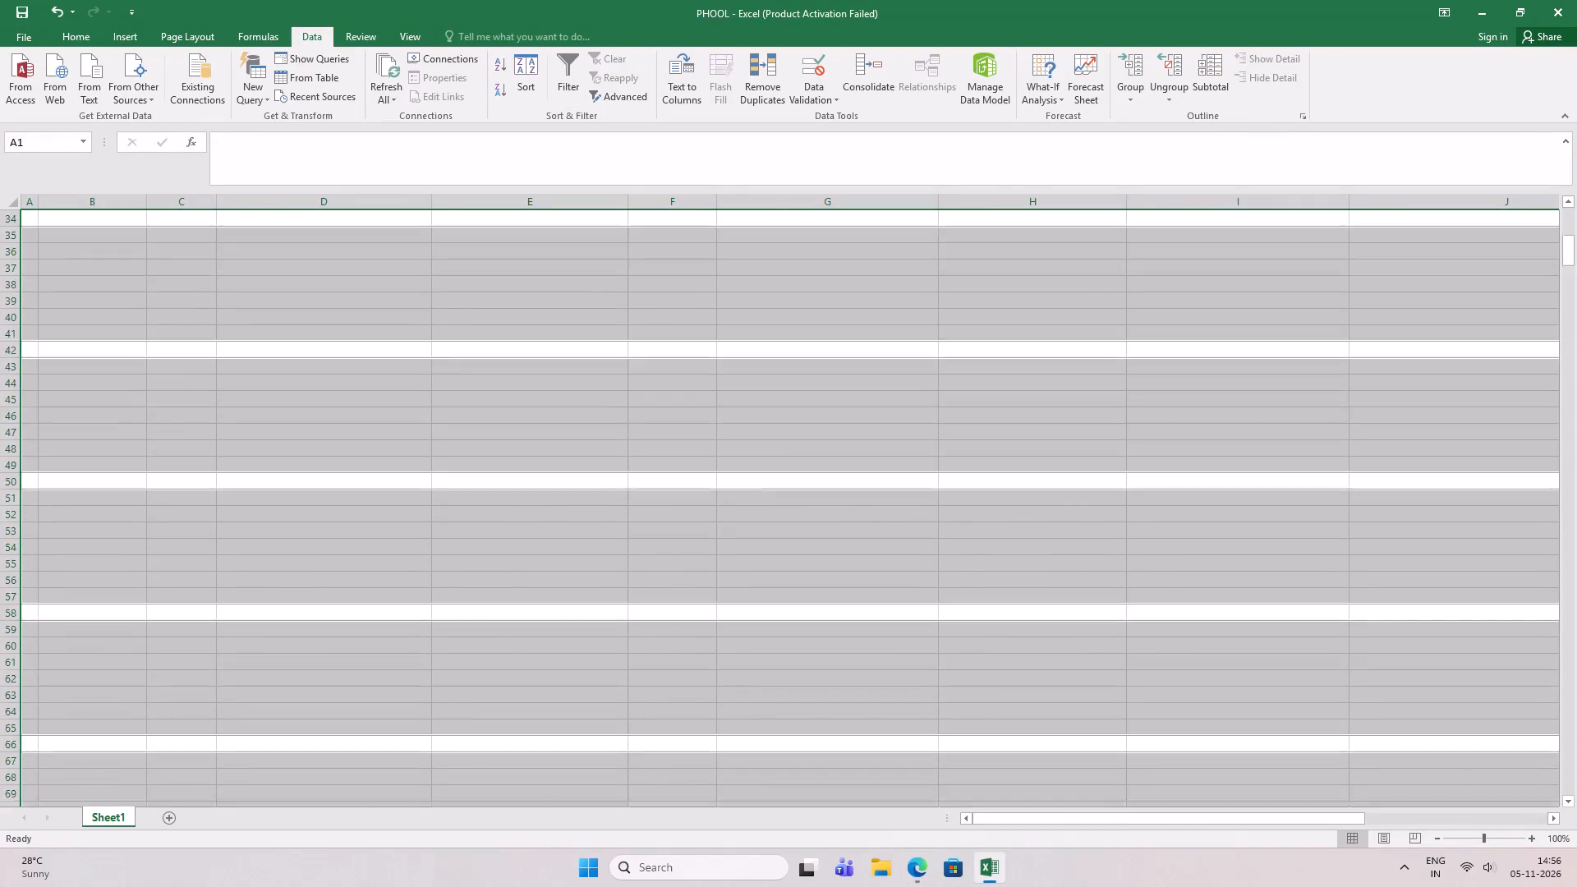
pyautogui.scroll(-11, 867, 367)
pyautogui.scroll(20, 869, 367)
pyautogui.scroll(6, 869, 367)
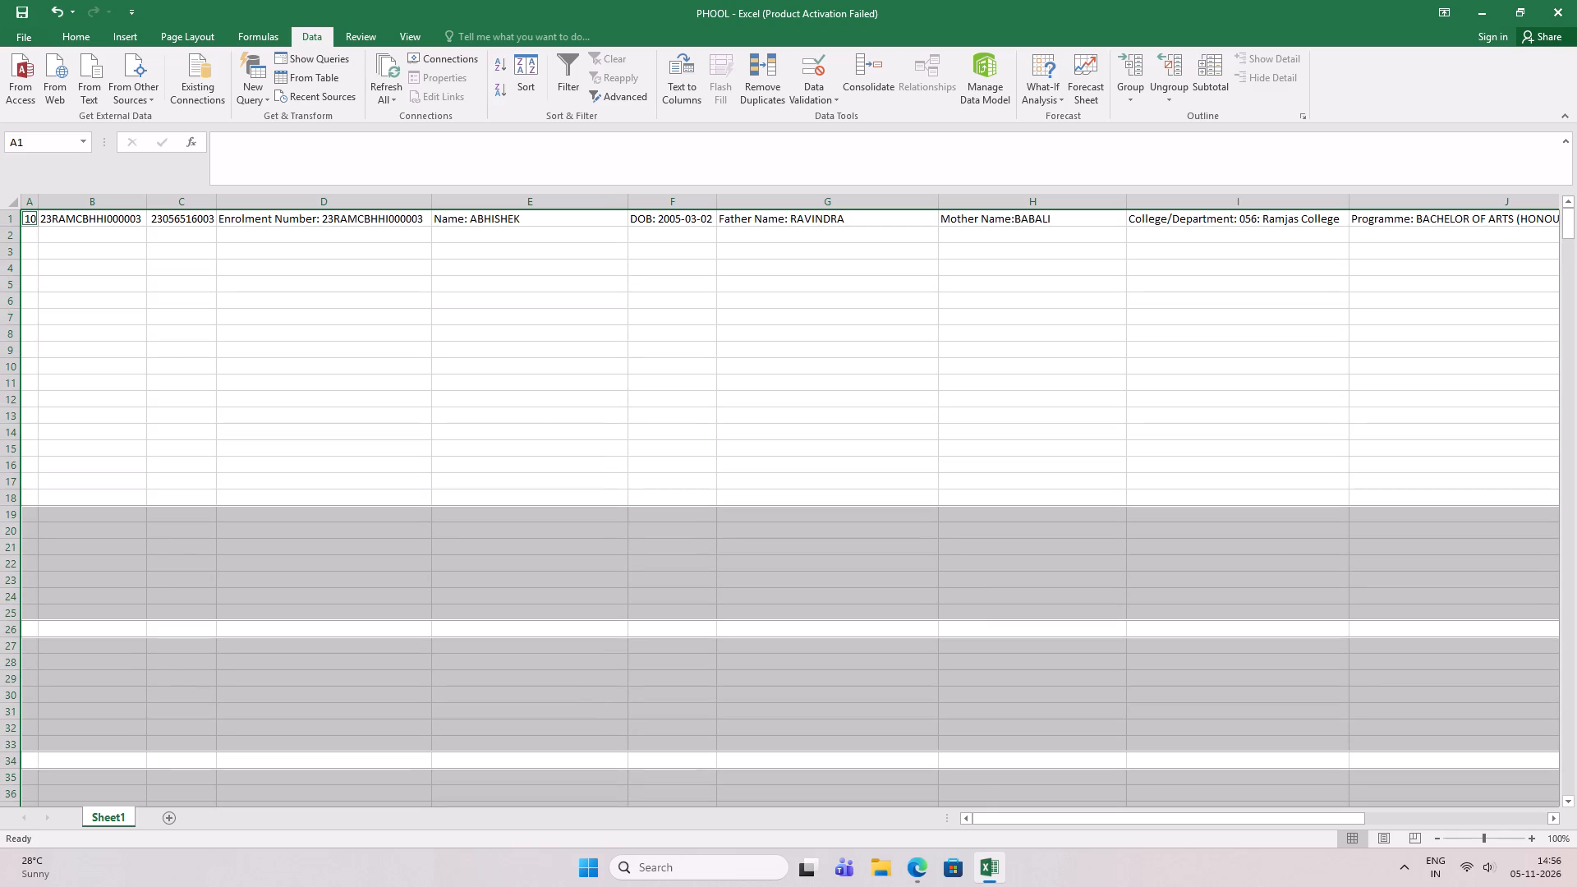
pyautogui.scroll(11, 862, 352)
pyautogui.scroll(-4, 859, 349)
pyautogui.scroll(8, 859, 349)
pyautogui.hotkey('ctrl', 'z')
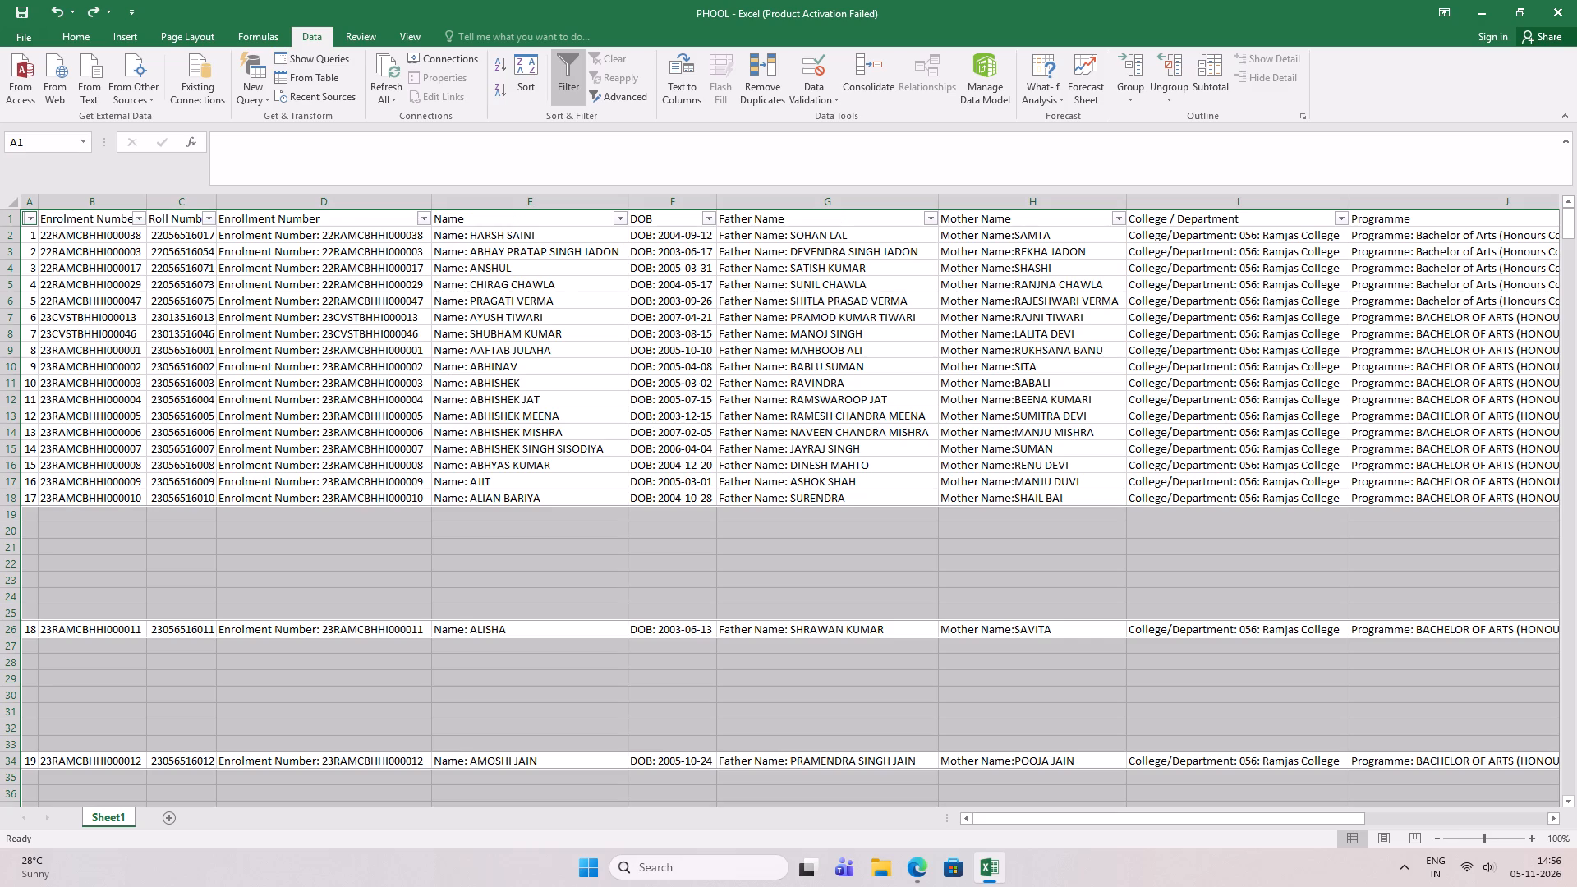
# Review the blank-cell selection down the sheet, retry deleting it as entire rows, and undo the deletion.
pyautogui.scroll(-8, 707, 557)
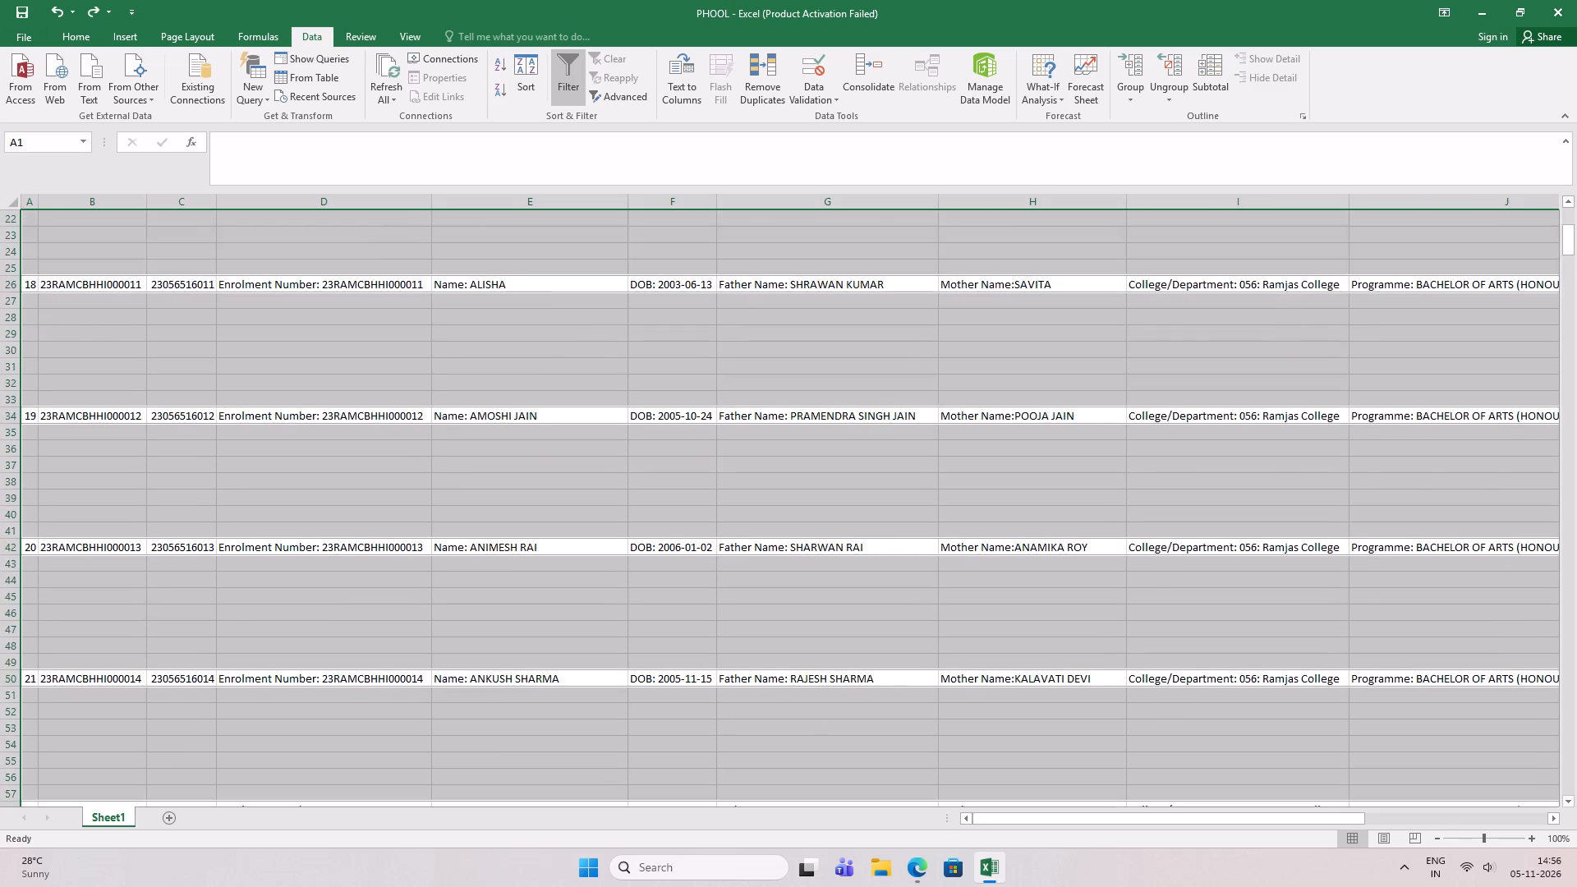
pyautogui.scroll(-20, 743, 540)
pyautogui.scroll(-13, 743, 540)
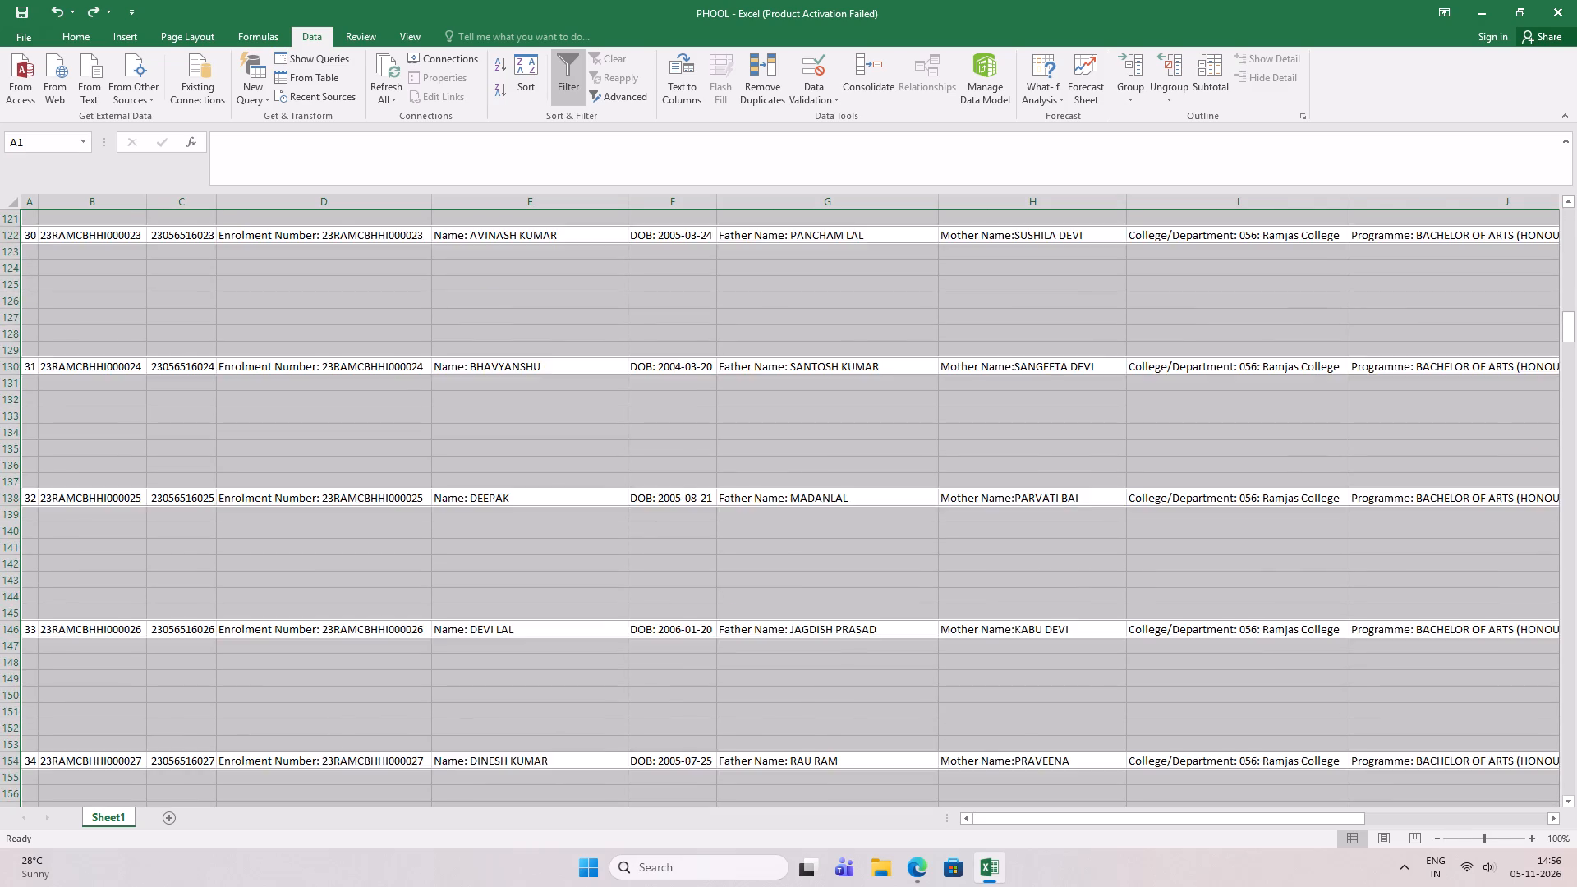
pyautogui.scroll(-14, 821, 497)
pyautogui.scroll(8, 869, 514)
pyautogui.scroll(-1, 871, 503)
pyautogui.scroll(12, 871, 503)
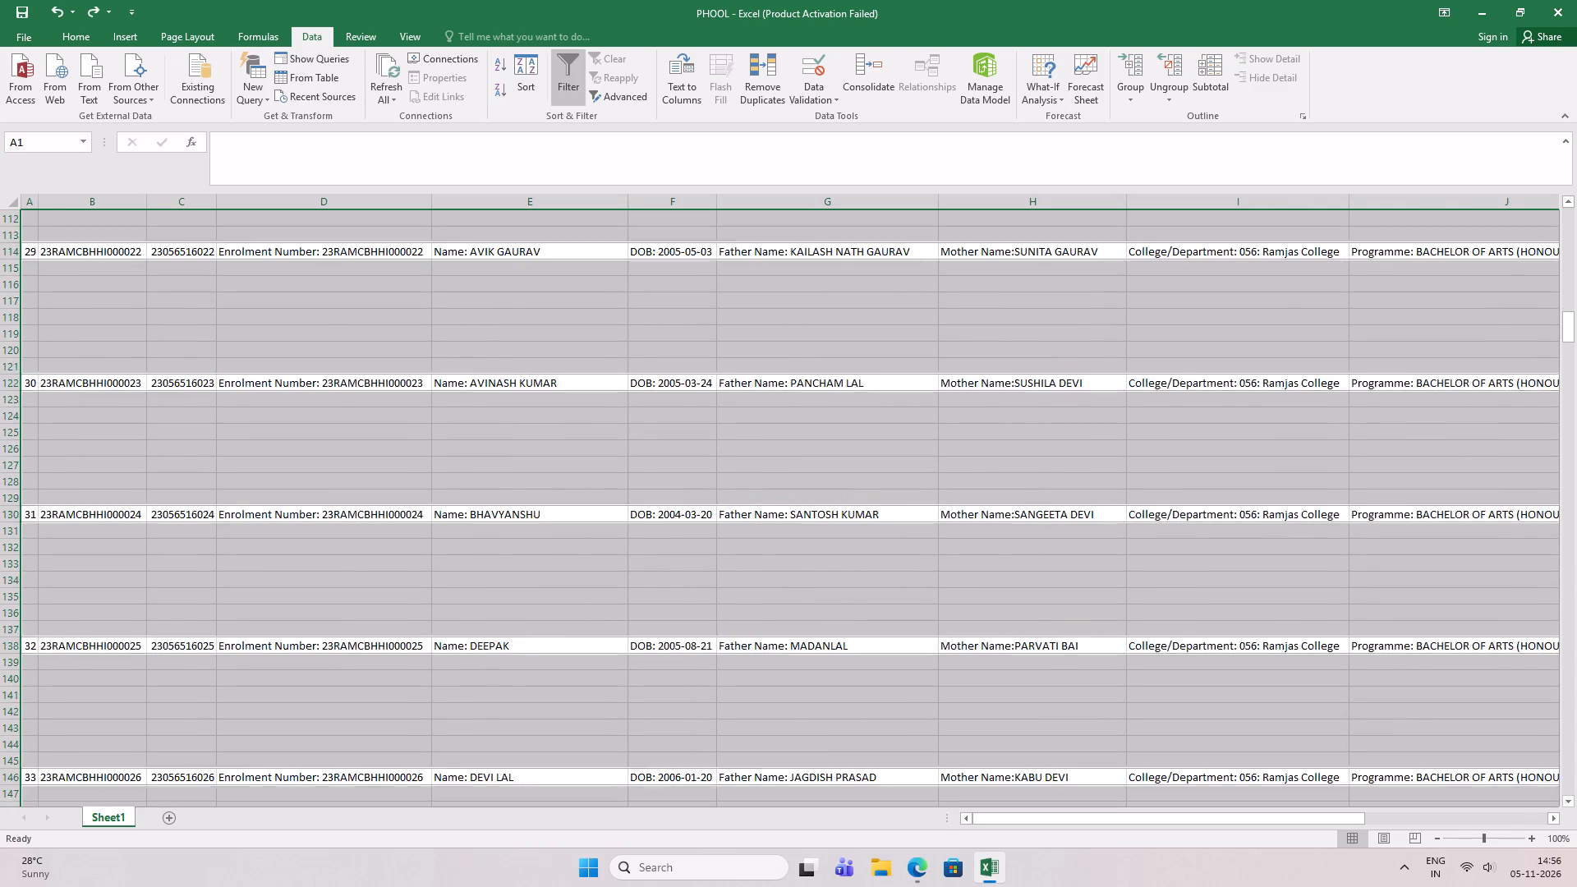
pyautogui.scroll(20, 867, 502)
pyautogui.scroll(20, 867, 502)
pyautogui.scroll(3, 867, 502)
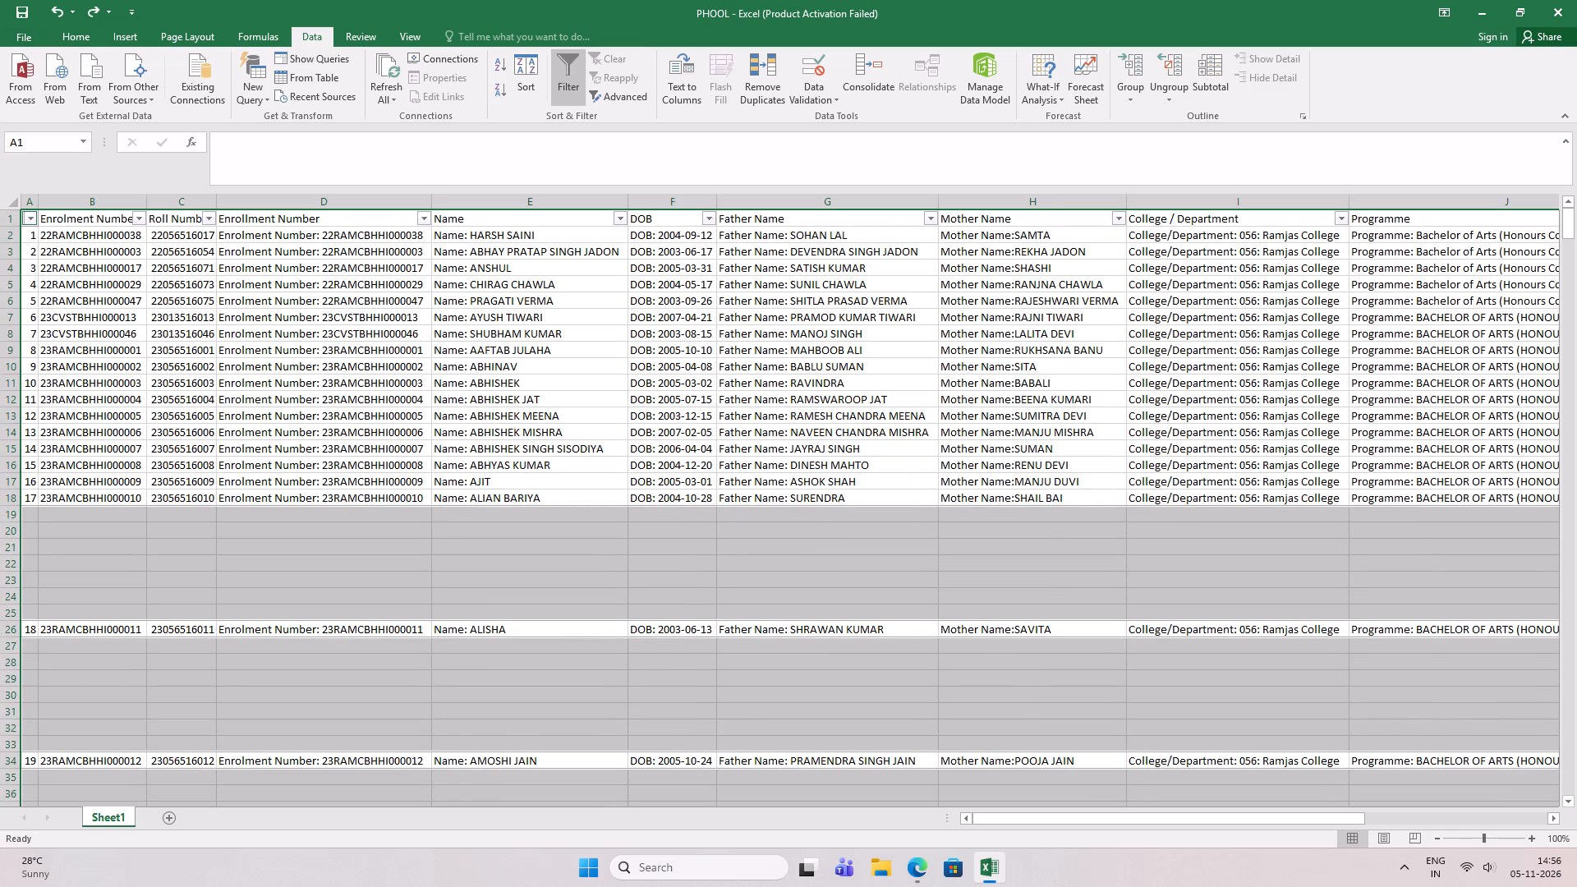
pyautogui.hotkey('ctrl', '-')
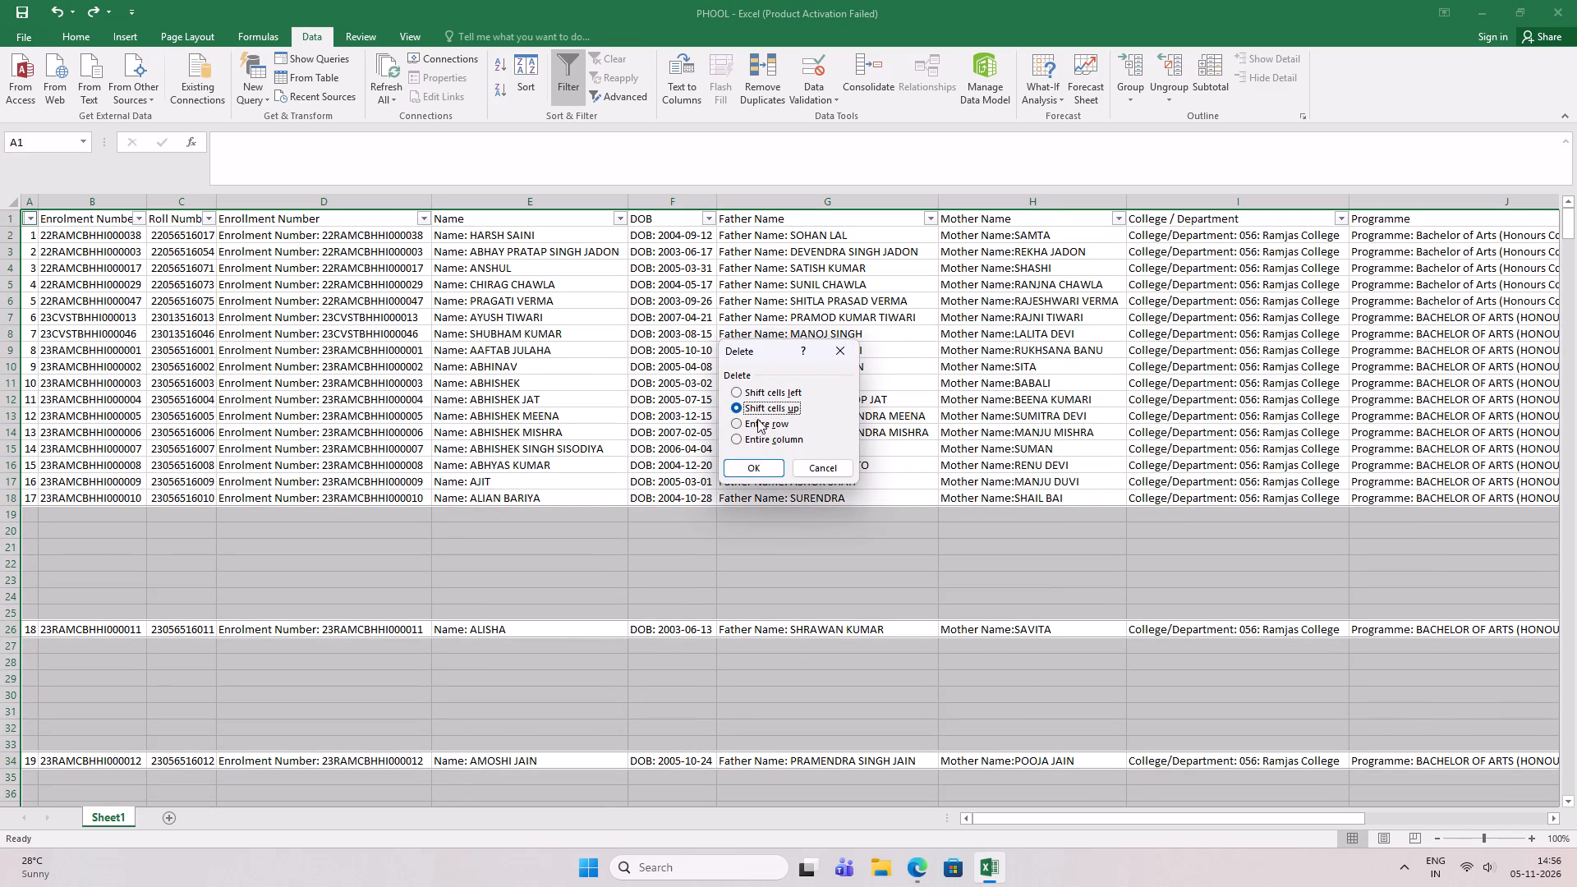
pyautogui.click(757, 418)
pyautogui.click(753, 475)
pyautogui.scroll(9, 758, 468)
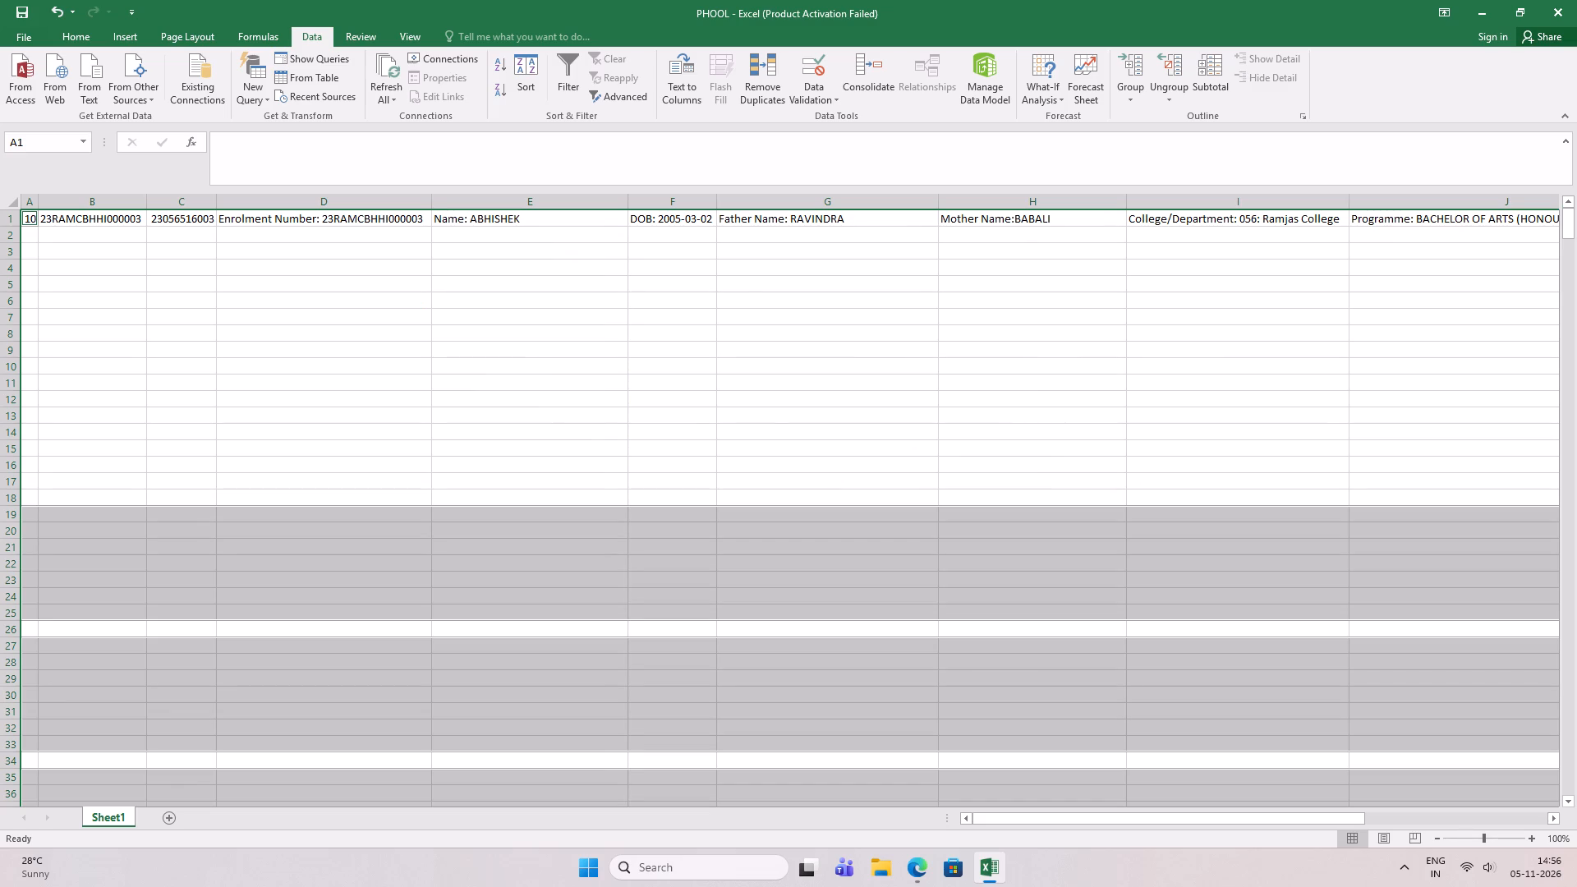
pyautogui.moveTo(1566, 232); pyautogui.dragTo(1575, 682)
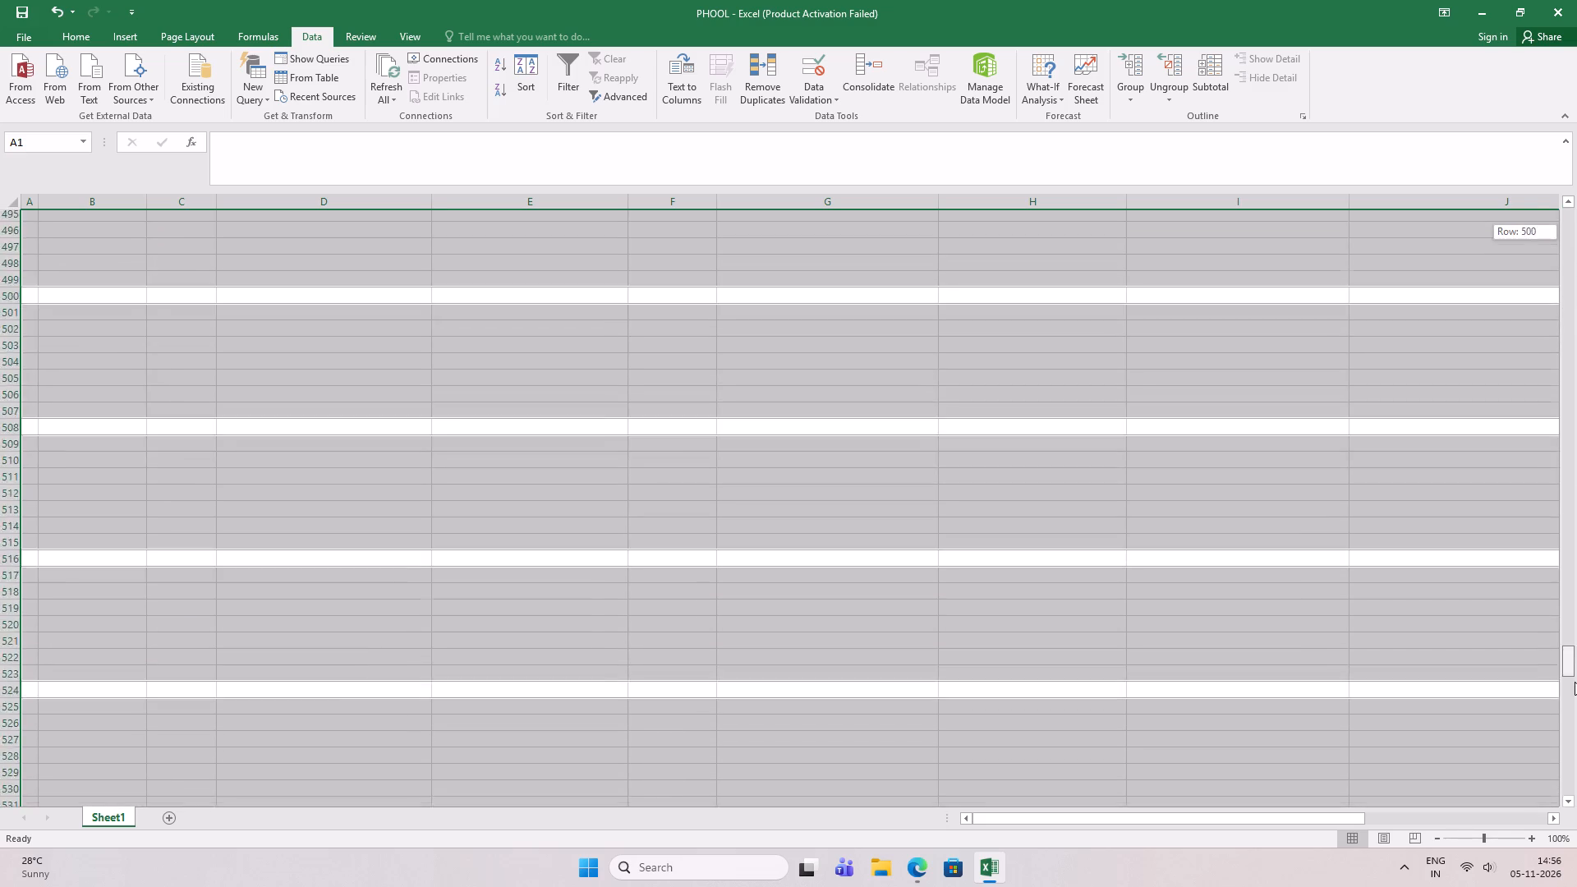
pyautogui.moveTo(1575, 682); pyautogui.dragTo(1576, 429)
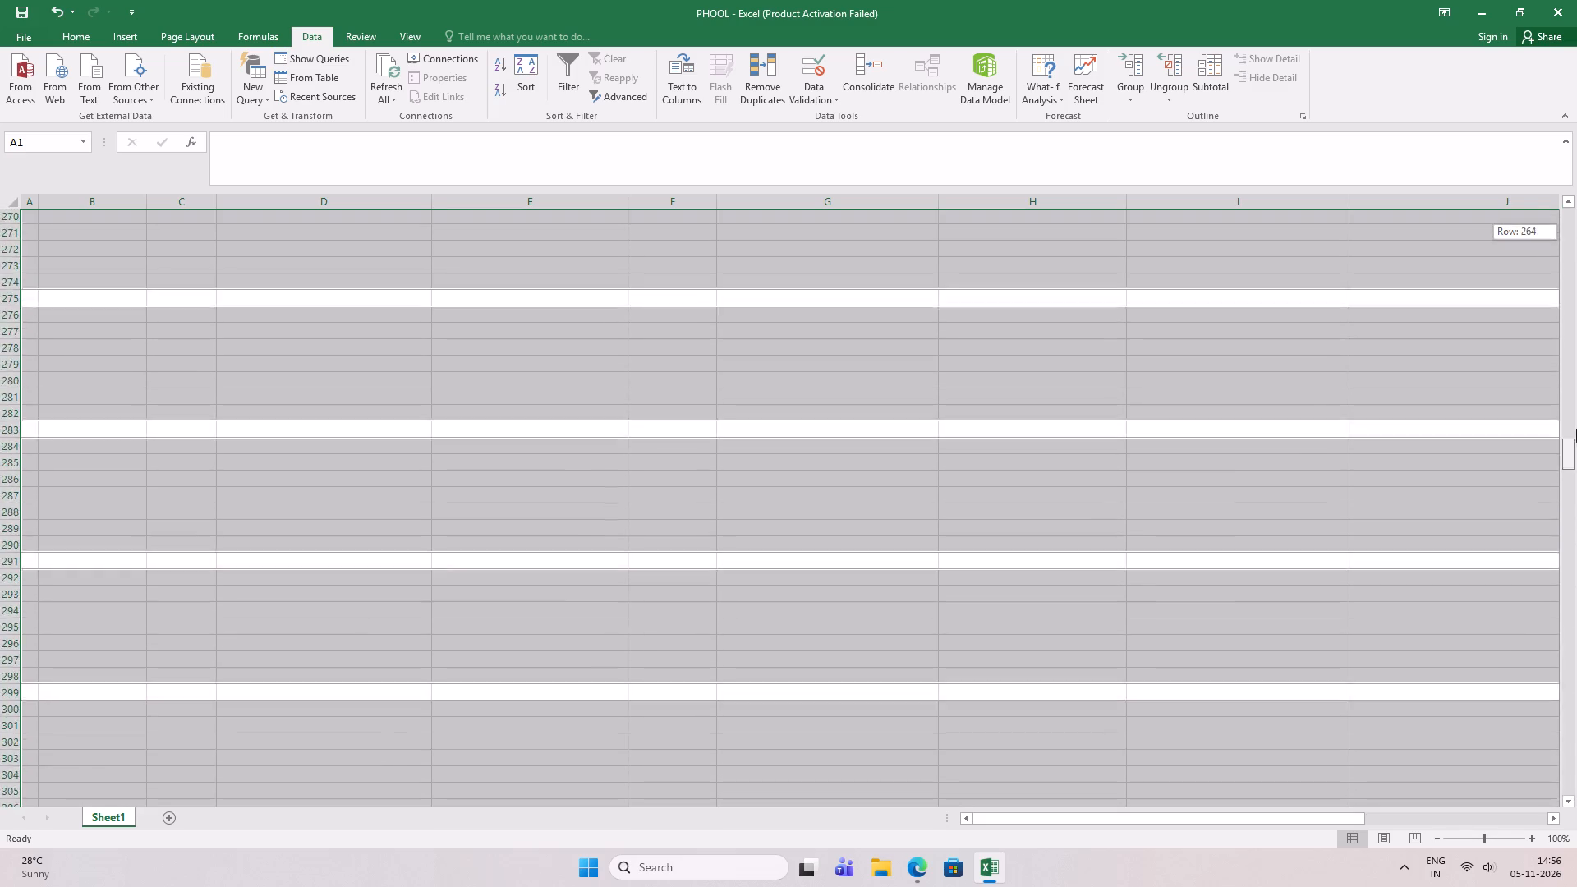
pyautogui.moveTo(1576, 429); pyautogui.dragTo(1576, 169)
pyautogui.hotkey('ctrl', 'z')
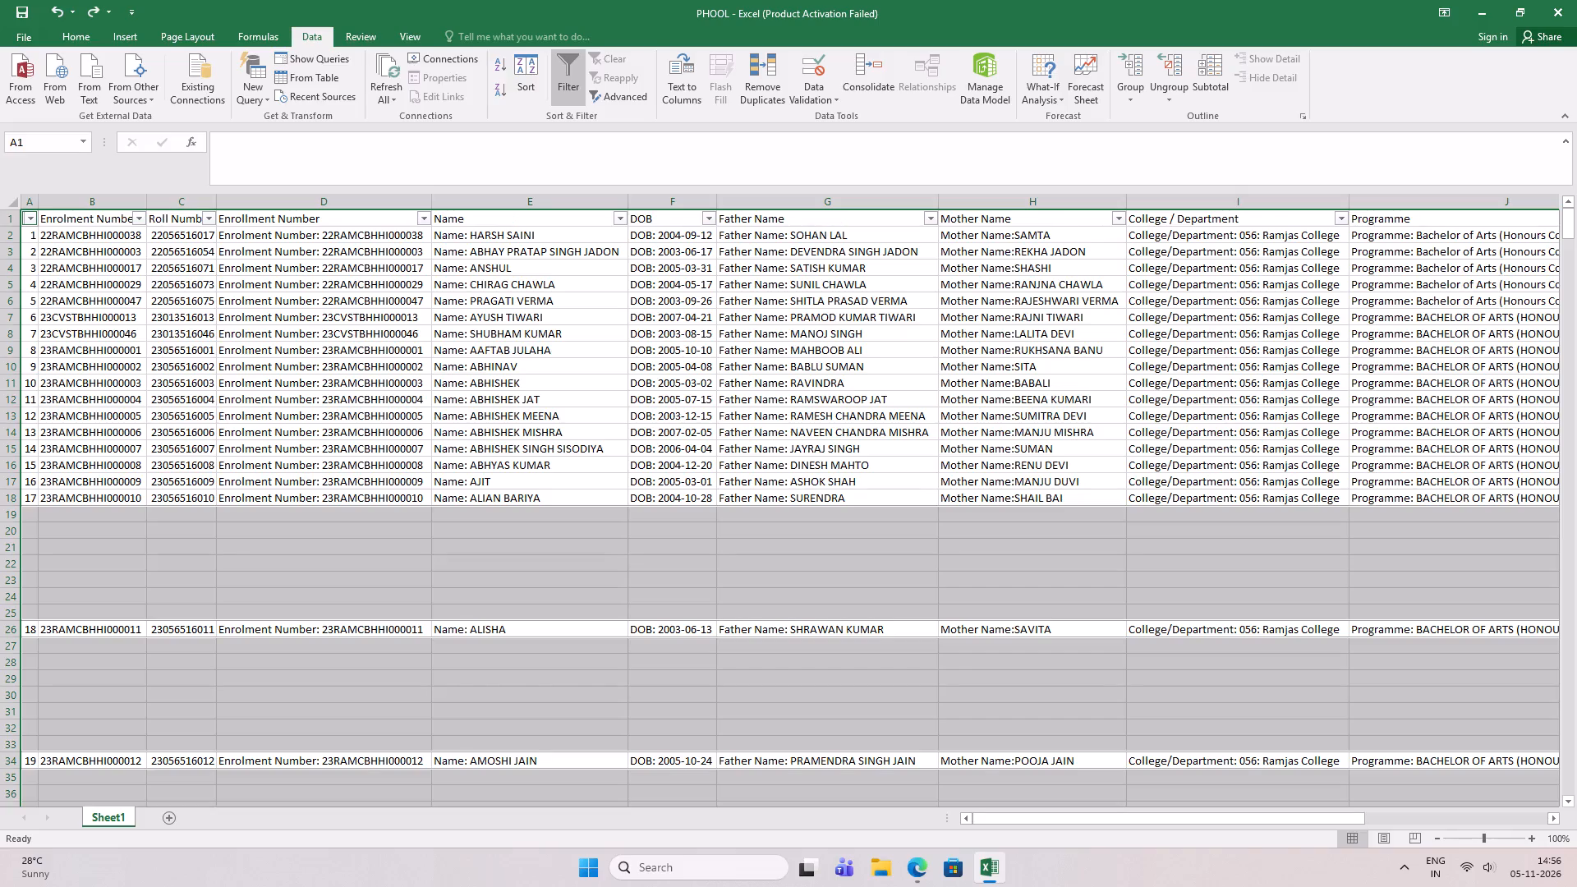
# Switch to Edge and reread the instructions for deleting blank rows at once, comparing them with the Excel sheet.
pyautogui.hotkey('alt', 'Tab')
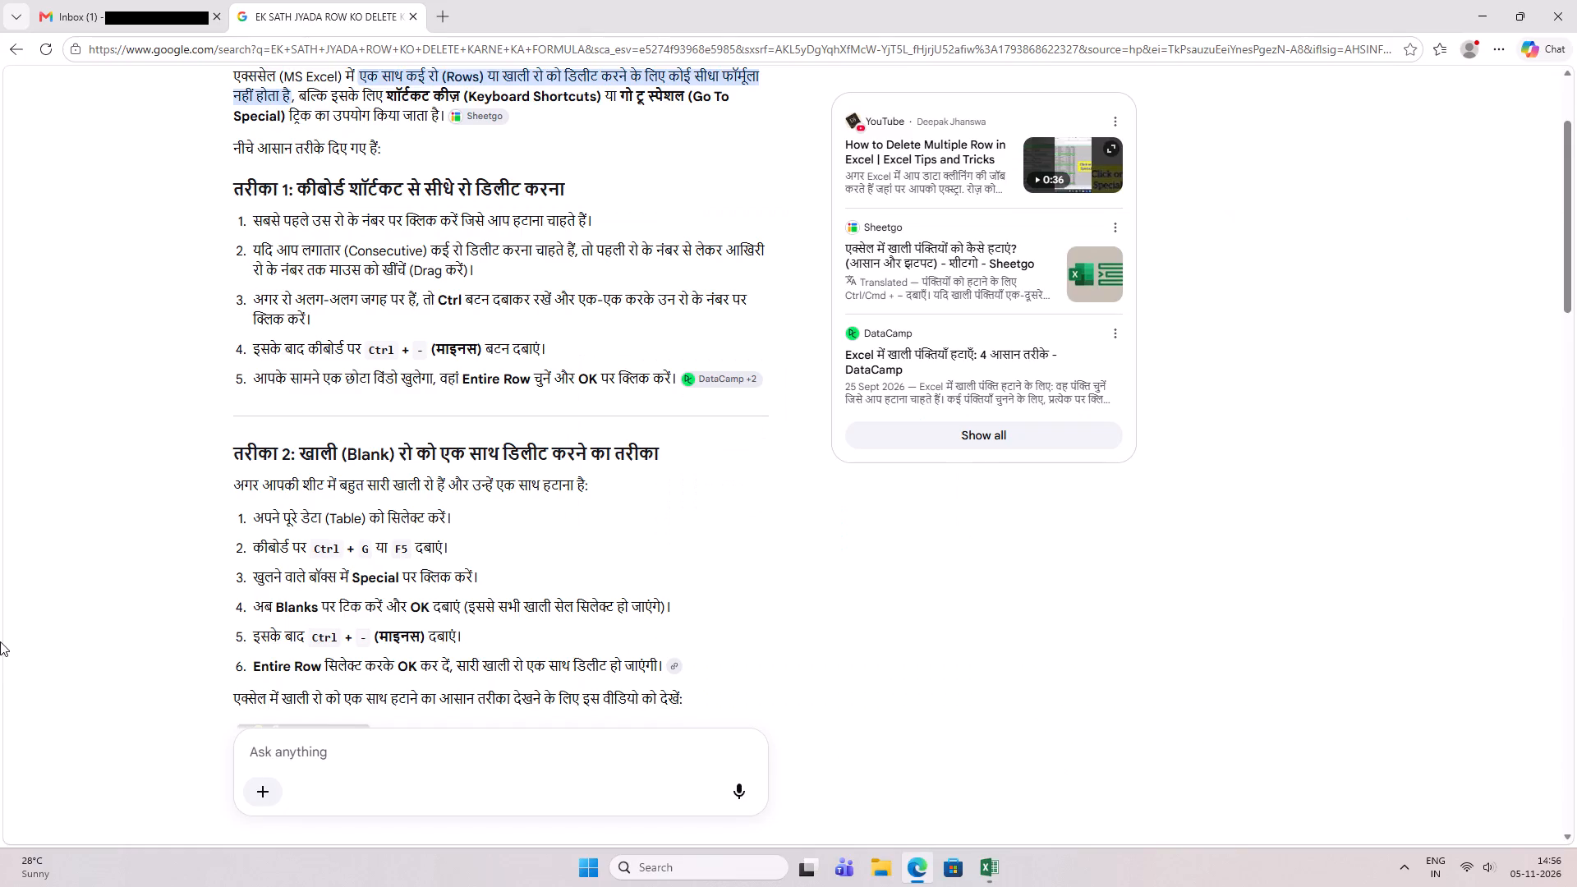
pyautogui.scroll(-1, 30, 721)
pyautogui.scroll(-2, 48, 567)
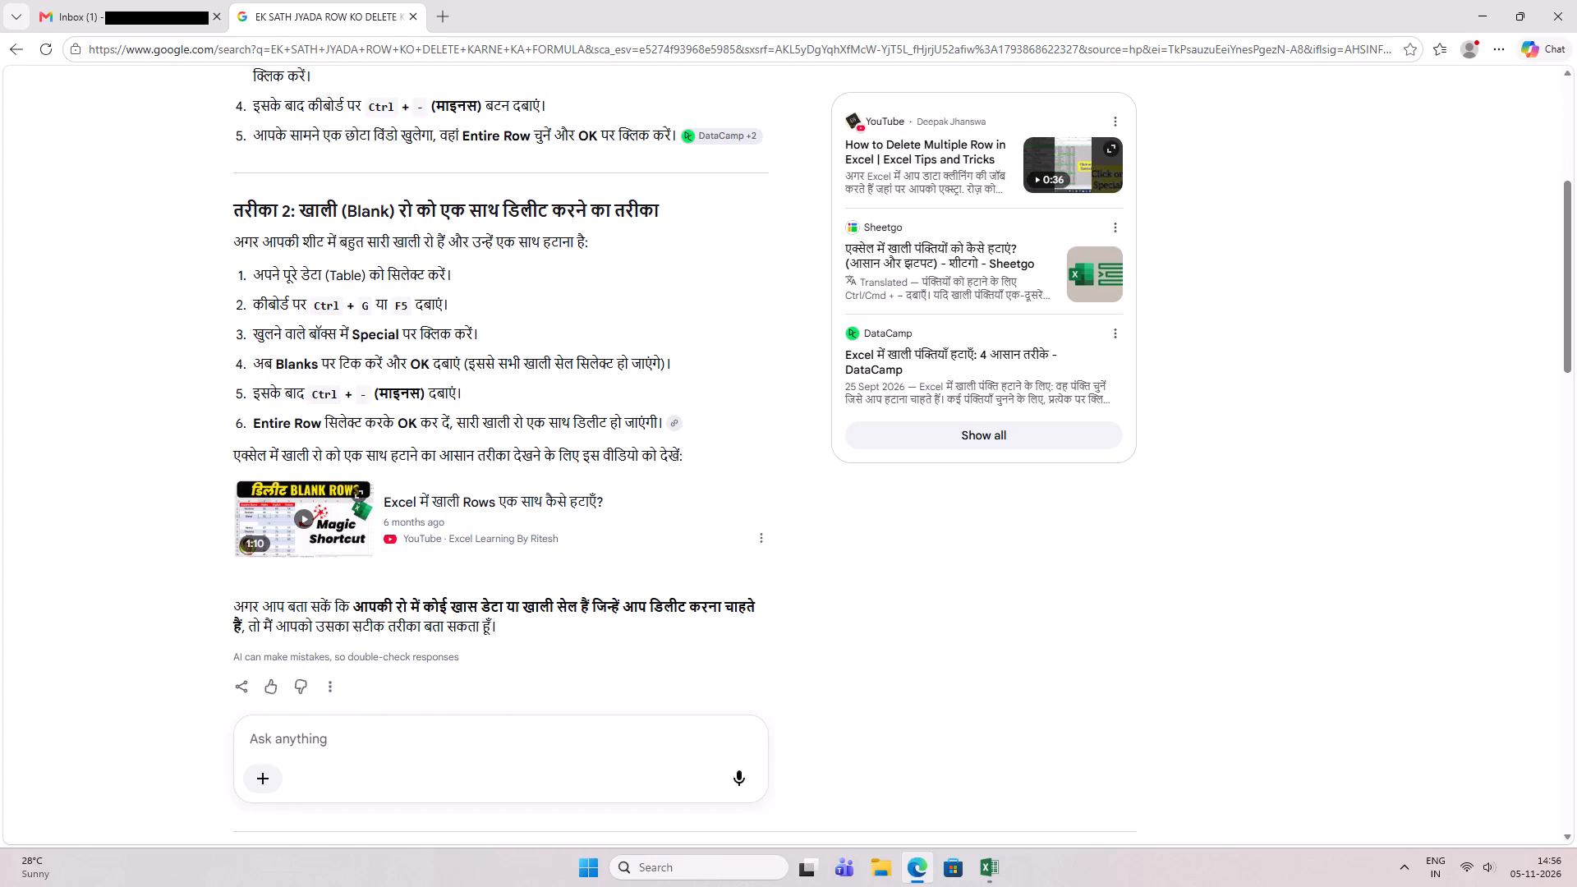
pyautogui.scroll(3, 493, 604)
pyautogui.hotkey('alt', 'Tab')
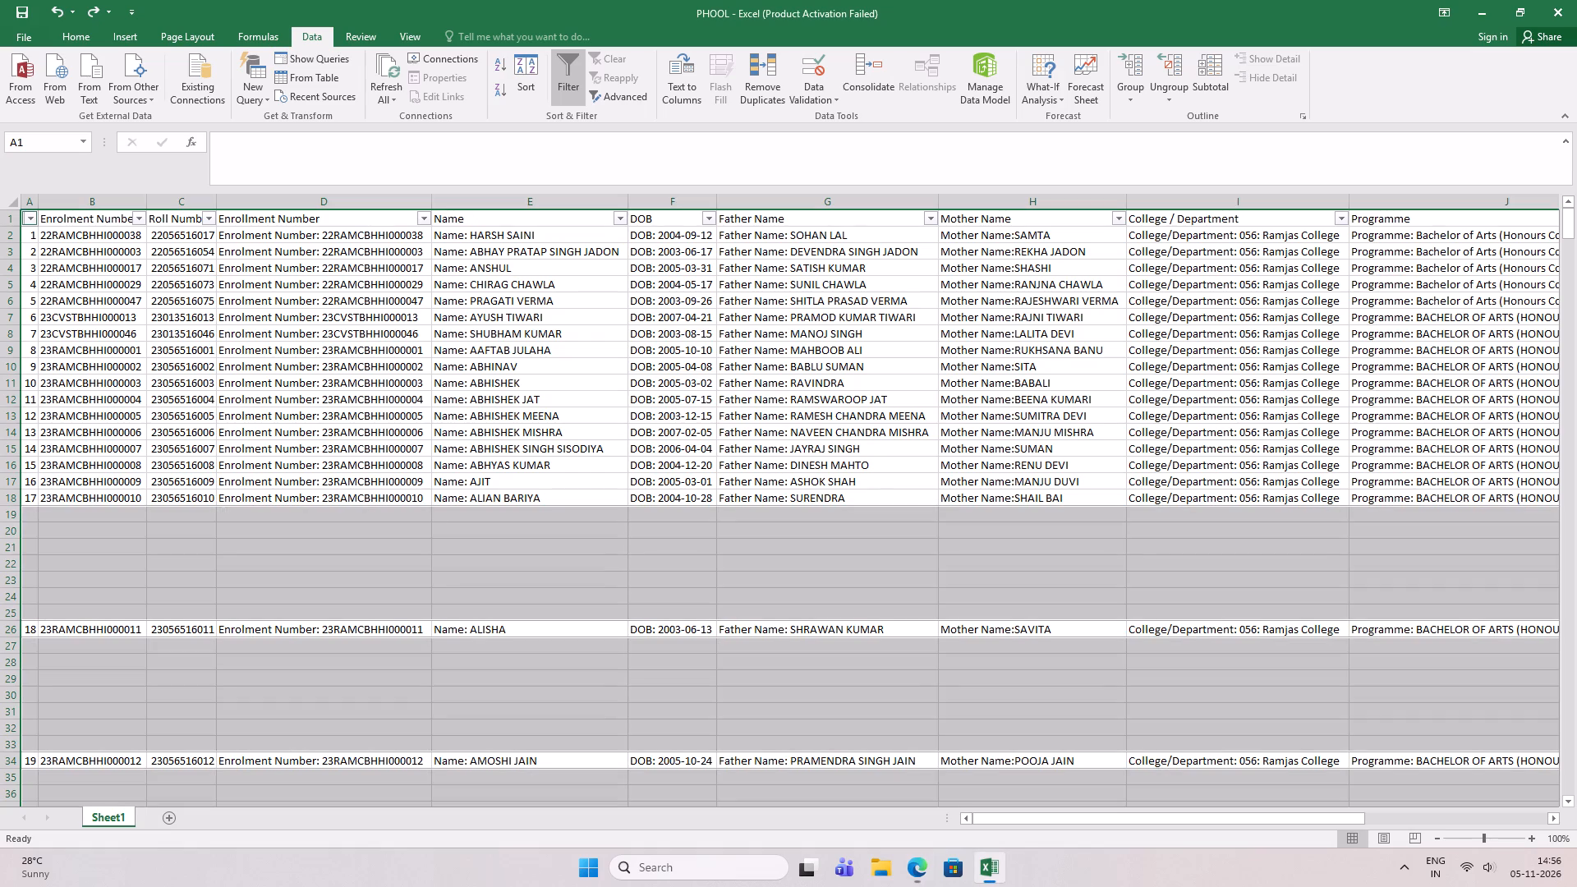
pyautogui.rightClick(7, 542)
pyautogui.click(281, 541)
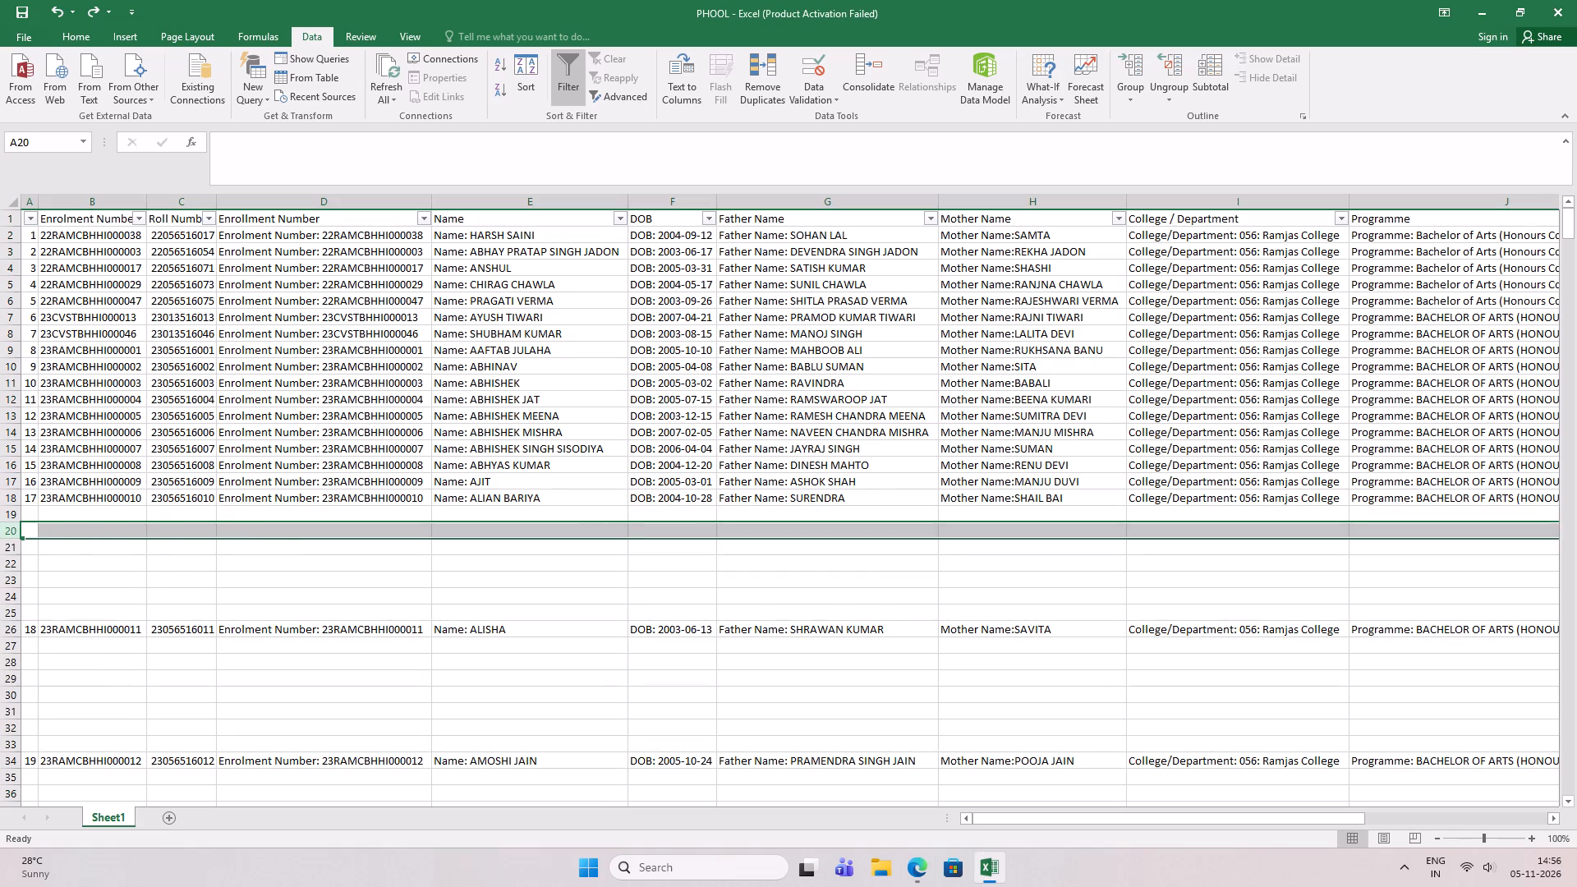
pyautogui.hotkey('alt', 'Tab')
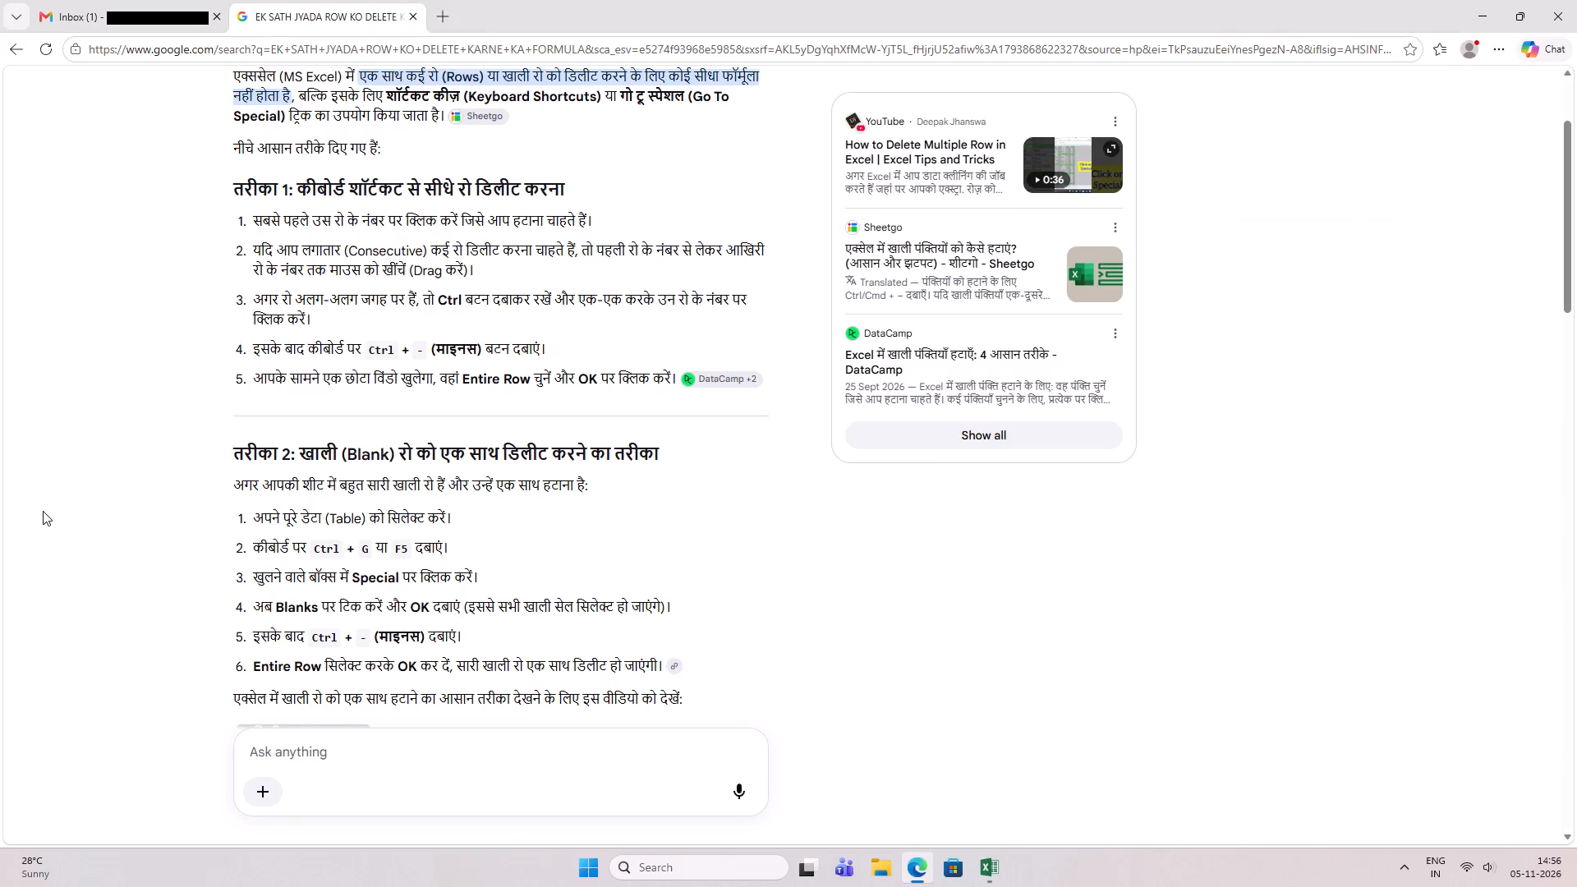
pyautogui.hotkey('alt', 'Tab')
pyautogui.hotkey('alt', 'Tab')
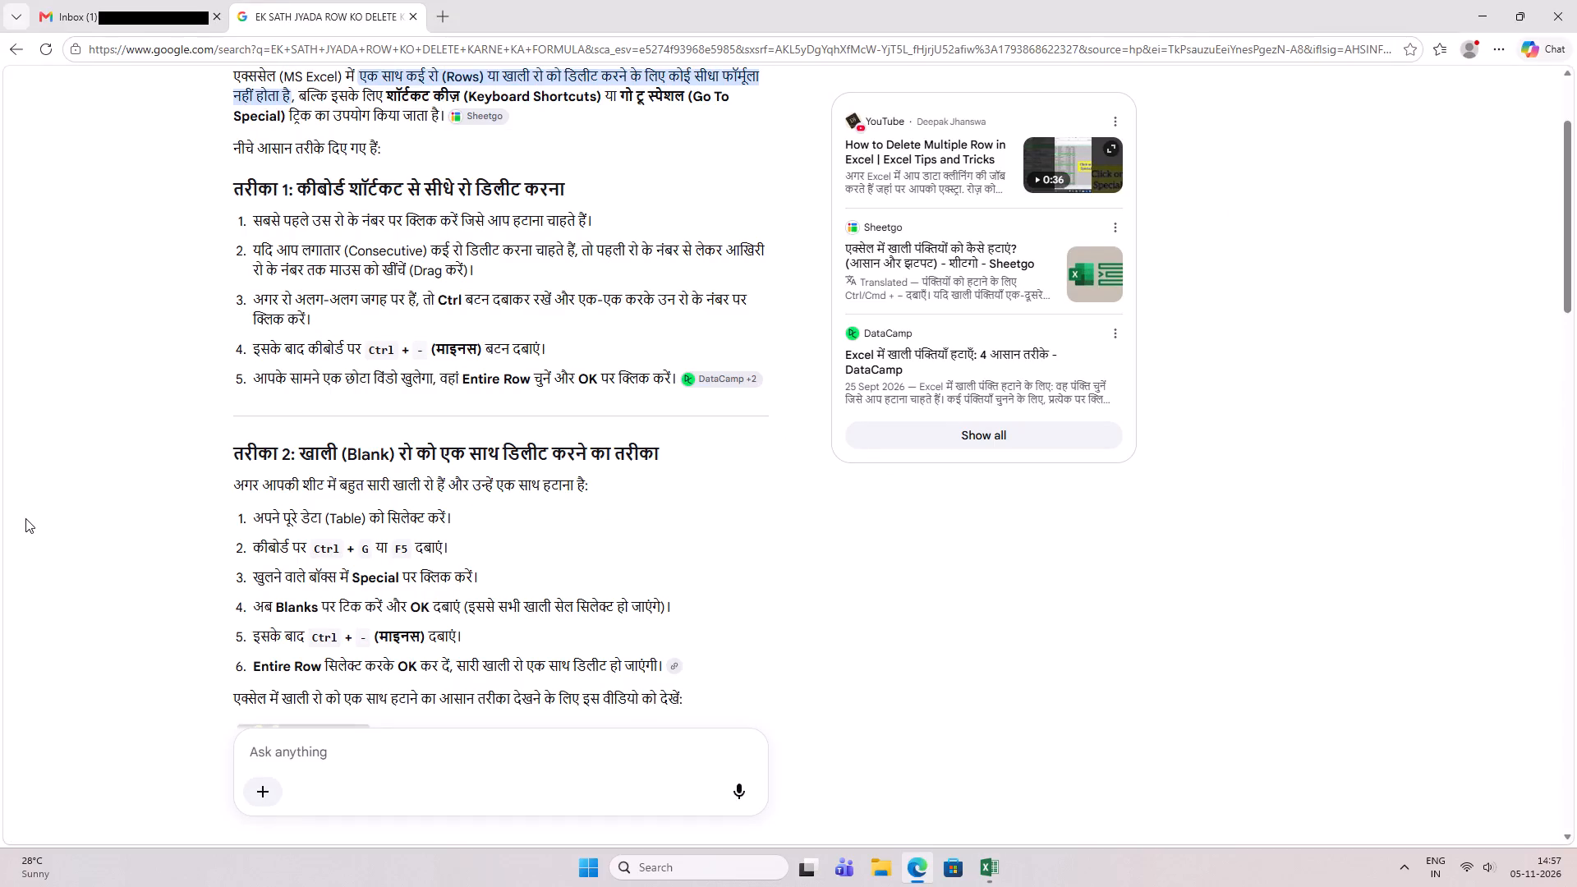
pyautogui.hotkey('alt', 'Tab')
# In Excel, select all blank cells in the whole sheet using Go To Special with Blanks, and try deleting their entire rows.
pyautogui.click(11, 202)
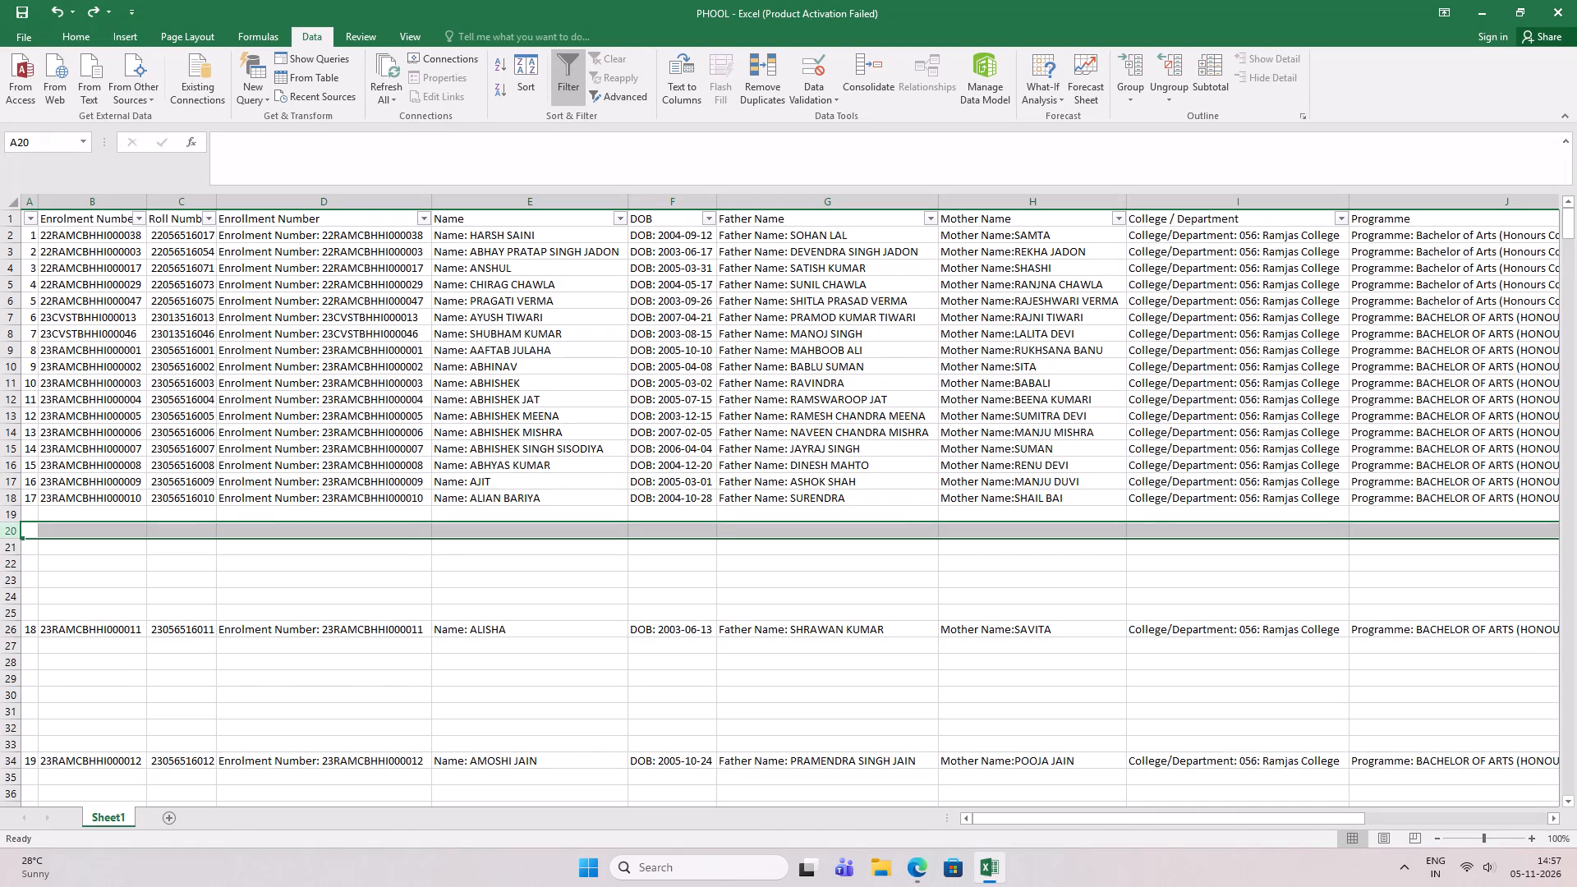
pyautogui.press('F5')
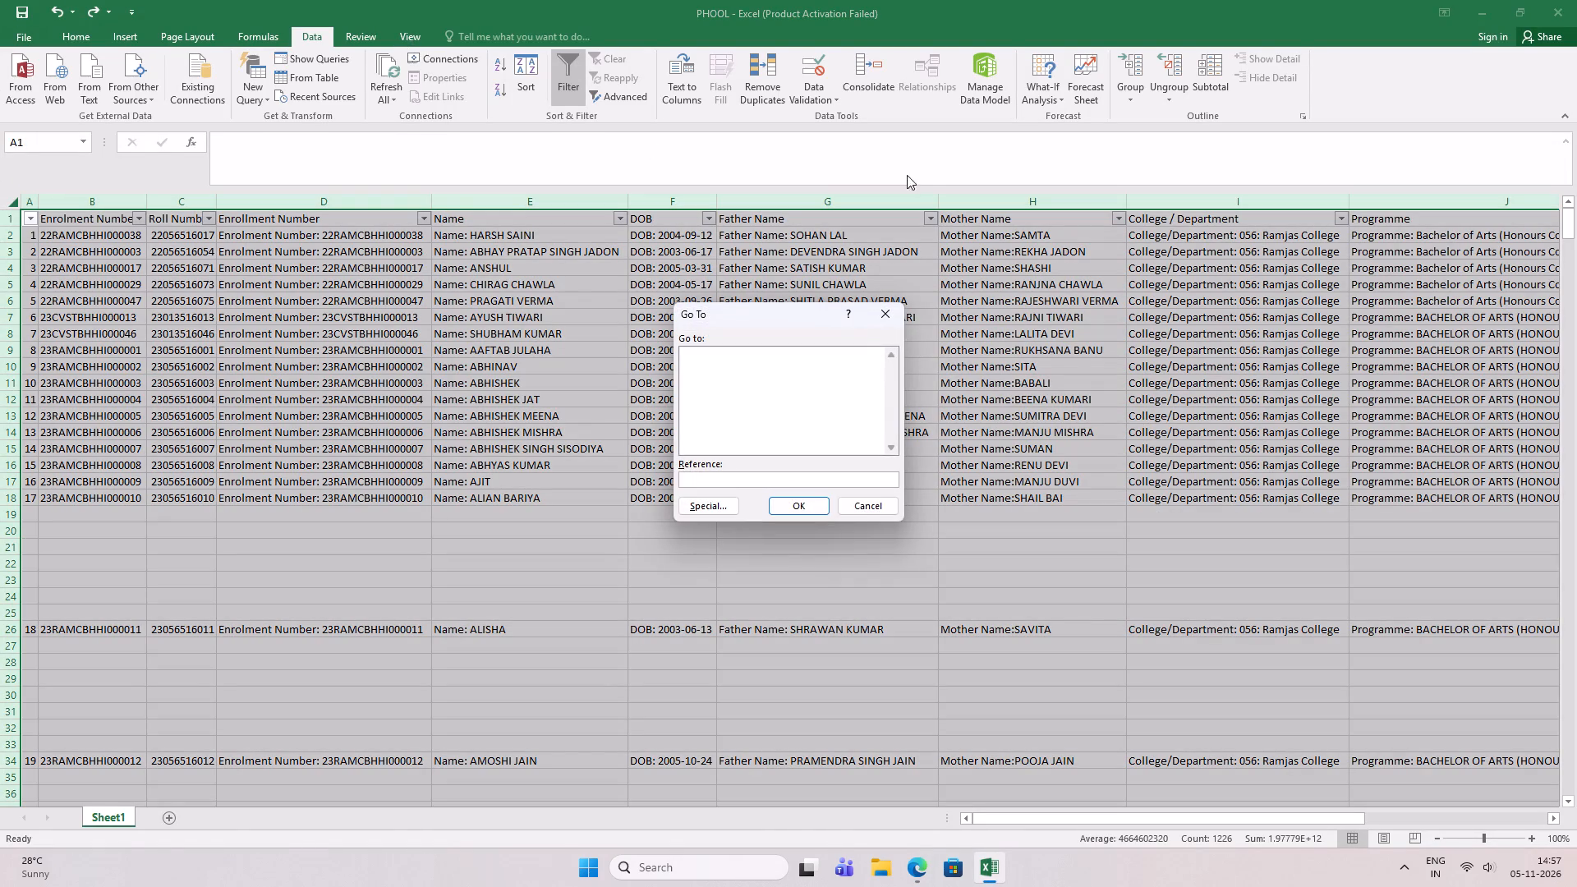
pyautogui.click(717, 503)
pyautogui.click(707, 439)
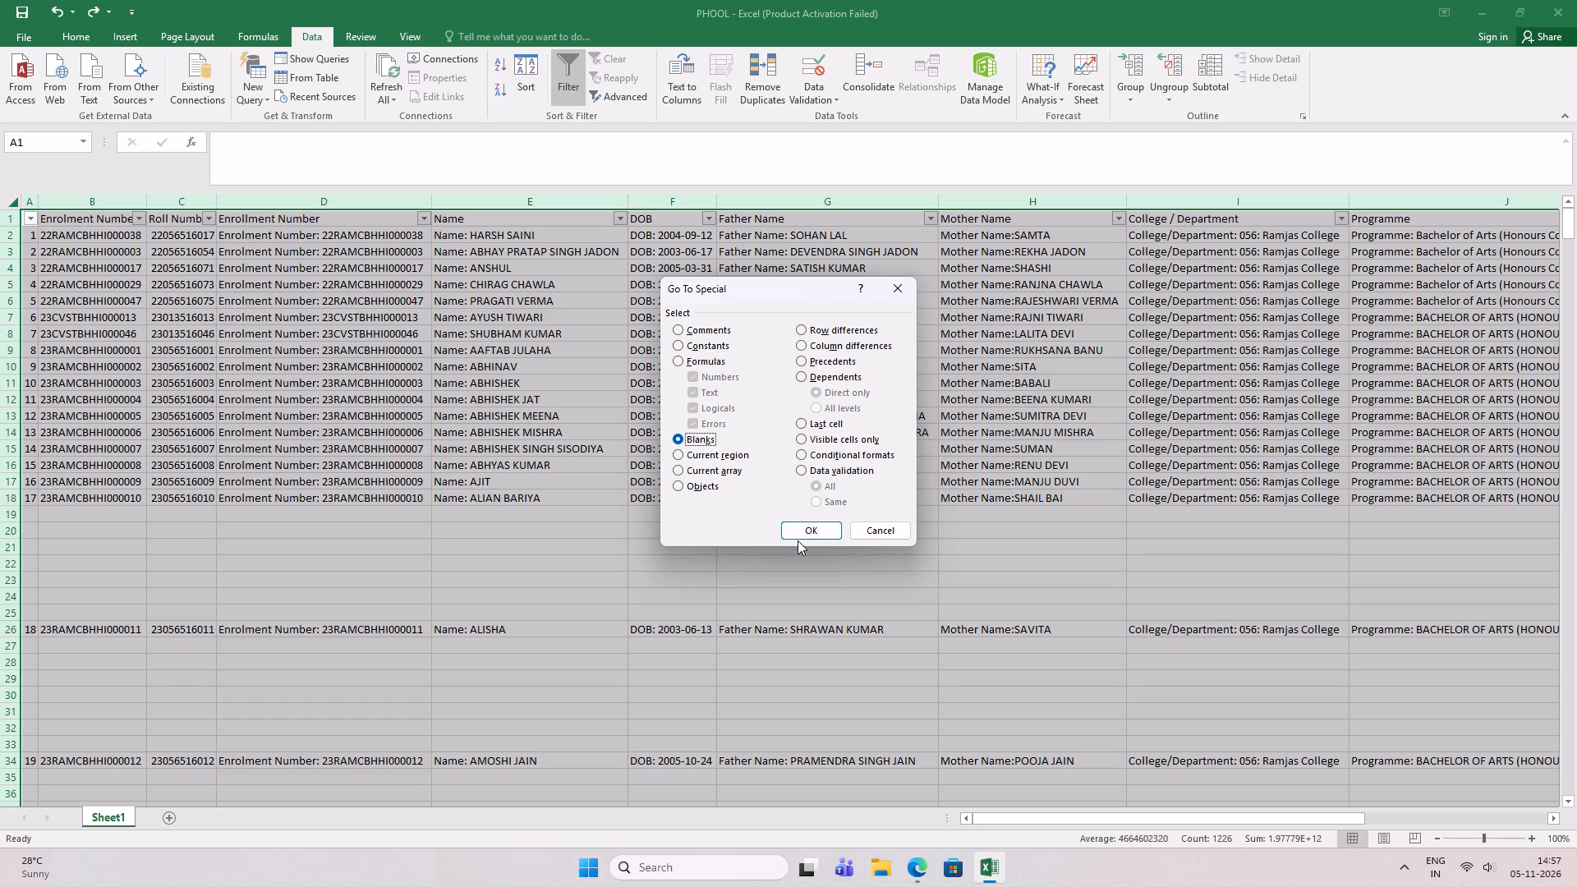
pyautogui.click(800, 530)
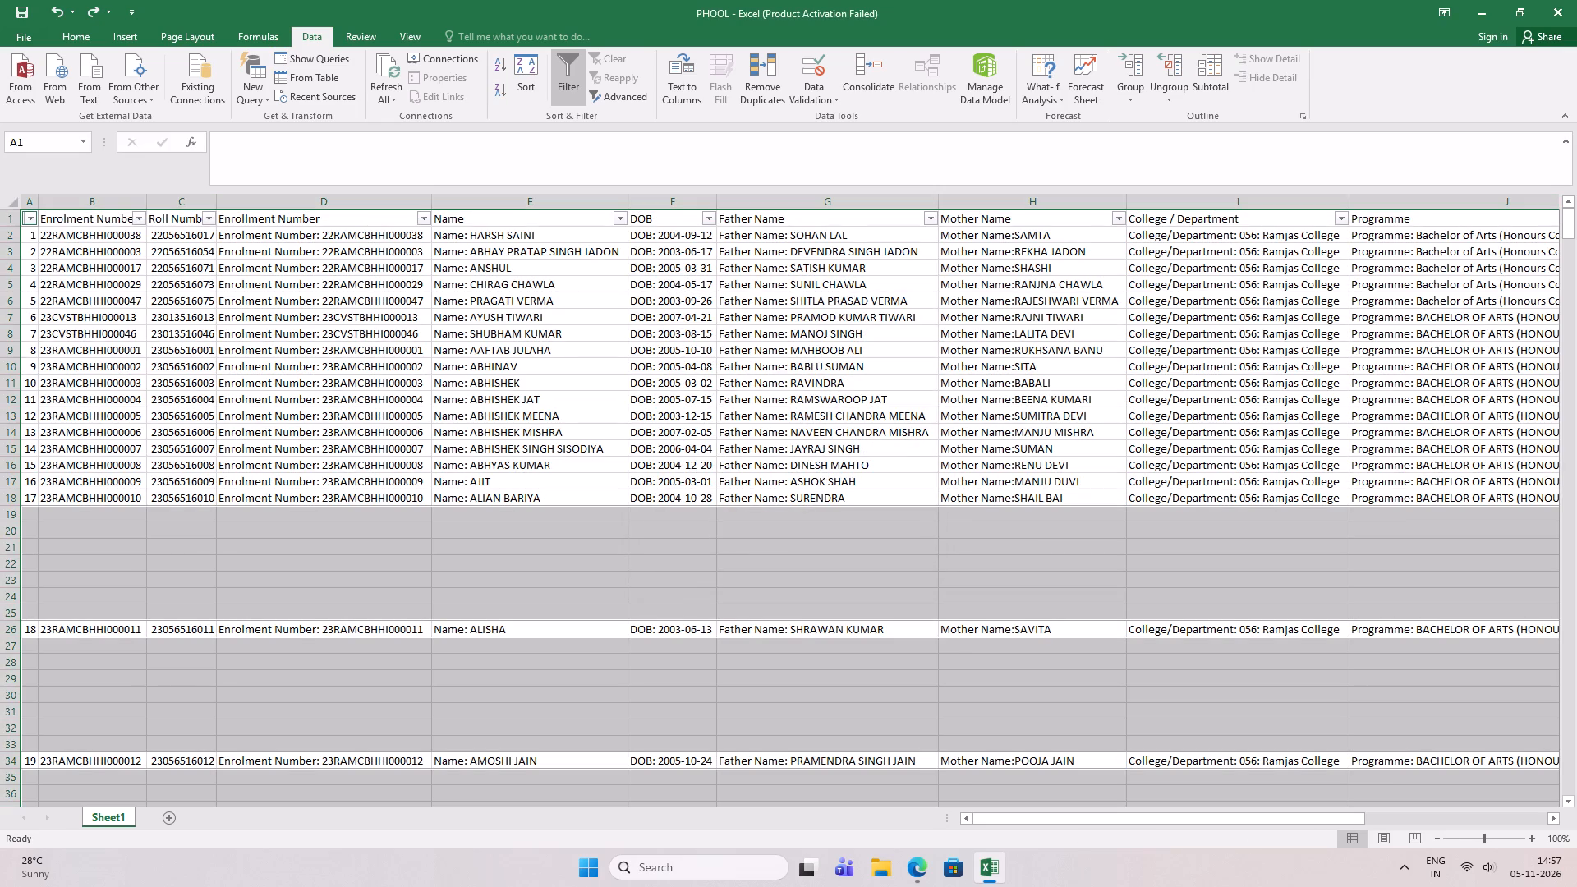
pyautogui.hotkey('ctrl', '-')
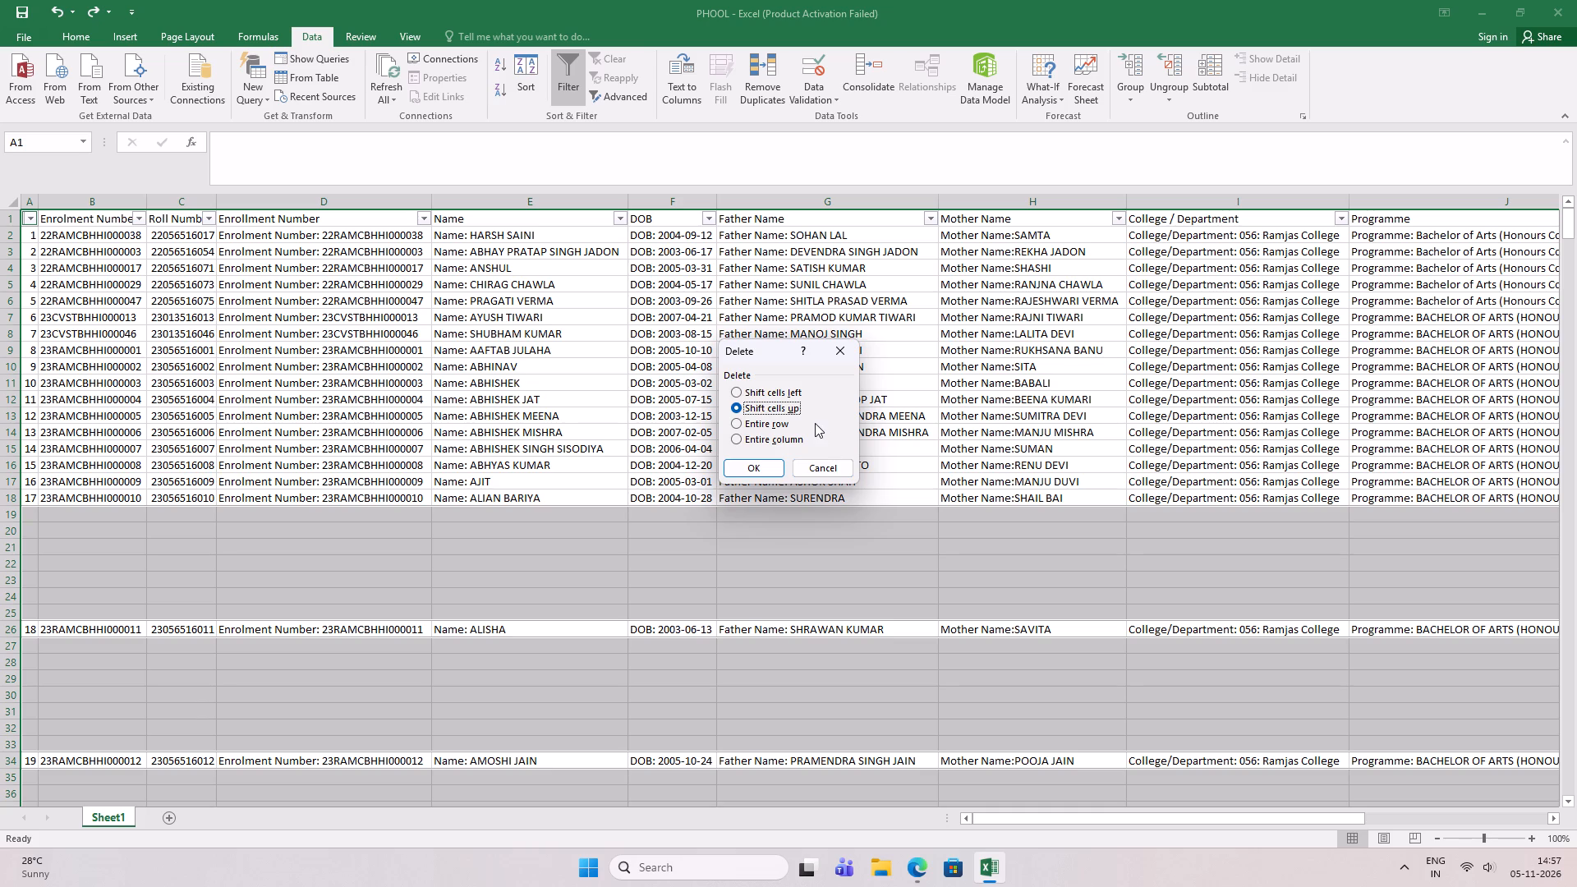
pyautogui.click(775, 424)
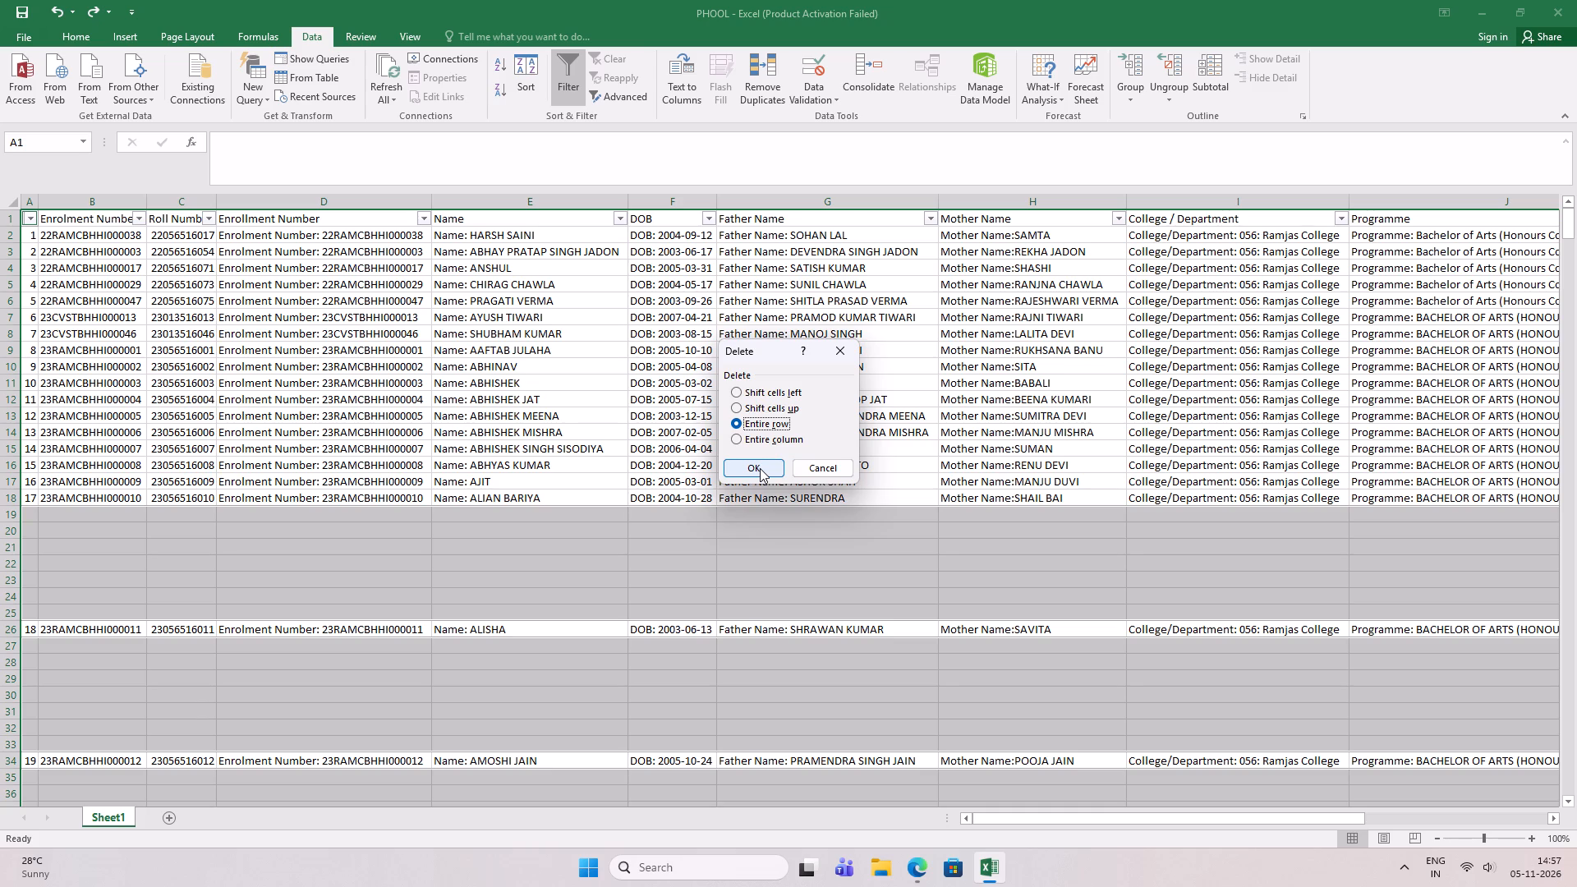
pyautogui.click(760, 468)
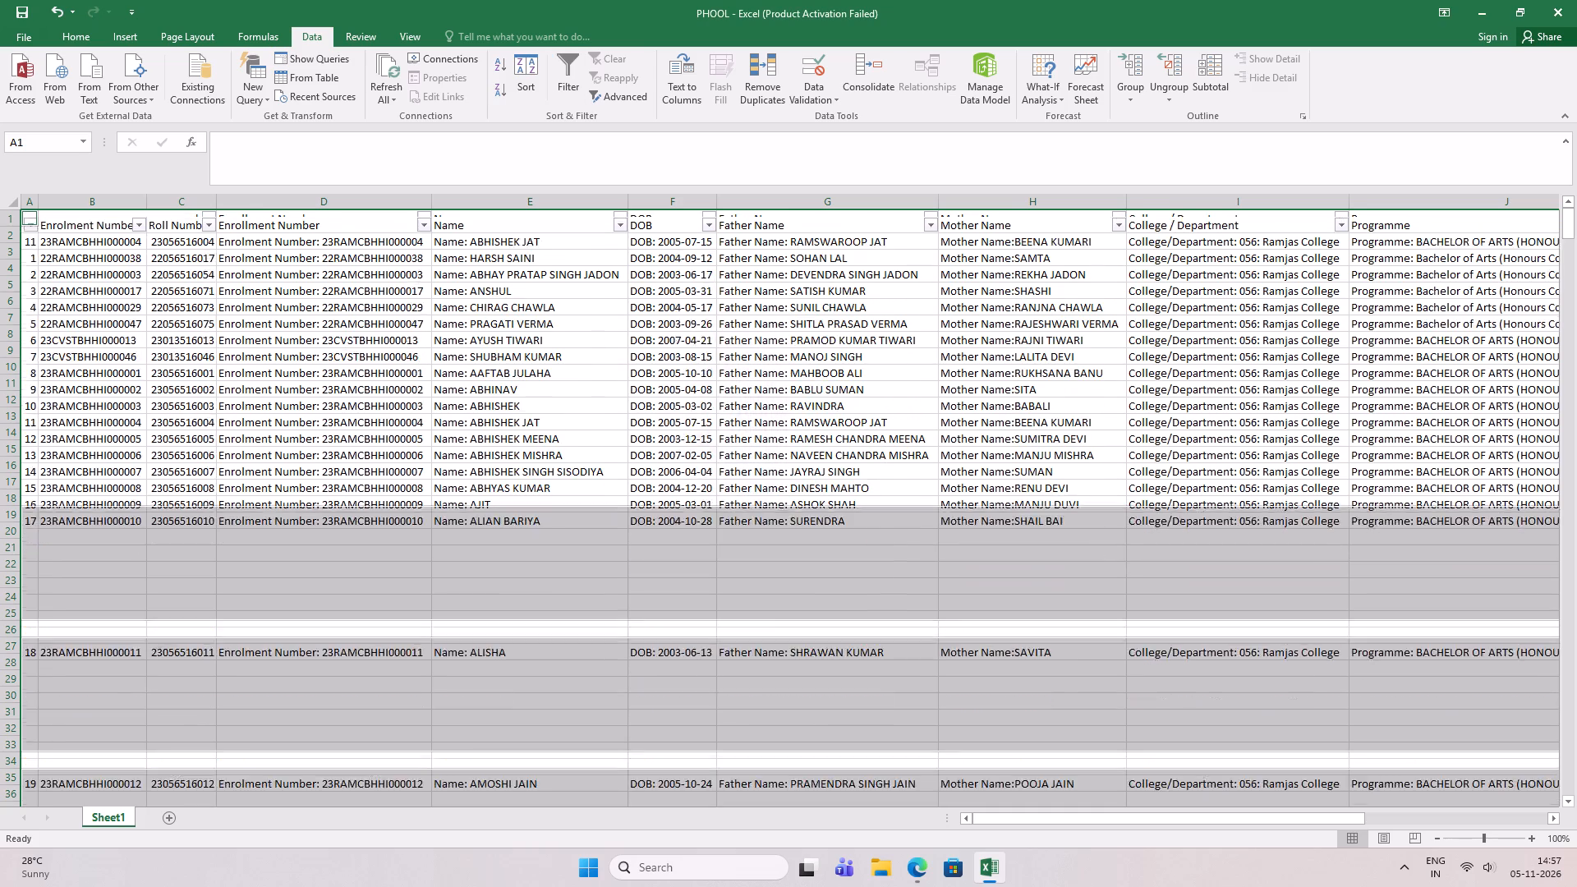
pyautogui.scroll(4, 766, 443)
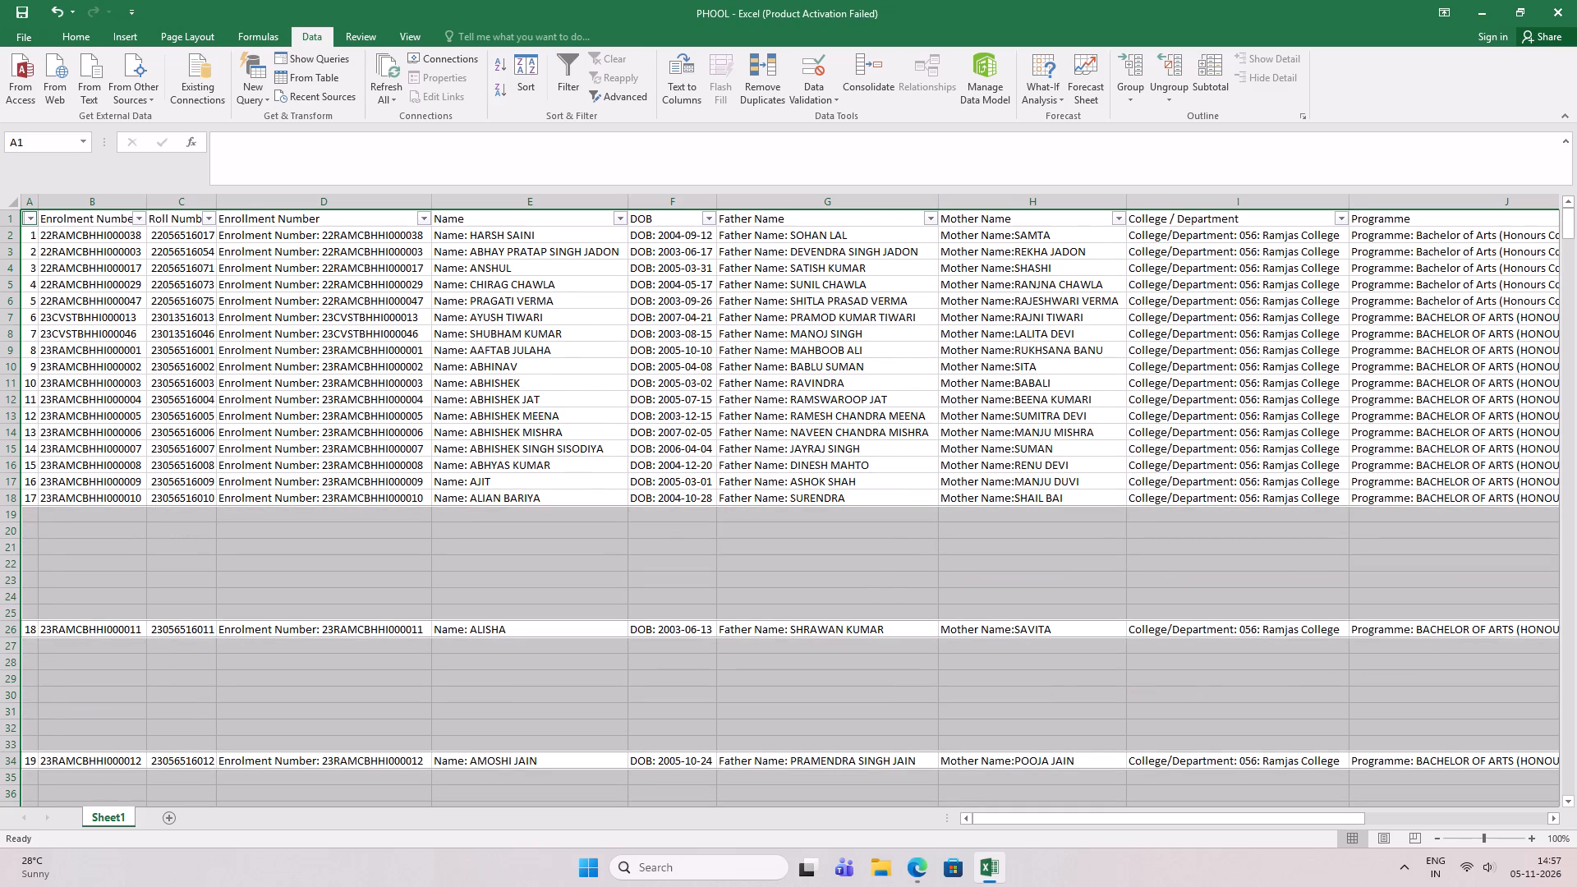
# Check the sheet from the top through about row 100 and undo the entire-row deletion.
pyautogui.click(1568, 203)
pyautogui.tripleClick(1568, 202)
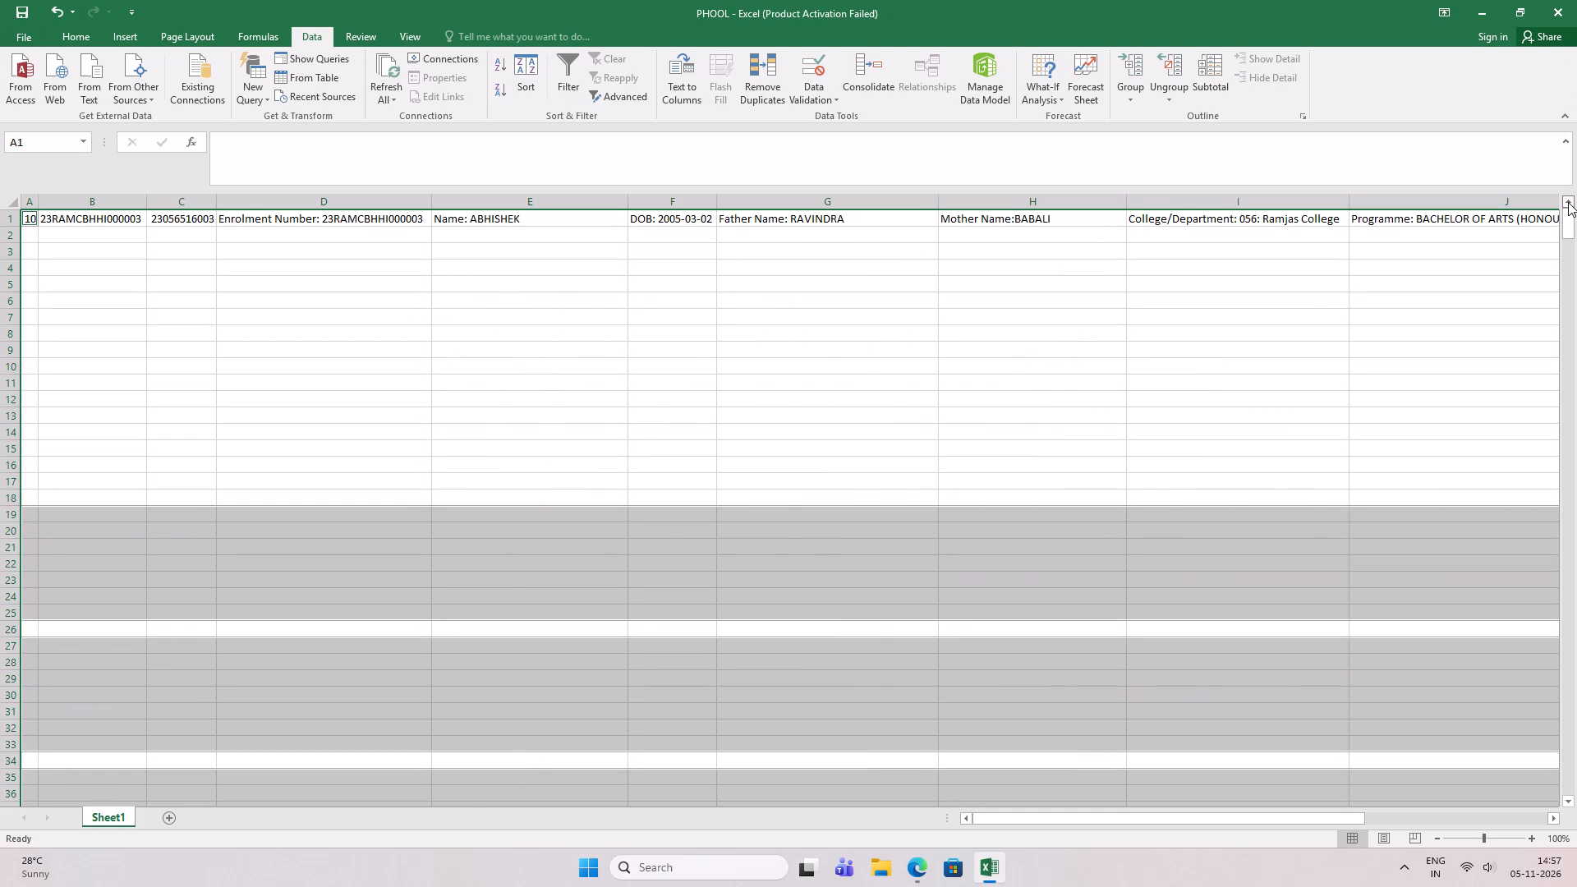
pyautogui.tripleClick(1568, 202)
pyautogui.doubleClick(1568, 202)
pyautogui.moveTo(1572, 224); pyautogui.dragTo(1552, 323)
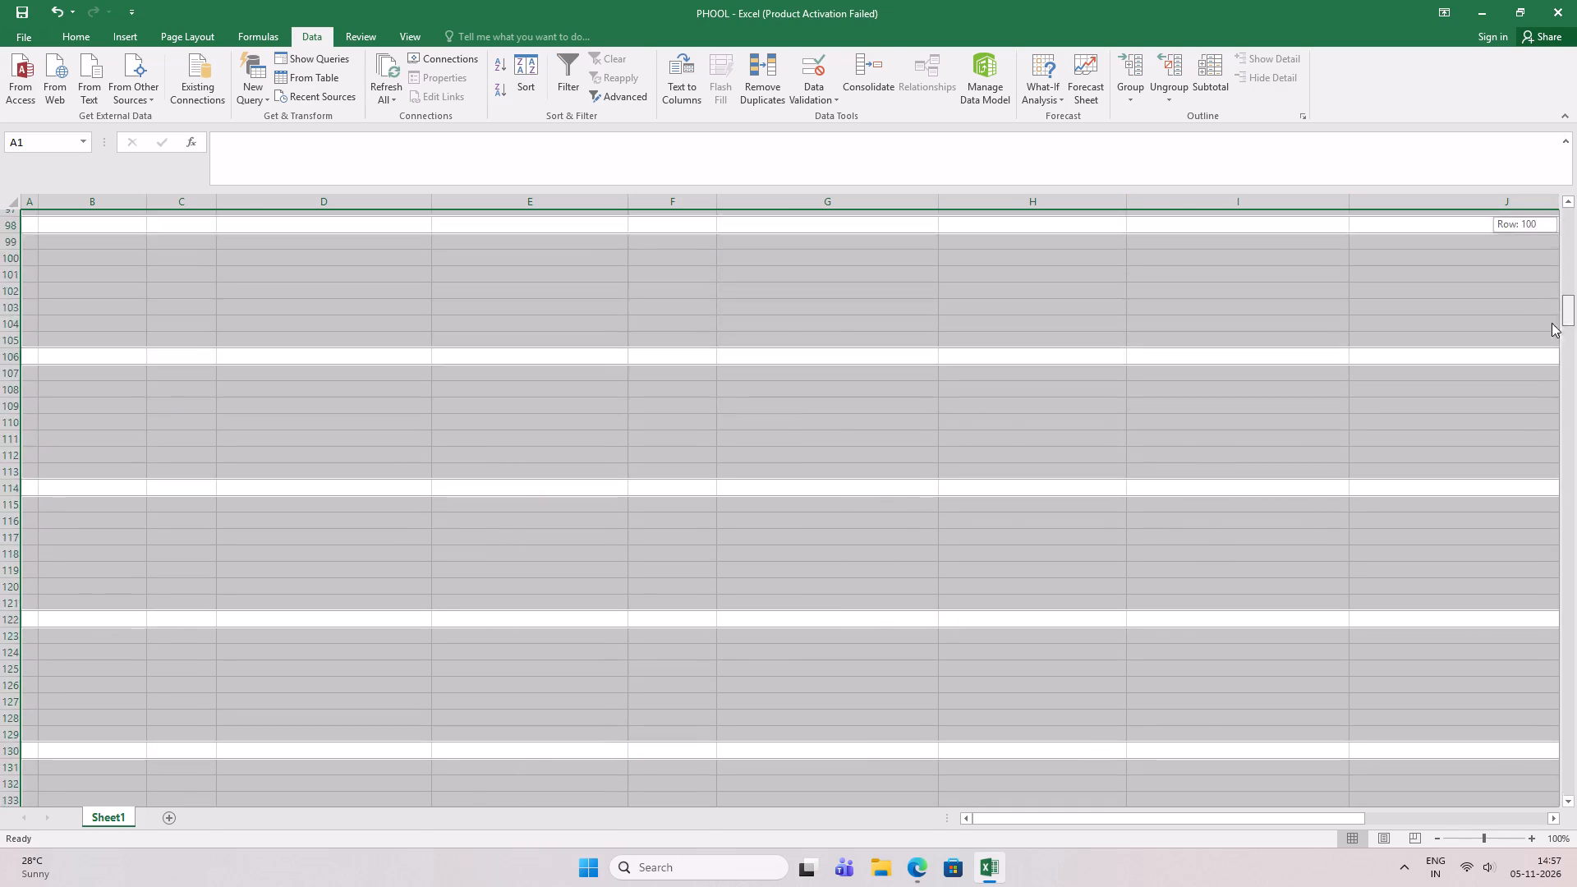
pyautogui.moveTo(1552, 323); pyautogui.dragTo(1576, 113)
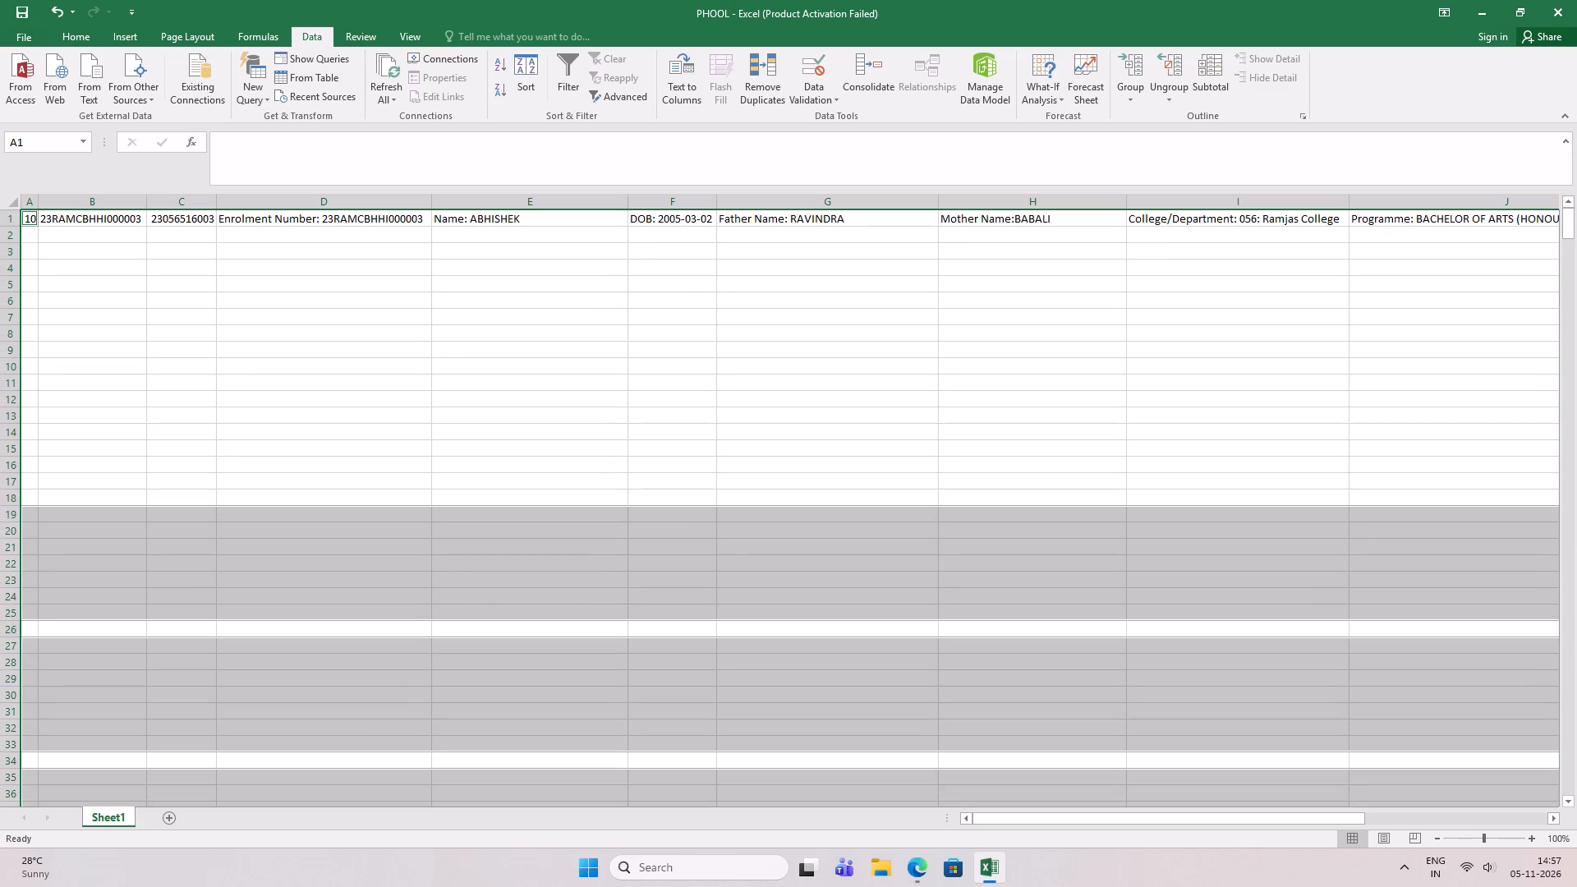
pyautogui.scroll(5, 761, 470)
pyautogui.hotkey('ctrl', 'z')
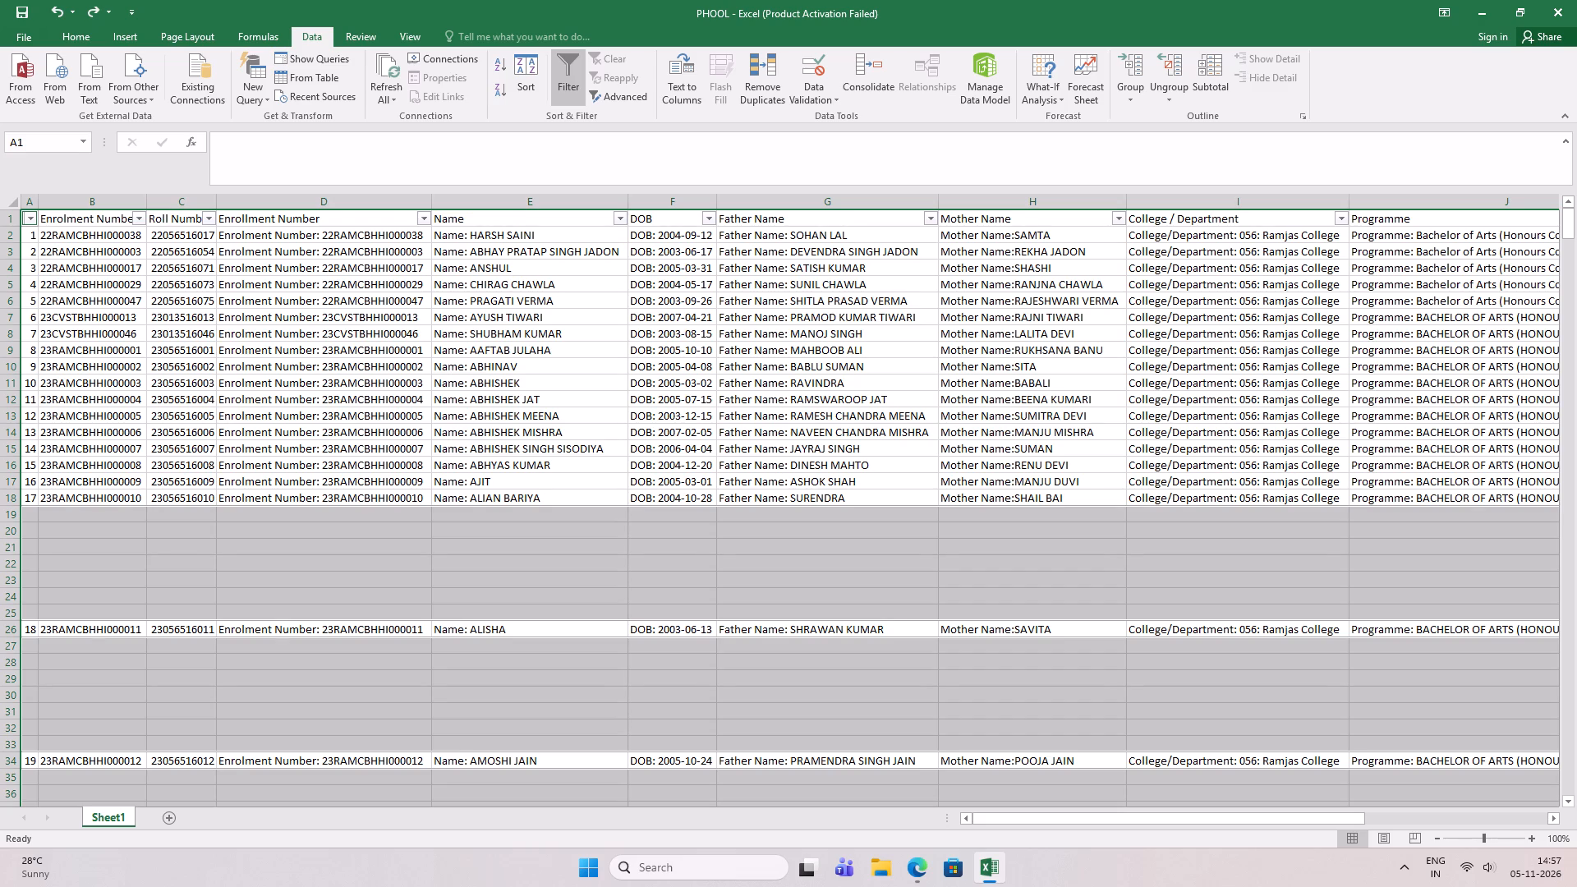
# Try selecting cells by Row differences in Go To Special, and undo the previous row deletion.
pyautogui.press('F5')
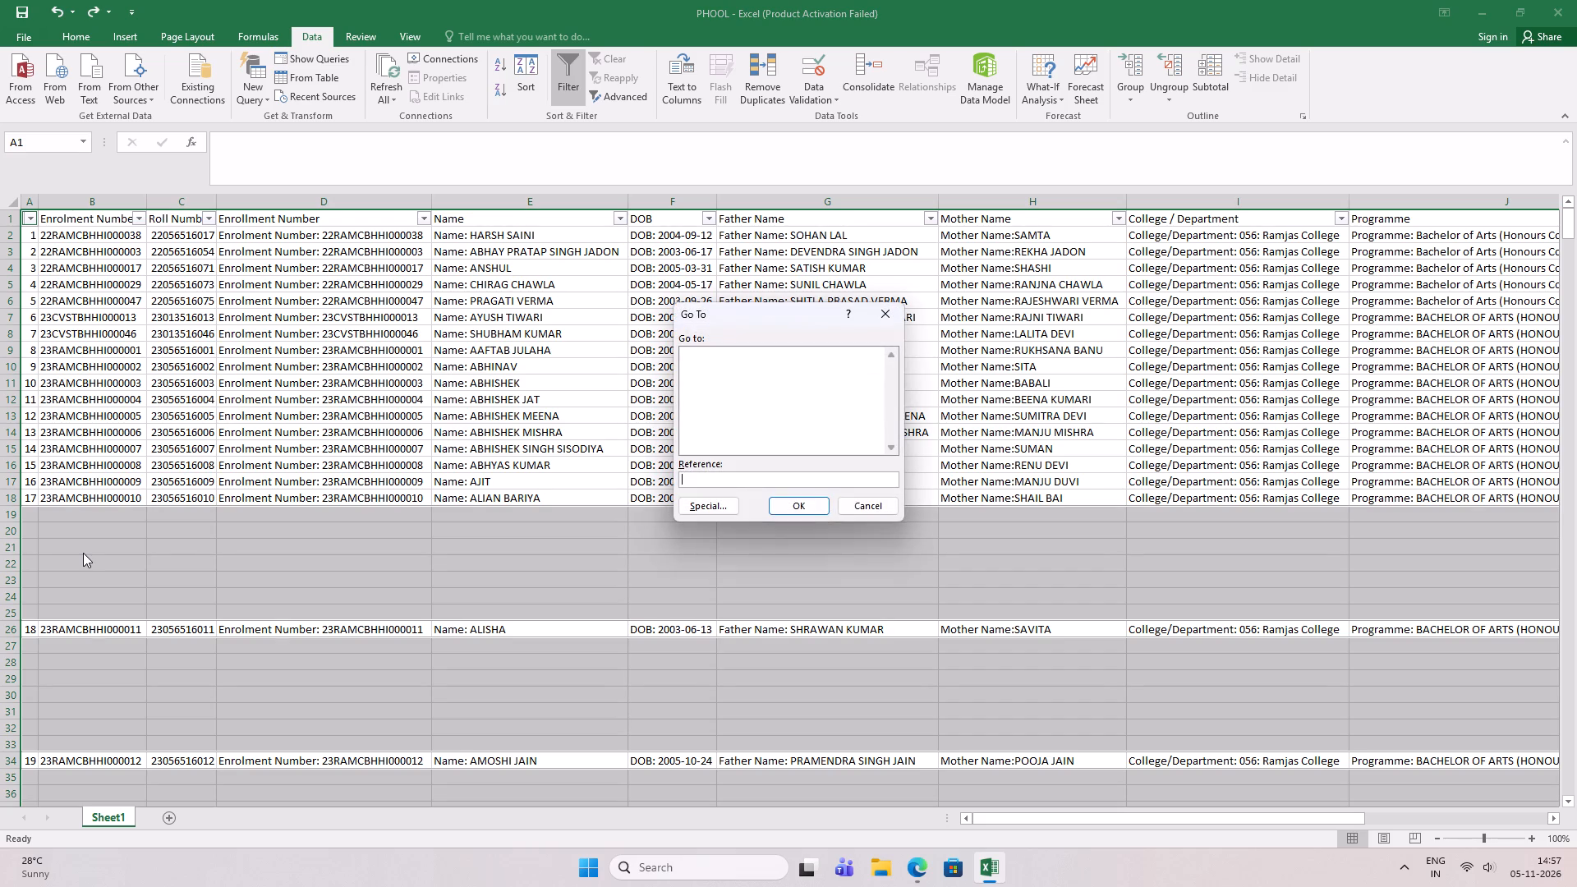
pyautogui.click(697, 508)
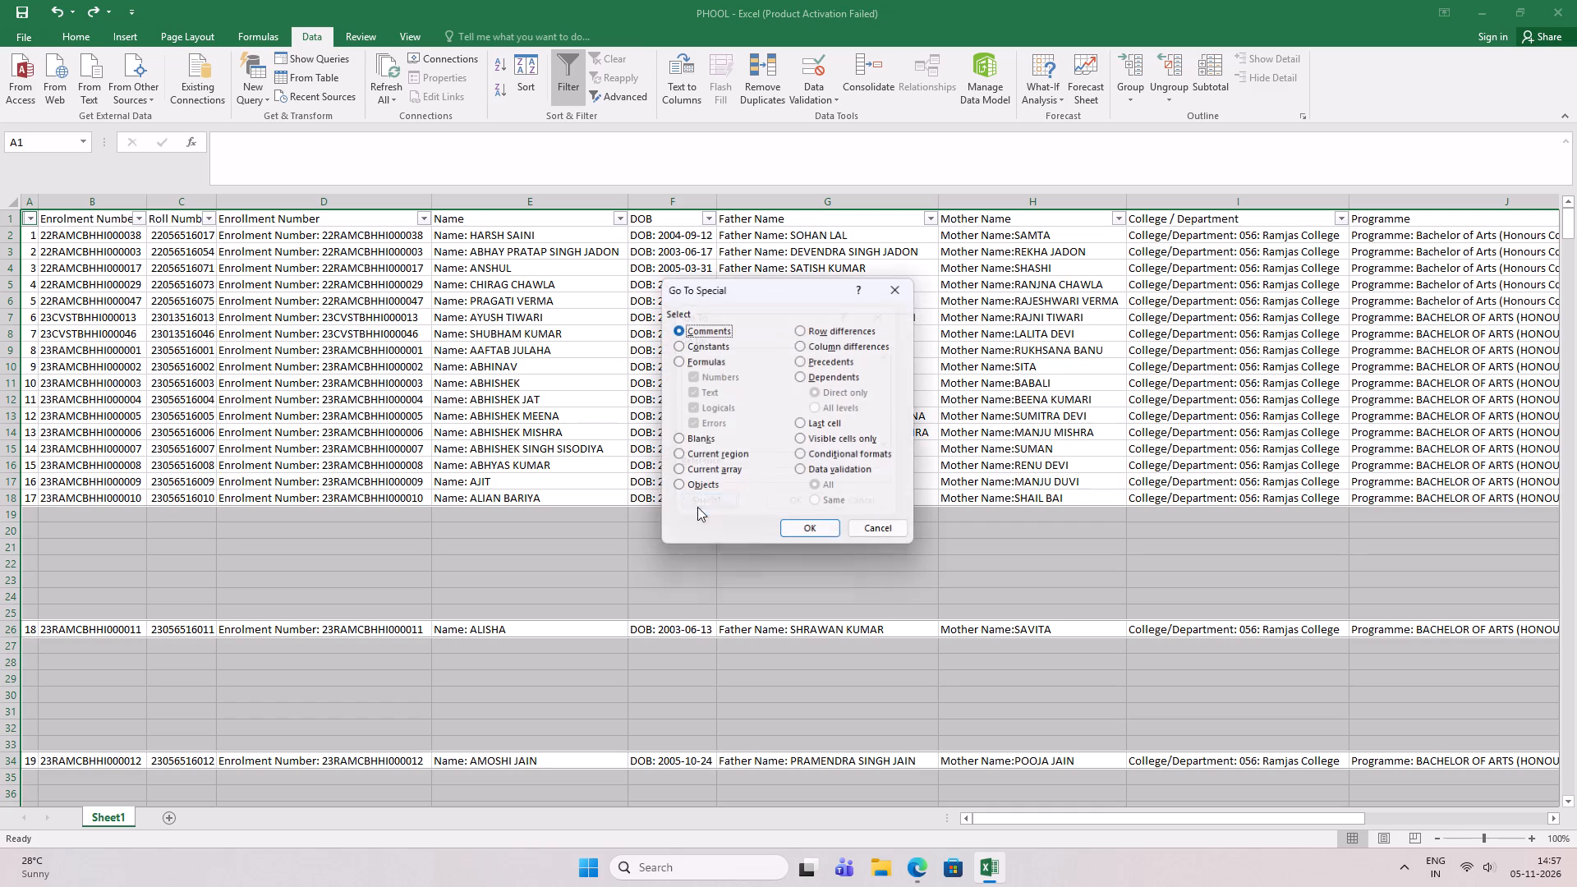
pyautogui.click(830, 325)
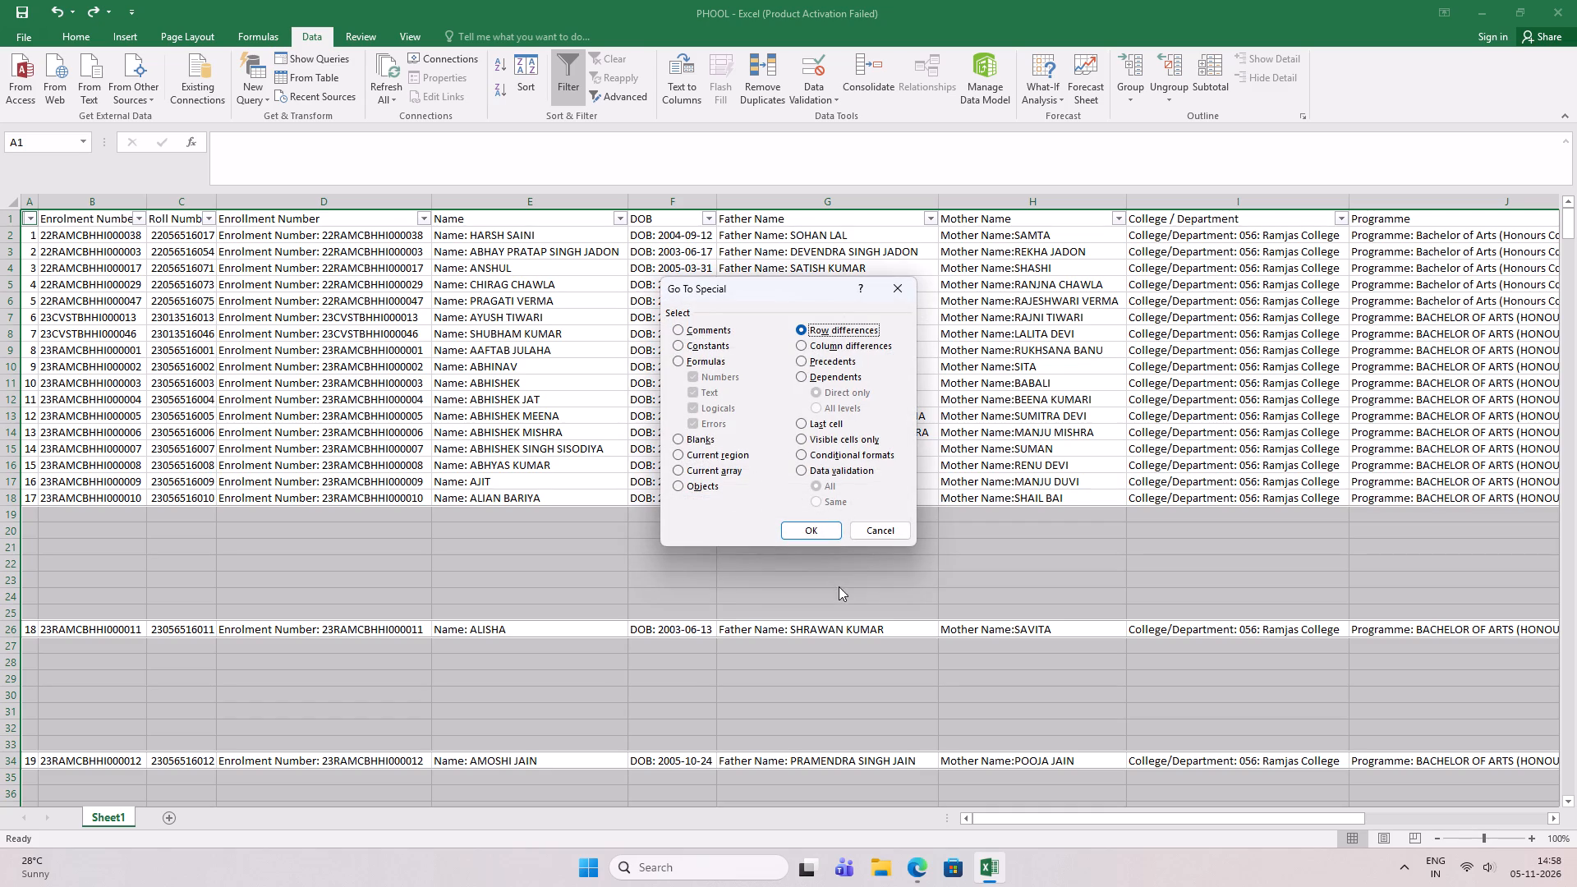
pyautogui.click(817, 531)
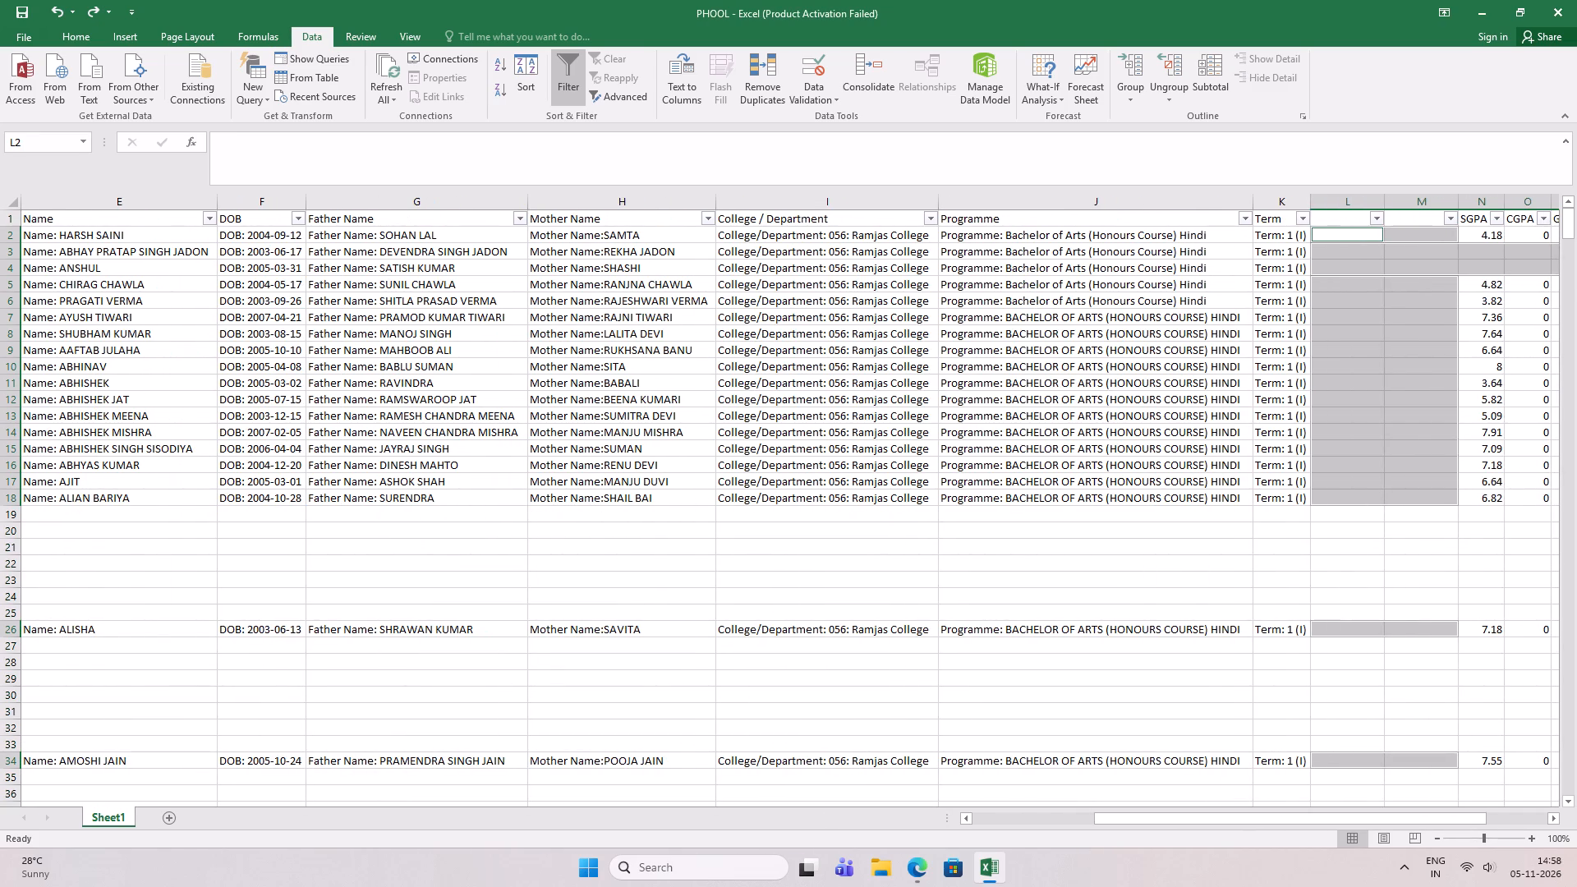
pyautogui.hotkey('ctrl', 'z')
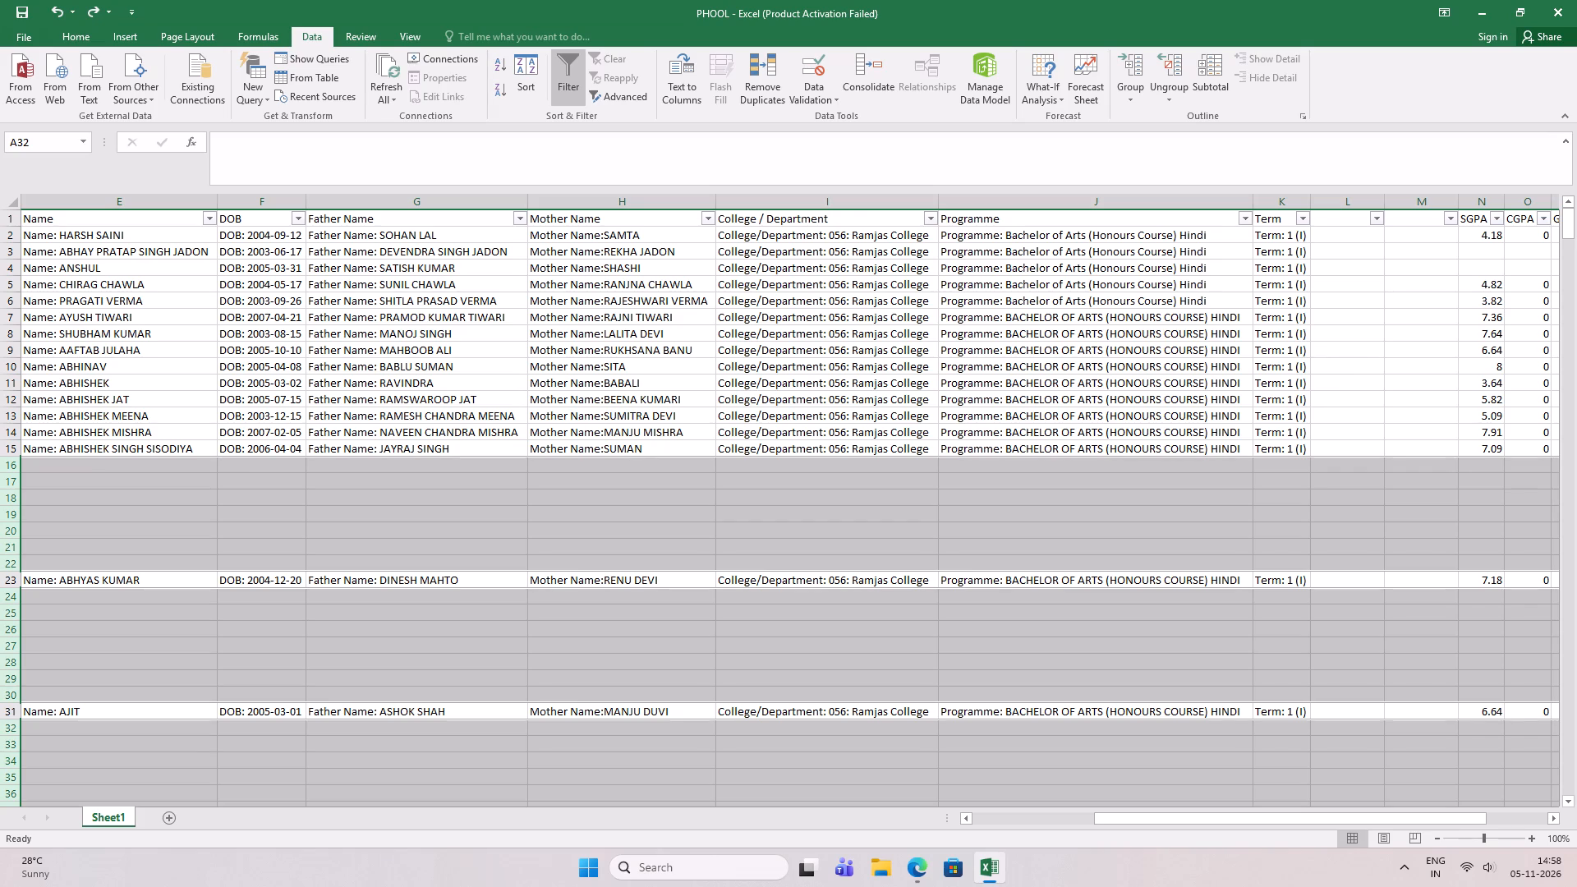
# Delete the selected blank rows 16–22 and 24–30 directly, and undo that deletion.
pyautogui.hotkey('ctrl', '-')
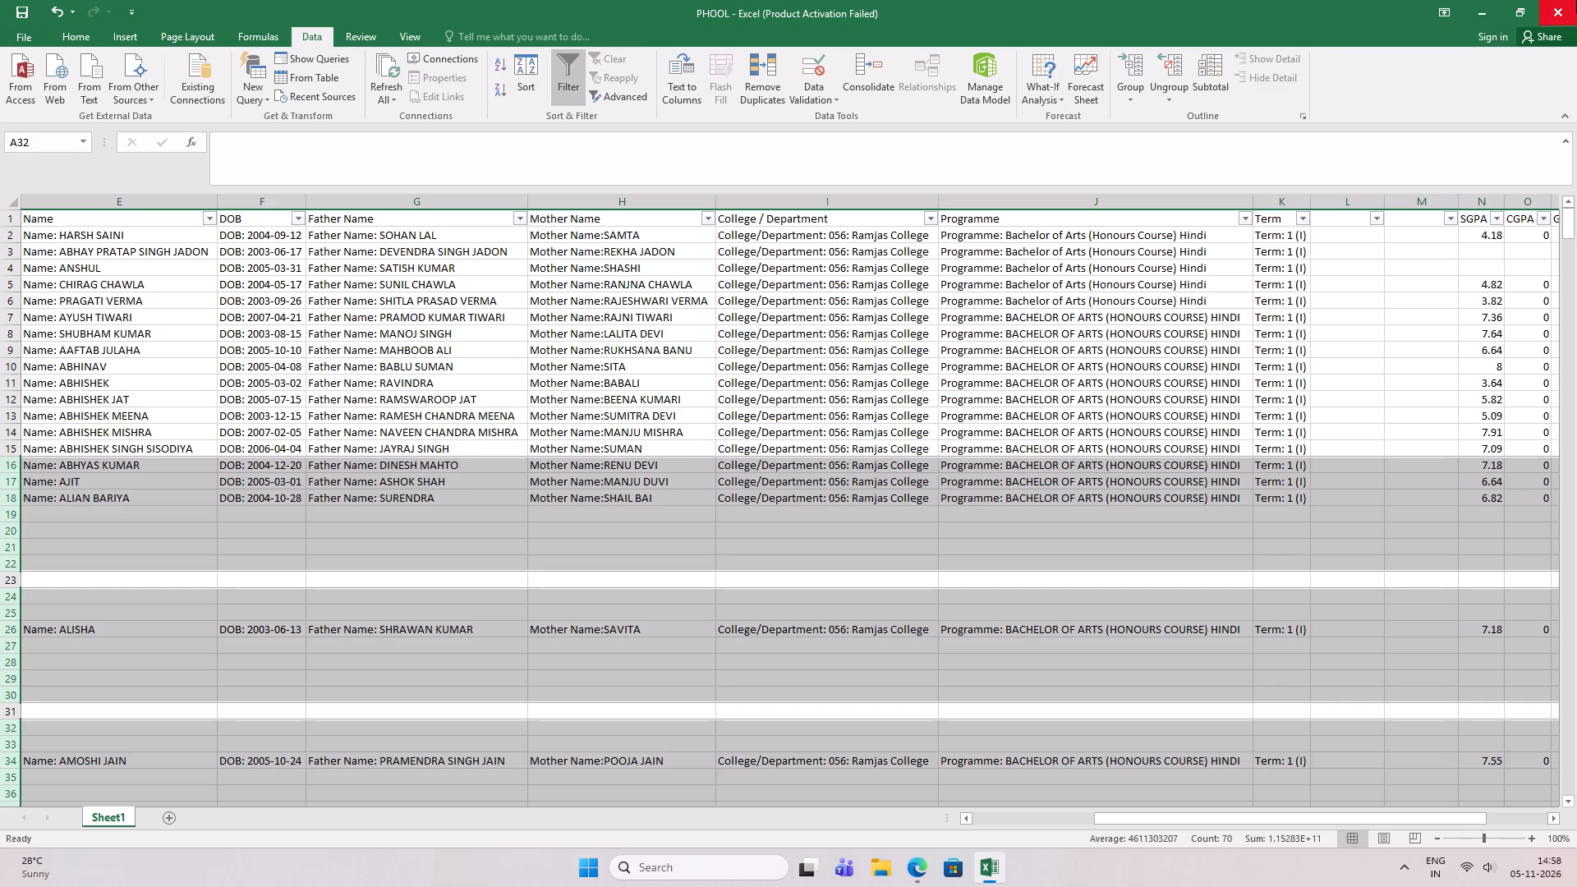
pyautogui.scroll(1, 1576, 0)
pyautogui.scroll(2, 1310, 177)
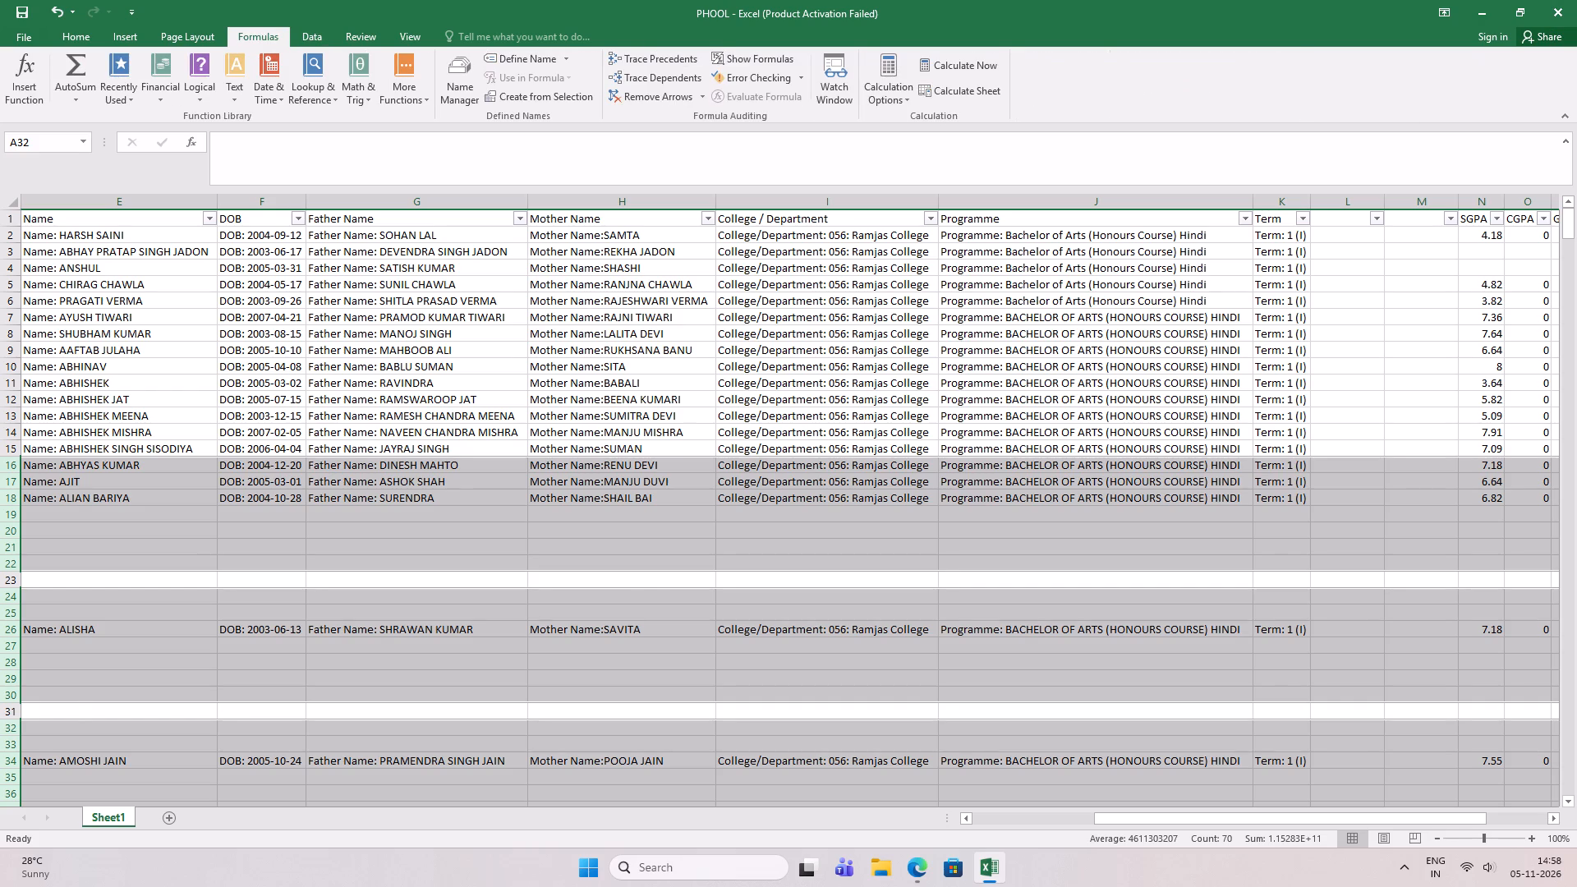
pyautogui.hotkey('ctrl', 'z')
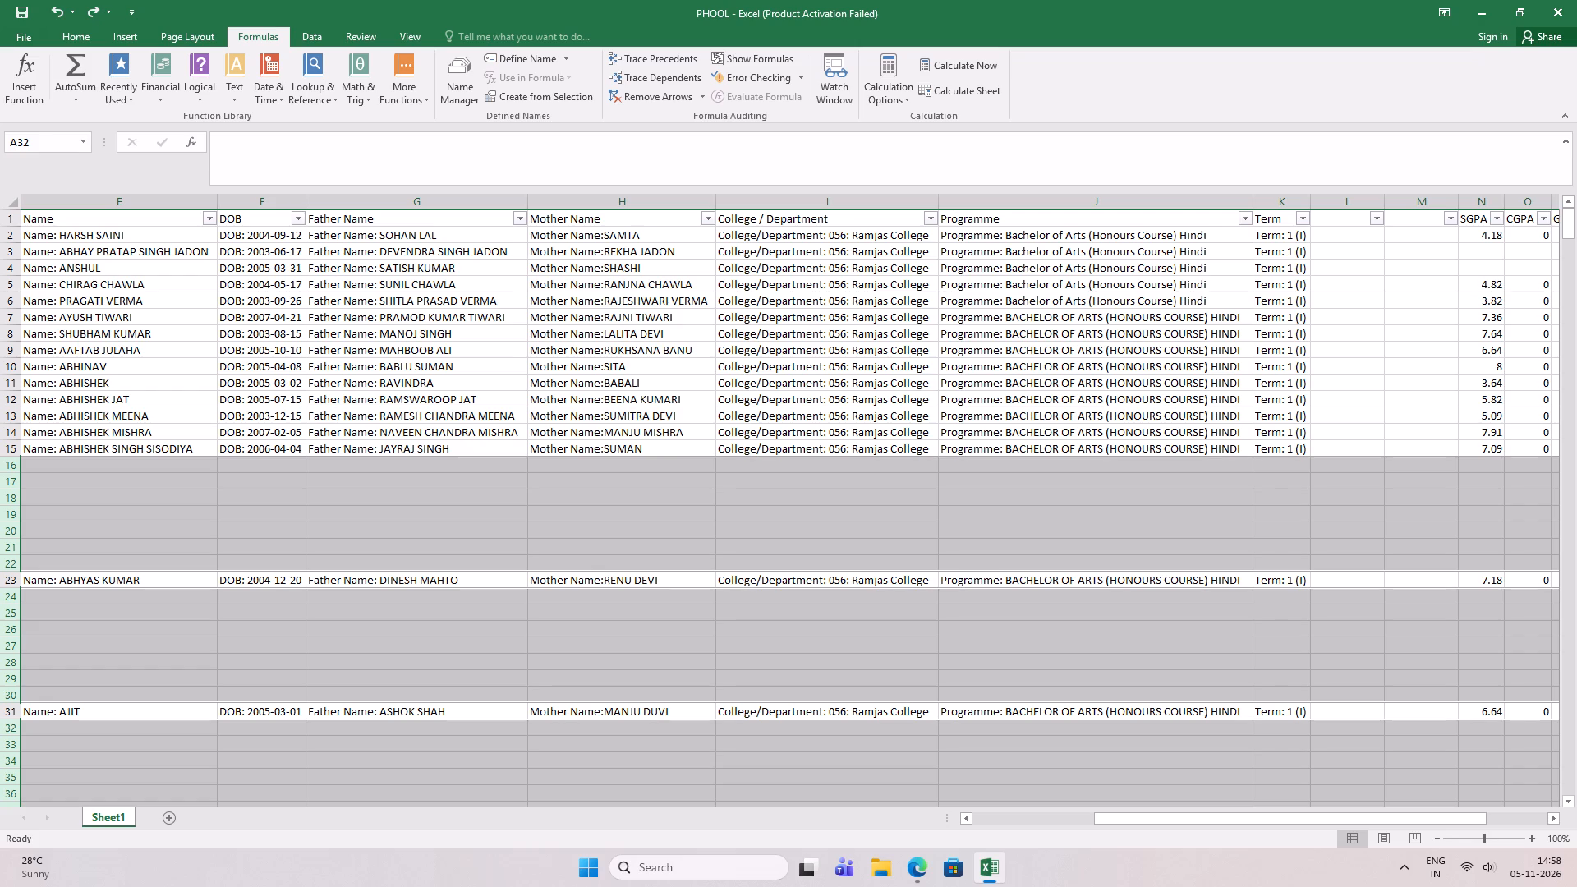
# Select blank rows 16–22 and 24–30, narrow the selection to Blanks with Go To Special, and delete them as entire rows.
pyautogui.click(28, 498)
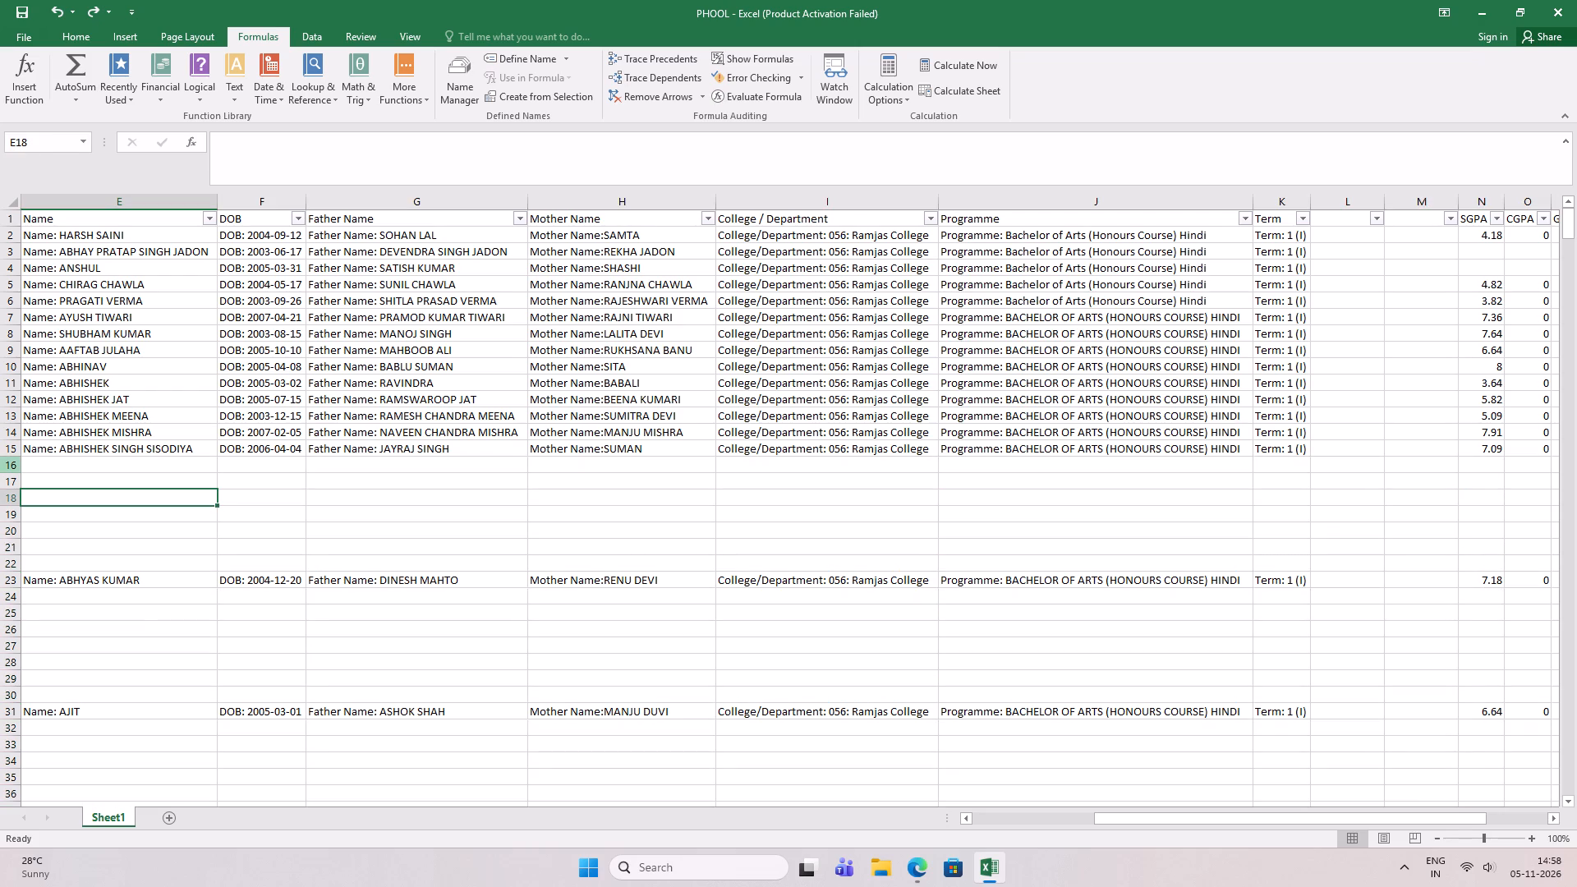
pyautogui.moveTo(11, 462); pyautogui.dragTo(2, 561)
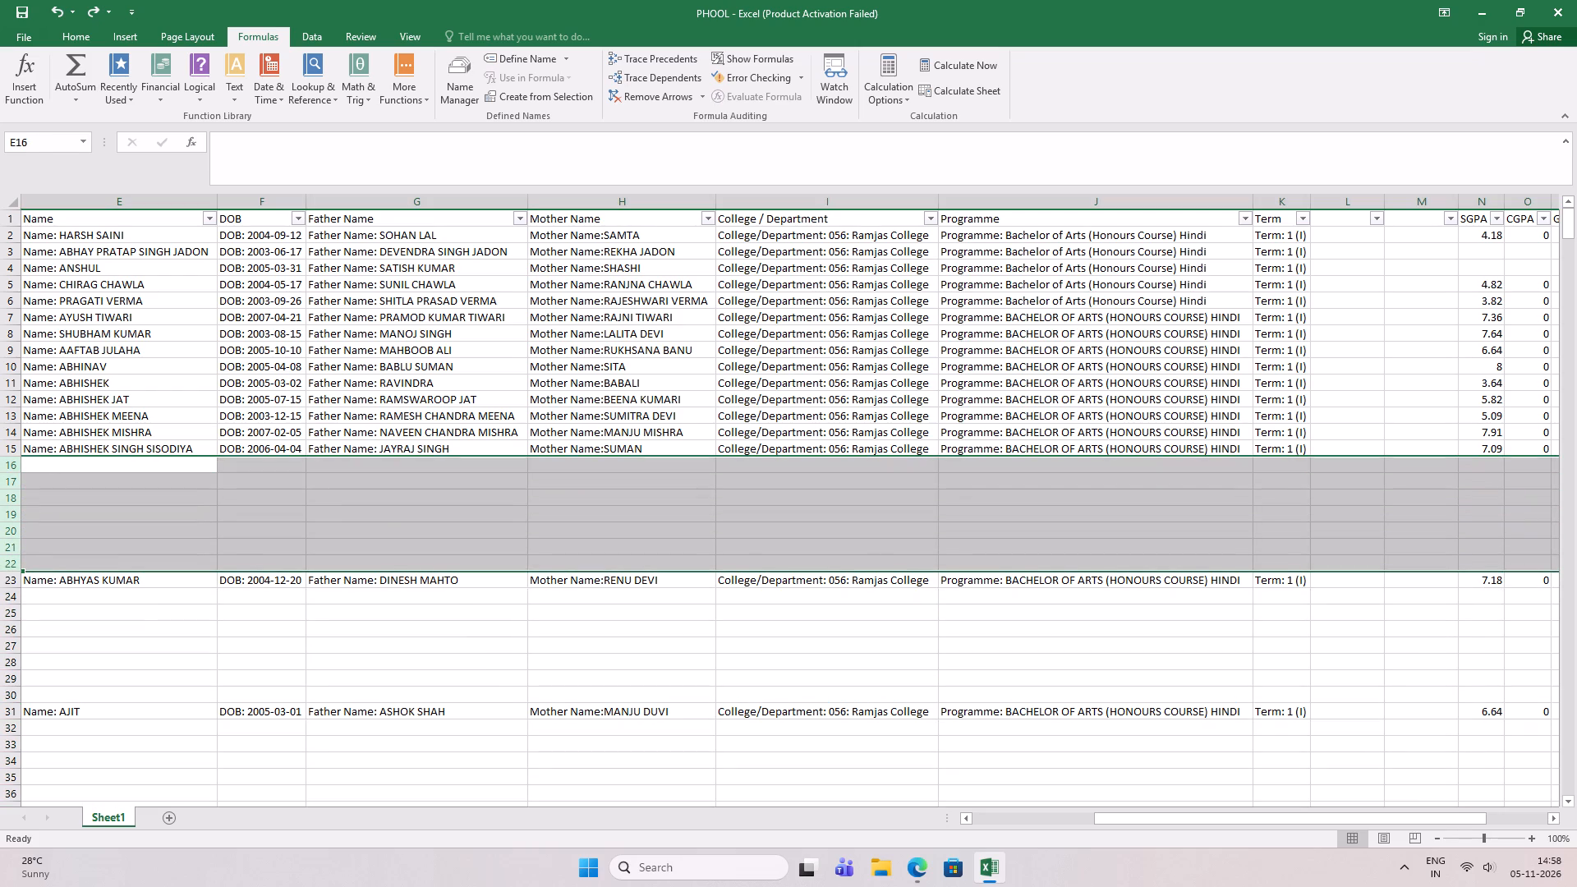
pyautogui.keyDown('ctrl'); pyautogui.moveTo(15, 595); pyautogui.dragTo(14, 690); pyautogui.keyUp('ctrl')
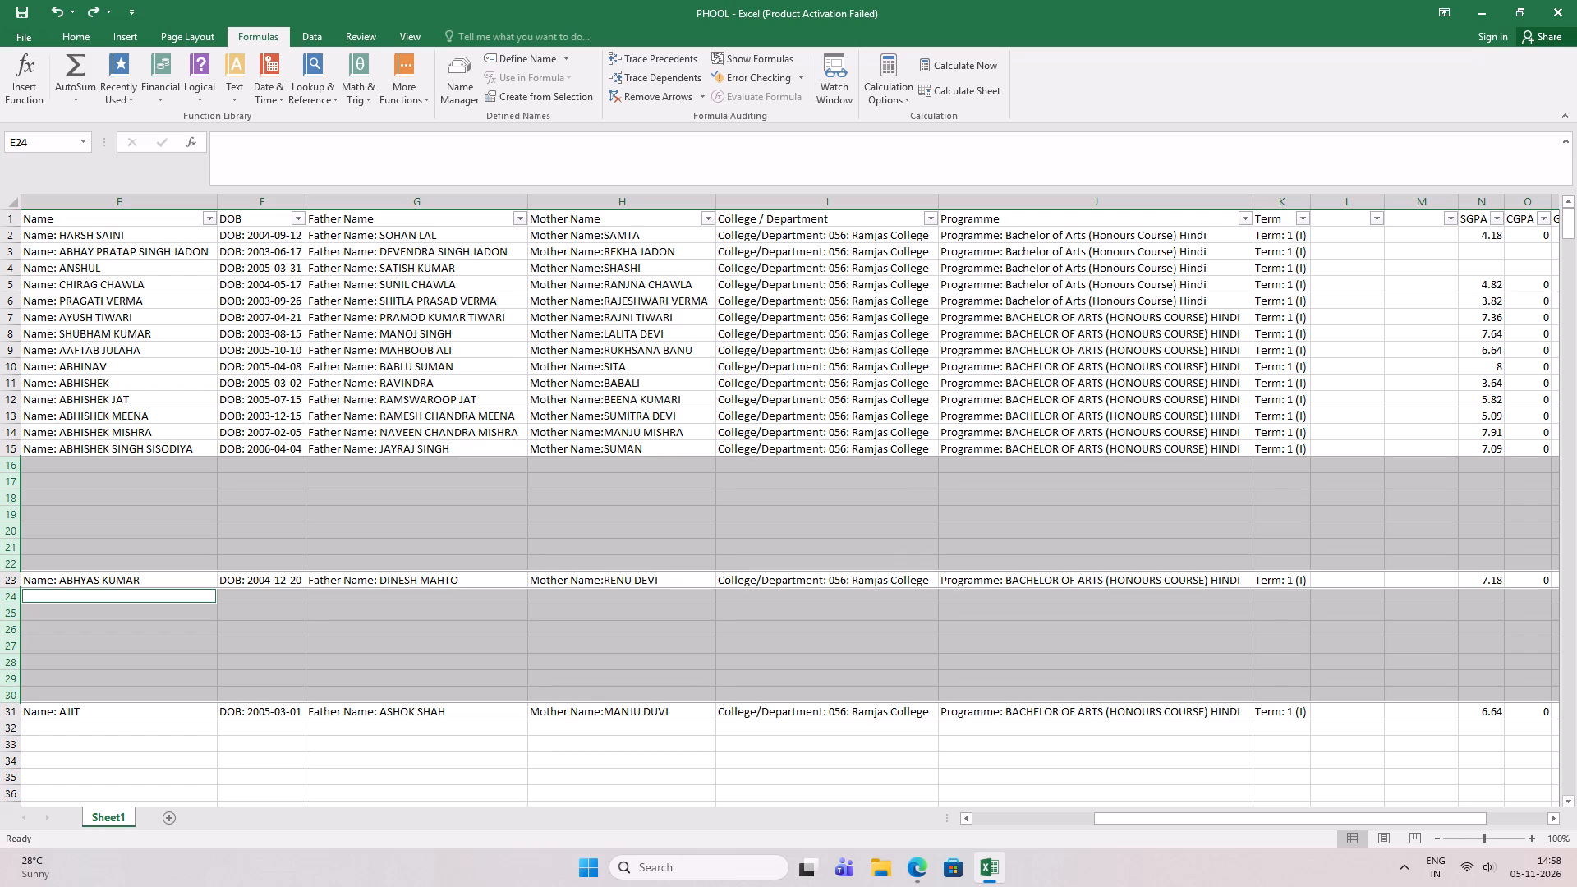
pyautogui.press('F5')
pyautogui.click(717, 507)
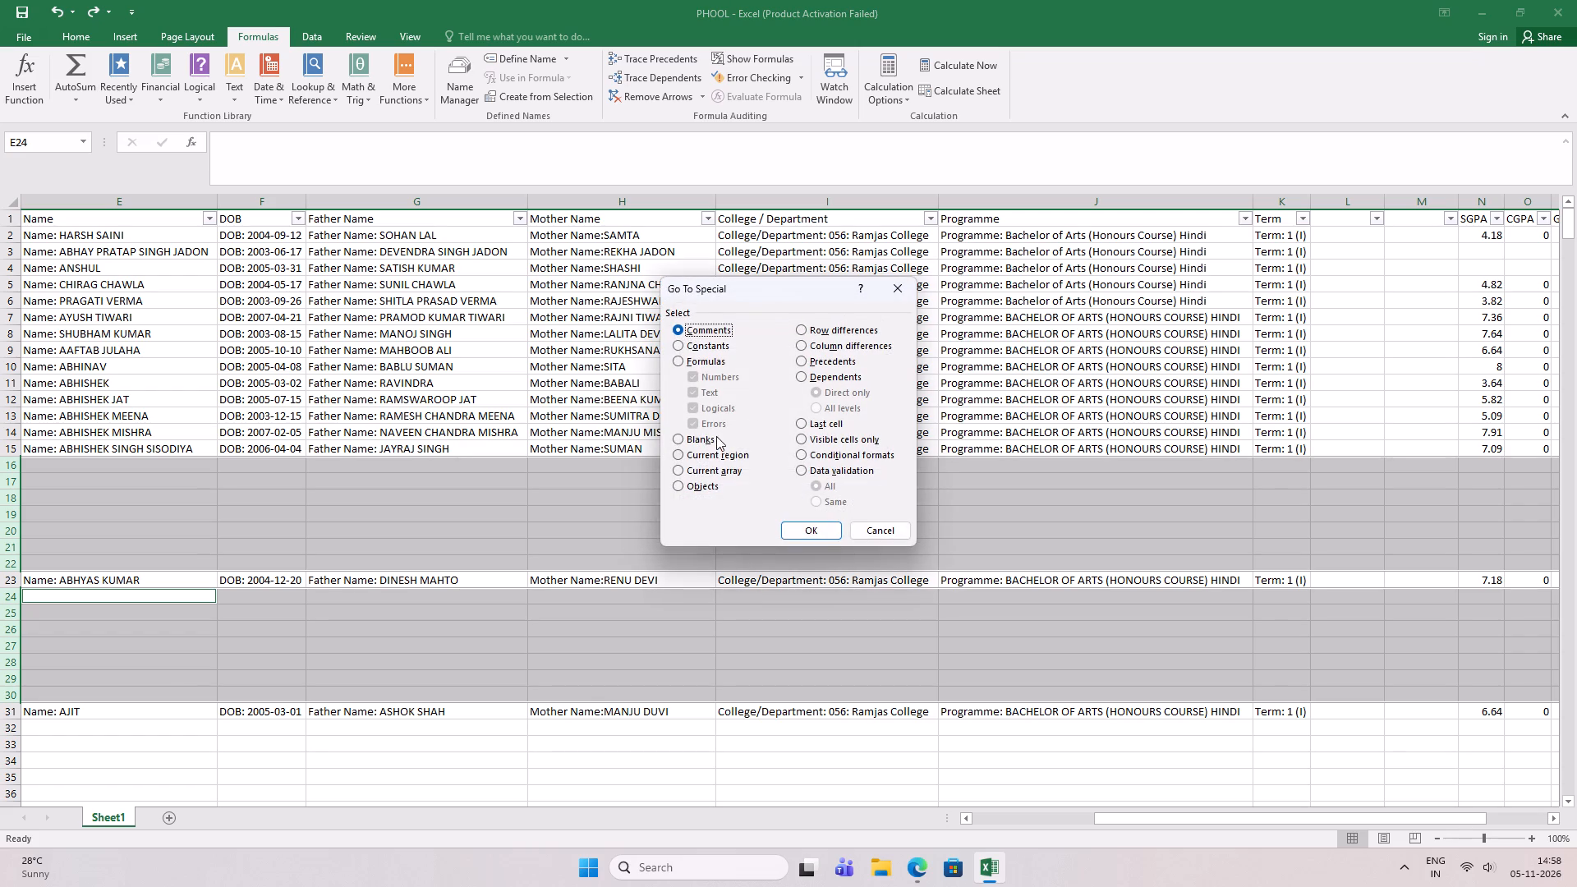
pyautogui.click(706, 439)
pyautogui.click(820, 529)
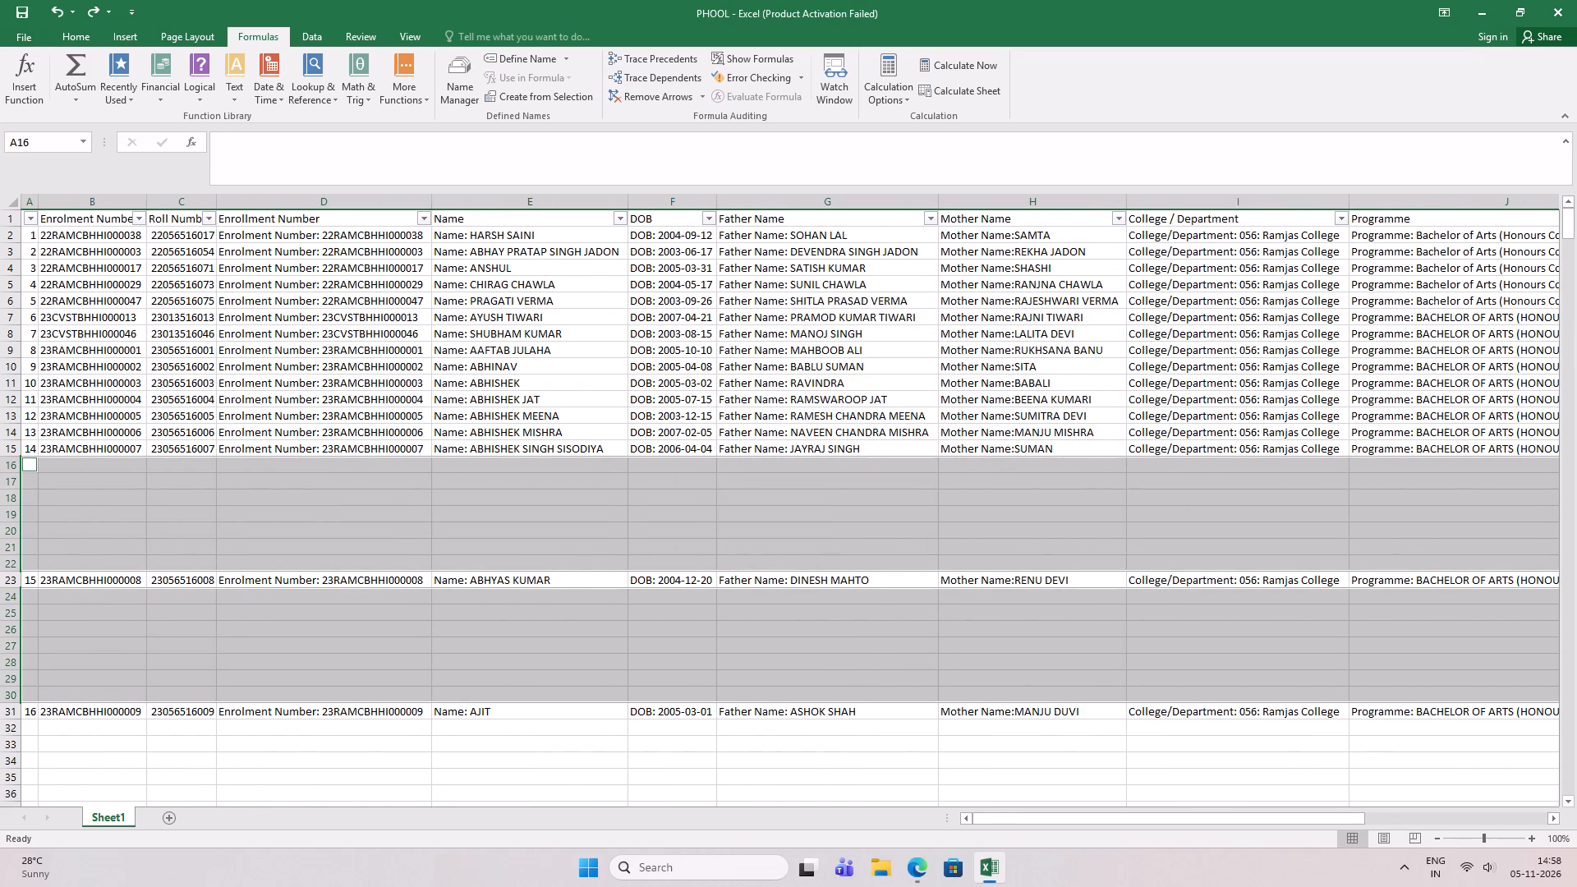
pyautogui.hotkey('ctrl', '-')
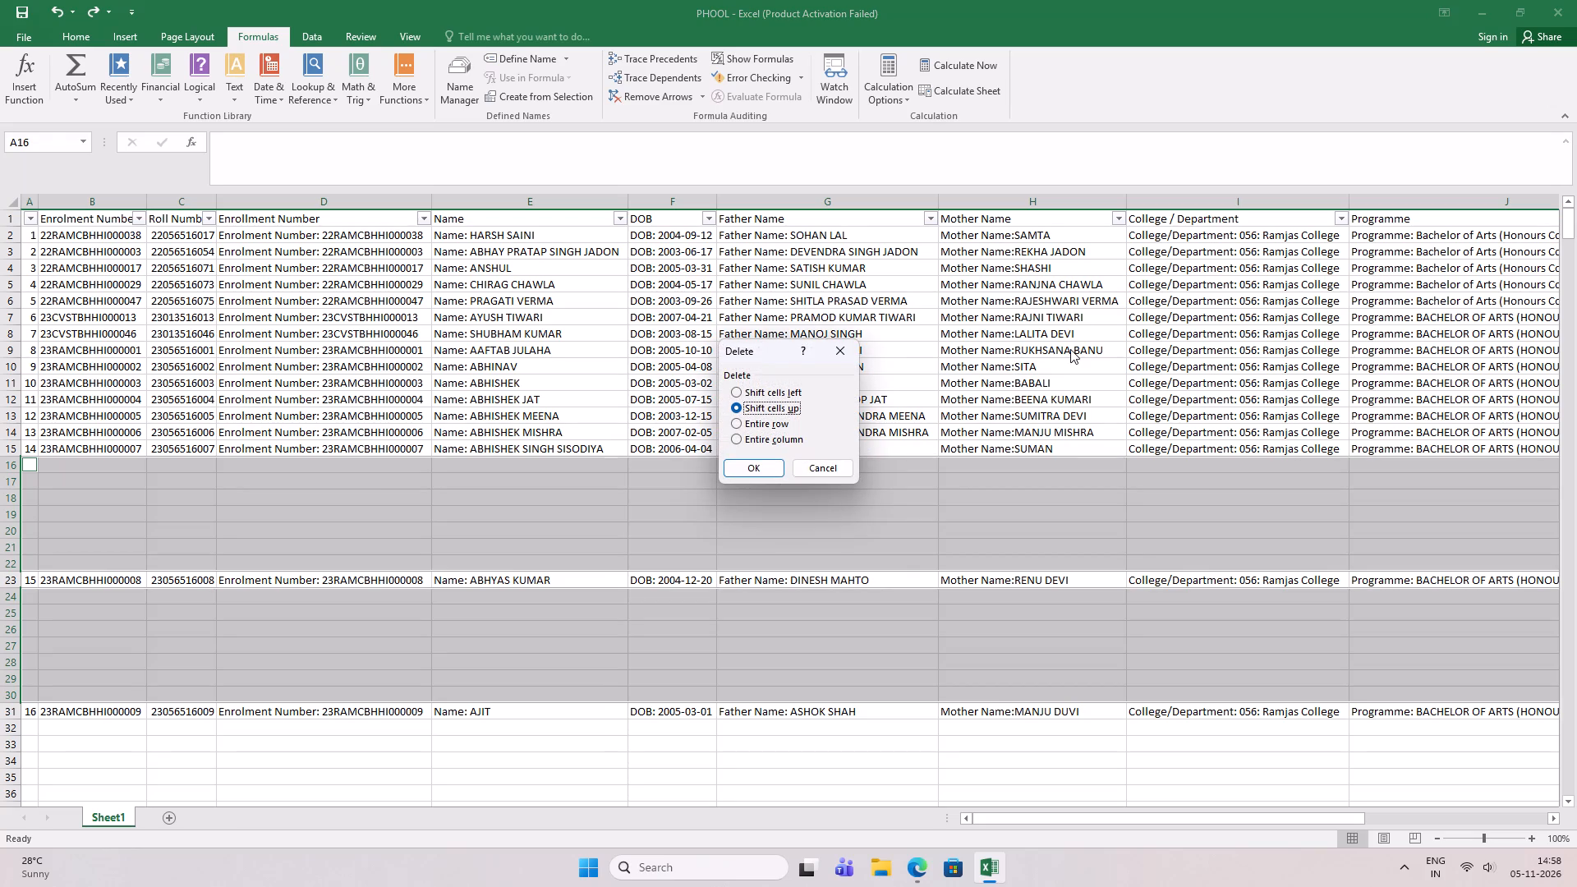
pyautogui.click(774, 422)
pyautogui.click(766, 469)
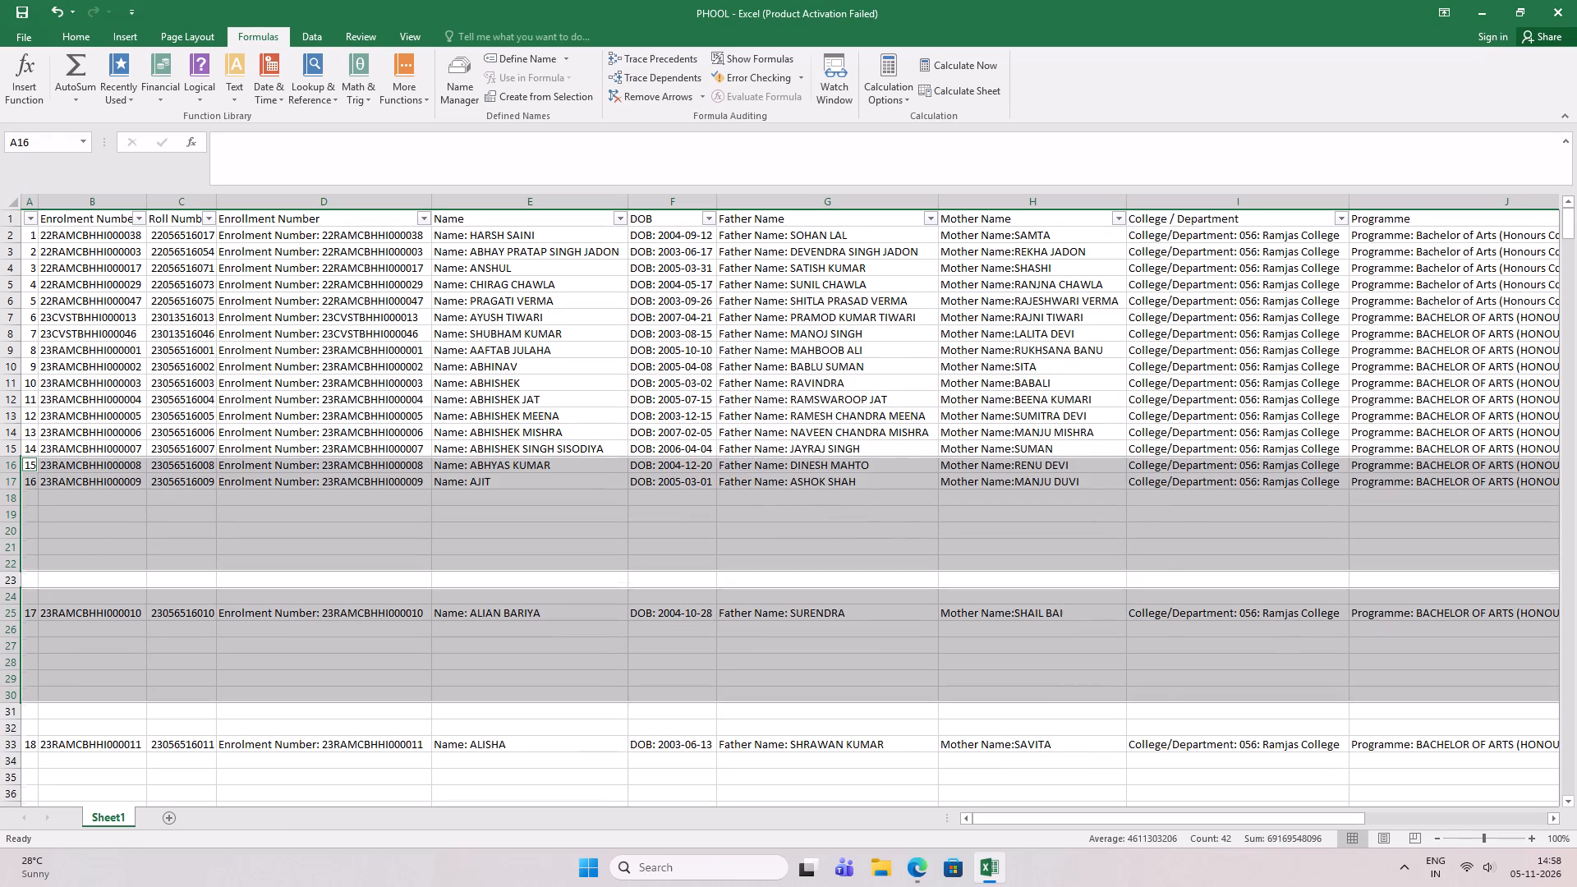
pyautogui.click(683, 503)
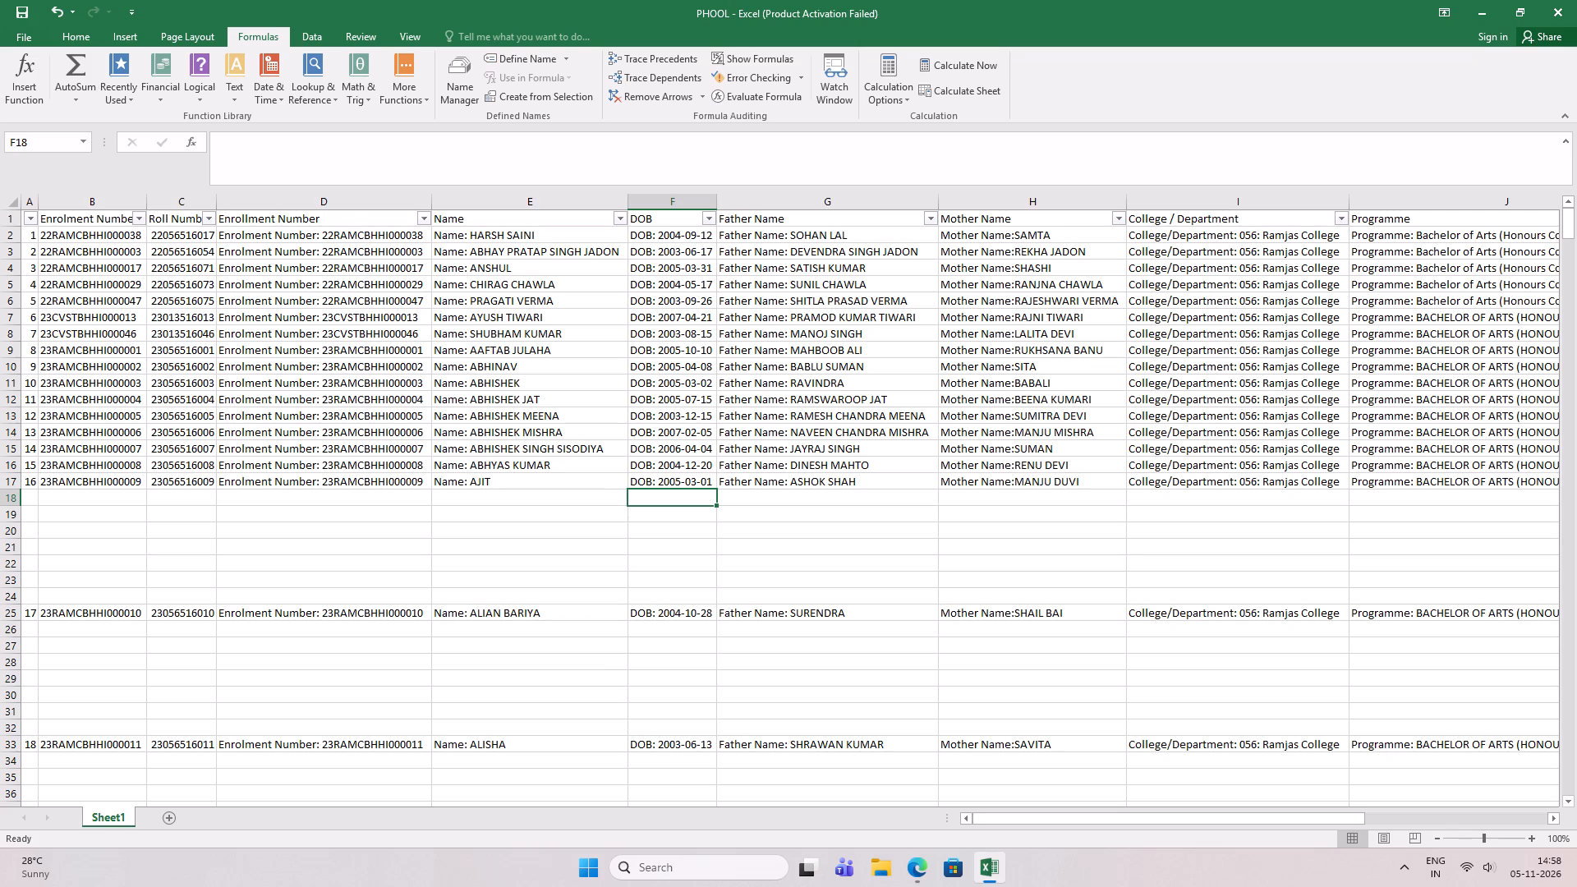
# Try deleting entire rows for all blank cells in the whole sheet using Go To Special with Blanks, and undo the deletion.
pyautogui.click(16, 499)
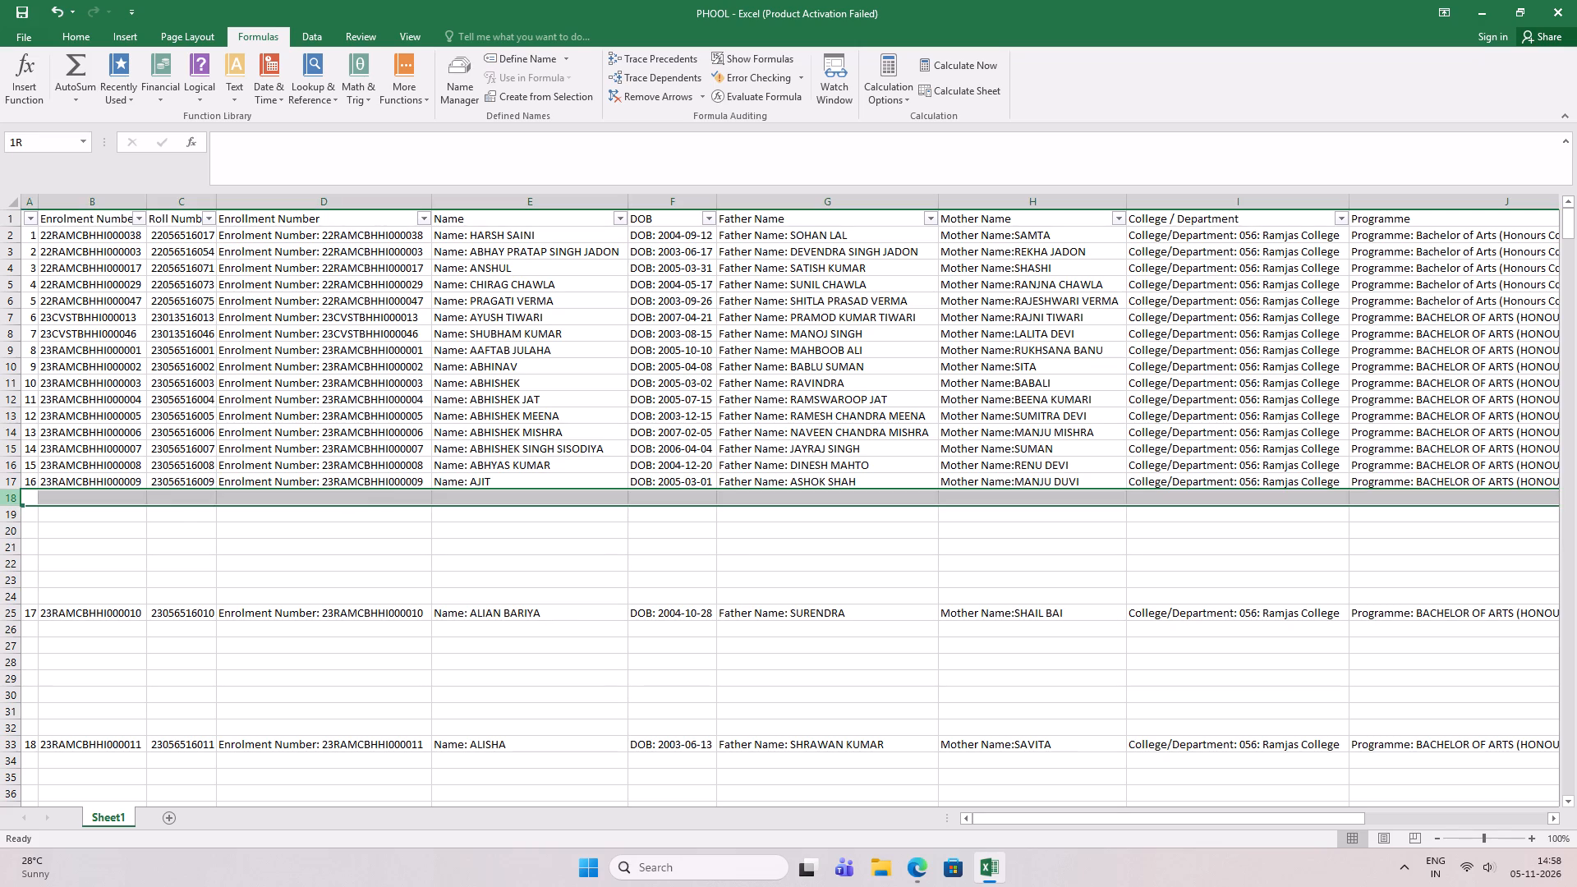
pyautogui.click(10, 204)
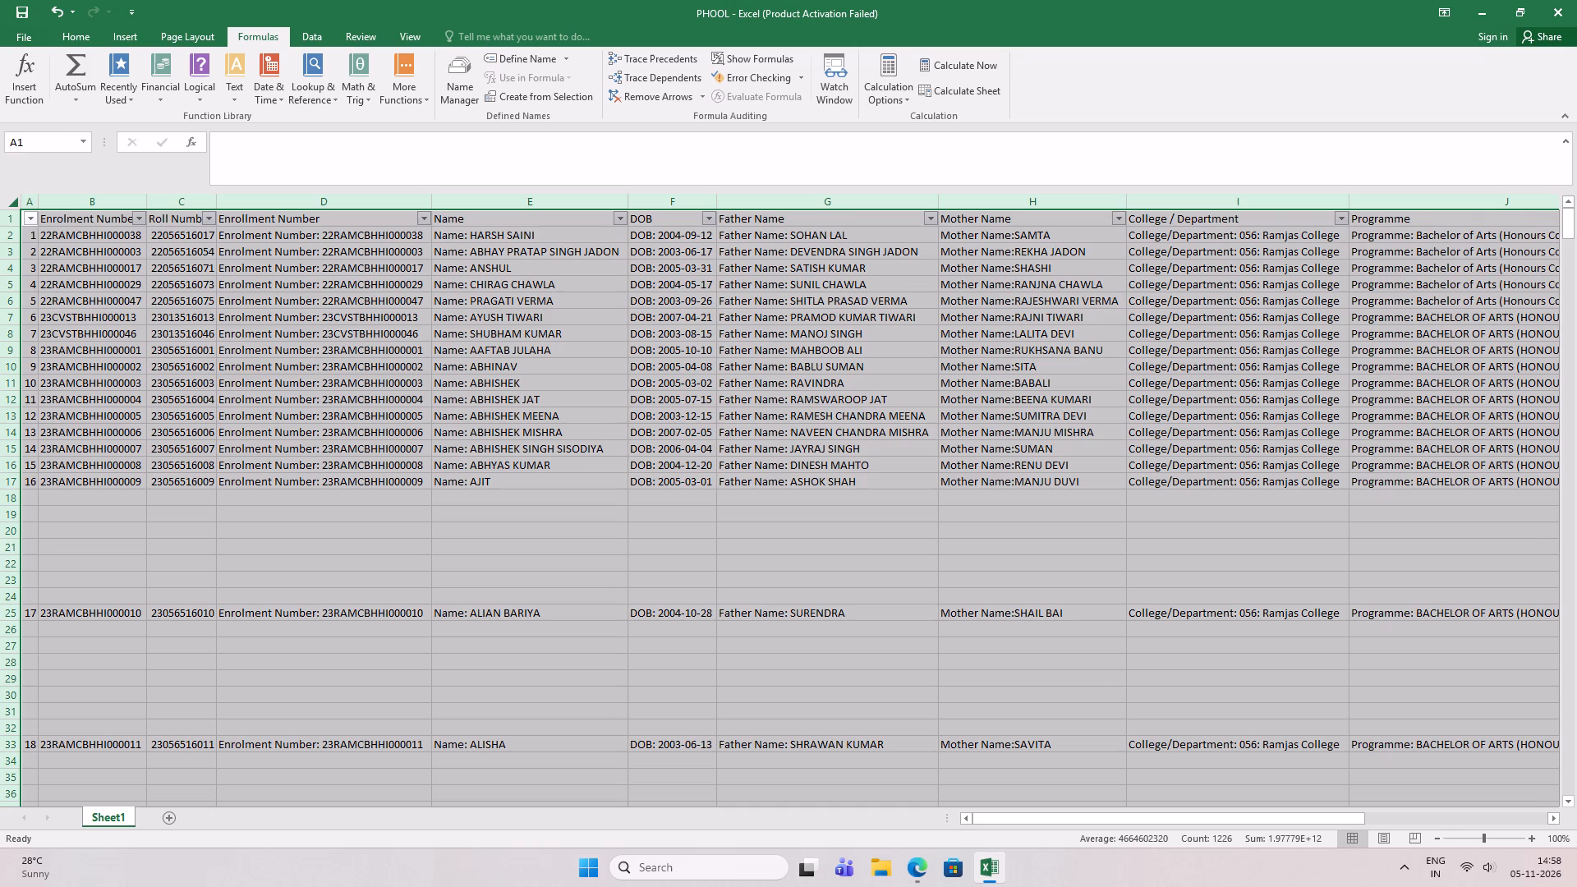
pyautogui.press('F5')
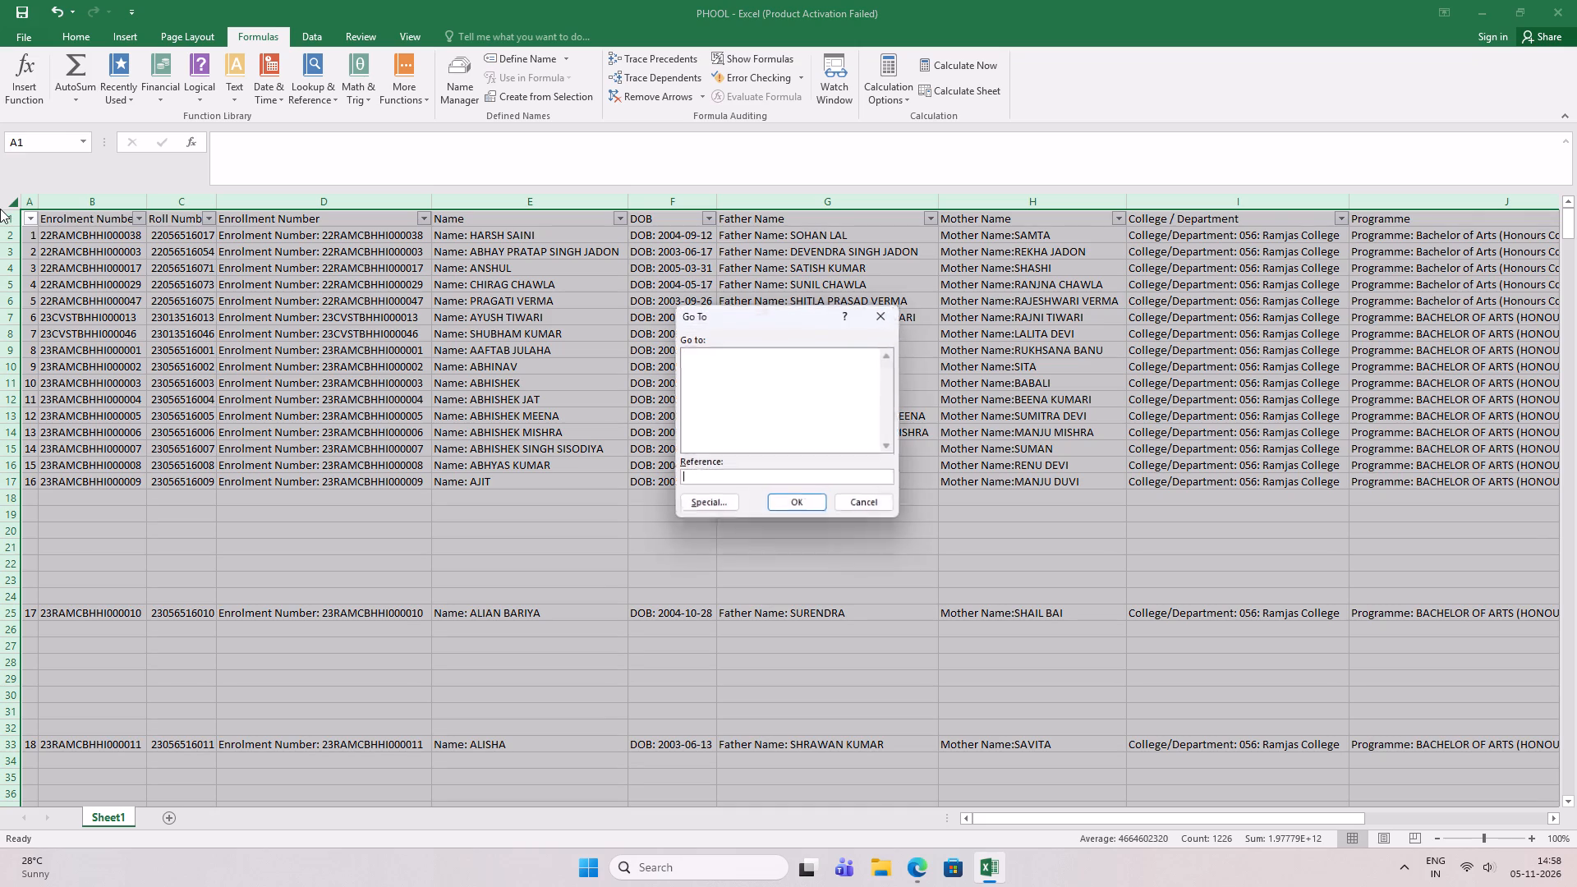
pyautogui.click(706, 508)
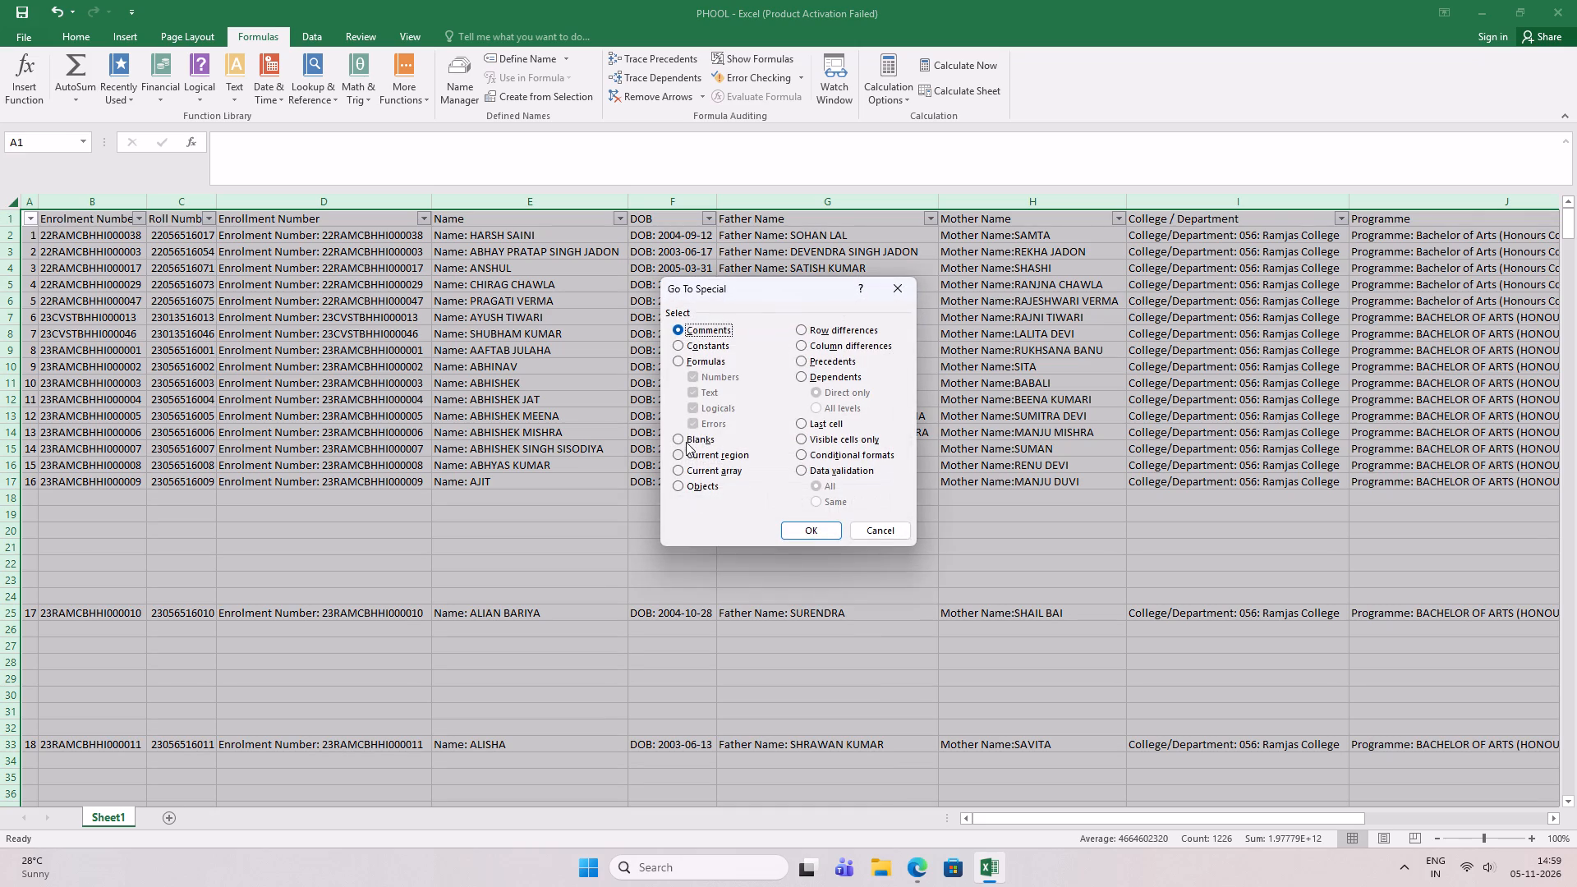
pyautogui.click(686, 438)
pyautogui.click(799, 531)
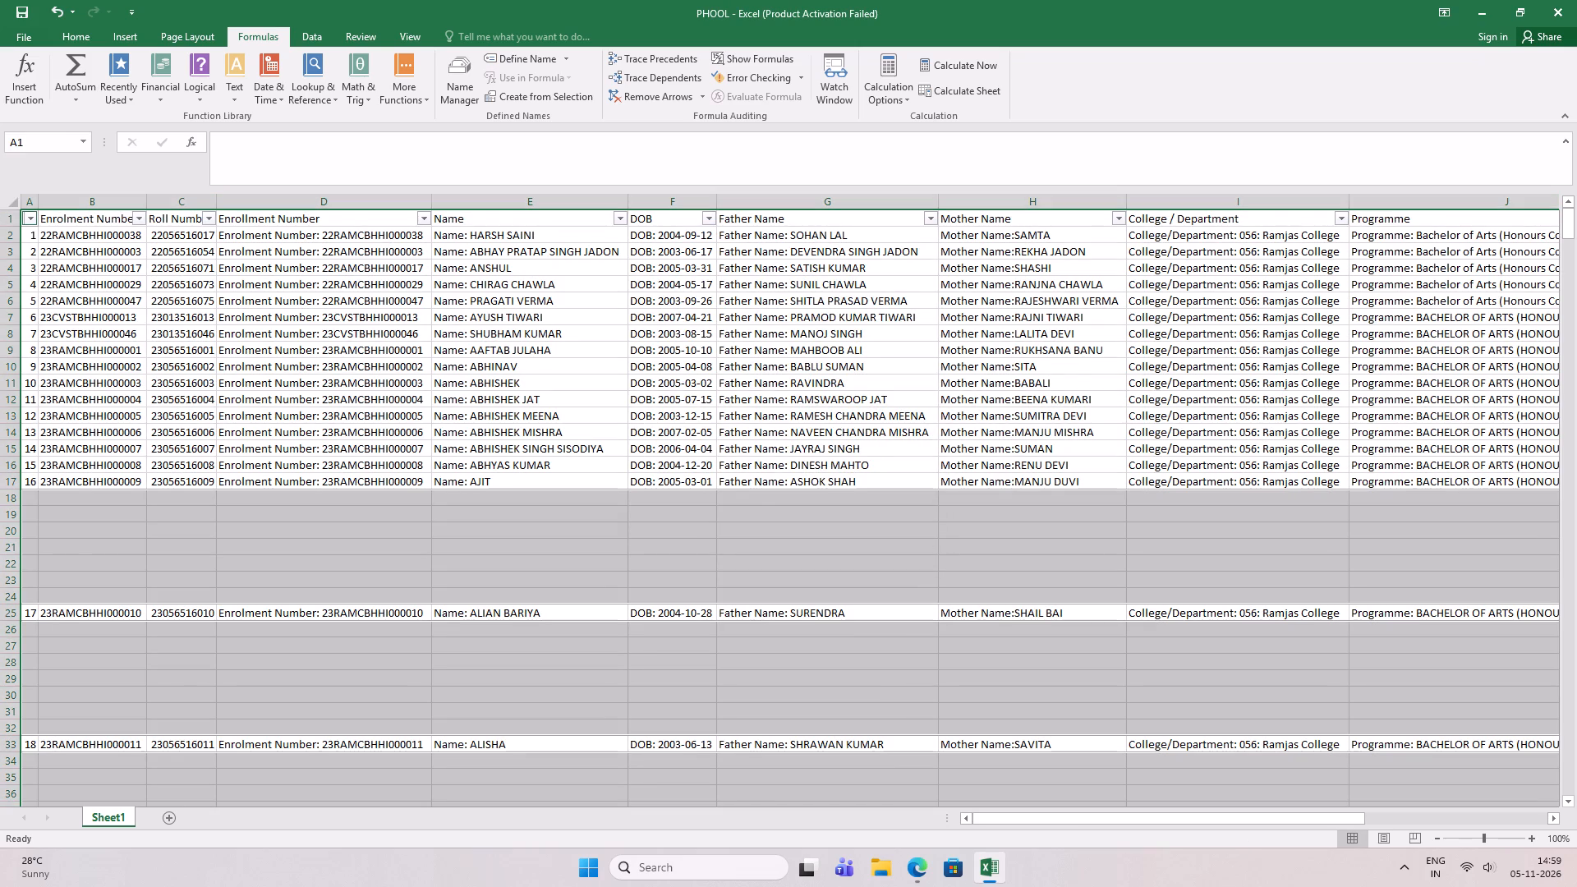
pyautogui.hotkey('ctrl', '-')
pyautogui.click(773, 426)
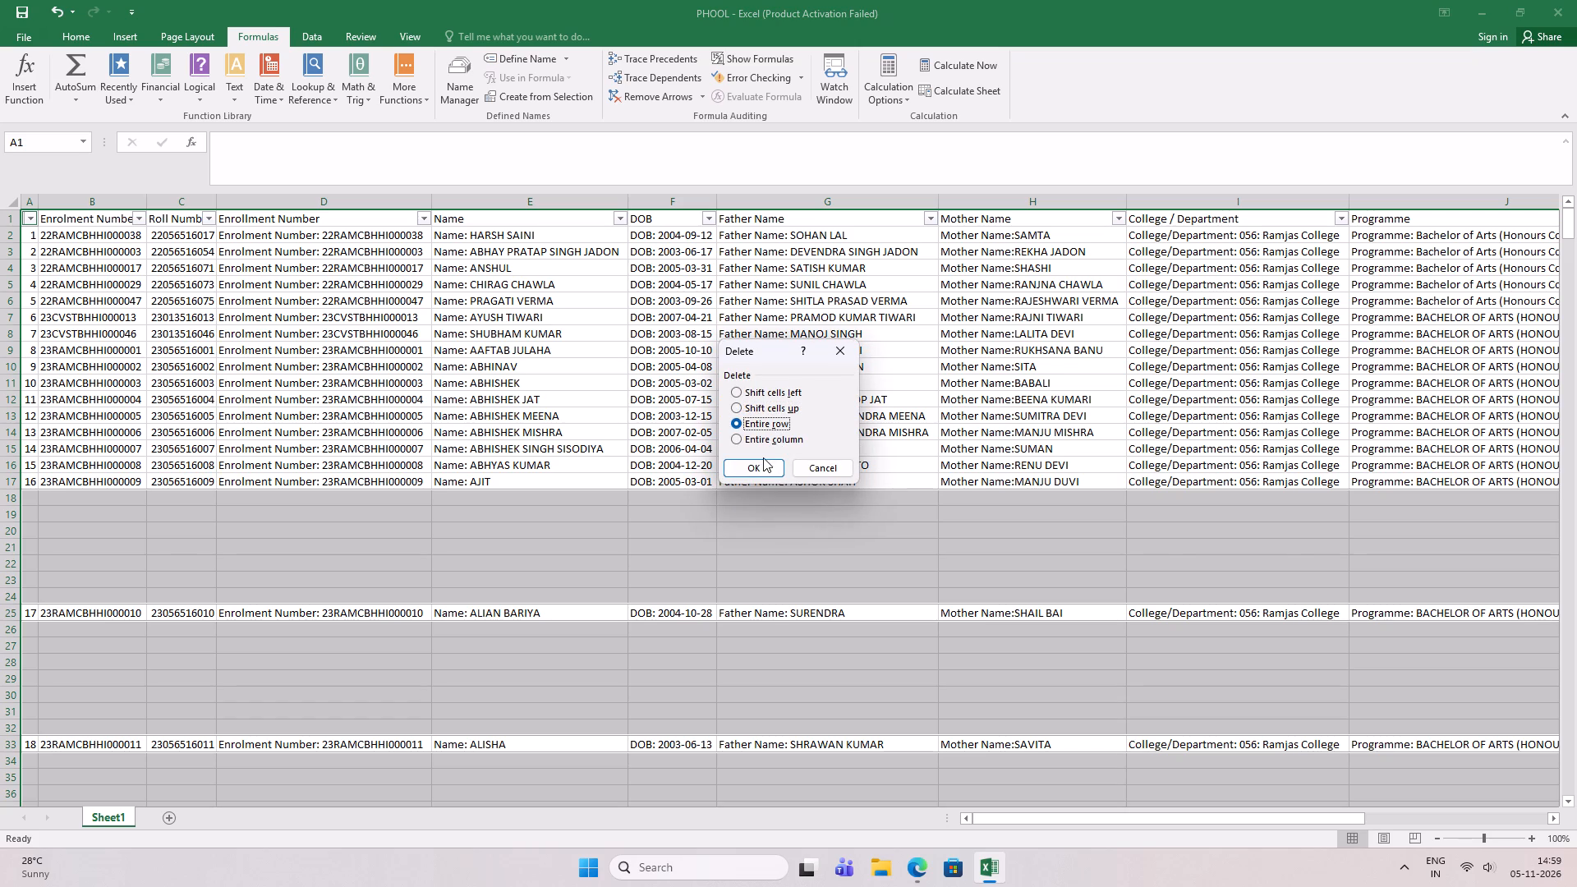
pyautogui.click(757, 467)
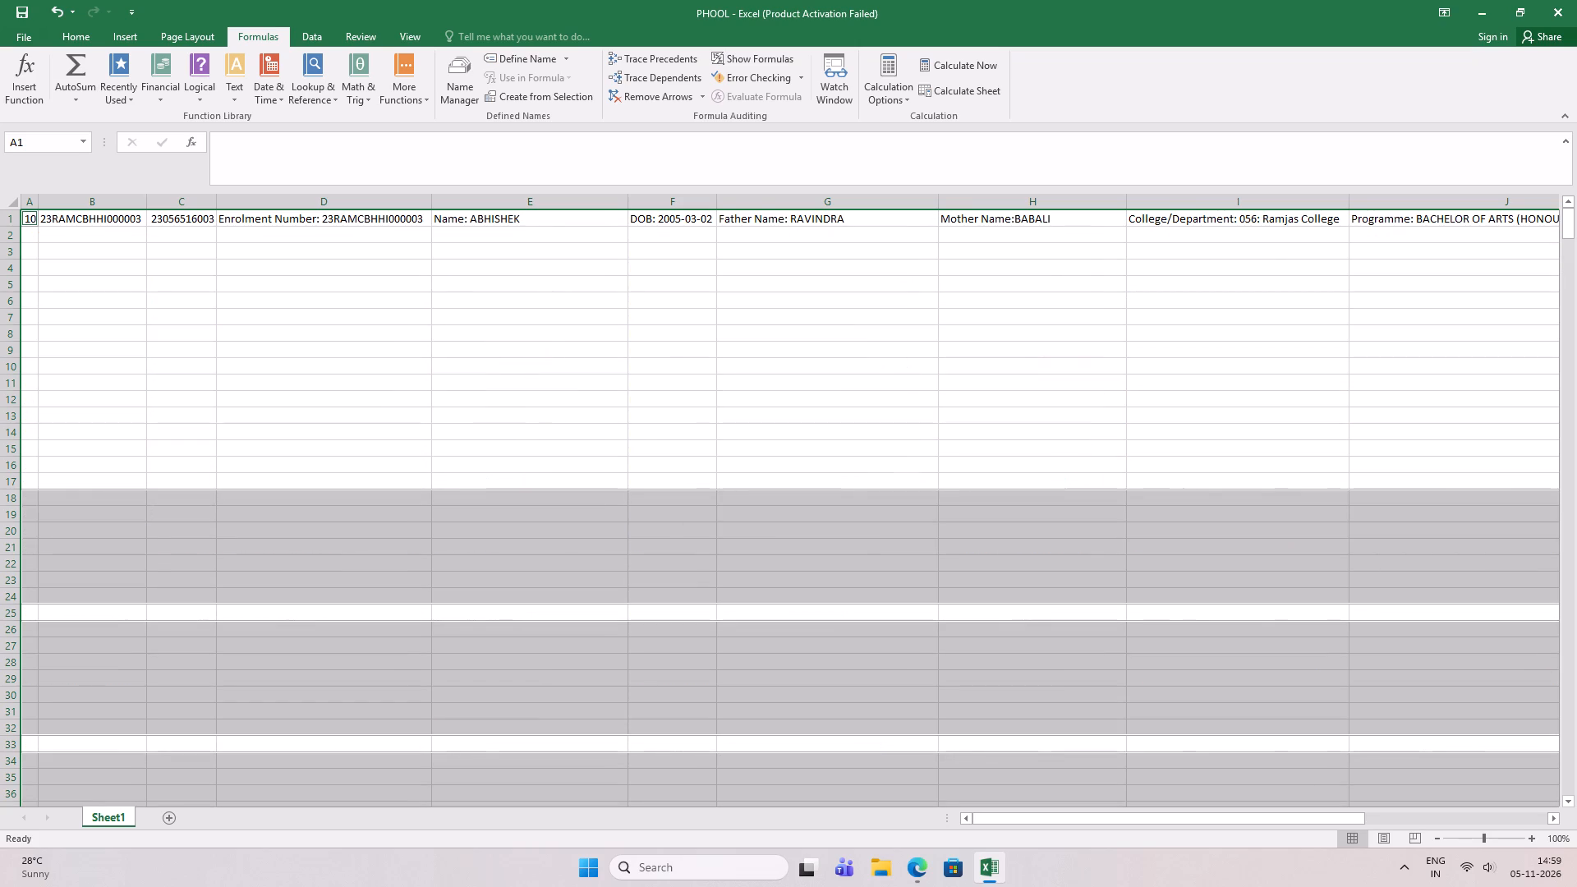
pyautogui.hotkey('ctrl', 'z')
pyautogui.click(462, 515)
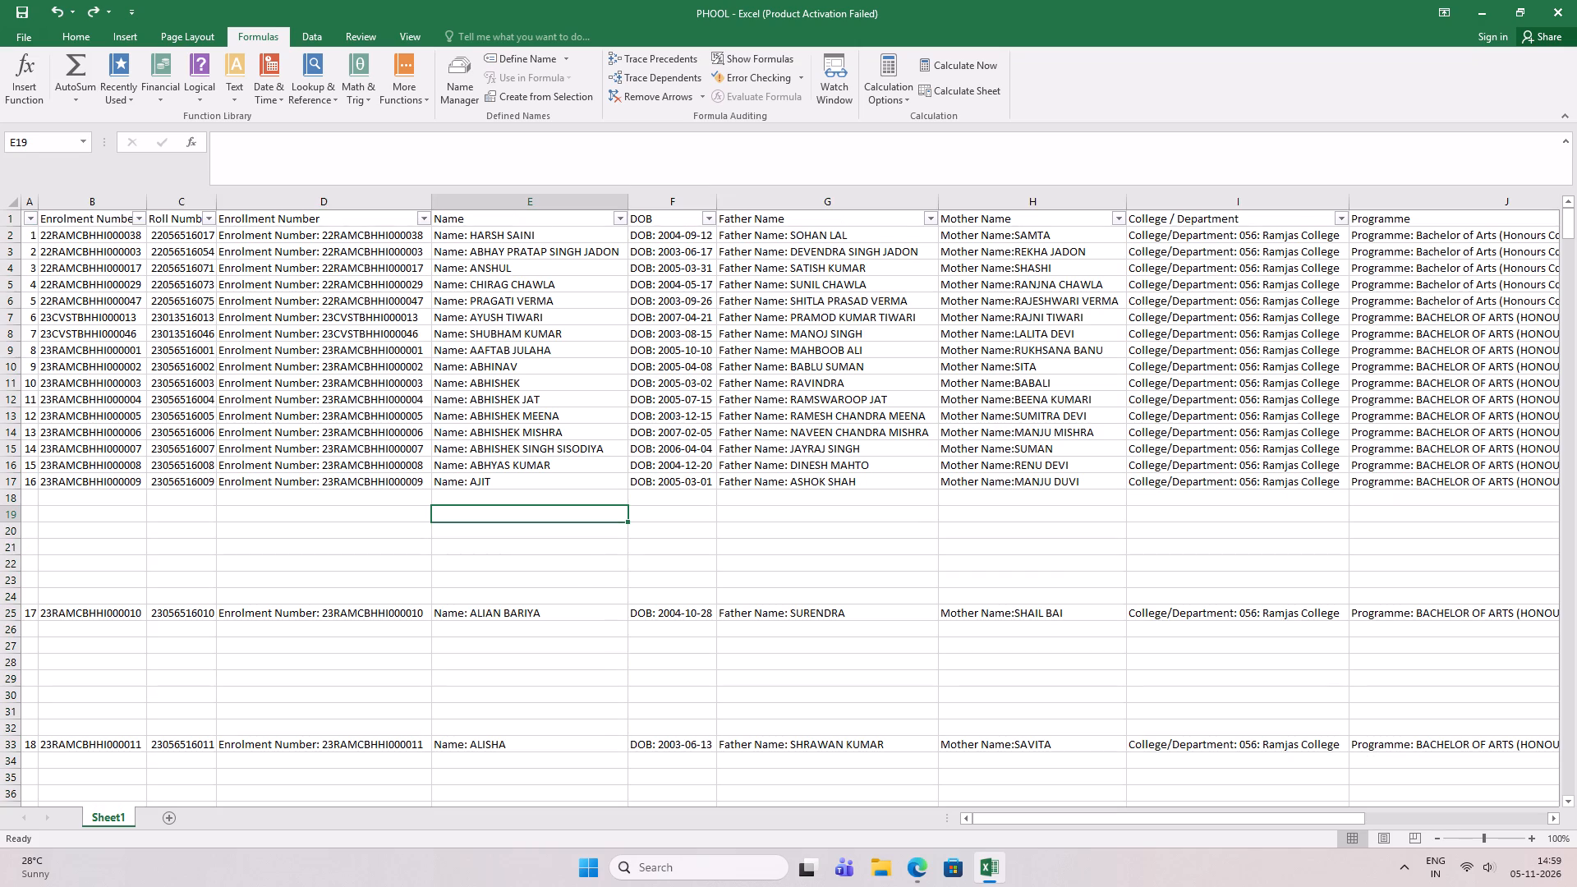
# Select blank rows 18–24 and 26–32, narrow the selection to Blanks with Go To Special, and delete them as entire rows.
pyautogui.keyDown('ctrl'); pyautogui.moveTo(13, 498); pyautogui.dragTo(13, 591); pyautogui.keyUp('ctrl')
pyautogui.keyDown('ctrl'); pyautogui.moveTo(14, 629); pyautogui.dragTo(8, 729); pyautogui.keyUp('ctrl')
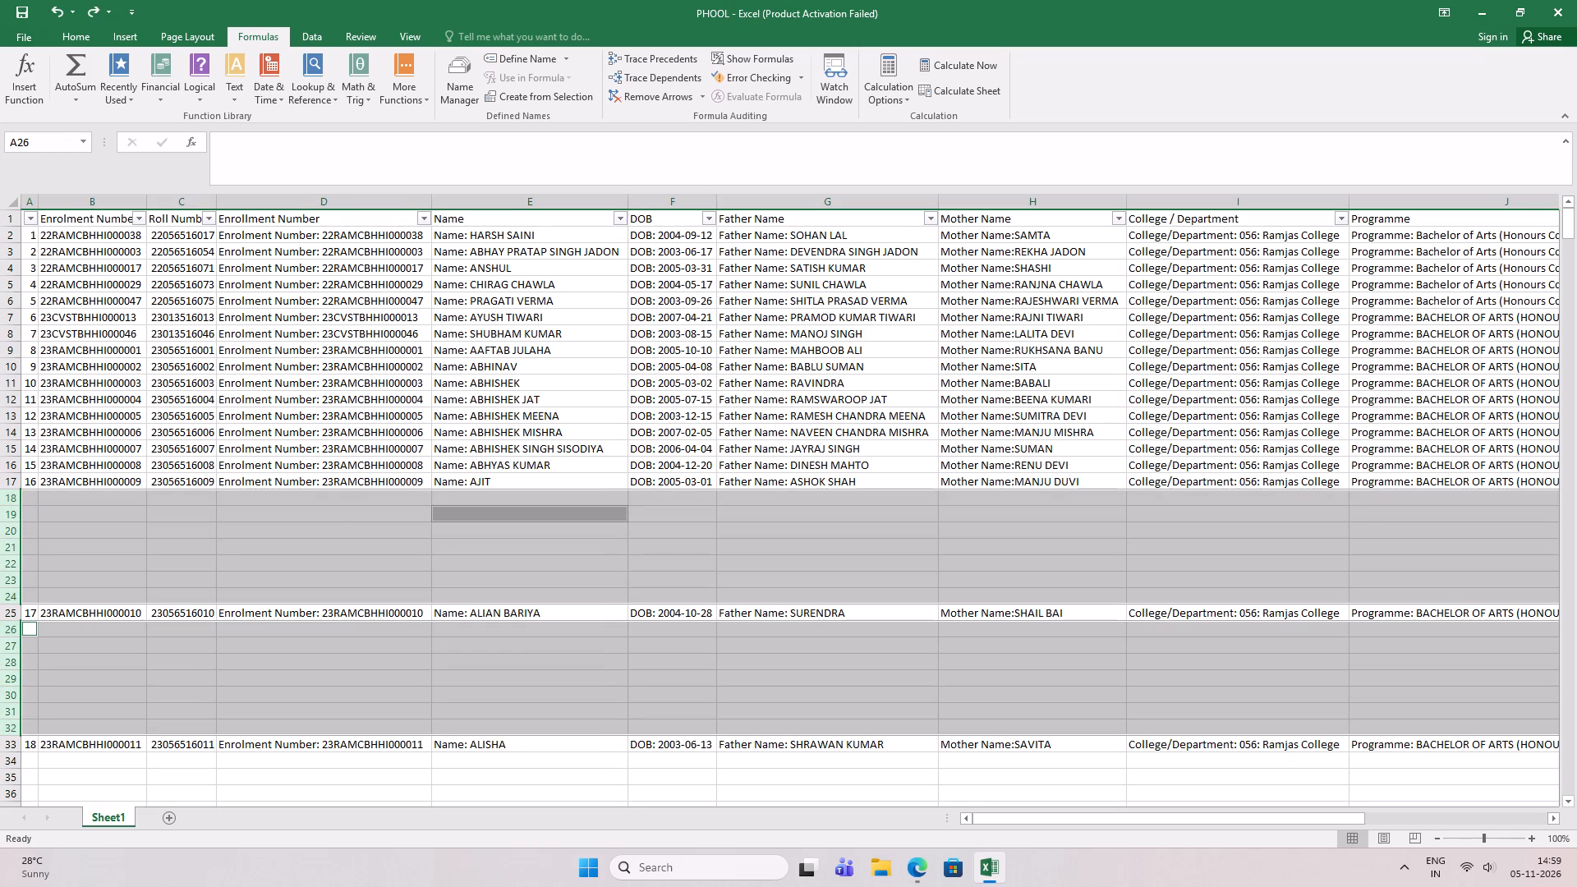
pyautogui.hotkey('ctrl', '-')
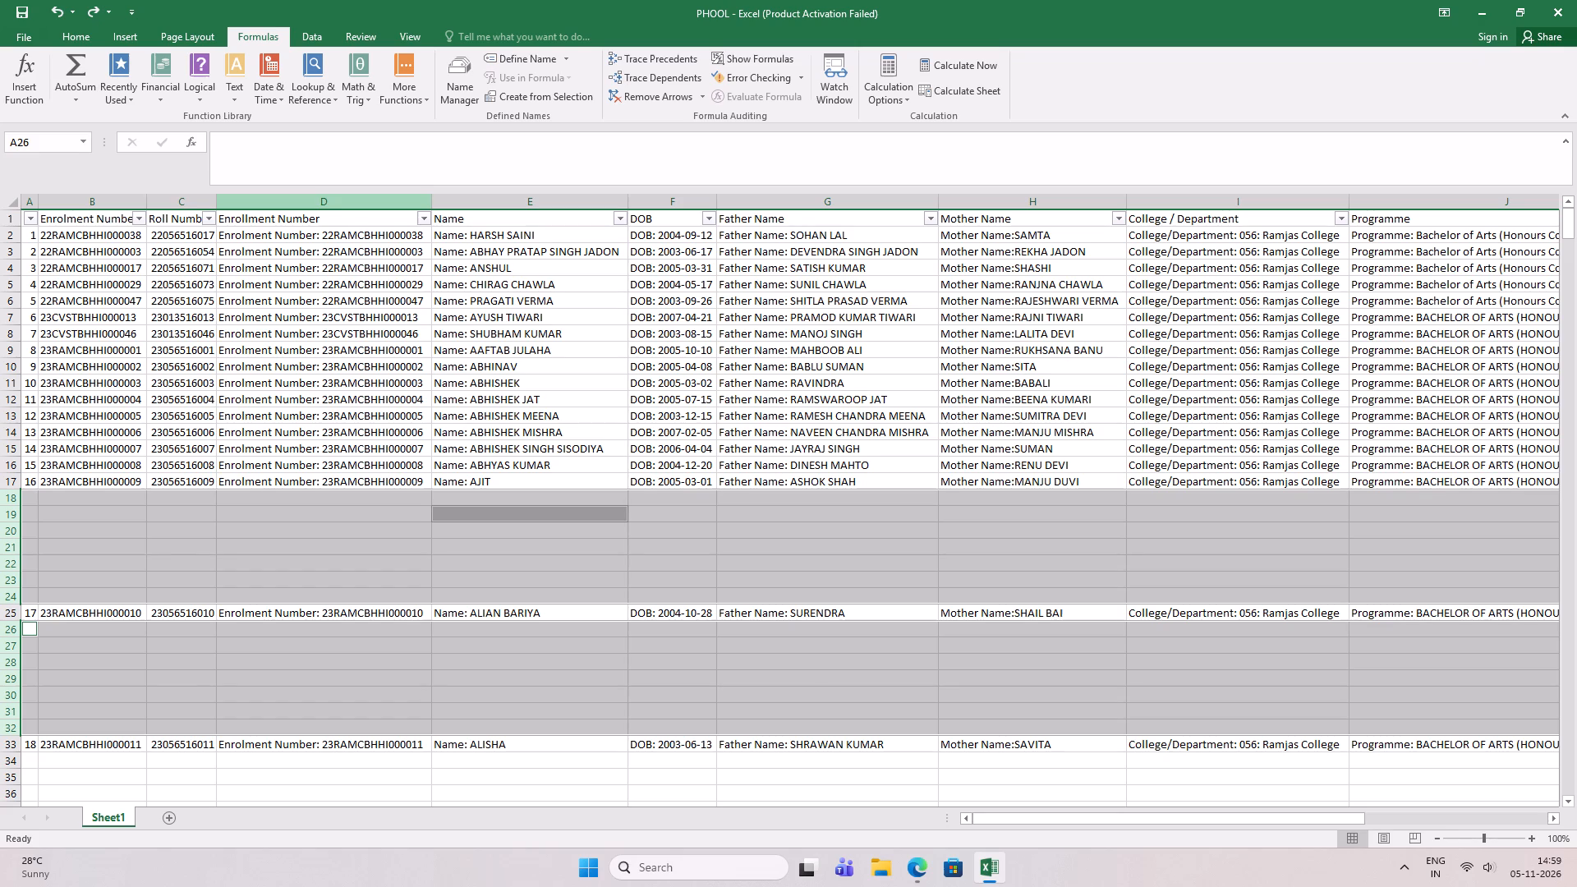
pyautogui.hotkey('ctrl', '-')
pyautogui.hotkey('ctrl', '-')
pyautogui.press('F5')
pyautogui.click(705, 506)
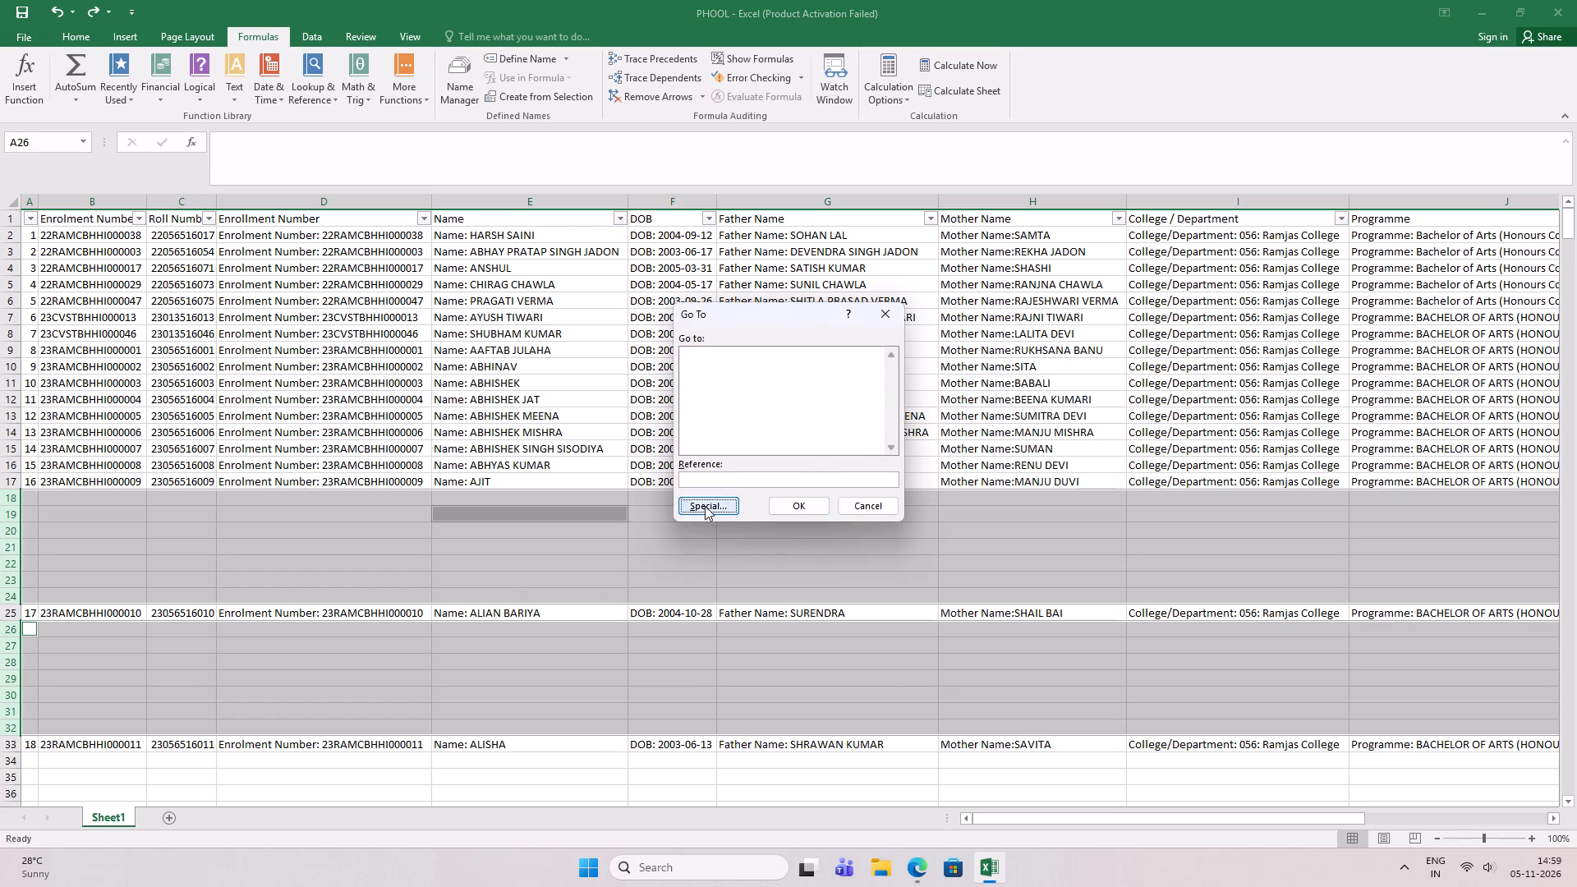
pyautogui.click(706, 439)
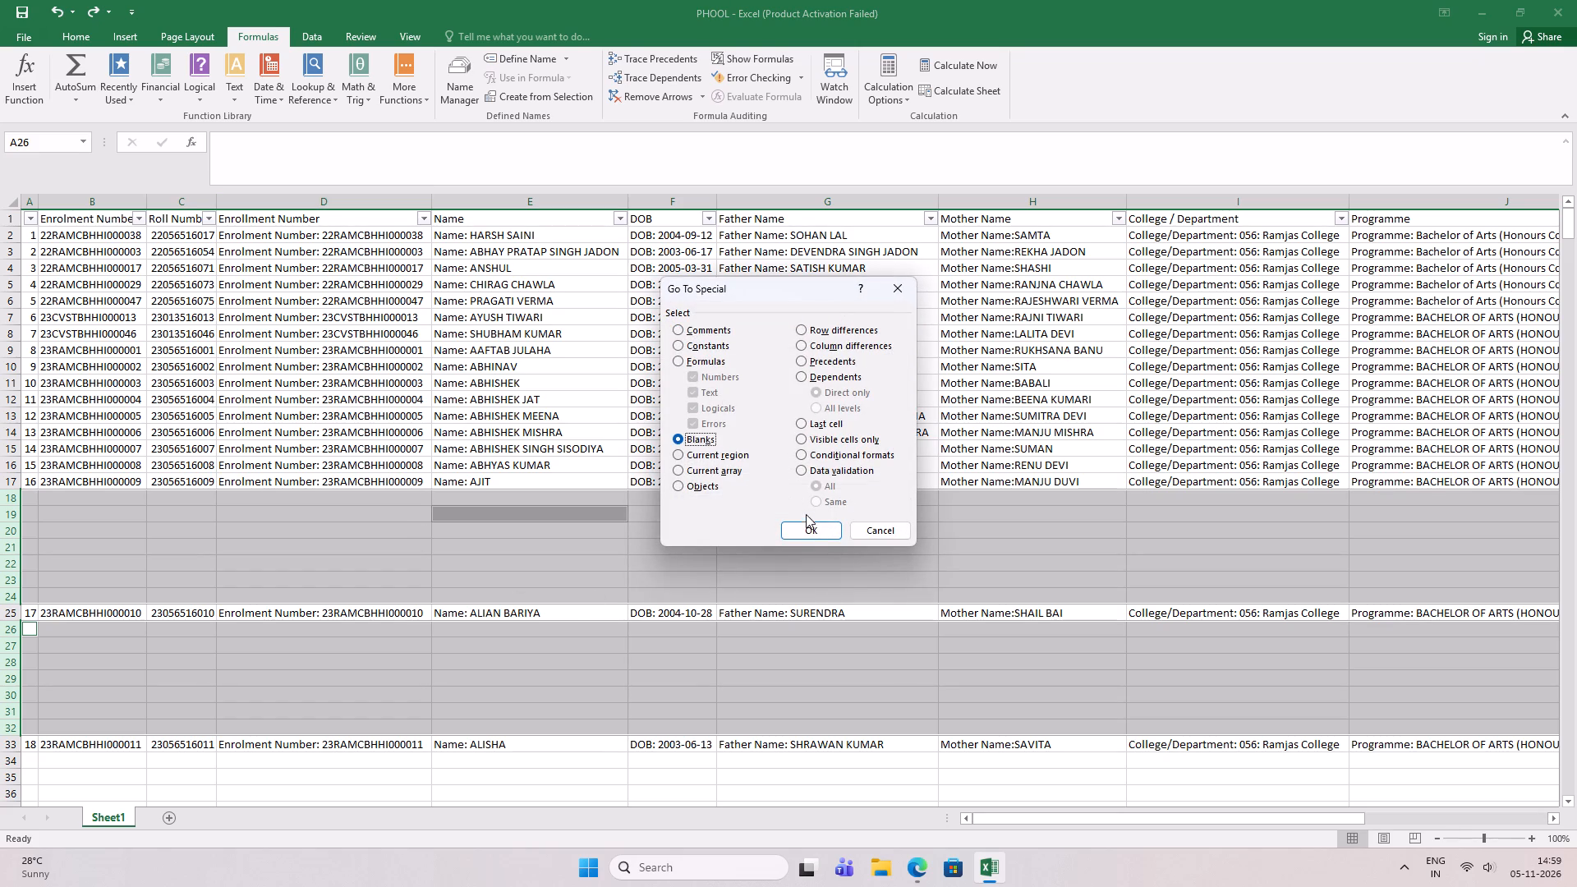
pyautogui.click(800, 532)
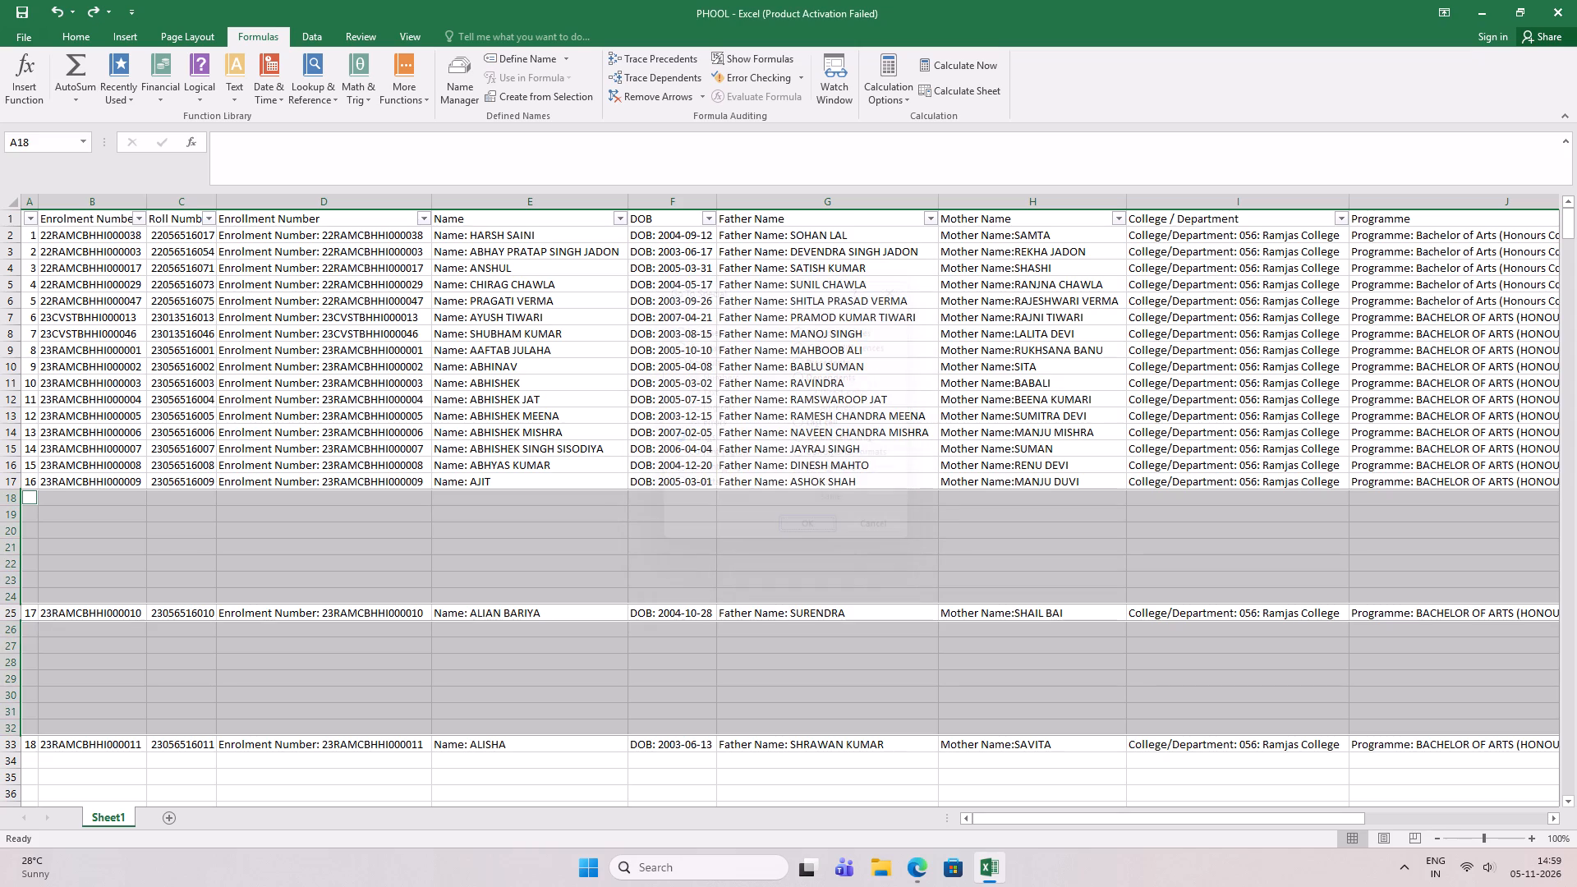
pyautogui.hotkey('ctrl', '-')
pyautogui.click(779, 424)
pyautogui.click(770, 467)
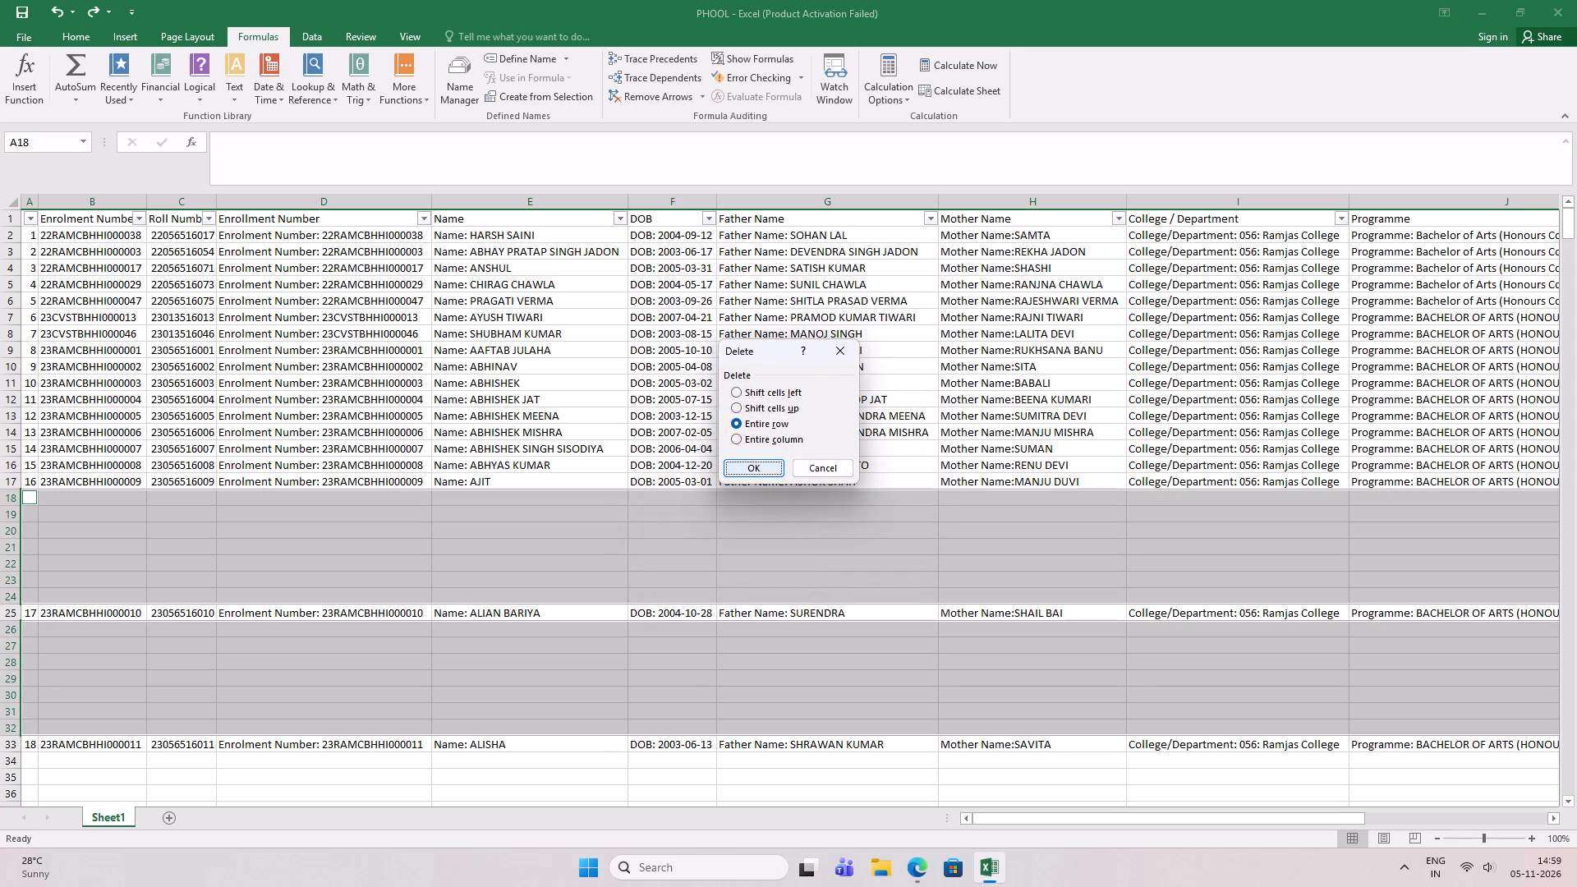
pyautogui.click(655, 546)
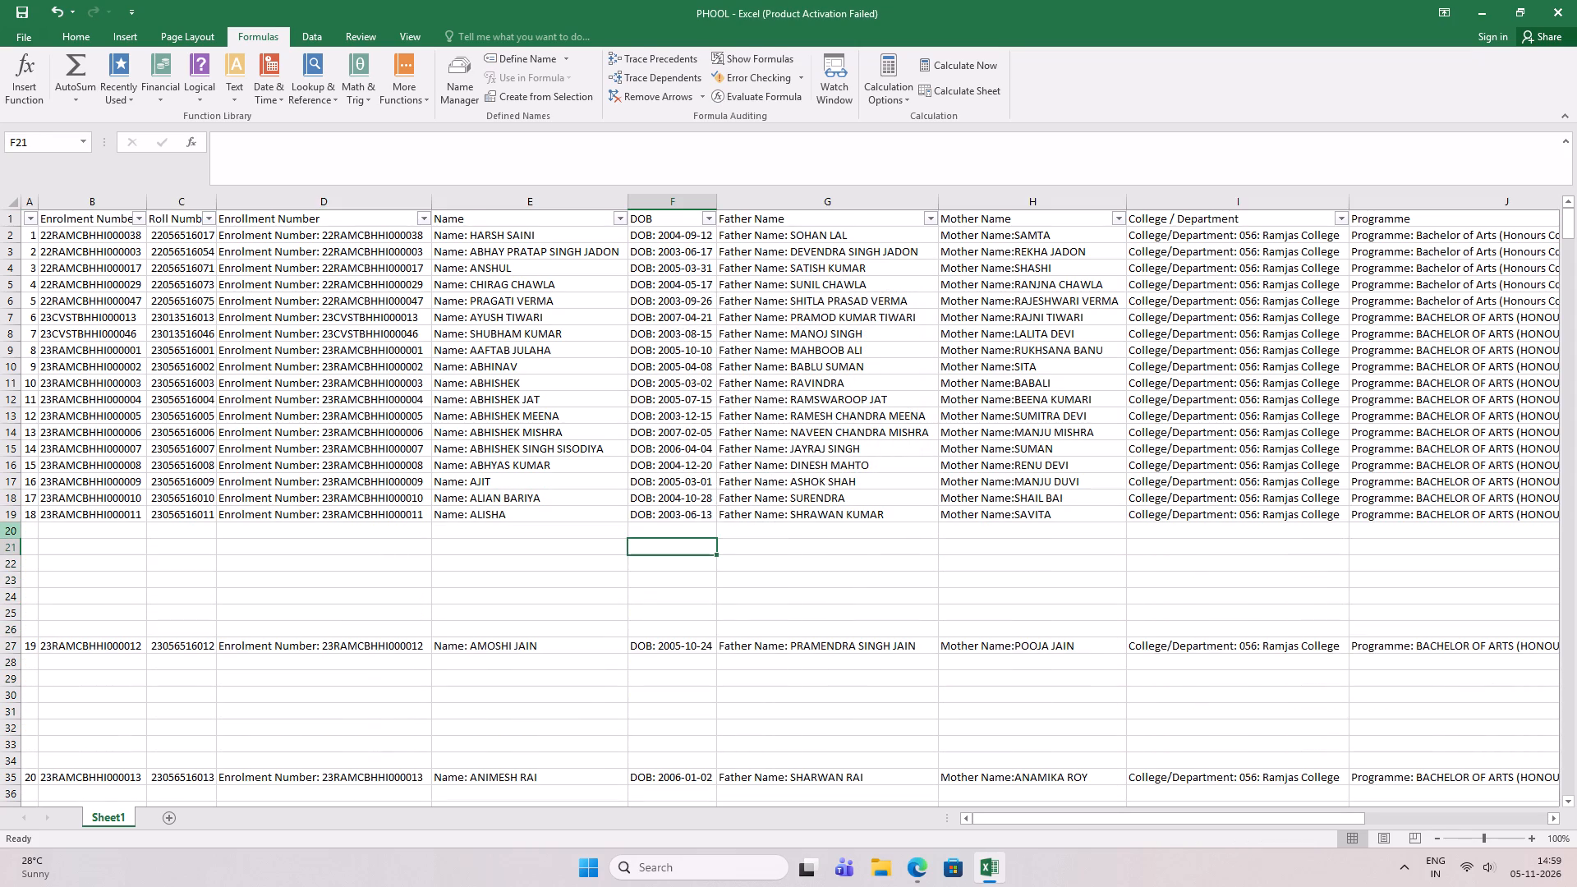
# Select the six blocks of blank rows within rows 20–66, narrow the selection to Blanks with Go To Special, and delete them as entire rows.
pyautogui.moveTo(11, 531); pyautogui.dragTo(0, 628)
pyautogui.keyDown('ctrl'); pyautogui.moveTo(10, 660); pyautogui.dragTo(10, 693); pyautogui.keyUp('ctrl')
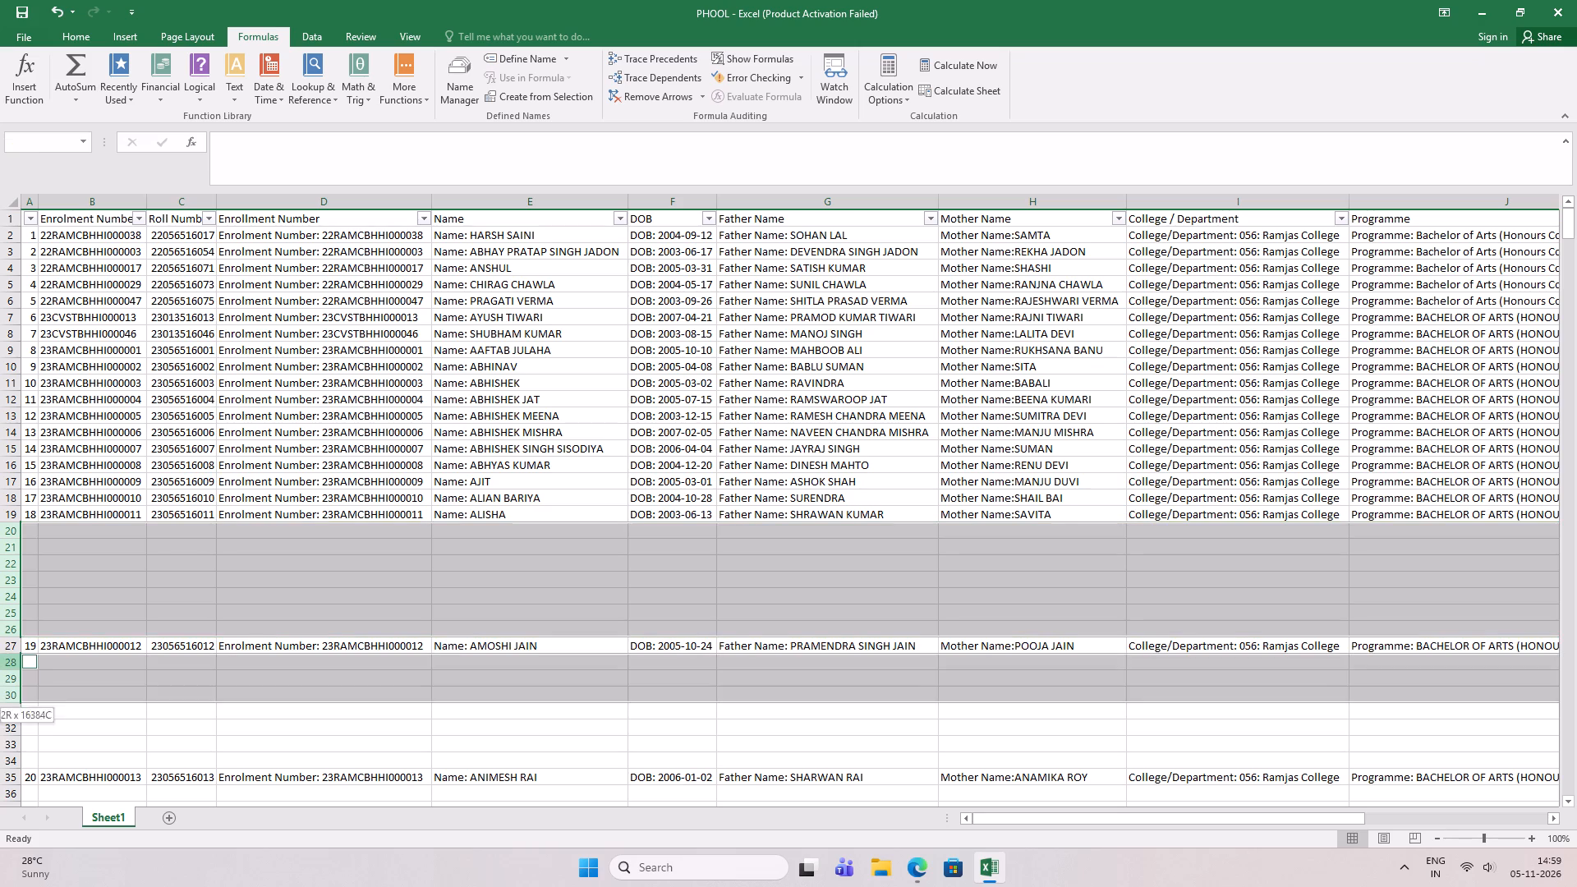
pyautogui.keyDown('ctrl'); pyautogui.moveTo(10, 693); pyautogui.dragTo(8, 761); pyautogui.keyUp('ctrl')
pyautogui.scroll(-5, 126, 663)
pyautogui.scroll(-3, 116, 577)
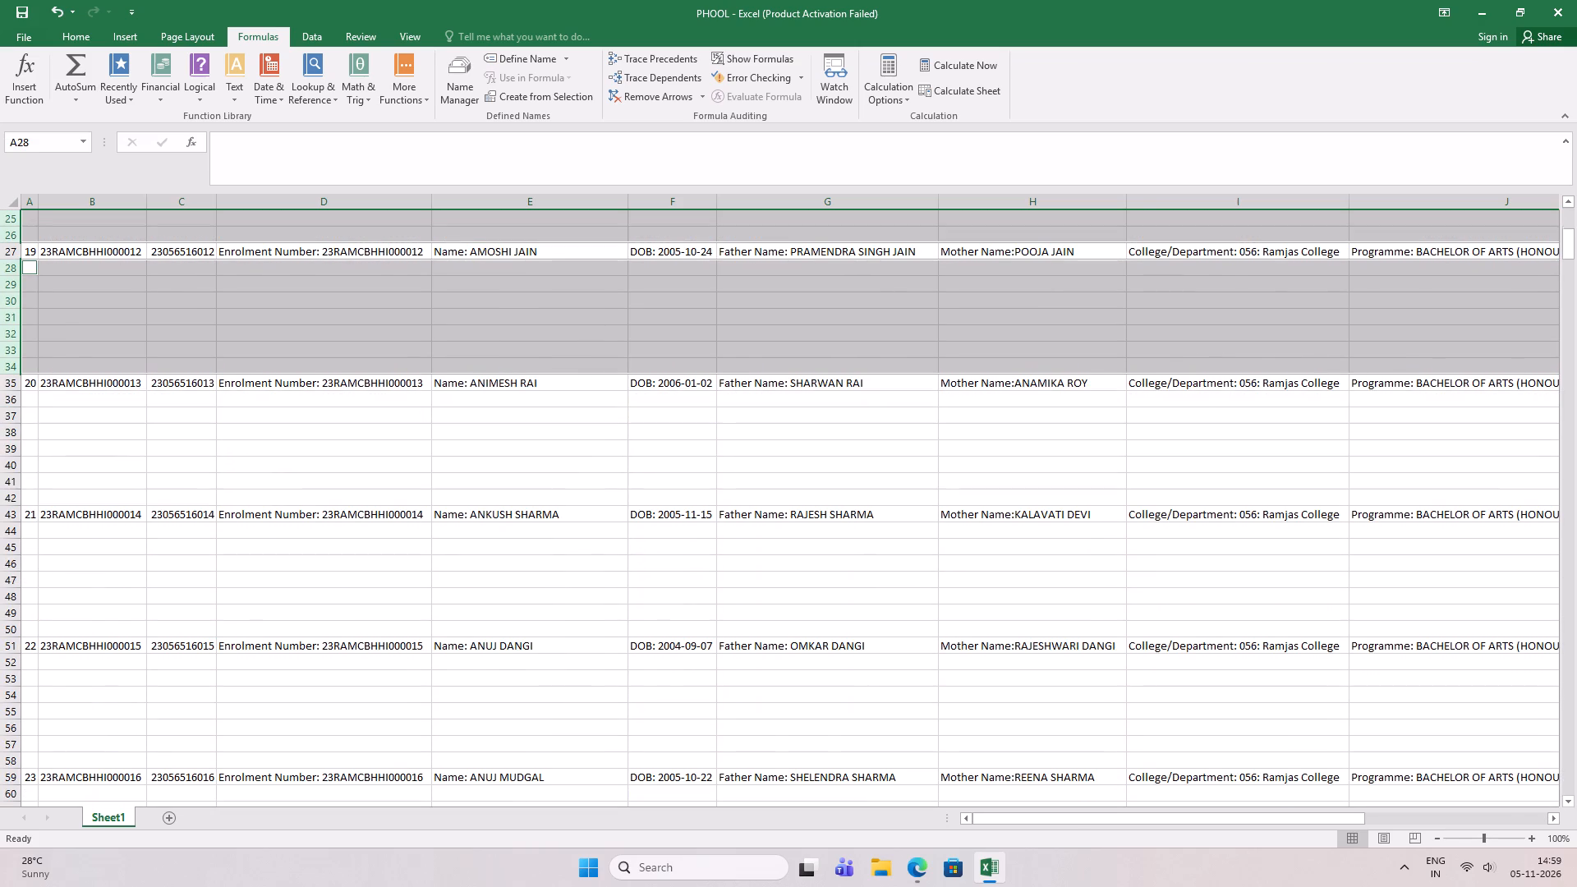
pyautogui.keyDown('ctrl'); pyautogui.moveTo(10, 398); pyautogui.dragTo(11, 493); pyautogui.keyUp('ctrl')
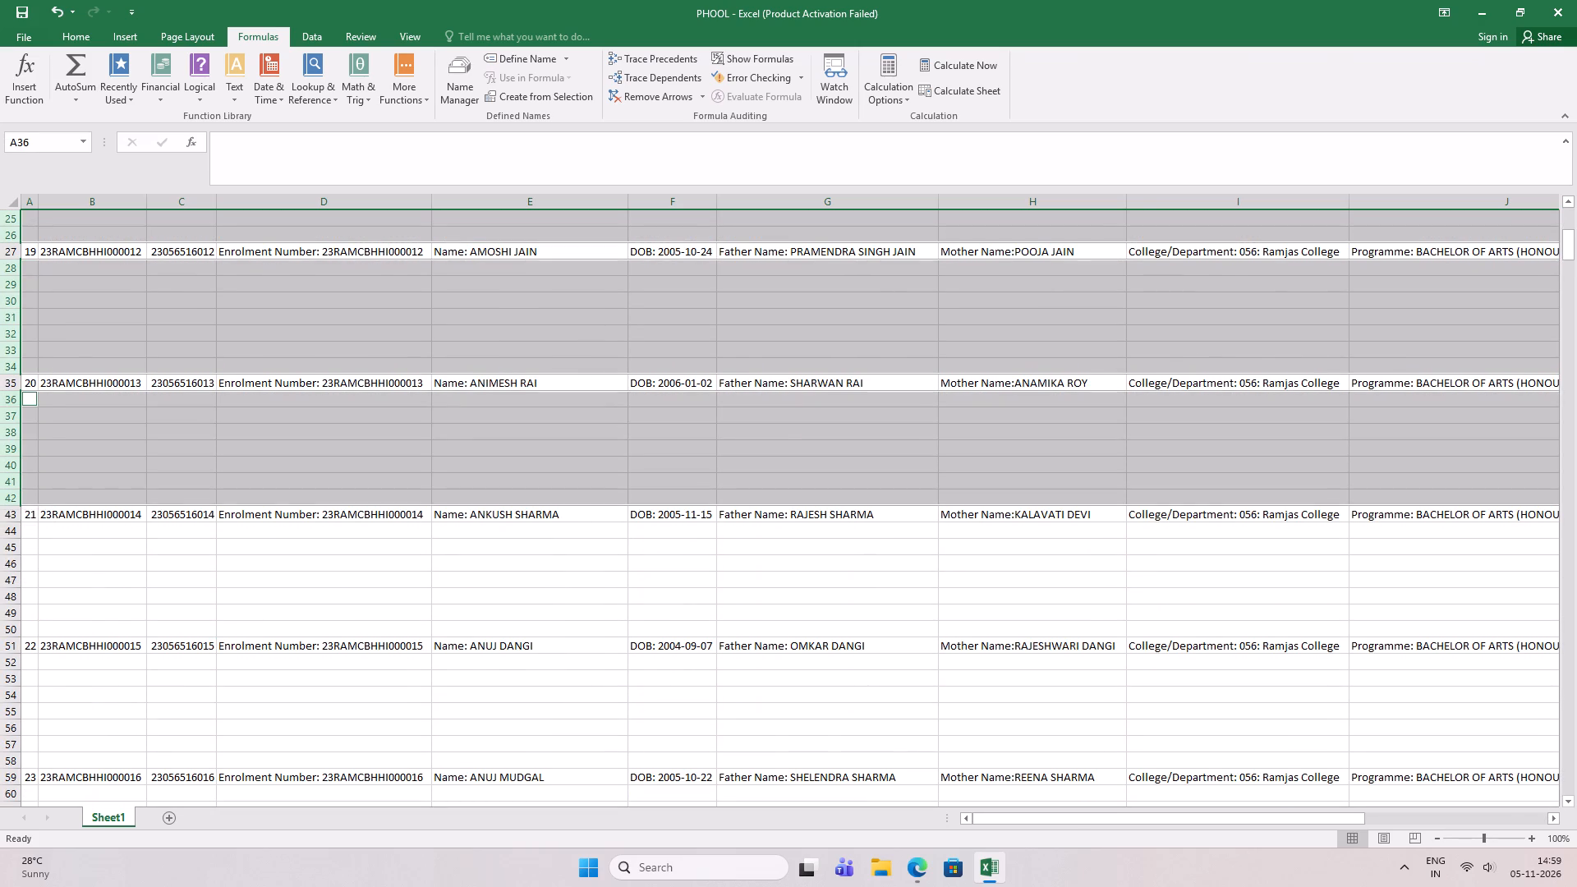
pyautogui.keyDown('ctrl'); pyautogui.moveTo(15, 531); pyautogui.dragTo(14, 627); pyautogui.keyUp('ctrl')
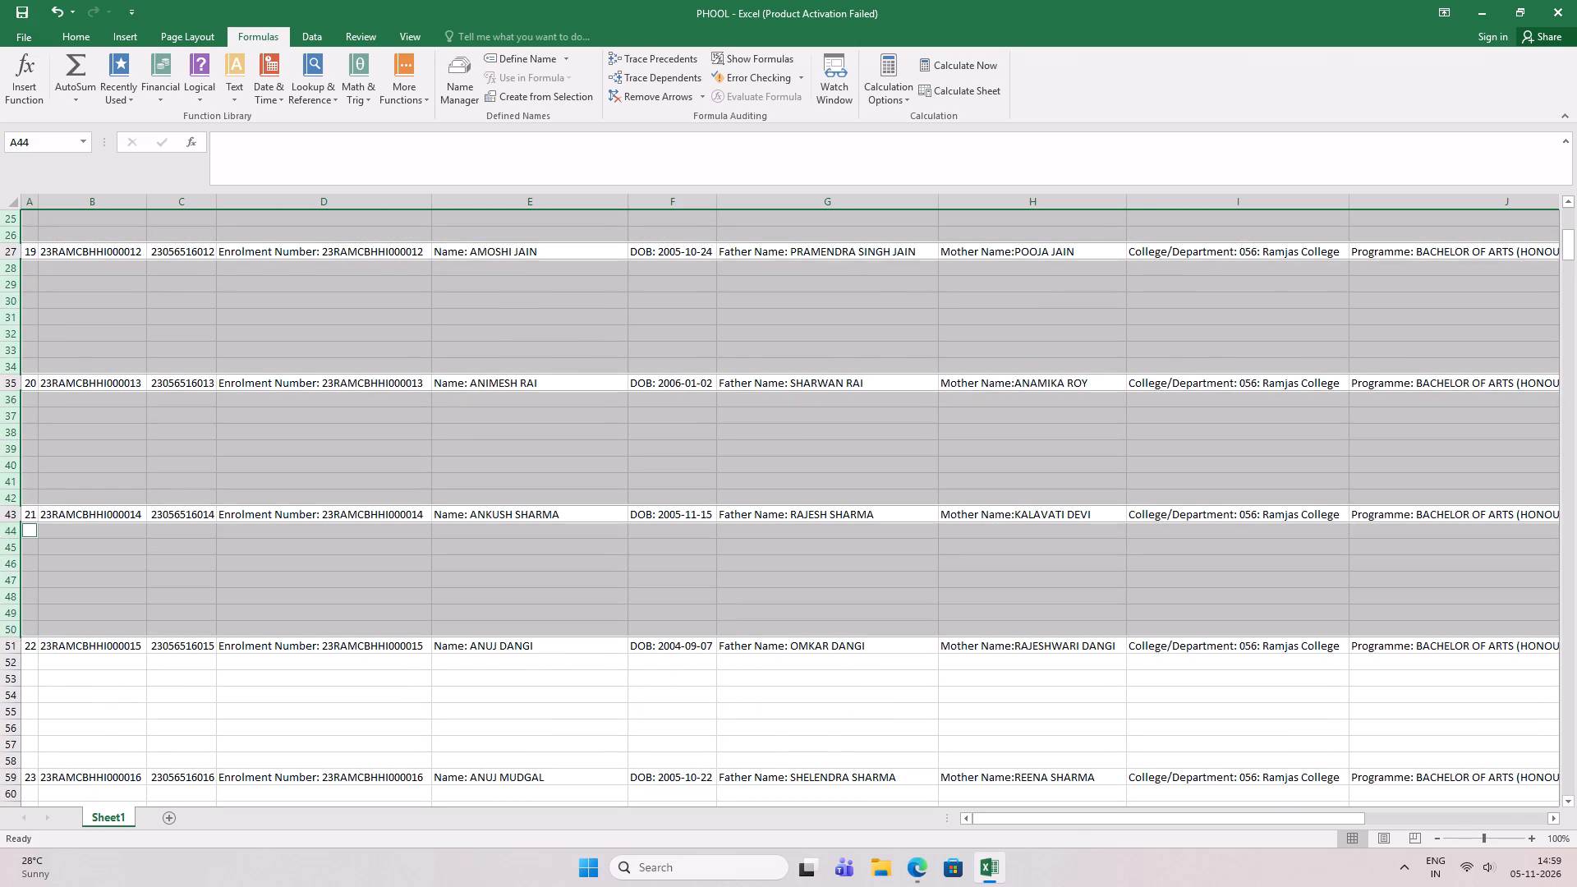
pyautogui.scroll(-6, 96, 617)
pyautogui.keyDown('ctrl'); pyautogui.moveTo(11, 366); pyautogui.dragTo(16, 453); pyautogui.keyUp('ctrl')
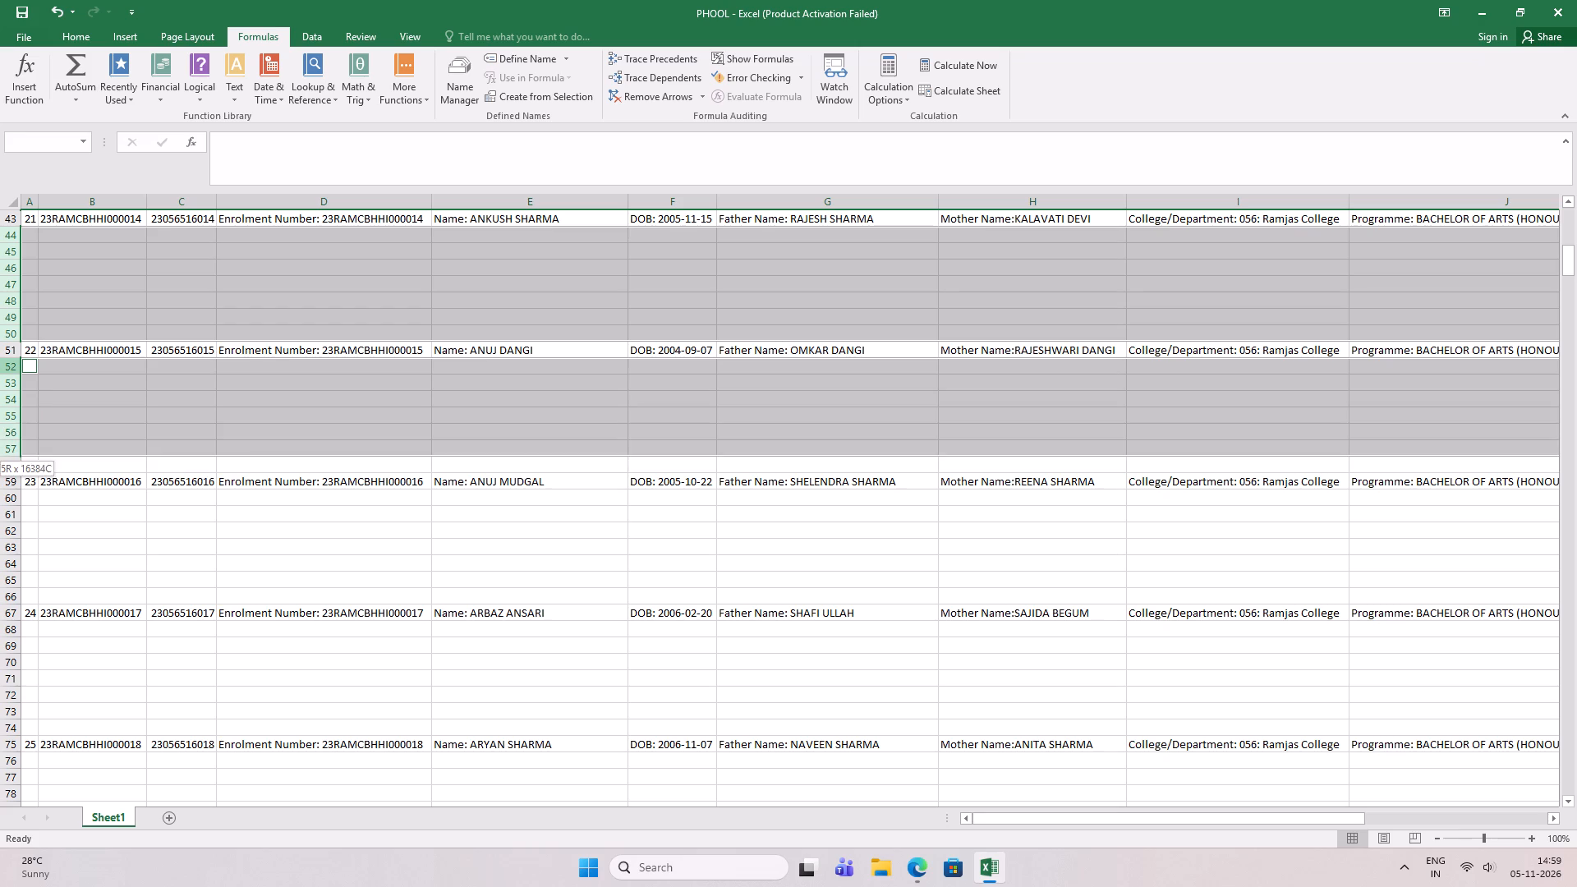
pyautogui.keyDown('ctrl'); pyautogui.moveTo(16, 453); pyautogui.dragTo(13, 466); pyautogui.keyUp('ctrl')
pyautogui.keyDown('ctrl'); pyautogui.moveTo(15, 497); pyautogui.dragTo(10, 591); pyautogui.keyUp('ctrl')
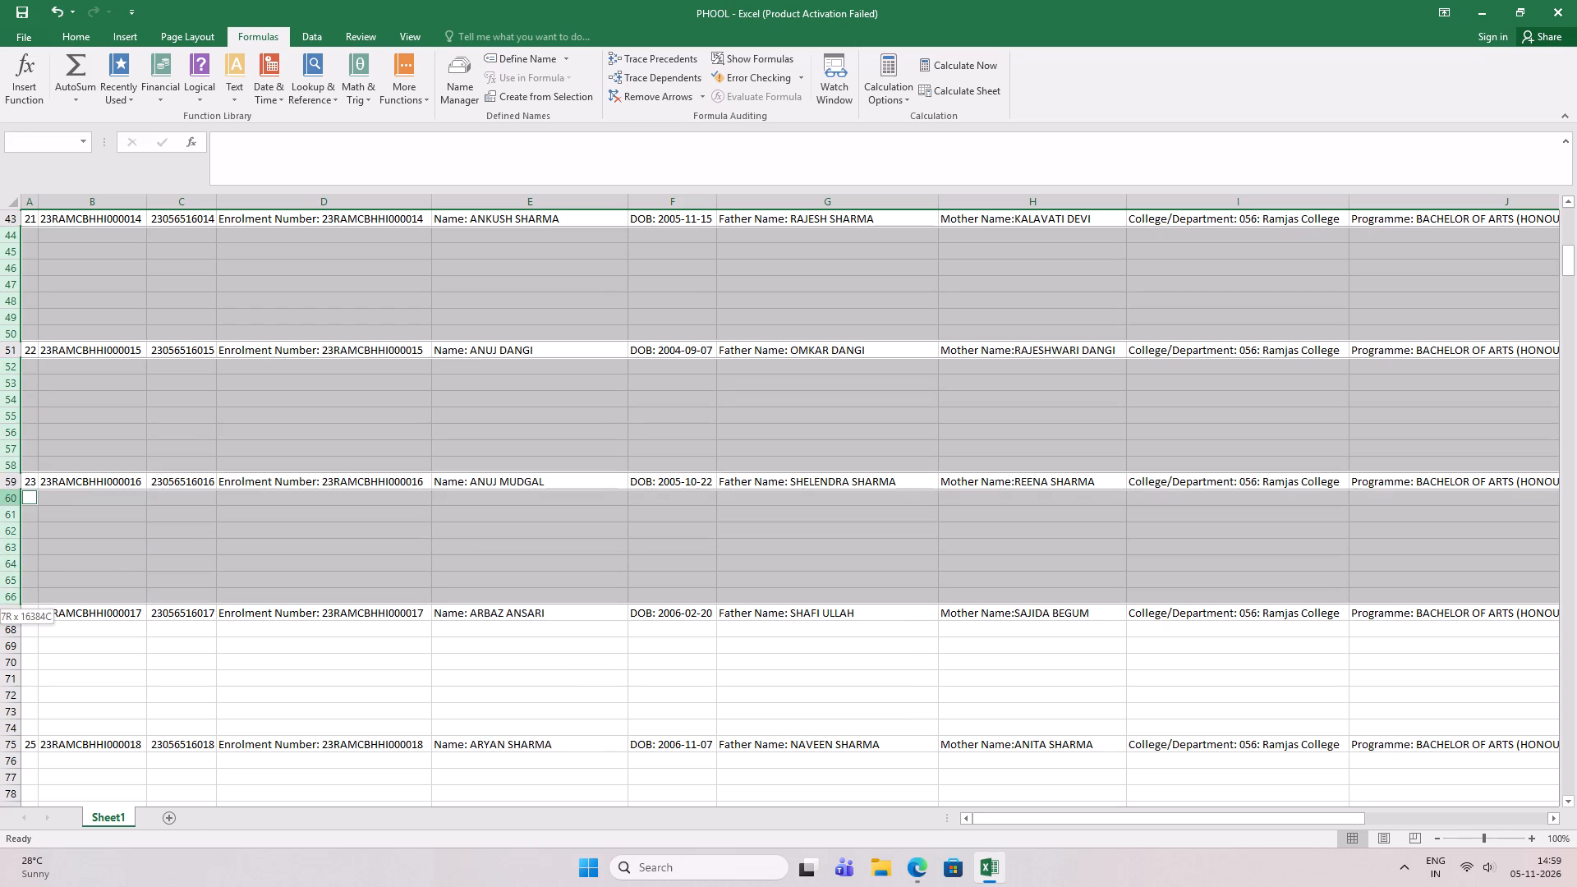
pyautogui.keyDown('ctrl'); pyautogui.moveTo(10, 591); pyautogui.dragTo(7, 596); pyautogui.keyUp('ctrl')
pyautogui.press('F5')
pyautogui.click(722, 508)
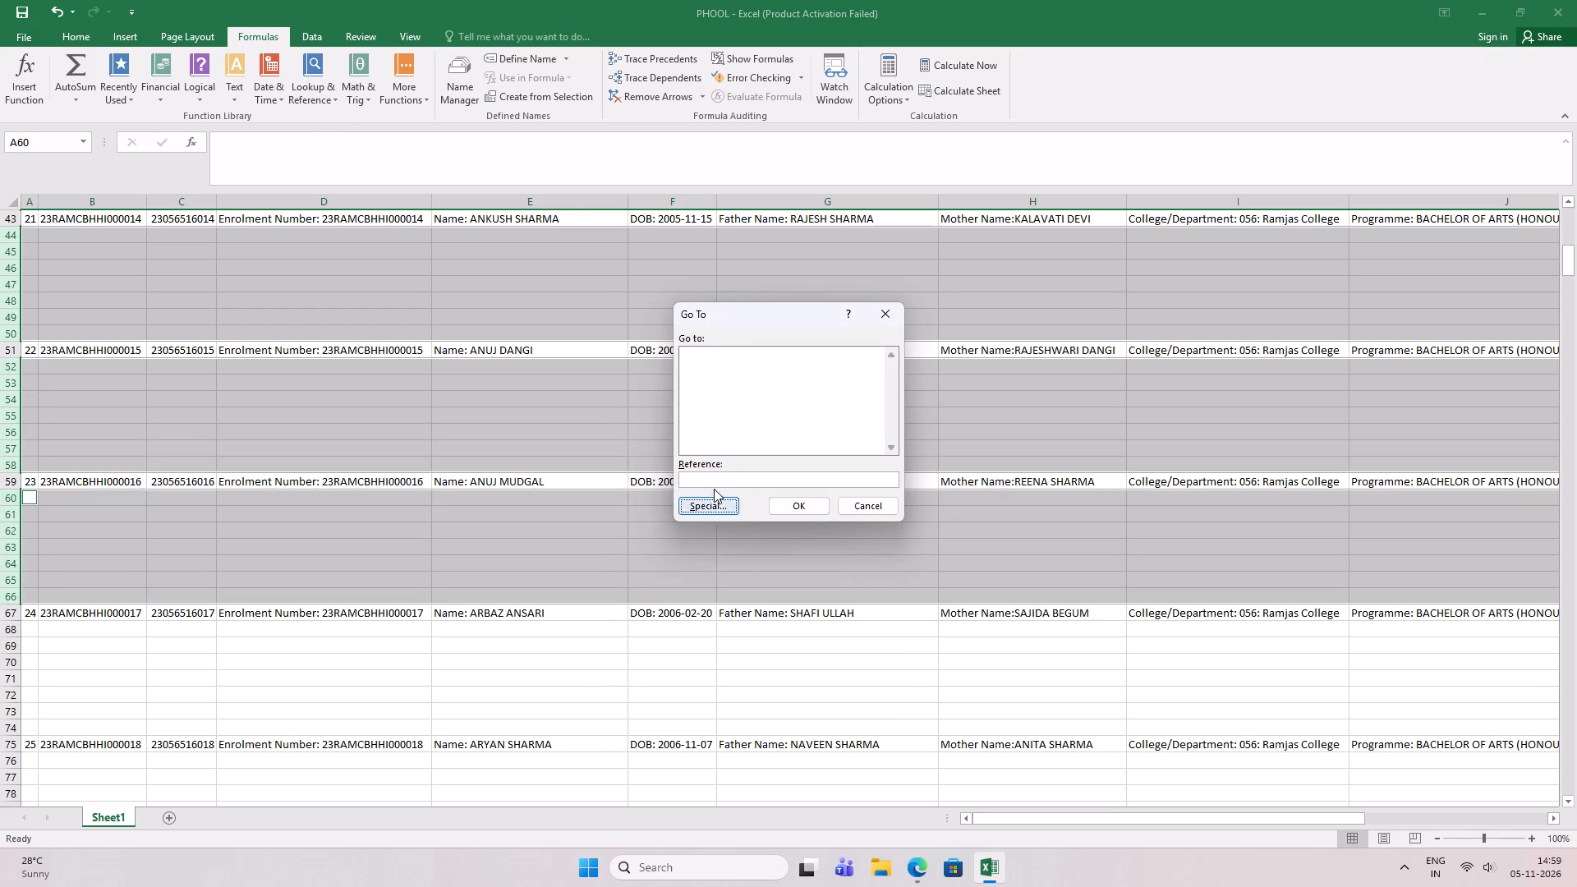
pyautogui.click(694, 437)
pyautogui.click(814, 537)
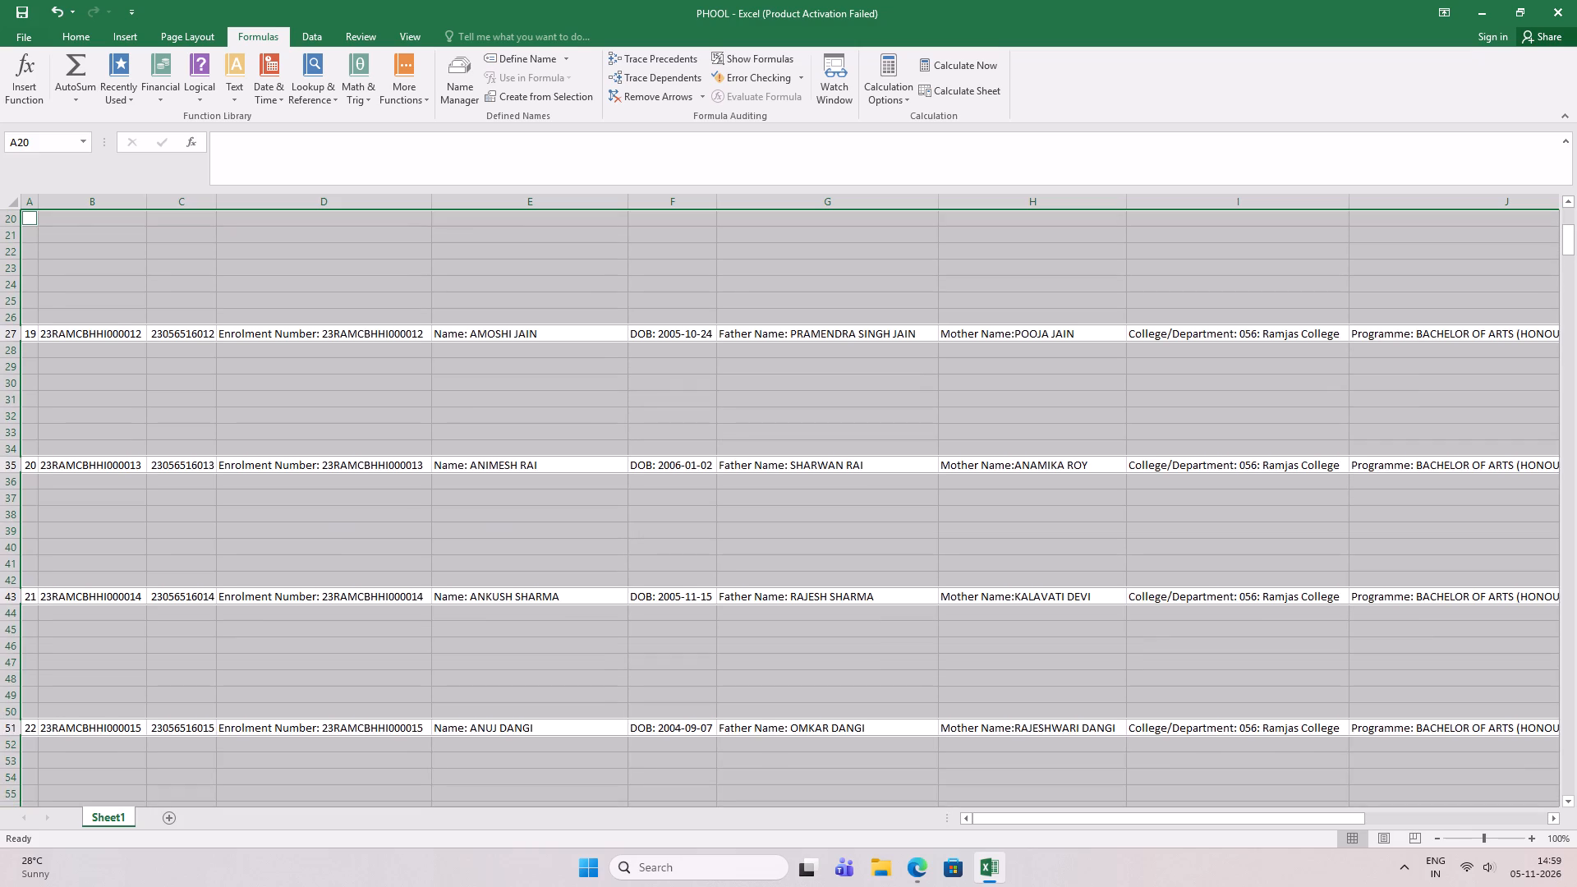
pyautogui.hotkey('ctrl', '-')
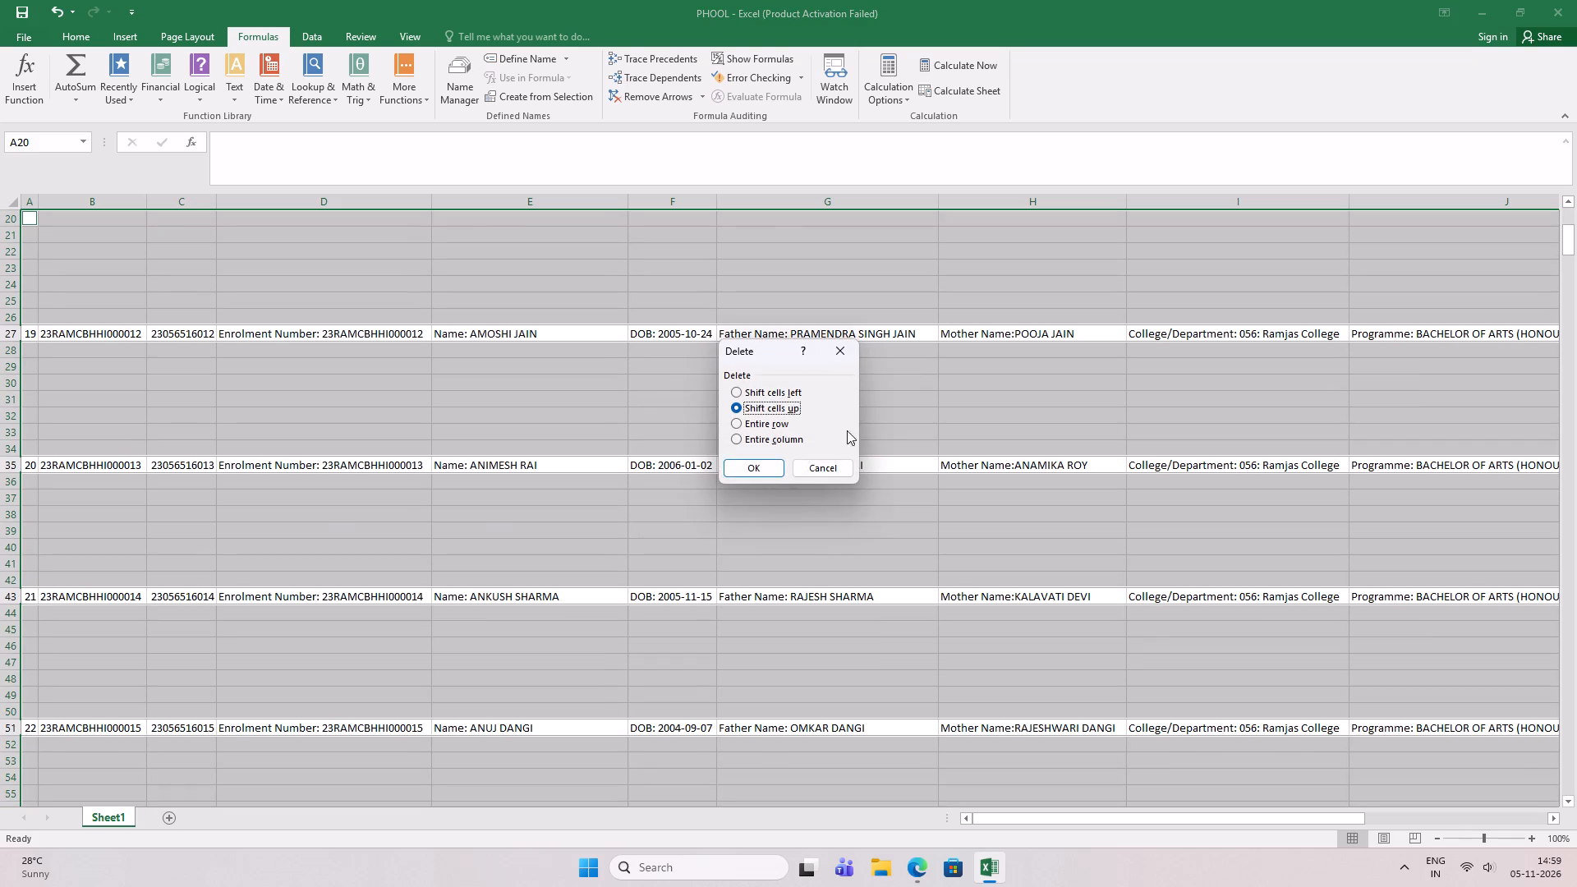
pyautogui.click(782, 424)
pyautogui.click(754, 470)
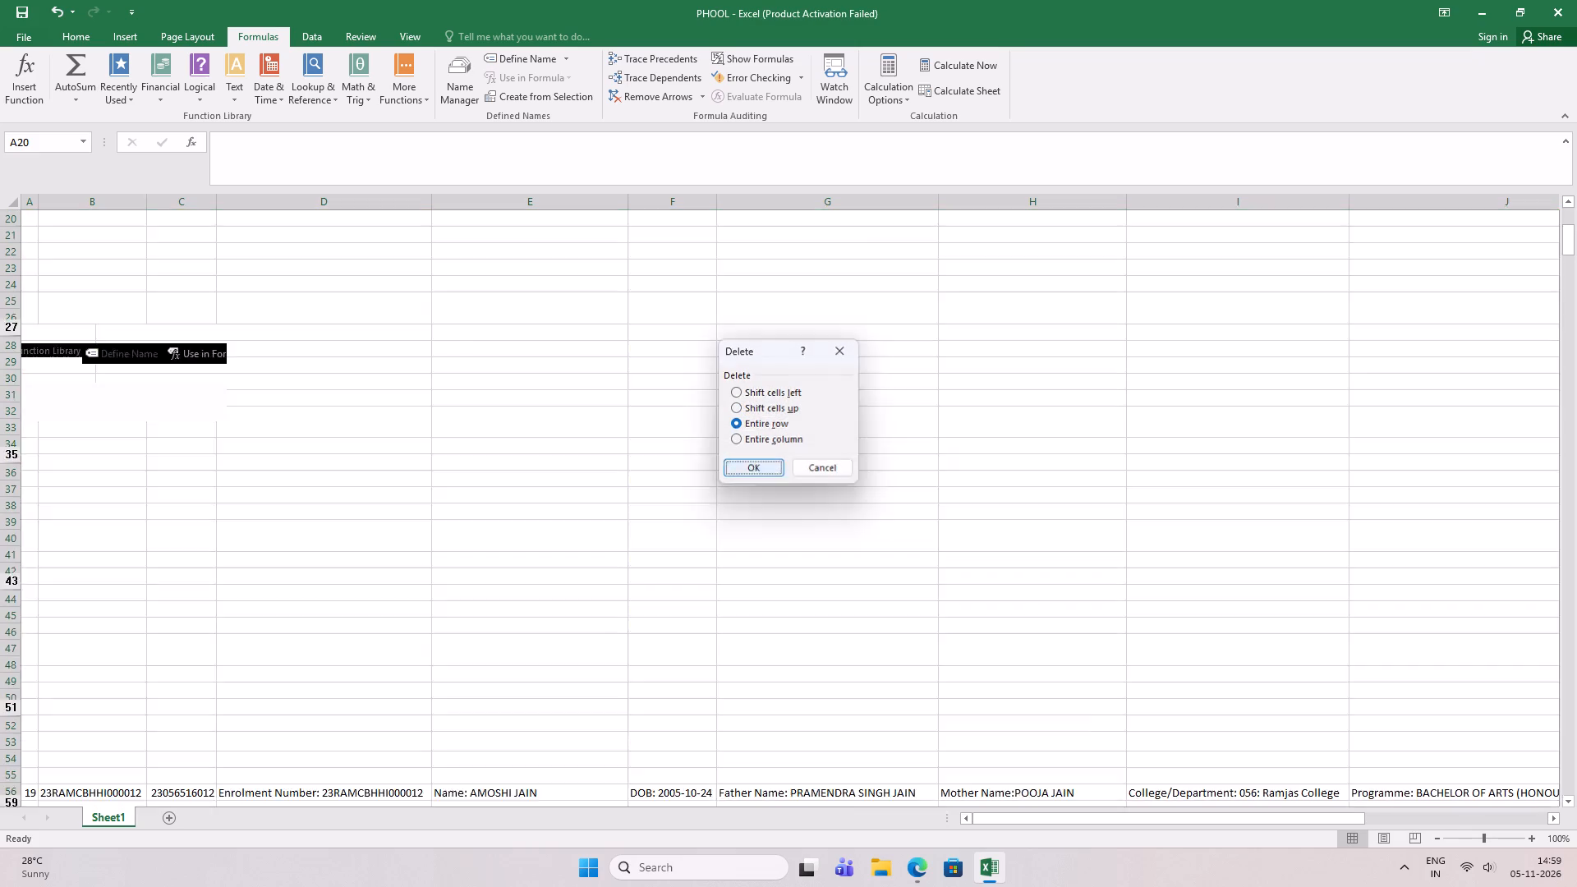
pyautogui.click(224, 374)
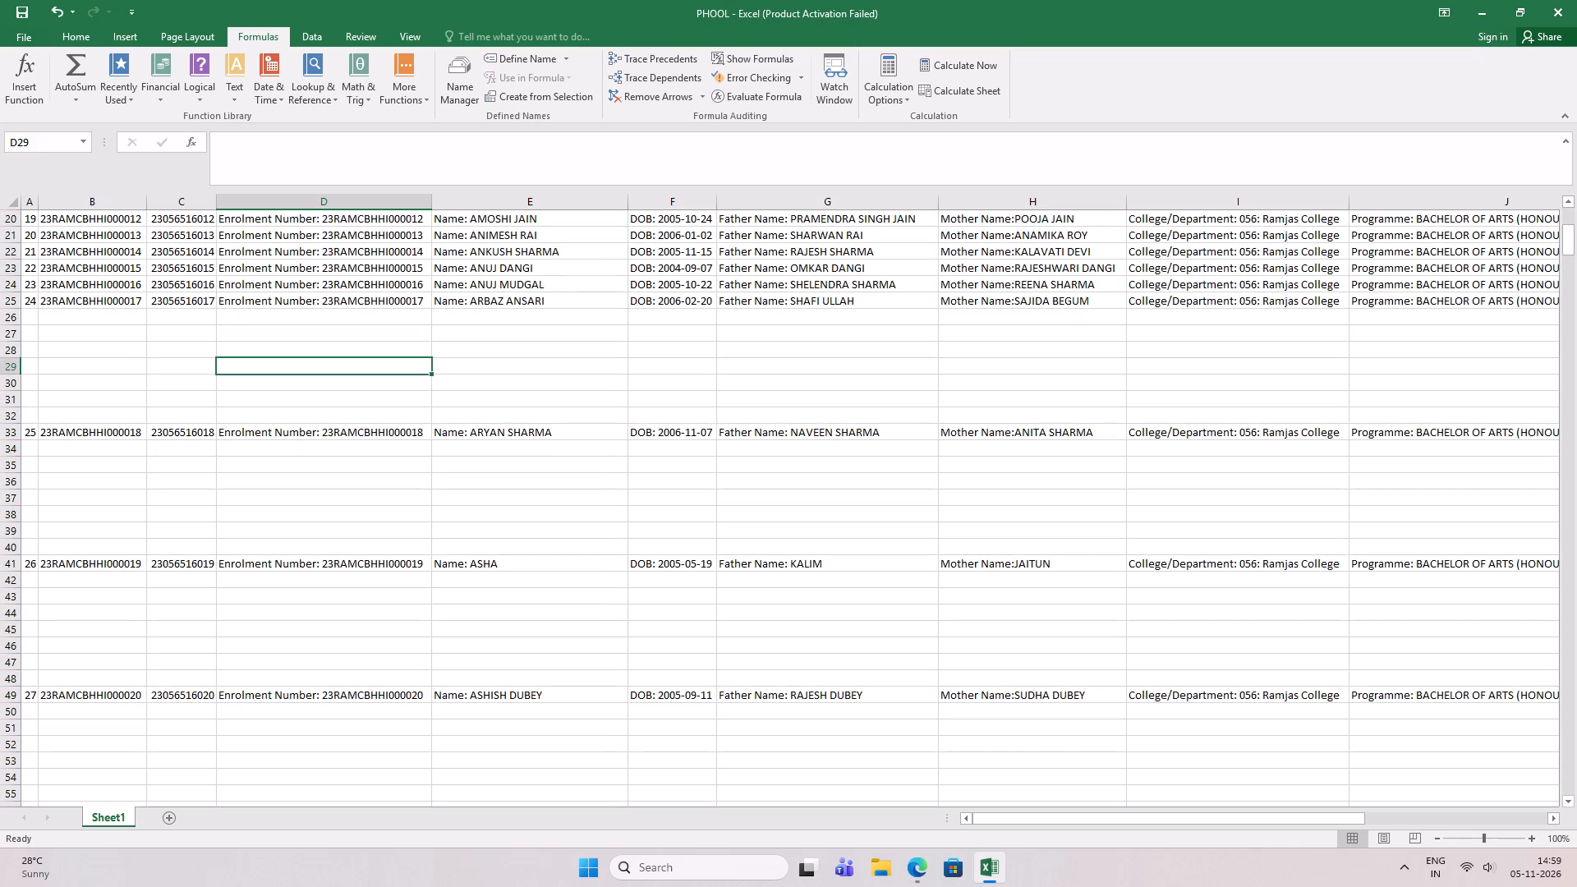
# Select the five blocks of blank rows within rows 26–64, narrow the selection to Blanks with Go To Special, and delete them as entire rows.
pyautogui.scroll(7, 258, 318)
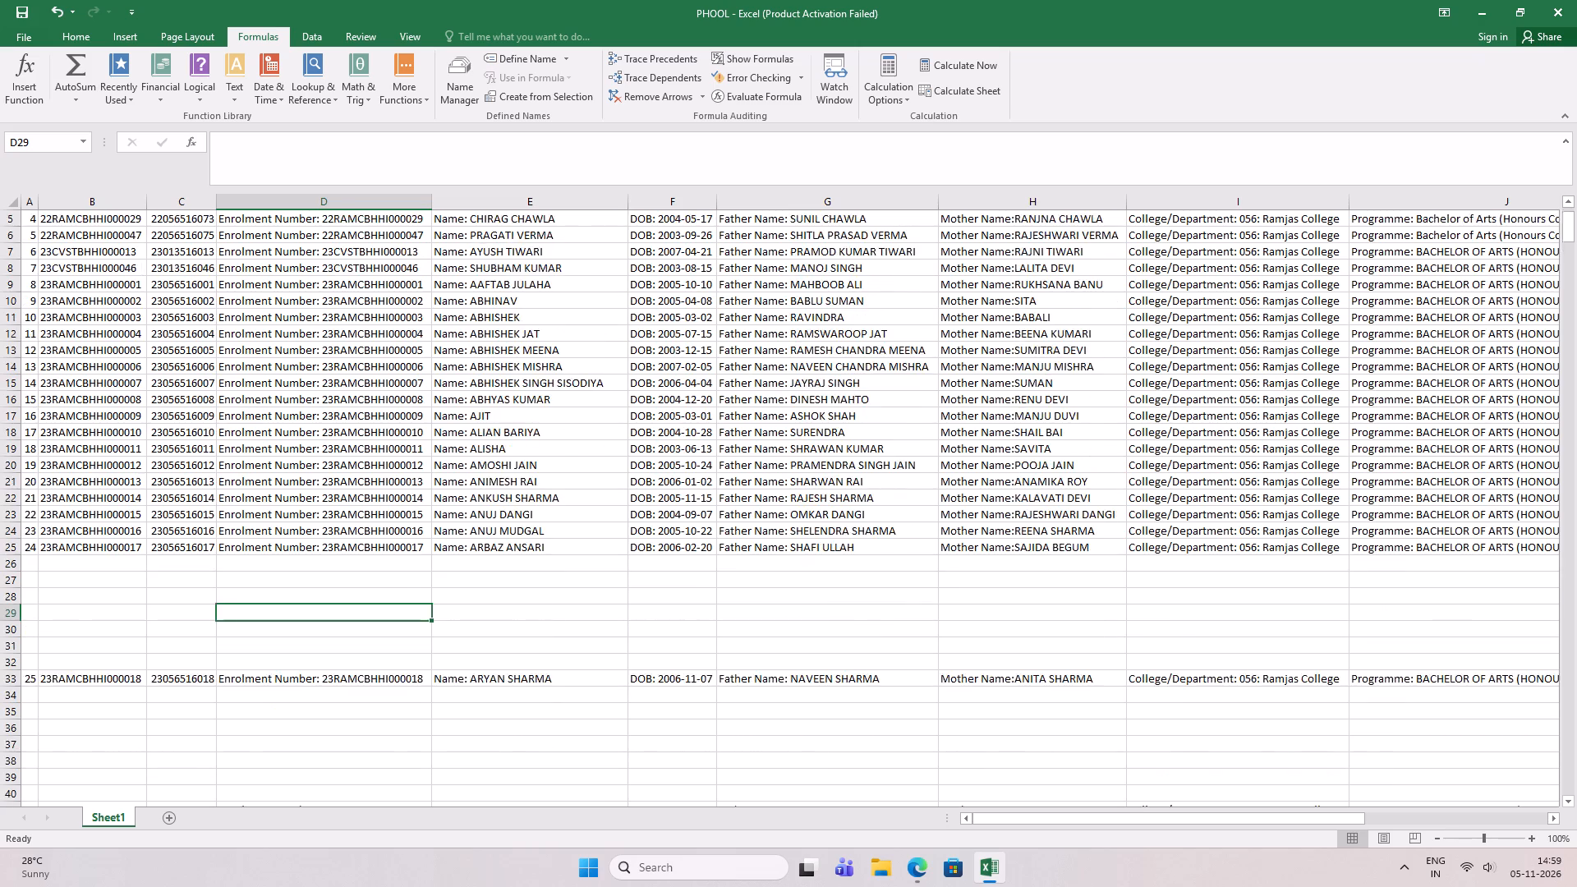
pyautogui.scroll(7, 461, 286)
pyautogui.scroll(-10, 471, 261)
pyautogui.scroll(5, 471, 261)
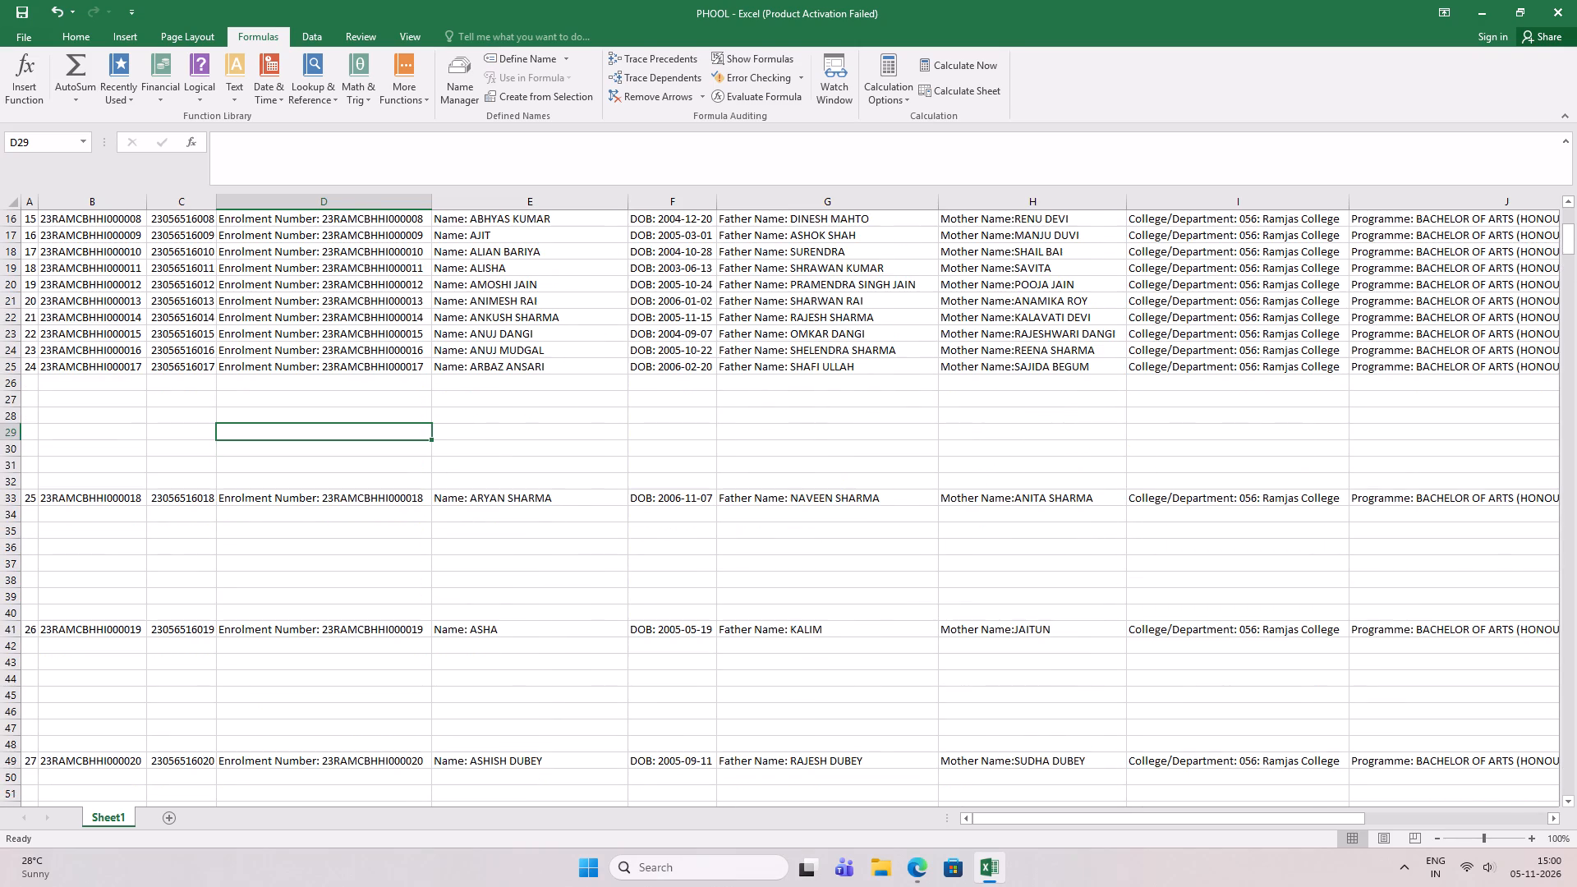
pyautogui.scroll(1, 467, 261)
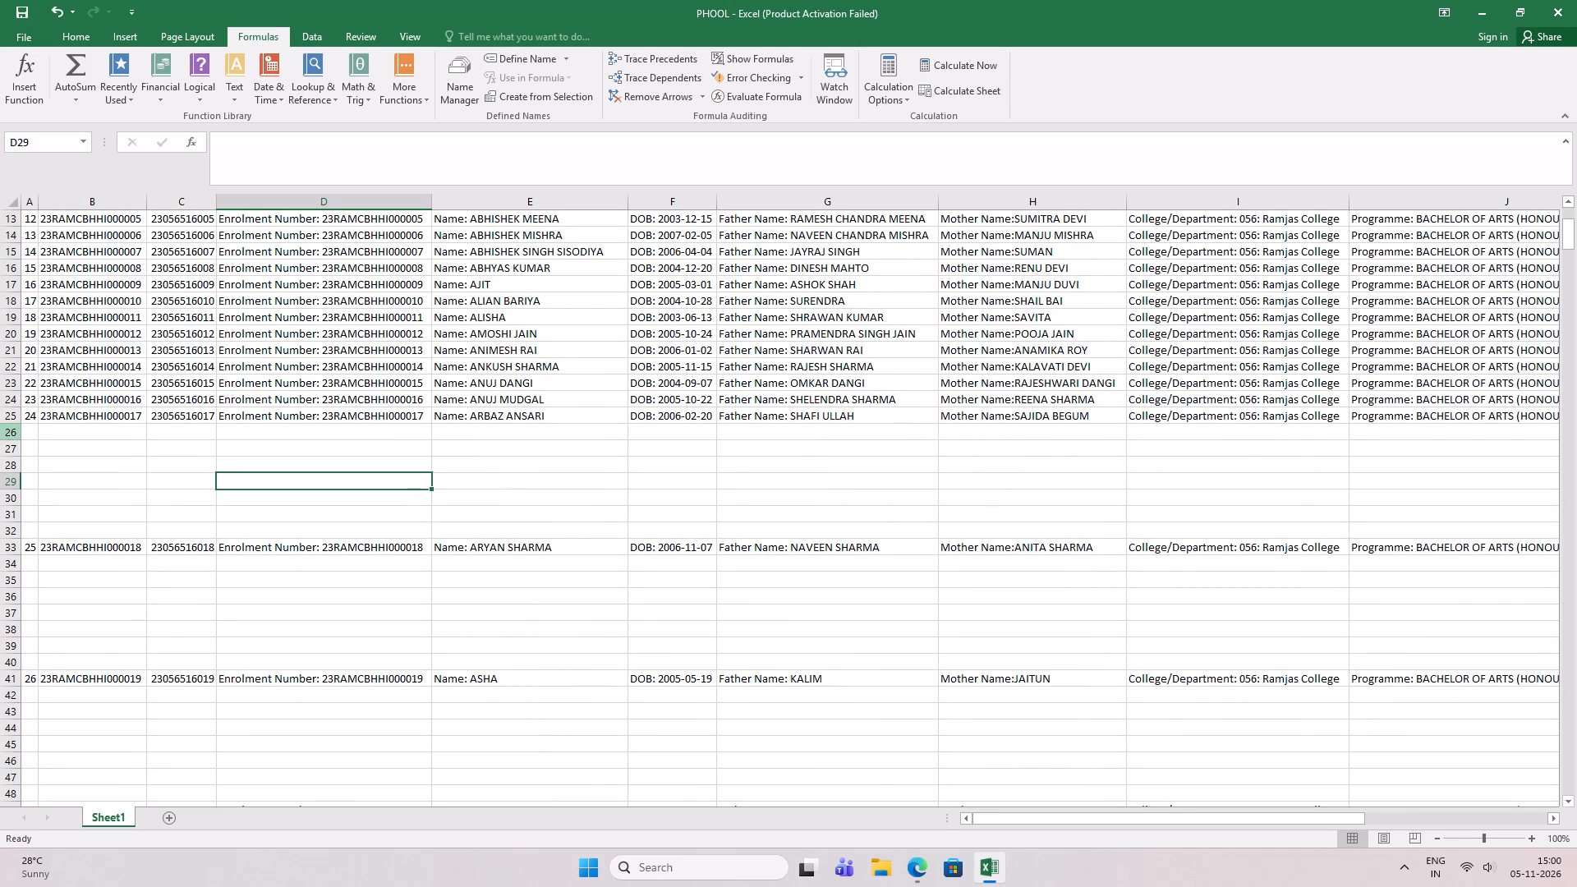
pyautogui.keyDown('ctrl'); pyautogui.moveTo(11, 430); pyautogui.dragTo(15, 526); pyautogui.keyUp('ctrl')
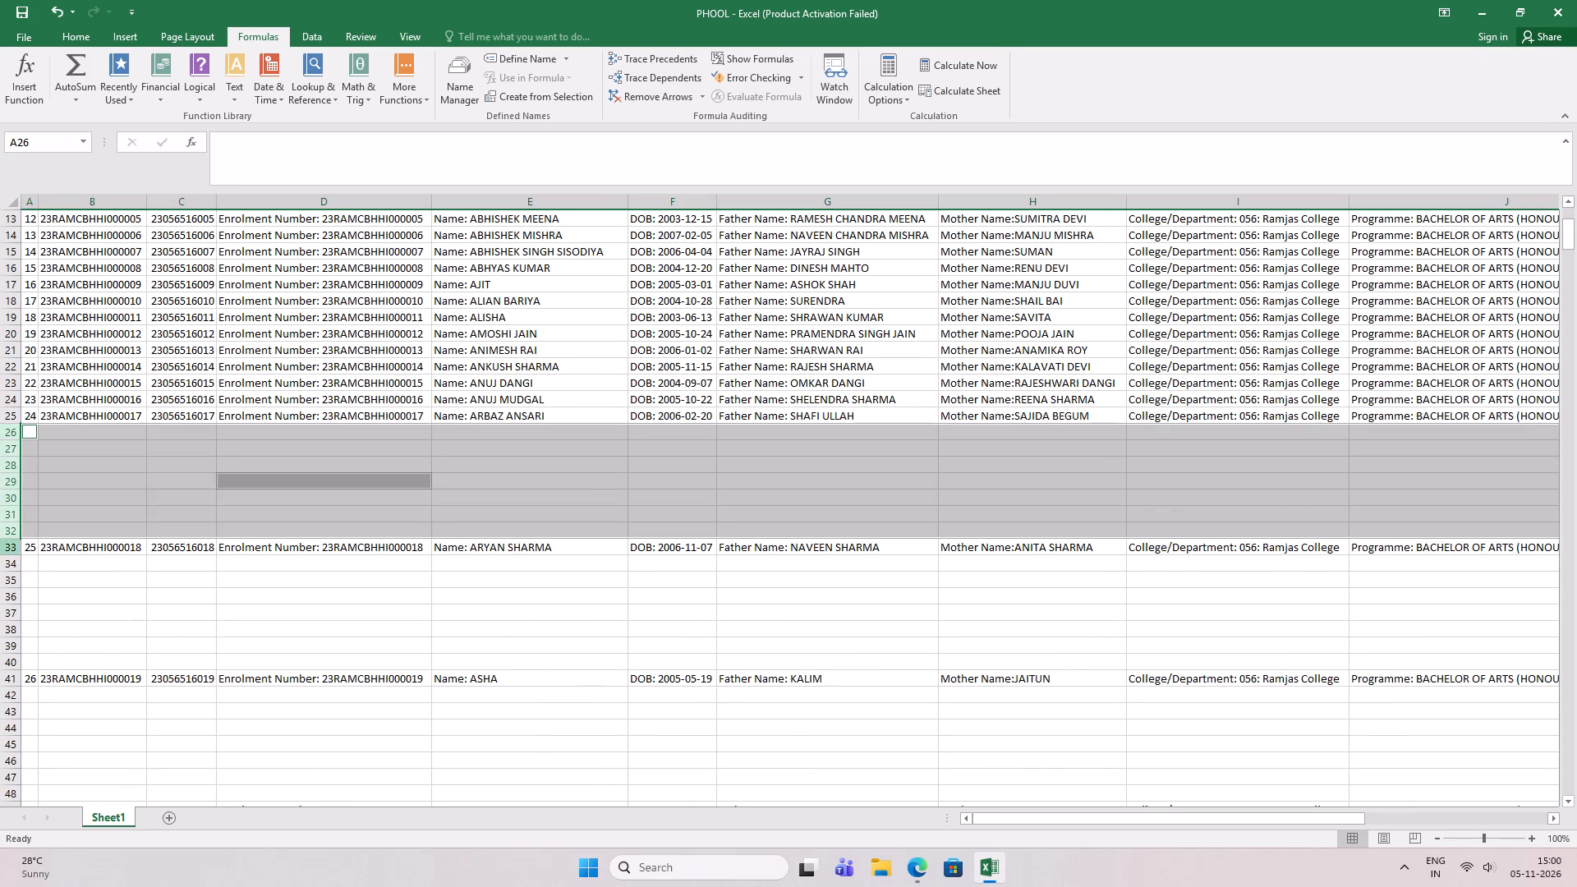
pyautogui.keyDown('ctrl'); pyautogui.moveTo(15, 565); pyautogui.dragTo(4, 659); pyautogui.keyUp('ctrl')
pyautogui.scroll(-5, 355, 417)
pyautogui.keyDown('ctrl'); pyautogui.moveTo(12, 449); pyautogui.dragTo(12, 524); pyautogui.keyUp('ctrl')
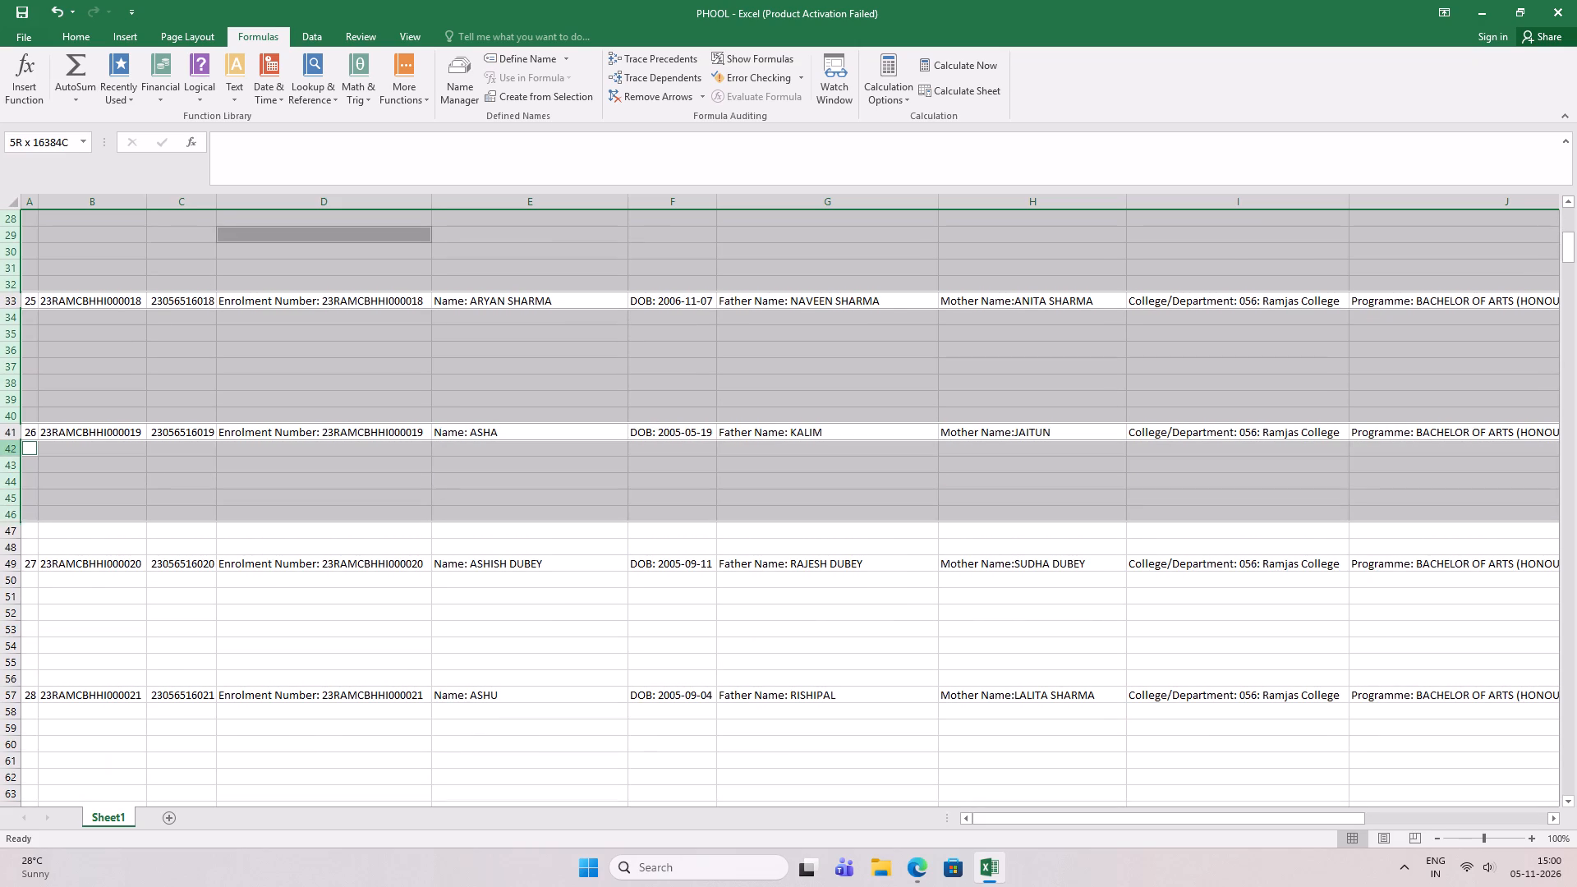
pyautogui.keyDown('ctrl'); pyautogui.moveTo(12, 524); pyautogui.dragTo(12, 542); pyautogui.keyUp('ctrl')
pyautogui.scroll(-5, 163, 483)
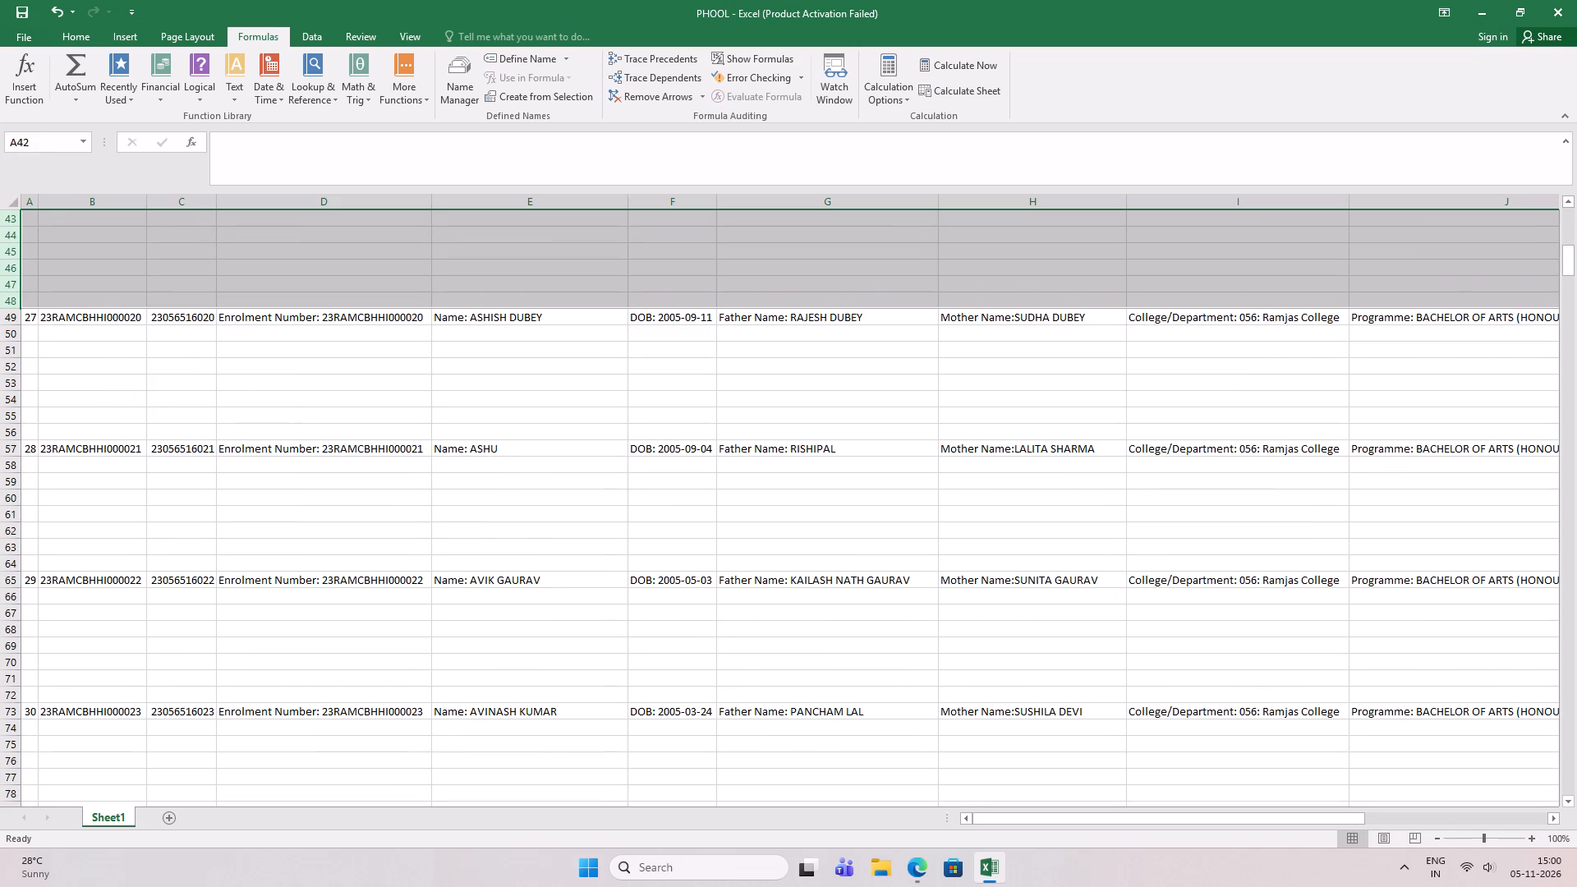
pyautogui.keyDown('ctrl'); pyautogui.moveTo(12, 337); pyautogui.dragTo(7, 431); pyautogui.keyUp('ctrl')
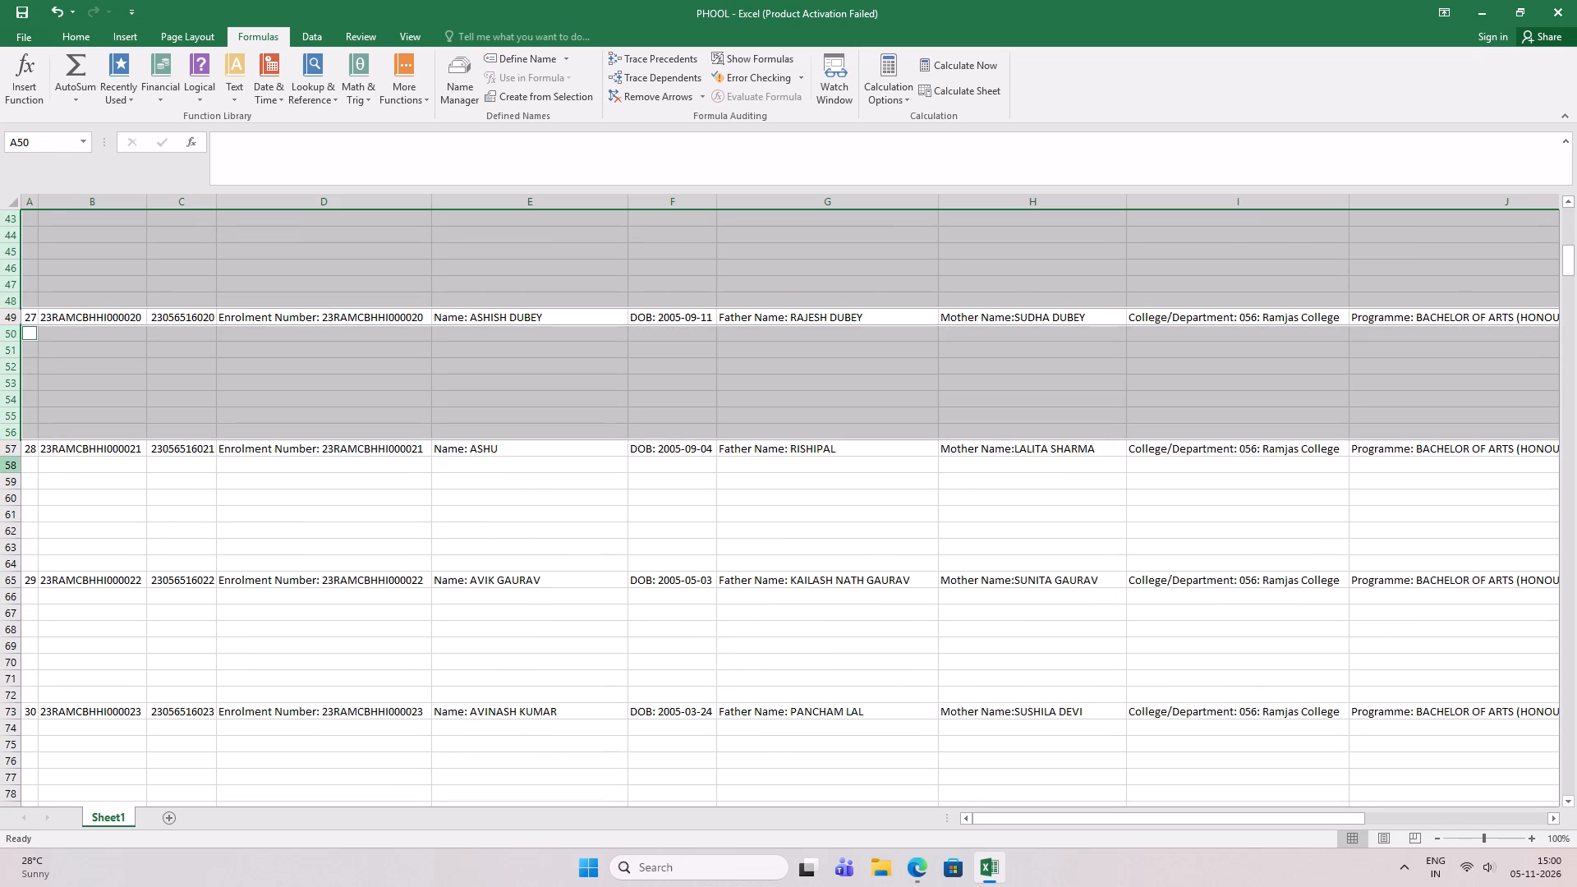
pyautogui.keyDown('ctrl'); pyautogui.moveTo(13, 465); pyautogui.dragTo(11, 546); pyautogui.keyUp('ctrl')
pyautogui.scroll(-3, 13, 522)
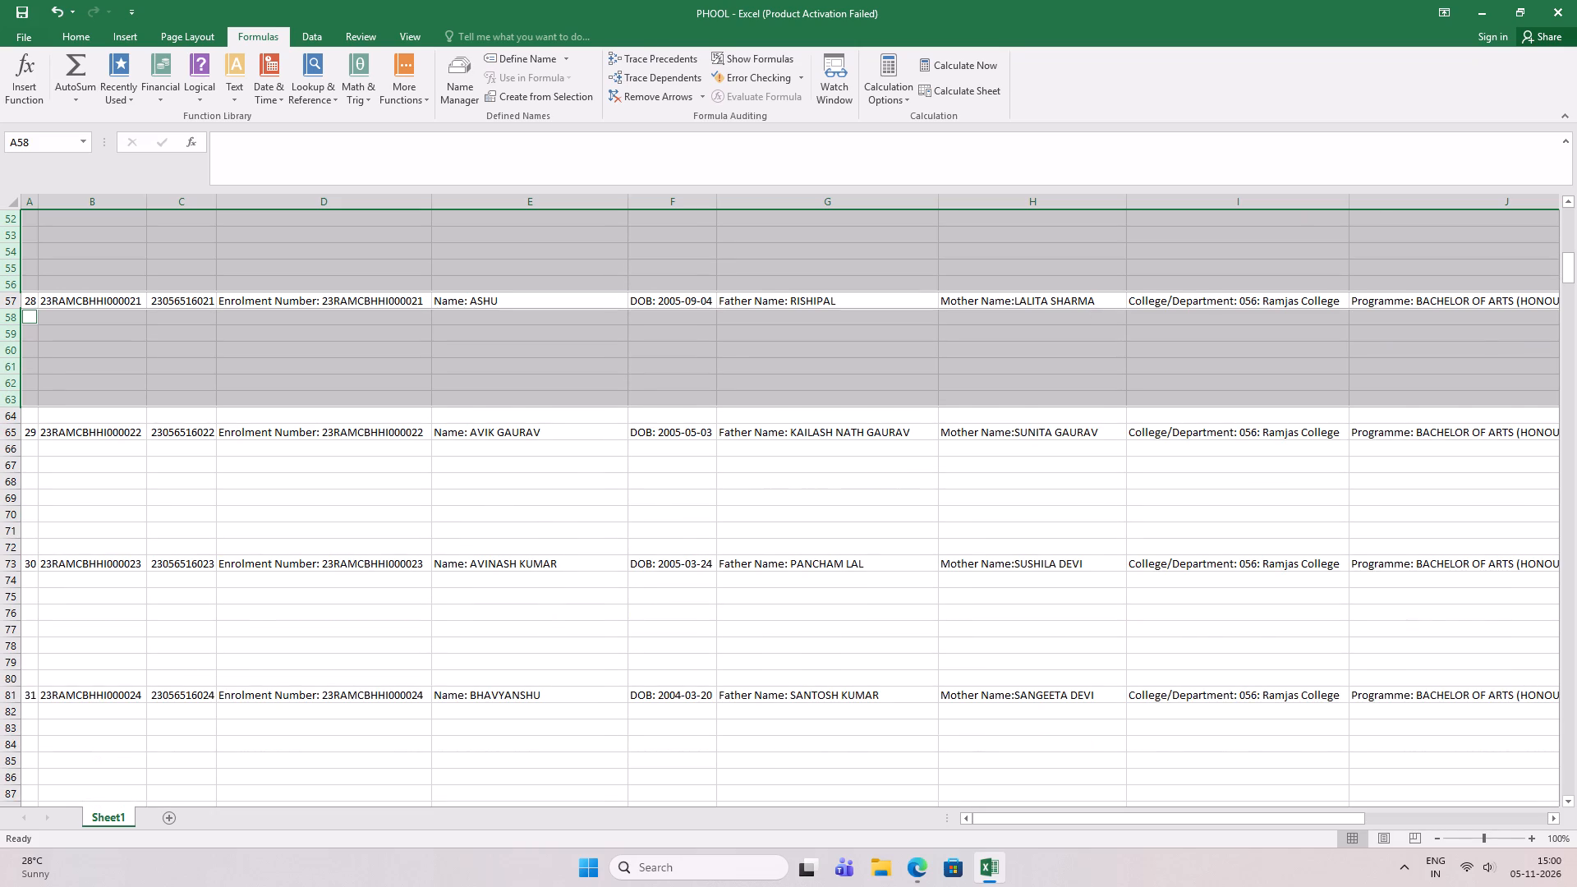
pyautogui.keyDown('ctrl'); pyautogui.click(12, 418); pyautogui.keyUp('ctrl')
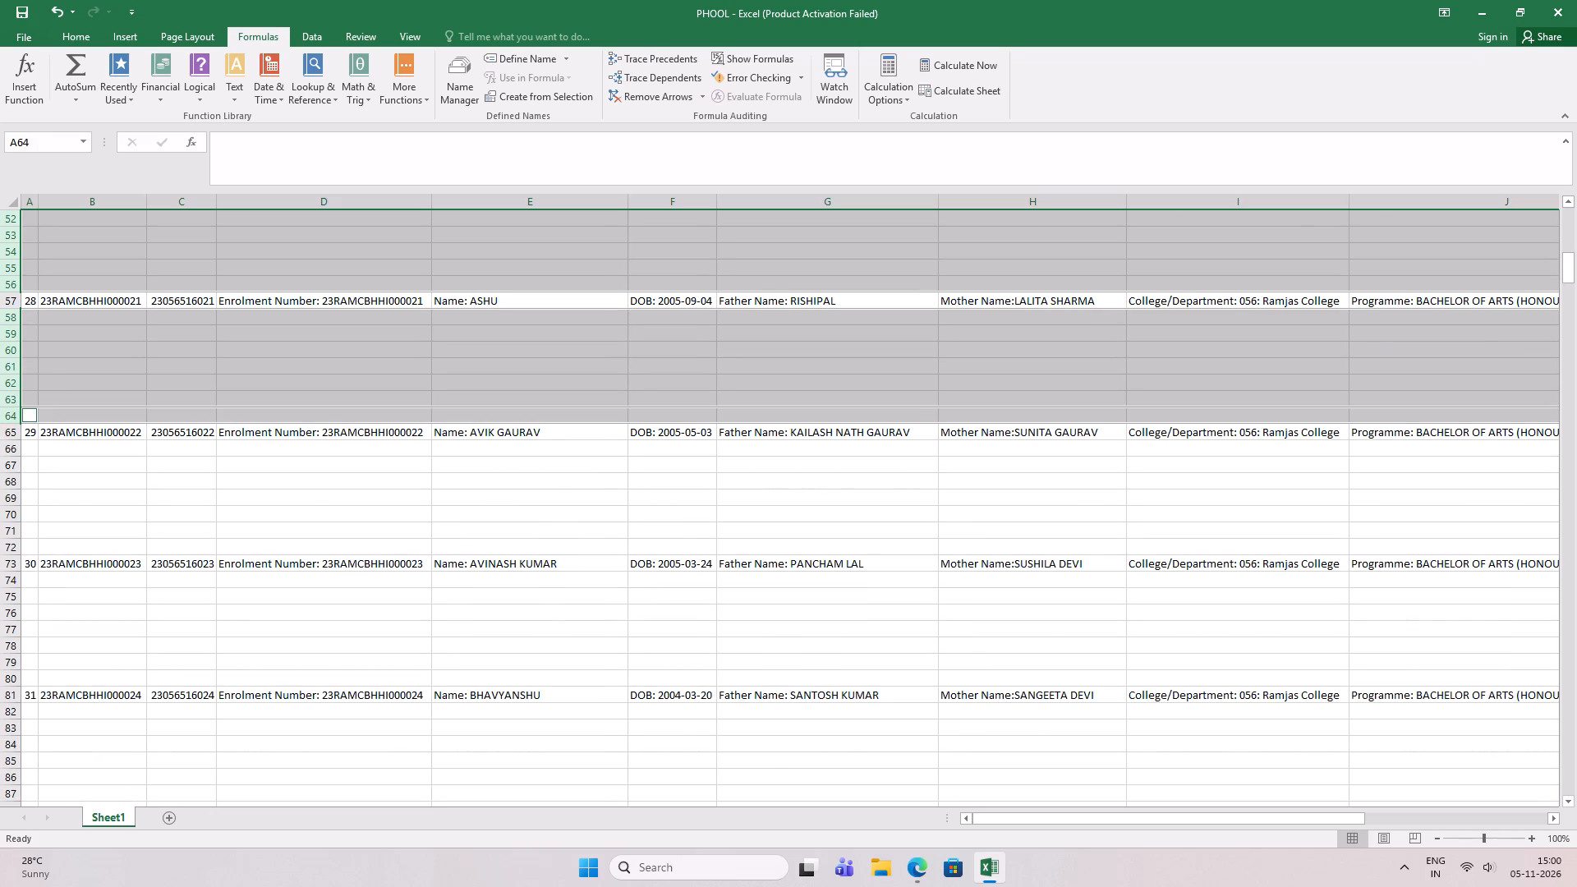
pyautogui.press('F5')
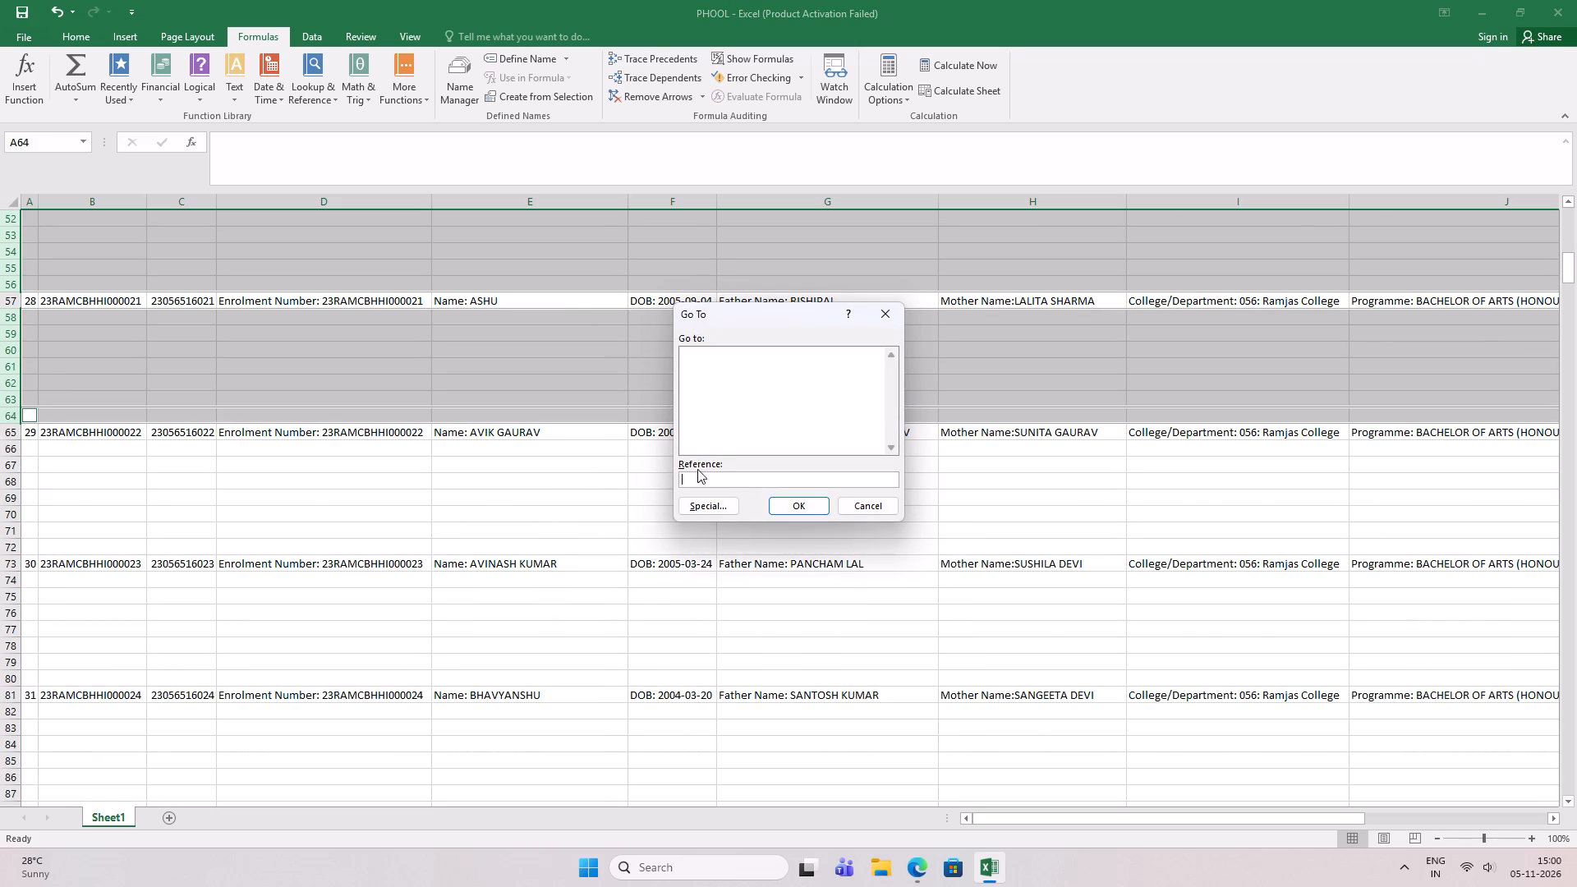
pyautogui.click(715, 507)
pyautogui.click(710, 443)
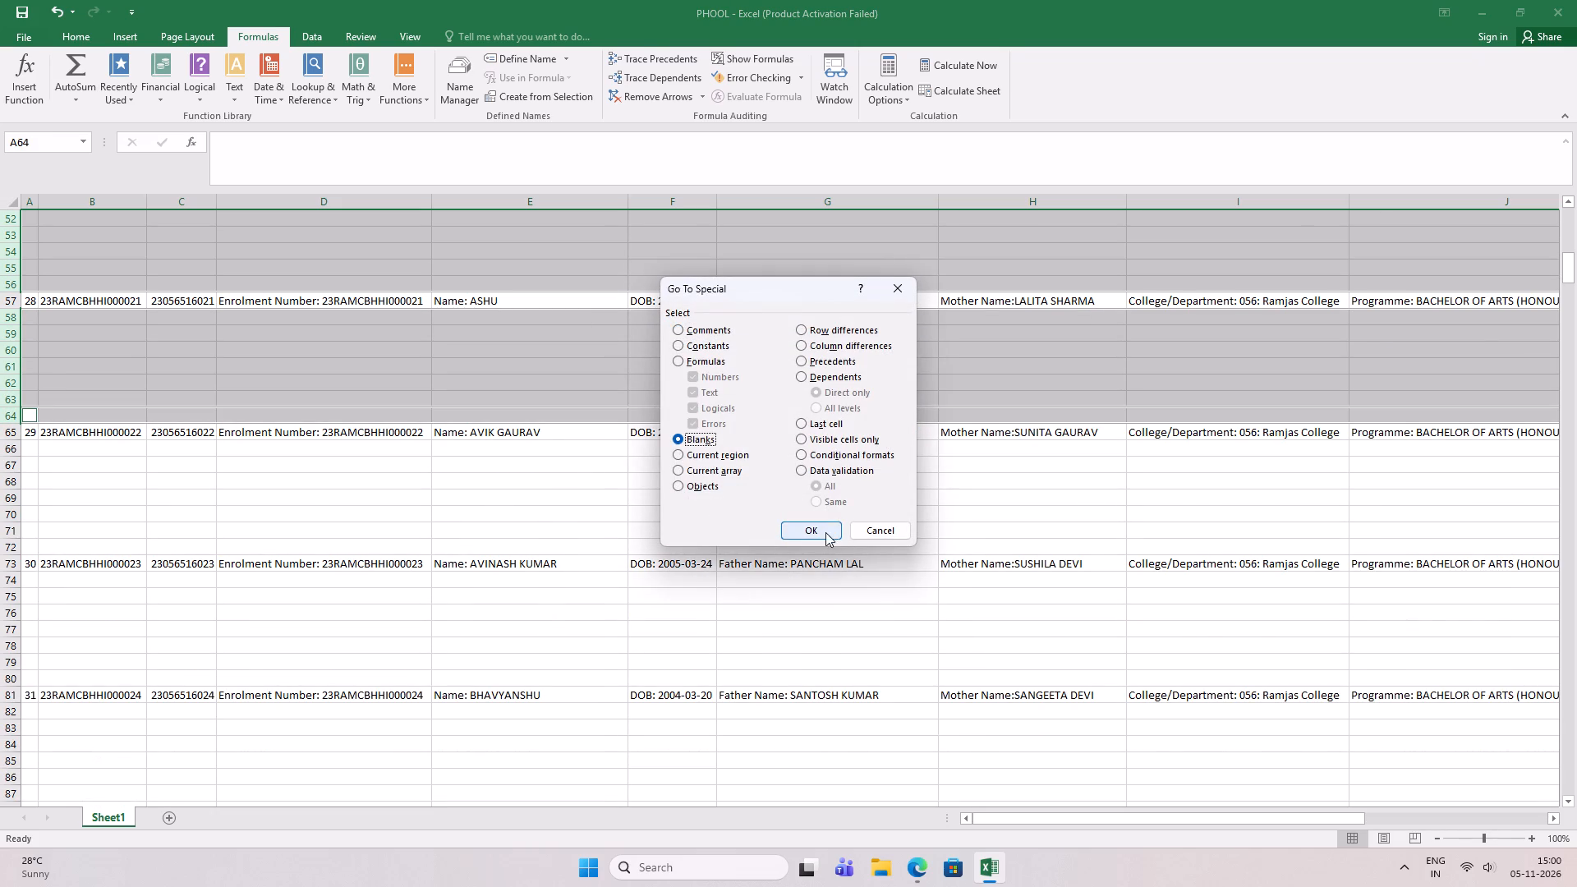
pyautogui.click(825, 531)
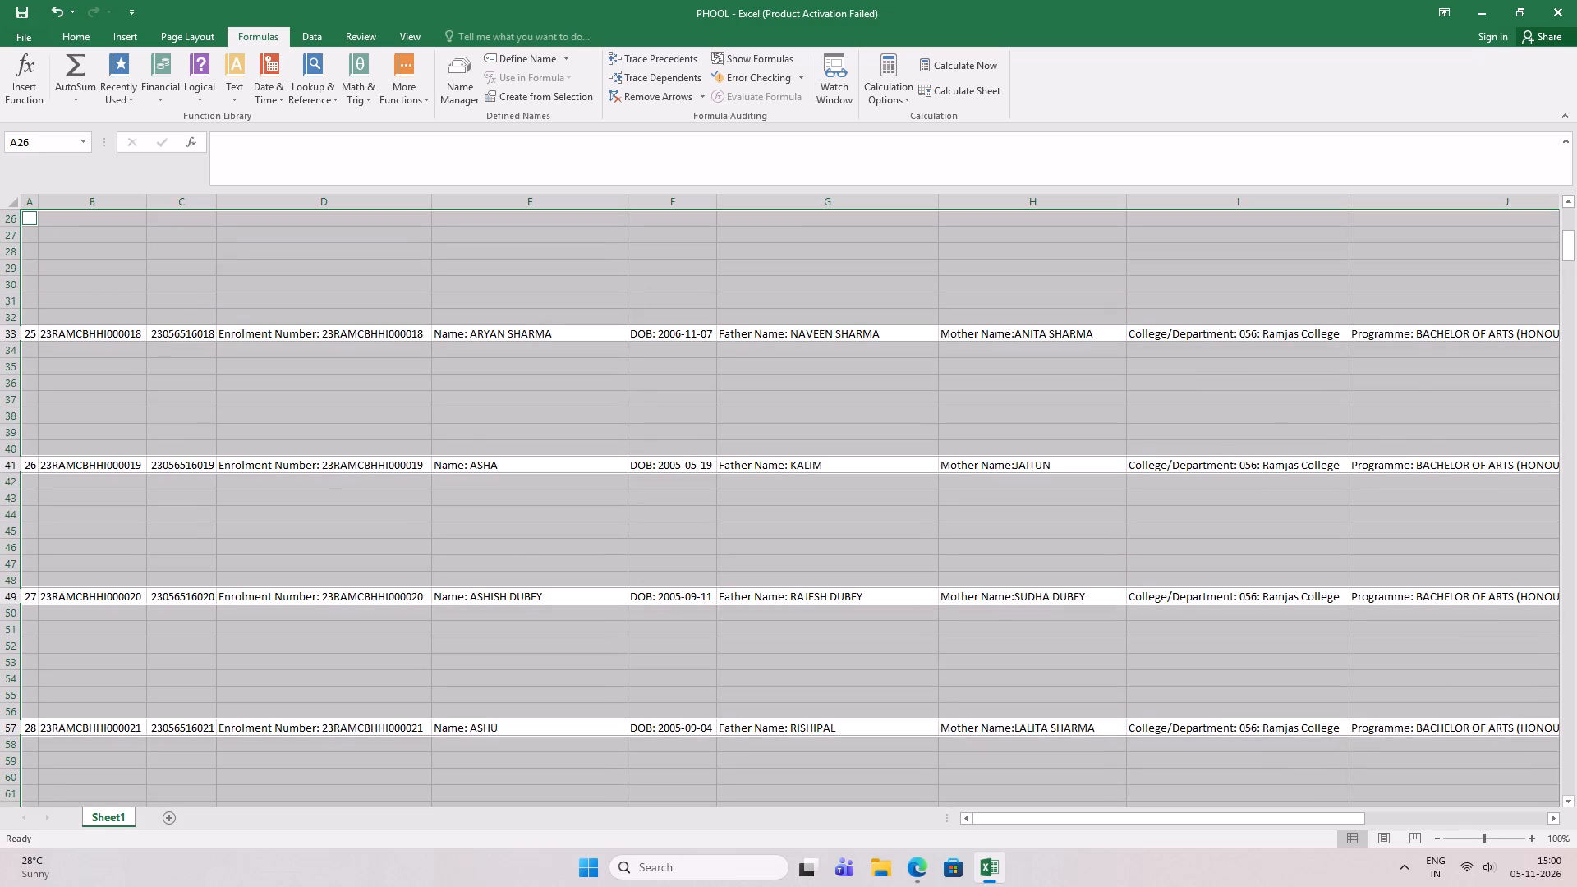
pyautogui.hotkey('ctrl', '-')
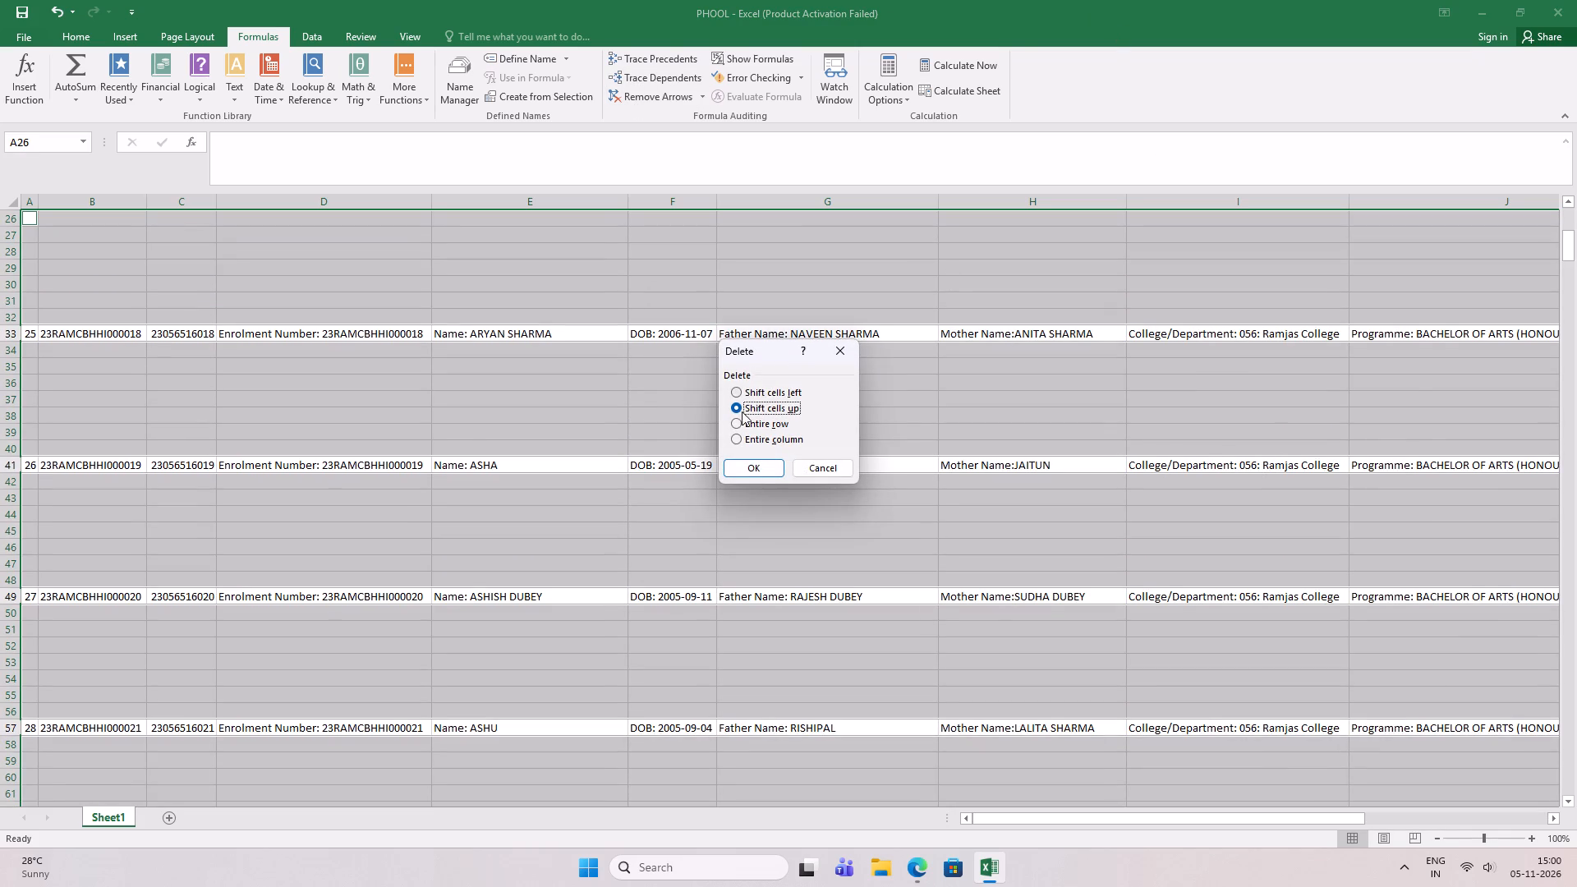
pyautogui.click(753, 423)
pyautogui.click(758, 477)
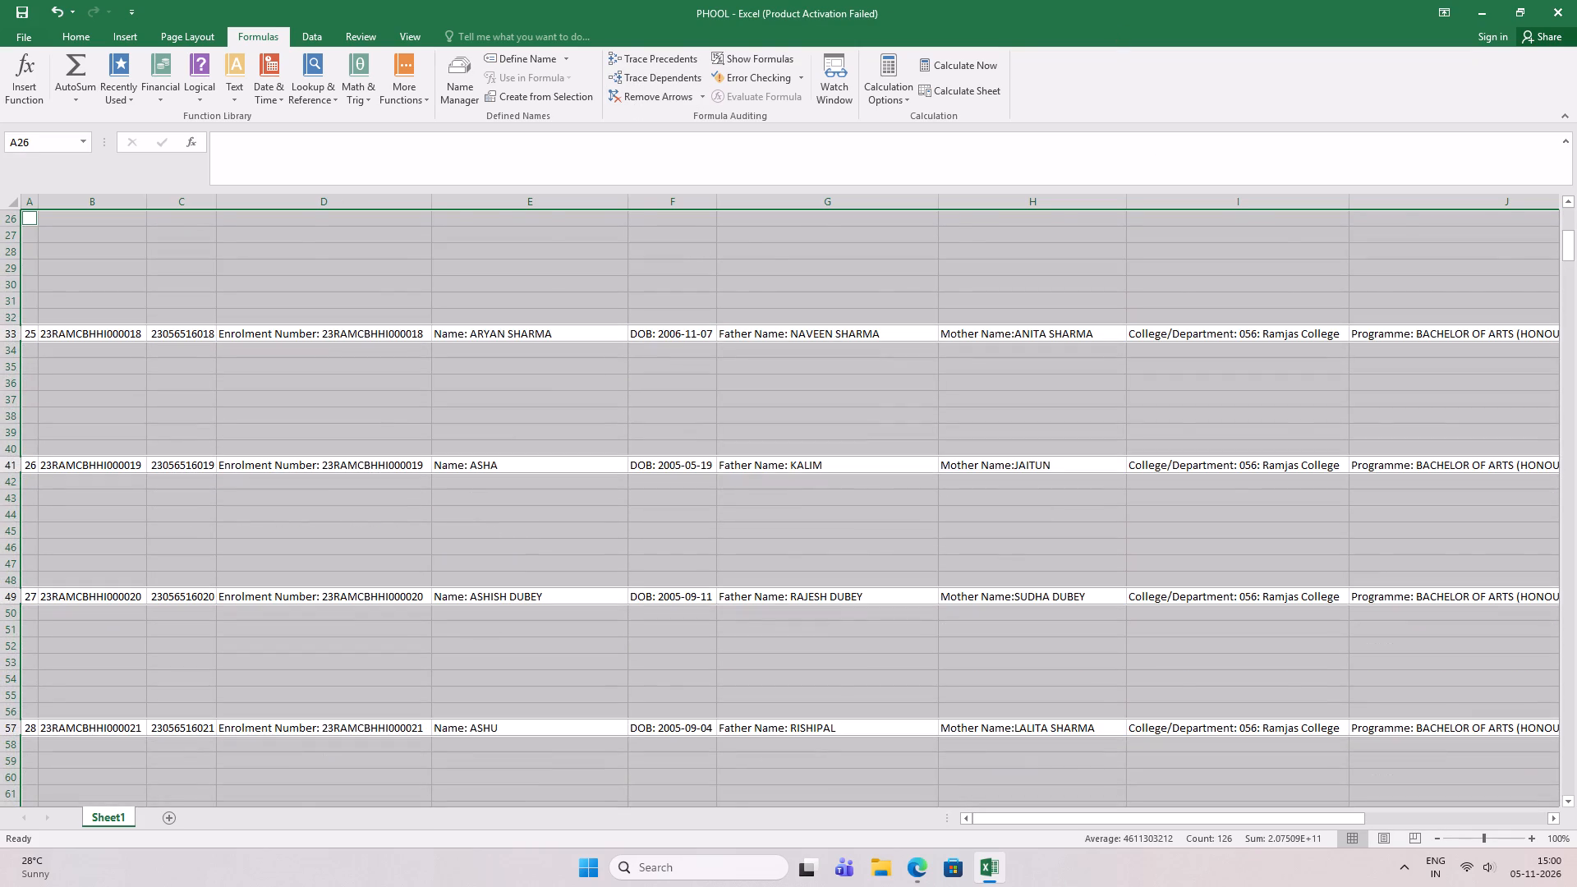
pyautogui.click(37, 329)
# Select the seven blocks of blank rows within rows 31–85, narrow the selection to Blanks with Go To Special, delete them as entire rows, and save.
pyautogui.keyDown('ctrl'); pyautogui.moveTo(9, 300); pyautogui.dragTo(12, 379); pyautogui.keyUp('ctrl')
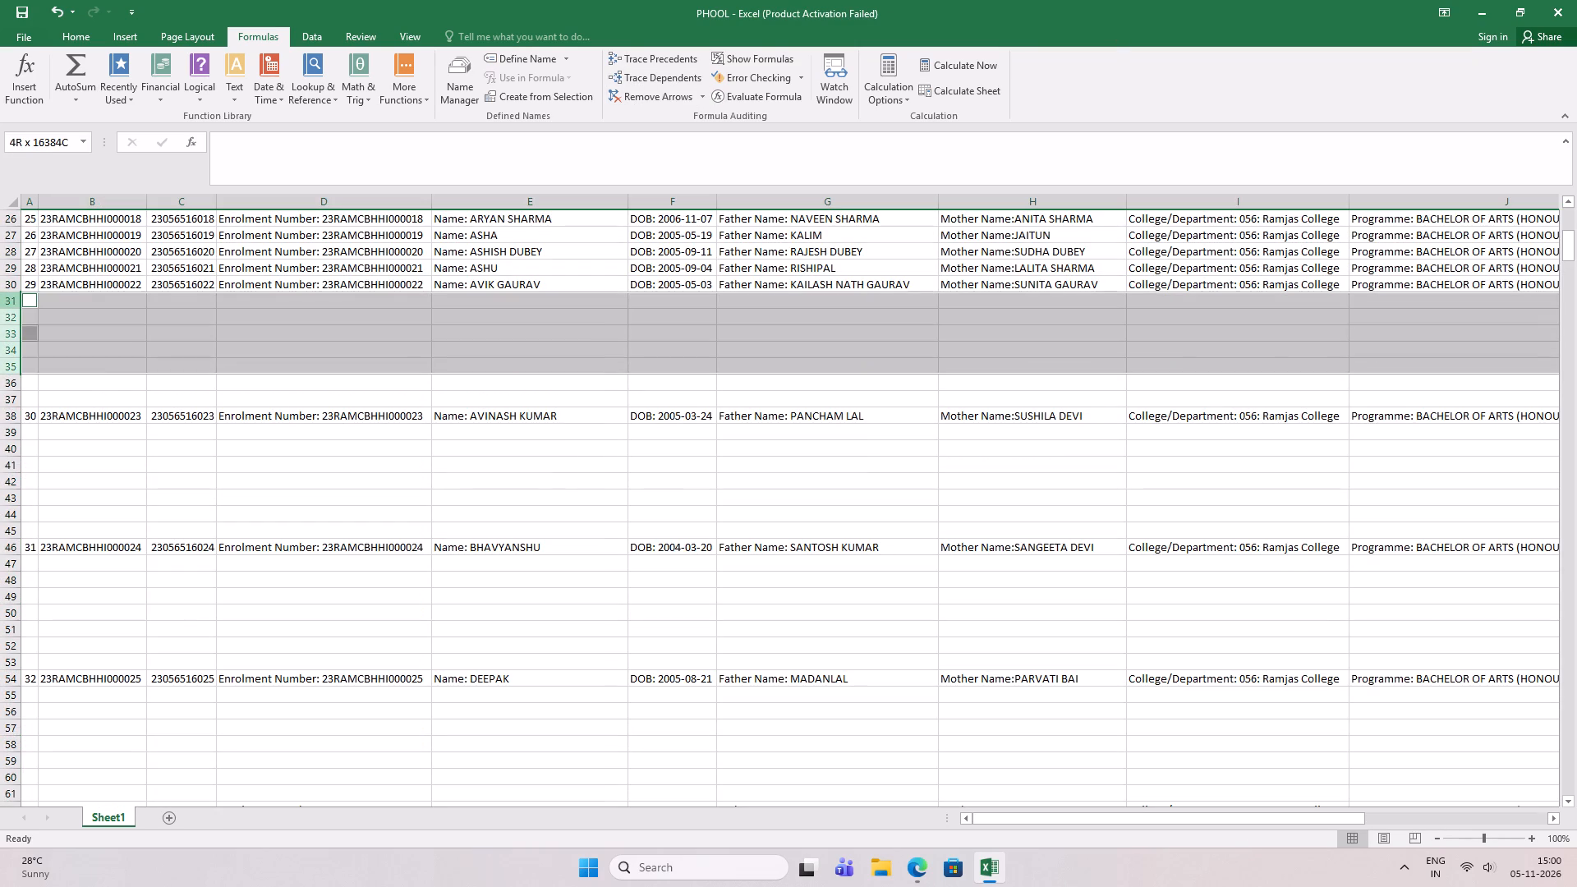
pyautogui.keyDown('ctrl'); pyautogui.moveTo(12, 379); pyautogui.dragTo(11, 400); pyautogui.keyUp('ctrl')
pyautogui.keyDown('ctrl'); pyautogui.moveTo(8, 434); pyautogui.dragTo(3, 526); pyautogui.keyUp('ctrl')
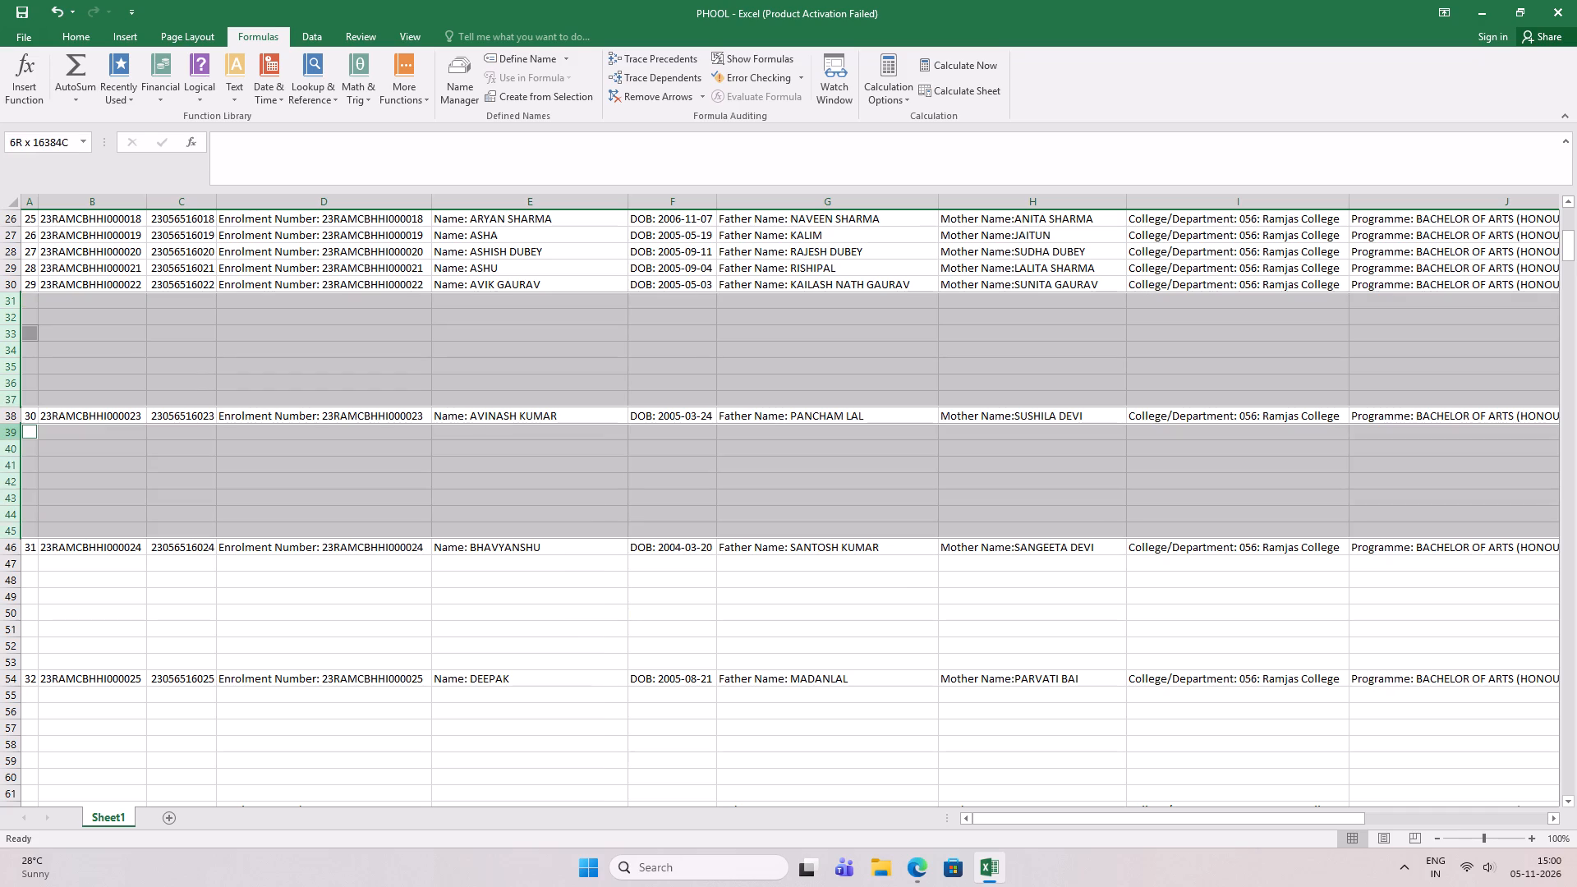
pyautogui.keyDown('ctrl'); pyautogui.moveTo(3, 526); pyautogui.dragTo(3, 533); pyautogui.keyUp('ctrl')
pyautogui.keyDown('ctrl'); pyautogui.moveTo(11, 562); pyautogui.dragTo(8, 645); pyautogui.keyUp('ctrl')
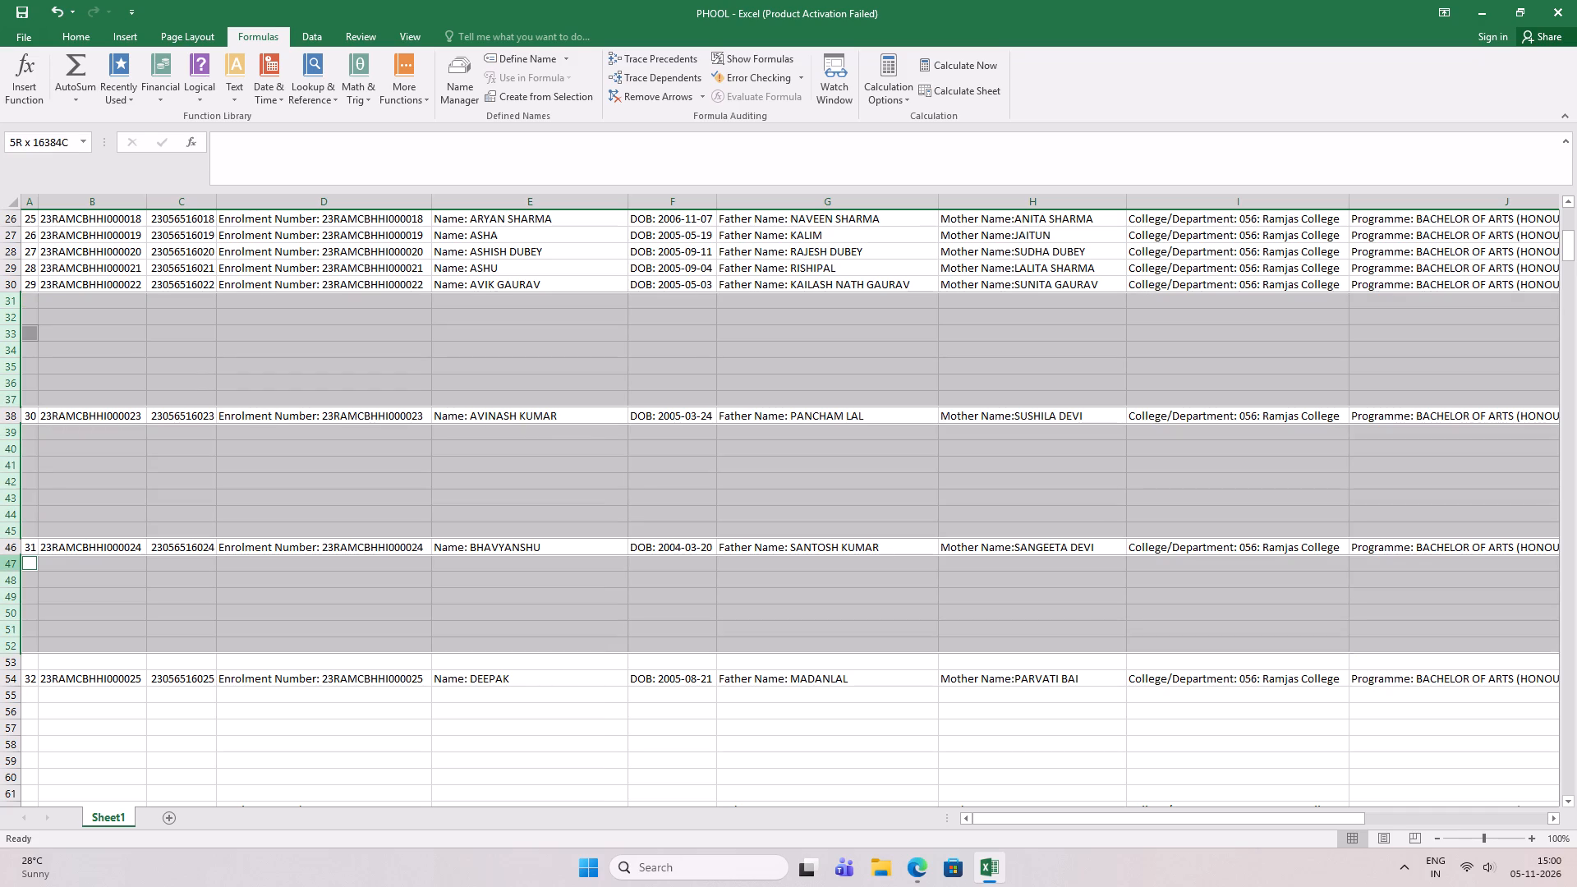
pyautogui.keyDown('ctrl'); pyautogui.moveTo(8, 645); pyautogui.dragTo(8, 664); pyautogui.keyUp('ctrl')
pyautogui.scroll(-7, 94, 583)
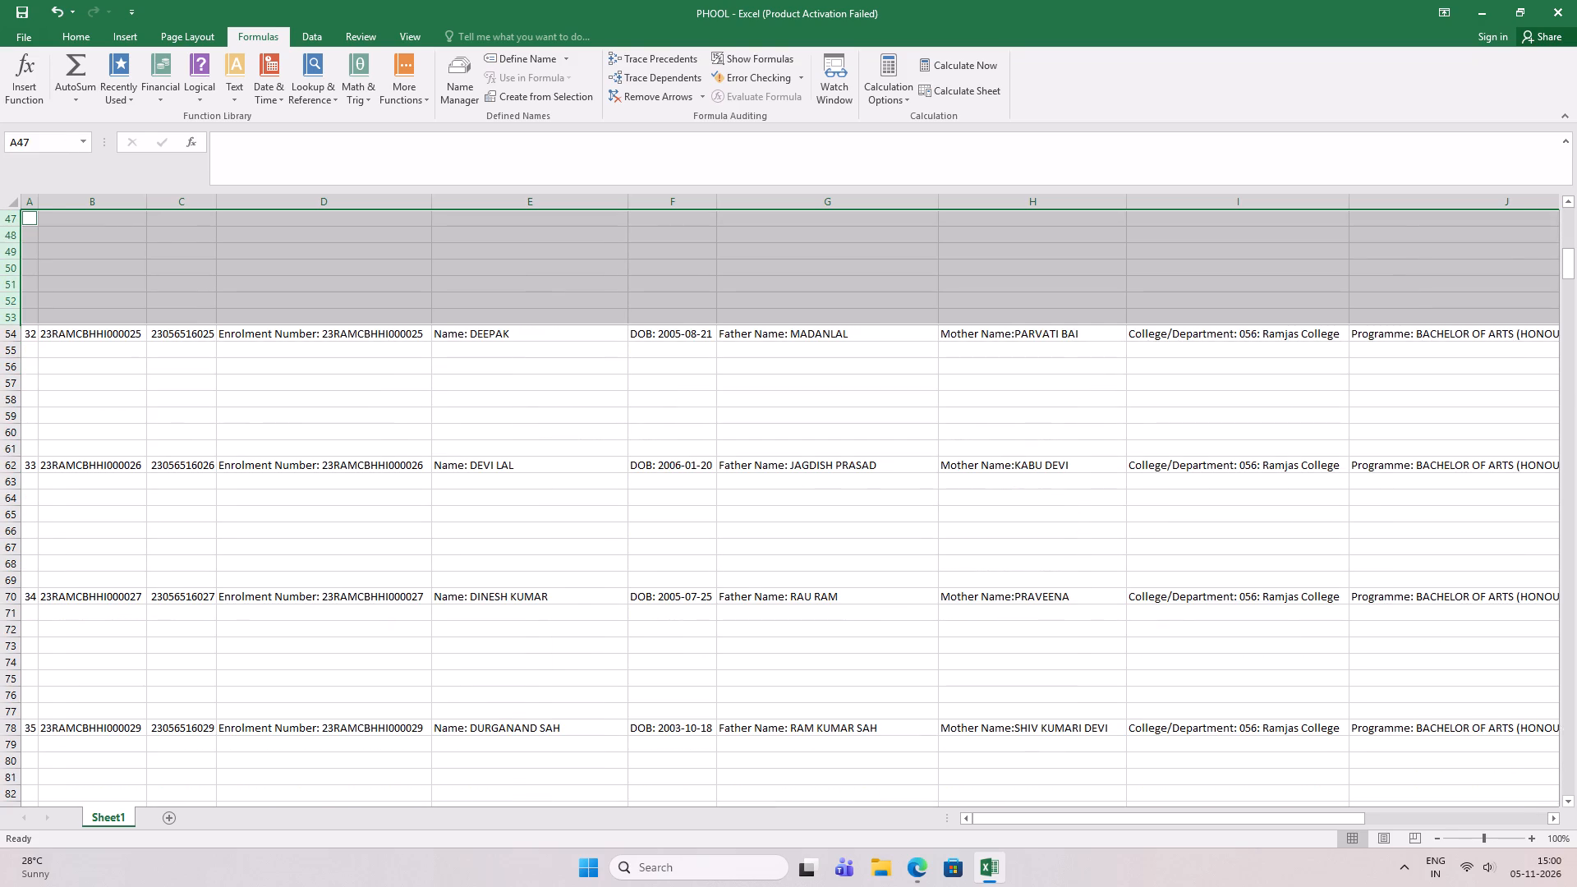
pyautogui.keyDown('ctrl'); pyautogui.moveTo(14, 350); pyautogui.dragTo(11, 449); pyautogui.keyUp('ctrl')
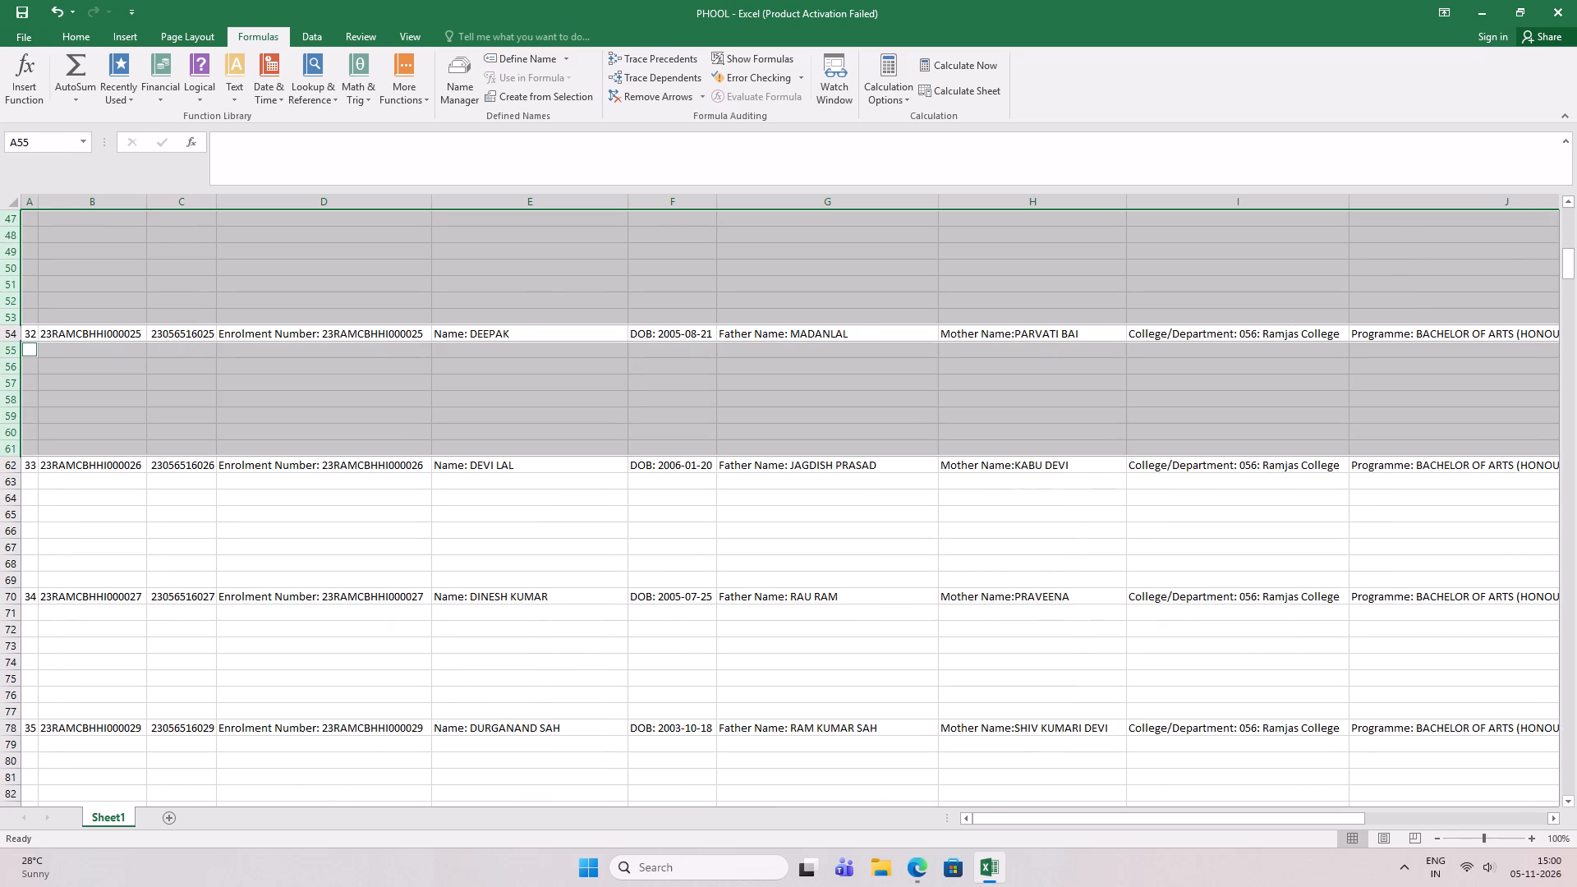
pyautogui.keyDown('ctrl'); pyautogui.moveTo(12, 484); pyautogui.dragTo(5, 586); pyautogui.keyUp('ctrl')
pyautogui.scroll(-4, 93, 646)
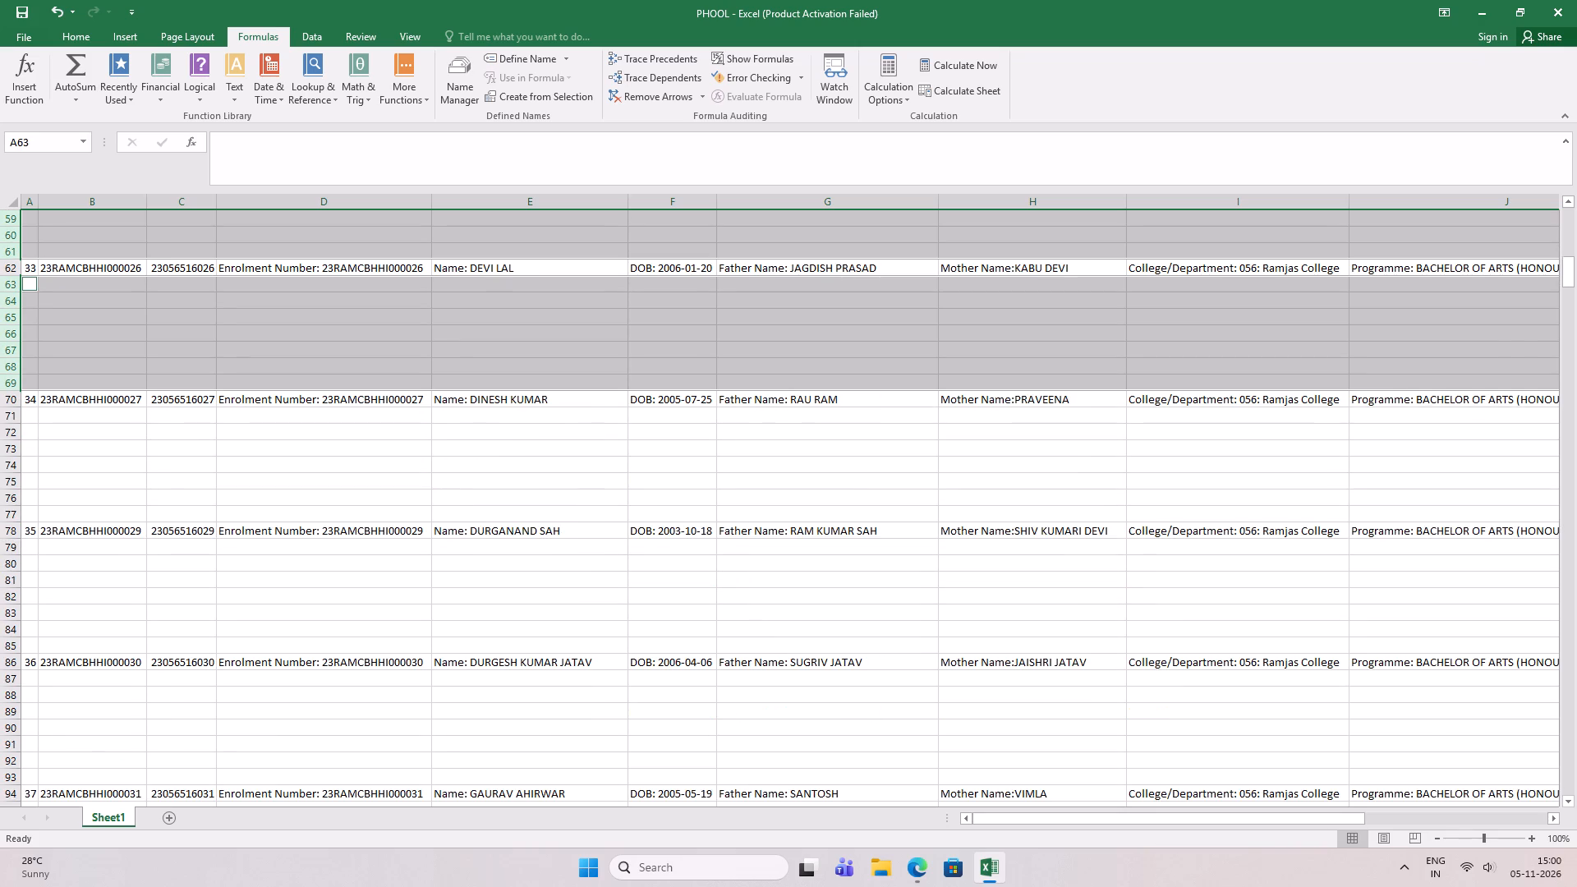
pyautogui.keyDown('ctrl'); pyautogui.moveTo(13, 417); pyautogui.dragTo(8, 512); pyautogui.keyUp('ctrl')
pyautogui.keyDown('ctrl'); pyautogui.moveTo(11, 547); pyautogui.dragTo(10, 642); pyautogui.keyUp('ctrl')
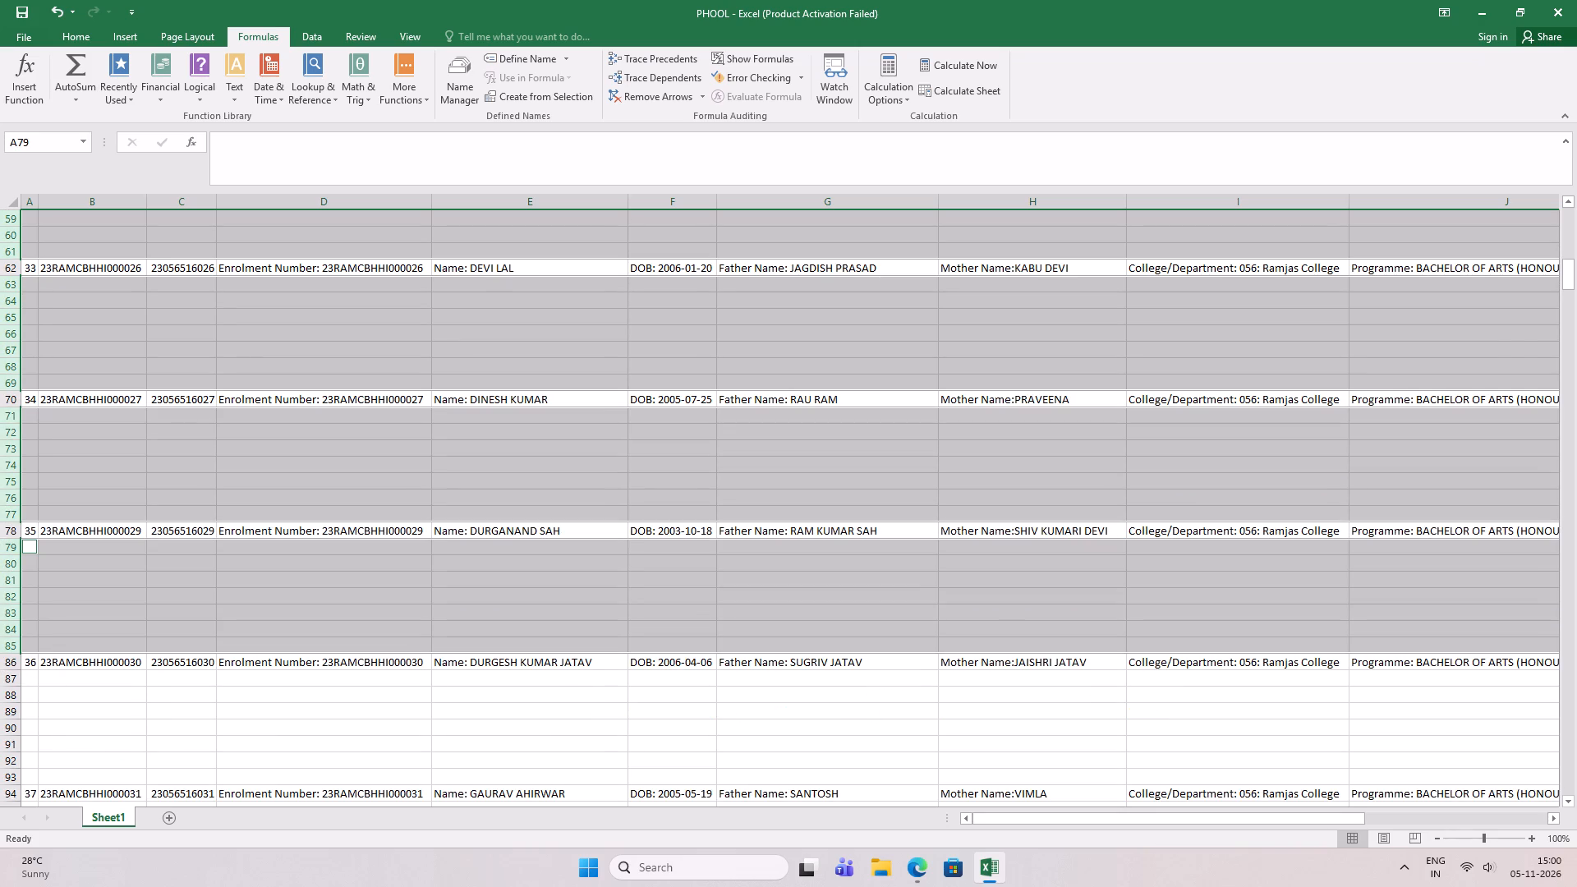
pyautogui.press('F5')
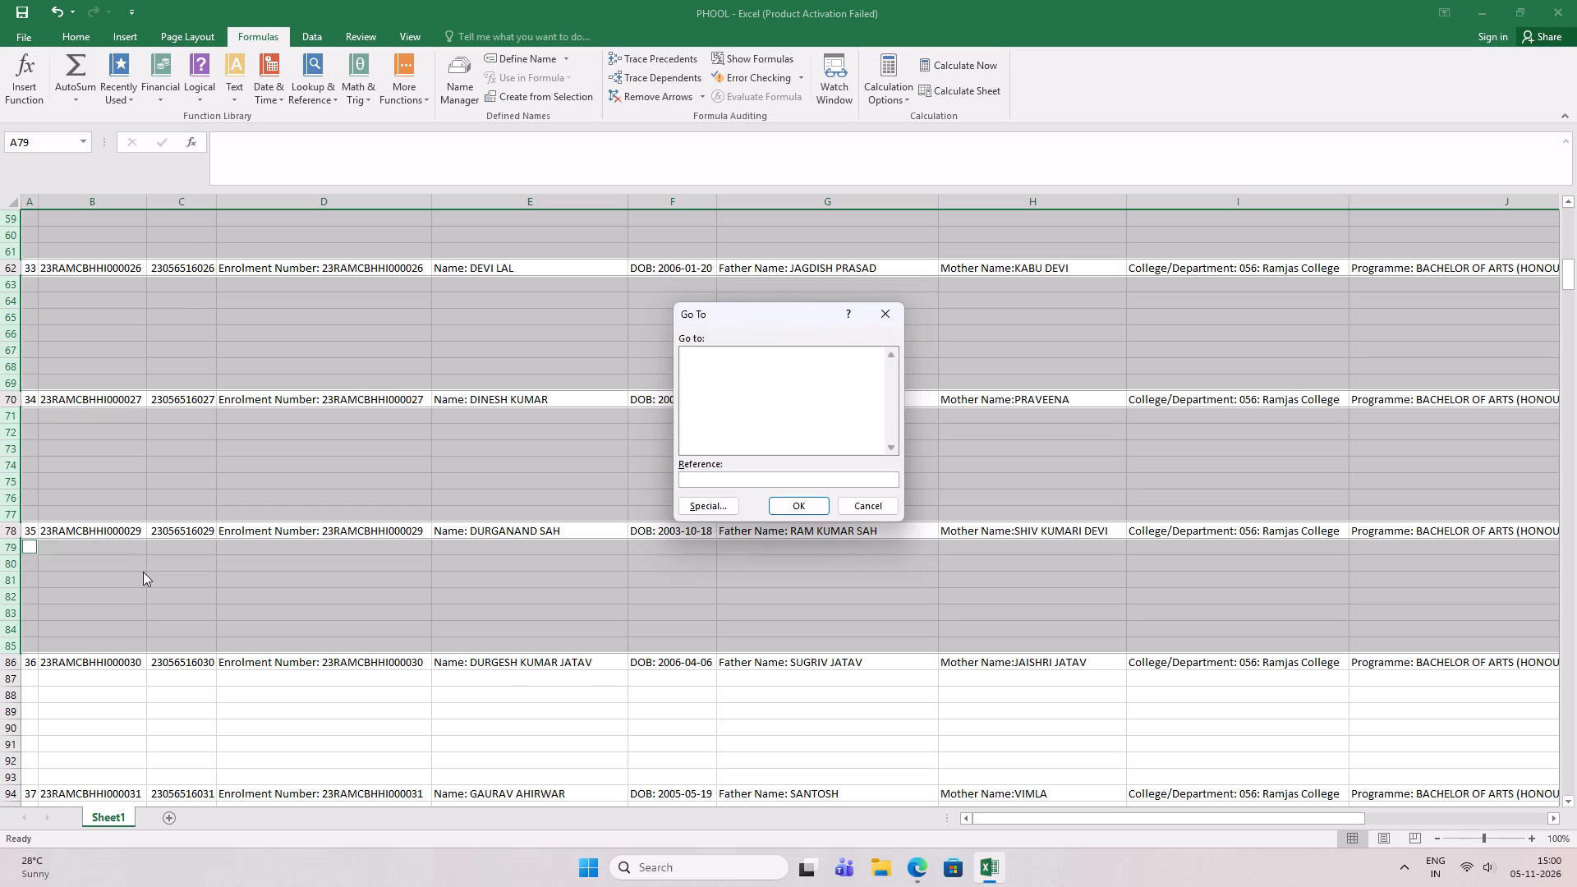
pyautogui.click(720, 508)
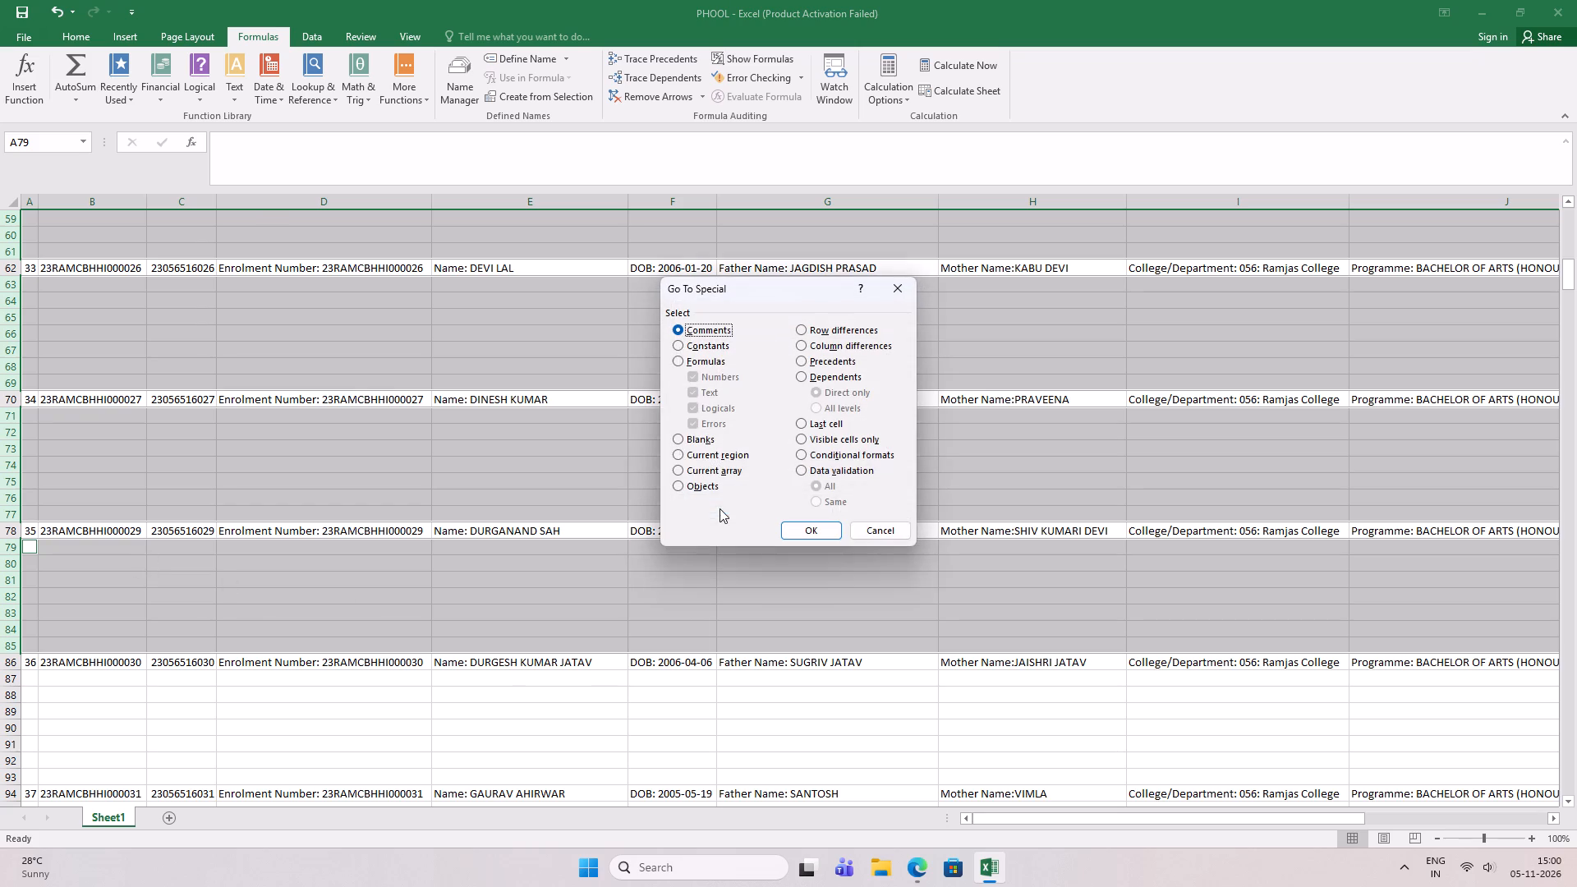
pyautogui.click(690, 438)
pyautogui.click(804, 538)
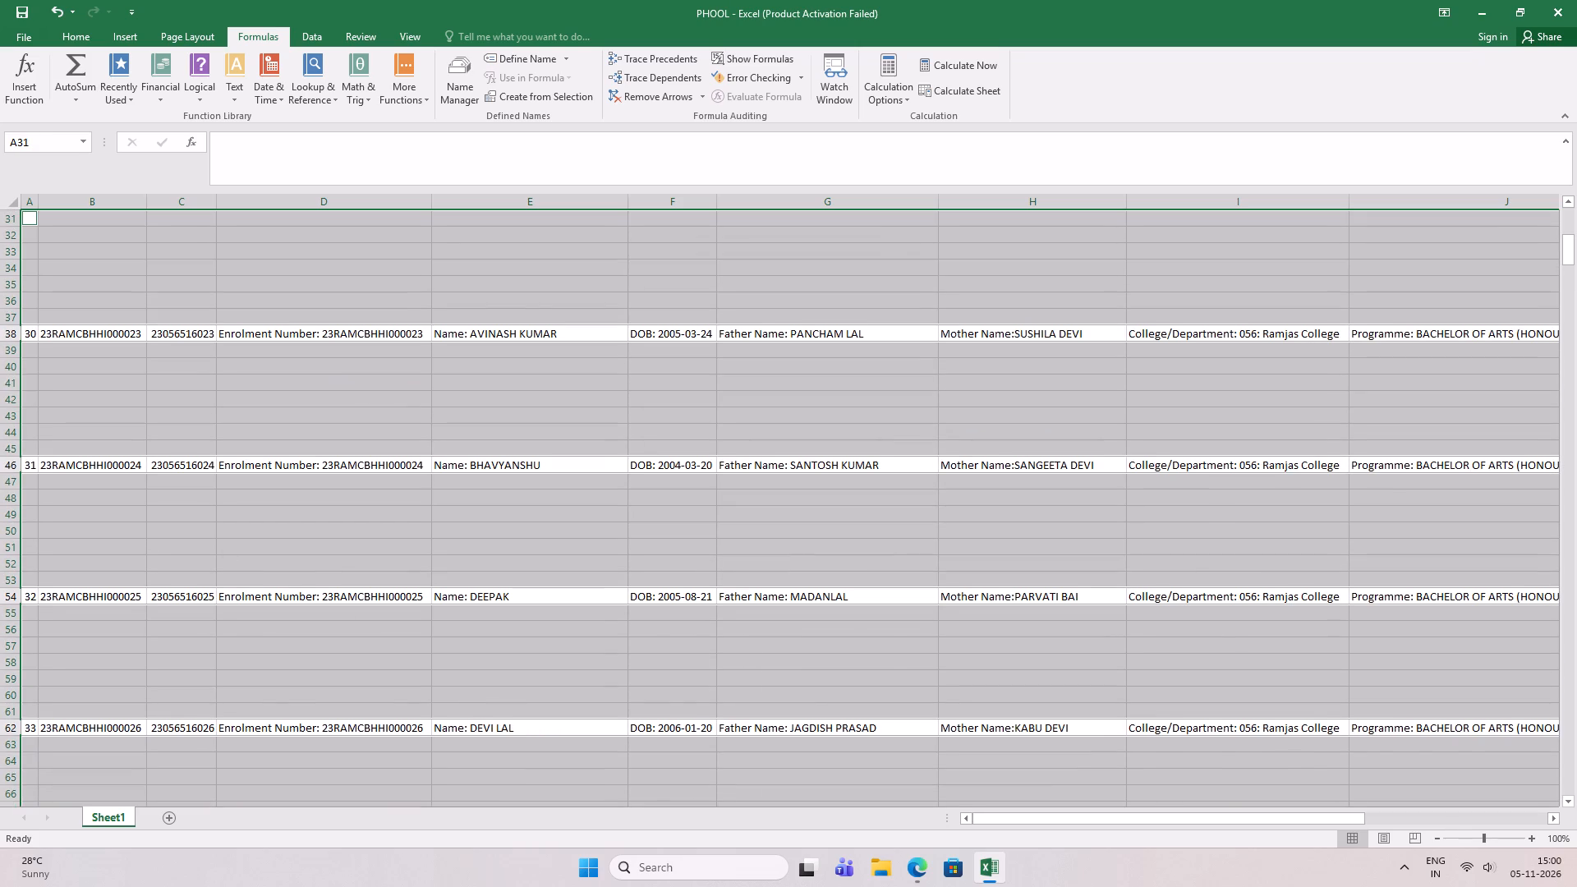
pyautogui.hotkey('ctrl', '-')
pyautogui.click(768, 420)
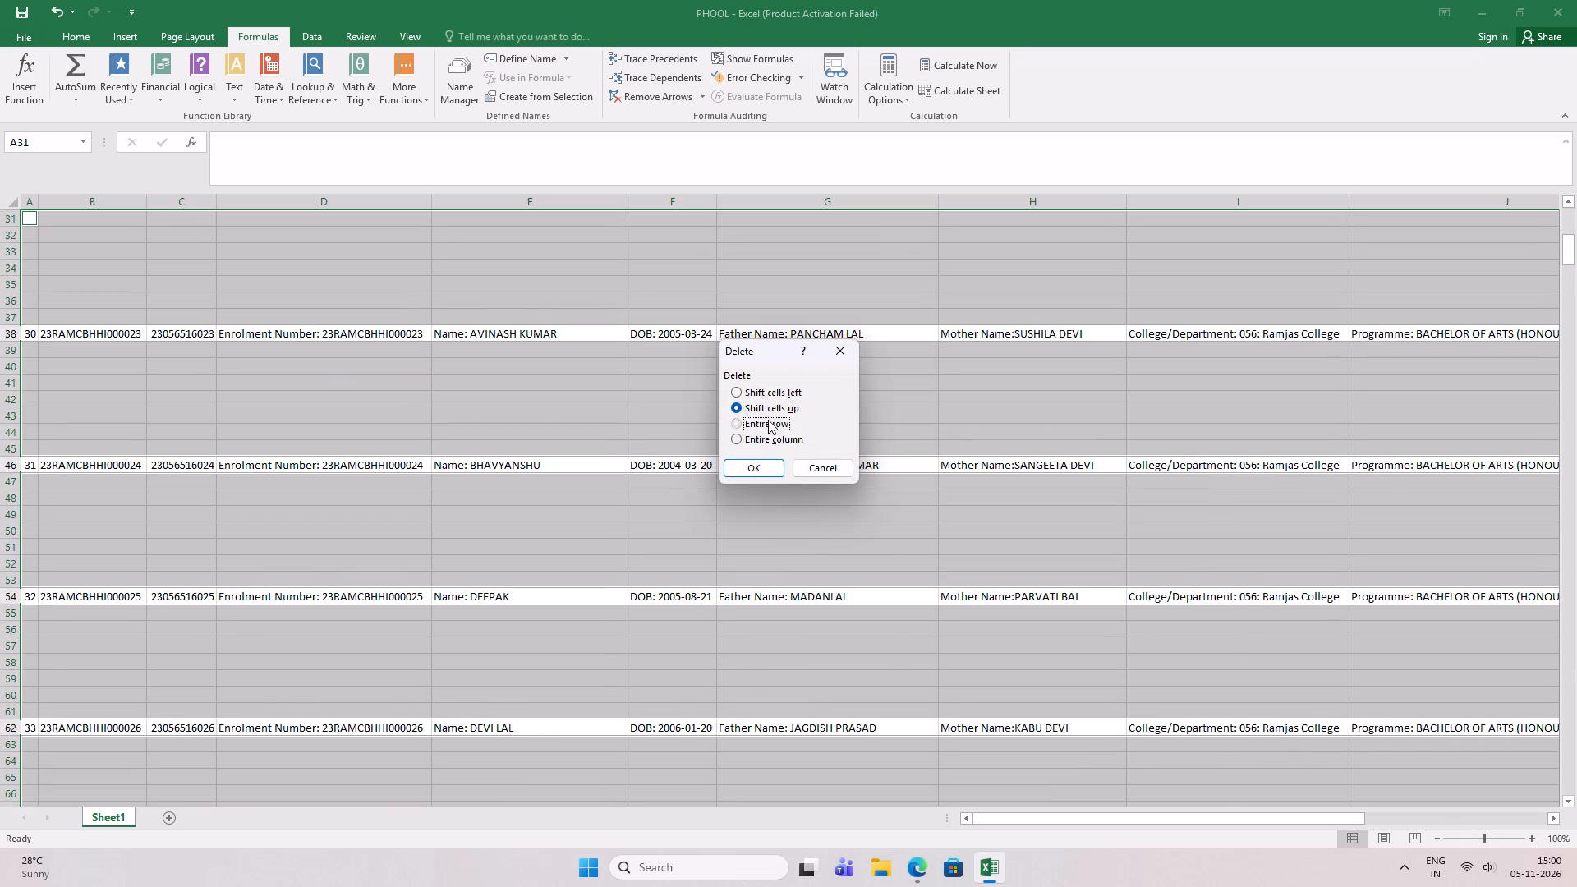
pyautogui.click(761, 473)
pyautogui.click(582, 384)
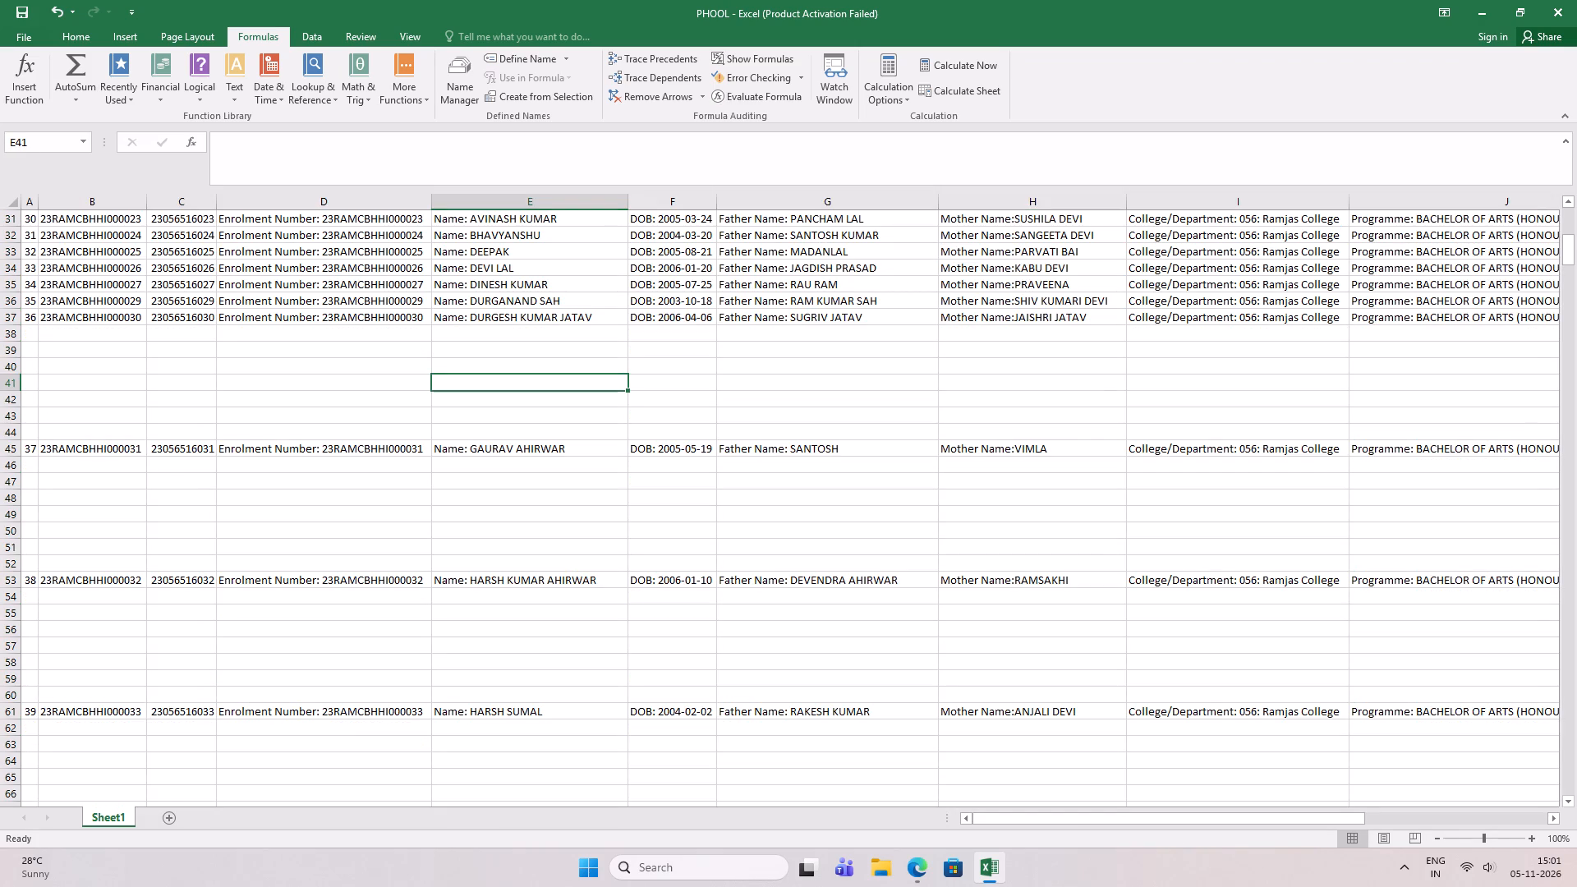
pyautogui.hotkey('ctrl', 's')
# Review the student rows in the sheet and the Google answer in Edge about deleting multiple blank rows.
pyautogui.scroll(10, 603, 412)
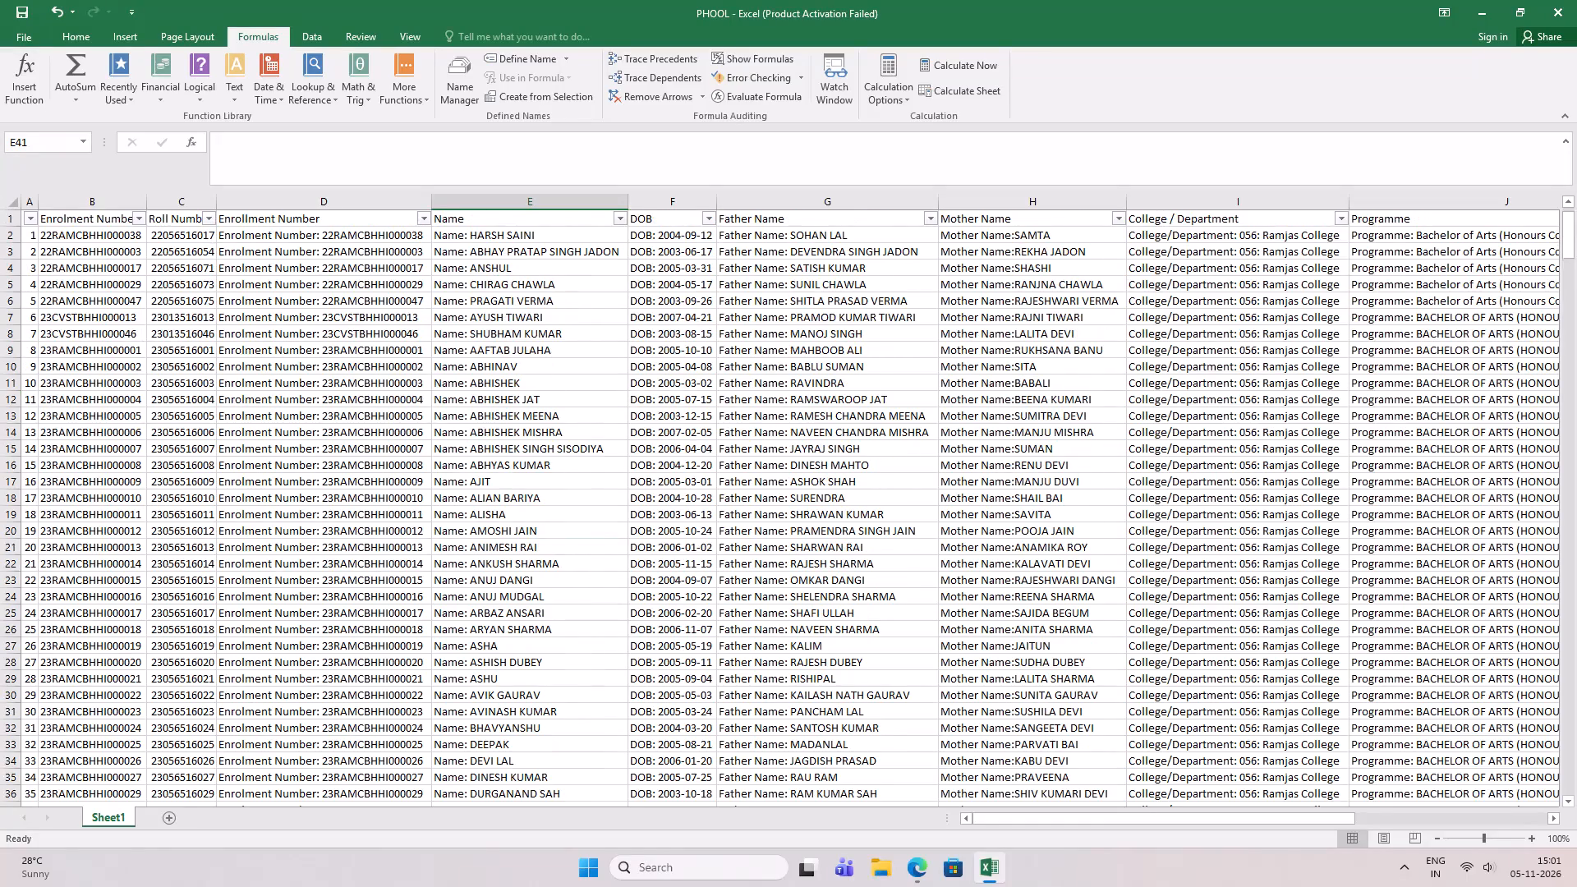
pyautogui.scroll(9, 615, 377)
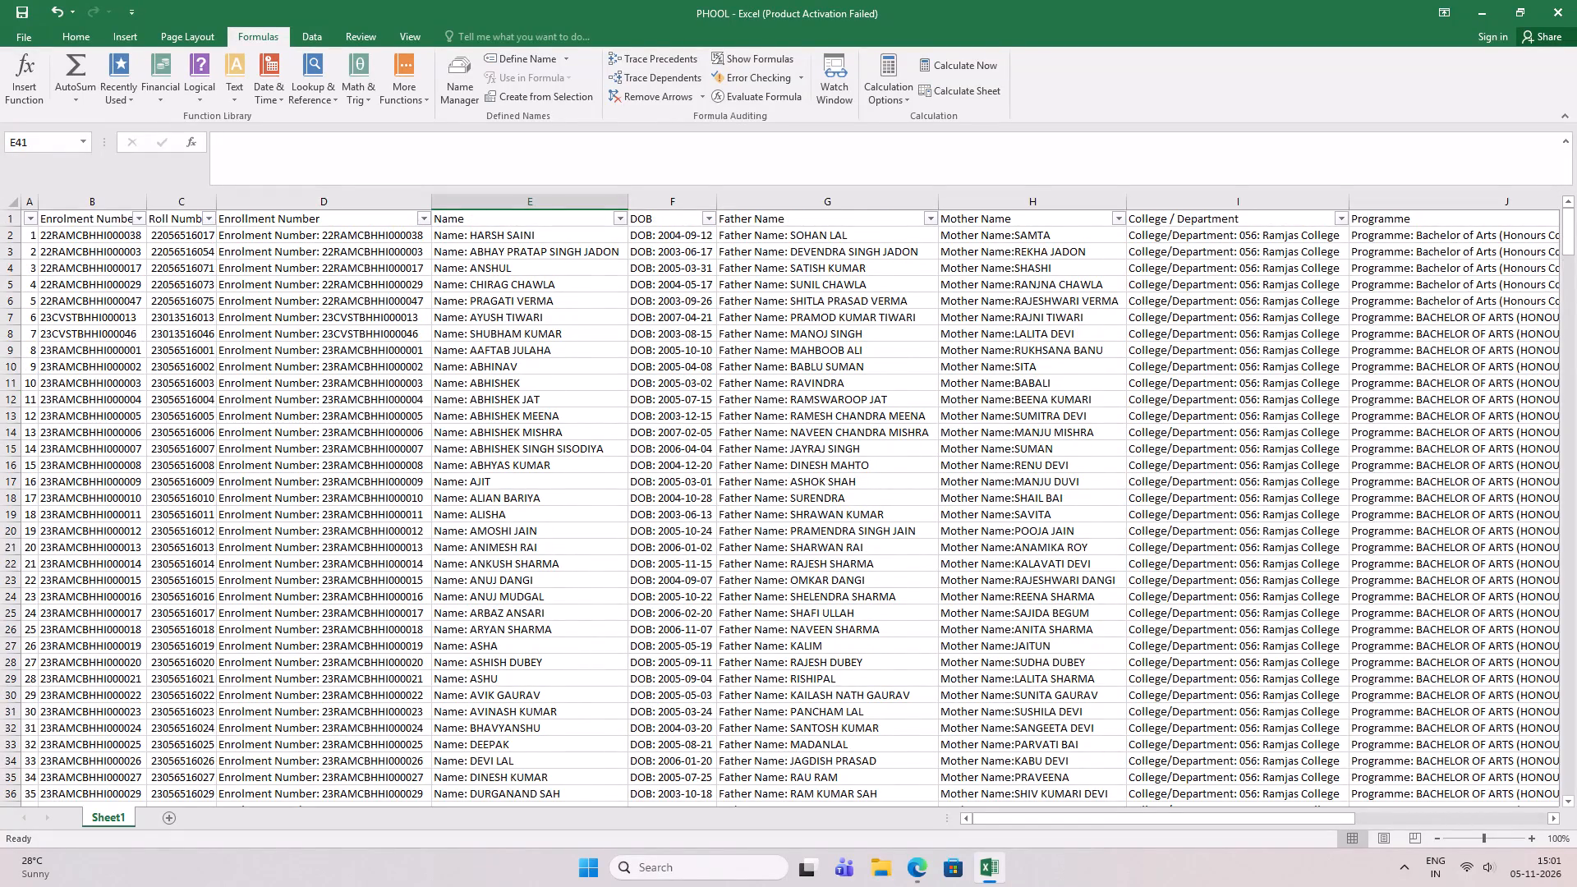
pyautogui.hotkey('alt', 'Tab')
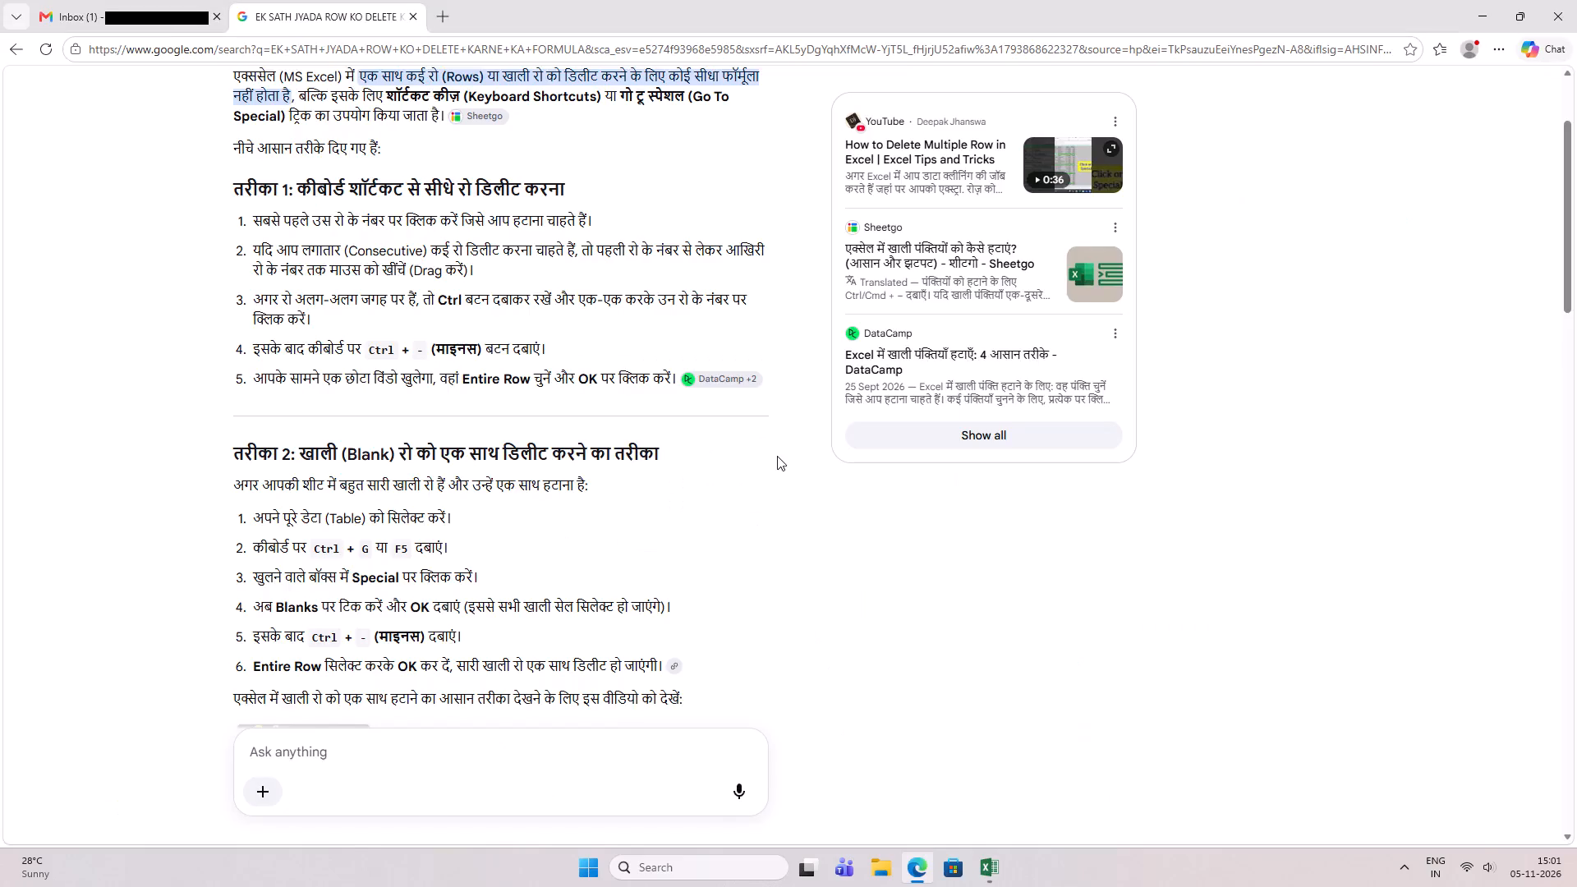
pyautogui.hotkey('alt', 'Tab')
pyautogui.scroll(-8, 485, 554)
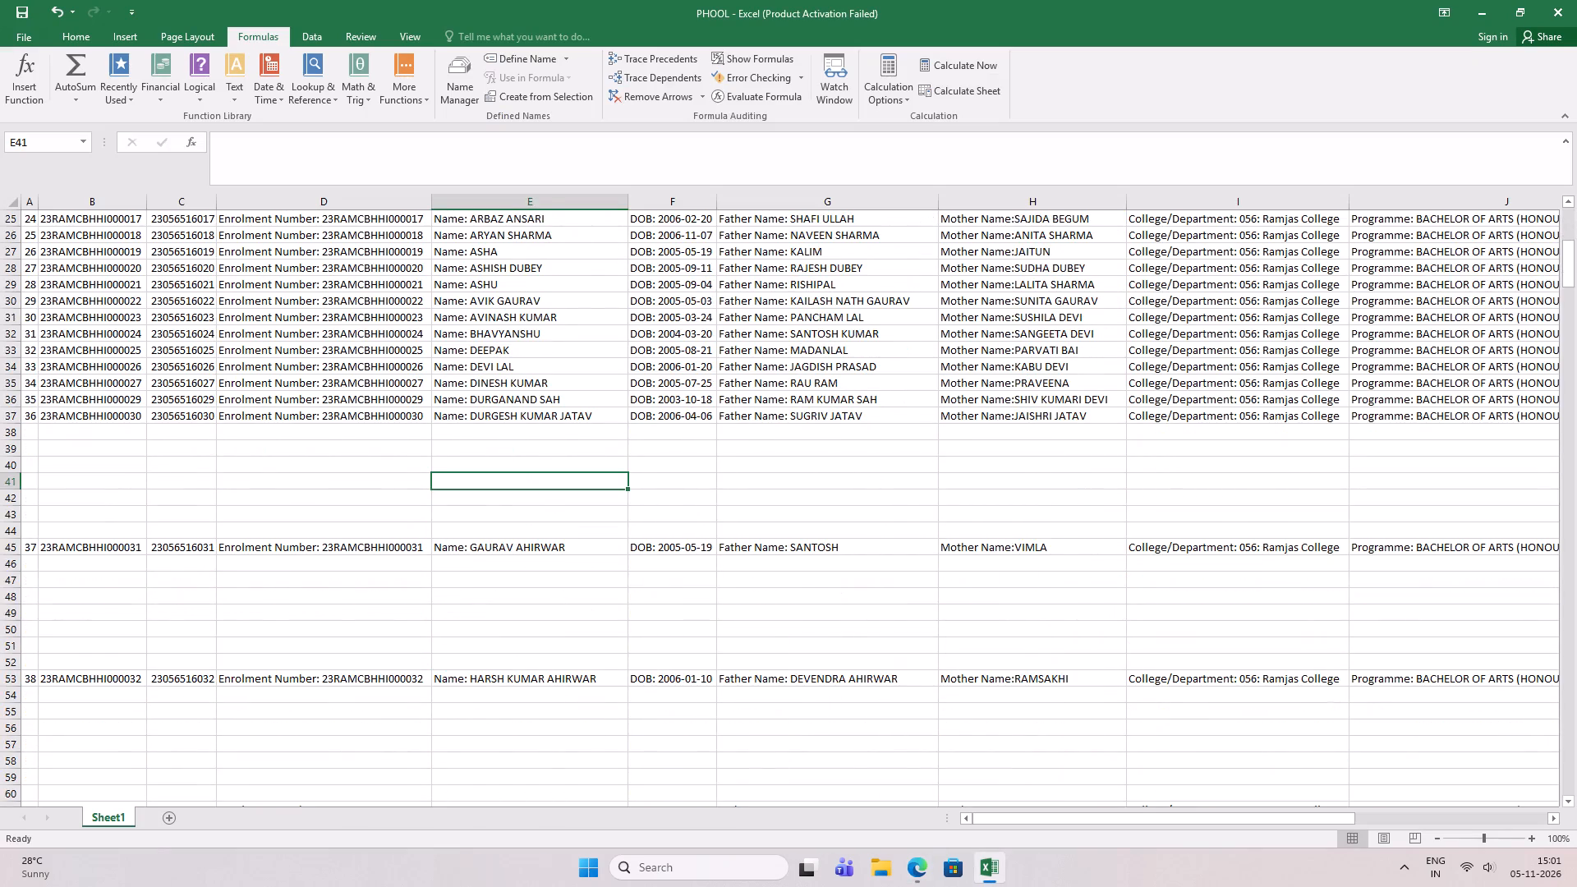
pyautogui.hotkey('alt', 'Tab')
pyautogui.scroll(-5, 549, 484)
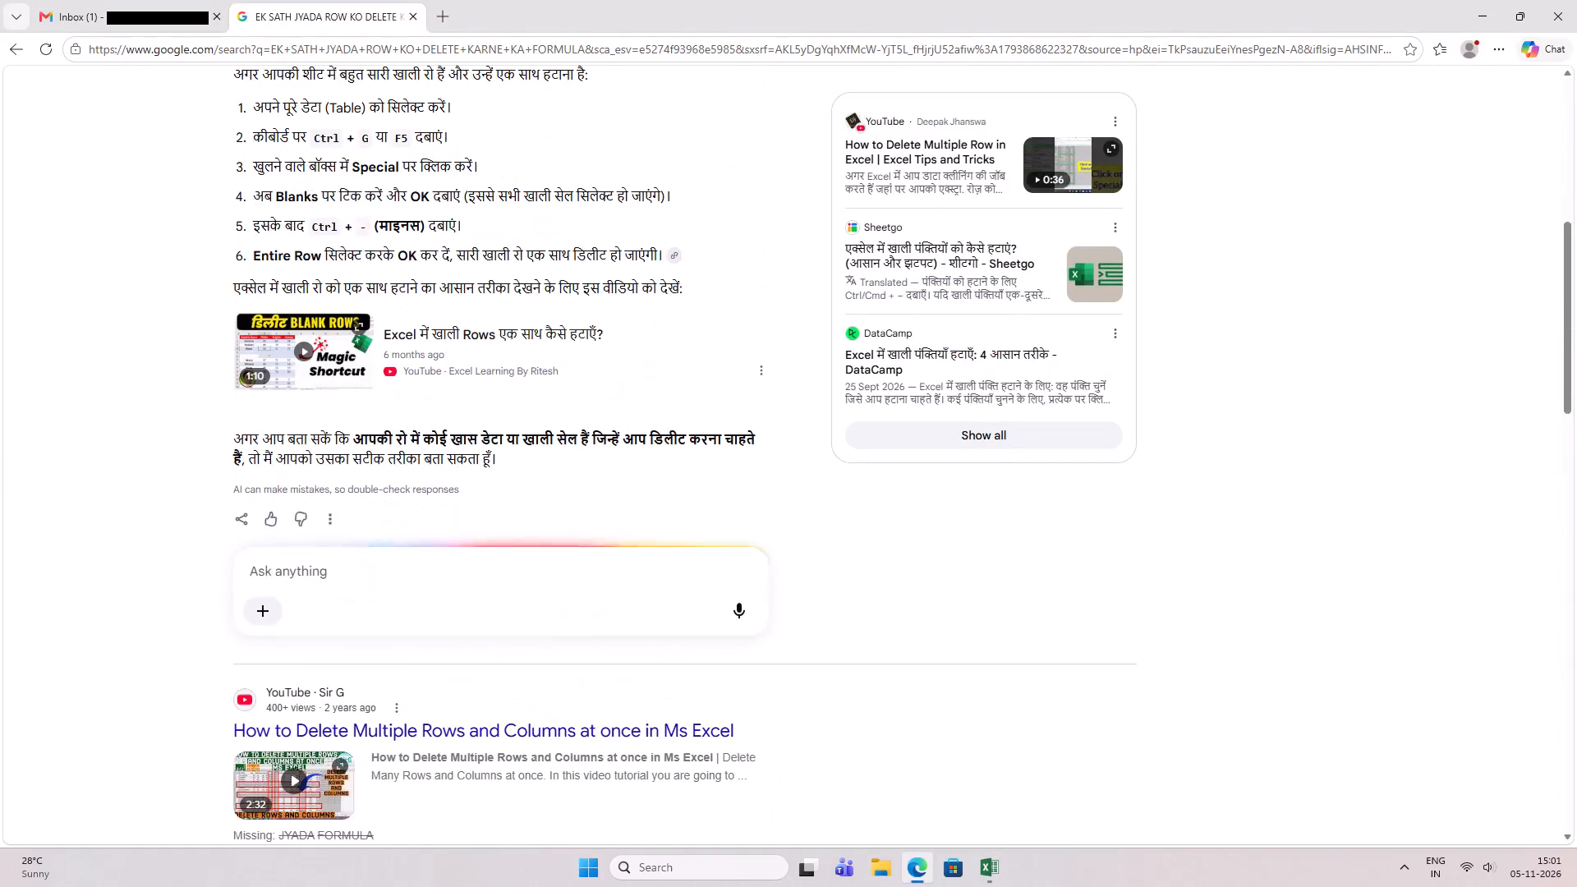
pyautogui.scroll(-5, 549, 484)
pyautogui.scroll(20, 549, 462)
pyautogui.scroll(2, 549, 462)
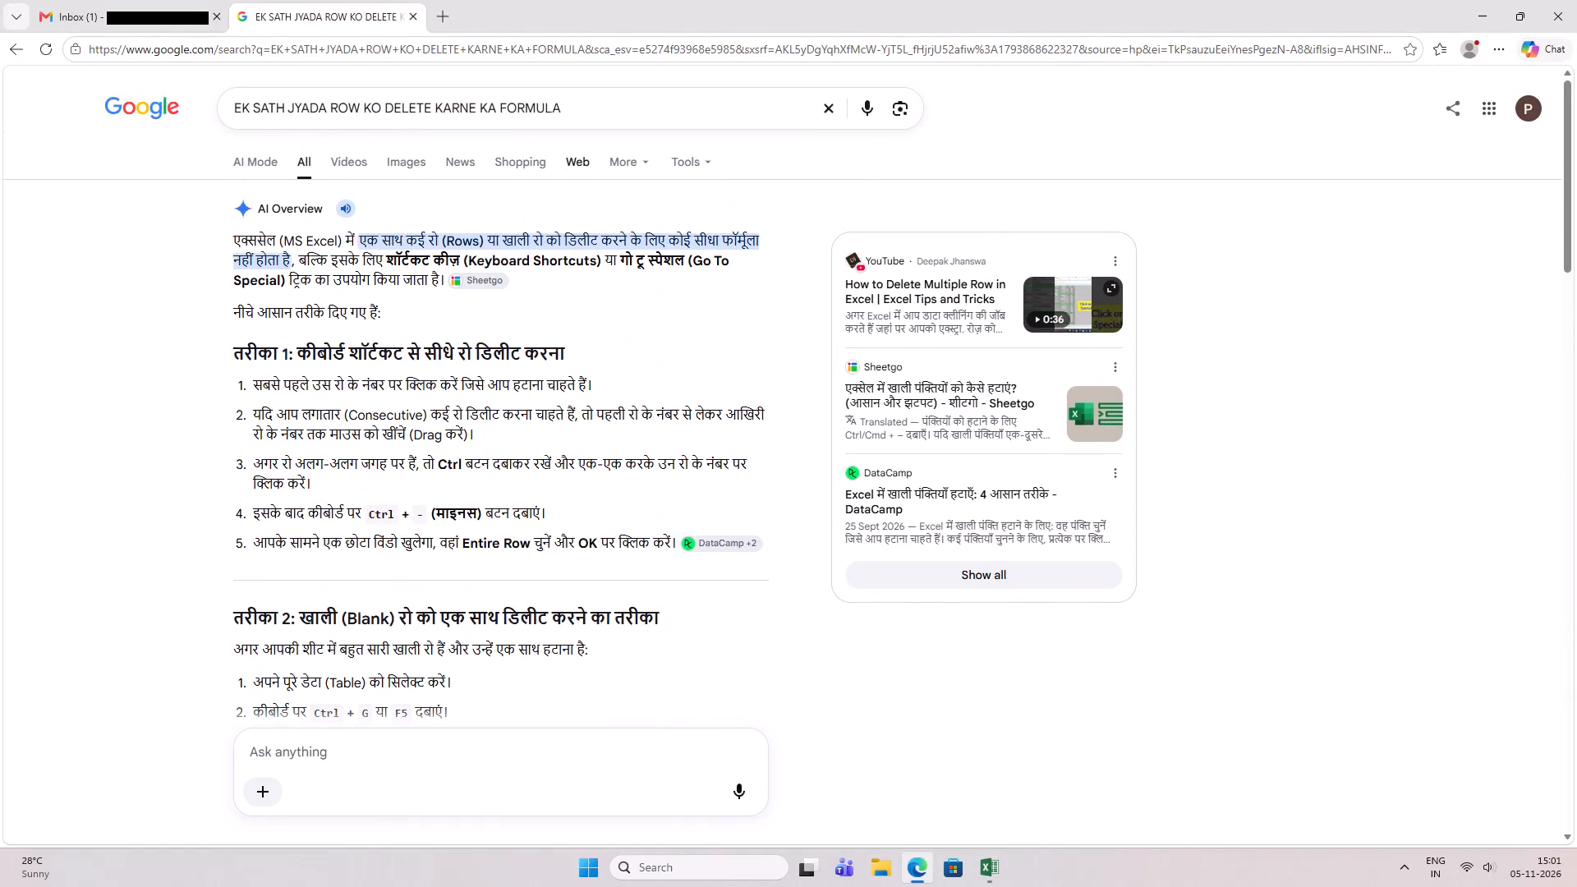
# Search Google for "excel alag alag khali row ko ek sath delete kese kare".
pyautogui.click(821, 113)
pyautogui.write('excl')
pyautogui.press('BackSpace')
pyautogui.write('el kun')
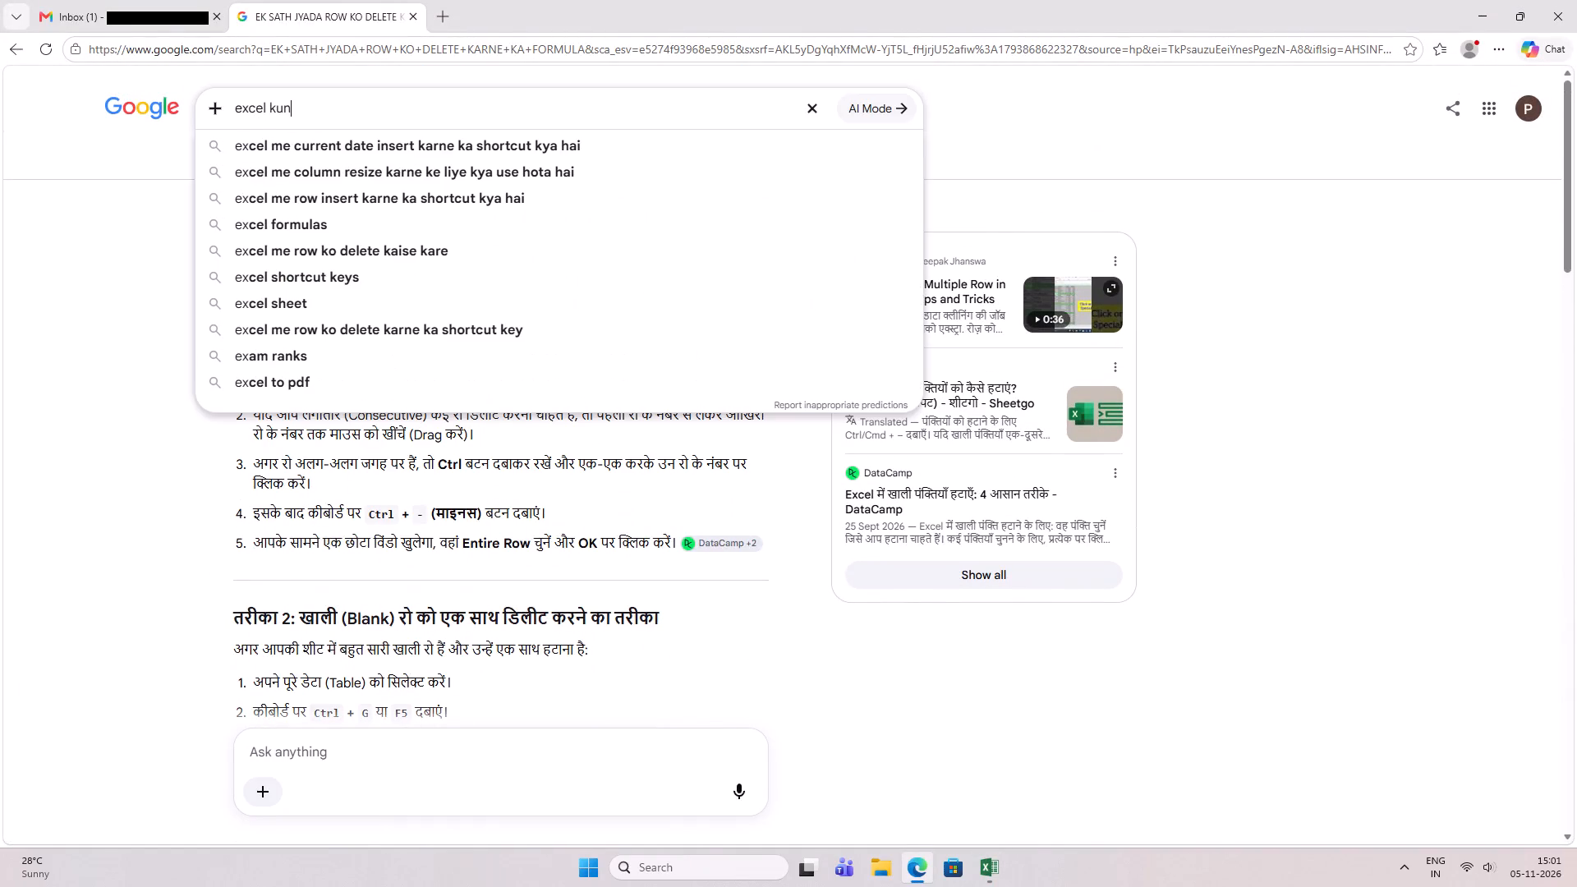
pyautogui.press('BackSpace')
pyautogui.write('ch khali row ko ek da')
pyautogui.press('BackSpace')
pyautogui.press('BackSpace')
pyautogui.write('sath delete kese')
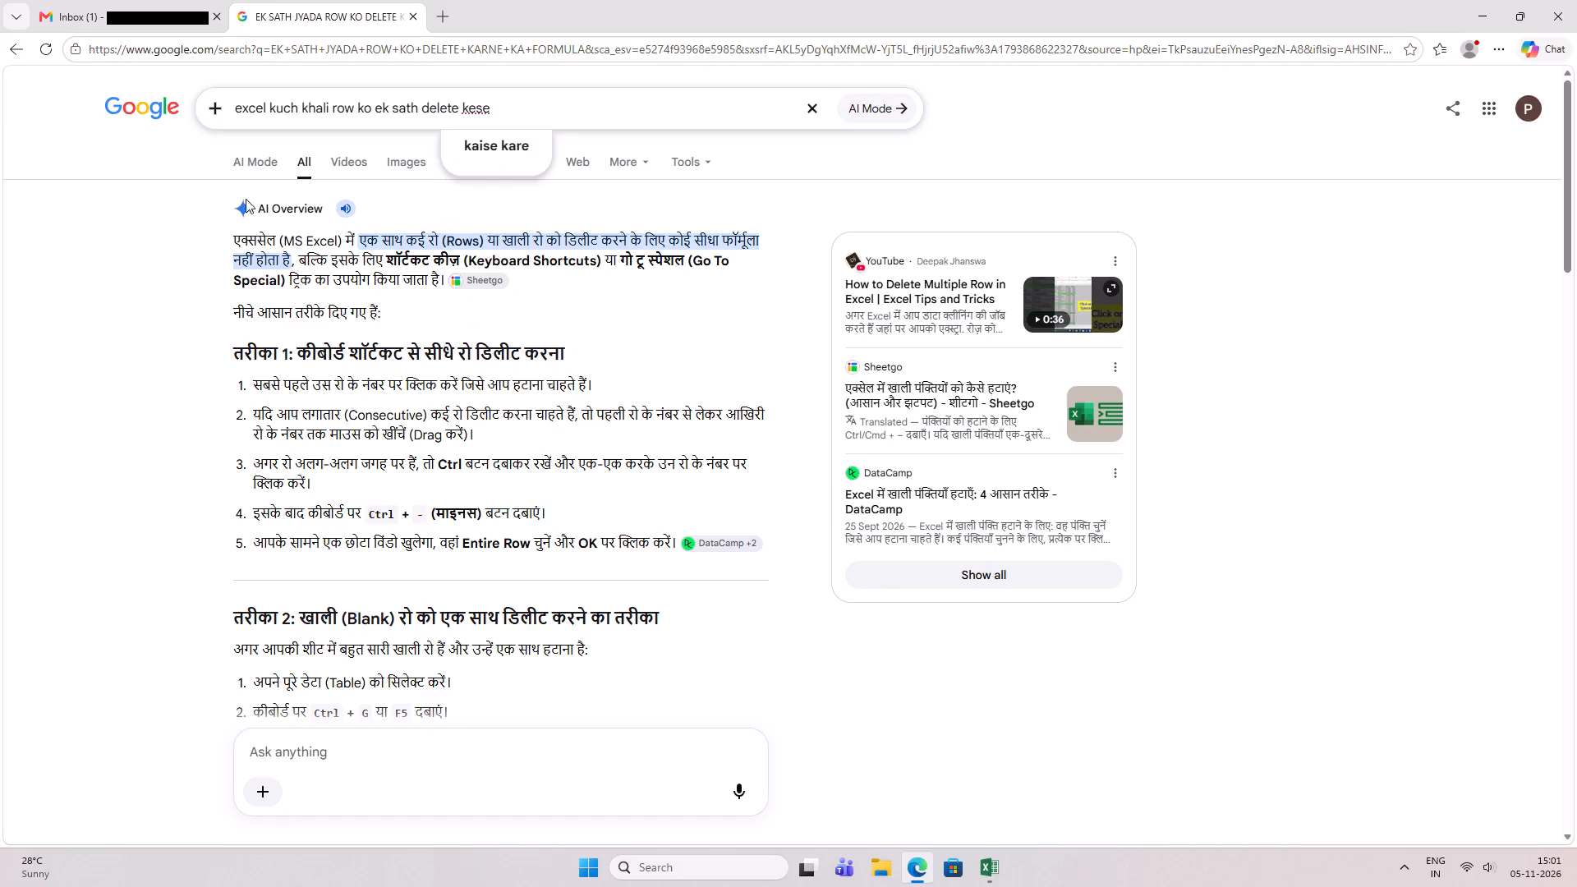
pyautogui.click(268, 107)
pyautogui.press('Right')
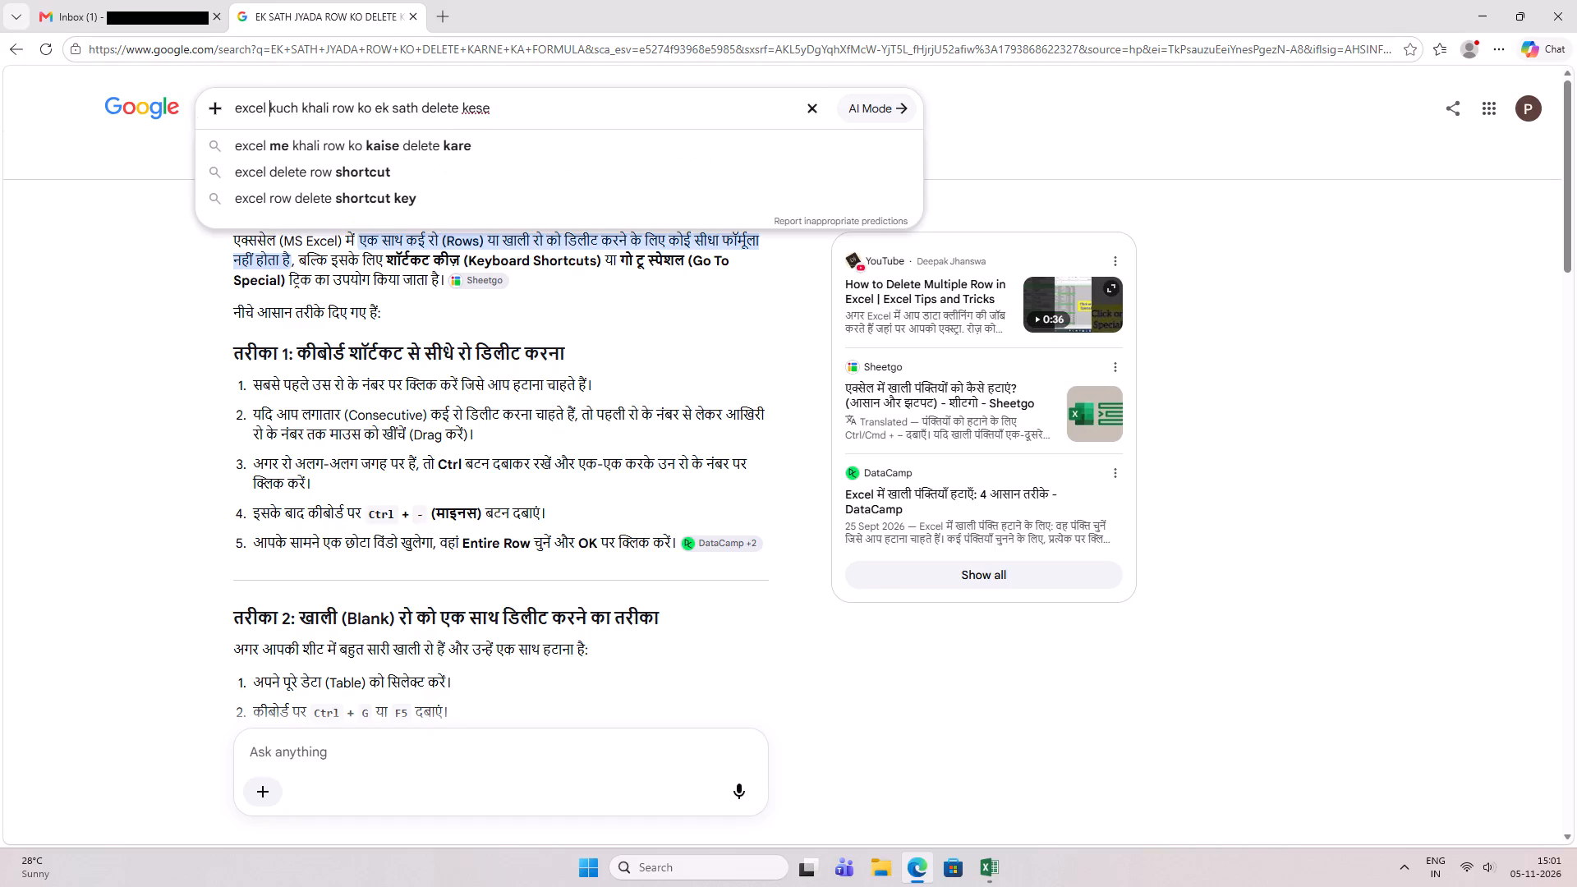
pyautogui.press('Delete')
pyautogui.press('Delete')
pyautogui.press('Delete')
pyautogui.press('Delete')
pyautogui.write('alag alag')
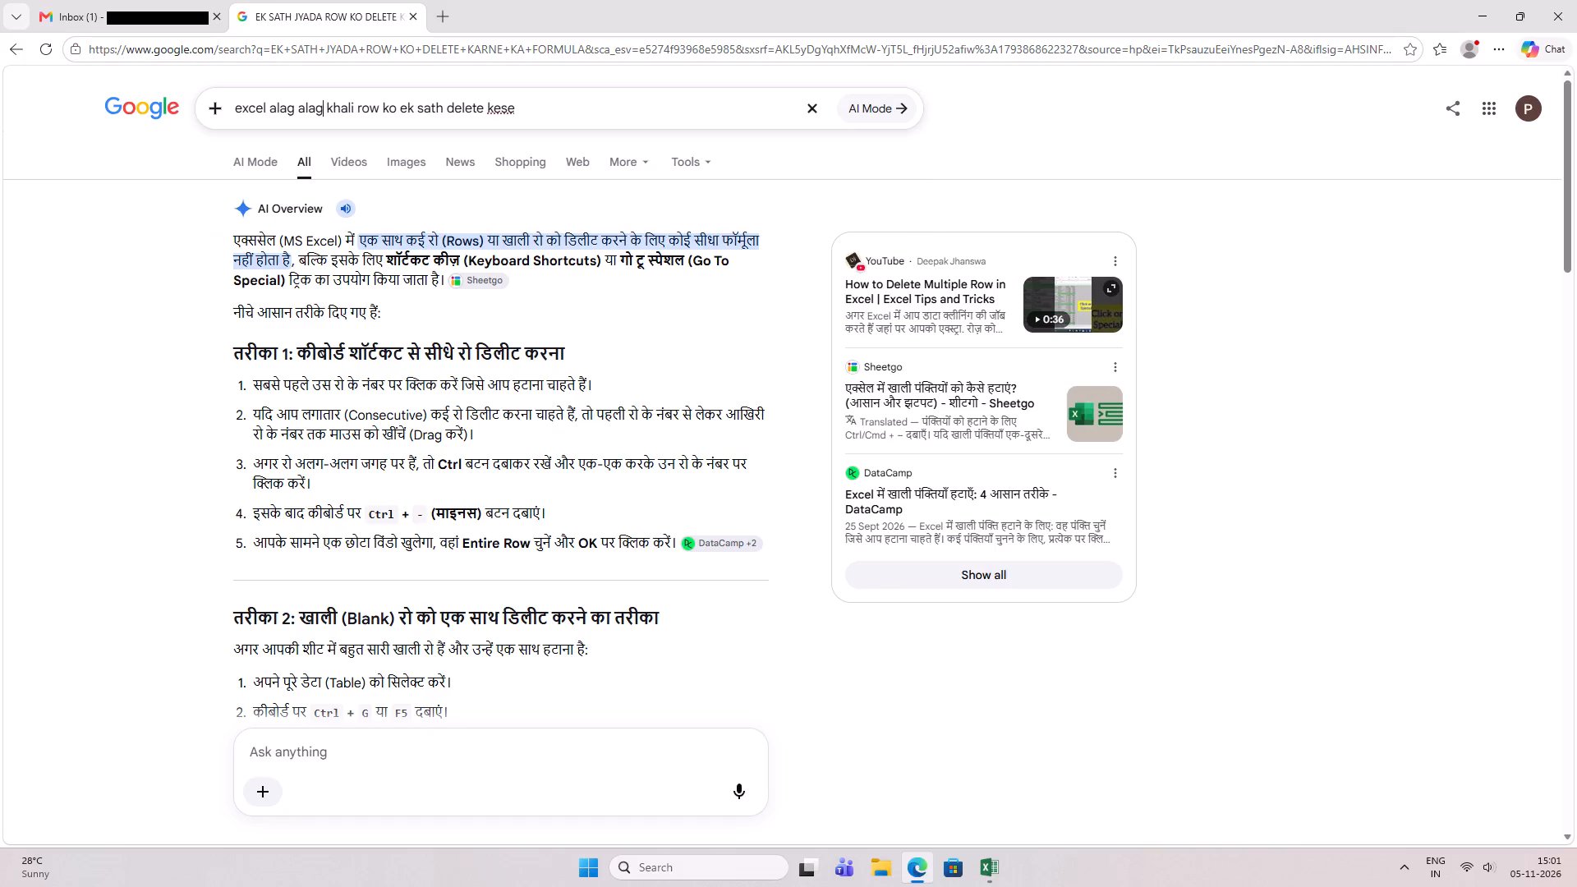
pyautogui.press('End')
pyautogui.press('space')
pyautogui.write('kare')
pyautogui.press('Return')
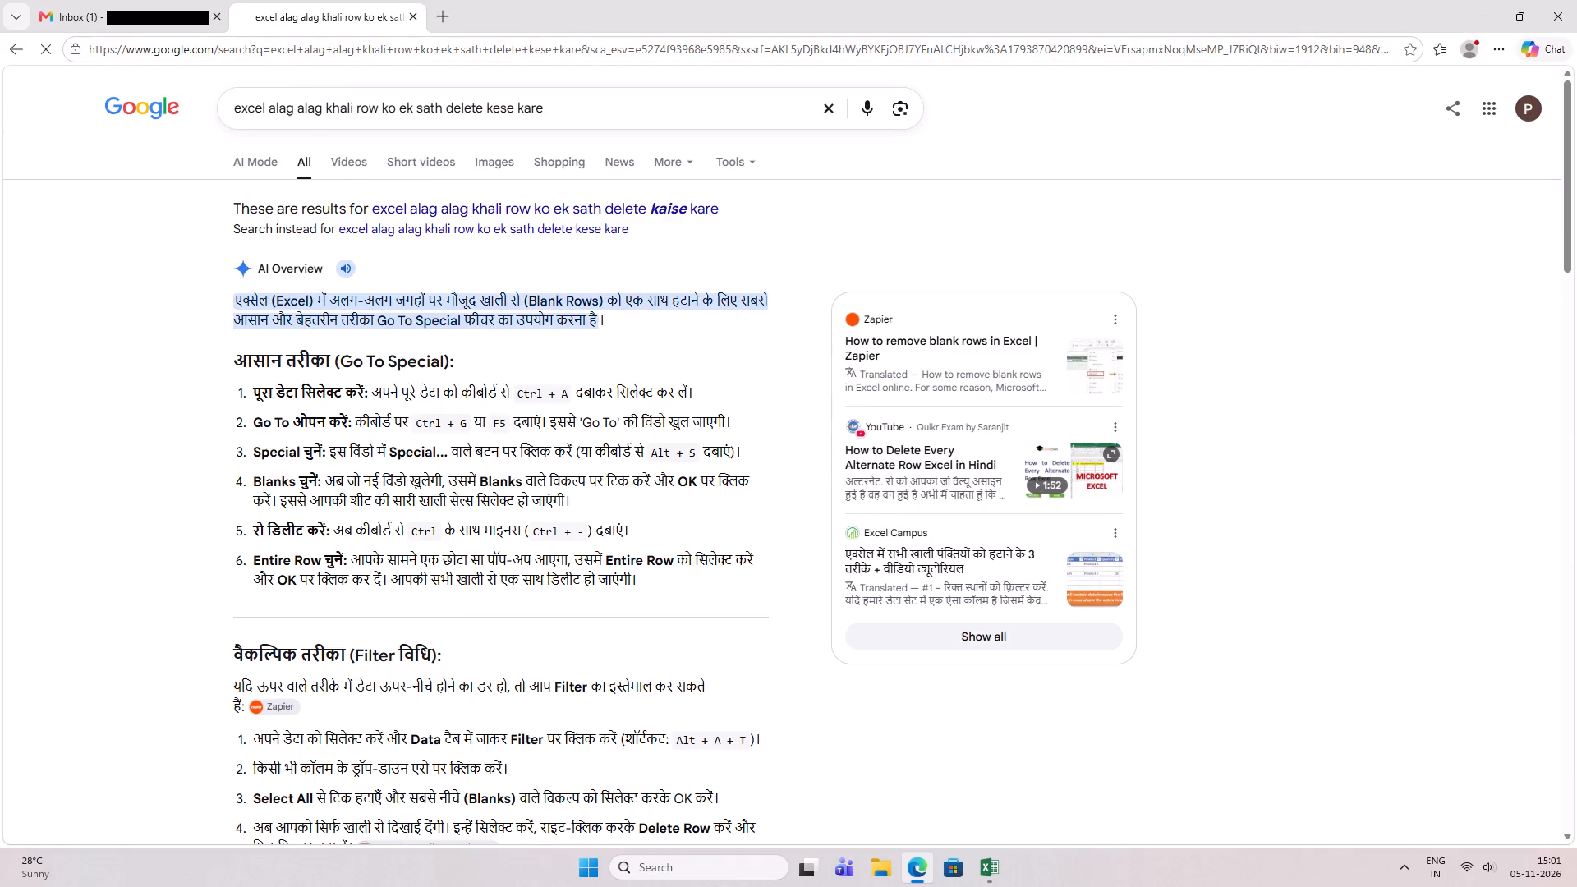
# Switch back to PHOOL in Excel and delete the two empty columns between Term and SGPA.
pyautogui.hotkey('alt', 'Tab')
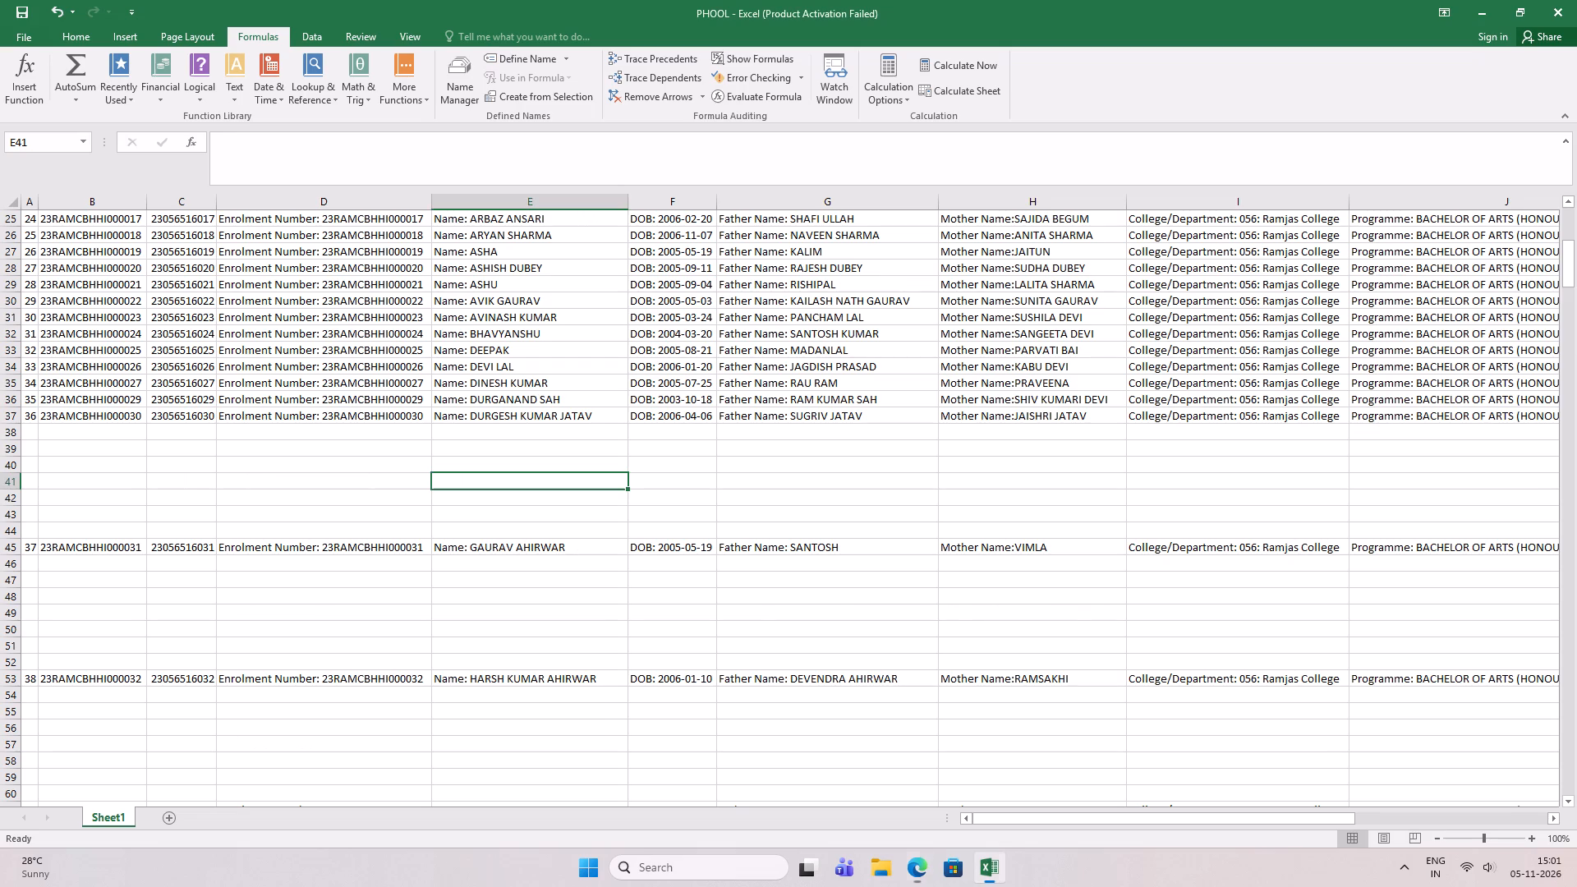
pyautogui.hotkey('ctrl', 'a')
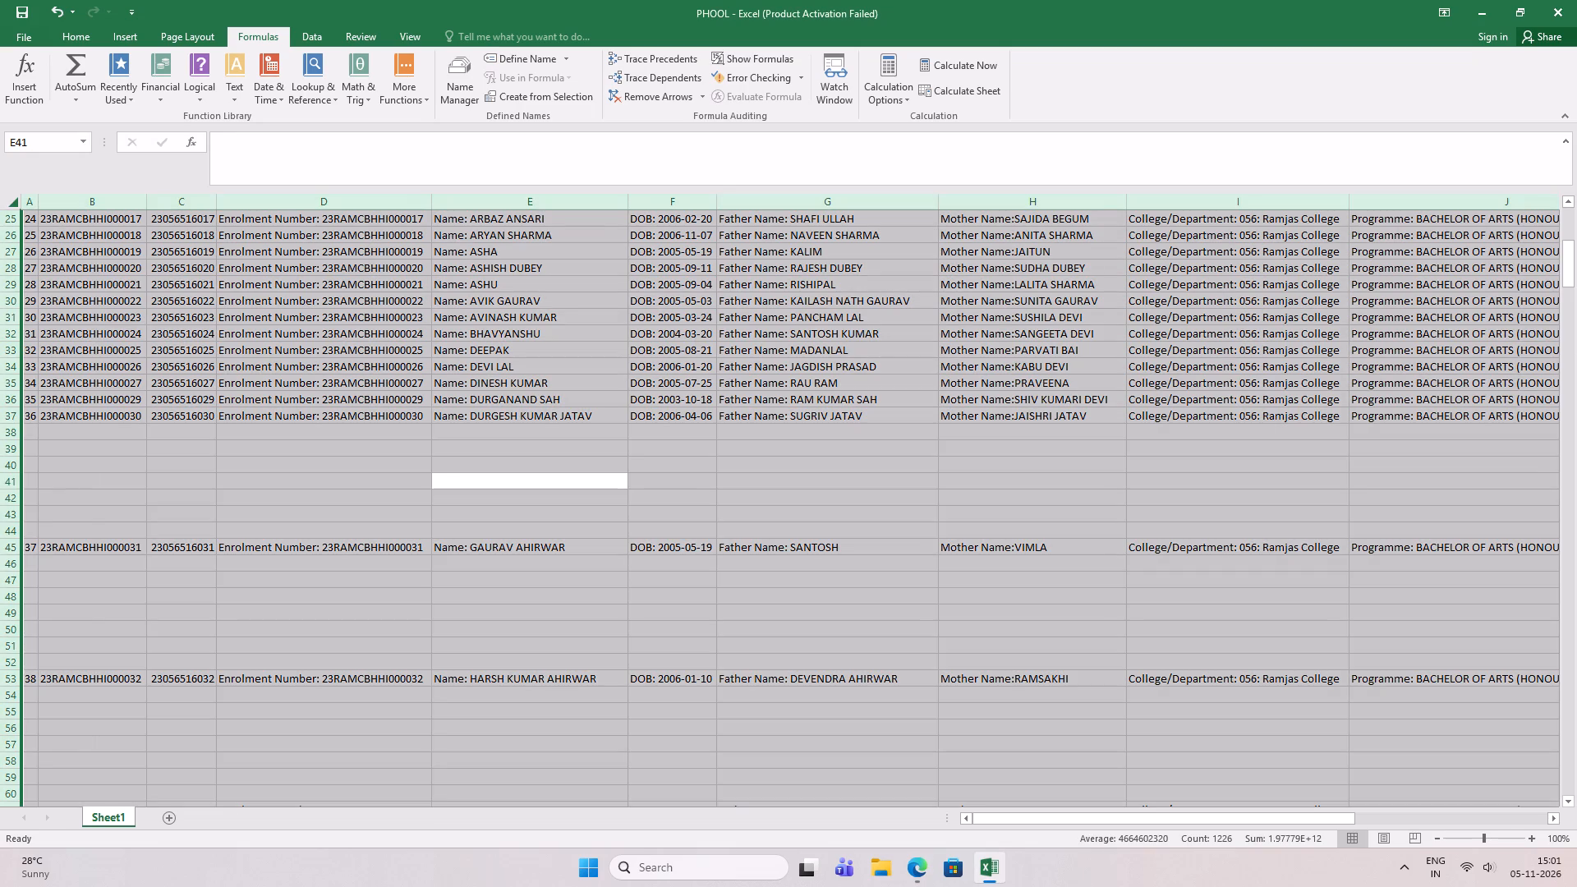
pyautogui.click(977, 456)
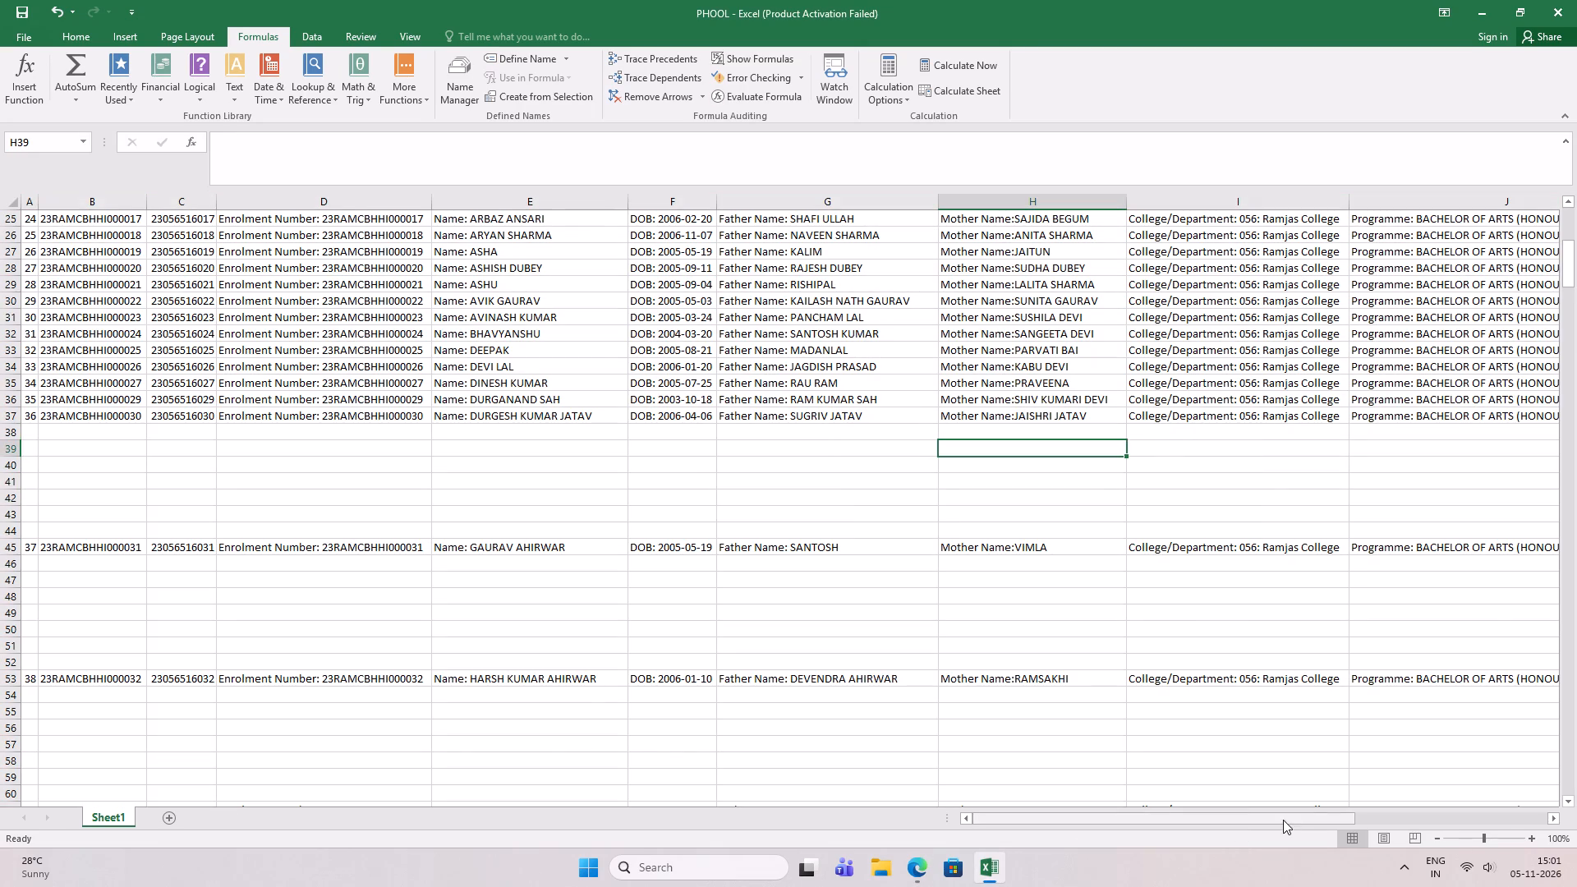
pyautogui.moveTo(1283, 820); pyautogui.dragTo(1503, 811)
pyautogui.scroll(11, 1368, 560)
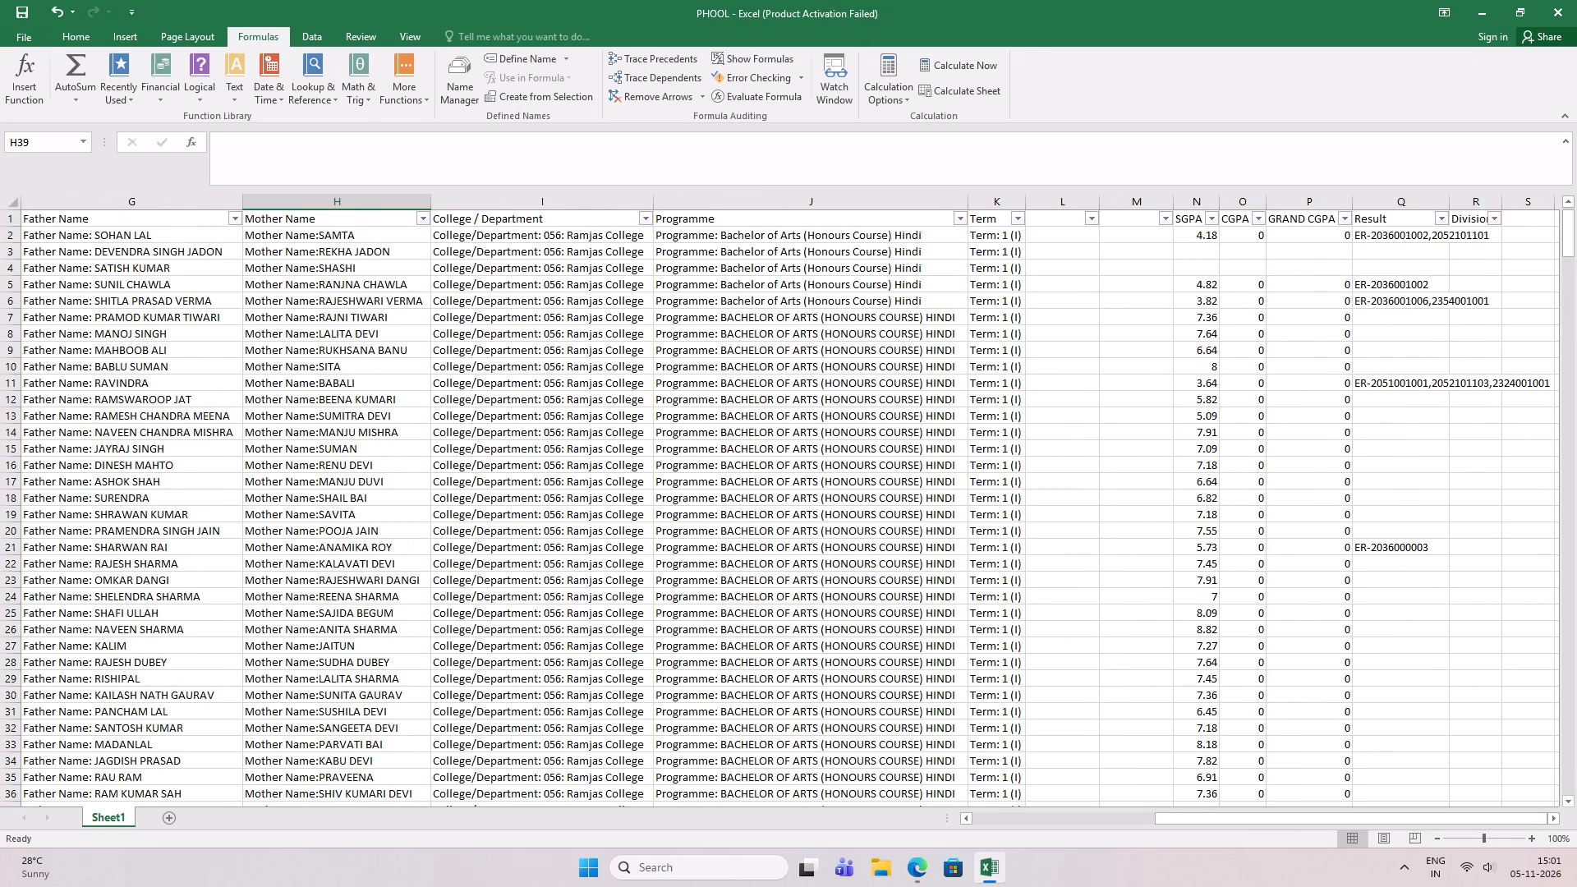
pyautogui.scroll(6, 1322, 483)
pyautogui.click(1057, 205)
pyautogui.rightClick(1057, 205)
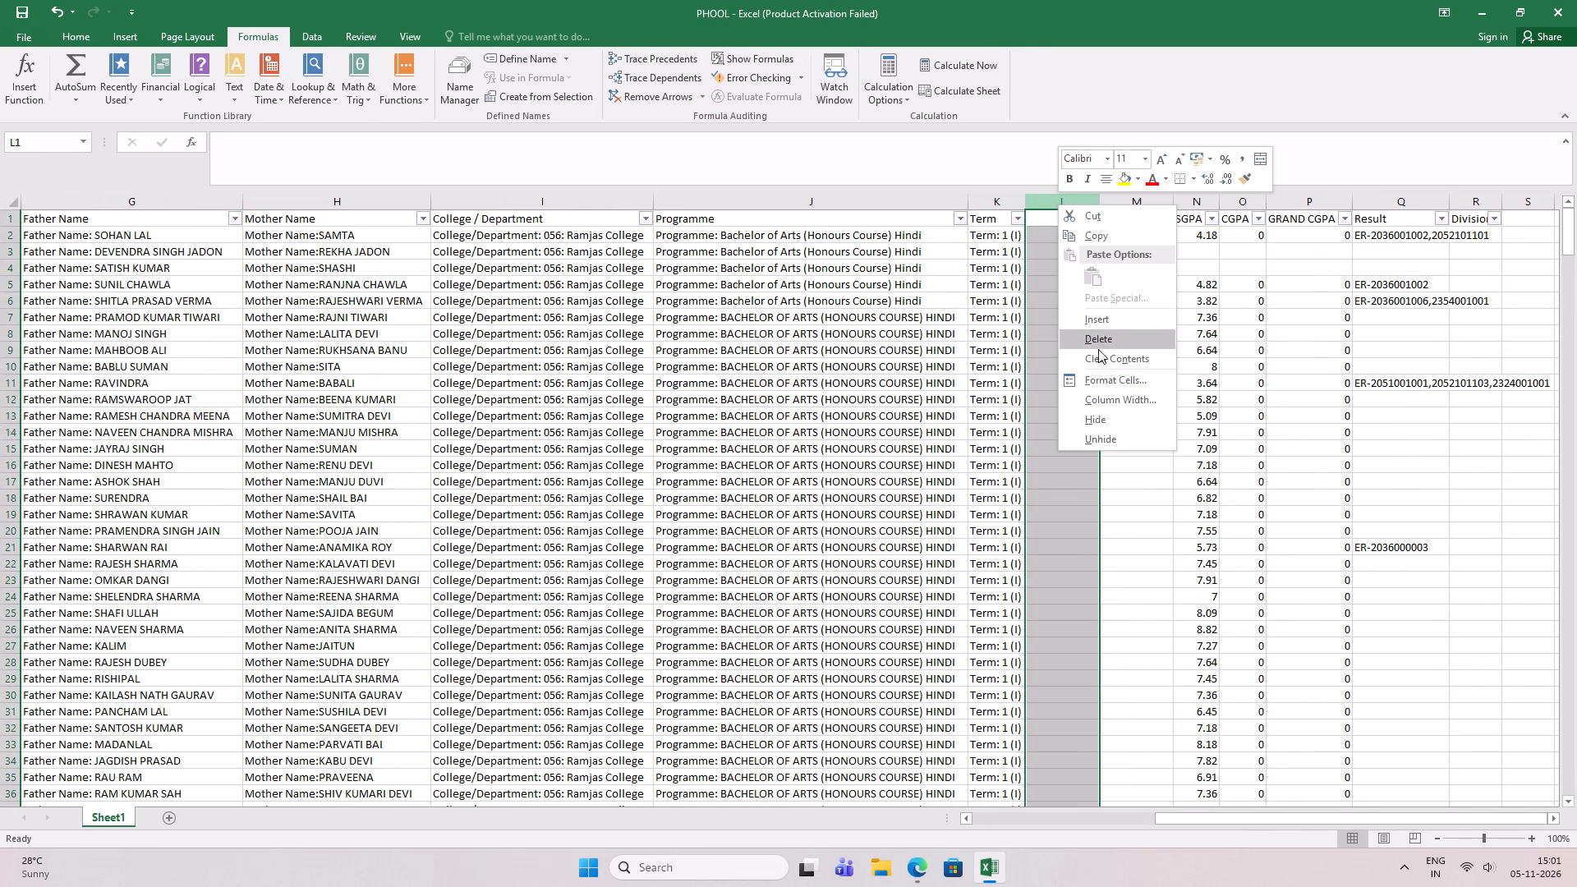
pyautogui.click(1098, 340)
pyautogui.click(1074, 200)
pyautogui.rightClick(1068, 200)
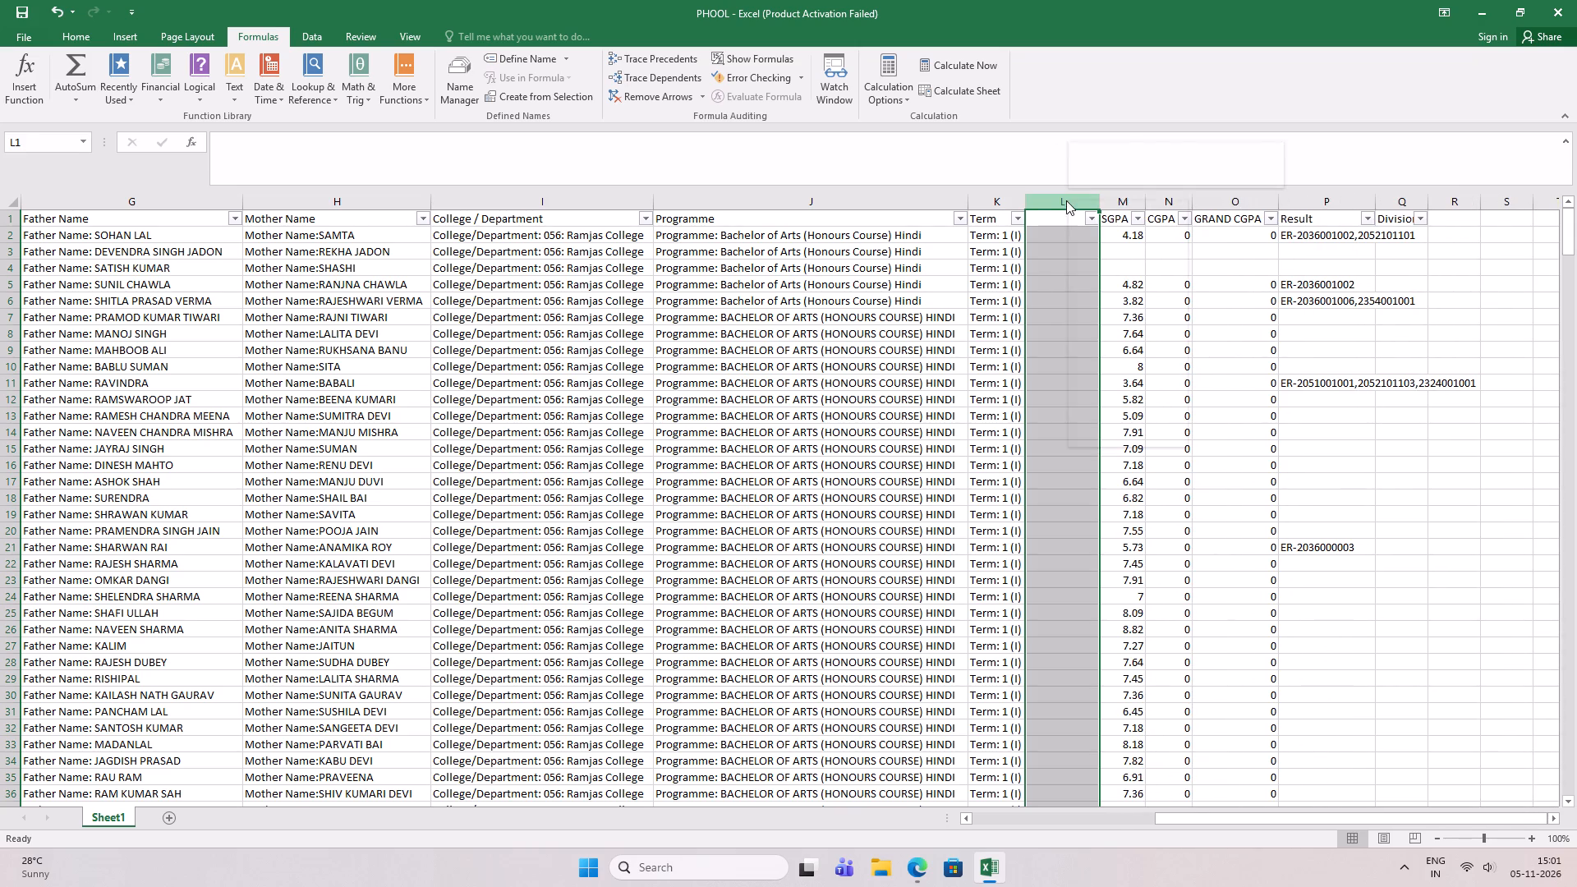
pyautogui.click(1106, 336)
pyautogui.click(1196, 357)
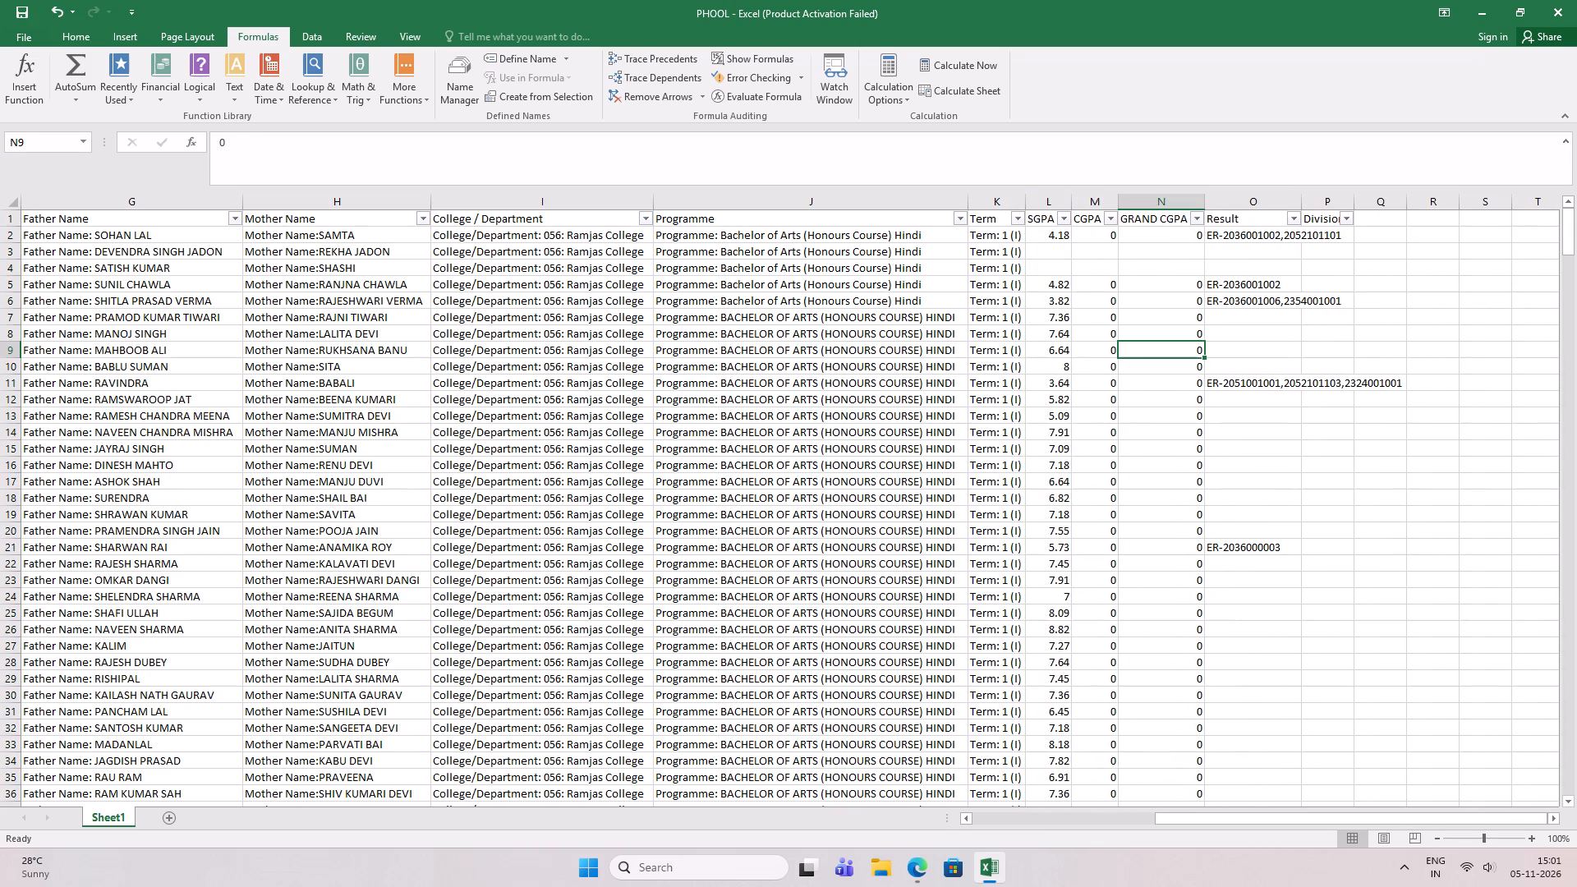
# Auto-fit the width of the Result column.
pyautogui.doubleClick(1303, 201)
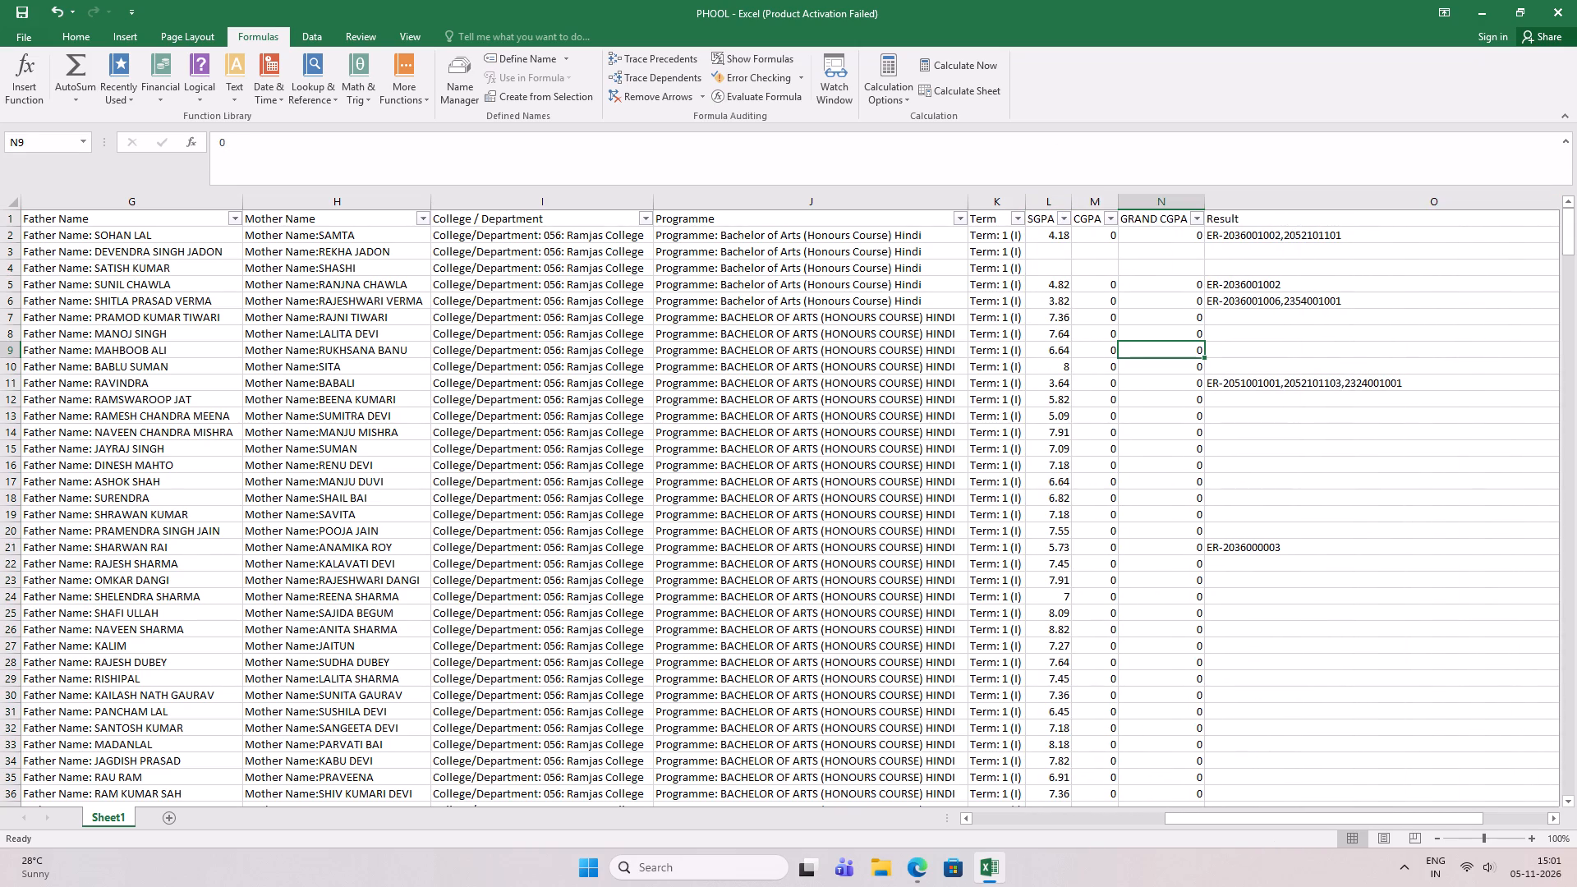
# Delete the Division column after Result and save the workbook.
pyautogui.moveTo(1369, 816); pyautogui.dragTo(1488, 800)
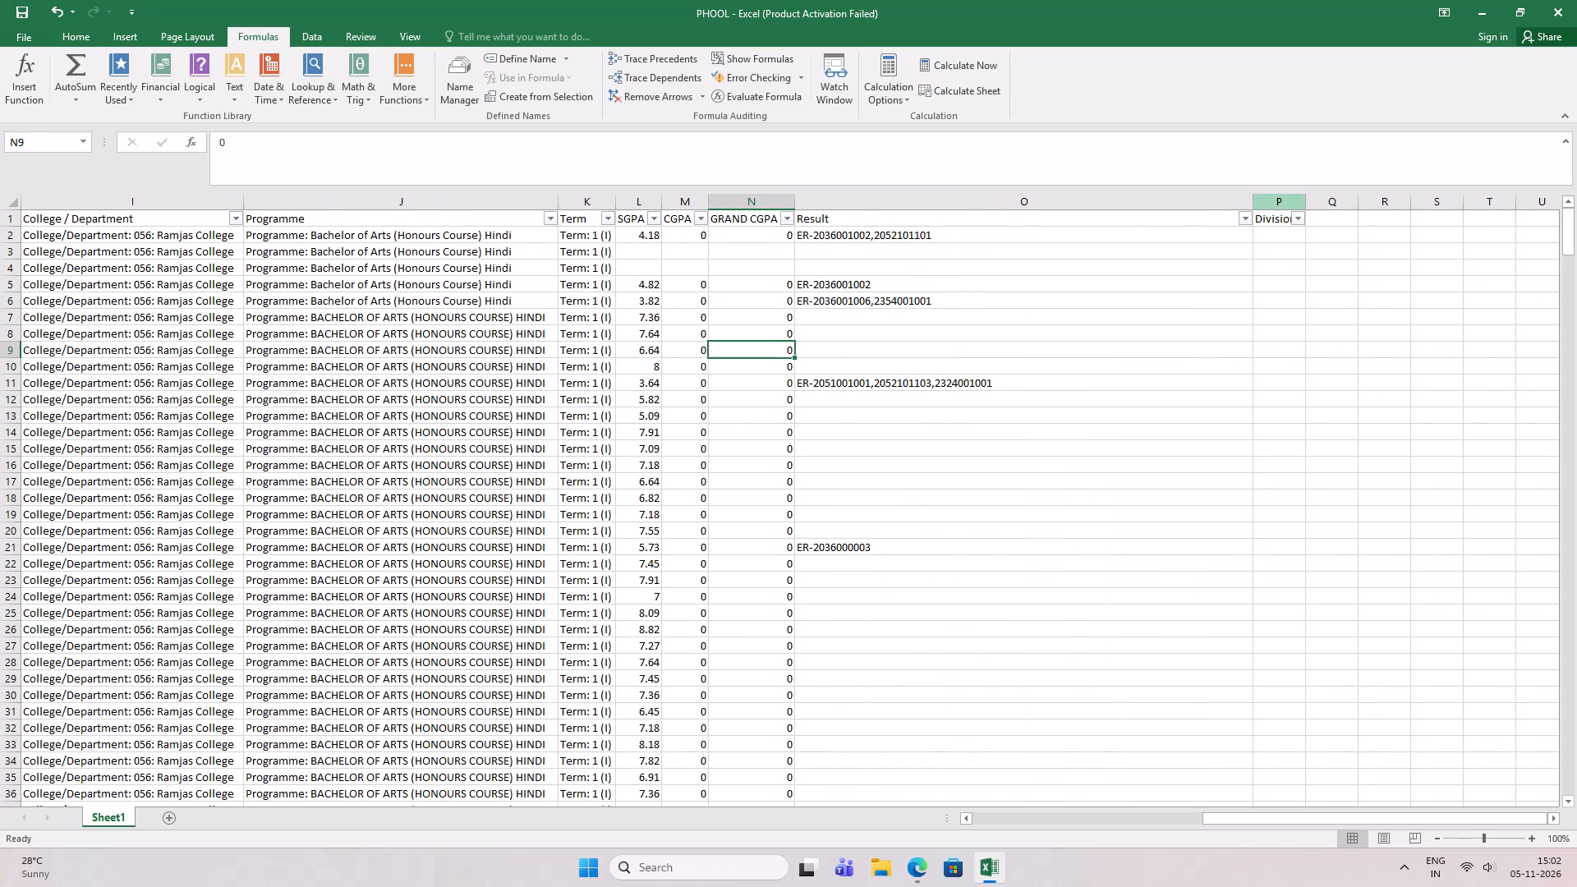
pyautogui.click(1287, 192)
pyautogui.click(1287, 199)
pyautogui.rightClick(1288, 205)
pyautogui.click(1336, 341)
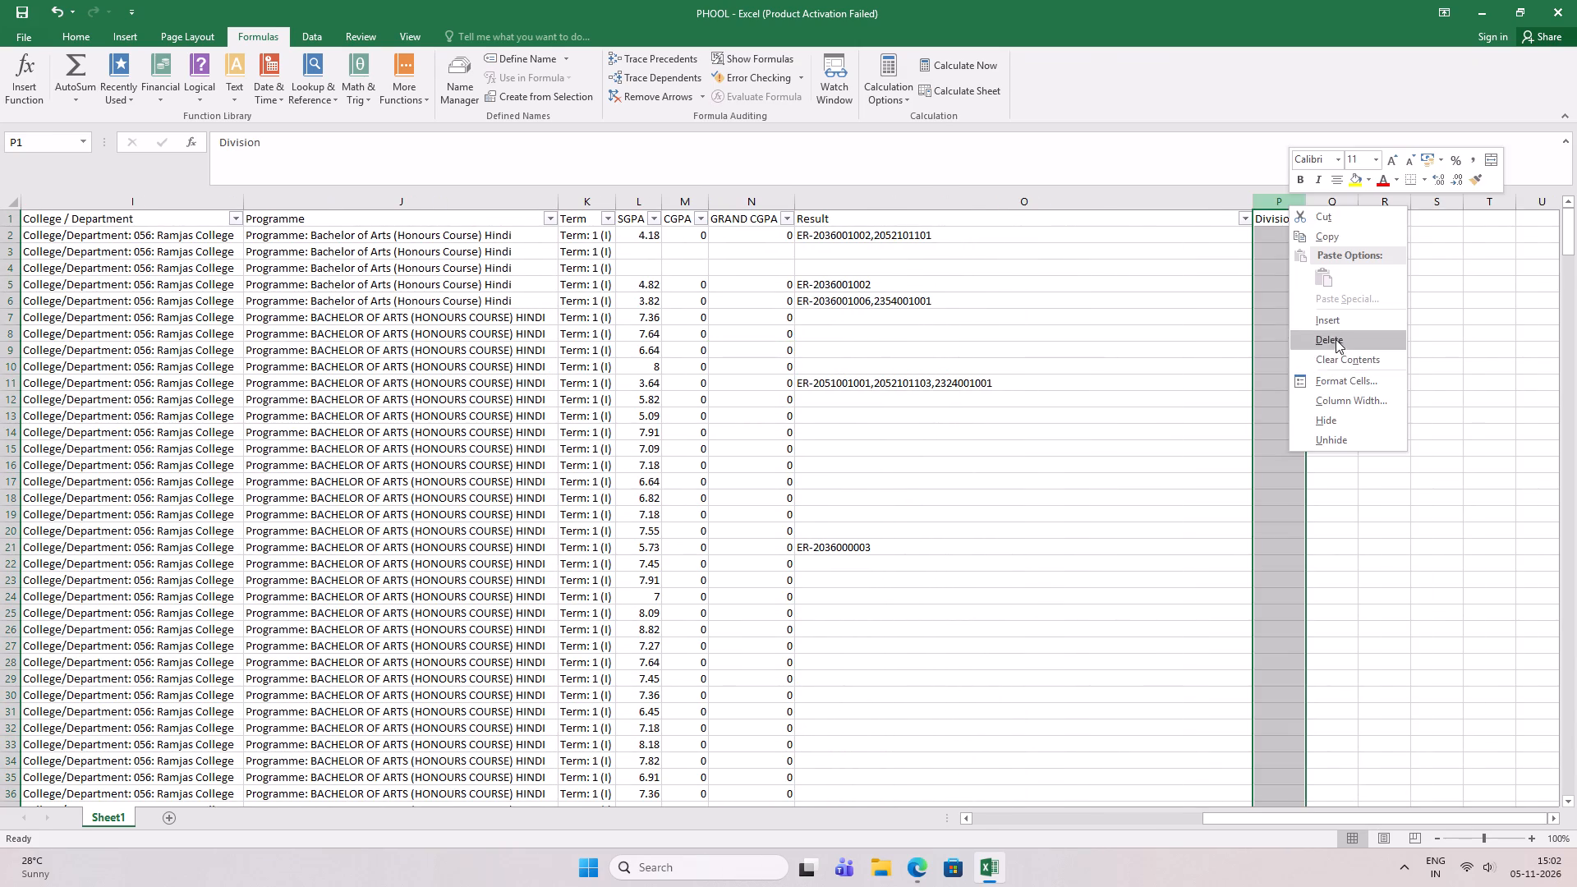
pyautogui.click(1248, 373)
pyautogui.hotkey('ctrl', 's')
pyautogui.hotkey('ctrl', 's')
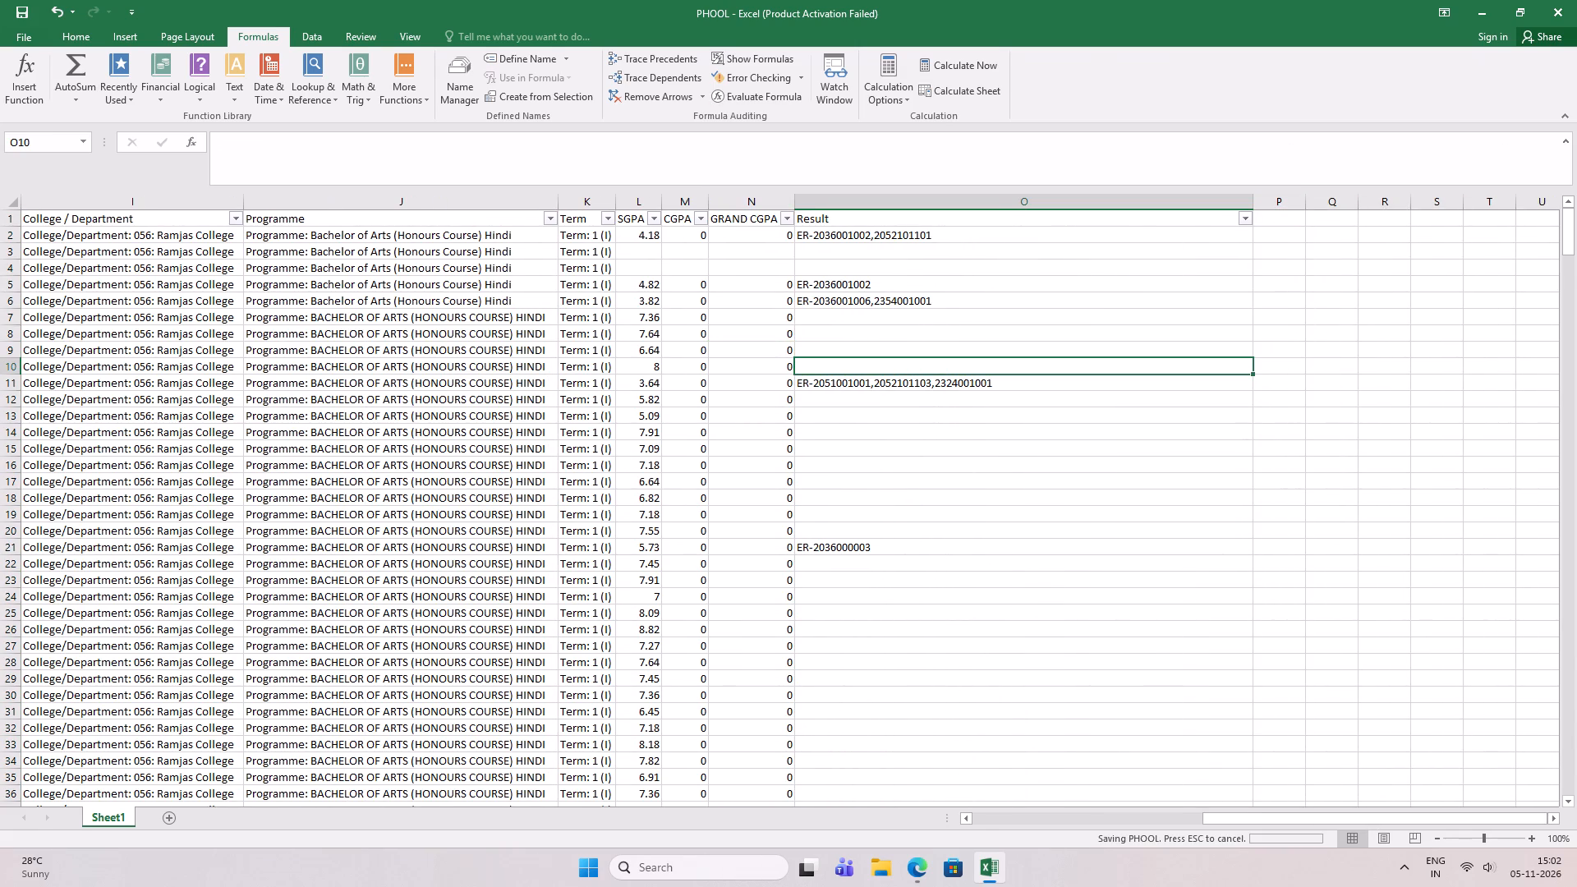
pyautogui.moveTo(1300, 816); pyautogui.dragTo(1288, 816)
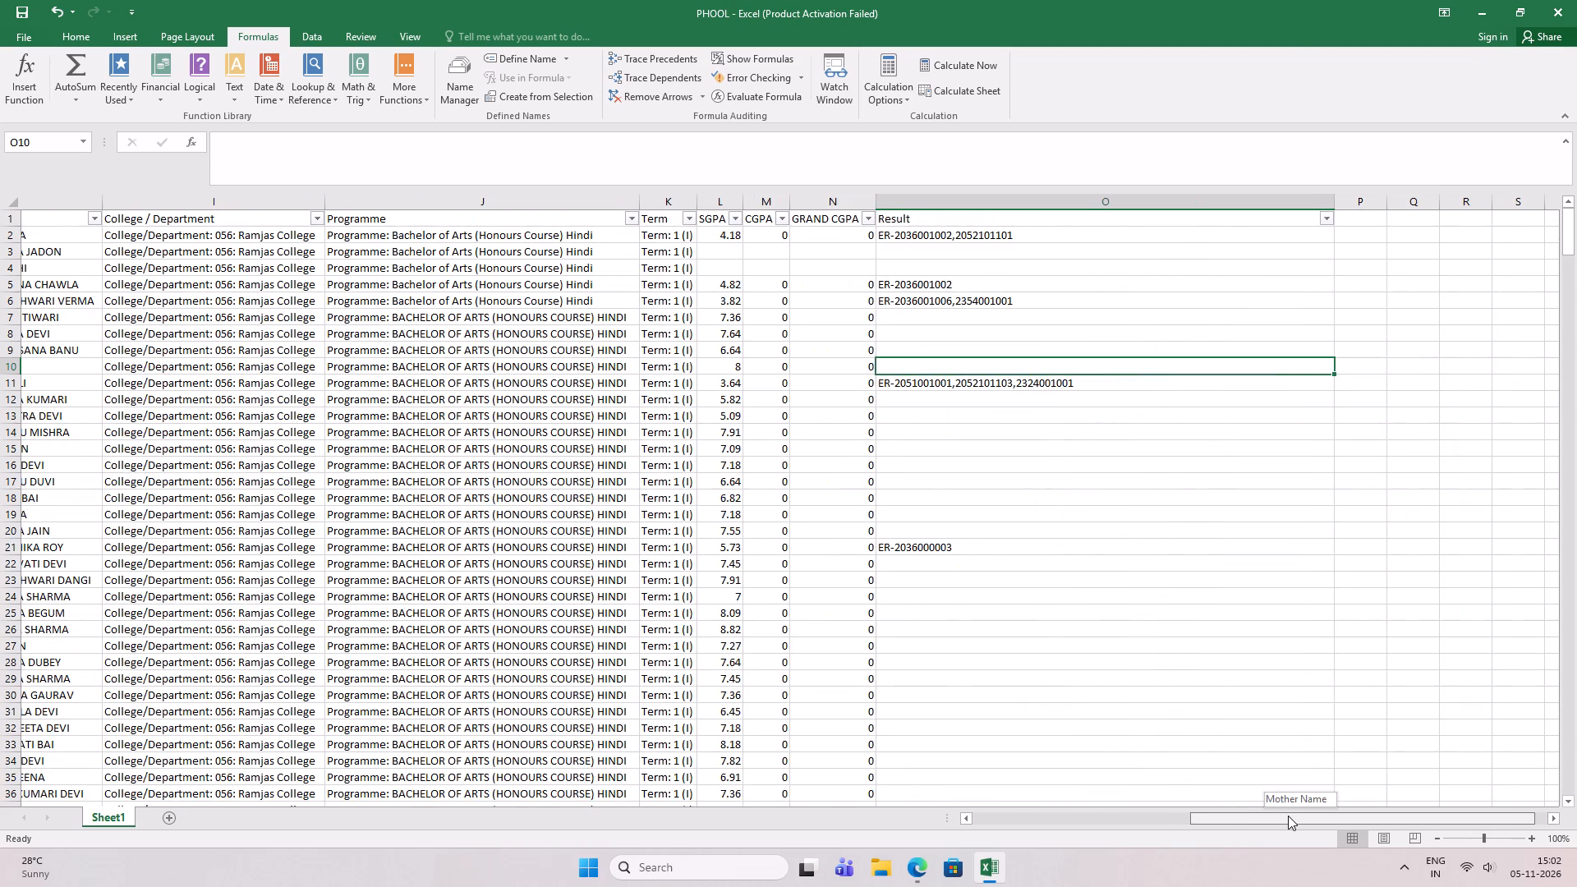
# Look over the student rows from the first column and save the workbook.
pyautogui.moveTo(1288, 816); pyautogui.dragTo(1070, 810)
pyautogui.scroll(-2, 624, 388)
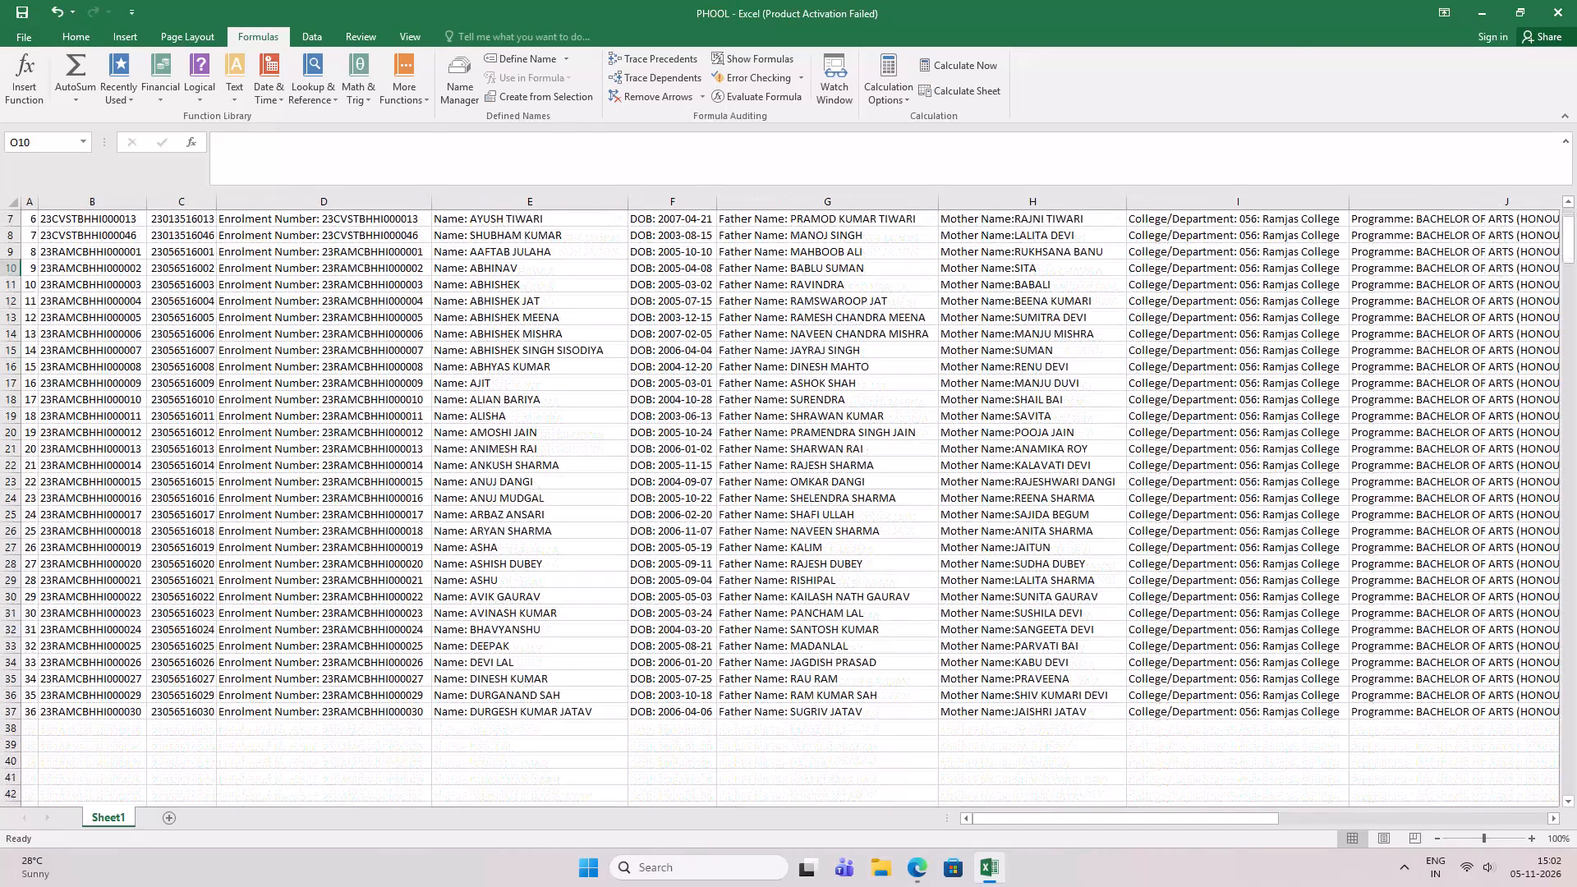
pyautogui.scroll(4, 625, 379)
pyautogui.scroll(-14, 624, 373)
pyautogui.scroll(20, 639, 363)
pyautogui.scroll(2, 639, 363)
pyautogui.hotkey('ctrl', 's')
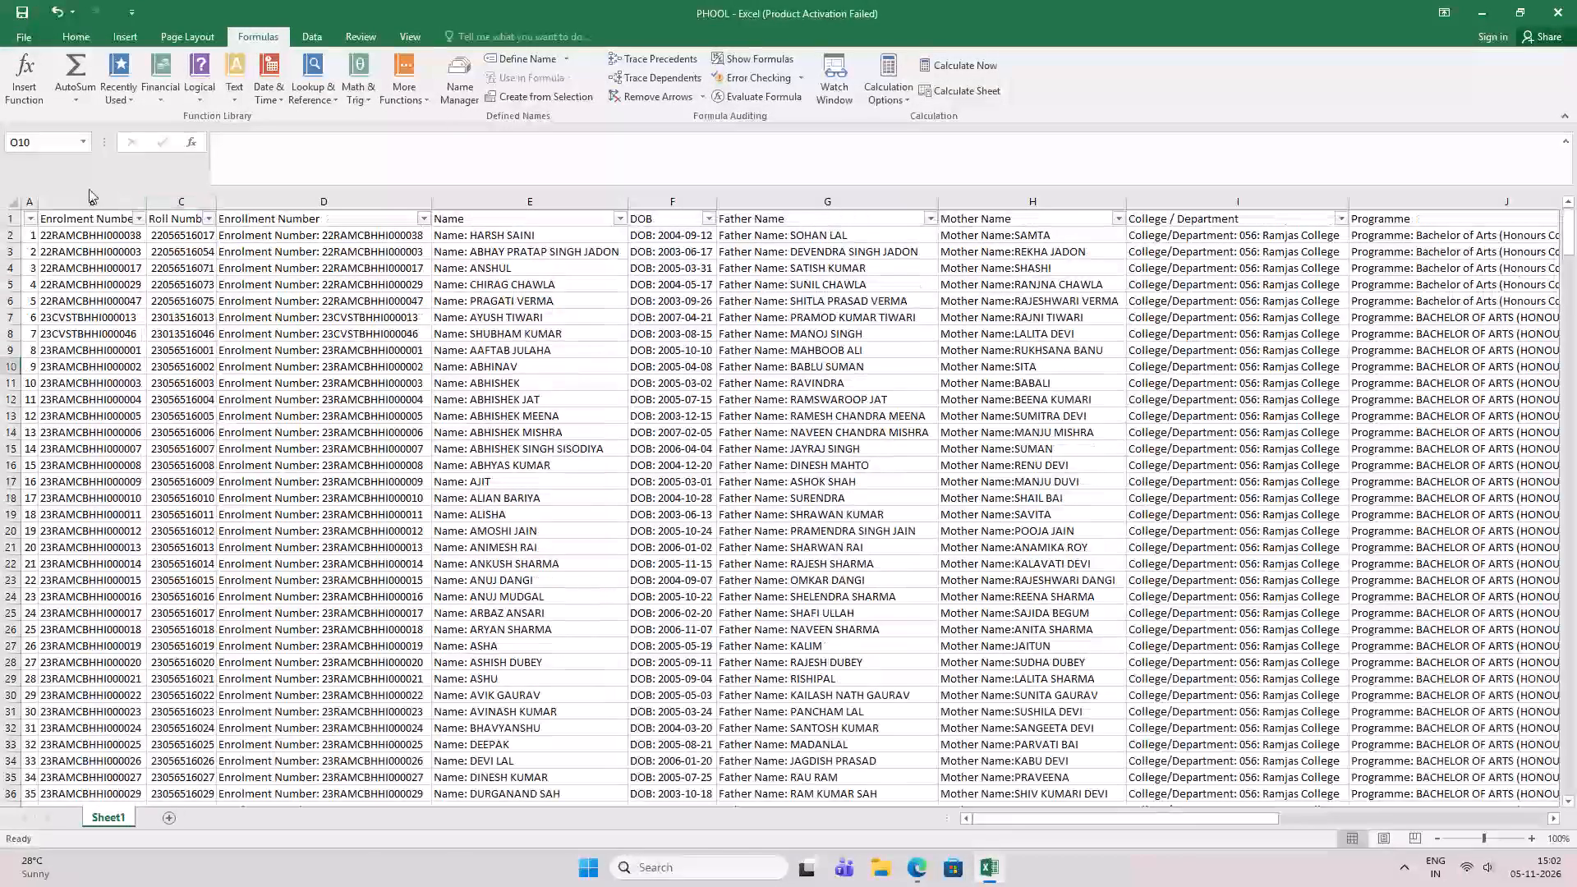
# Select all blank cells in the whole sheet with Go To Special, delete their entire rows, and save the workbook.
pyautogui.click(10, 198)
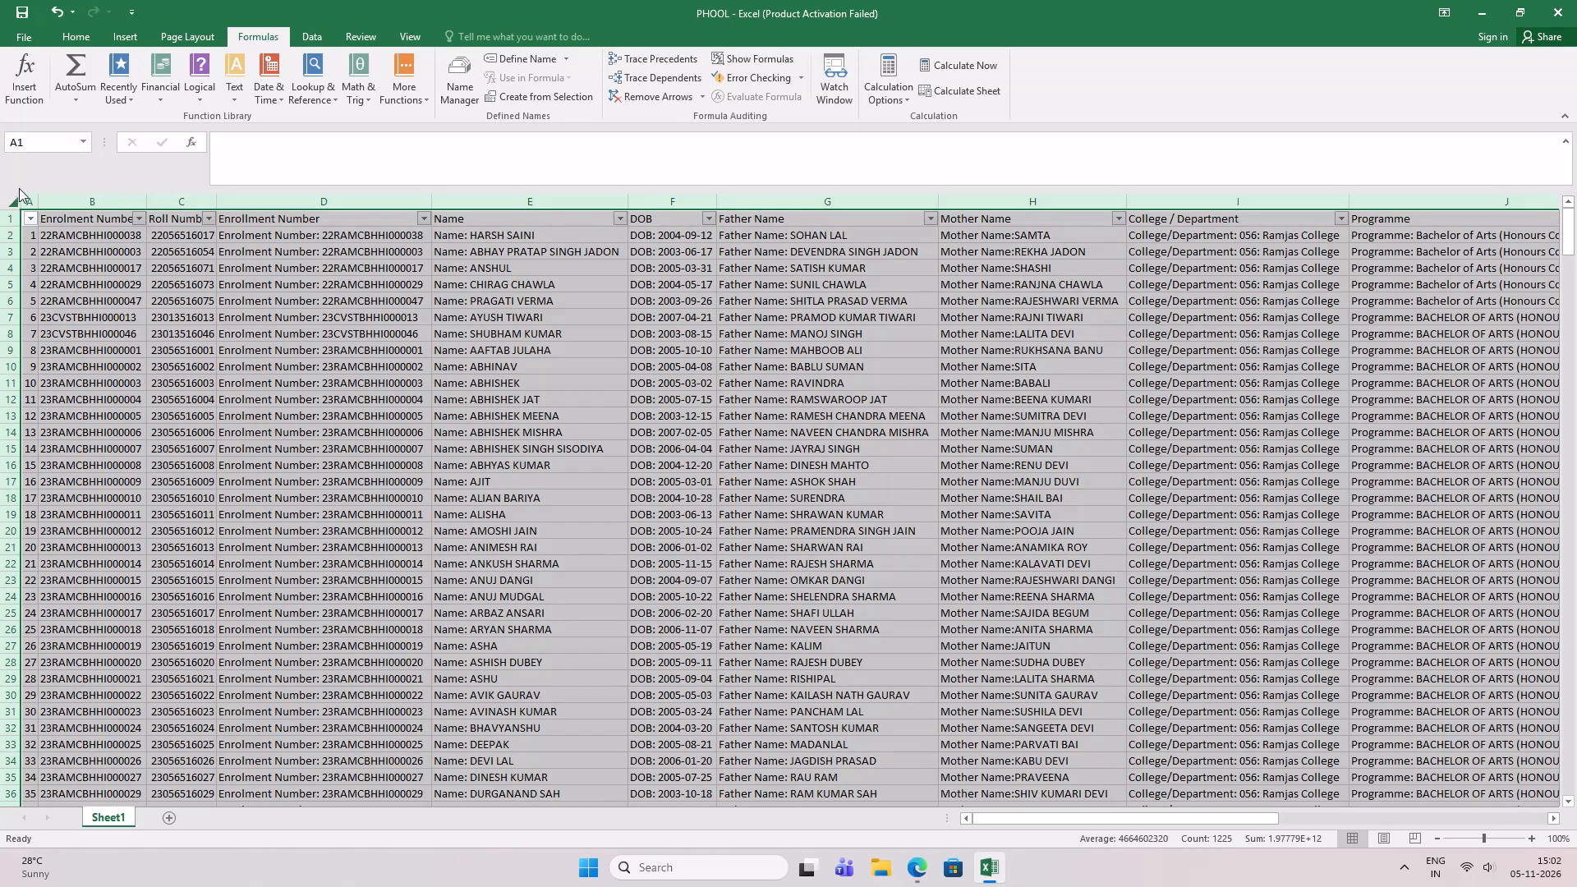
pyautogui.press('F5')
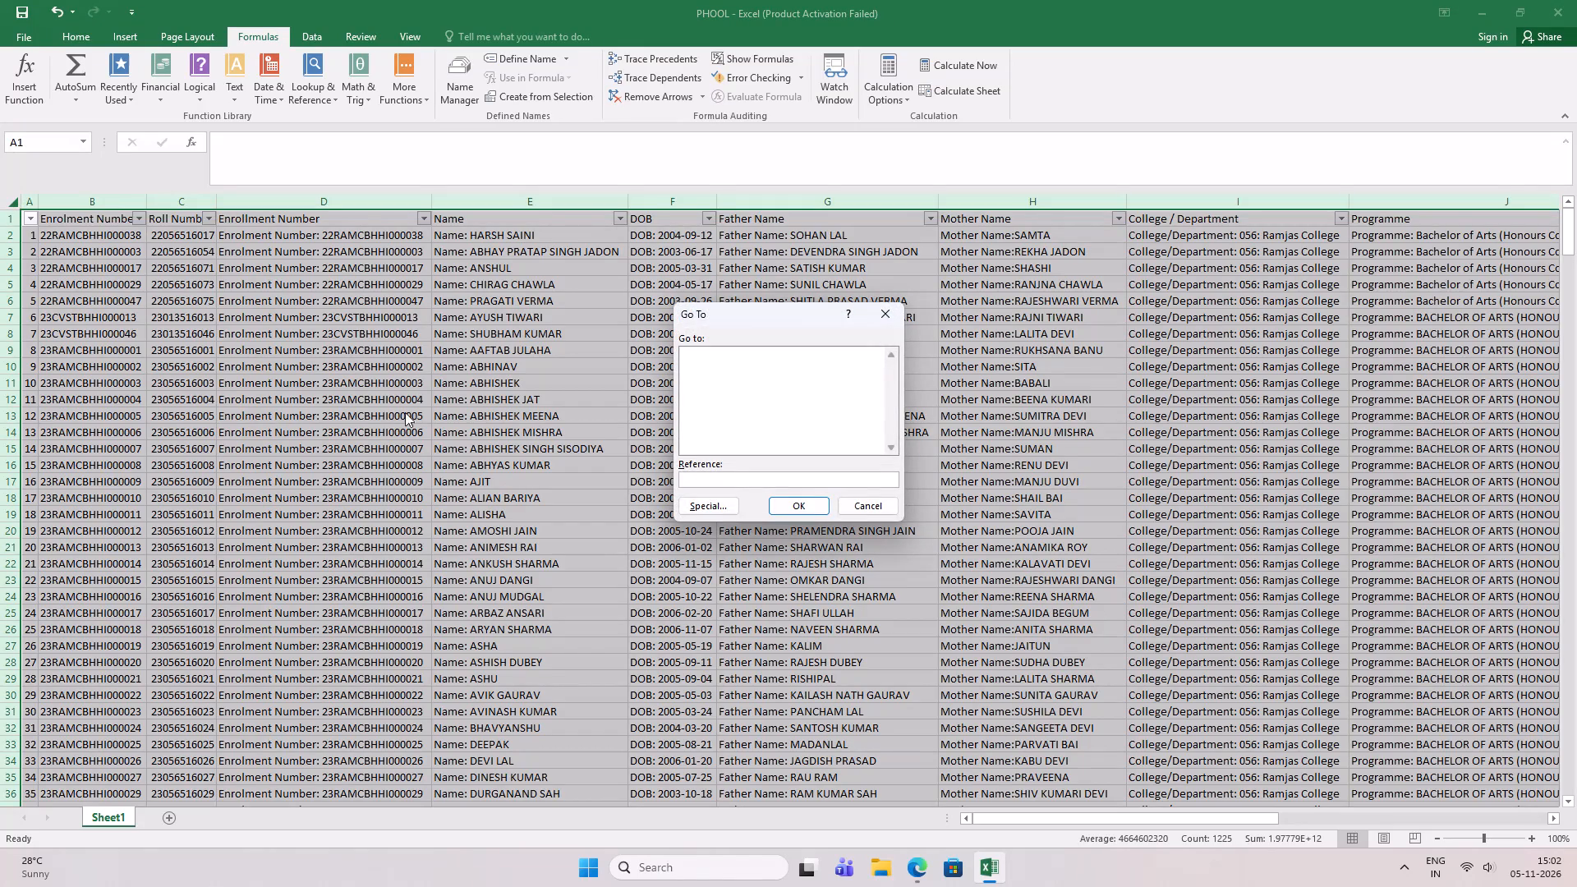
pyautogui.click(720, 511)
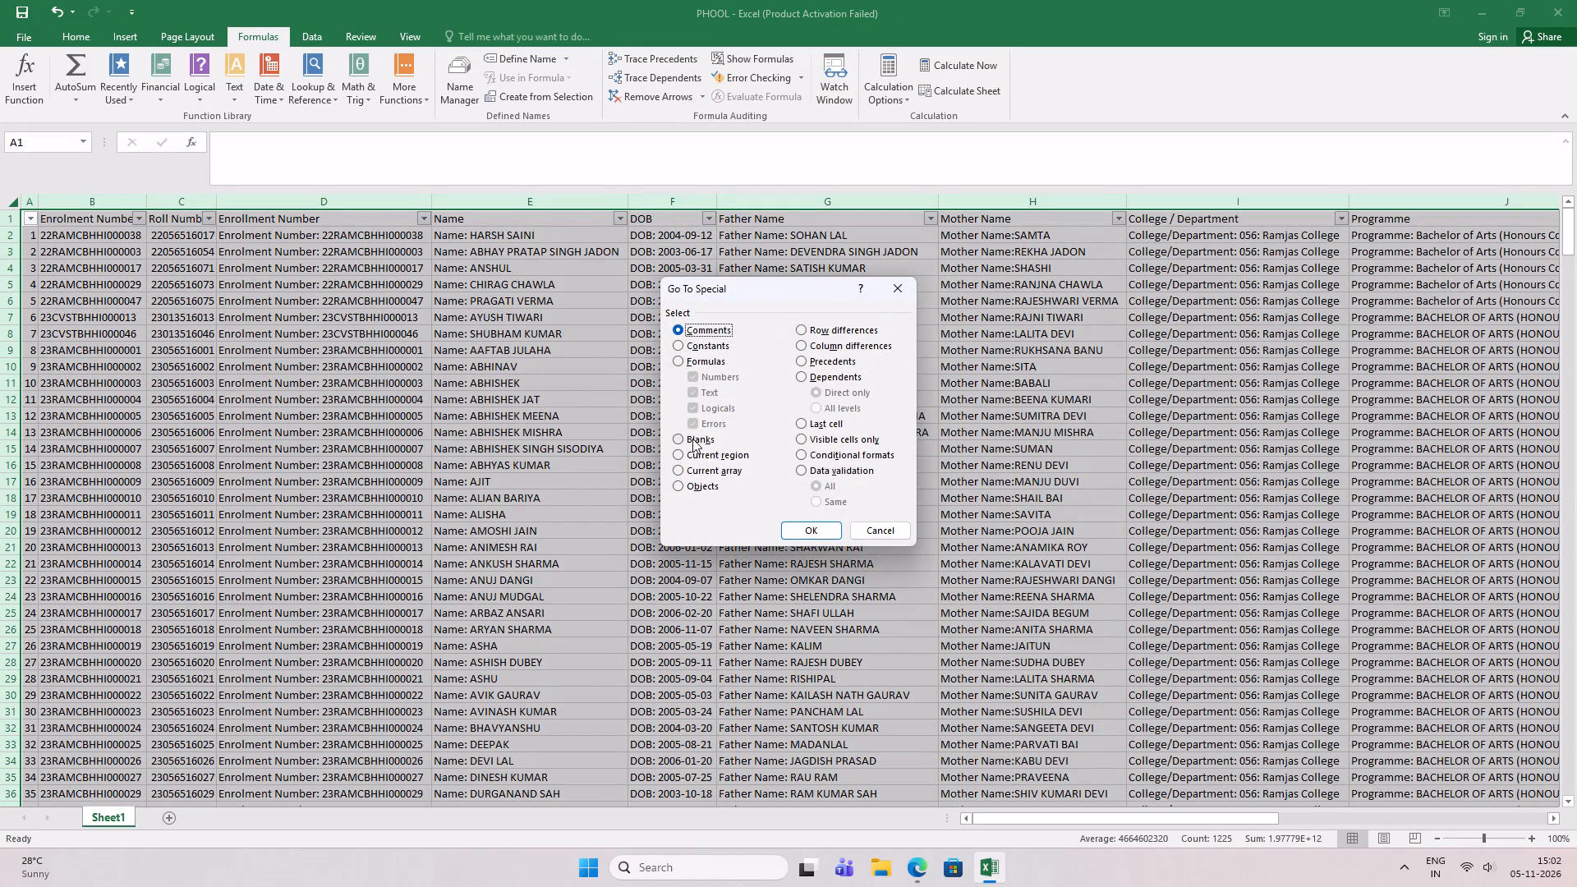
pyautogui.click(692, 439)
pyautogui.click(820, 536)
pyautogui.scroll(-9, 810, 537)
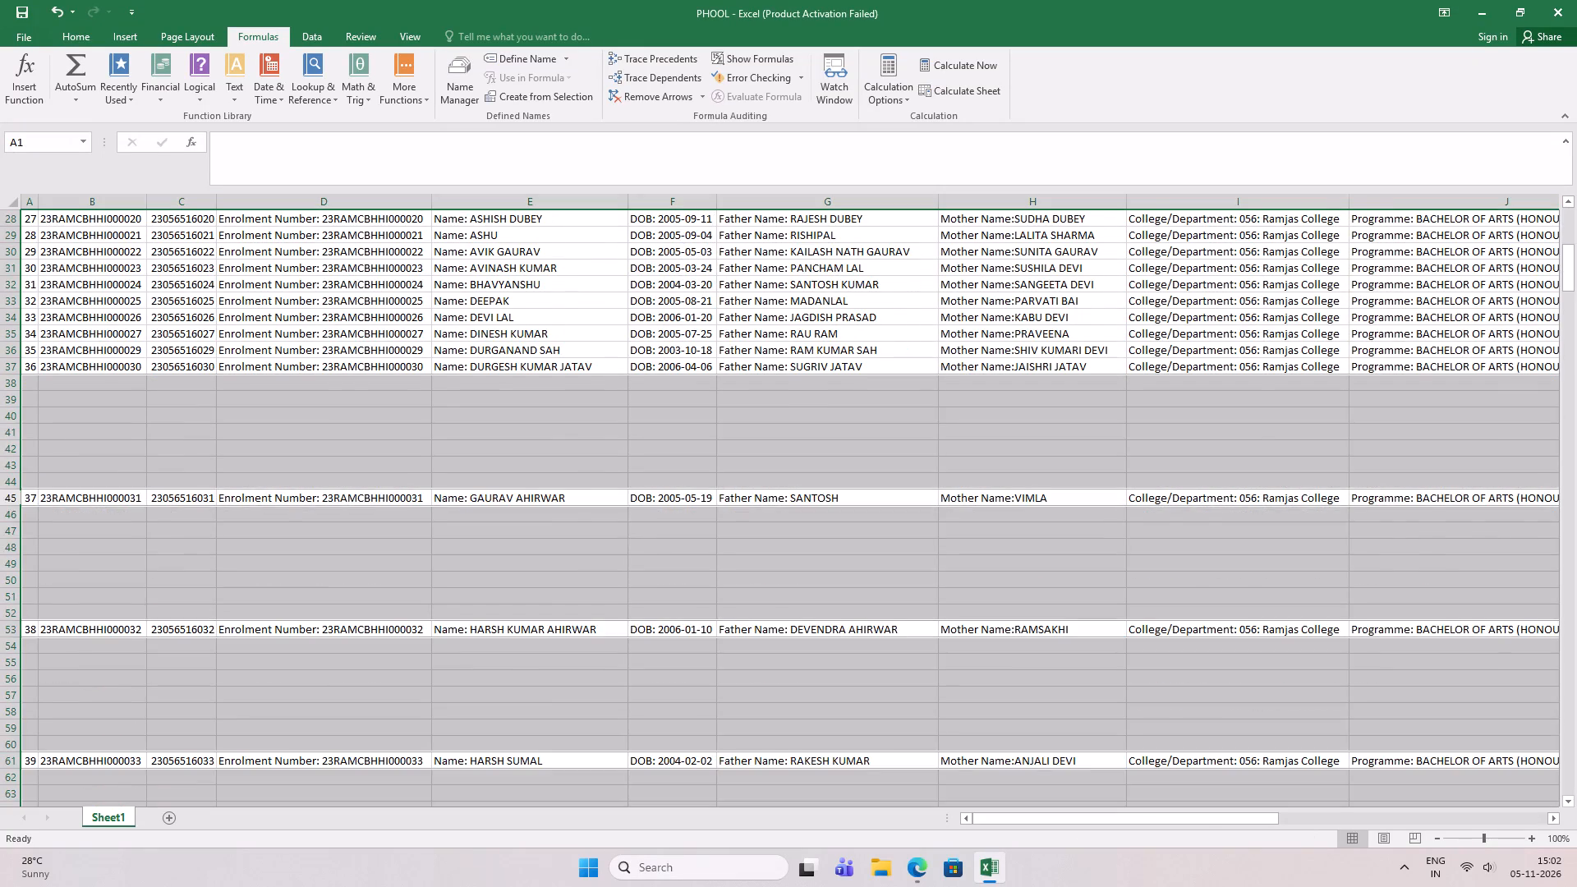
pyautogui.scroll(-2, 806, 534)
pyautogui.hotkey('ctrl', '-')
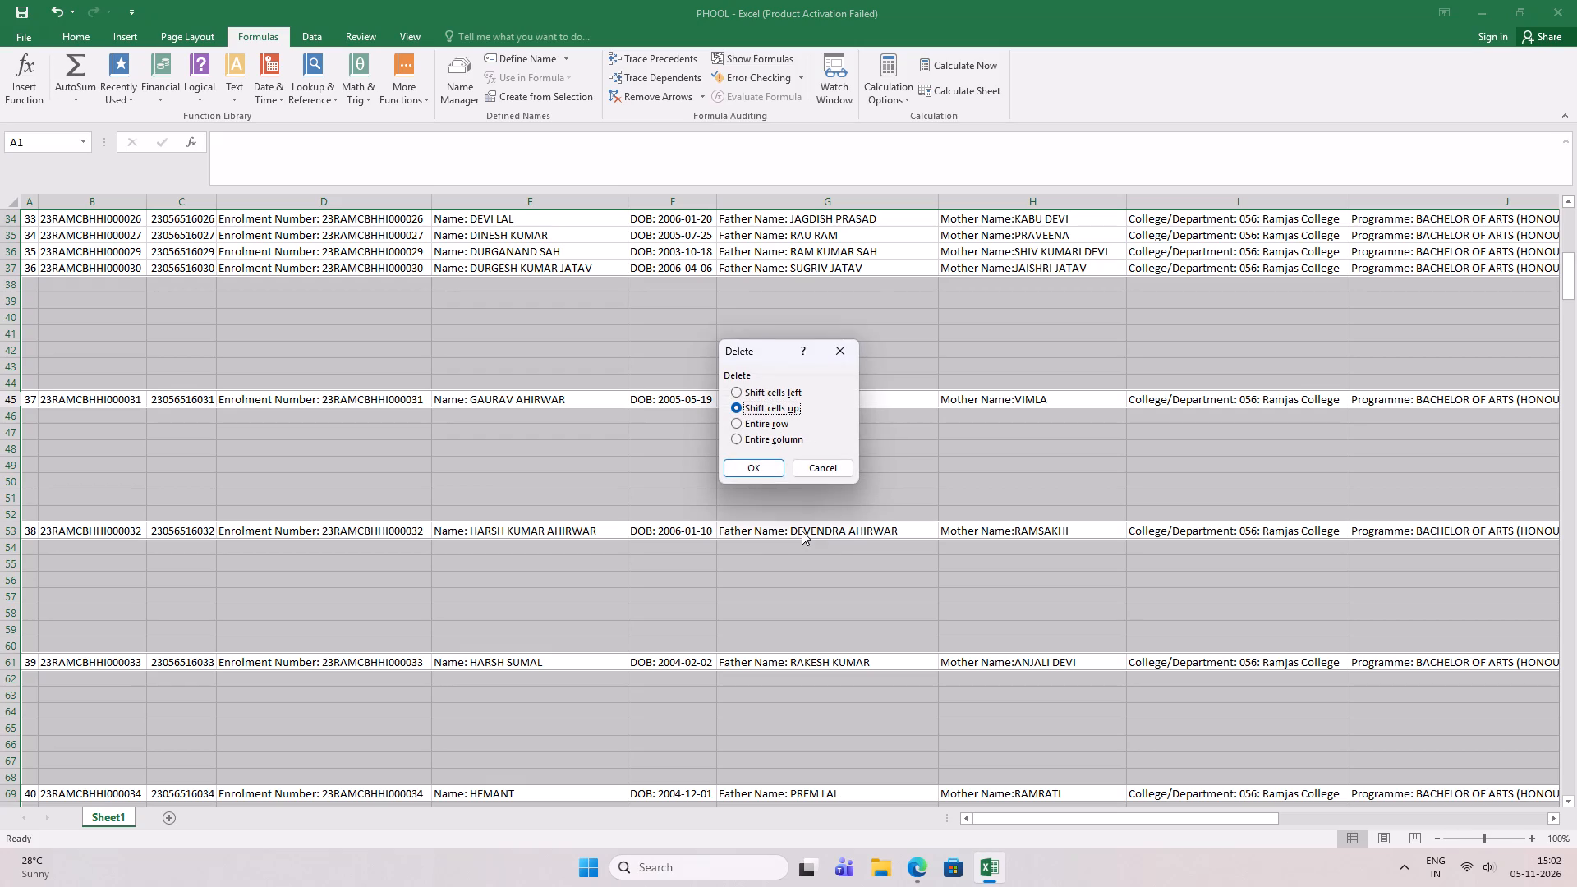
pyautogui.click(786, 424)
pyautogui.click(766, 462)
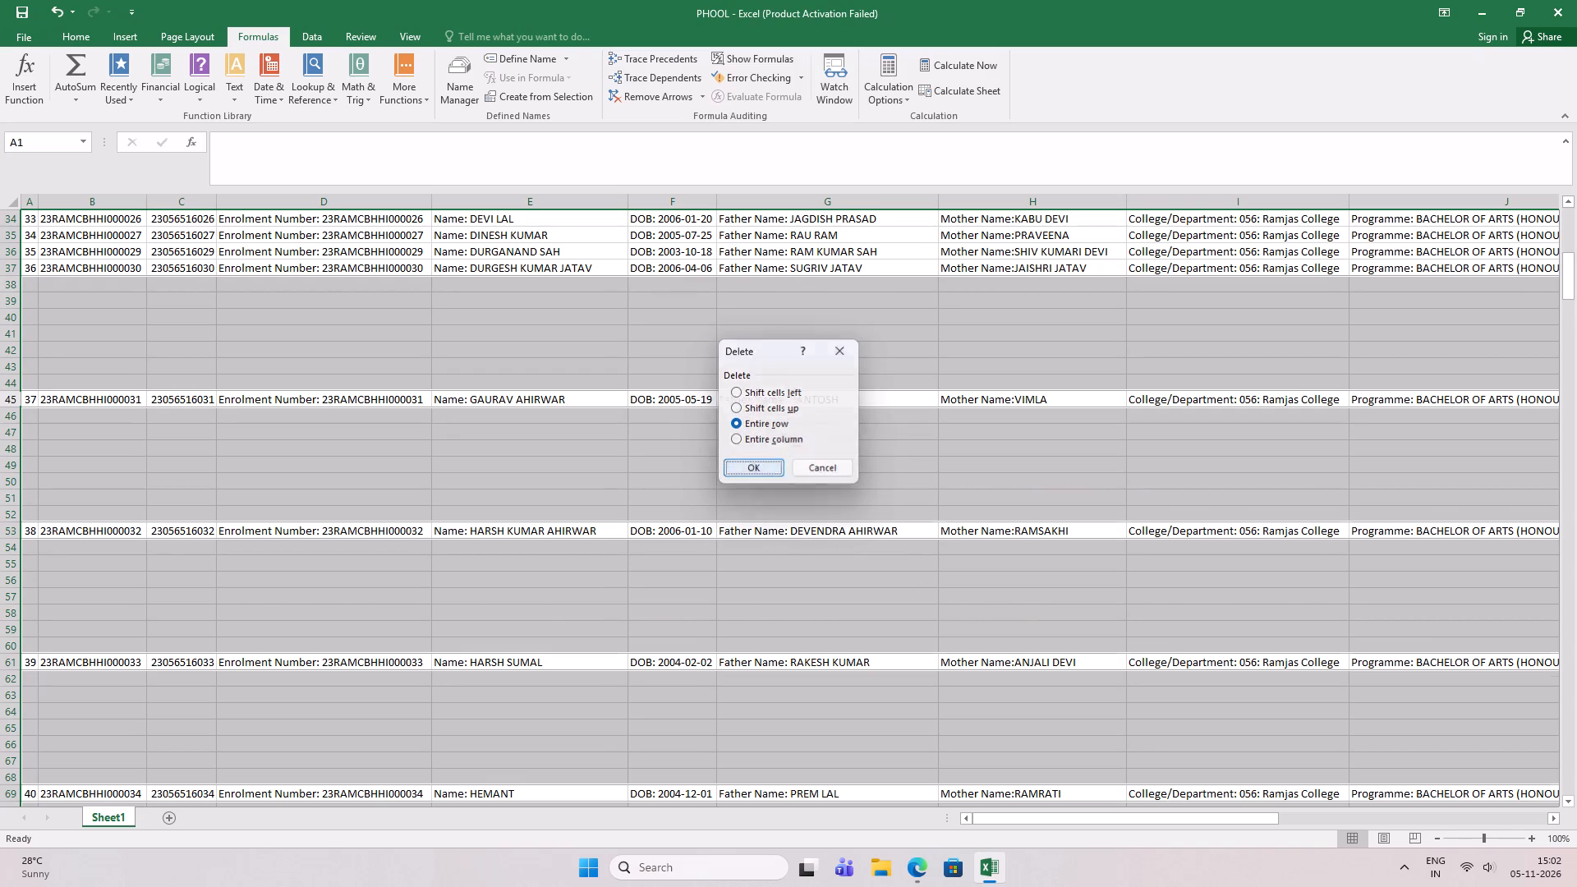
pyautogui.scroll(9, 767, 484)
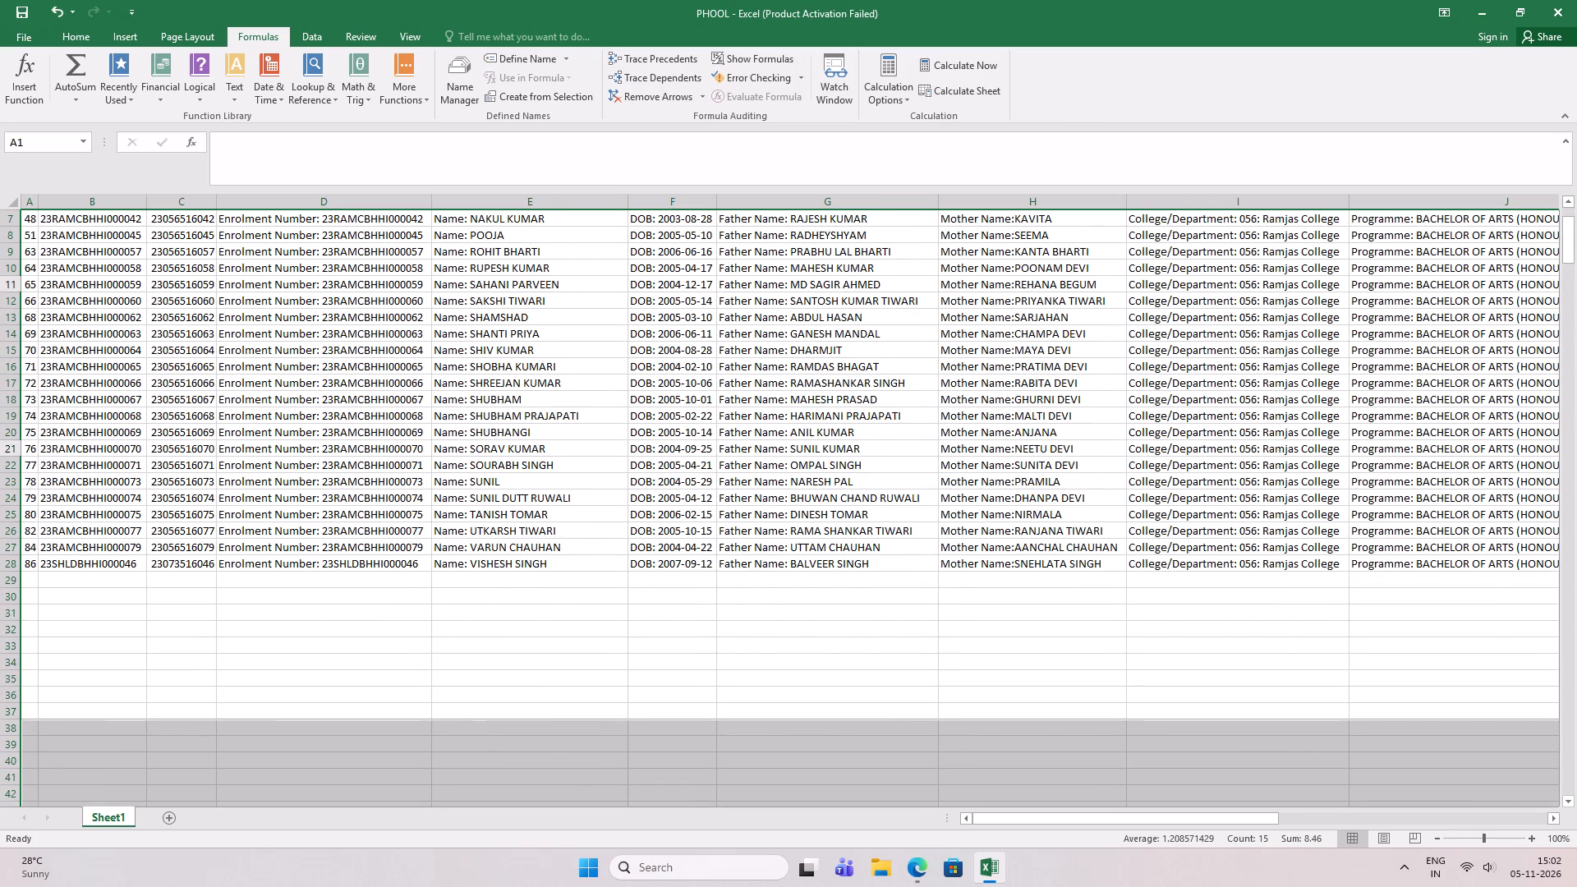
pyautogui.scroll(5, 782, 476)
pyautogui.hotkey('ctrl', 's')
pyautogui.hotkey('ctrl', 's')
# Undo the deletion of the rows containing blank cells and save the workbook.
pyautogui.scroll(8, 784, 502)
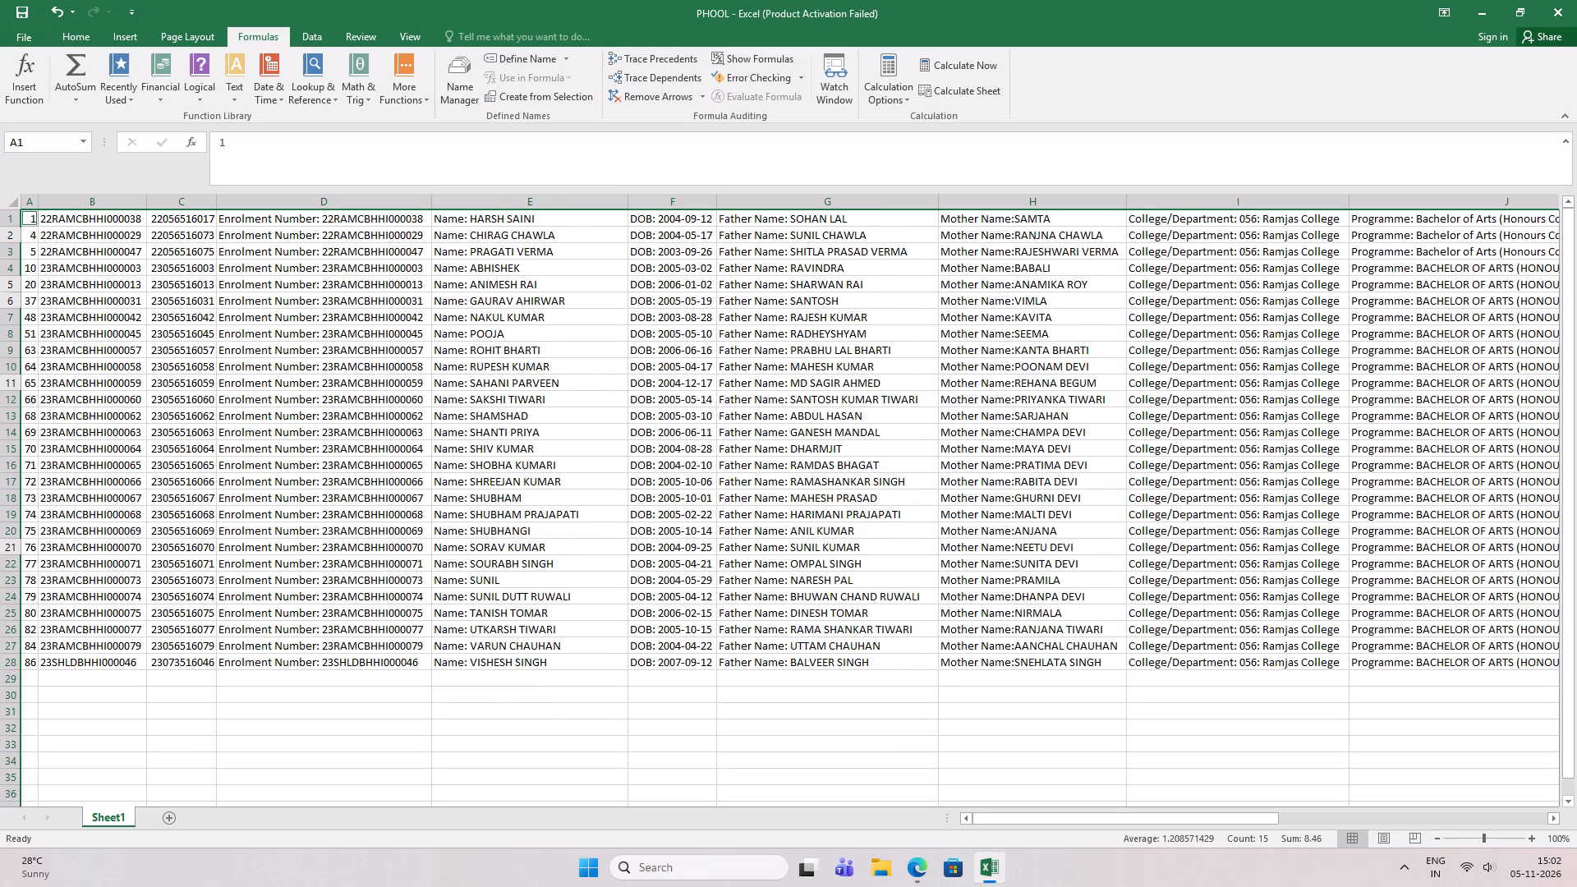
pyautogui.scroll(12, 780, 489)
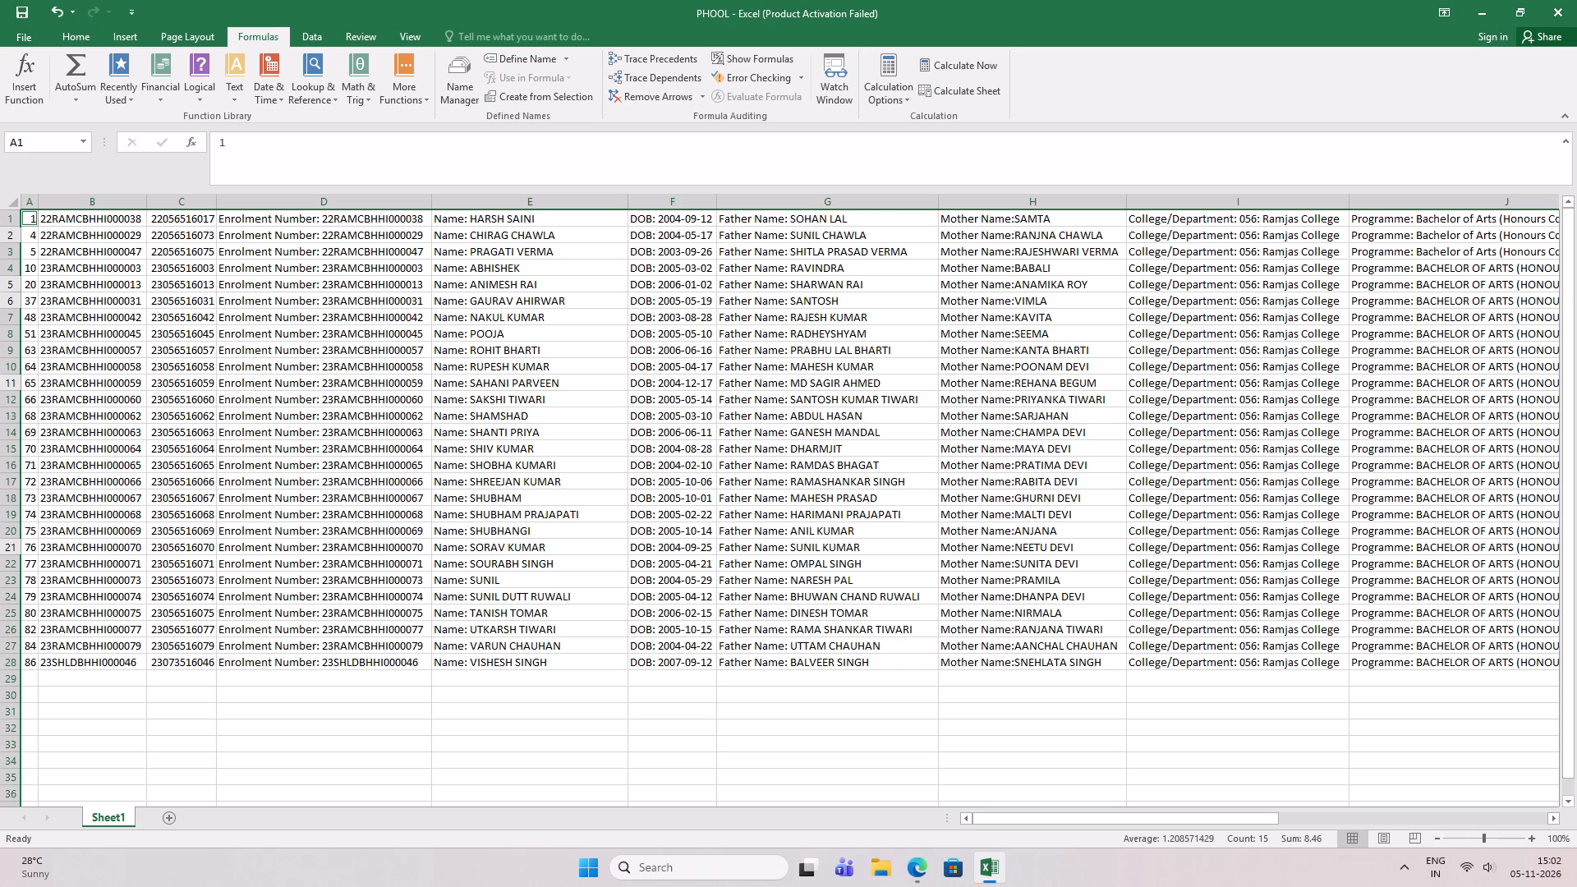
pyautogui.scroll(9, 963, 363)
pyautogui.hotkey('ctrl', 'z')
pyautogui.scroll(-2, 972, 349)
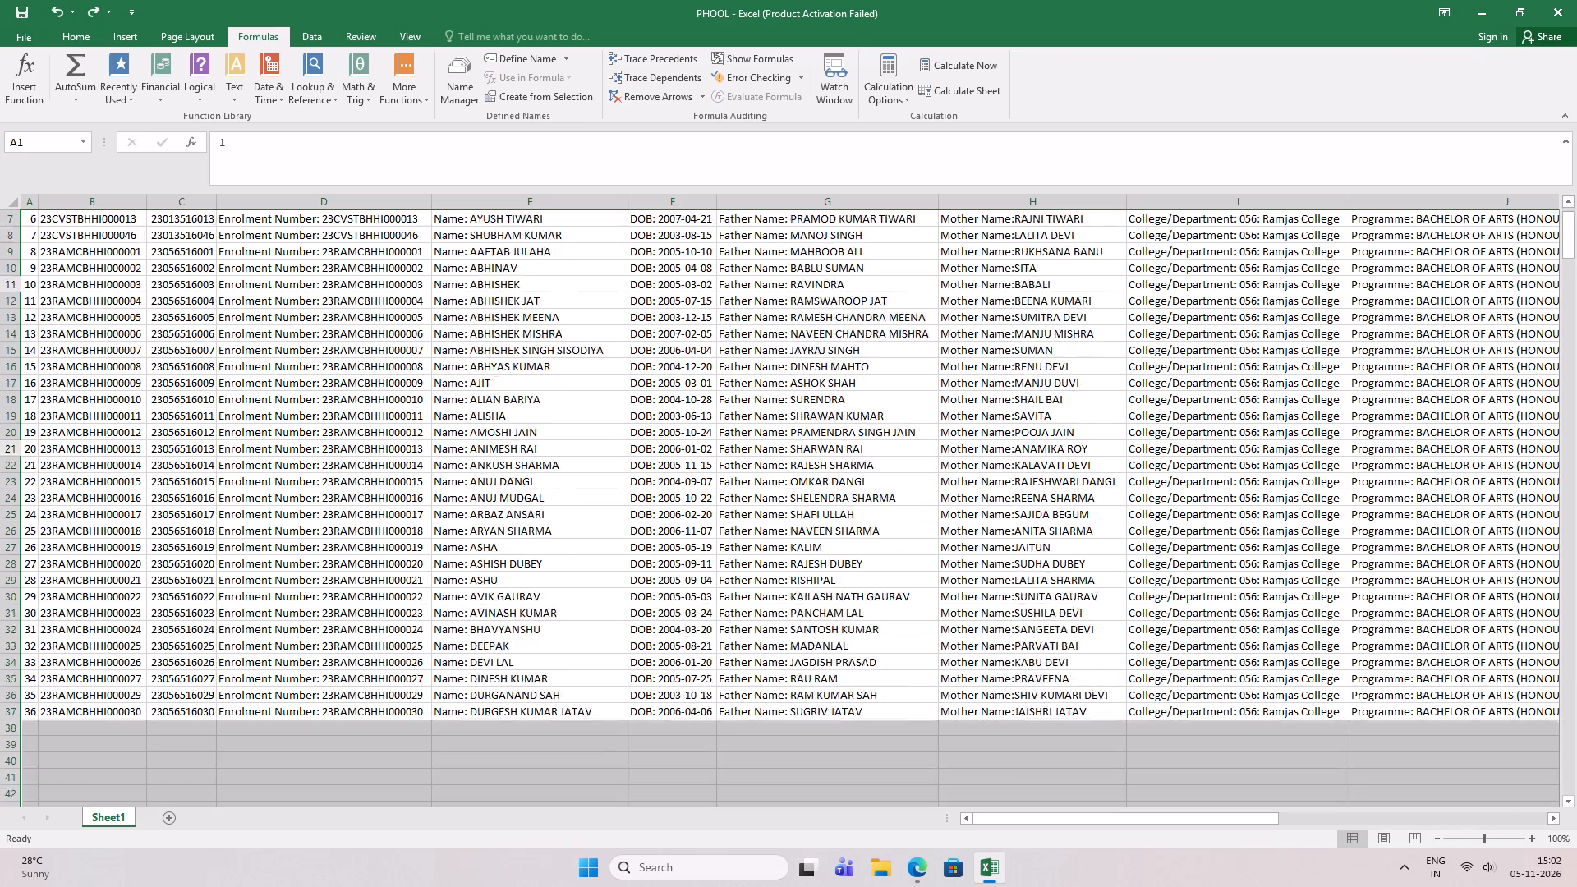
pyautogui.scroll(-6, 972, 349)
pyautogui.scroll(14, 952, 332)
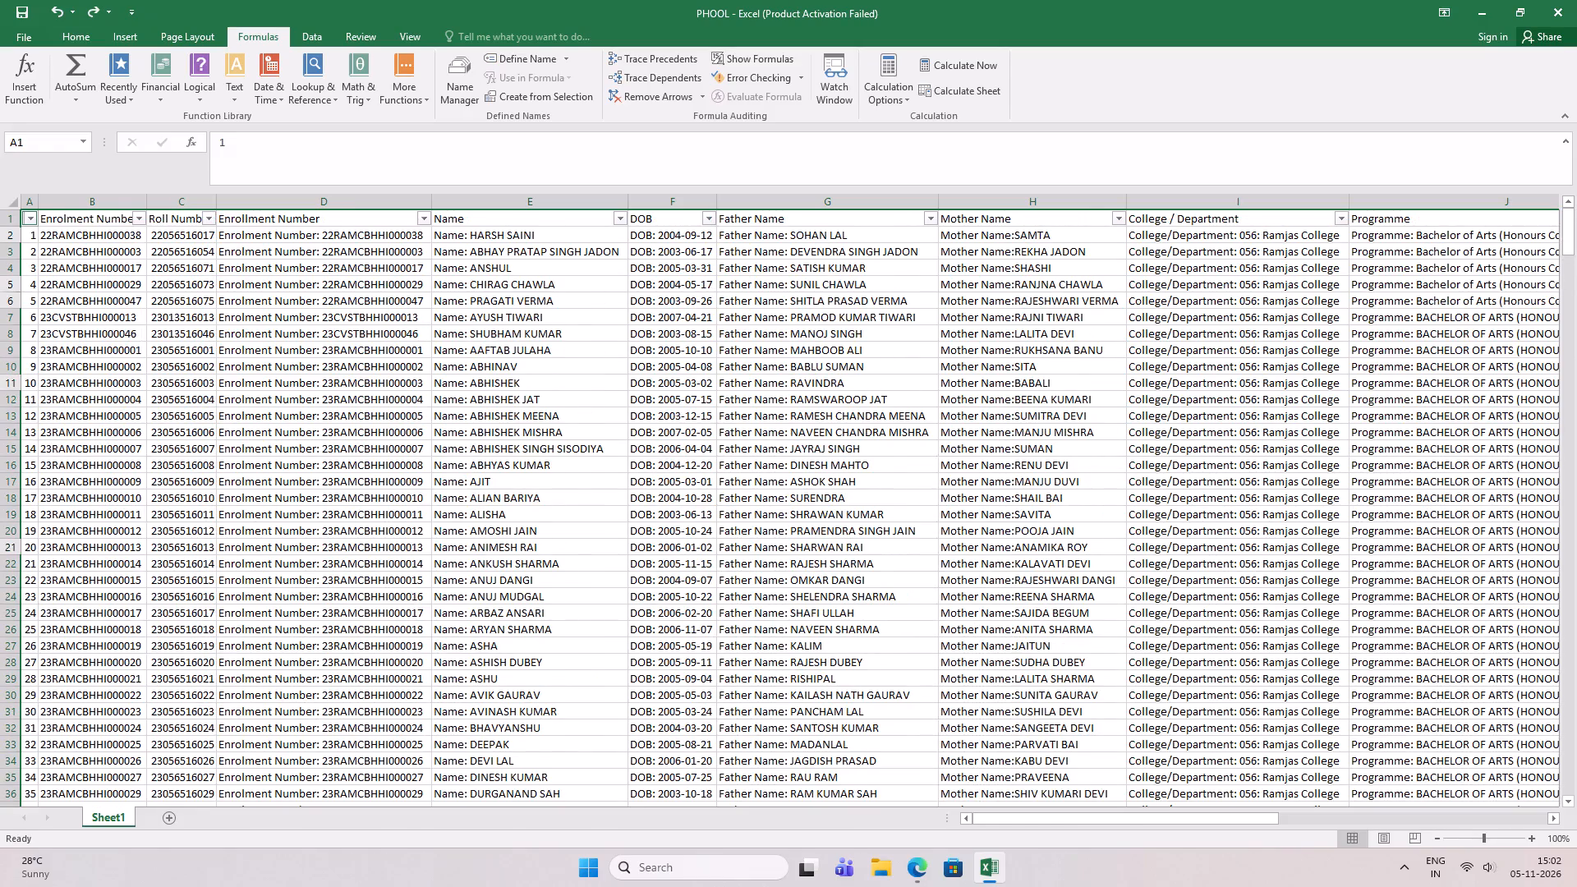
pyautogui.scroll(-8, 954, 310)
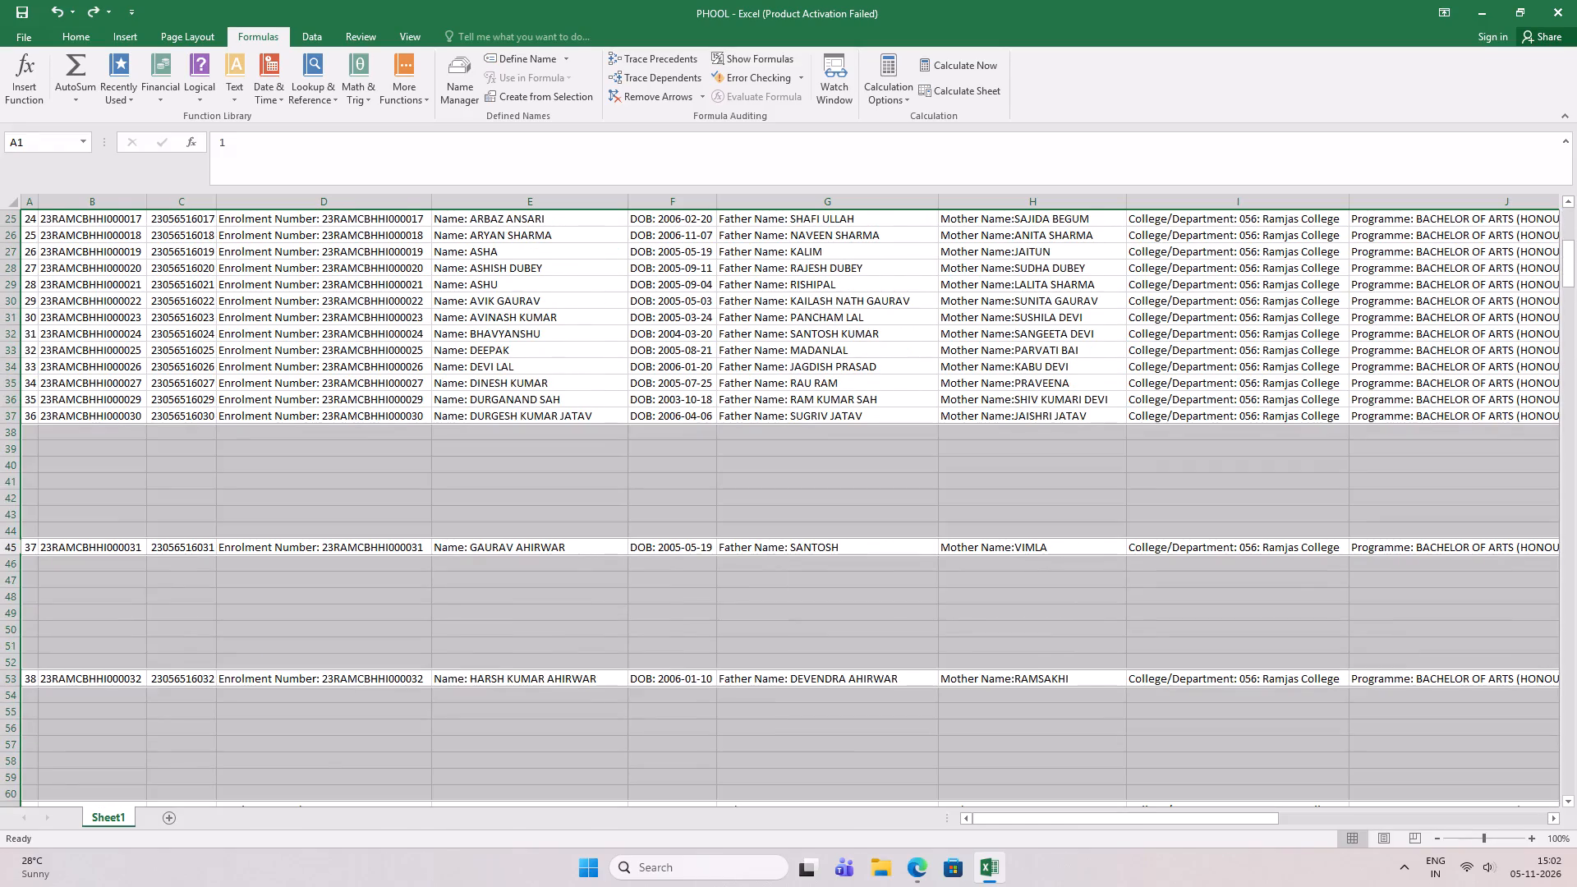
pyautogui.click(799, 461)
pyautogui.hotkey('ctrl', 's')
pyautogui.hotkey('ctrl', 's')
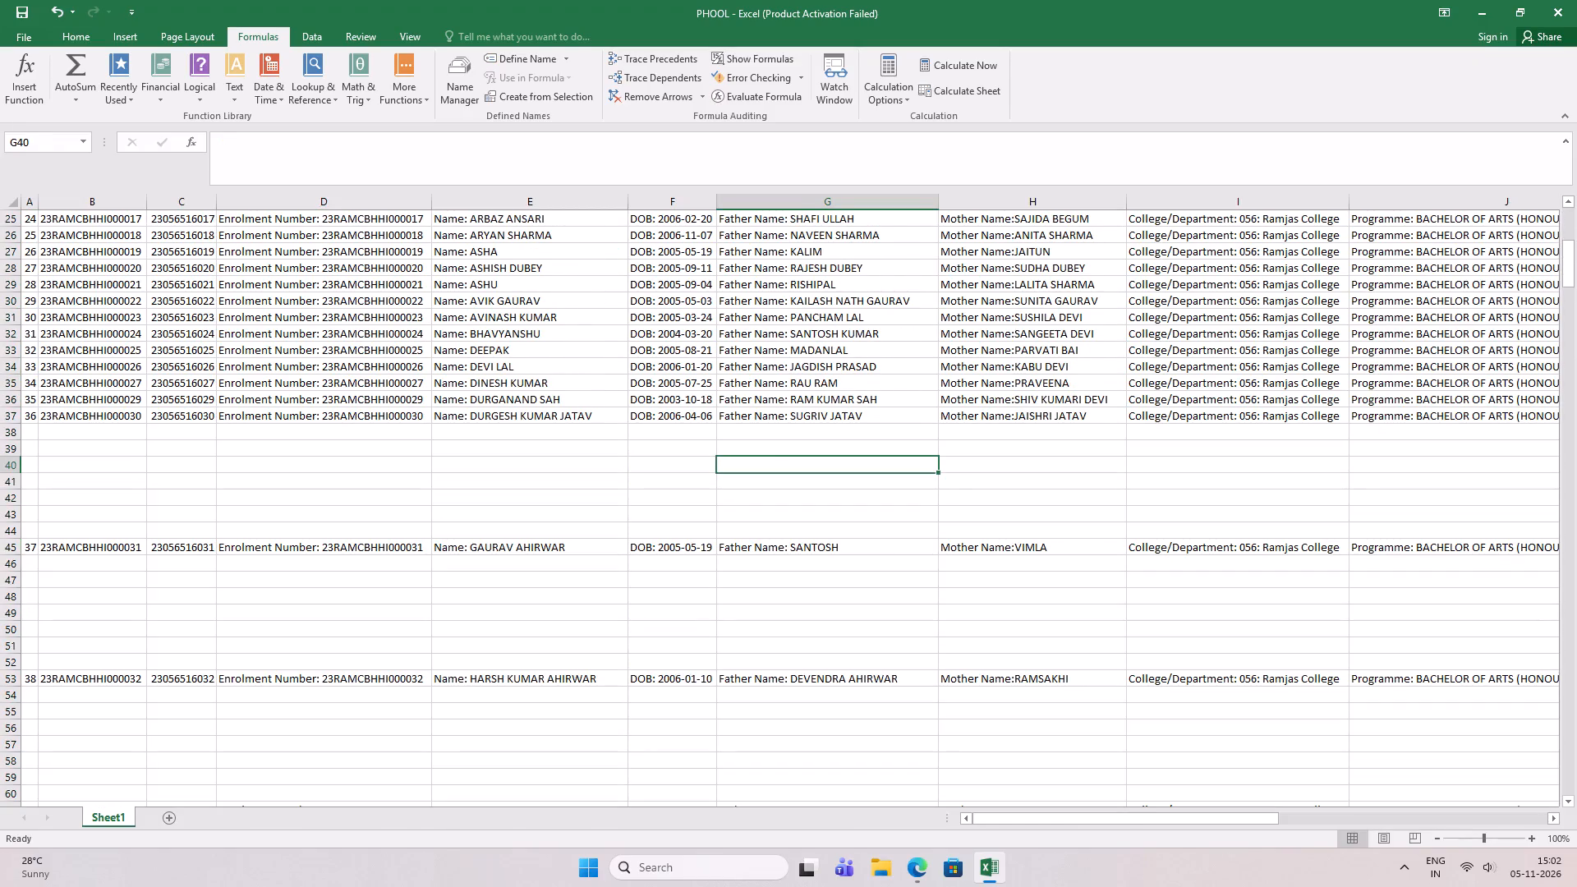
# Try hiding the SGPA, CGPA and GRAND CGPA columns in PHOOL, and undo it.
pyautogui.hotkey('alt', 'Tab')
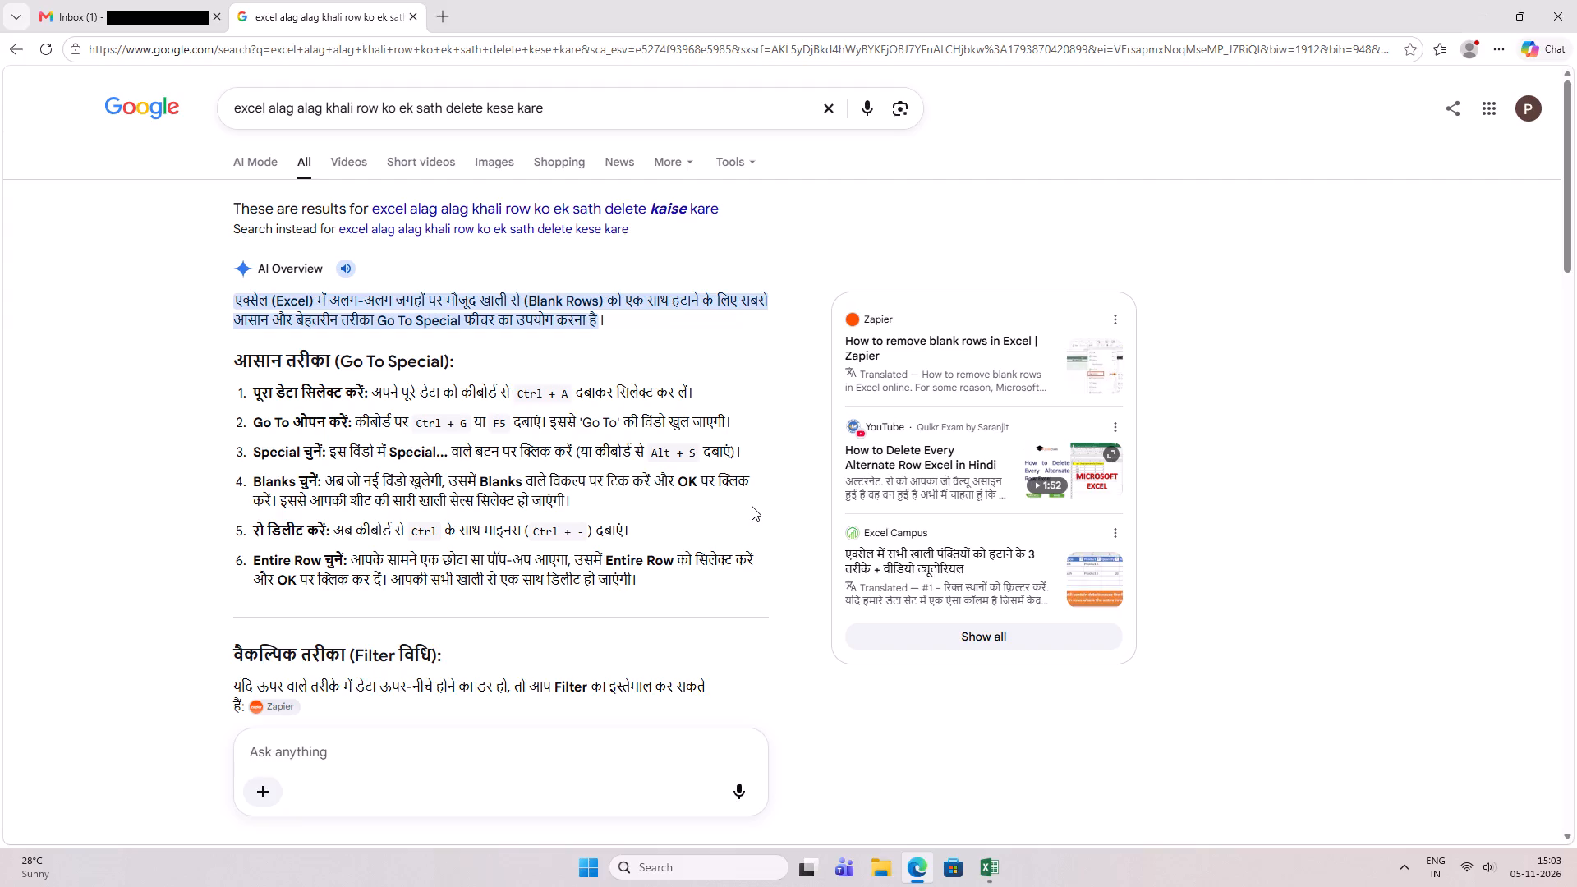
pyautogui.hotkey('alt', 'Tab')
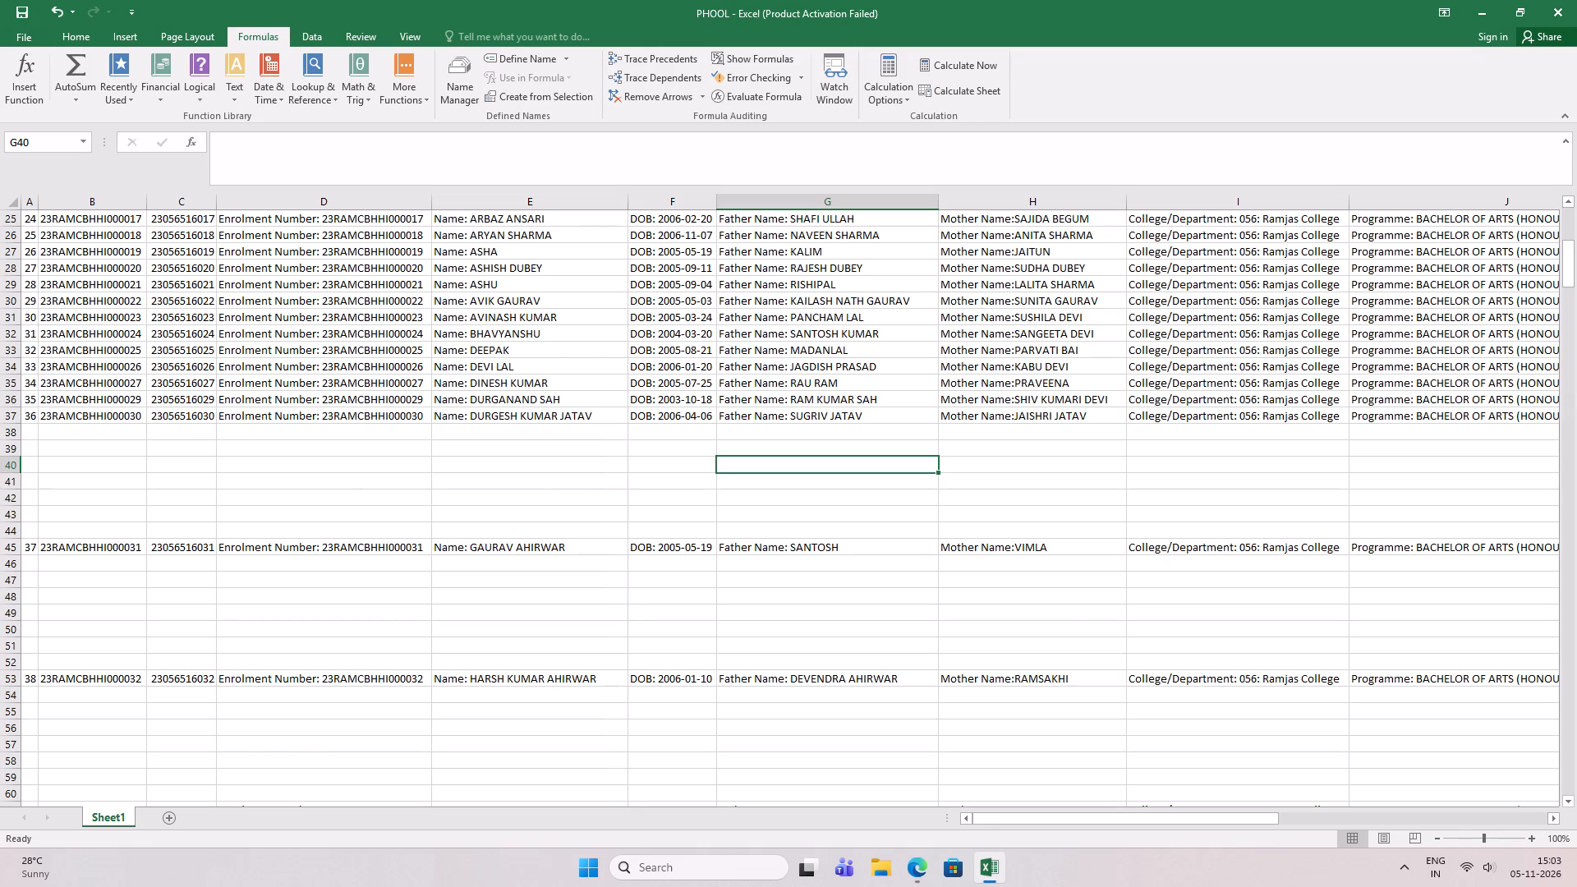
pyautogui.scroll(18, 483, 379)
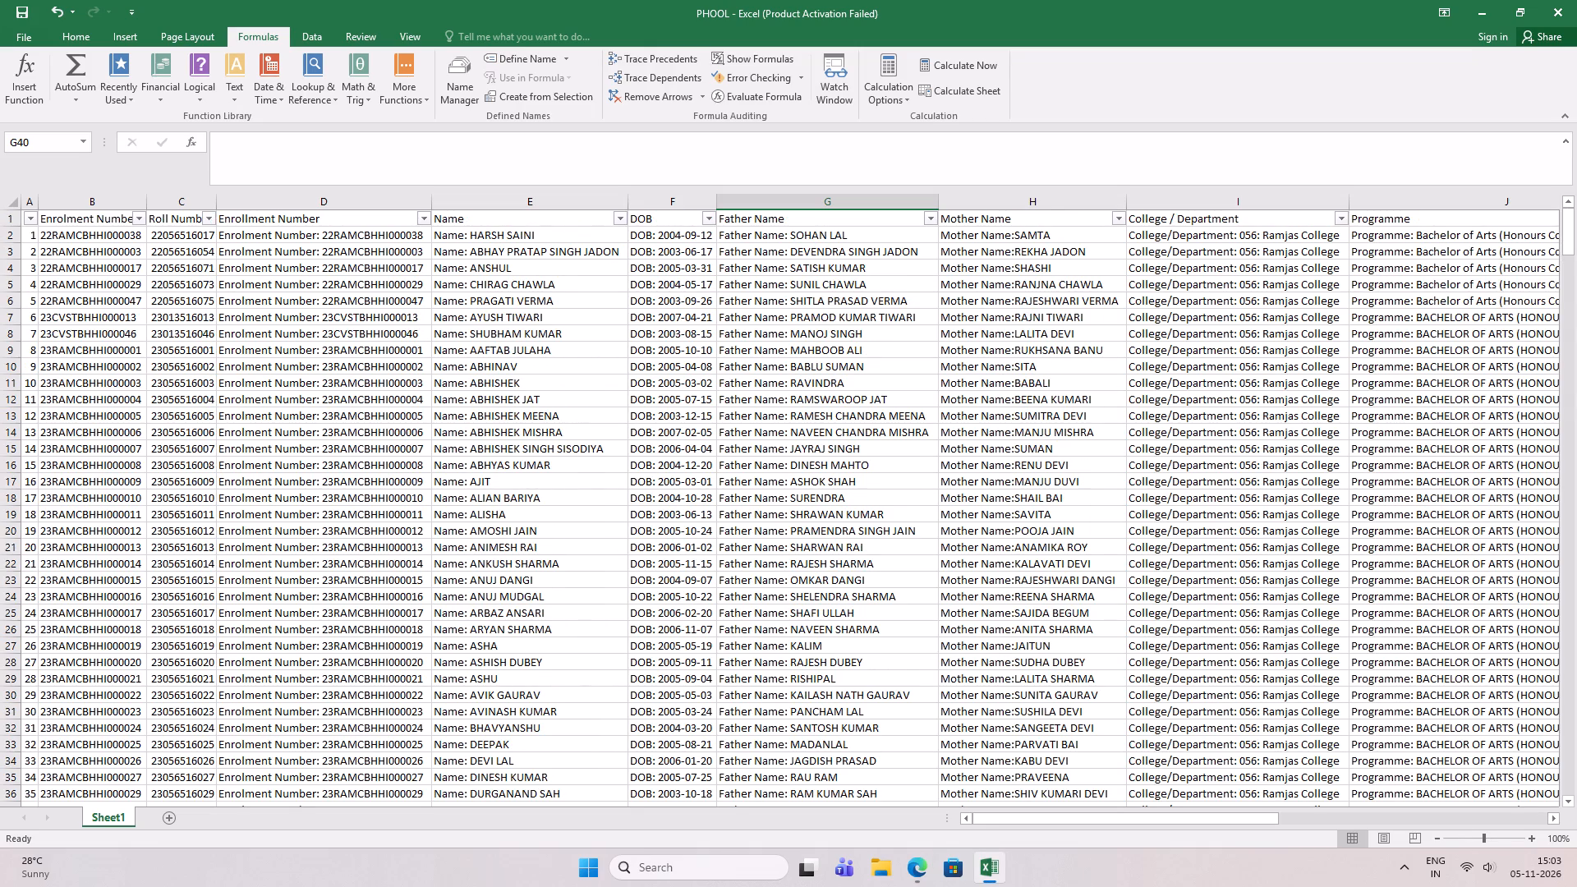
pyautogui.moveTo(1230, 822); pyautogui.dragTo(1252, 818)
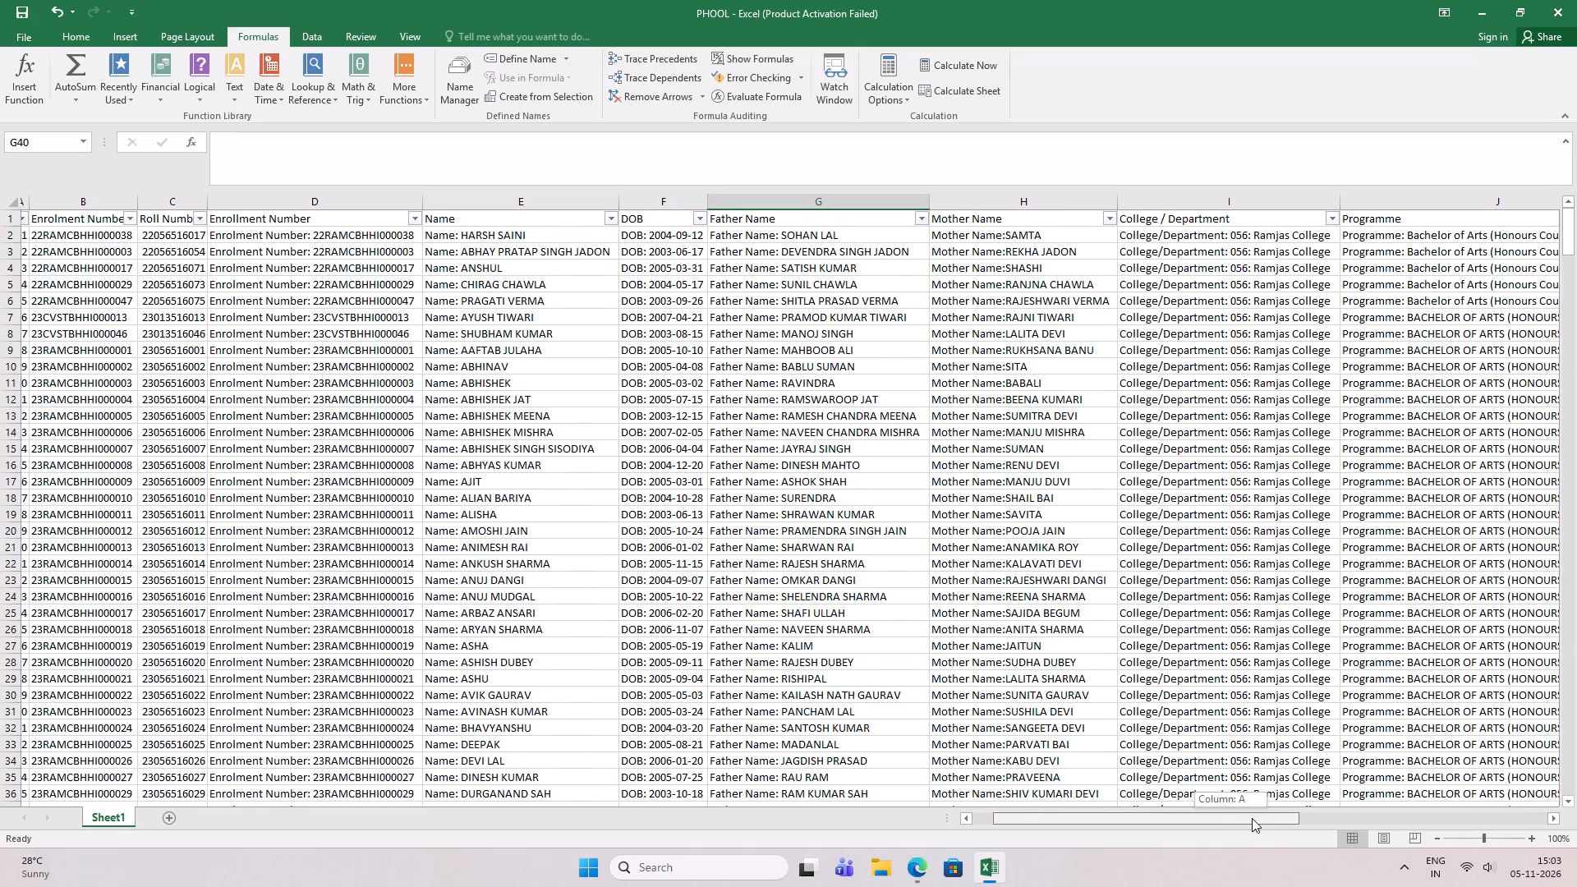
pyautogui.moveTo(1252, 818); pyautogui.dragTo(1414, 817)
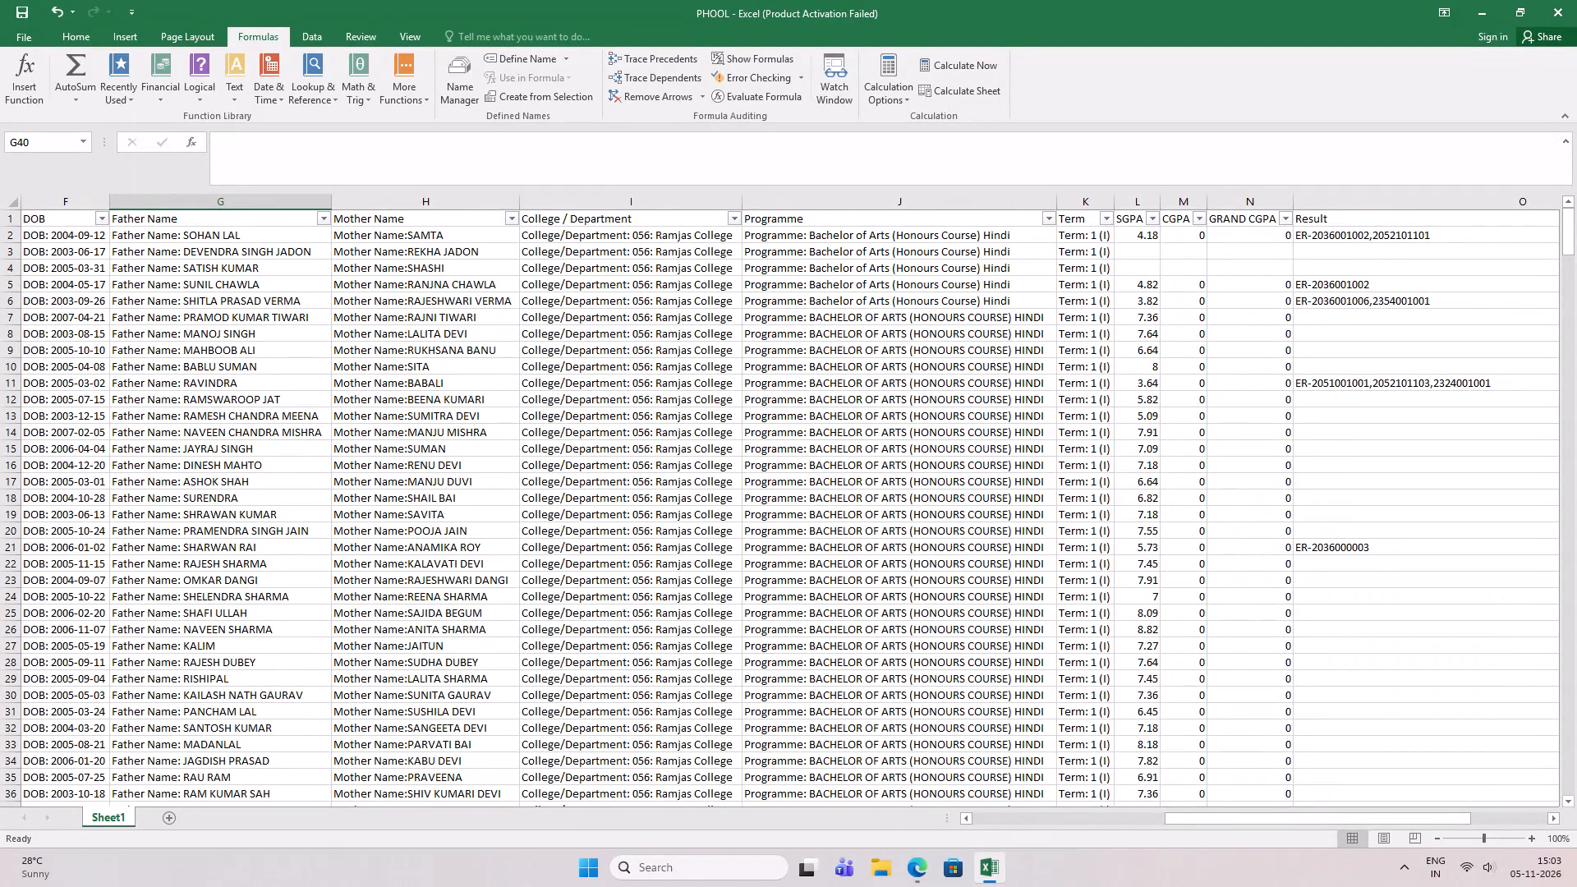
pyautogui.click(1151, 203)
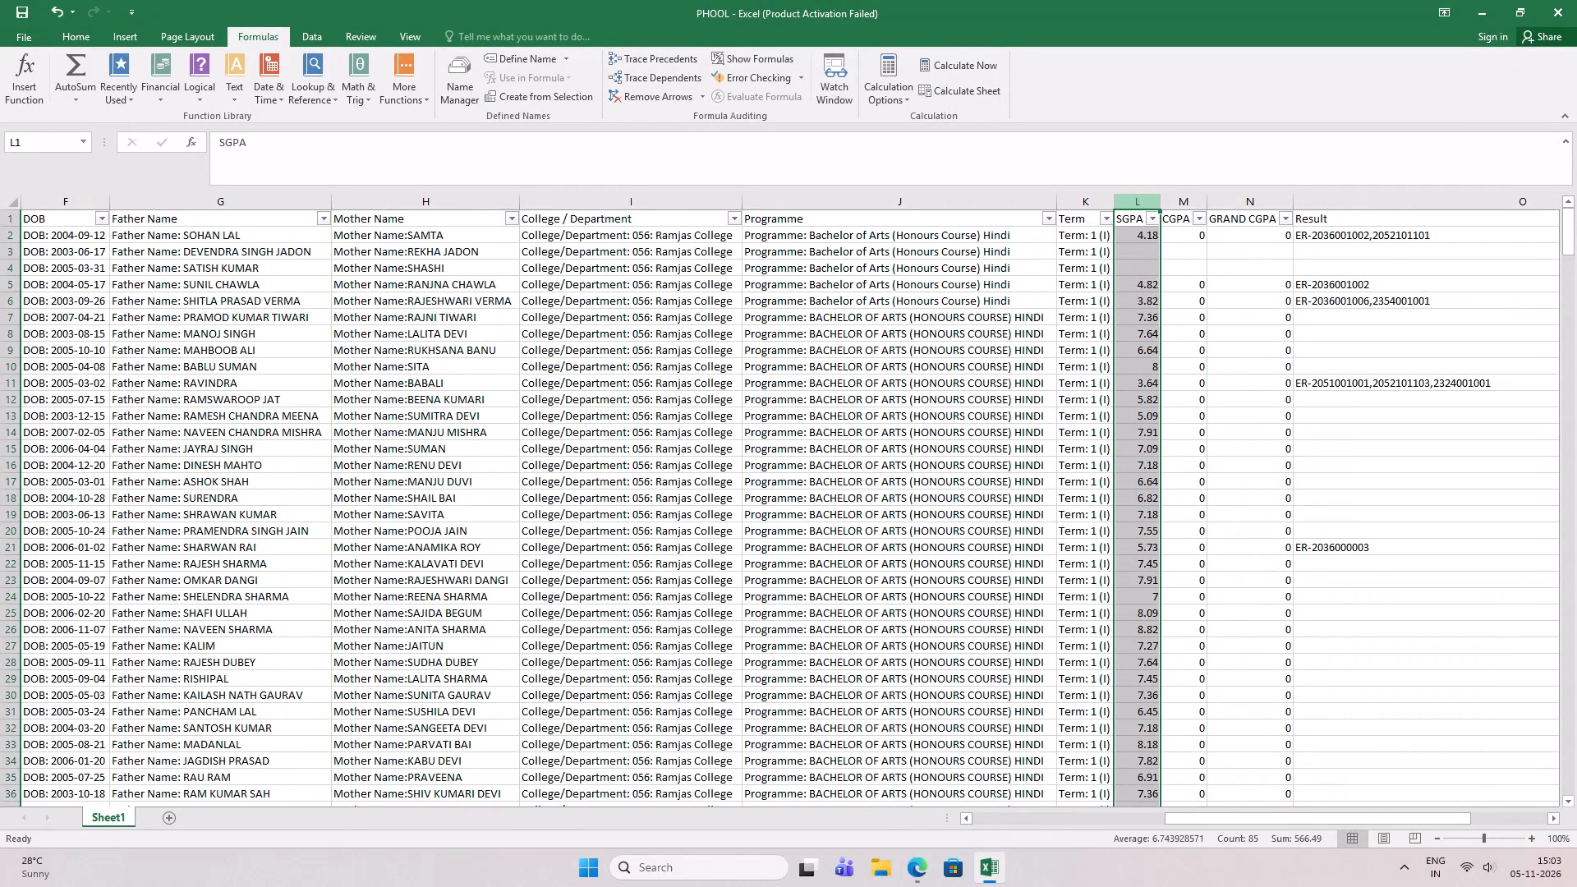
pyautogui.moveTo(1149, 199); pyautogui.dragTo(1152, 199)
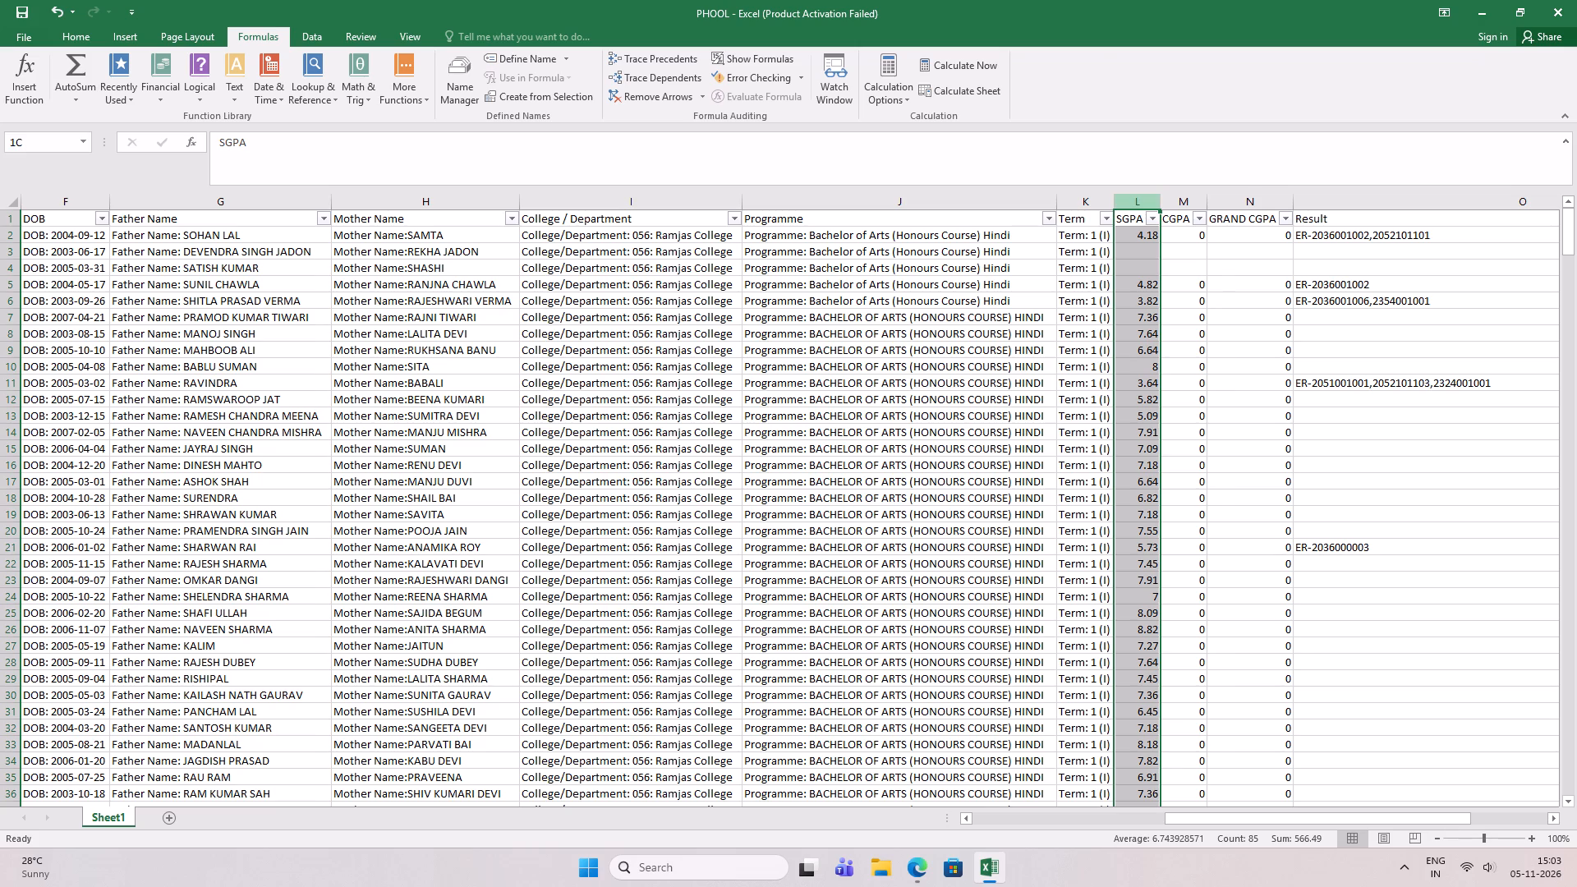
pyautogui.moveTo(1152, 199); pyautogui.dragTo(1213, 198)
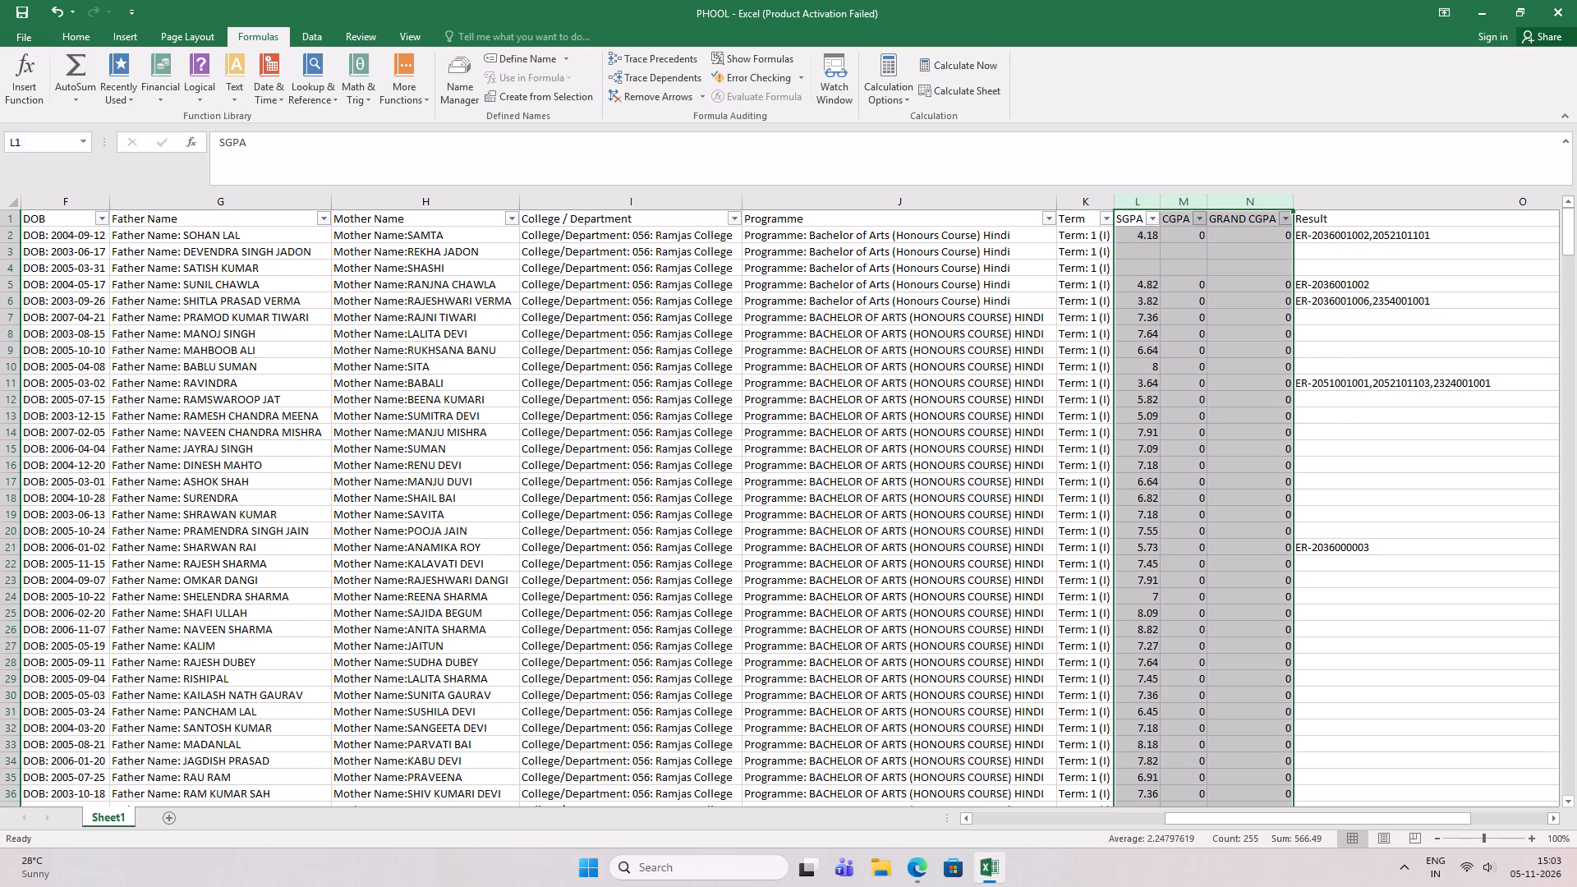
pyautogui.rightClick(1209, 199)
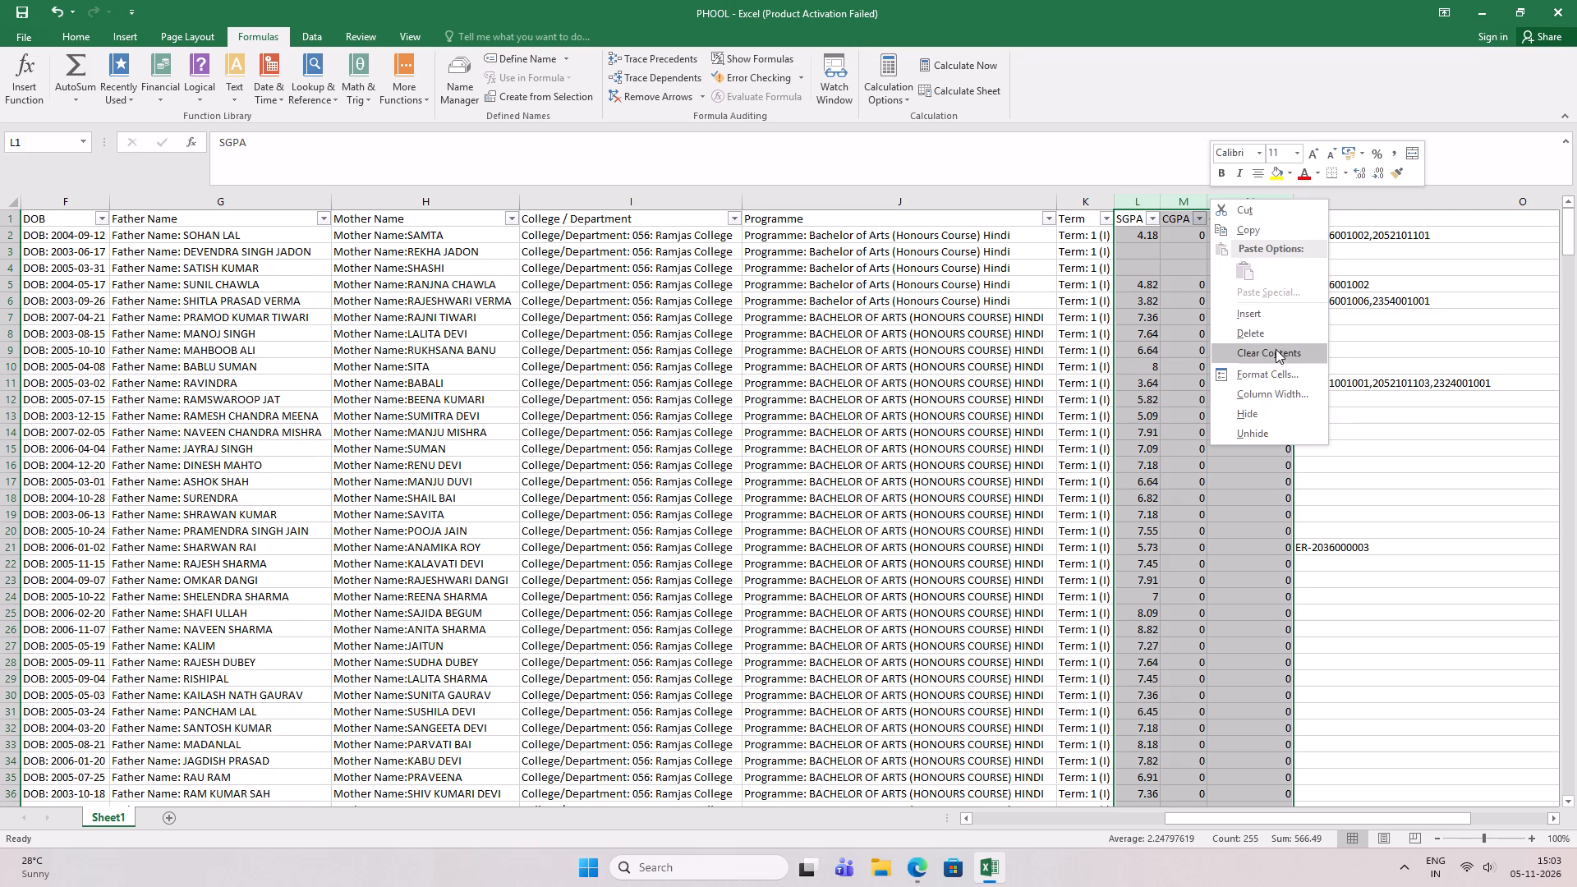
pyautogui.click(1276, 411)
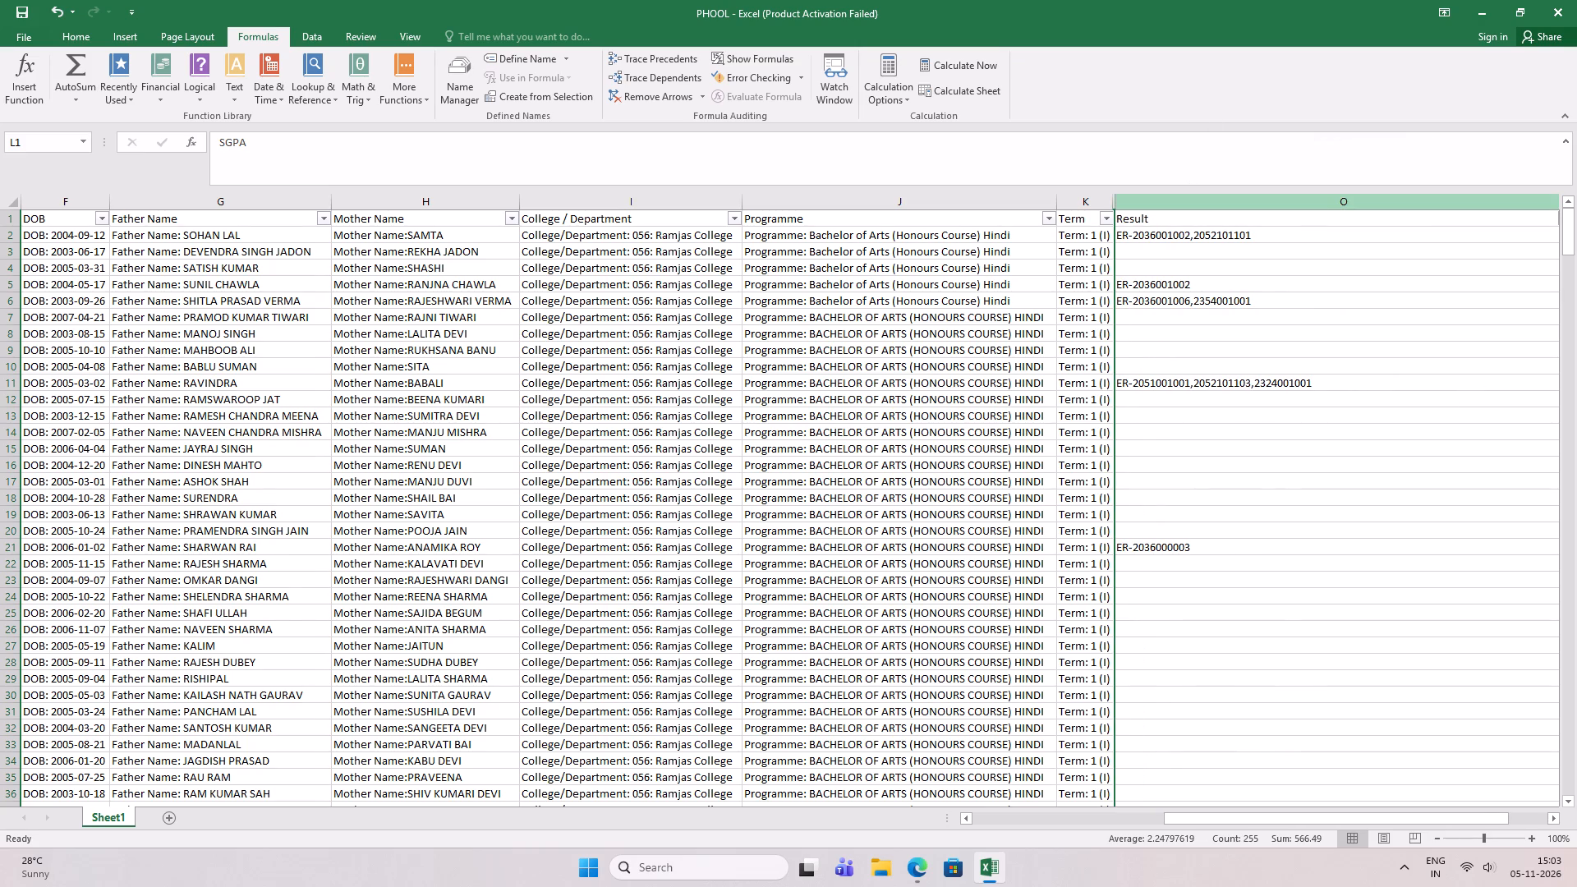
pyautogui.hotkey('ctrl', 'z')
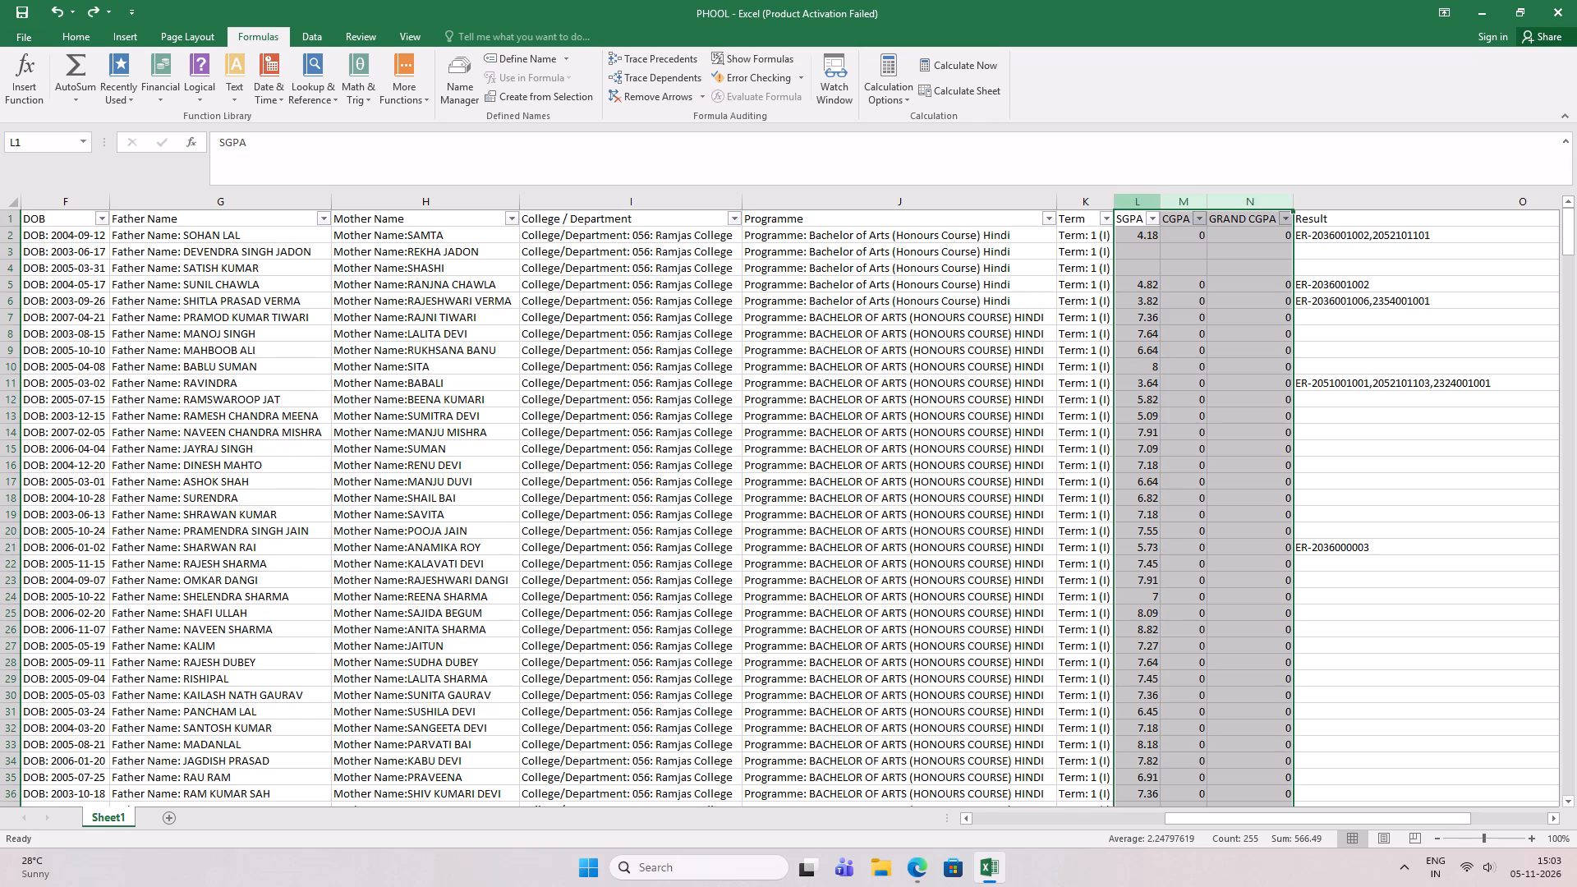
# Hide the SGPA, CGPA, GRAND CGPA and Result columns.
pyautogui.moveTo(1138, 201); pyautogui.dragTo(1339, 196)
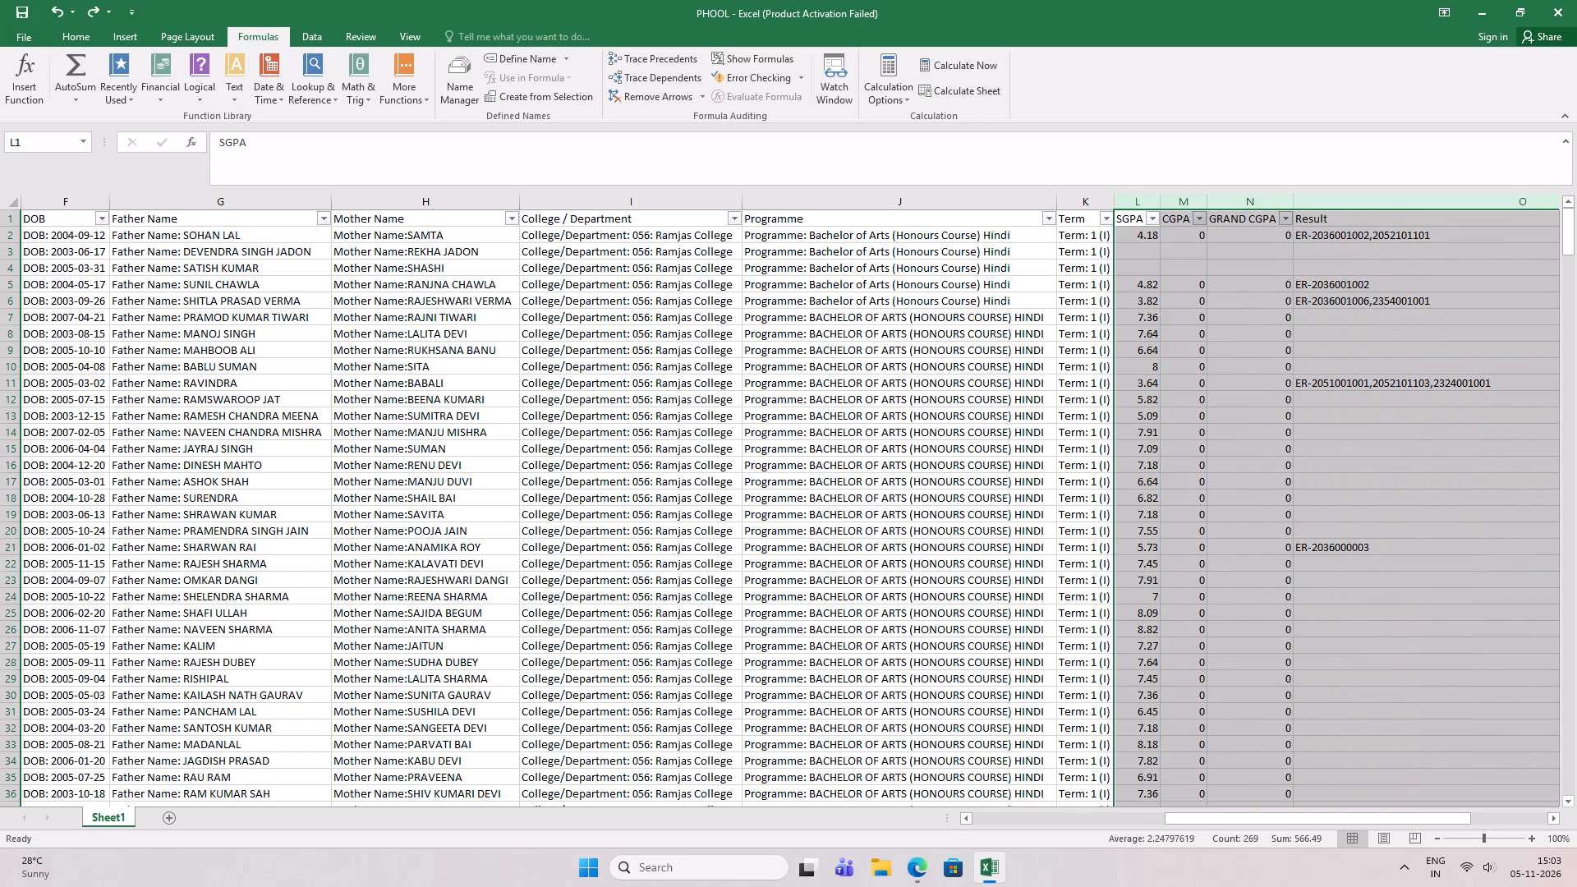
pyautogui.press('Right')
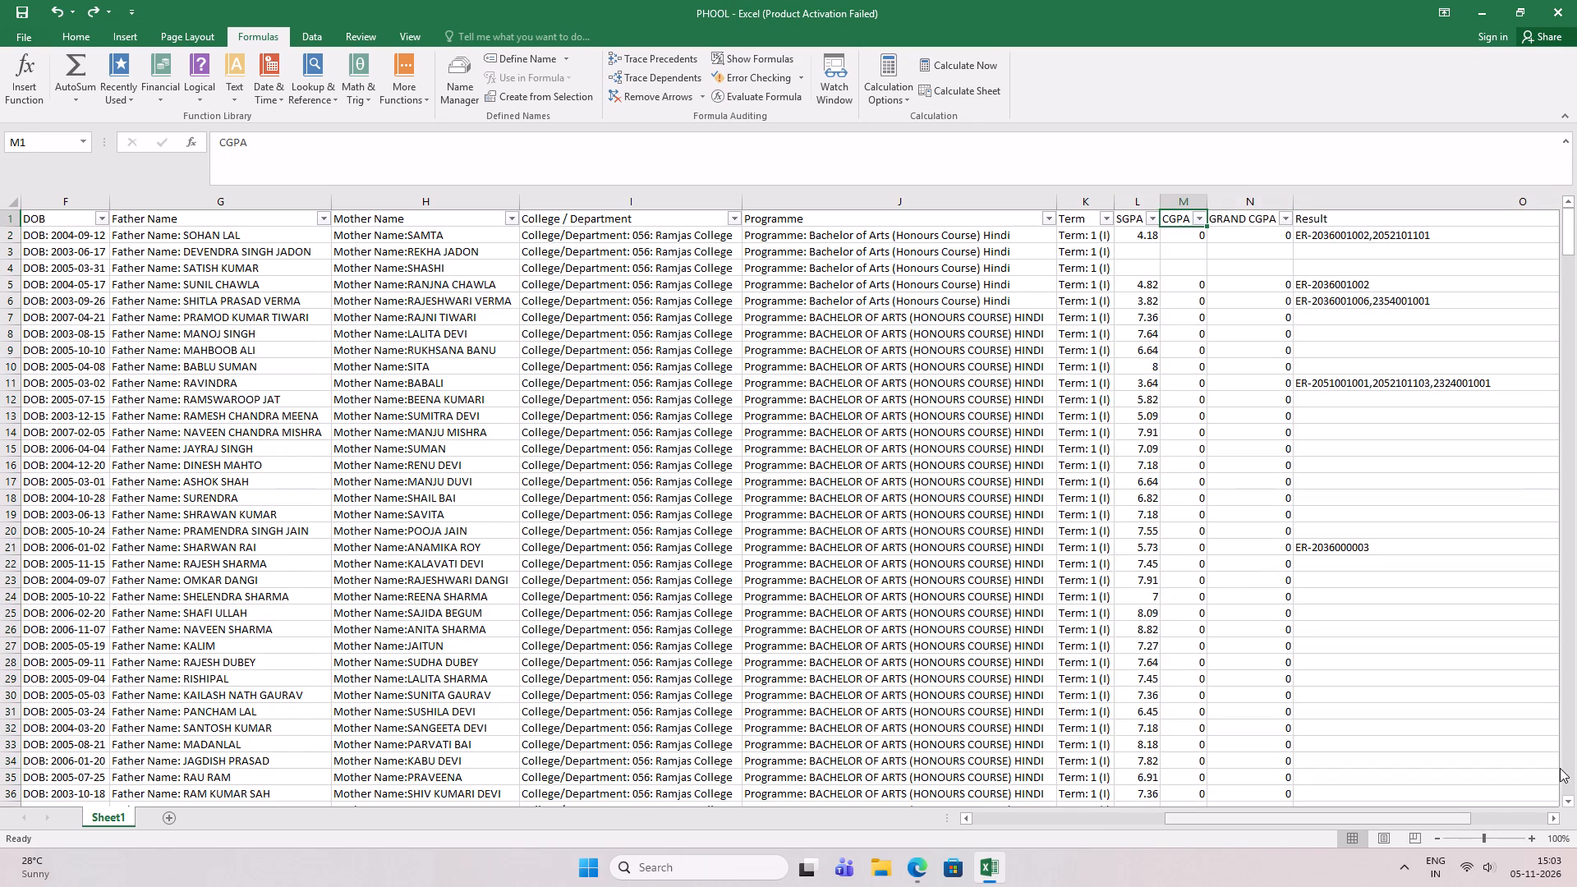
pyautogui.doubleClick(1559, 818)
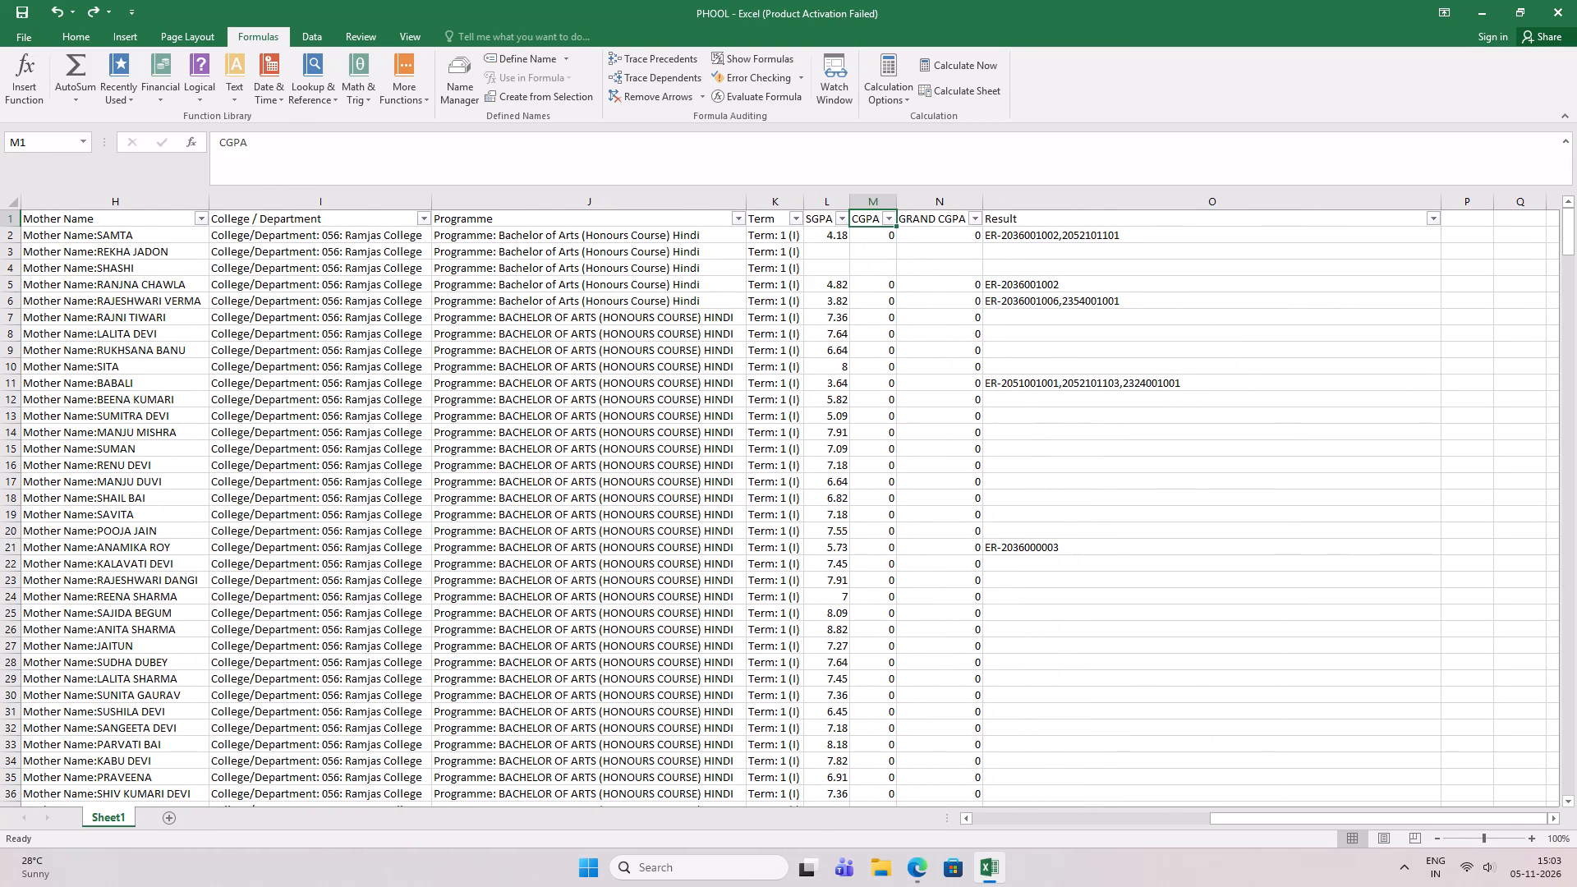
pyautogui.moveTo(829, 201); pyautogui.dragTo(1023, 221)
pyautogui.rightClick(1028, 204)
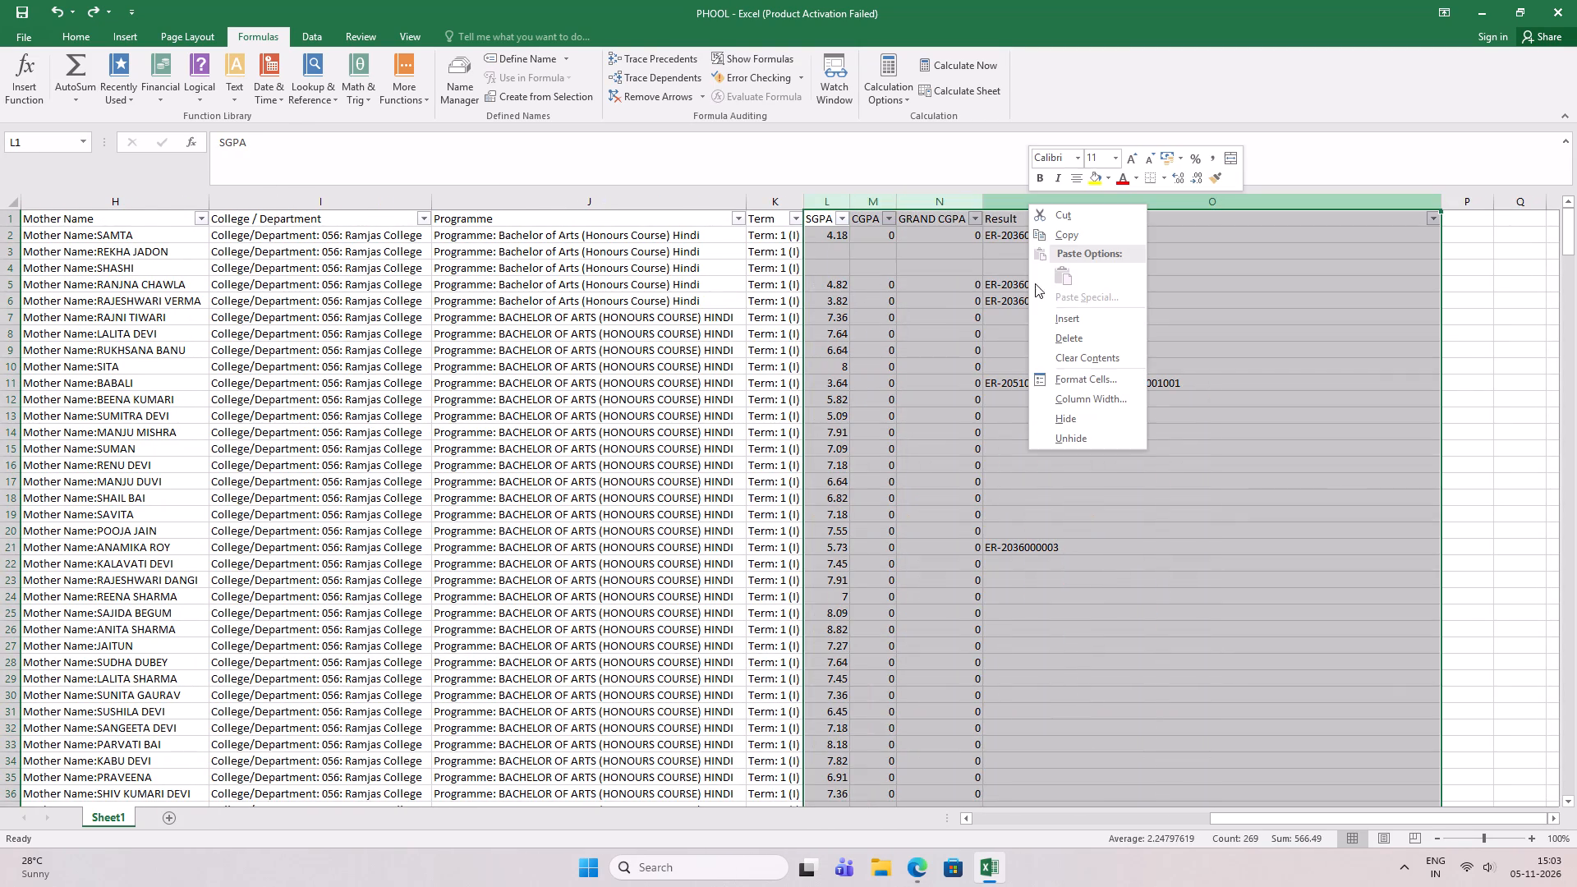
pyautogui.click(1088, 421)
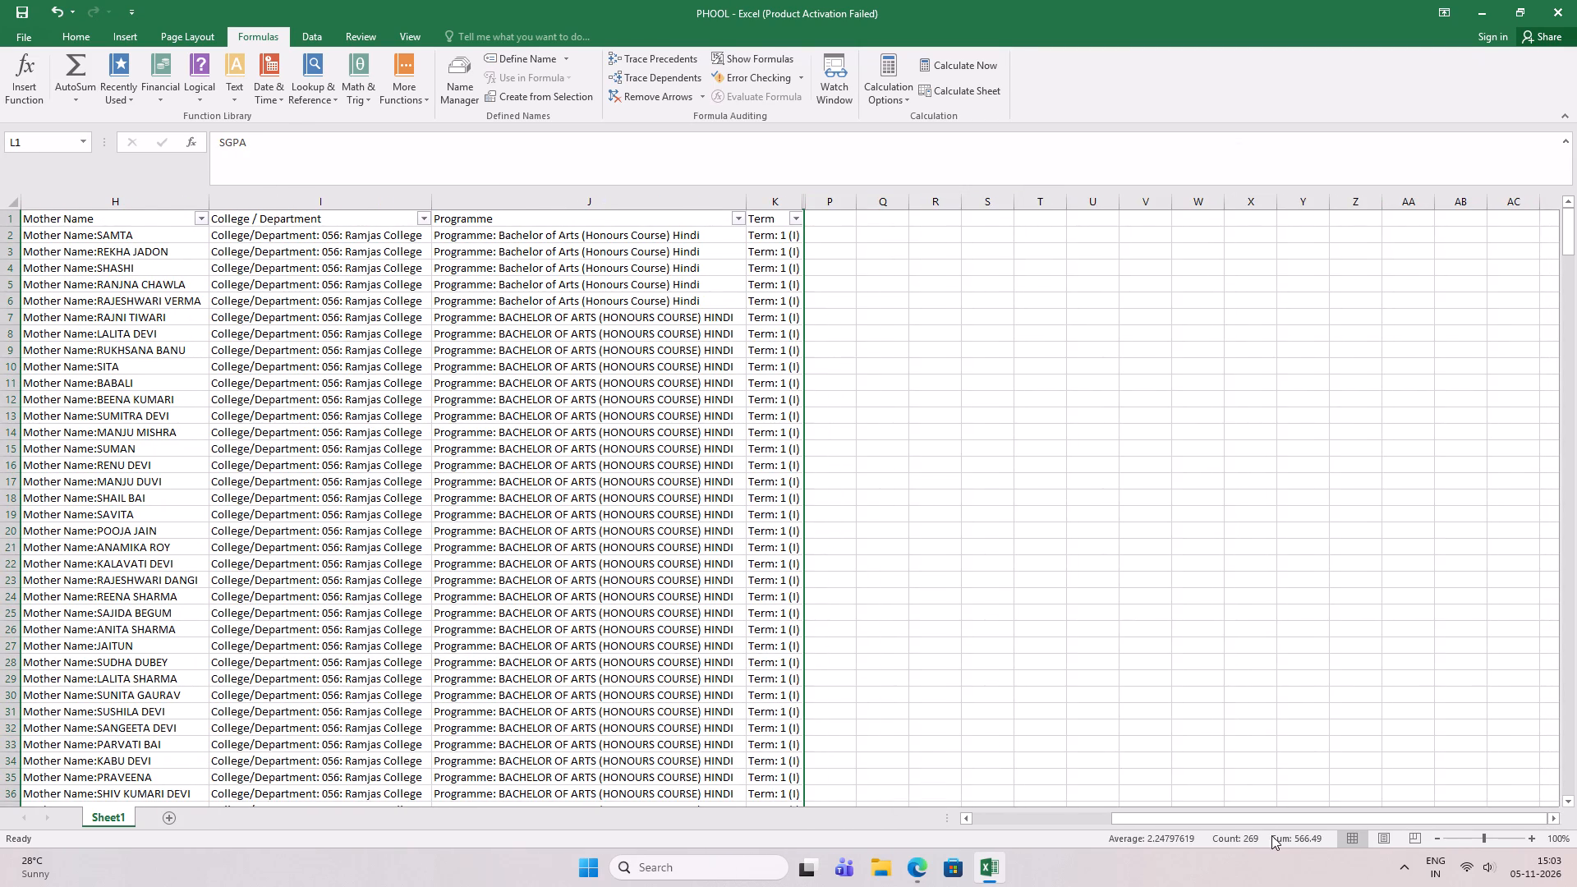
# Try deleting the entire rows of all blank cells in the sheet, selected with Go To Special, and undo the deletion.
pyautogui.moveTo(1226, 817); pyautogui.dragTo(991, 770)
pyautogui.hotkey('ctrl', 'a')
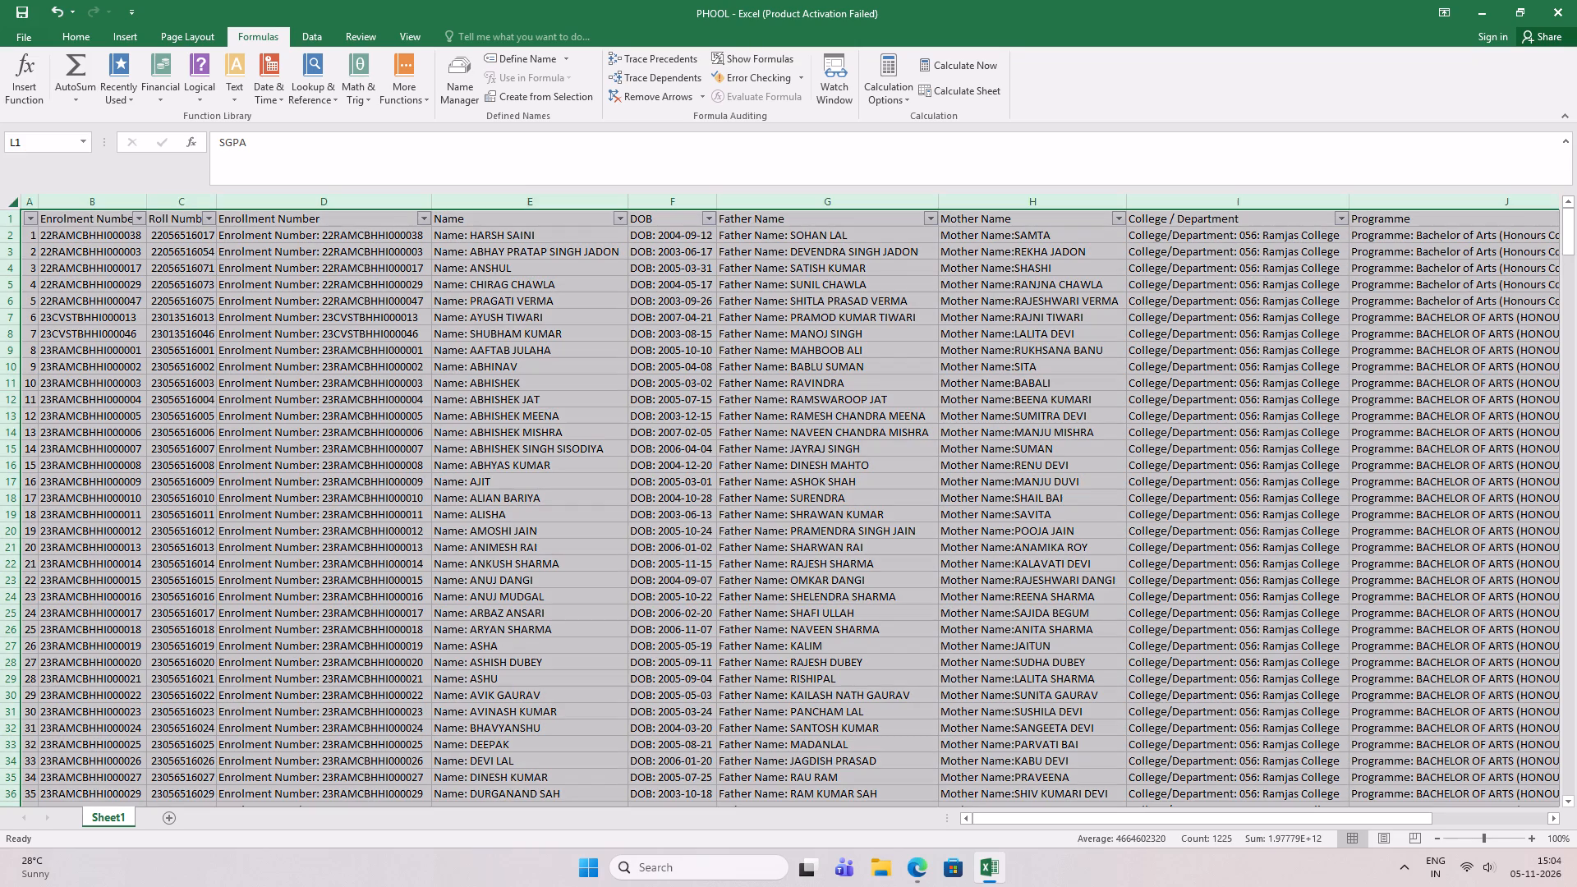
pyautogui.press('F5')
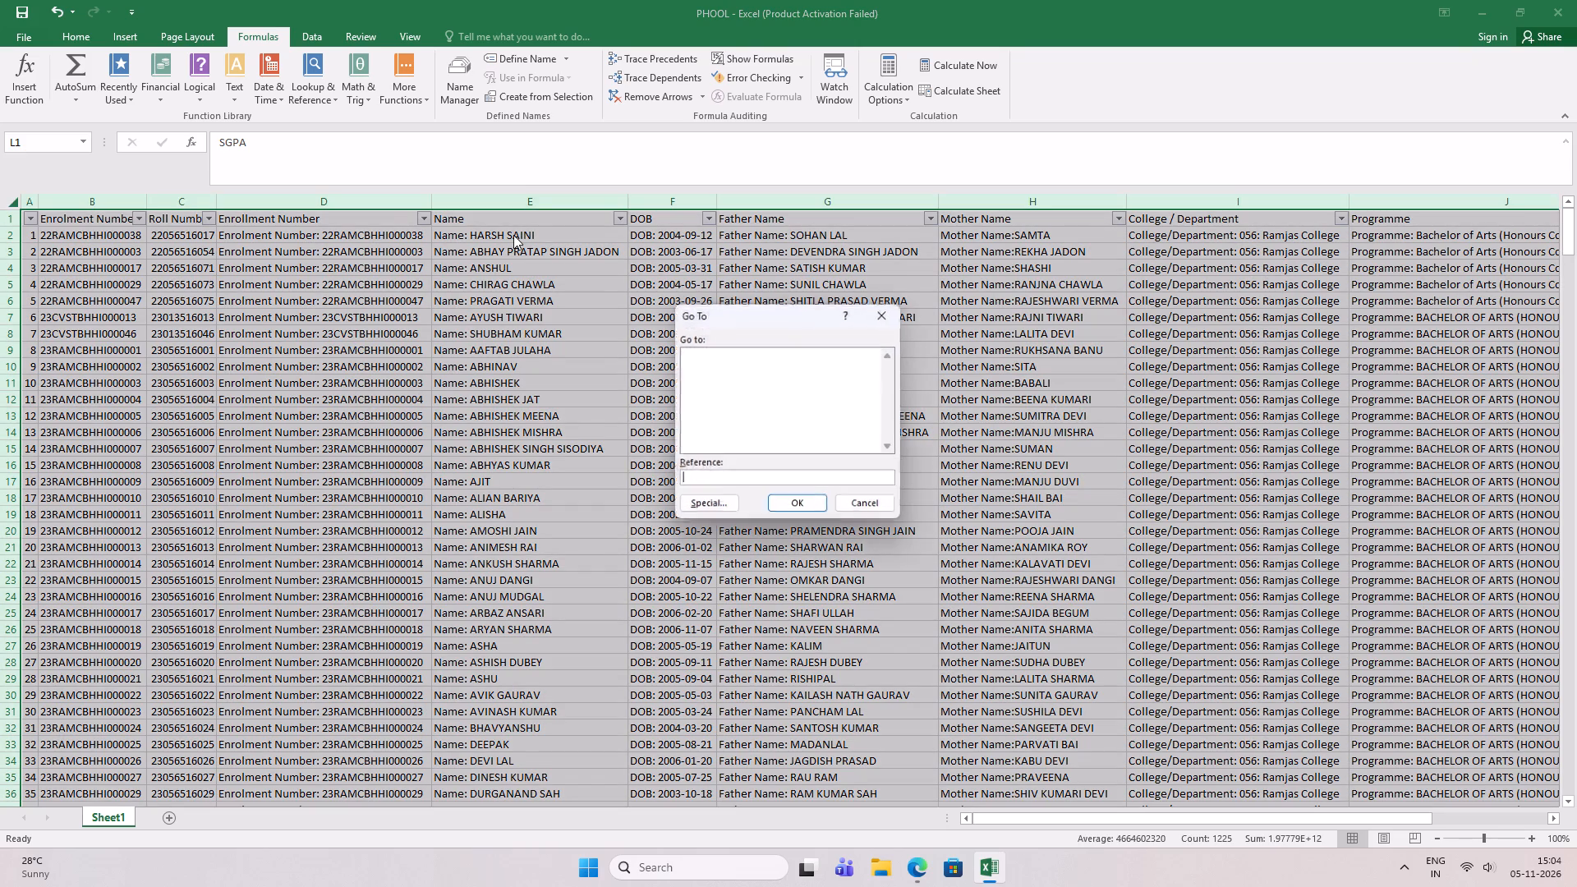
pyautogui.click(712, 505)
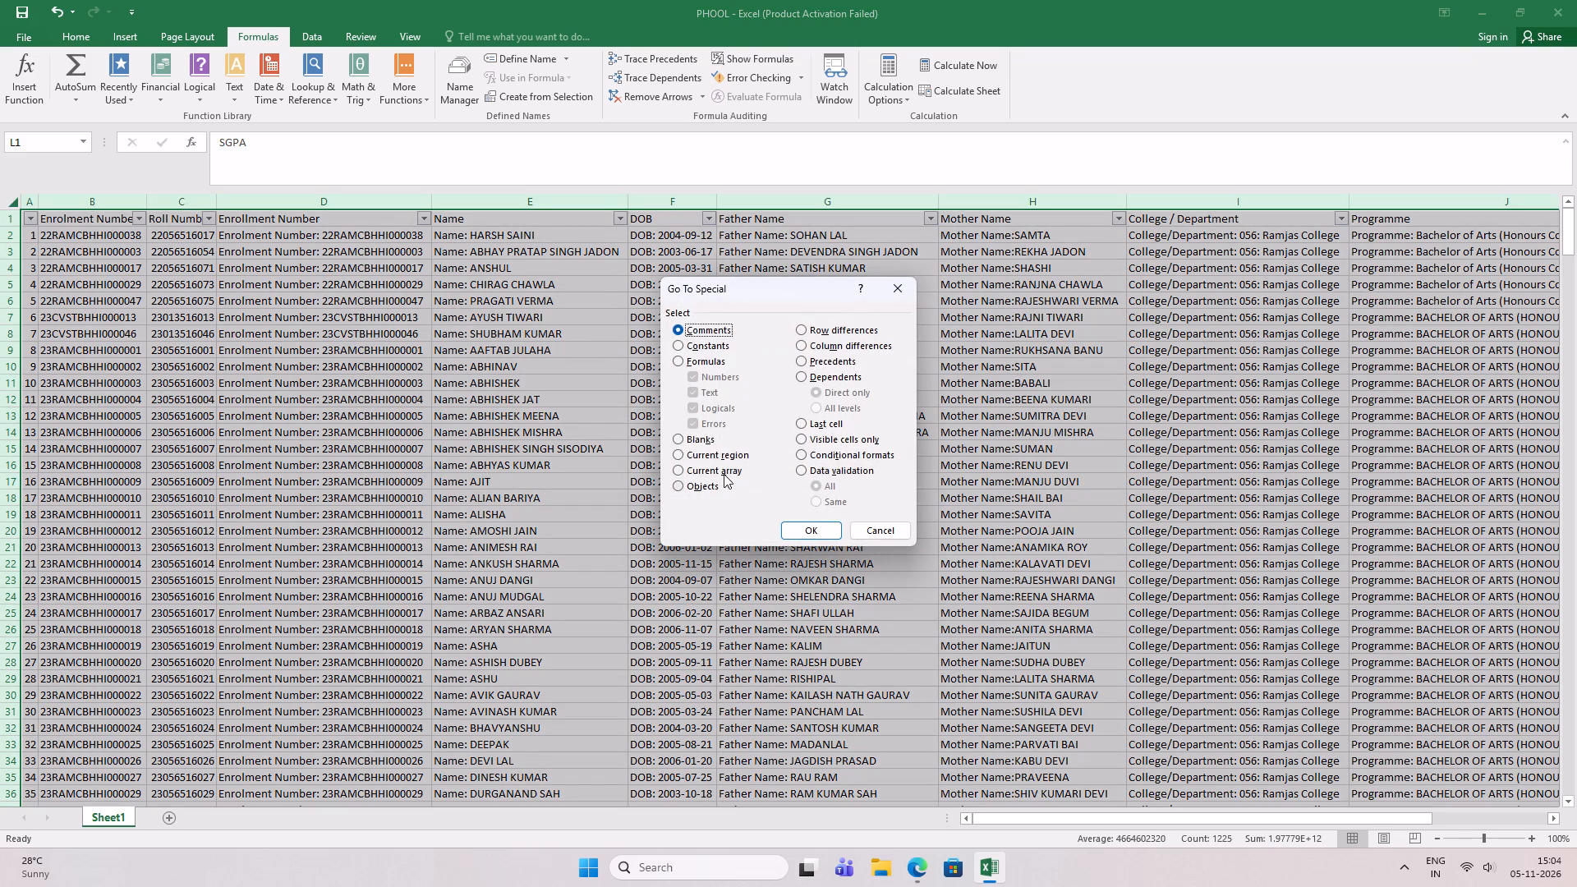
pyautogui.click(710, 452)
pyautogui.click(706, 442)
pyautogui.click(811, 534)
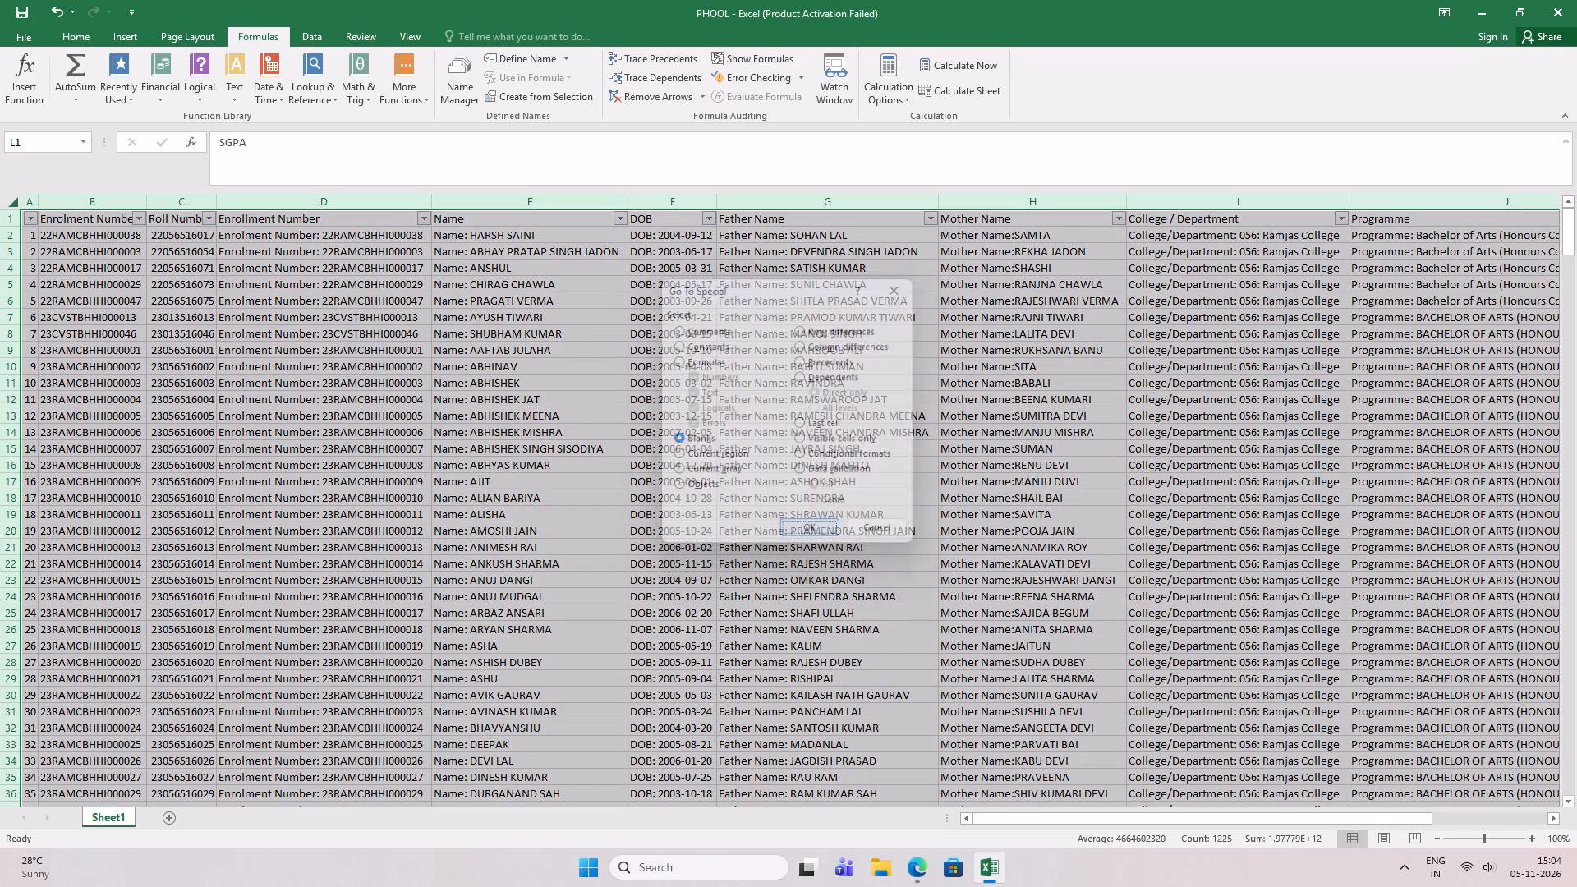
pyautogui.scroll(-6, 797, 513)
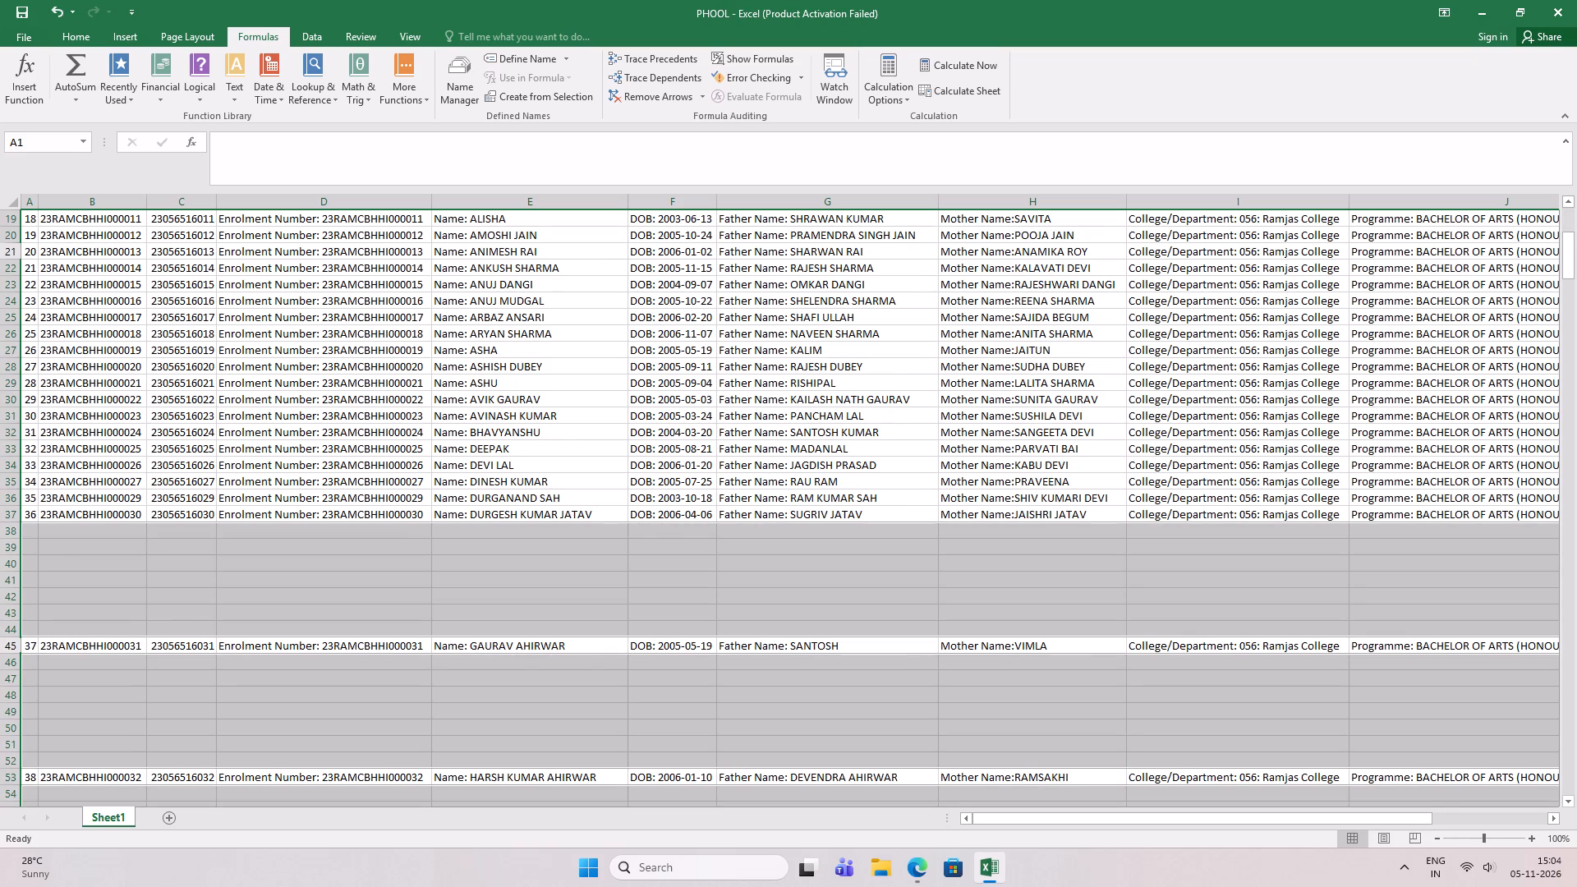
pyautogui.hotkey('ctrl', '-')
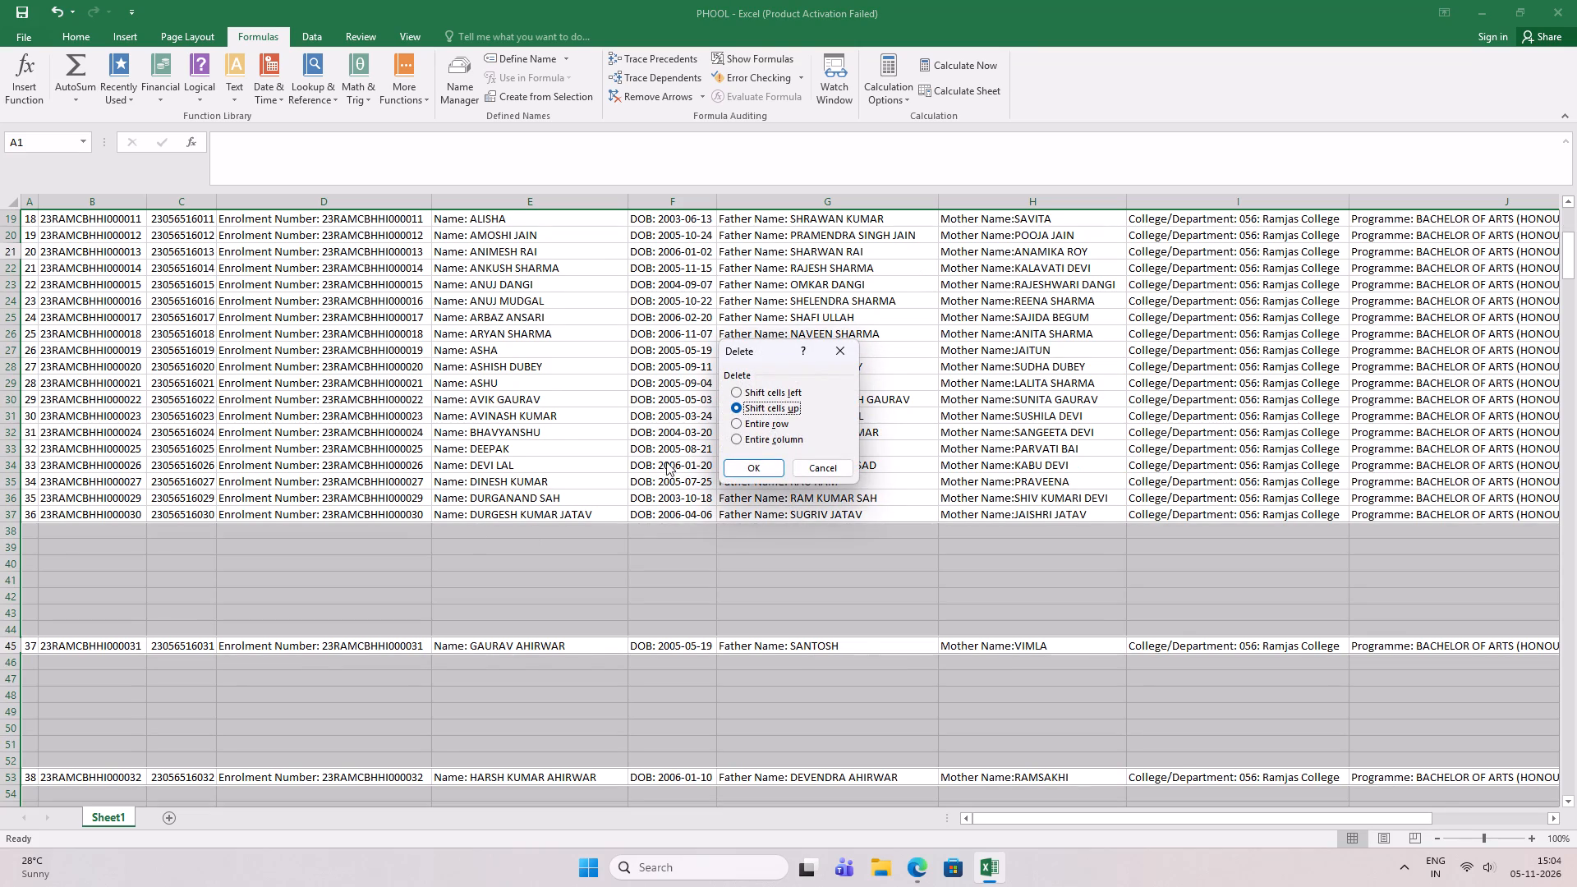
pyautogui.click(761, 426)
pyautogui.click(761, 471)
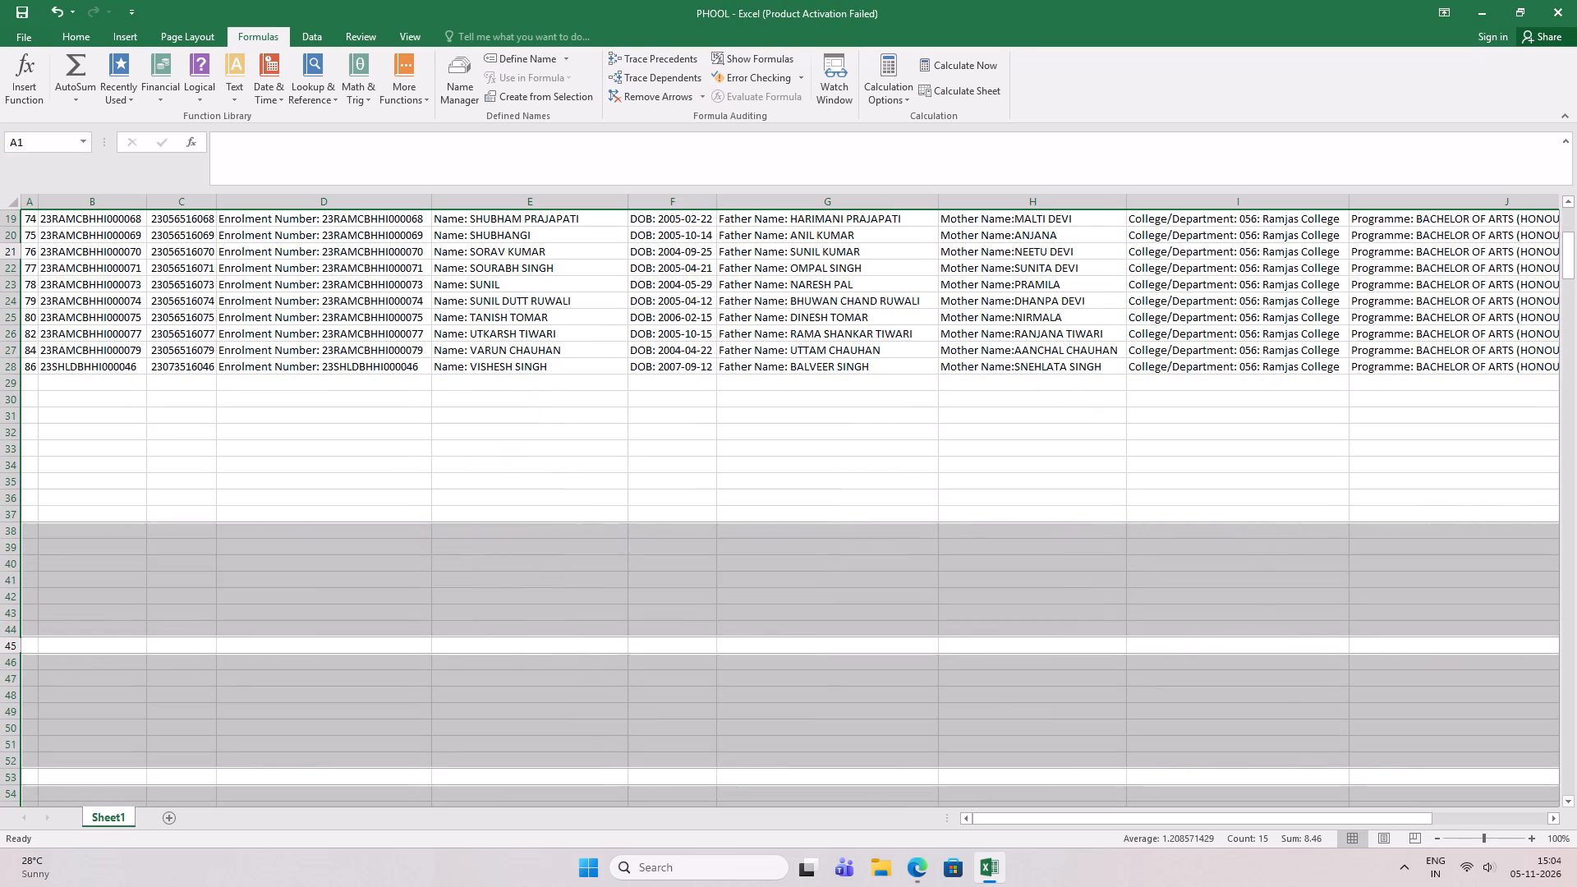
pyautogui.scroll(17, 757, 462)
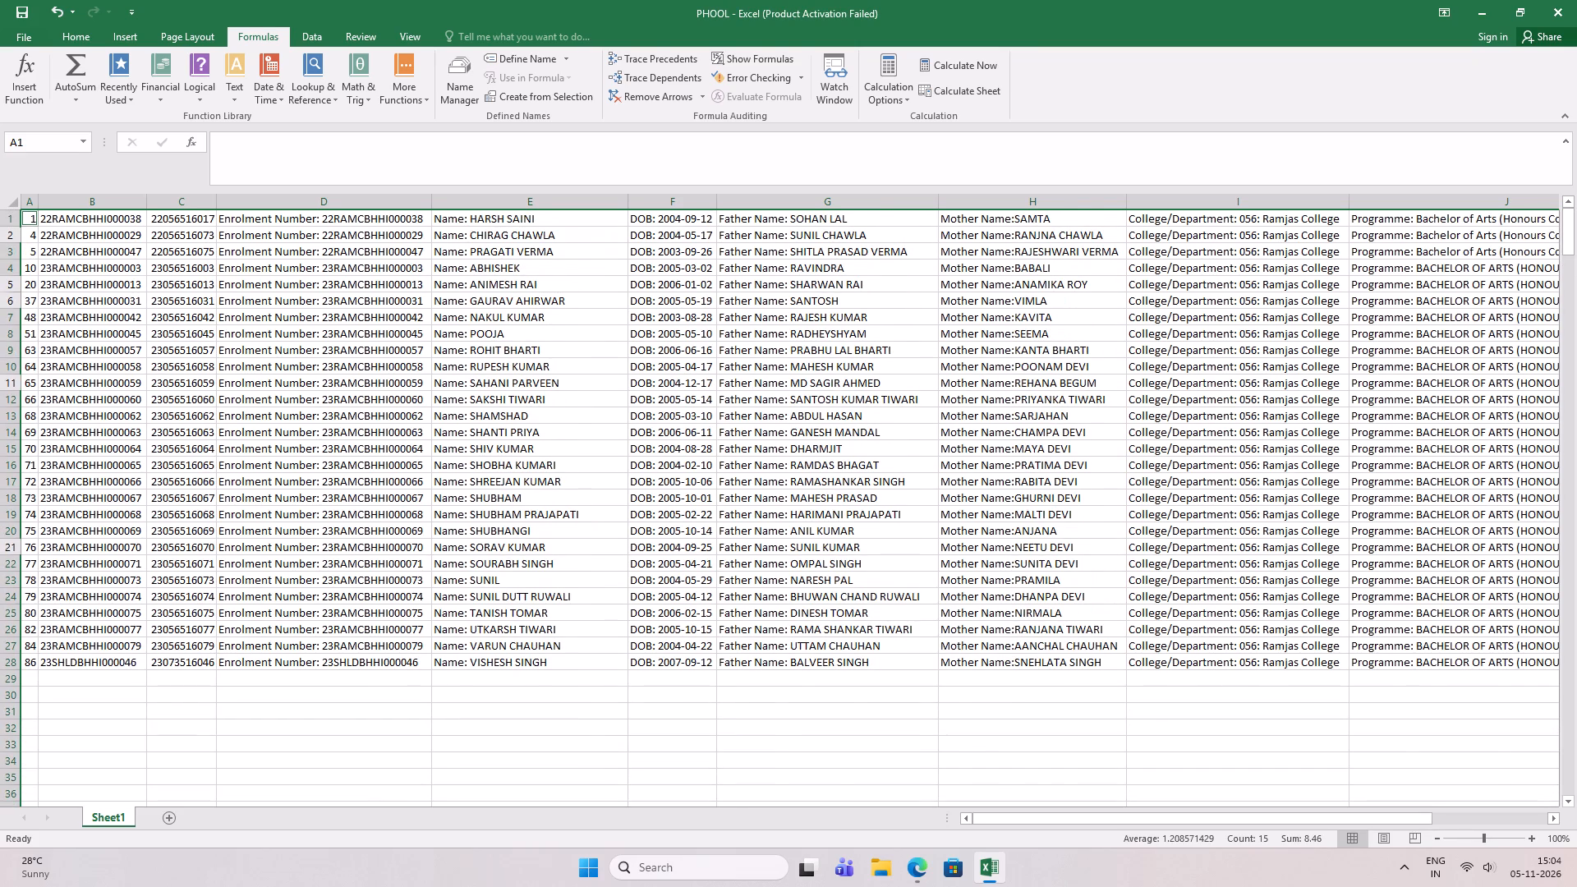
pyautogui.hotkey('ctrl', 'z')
# Select blank rows 38–44, 46–52, 54–60 and 62–68 together, pick their blanks with Go To Special, and delete the entire rows.
pyautogui.scroll(-8, 741, 424)
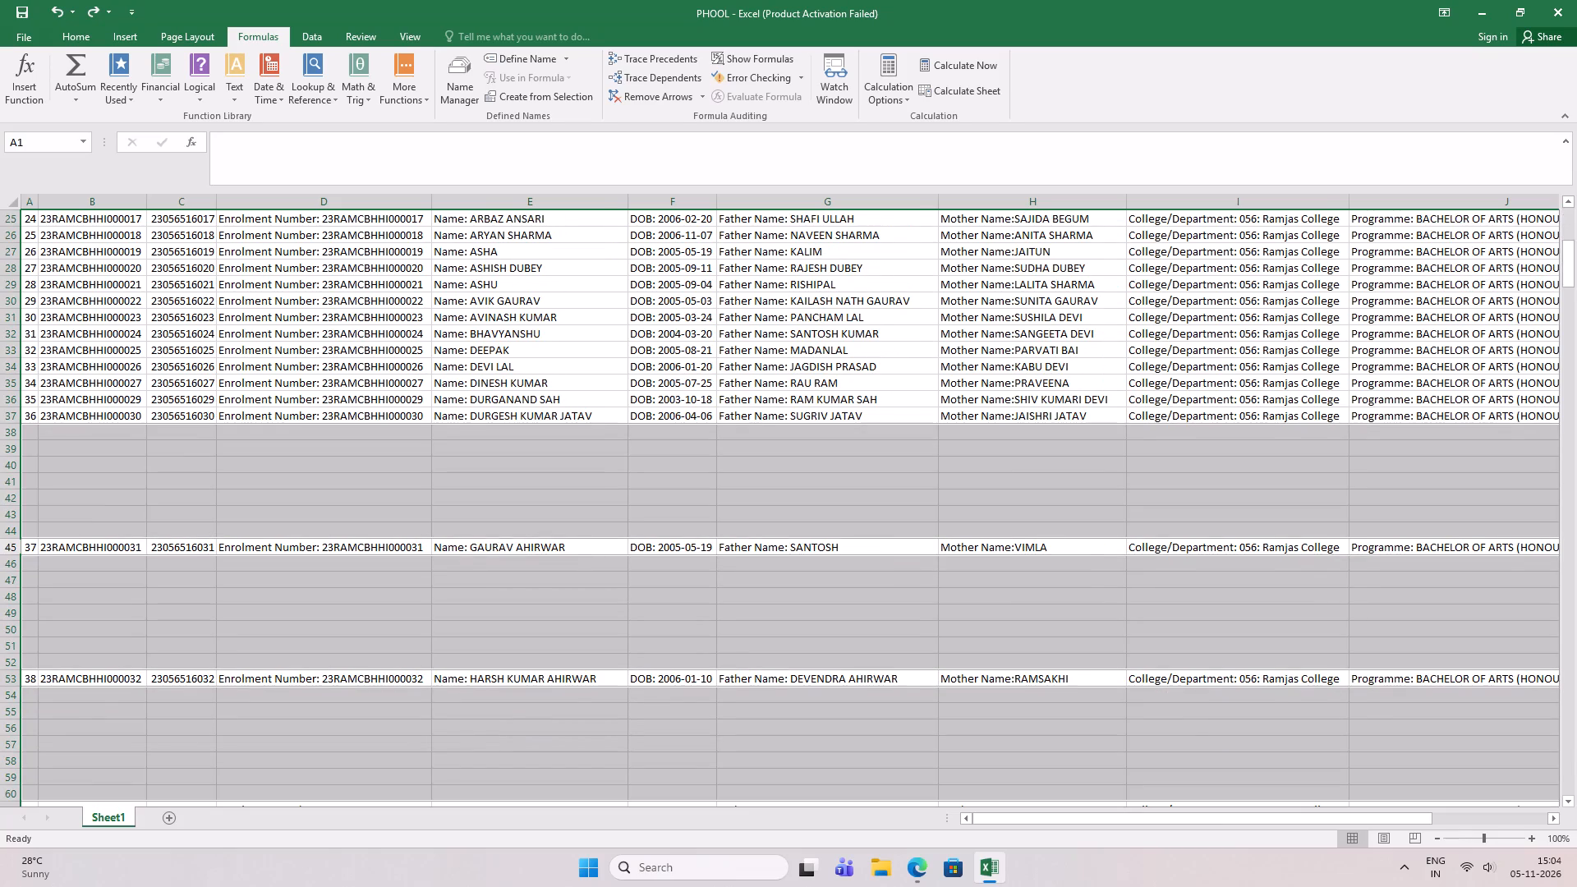
pyautogui.click(183, 471)
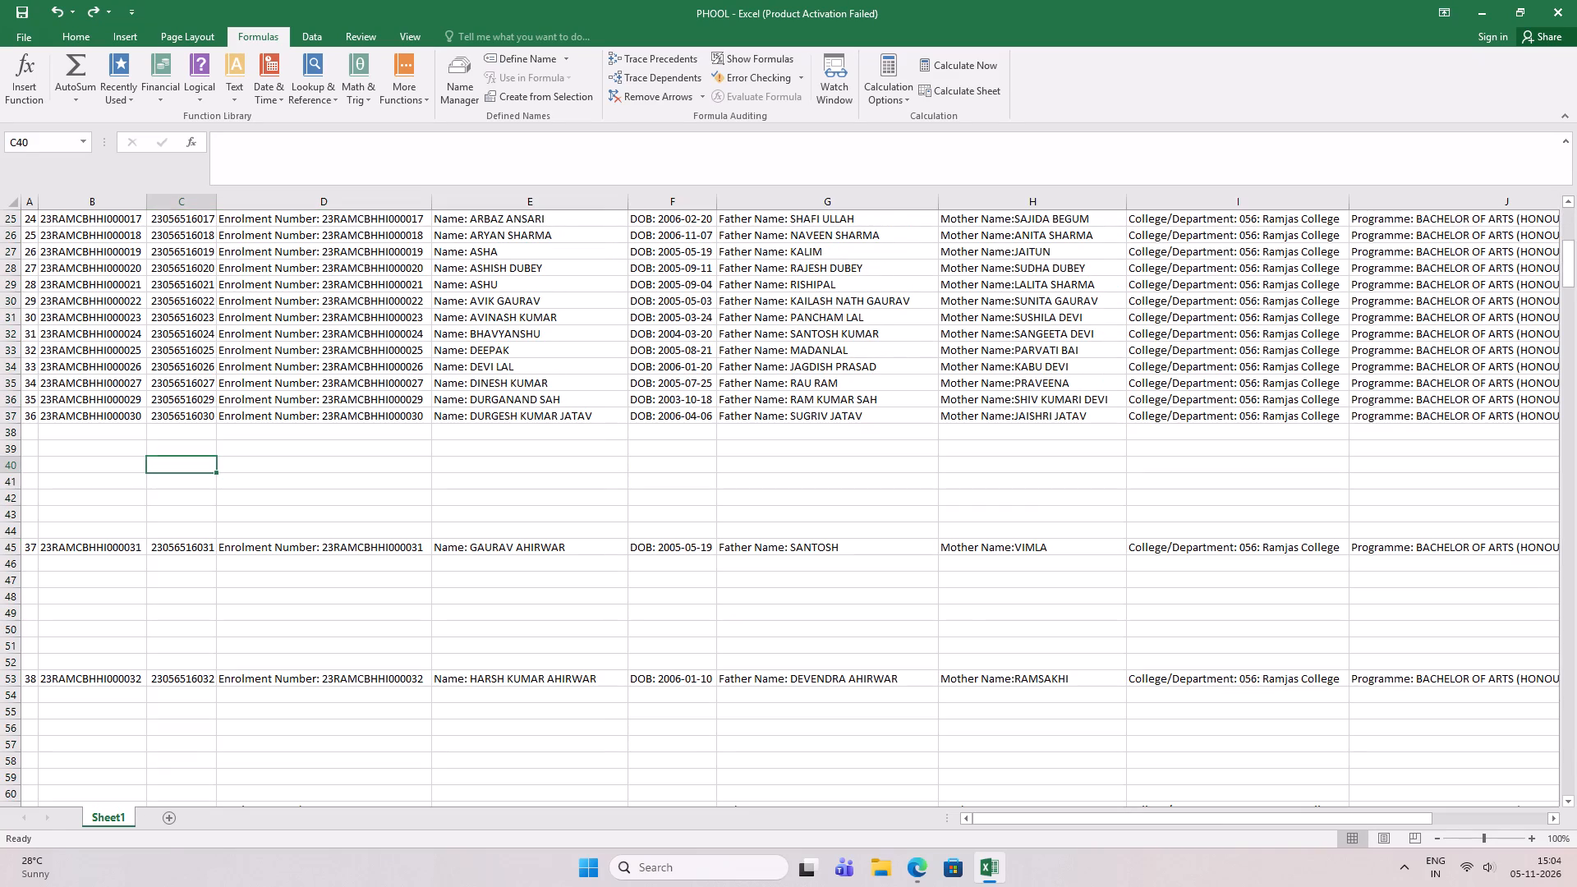
pyautogui.moveTo(10, 429); pyautogui.dragTo(10, 509)
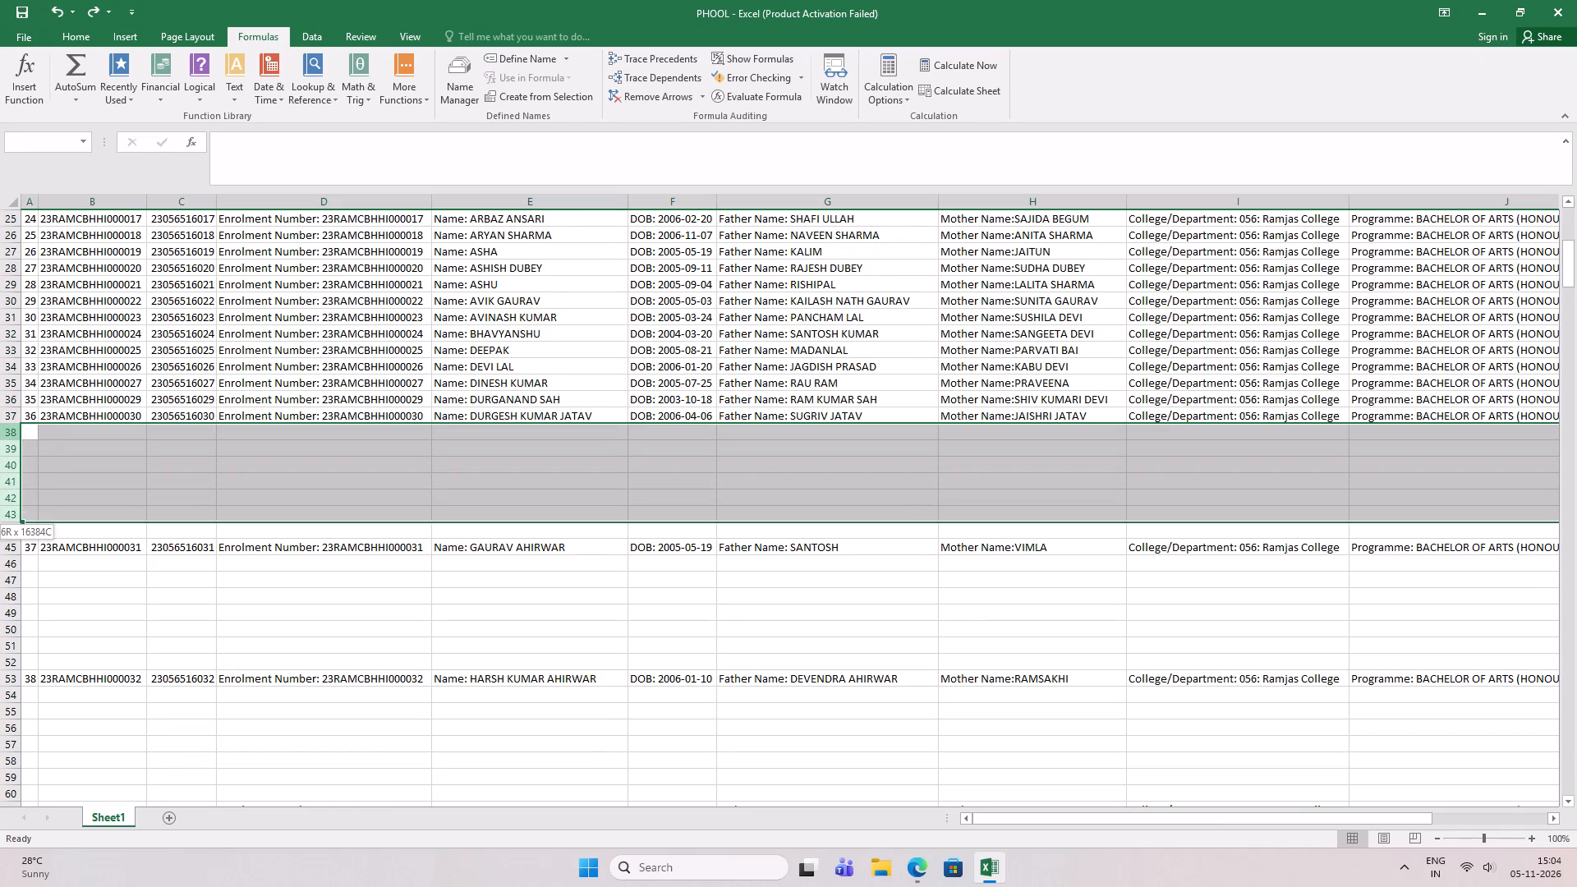
pyautogui.moveTo(10, 509); pyautogui.dragTo(10, 524)
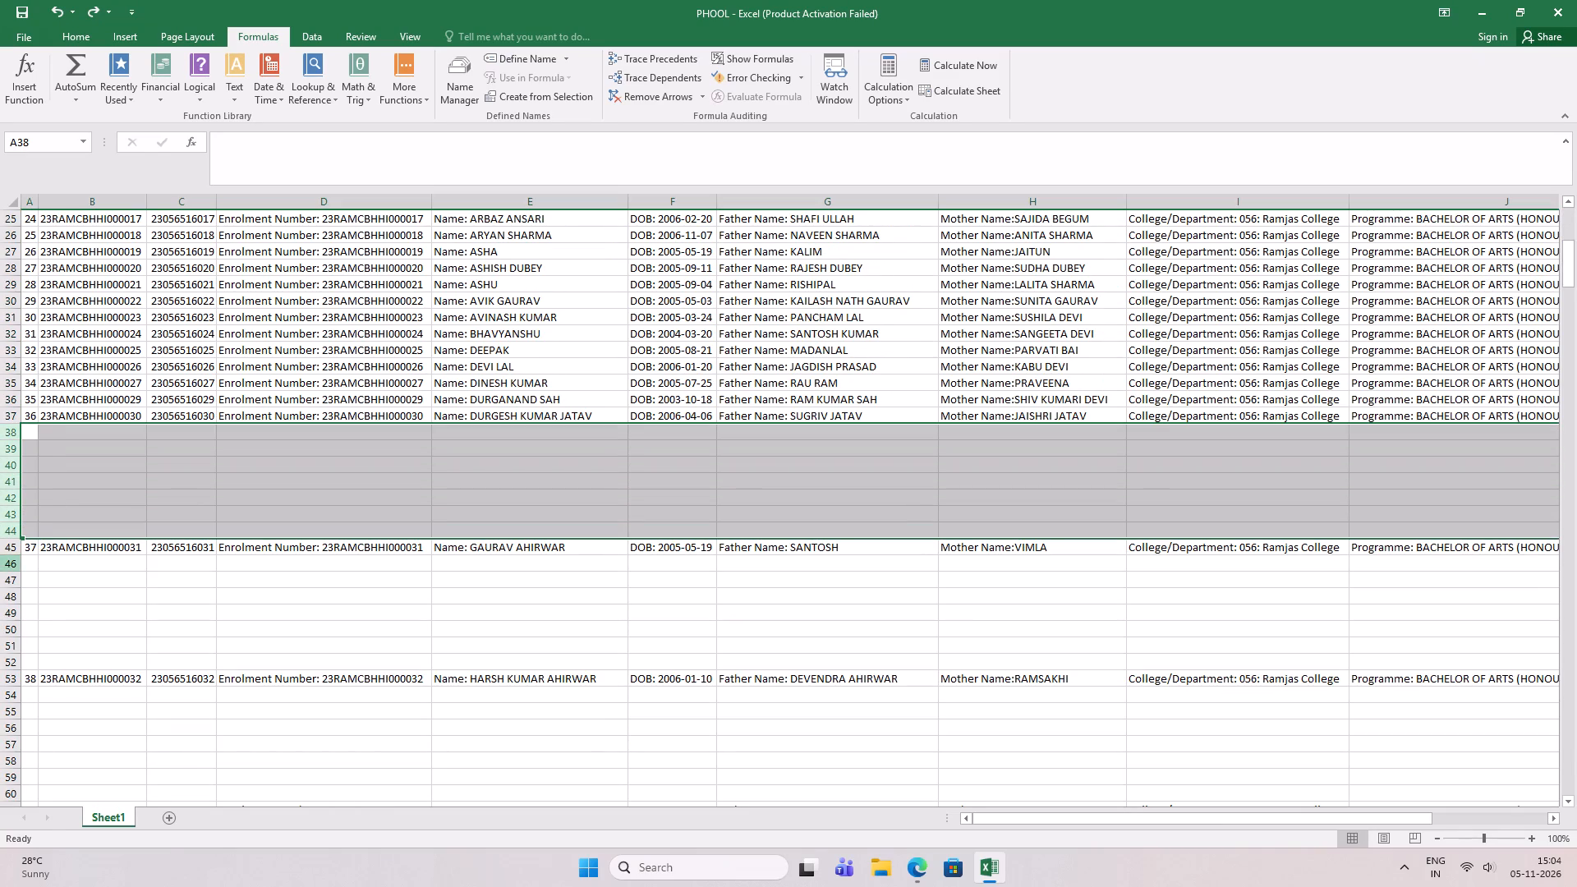
pyautogui.keyDown('ctrl'); pyautogui.moveTo(14, 562); pyautogui.dragTo(6, 663); pyautogui.keyUp('ctrl')
pyautogui.scroll(-5, 255, 562)
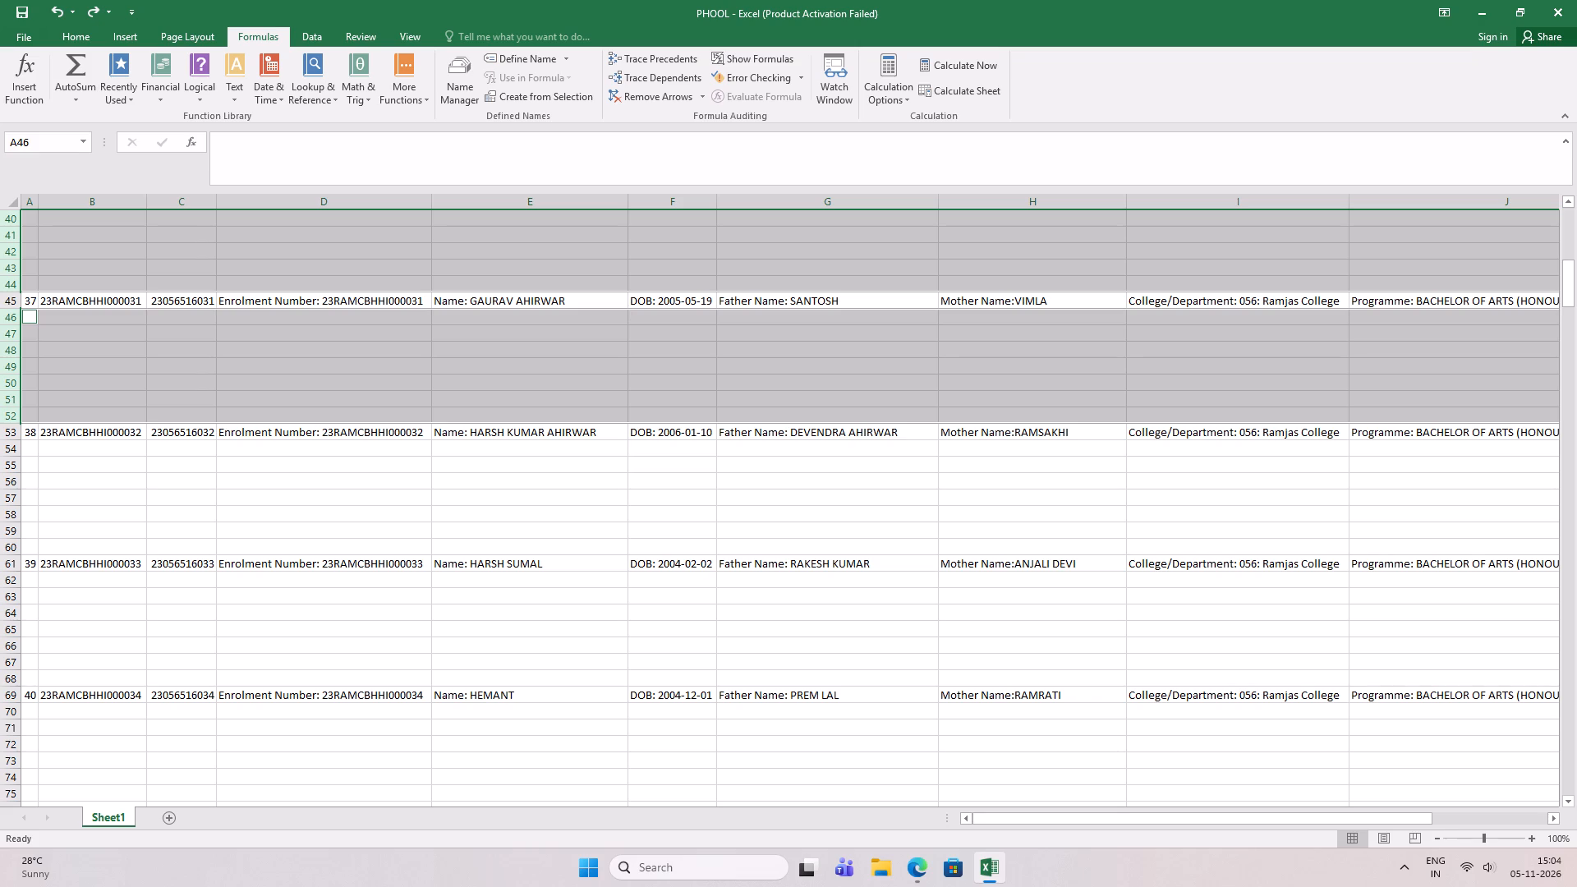
pyautogui.keyDown('ctrl'); pyautogui.moveTo(14, 449); pyautogui.dragTo(2, 540); pyautogui.keyUp('ctrl')
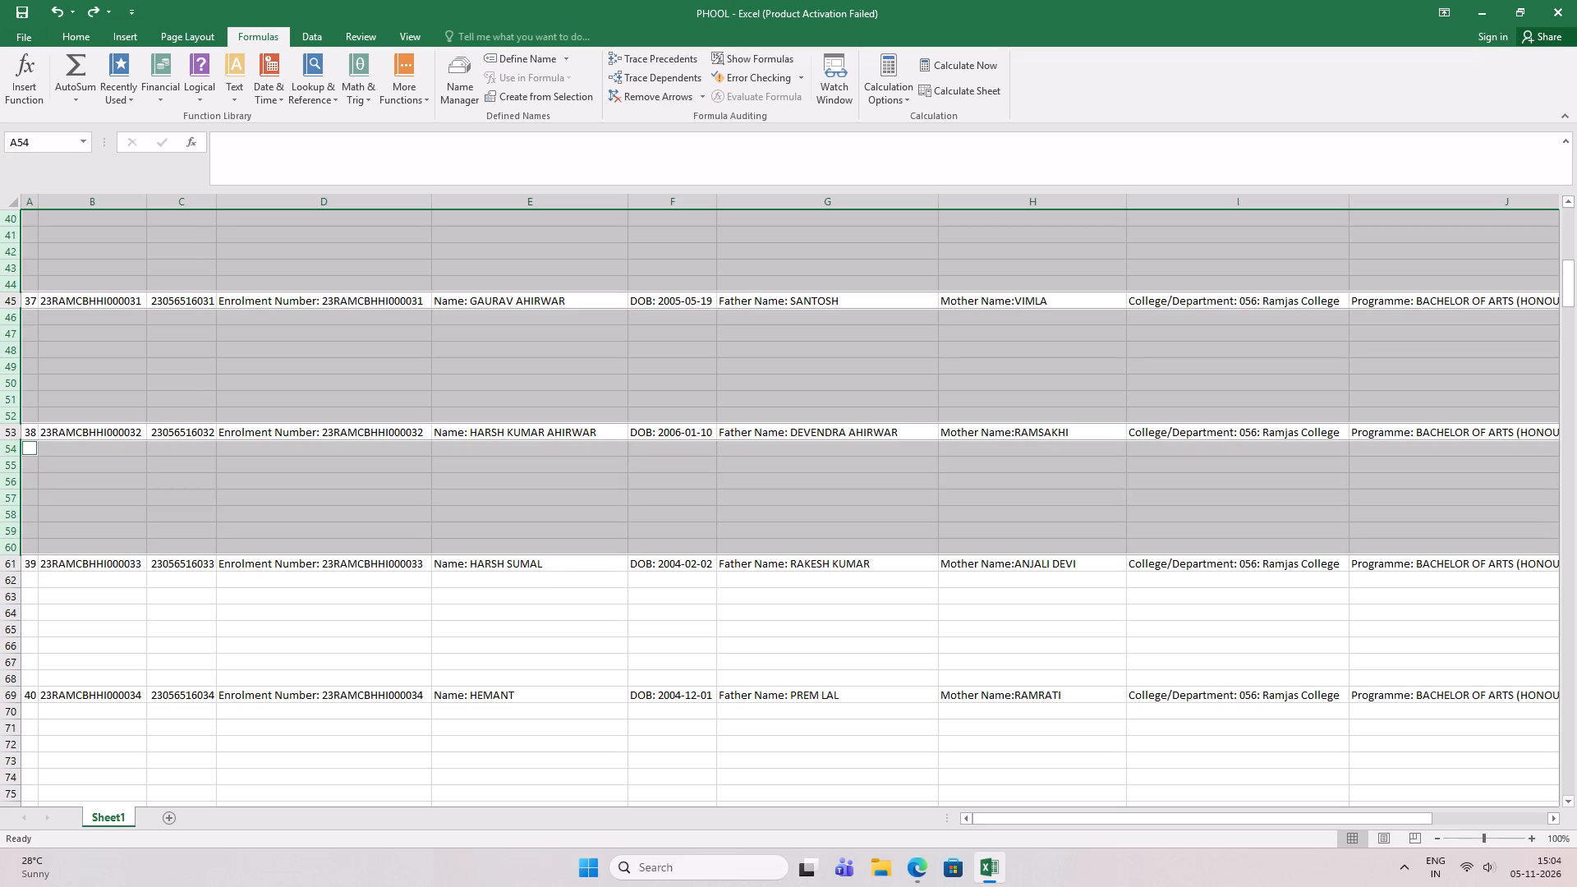
pyautogui.keyDown('ctrl'); pyautogui.moveTo(11, 579); pyautogui.dragTo(11, 682); pyautogui.keyUp('ctrl')
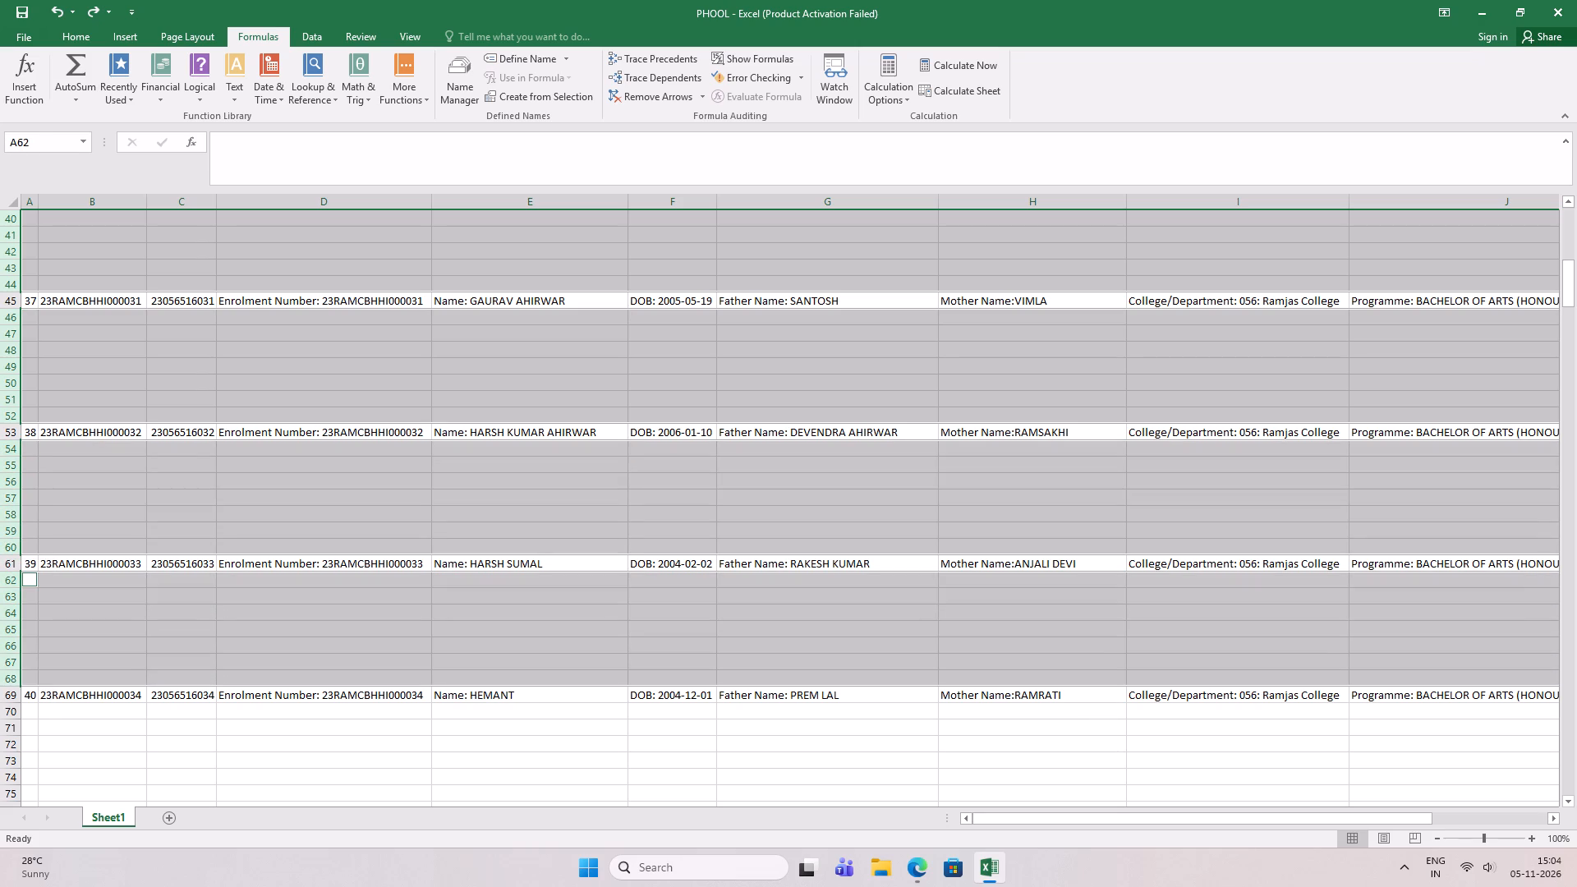
pyautogui.press('F5')
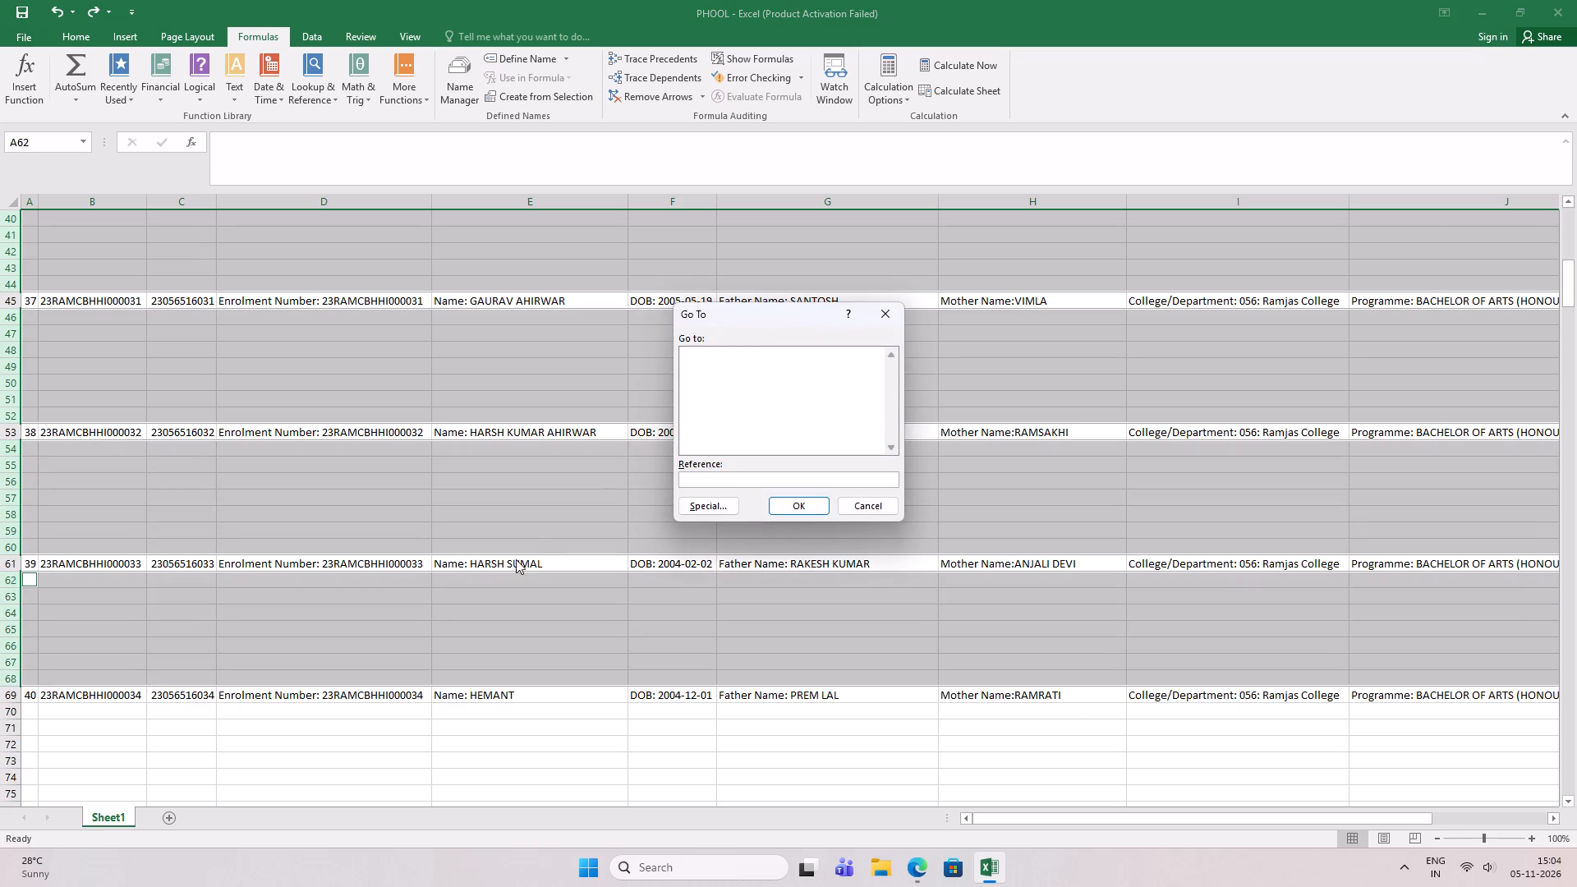
pyautogui.click(724, 506)
pyautogui.click(695, 440)
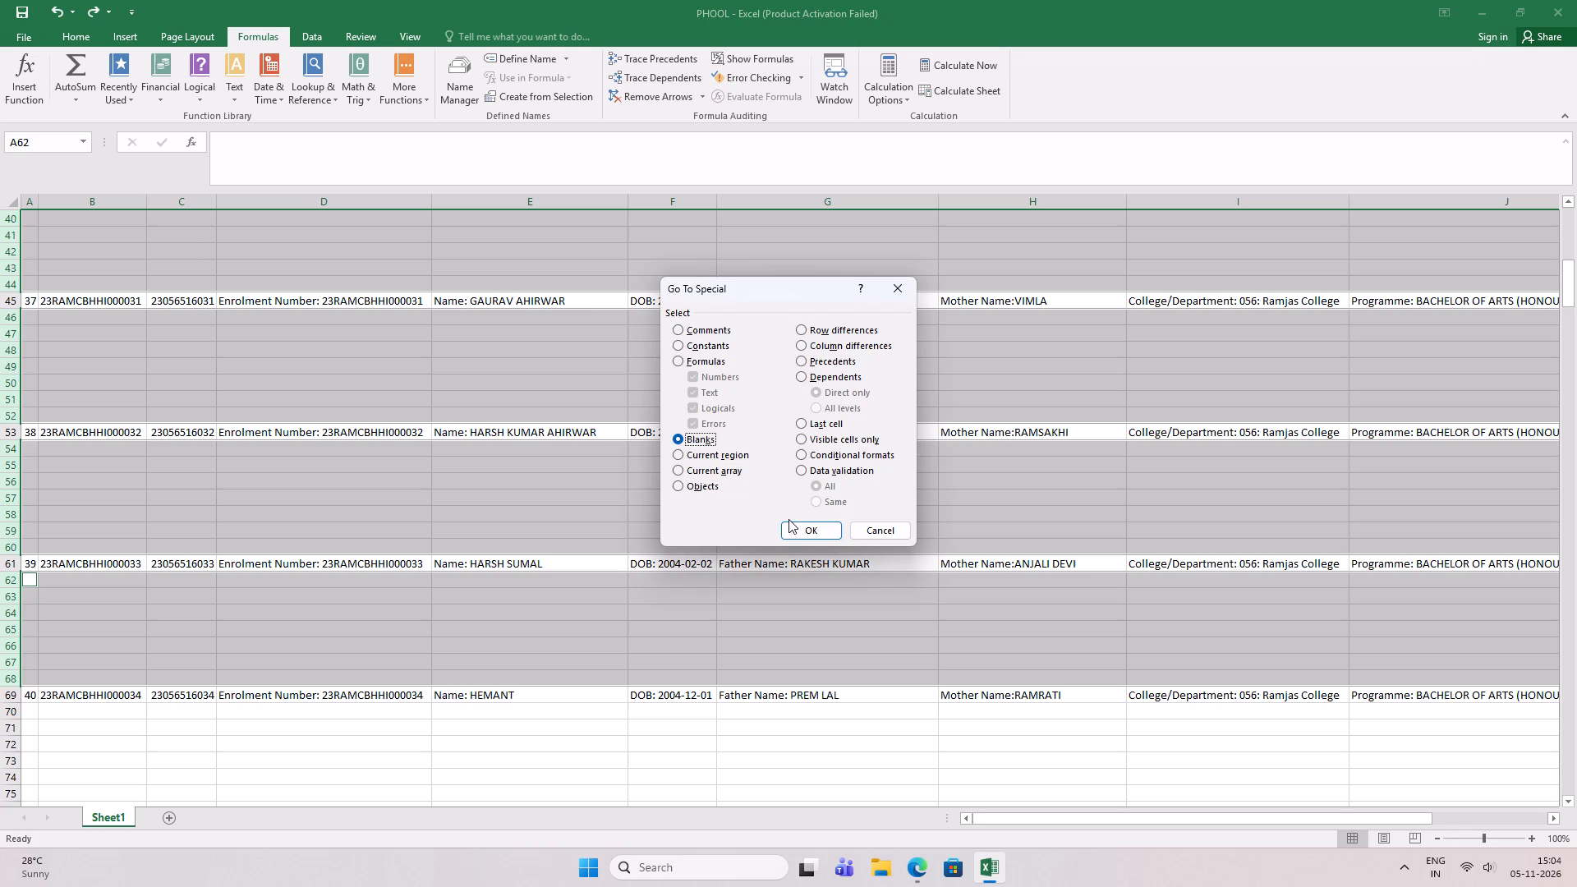
pyautogui.click(802, 526)
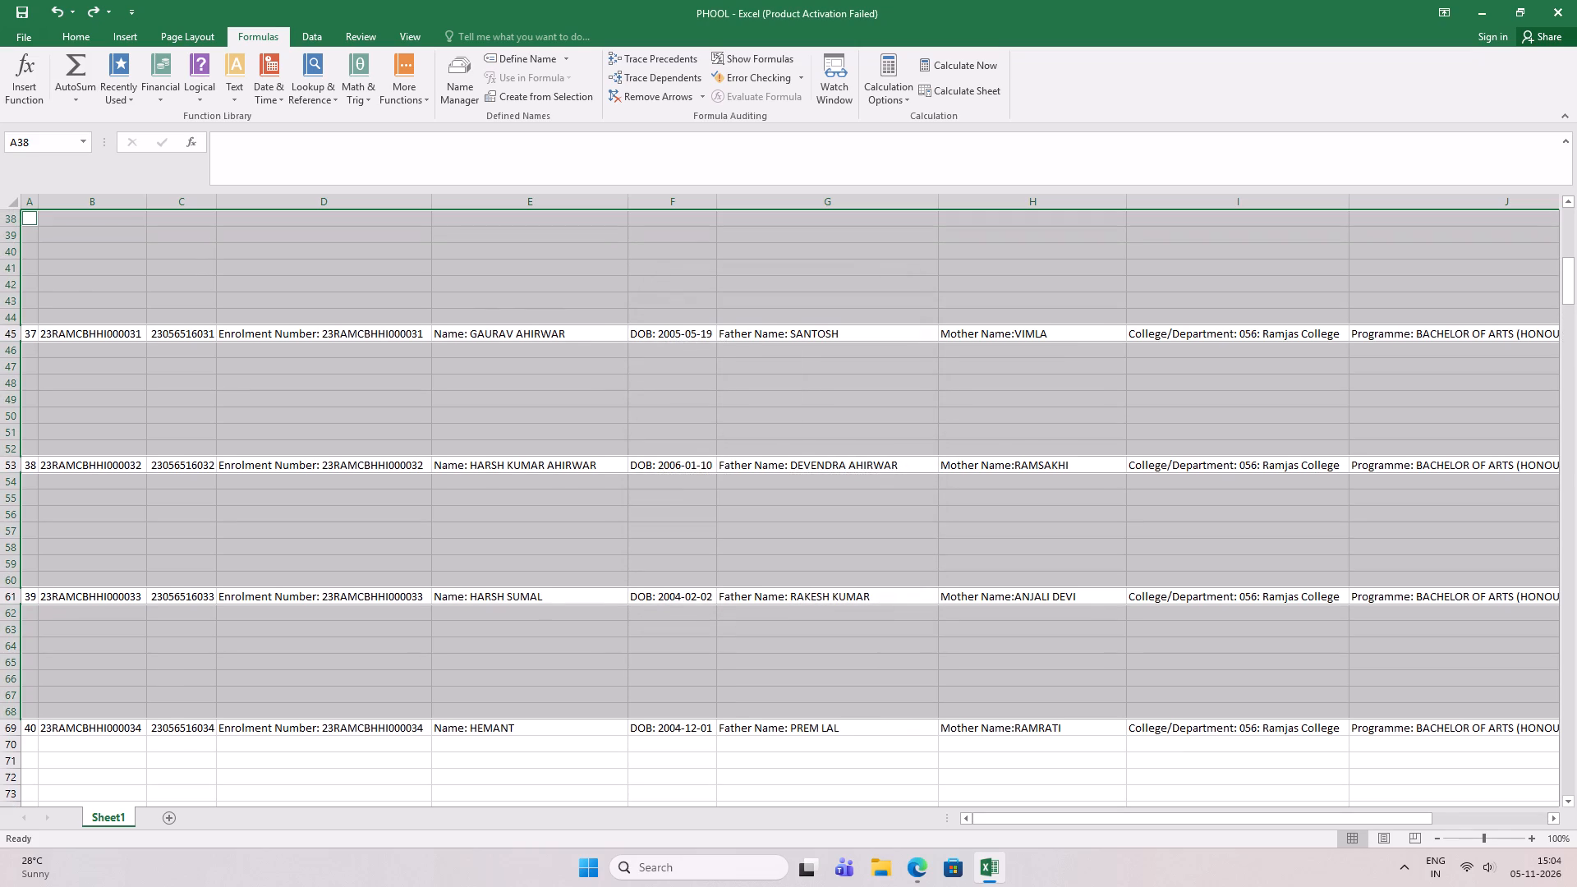
pyautogui.hotkey('ctrl', '-')
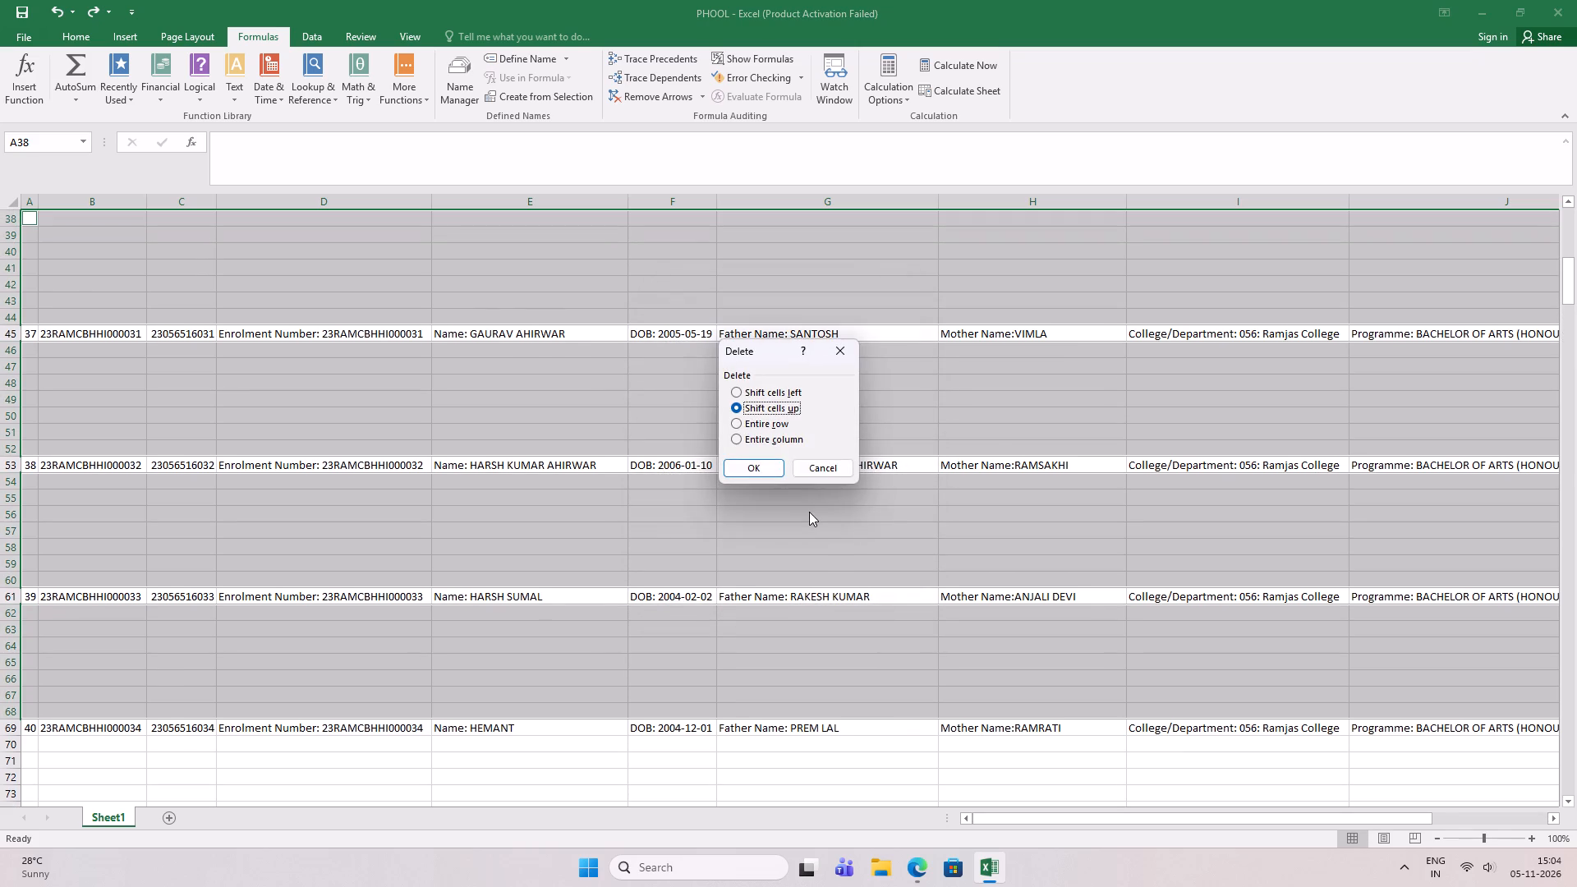
pyautogui.click(784, 427)
pyautogui.click(770, 471)
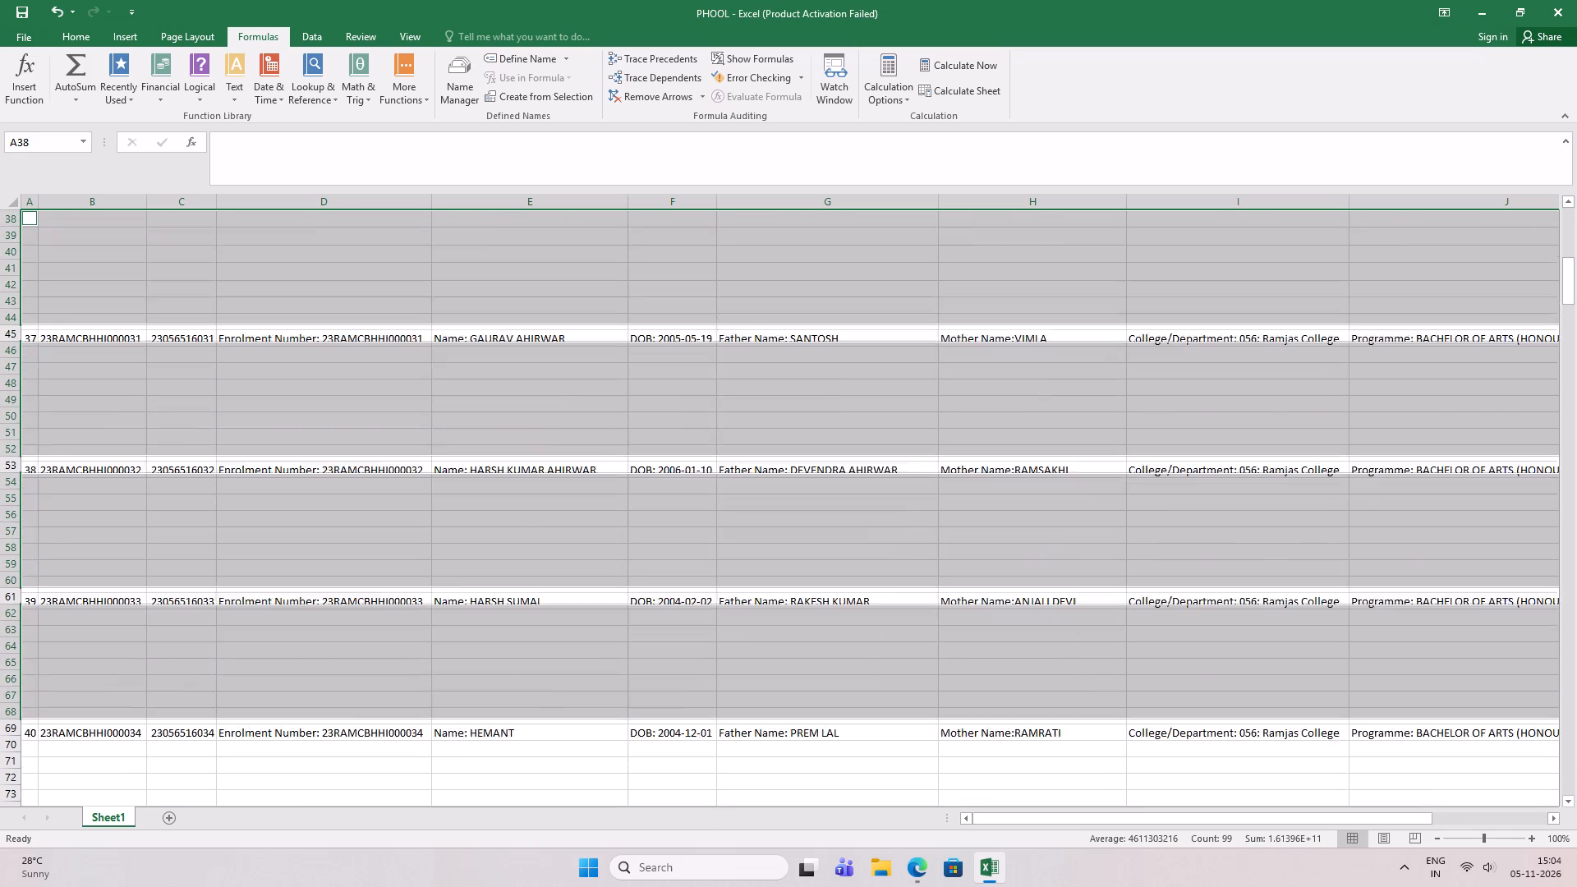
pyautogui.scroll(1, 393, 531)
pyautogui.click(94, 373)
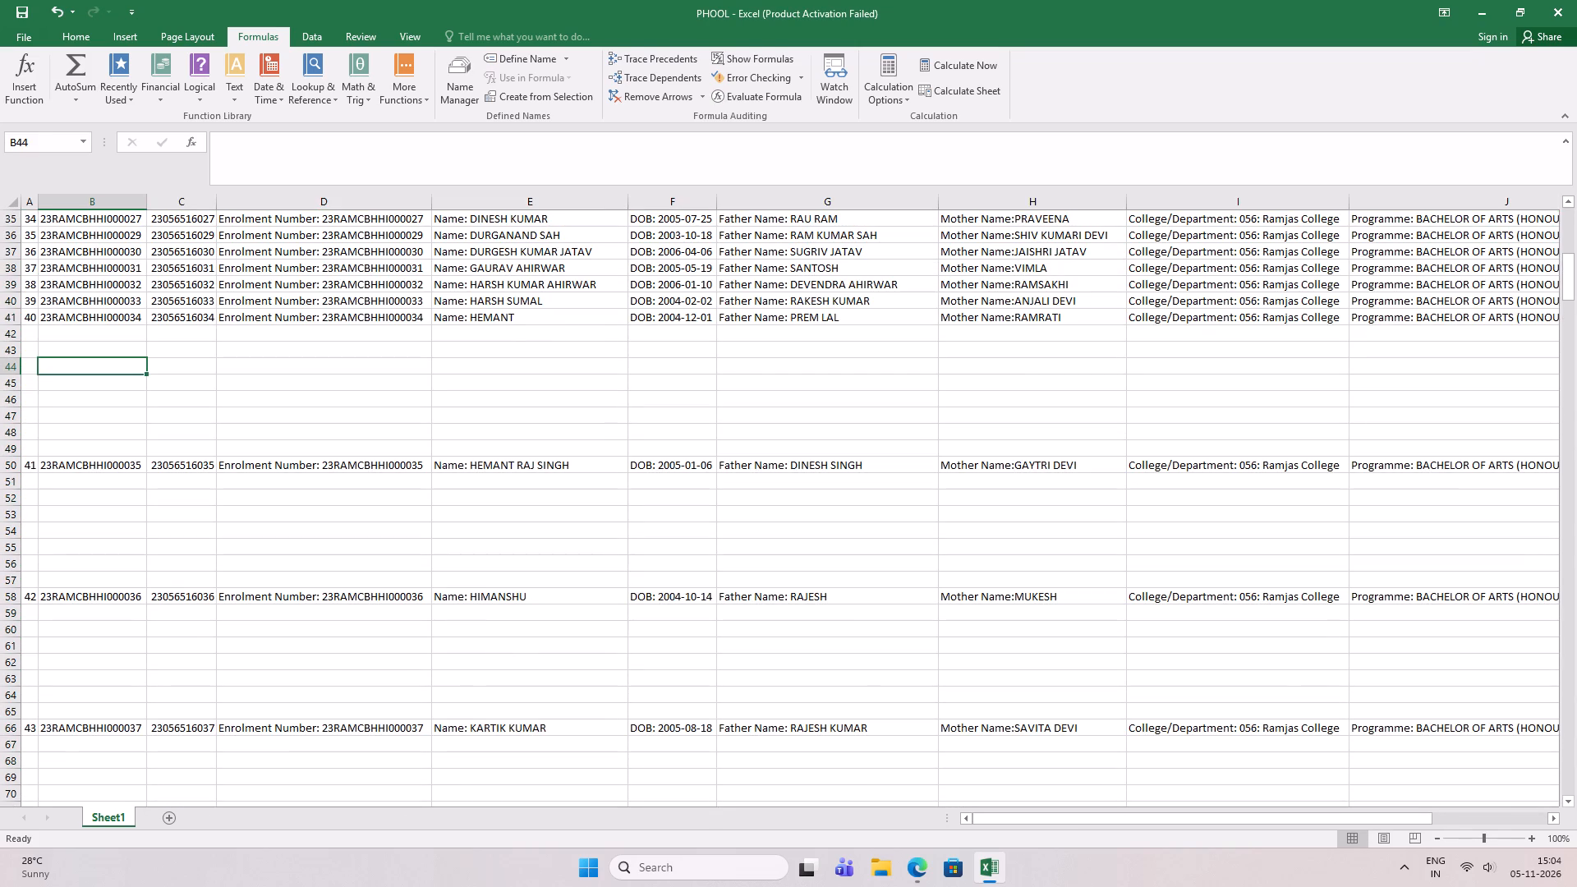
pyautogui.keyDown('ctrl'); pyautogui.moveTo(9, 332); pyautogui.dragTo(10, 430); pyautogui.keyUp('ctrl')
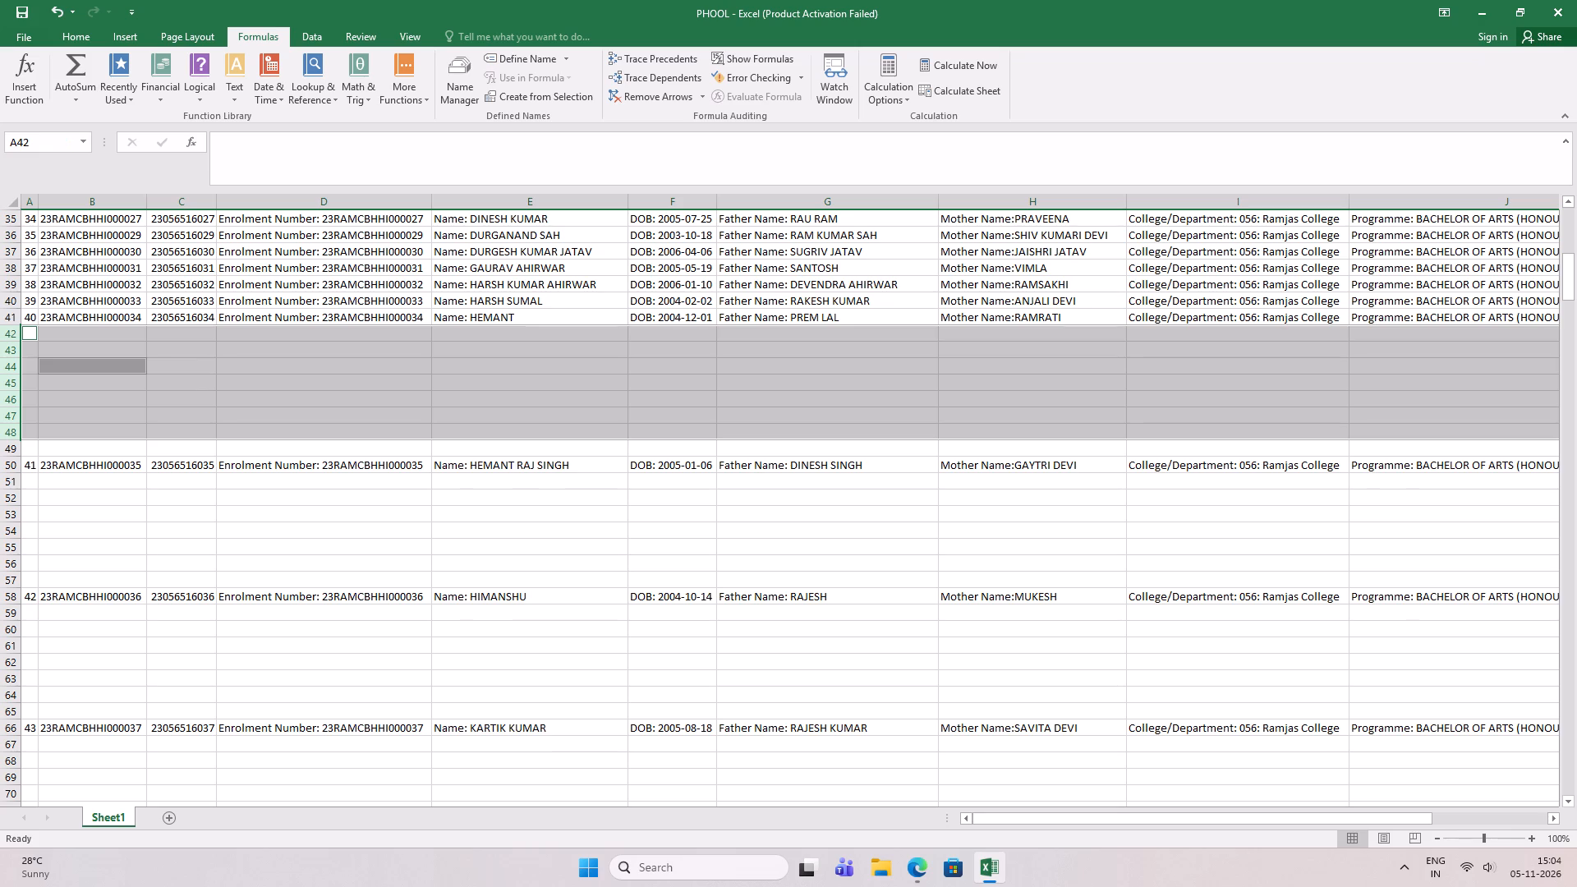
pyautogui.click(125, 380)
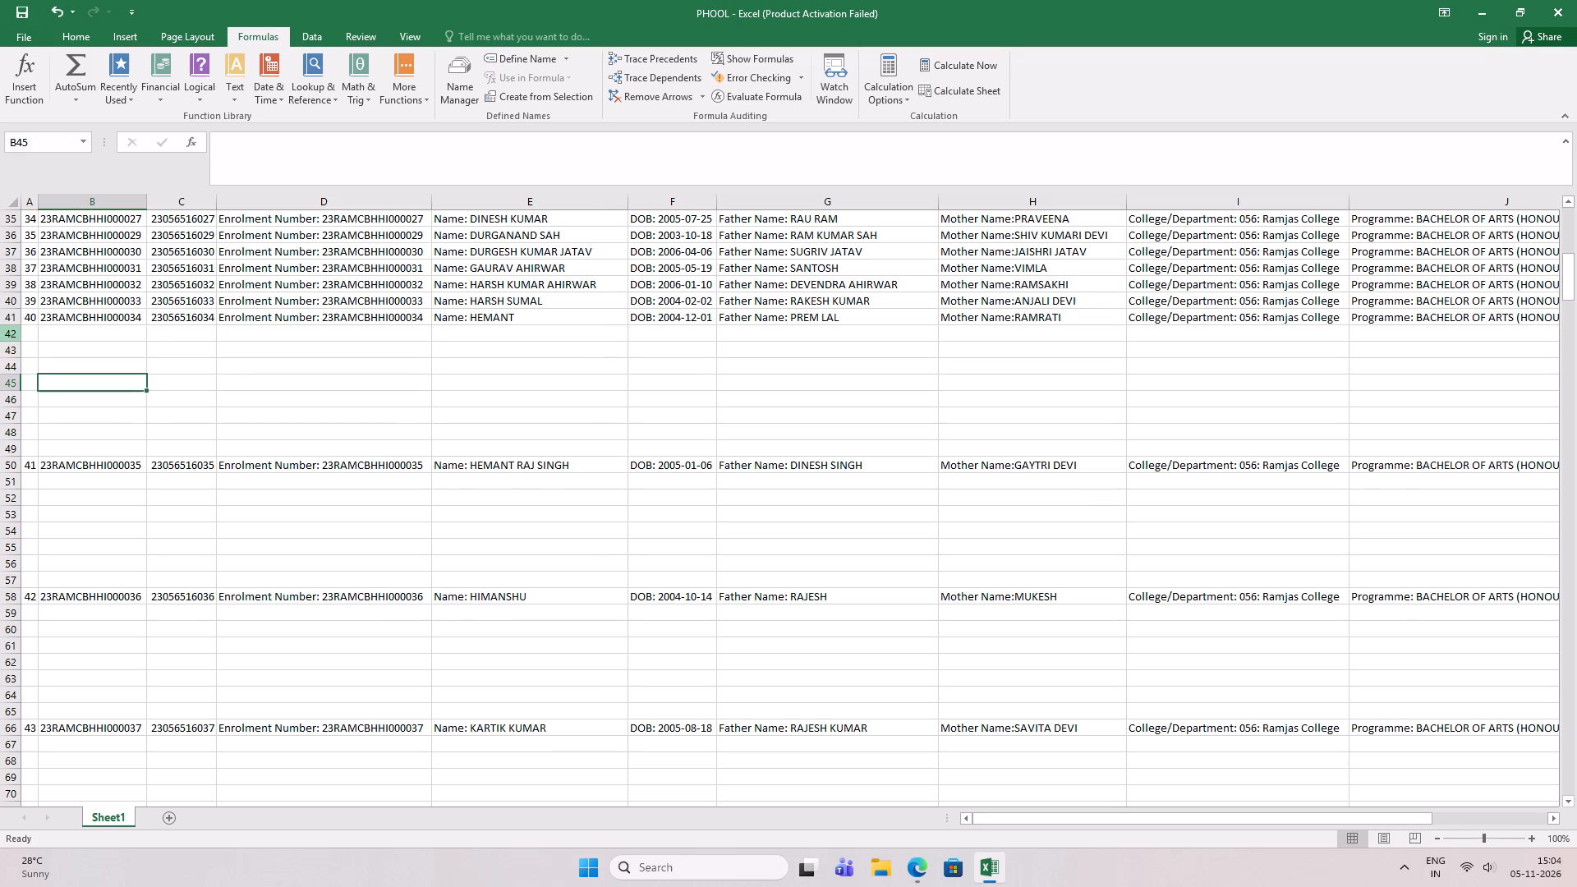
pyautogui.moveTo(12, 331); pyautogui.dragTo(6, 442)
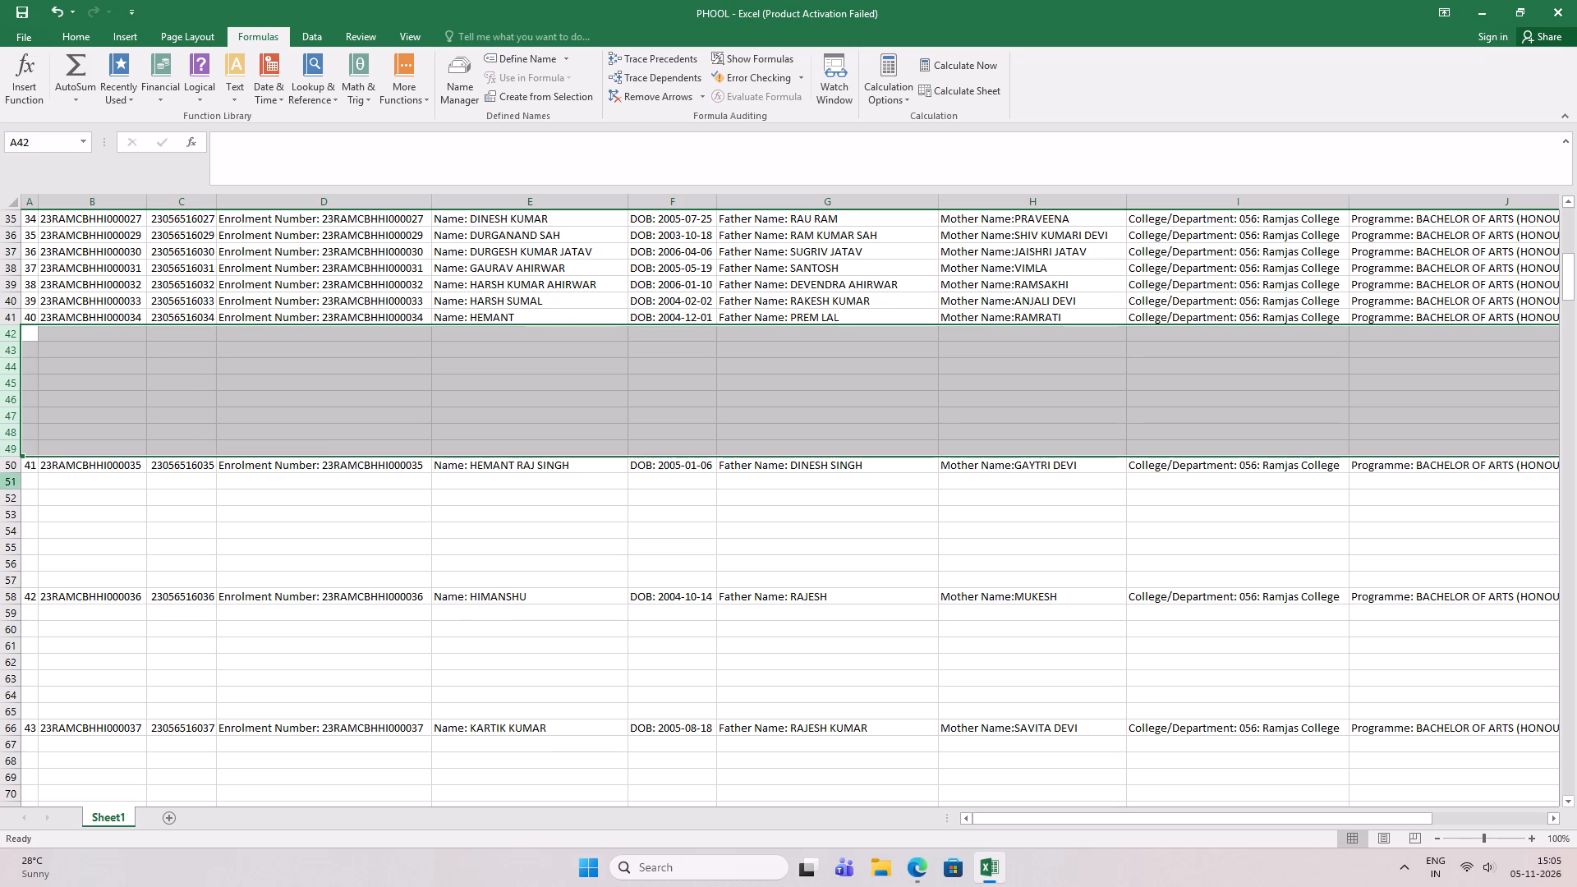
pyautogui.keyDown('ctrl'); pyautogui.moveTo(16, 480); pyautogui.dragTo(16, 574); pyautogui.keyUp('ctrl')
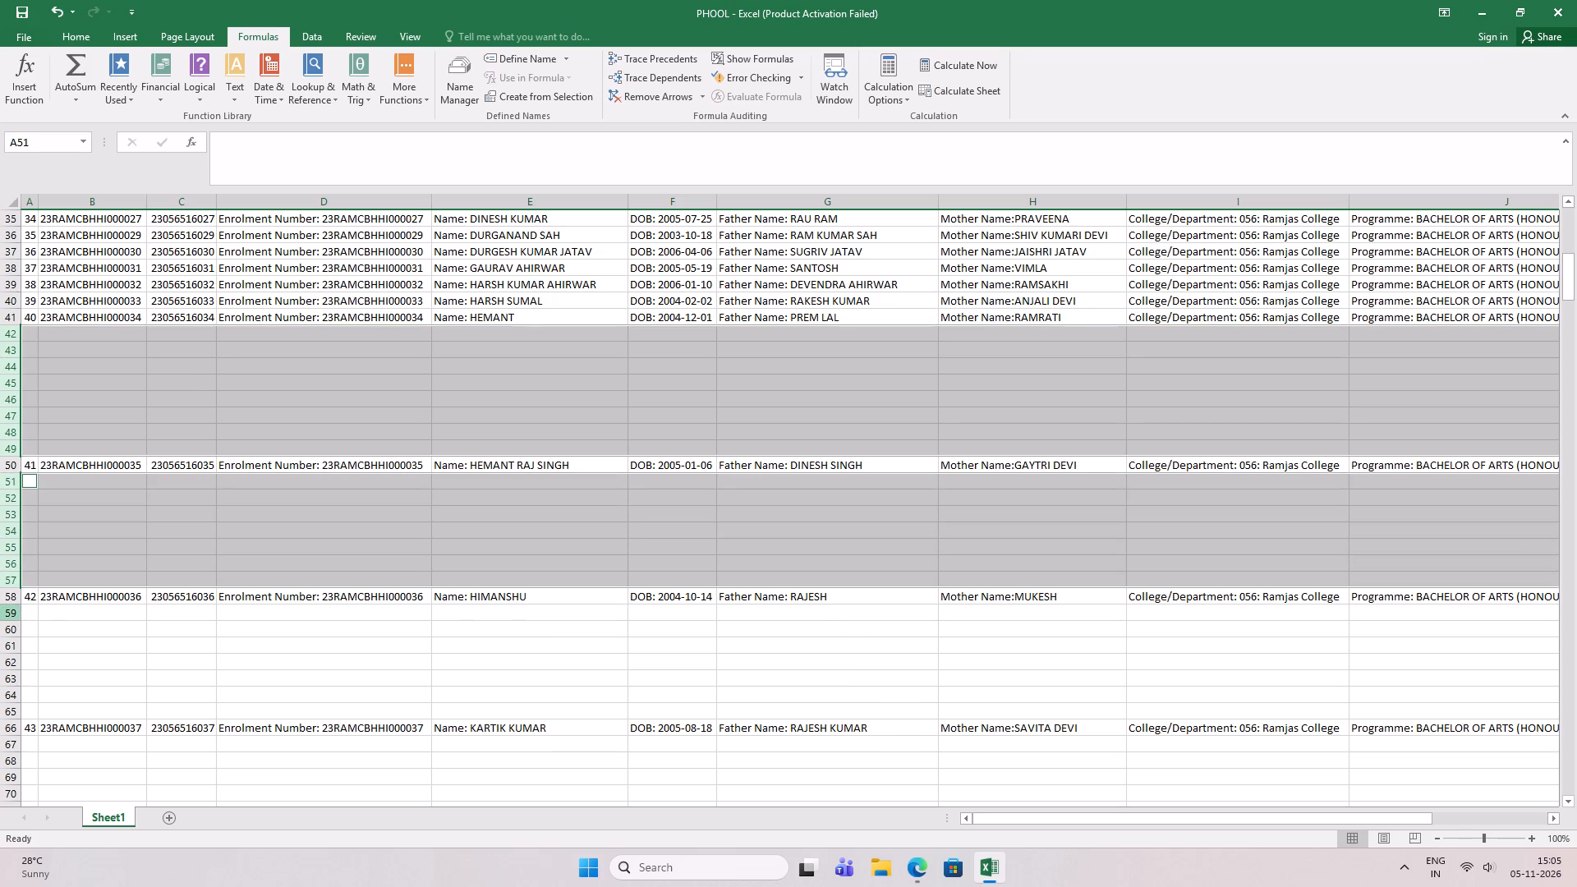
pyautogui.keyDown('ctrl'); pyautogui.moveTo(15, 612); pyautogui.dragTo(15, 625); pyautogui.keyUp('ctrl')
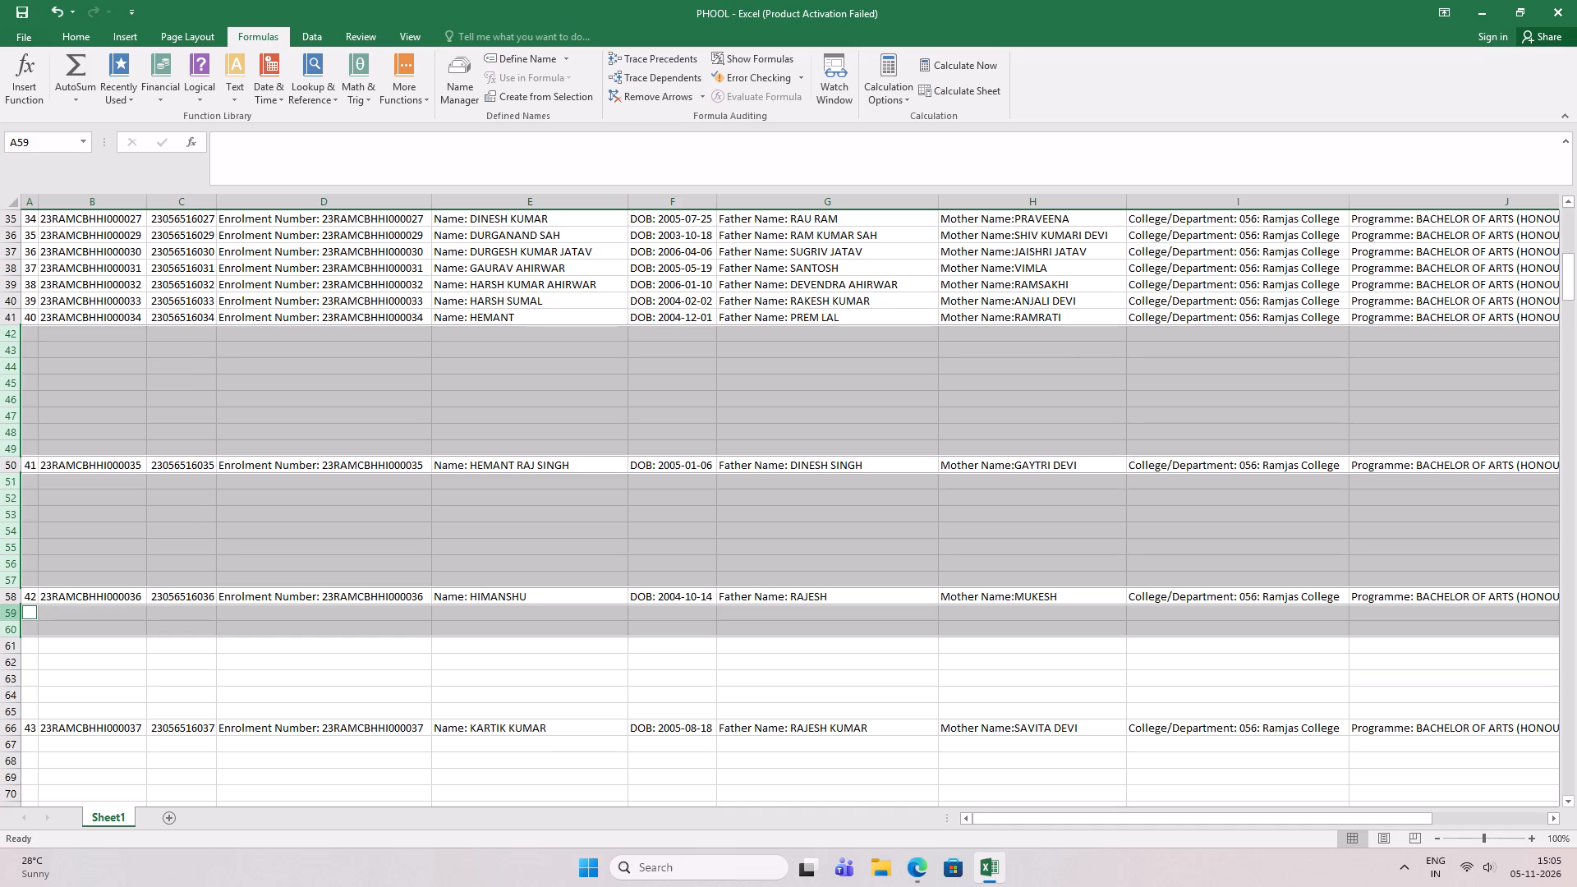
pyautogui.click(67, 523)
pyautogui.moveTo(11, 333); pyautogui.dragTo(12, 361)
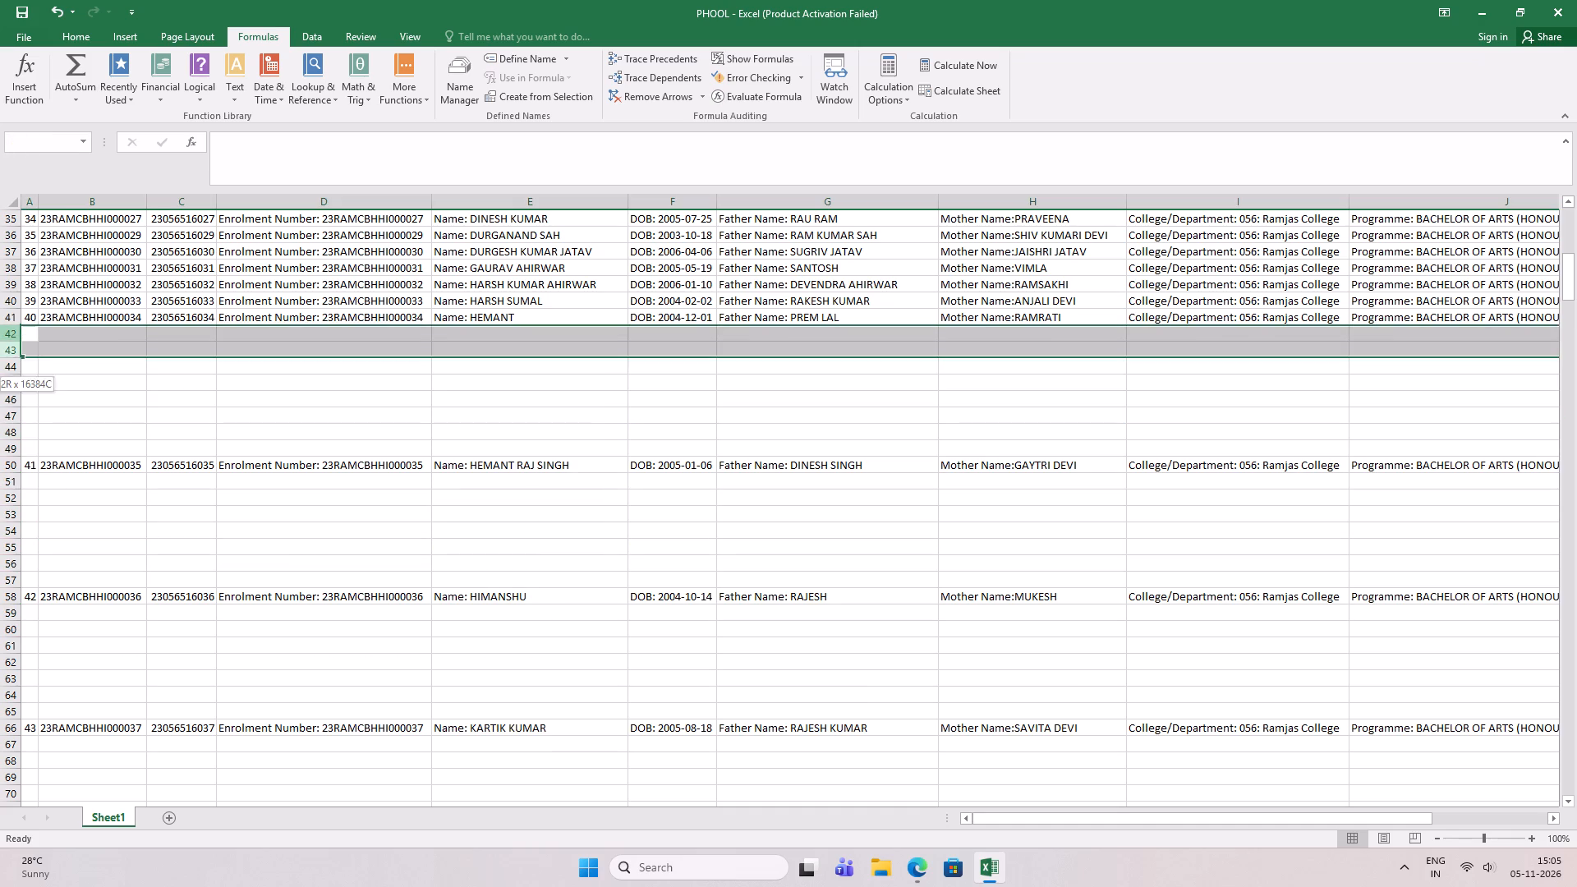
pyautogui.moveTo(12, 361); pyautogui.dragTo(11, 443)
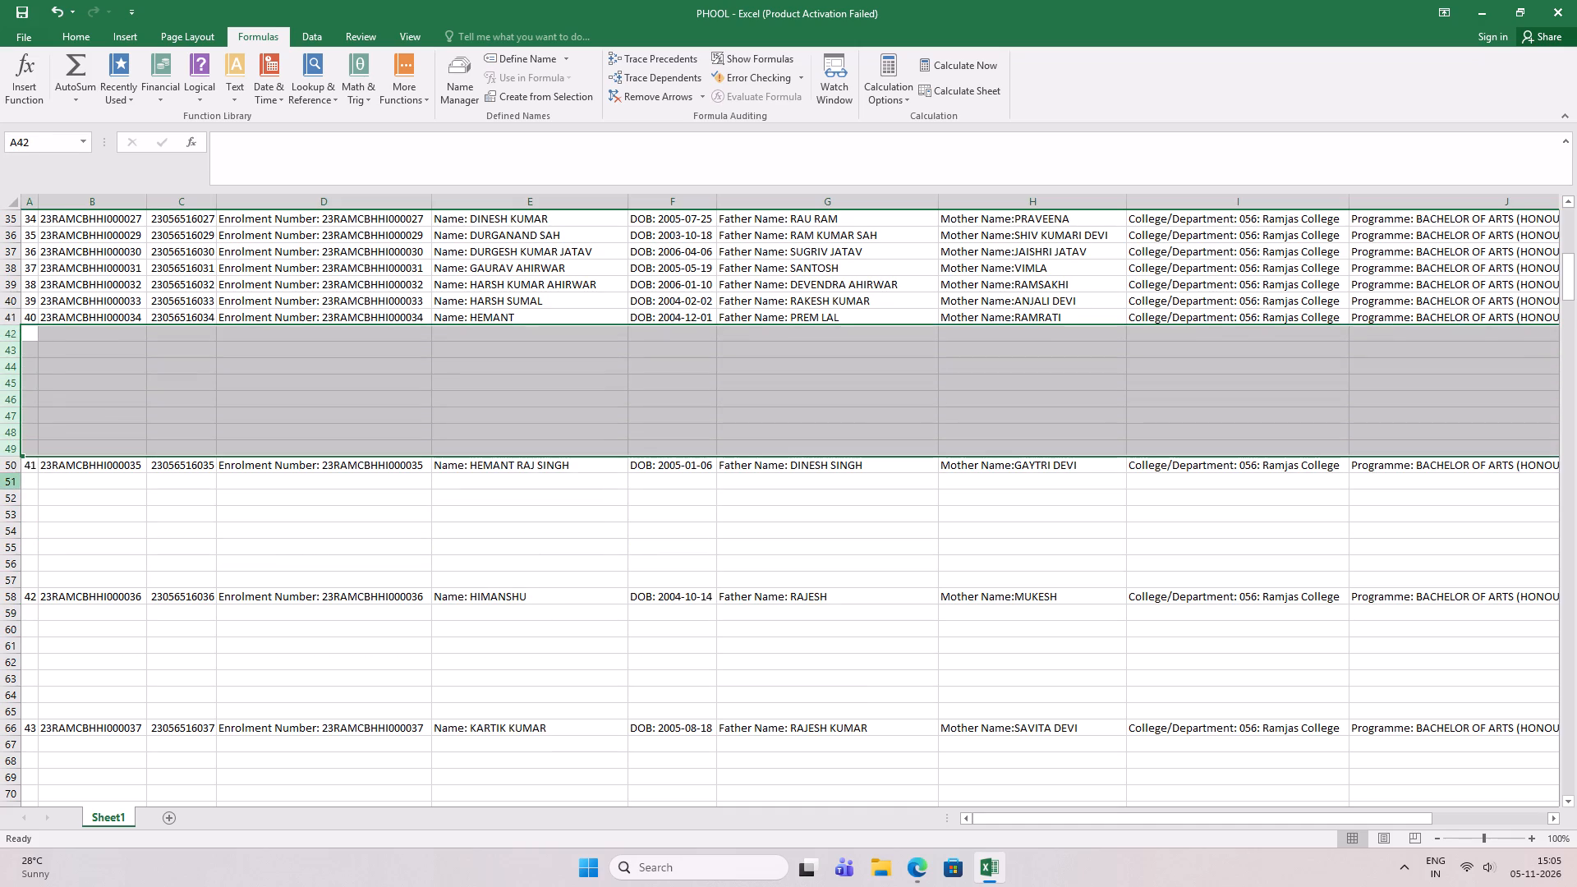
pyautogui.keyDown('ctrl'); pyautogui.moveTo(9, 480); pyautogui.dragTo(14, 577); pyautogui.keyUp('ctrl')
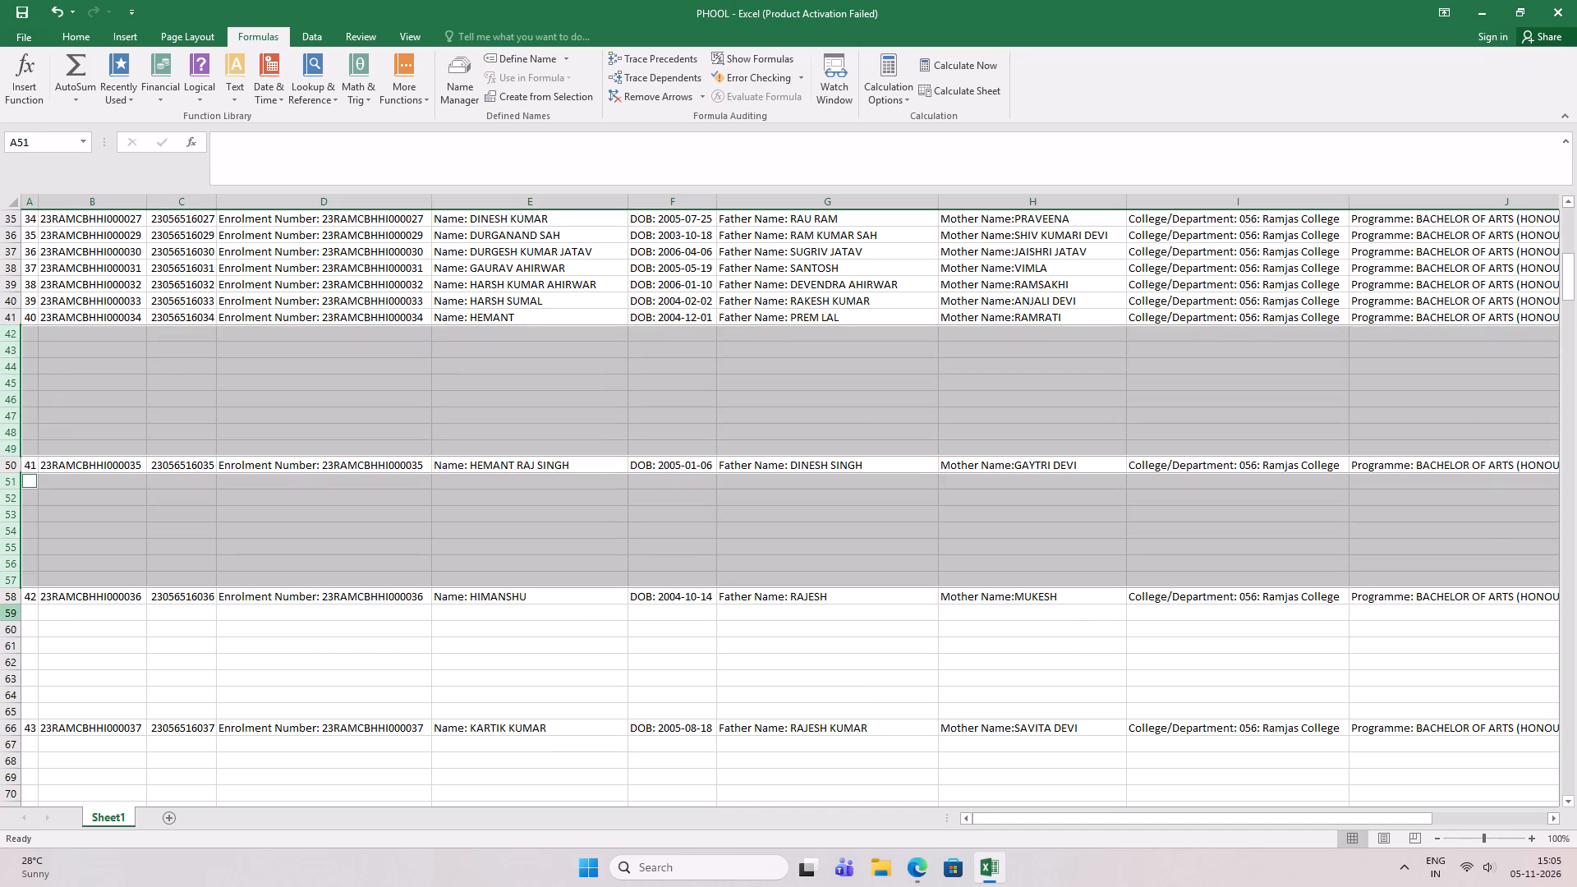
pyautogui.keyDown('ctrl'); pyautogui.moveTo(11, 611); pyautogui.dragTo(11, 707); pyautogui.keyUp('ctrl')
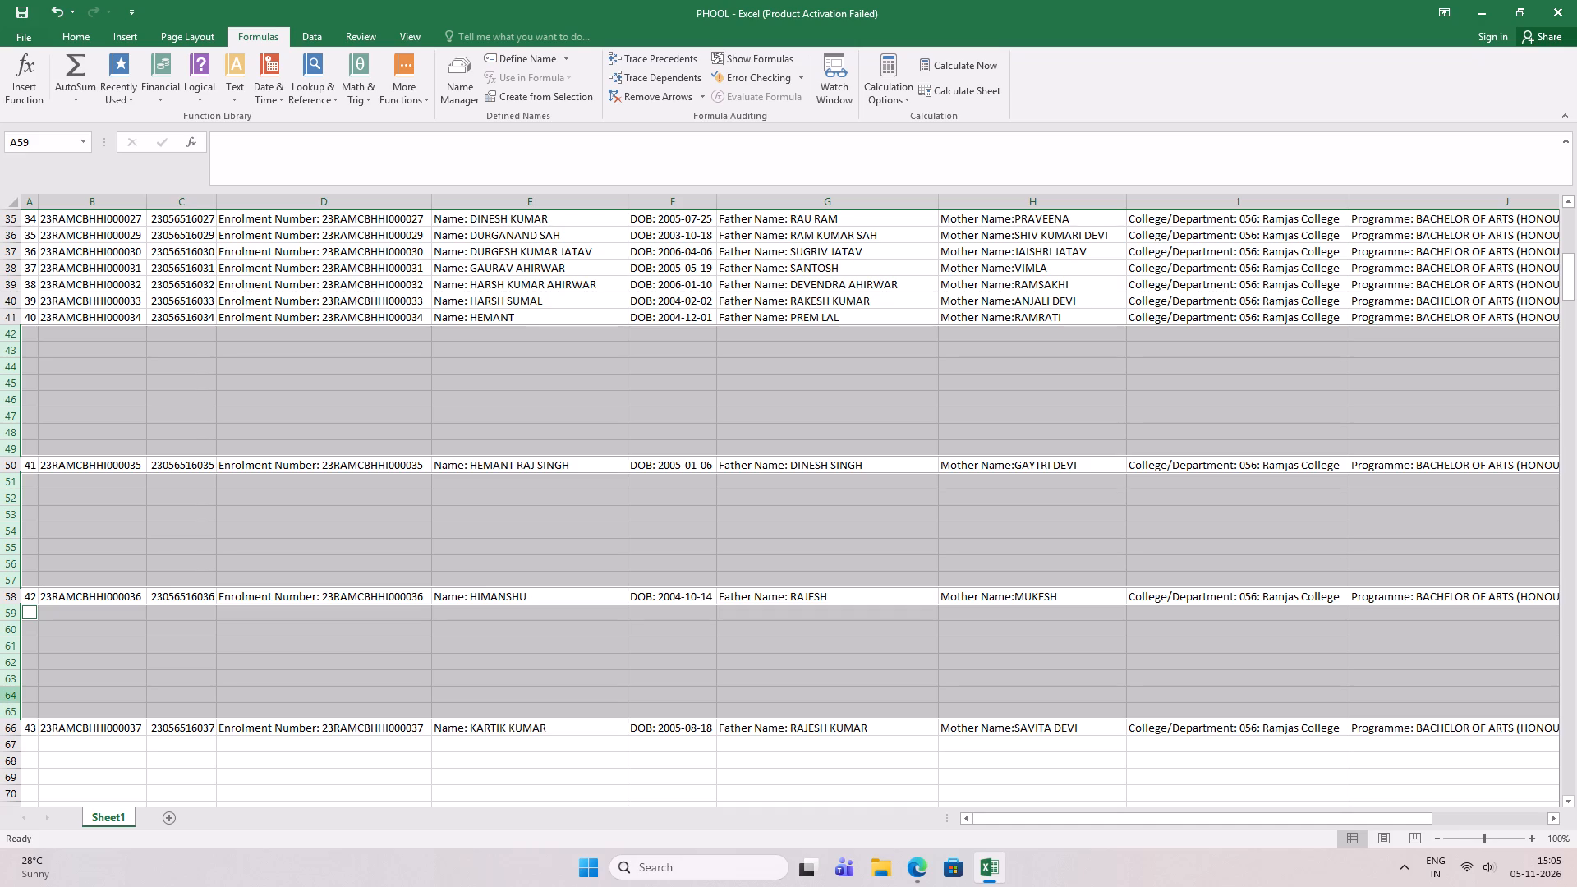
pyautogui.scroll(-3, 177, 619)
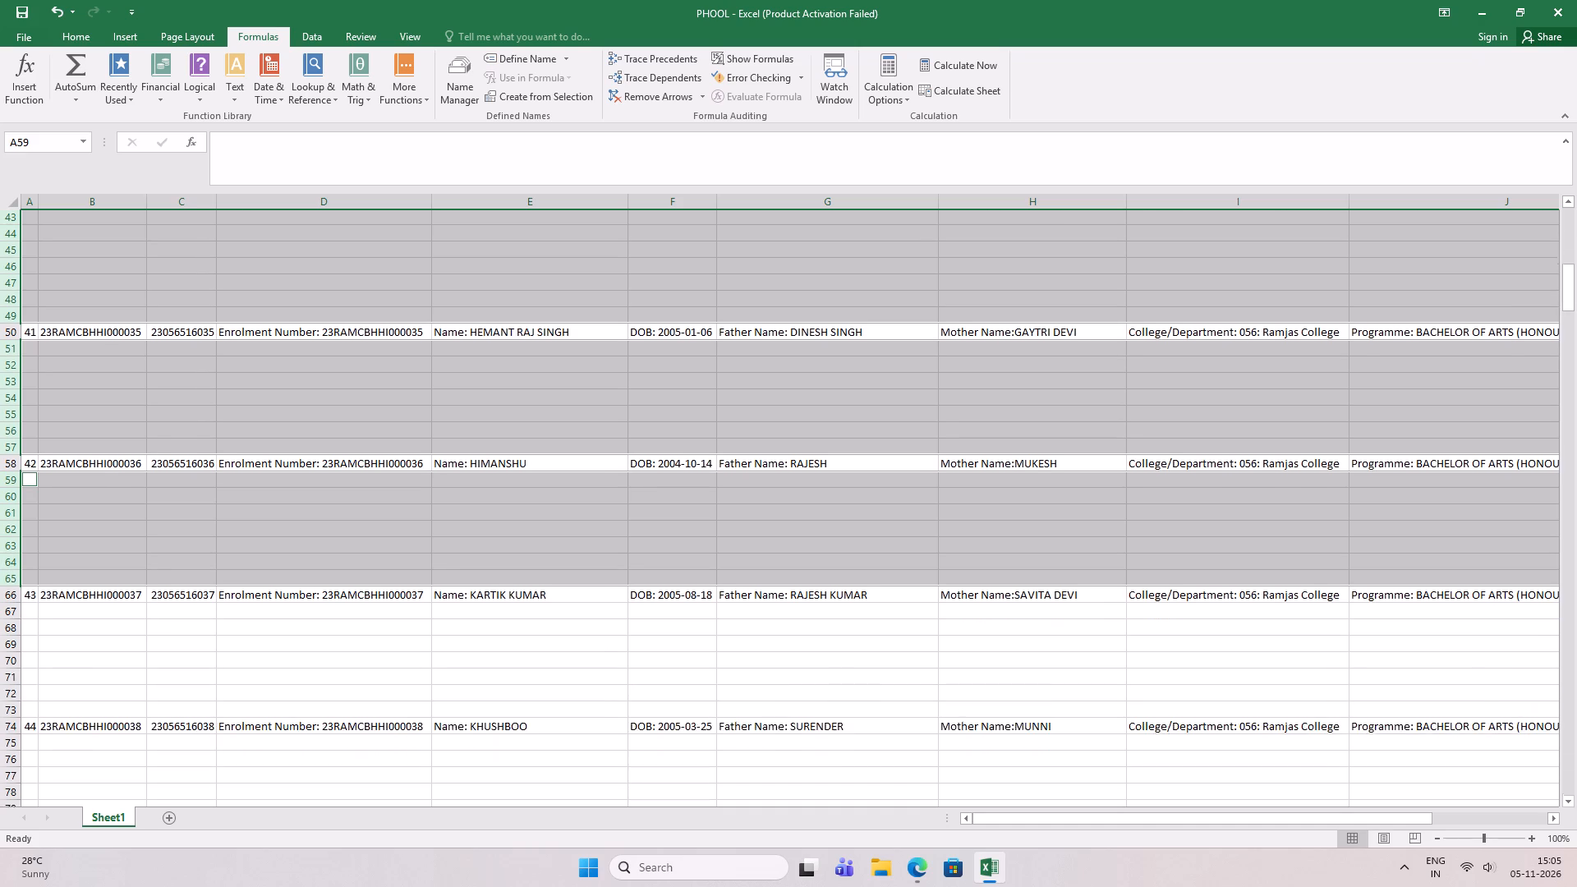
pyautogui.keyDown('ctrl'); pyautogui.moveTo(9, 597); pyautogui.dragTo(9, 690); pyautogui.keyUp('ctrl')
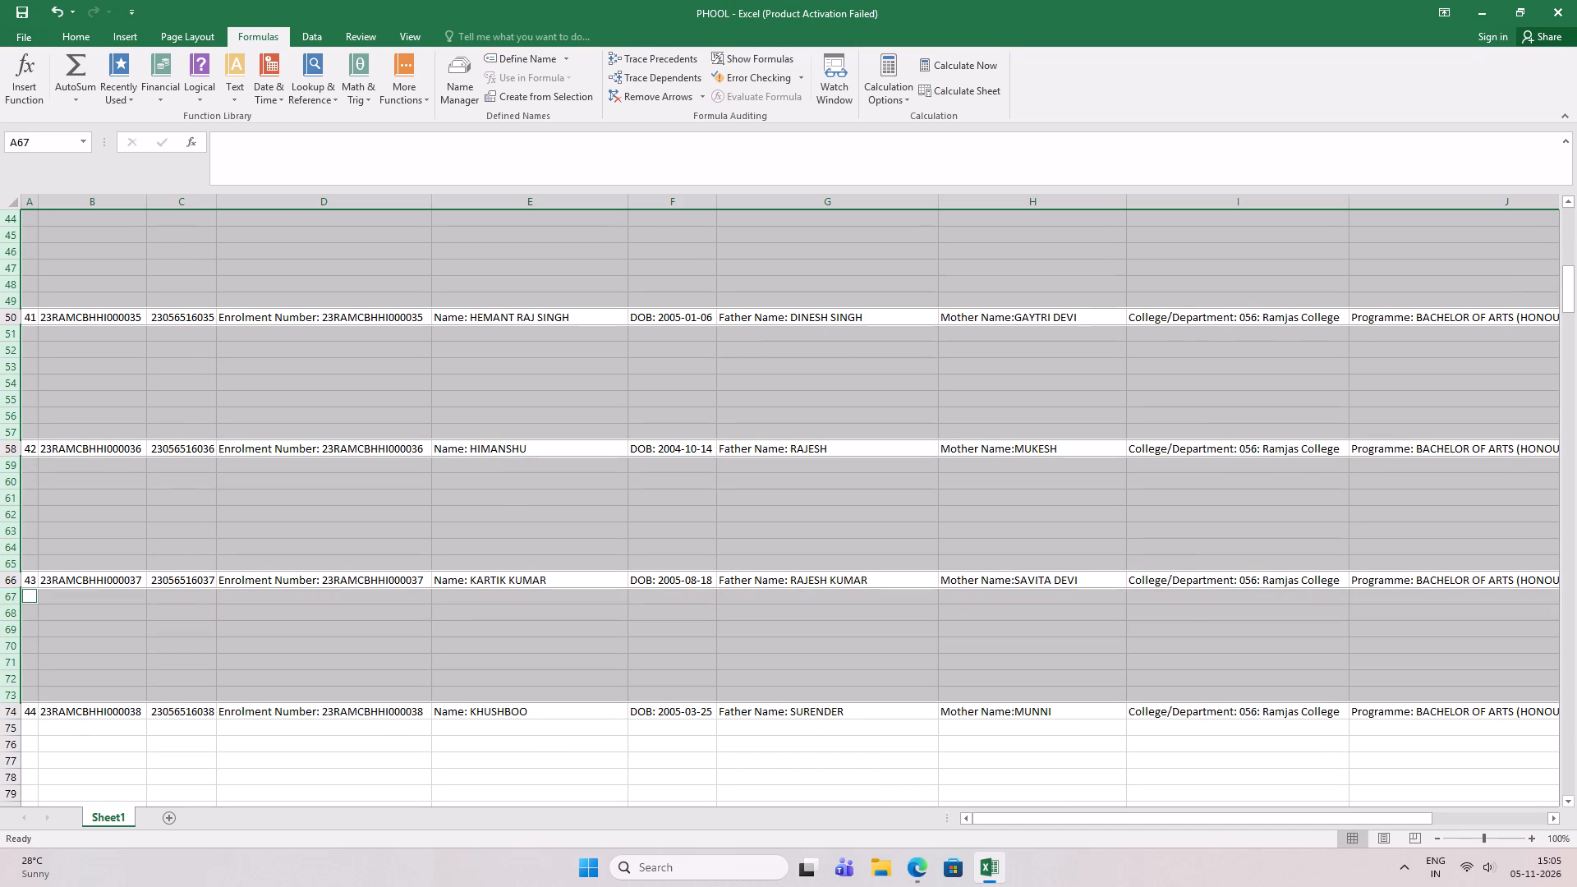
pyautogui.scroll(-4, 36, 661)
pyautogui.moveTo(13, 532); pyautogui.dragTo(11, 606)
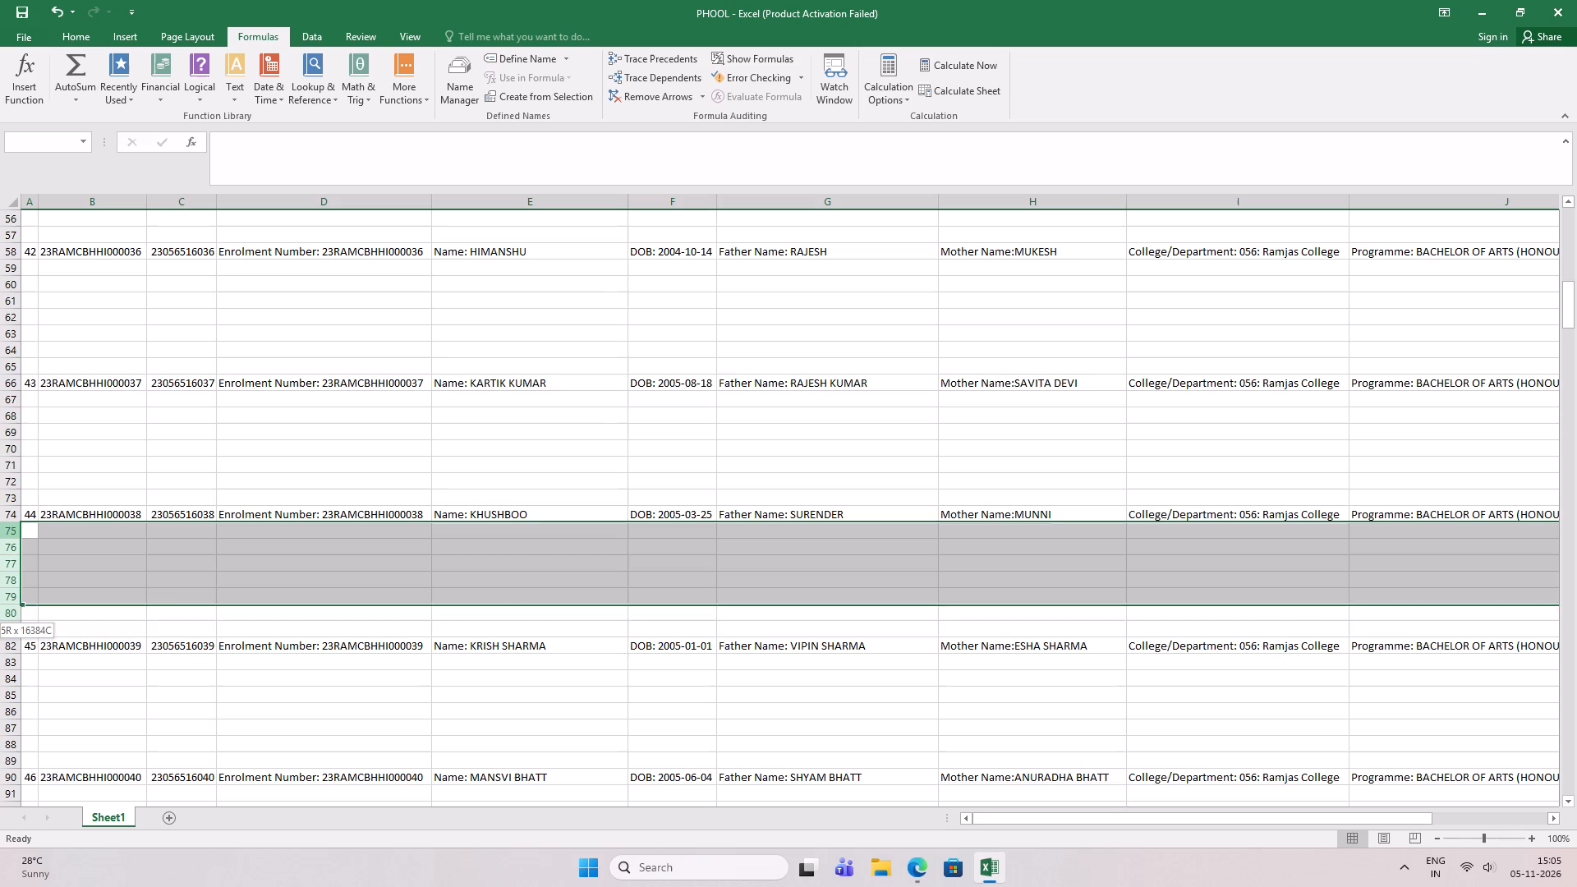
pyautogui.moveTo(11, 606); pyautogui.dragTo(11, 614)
# Select blank rows 42–49, 51–57 and 59–65 together, pick their blanks with Go To Special, and delete the entire rows.
pyautogui.scroll(10, 132, 524)
pyautogui.scroll(-3, 110, 510)
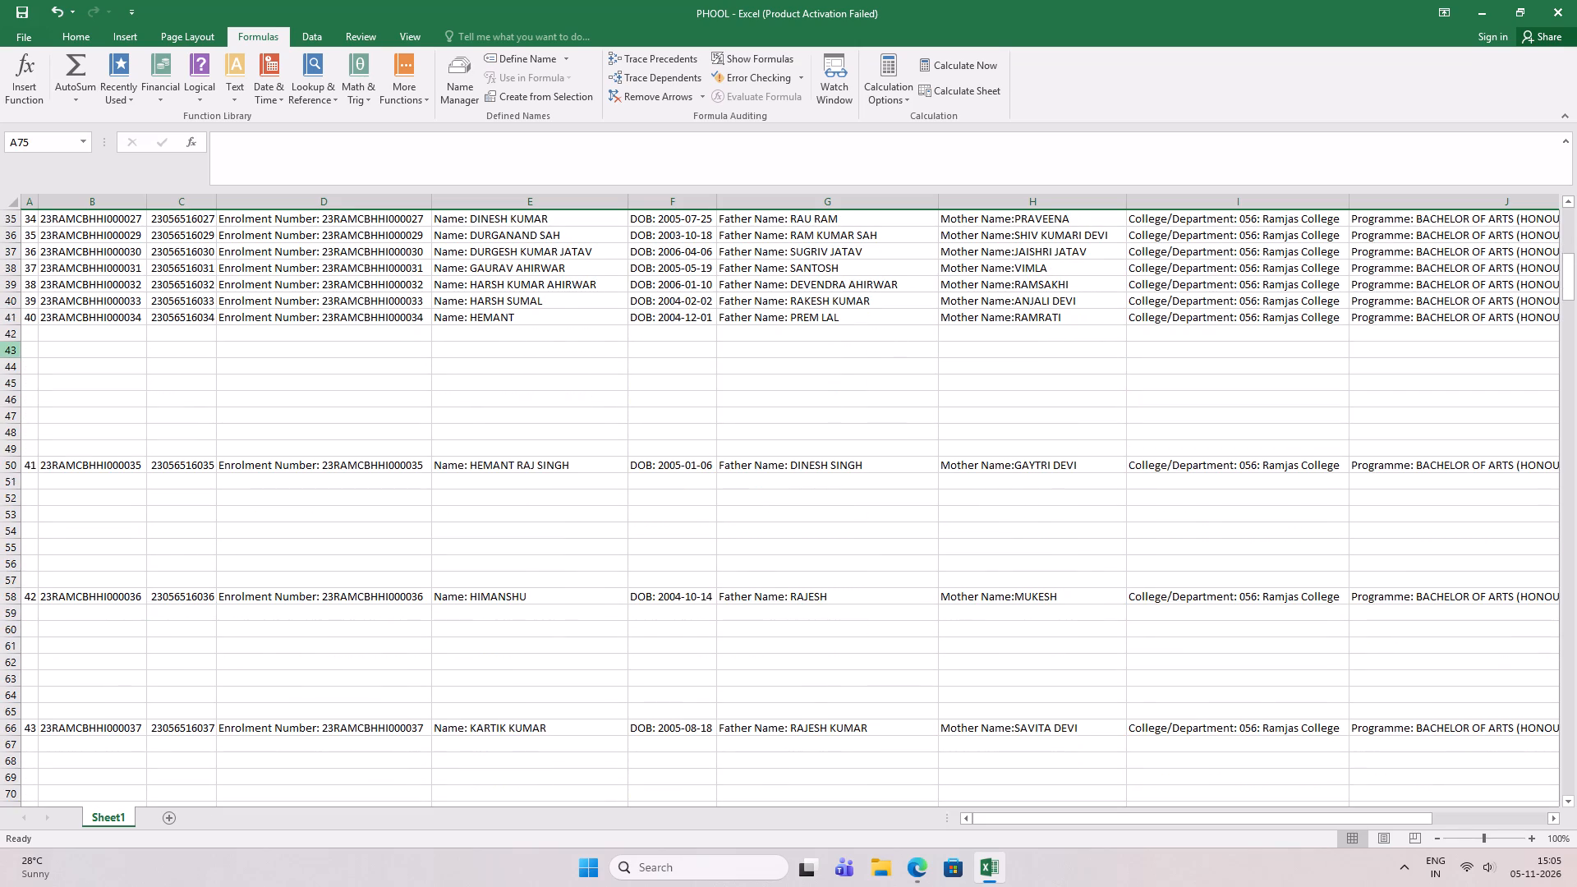
pyautogui.moveTo(10, 334); pyautogui.dragTo(9, 447)
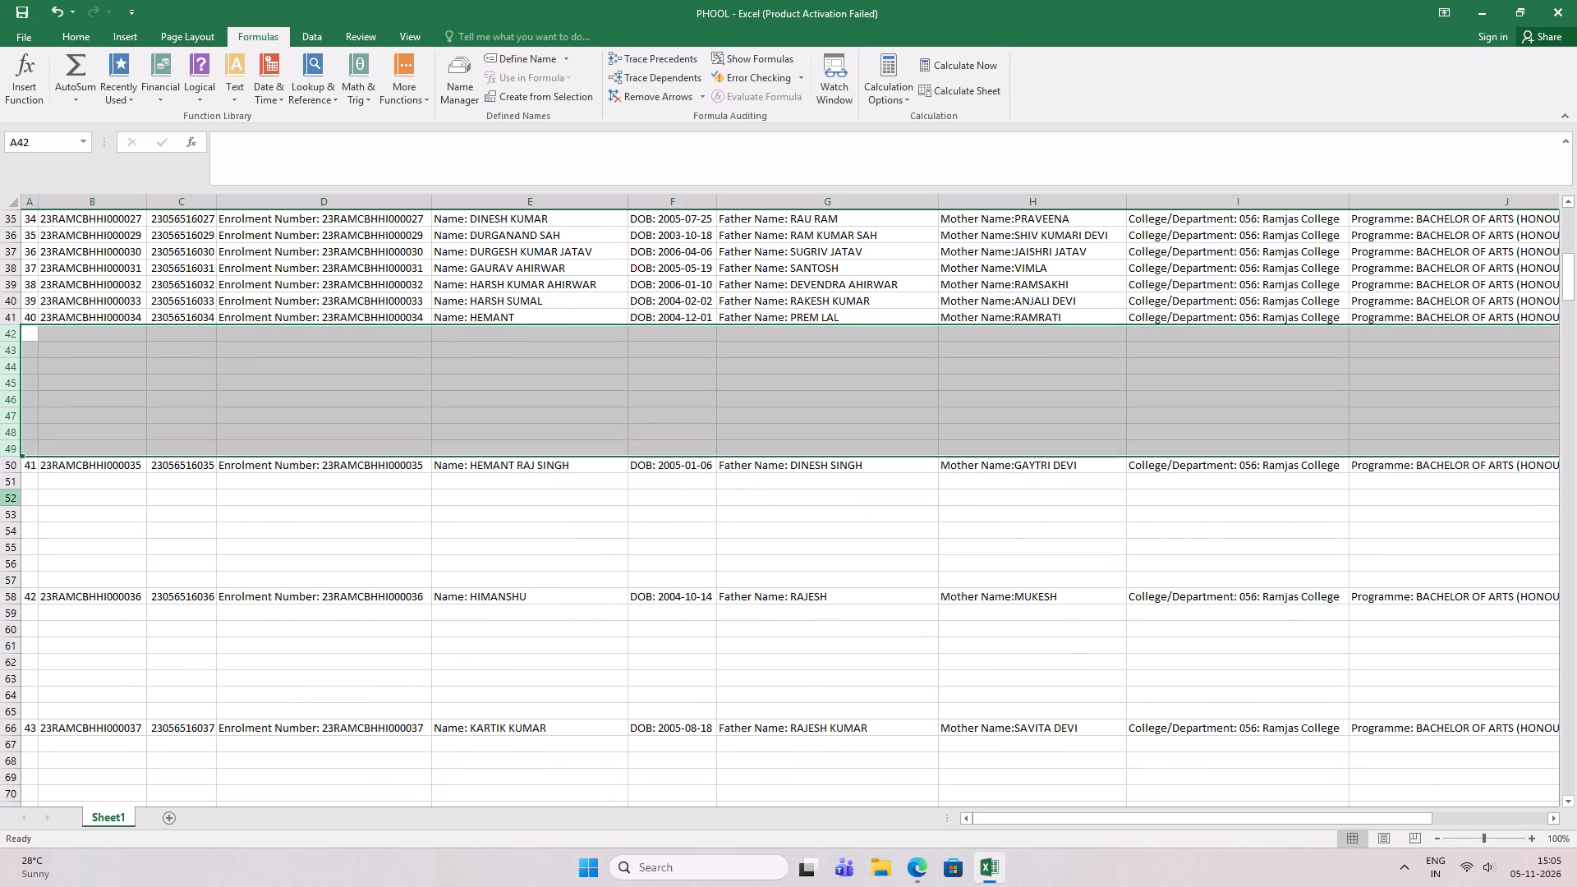
pyautogui.keyDown('ctrl'); pyautogui.moveTo(12, 479); pyautogui.dragTo(13, 572); pyautogui.keyUp('ctrl')
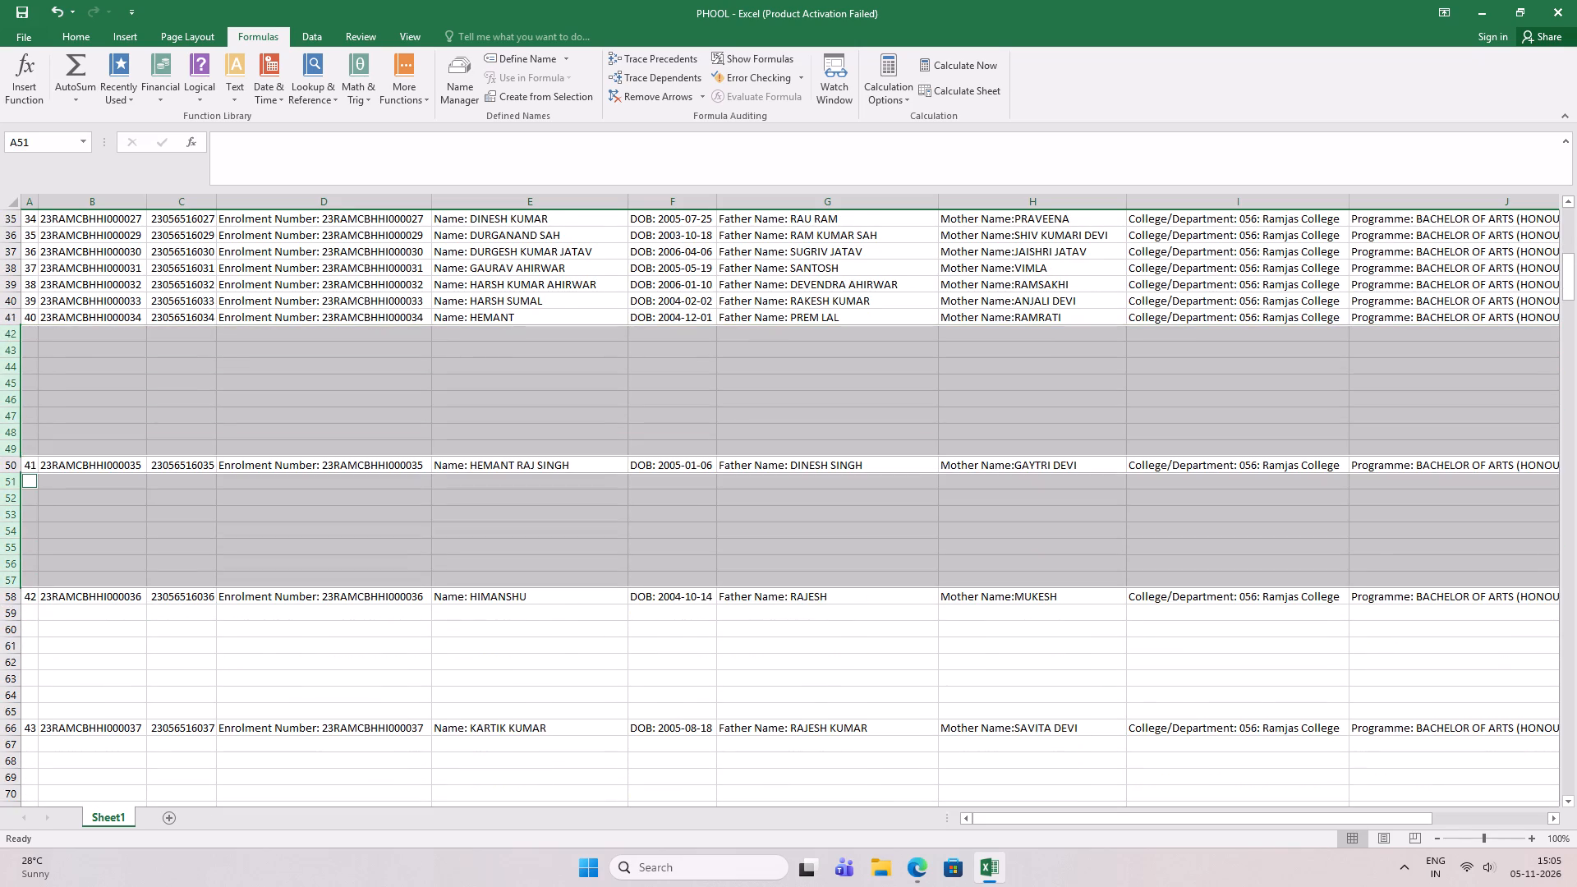
pyautogui.keyDown('ctrl'); pyautogui.moveTo(11, 611); pyautogui.dragTo(15, 712); pyautogui.keyUp('ctrl')
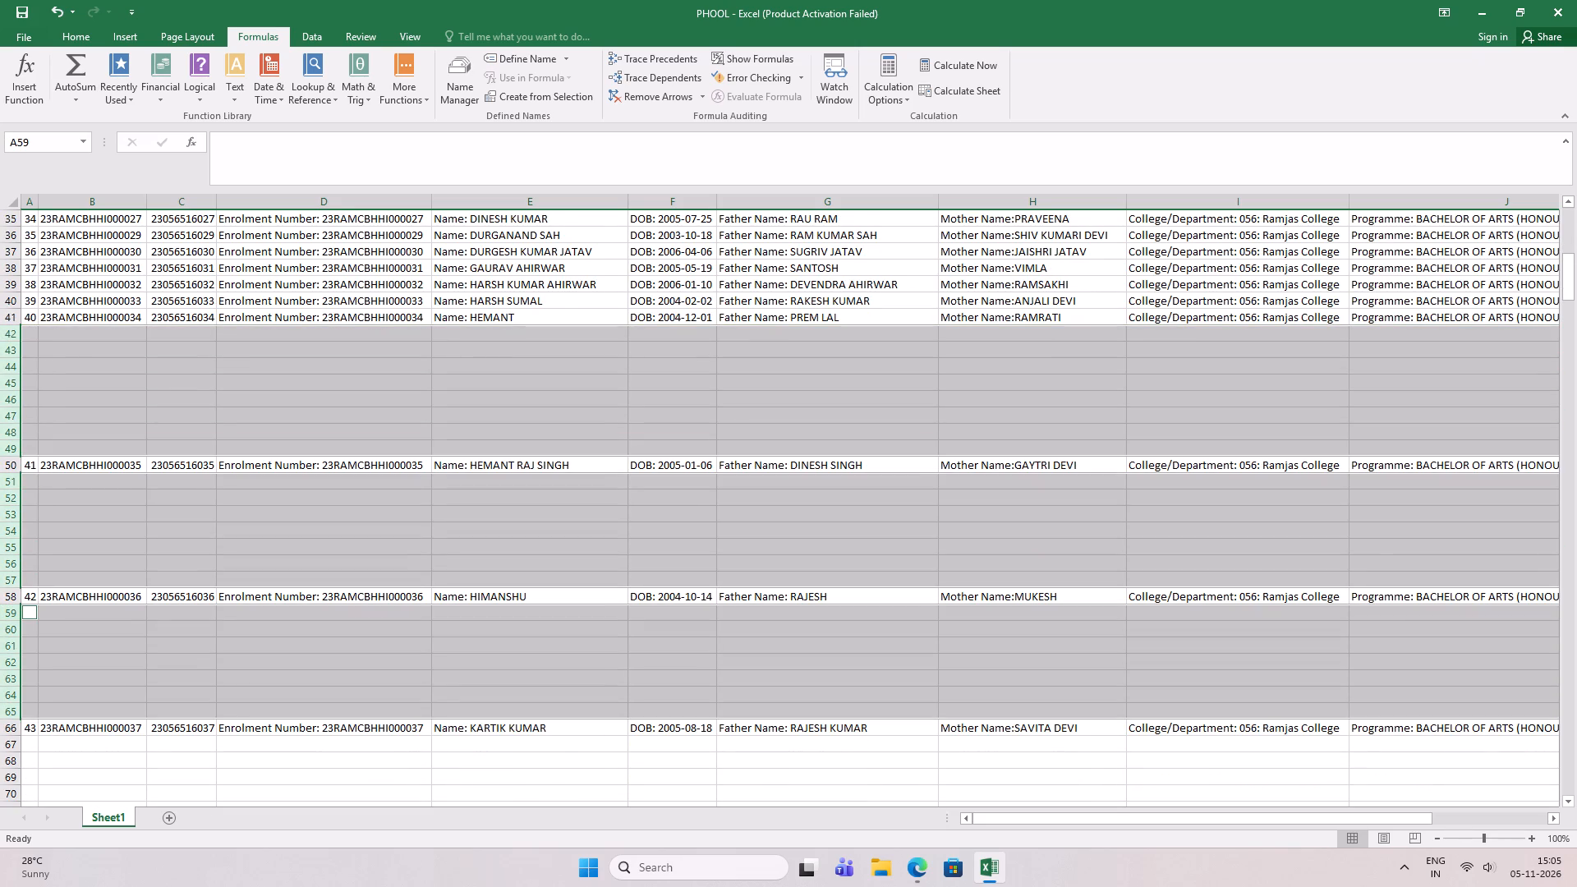
pyautogui.press('F5')
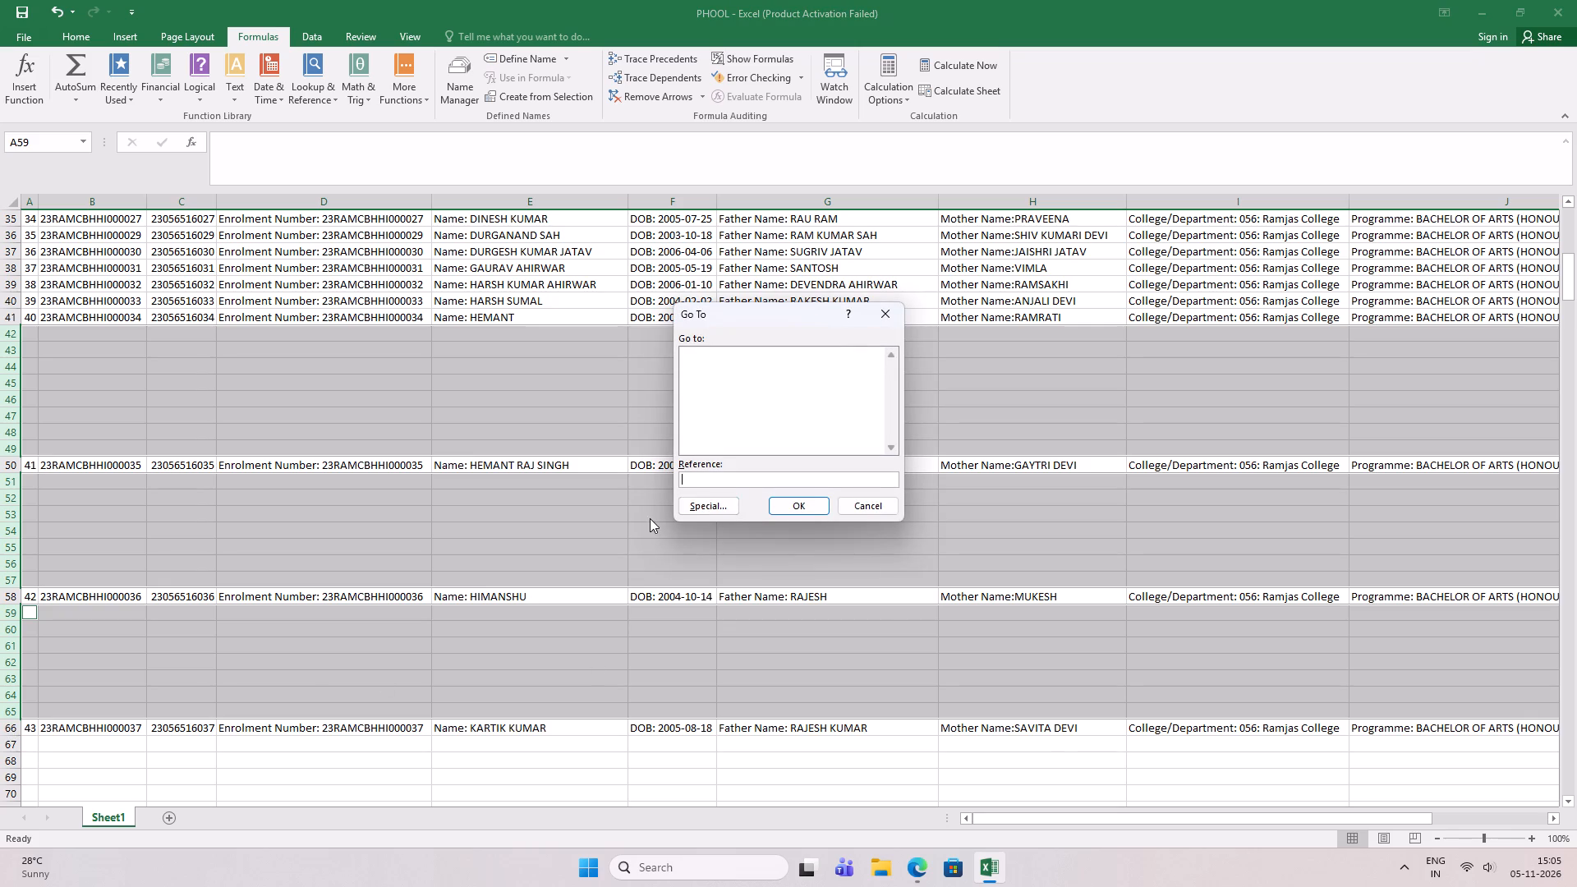
pyautogui.click(698, 508)
pyautogui.click(700, 441)
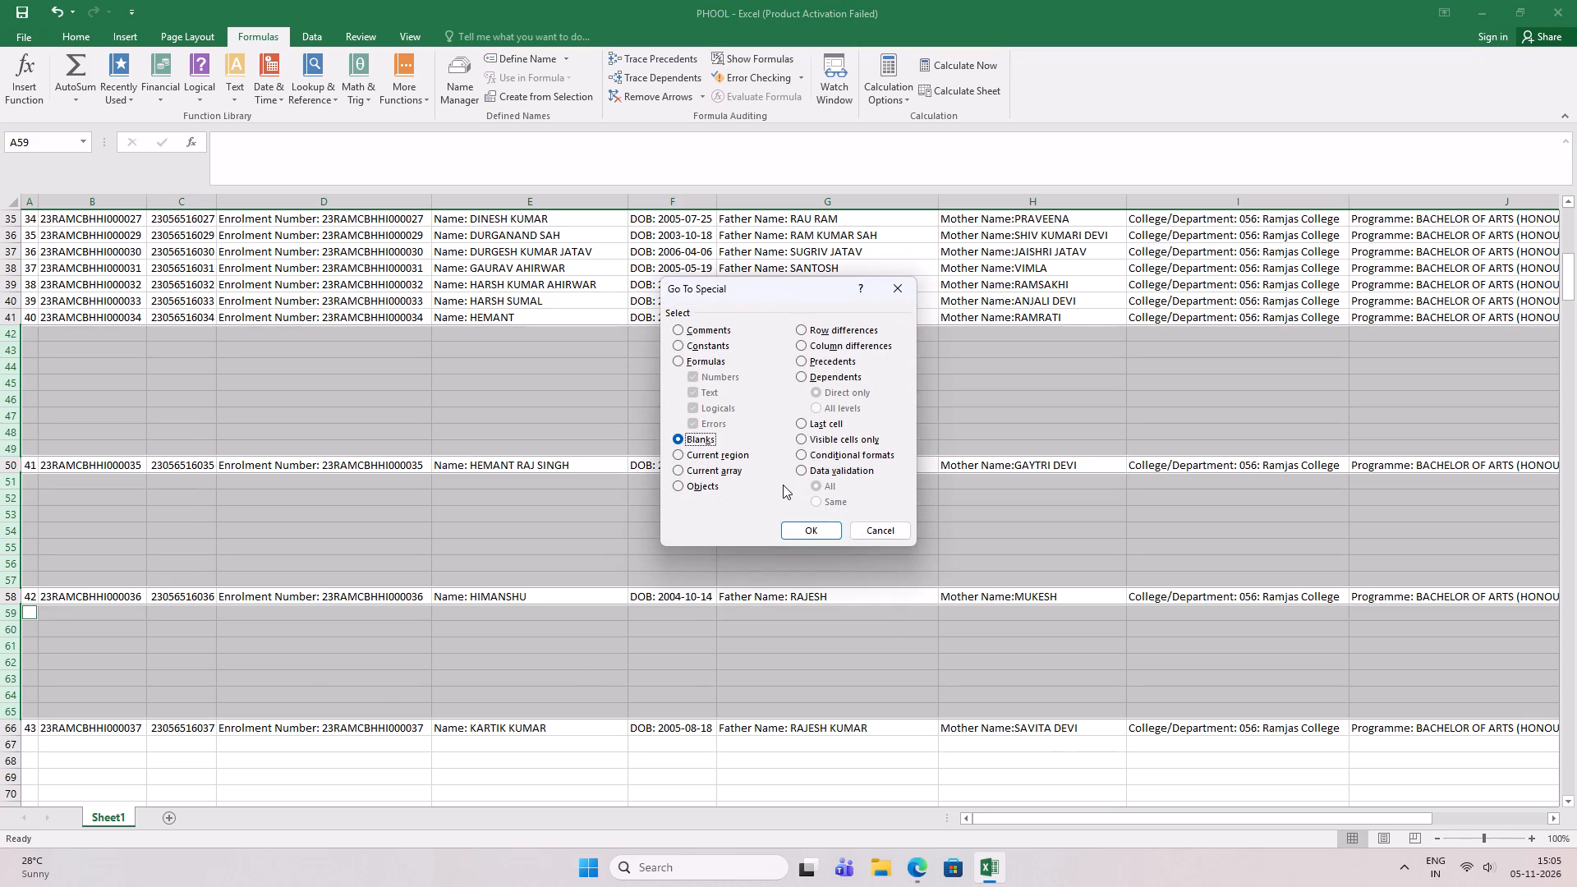
pyautogui.click(804, 531)
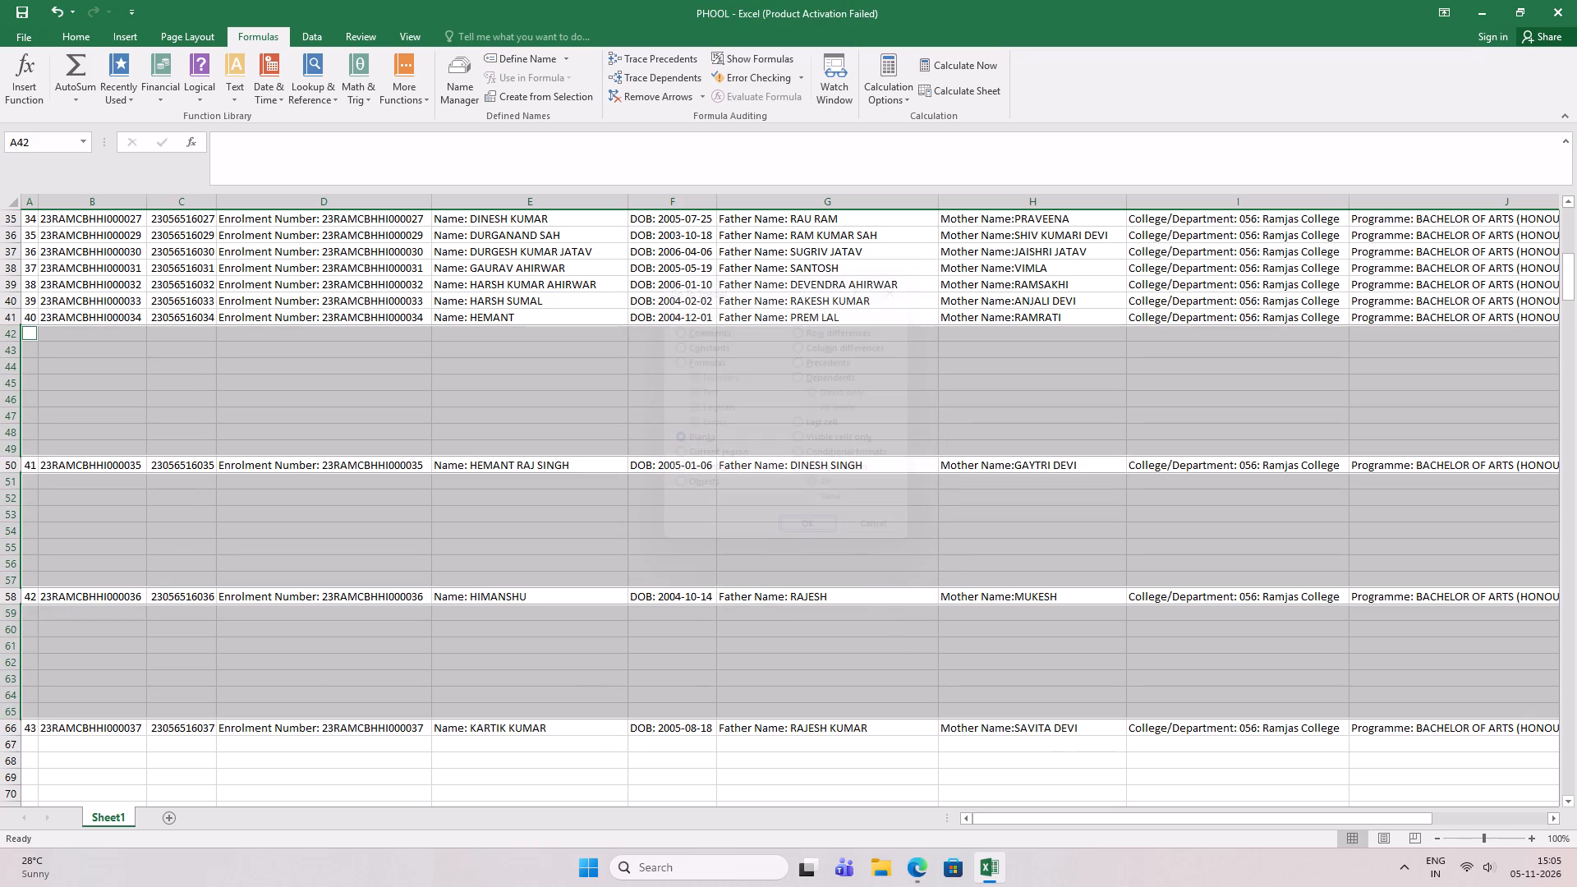
pyautogui.hotkey('ctrl', '-')
pyautogui.click(781, 422)
pyautogui.click(764, 466)
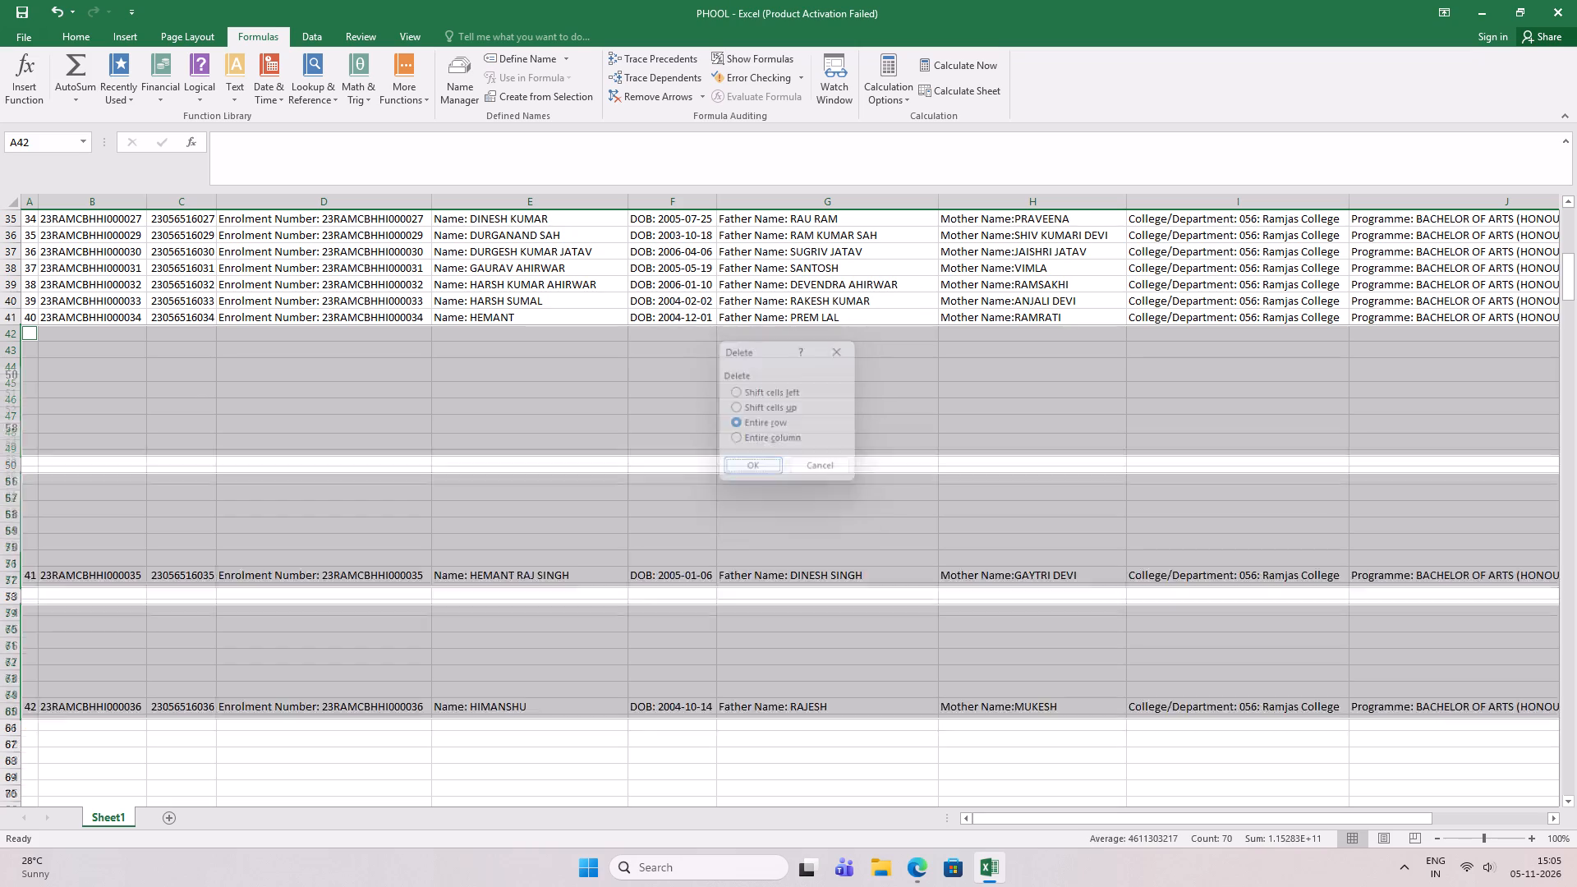
# Select blank rows 45–51 and 53–59 together and delete them directly.
pyautogui.click(100, 384)
pyautogui.moveTo(13, 383); pyautogui.dragTo(3, 481)
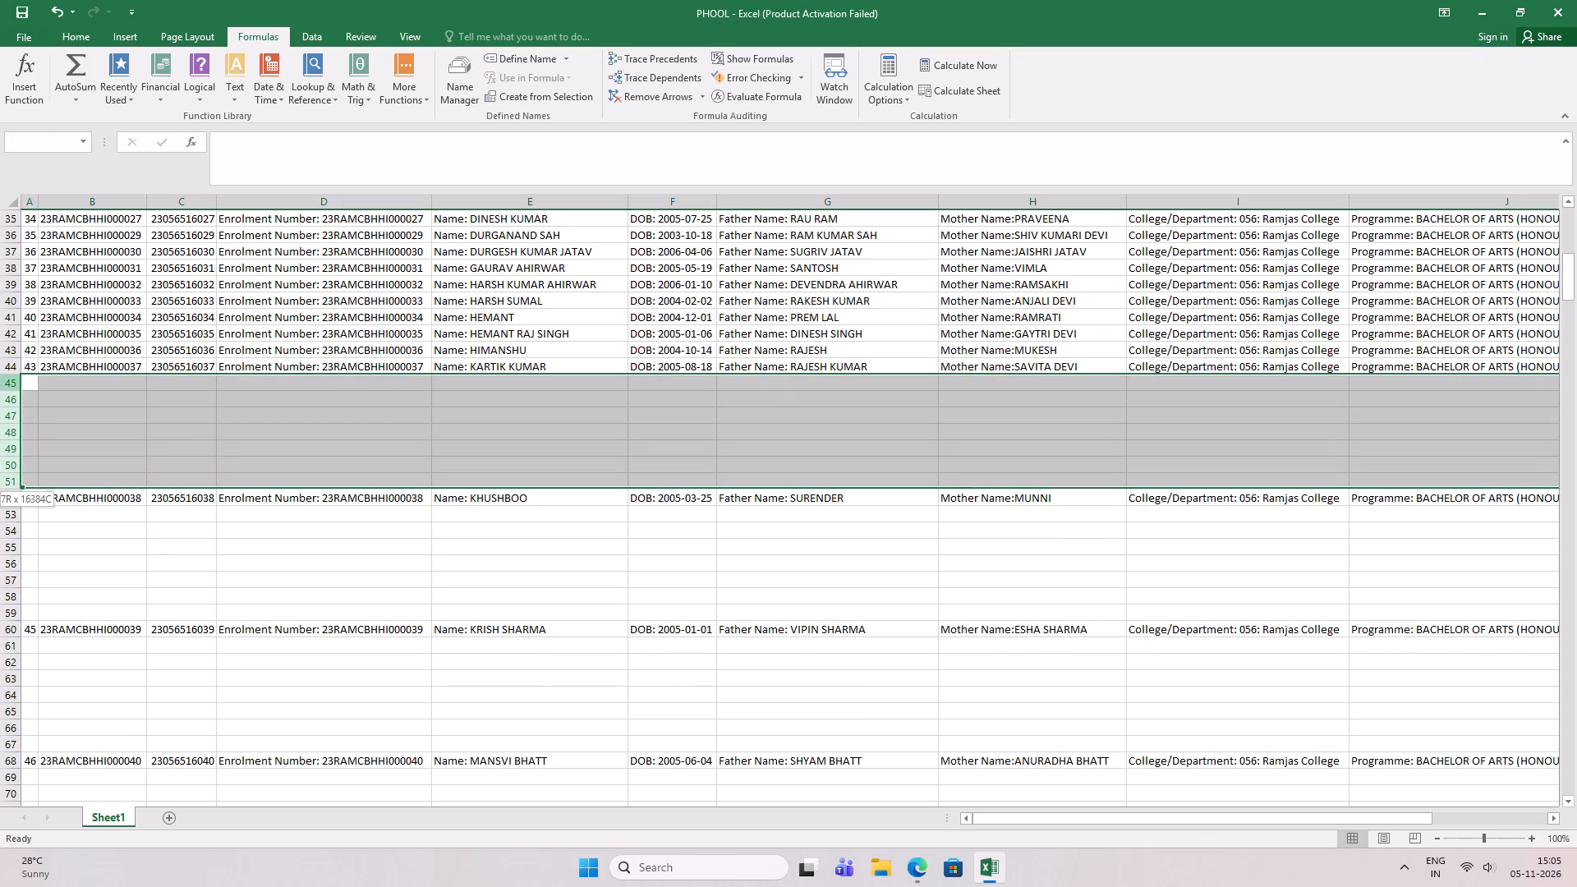
pyautogui.moveTo(3, 481); pyautogui.dragTo(3, 485)
pyautogui.keyDown('ctrl'); pyautogui.moveTo(7, 512); pyautogui.dragTo(12, 605); pyautogui.keyUp('ctrl')
pyautogui.hotkey('ctrl', '-')
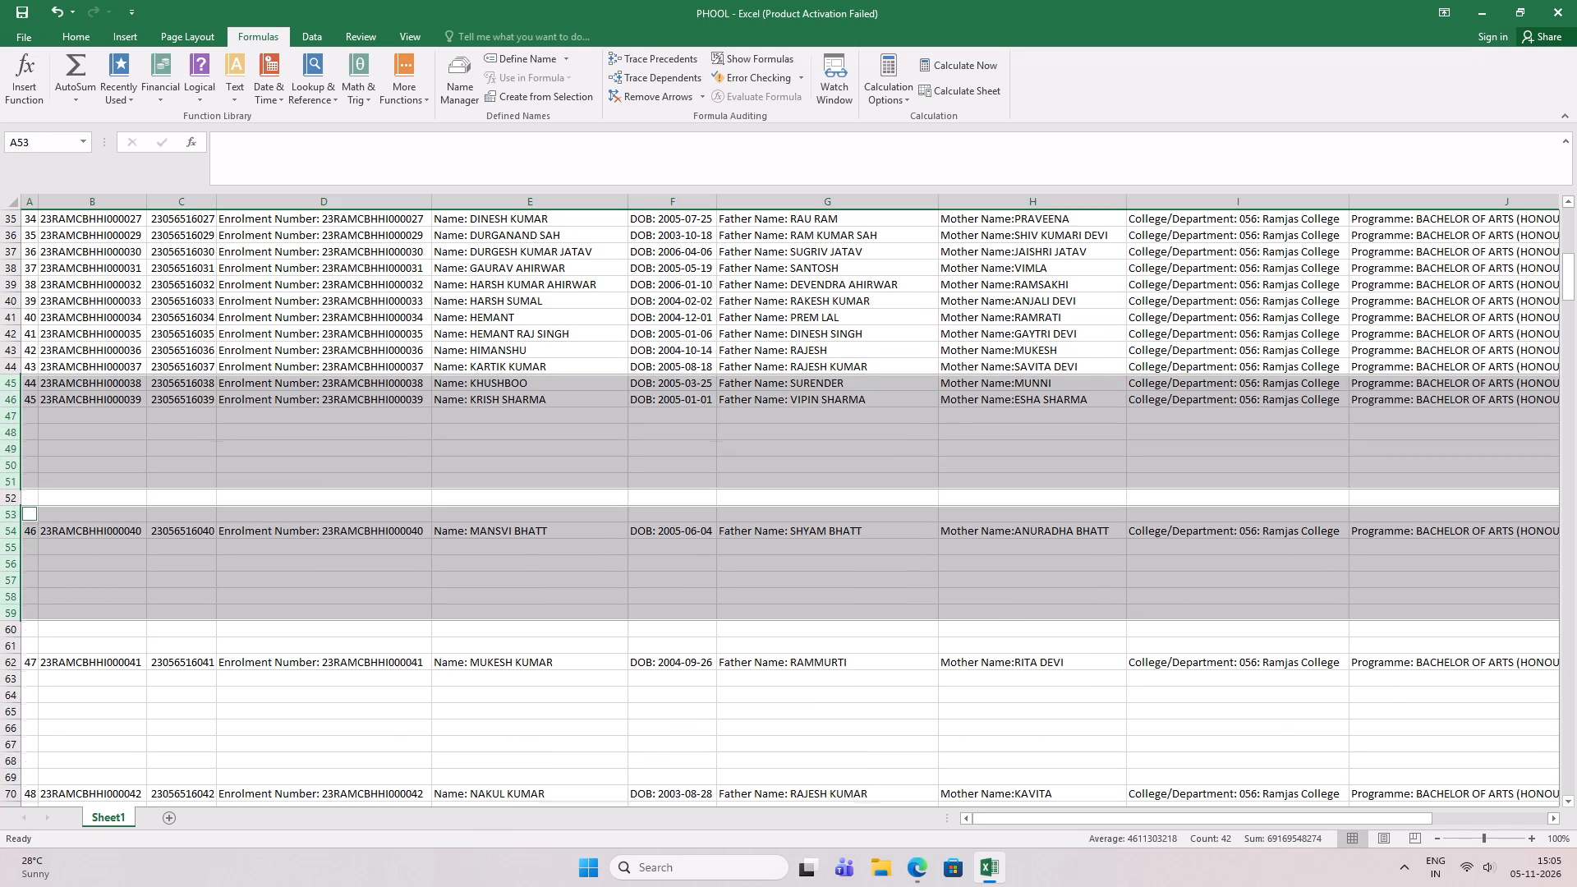
# Select blank rows 47–53 and 55–61 together and delete them.
pyautogui.click(76, 434)
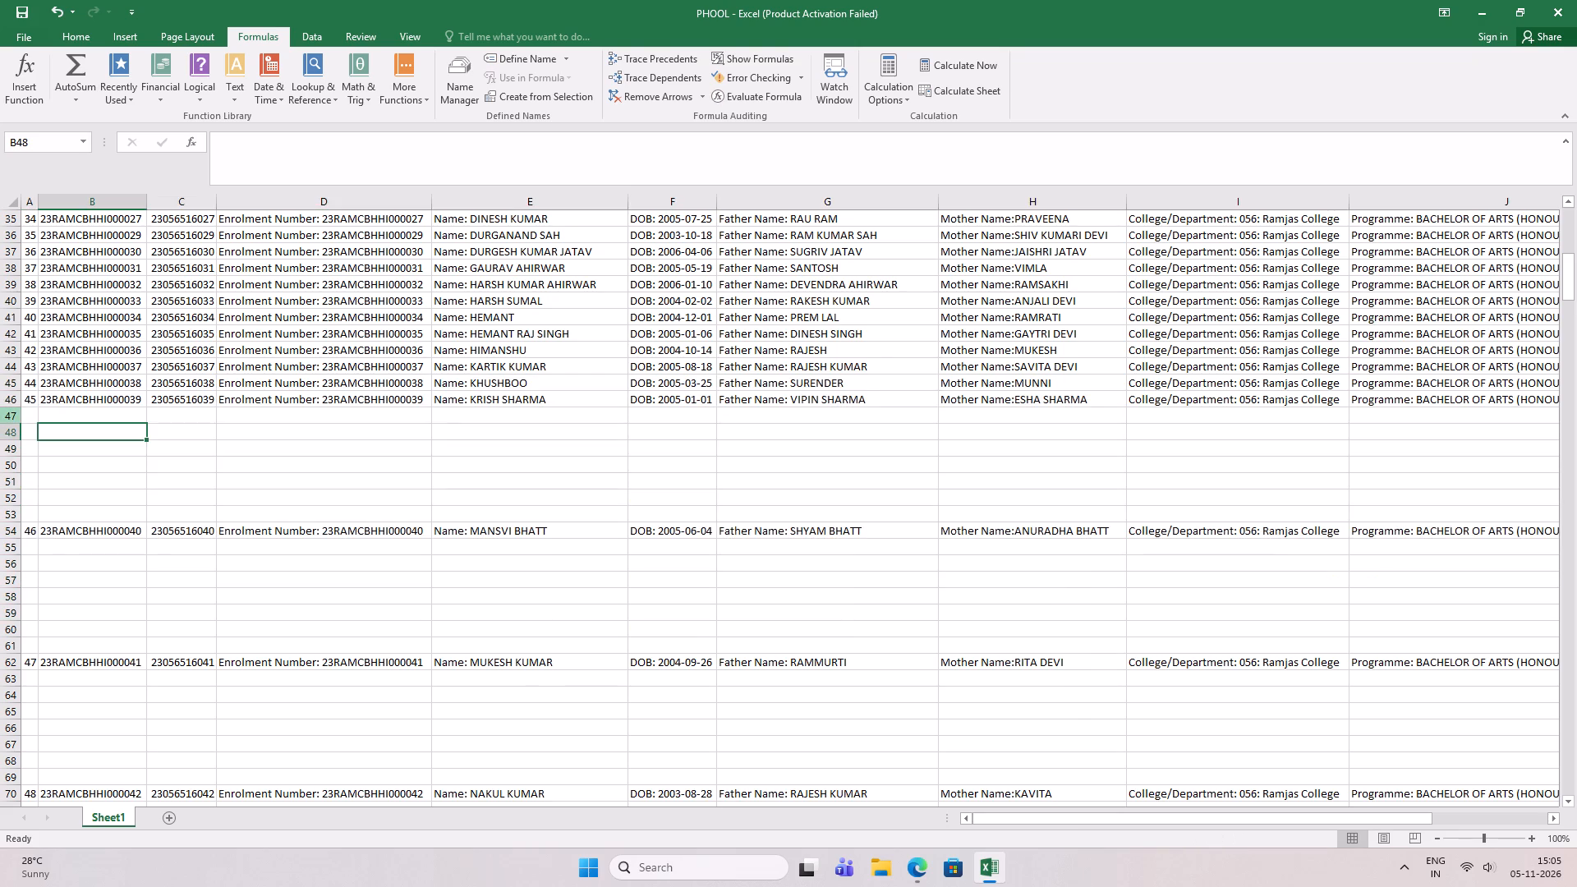
pyautogui.moveTo(9, 414); pyautogui.dragTo(11, 517)
pyautogui.keyDown('ctrl'); pyautogui.moveTo(15, 545); pyautogui.dragTo(13, 611); pyautogui.keyUp('ctrl')
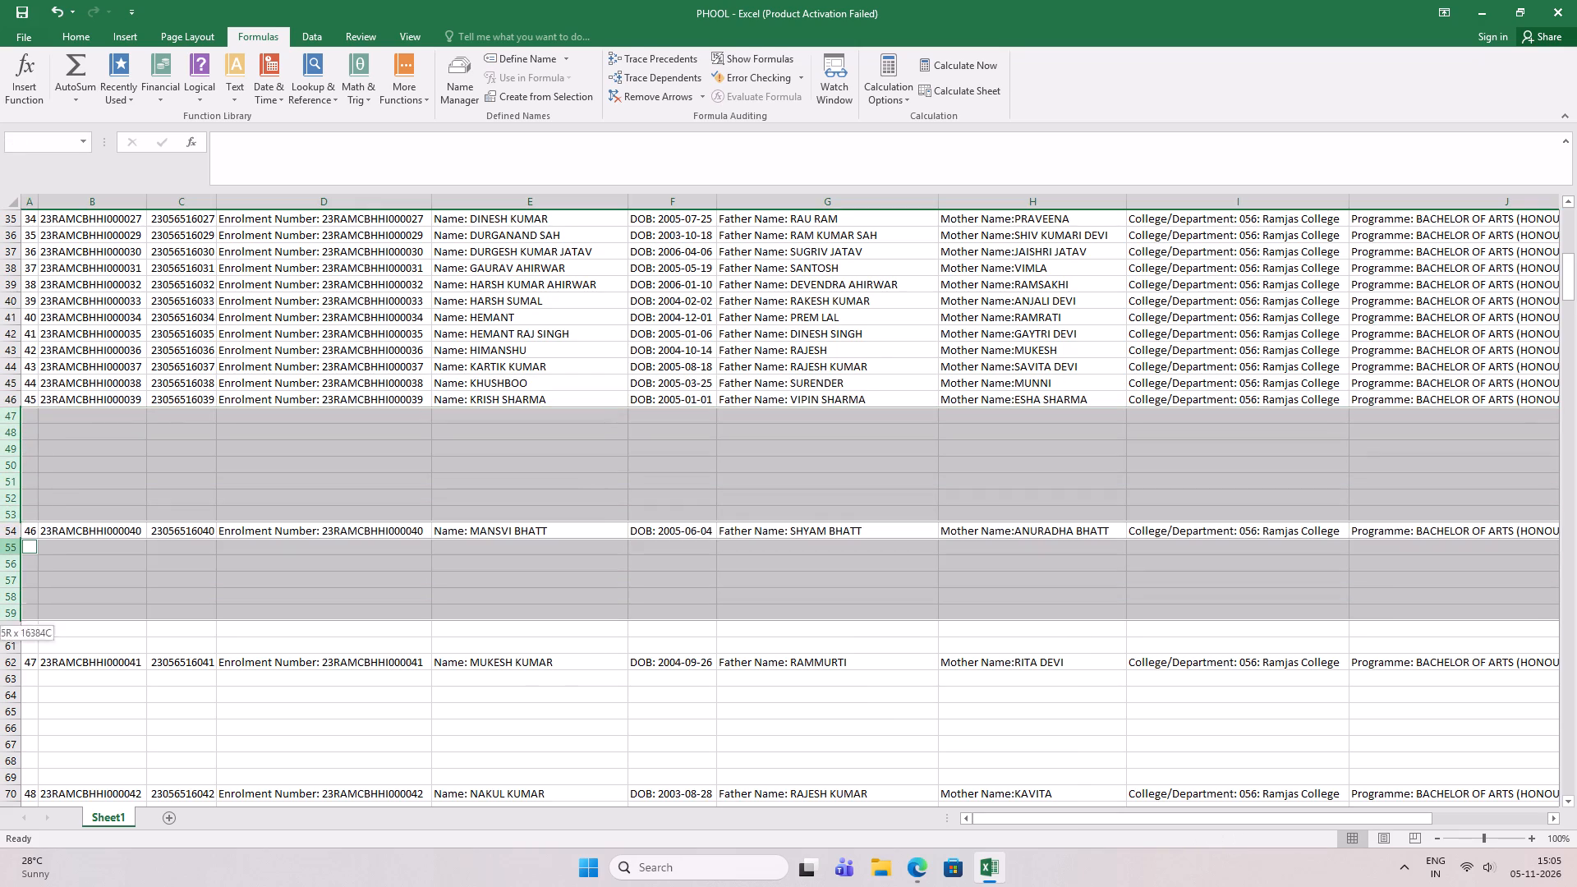
pyautogui.keyDown('ctrl'); pyautogui.moveTo(13, 611); pyautogui.dragTo(7, 644); pyautogui.keyUp('ctrl')
pyautogui.hotkey('ctrl', '-')
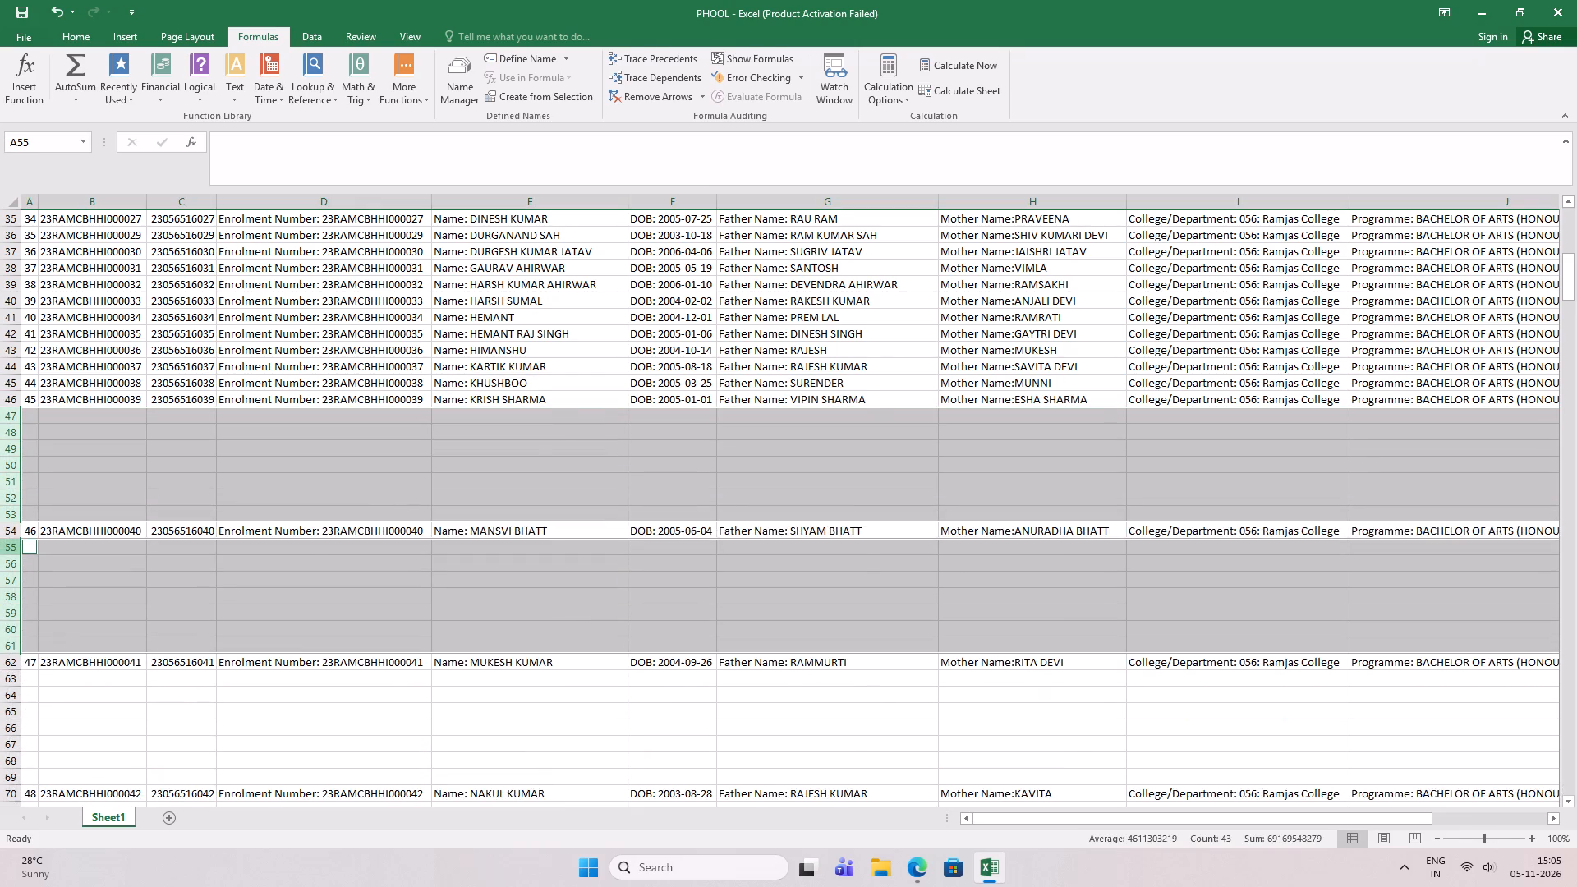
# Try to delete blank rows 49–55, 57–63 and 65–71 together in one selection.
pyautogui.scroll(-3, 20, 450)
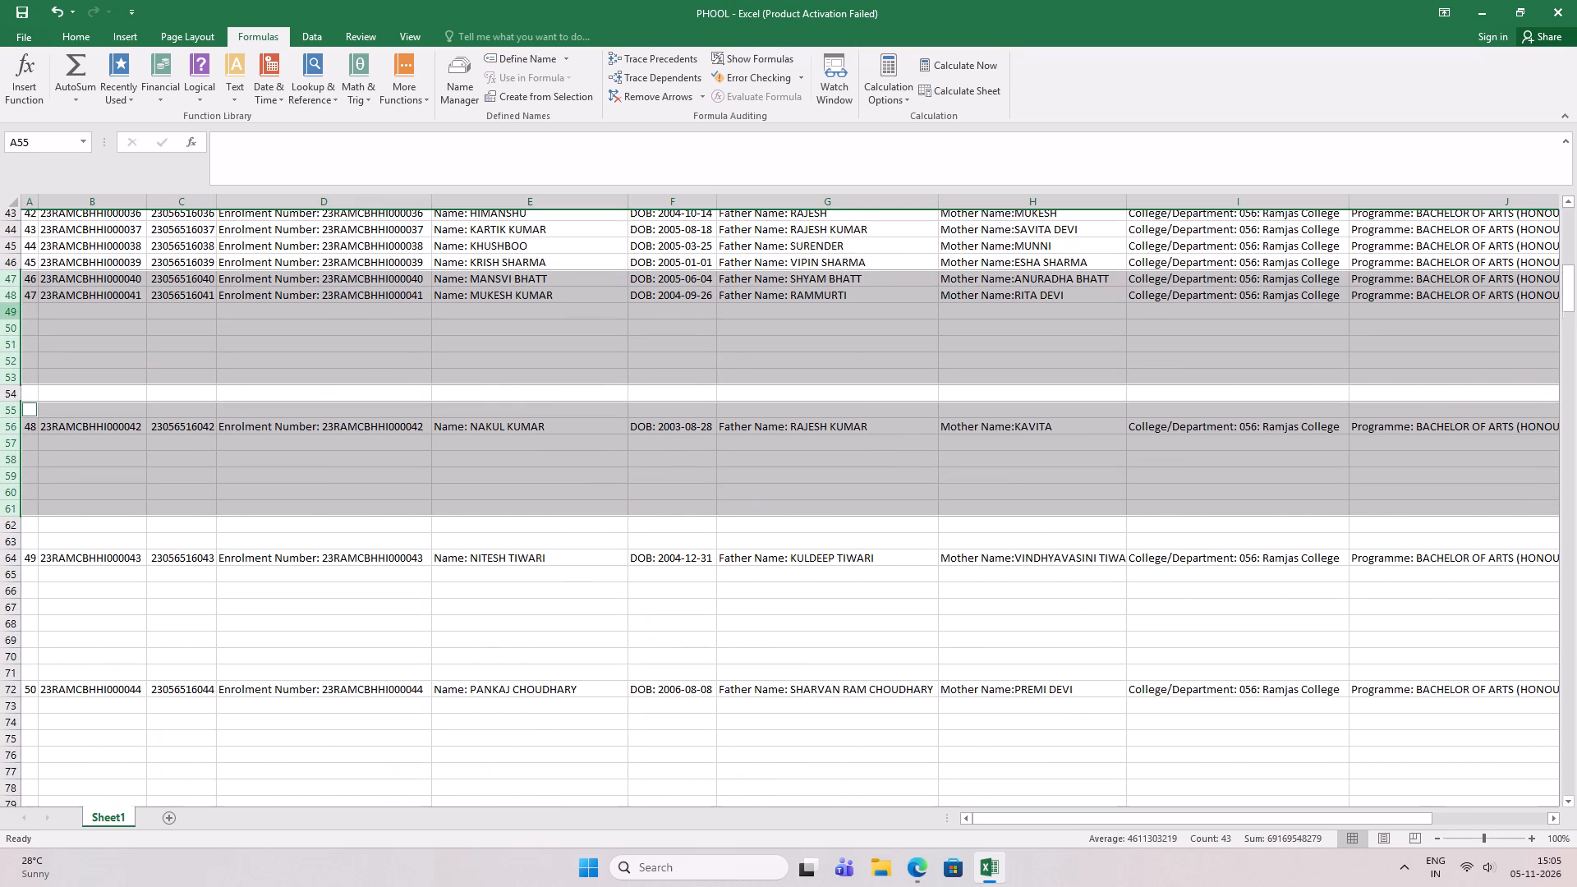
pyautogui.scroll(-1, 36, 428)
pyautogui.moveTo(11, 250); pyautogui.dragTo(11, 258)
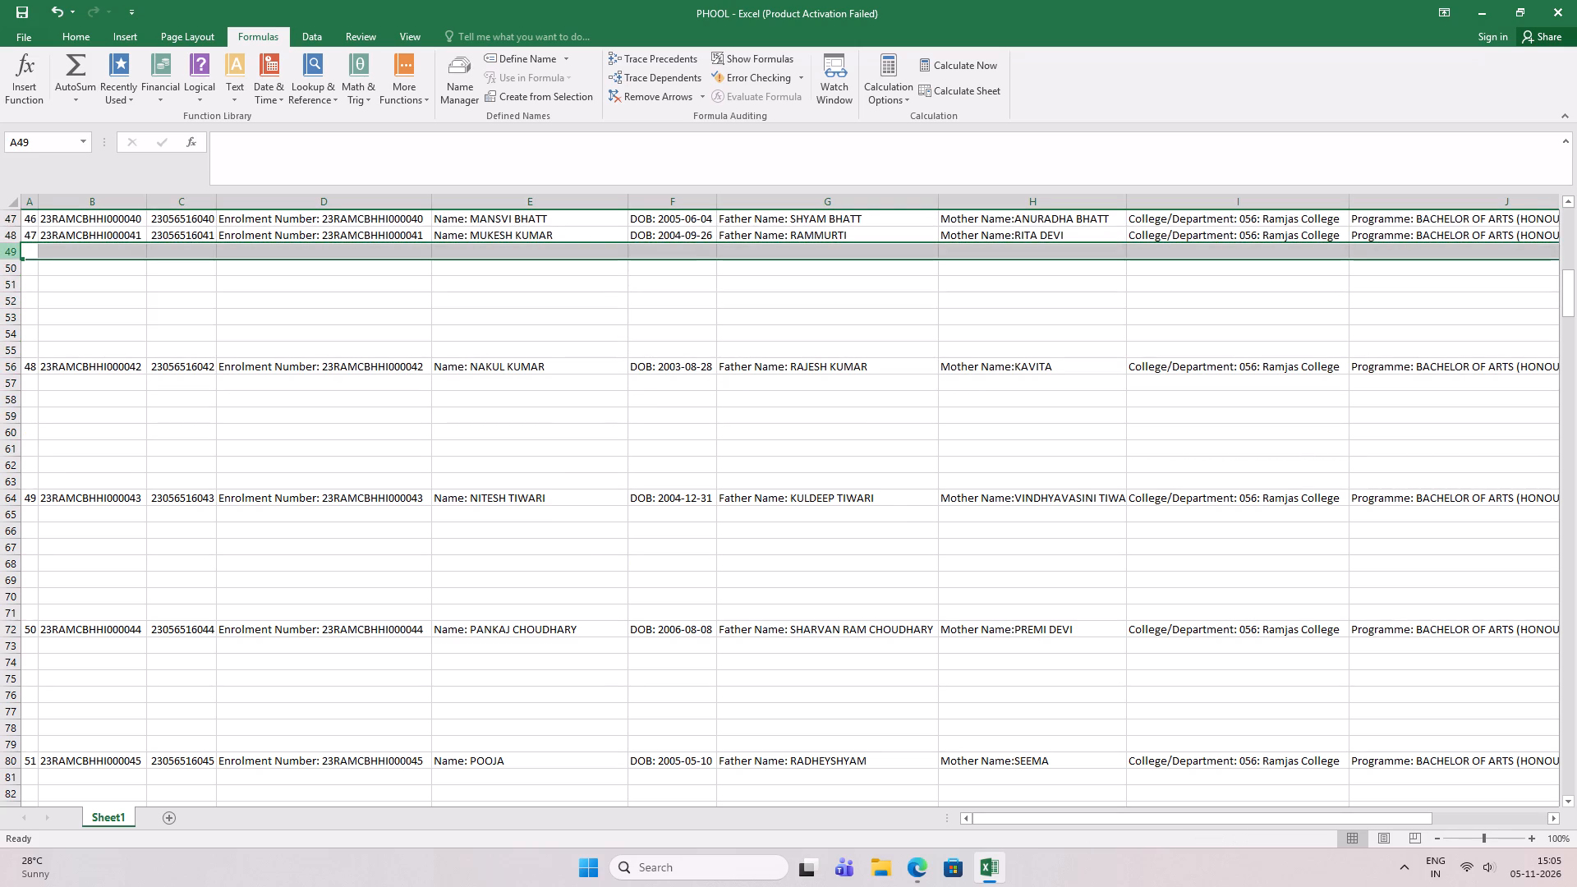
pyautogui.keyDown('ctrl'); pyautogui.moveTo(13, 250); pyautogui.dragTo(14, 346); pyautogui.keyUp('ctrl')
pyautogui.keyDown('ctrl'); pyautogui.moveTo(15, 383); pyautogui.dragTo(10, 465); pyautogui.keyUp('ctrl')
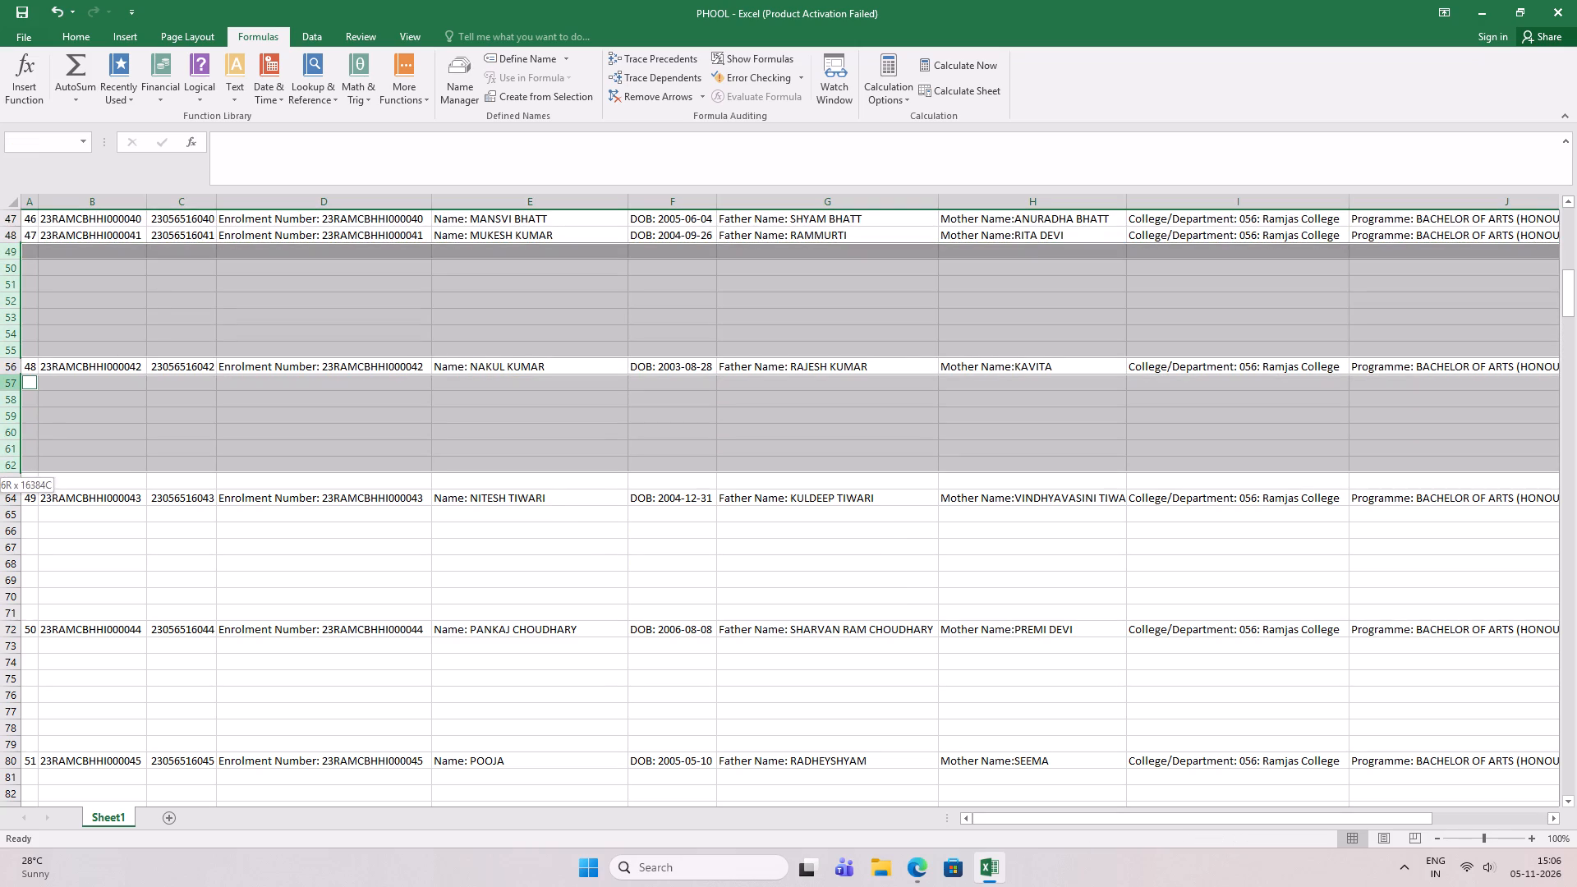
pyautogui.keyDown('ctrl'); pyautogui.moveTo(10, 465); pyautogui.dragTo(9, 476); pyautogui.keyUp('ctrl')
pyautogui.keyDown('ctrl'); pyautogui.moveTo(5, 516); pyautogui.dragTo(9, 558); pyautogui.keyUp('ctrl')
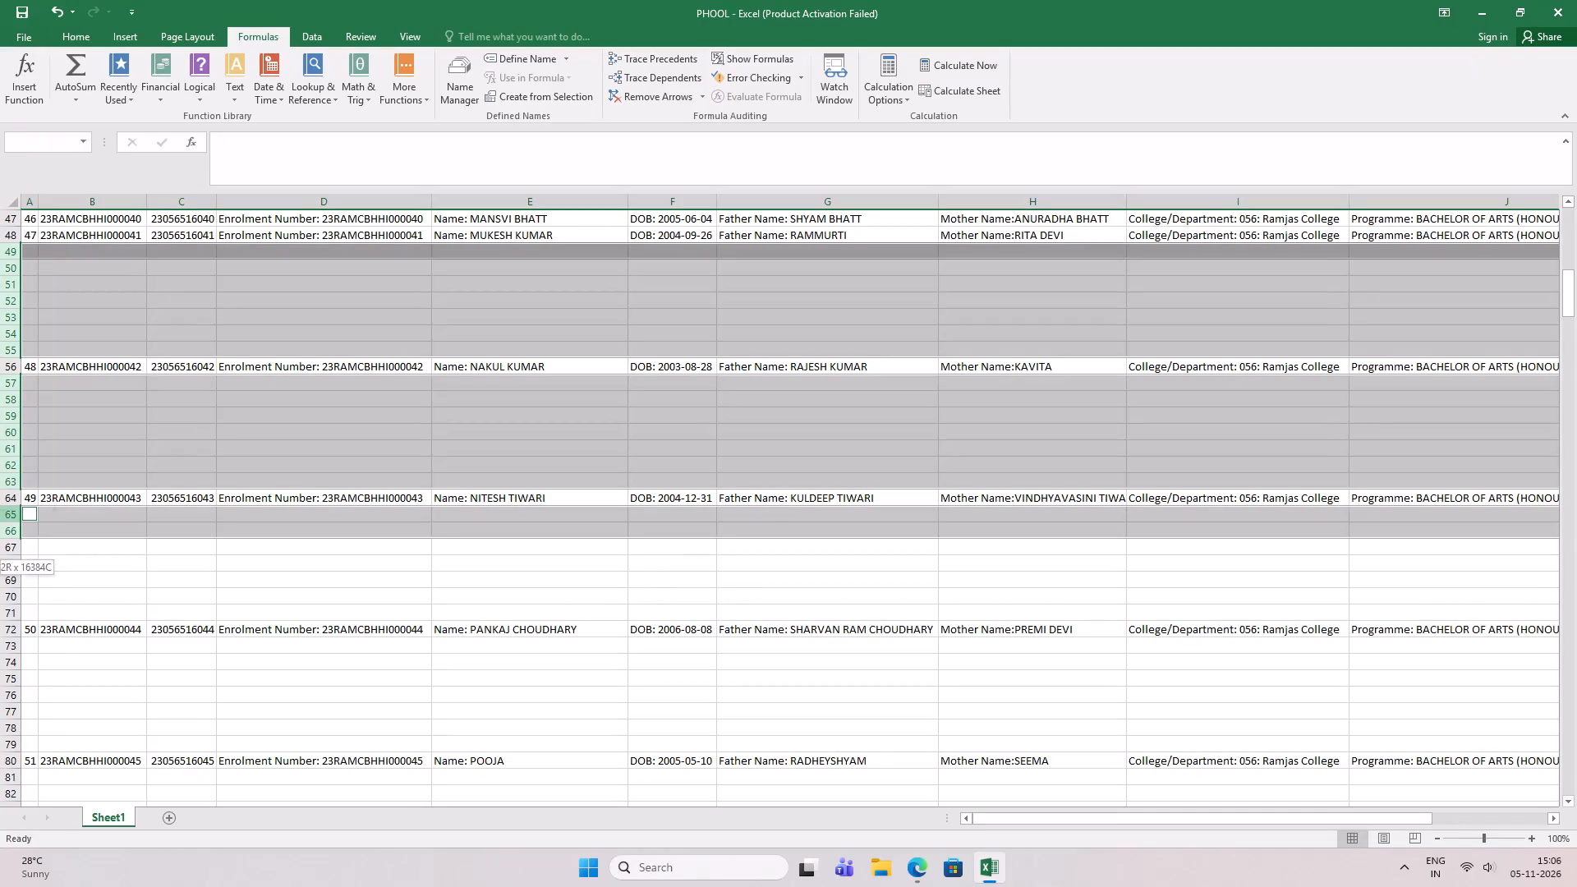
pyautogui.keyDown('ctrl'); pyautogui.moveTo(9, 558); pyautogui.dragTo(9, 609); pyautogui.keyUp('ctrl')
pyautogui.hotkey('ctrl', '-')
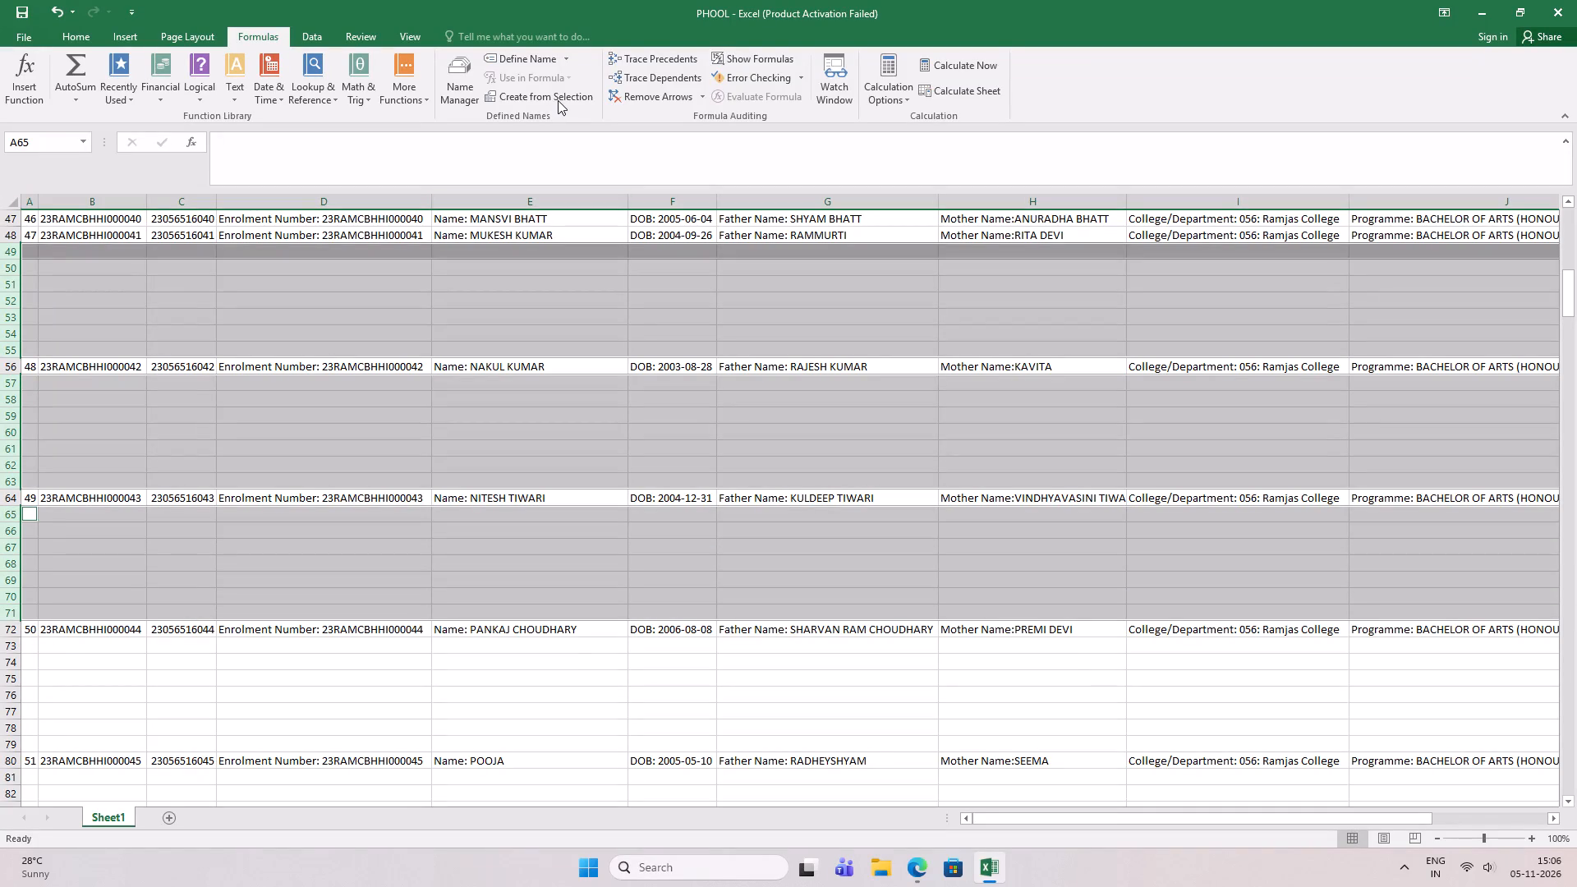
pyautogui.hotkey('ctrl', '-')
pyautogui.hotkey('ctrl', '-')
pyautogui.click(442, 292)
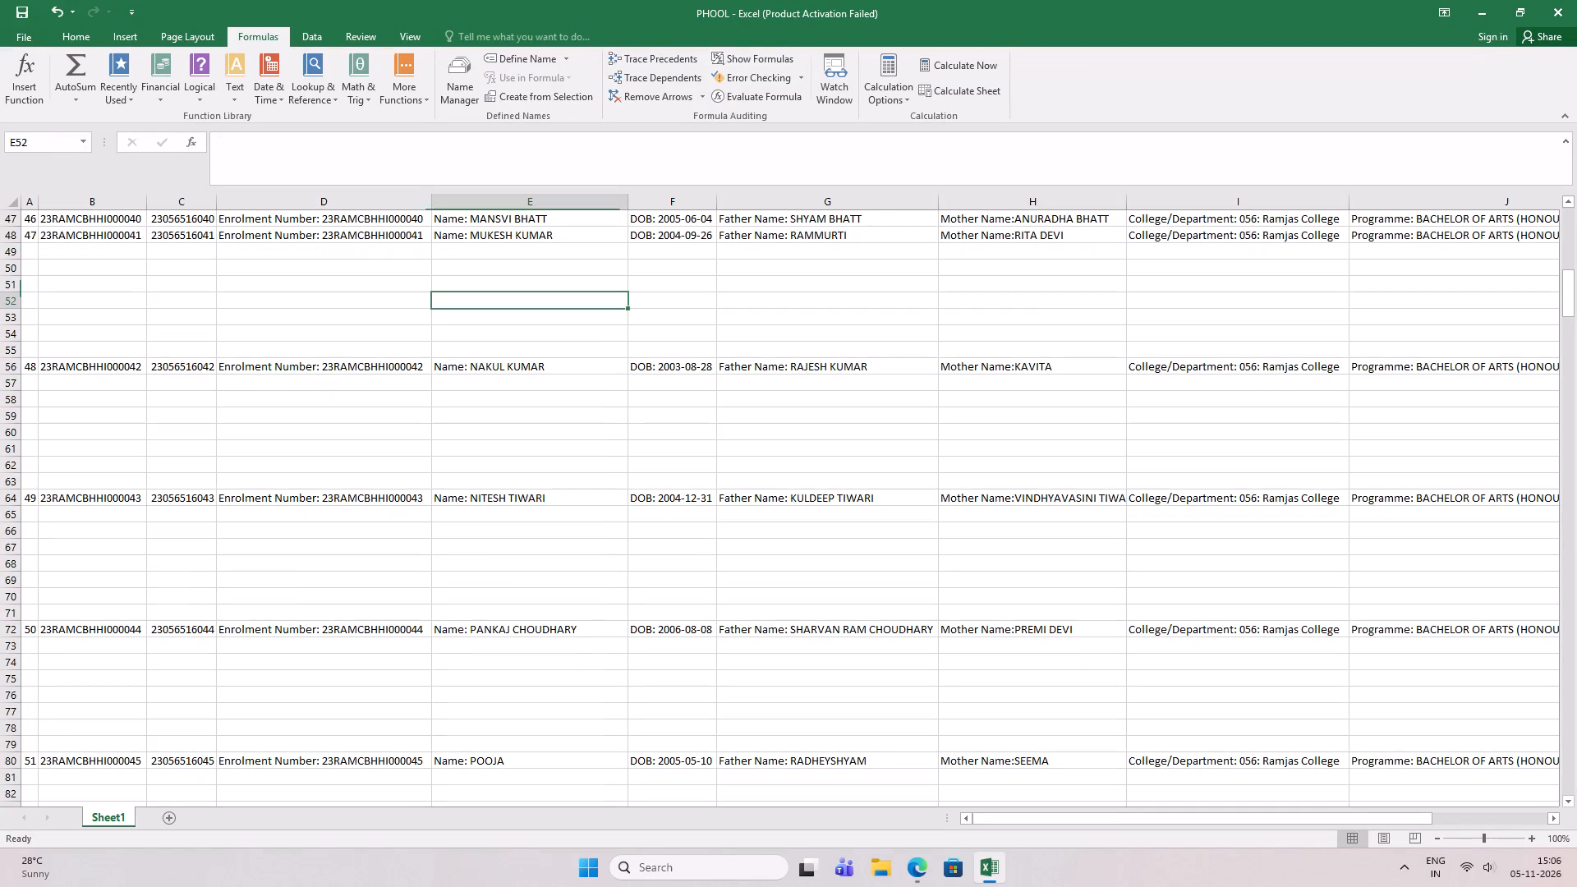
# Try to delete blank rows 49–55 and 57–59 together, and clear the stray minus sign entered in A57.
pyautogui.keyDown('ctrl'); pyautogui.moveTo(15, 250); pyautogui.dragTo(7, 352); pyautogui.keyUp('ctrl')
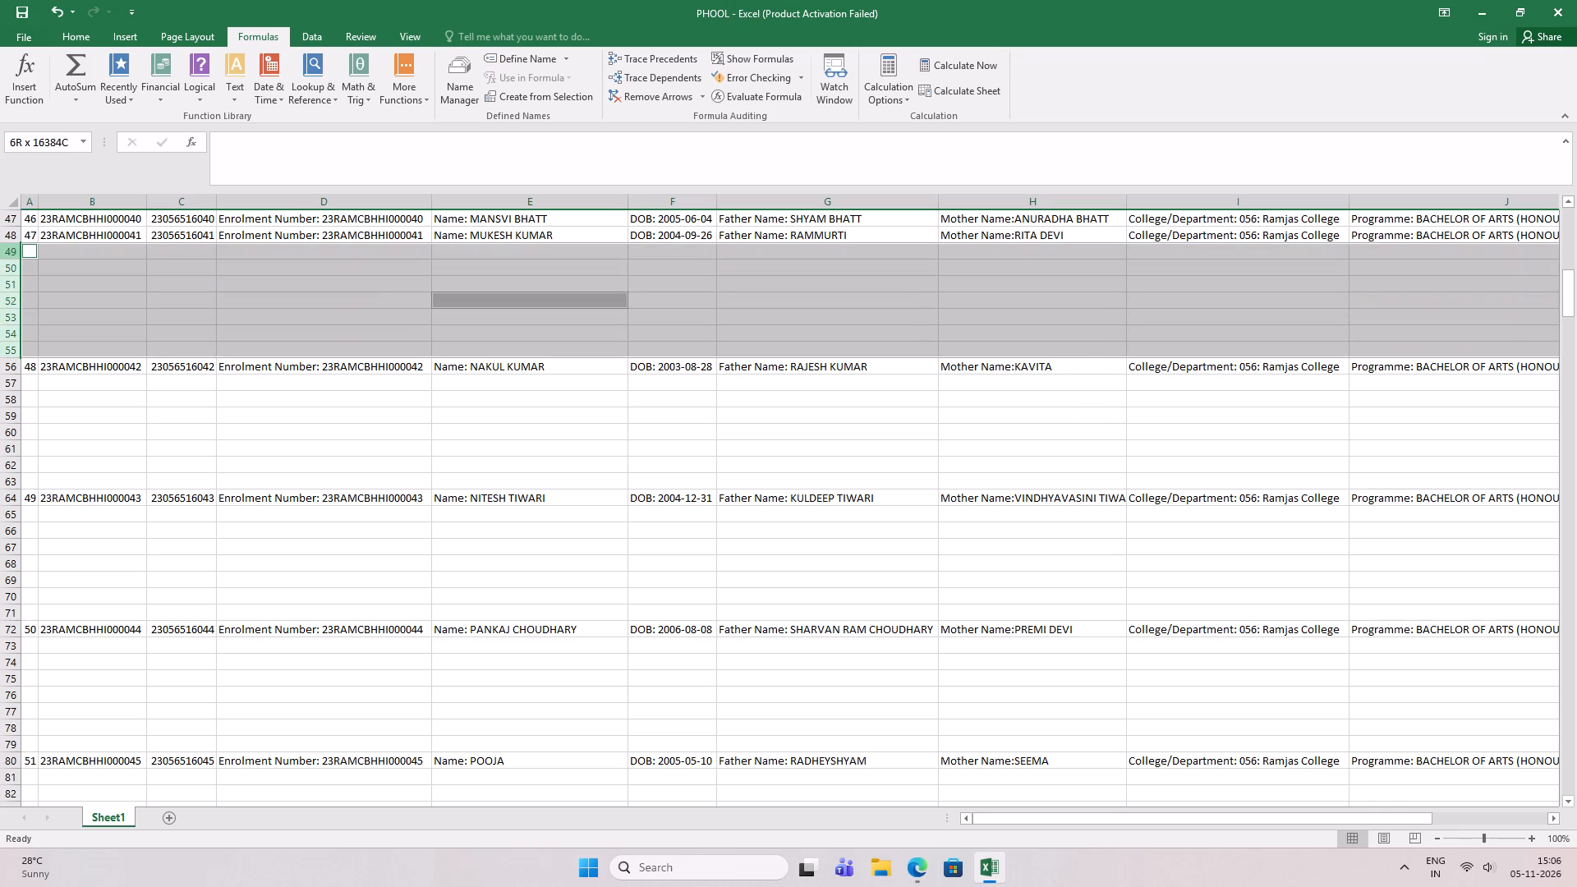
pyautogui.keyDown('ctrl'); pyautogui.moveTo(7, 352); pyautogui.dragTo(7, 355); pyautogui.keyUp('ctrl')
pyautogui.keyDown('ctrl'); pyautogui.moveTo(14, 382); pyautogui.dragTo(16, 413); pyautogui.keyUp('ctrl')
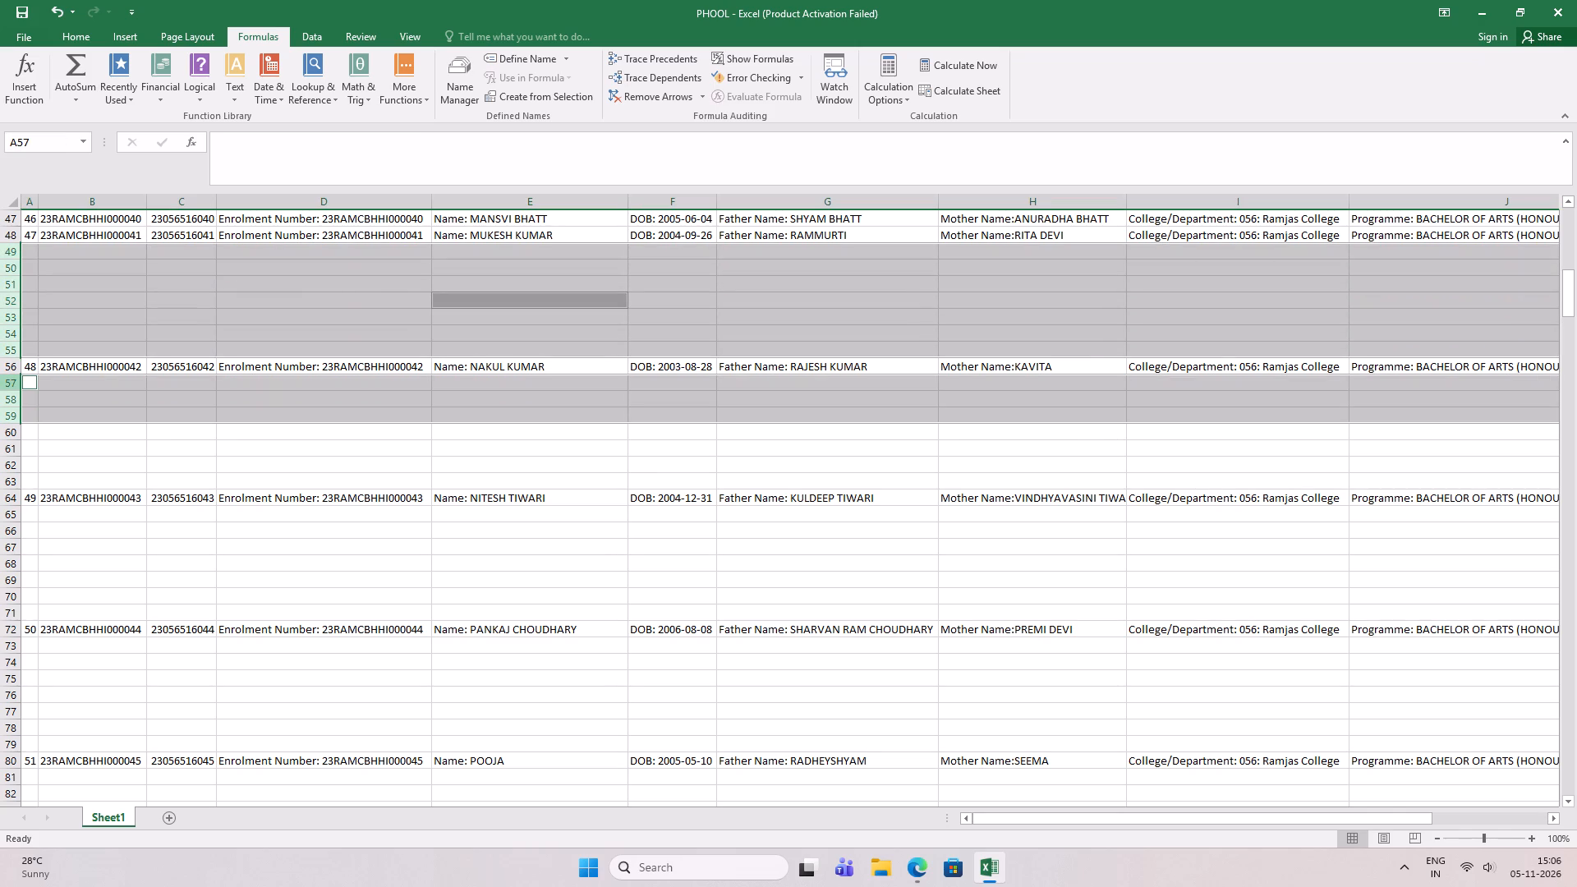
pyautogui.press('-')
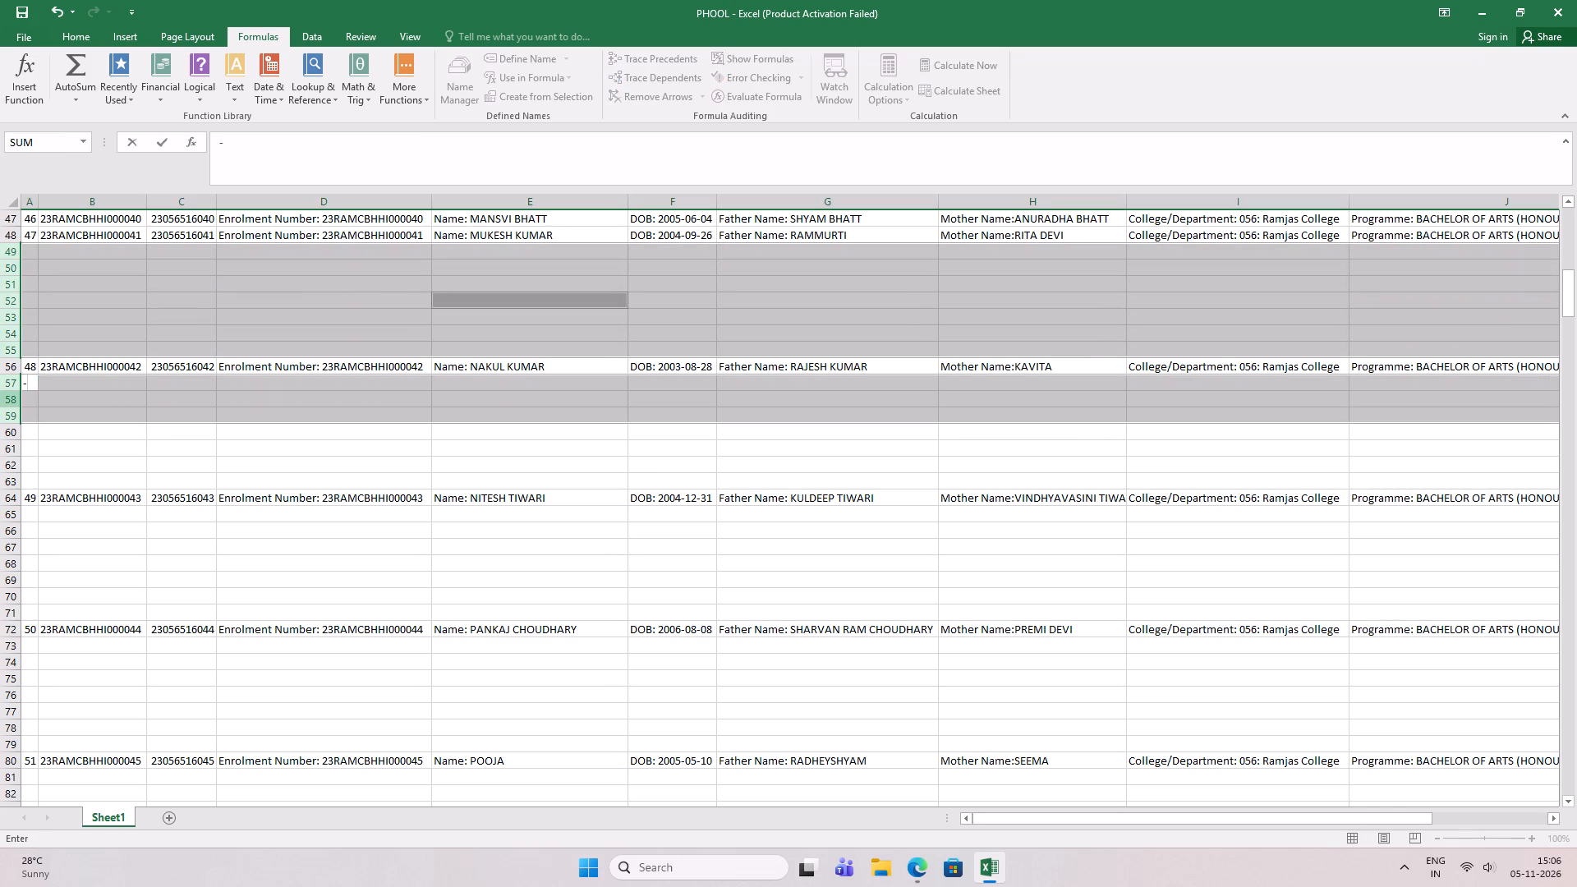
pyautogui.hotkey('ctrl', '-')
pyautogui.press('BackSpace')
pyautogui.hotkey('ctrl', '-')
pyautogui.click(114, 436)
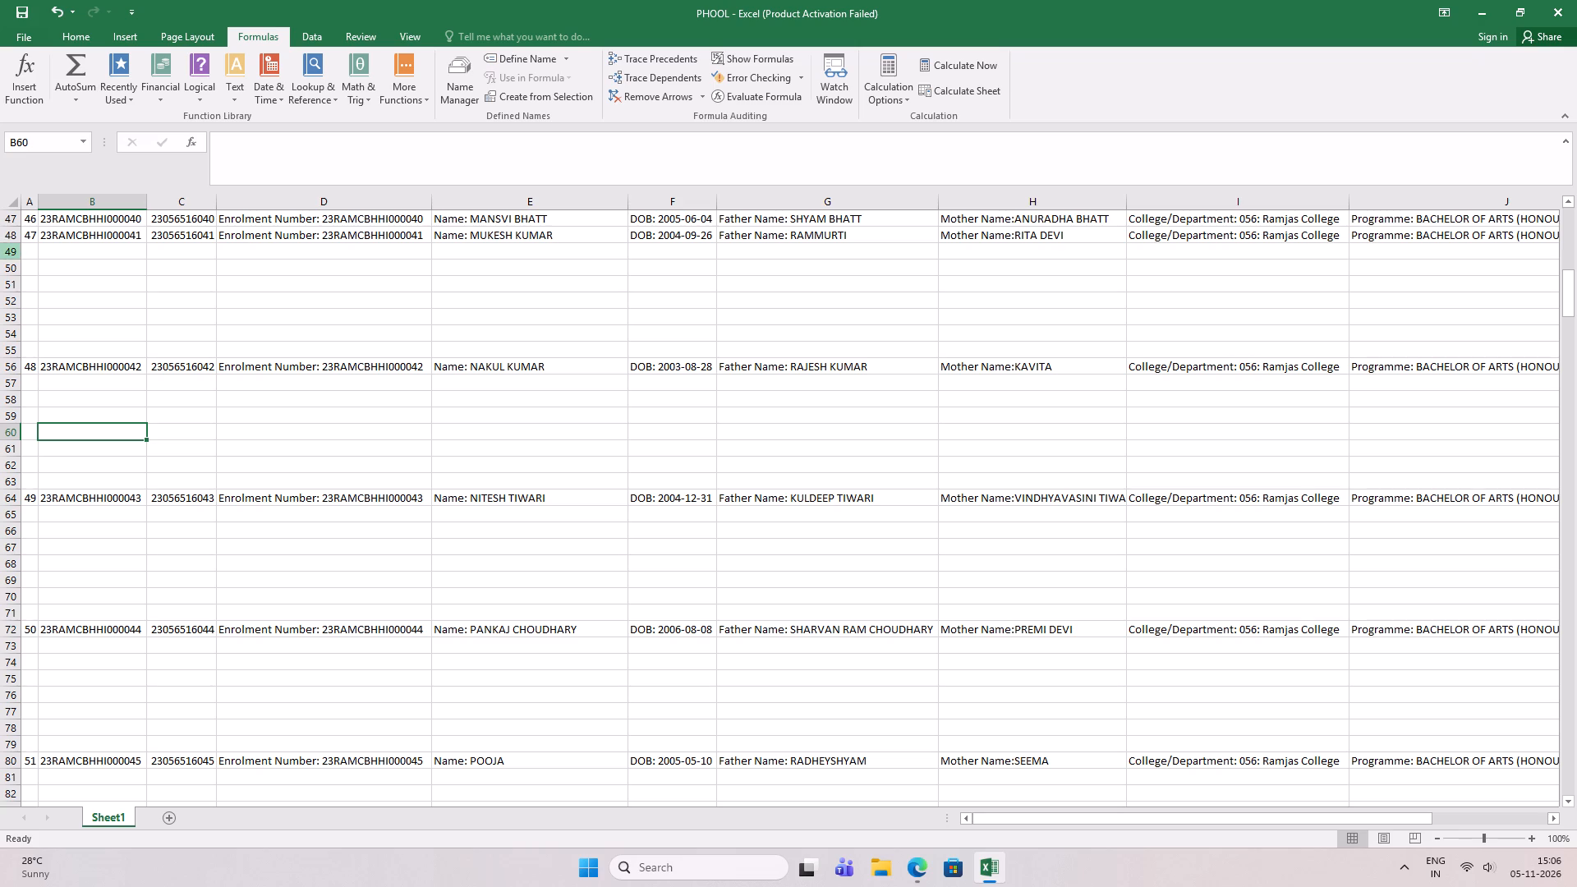
# Select blank rows 49–55 and 57–63 together and delete them.
pyautogui.moveTo(11, 251); pyautogui.dragTo(0, 343)
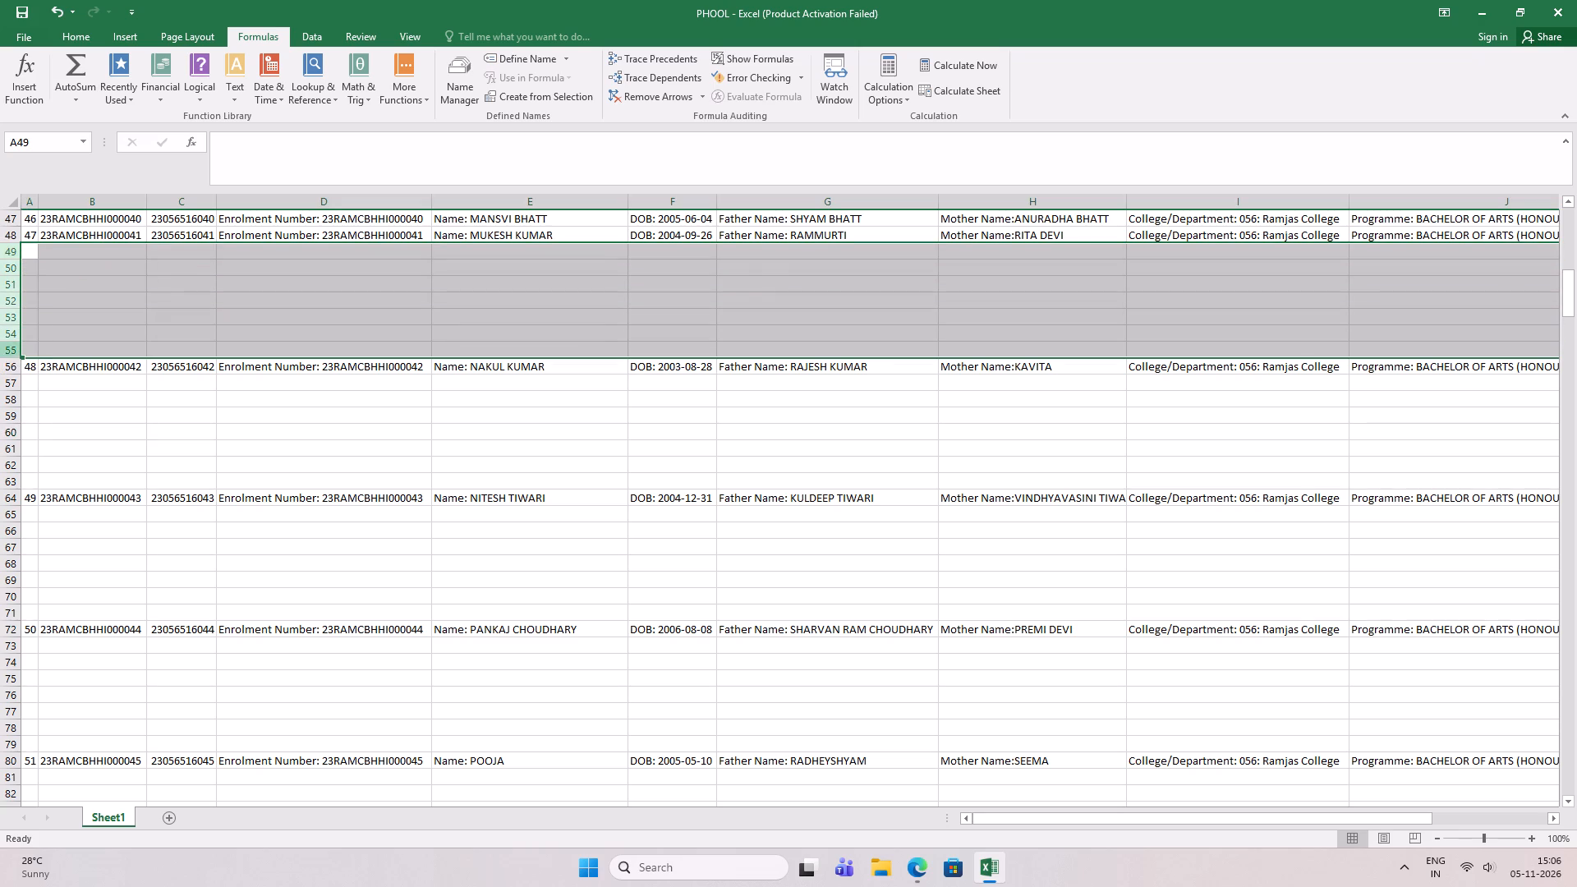
pyautogui.keyDown('ctrl'); pyautogui.moveTo(7, 384); pyautogui.dragTo(2, 474); pyautogui.keyUp('ctrl')
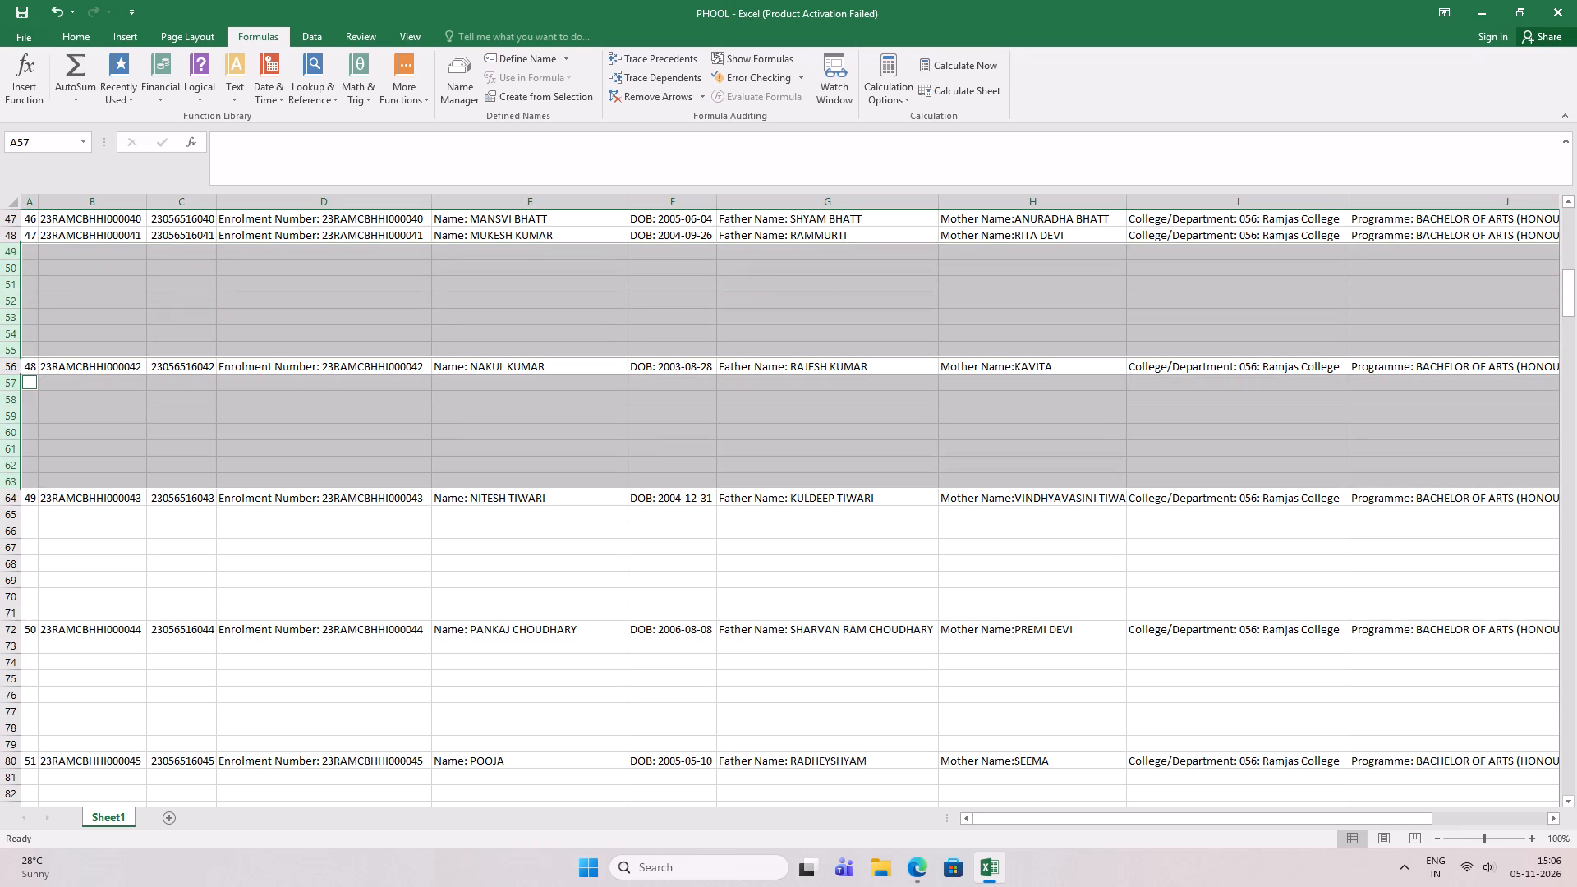
pyautogui.hotkey('ctrl', '-')
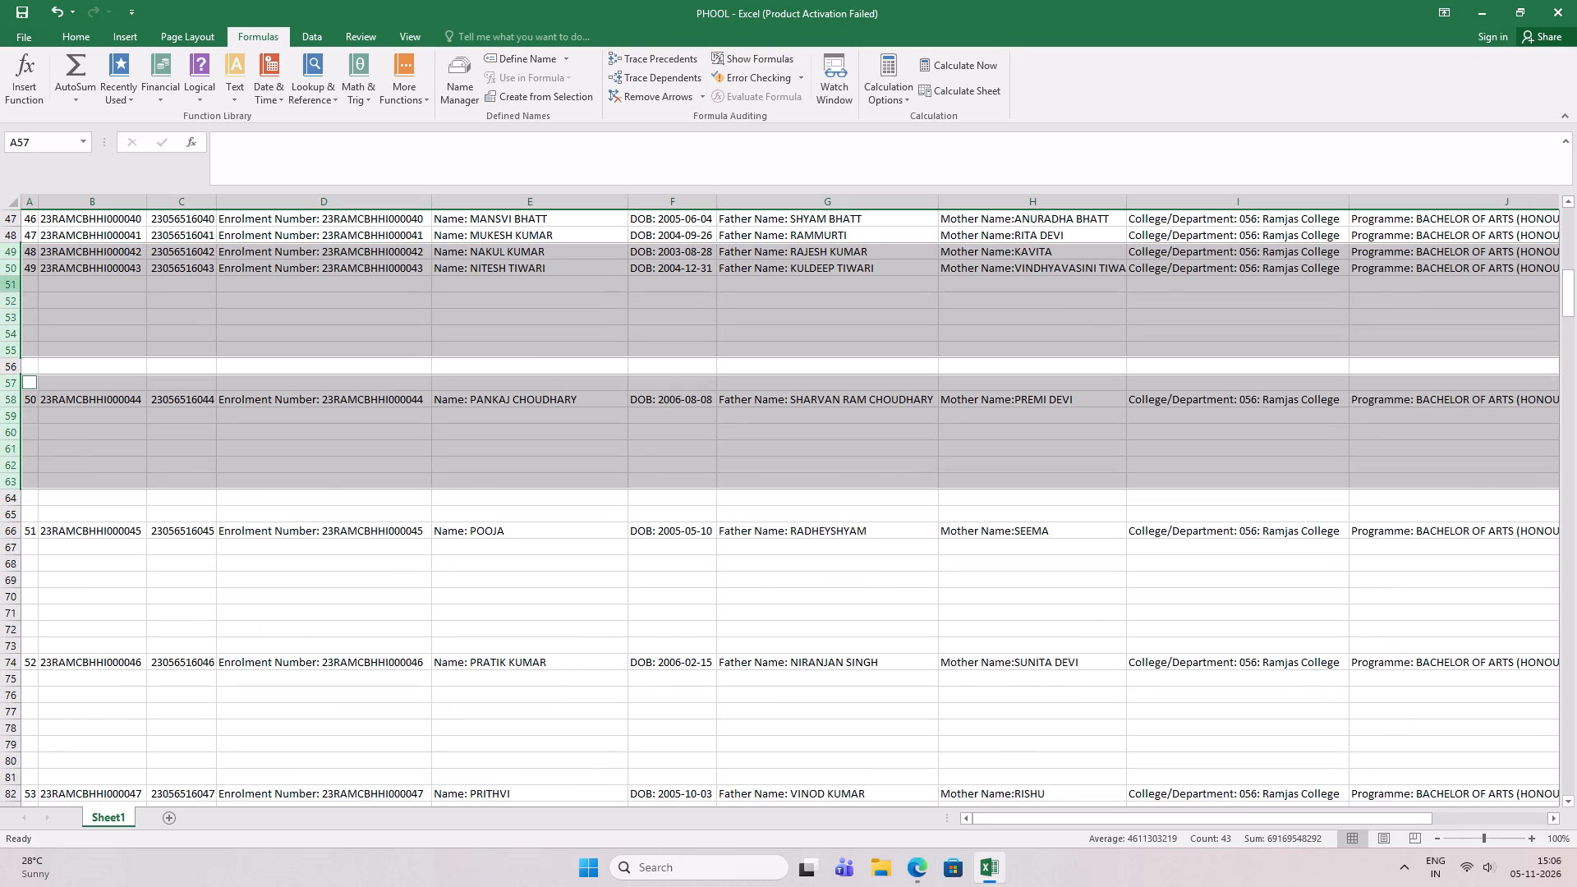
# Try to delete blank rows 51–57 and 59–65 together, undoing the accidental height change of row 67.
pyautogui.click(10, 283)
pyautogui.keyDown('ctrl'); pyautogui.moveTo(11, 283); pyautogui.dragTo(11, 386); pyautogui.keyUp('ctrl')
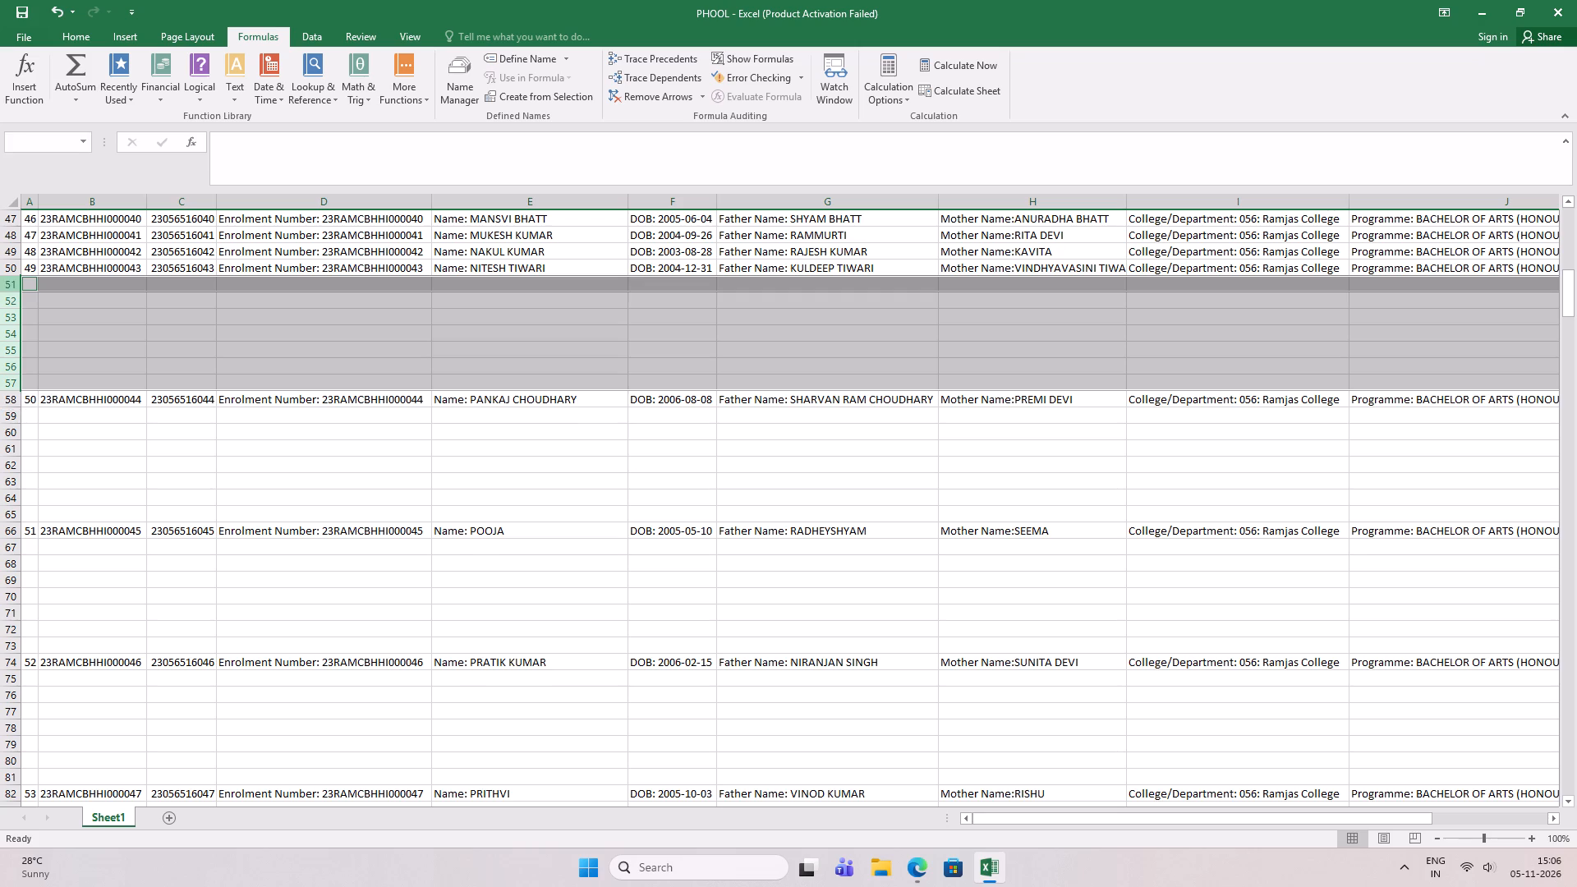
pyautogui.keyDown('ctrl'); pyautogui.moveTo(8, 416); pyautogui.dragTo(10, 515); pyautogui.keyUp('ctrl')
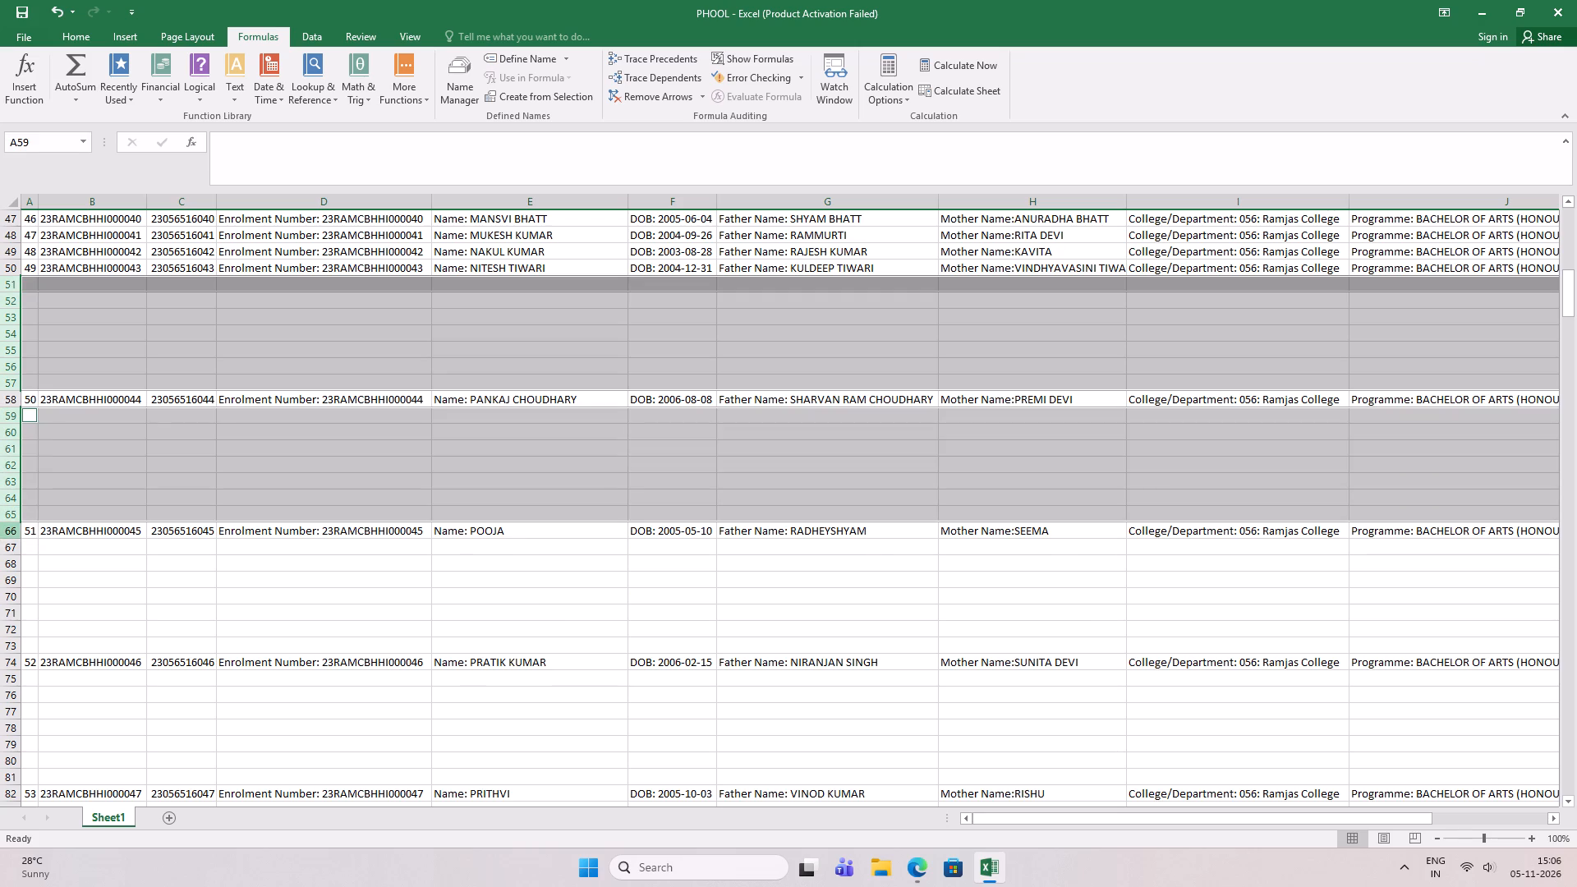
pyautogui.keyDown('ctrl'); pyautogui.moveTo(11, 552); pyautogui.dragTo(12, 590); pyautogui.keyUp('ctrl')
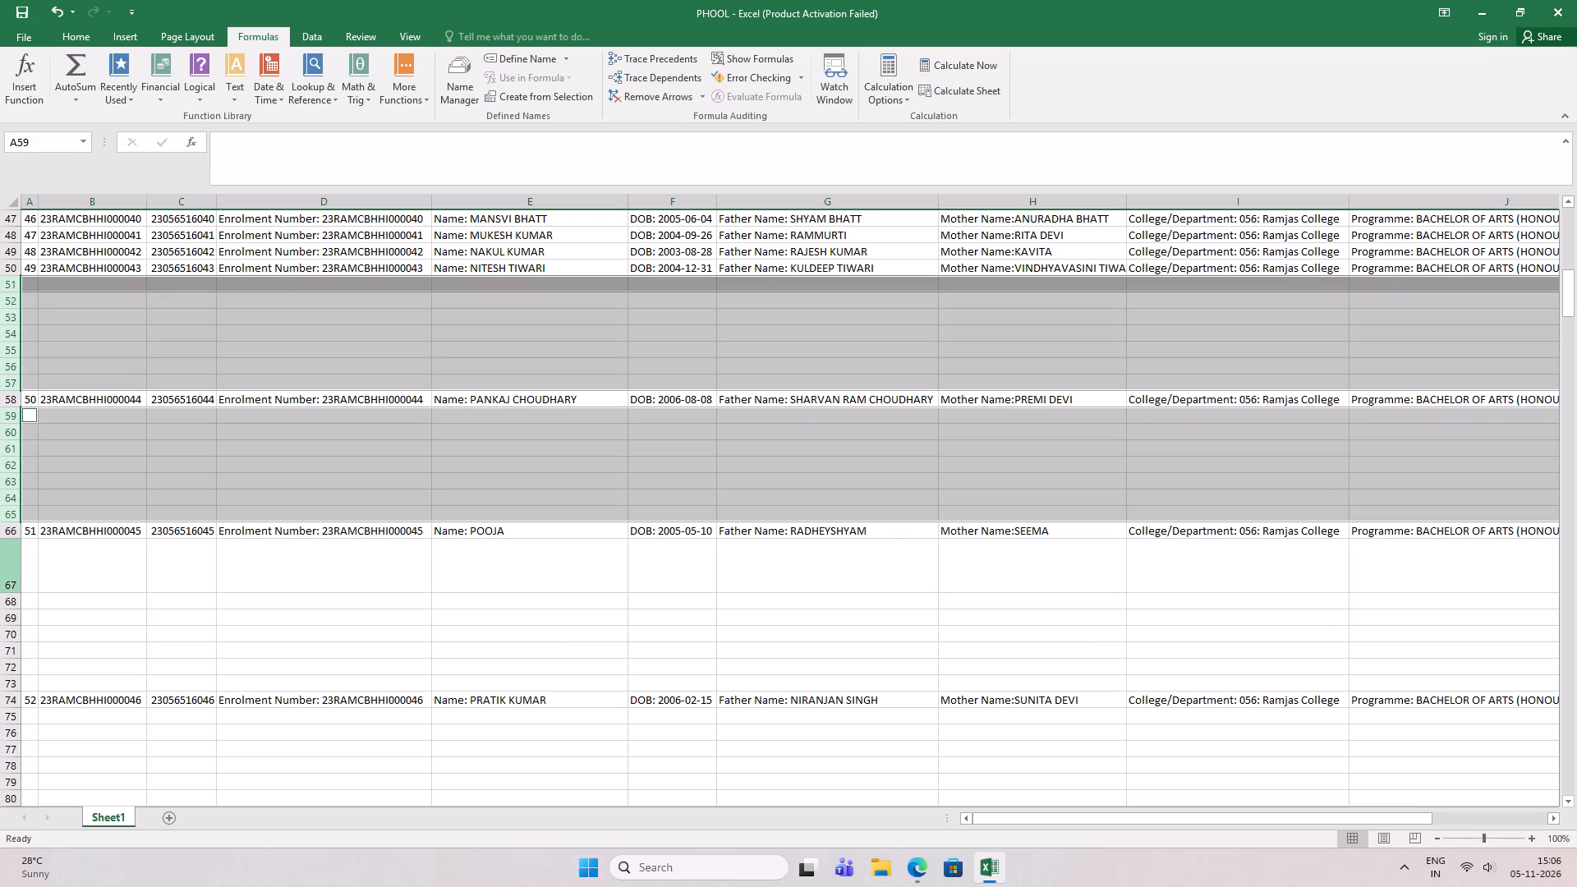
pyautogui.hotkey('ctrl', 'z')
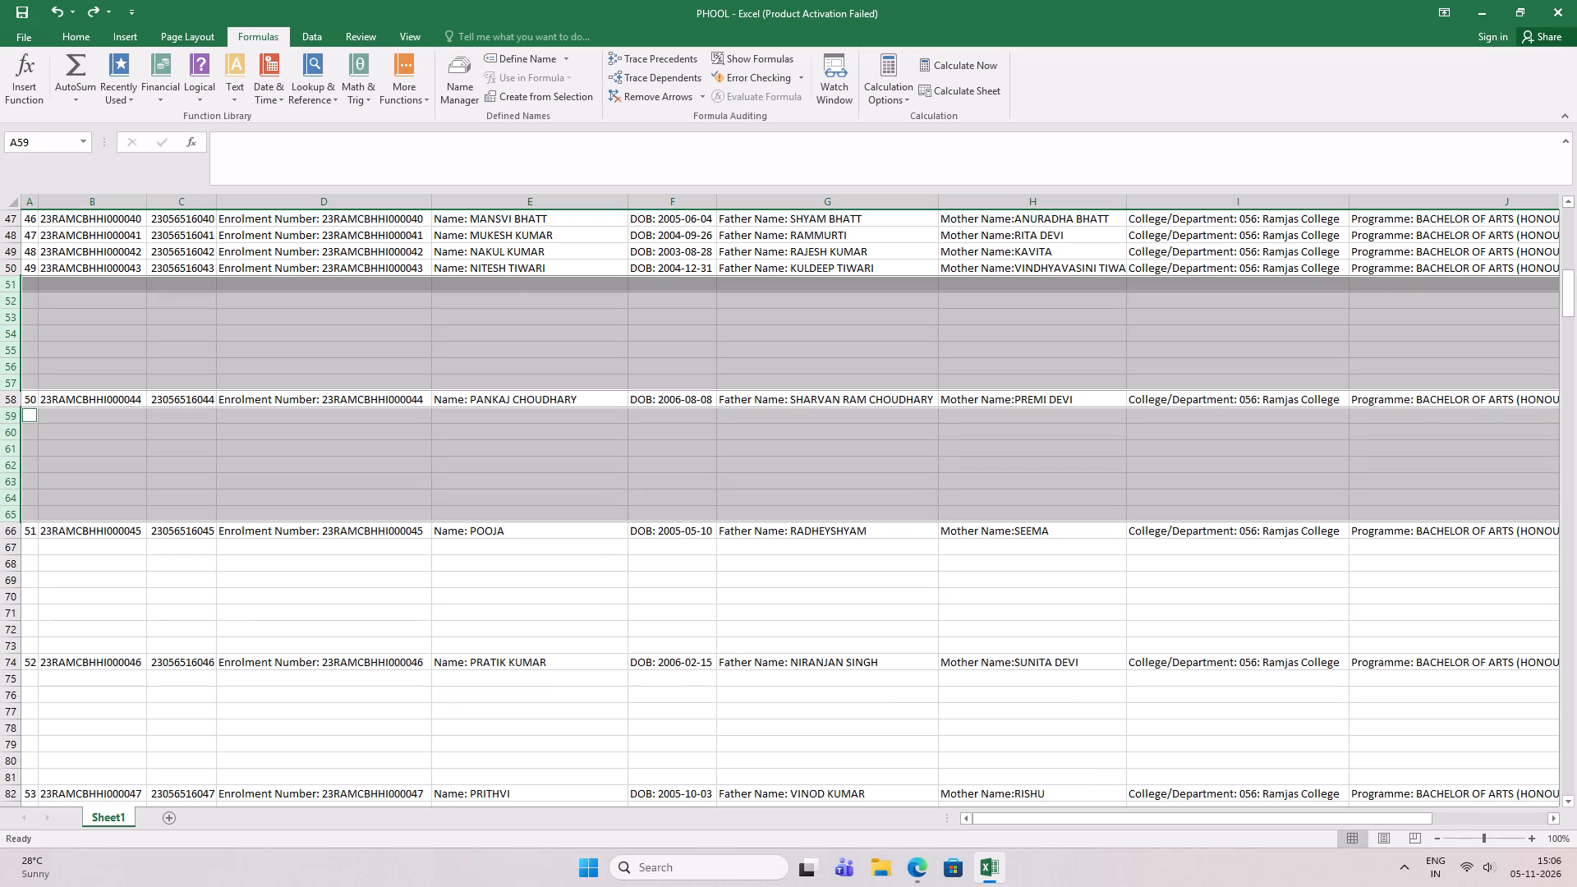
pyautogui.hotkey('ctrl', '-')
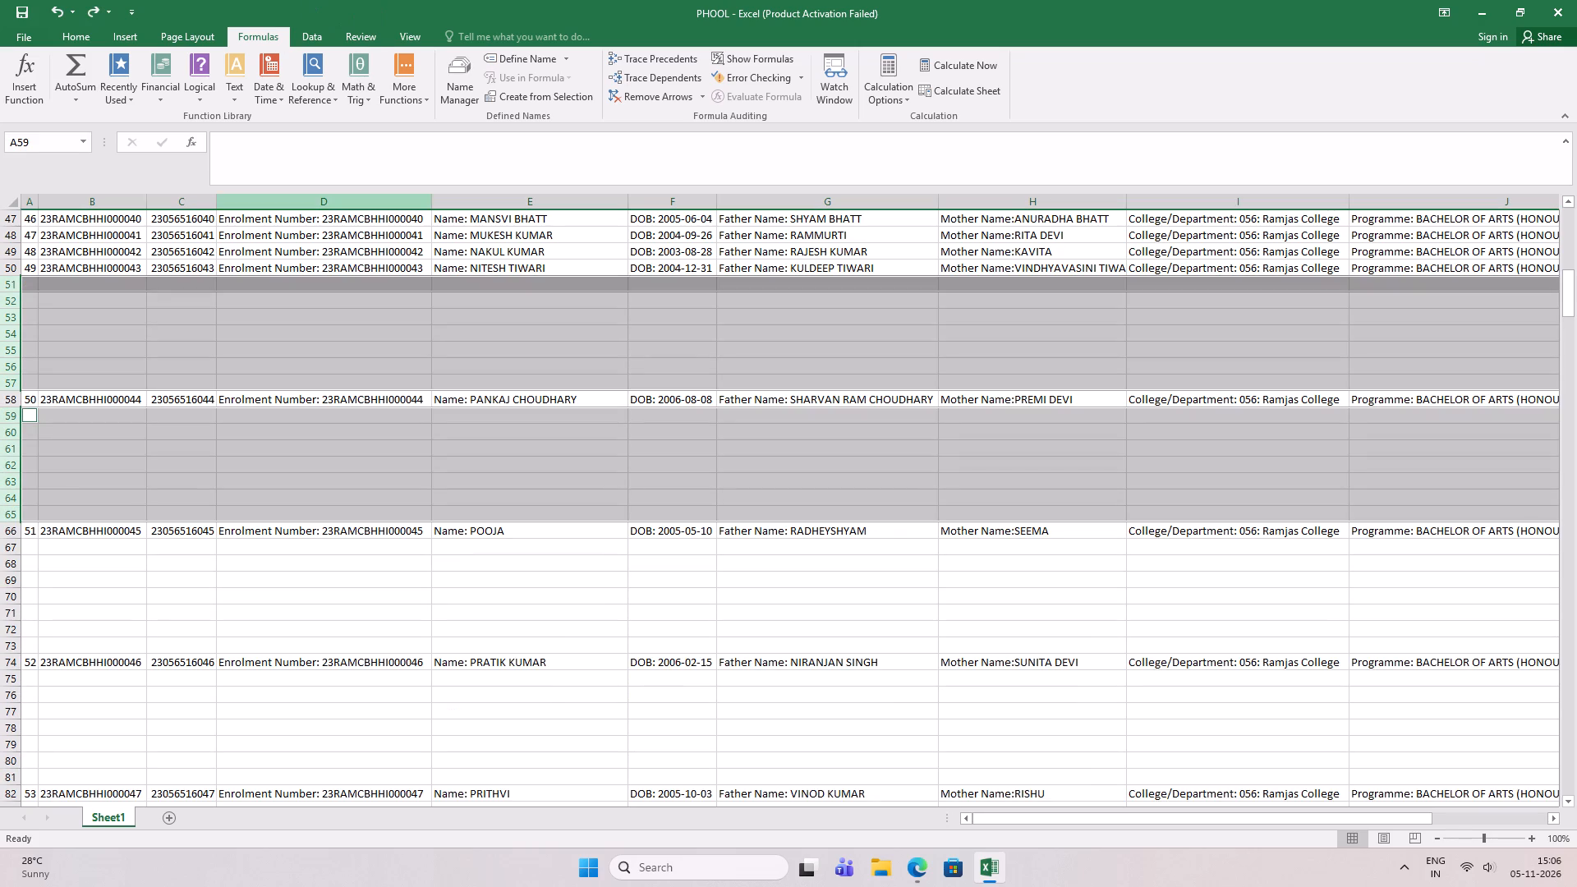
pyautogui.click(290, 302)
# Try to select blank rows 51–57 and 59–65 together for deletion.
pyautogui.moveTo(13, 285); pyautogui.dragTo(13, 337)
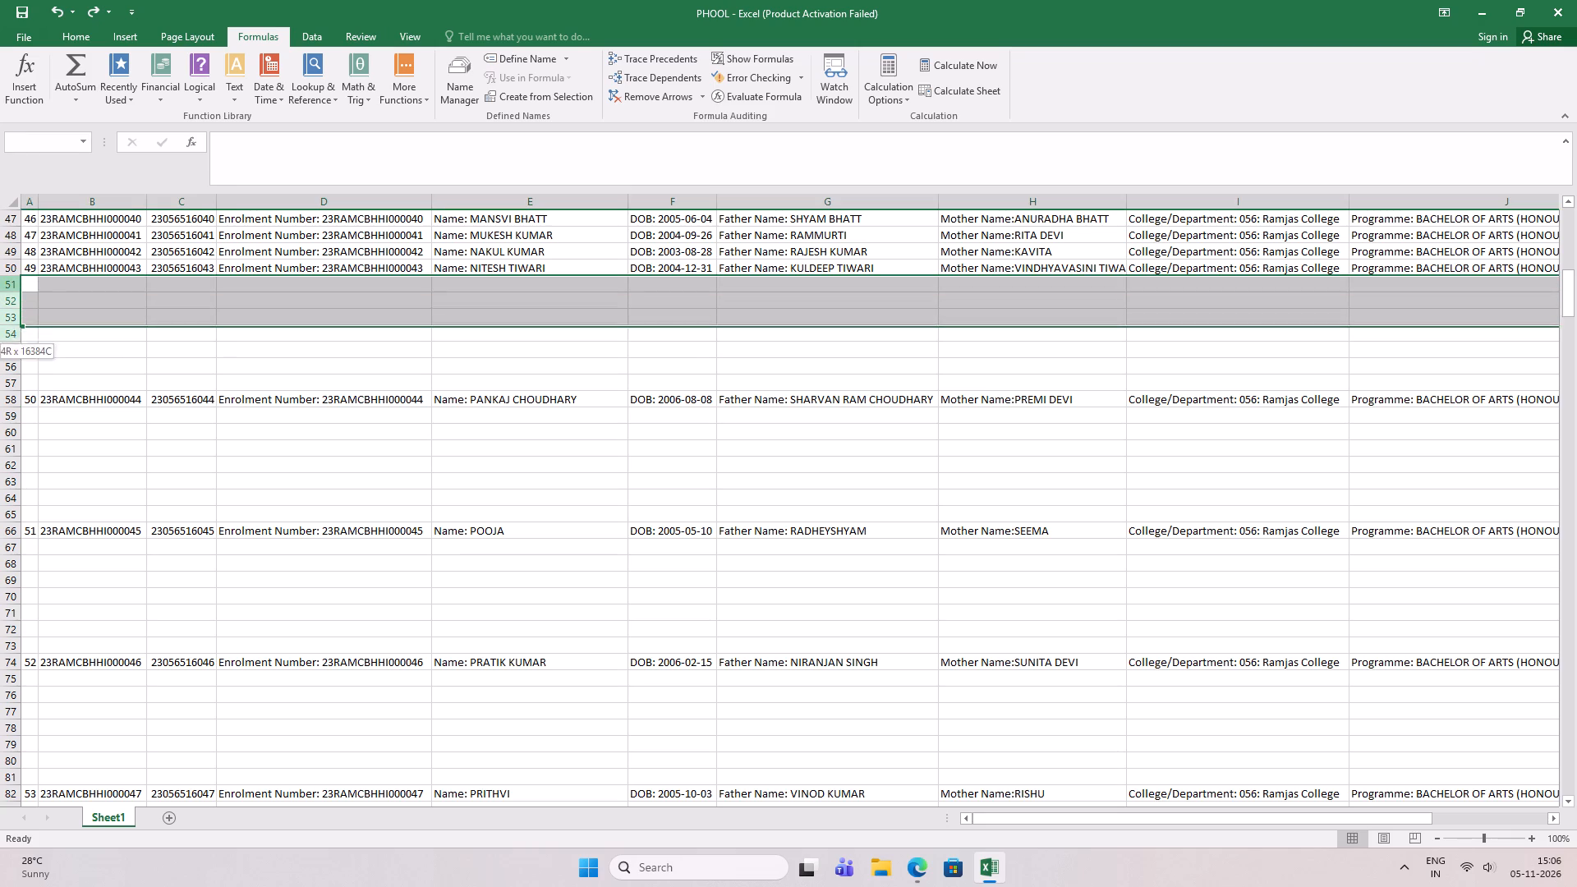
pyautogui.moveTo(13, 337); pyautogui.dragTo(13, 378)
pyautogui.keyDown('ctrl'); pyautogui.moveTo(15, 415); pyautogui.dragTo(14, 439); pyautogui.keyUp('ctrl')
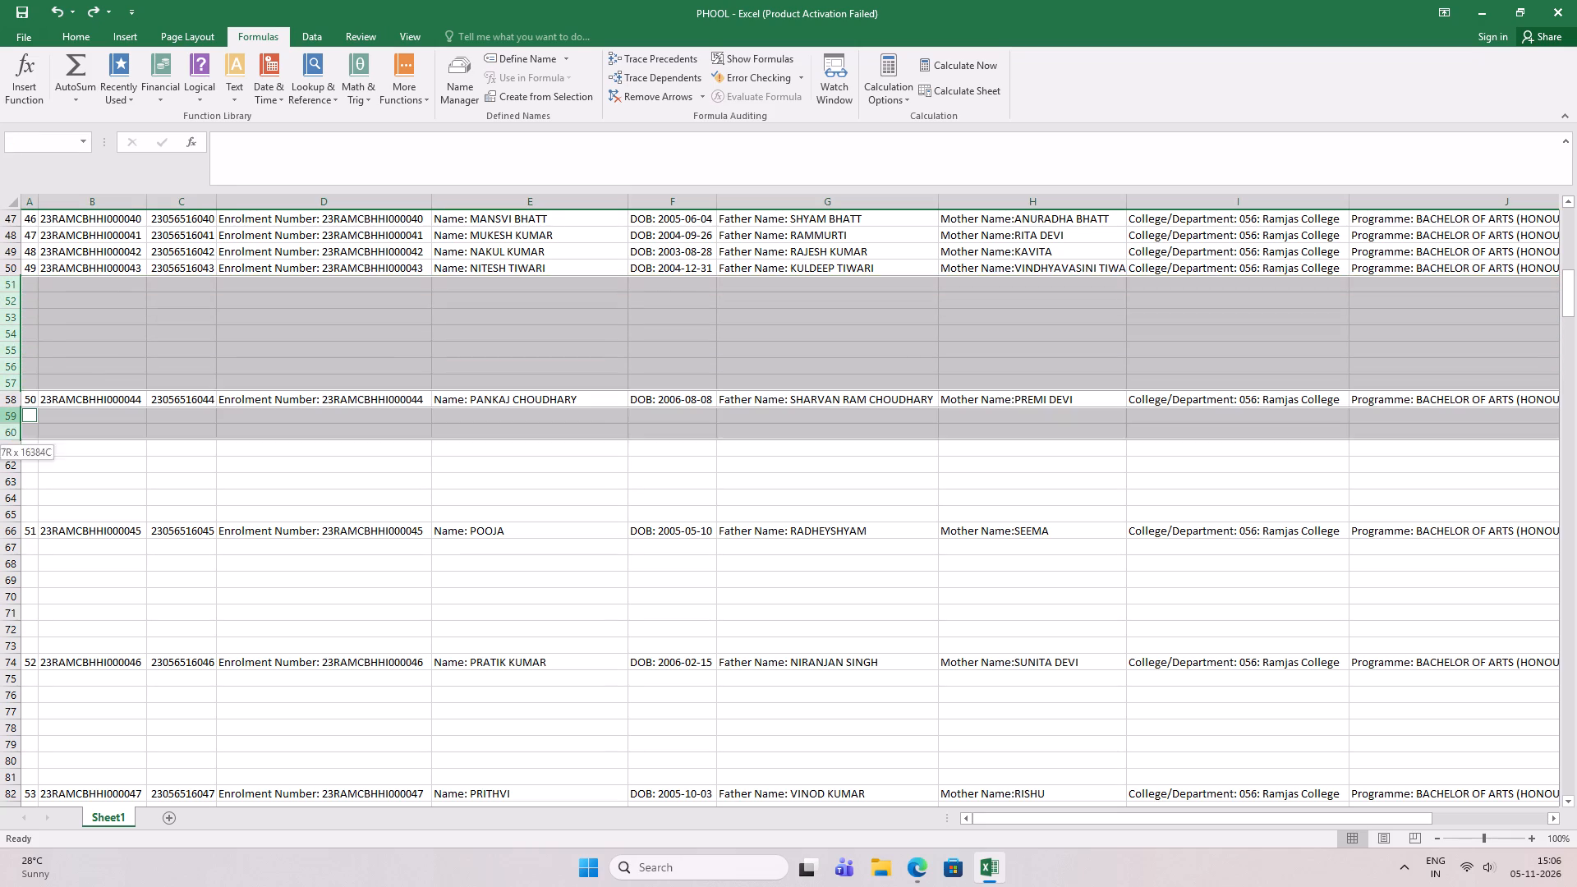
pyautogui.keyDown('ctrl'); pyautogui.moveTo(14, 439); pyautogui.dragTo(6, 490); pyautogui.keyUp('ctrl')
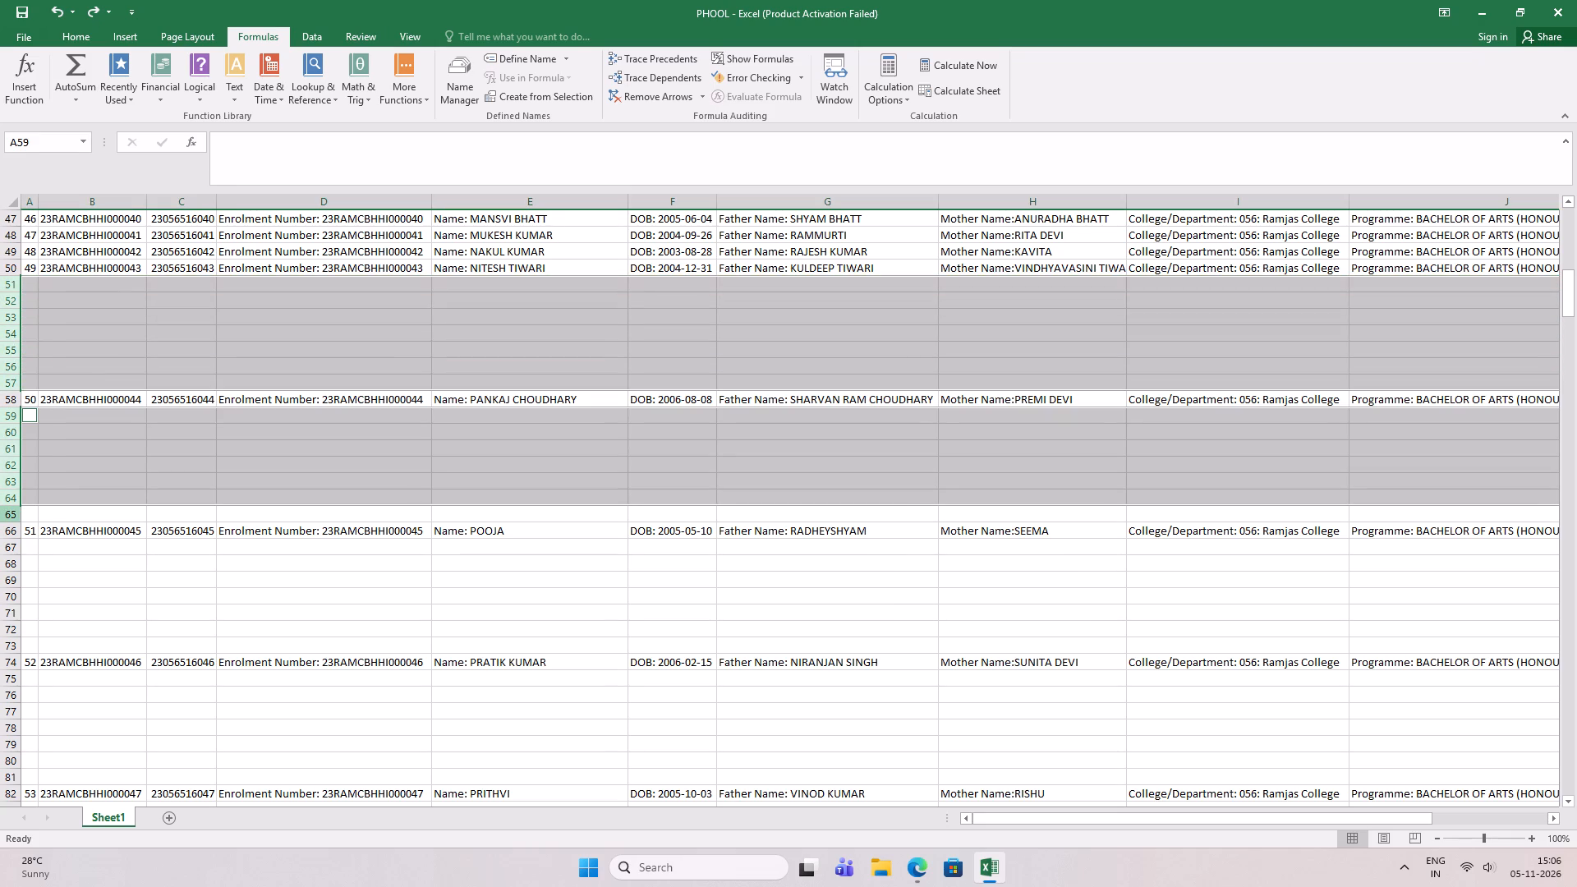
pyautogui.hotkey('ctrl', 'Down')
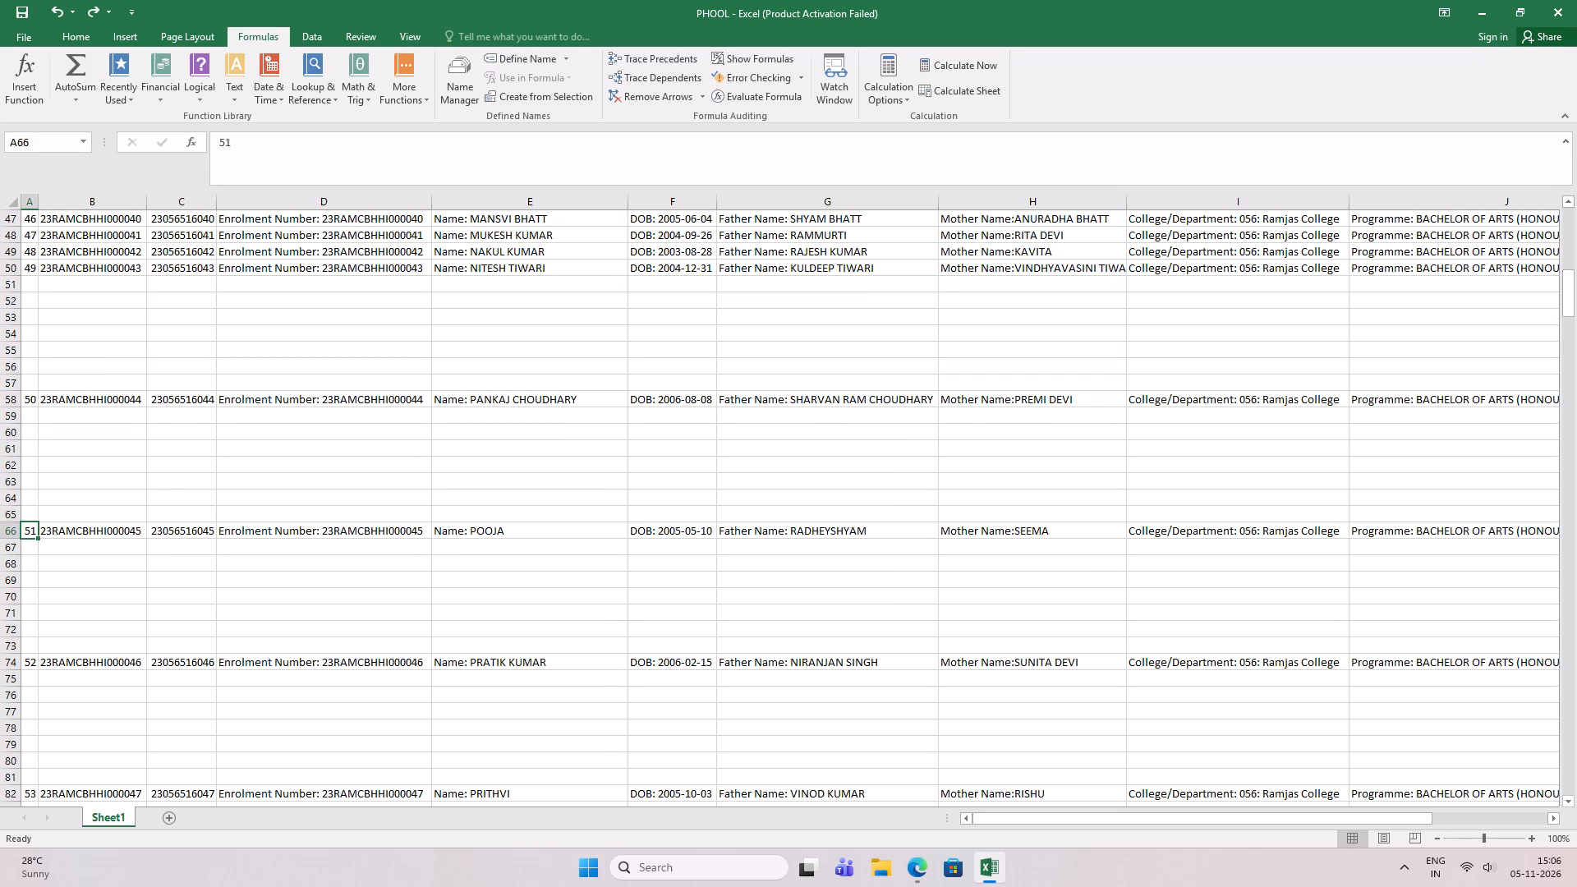
# Select blank rows 51–57, 59–65 and 67–73 together and delete them.
pyautogui.moveTo(11, 284); pyautogui.dragTo(0, 384)
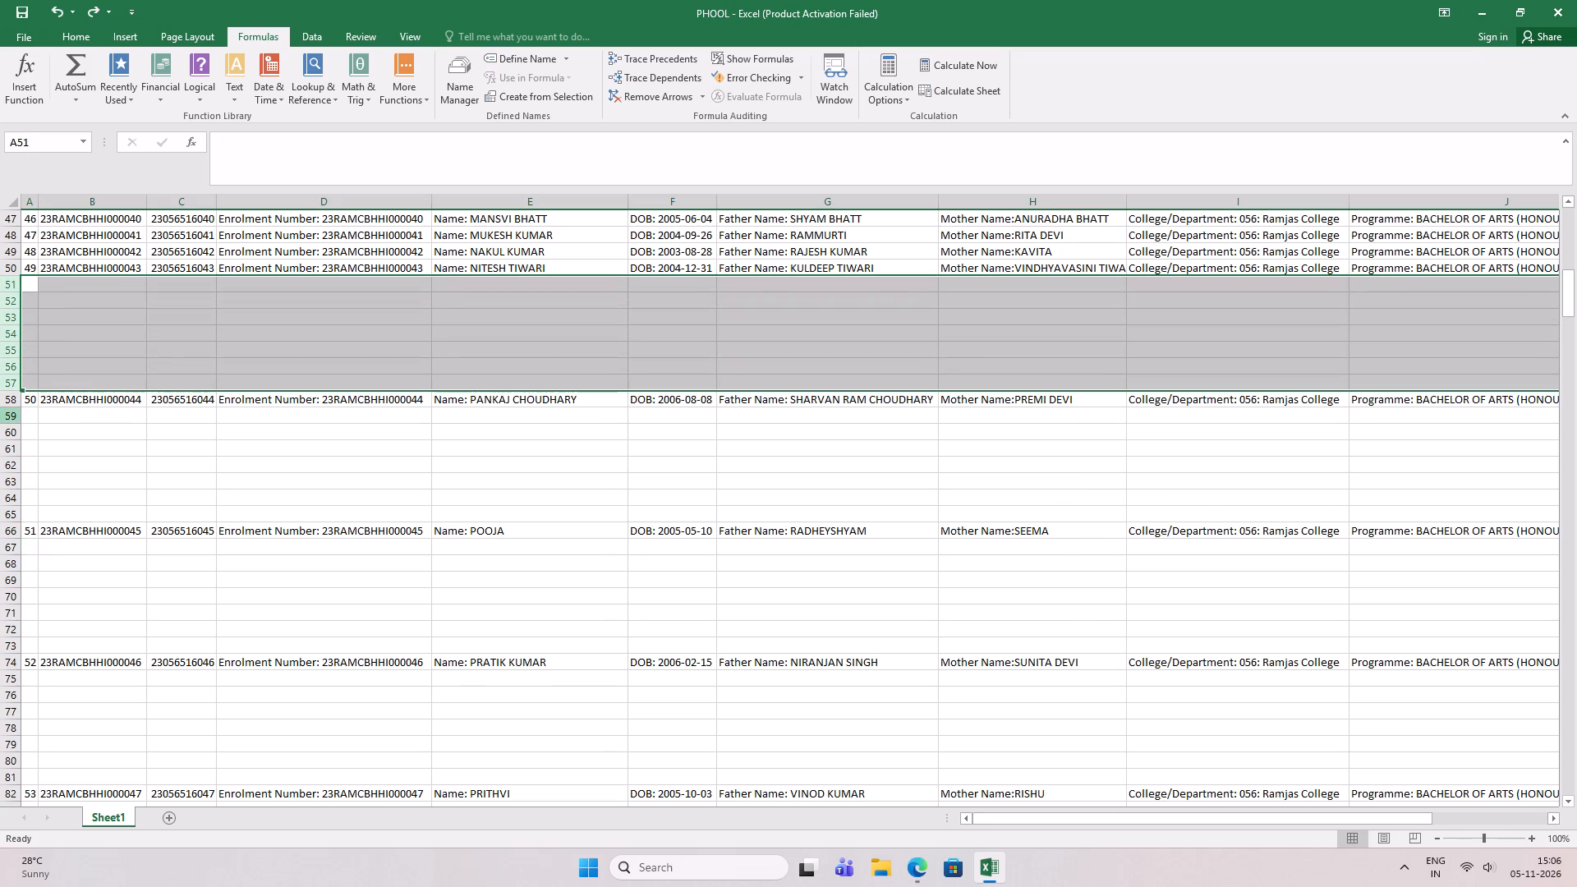
pyautogui.keyDown('ctrl'); pyautogui.moveTo(8, 416); pyautogui.dragTo(0, 510); pyautogui.keyUp('ctrl')
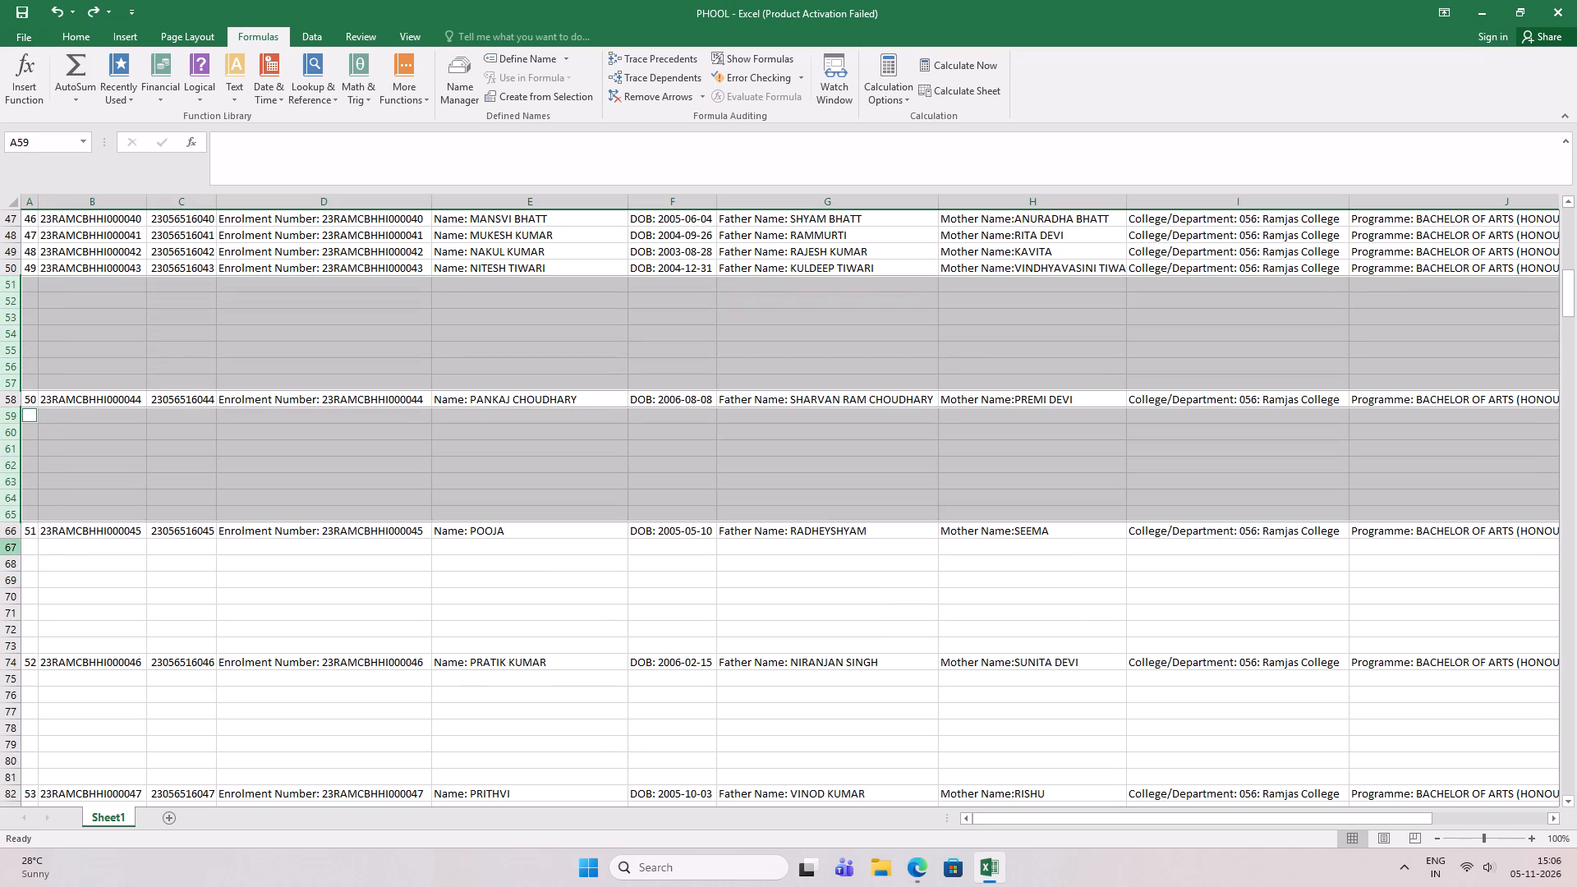
pyautogui.keyDown('ctrl'); pyautogui.moveTo(11, 548); pyautogui.dragTo(4, 645); pyautogui.keyUp('ctrl')
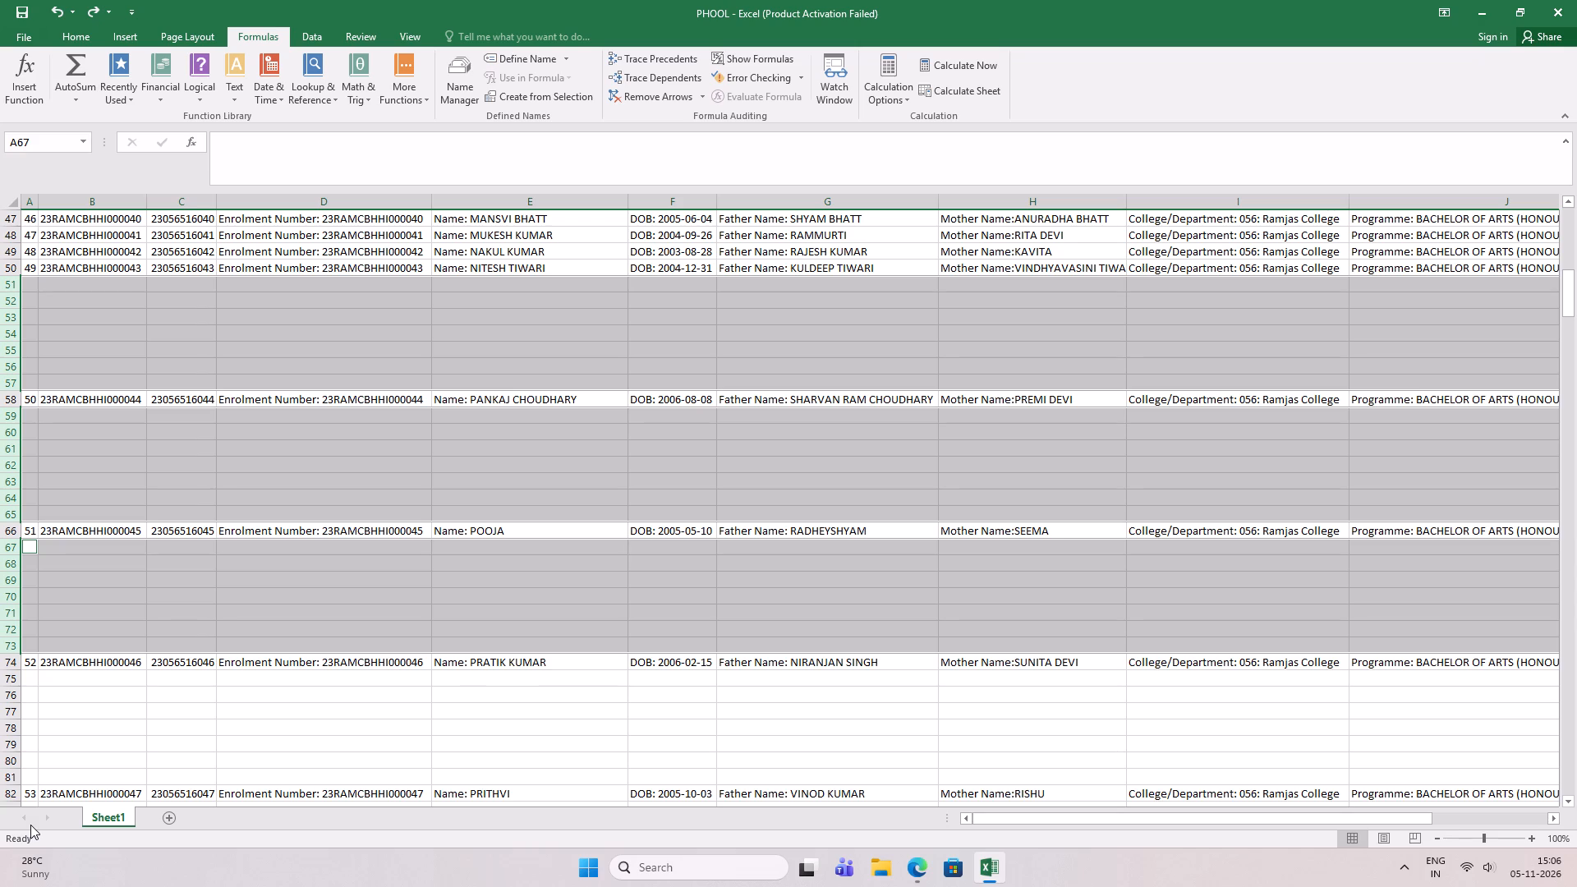
pyautogui.hotkey('ctrl', '-')
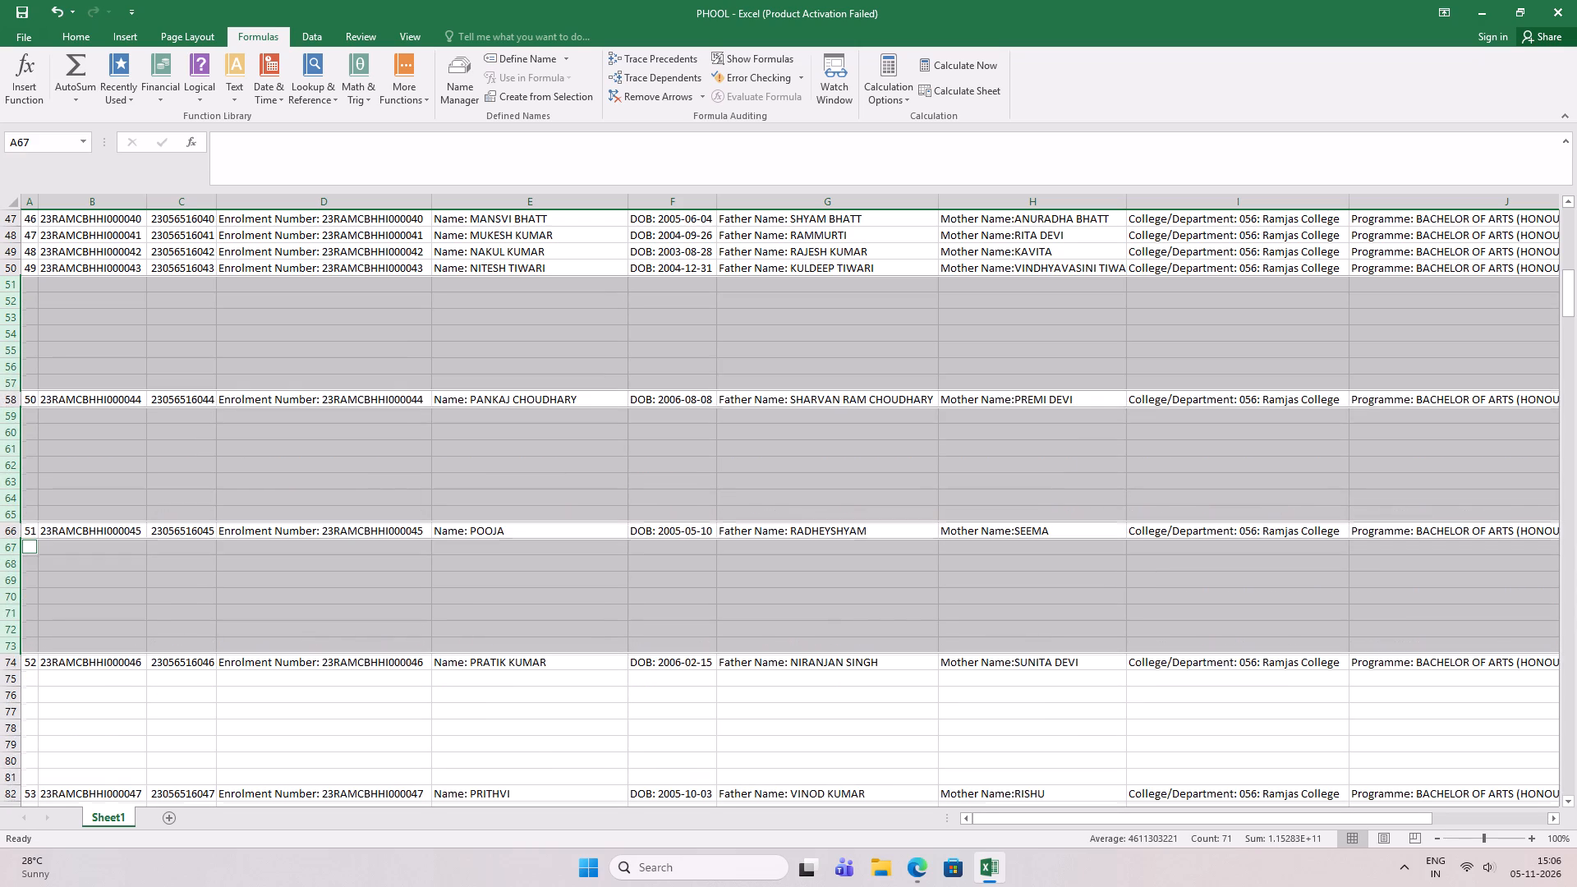
pyautogui.click(144, 354)
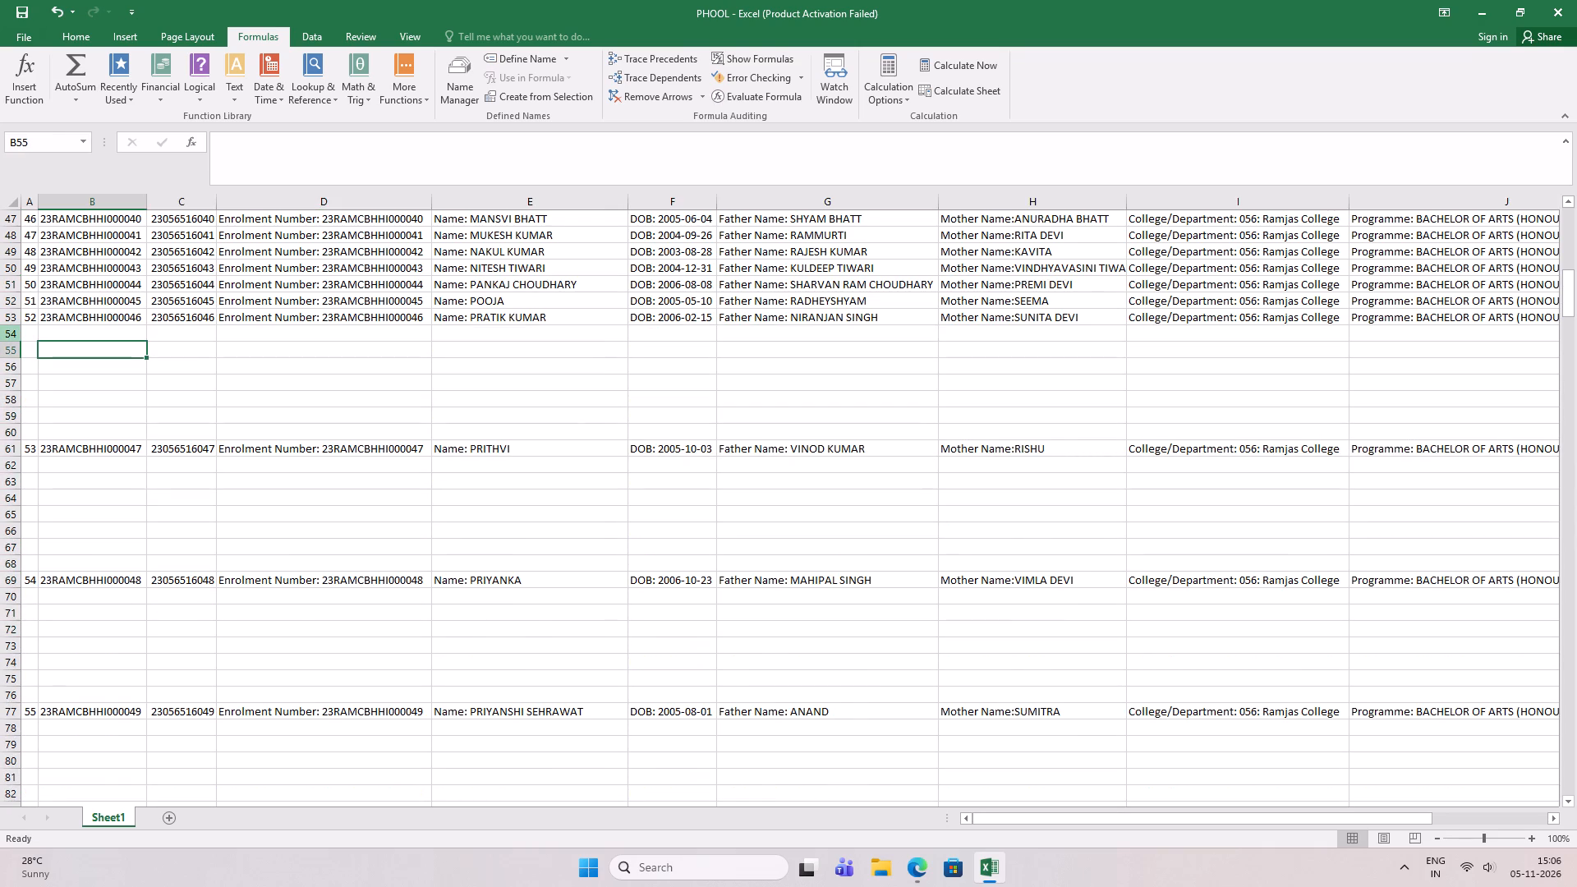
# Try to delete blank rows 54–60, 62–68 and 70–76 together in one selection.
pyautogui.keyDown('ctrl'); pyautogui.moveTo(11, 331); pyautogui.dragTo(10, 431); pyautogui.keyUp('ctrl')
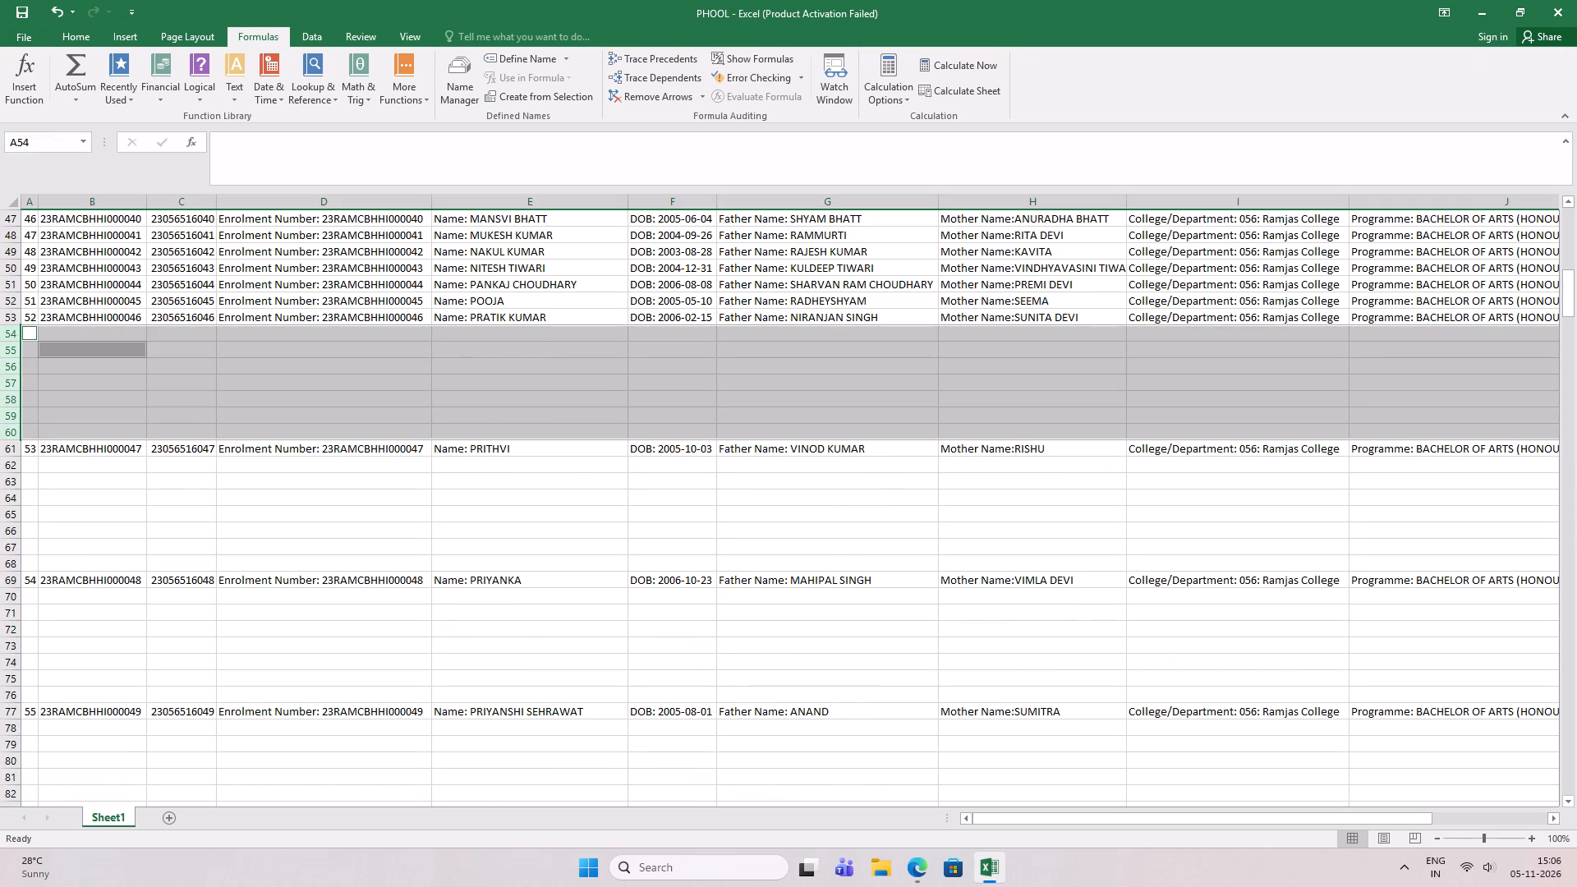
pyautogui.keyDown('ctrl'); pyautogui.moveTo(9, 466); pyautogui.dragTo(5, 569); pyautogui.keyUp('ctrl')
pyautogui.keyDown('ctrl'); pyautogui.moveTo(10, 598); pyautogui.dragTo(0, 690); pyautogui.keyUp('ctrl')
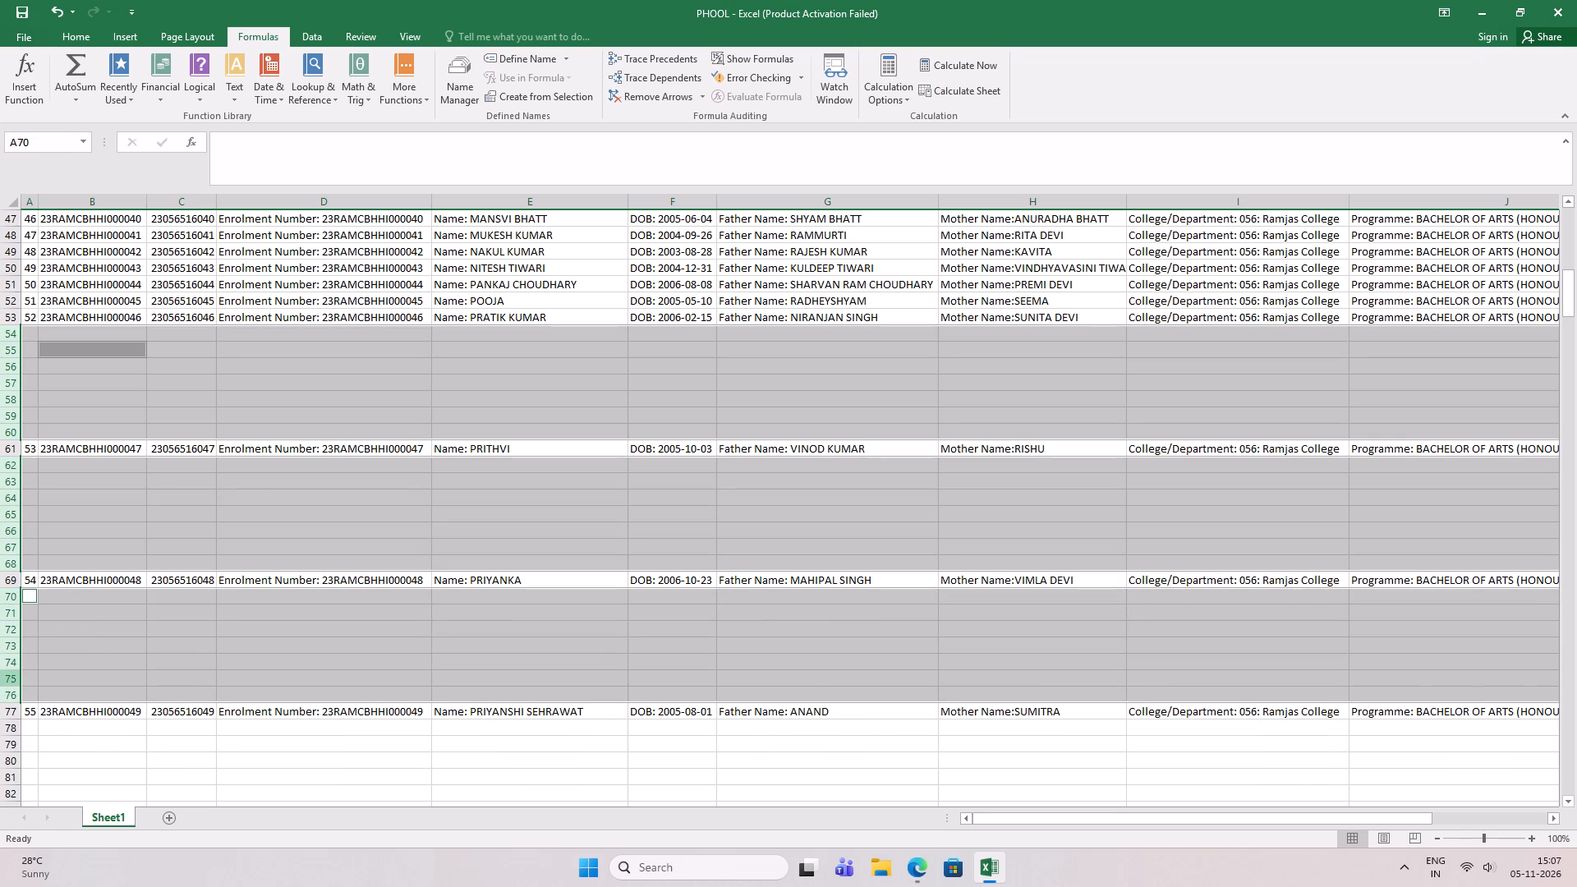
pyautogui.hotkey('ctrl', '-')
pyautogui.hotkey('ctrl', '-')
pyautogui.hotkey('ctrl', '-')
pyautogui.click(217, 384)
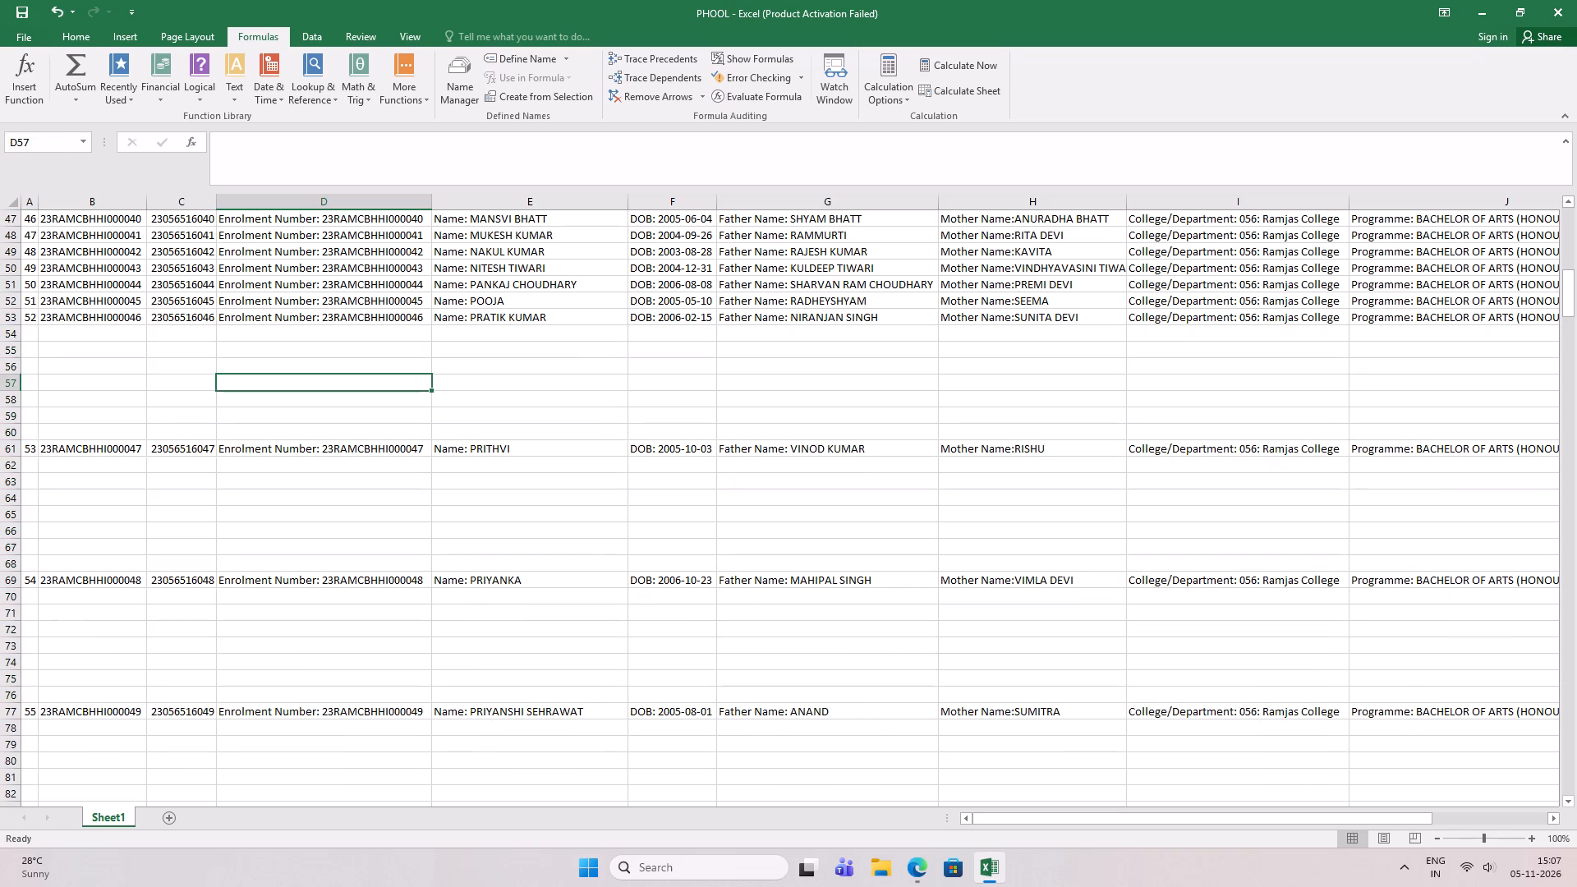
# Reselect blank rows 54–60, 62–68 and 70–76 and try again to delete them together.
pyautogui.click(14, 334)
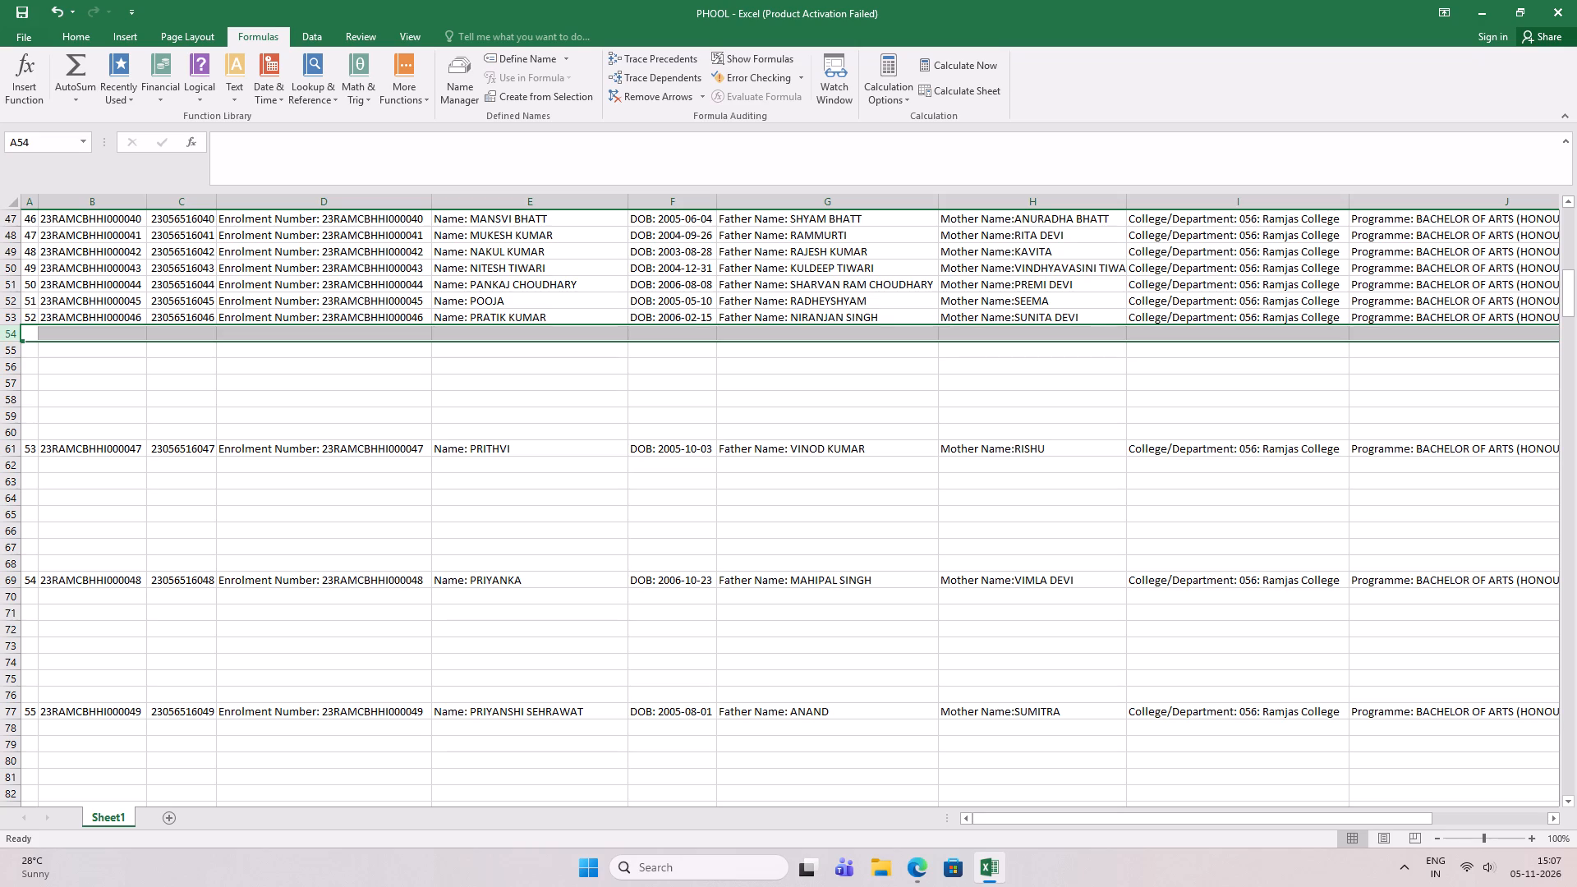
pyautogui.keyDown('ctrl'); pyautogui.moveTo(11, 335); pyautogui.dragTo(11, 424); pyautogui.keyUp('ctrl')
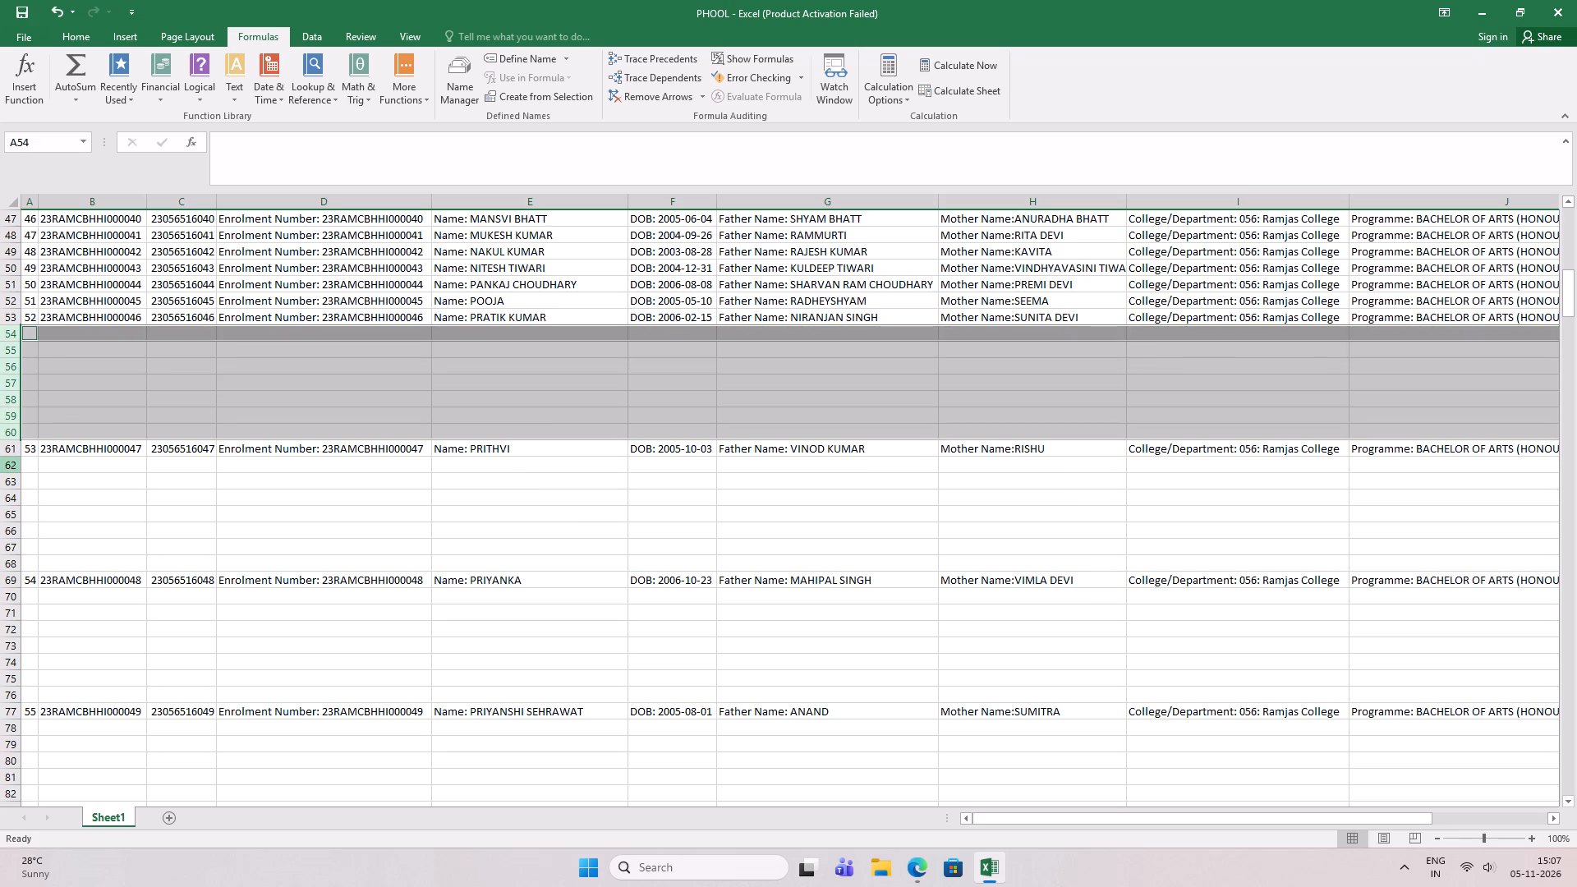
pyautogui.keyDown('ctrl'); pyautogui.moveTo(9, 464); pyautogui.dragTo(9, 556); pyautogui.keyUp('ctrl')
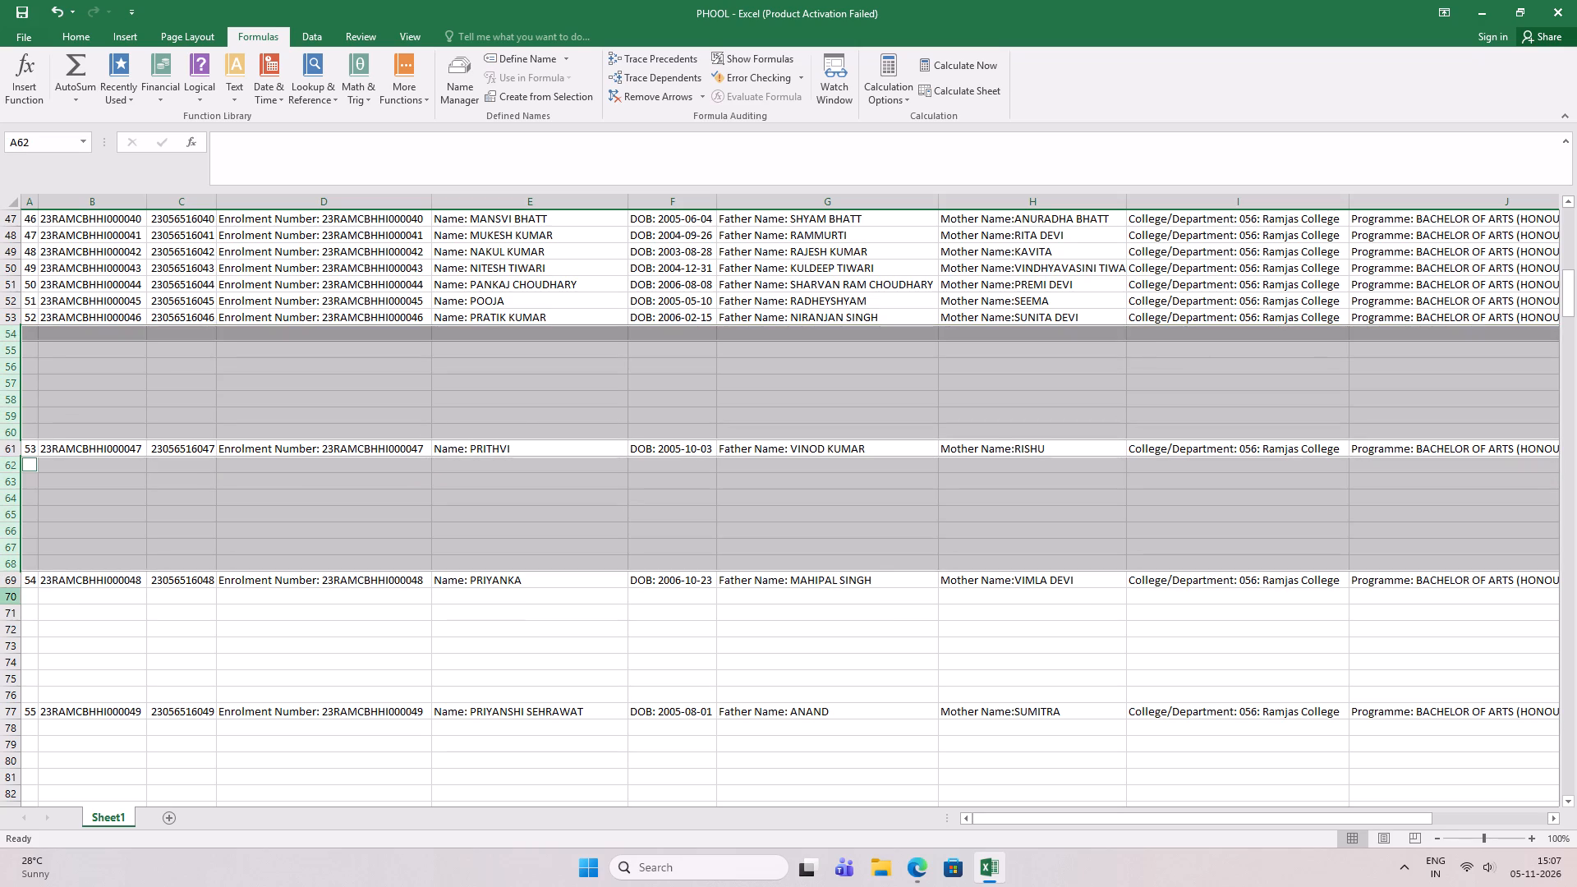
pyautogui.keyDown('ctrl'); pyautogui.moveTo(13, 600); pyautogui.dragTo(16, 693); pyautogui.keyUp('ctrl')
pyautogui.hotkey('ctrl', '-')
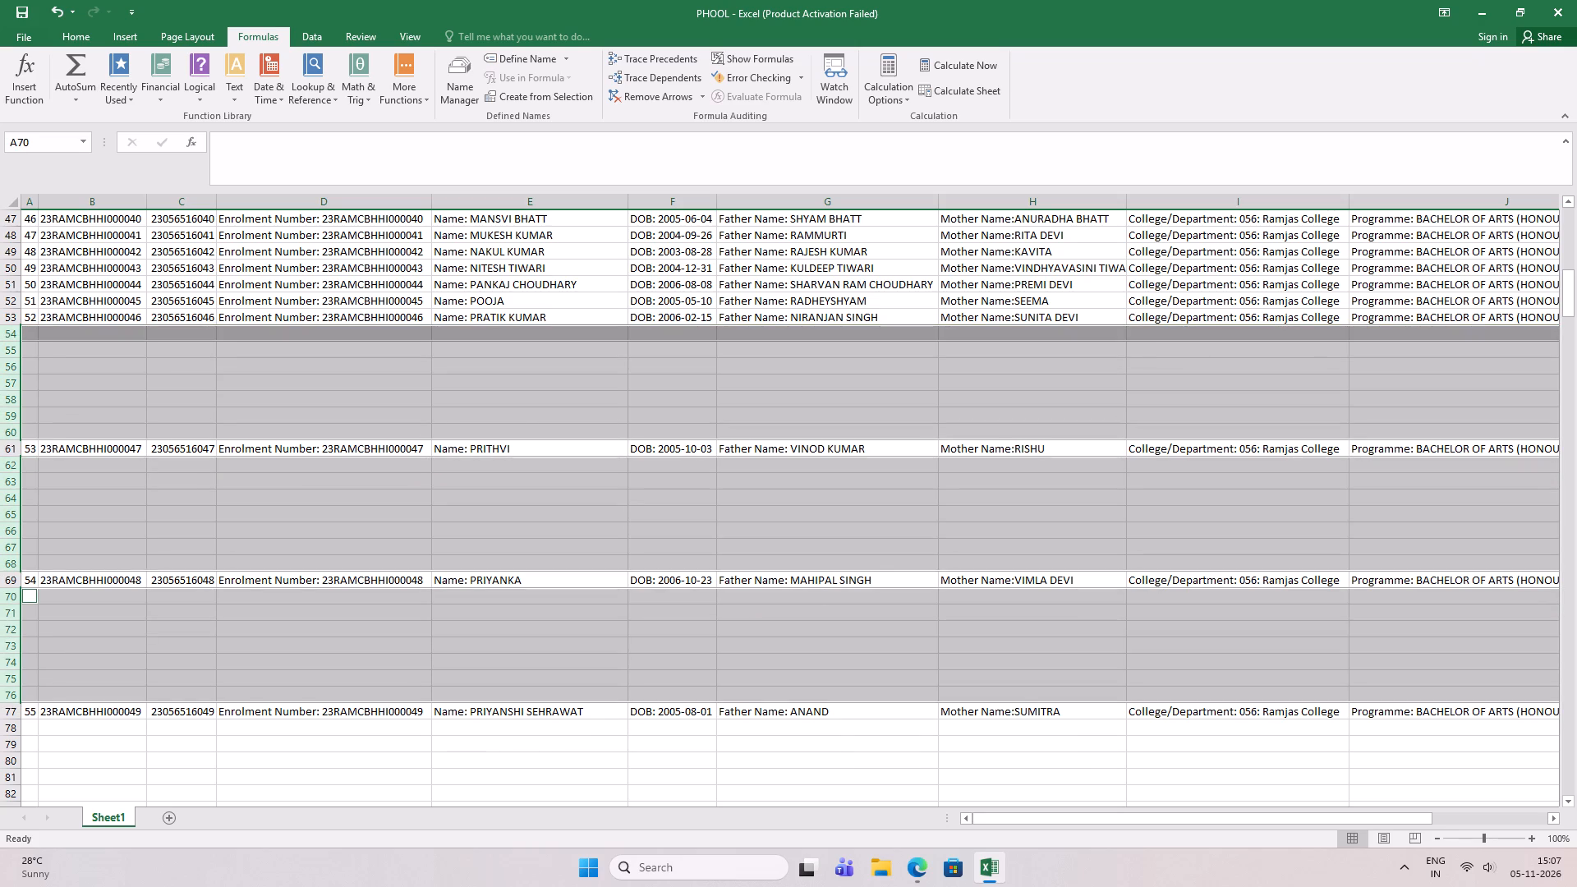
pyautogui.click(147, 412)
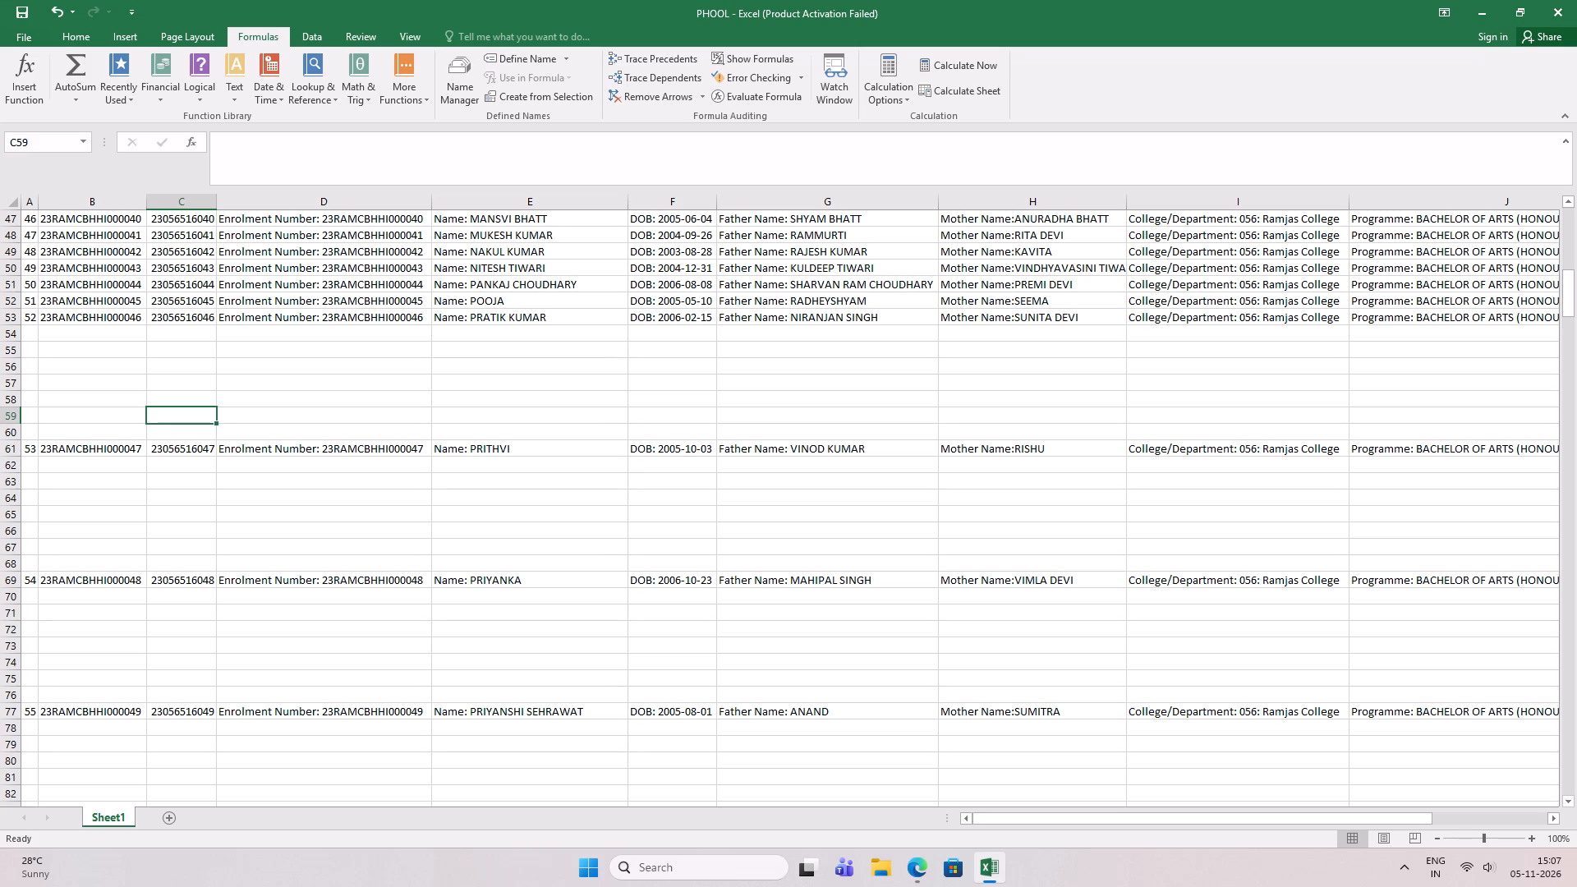
# Select rows 54–60, 62–68 and 70–76, pick out their blanks with Go To Special, and delete them as entire rows.
pyautogui.keyDown('ctrl'); pyautogui.moveTo(11, 334); pyautogui.dragTo(7, 425); pyautogui.keyUp('ctrl')
pyautogui.keyDown('ctrl'); pyautogui.moveTo(8, 466); pyautogui.dragTo(15, 567); pyautogui.keyUp('ctrl')
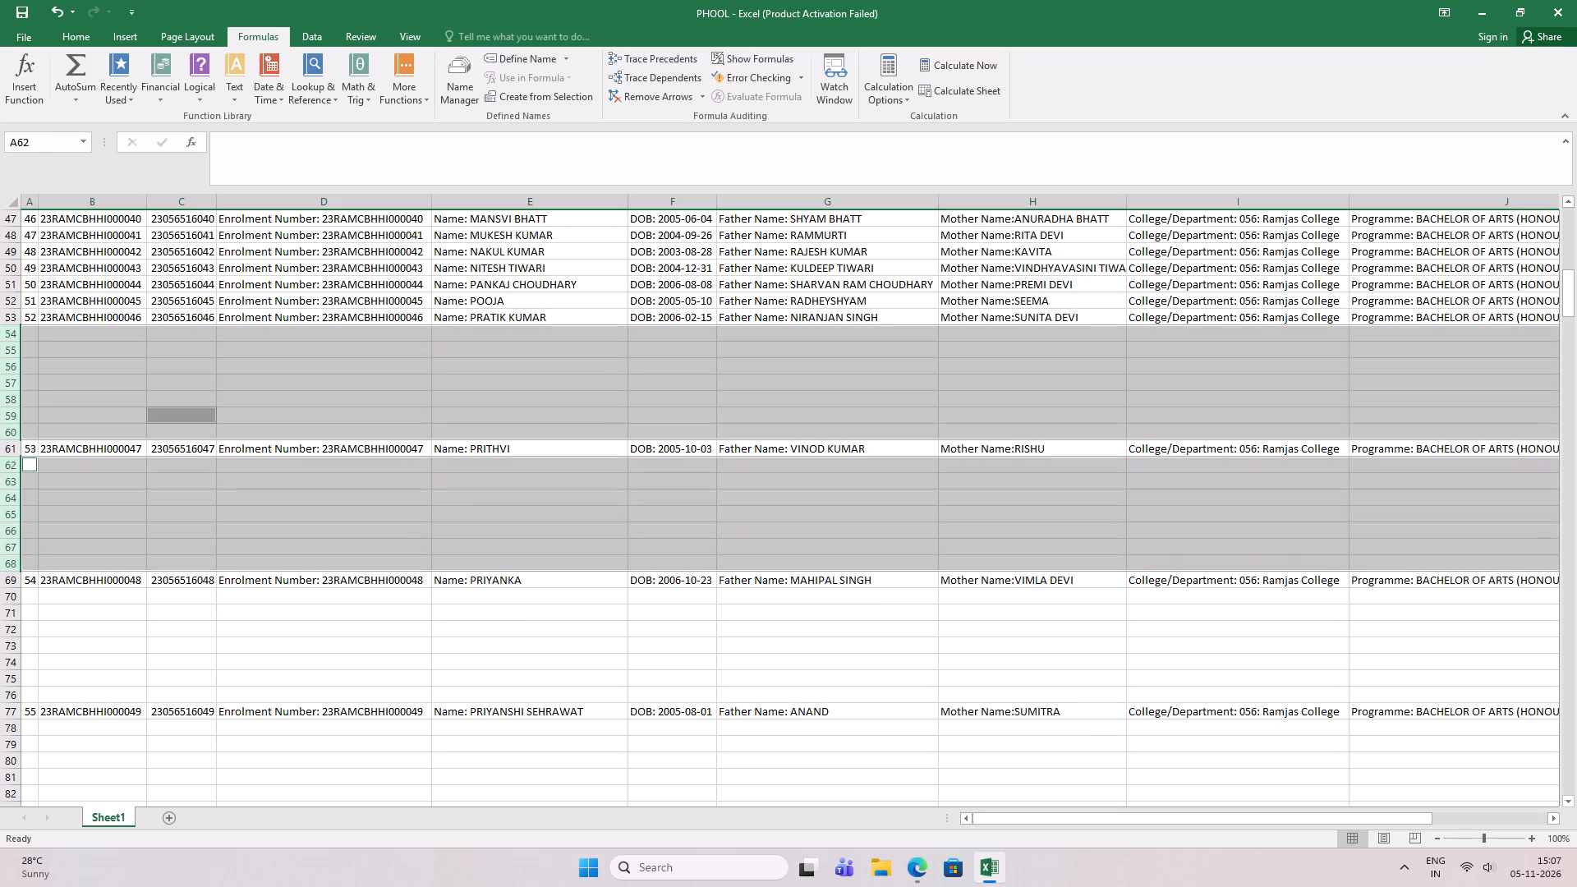
pyautogui.keyDown('ctrl'); pyautogui.moveTo(9, 594); pyautogui.dragTo(17, 689); pyautogui.keyUp('ctrl')
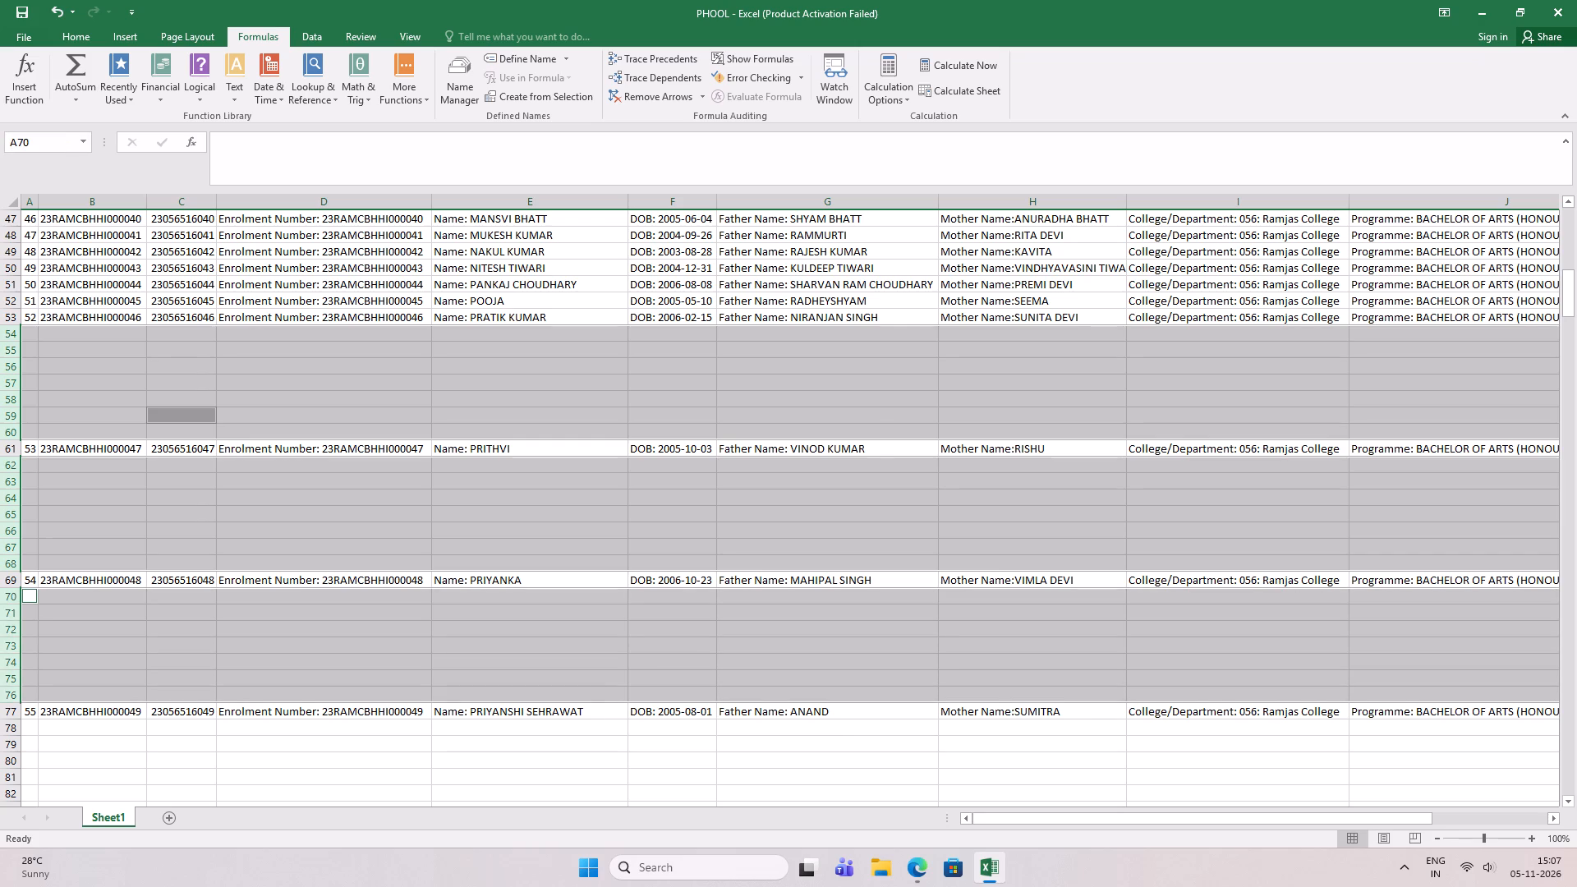
pyautogui.press('F5')
pyautogui.click(704, 501)
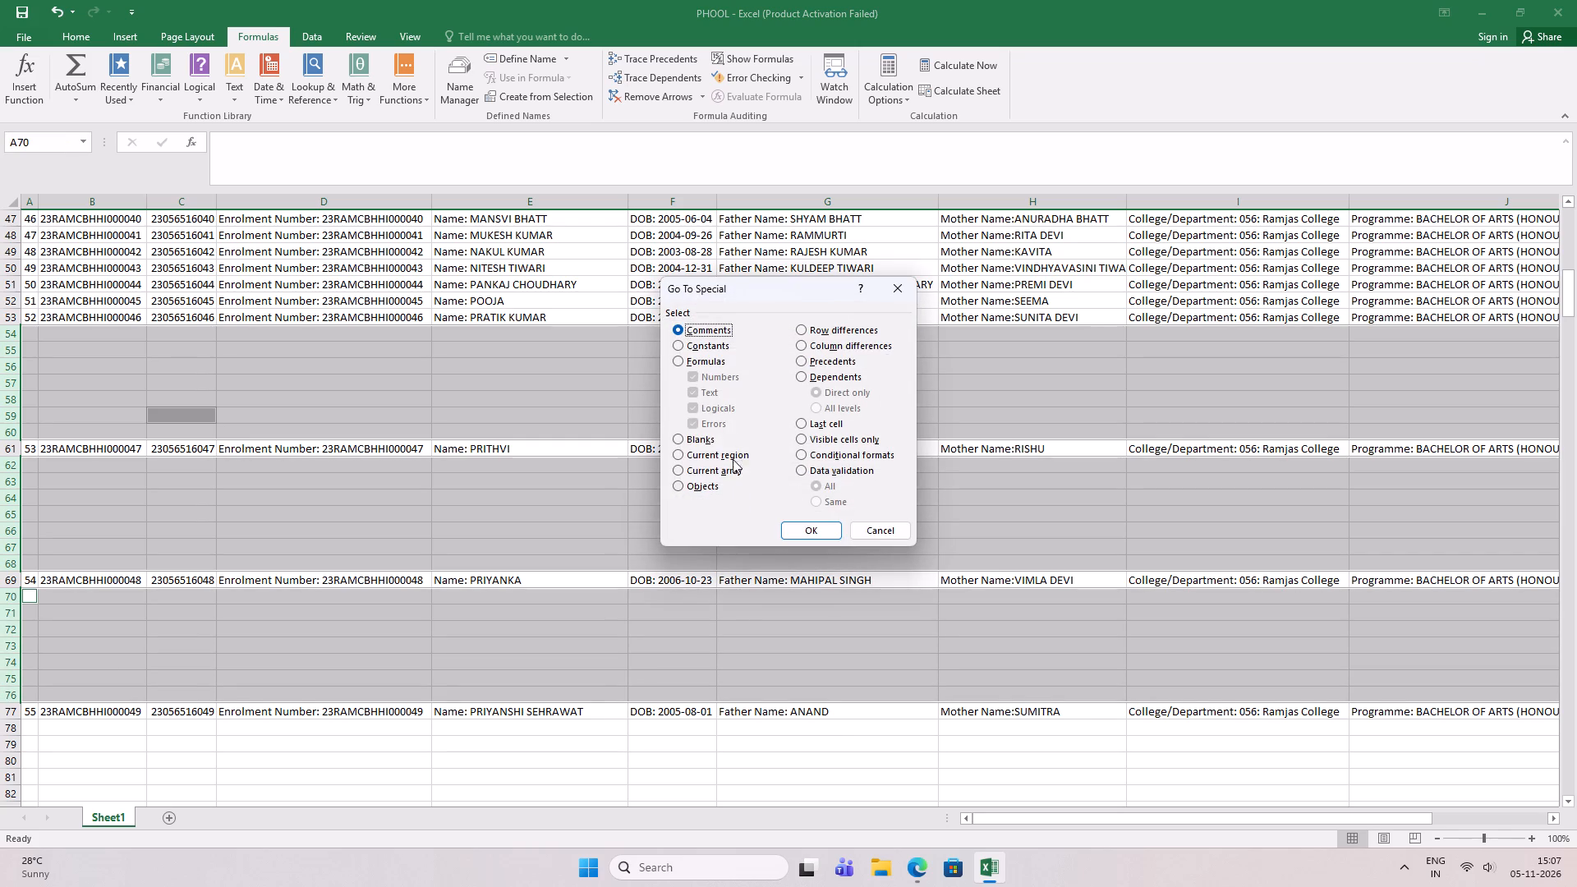
pyautogui.click(708, 436)
pyautogui.click(787, 534)
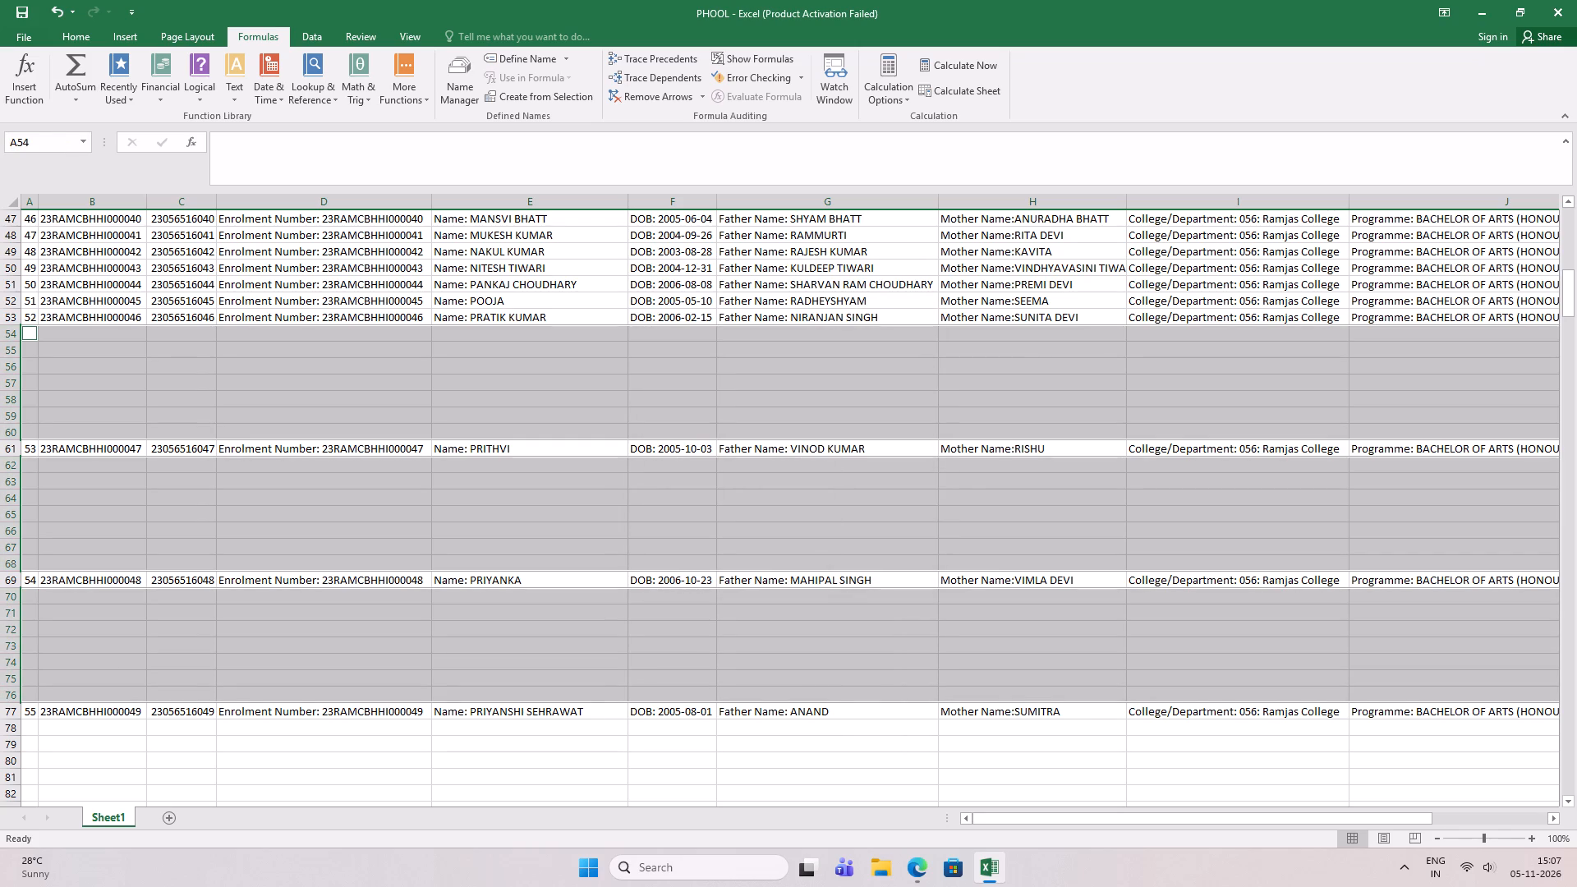
pyautogui.hotkey('ctrl', '-')
pyautogui.click(791, 423)
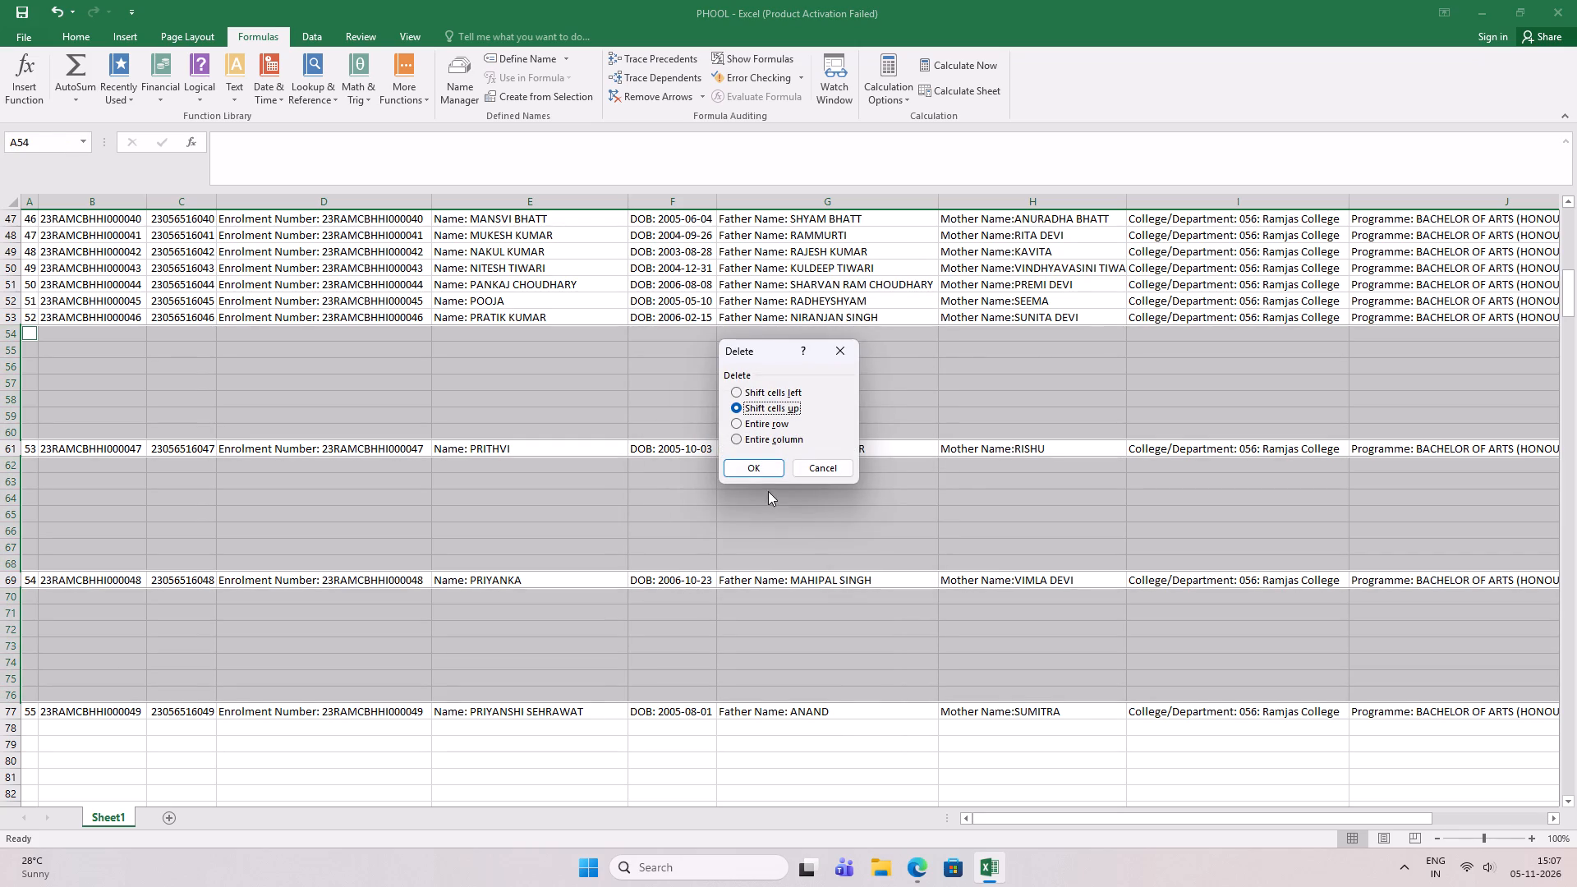
pyautogui.click(756, 424)
pyautogui.click(750, 475)
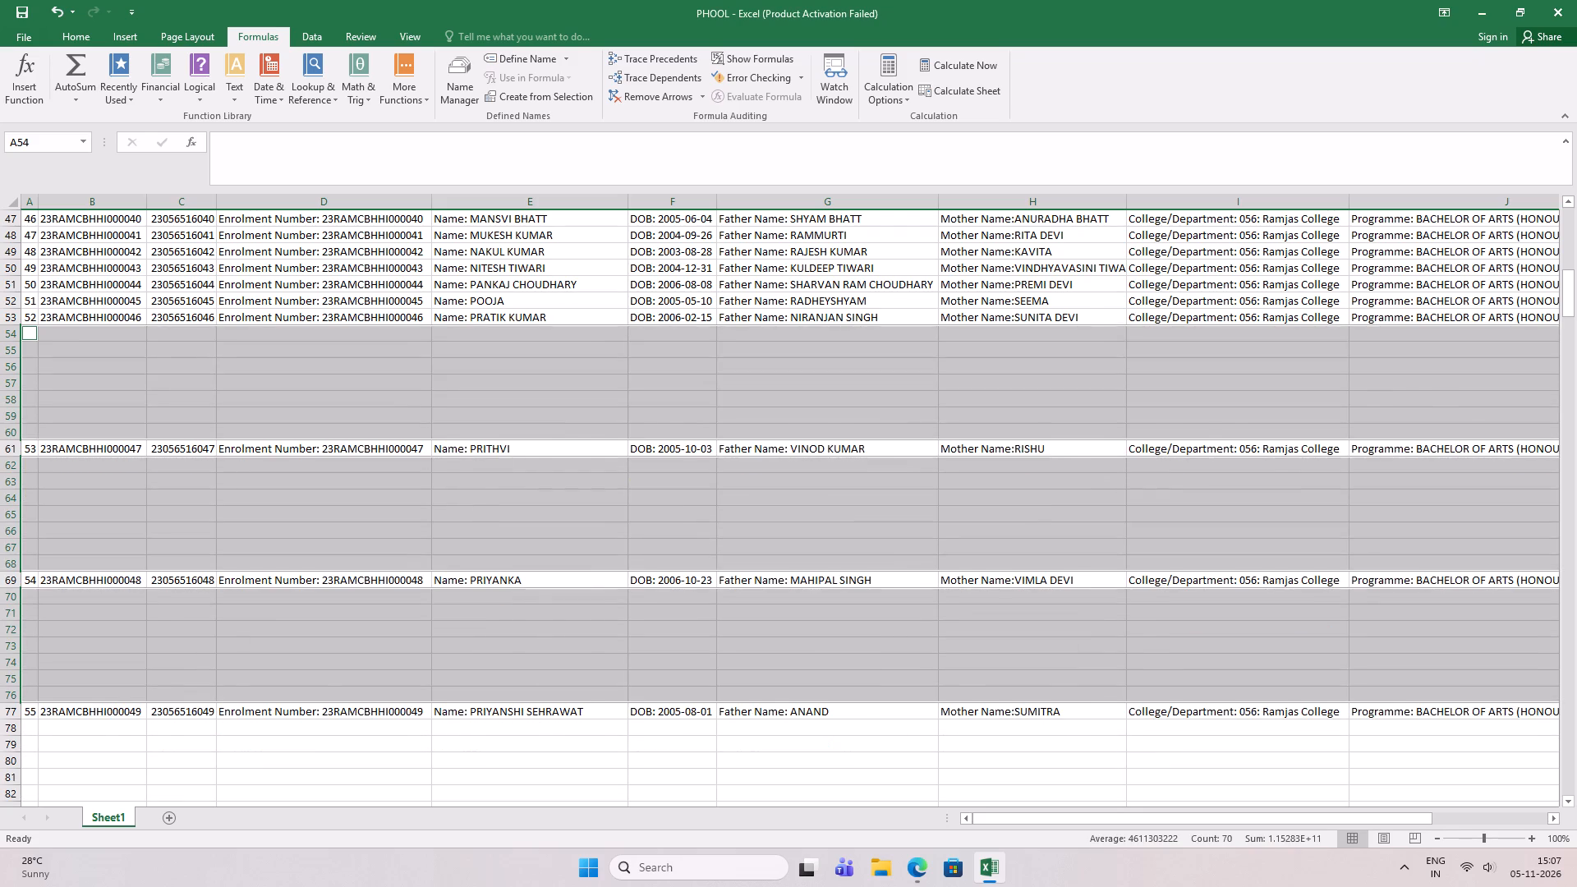
pyautogui.click(384, 420)
# Select rows 57–63, 65–71 and 73–79, pick out their blanks with Go To Special, and delete them as entire rows.
pyautogui.scroll(-1, 17, 383)
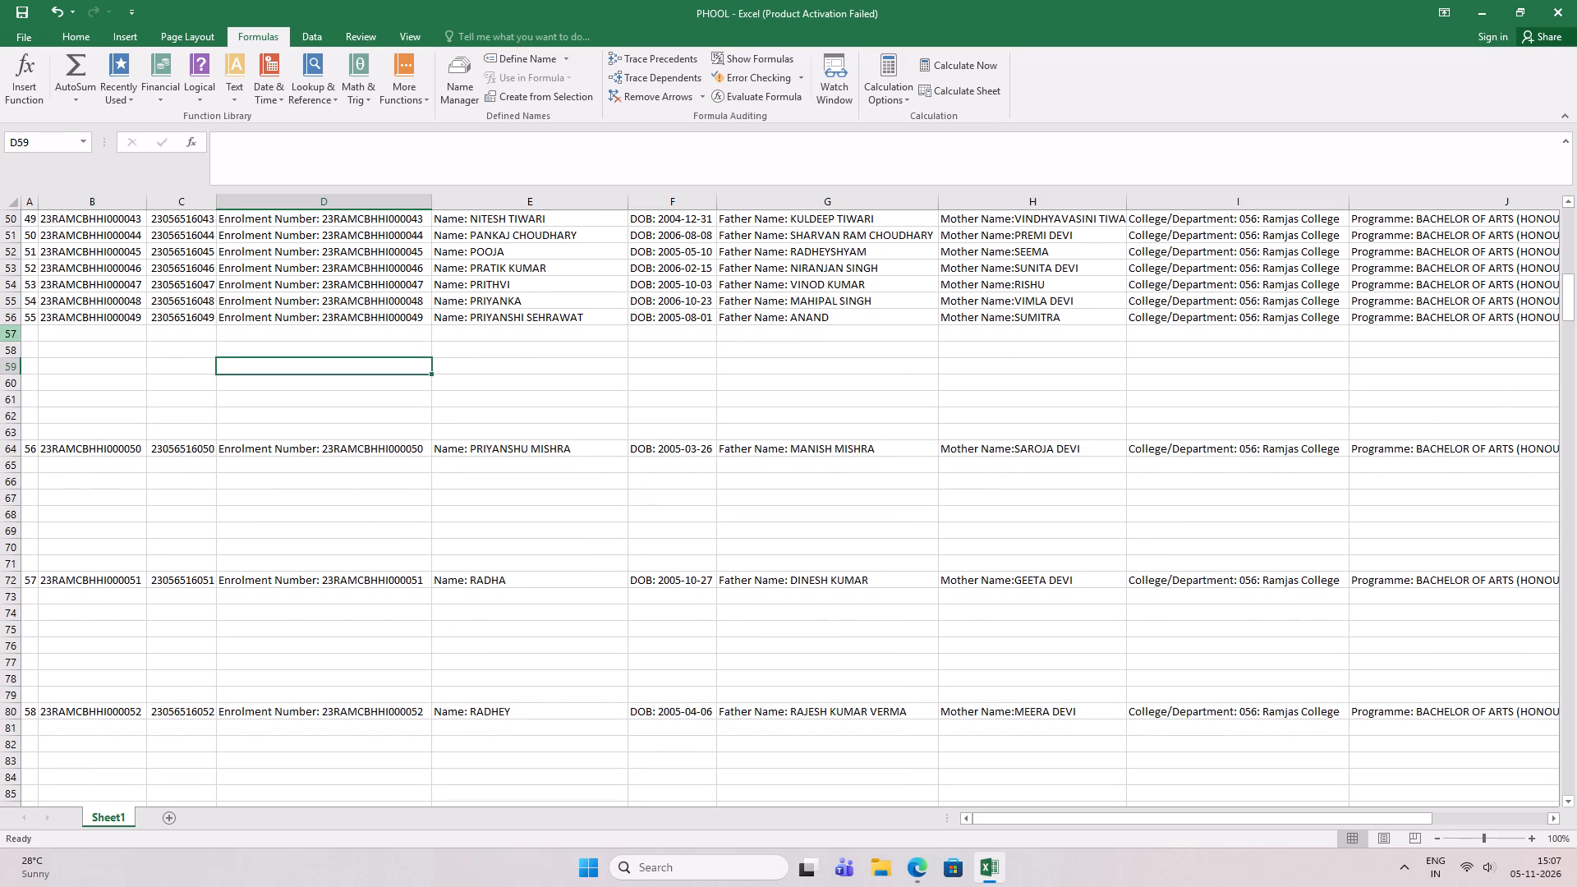
pyautogui.keyDown('ctrl'); pyautogui.moveTo(11, 334); pyautogui.dragTo(18, 429); pyautogui.keyUp('ctrl')
pyautogui.keyDown('ctrl'); pyautogui.moveTo(15, 463); pyautogui.dragTo(13, 544); pyautogui.keyUp('ctrl')
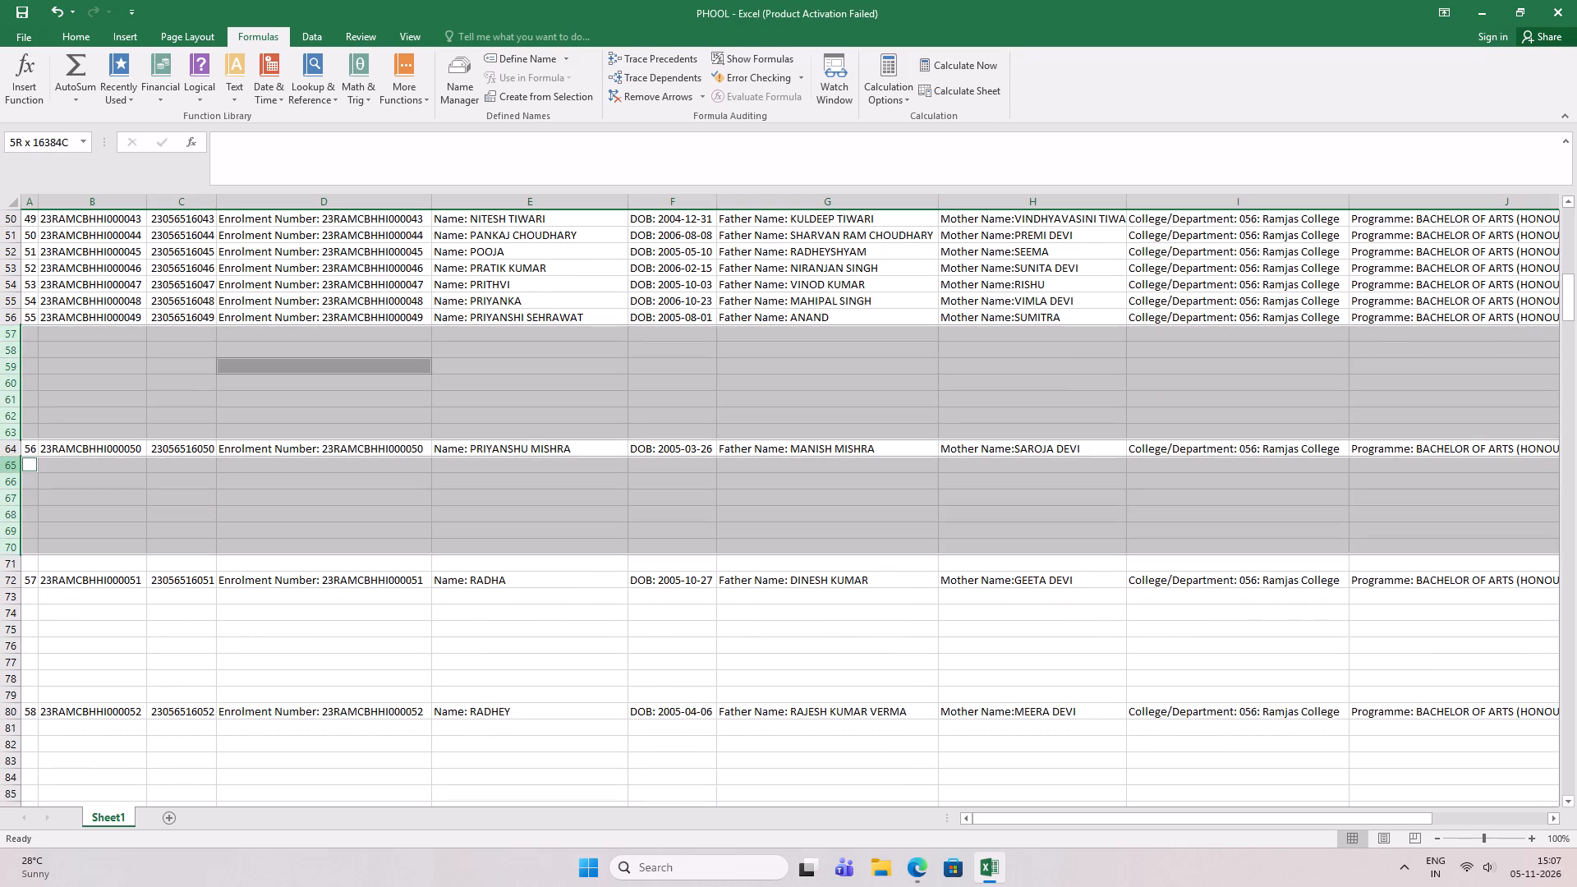
pyautogui.keyDown('ctrl'); pyautogui.moveTo(13, 544); pyautogui.dragTo(11, 558); pyautogui.keyUp('ctrl')
pyautogui.keyDown('ctrl'); pyautogui.moveTo(13, 597); pyautogui.dragTo(11, 682); pyautogui.keyUp('ctrl')
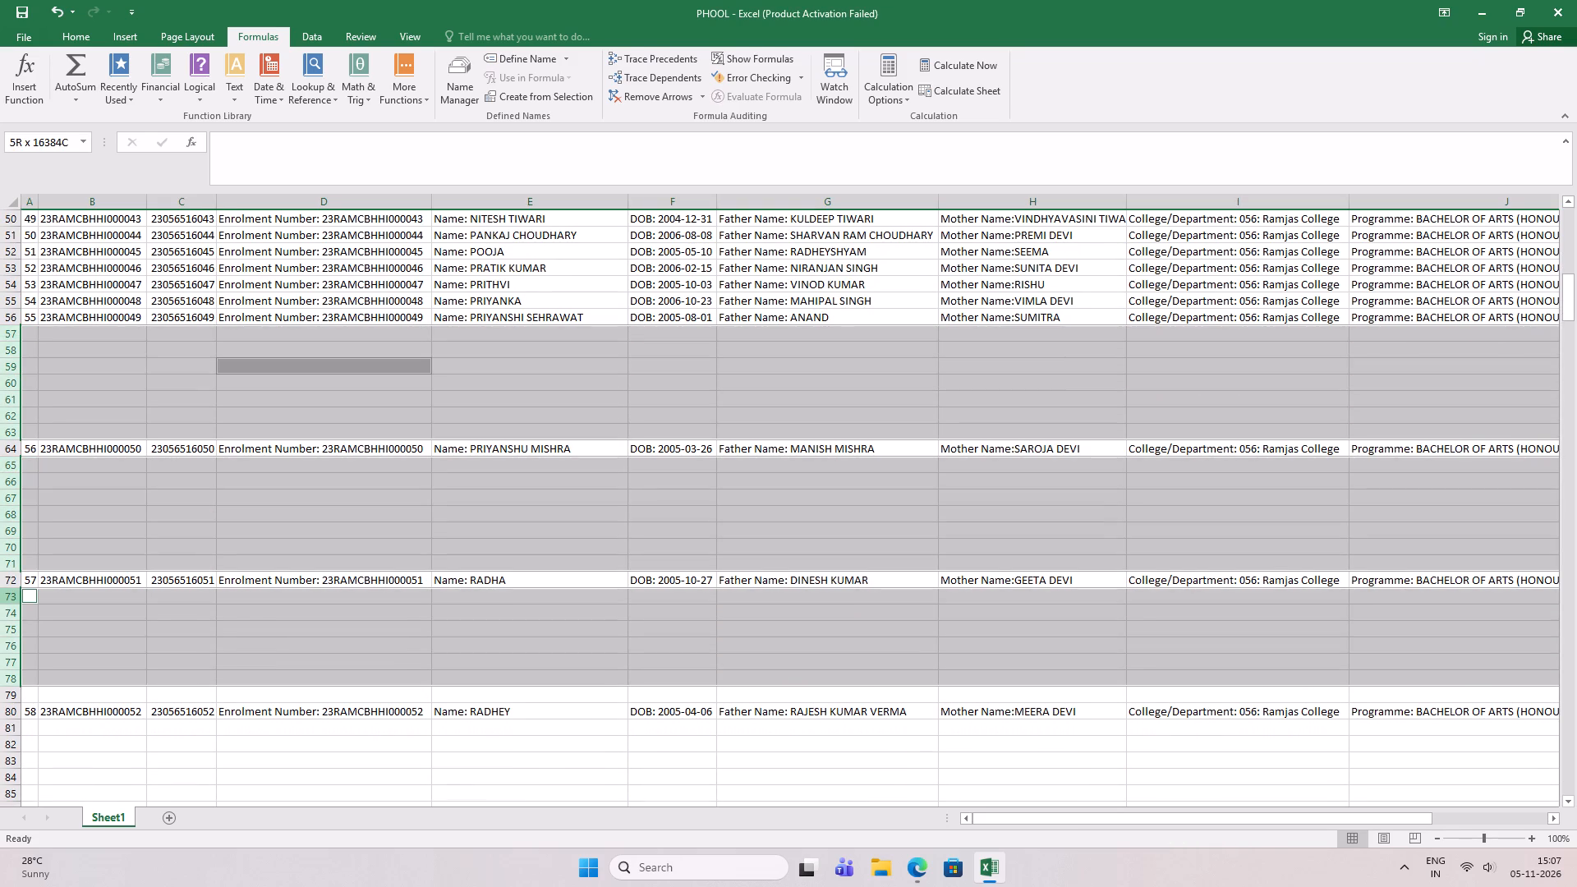
pyautogui.keyDown('ctrl'); pyautogui.moveTo(11, 682); pyautogui.dragTo(9, 693); pyautogui.keyUp('ctrl')
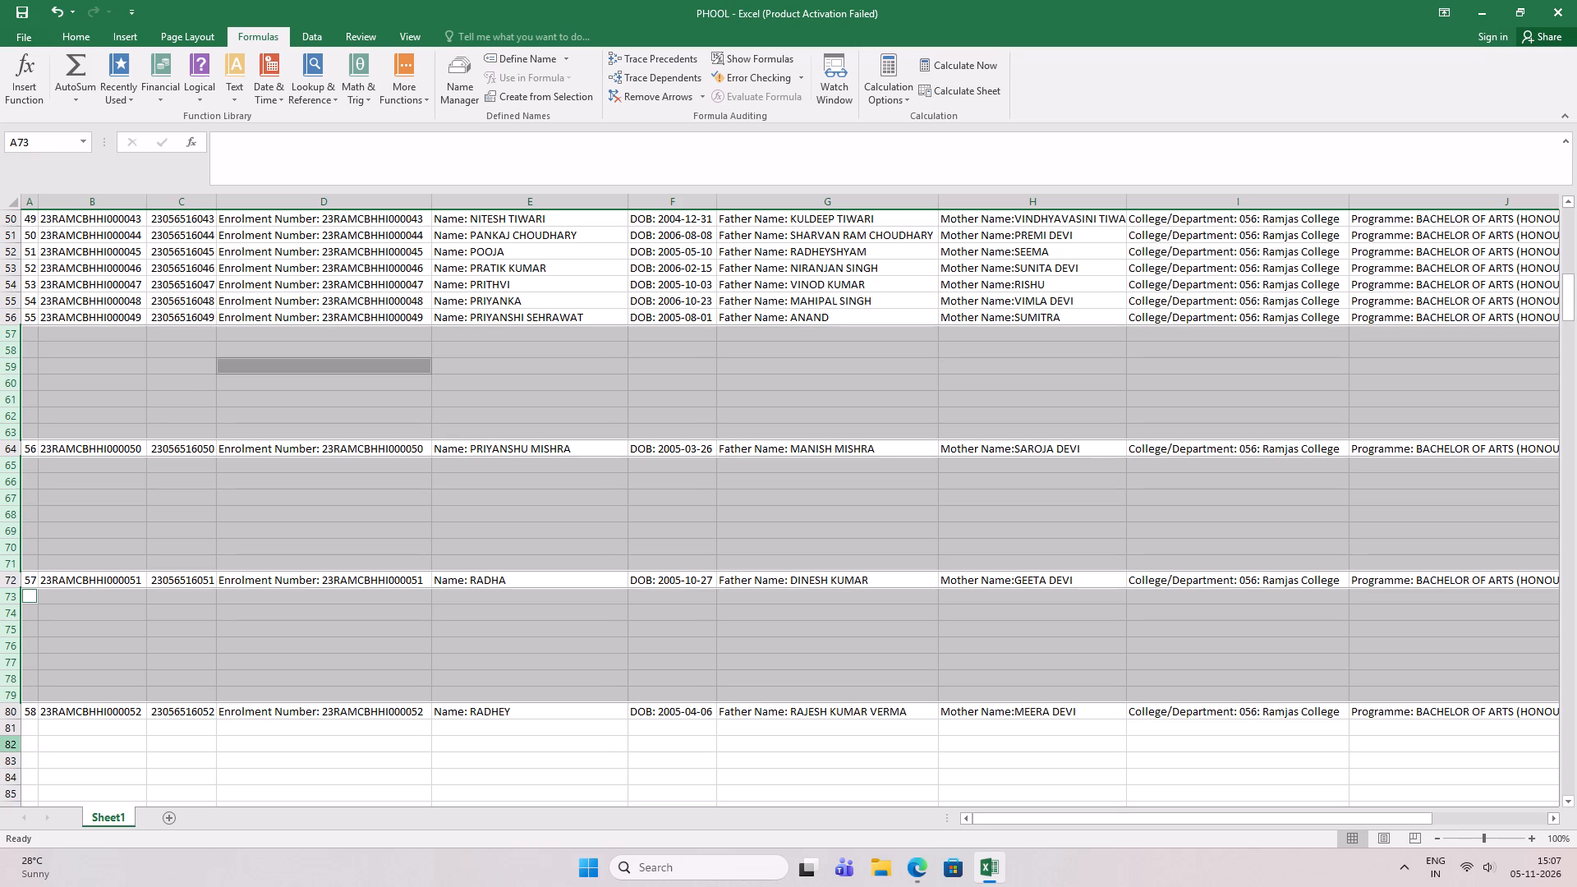
pyautogui.press('F5')
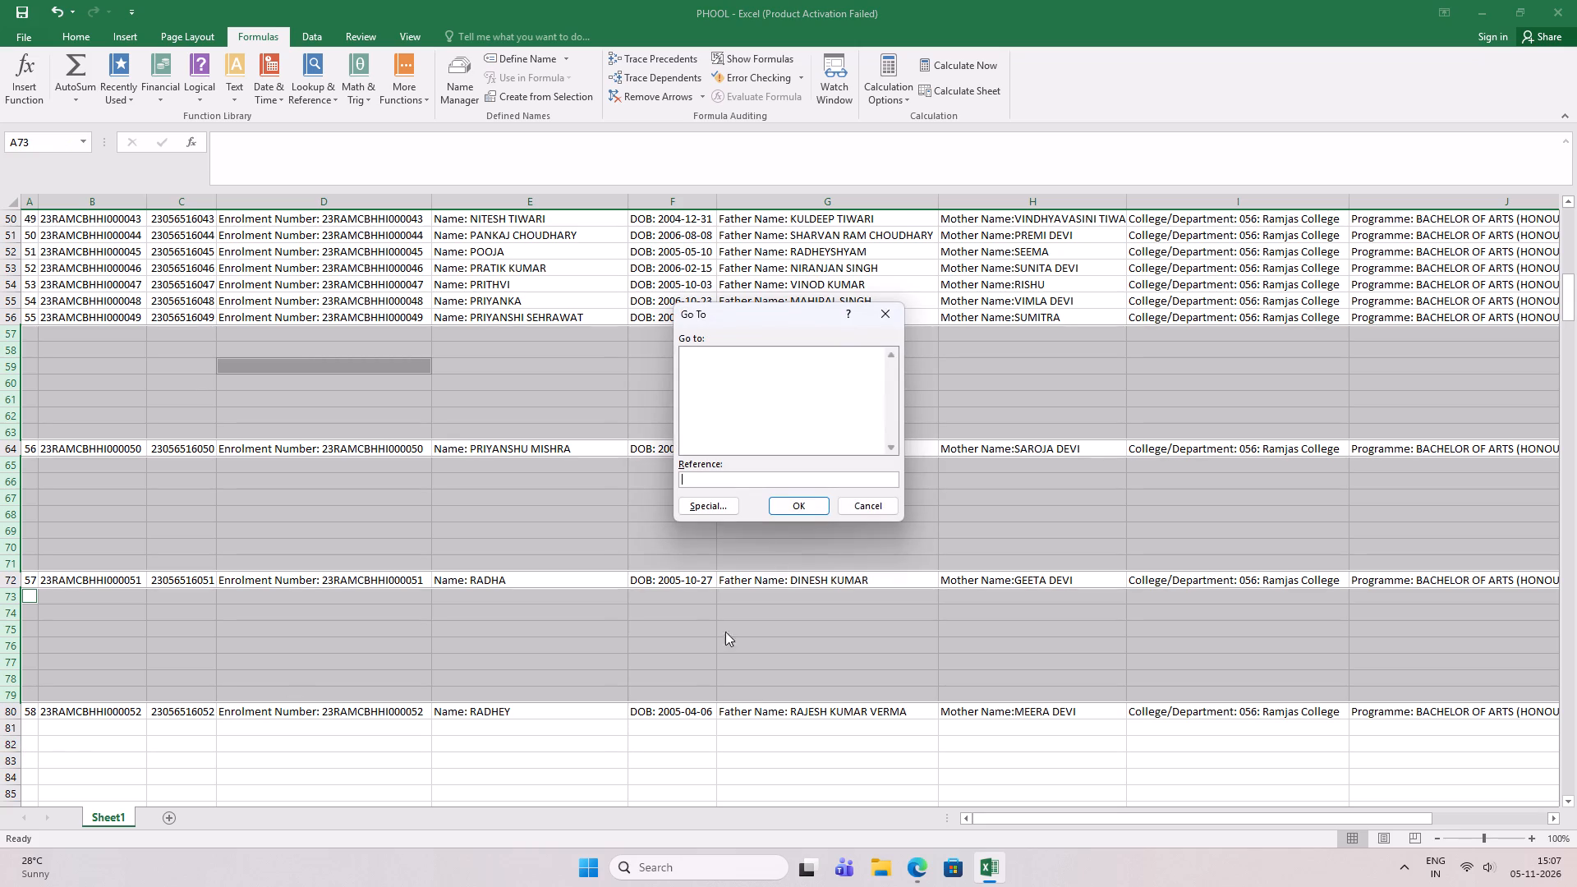
pyautogui.click(714, 507)
pyautogui.click(703, 432)
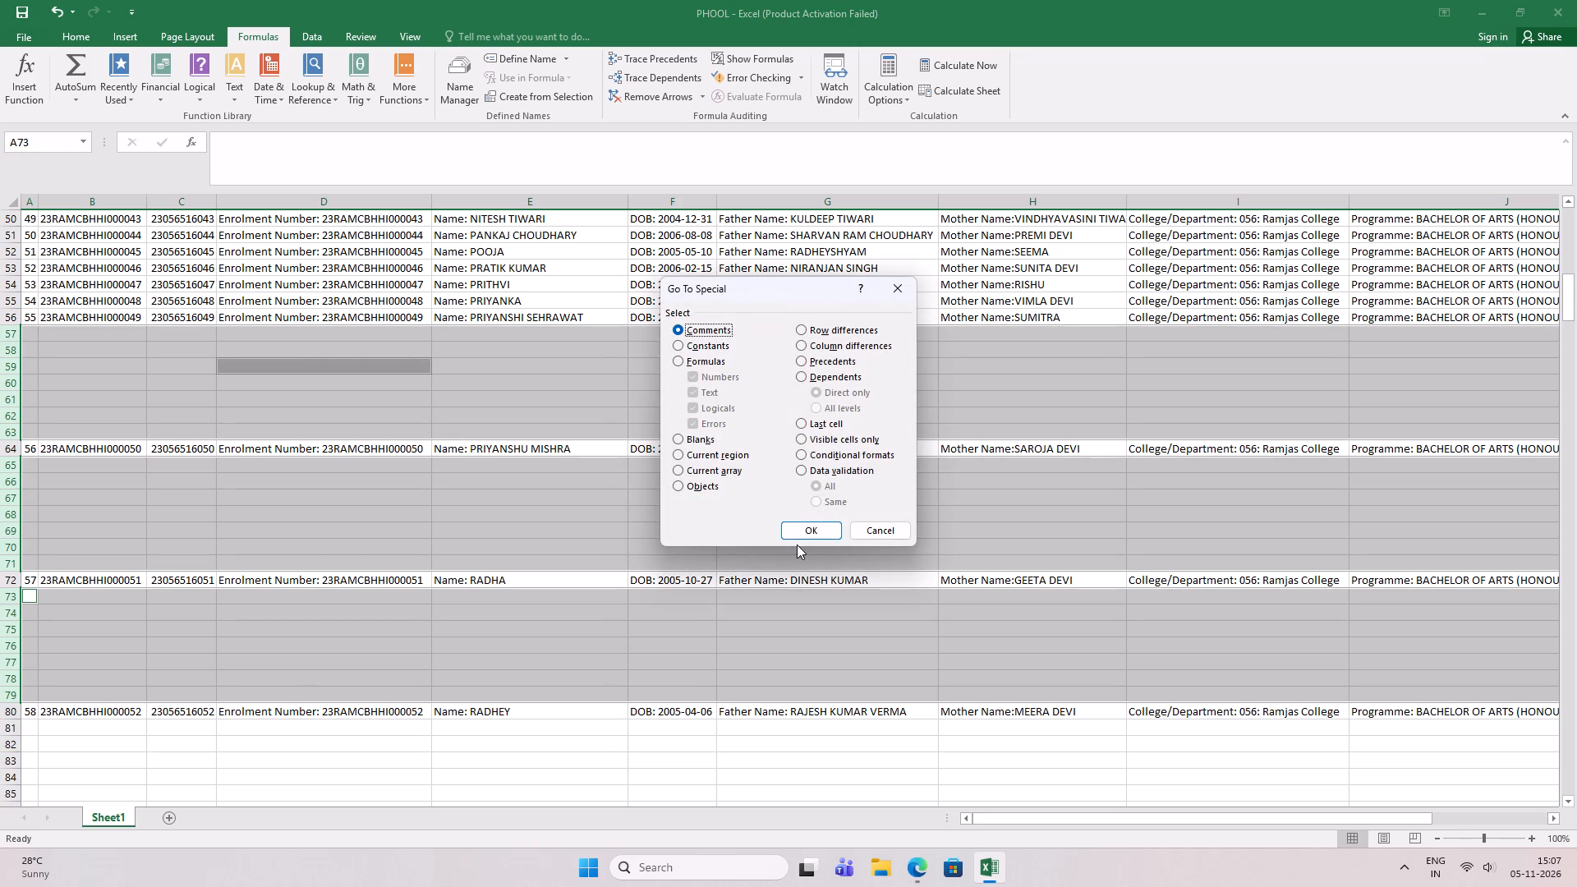
pyautogui.click(678, 434)
pyautogui.click(809, 532)
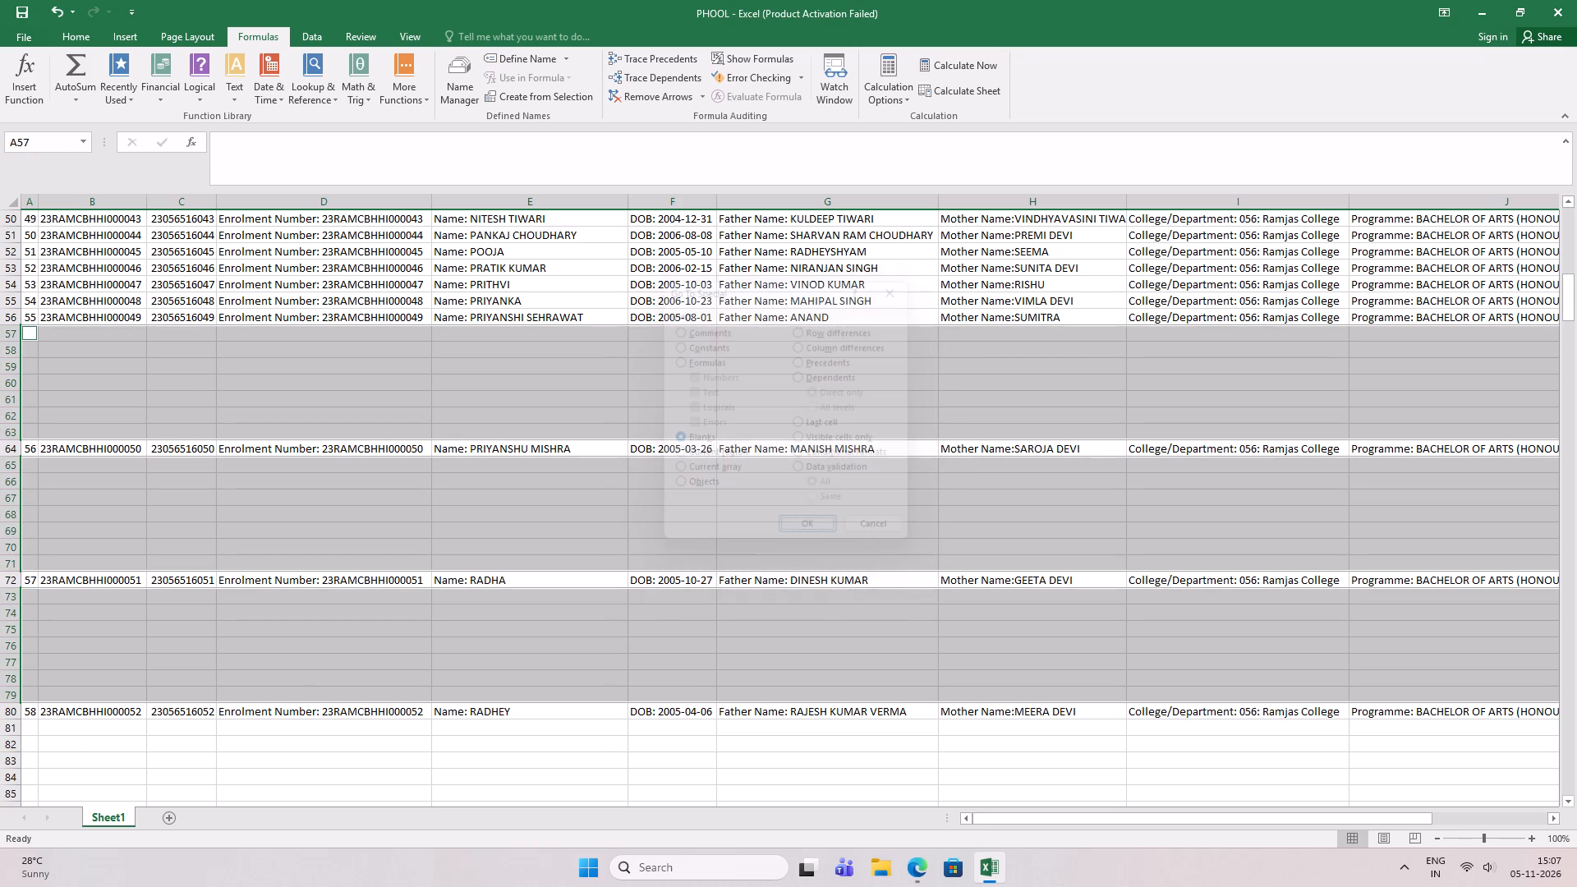
pyautogui.hotkey('ctrl', '-')
pyautogui.click(773, 421)
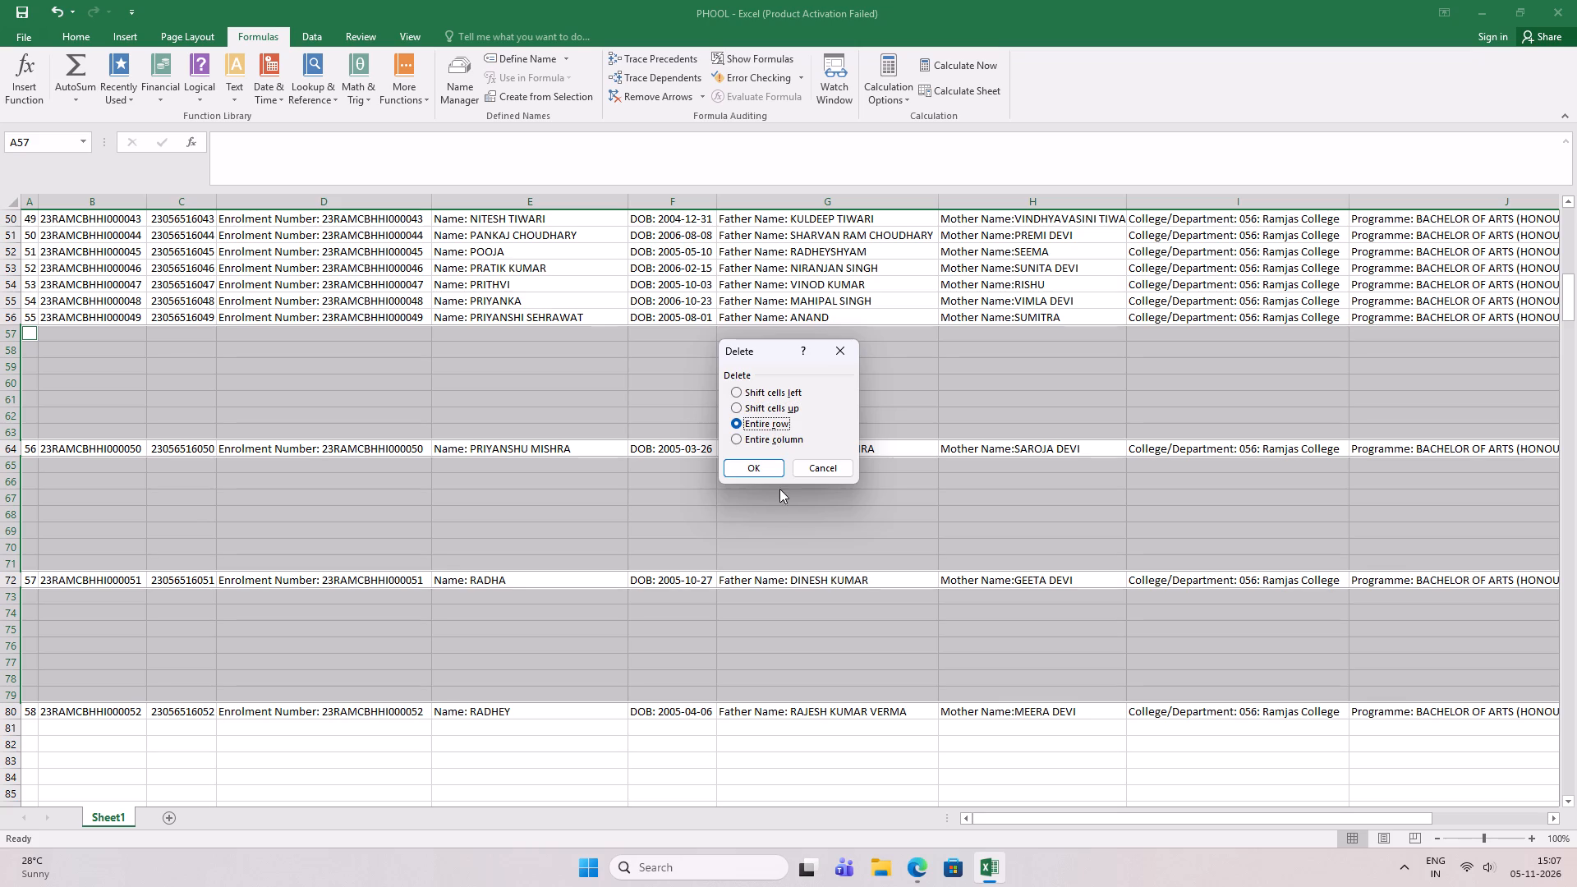
pyautogui.click(769, 474)
# Select rows 60–66, 68–74, 76–83 and 85–91, pick out their blanks with Go To Special, and delete them as entire rows.
pyautogui.scroll(-3, 457, 499)
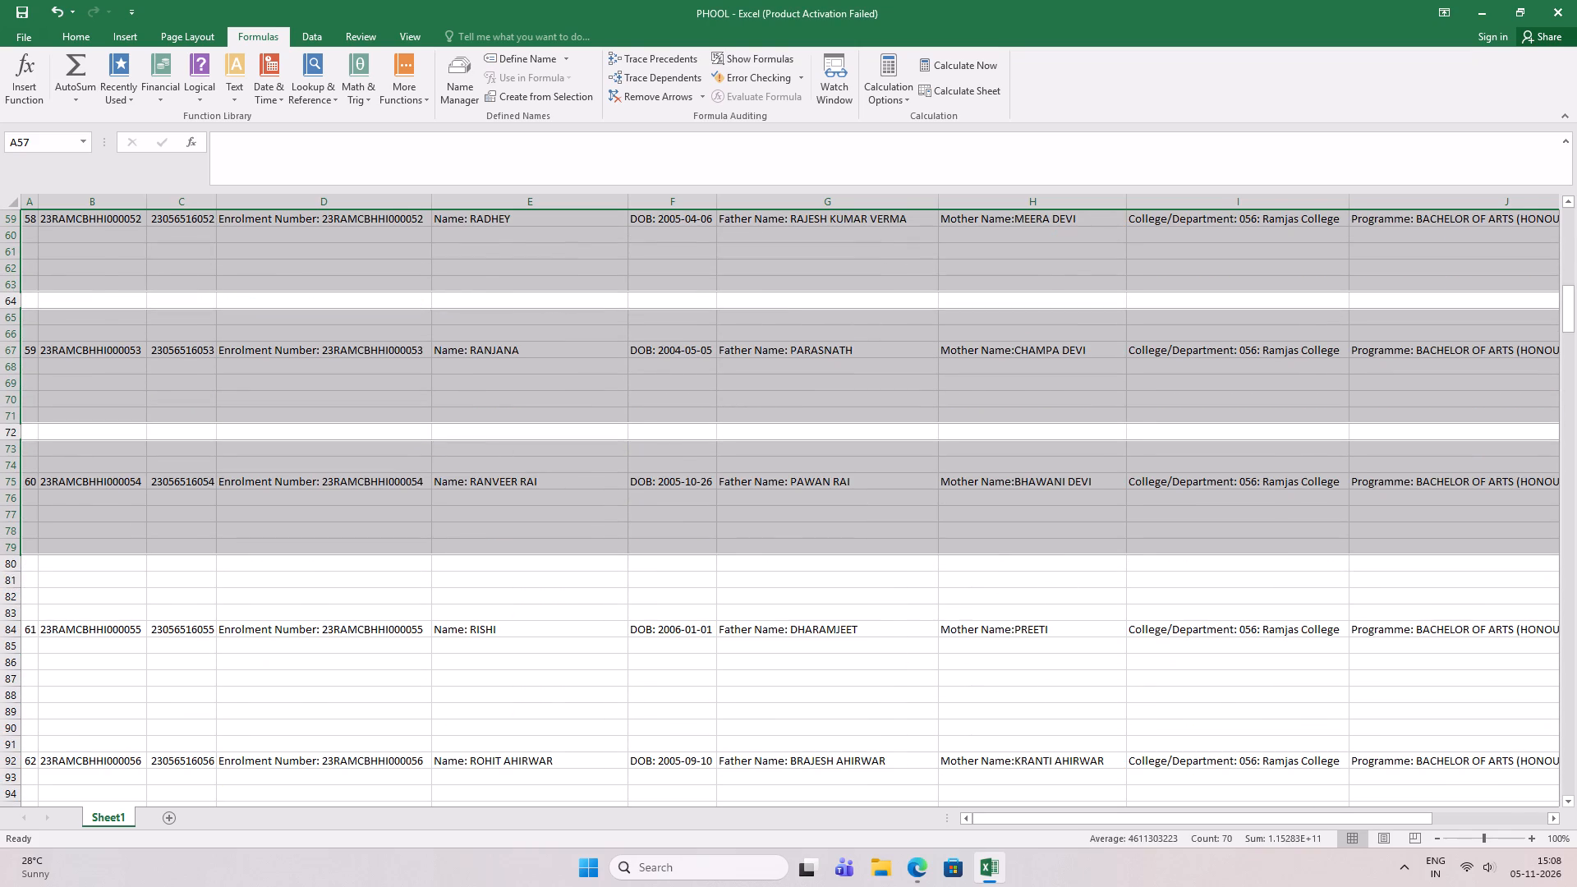
pyautogui.scroll(1, 232, 385)
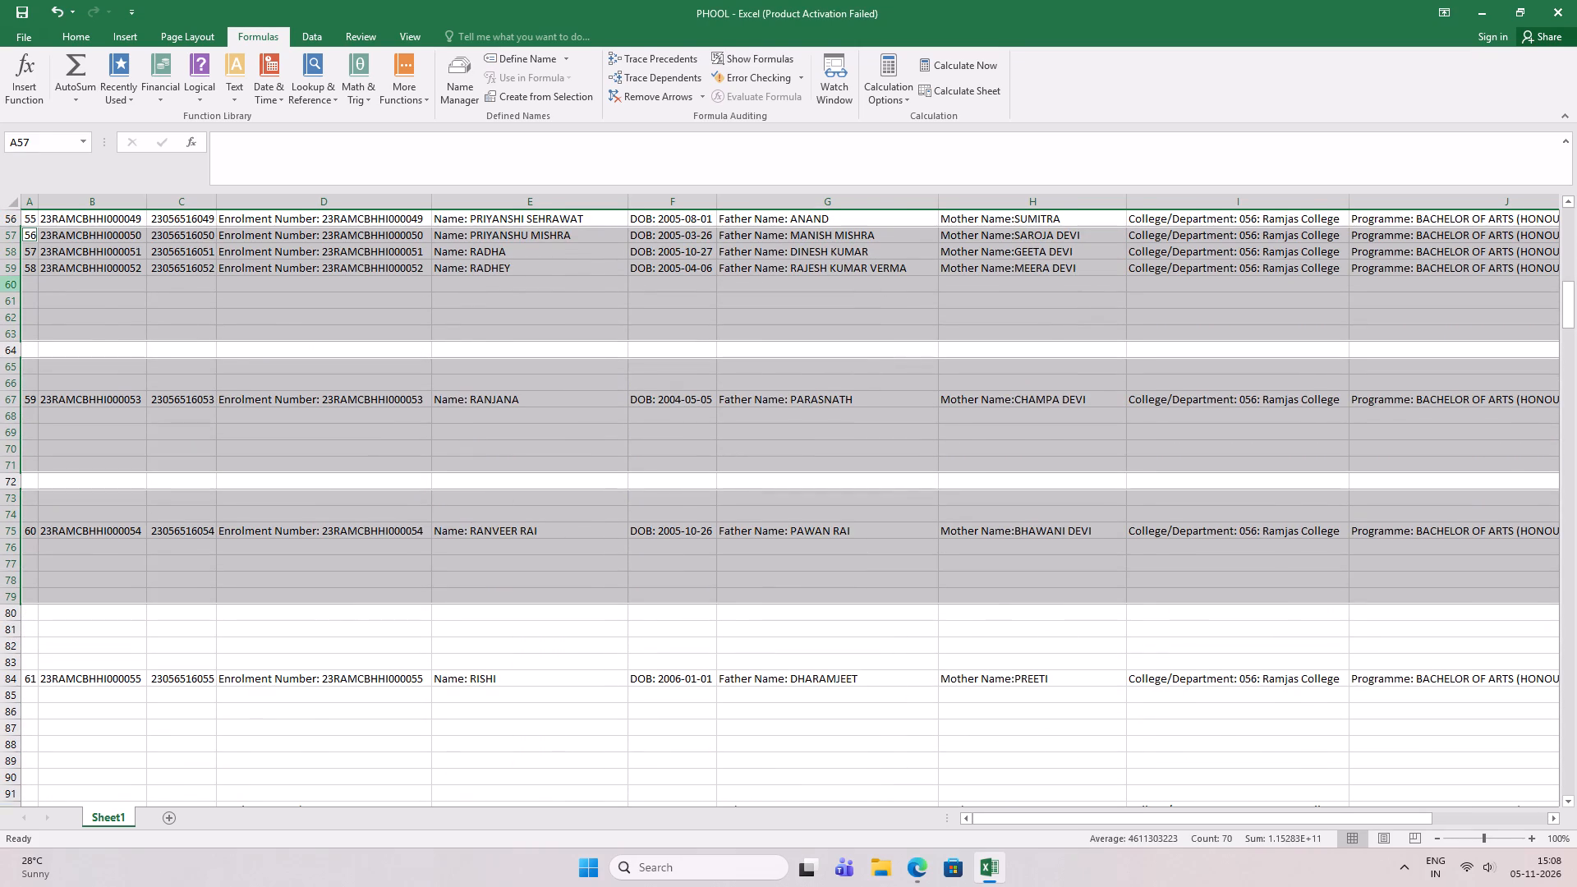
pyautogui.click(11, 283)
pyautogui.keyDown('ctrl'); pyautogui.moveTo(9, 282); pyautogui.dragTo(7, 370); pyautogui.keyUp('ctrl')
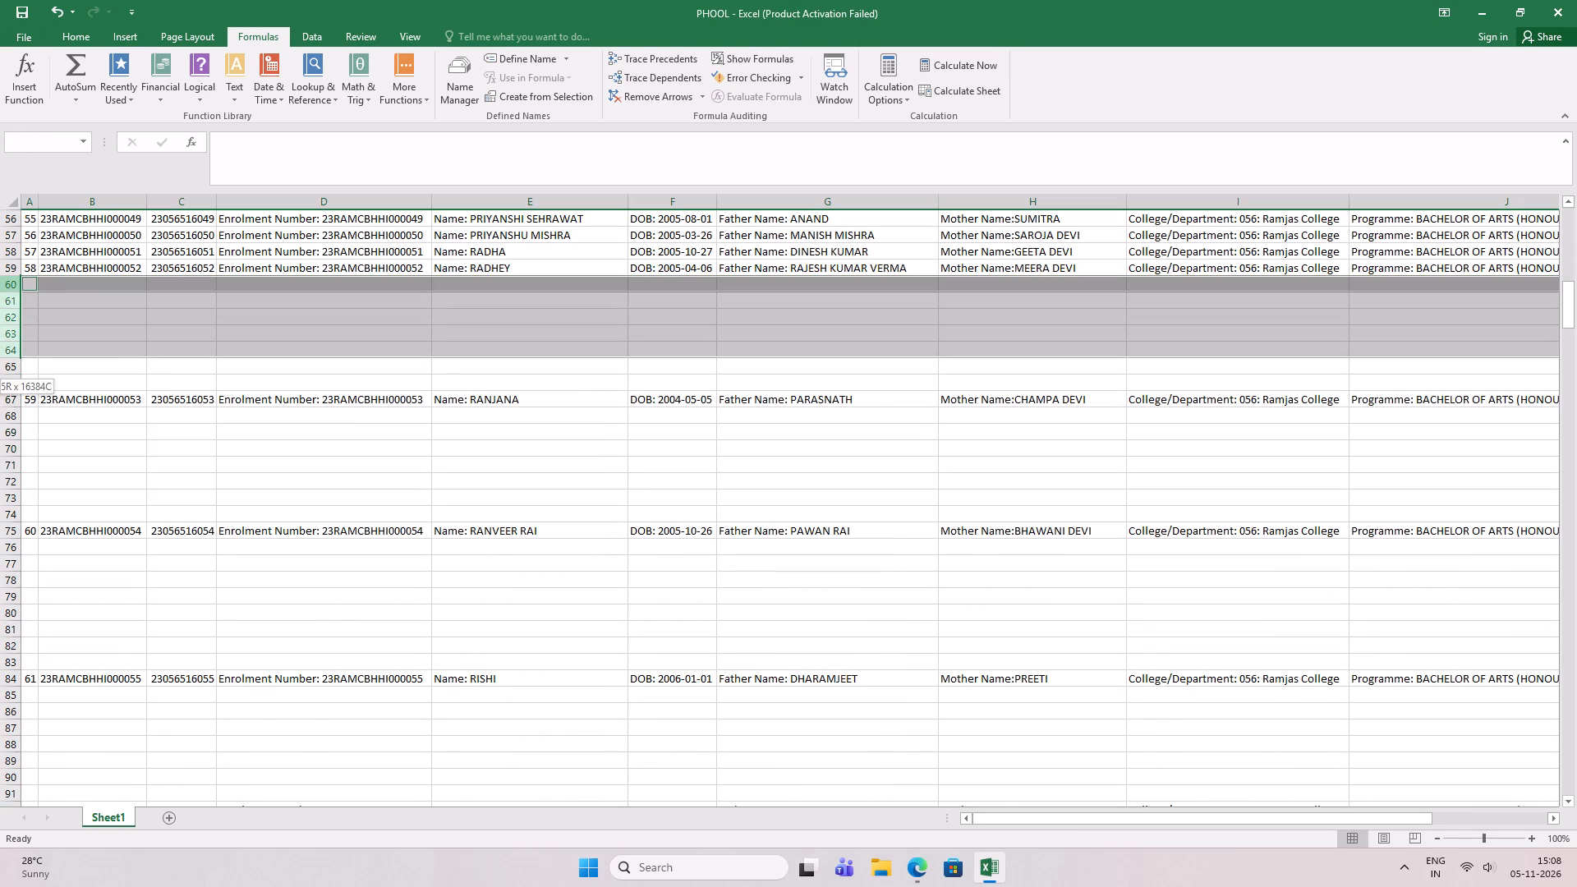
pyautogui.keyDown('ctrl'); pyautogui.moveTo(7, 370); pyautogui.dragTo(5, 378); pyautogui.keyUp('ctrl')
pyautogui.keyDown('ctrl'); pyautogui.moveTo(13, 415); pyautogui.dragTo(11, 512); pyautogui.keyUp('ctrl')
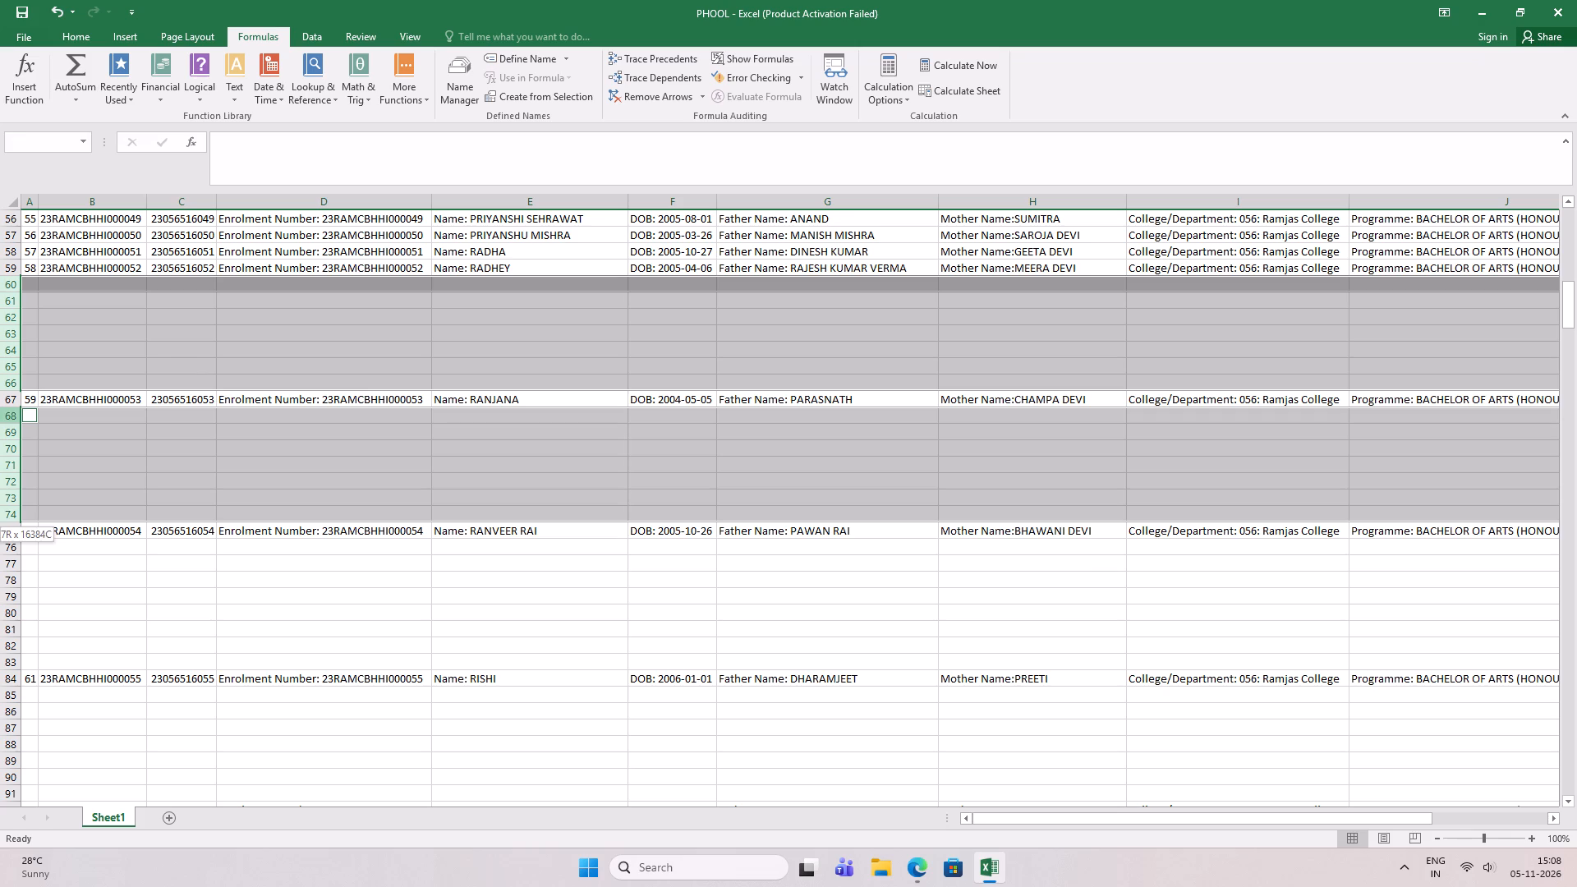
pyautogui.keyDown('ctrl'); pyautogui.moveTo(11, 512); pyautogui.dragTo(11, 512); pyautogui.keyUp('ctrl')
pyautogui.keyDown('ctrl'); pyautogui.moveTo(11, 549); pyautogui.dragTo(13, 655); pyautogui.keyUp('ctrl')
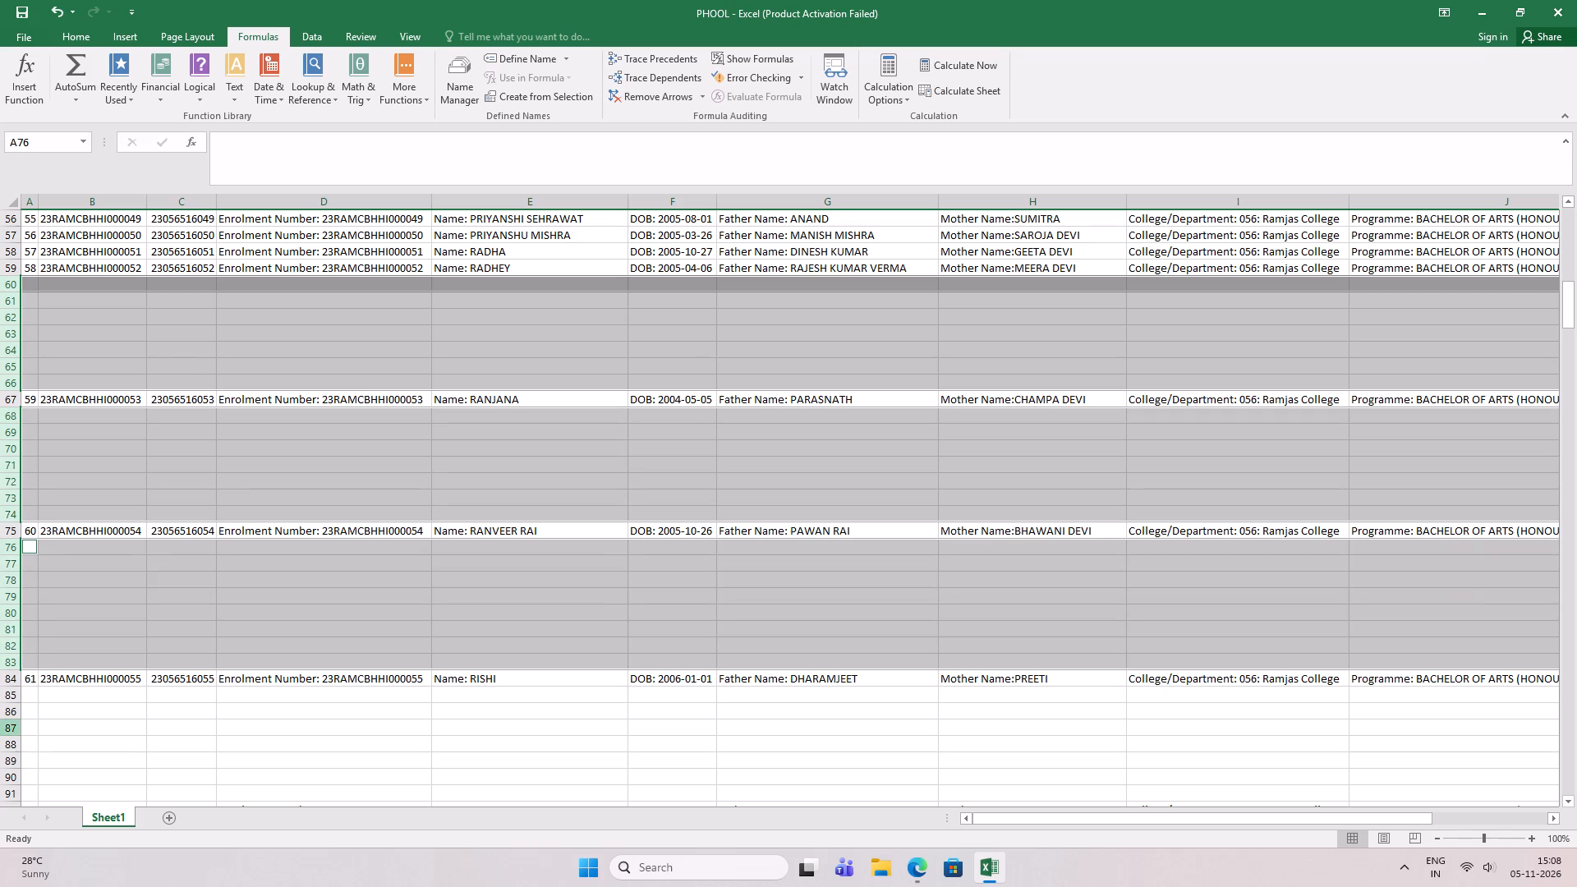
pyautogui.keyDown('ctrl'); pyautogui.moveTo(12, 694); pyautogui.dragTo(11, 810); pyautogui.keyUp('ctrl')
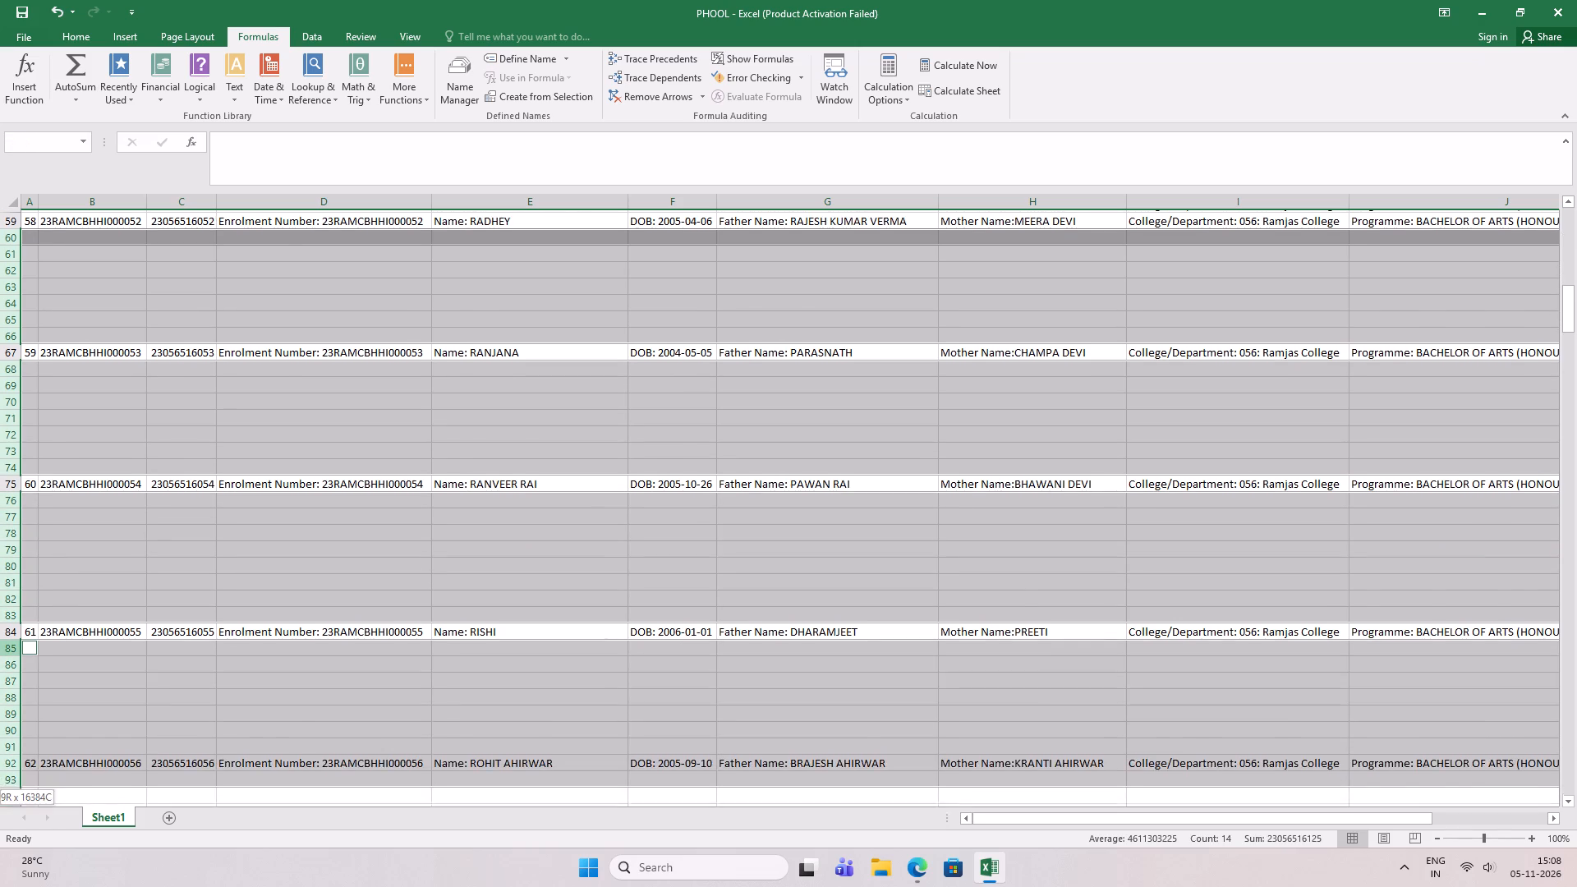
pyautogui.keyDown('ctrl'); pyautogui.moveTo(11, 810); pyautogui.dragTo(15, 718); pyautogui.keyUp('ctrl')
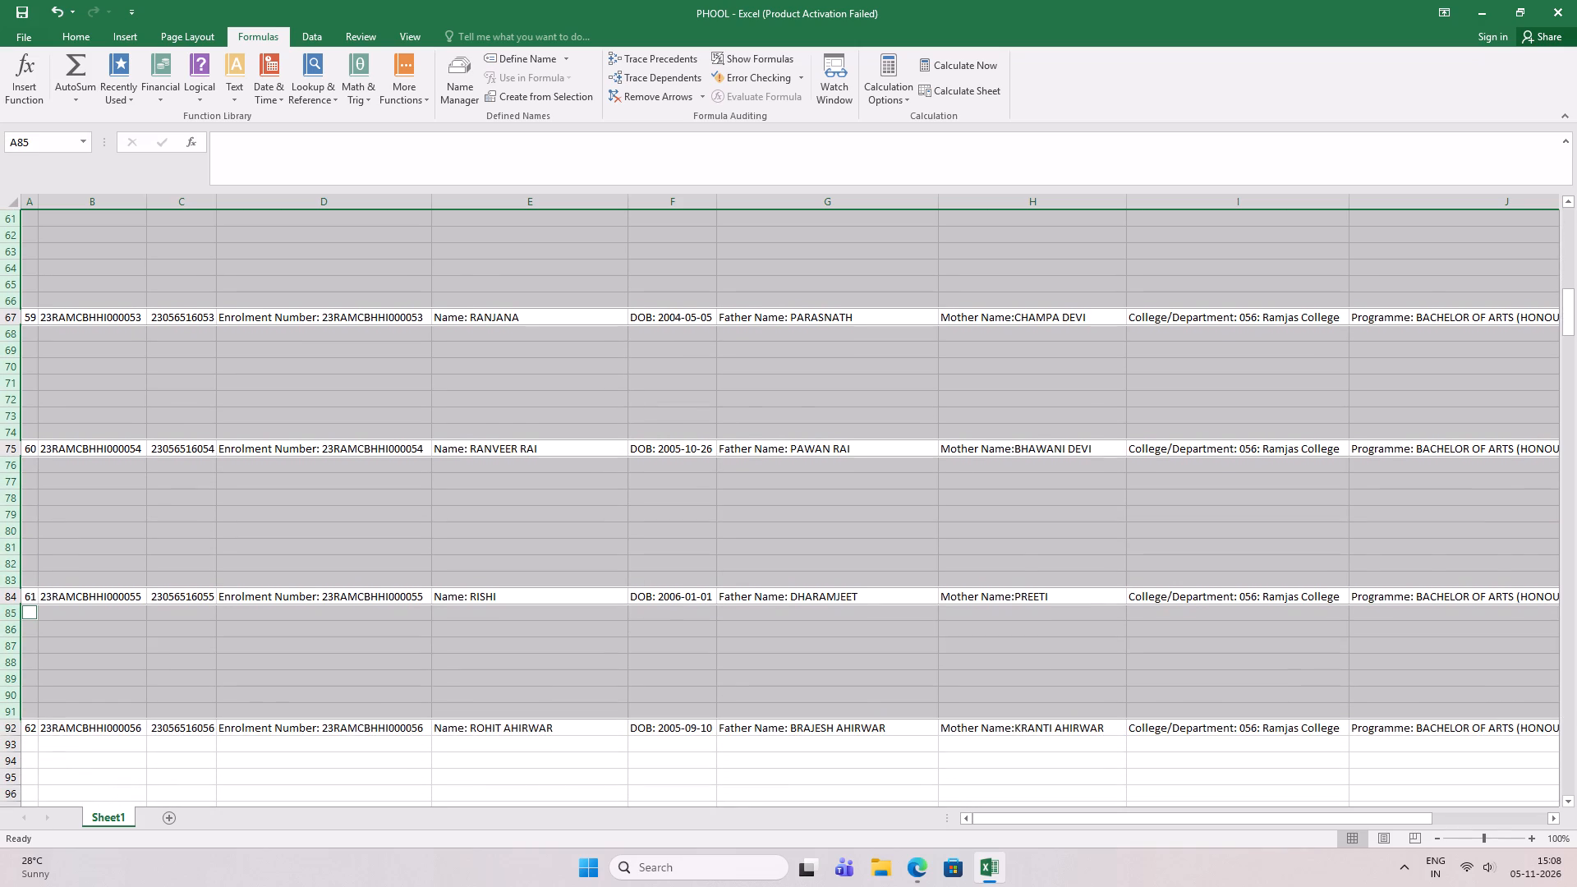
pyautogui.press('F5')
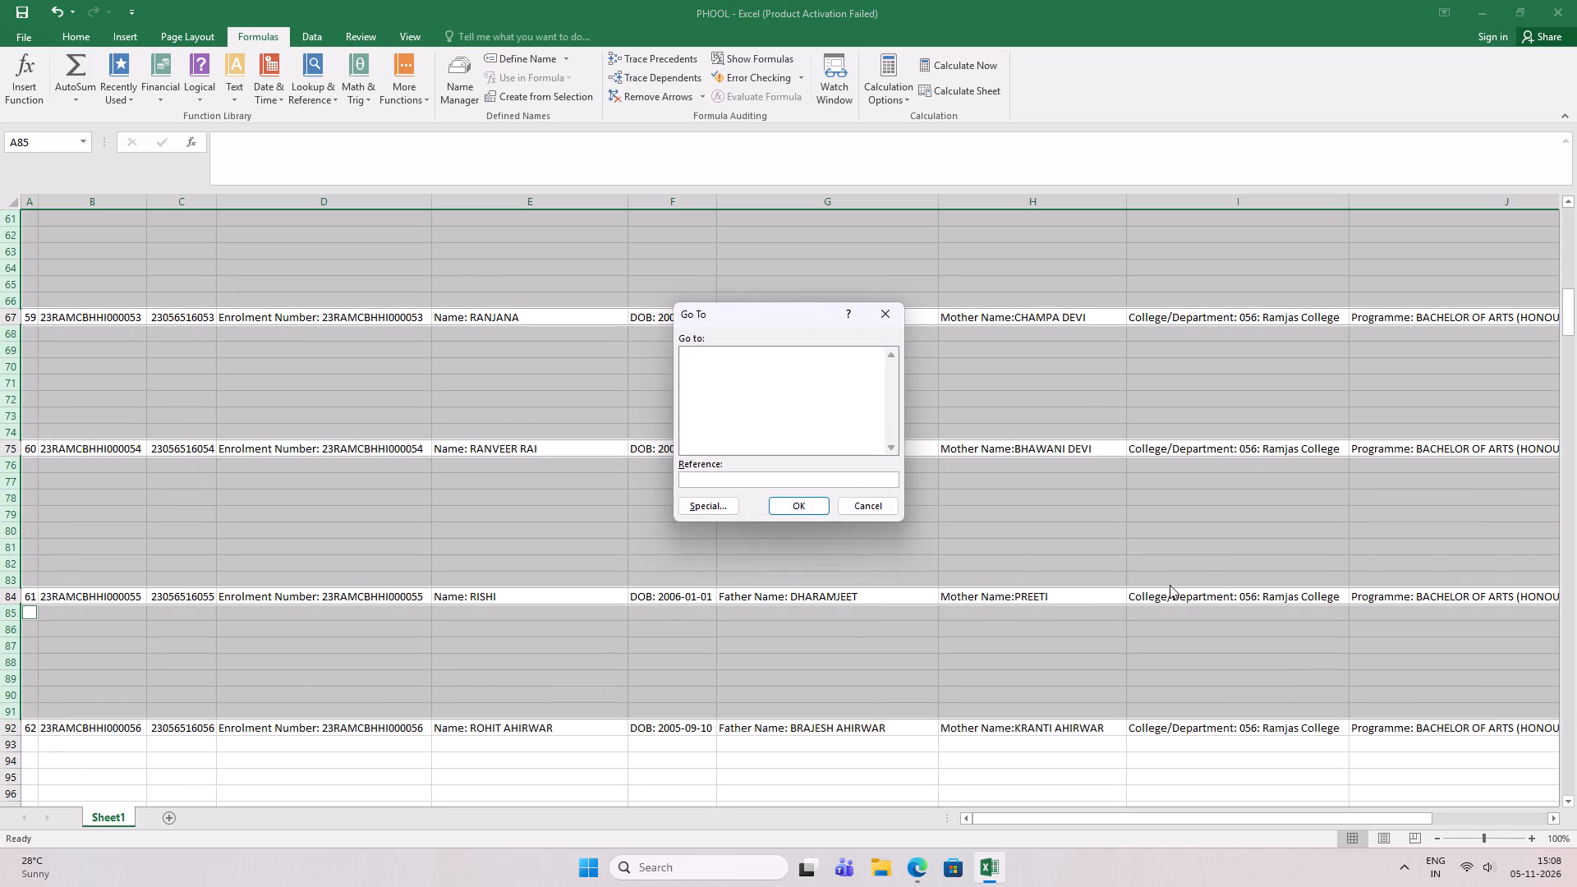
pyautogui.click(706, 505)
pyautogui.click(690, 435)
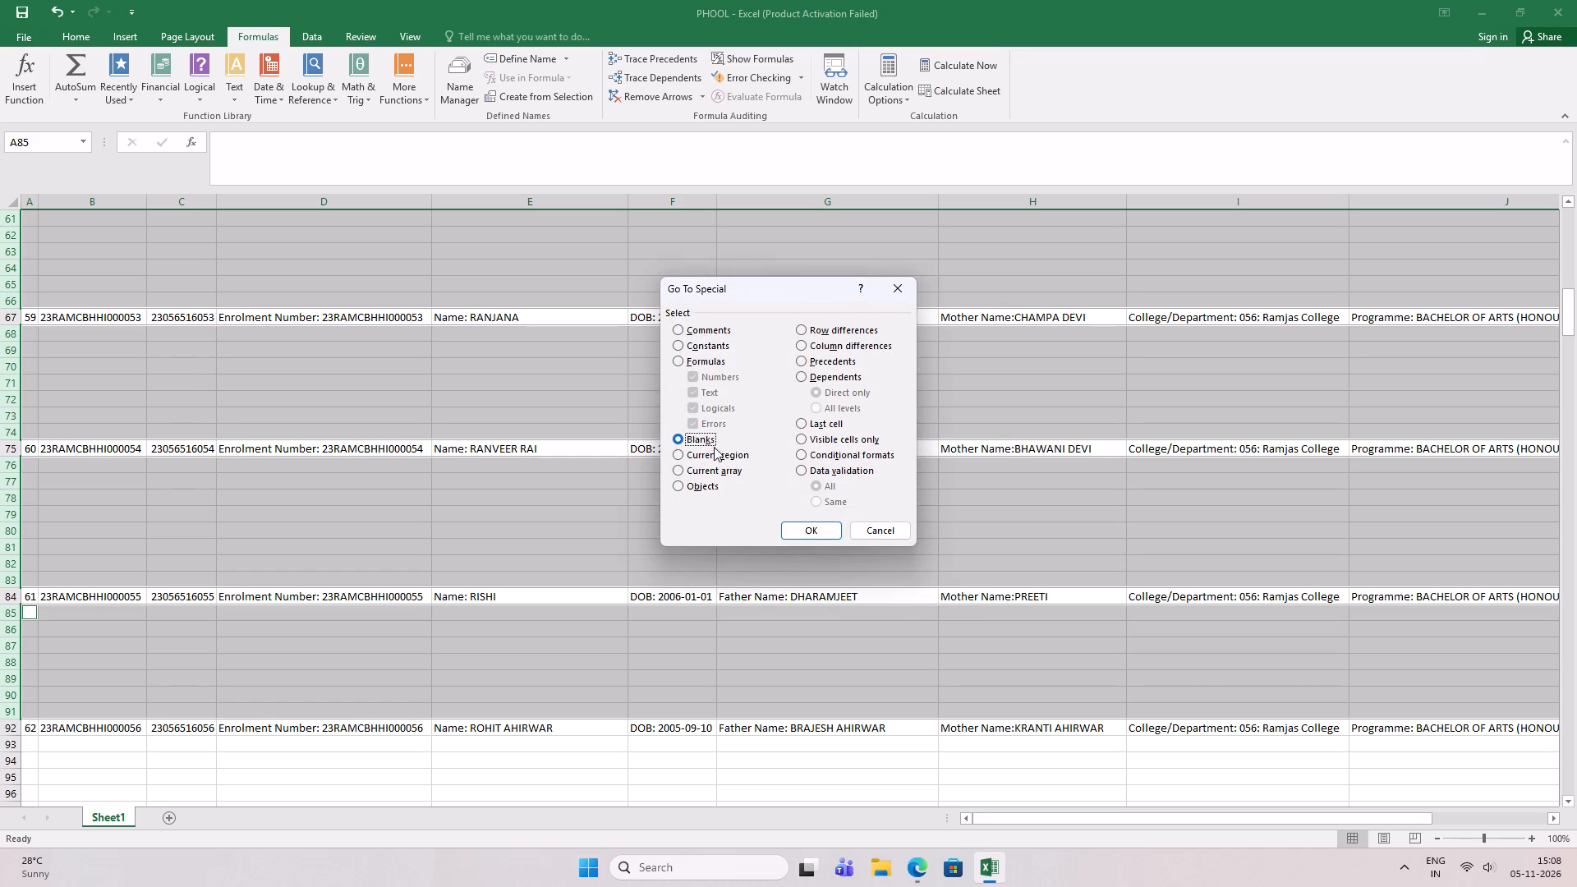
pyautogui.click(810, 531)
pyautogui.hotkey('ctrl', '-')
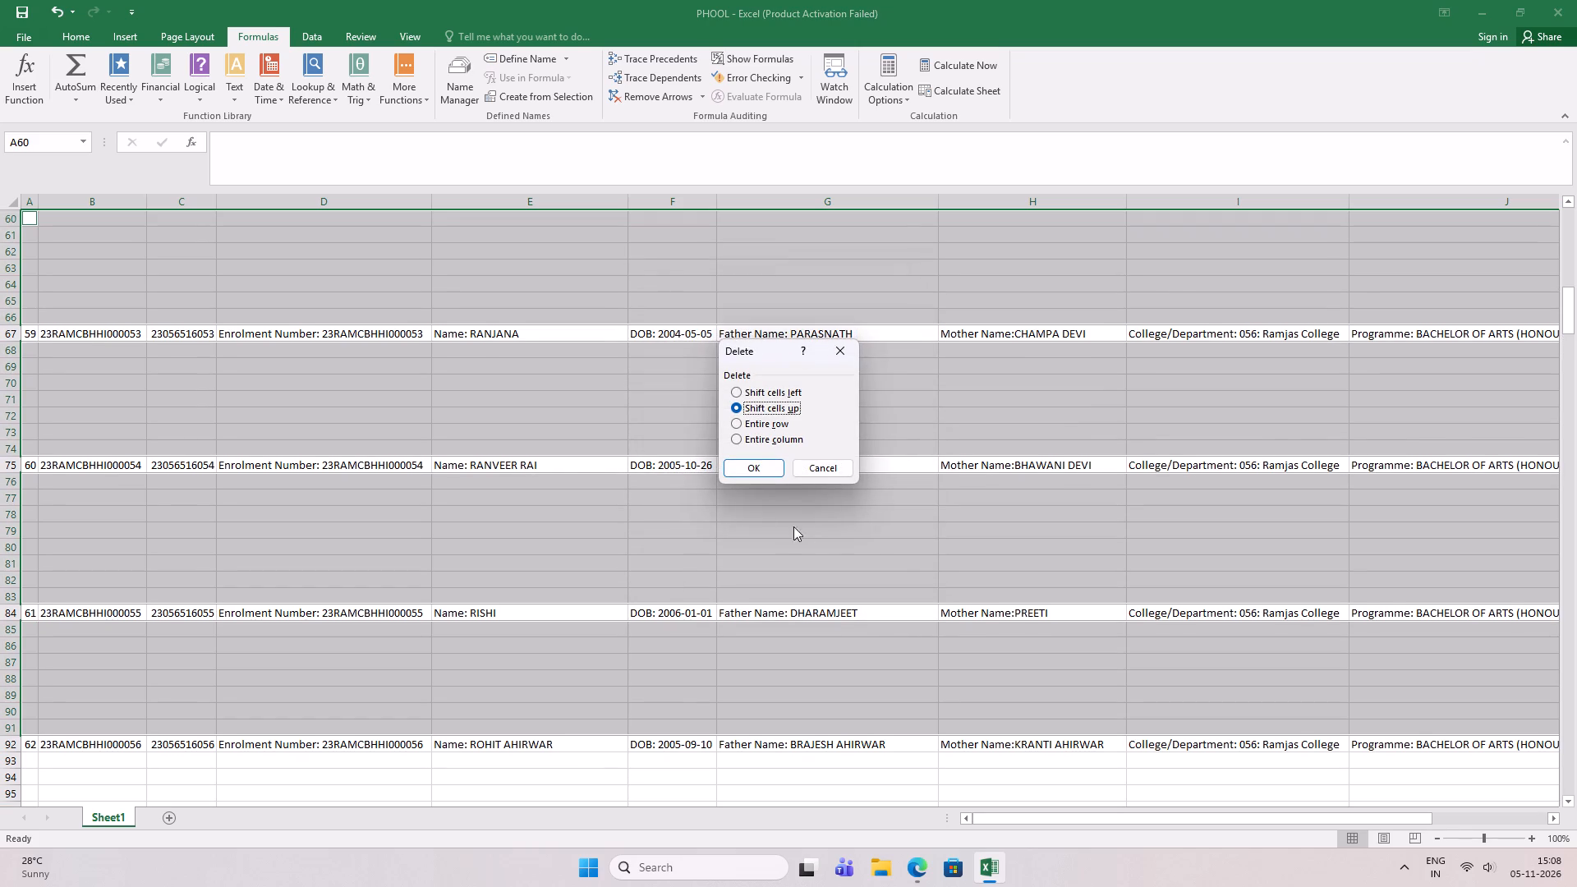
pyautogui.click(764, 415)
pyautogui.click(759, 424)
pyautogui.click(752, 466)
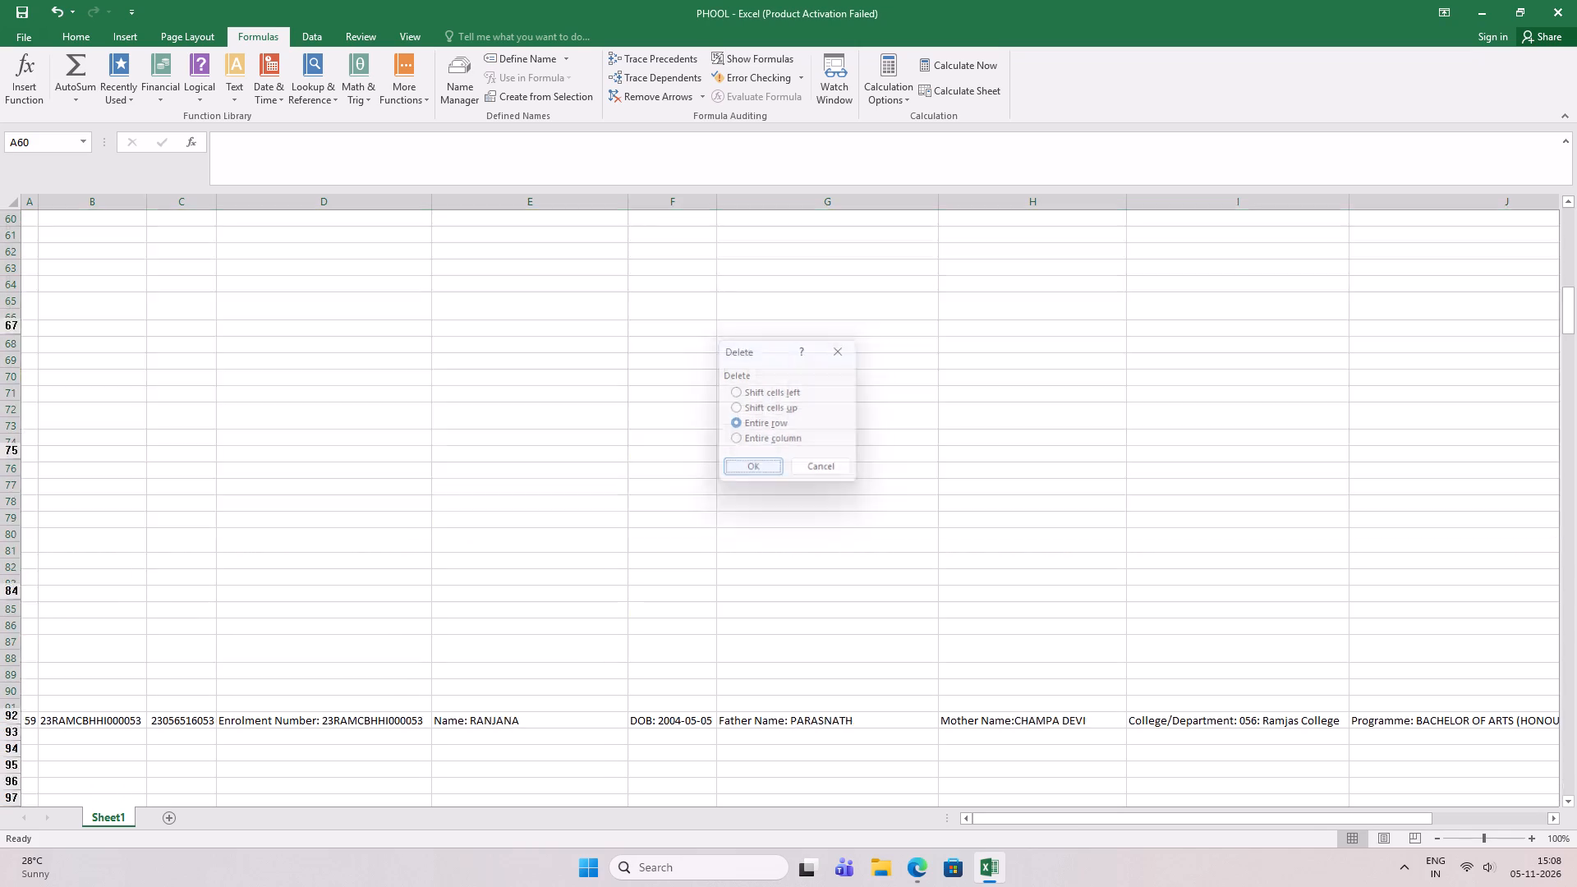
pyautogui.click(269, 354)
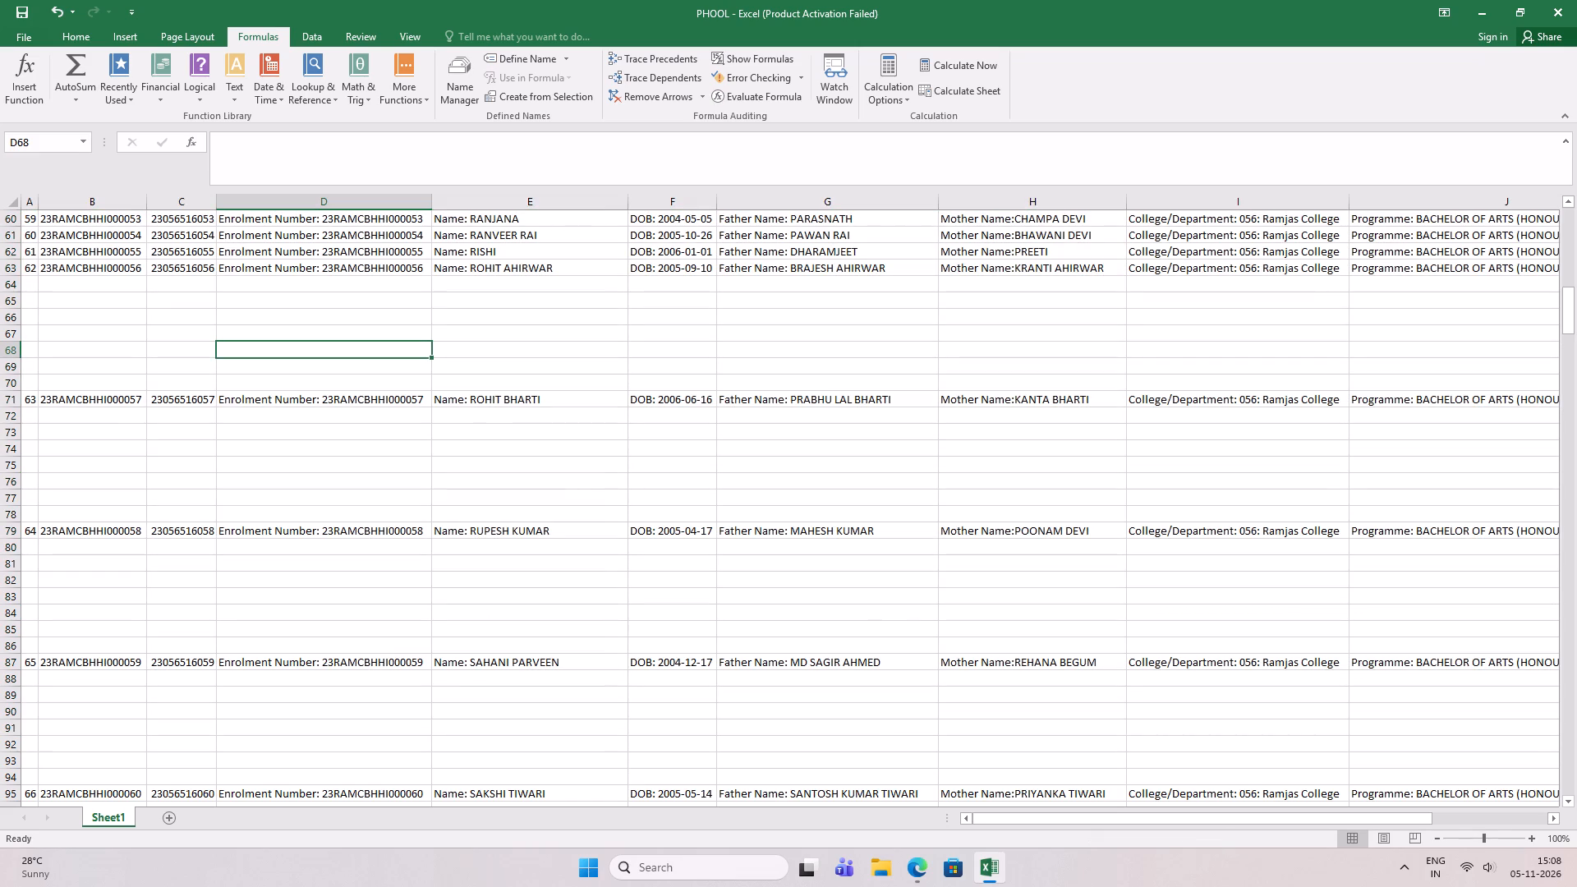
# Select rows 64–70, 72–78, 80–86 and 88–94, pick out their blanks with Go To Special, and delete them as entire rows.
pyautogui.moveTo(14, 285); pyautogui.dragTo(11, 346)
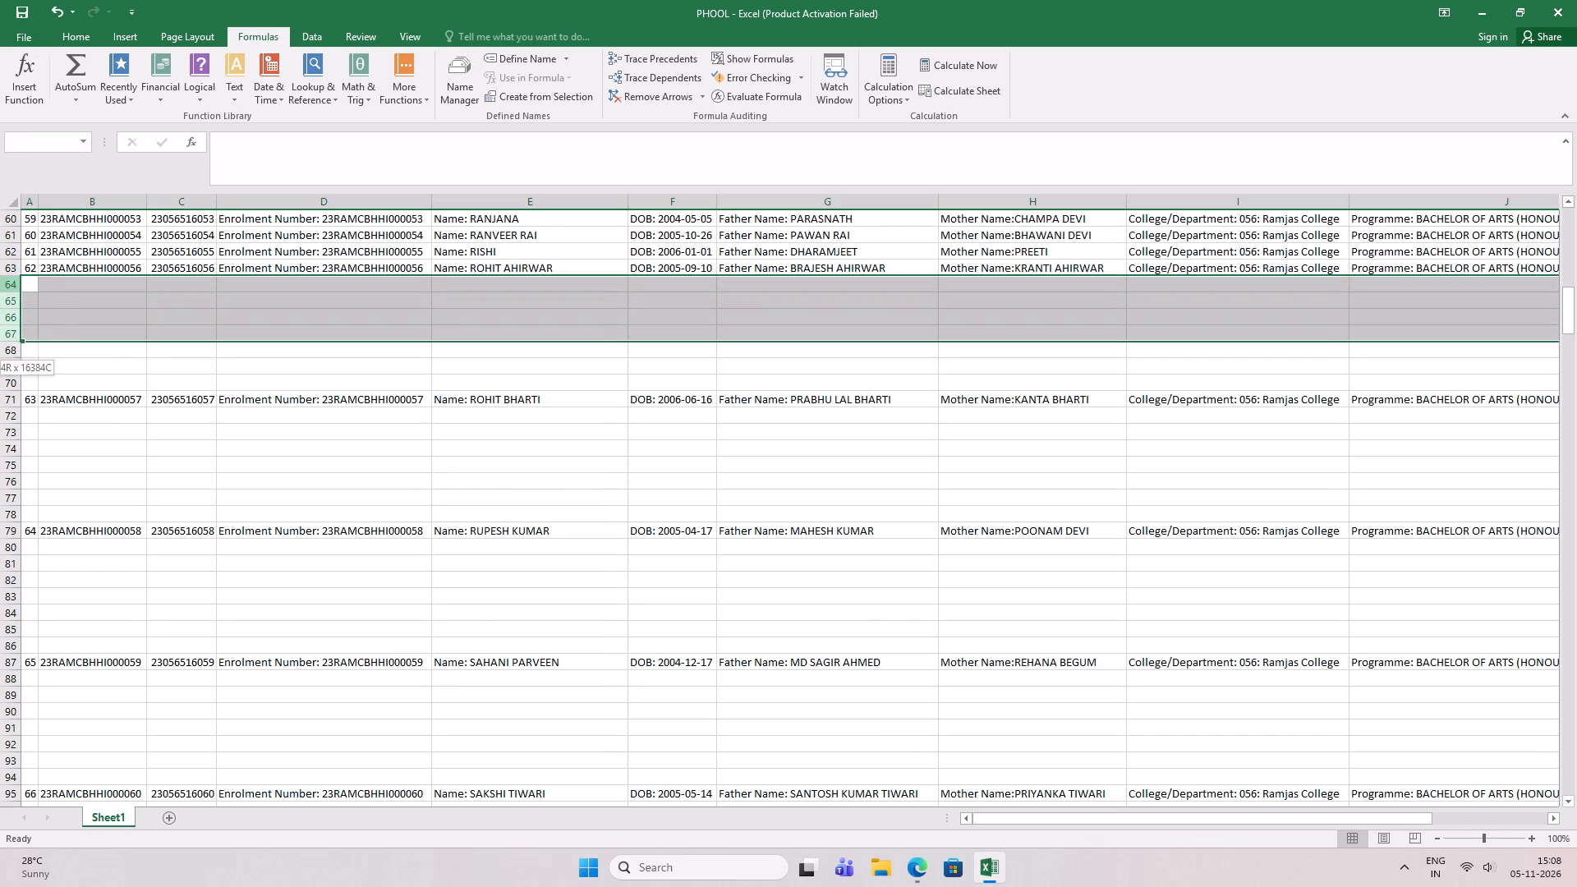
pyautogui.moveTo(11, 346); pyautogui.dragTo(7, 381)
pyautogui.keyDown('ctrl'); pyautogui.moveTo(13, 413); pyautogui.dragTo(16, 516); pyautogui.keyUp('ctrl')
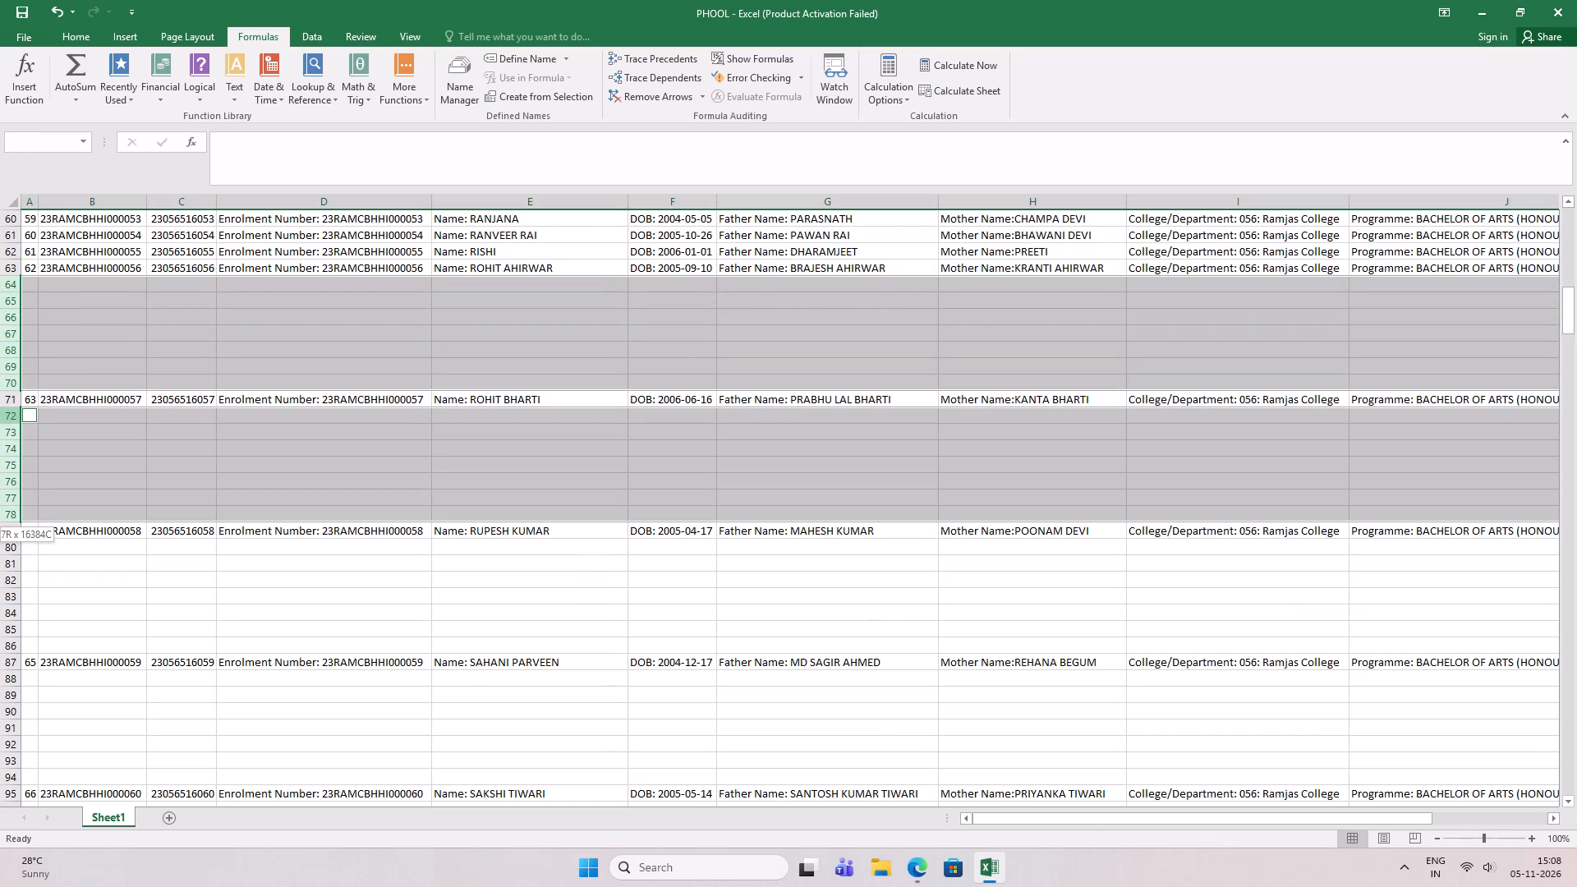
pyautogui.keyDown('ctrl'); pyautogui.moveTo(16, 516); pyautogui.dragTo(16, 517); pyautogui.keyUp('ctrl')
pyautogui.keyDown('ctrl'); pyautogui.moveTo(11, 547); pyautogui.dragTo(9, 640); pyautogui.keyUp('ctrl')
pyautogui.keyDown('ctrl'); pyautogui.moveTo(12, 678); pyautogui.dragTo(2, 771); pyautogui.keyUp('ctrl')
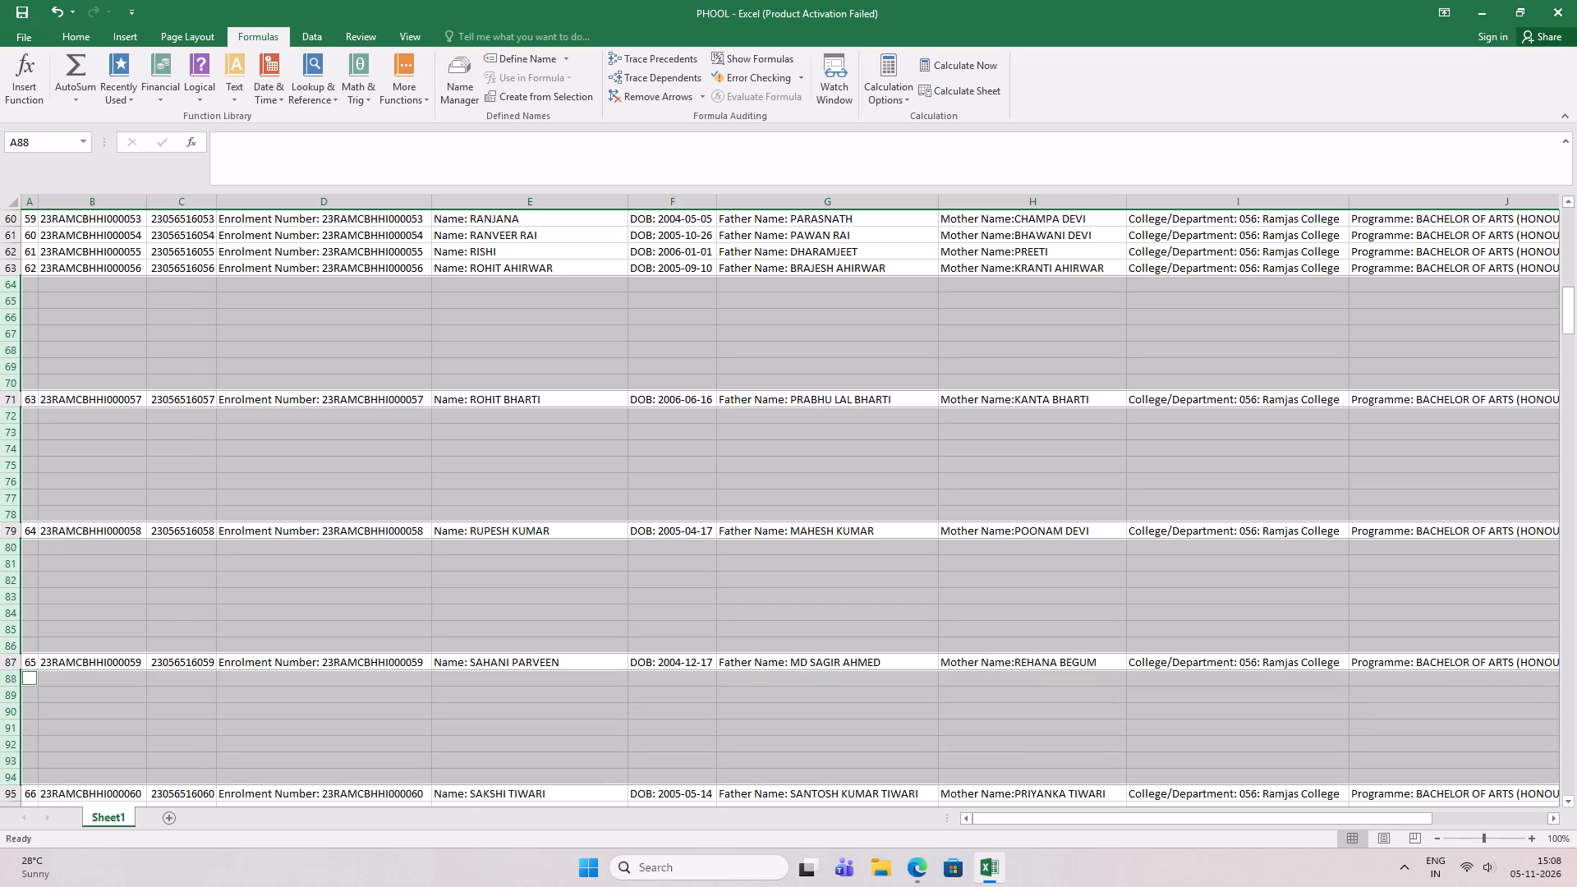
pyautogui.press('F5')
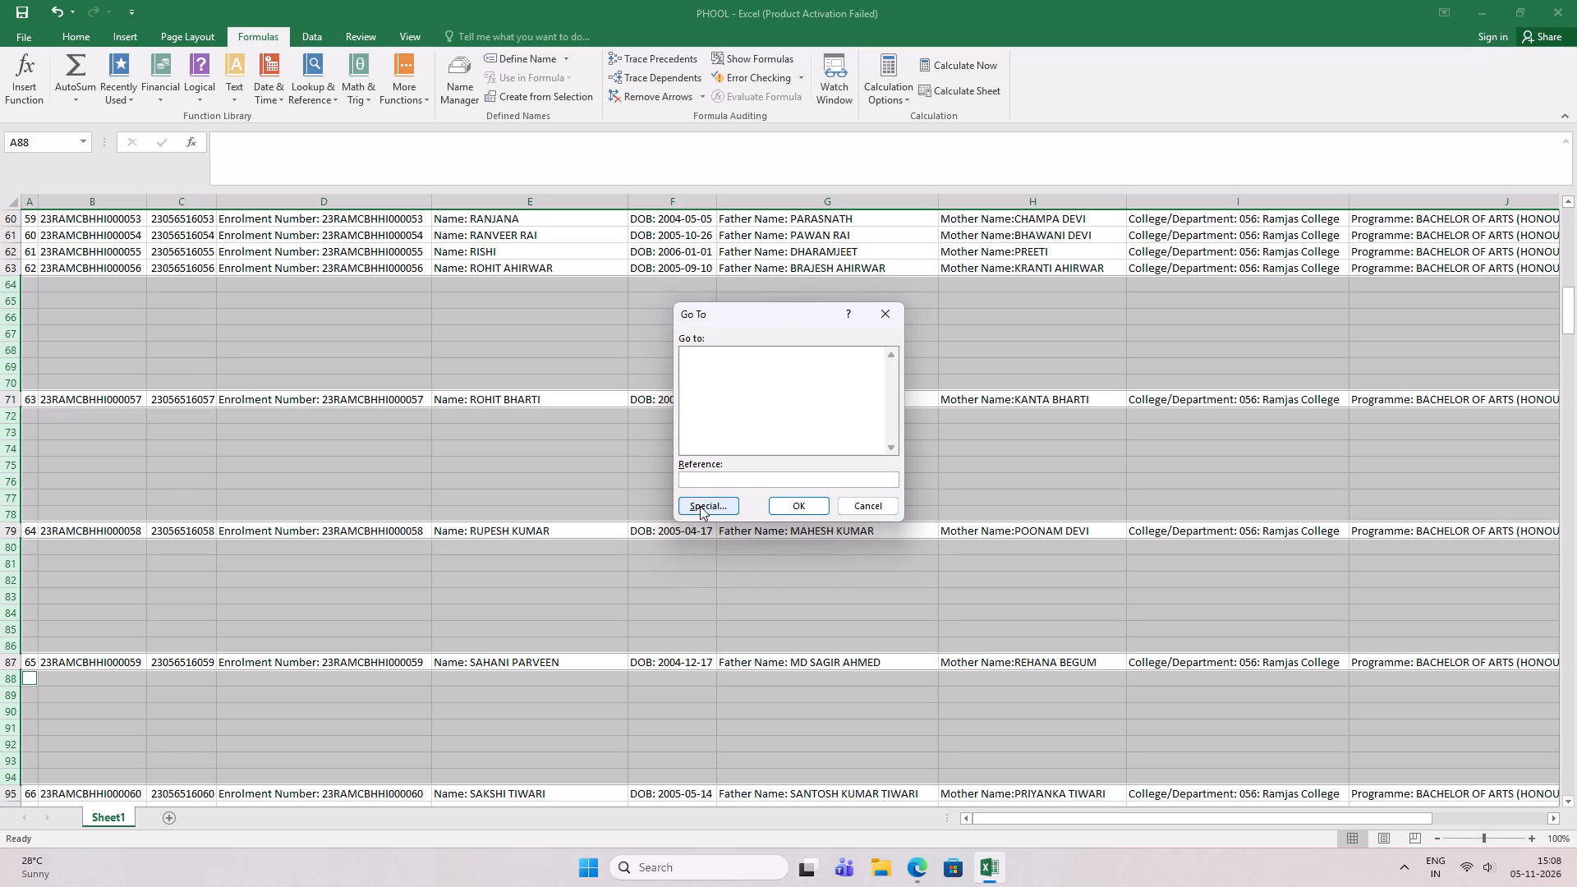
pyautogui.click(700, 506)
pyautogui.click(692, 436)
pyautogui.click(813, 526)
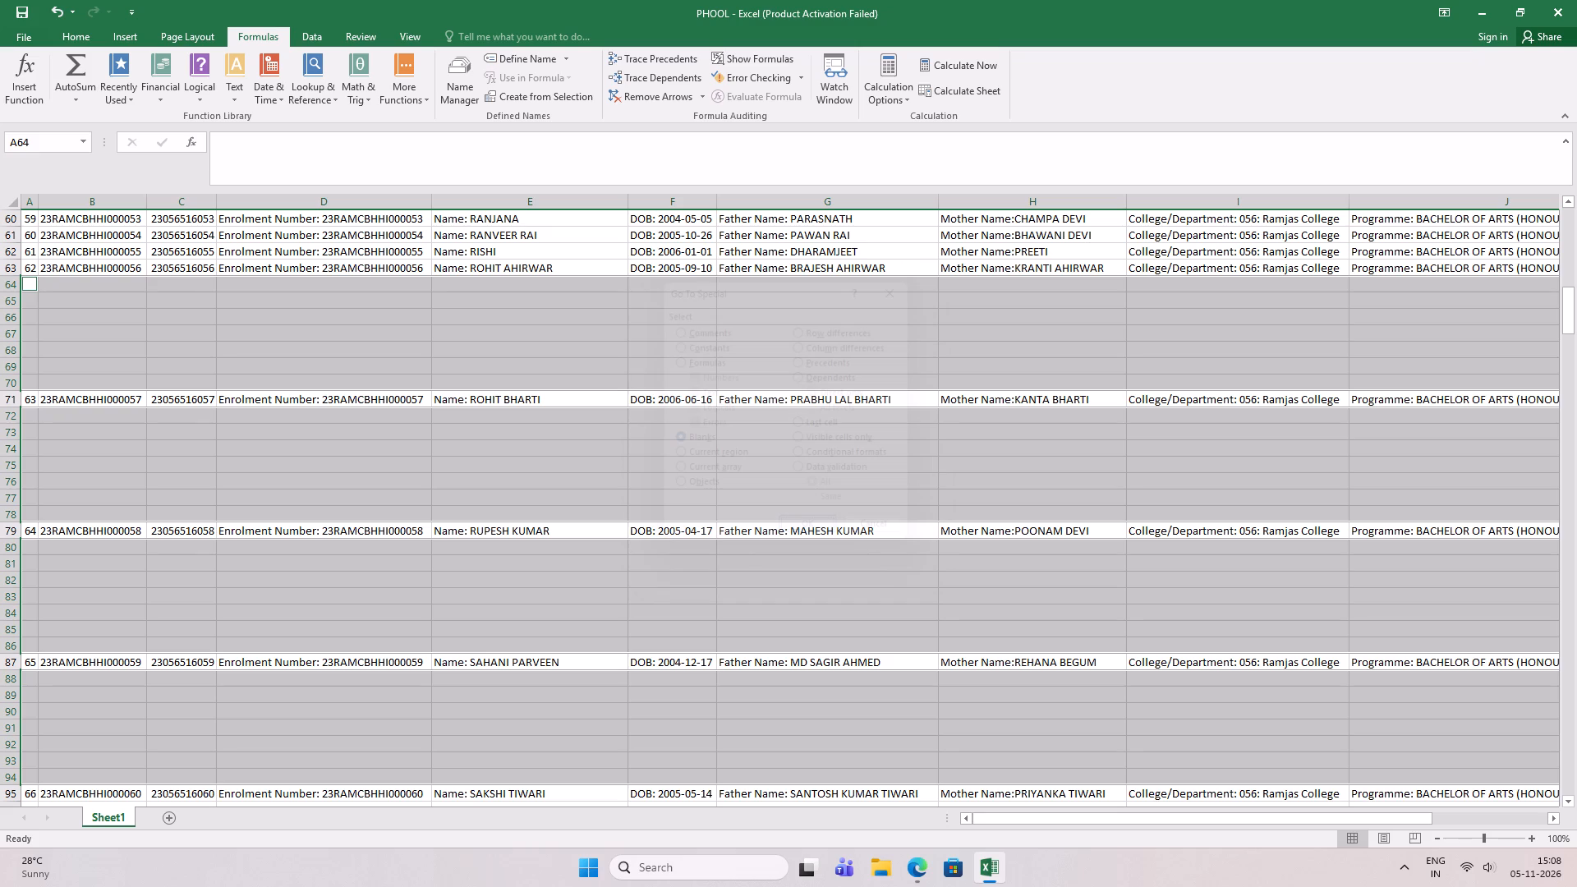
pyautogui.hotkey('ctrl', '-')
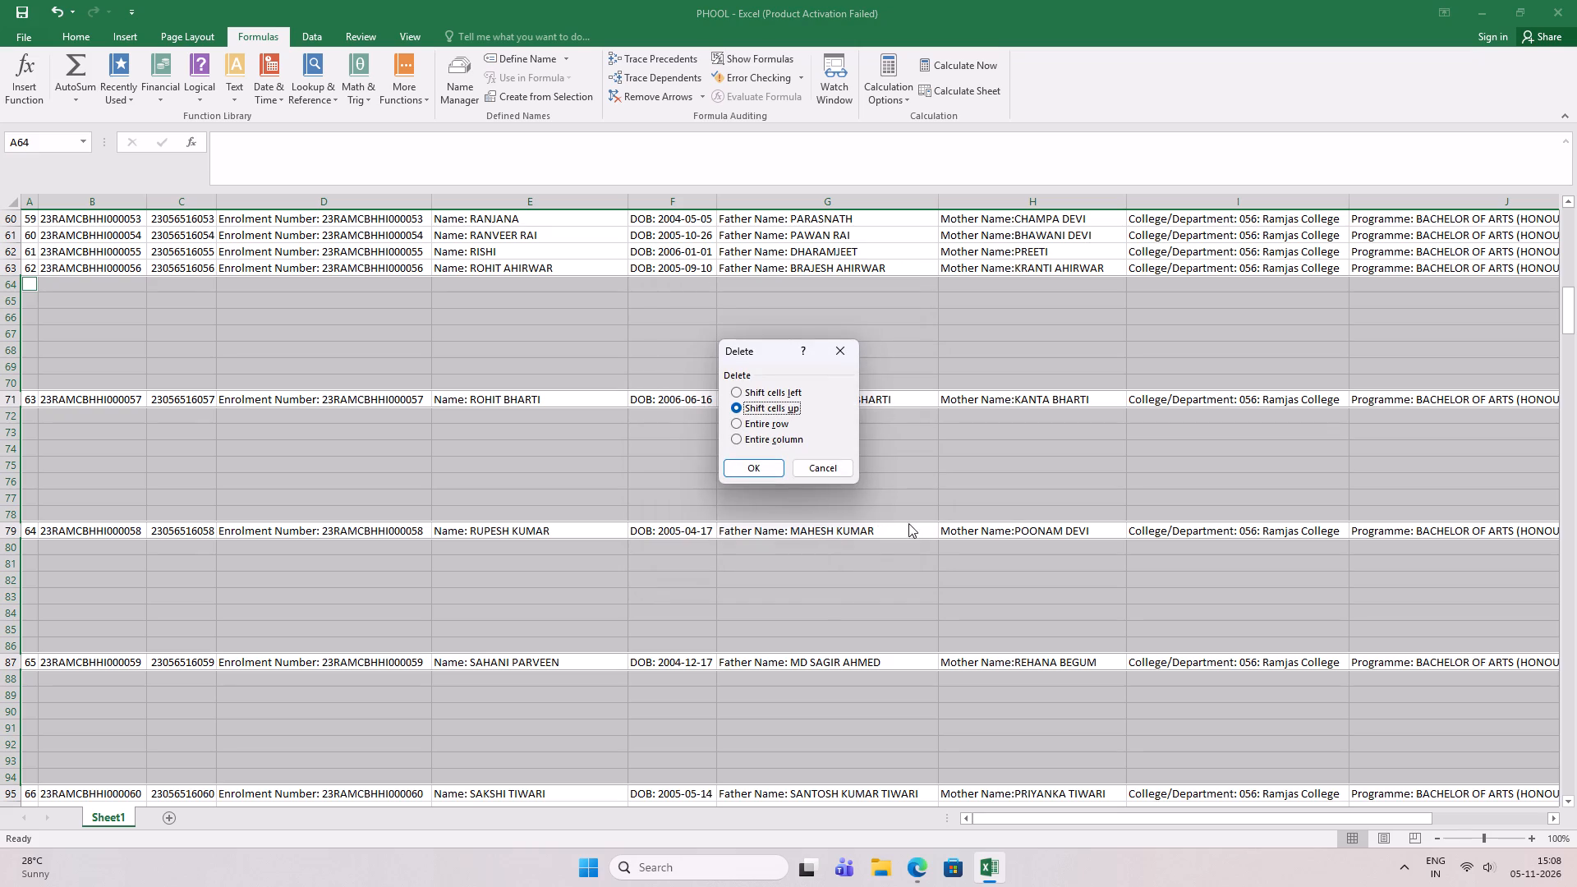
pyautogui.click(774, 418)
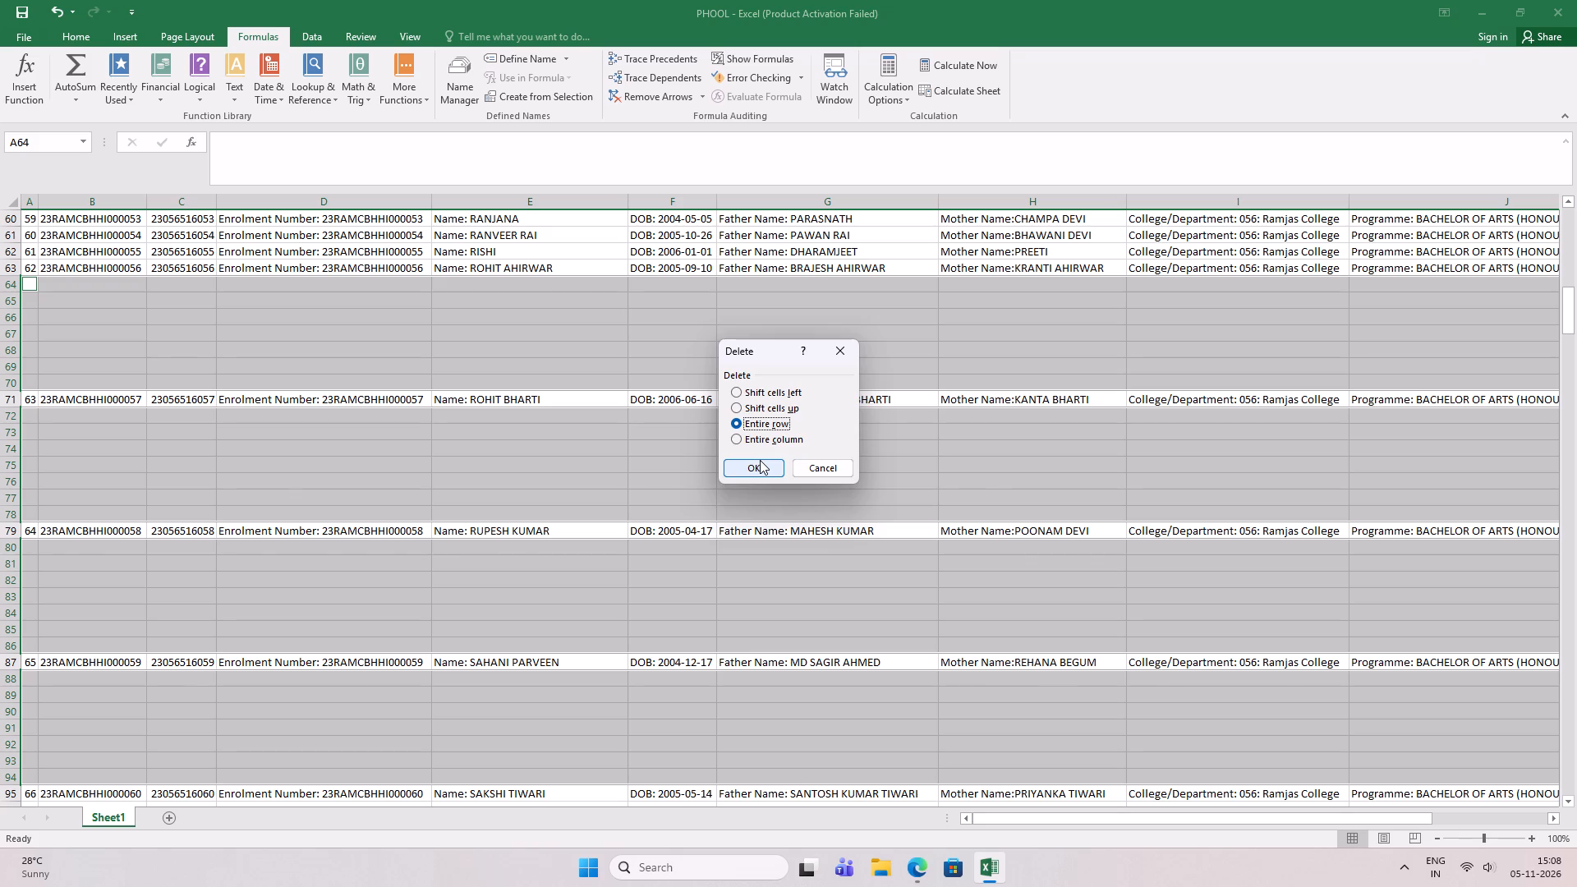
pyautogui.click(760, 460)
pyautogui.click(263, 359)
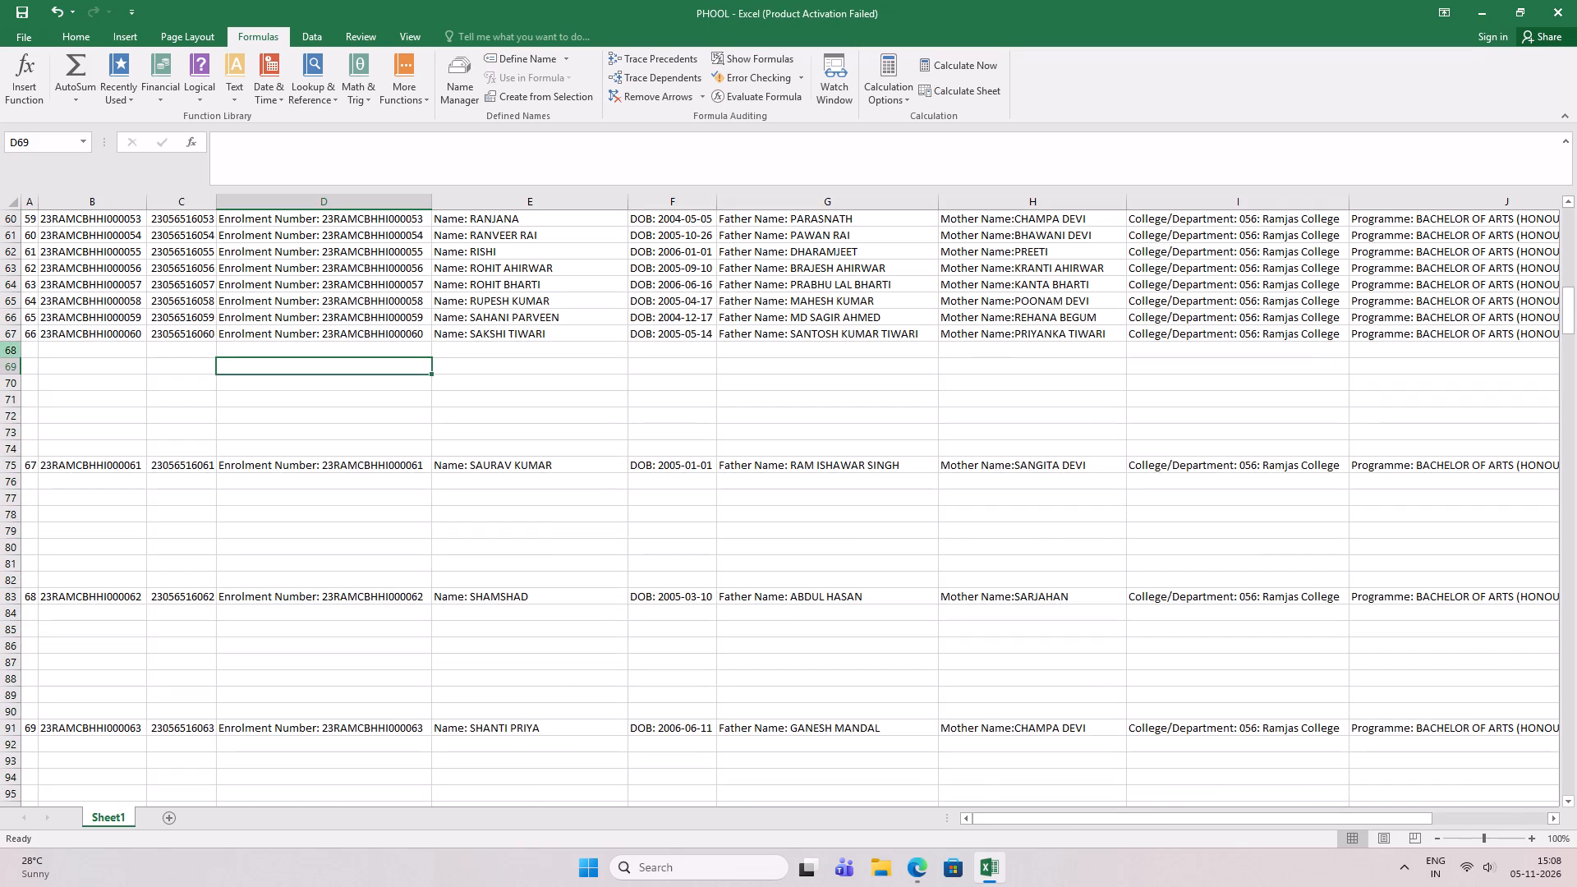
# Select rows 68–74, 76–82 and 84–90, pick out their blanks with Go To Special, and delete them as entire rows.
pyautogui.keyDown('ctrl'); pyautogui.moveTo(11, 349); pyautogui.dragTo(11, 413); pyautogui.keyUp('ctrl')
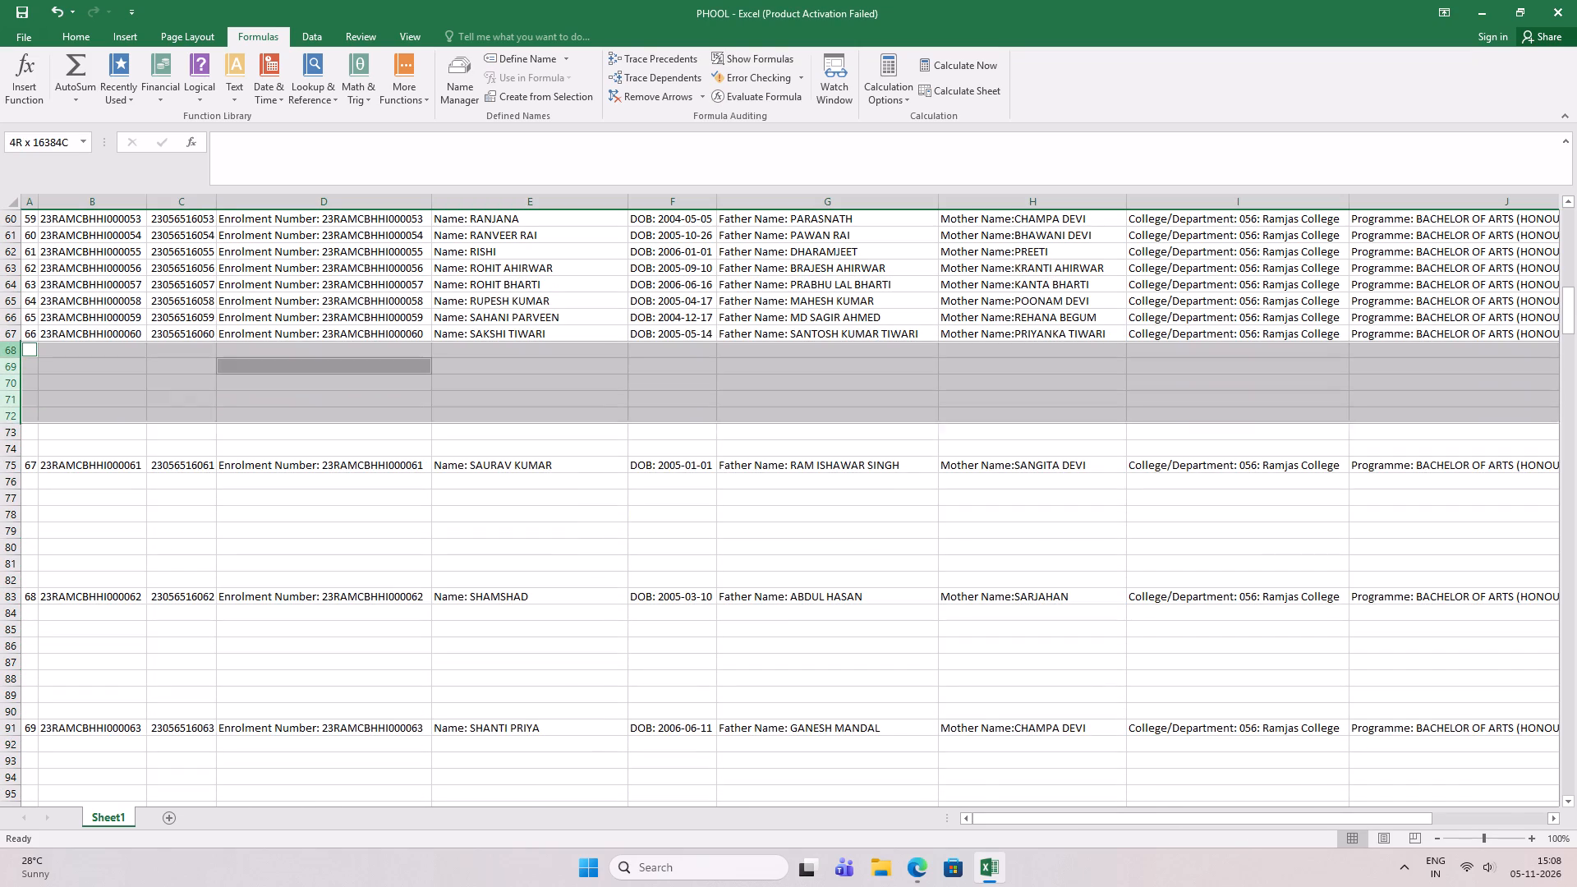
pyautogui.keyDown('ctrl'); pyautogui.moveTo(11, 413); pyautogui.dragTo(7, 448); pyautogui.keyUp('ctrl')
pyautogui.keyDown('ctrl'); pyautogui.moveTo(11, 482); pyautogui.dragTo(4, 583); pyautogui.keyUp('ctrl')
pyautogui.keyDown('ctrl'); pyautogui.moveTo(13, 614); pyautogui.dragTo(11, 714); pyautogui.keyUp('ctrl')
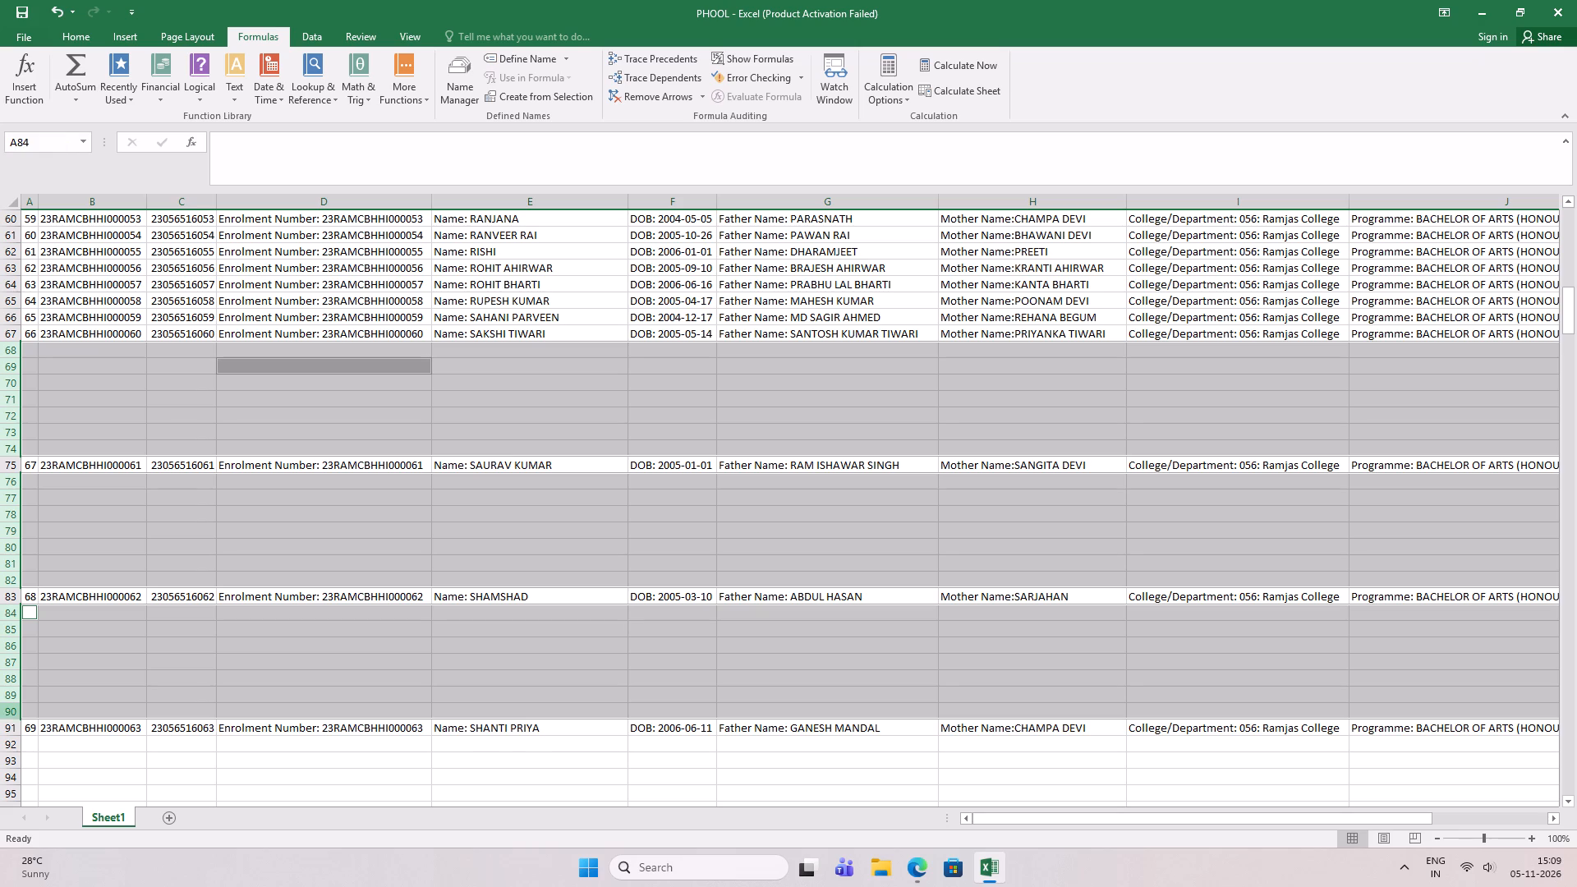
pyautogui.press('F5')
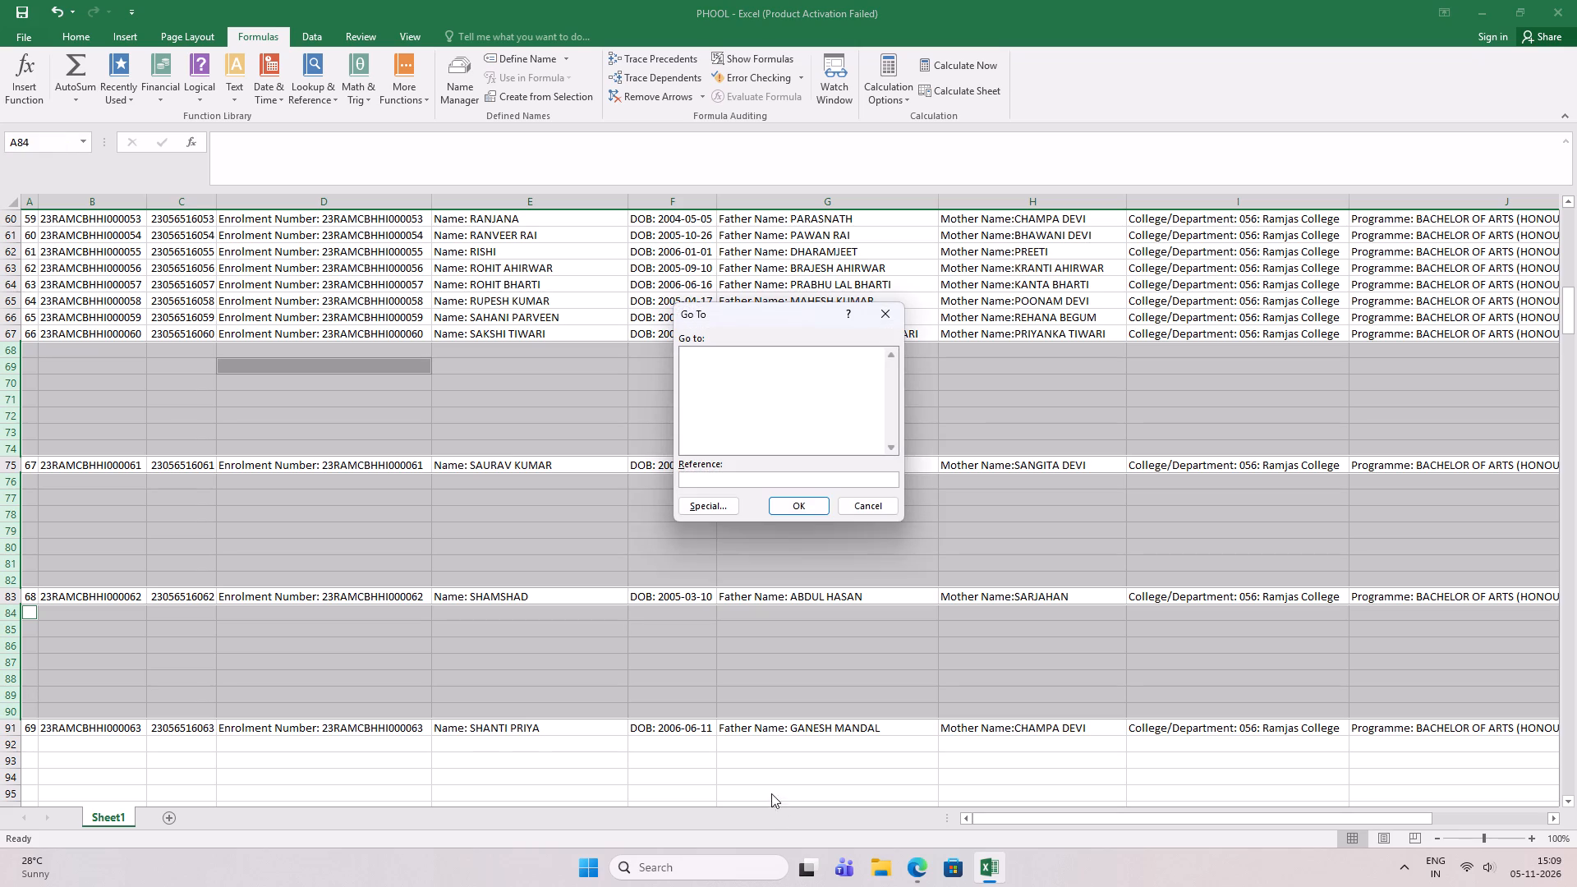
pyautogui.click(697, 518)
pyautogui.click(698, 513)
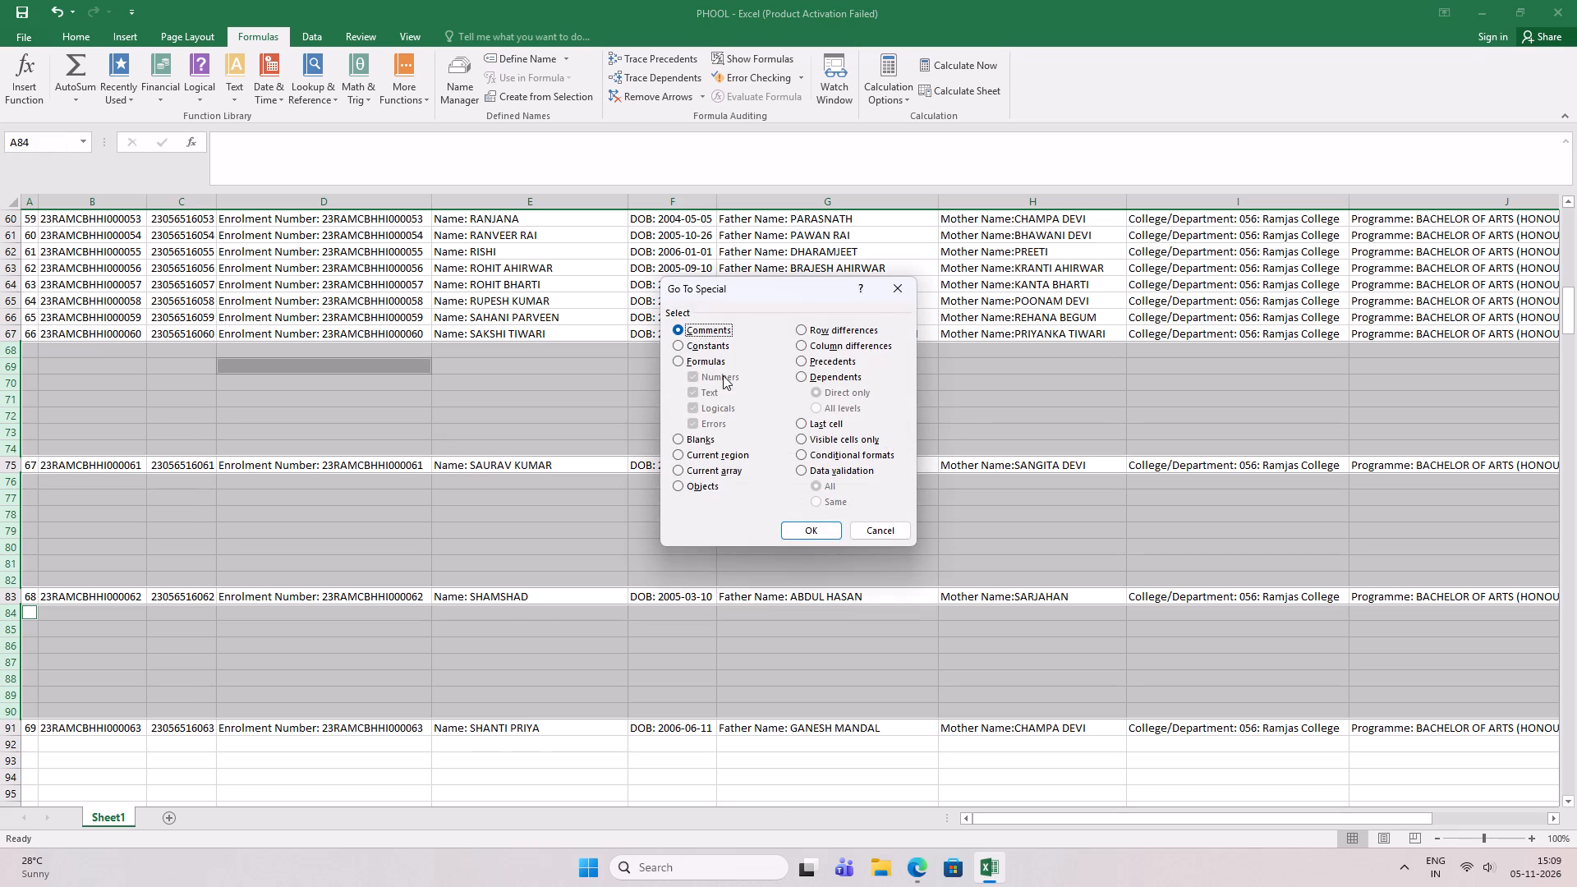
pyautogui.click(707, 444)
pyautogui.click(807, 531)
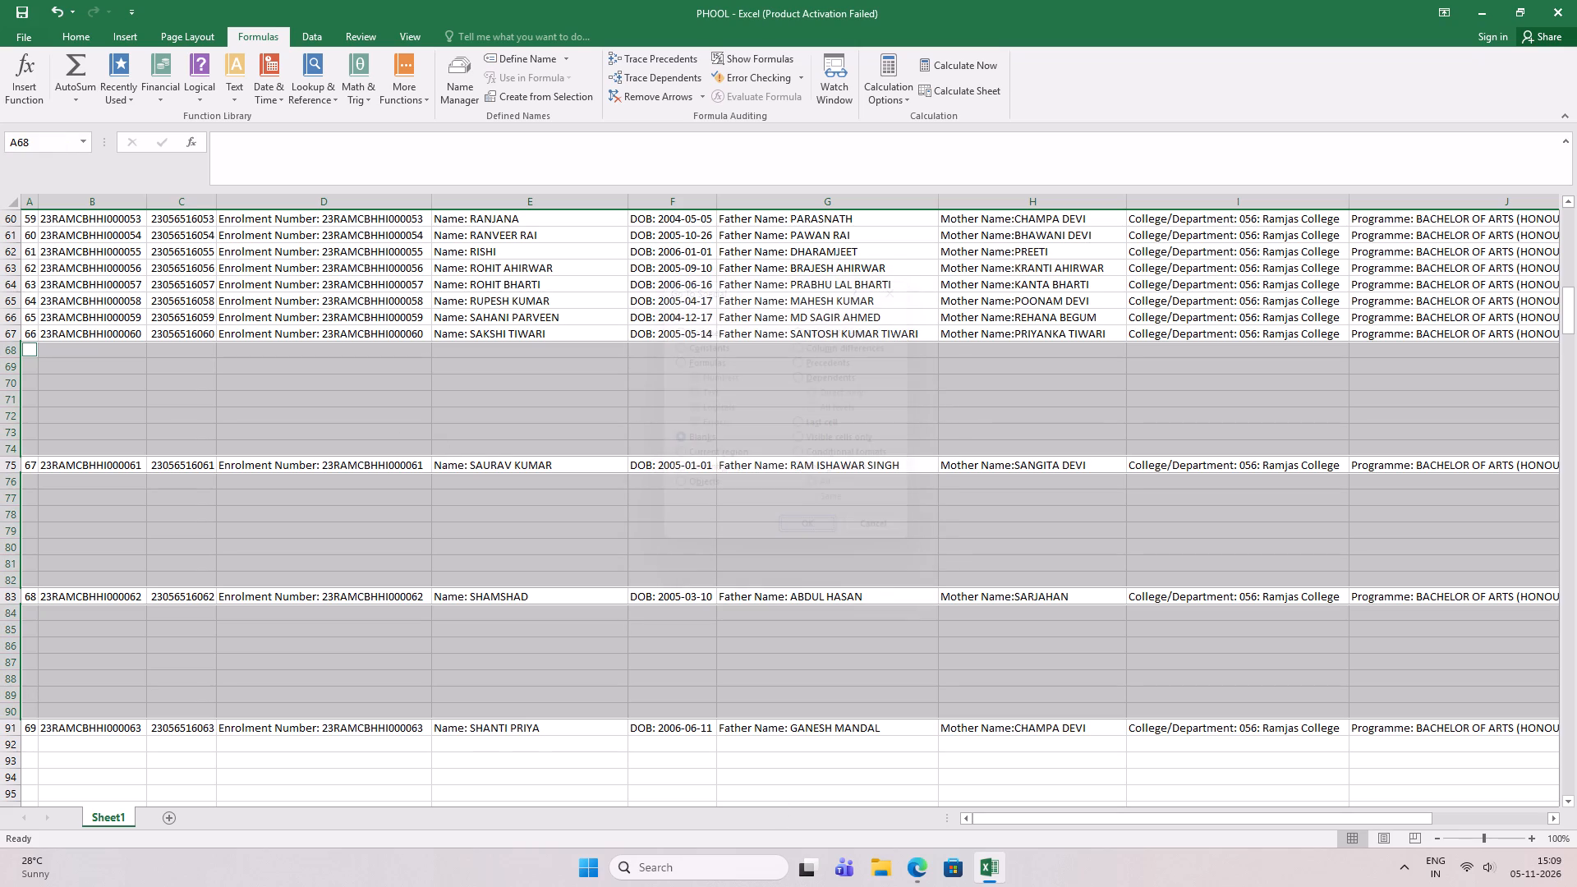
pyautogui.hotkey('ctrl', '-')
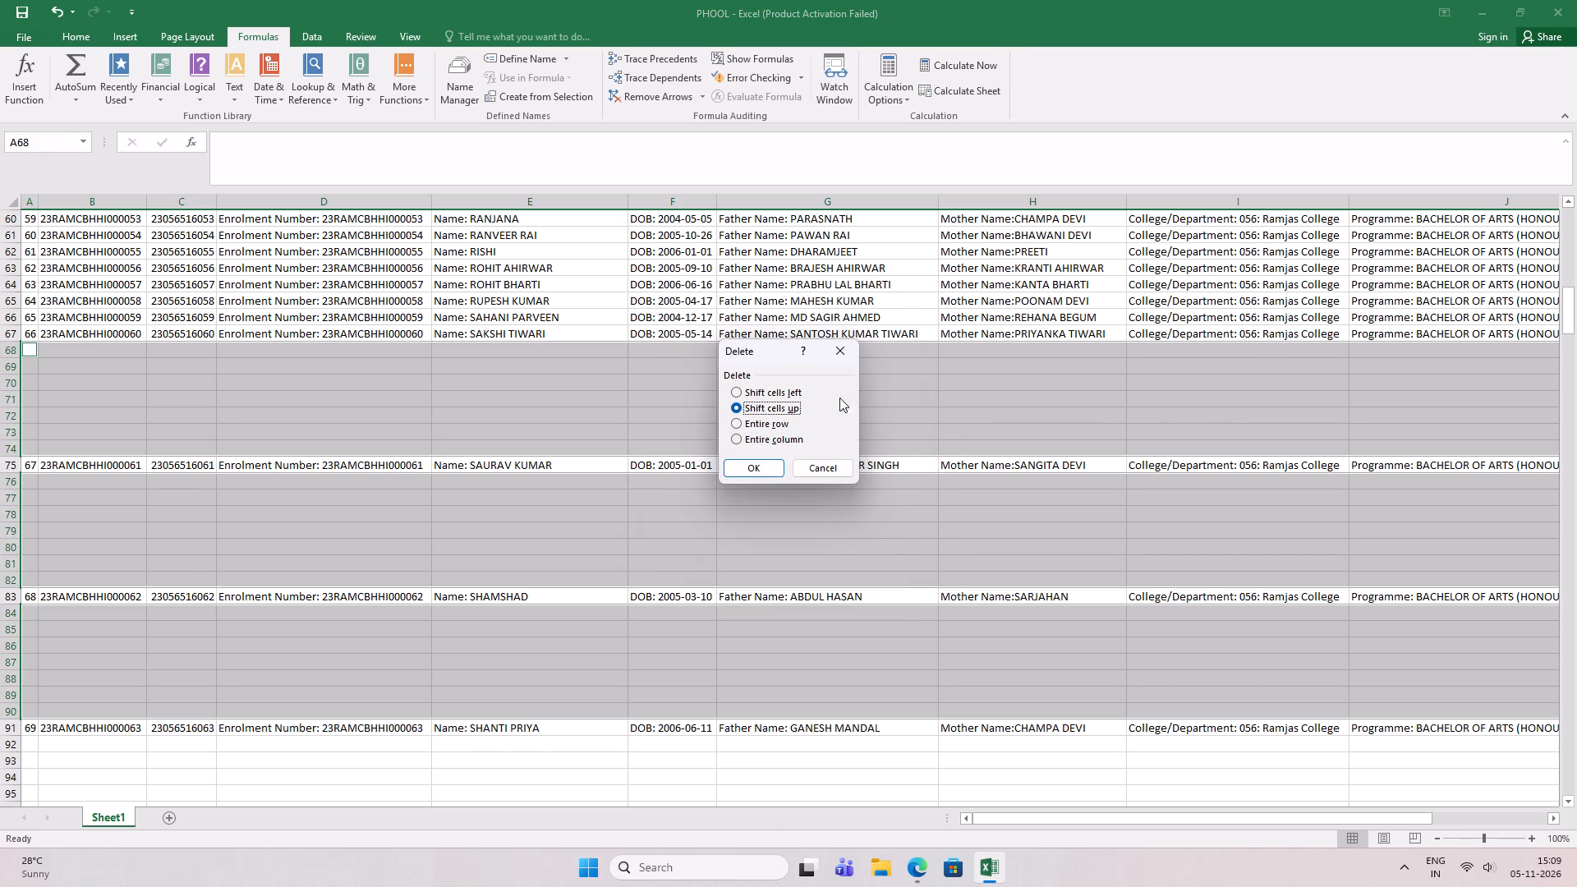
pyautogui.click(764, 423)
pyautogui.click(752, 476)
# Select rows 71–77, 79–85, 87–93 and 95–99, pick out their blanks with Go To Special, and delete them as entire rows.
pyautogui.scroll(-3, 754, 471)
pyautogui.click(14, 250)
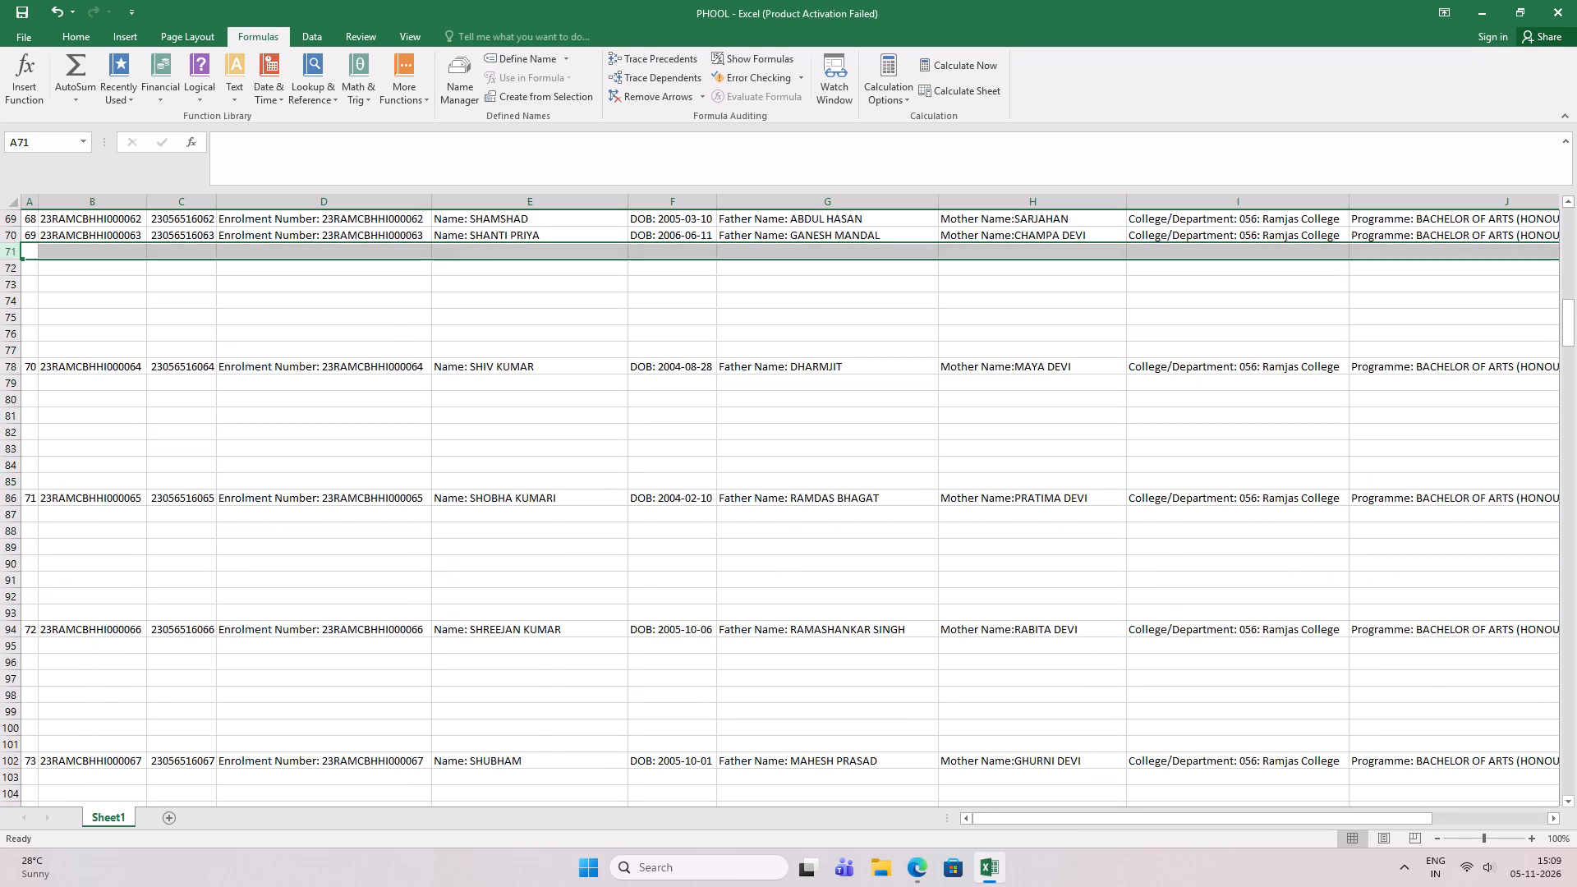
pyautogui.keyDown('ctrl'); pyautogui.moveTo(11, 251); pyautogui.dragTo(7, 342); pyautogui.keyUp('ctrl')
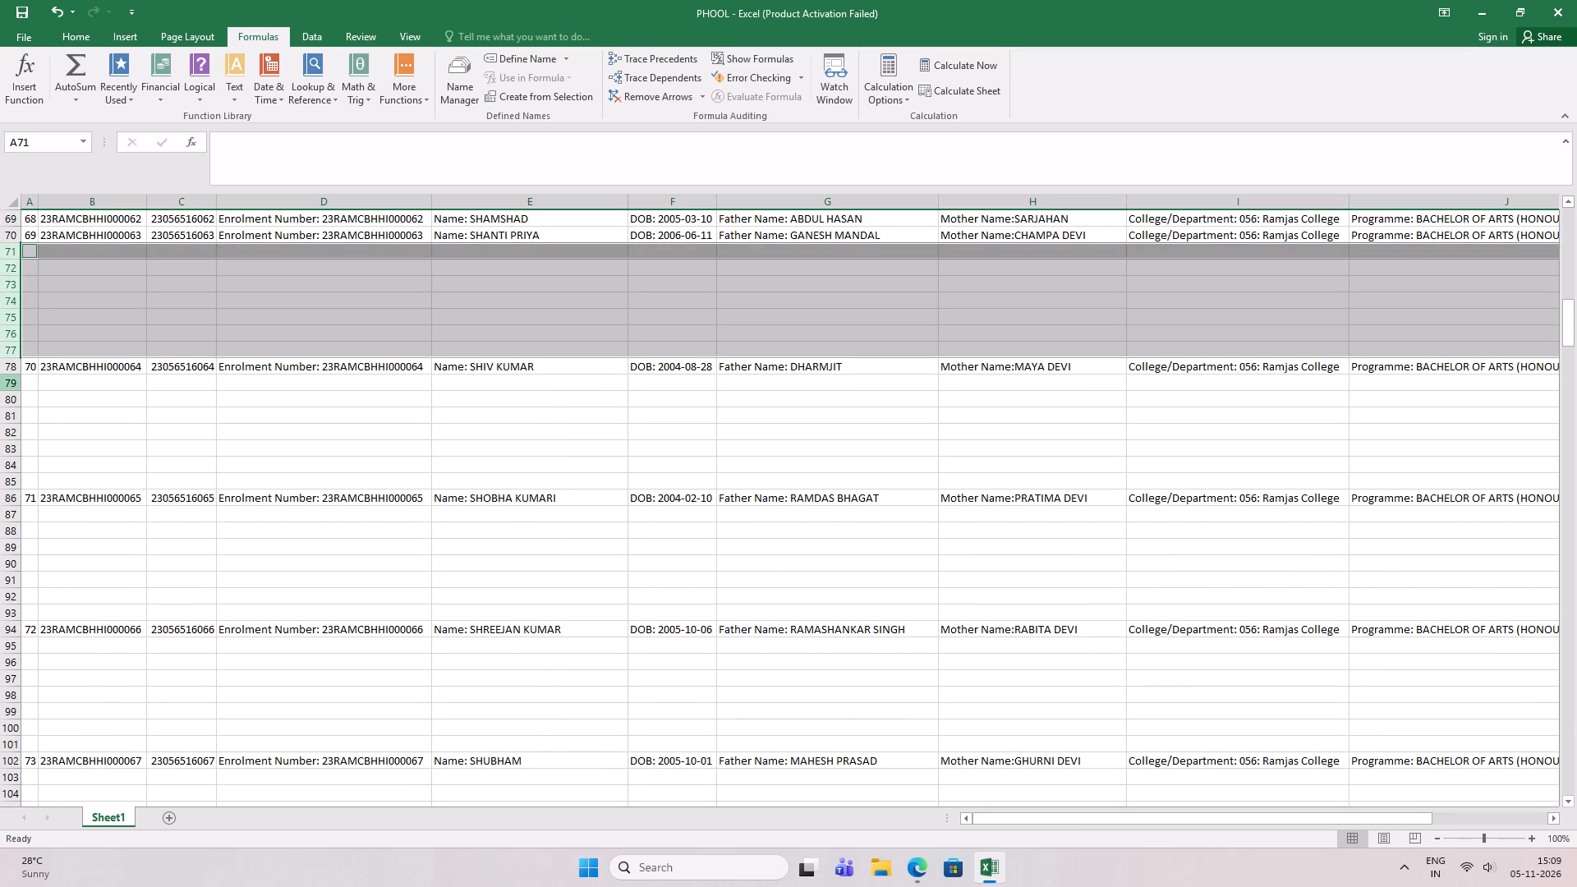
pyautogui.keyDown('ctrl'); pyautogui.moveTo(8, 384); pyautogui.dragTo(12, 480); pyautogui.keyUp('ctrl')
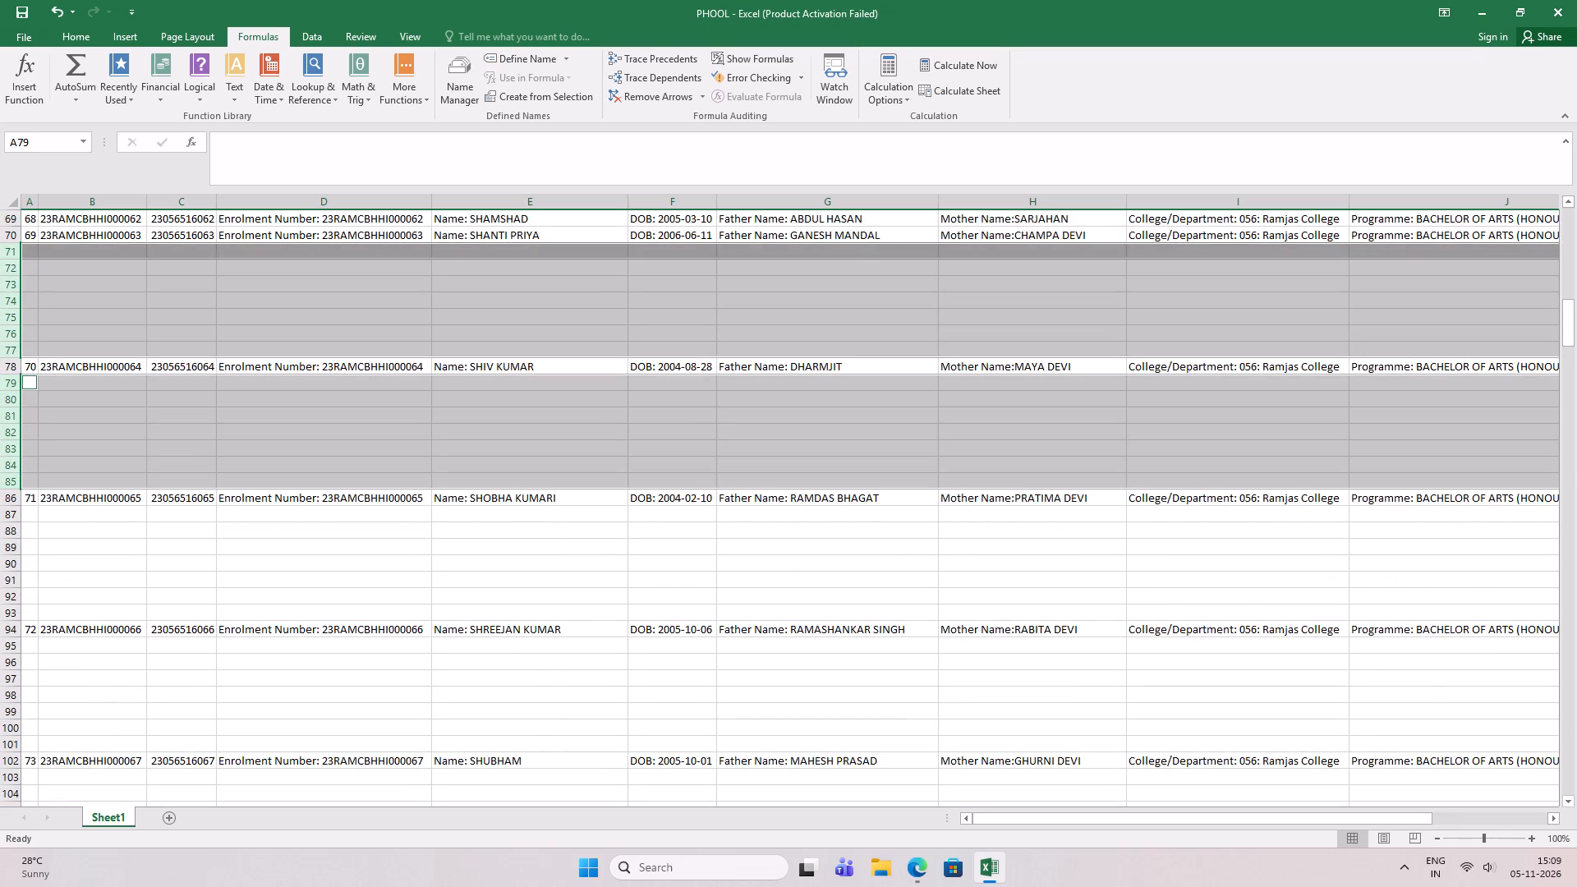
pyautogui.keyDown('ctrl'); pyautogui.moveTo(10, 514); pyautogui.dragTo(7, 609); pyautogui.keyUp('ctrl')
pyautogui.keyDown('ctrl'); pyautogui.moveTo(10, 646); pyautogui.dragTo(8, 711); pyautogui.keyUp('ctrl')
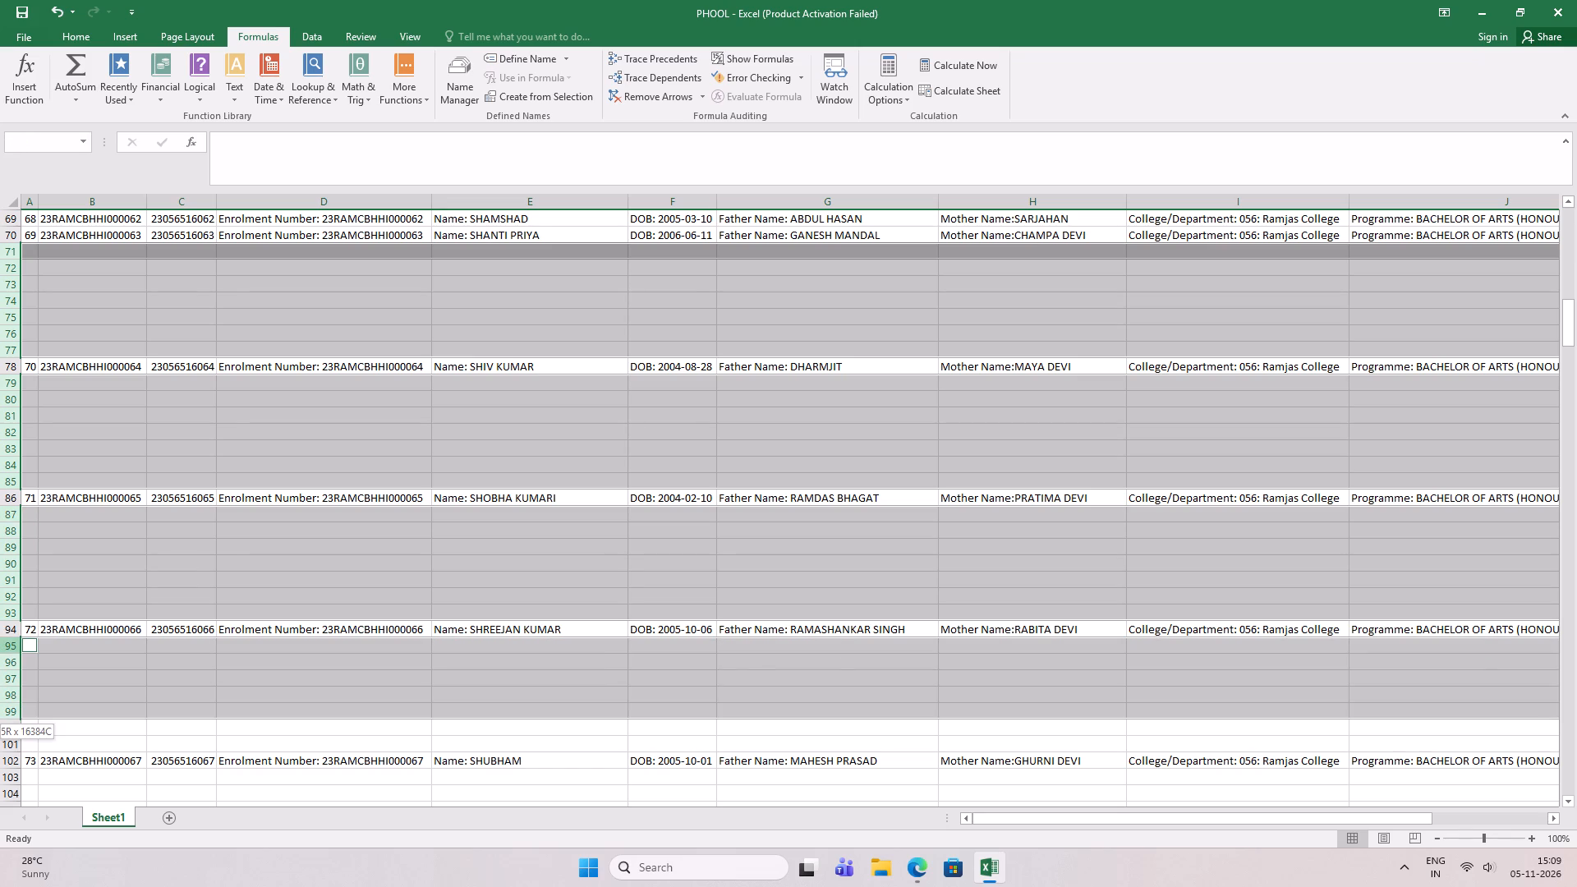
pyautogui.keyDown('ctrl'); pyautogui.moveTo(8, 711); pyautogui.dragTo(8, 715); pyautogui.keyUp('ctrl')
pyautogui.press('F5')
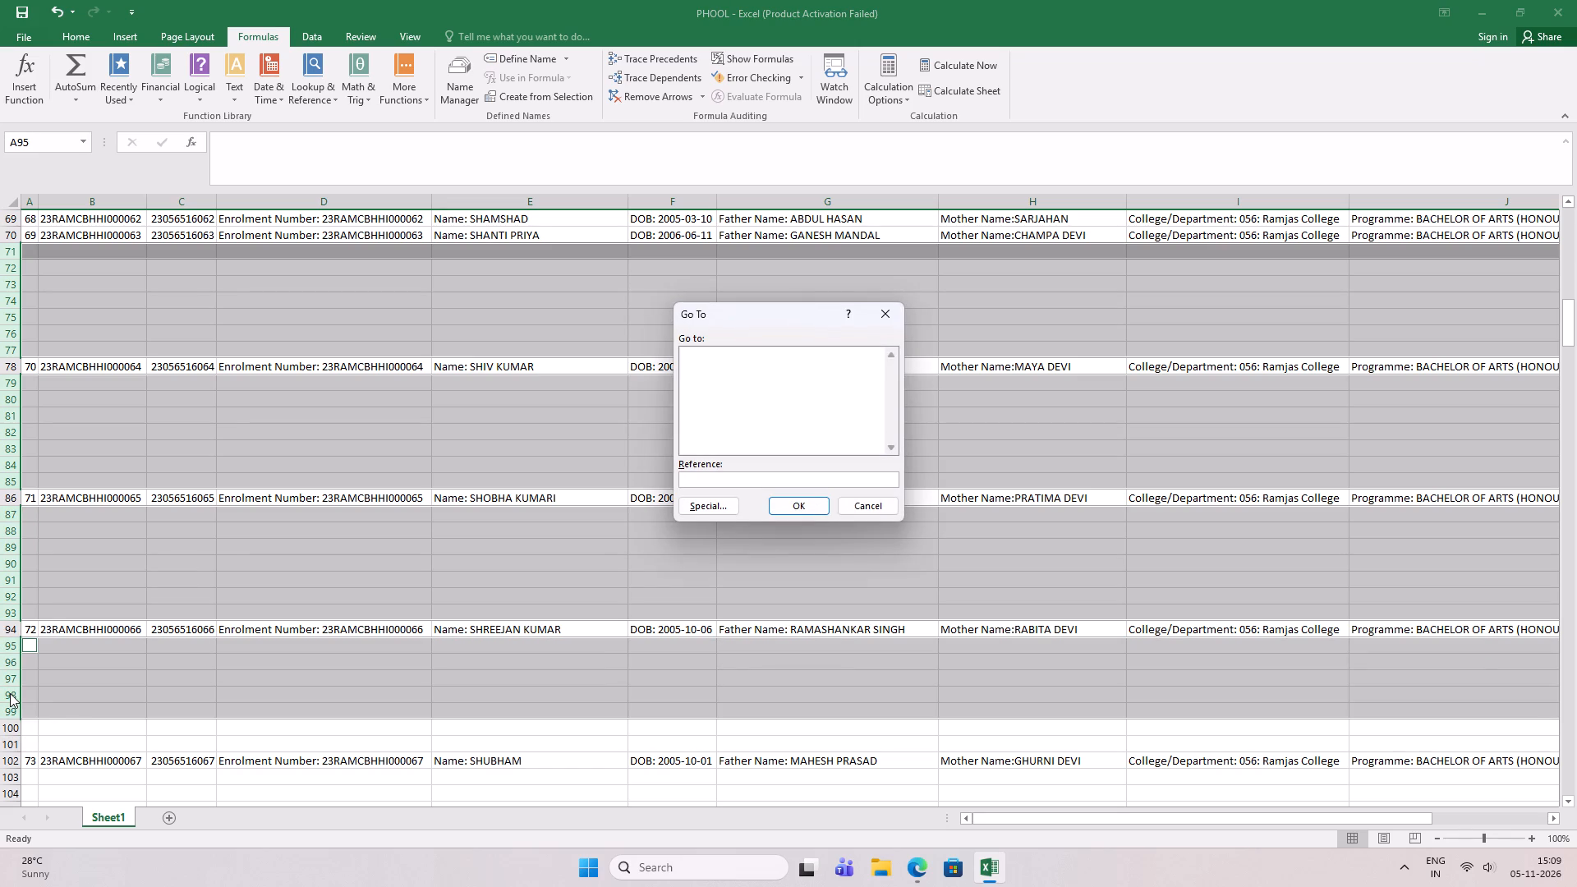
pyautogui.click(720, 503)
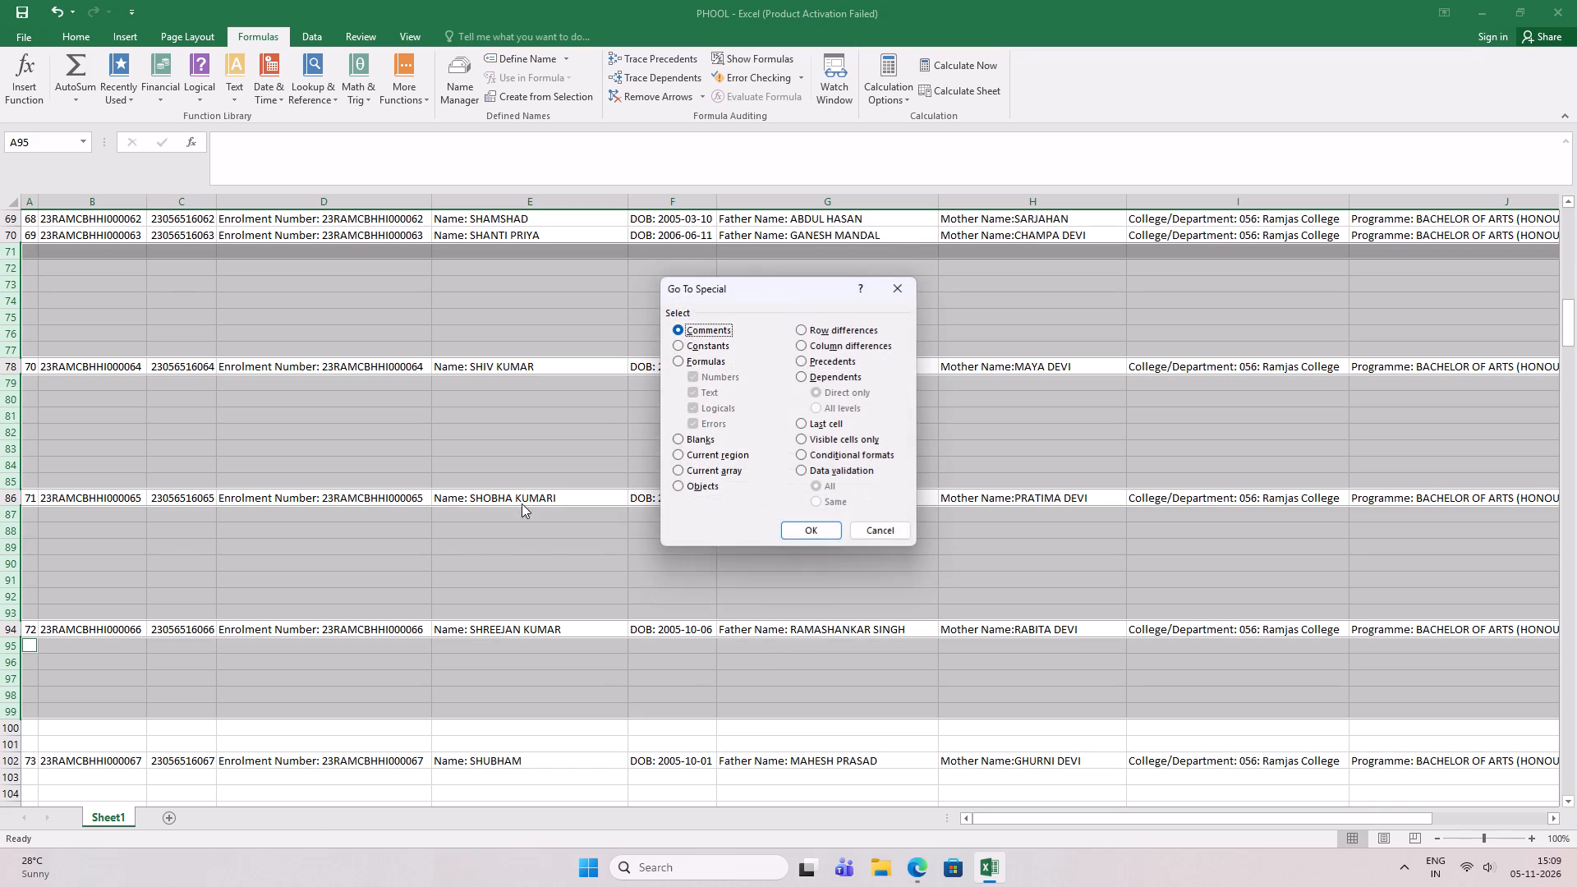
pyautogui.click(695, 439)
pyautogui.click(796, 533)
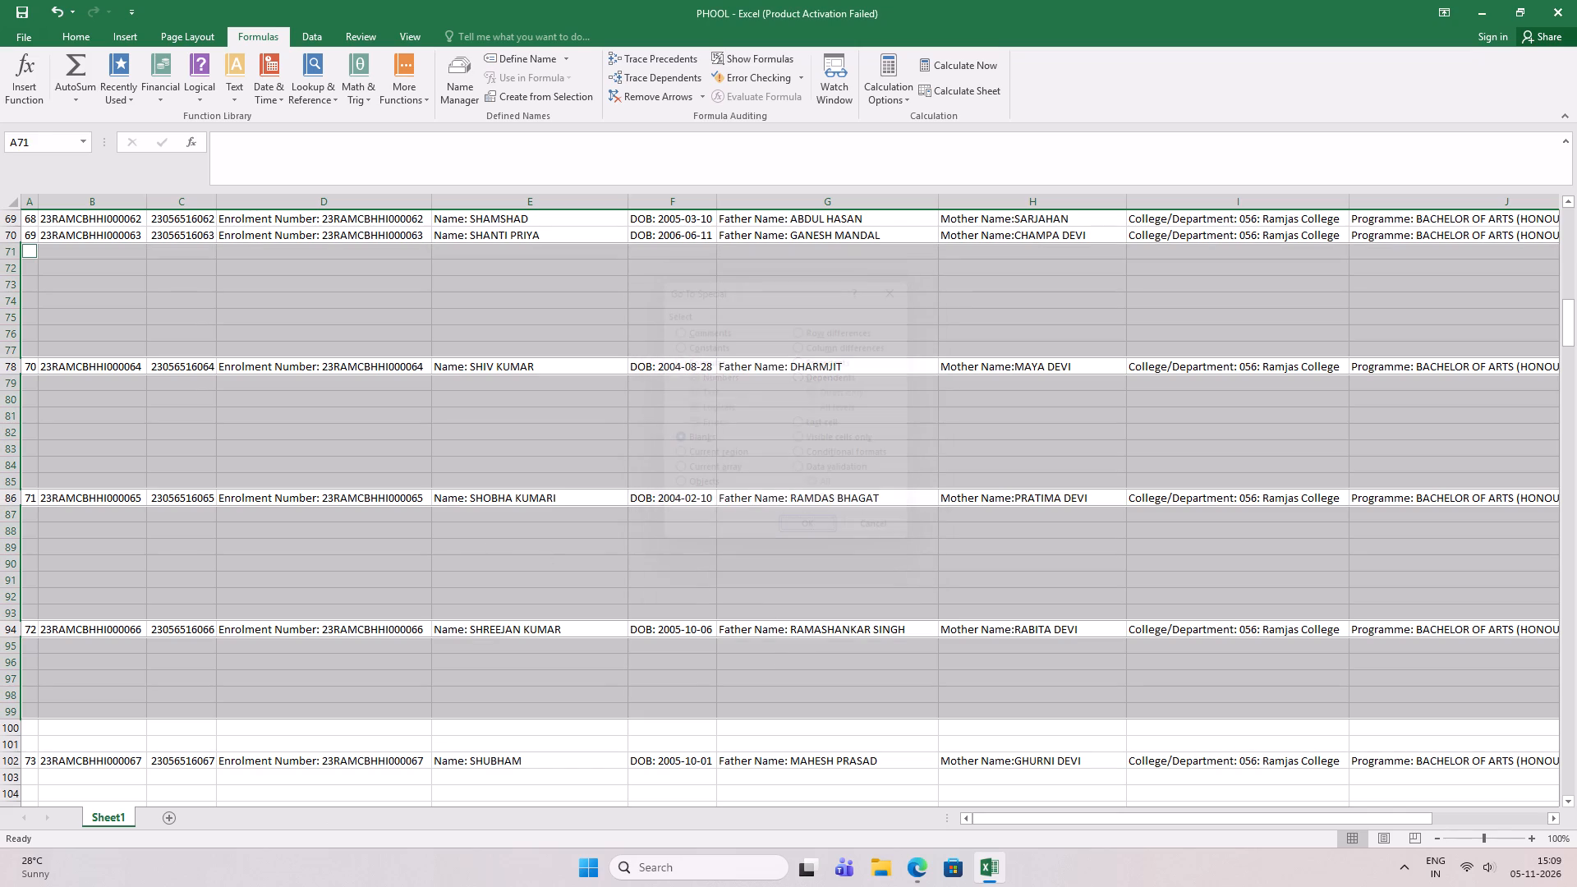
pyautogui.hotkey('ctrl', '-')
pyautogui.click(779, 426)
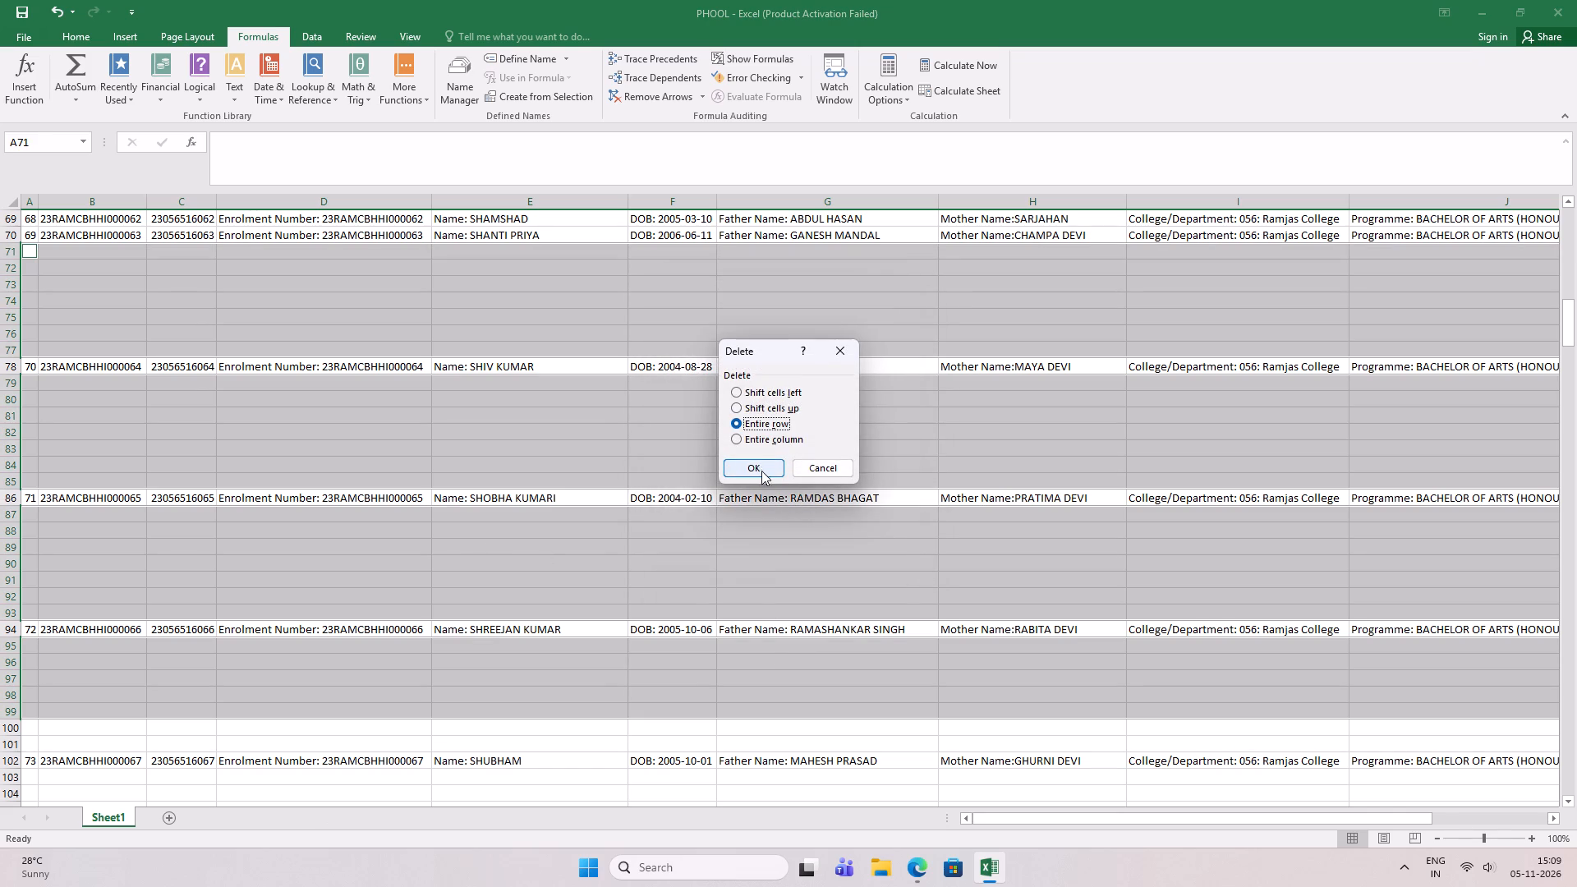
pyautogui.click(761, 468)
pyautogui.click(362, 389)
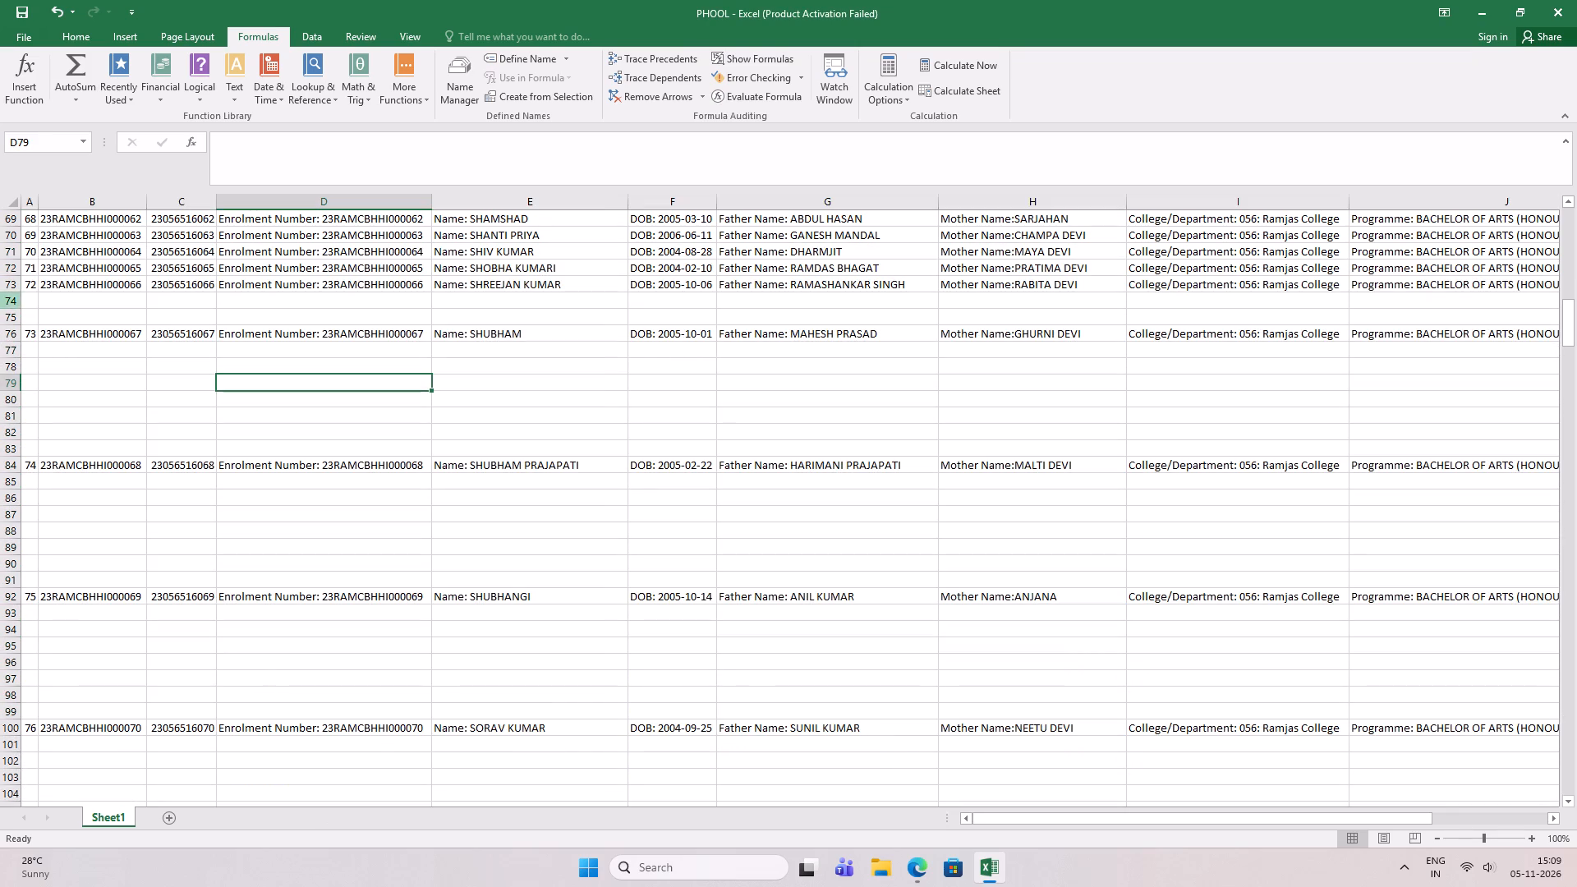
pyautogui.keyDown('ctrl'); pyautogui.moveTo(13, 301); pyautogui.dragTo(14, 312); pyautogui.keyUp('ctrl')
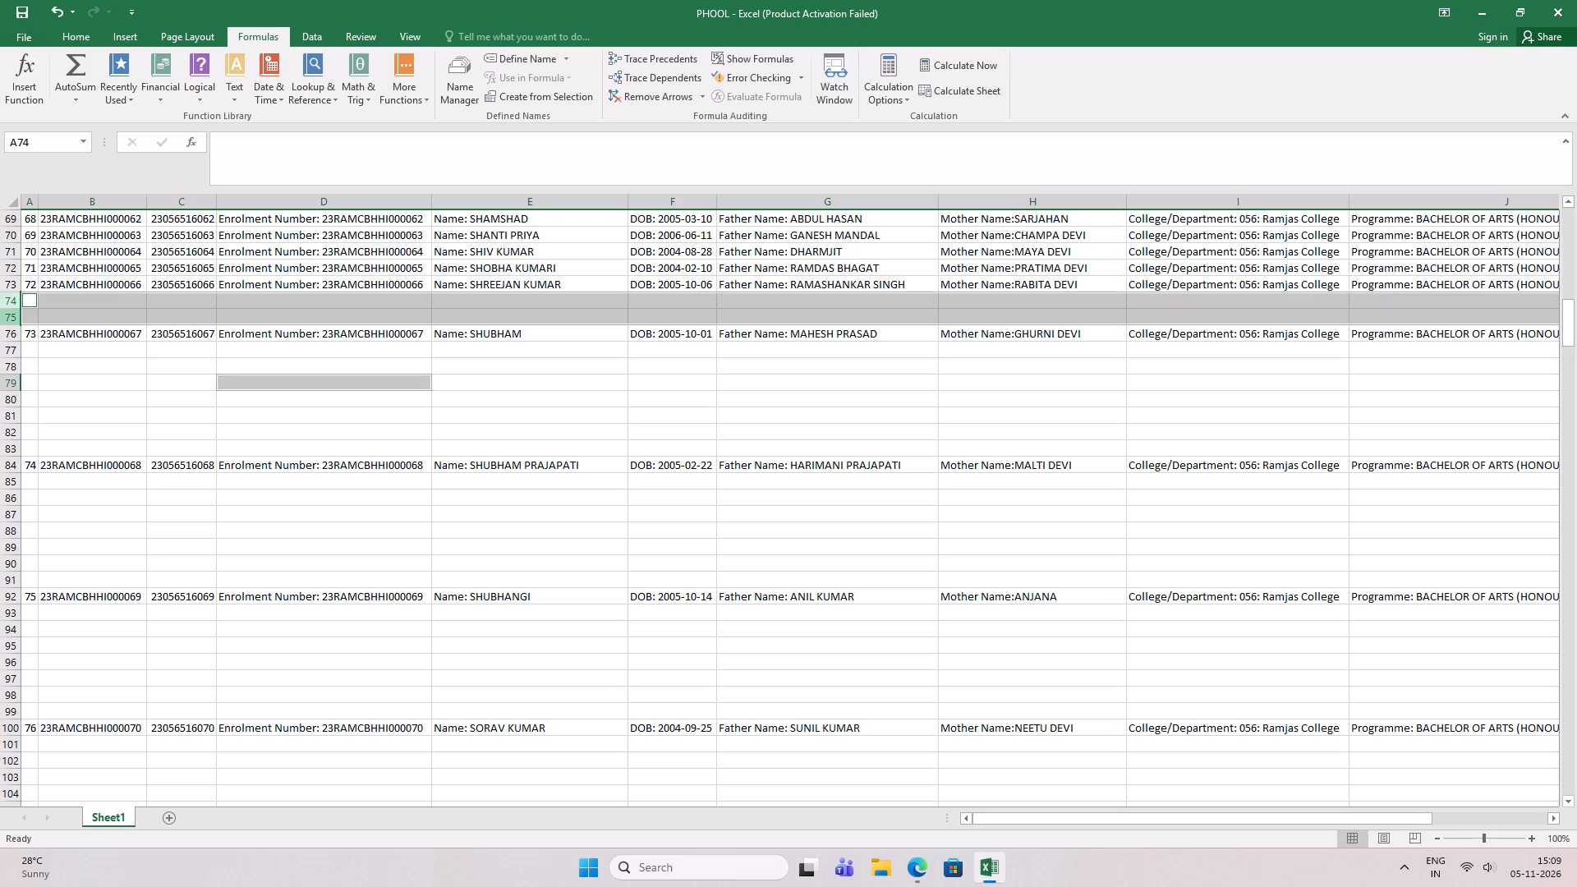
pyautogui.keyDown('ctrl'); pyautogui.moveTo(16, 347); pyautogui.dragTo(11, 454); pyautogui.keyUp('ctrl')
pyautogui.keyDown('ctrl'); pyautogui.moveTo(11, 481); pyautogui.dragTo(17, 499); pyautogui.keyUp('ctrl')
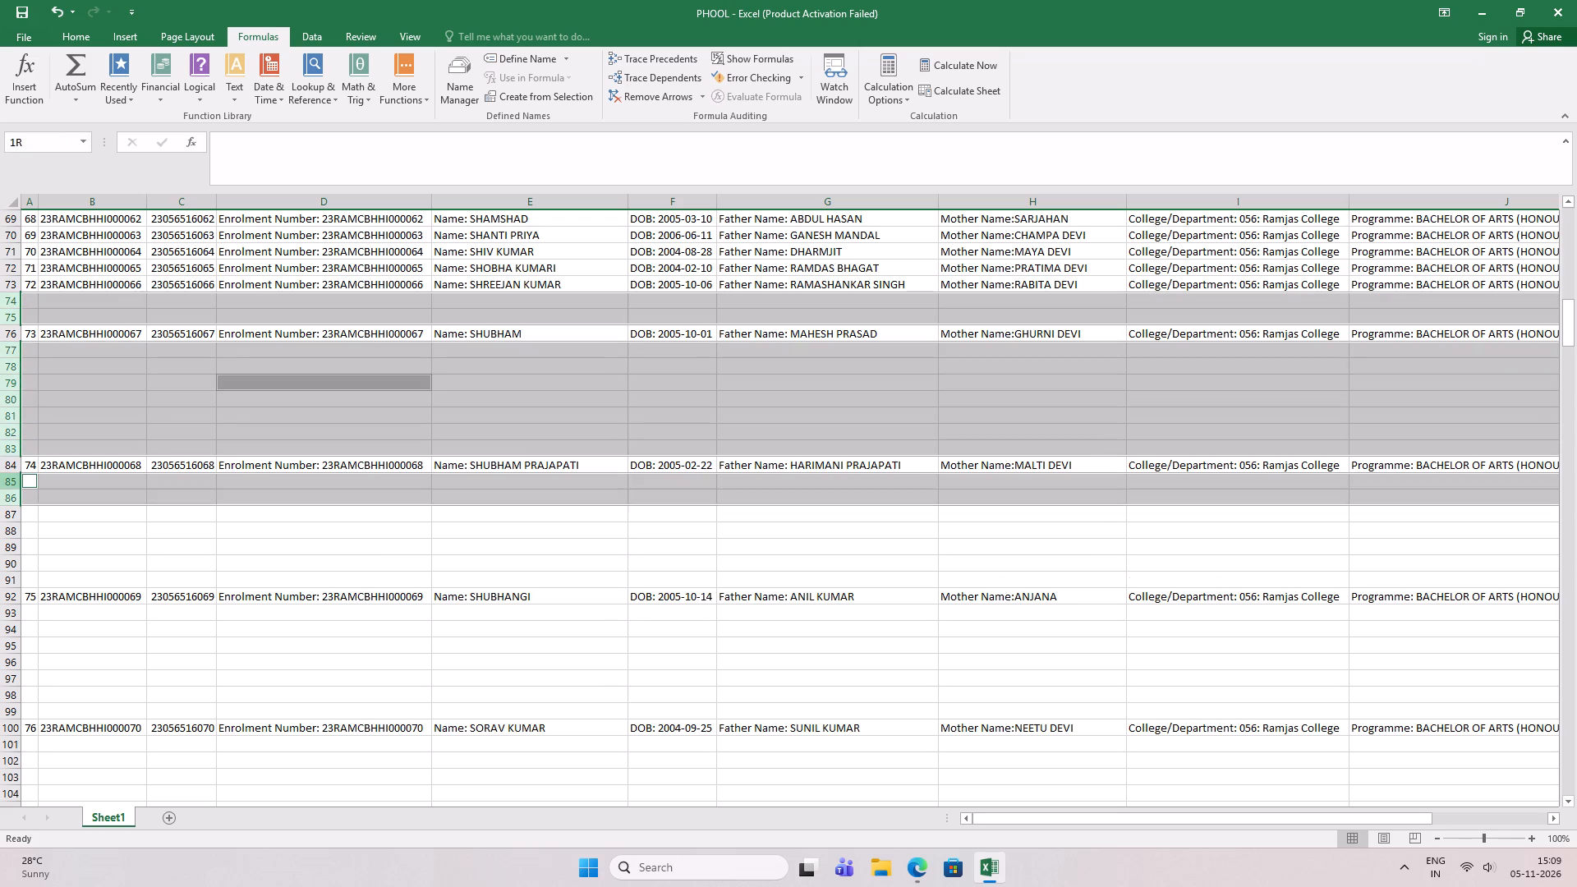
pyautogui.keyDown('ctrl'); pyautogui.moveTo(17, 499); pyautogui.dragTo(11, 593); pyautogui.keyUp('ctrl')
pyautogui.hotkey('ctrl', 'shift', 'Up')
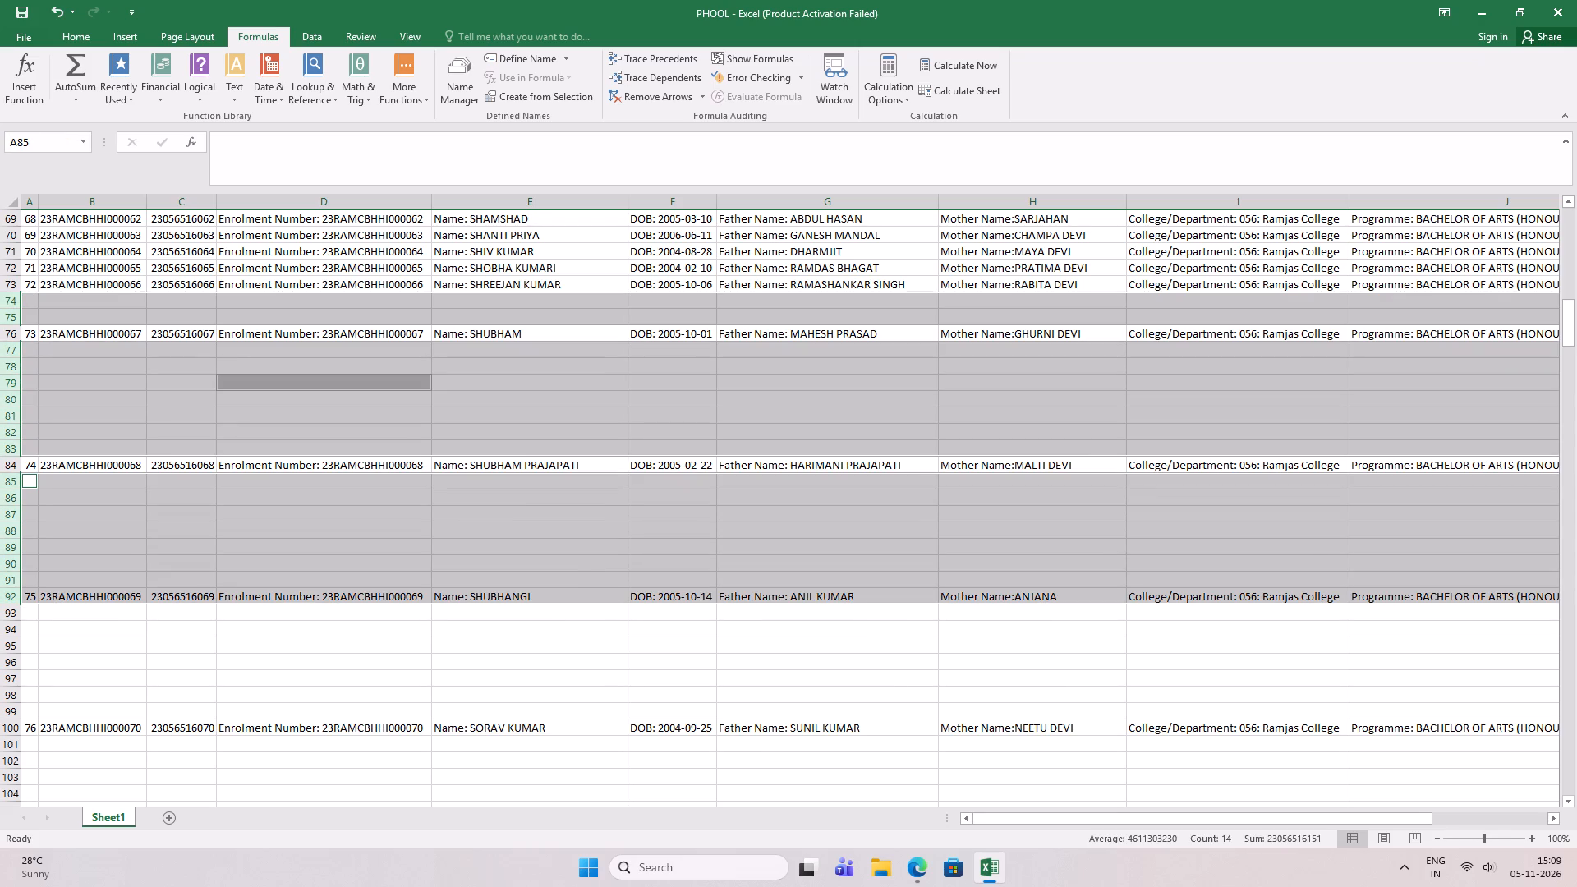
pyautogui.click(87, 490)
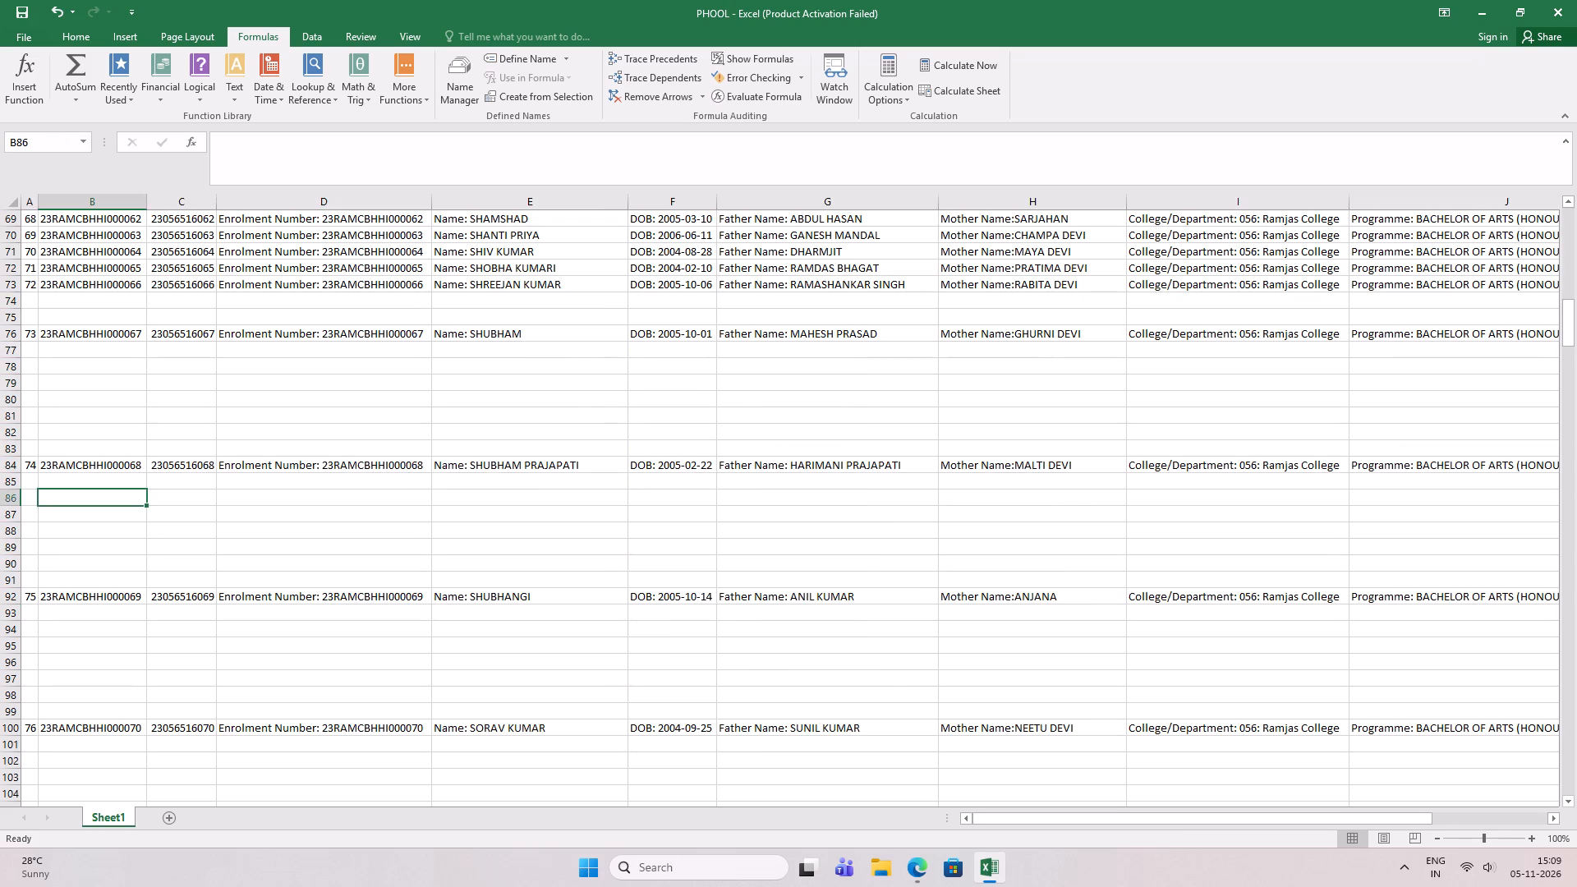
# Select rows 74–75, 77–83, 85–91 and 93–99, pick out their blanks with Go To Special, and delete them as entire rows.
pyautogui.click(11, 303)
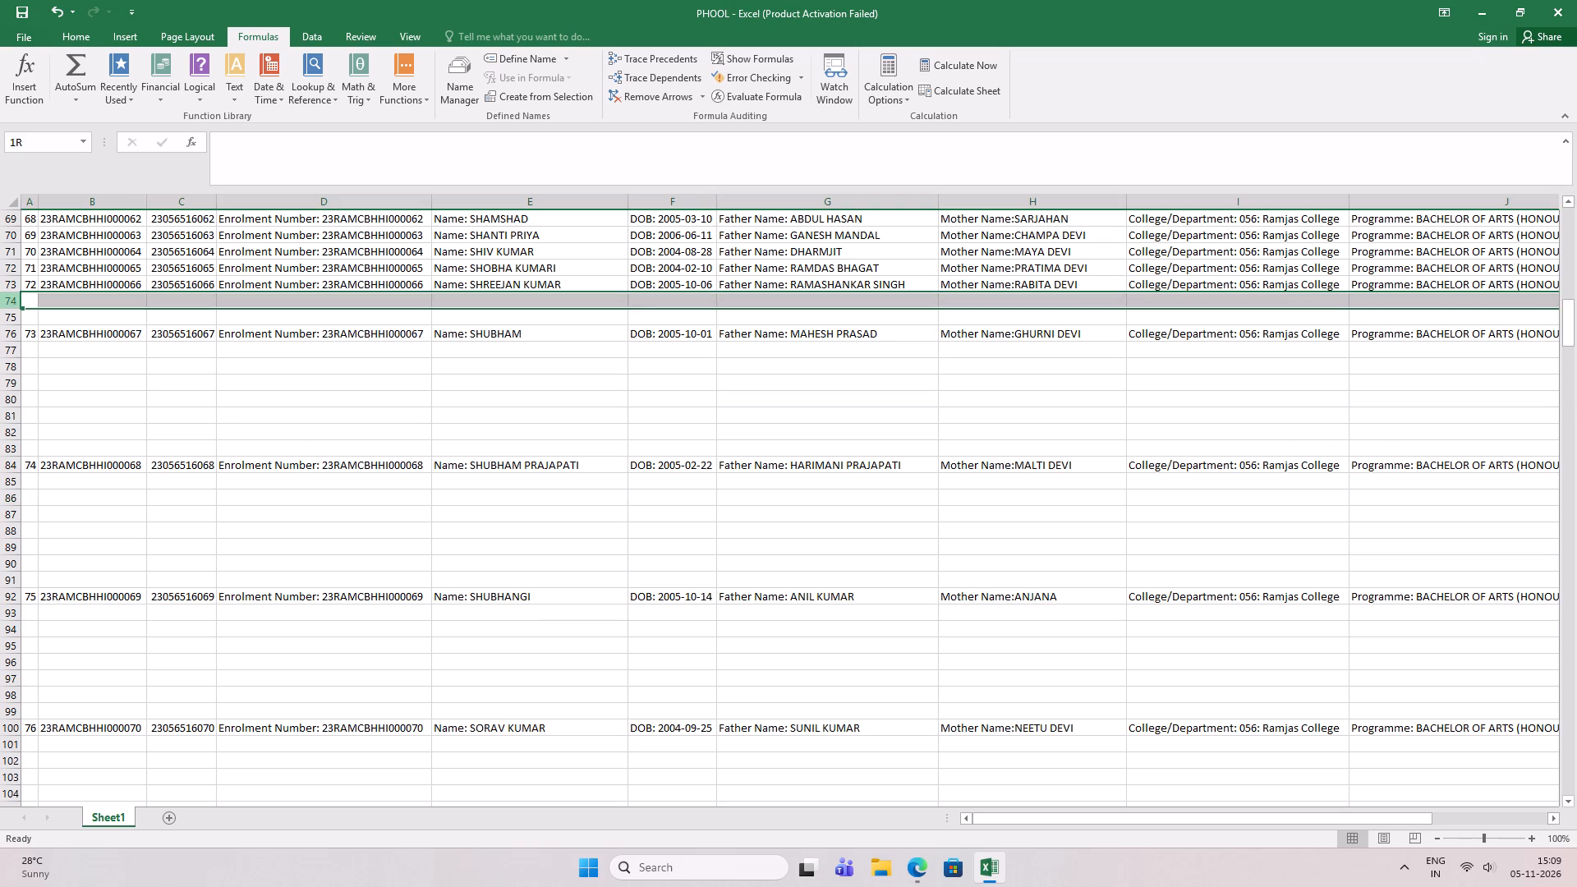
pyautogui.keyDown('ctrl'); pyautogui.moveTo(11, 299); pyautogui.dragTo(10, 323); pyautogui.keyUp('ctrl')
pyautogui.keyDown('ctrl'); pyautogui.moveTo(7, 352); pyautogui.dragTo(12, 416); pyautogui.keyUp('ctrl')
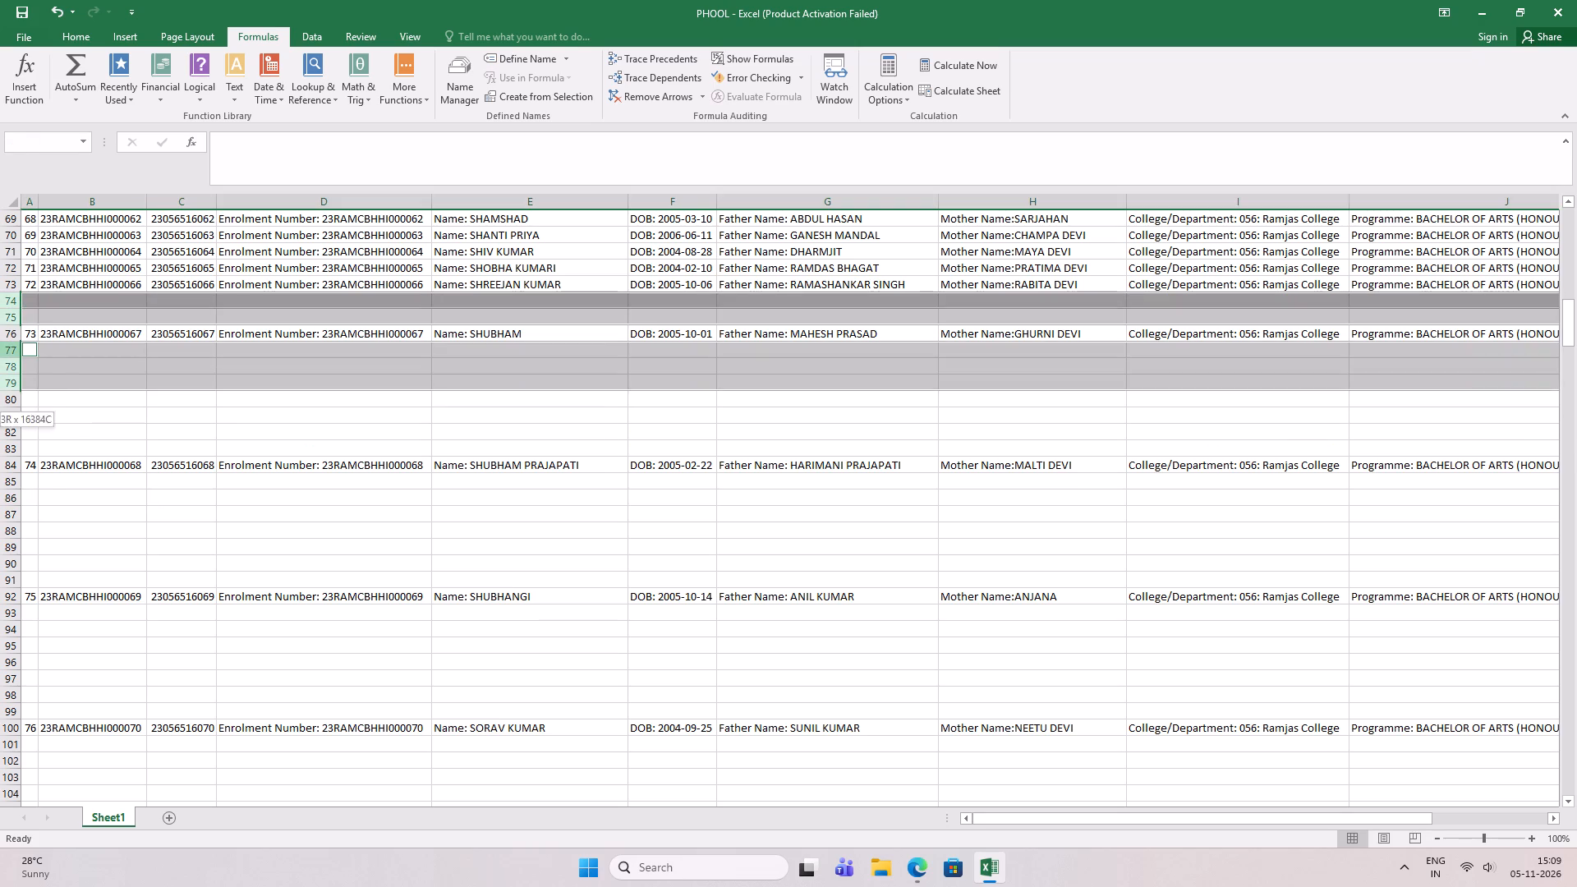
pyautogui.keyDown('ctrl'); pyautogui.moveTo(12, 416); pyautogui.dragTo(8, 448); pyautogui.keyUp('ctrl')
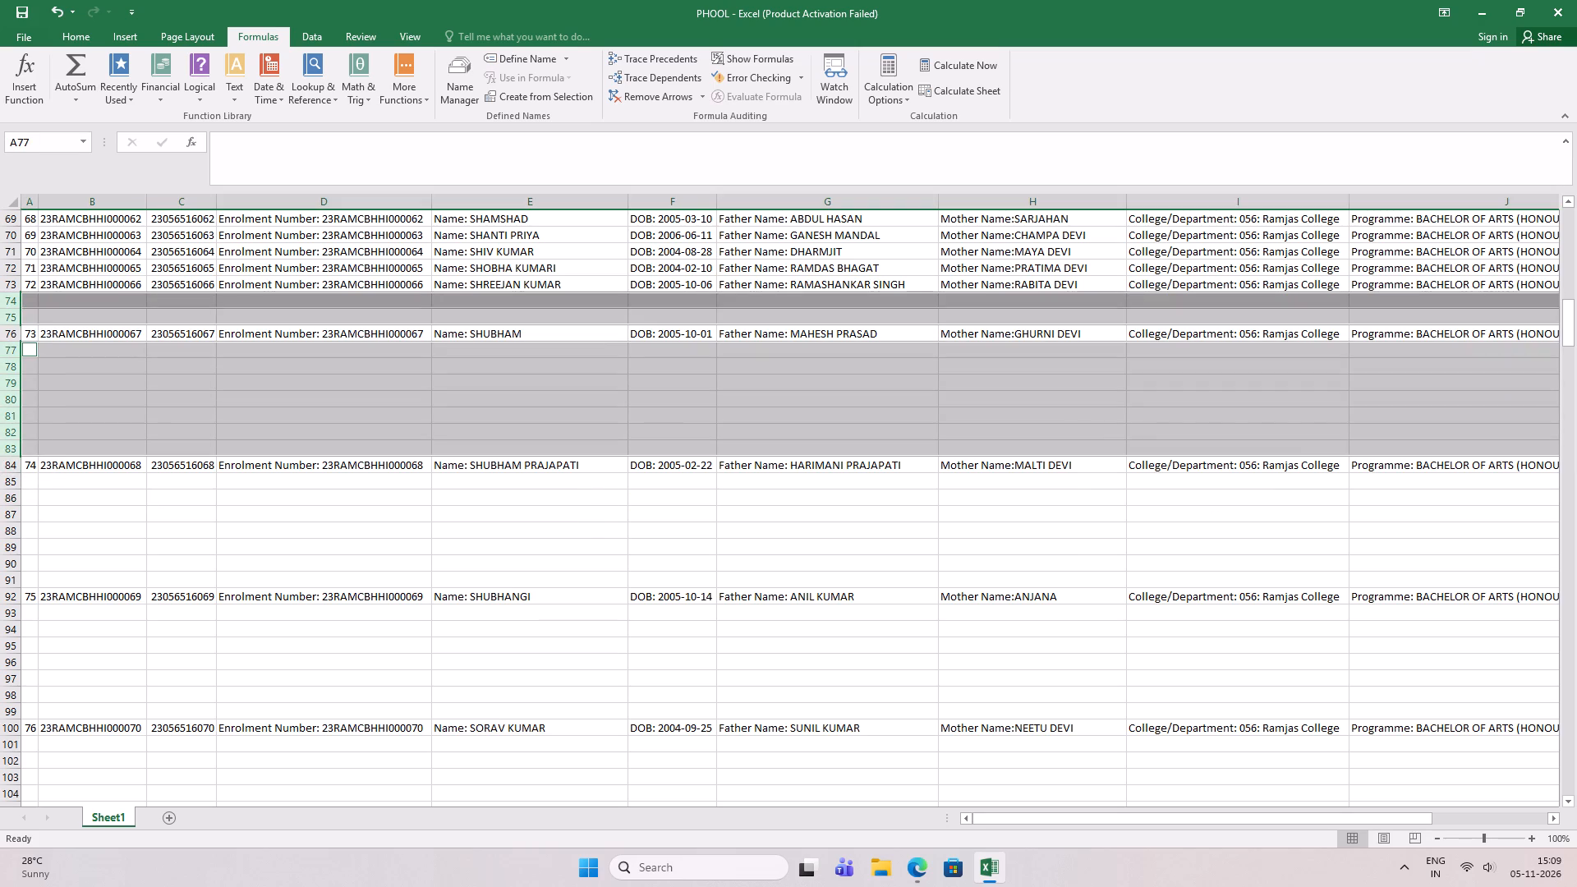
pyautogui.keyDown('ctrl'); pyautogui.click(9, 480); pyautogui.keyUp('ctrl')
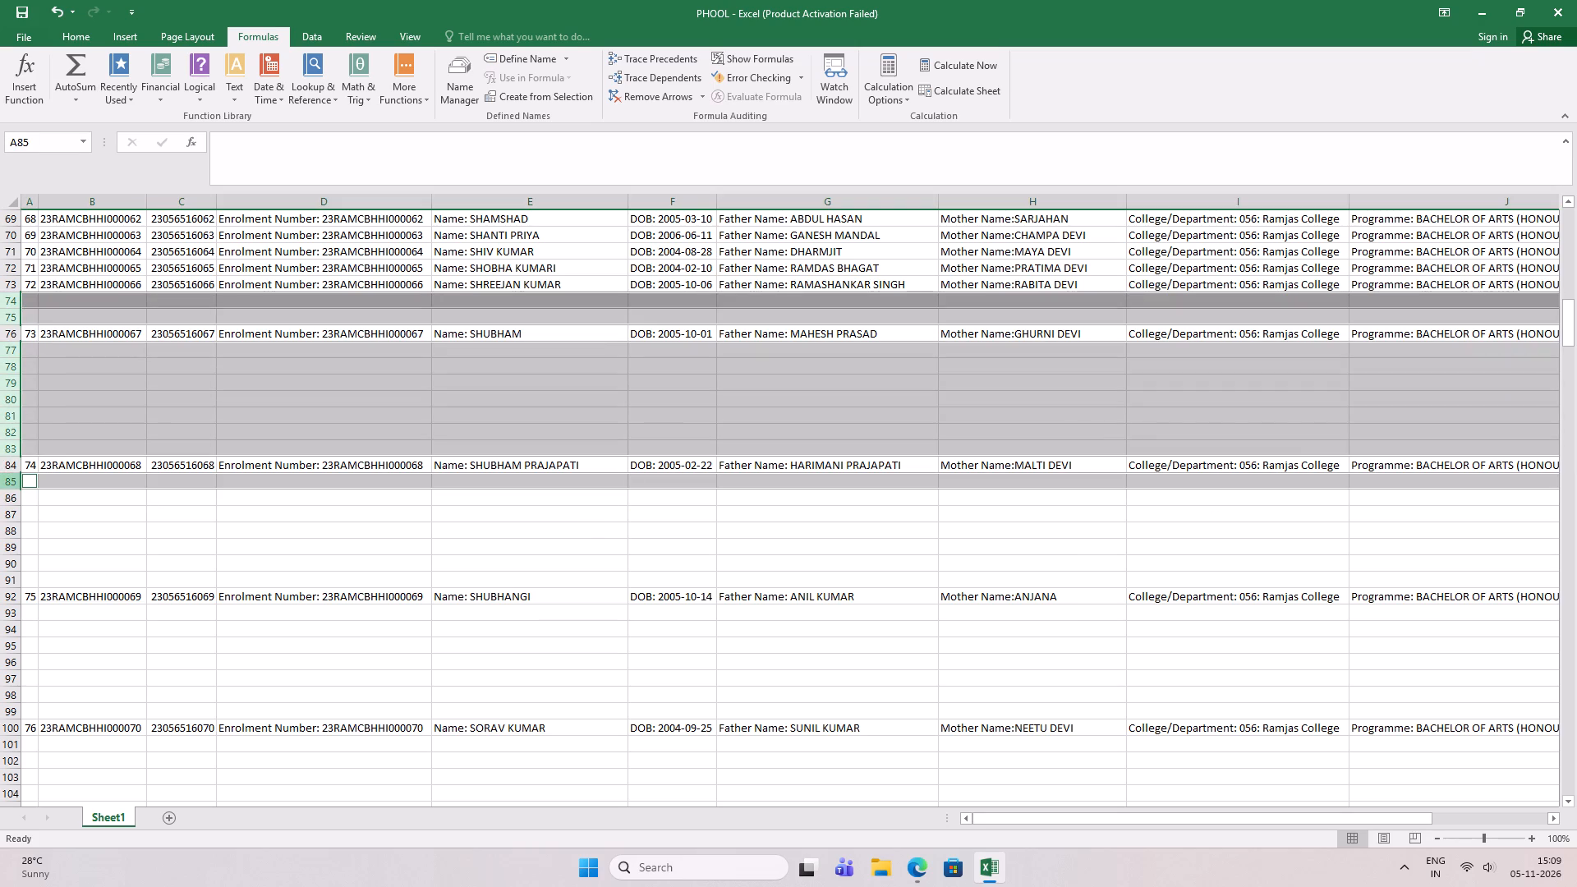
pyautogui.keyDown('ctrl'); pyautogui.moveTo(15, 480); pyautogui.dragTo(16, 567); pyautogui.keyUp('ctrl')
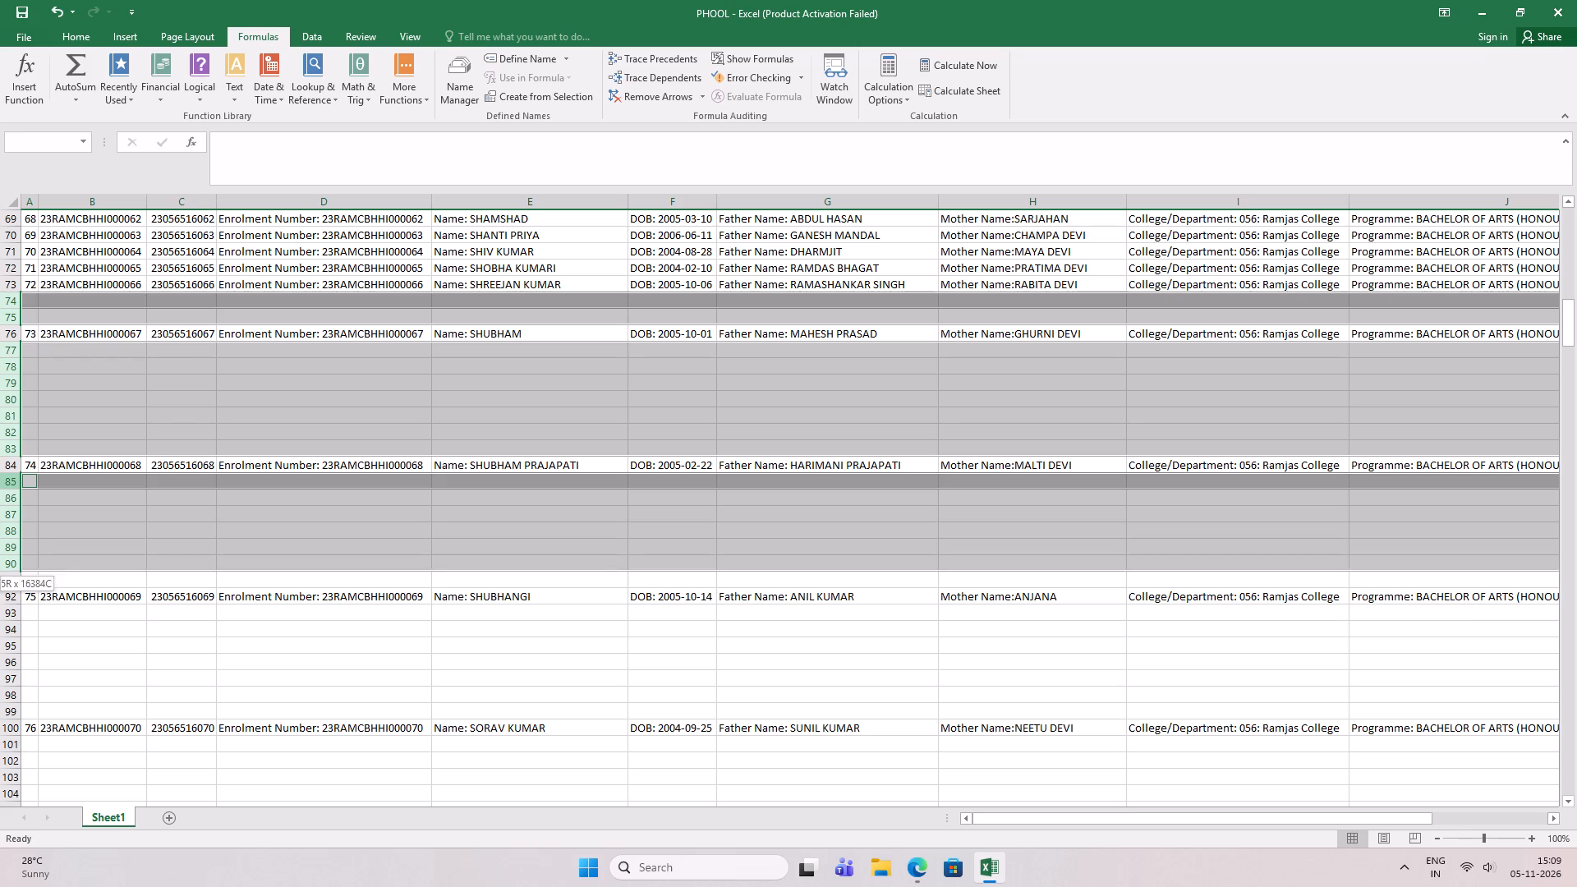
pyautogui.keyDown('ctrl'); pyautogui.moveTo(16, 567); pyautogui.dragTo(13, 586); pyautogui.keyUp('ctrl')
pyautogui.keyDown('ctrl'); pyautogui.moveTo(10, 614); pyautogui.dragTo(17, 701); pyautogui.keyUp('ctrl')
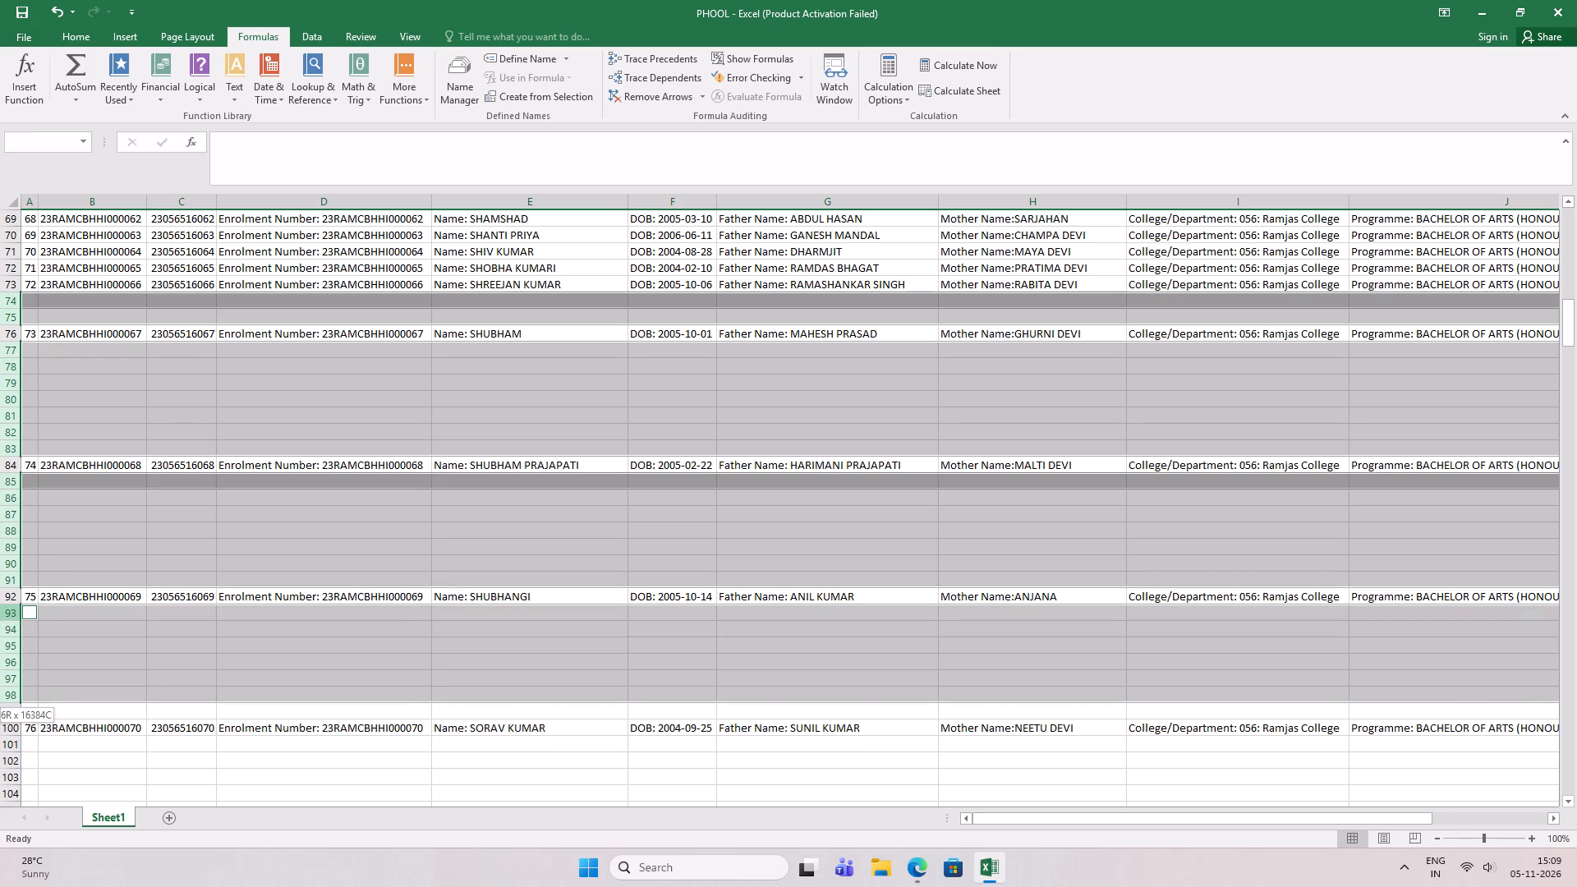
pyautogui.keyDown('ctrl'); pyautogui.moveTo(17, 701); pyautogui.dragTo(16, 714); pyautogui.keyUp('ctrl')
pyautogui.press('F5')
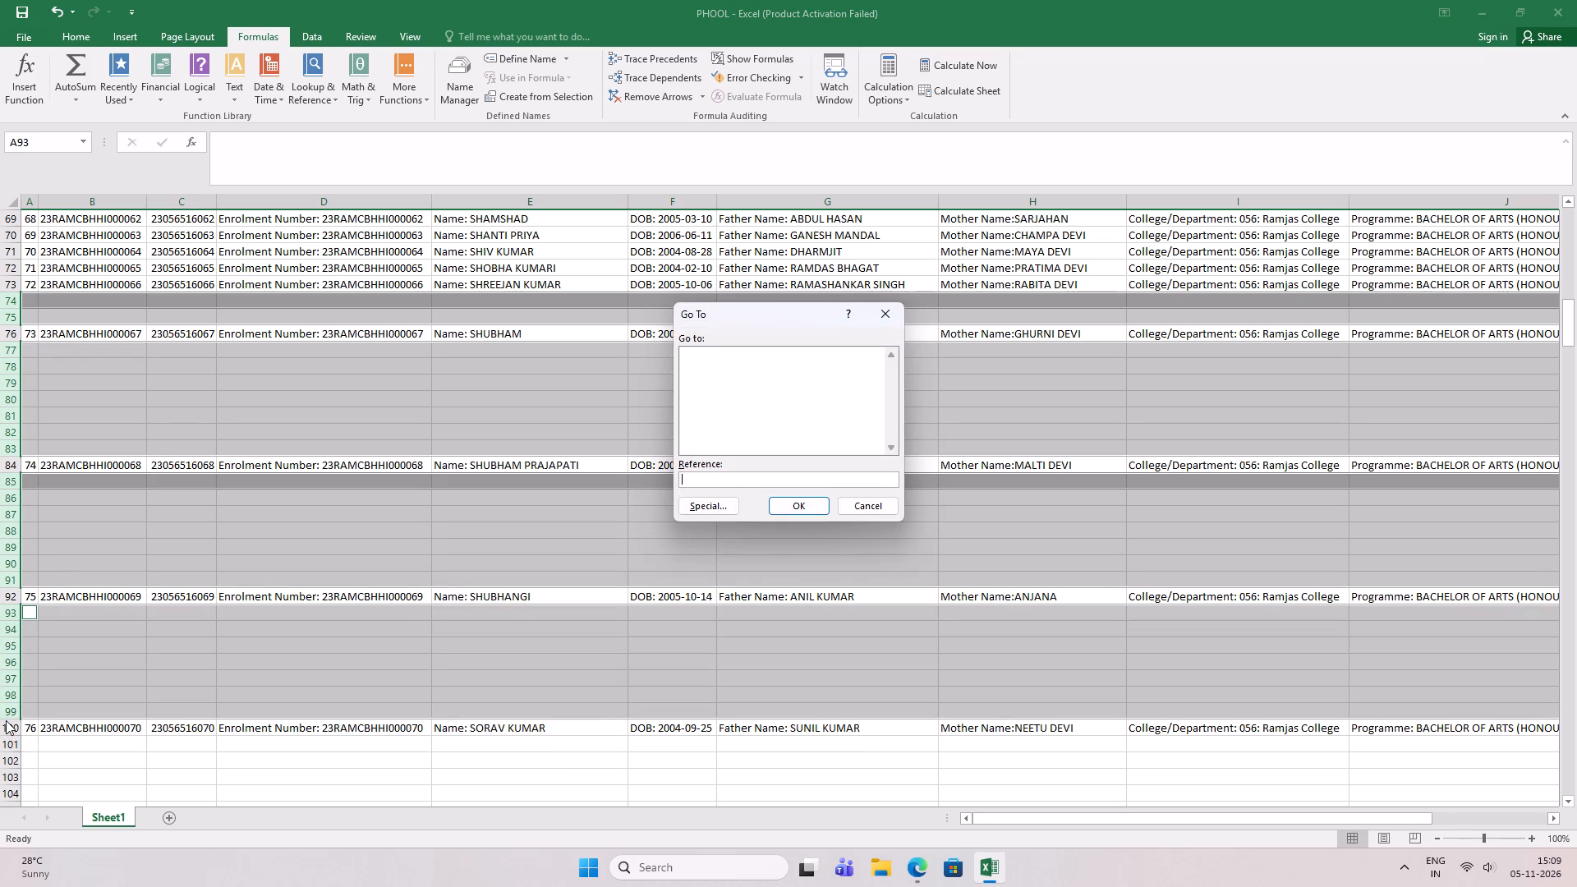
pyautogui.click(706, 513)
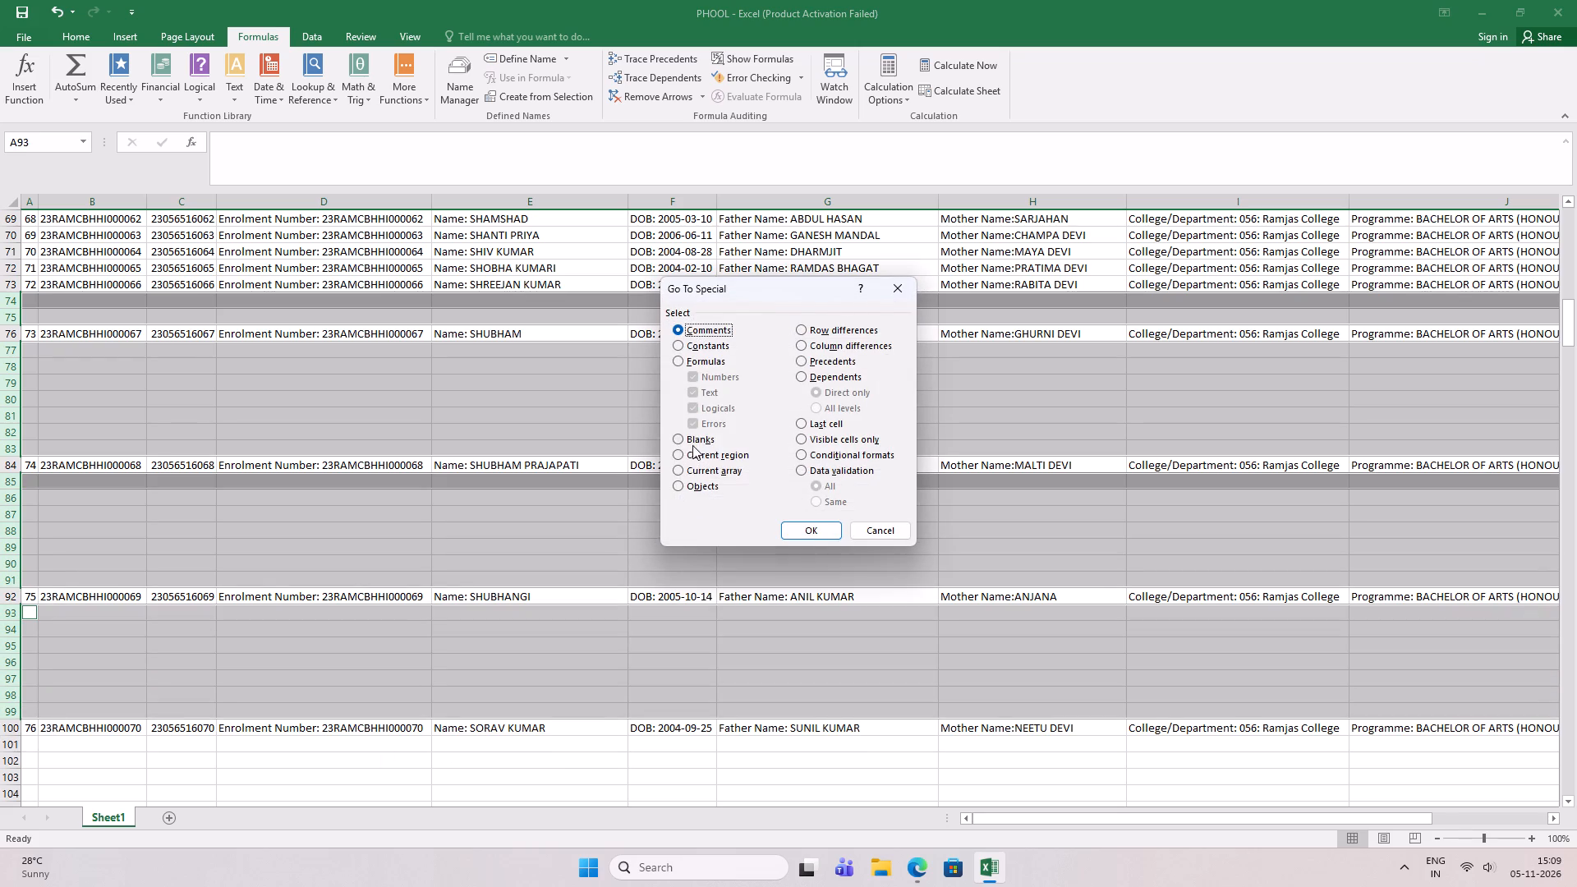
pyautogui.click(692, 441)
pyautogui.click(810, 526)
pyautogui.hotkey('ctrl', '-')
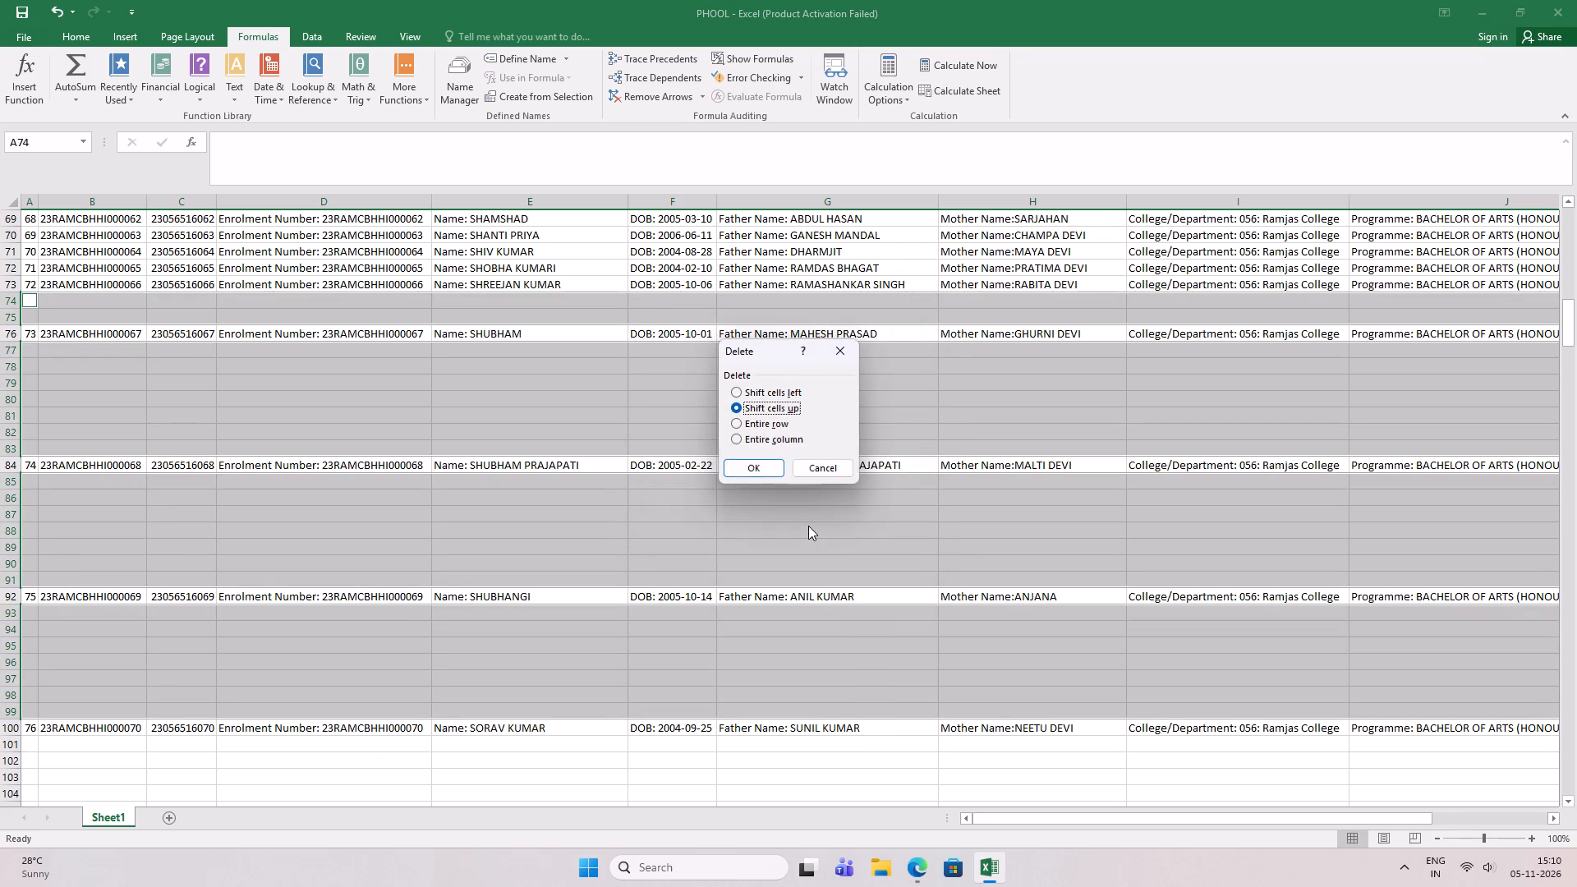
pyautogui.click(772, 417)
pyautogui.moveTo(758, 475); pyautogui.dragTo(758, 467)
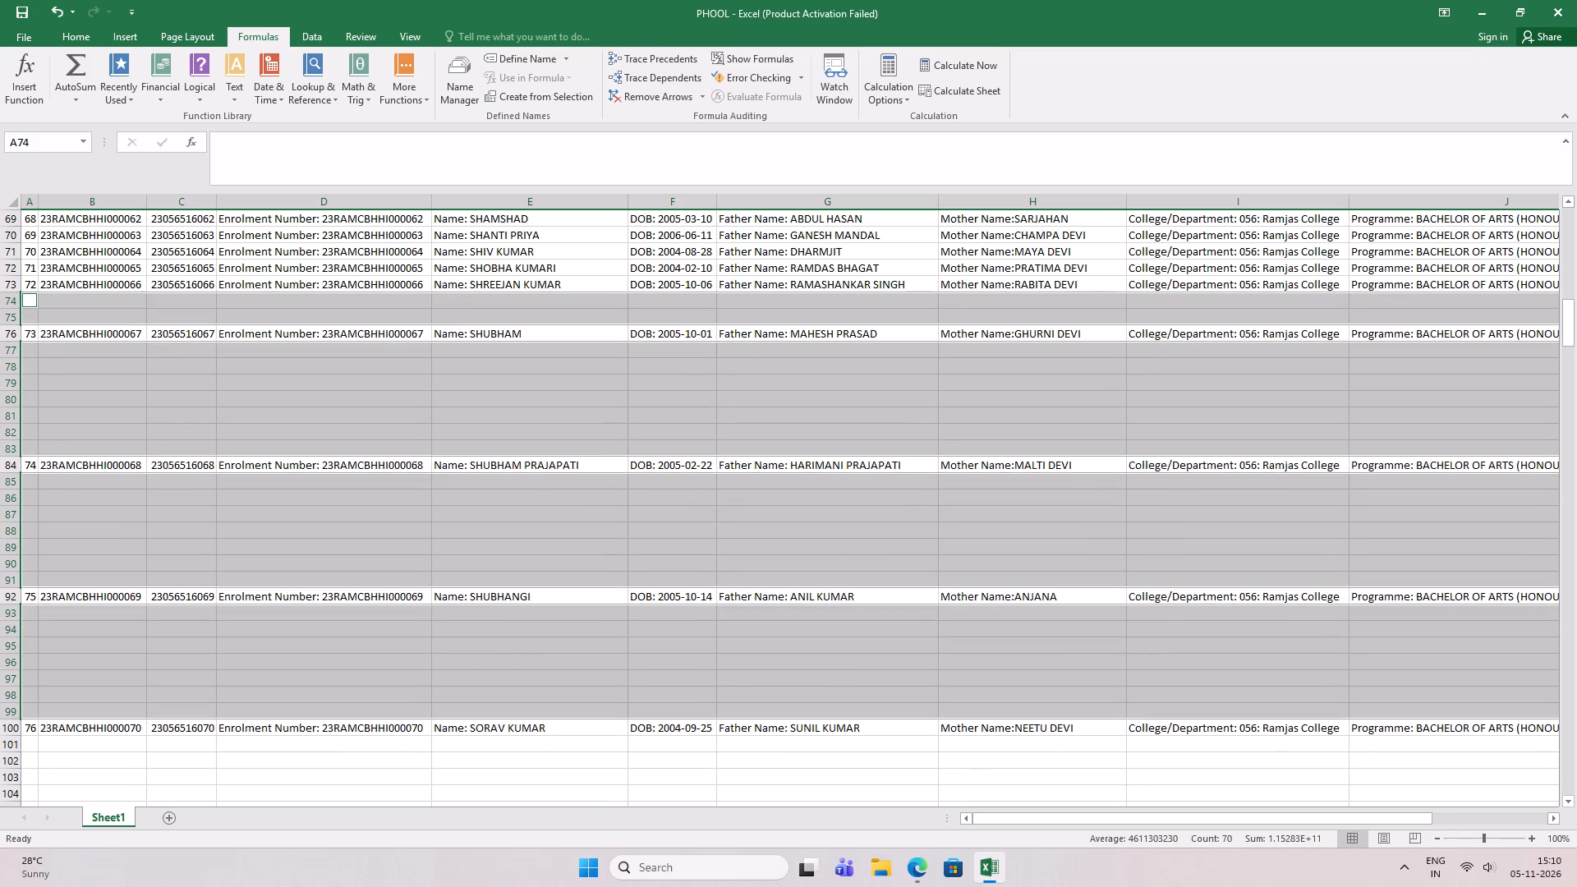
pyautogui.click(66, 401)
# Select rows 78–84, 86–92, 94–100, 102–108, 110–117, 119–125, 127–133, 135–141 and 143–149, pick out their blanks with Go To Special, and delete them as entire rows.
pyautogui.keyDown('ctrl'); pyautogui.moveTo(15, 366); pyautogui.dragTo(18, 388); pyautogui.keyUp('ctrl')
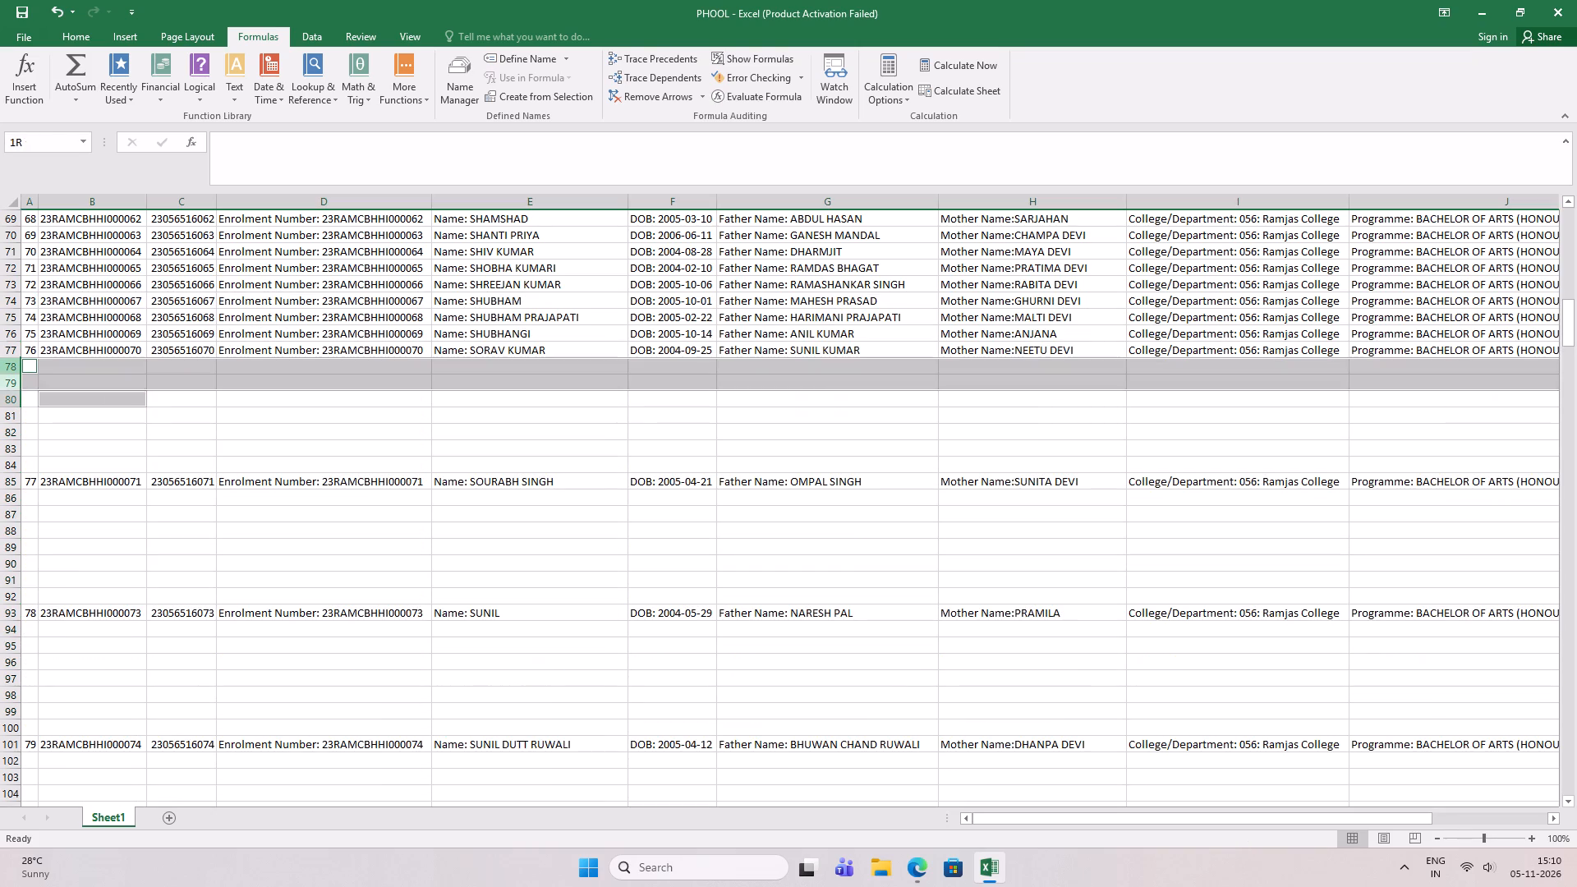
pyautogui.keyDown('ctrl'); pyautogui.moveTo(18, 388); pyautogui.dragTo(21, 470); pyautogui.keyUp('ctrl')
pyautogui.keyDown('ctrl'); pyautogui.moveTo(11, 497); pyautogui.dragTo(21, 609); pyautogui.keyUp('ctrl')
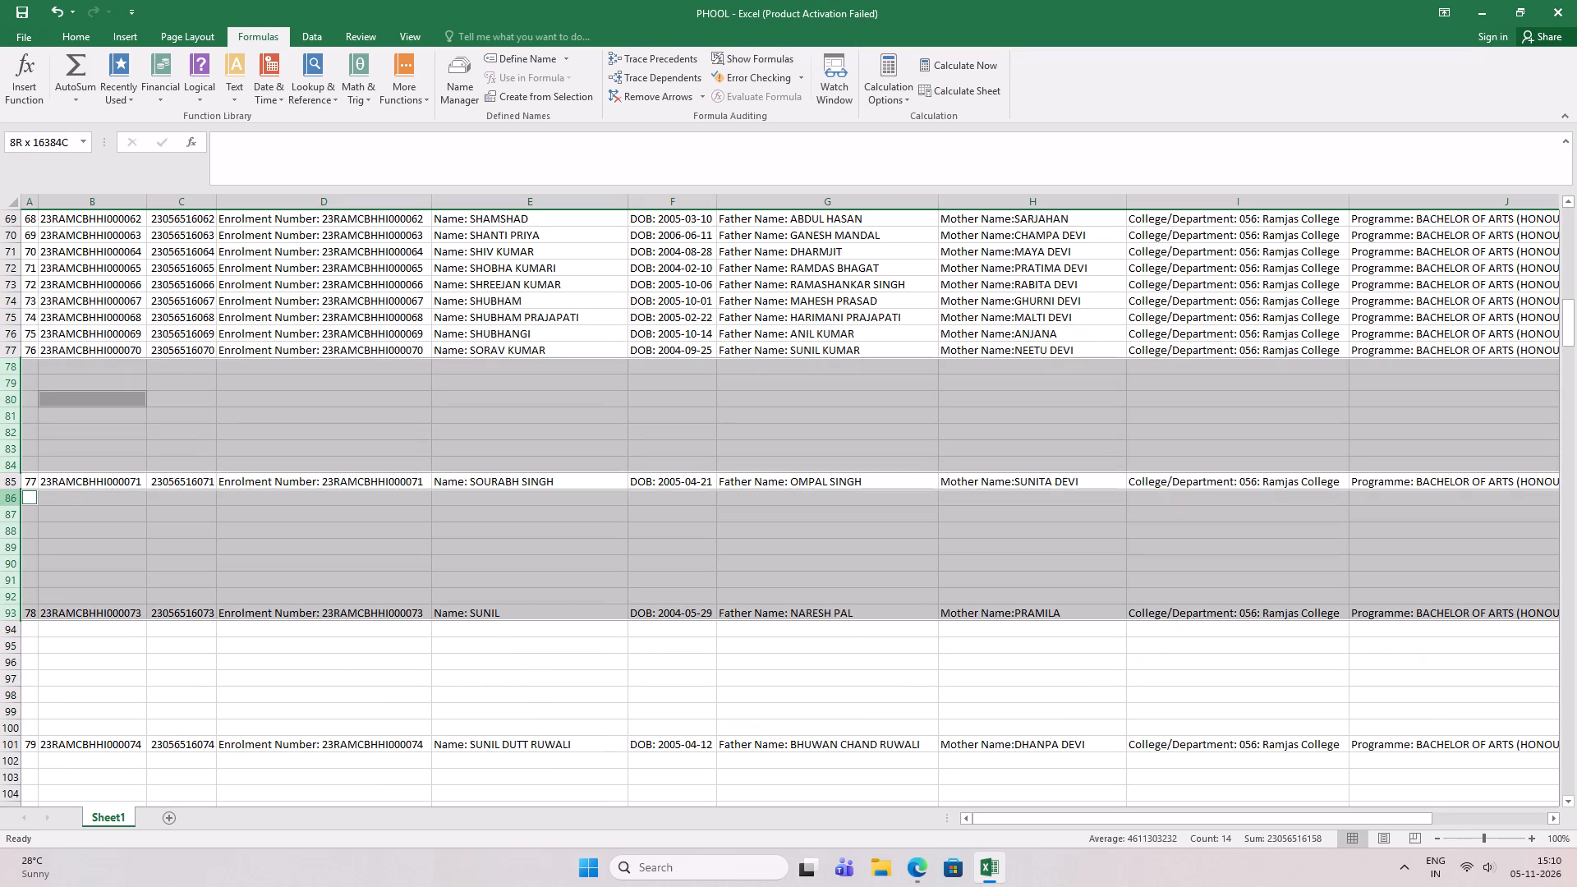
pyautogui.keyDown('ctrl'); pyautogui.moveTo(21, 609); pyautogui.dragTo(19, 596); pyautogui.keyUp('ctrl')
pyautogui.keyDown('ctrl'); pyautogui.moveTo(7, 629); pyautogui.dragTo(17, 723); pyautogui.keyUp('ctrl')
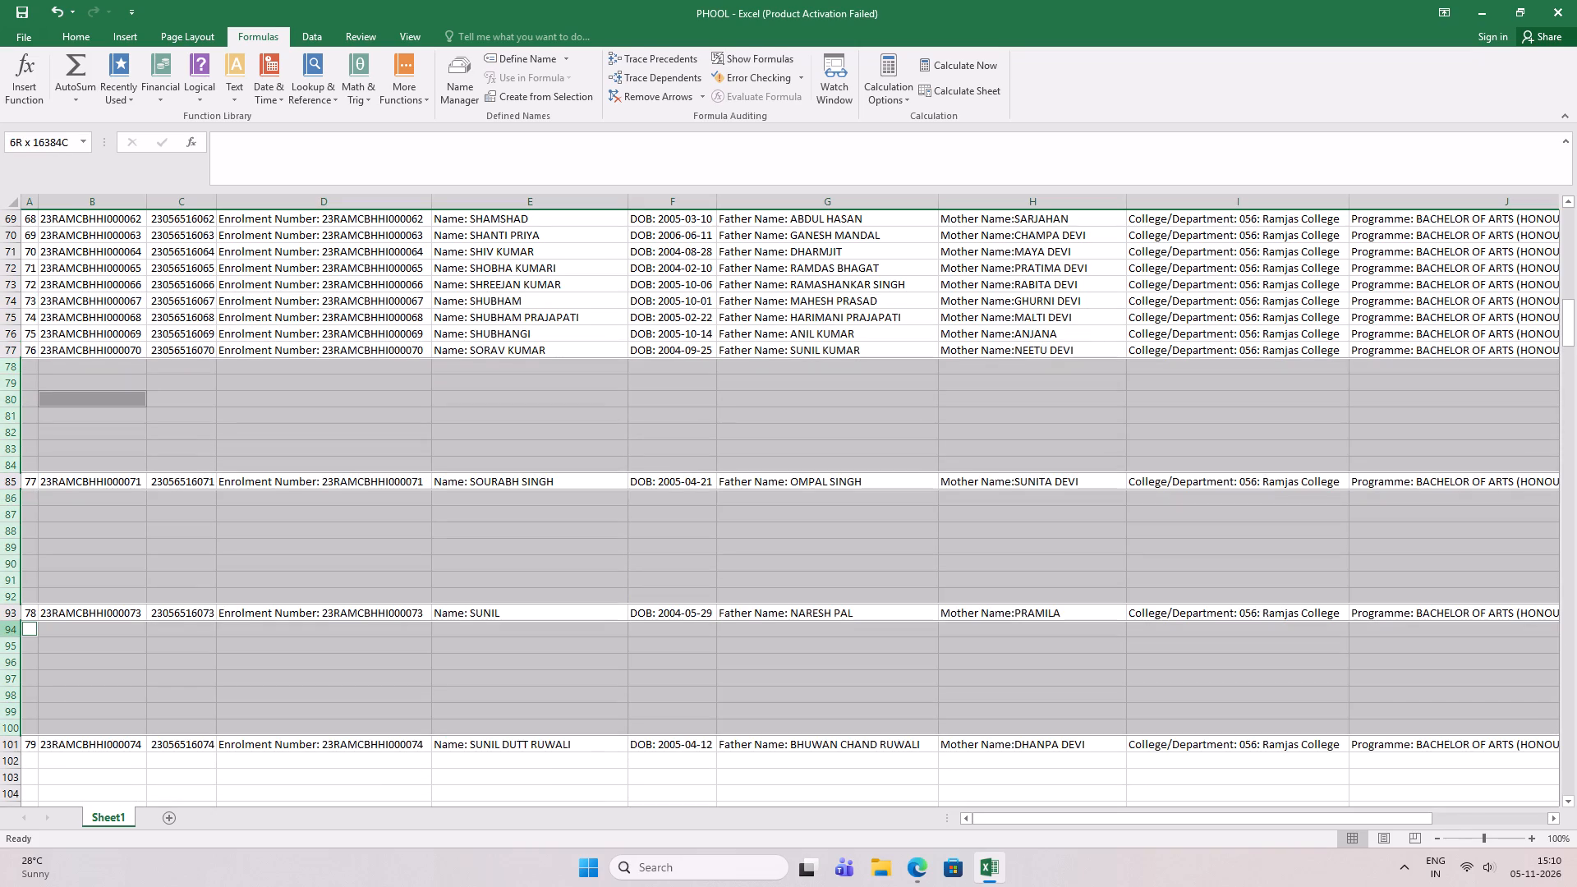
pyautogui.keyDown('ctrl'); pyautogui.moveTo(17, 723); pyautogui.dragTo(18, 732); pyautogui.keyUp('ctrl')
pyautogui.scroll(-7, 122, 654)
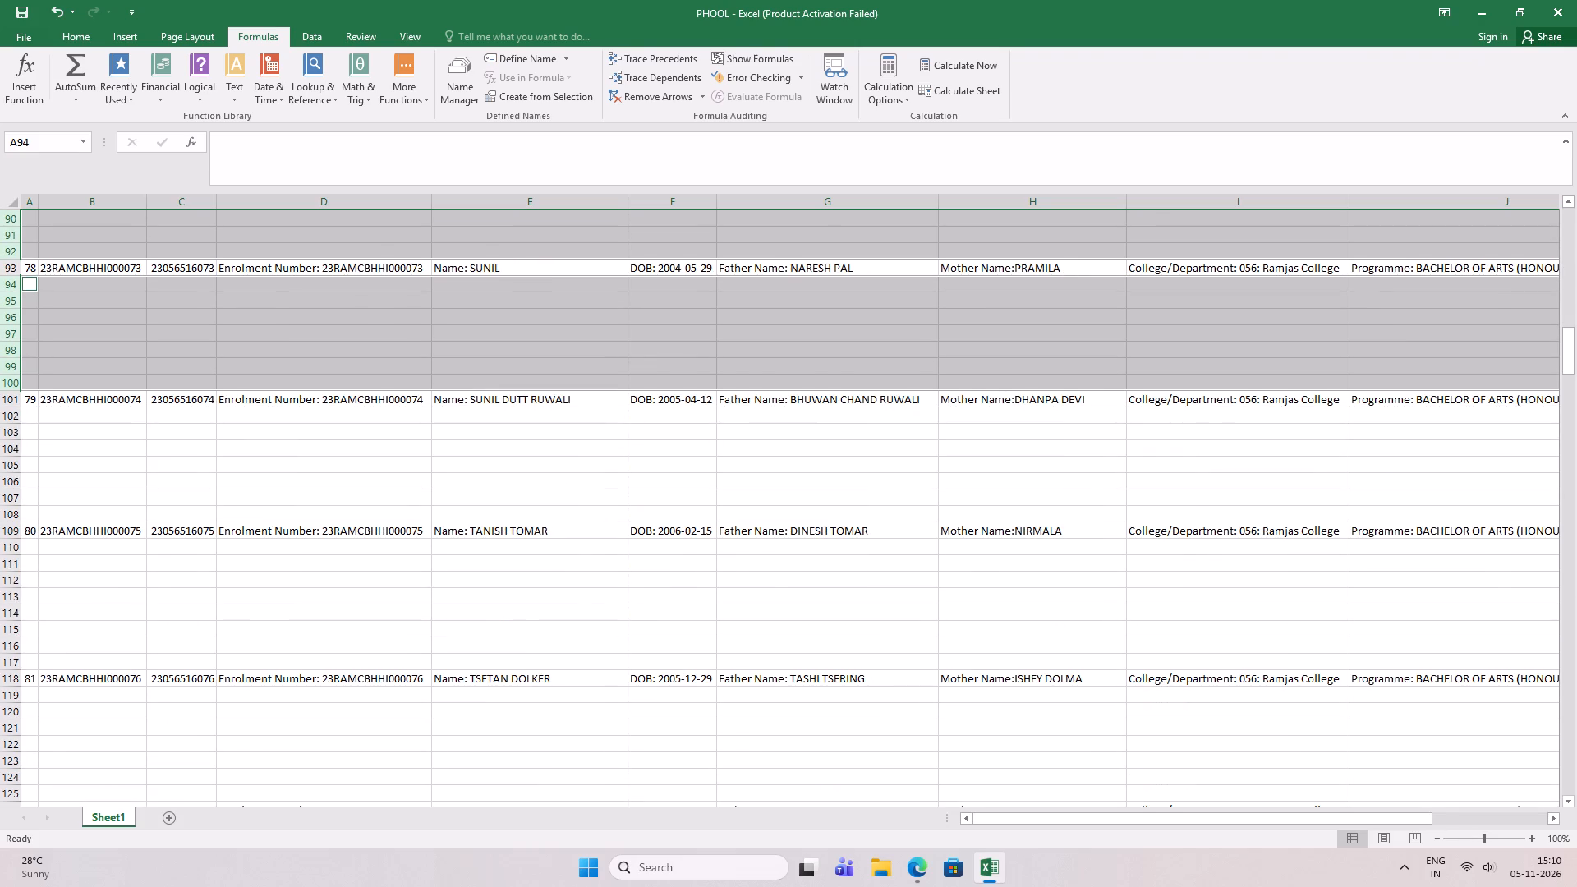
pyautogui.keyDown('ctrl'); pyautogui.moveTo(12, 414); pyautogui.dragTo(16, 512); pyautogui.keyUp('ctrl')
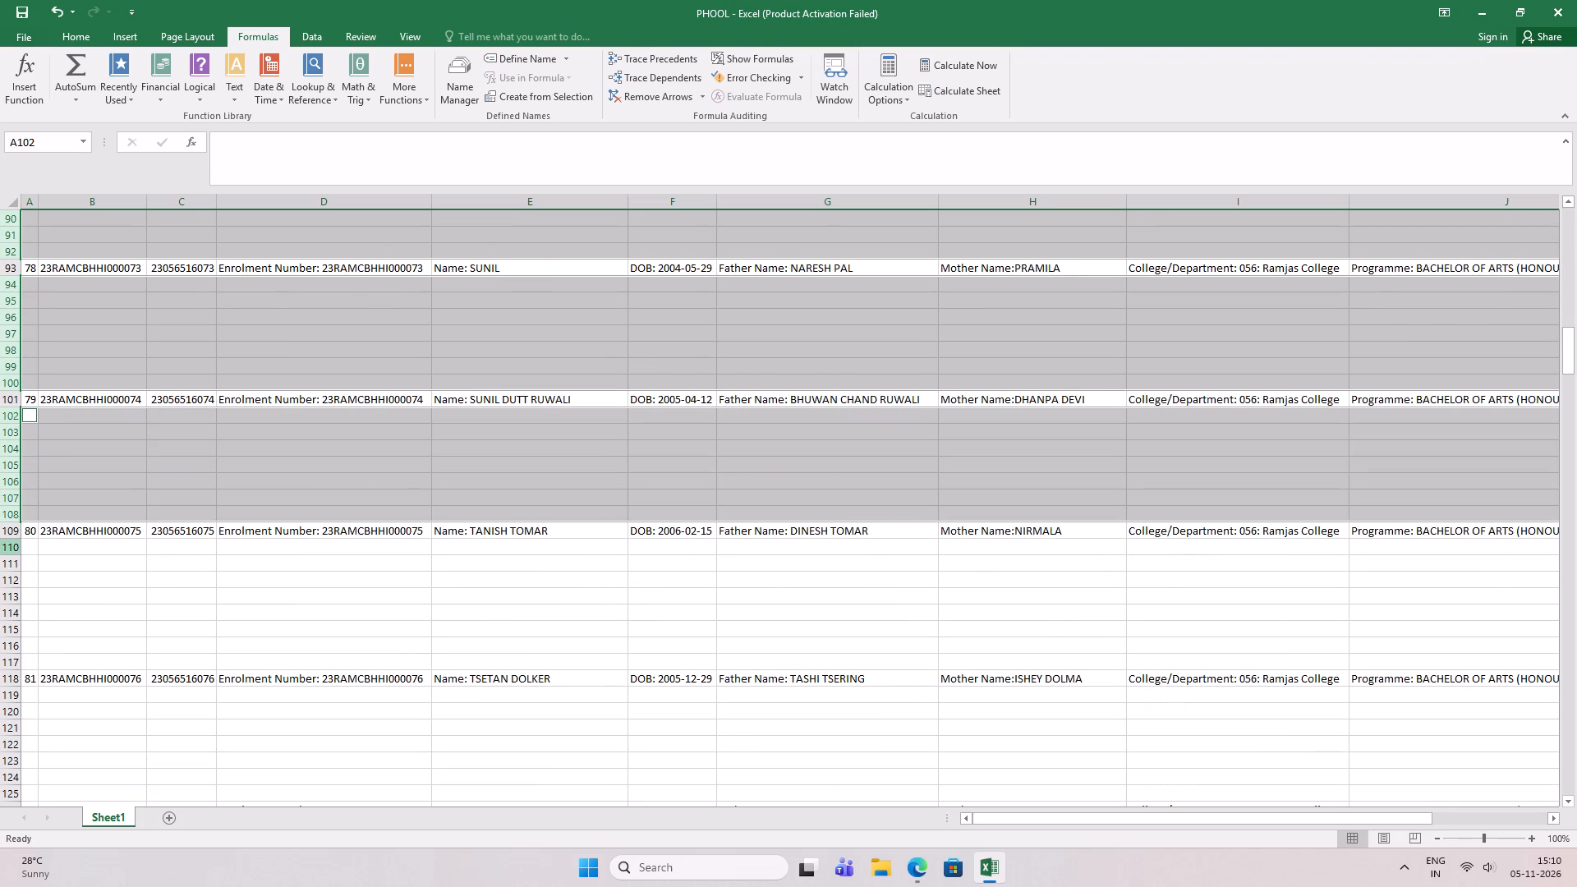
pyautogui.keyDown('ctrl'); pyautogui.moveTo(12, 548); pyautogui.dragTo(17, 660); pyautogui.keyUp('ctrl')
pyautogui.scroll(-6, 212, 489)
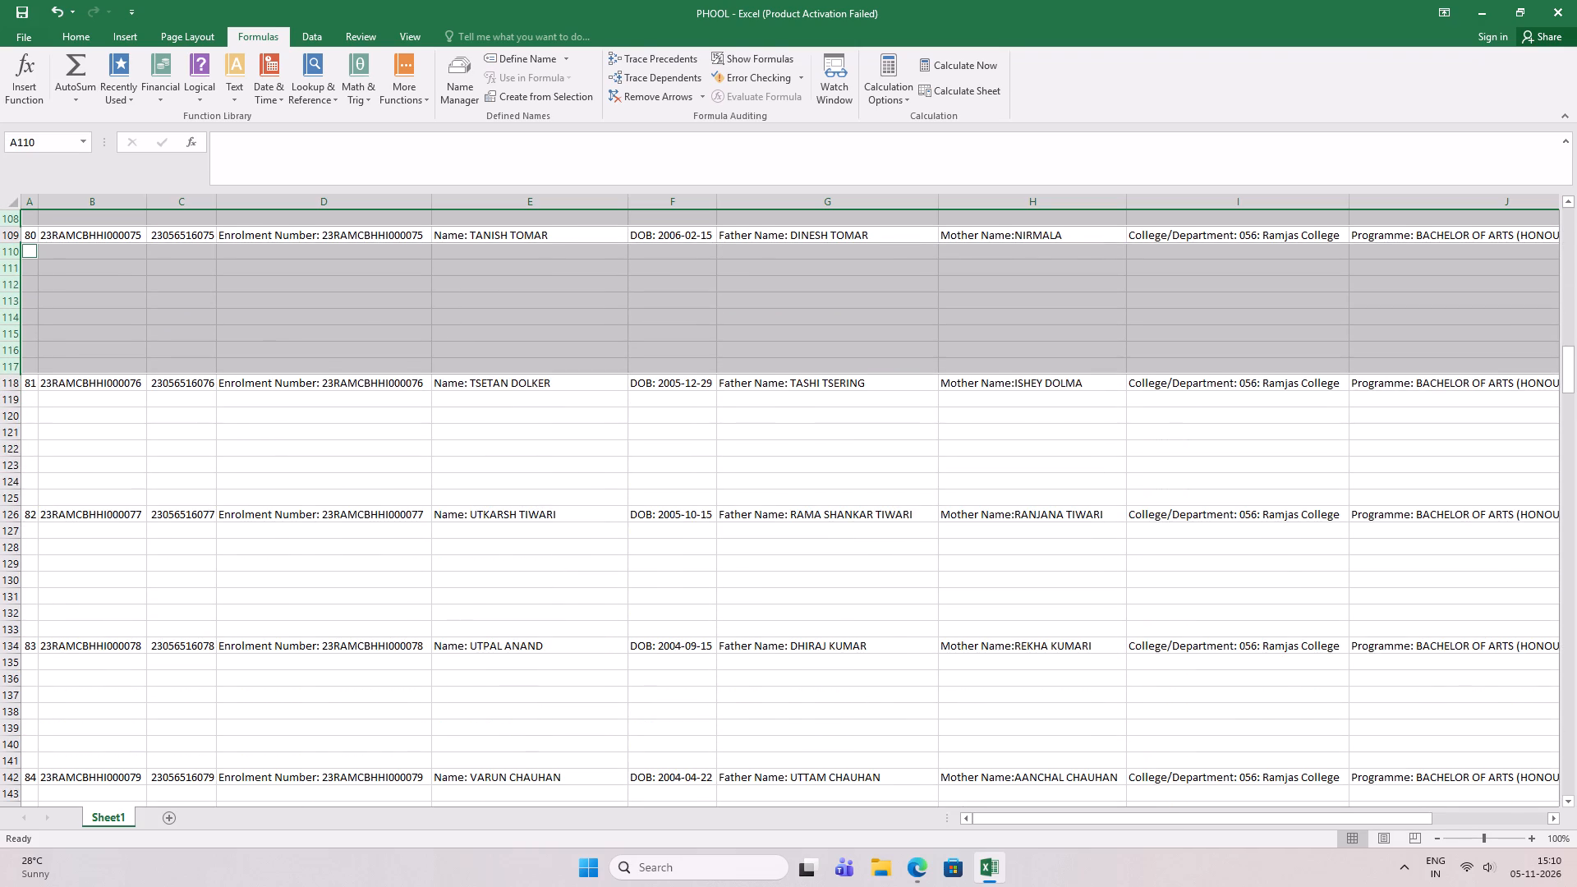
pyautogui.keyDown('ctrl'); pyautogui.moveTo(15, 399); pyautogui.dragTo(16, 494); pyautogui.keyUp('ctrl')
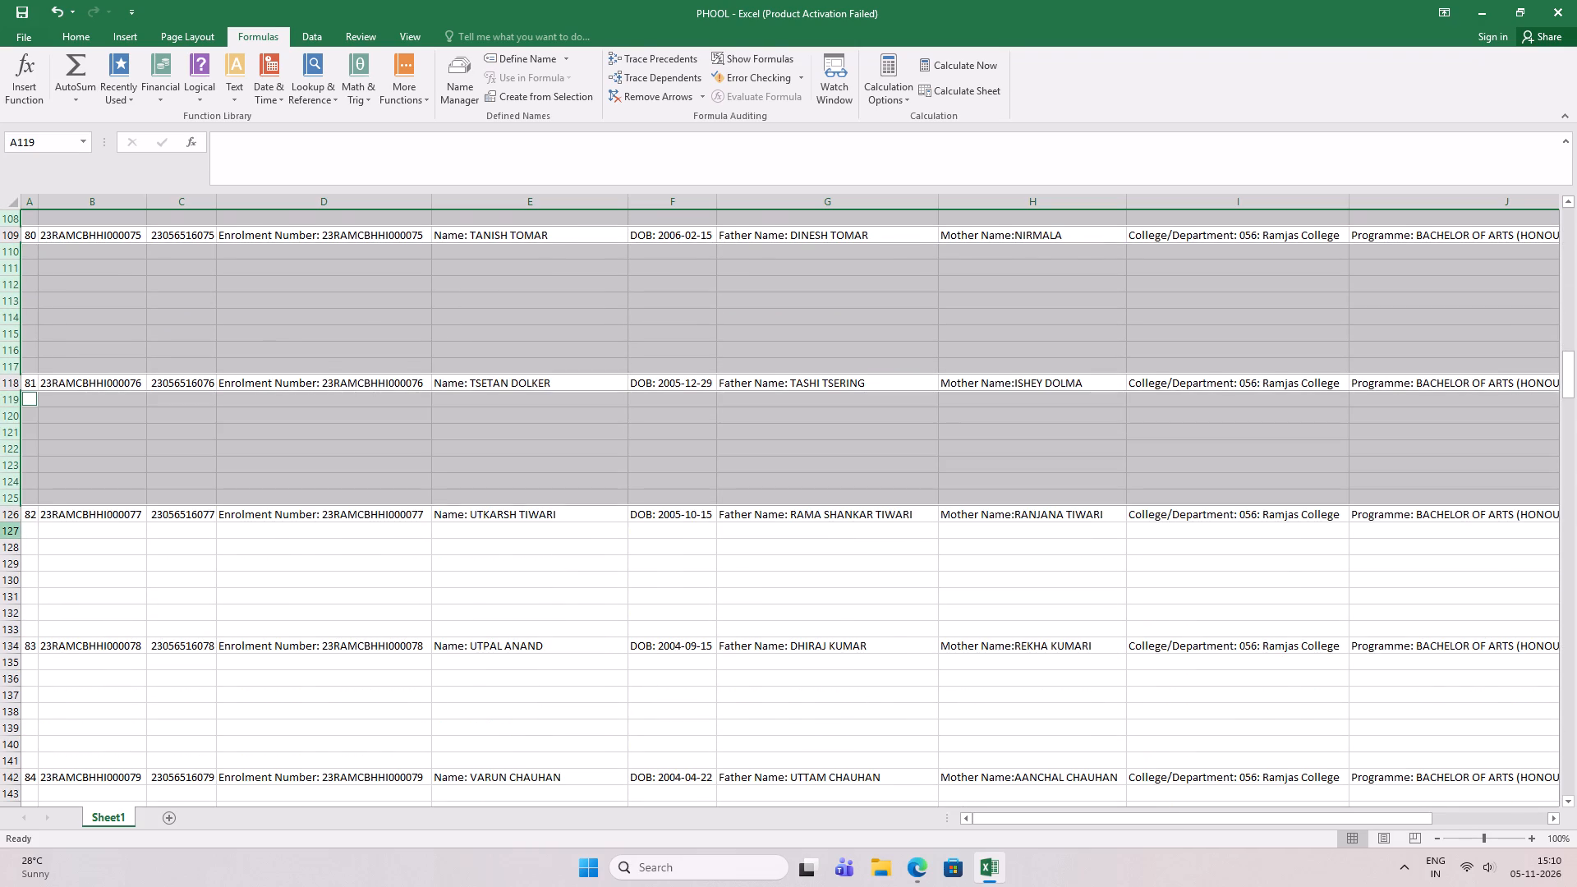
pyautogui.keyDown('ctrl'); pyautogui.moveTo(9, 533); pyautogui.dragTo(17, 625); pyautogui.keyUp('ctrl')
pyautogui.scroll(-4, 113, 633)
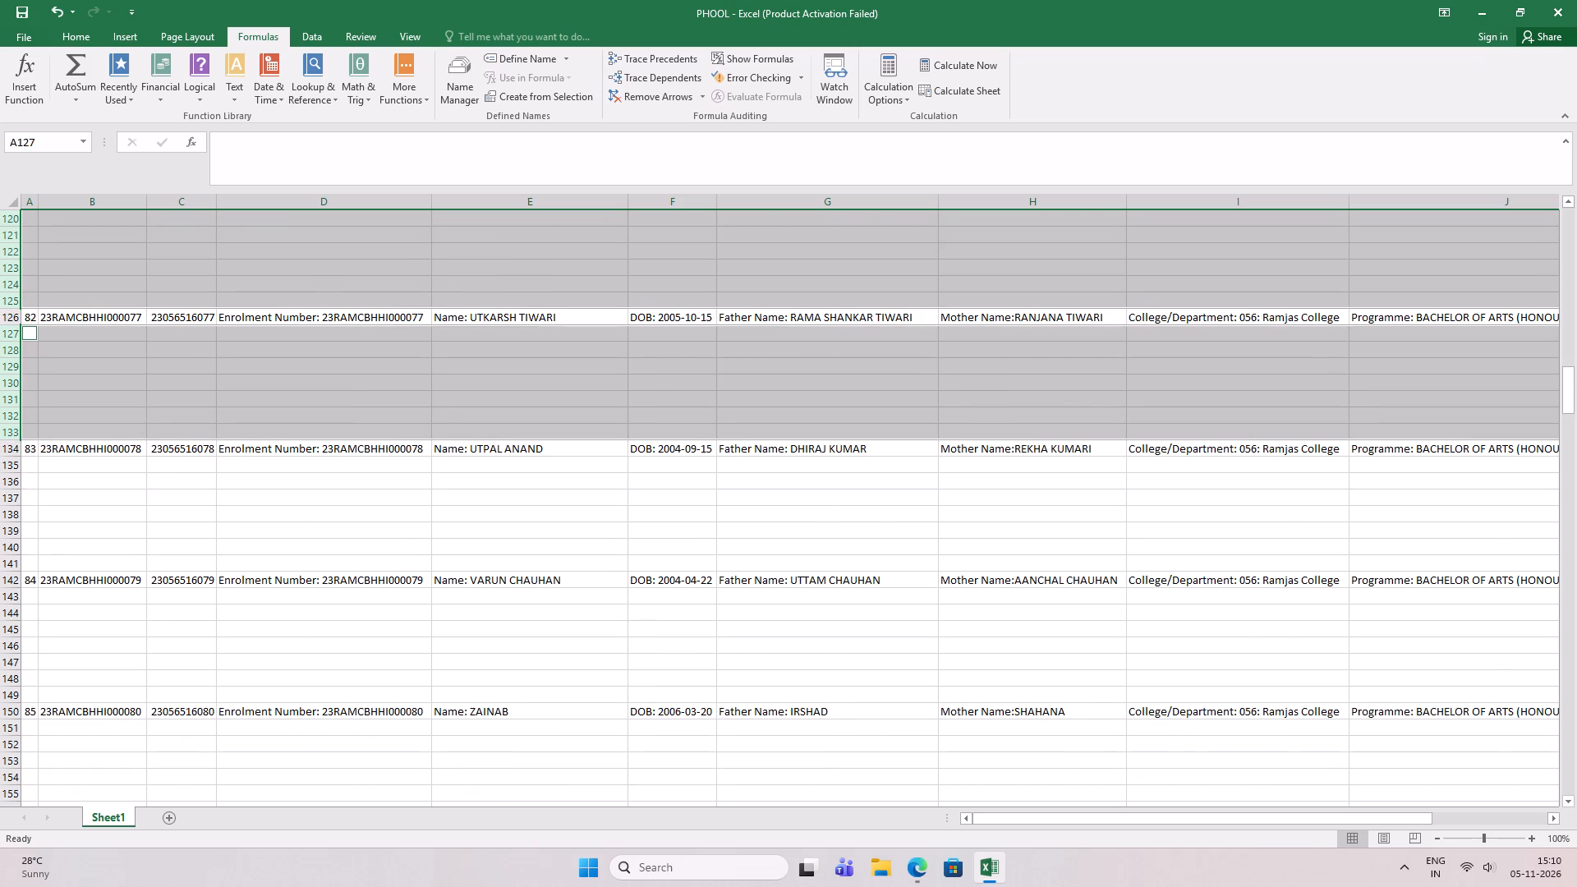
pyautogui.keyDown('ctrl'); pyautogui.moveTo(13, 465); pyautogui.dragTo(16, 567); pyautogui.keyUp('ctrl')
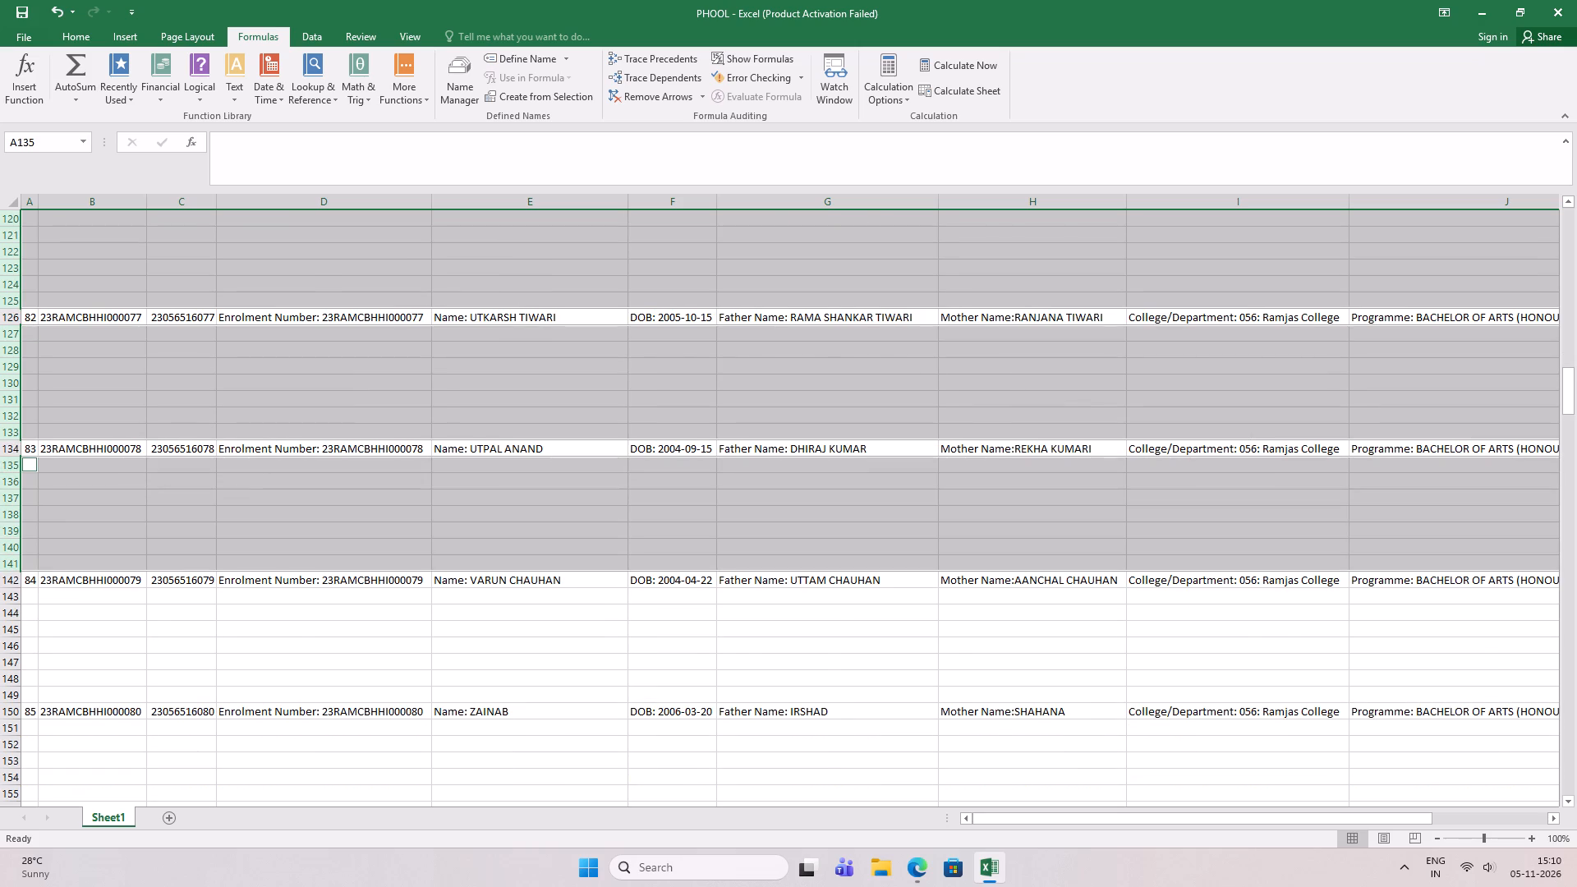
pyautogui.keyDown('ctrl'); pyautogui.moveTo(12, 595); pyautogui.dragTo(10, 690); pyautogui.keyUp('ctrl')
pyautogui.press('F5')
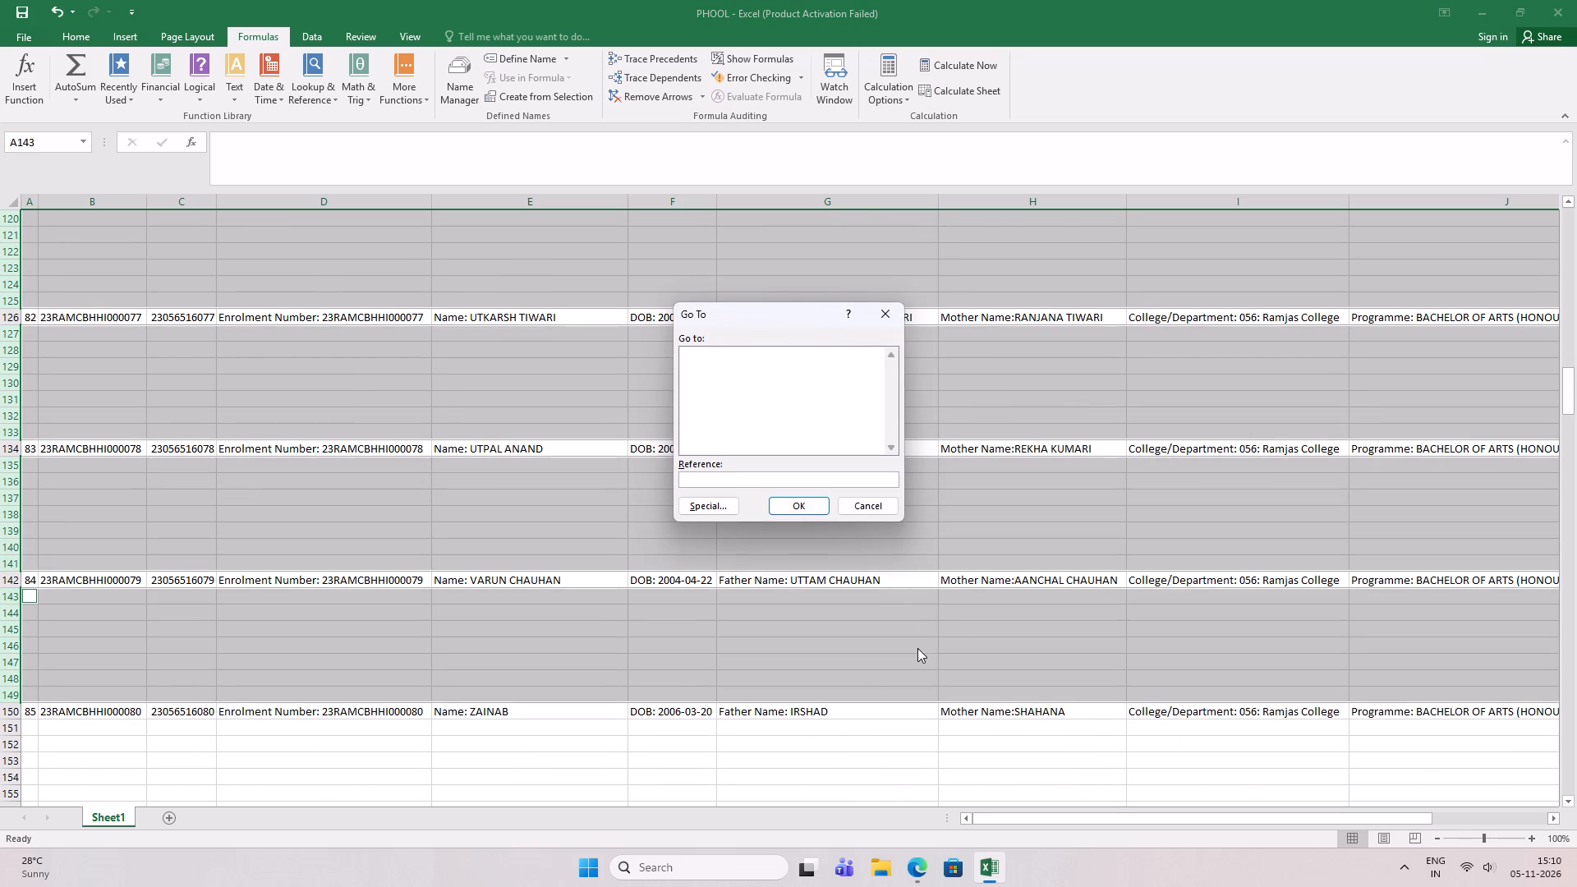
pyautogui.click(722, 508)
pyautogui.click(710, 436)
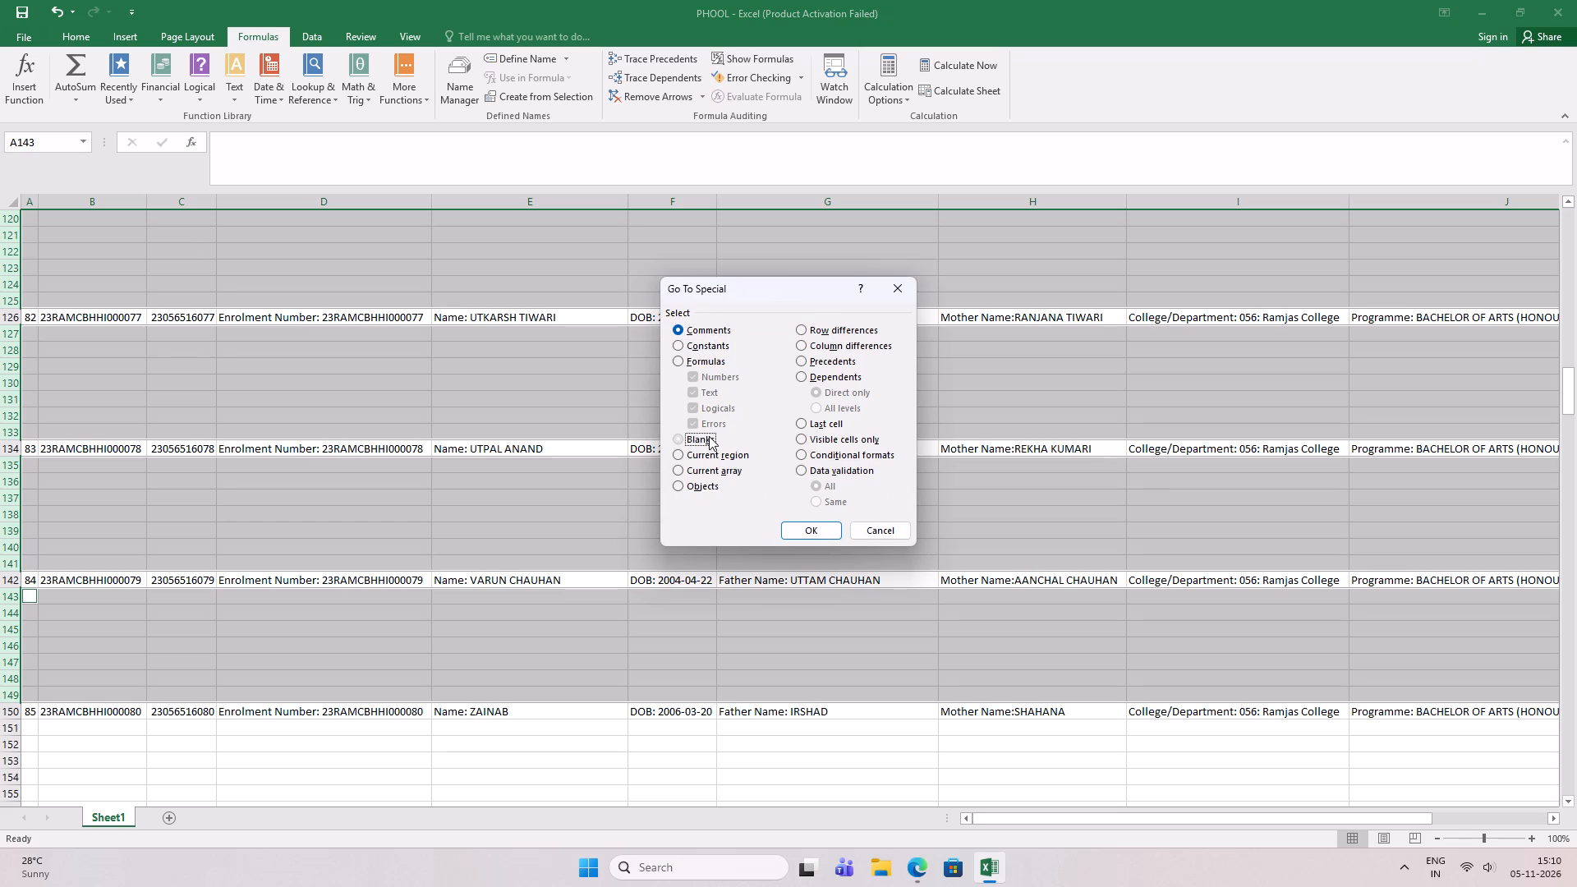
pyautogui.click(793, 533)
pyautogui.hotkey('ctrl', '-')
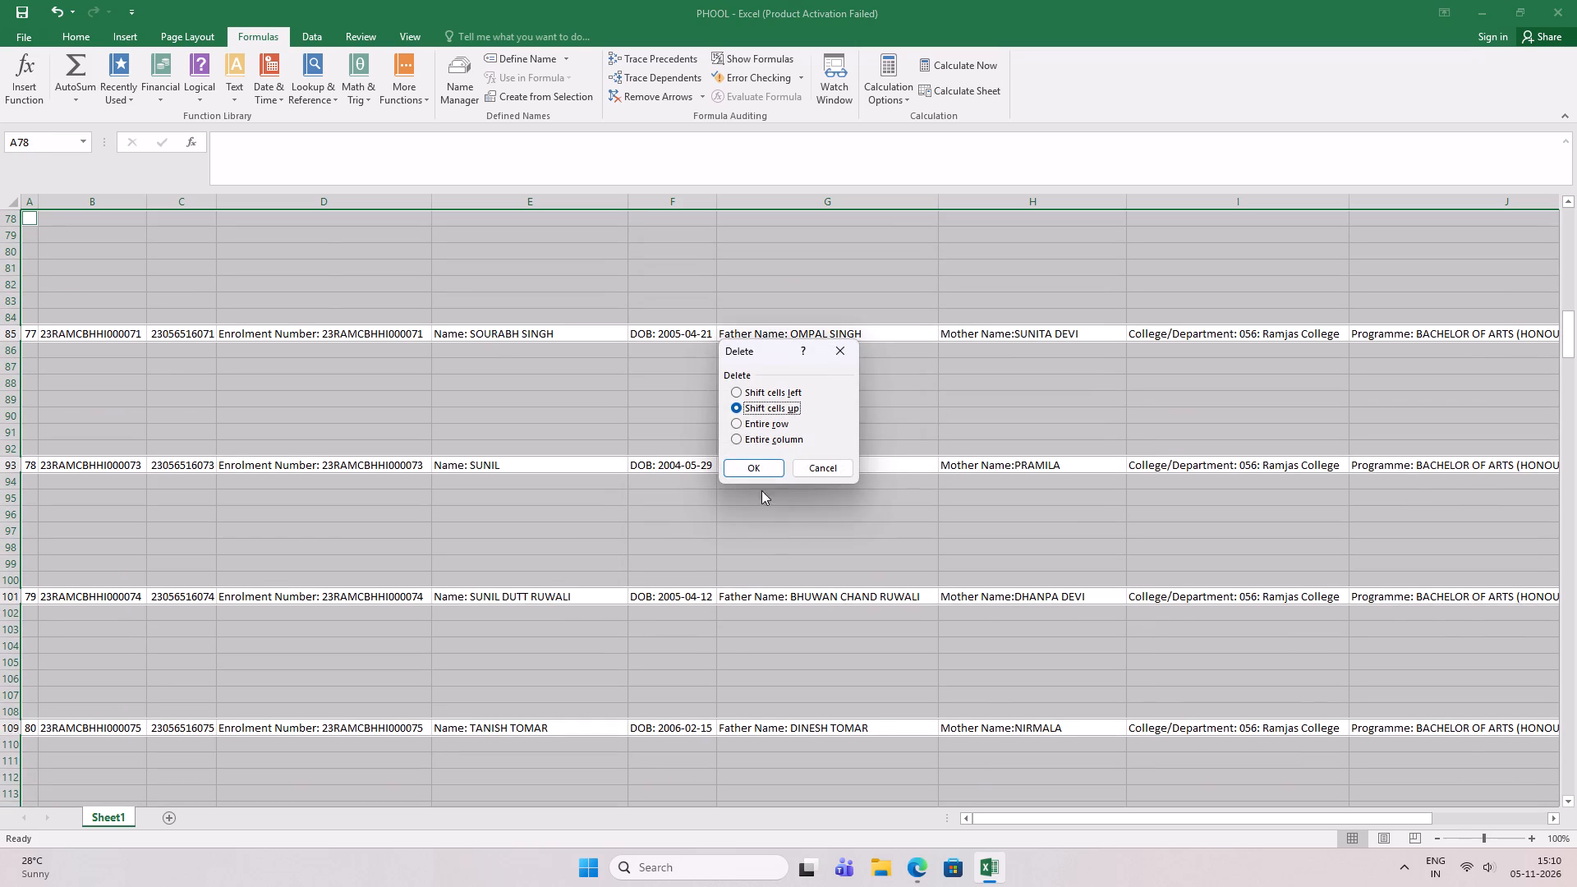
pyautogui.click(776, 416)
pyautogui.click(779, 428)
pyautogui.click(759, 476)
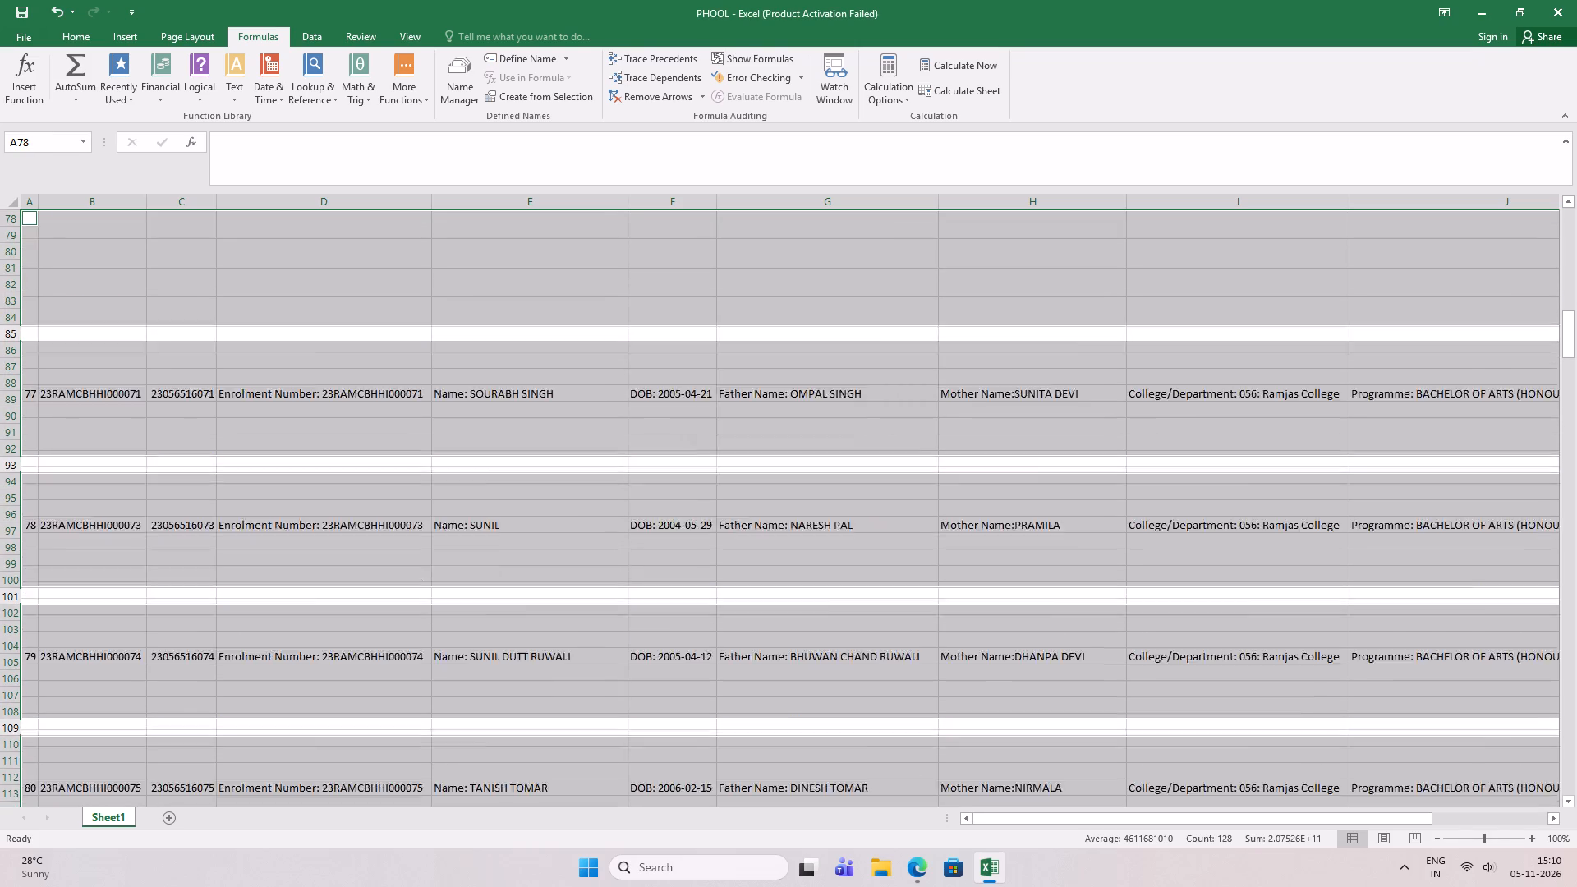
pyautogui.click(99, 432)
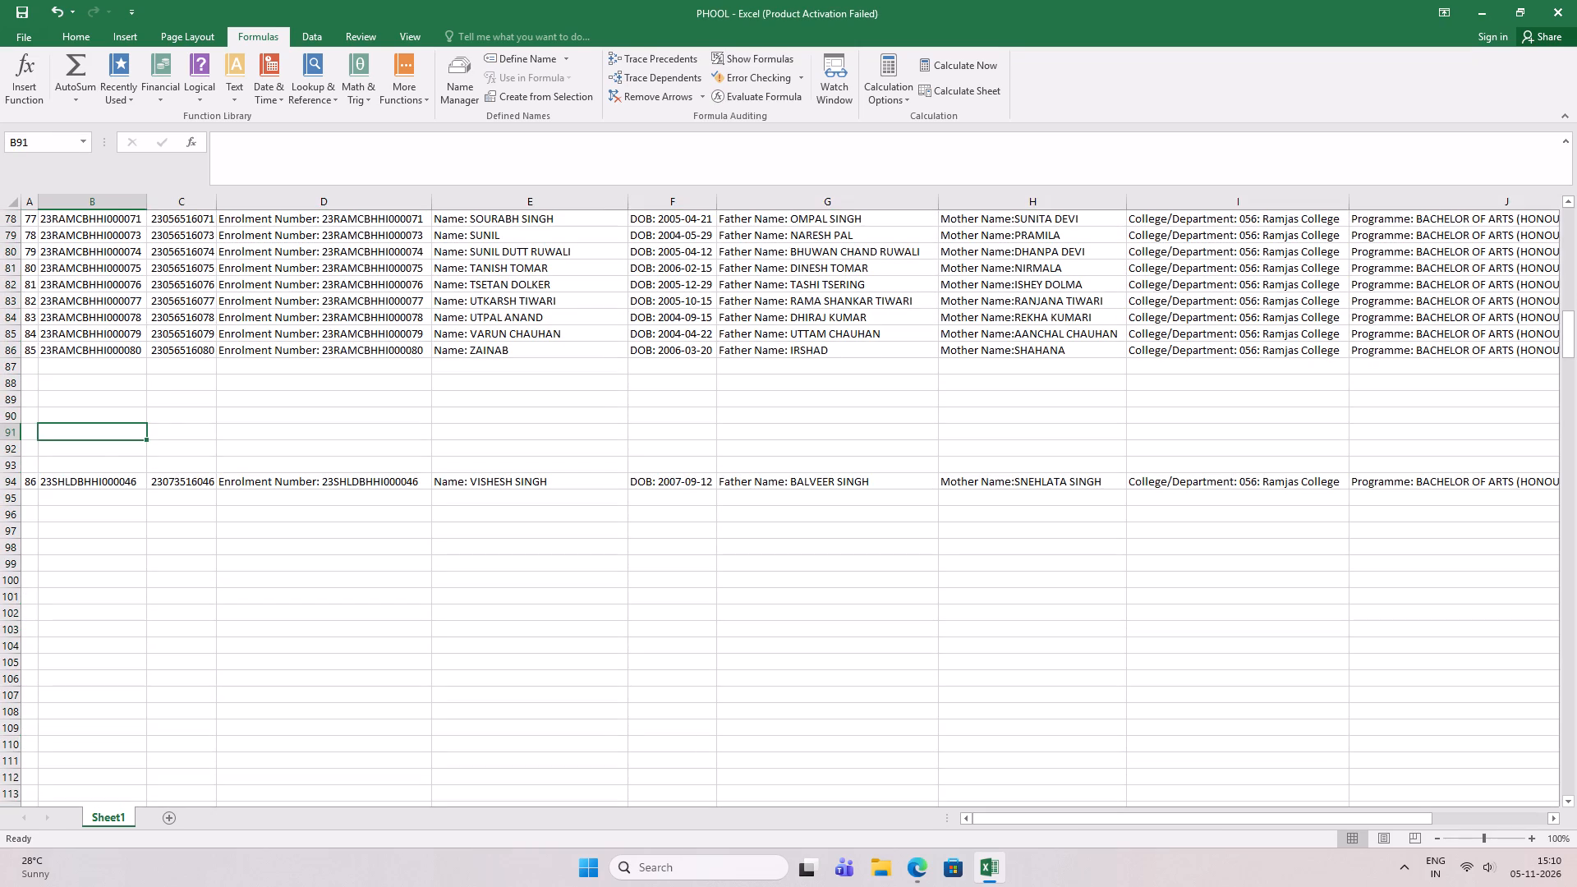
# Delete the blank rows 87–93 above the last student entry and save the workbook.
pyautogui.moveTo(14, 365); pyautogui.dragTo(11, 468)
pyautogui.rightClick(6, 466)
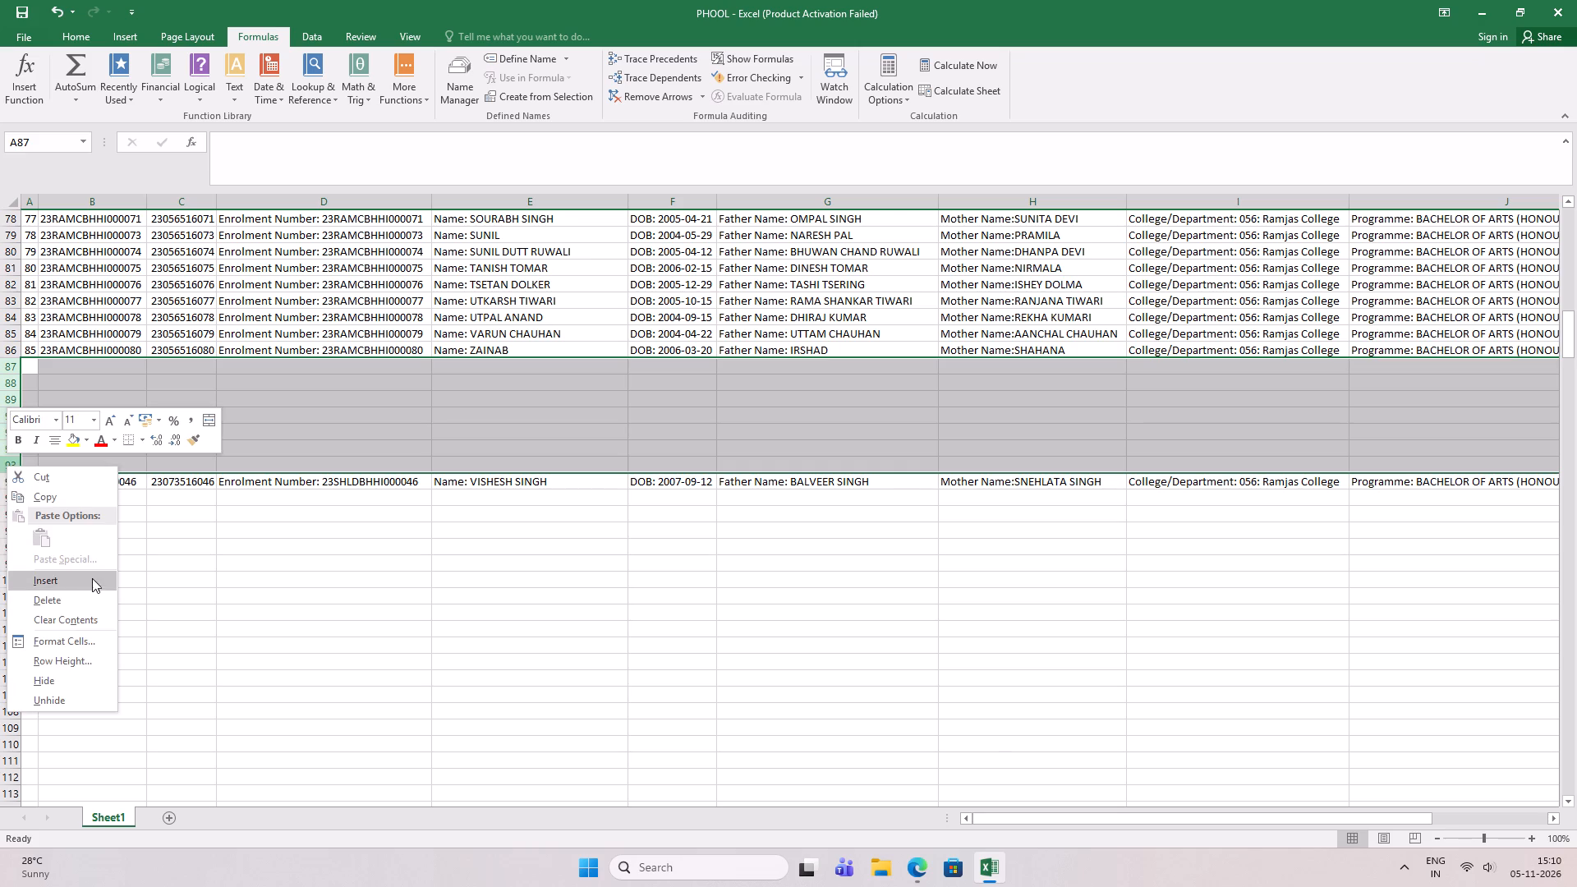
pyautogui.click(83, 594)
pyautogui.hotkey('ctrl', 's')
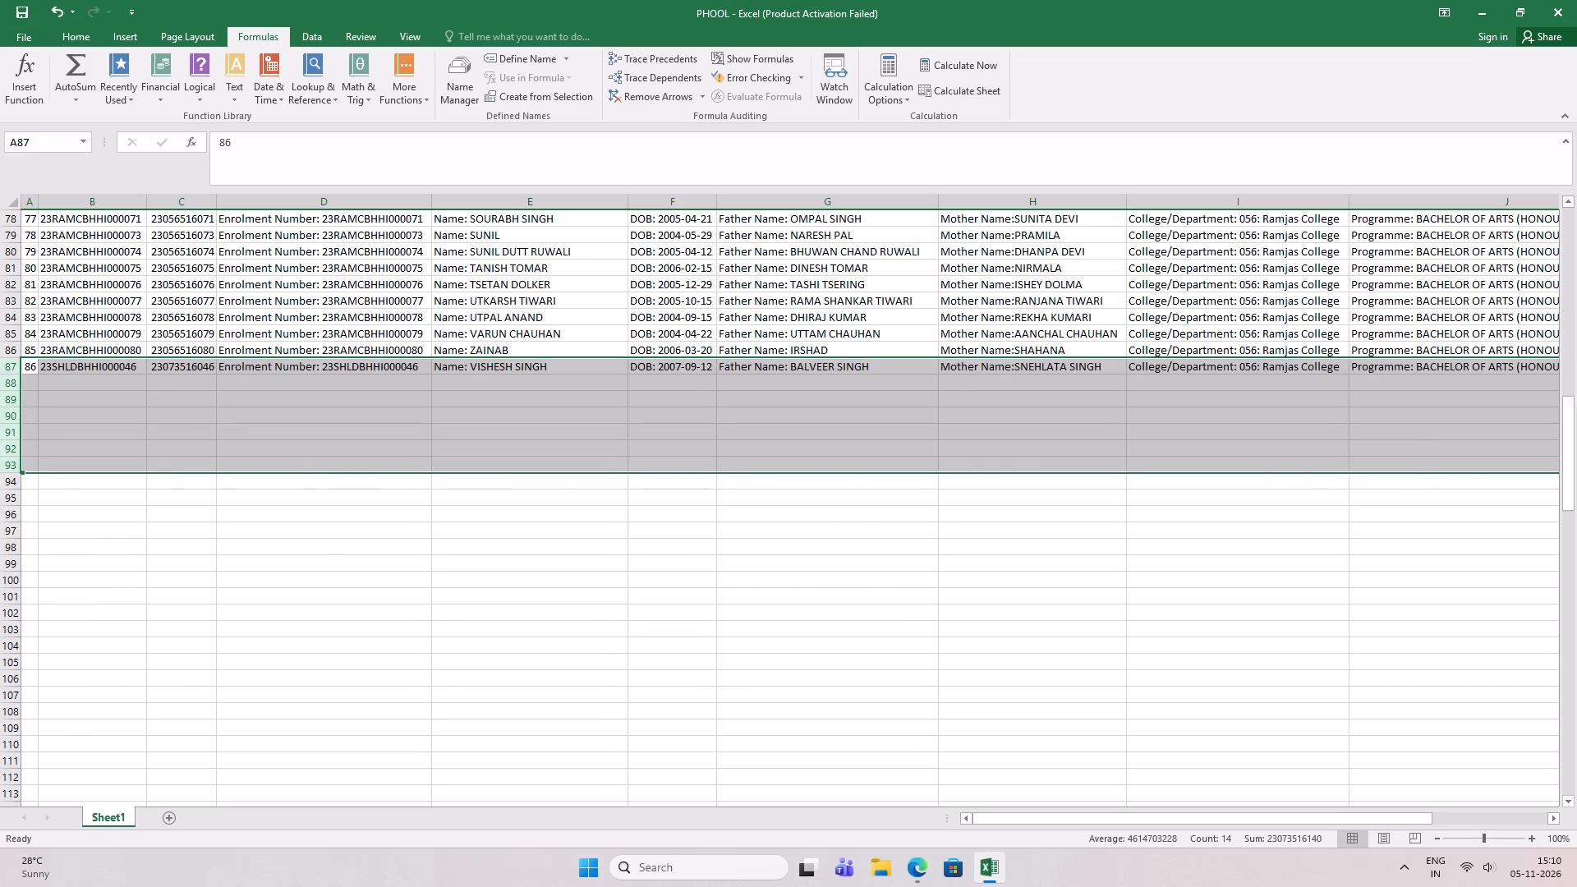
pyautogui.hotkey('ctrl', 's')
# Insert a blank column between the Name and DOB columns.
pyautogui.scroll(5, 594, 592)
pyautogui.hotkey('ctrl', 'Home')
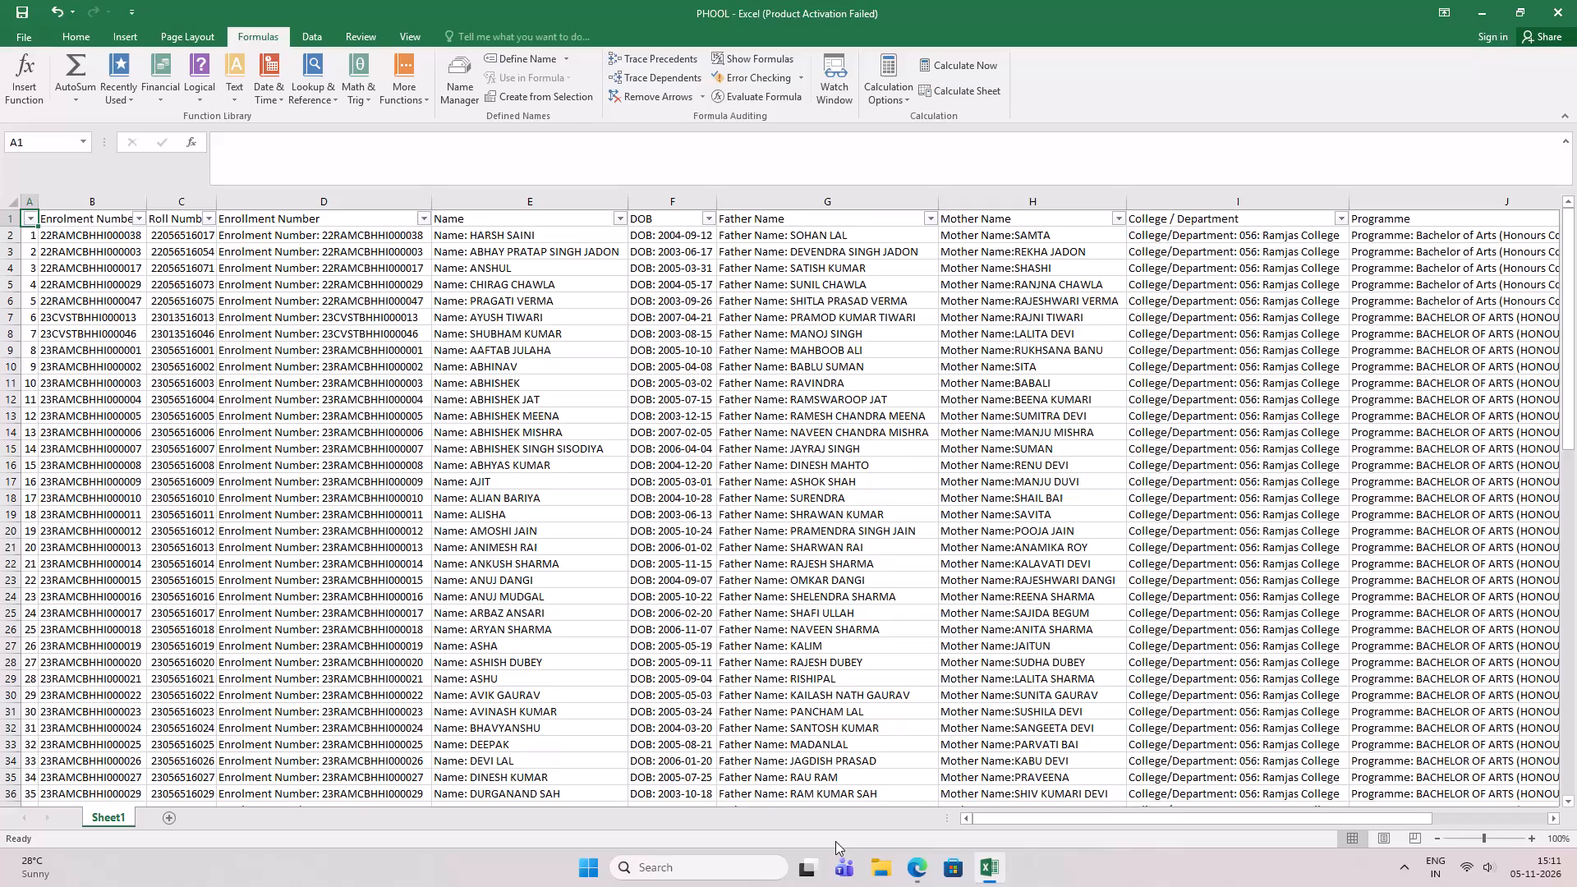
pyautogui.click(663, 202)
pyautogui.rightClick(663, 202)
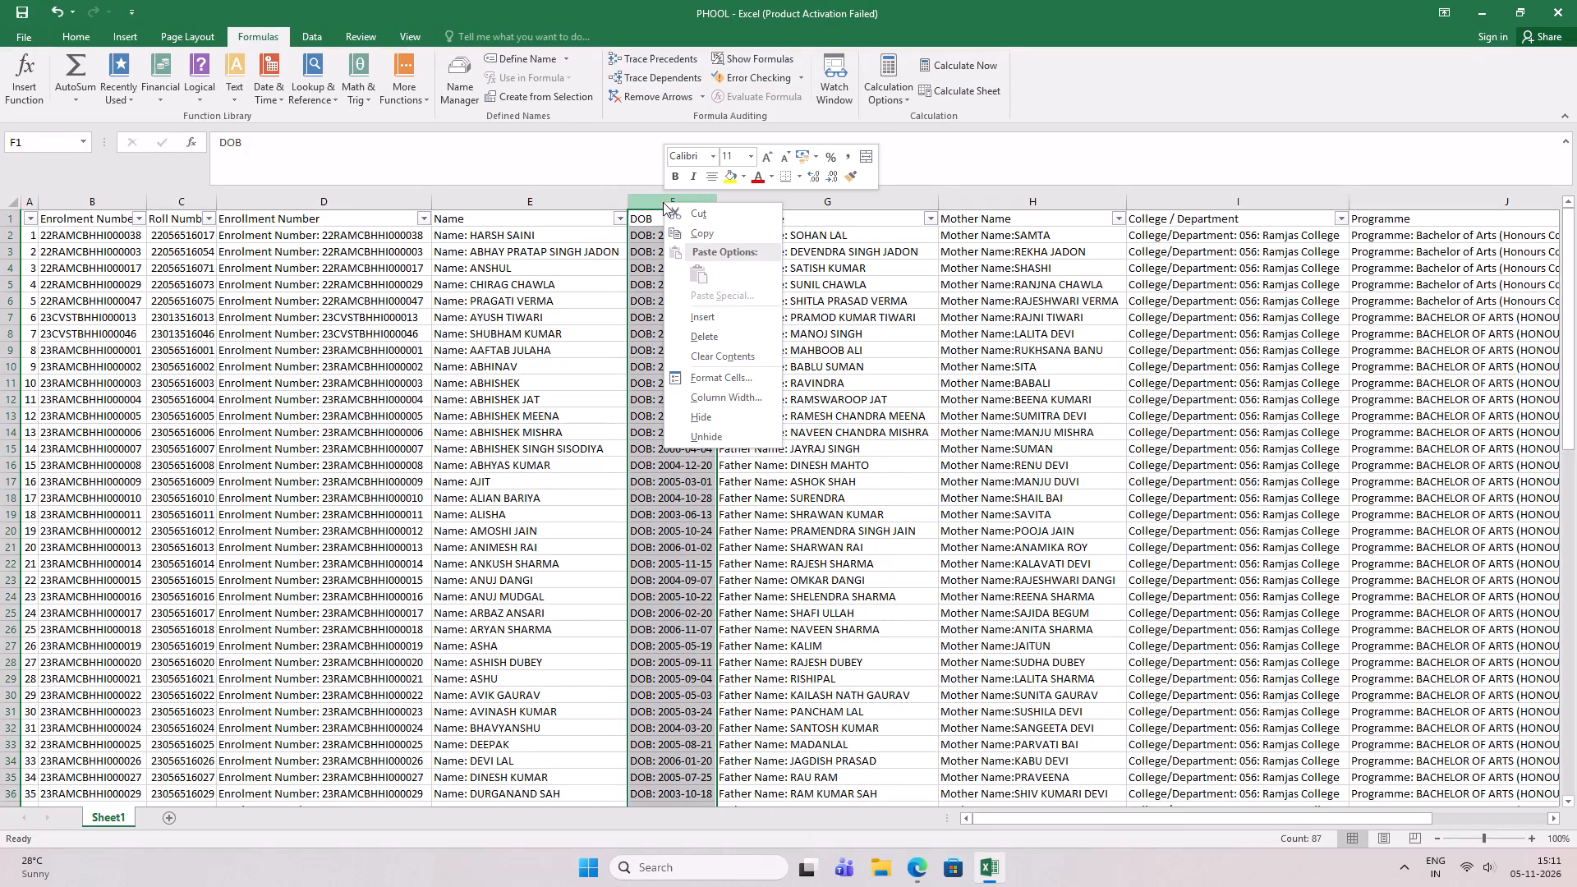
pyautogui.click(728, 319)
# Enter the first student's name in F2 in capitals without the "Name:" prefix, and Flash Fill the rest of the column.
pyautogui.click(656, 270)
pyautogui.click(657, 241)
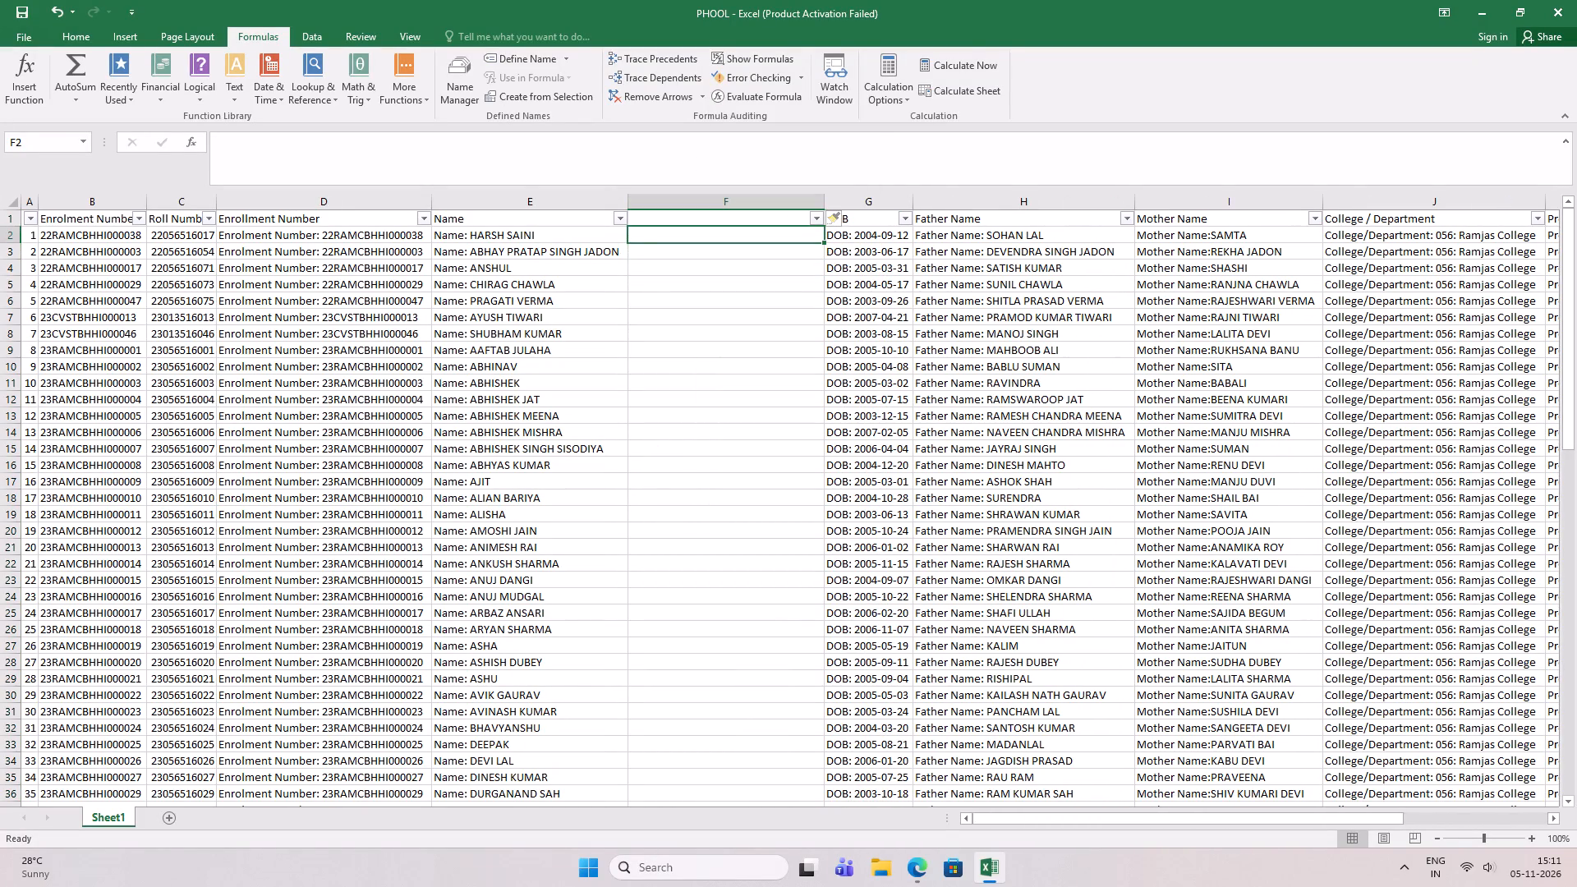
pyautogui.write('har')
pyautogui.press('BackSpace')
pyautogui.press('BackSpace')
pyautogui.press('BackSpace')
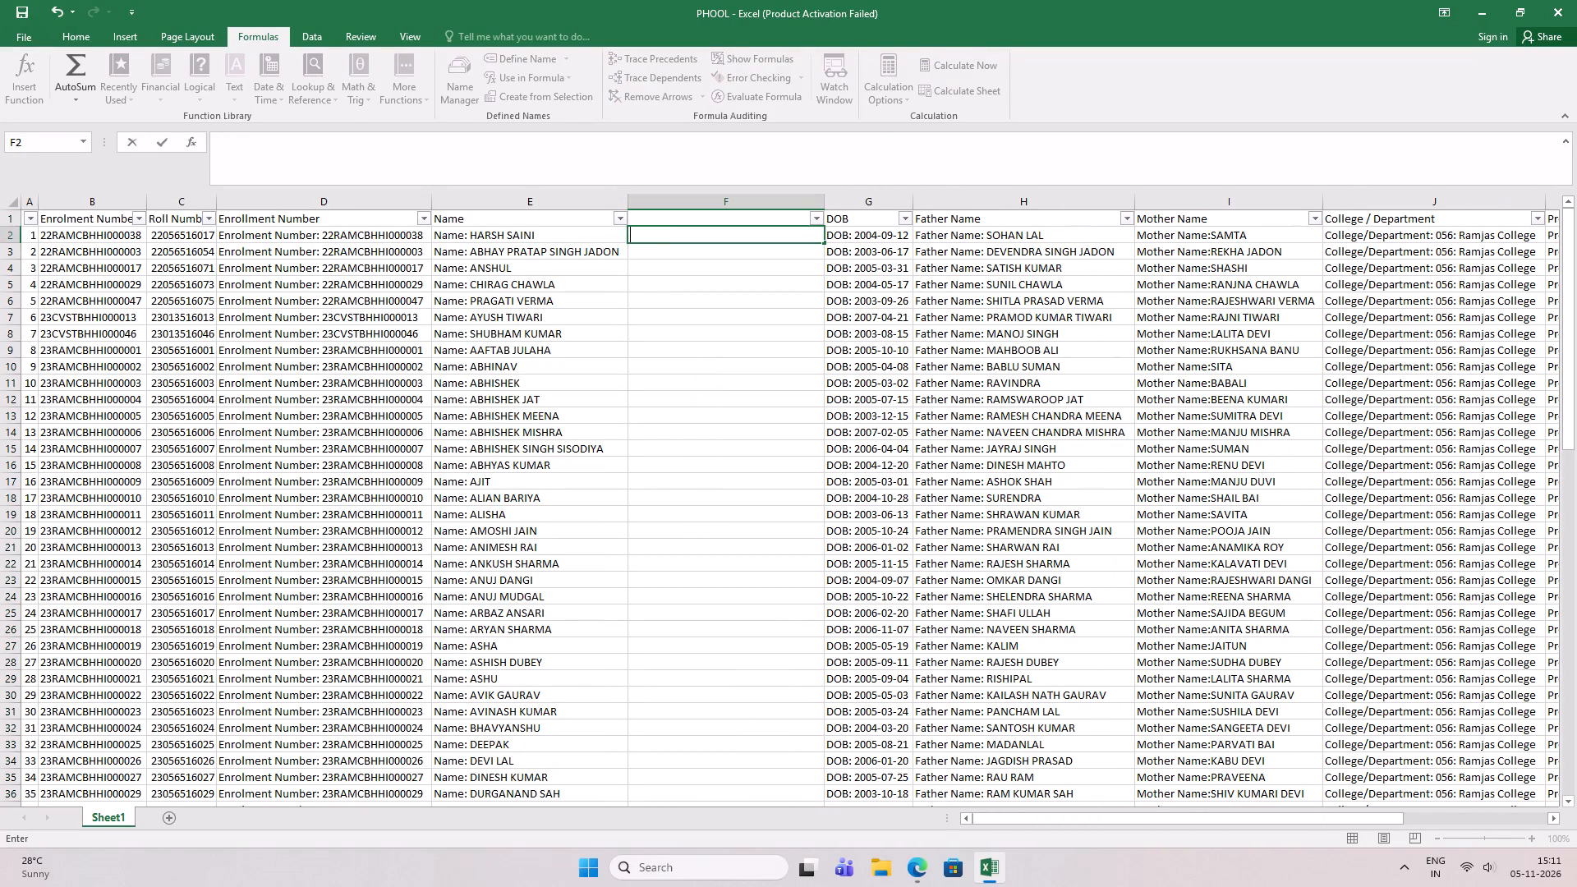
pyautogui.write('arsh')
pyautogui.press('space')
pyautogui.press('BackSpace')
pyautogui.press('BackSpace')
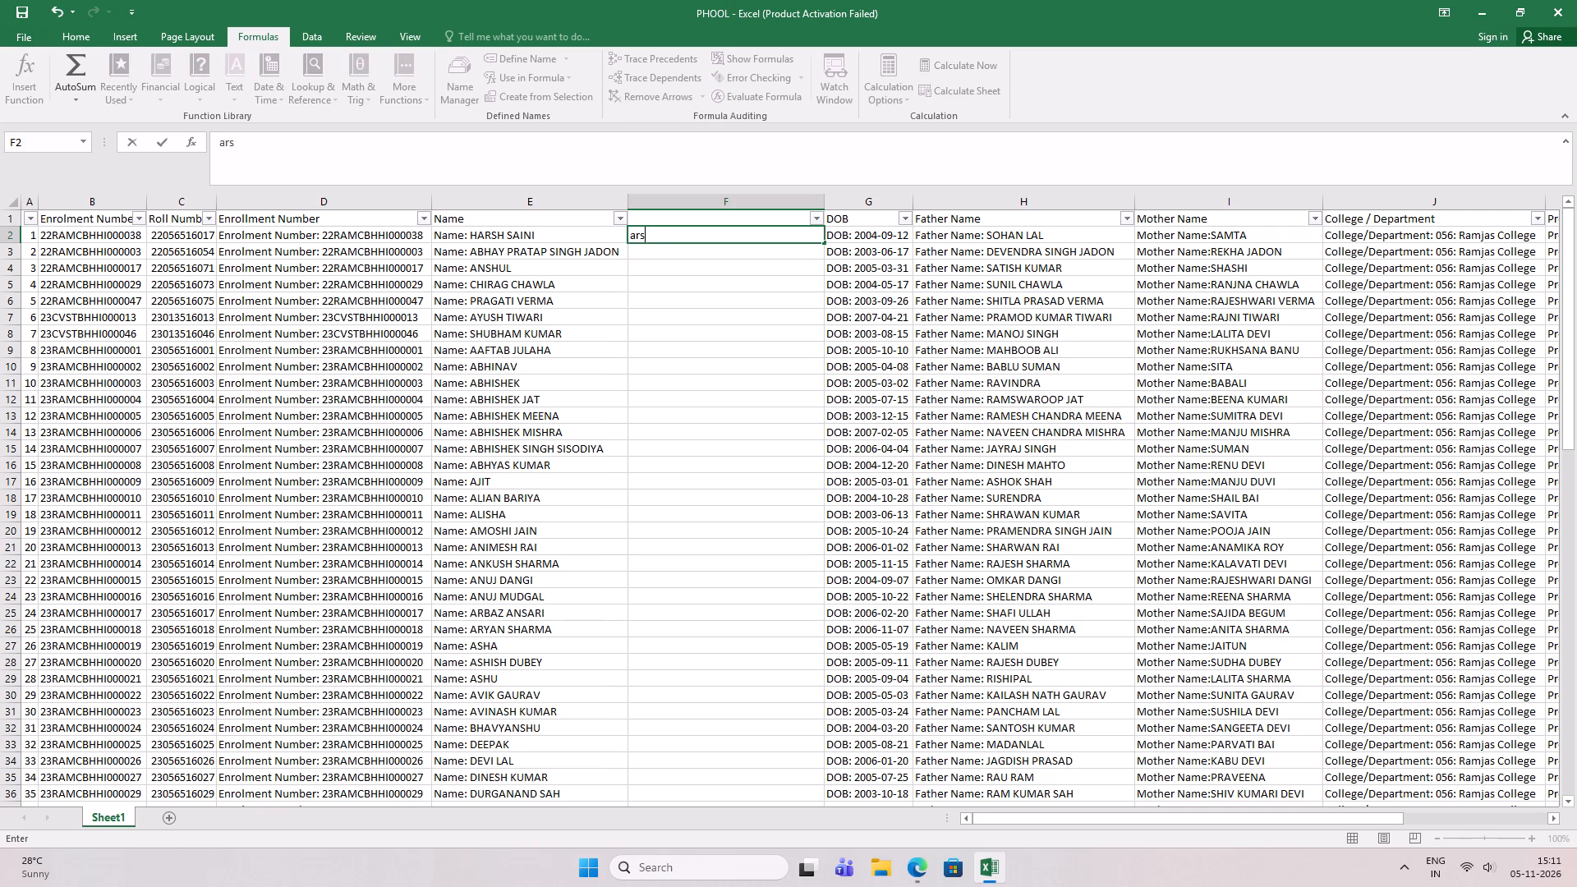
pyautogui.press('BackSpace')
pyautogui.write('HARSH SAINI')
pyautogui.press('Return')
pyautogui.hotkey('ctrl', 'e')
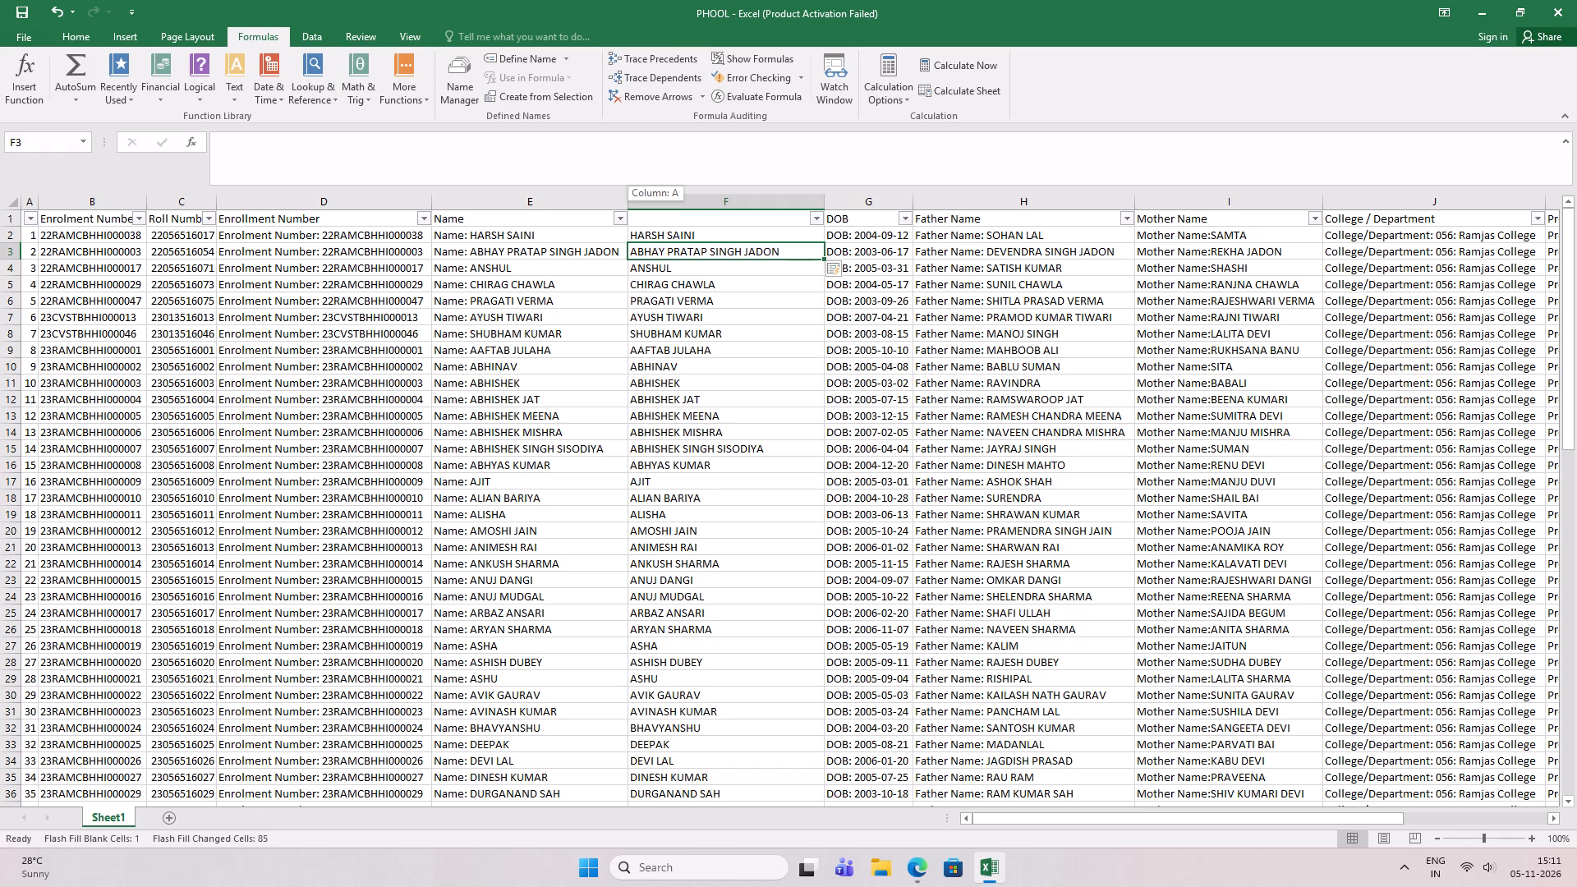
# Delete the original Name column E with the prefixed entries and save the workbook.
pyautogui.click(550, 205)
pyautogui.rightClick(543, 208)
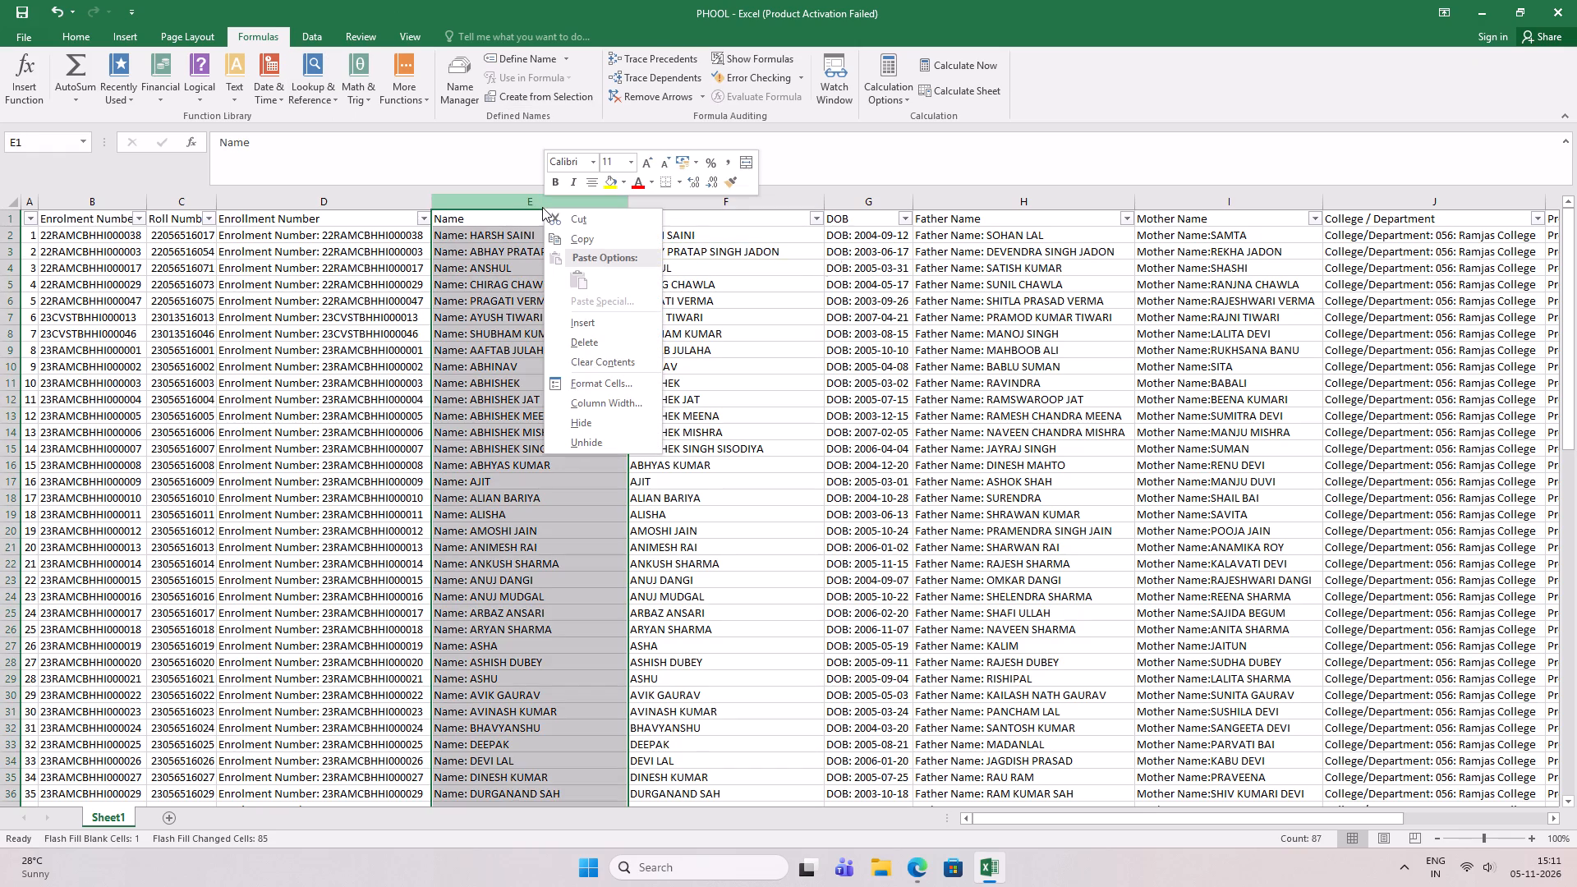
pyautogui.click(590, 340)
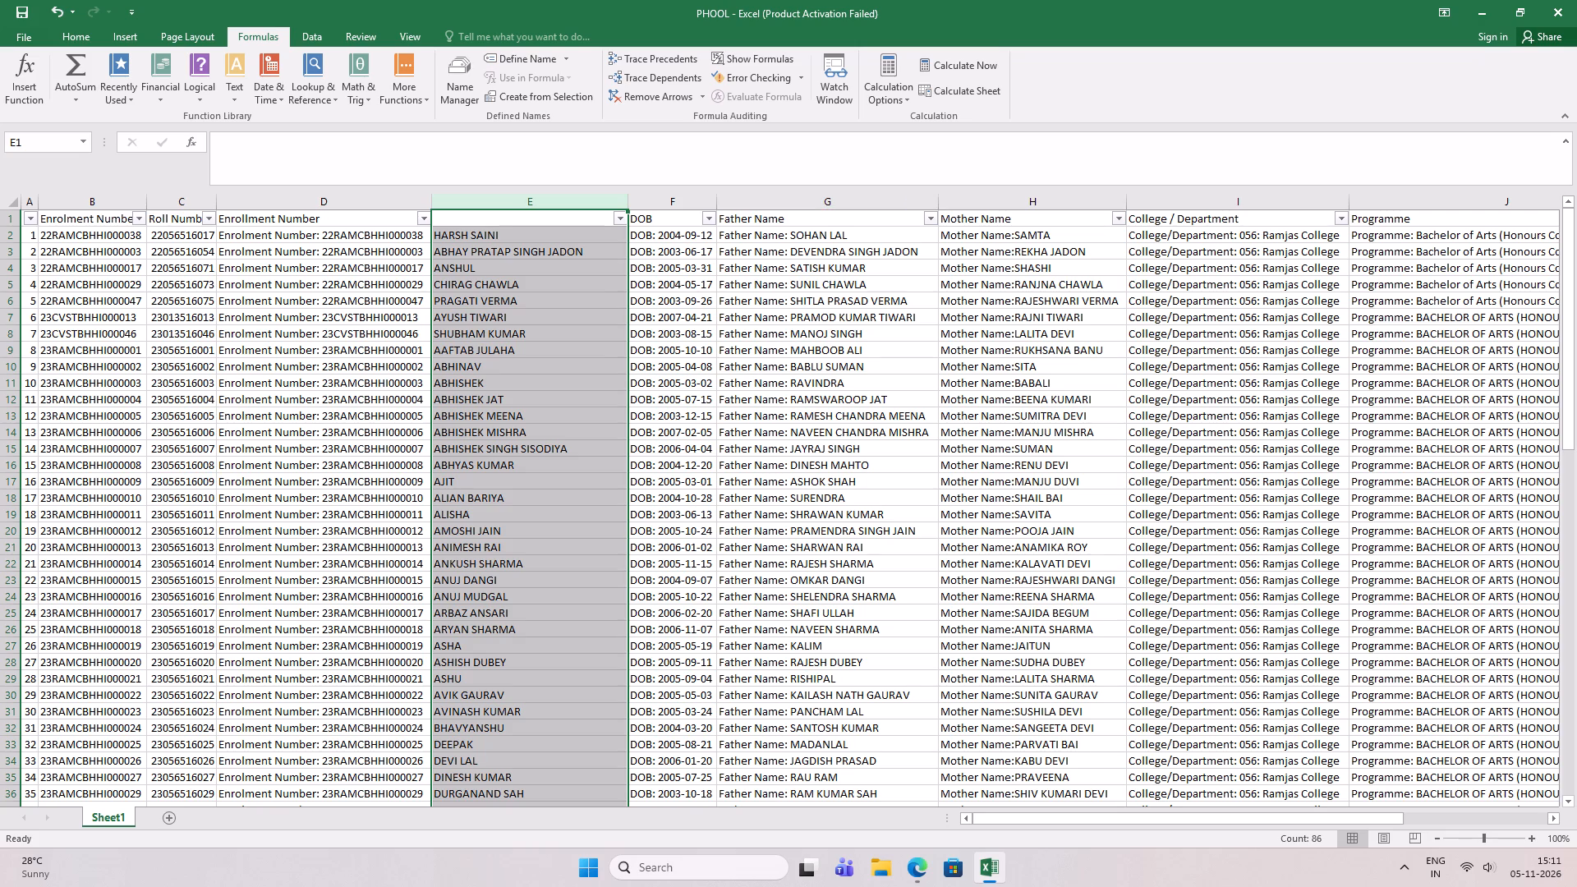
pyautogui.hotkey('ctrl', 's')
# Insert a blank column before Mother Name, enter the first father's name in H2 without its prefix, and Flash Fill the column.
pyautogui.click(829, 205)
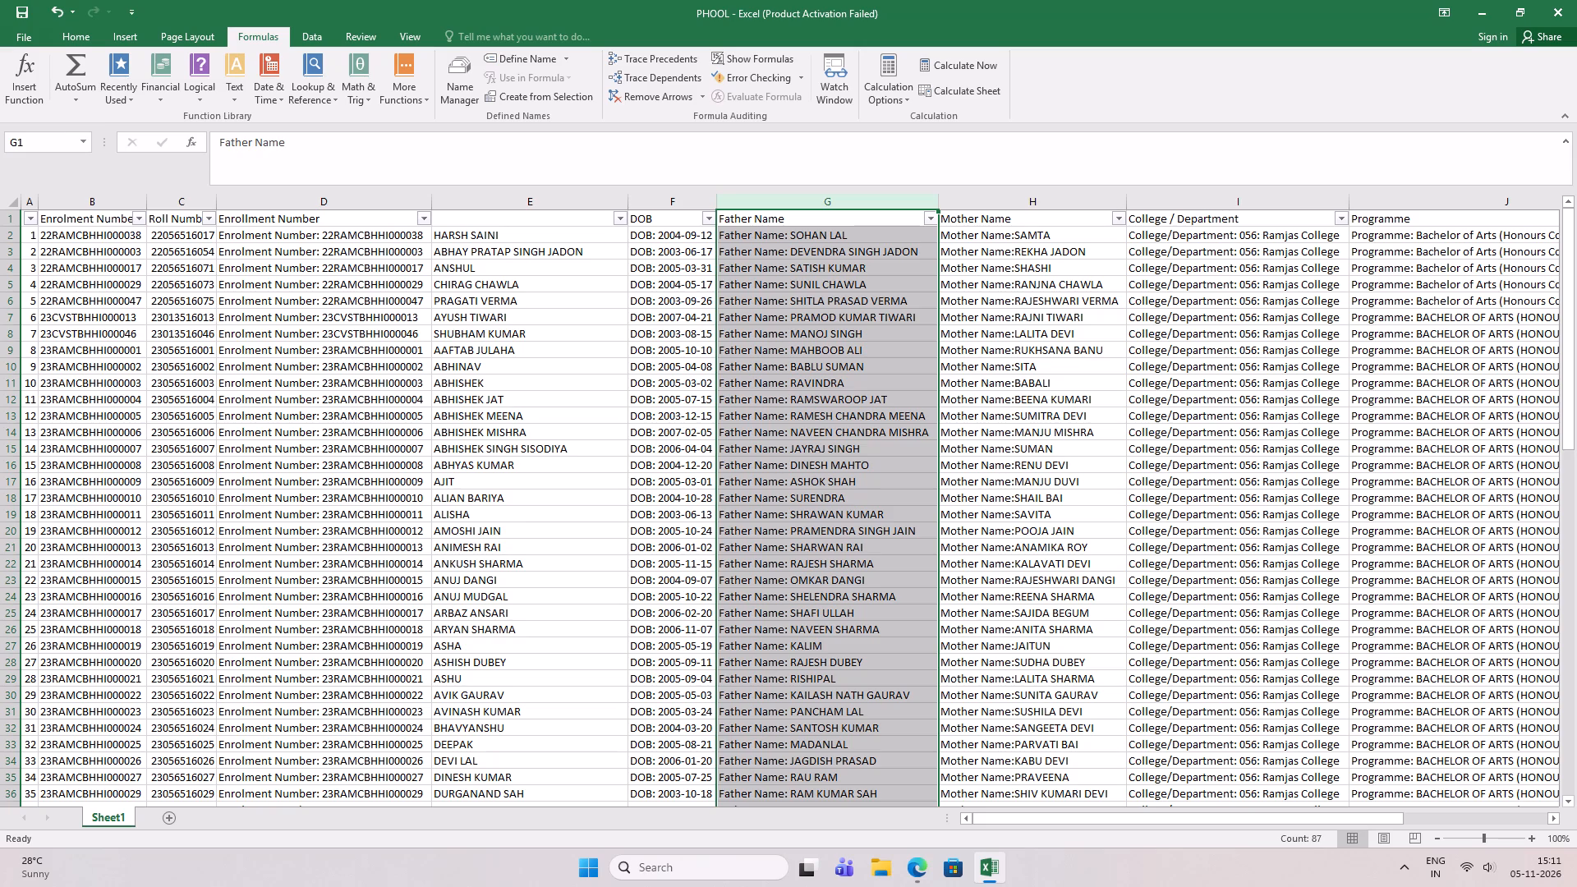
pyautogui.click(973, 207)
pyautogui.rightClick(973, 207)
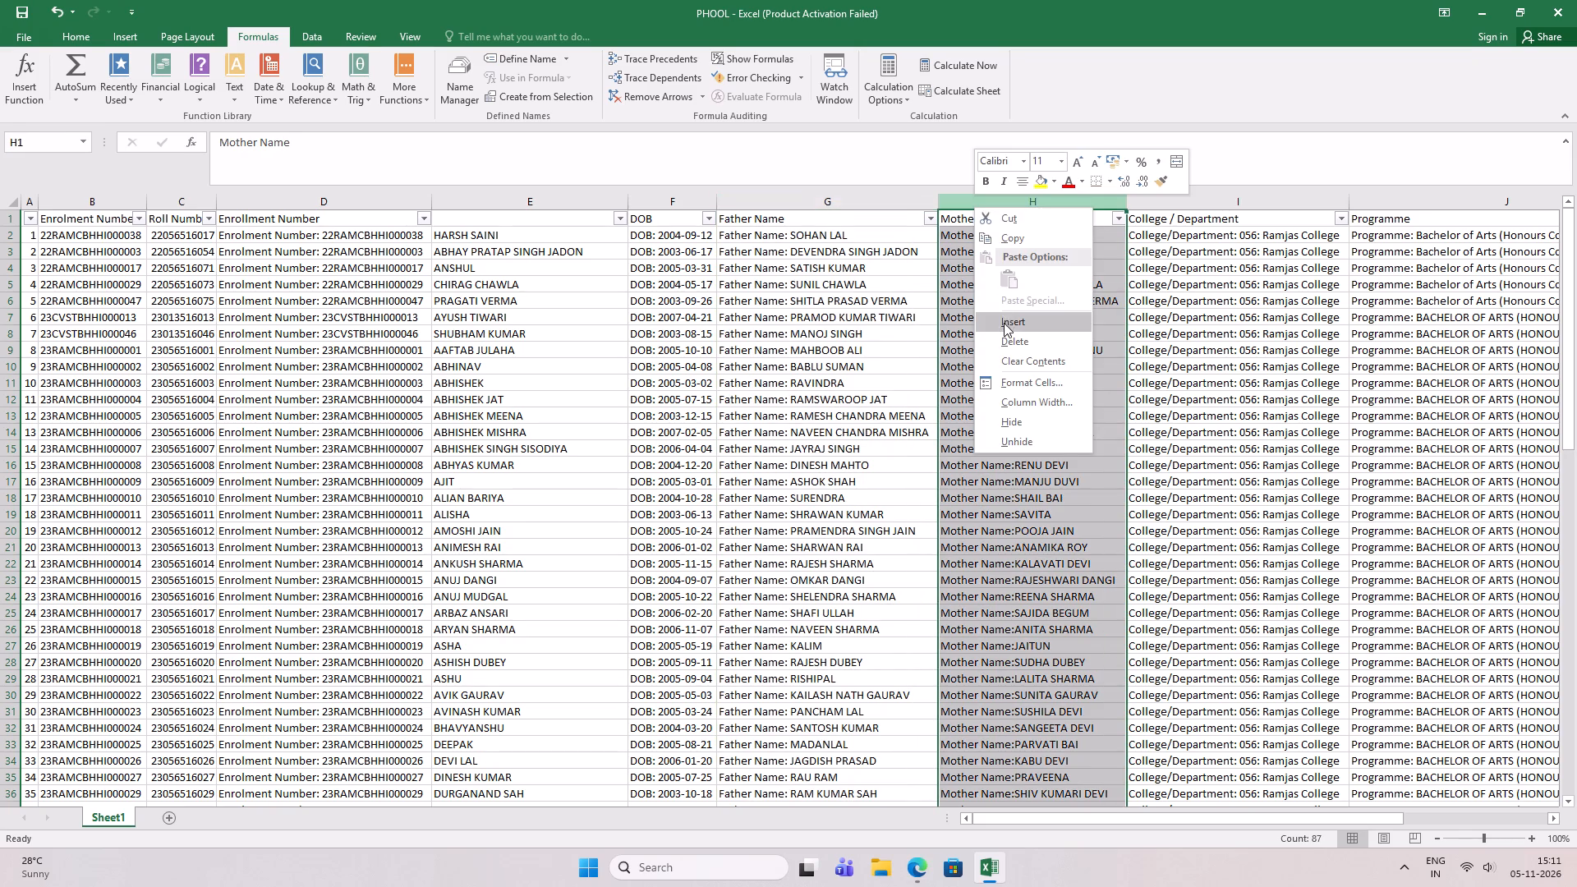
pyautogui.click(1004, 323)
pyautogui.click(993, 241)
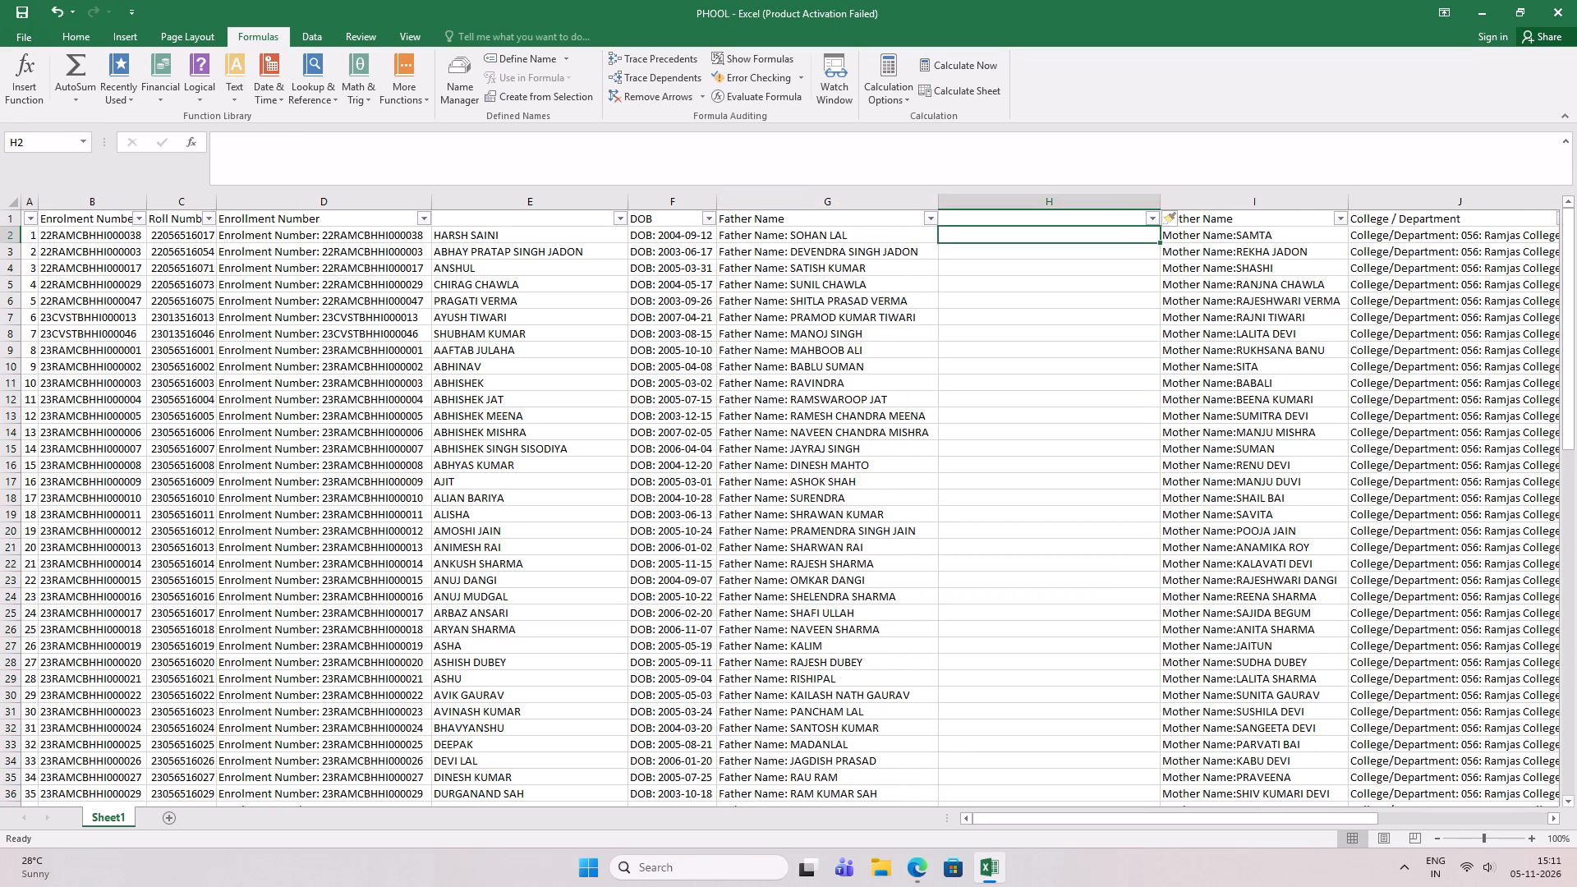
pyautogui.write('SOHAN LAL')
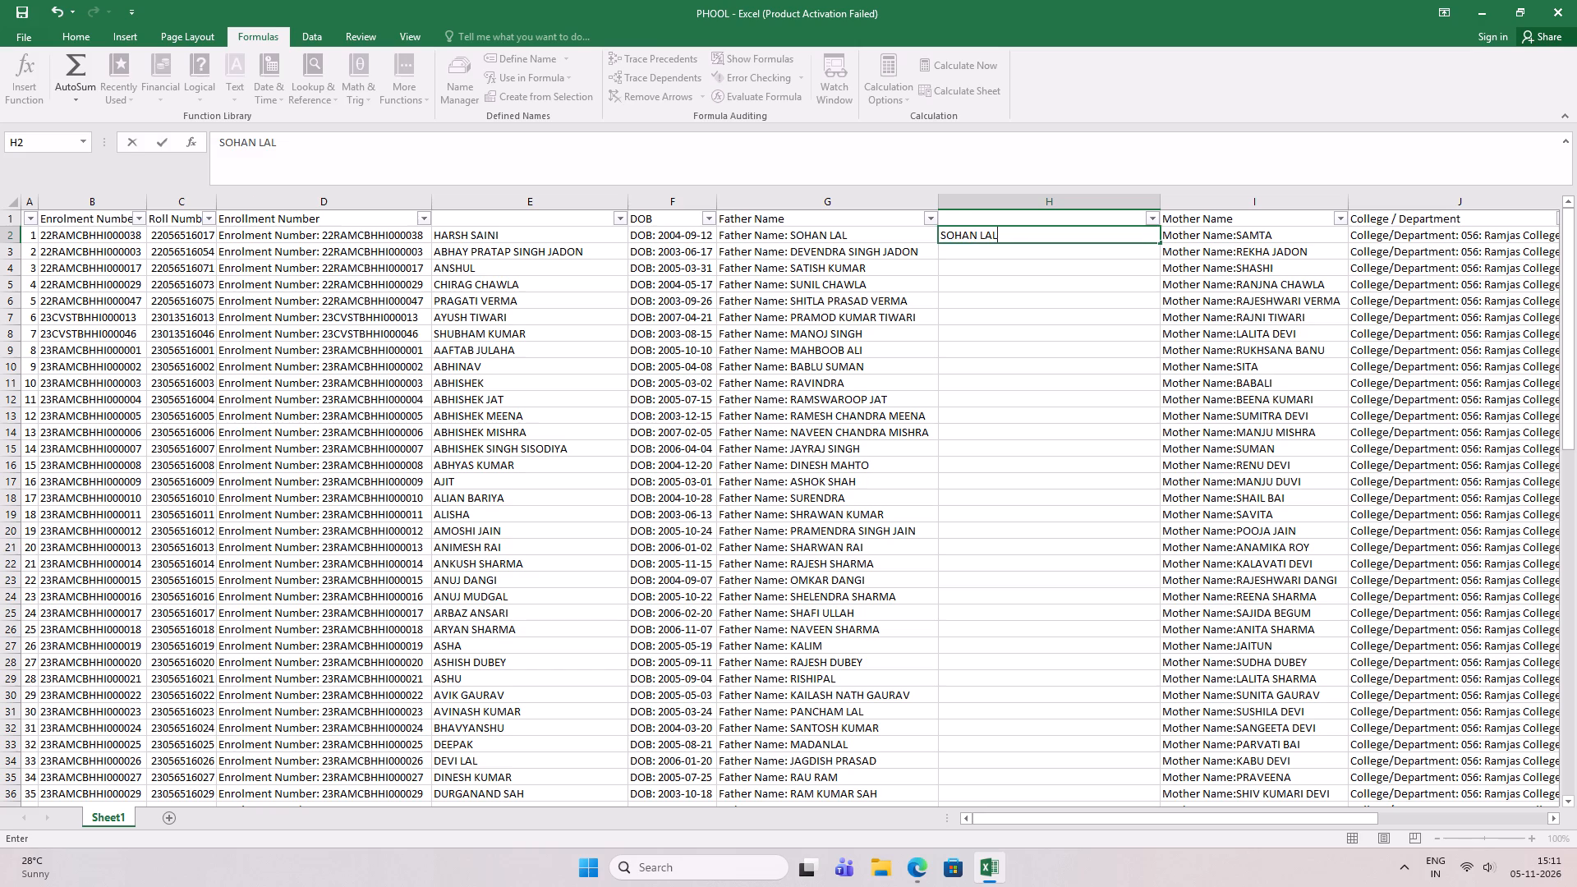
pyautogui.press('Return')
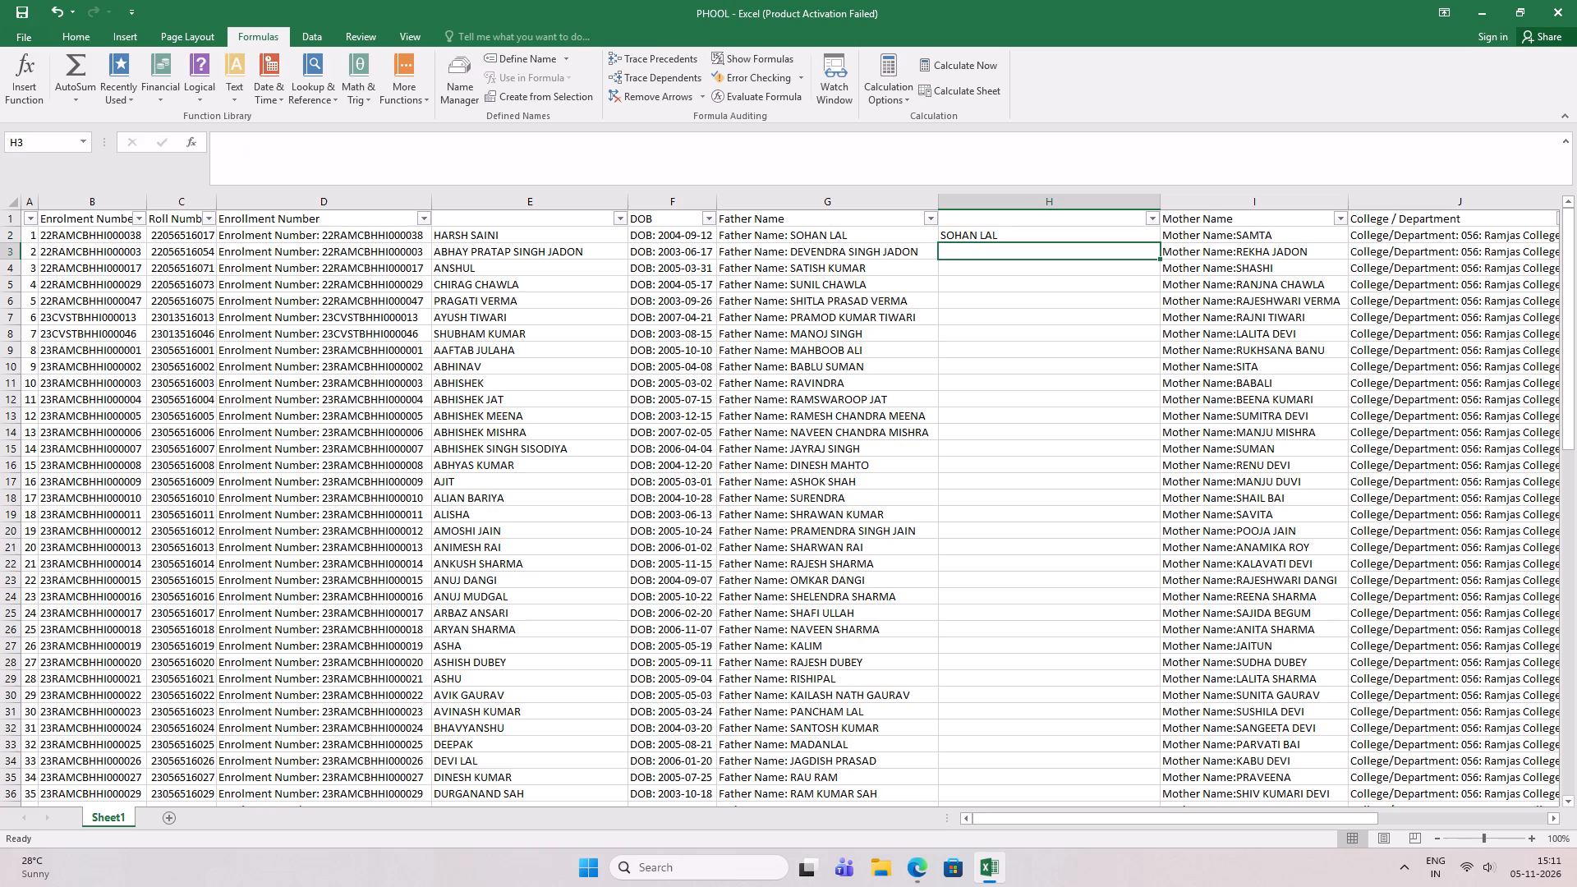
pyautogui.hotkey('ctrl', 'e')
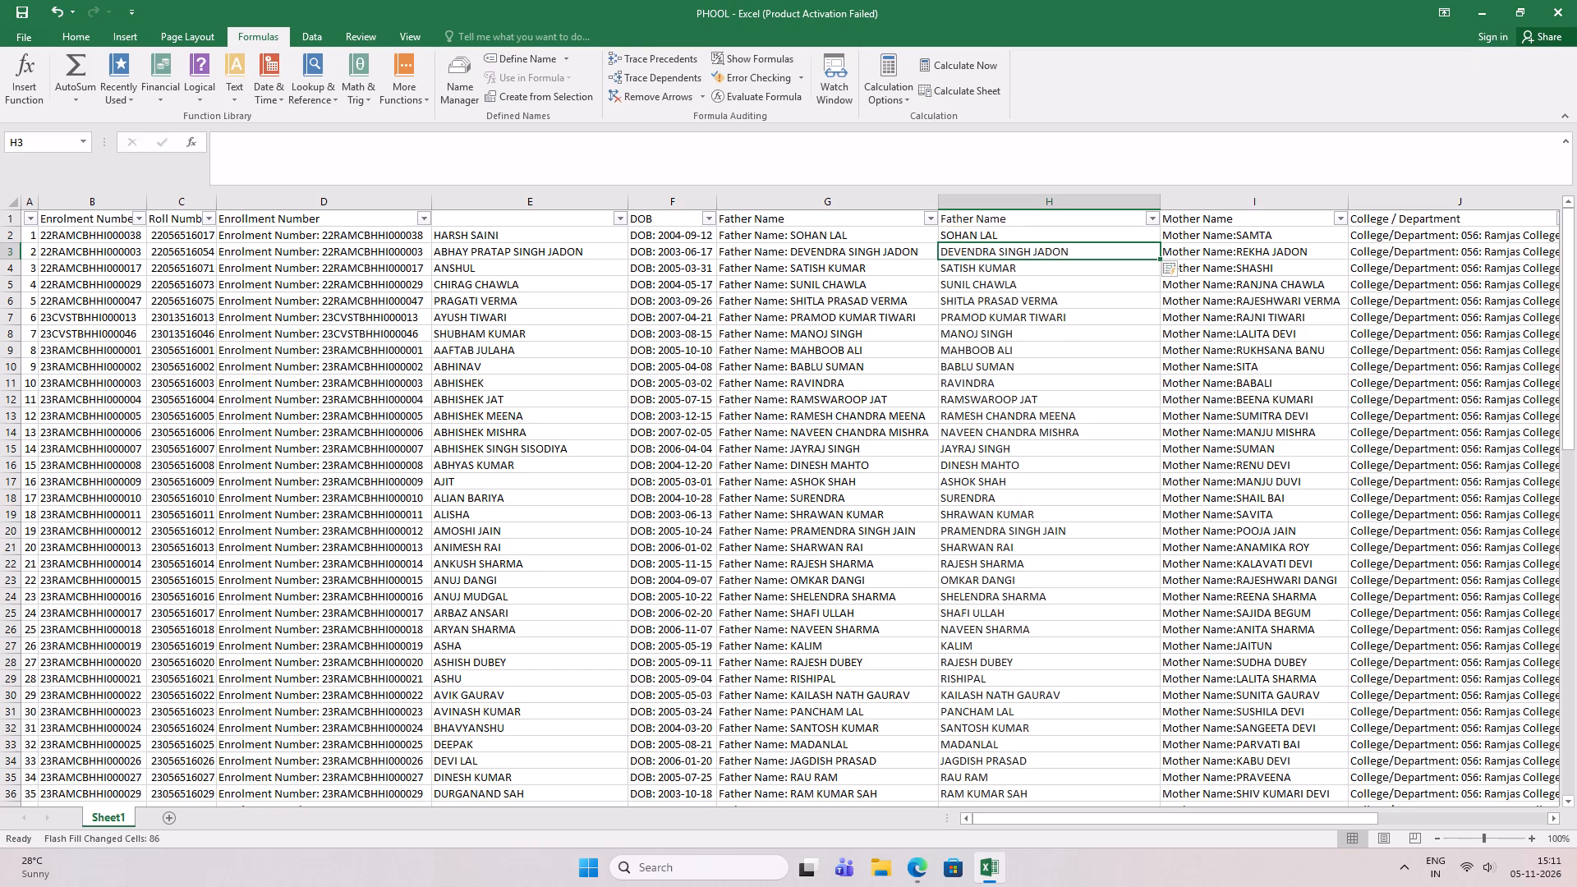
# Delete the original Father Name column G with the prefixed entries.
pyautogui.click(838, 203)
pyautogui.rightClick(831, 211)
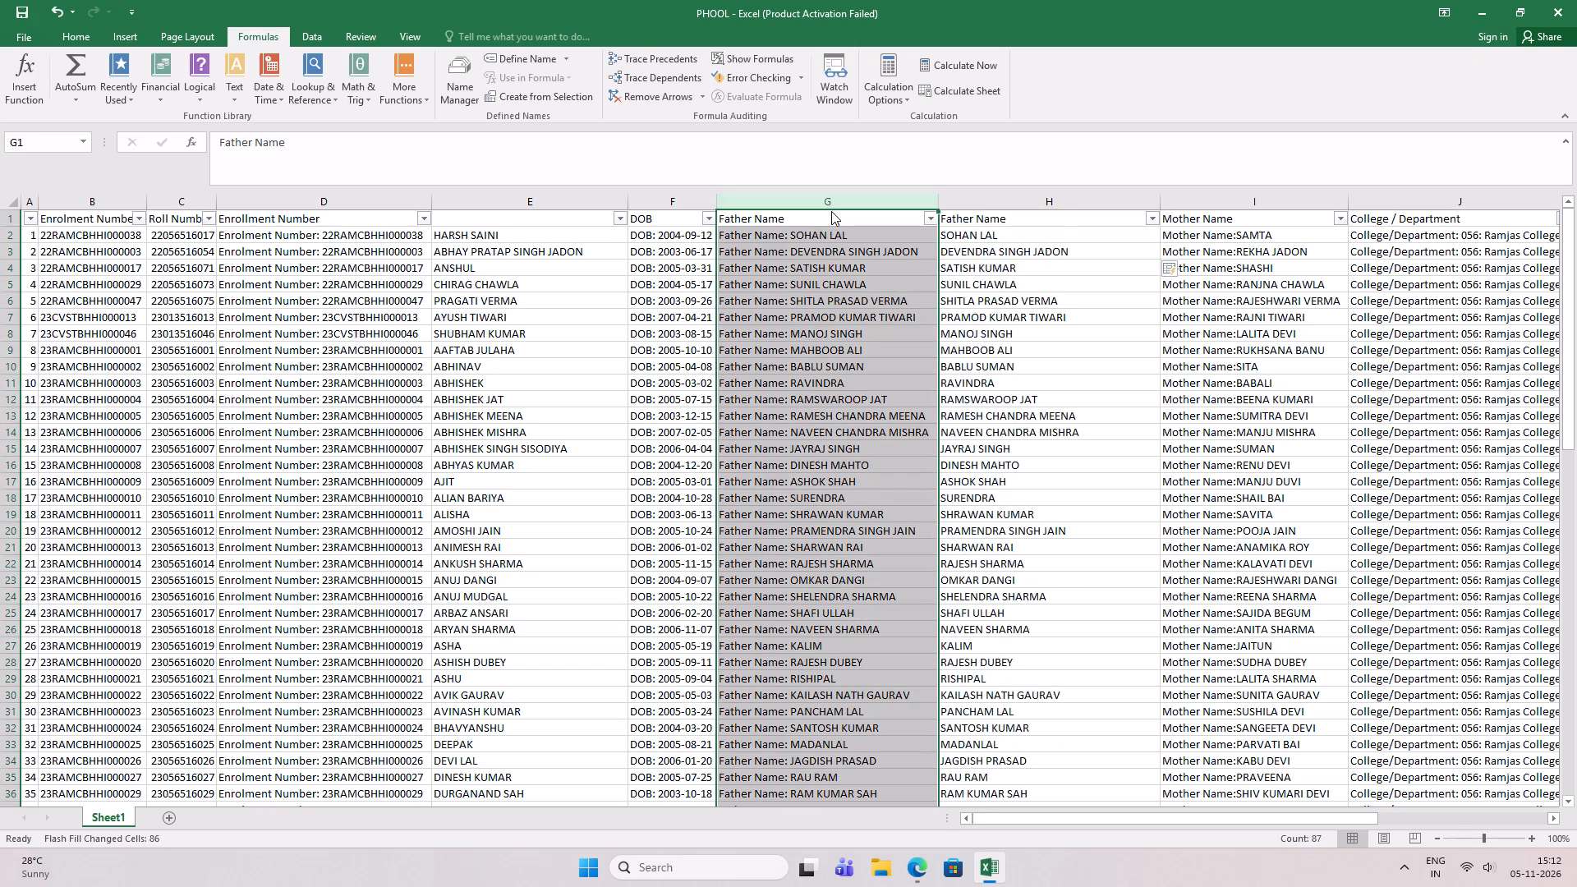
# Delete the original Father Name column G with the prefixed entries, keeping the cleaned father's name column beside it.
pyautogui.rightClick(822, 195)
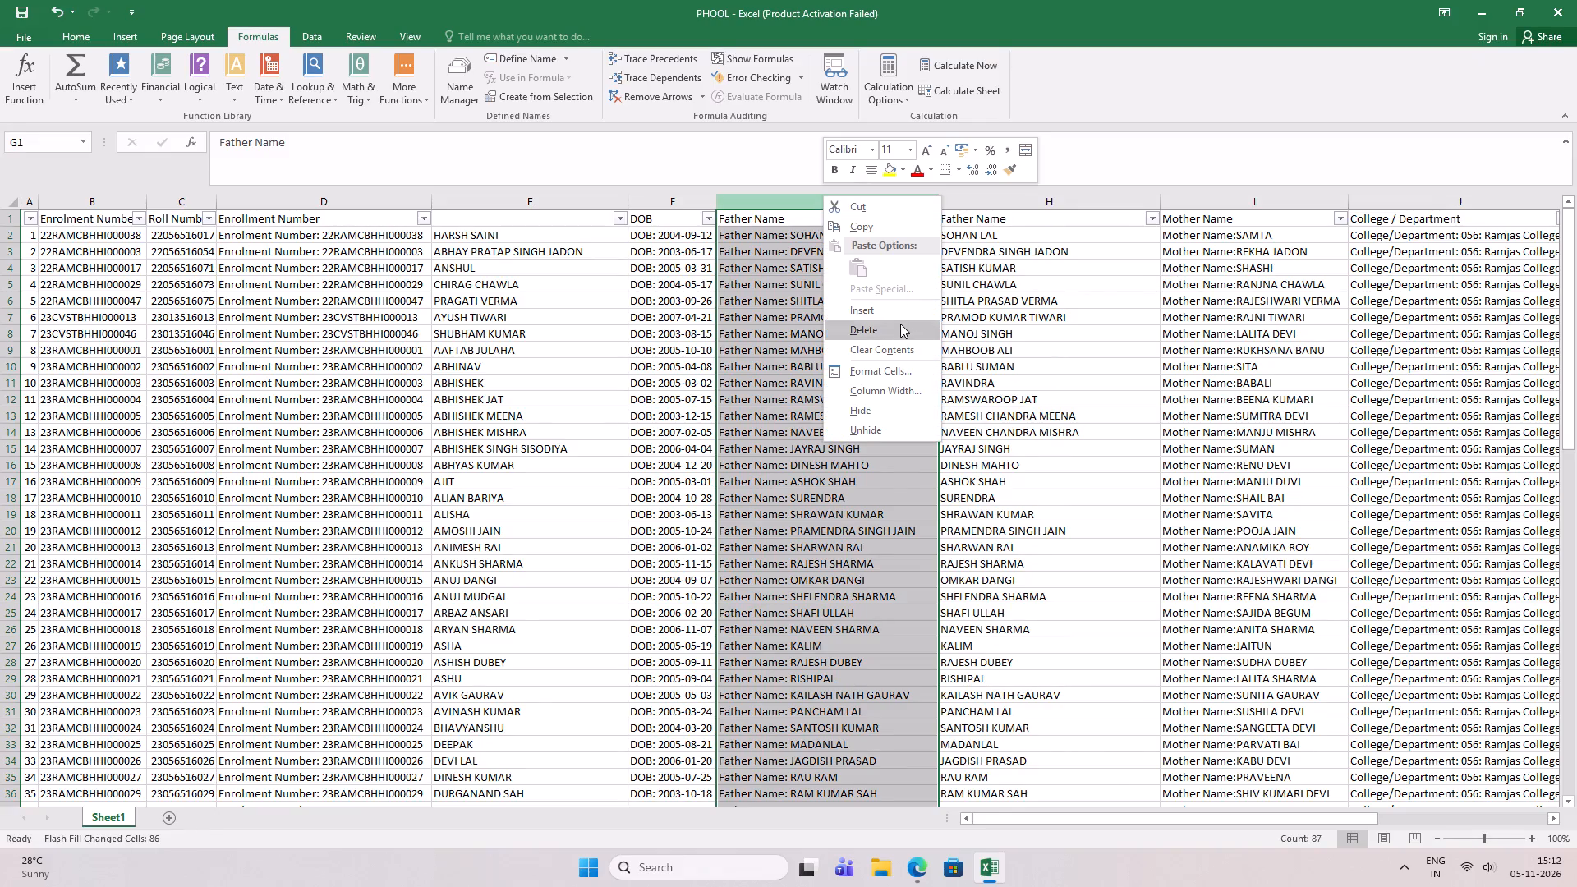
pyautogui.click(900, 324)
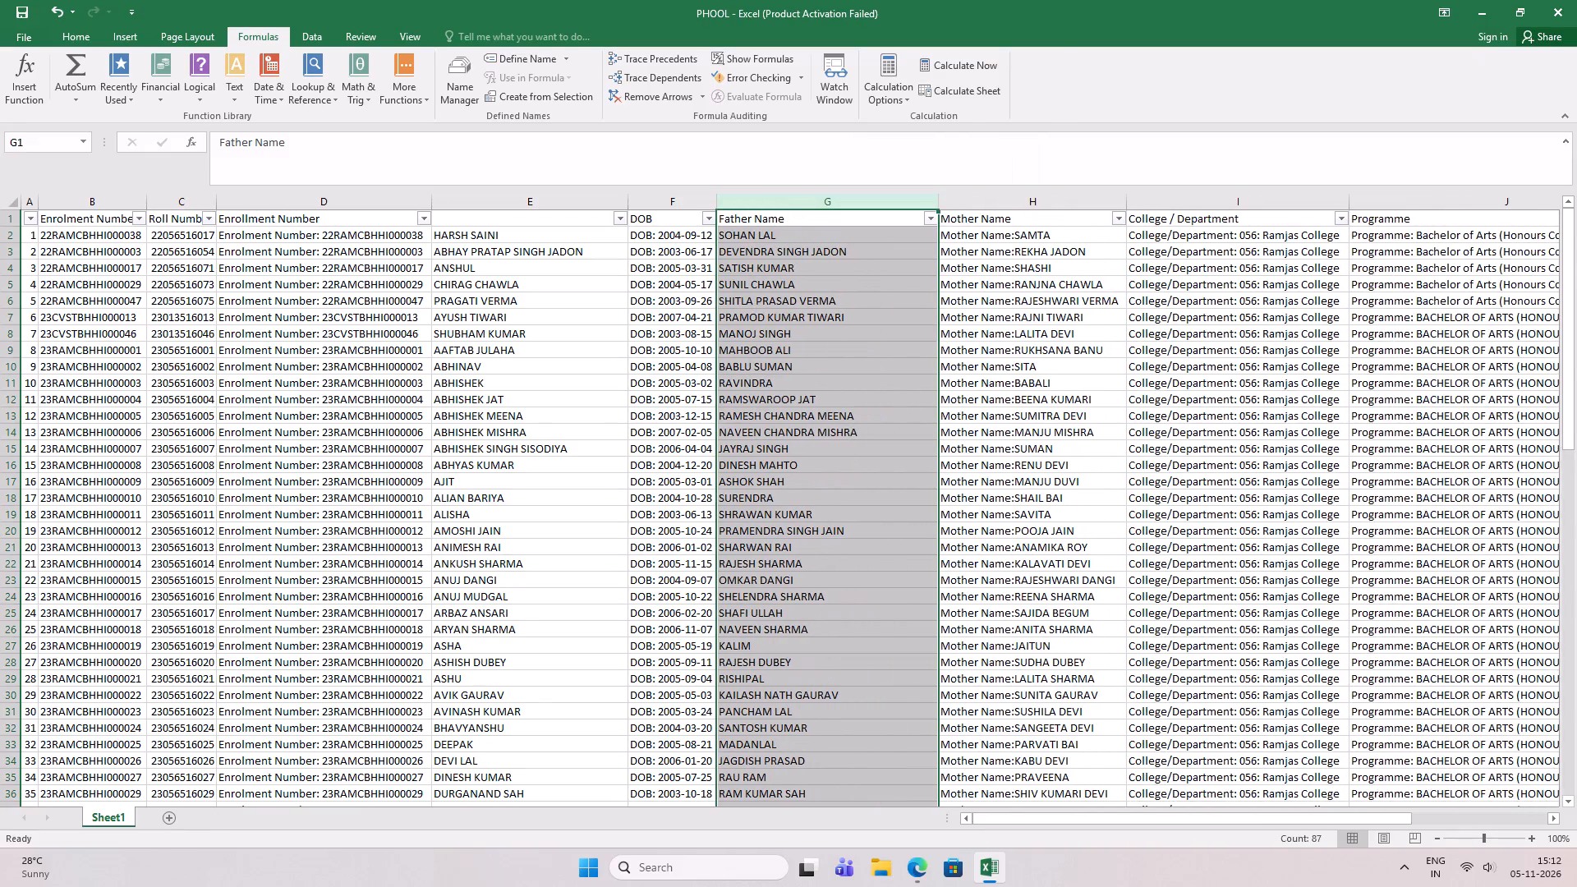
pyautogui.scroll(-2, 896, 545)
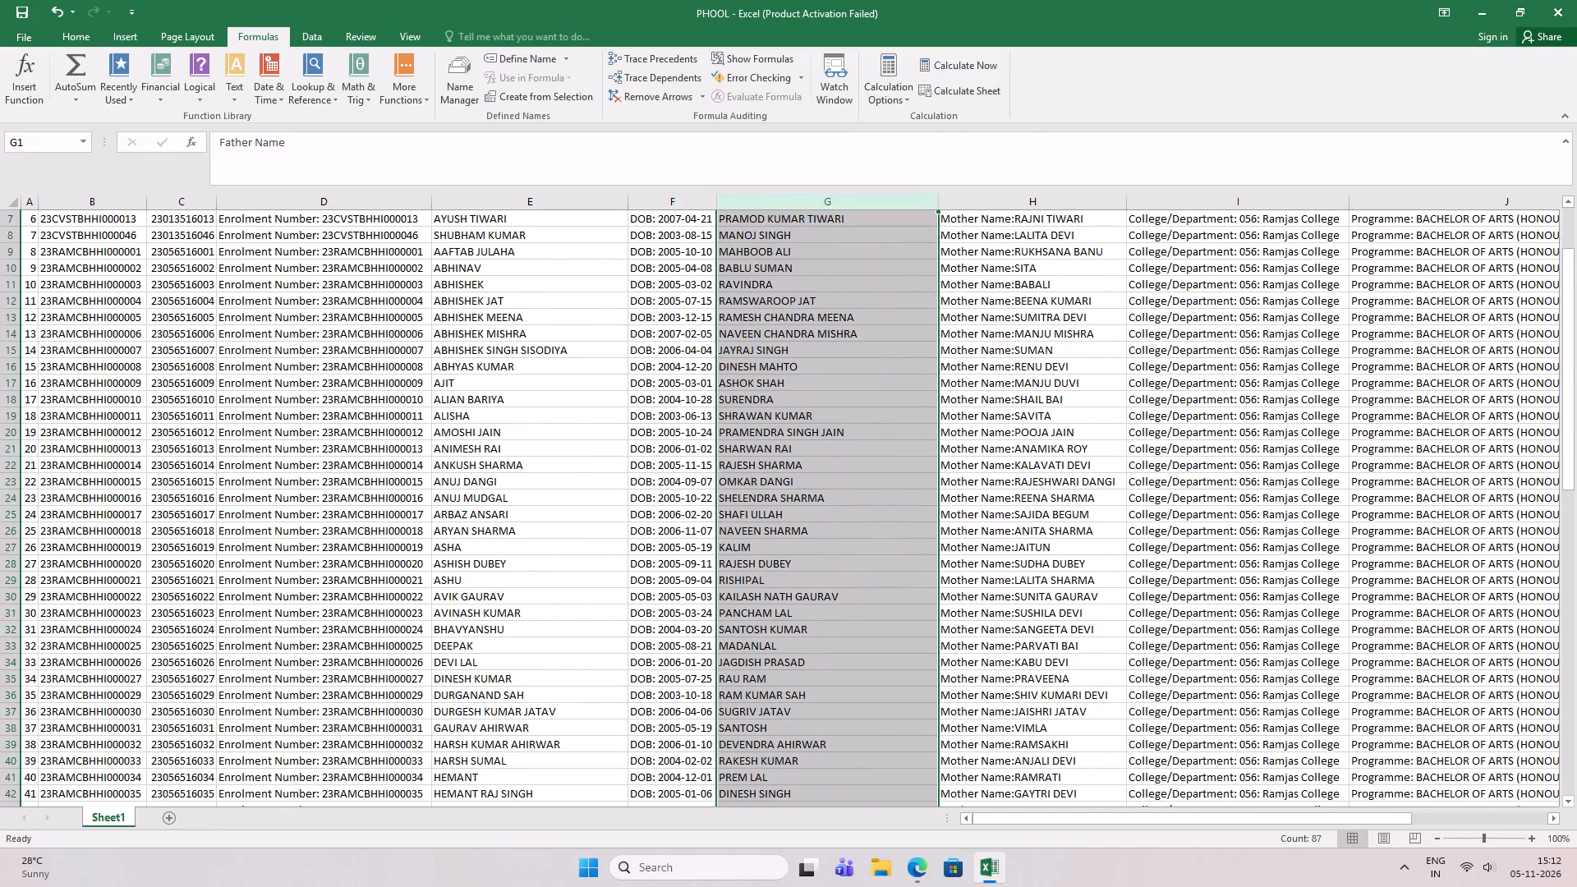
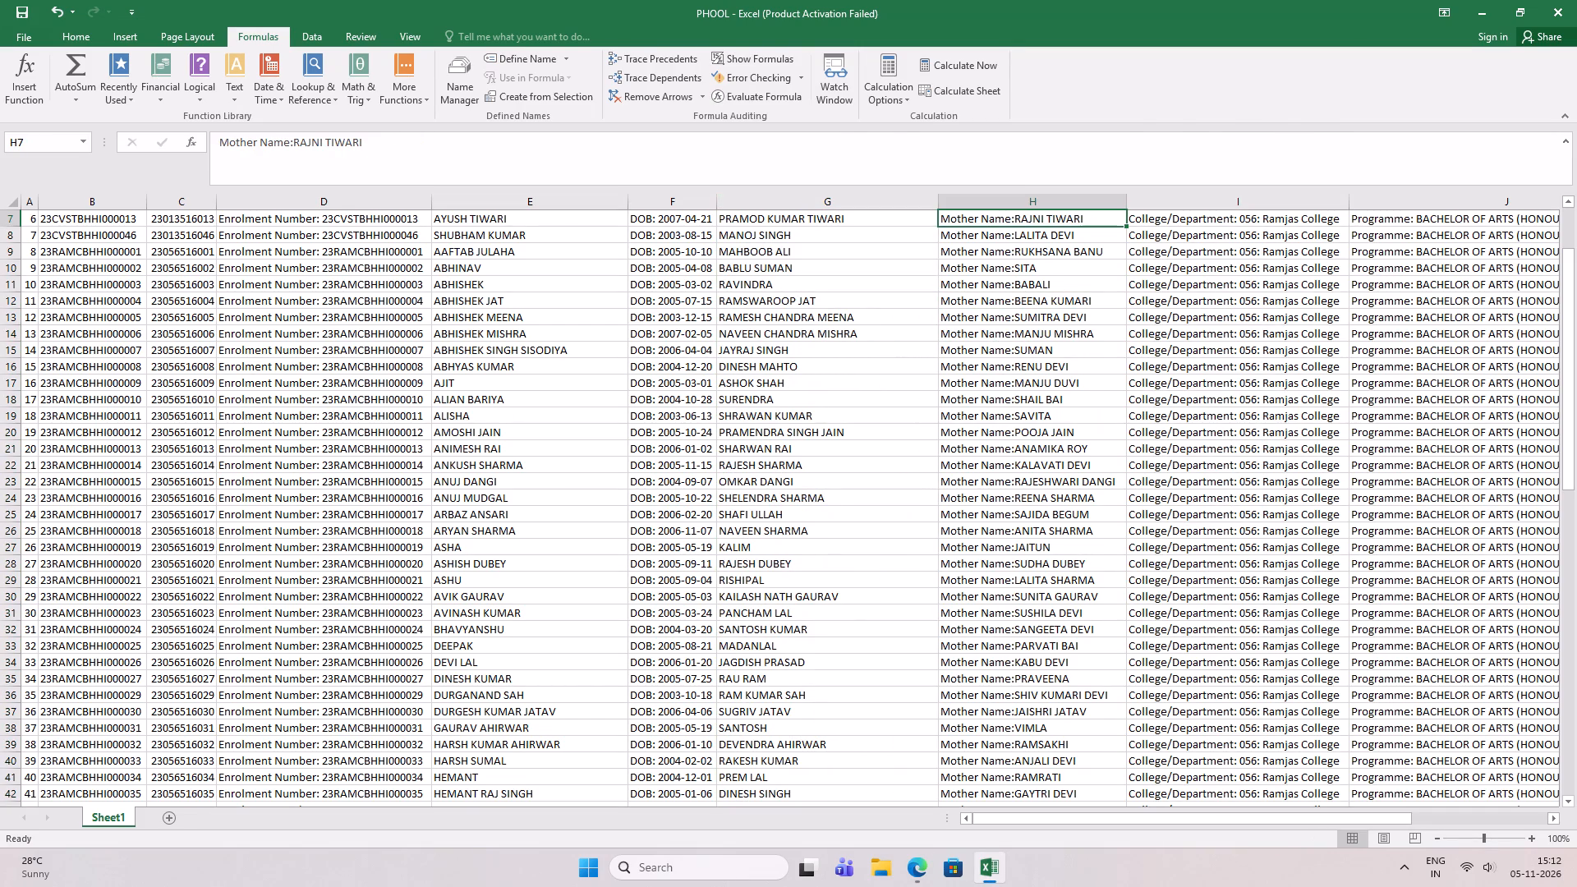
# Insert a blank column between the Mother Name and College / Department columns.
pyautogui.click(1163, 205)
pyautogui.rightClick(1163, 205)
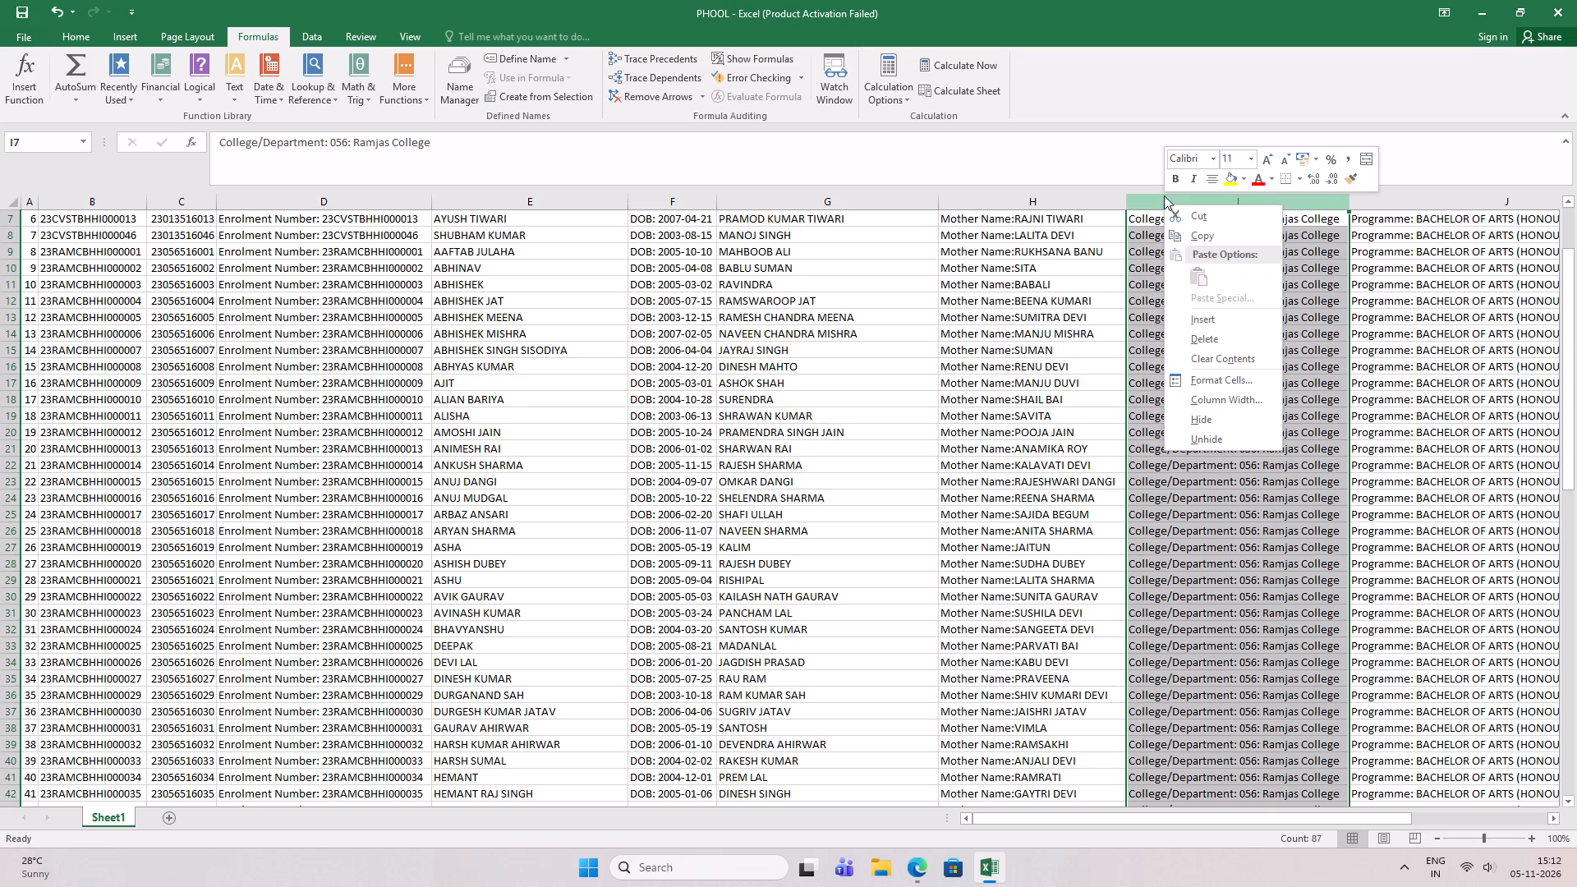
pyautogui.click(1161, 195)
pyautogui.rightClick(1156, 202)
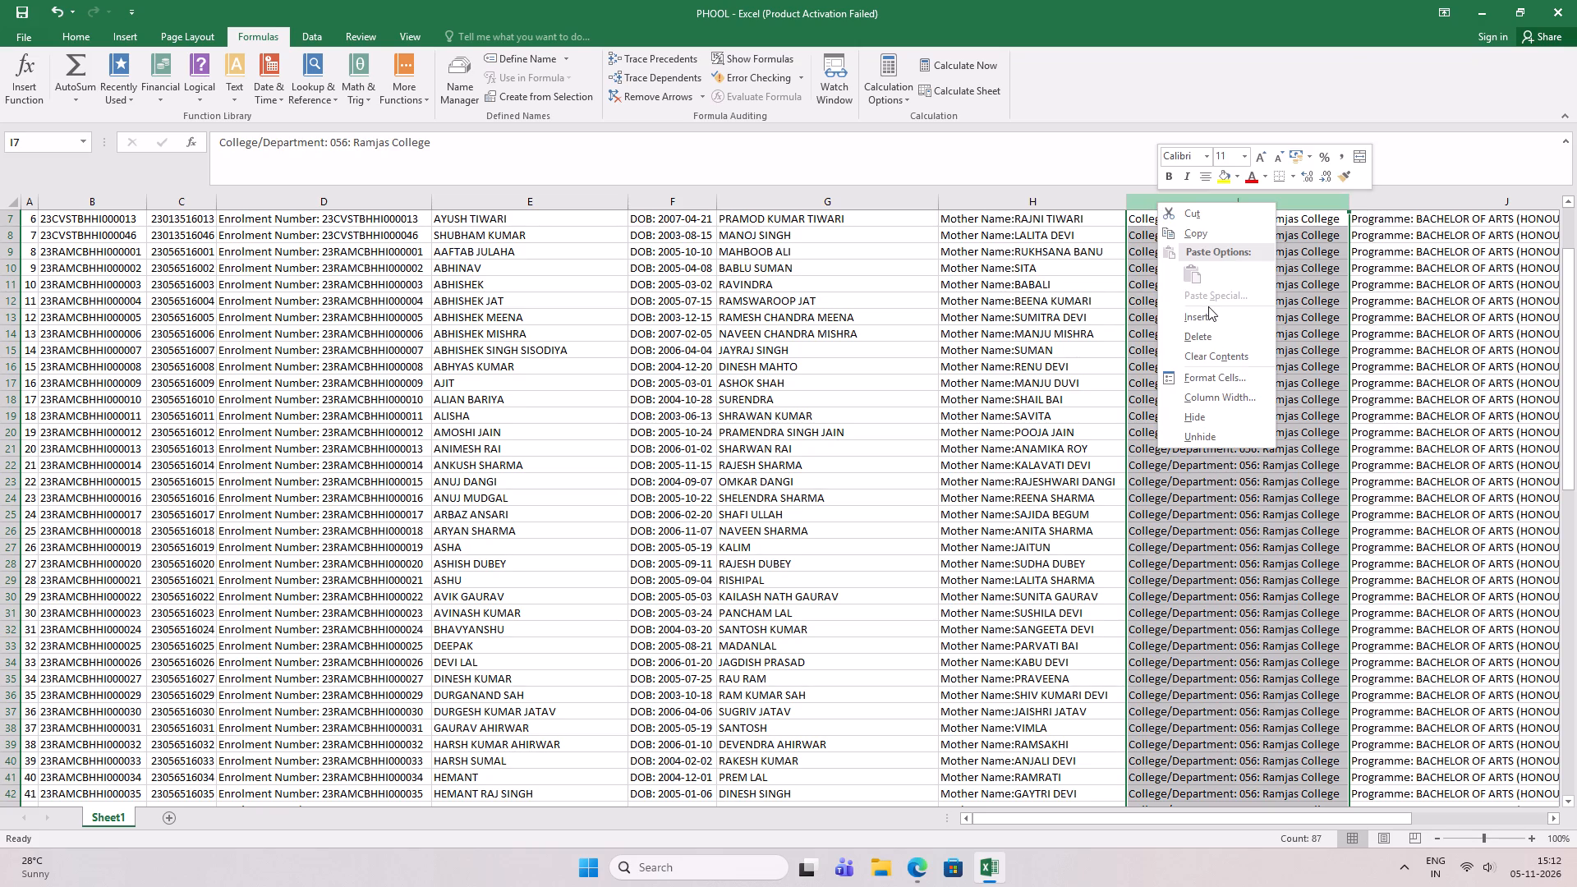
pyautogui.click(1201, 315)
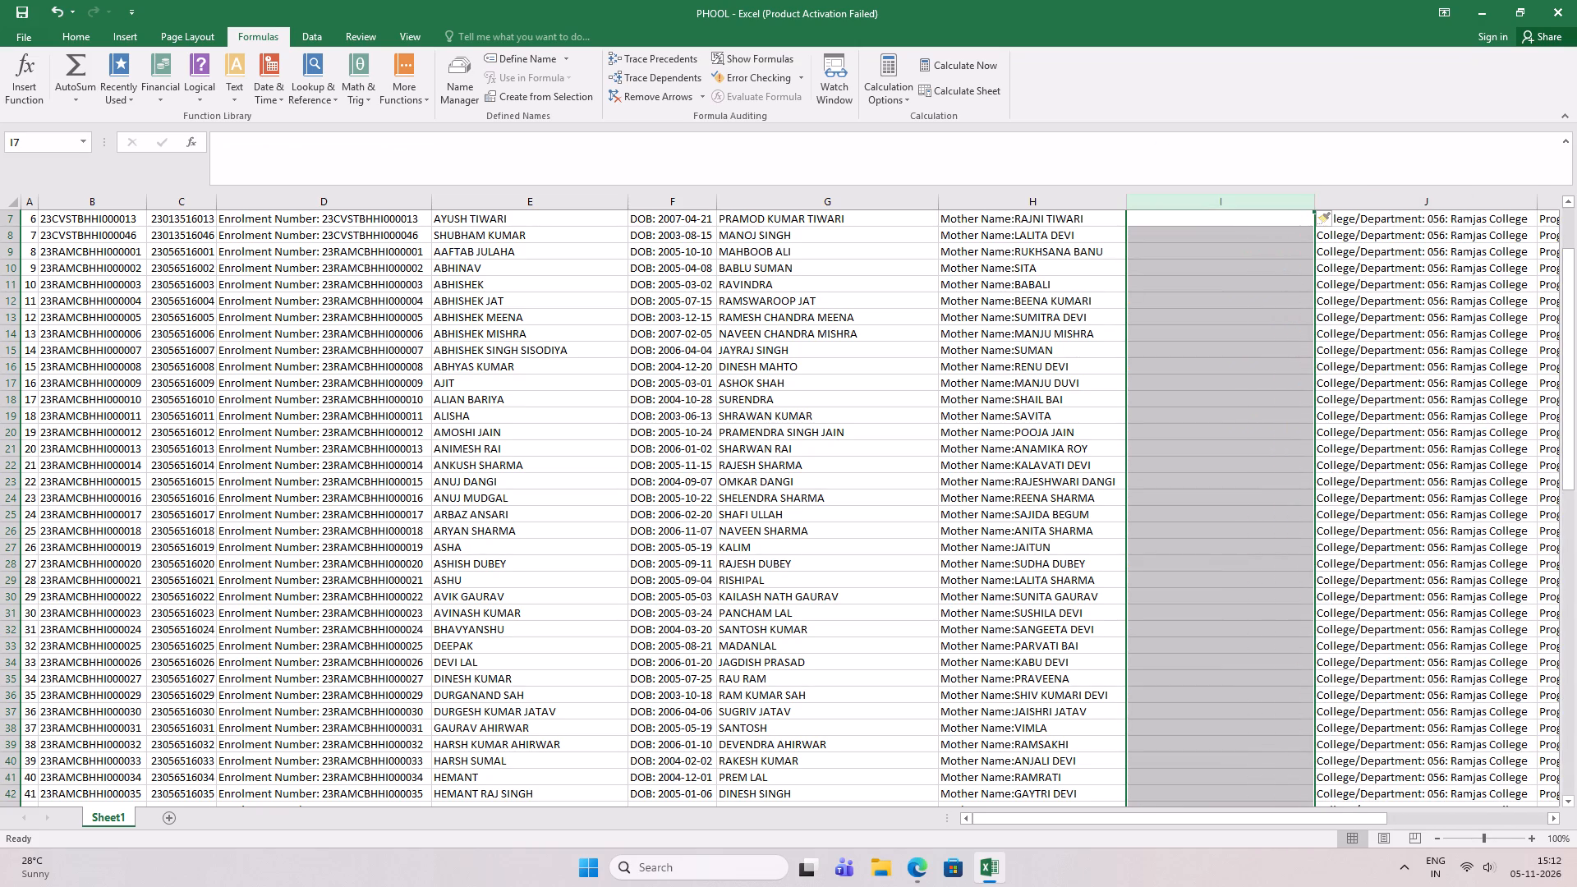
# Enter the first student's mother's name without its prefix in I2 and Flash Fill the rest of the new column.
pyautogui.scroll(12, 1202, 239)
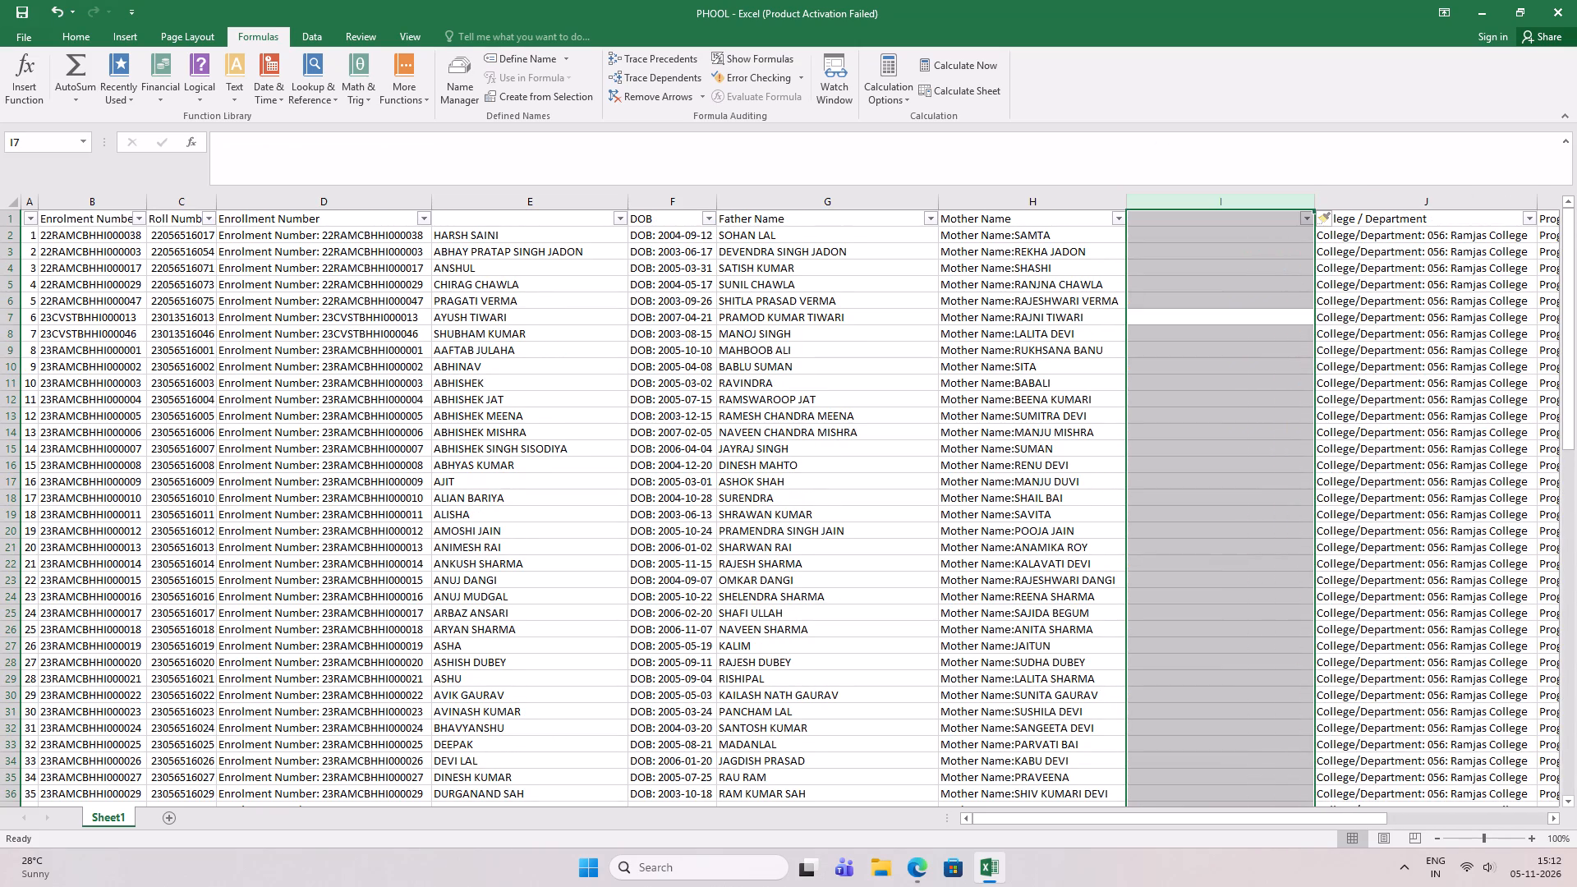
pyautogui.click(1193, 219)
pyautogui.click(1194, 238)
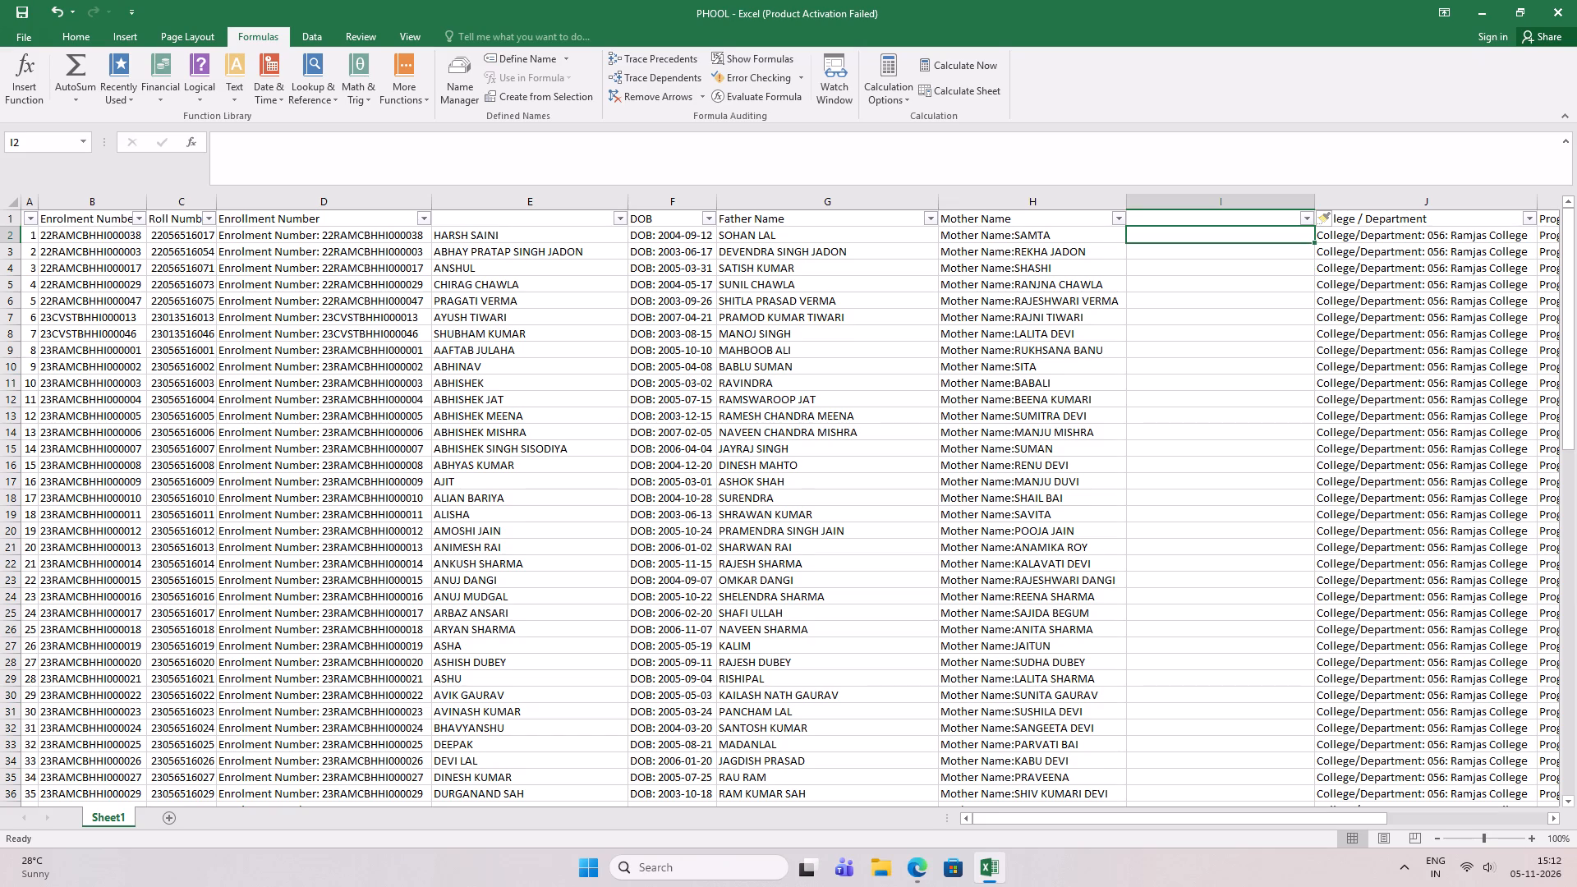
pyautogui.click(1156, 238)
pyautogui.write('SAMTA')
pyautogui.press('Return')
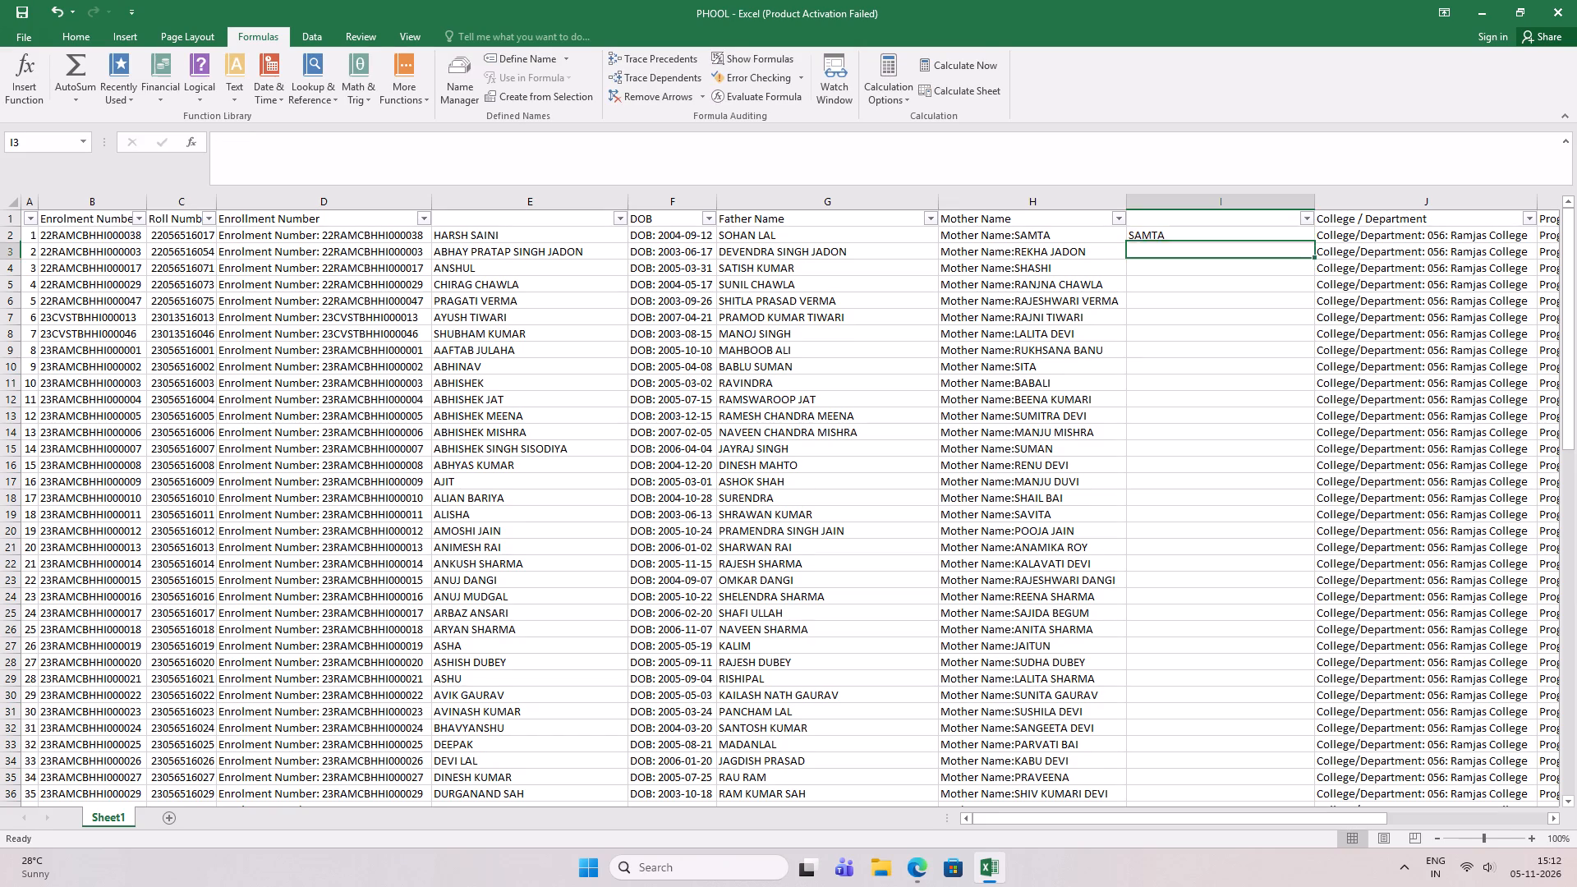
pyautogui.scroll(1, 1156, 238)
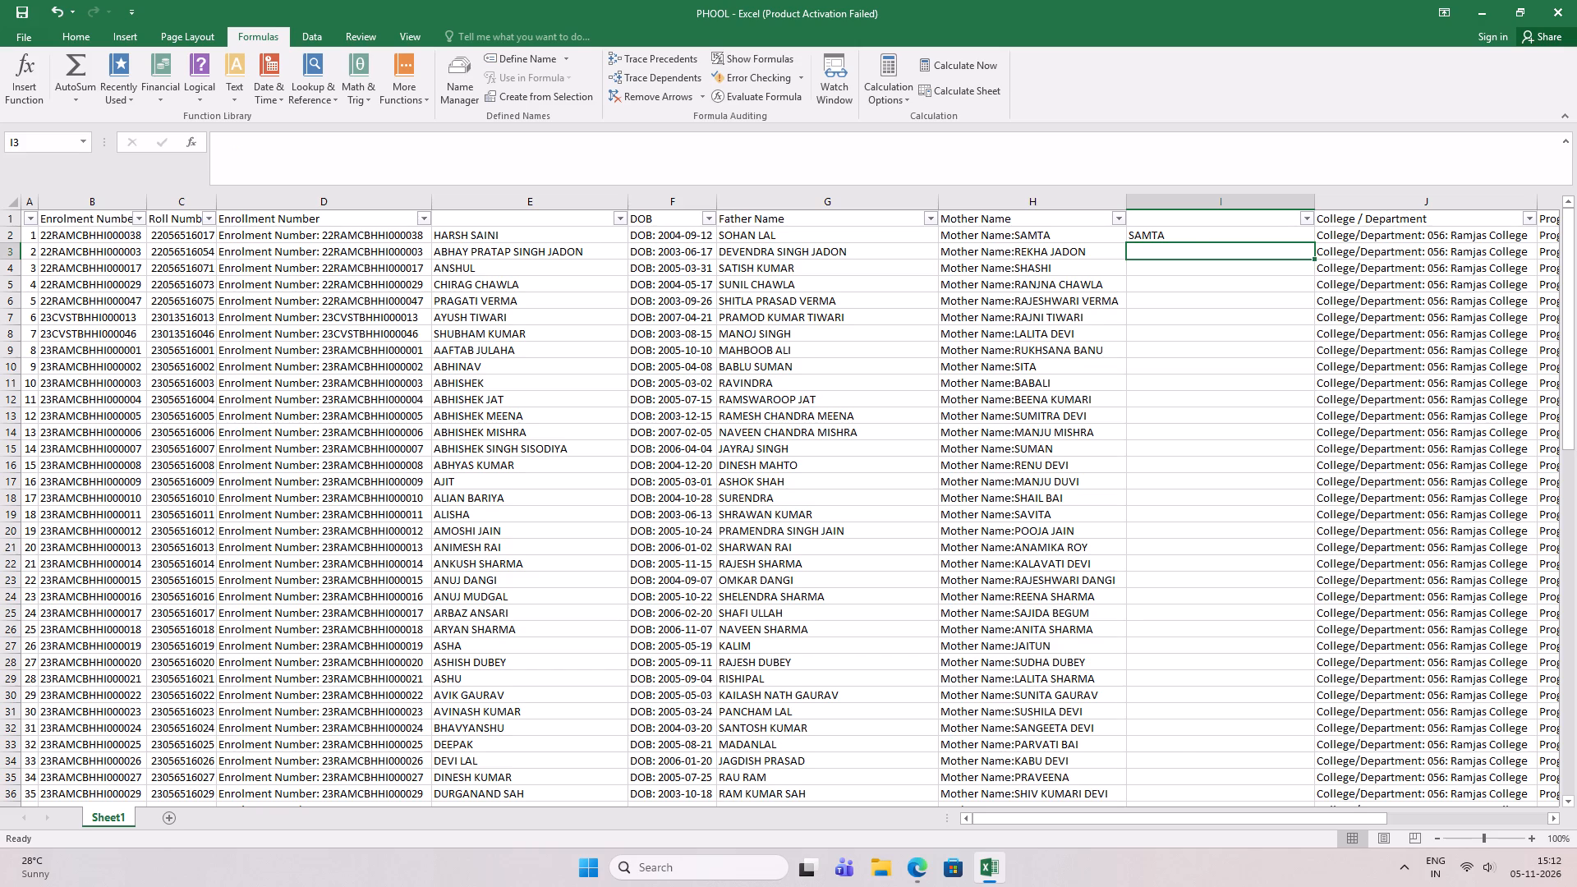
pyautogui.hotkey('ctrl', 'e')
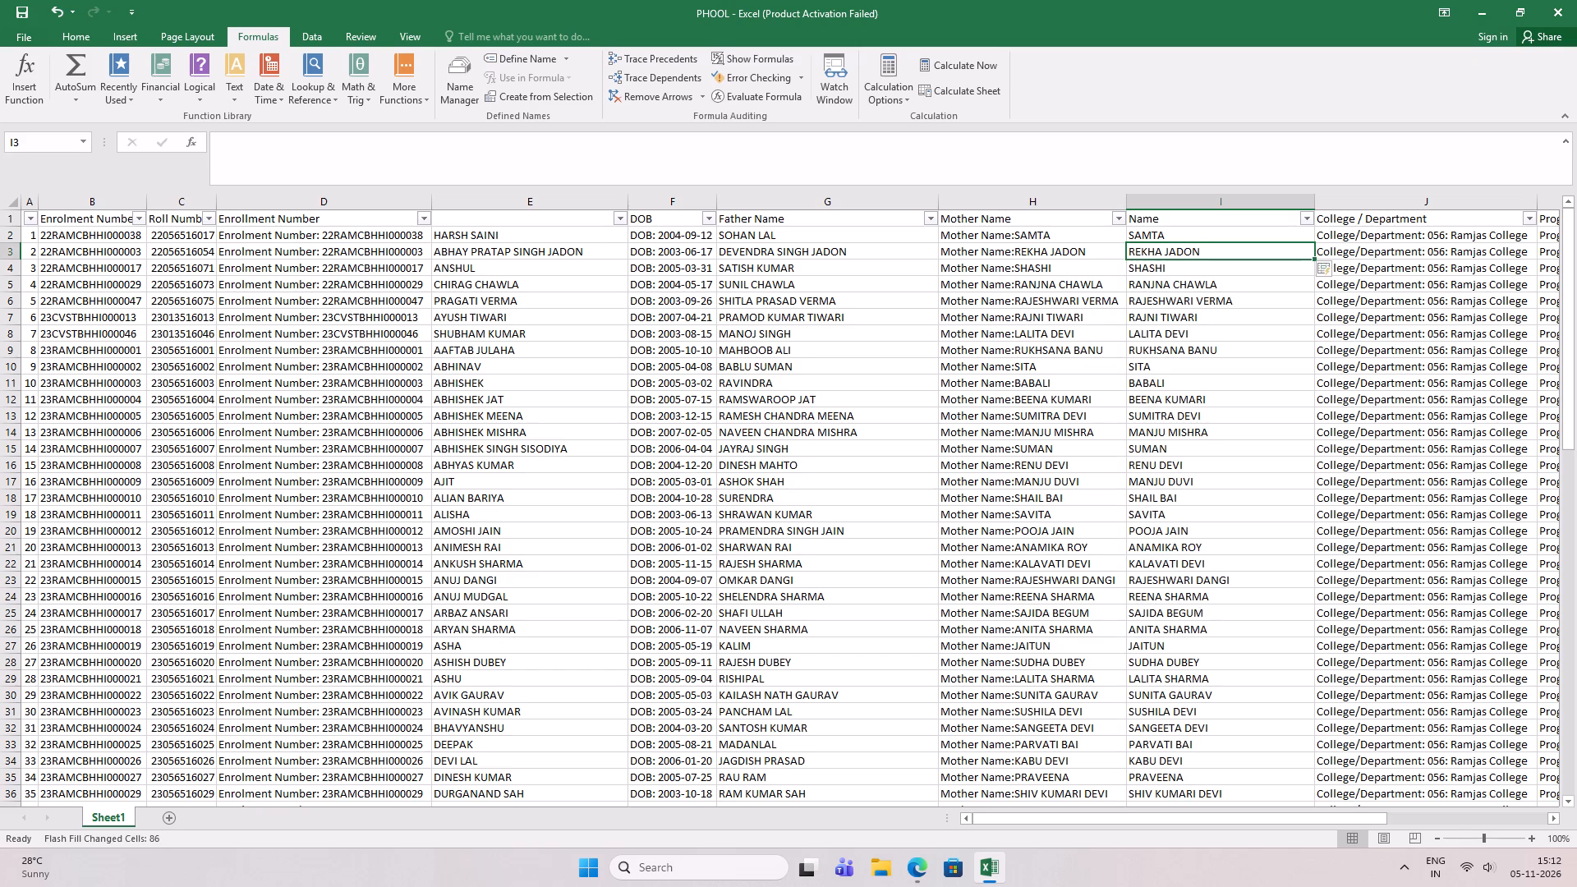
# Delete the original Mother Name column that holds the prefixed entries.
pyautogui.click(1017, 200)
pyautogui.rightClick(1017, 200)
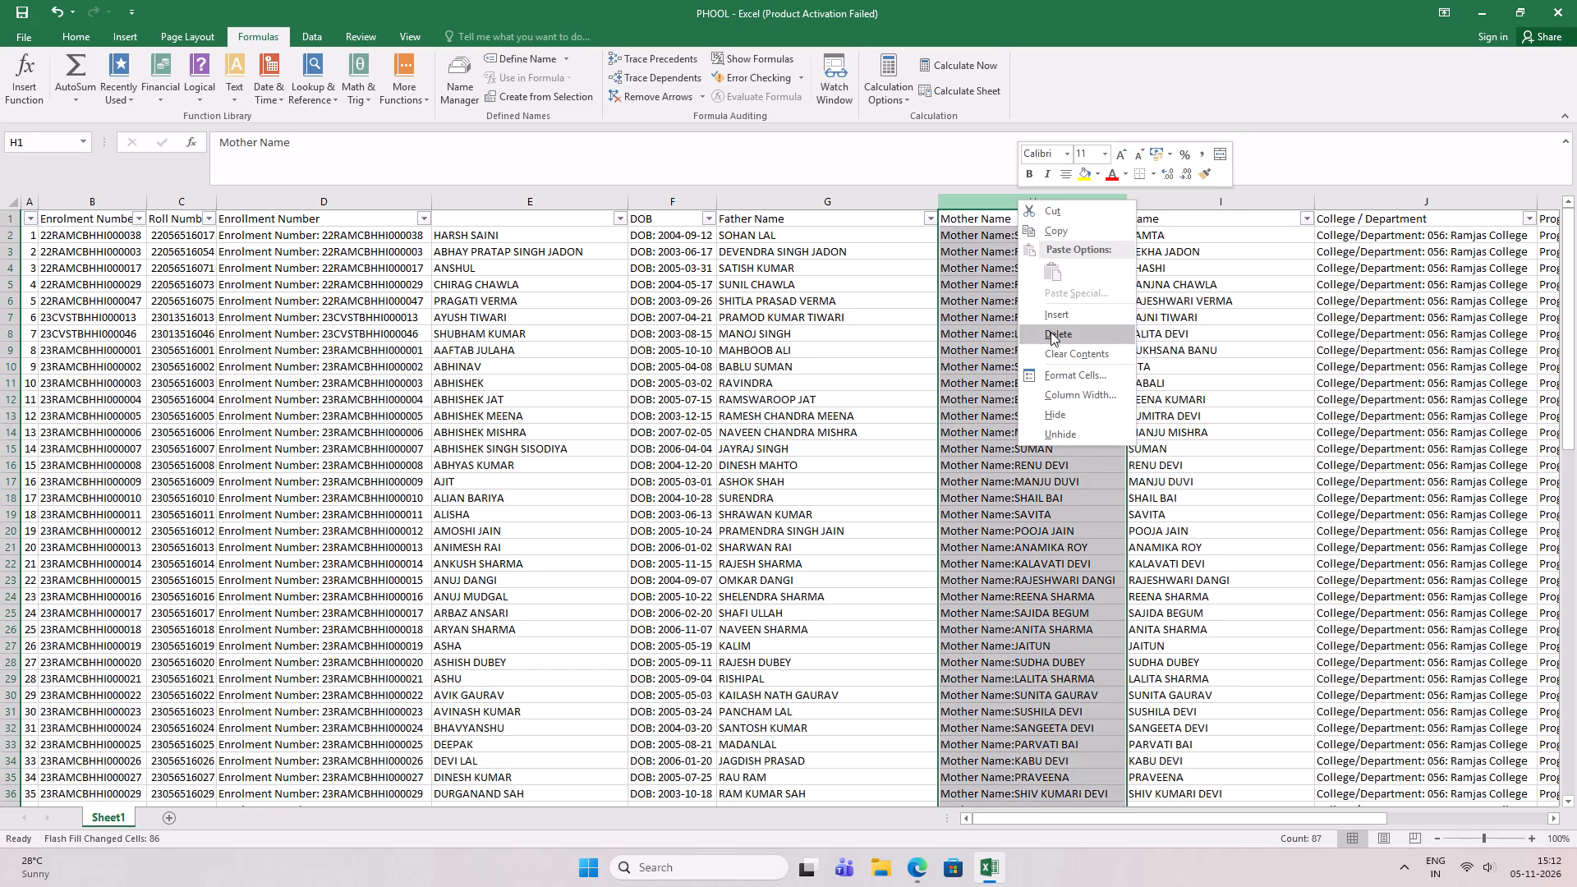
pyautogui.click(1052, 332)
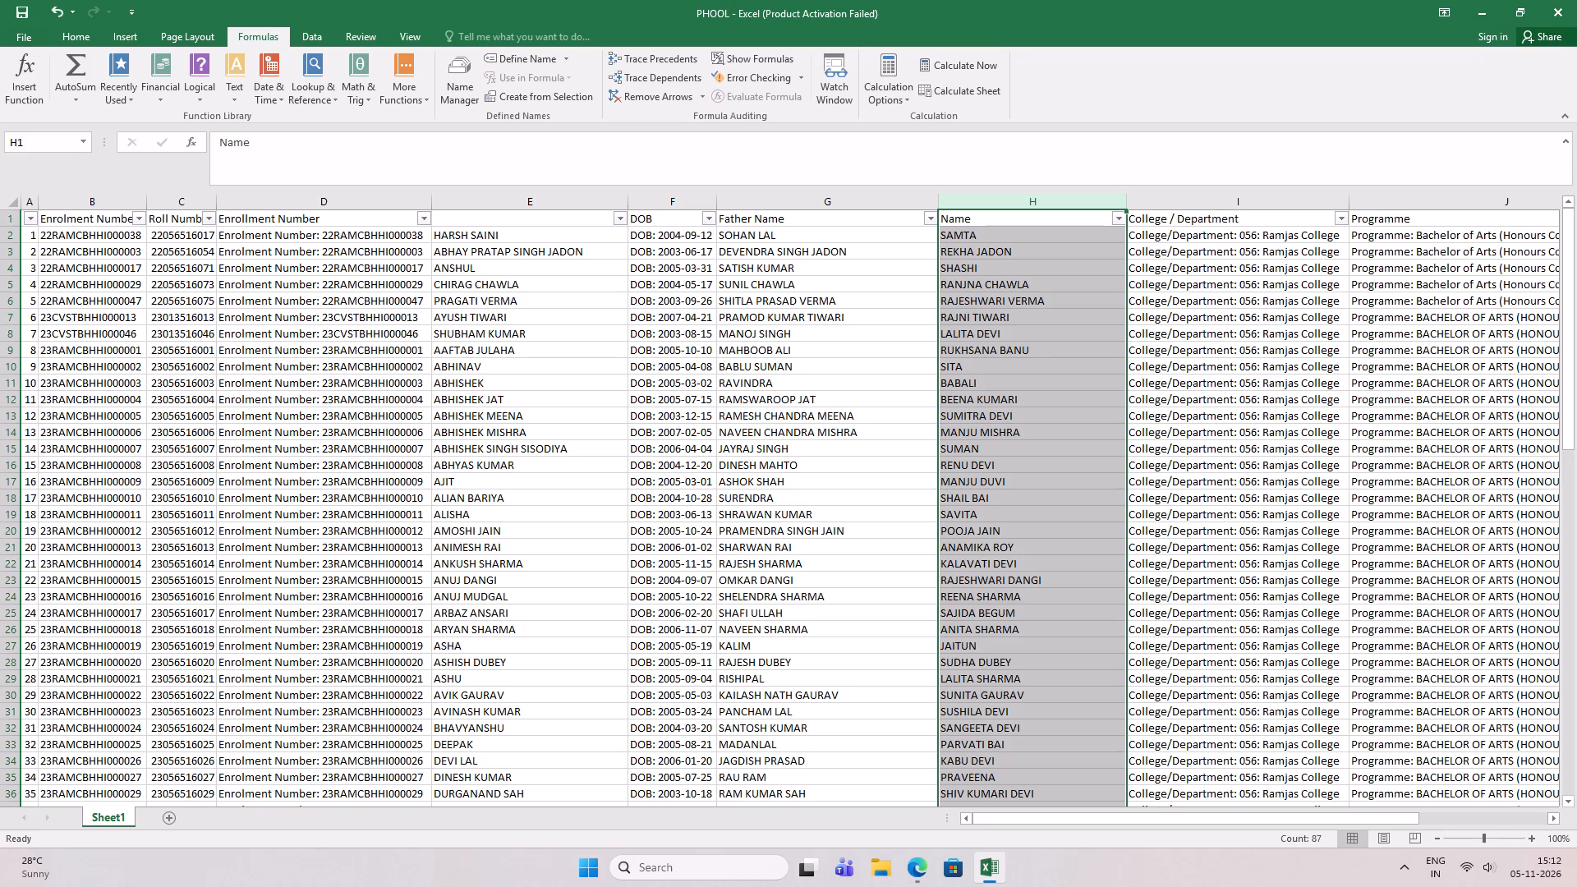
# Change the header in H1 to Mother Name and save the workbook.
pyautogui.scroll(1, 986, 176)
pyautogui.click(999, 214)
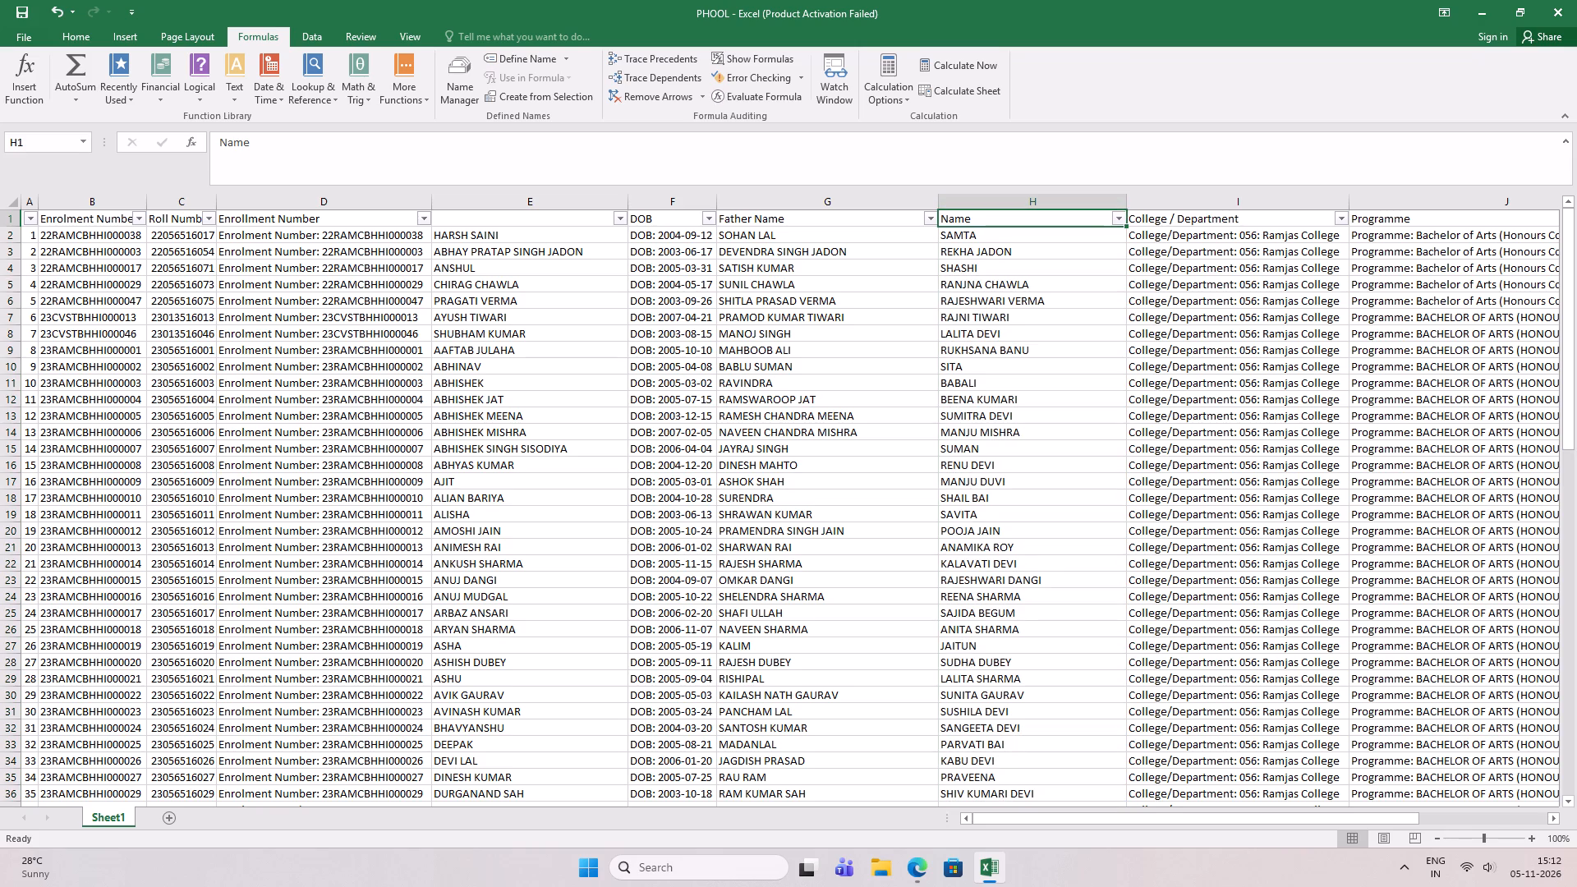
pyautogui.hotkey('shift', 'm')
pyautogui.press('BackSpace')
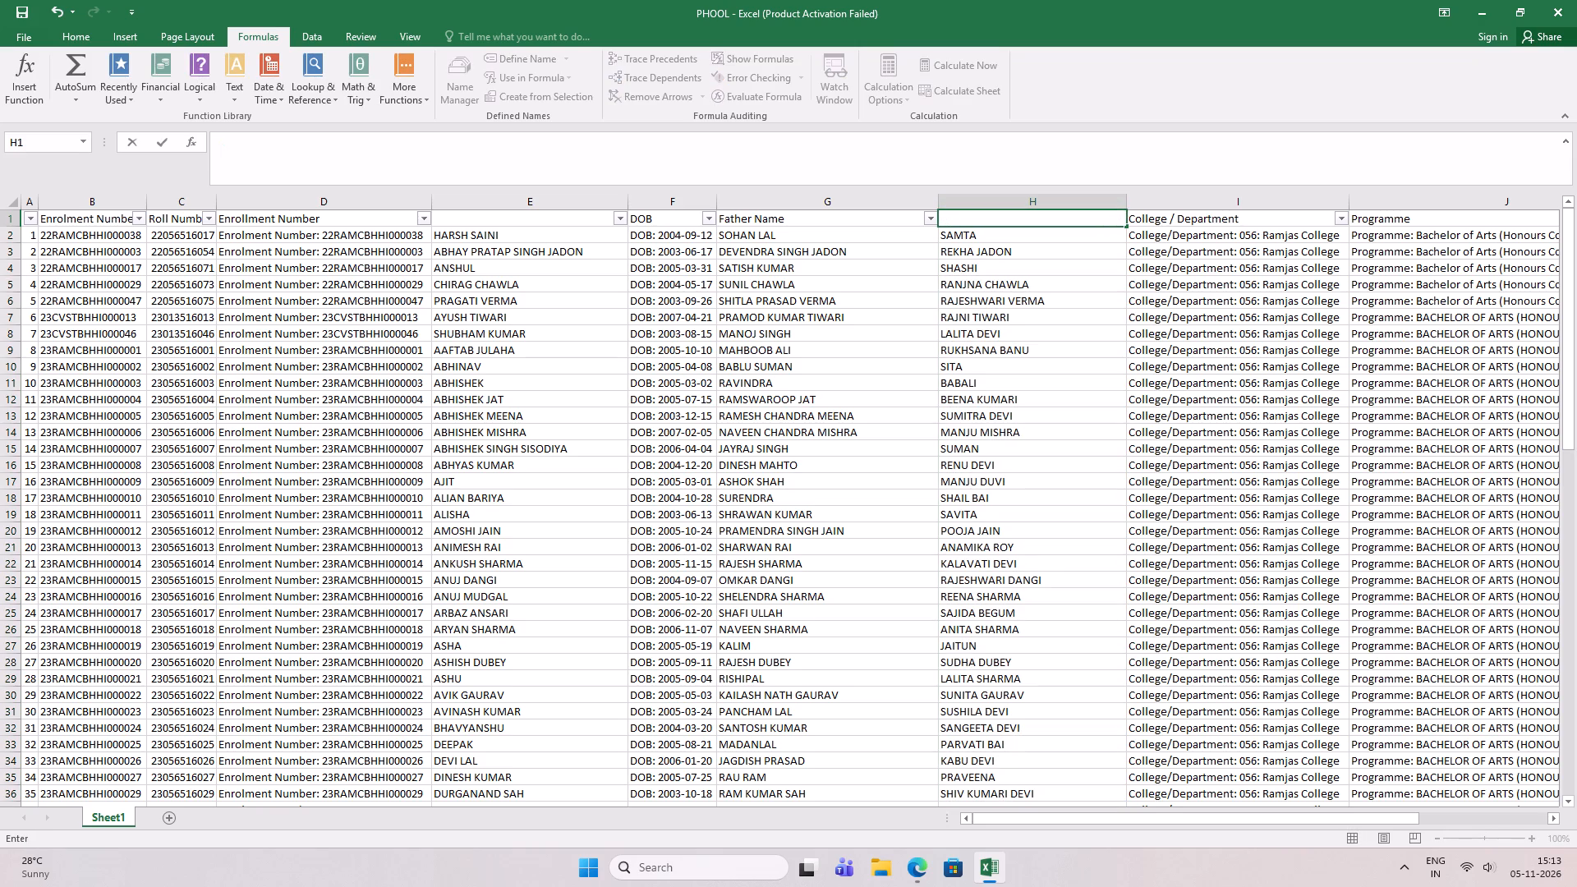
pyautogui.press('BackSpace')
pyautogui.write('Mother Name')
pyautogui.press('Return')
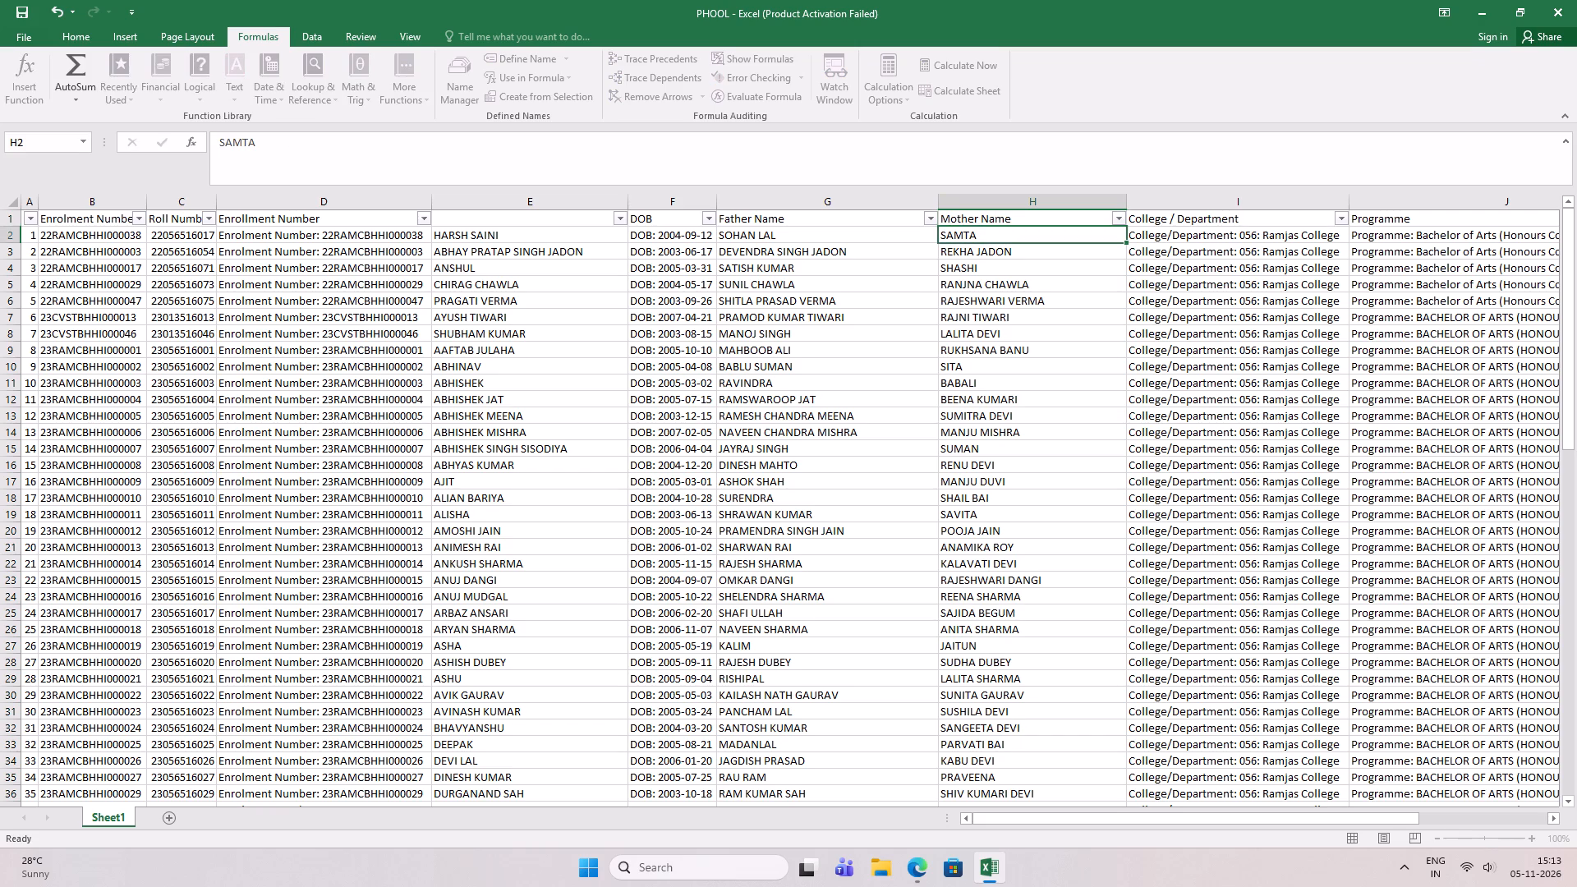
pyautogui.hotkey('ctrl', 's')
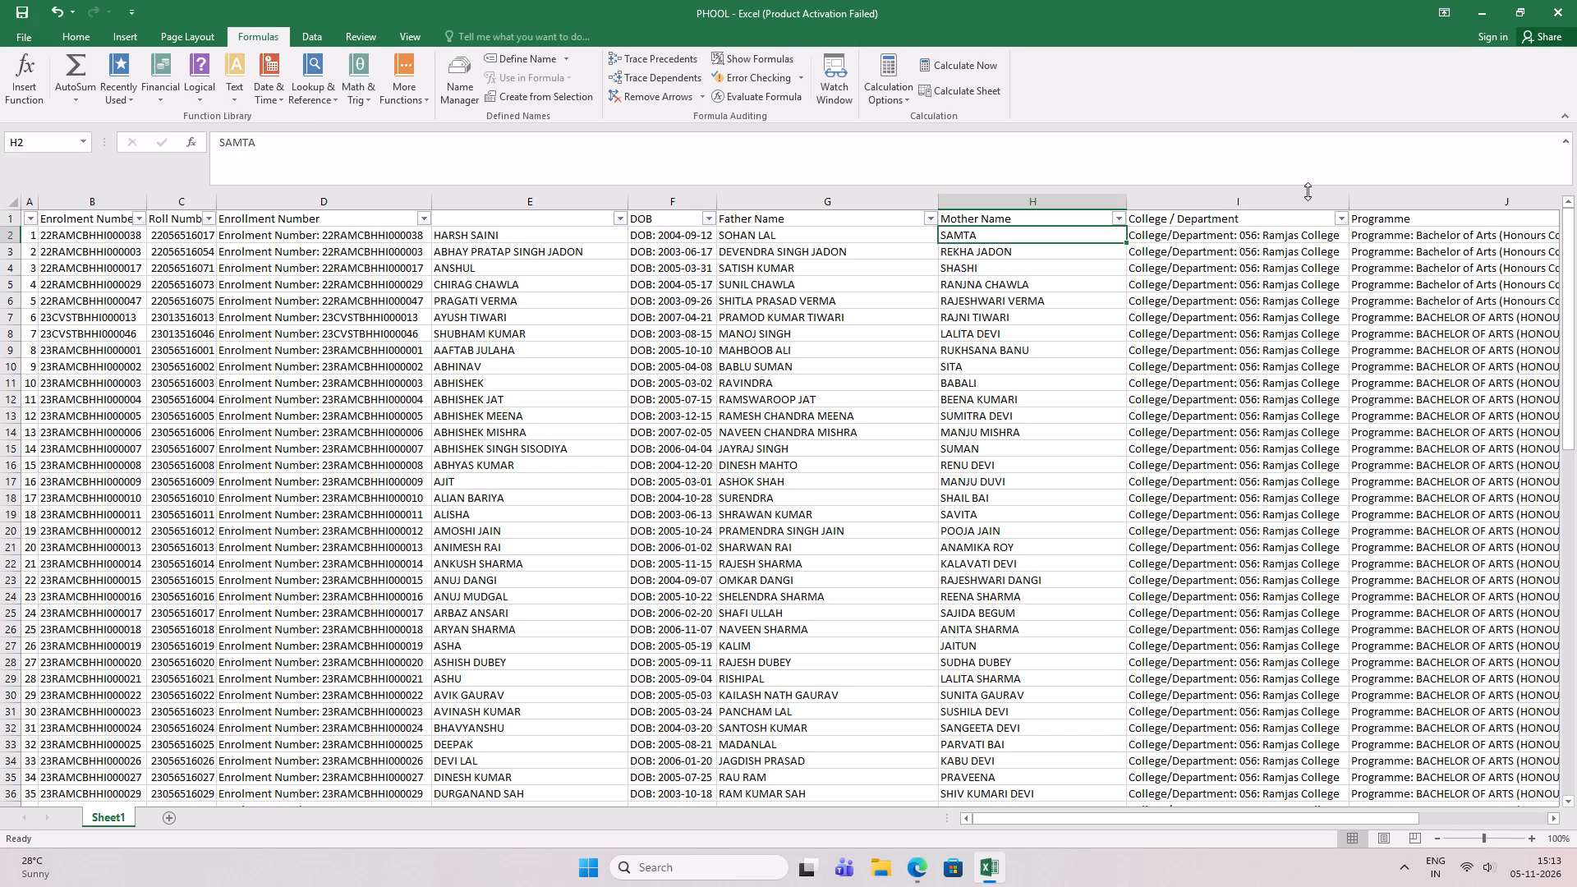
# Insert a blank column before Programme and head it College Department.
pyautogui.click(1303, 204)
pyautogui.click(1382, 200)
pyautogui.rightClick(1382, 200)
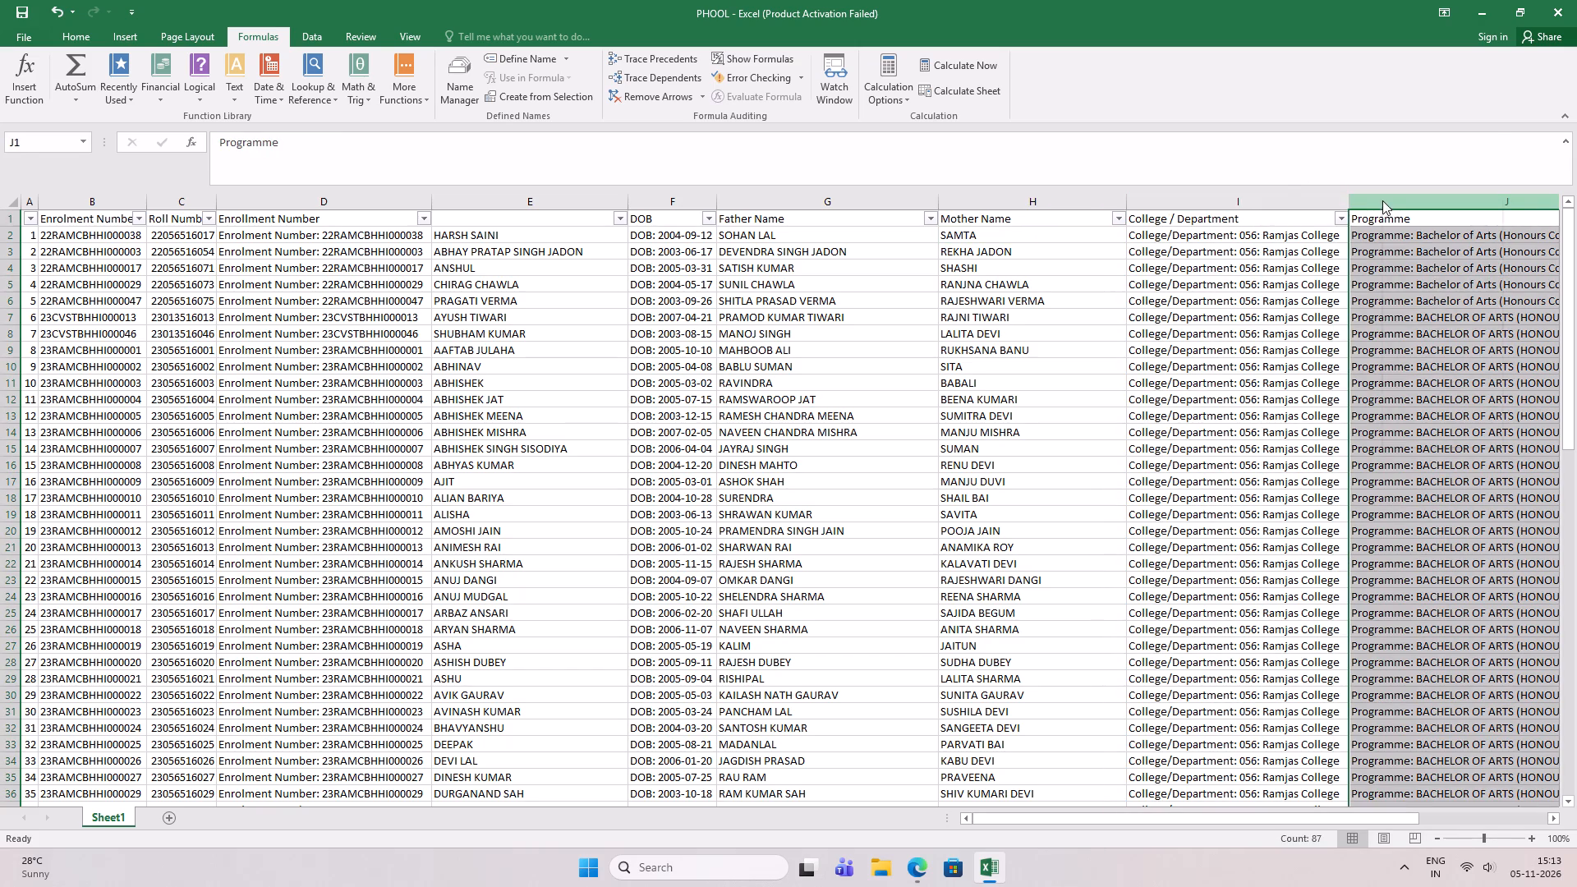
pyautogui.click(1426, 317)
pyautogui.click(797, 264)
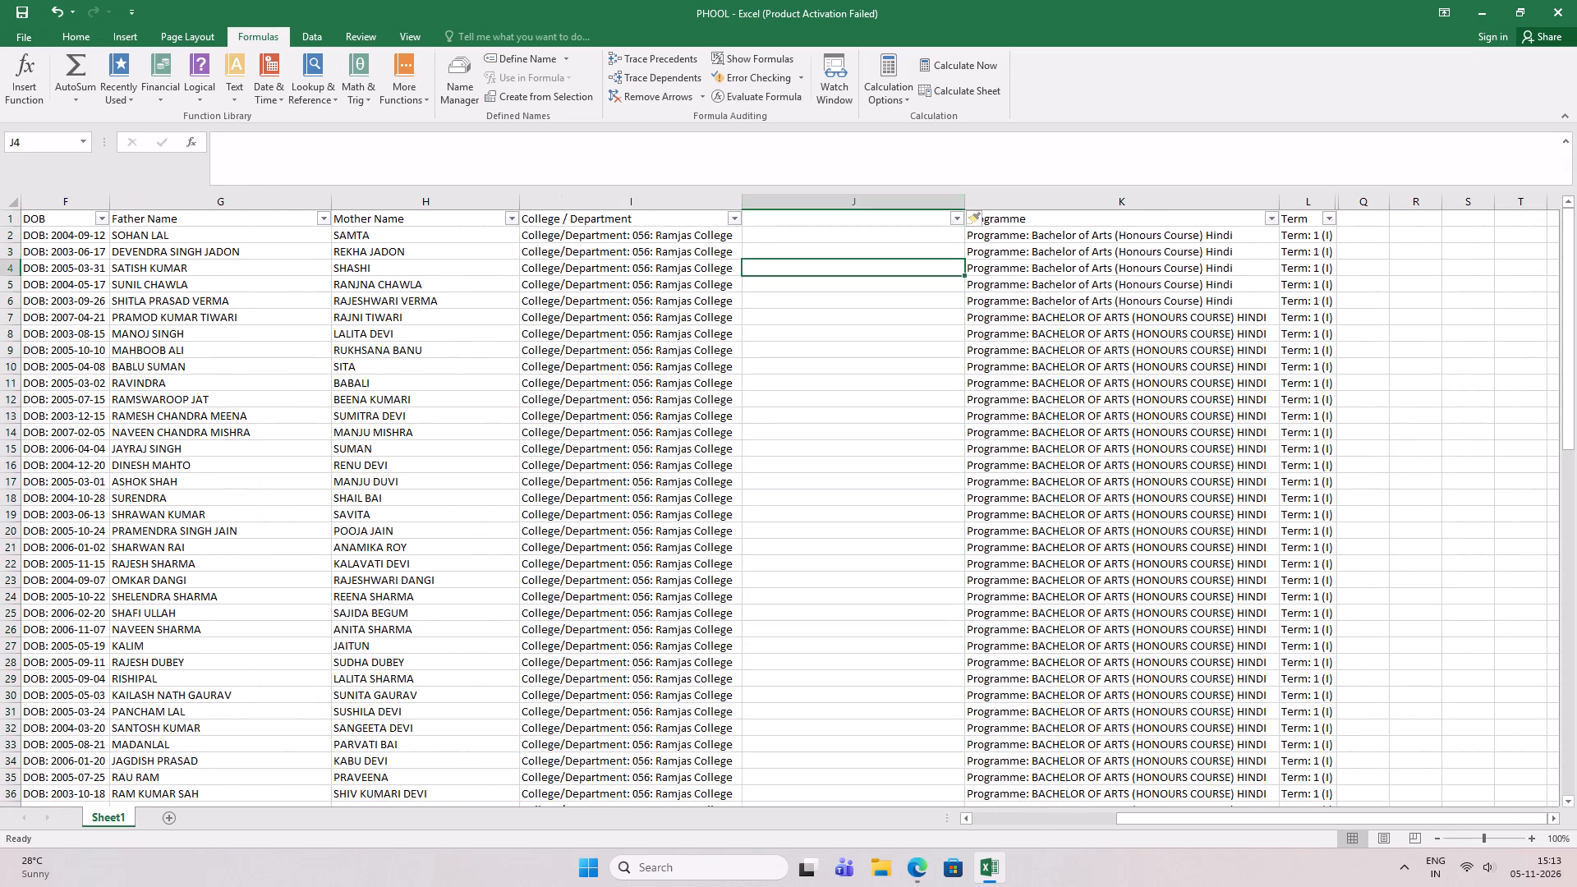
pyautogui.click(834, 218)
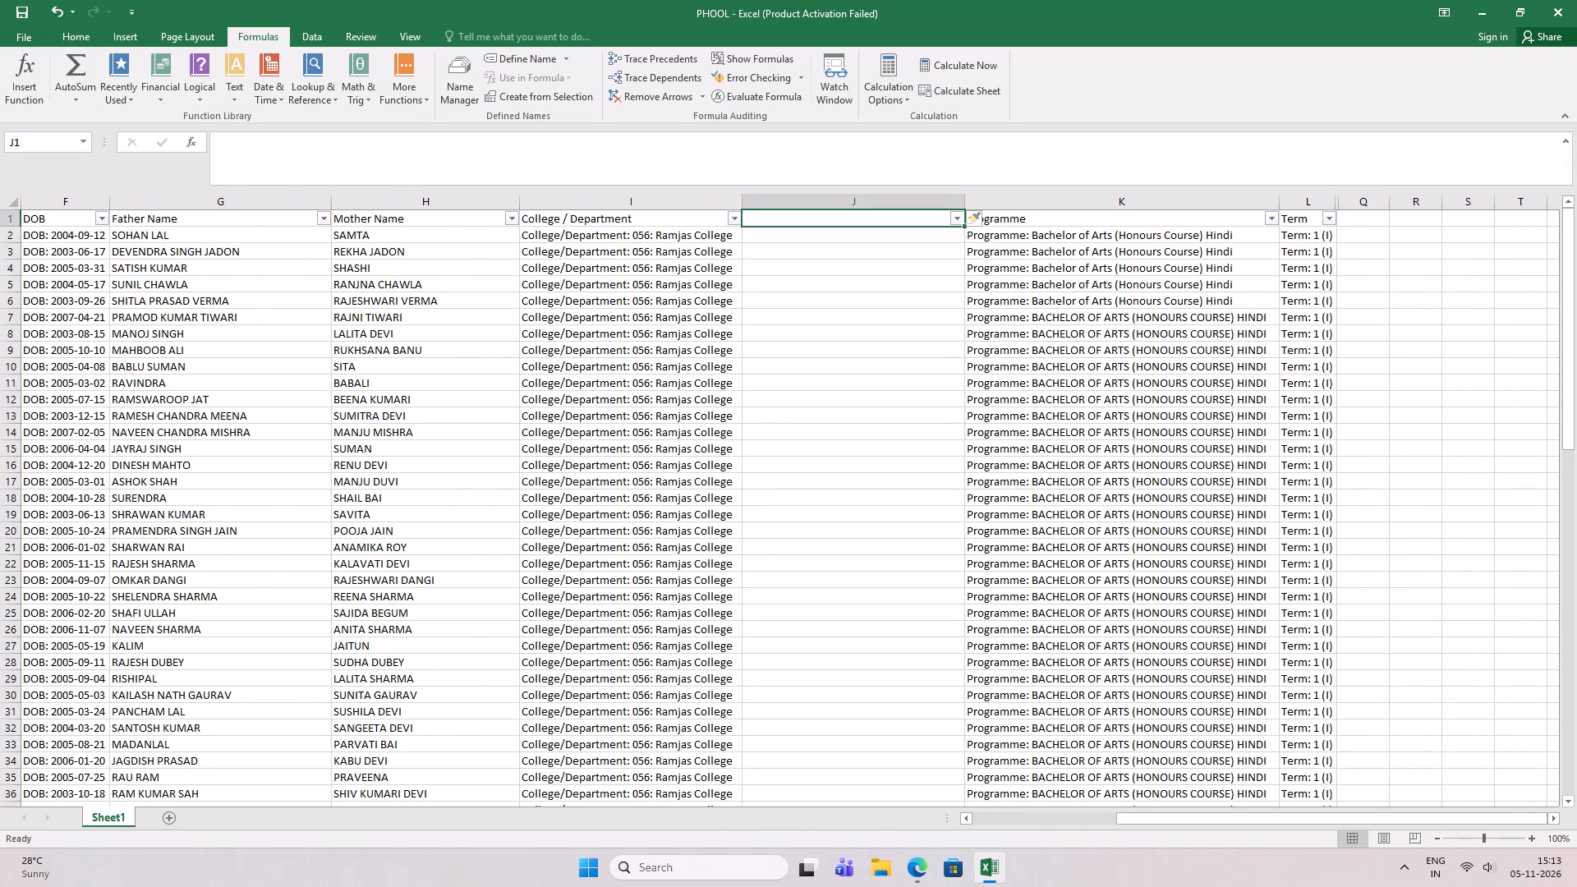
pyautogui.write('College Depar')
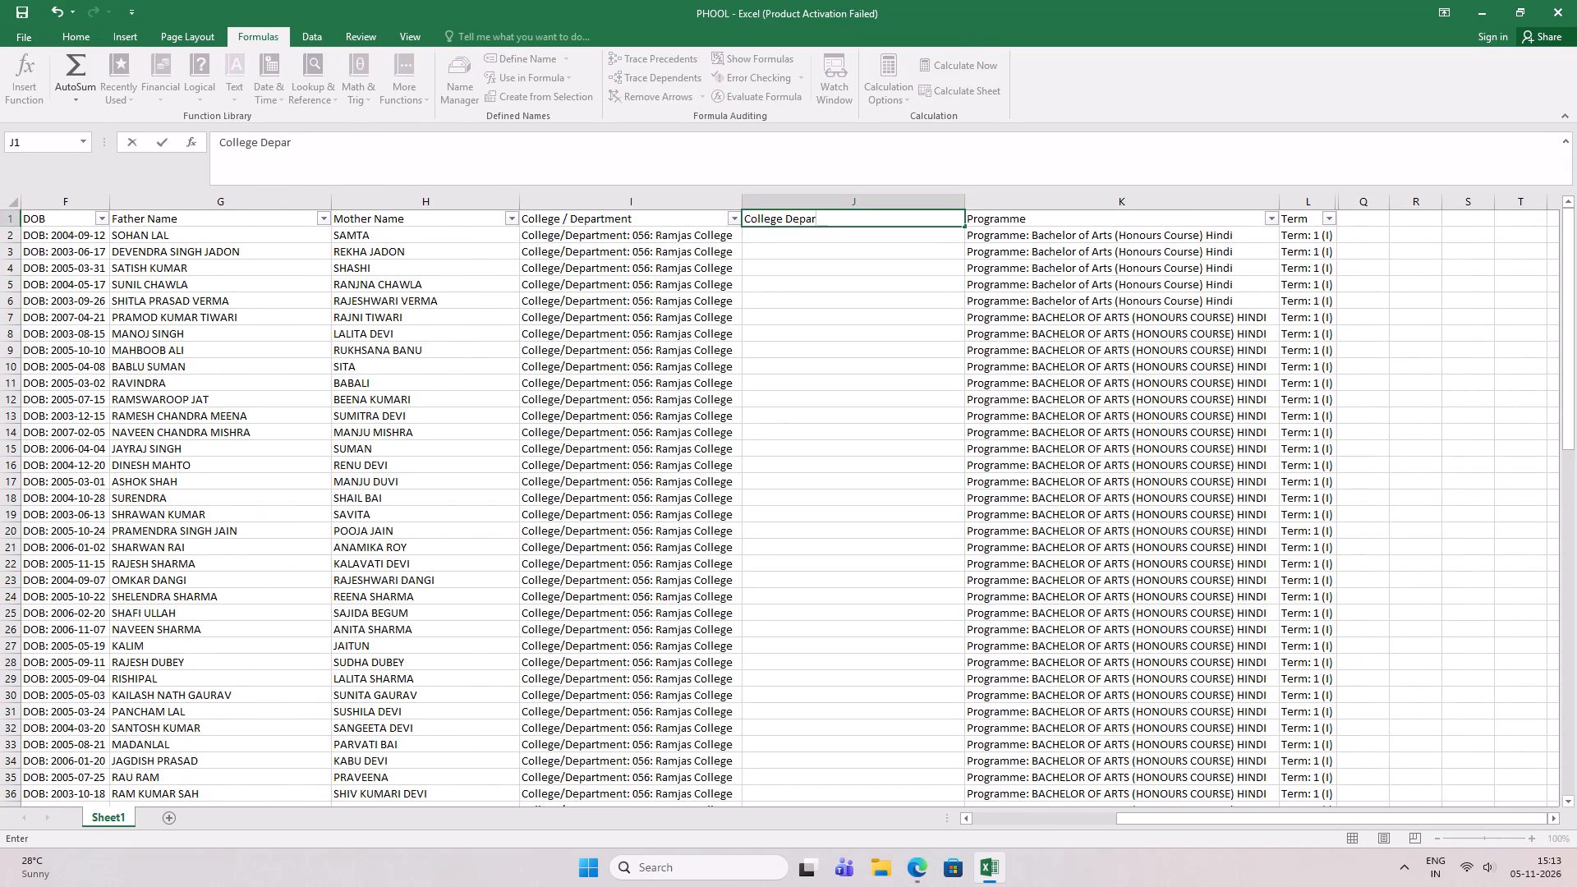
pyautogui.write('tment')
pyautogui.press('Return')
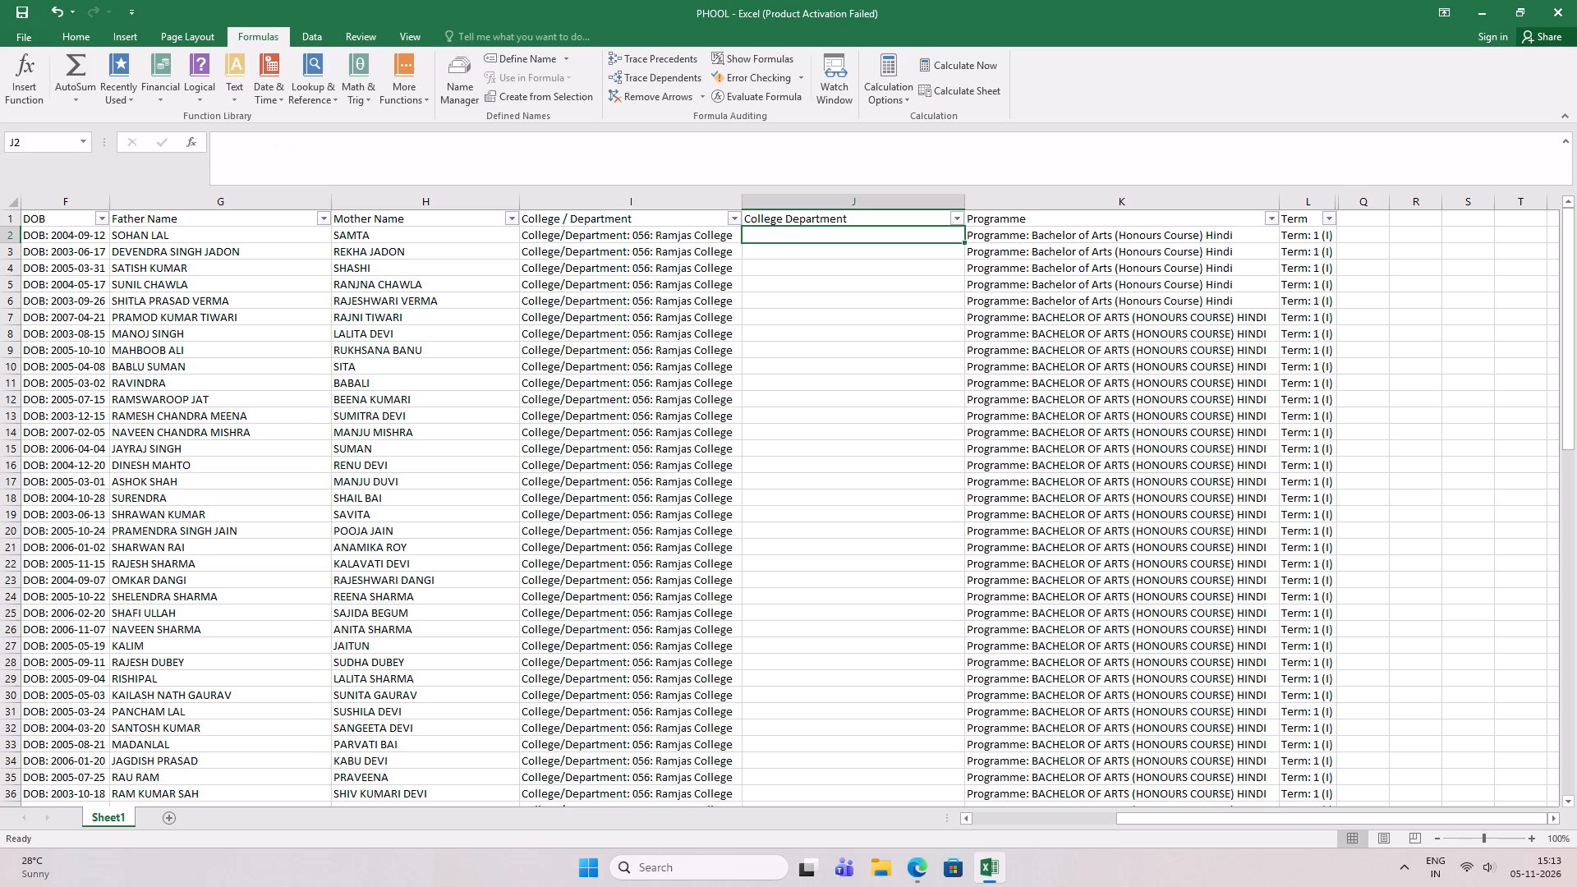
# Enter 056: Ramjas College in J2 and Flash Fill the rest of the College Department column.
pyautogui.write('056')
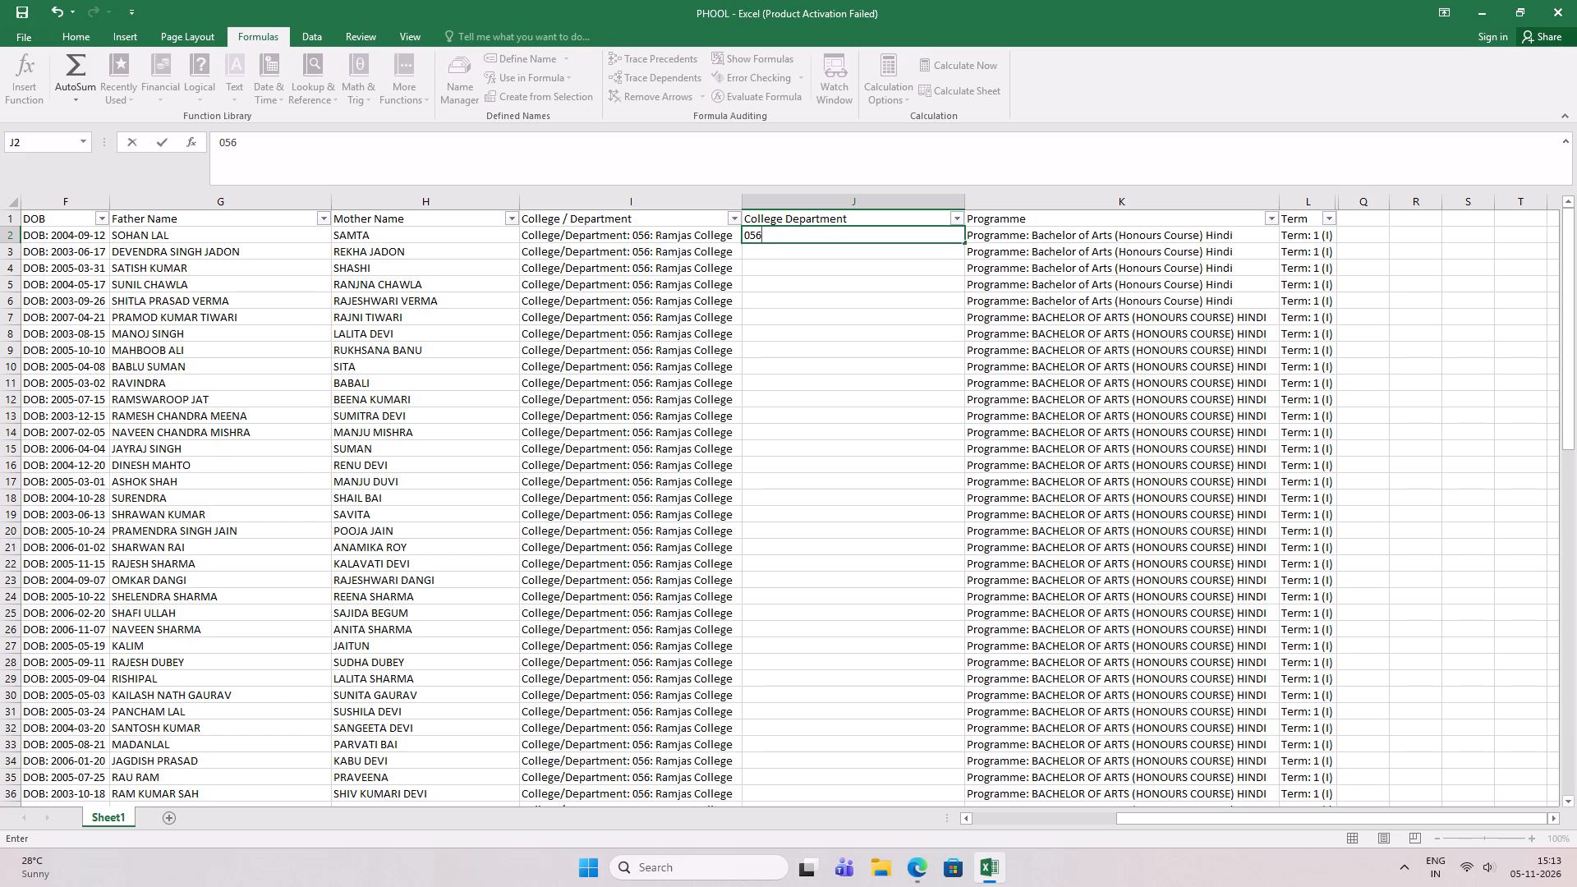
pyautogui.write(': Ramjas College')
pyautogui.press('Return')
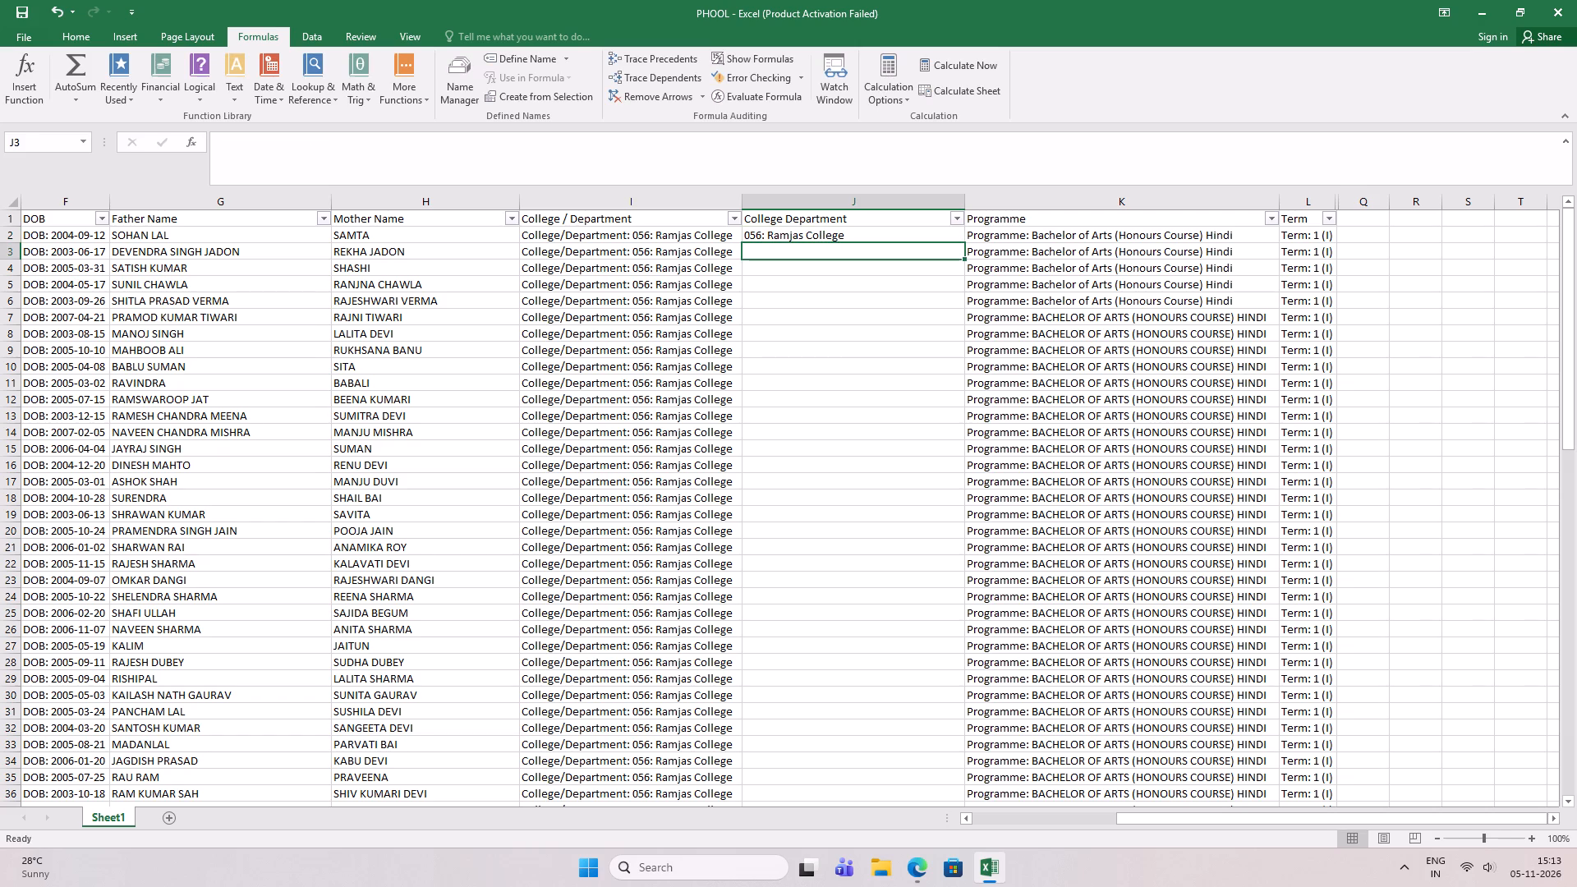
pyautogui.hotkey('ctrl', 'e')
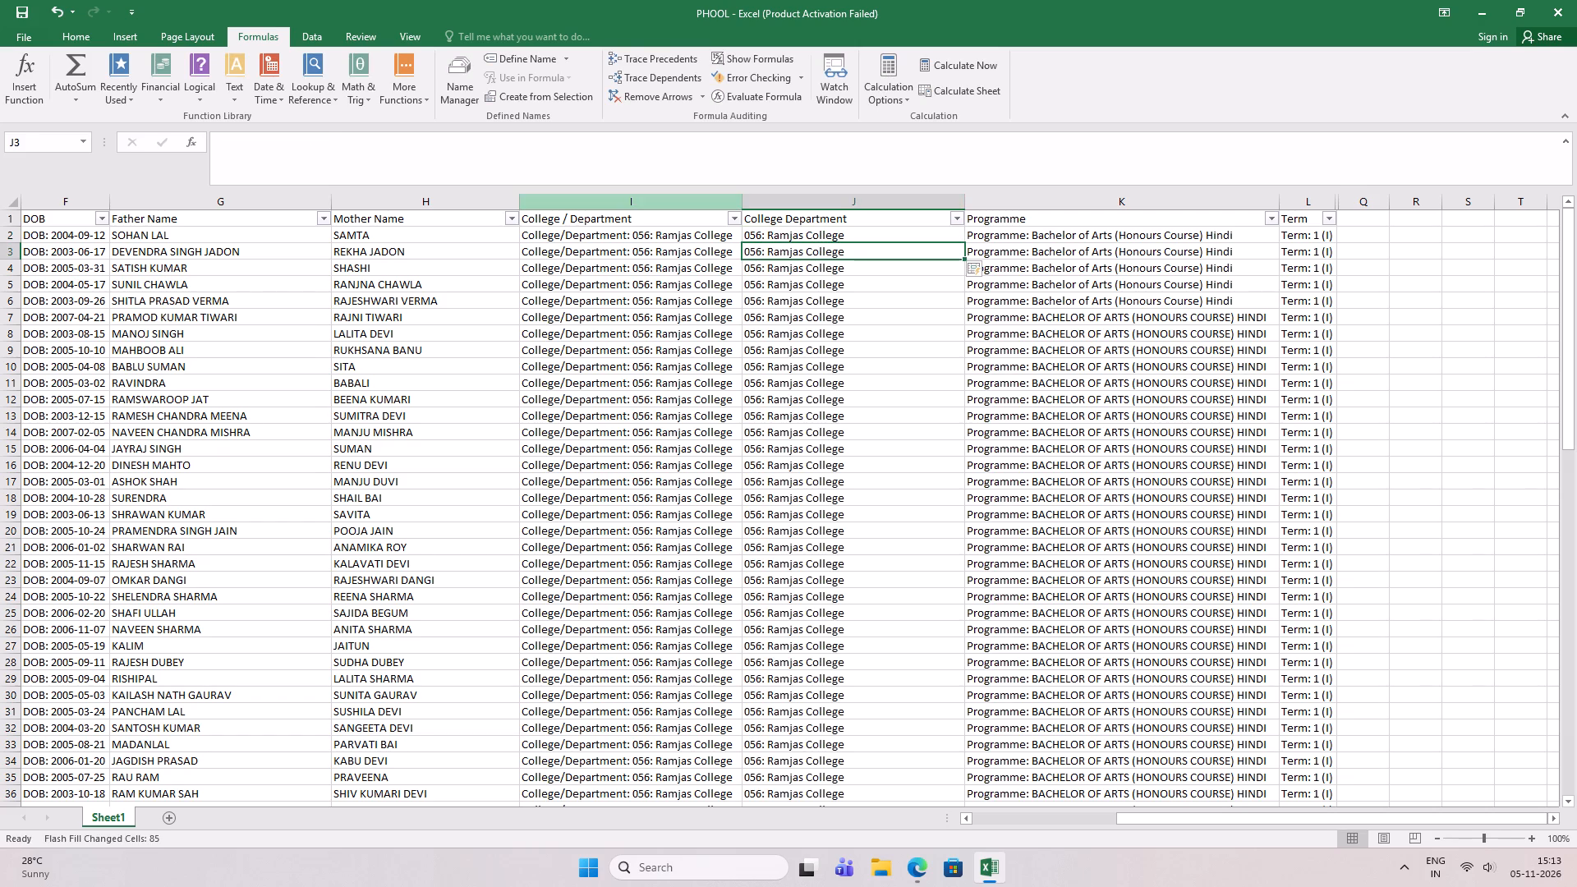
# Delete the original College / Department column with the prefixed entries and save the workbook.
pyautogui.click(646, 208)
pyautogui.rightClick(645, 208)
pyautogui.click(678, 342)
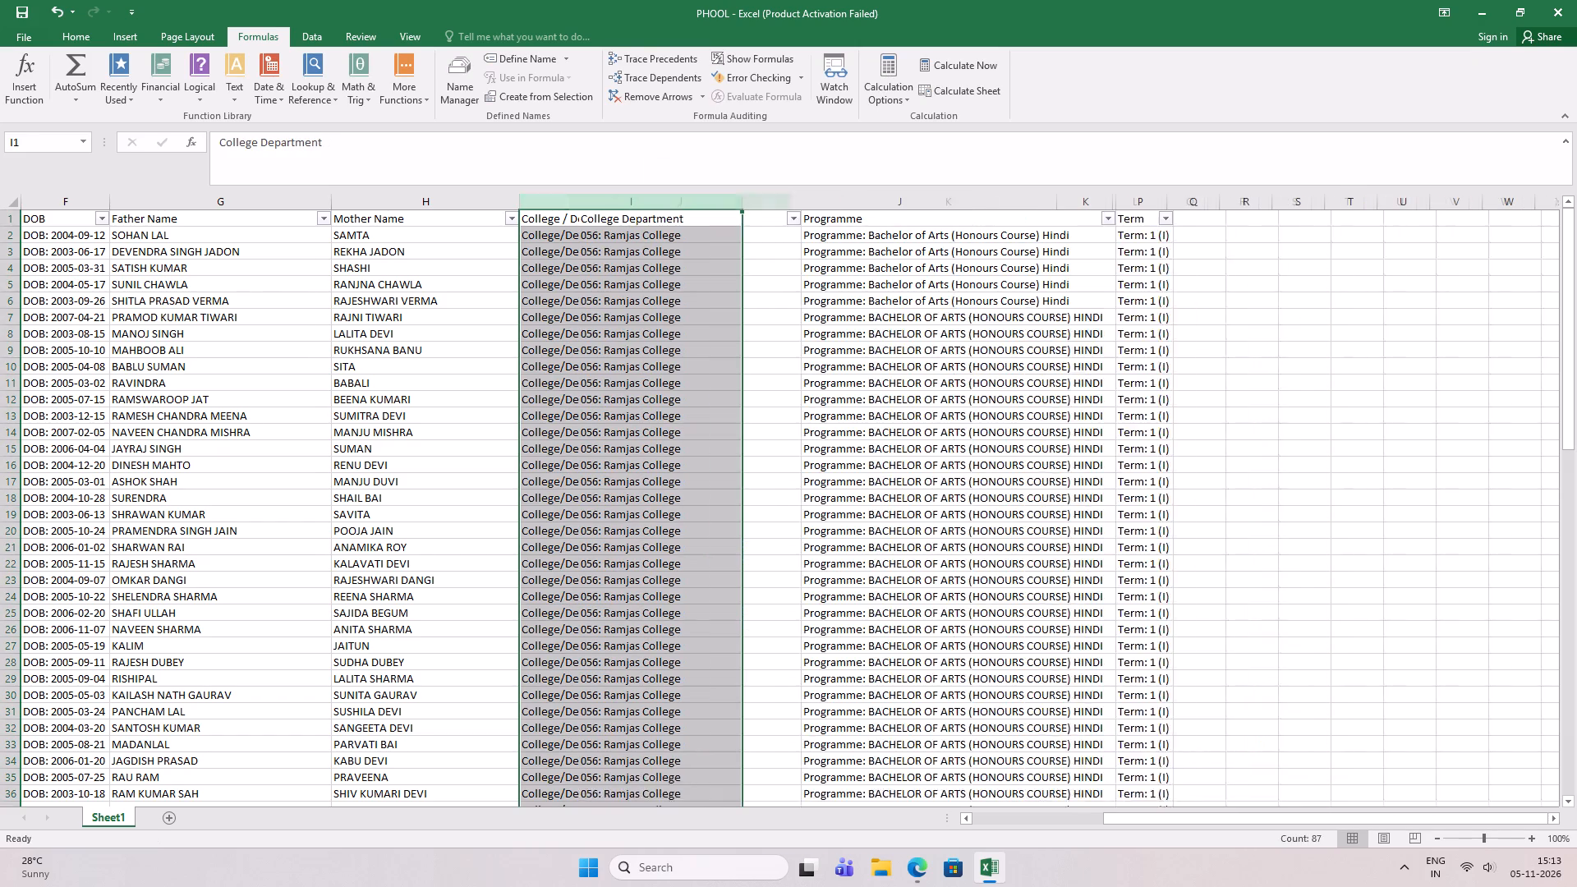
pyautogui.hotkey('ctrl', 's')
pyautogui.hotkey('ctrl', 's')
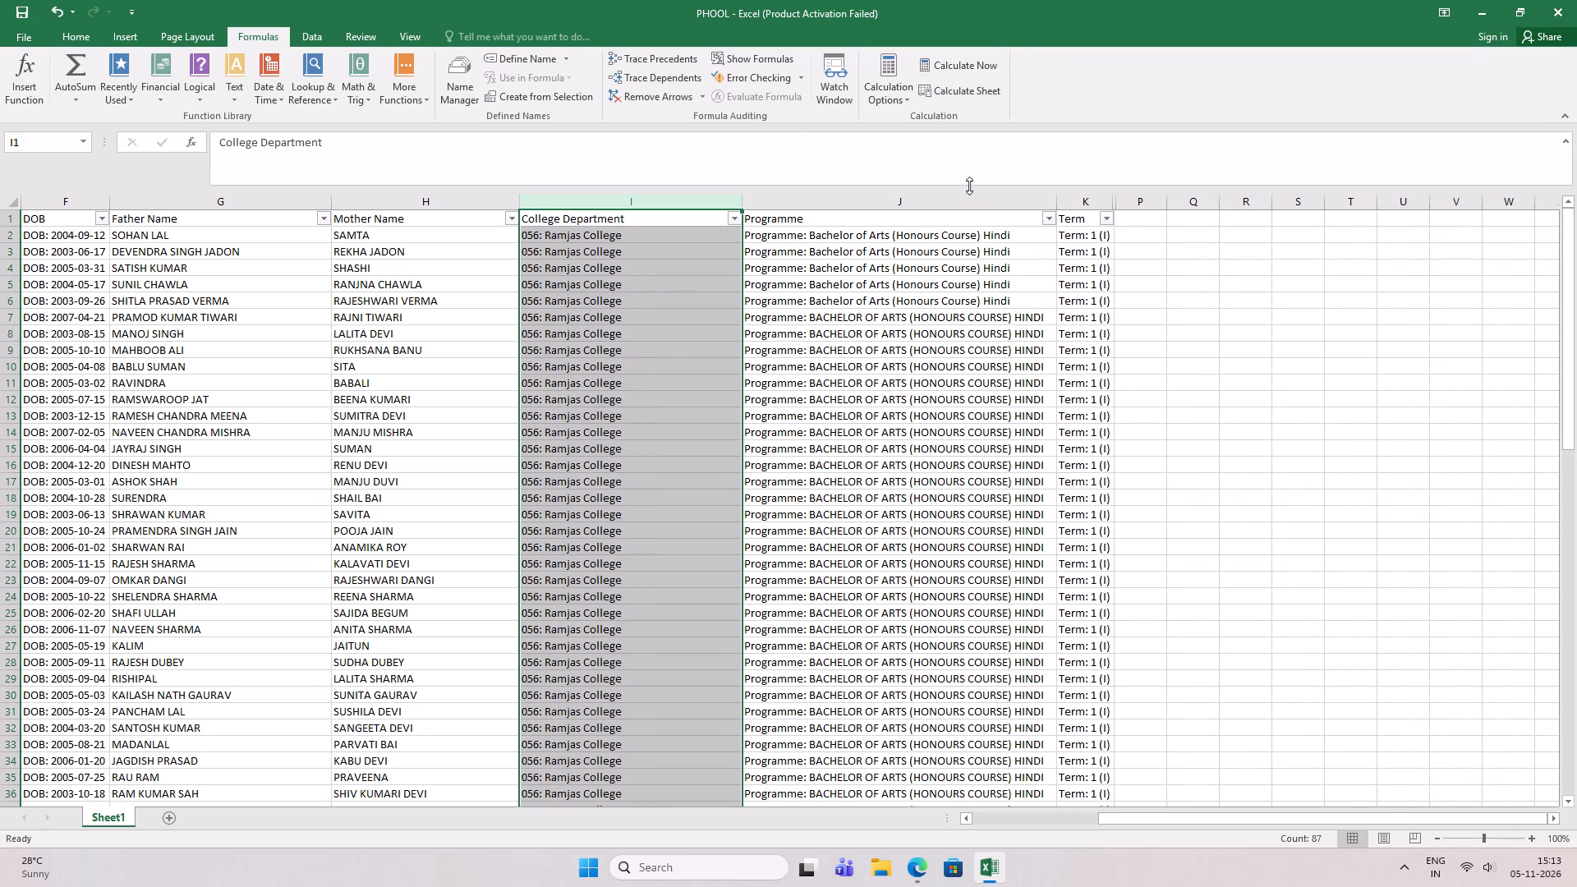
# Insert a blank column between Programme and Term and enter Bachelor of Arts in K2.
pyautogui.click(899, 246)
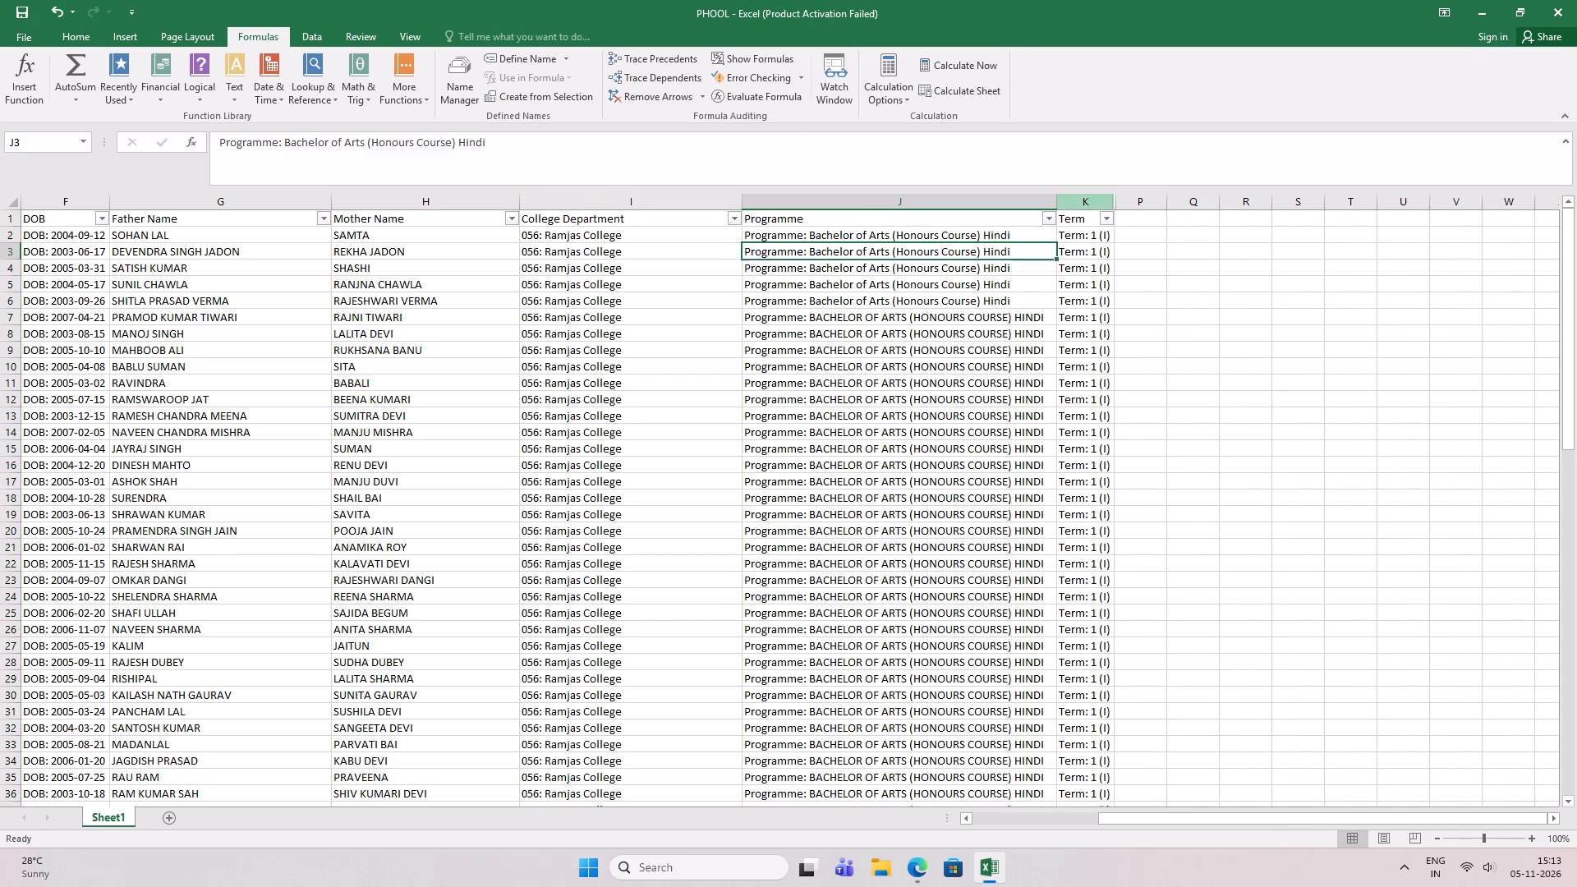
pyautogui.click(1077, 207)
pyautogui.rightClick(1077, 207)
pyautogui.click(1107, 317)
pyautogui.click(1127, 318)
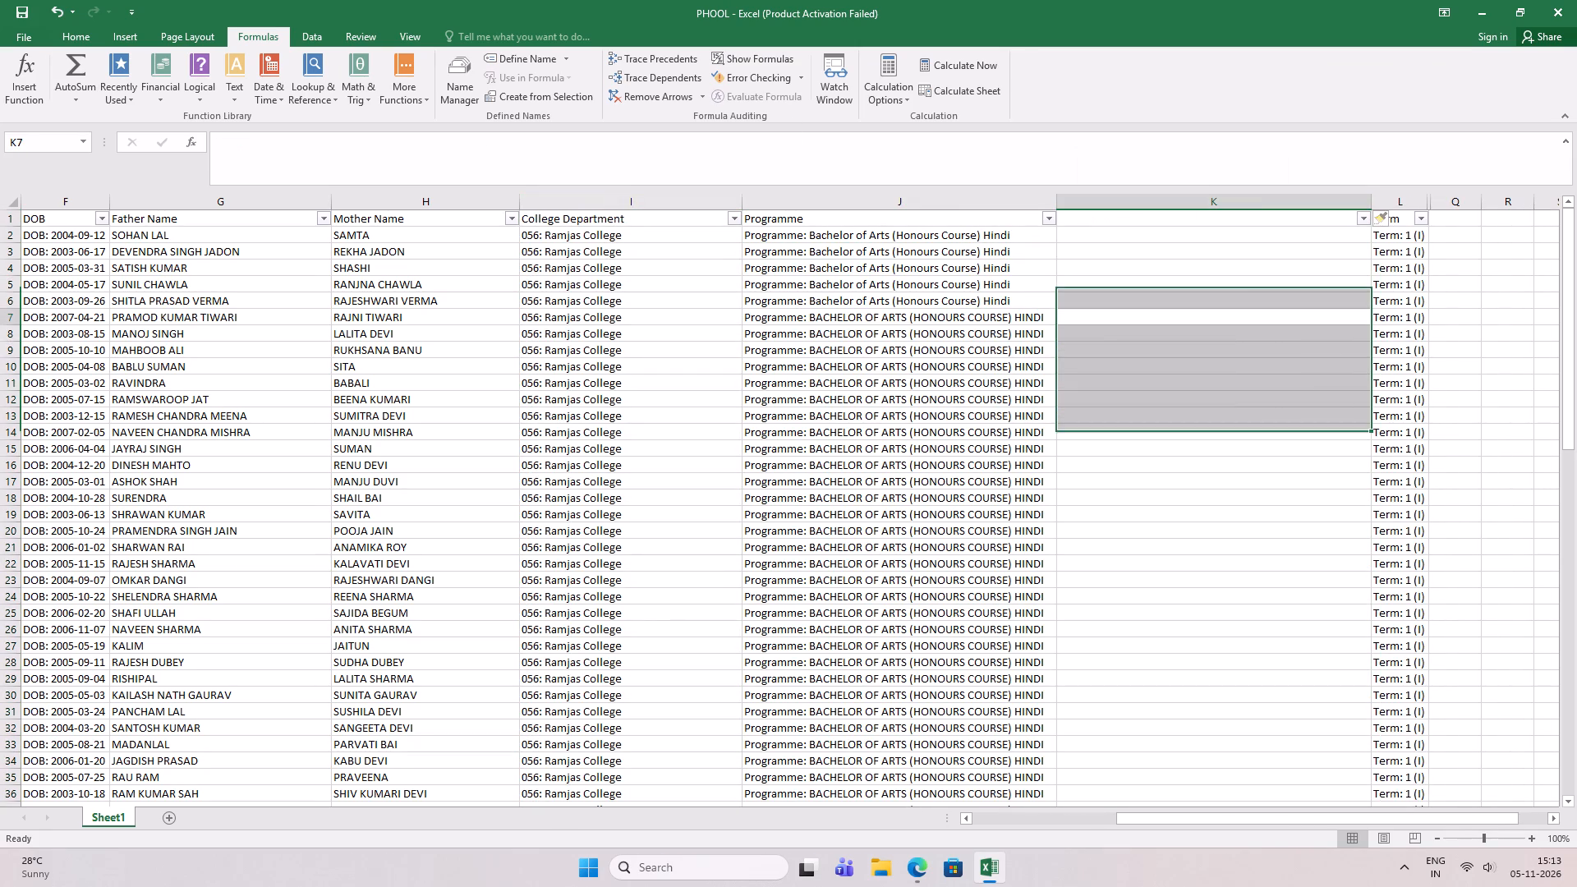
pyautogui.click(1091, 234)
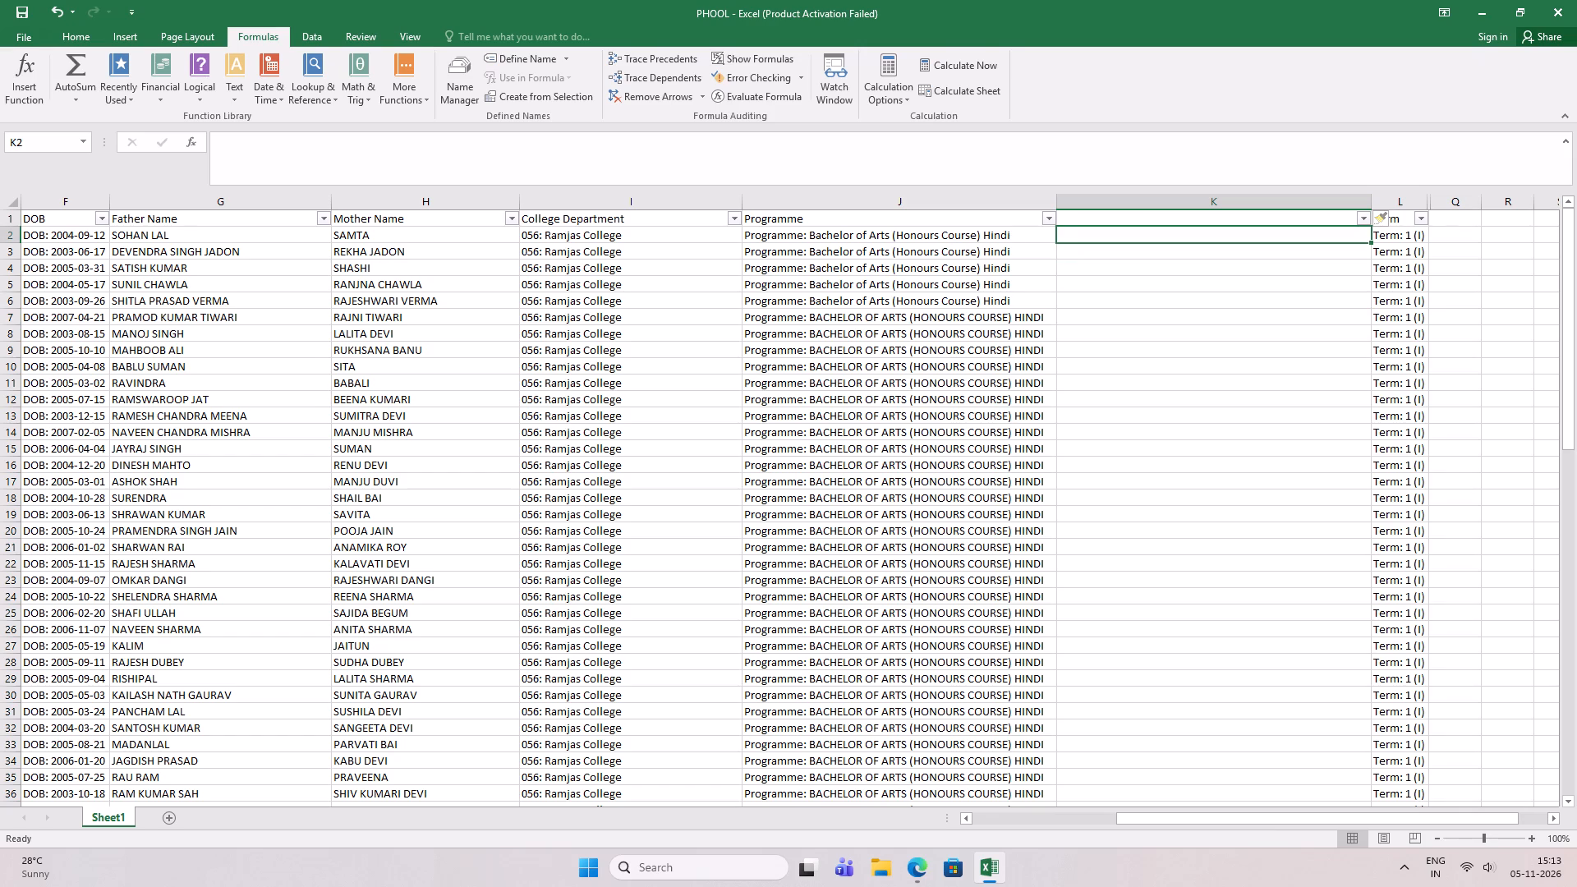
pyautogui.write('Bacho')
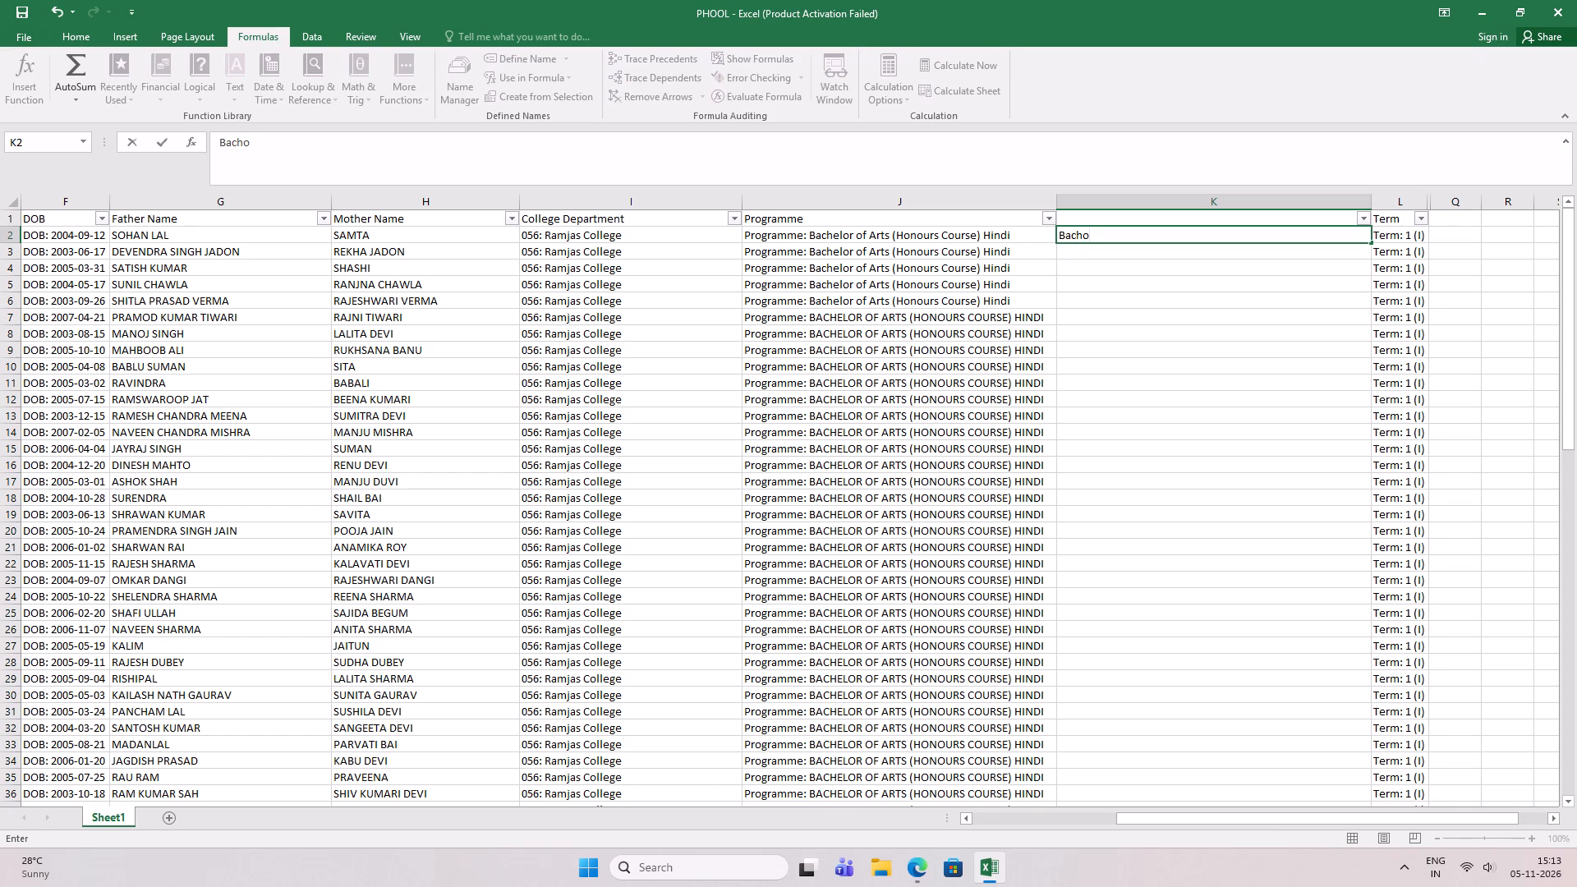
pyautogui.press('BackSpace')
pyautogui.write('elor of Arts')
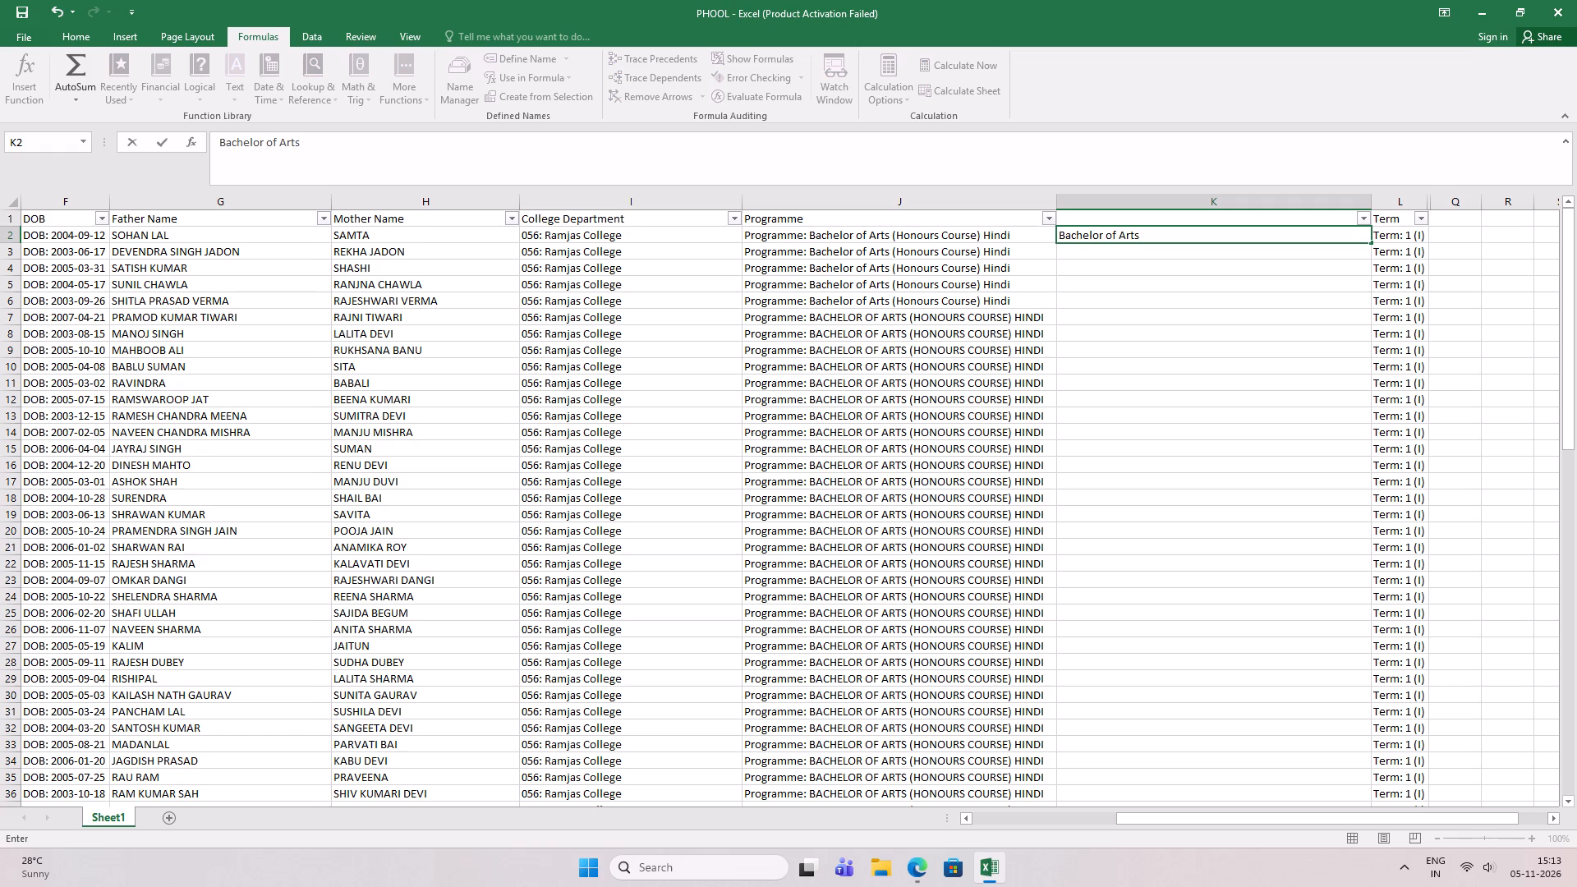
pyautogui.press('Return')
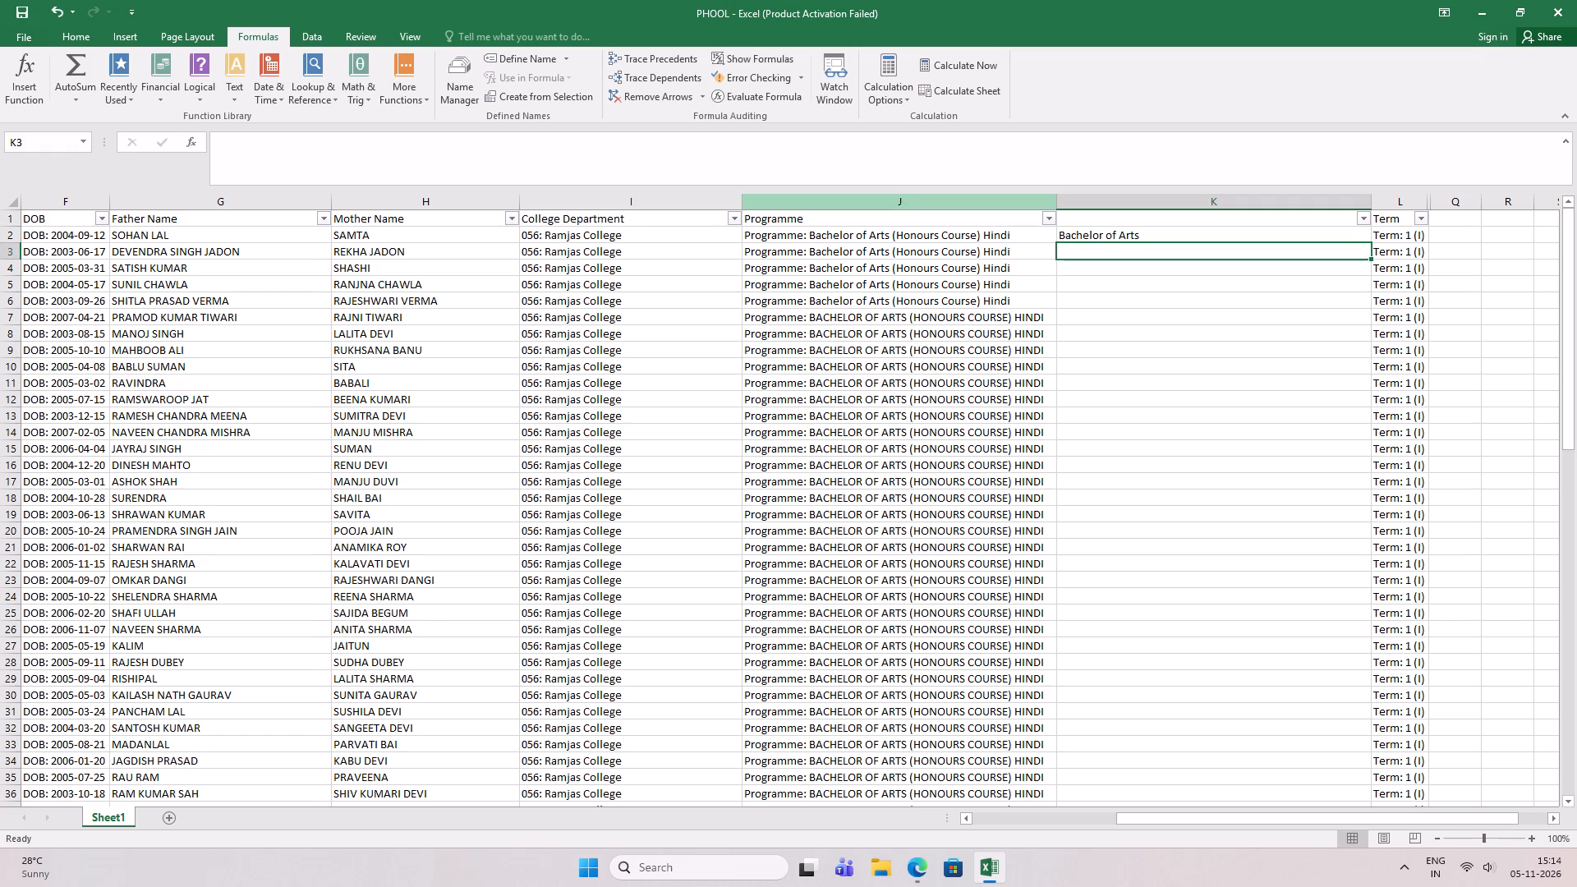
# Delete the original Programme column with the prefixed entries.
pyautogui.click(944, 200)
pyautogui.moveTo(941, 200); pyautogui.dragTo(931, 200, button='right')
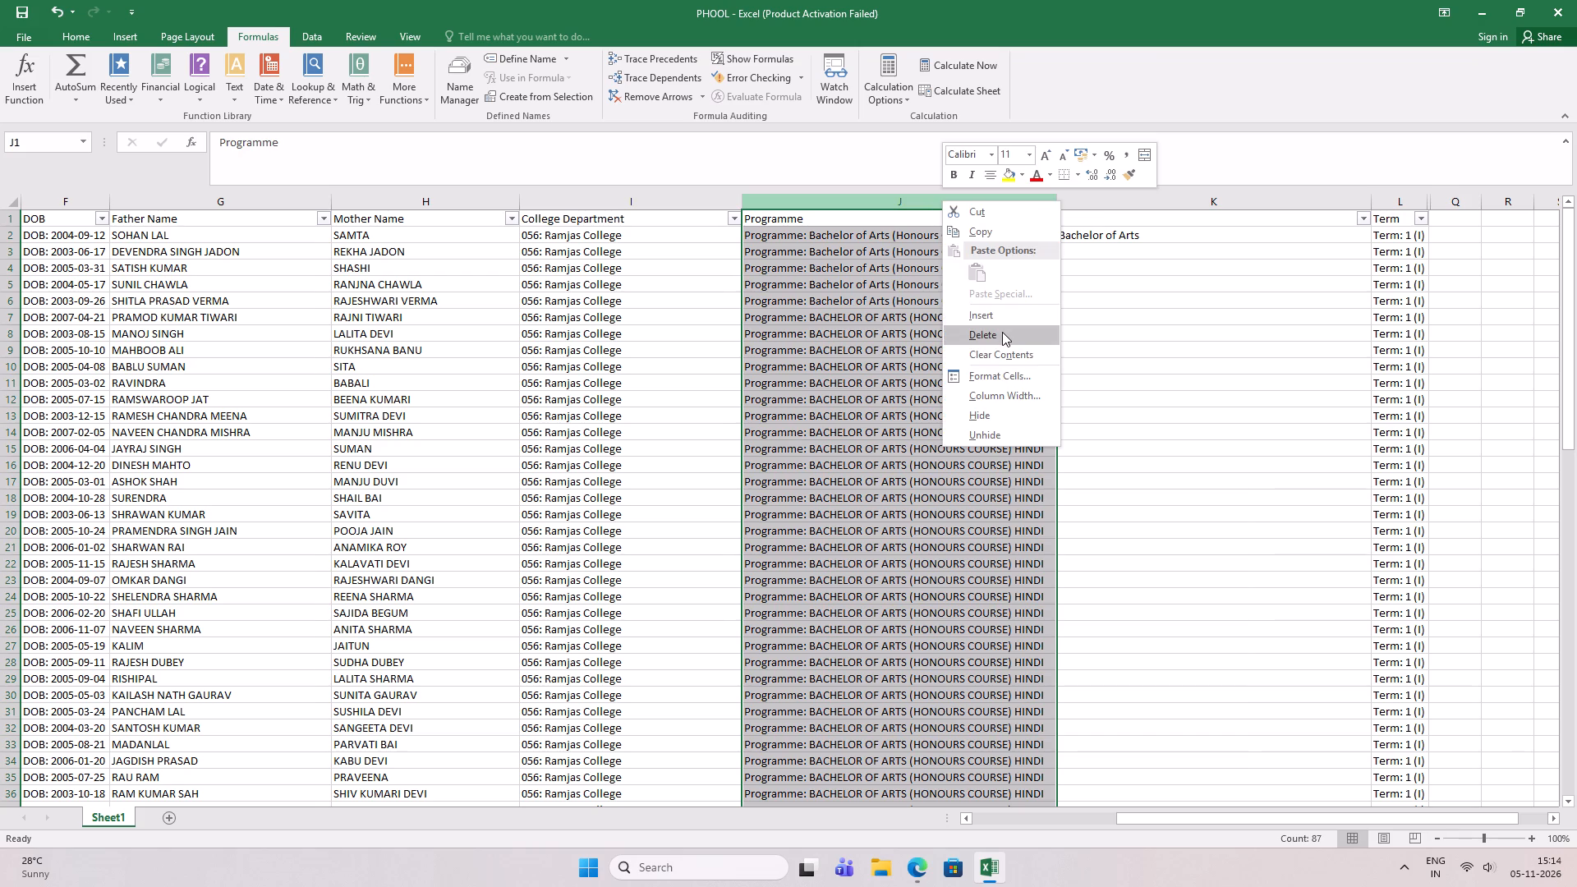
pyautogui.click(1002, 332)
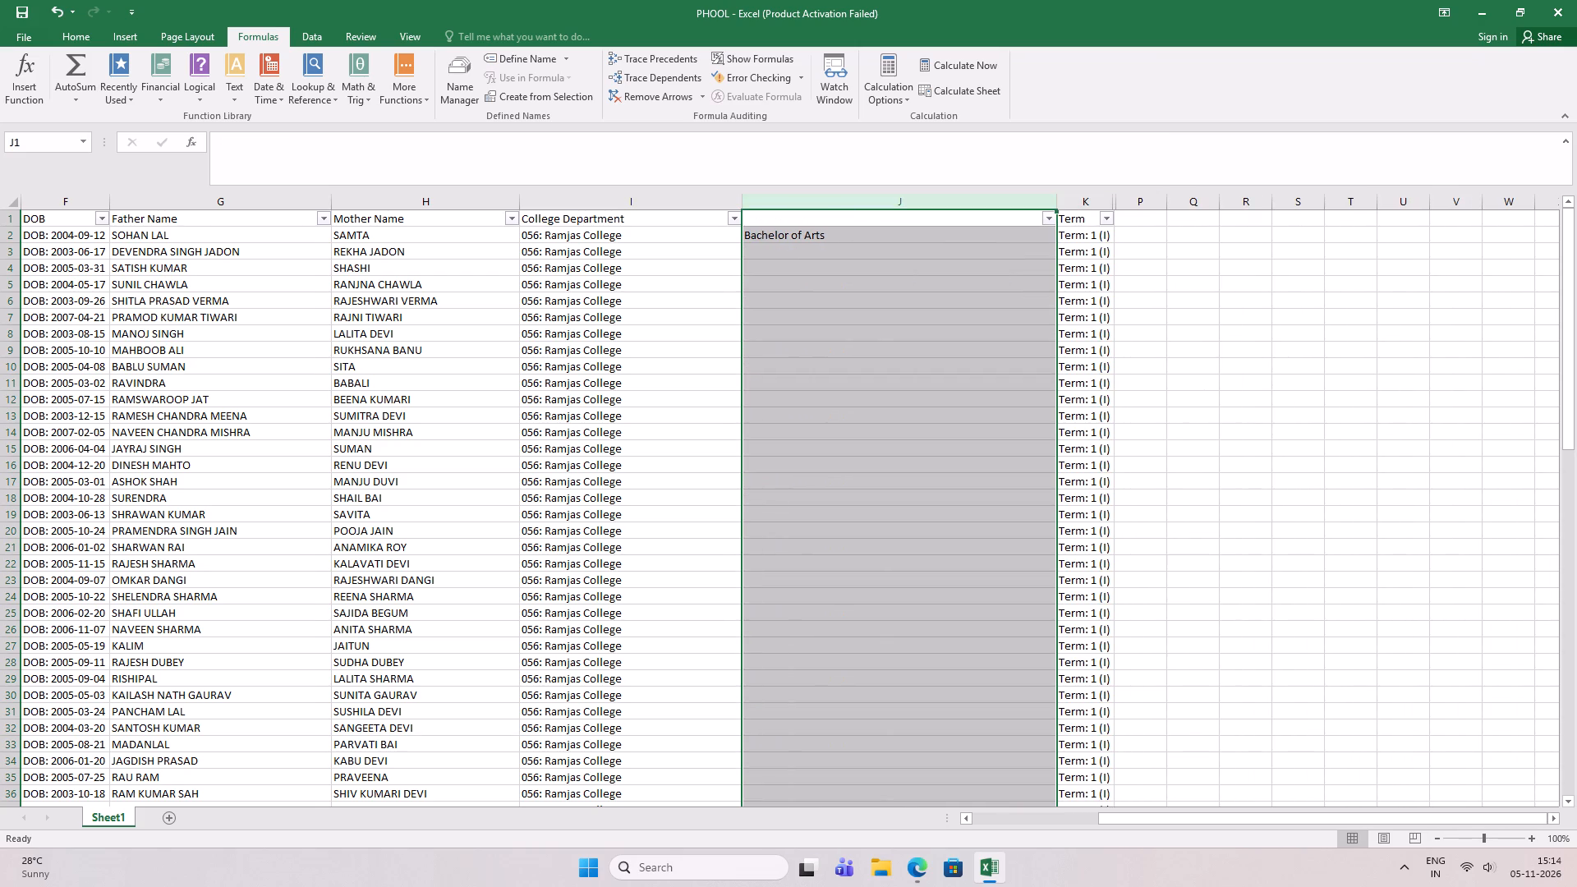
# Delete the unheaded column J that contains the Bachelor of Arts entry.
pyautogui.click(880, 209)
pyautogui.rightClick(877, 207)
pyautogui.click(926, 334)
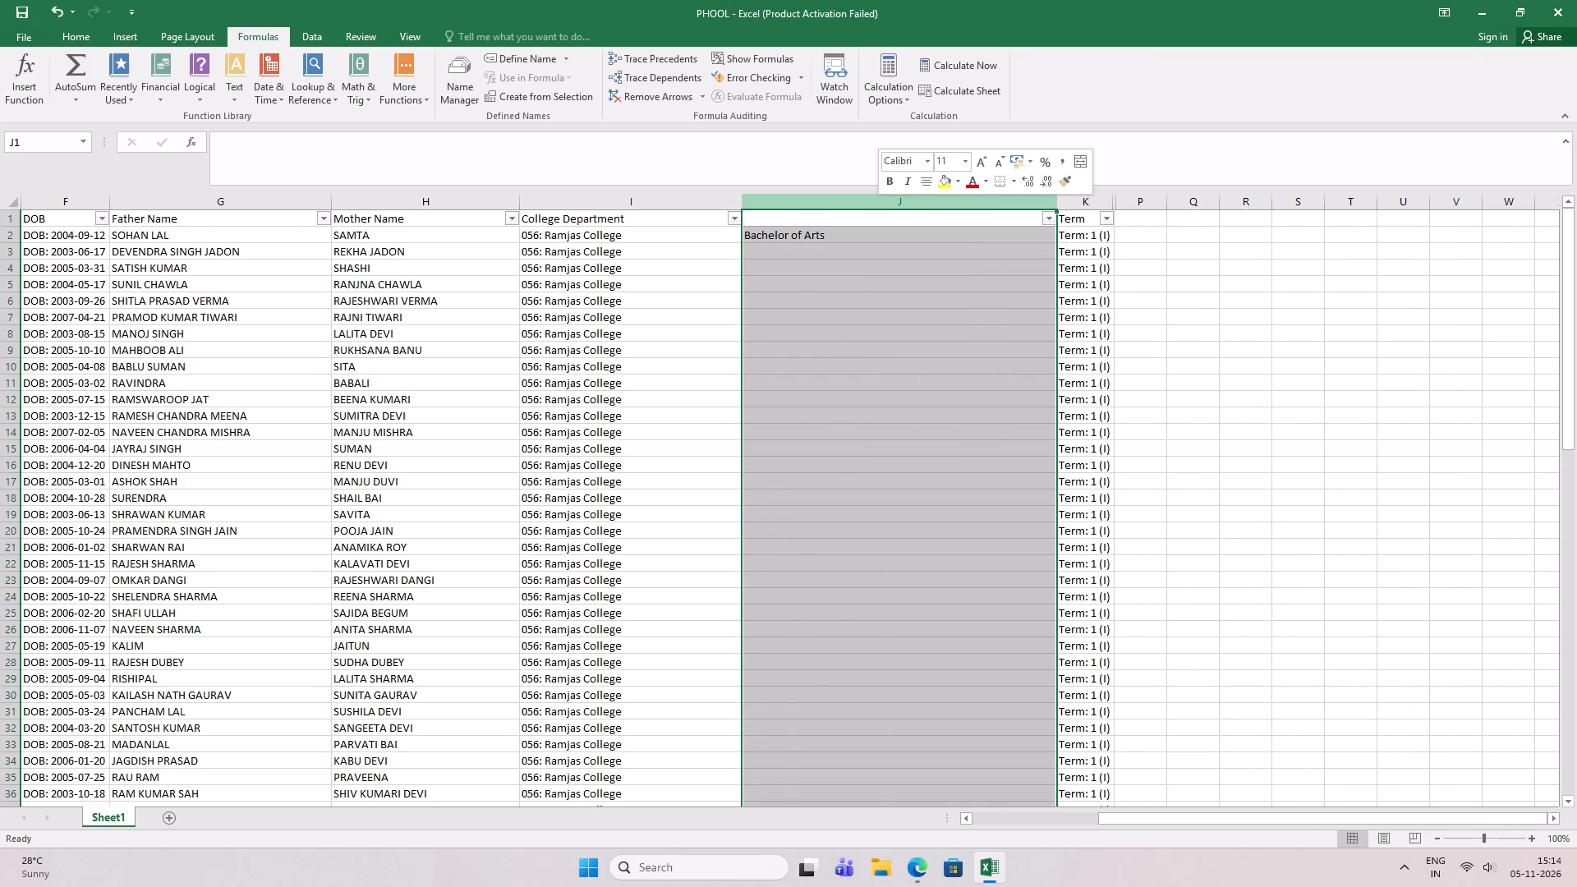
# Insert a blank row above the header row of the student list.
pyautogui.moveTo(1142, 818); pyautogui.dragTo(880, 798)
pyautogui.scroll(4, 392, 241)
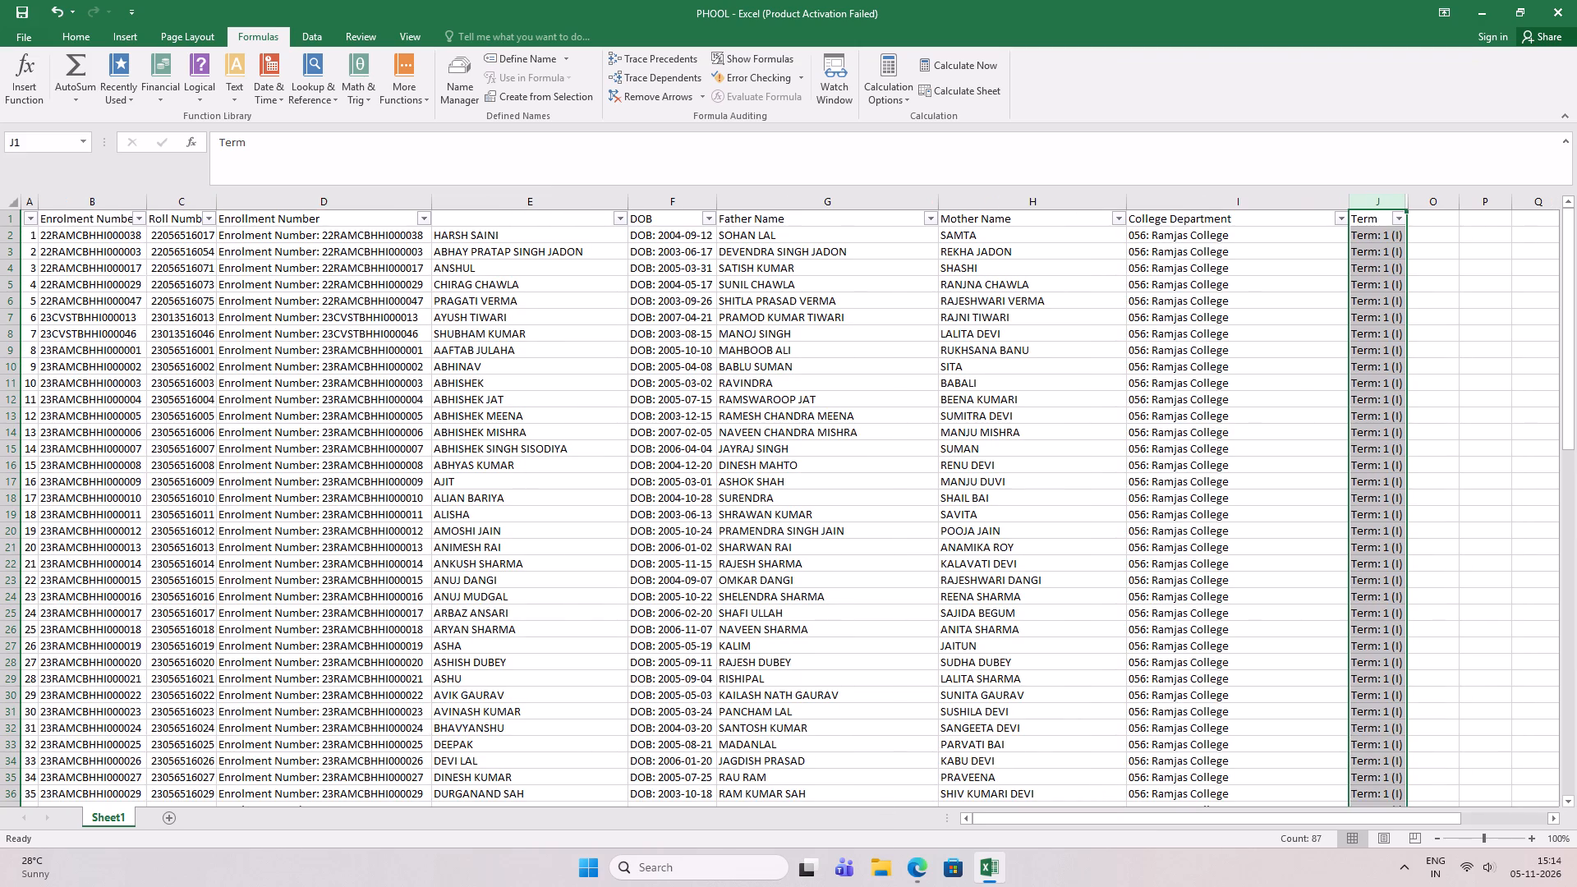
pyautogui.click(9, 219)
pyautogui.rightClick(7, 219)
pyautogui.click(46, 328)
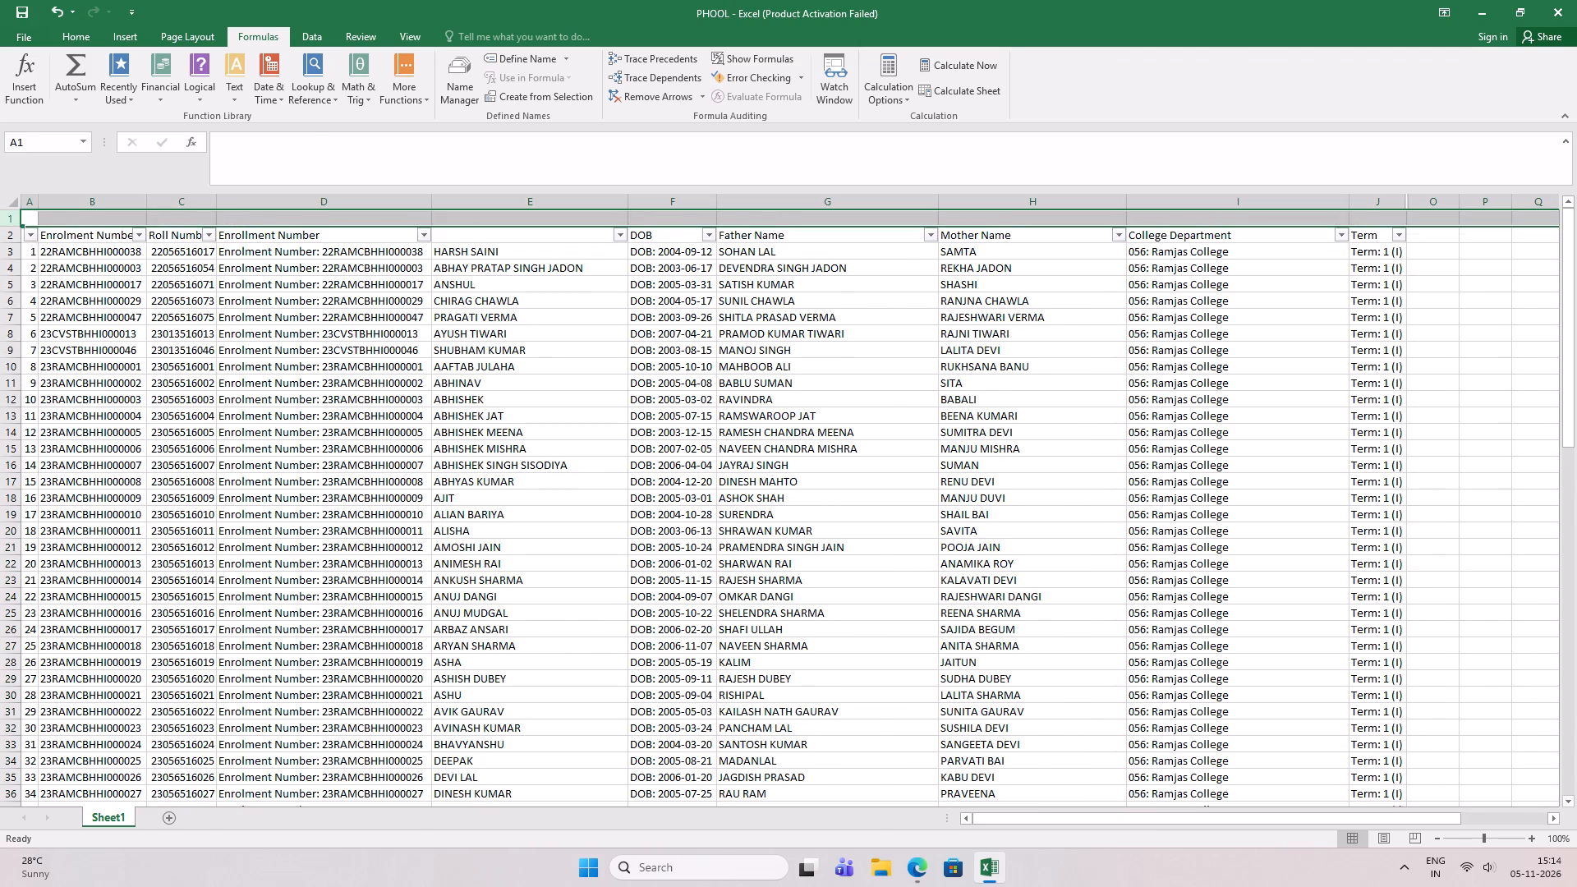
# Enter the title B.A. (Hons.) Hindi in B1 above the Enrolment Number header and save the workbook.
pyautogui.click(108, 269)
pyautogui.click(124, 217)
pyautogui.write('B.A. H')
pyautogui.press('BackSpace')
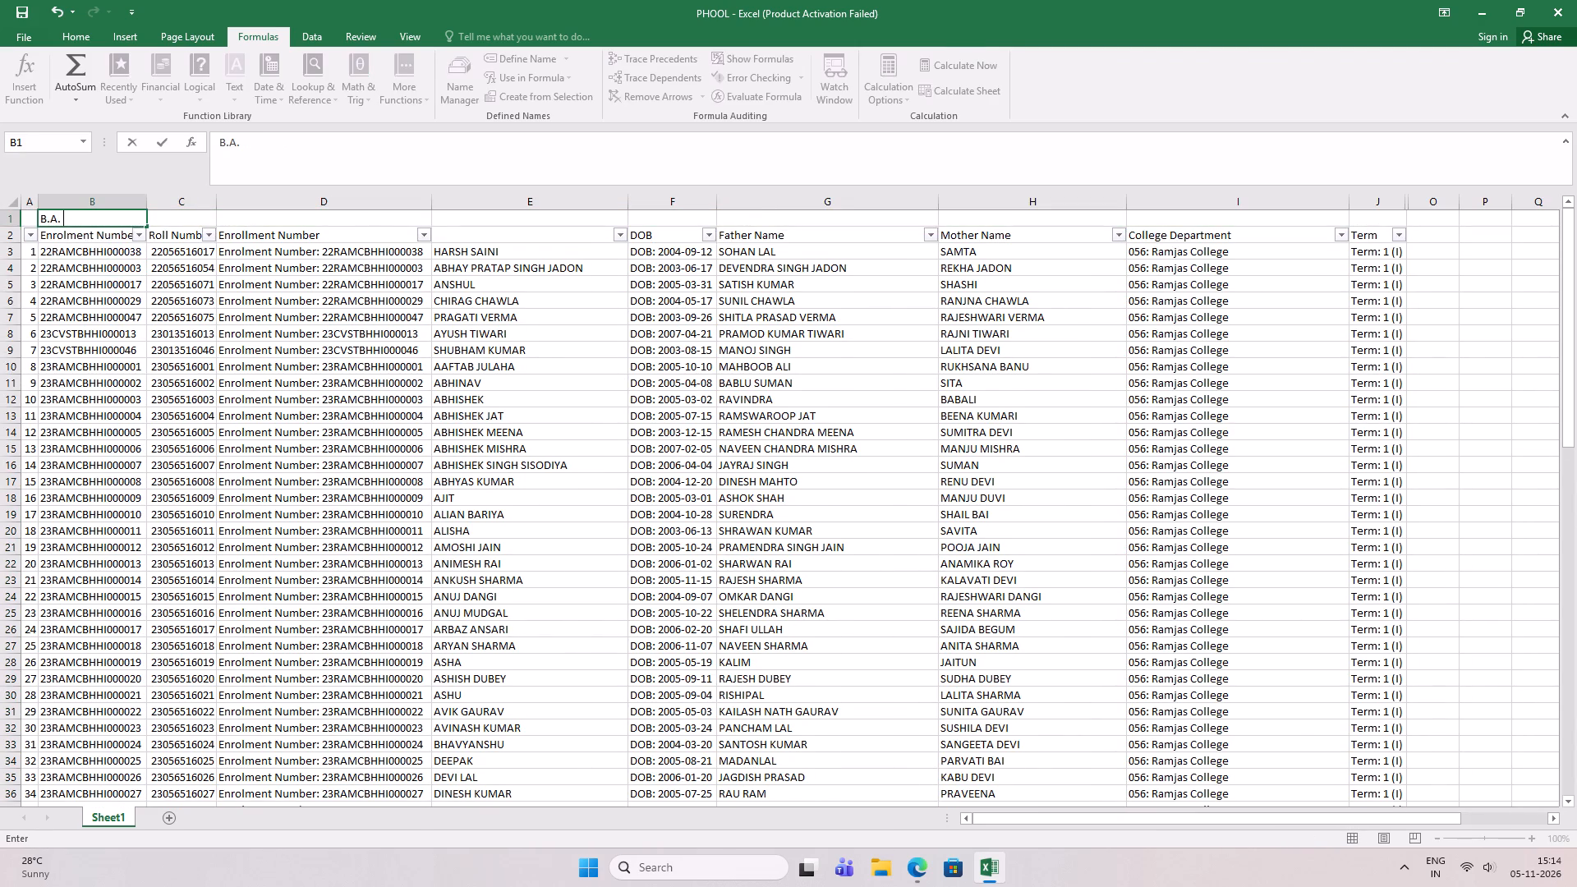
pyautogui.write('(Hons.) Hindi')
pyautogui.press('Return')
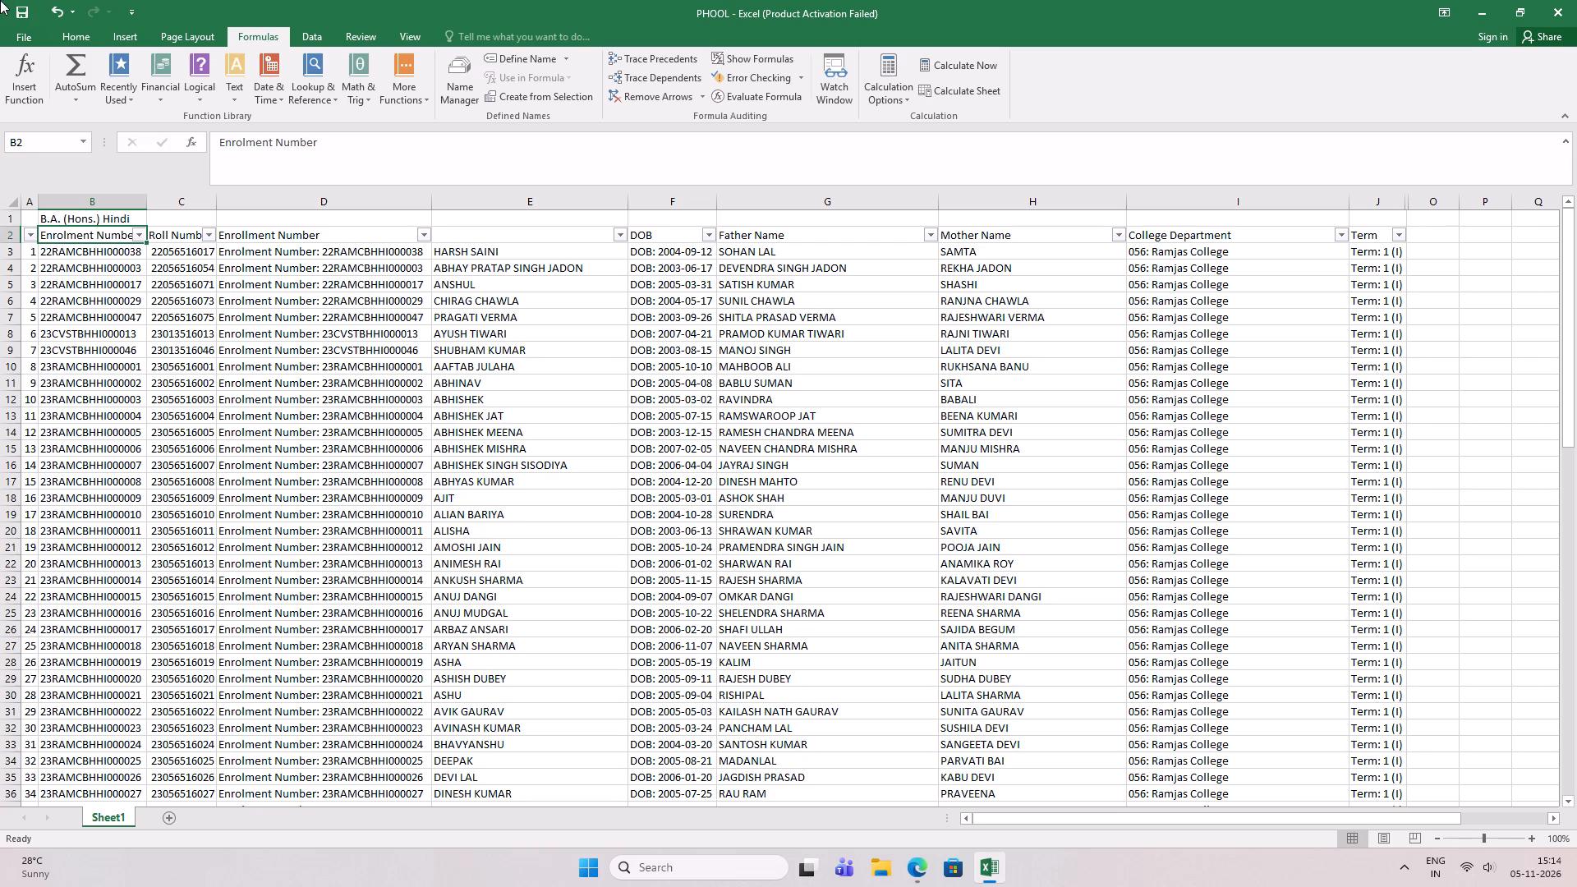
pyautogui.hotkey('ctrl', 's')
# Delete the original Enrollment Number column D with the prefixed entries.
pyautogui.click(284, 443)
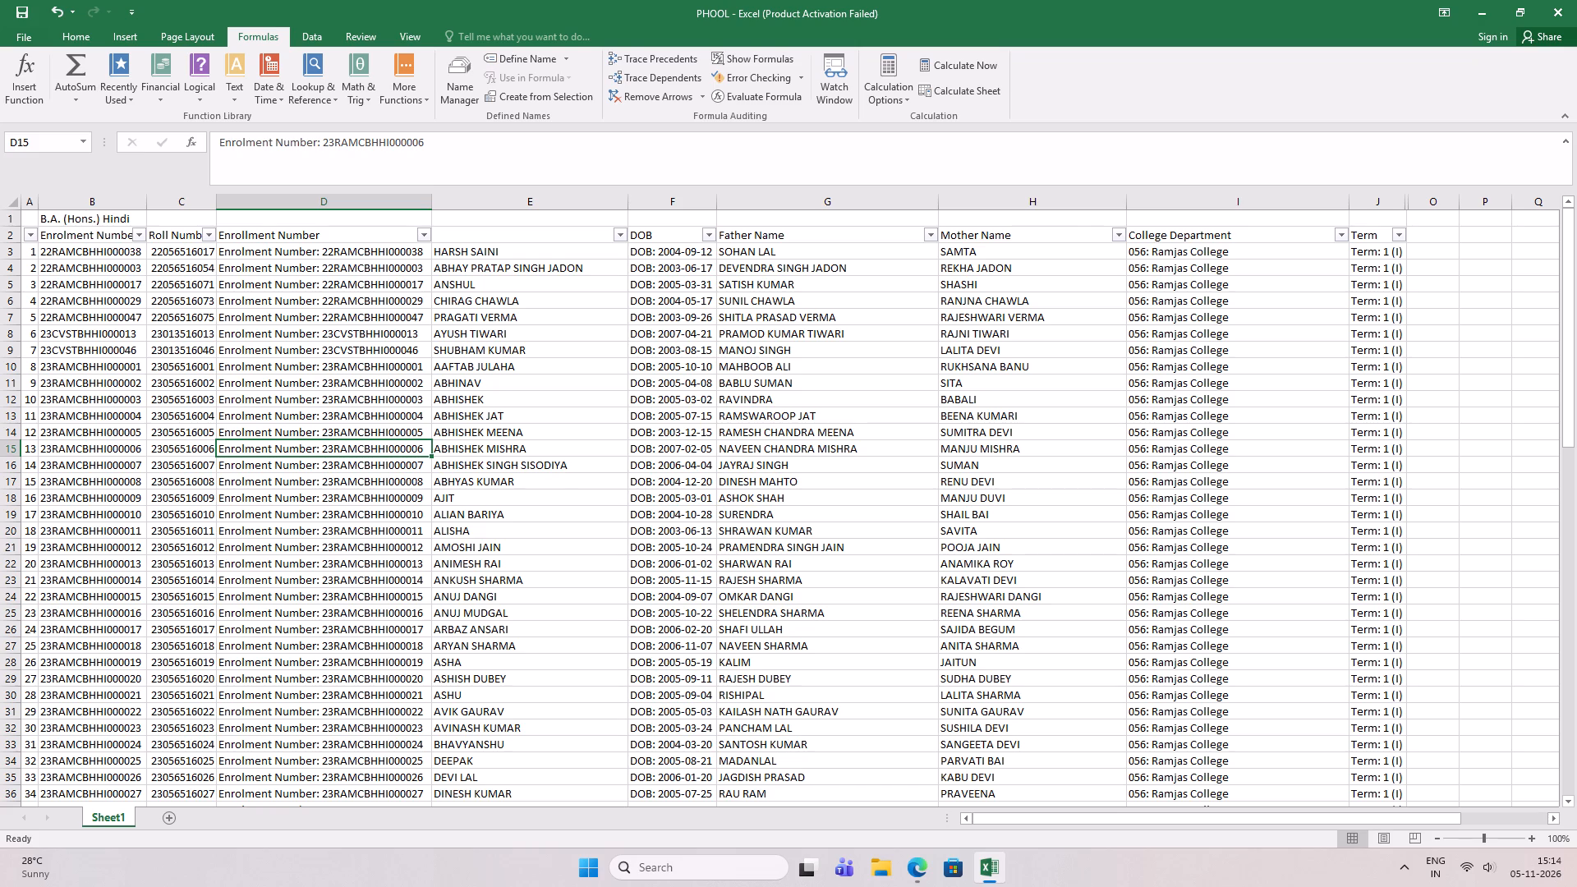
pyautogui.click(370, 205)
pyautogui.rightClick(367, 205)
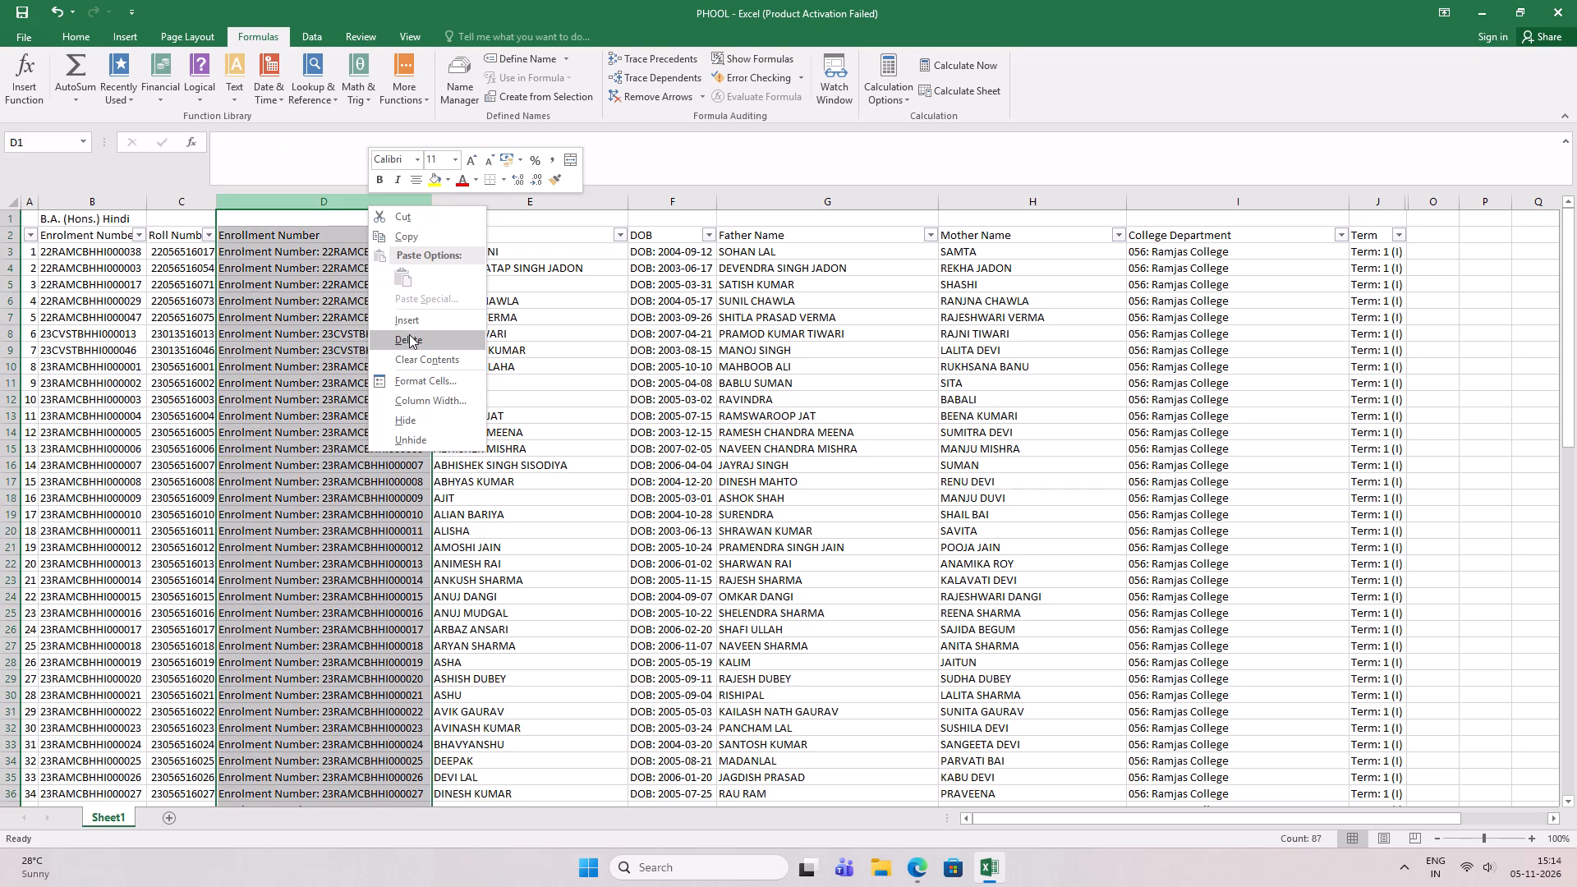
pyautogui.click(409, 337)
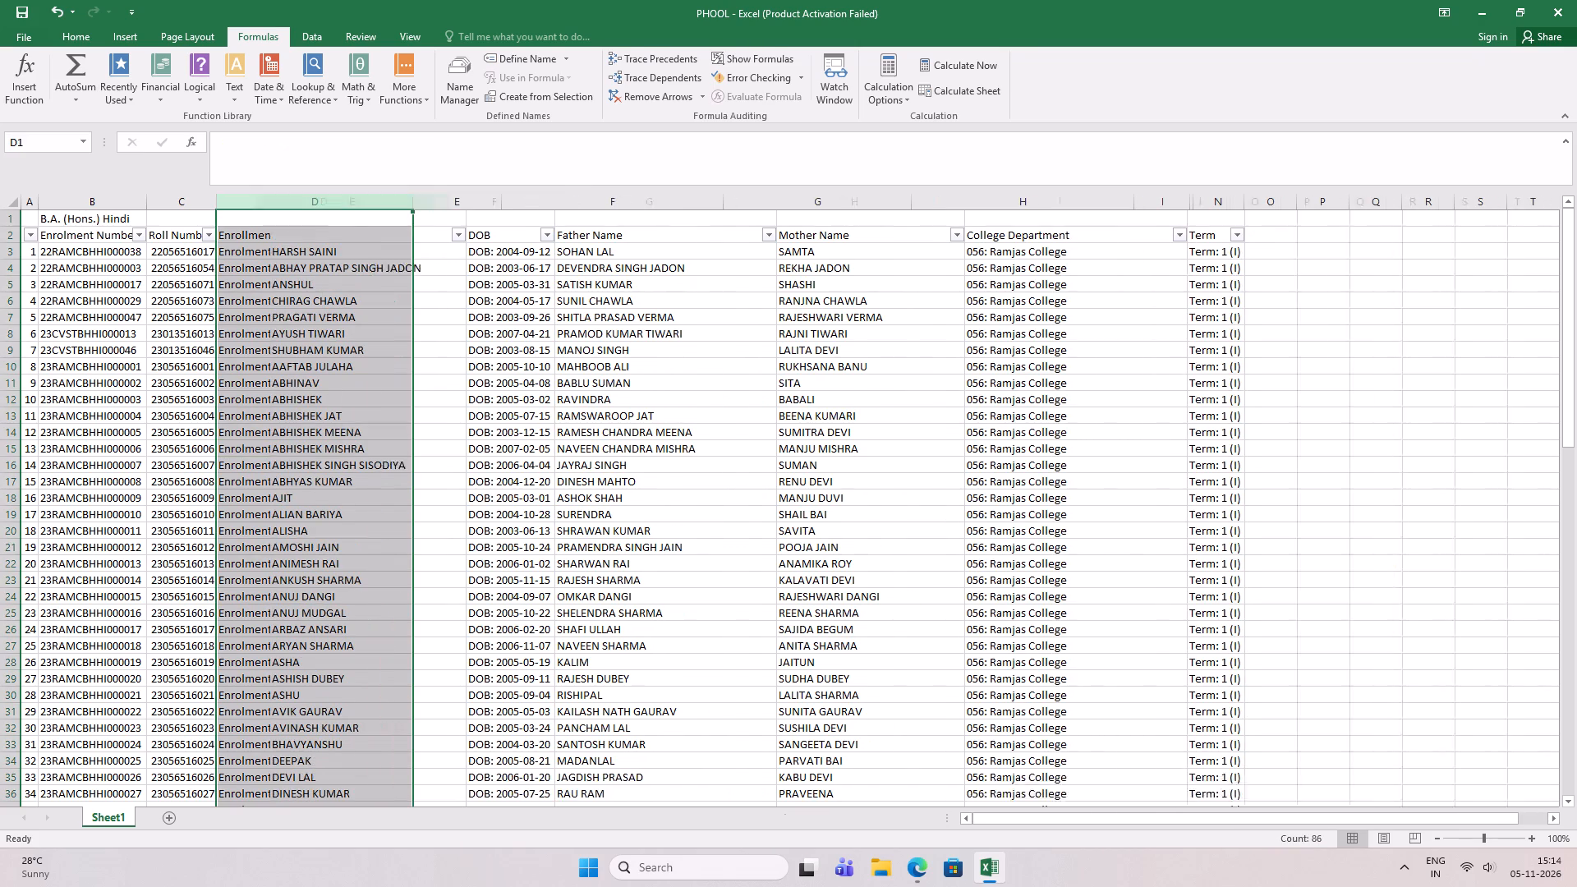
pyautogui.click(446, 388)
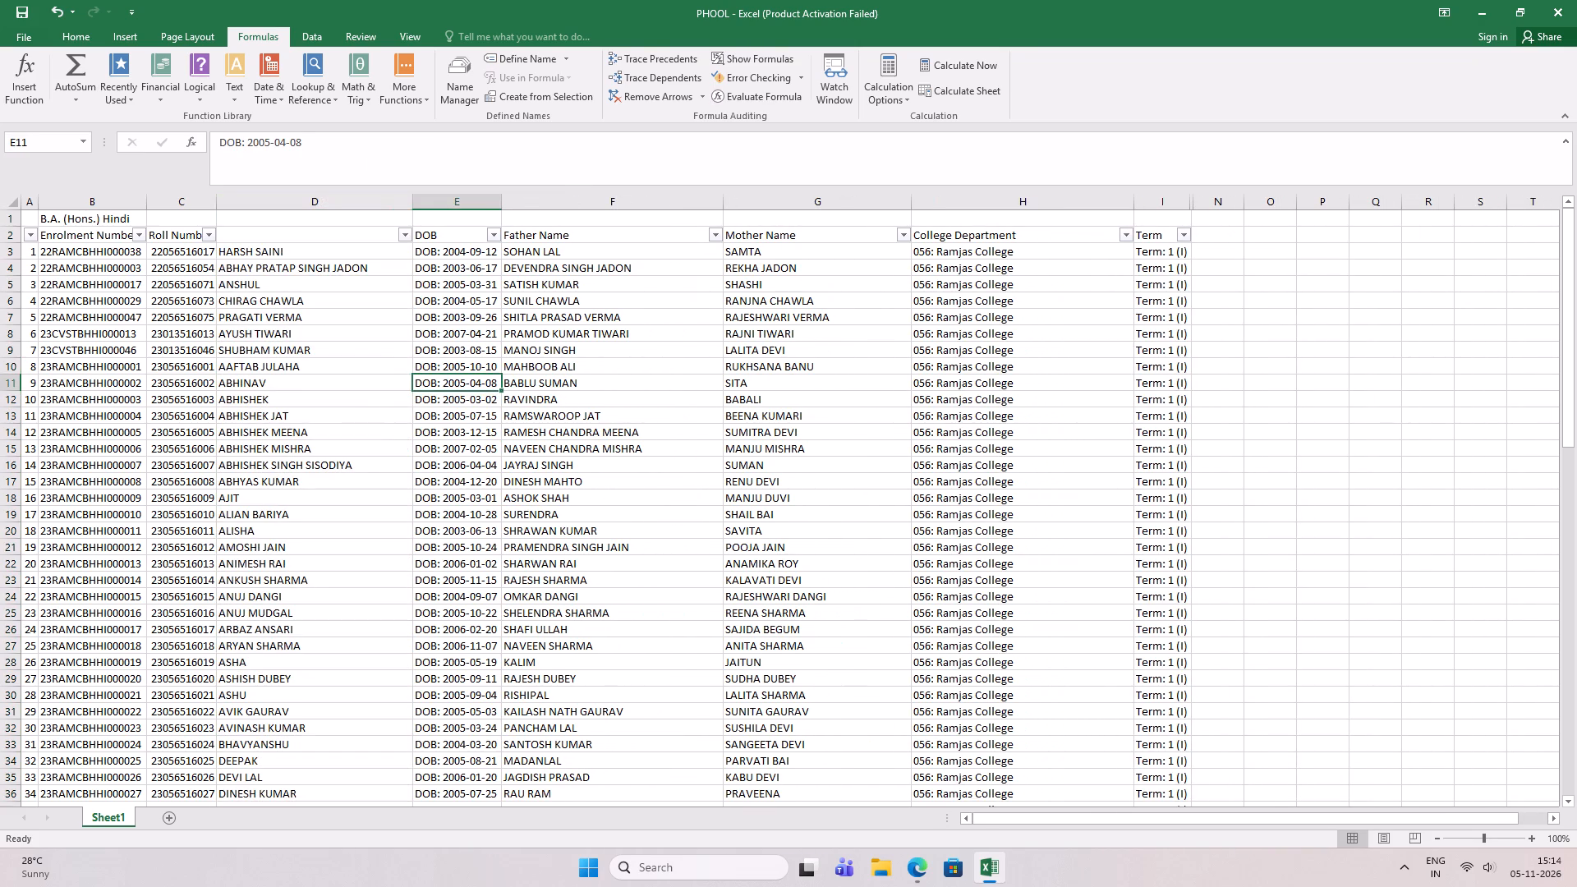
# Enter the header Student Name in D2 above the student names and save the workbook.
pyautogui.click(338, 230)
pyautogui.hotkey('ctrl', 'shift', 's')
pyautogui.hotkey('ctrl', 'shift', 'd')
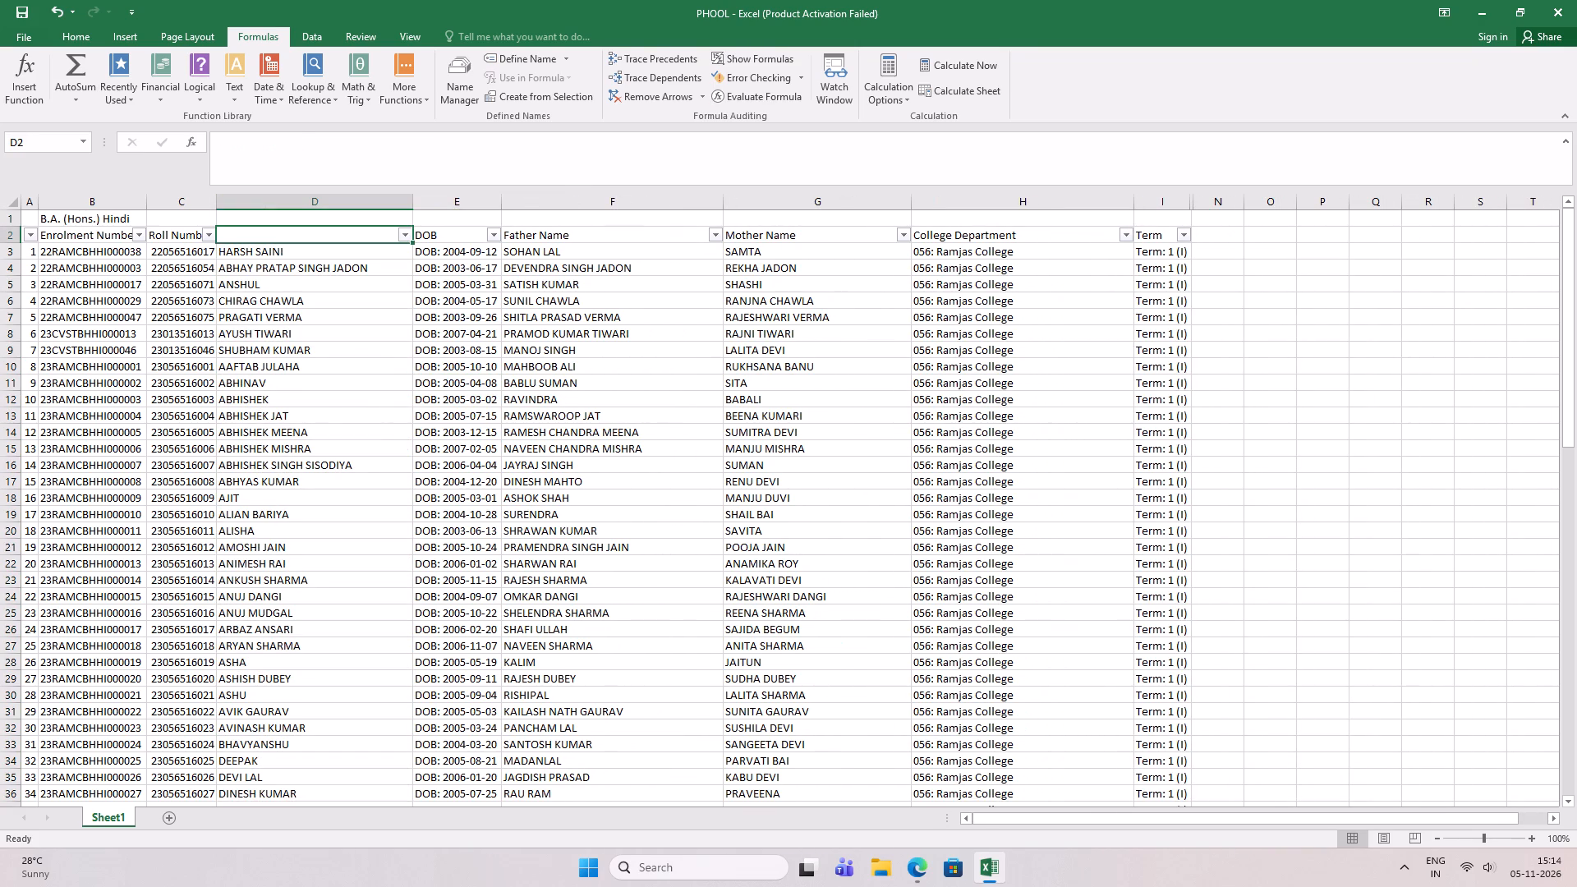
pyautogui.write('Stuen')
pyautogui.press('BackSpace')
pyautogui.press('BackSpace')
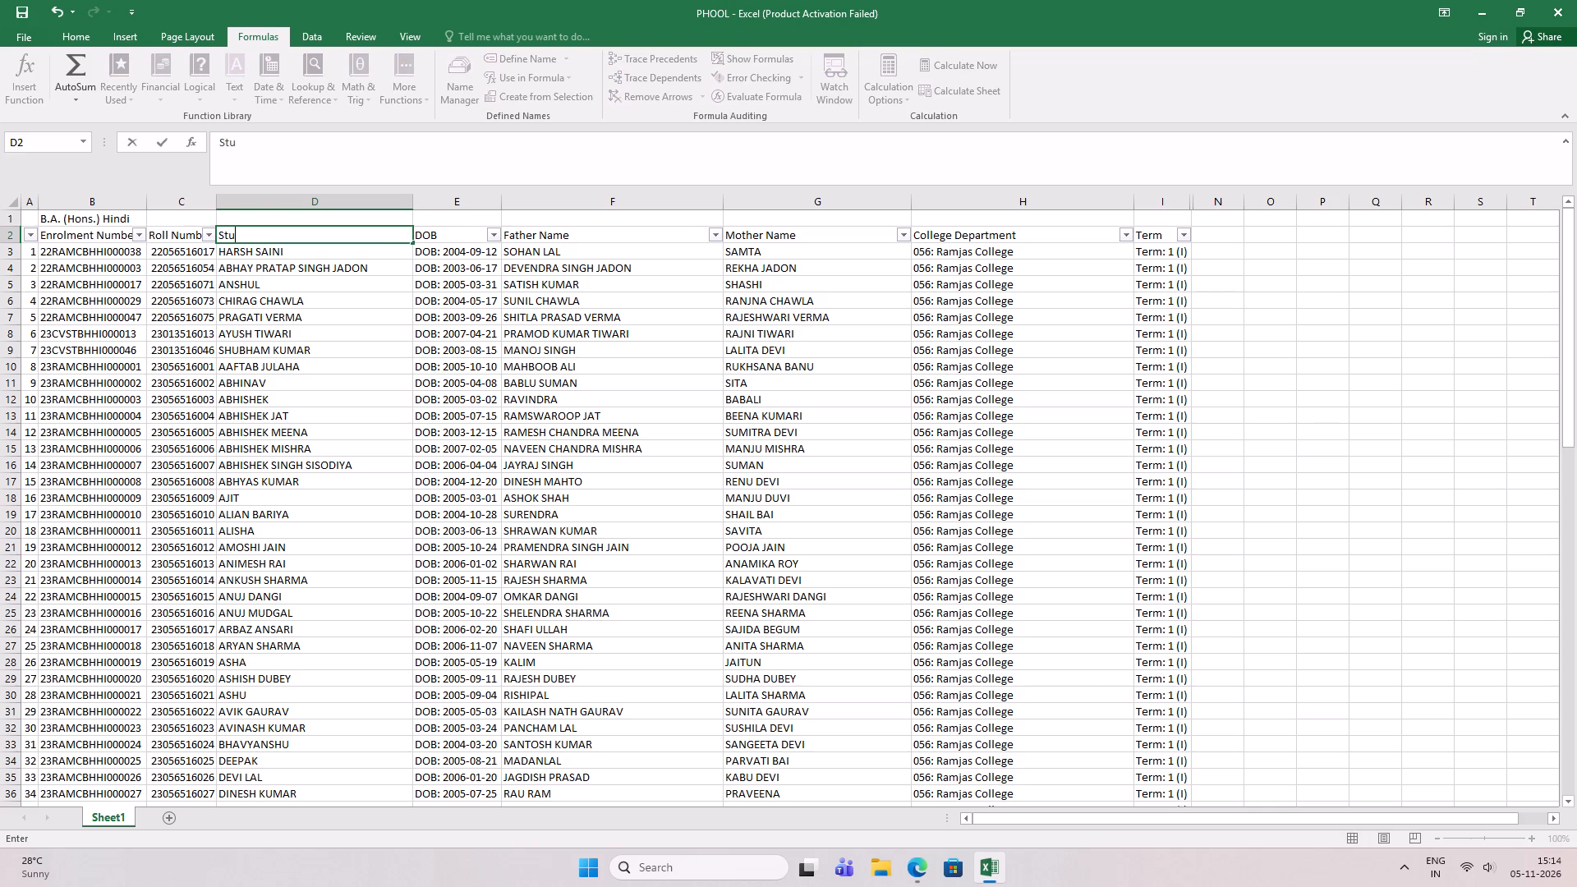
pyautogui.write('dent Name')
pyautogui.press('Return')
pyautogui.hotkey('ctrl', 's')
# Change the header in D2 to Student's Name.
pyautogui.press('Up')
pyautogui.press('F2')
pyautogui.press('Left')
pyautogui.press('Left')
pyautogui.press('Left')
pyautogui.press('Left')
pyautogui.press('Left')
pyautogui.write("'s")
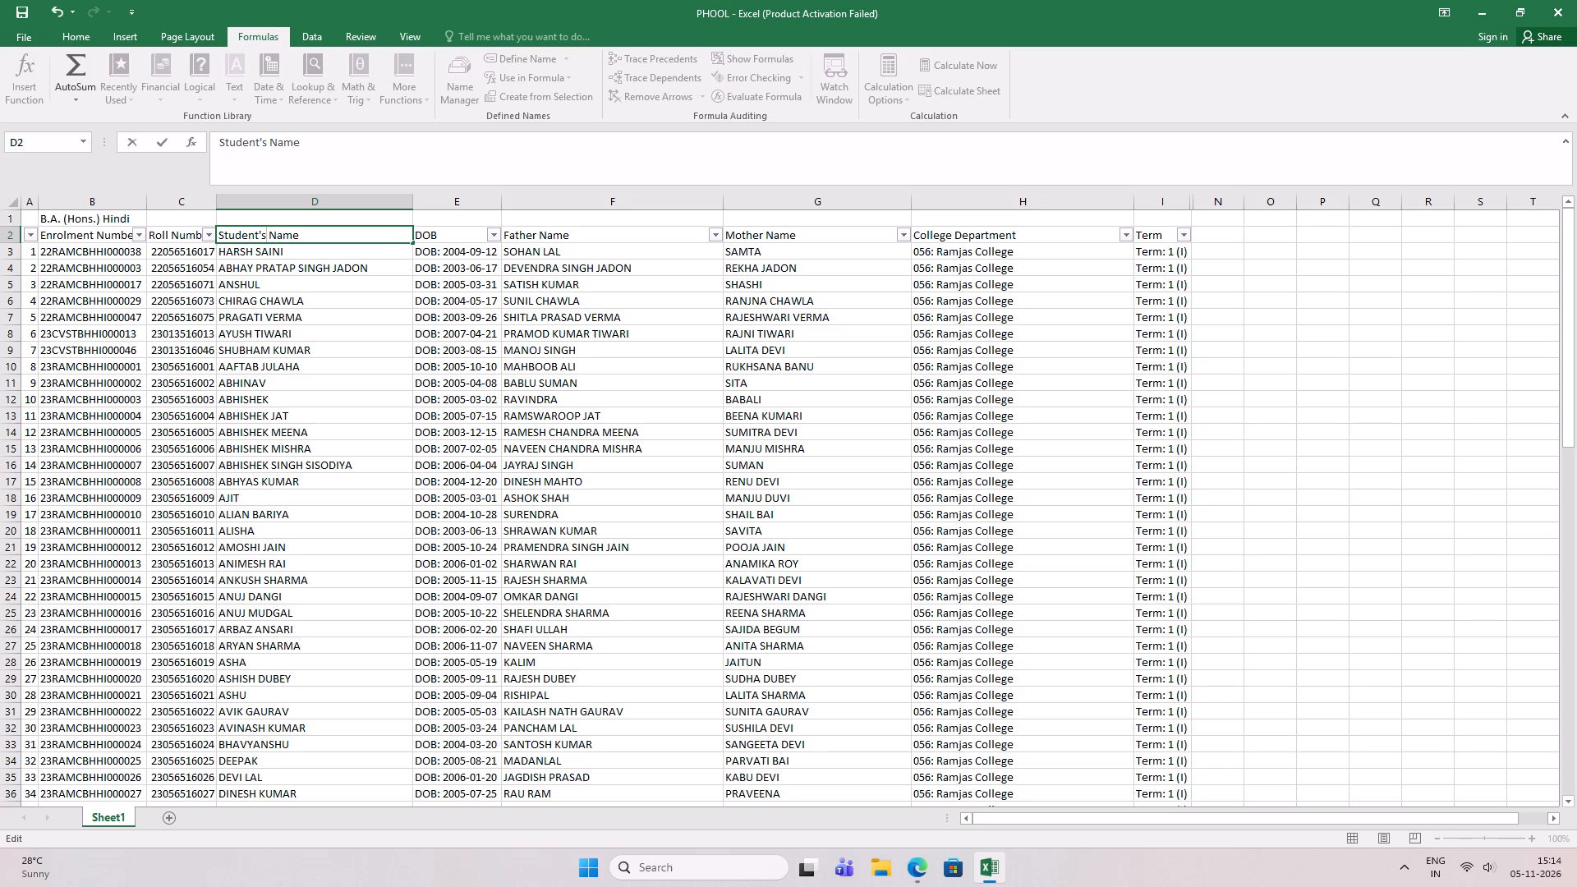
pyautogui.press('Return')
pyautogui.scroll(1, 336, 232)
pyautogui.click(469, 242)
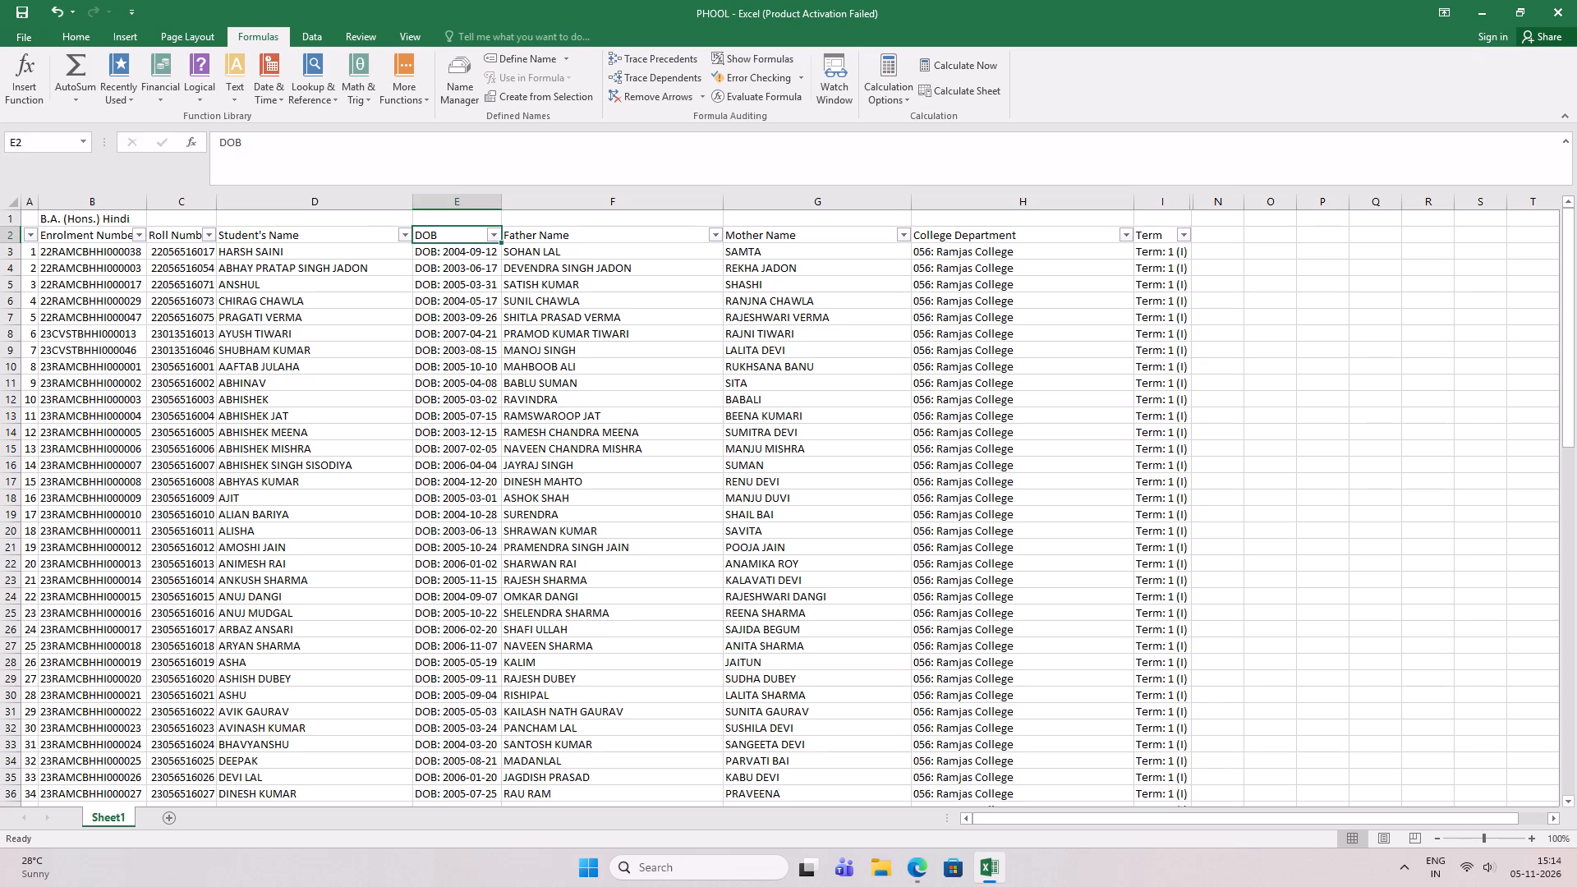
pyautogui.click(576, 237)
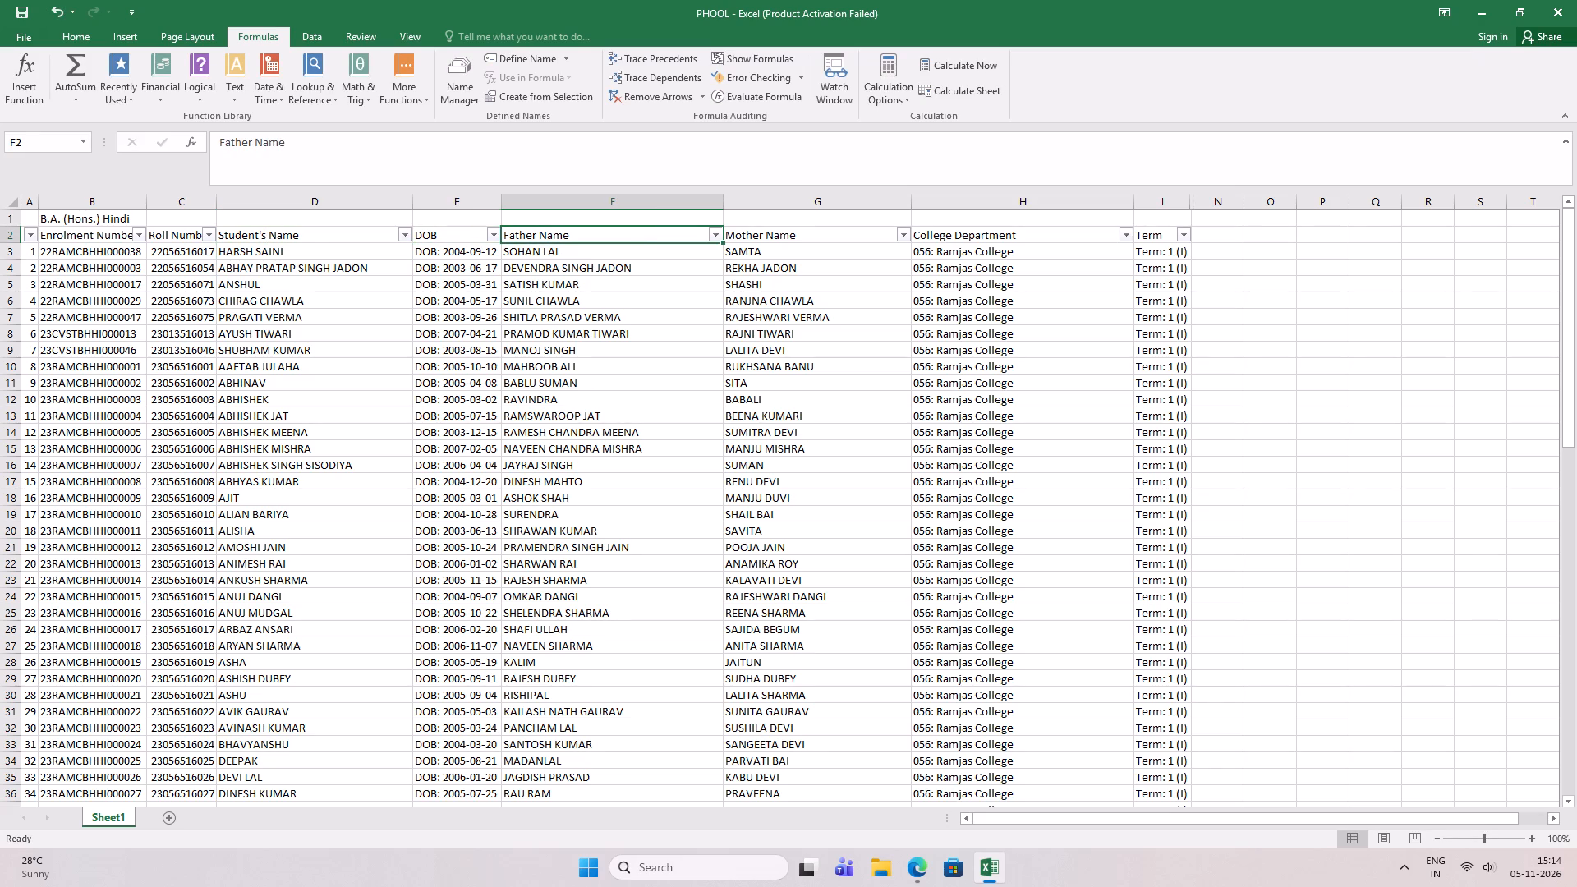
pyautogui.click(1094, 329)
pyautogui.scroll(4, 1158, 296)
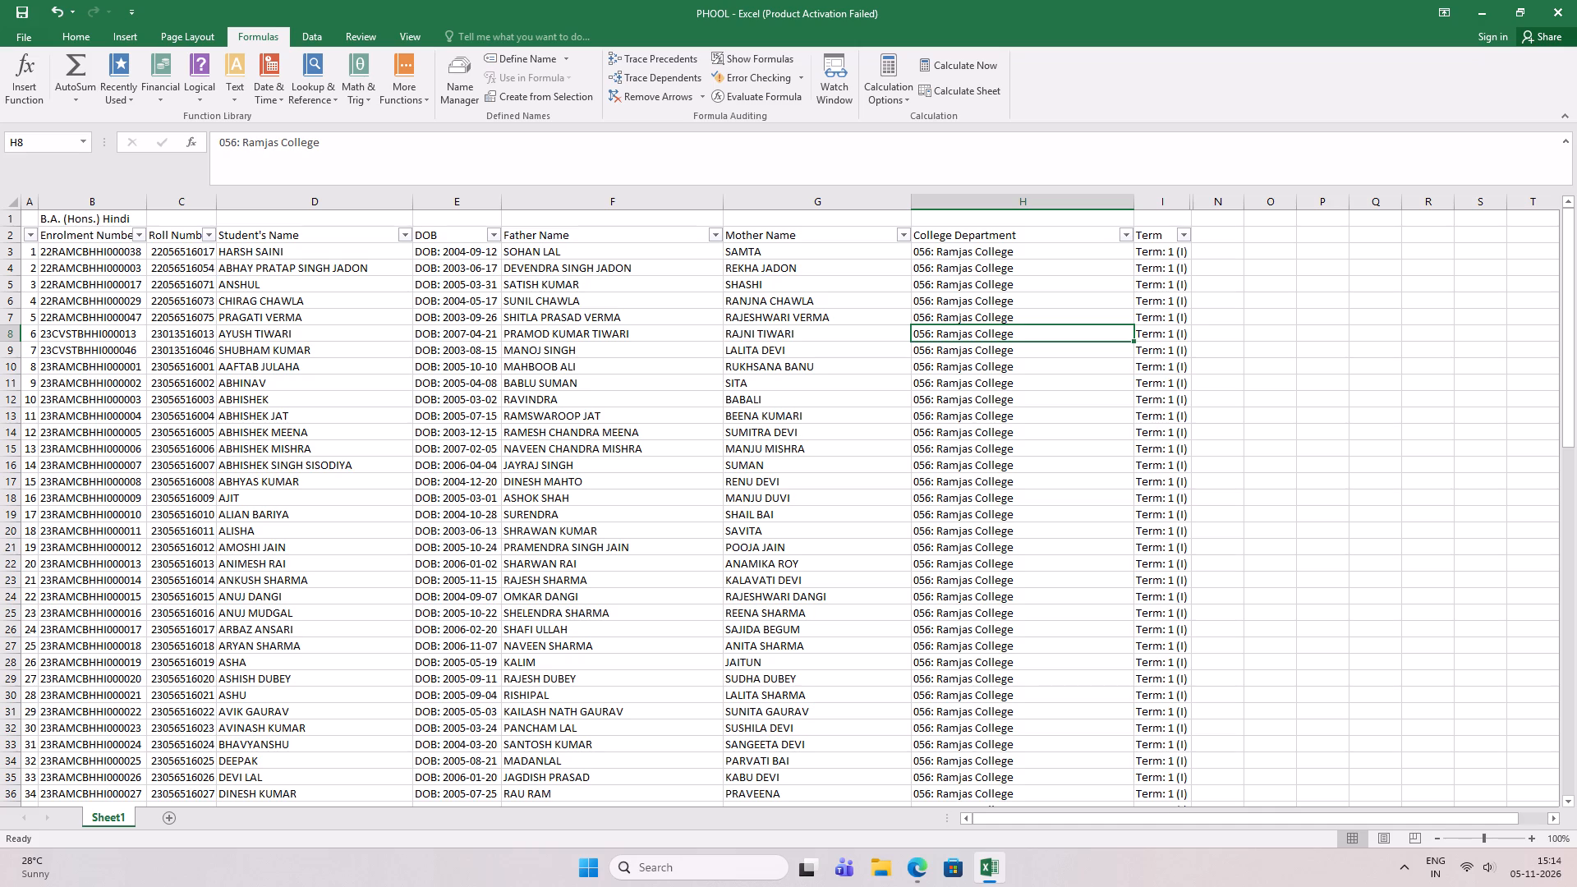
# Insert a blank column between the DOB and Father Name columns.
pyautogui.click(545, 206)
pyautogui.rightClick(545, 205)
pyautogui.click(600, 311)
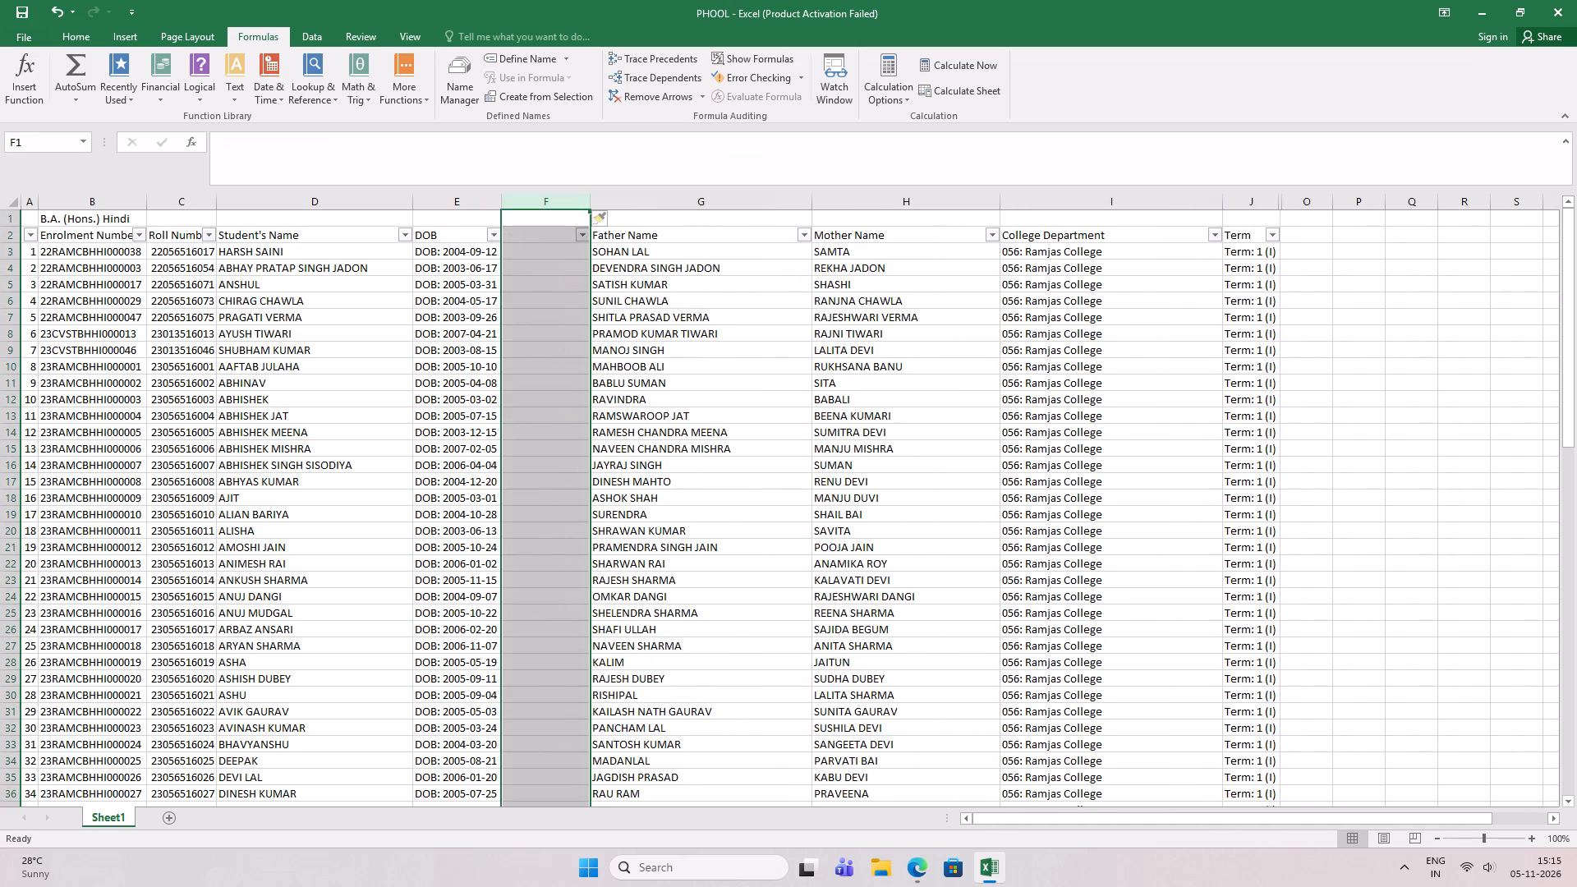
pyautogui.click(606, 305)
pyautogui.click(573, 258)
pyautogui.scroll(3, 1155, 409)
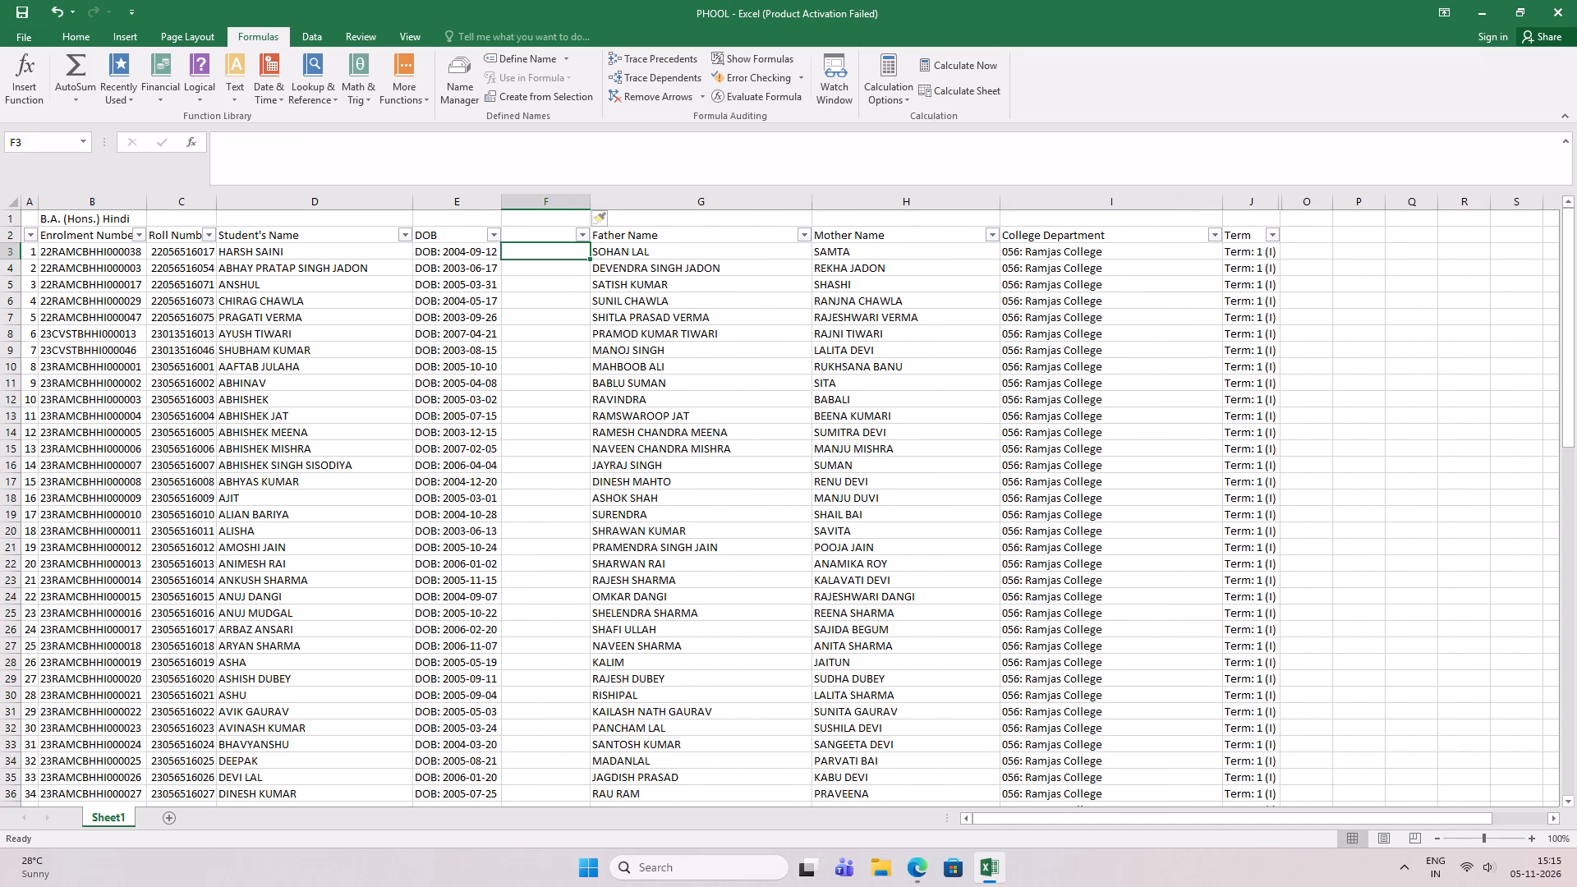
# Unhide the Result column N beyond the Term column.
pyautogui.moveTo(1319, 816); pyautogui.dragTo(1432, 808)
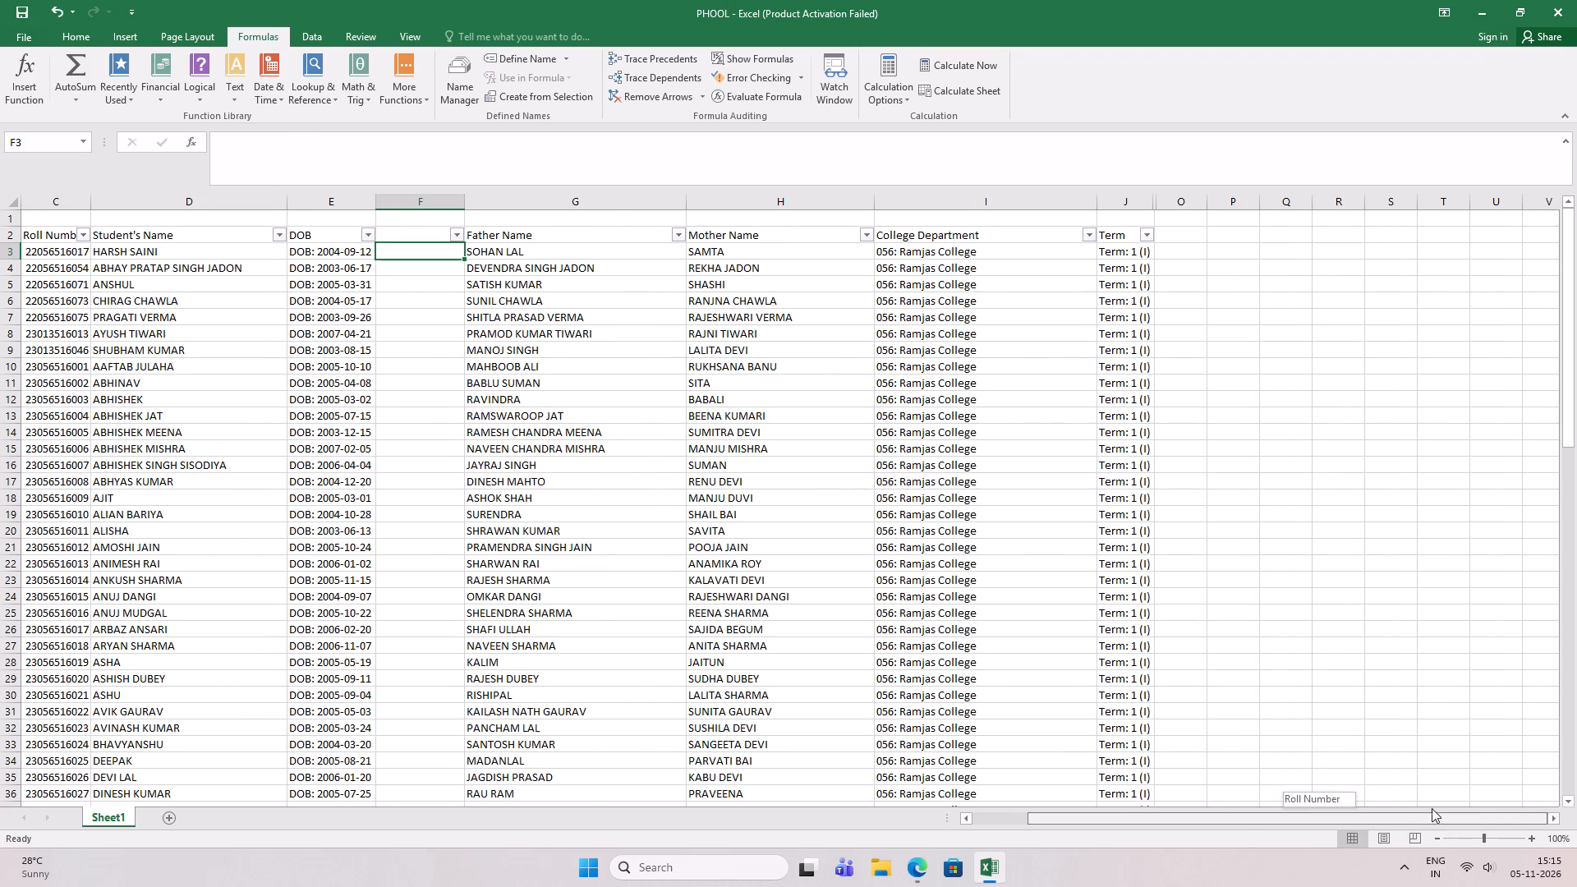
pyautogui.moveTo(1432, 808); pyautogui.dragTo(1386, 822)
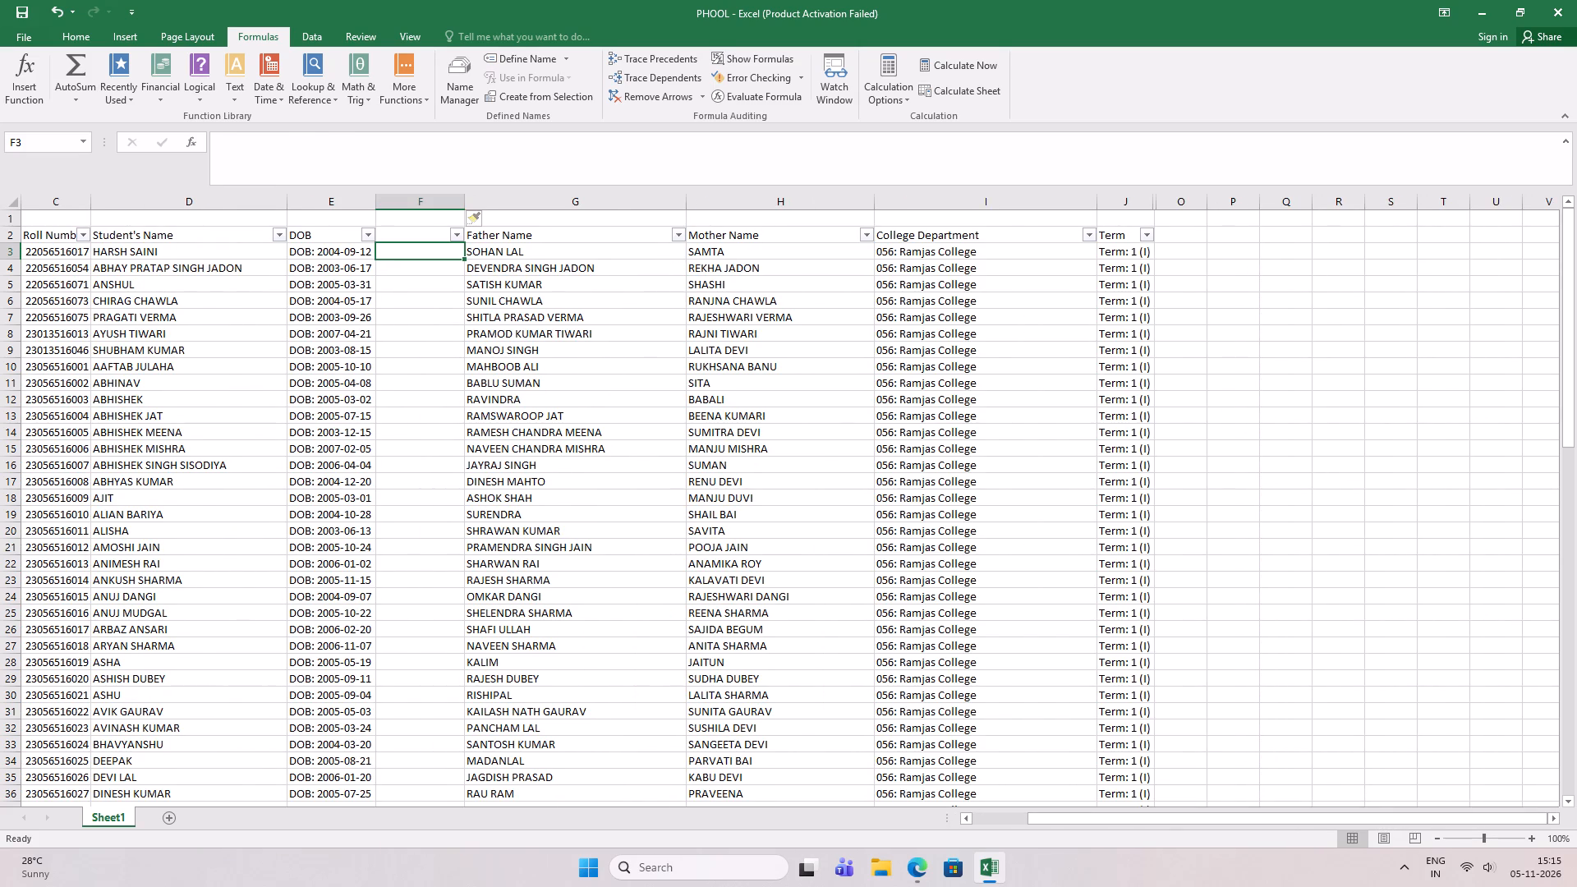
pyautogui.click(1156, 206)
pyautogui.rightClick(1156, 203)
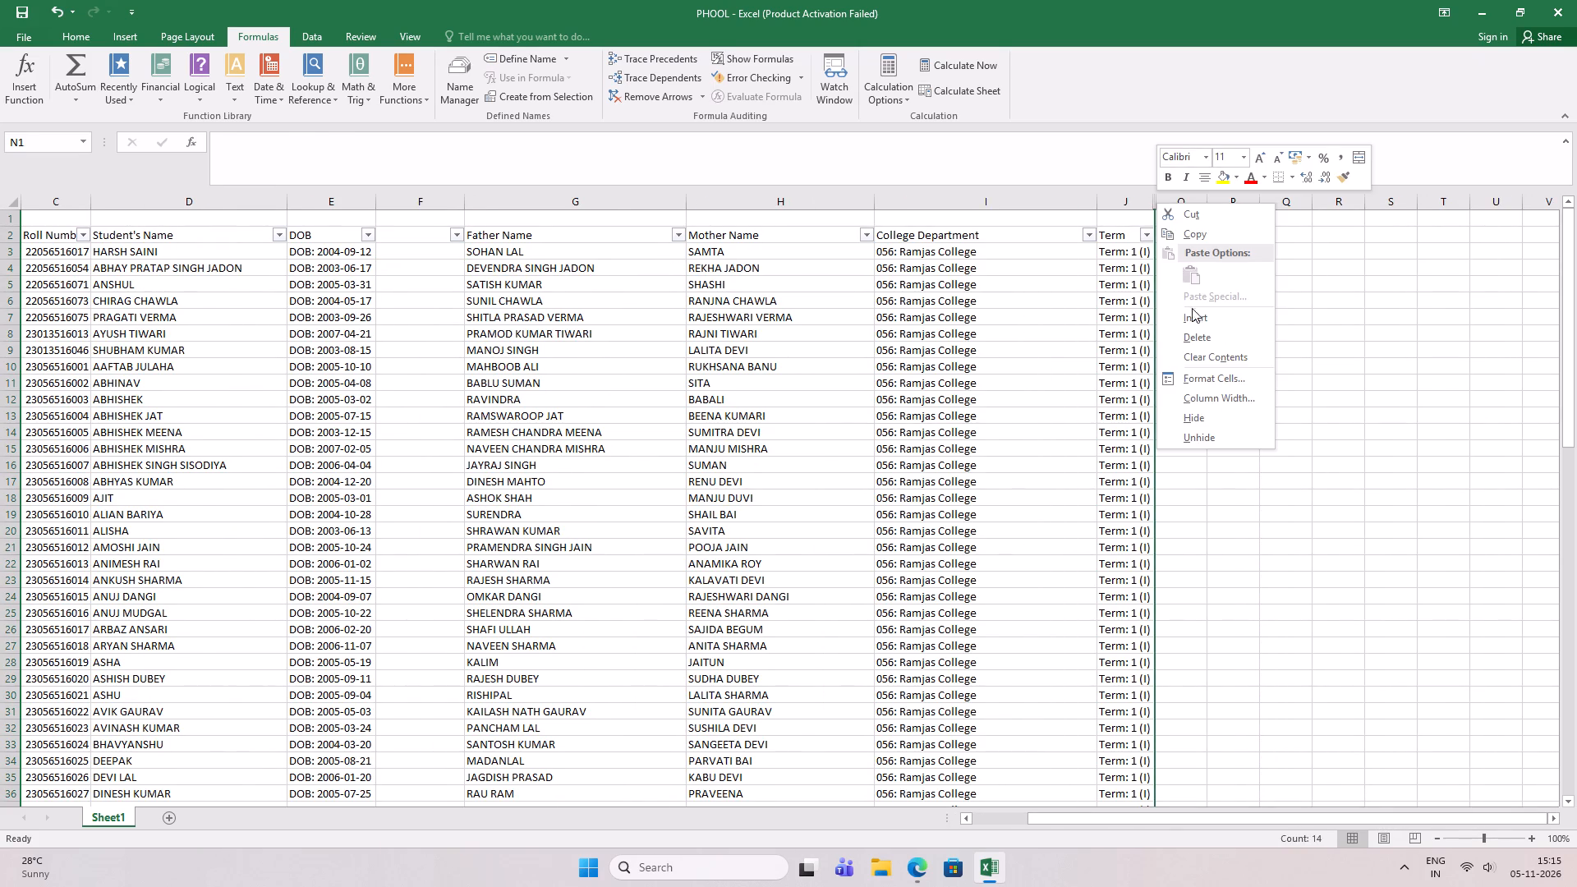
pyautogui.click(1221, 436)
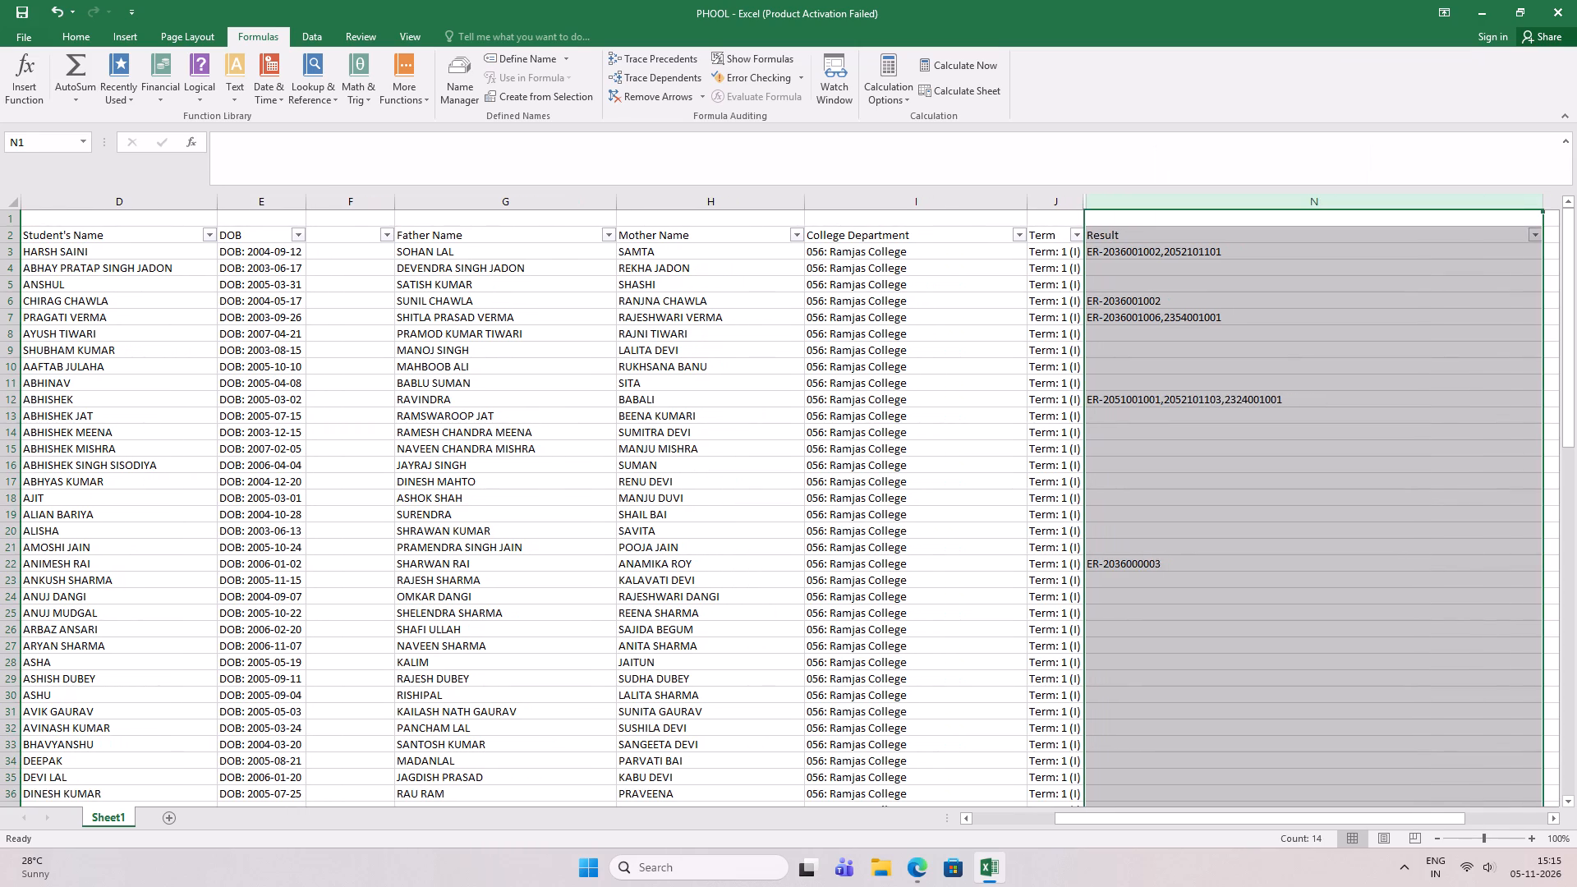
pyautogui.click(1299, 444)
# Unhide the GRAND CGPA, CGPA and SGPA columns between Term and Result.
pyautogui.moveTo(1260, 813); pyautogui.dragTo(1524, 799)
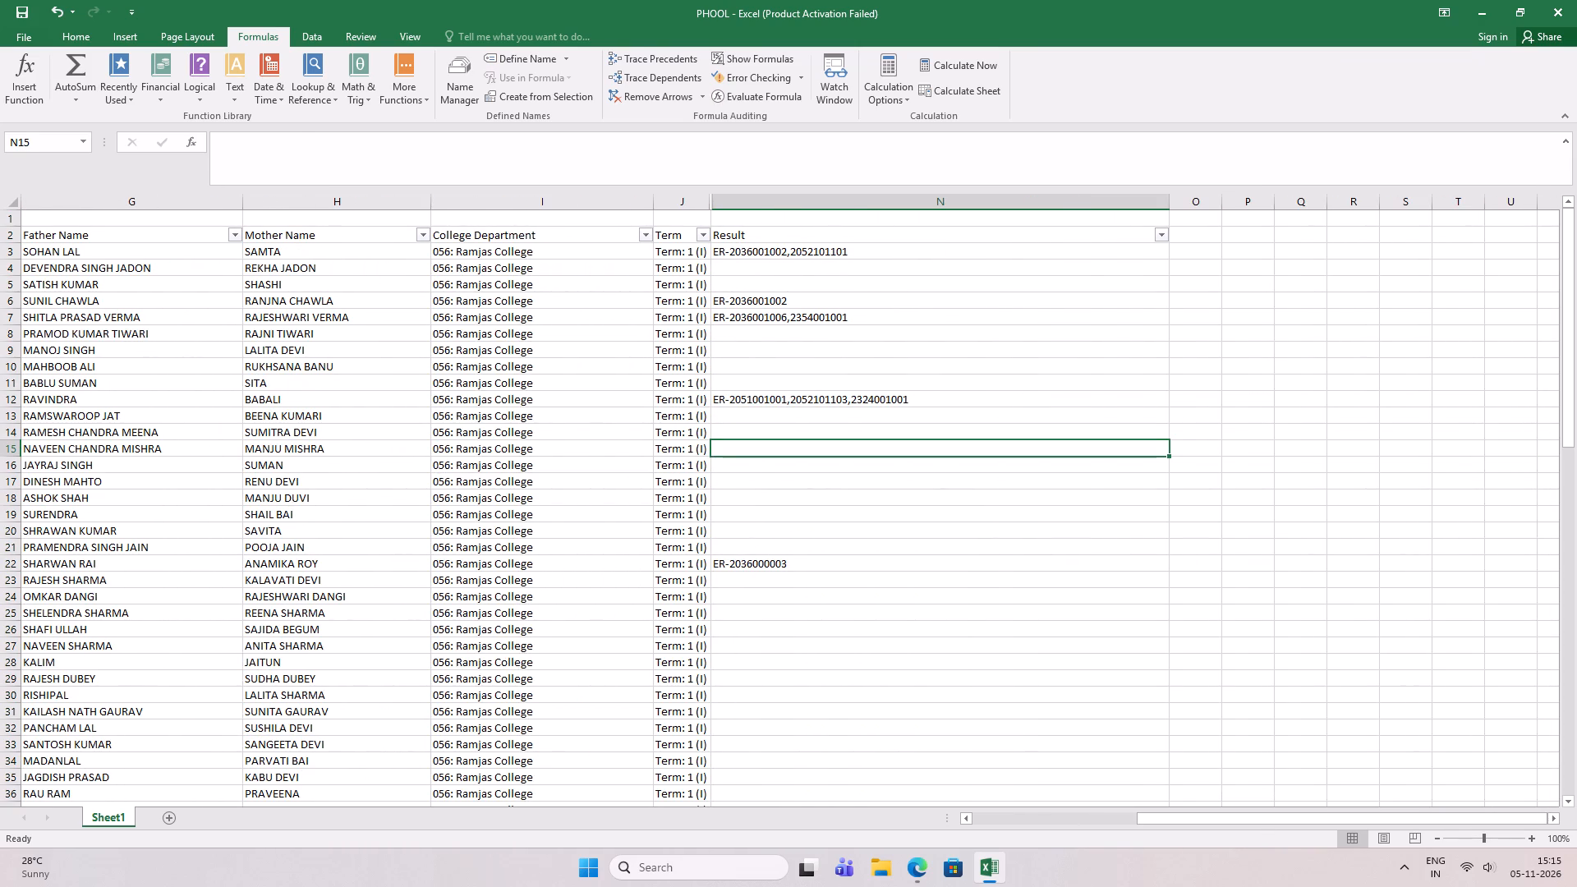
pyautogui.rightClick(712, 200)
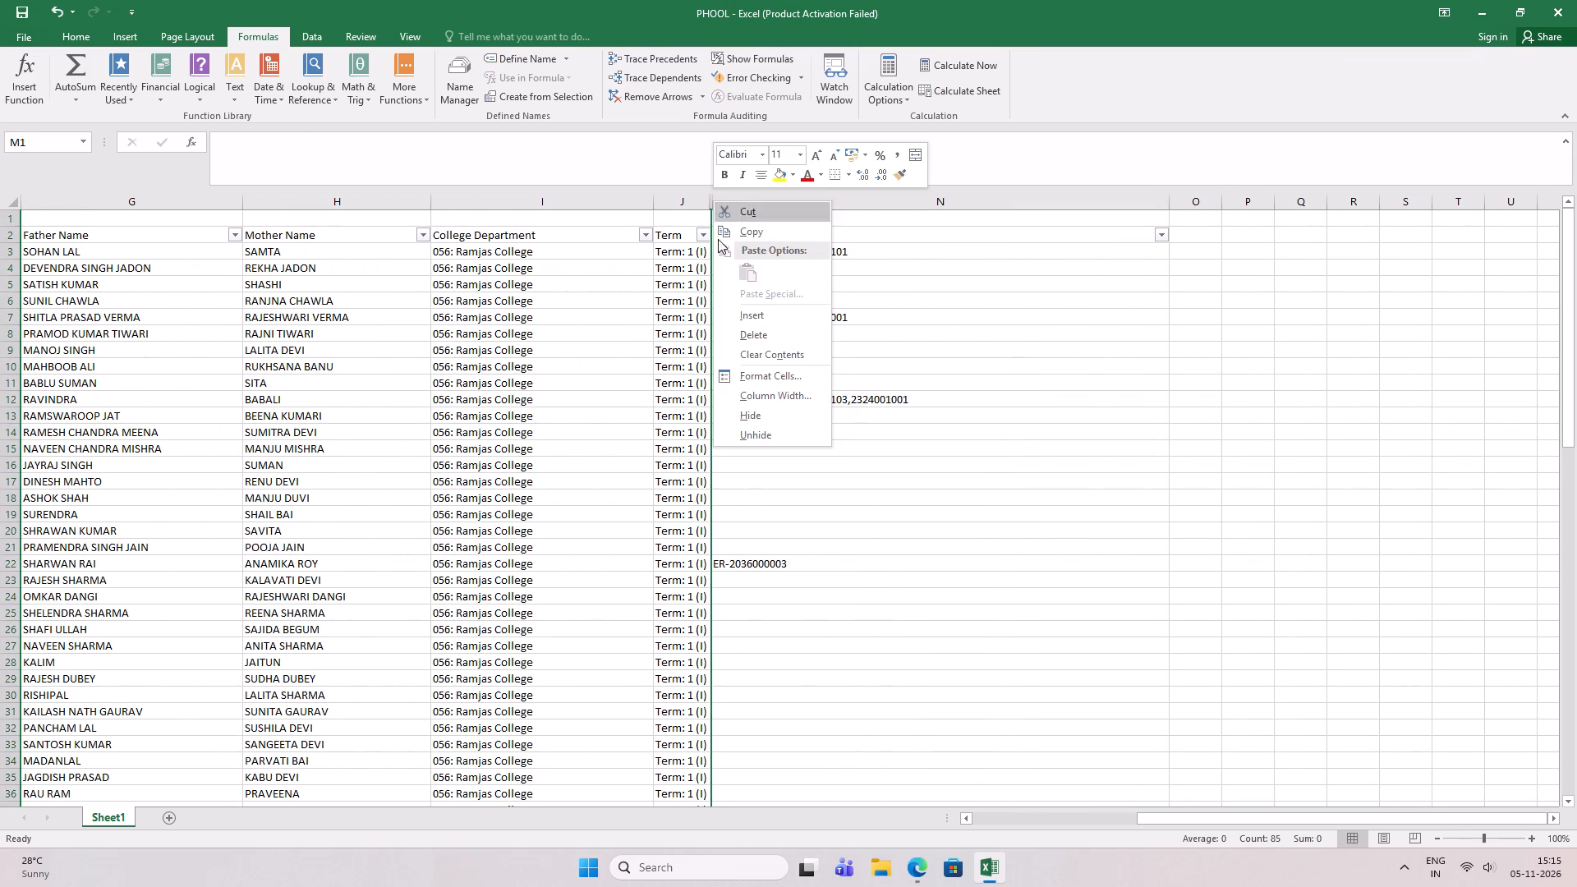
pyautogui.click(762, 432)
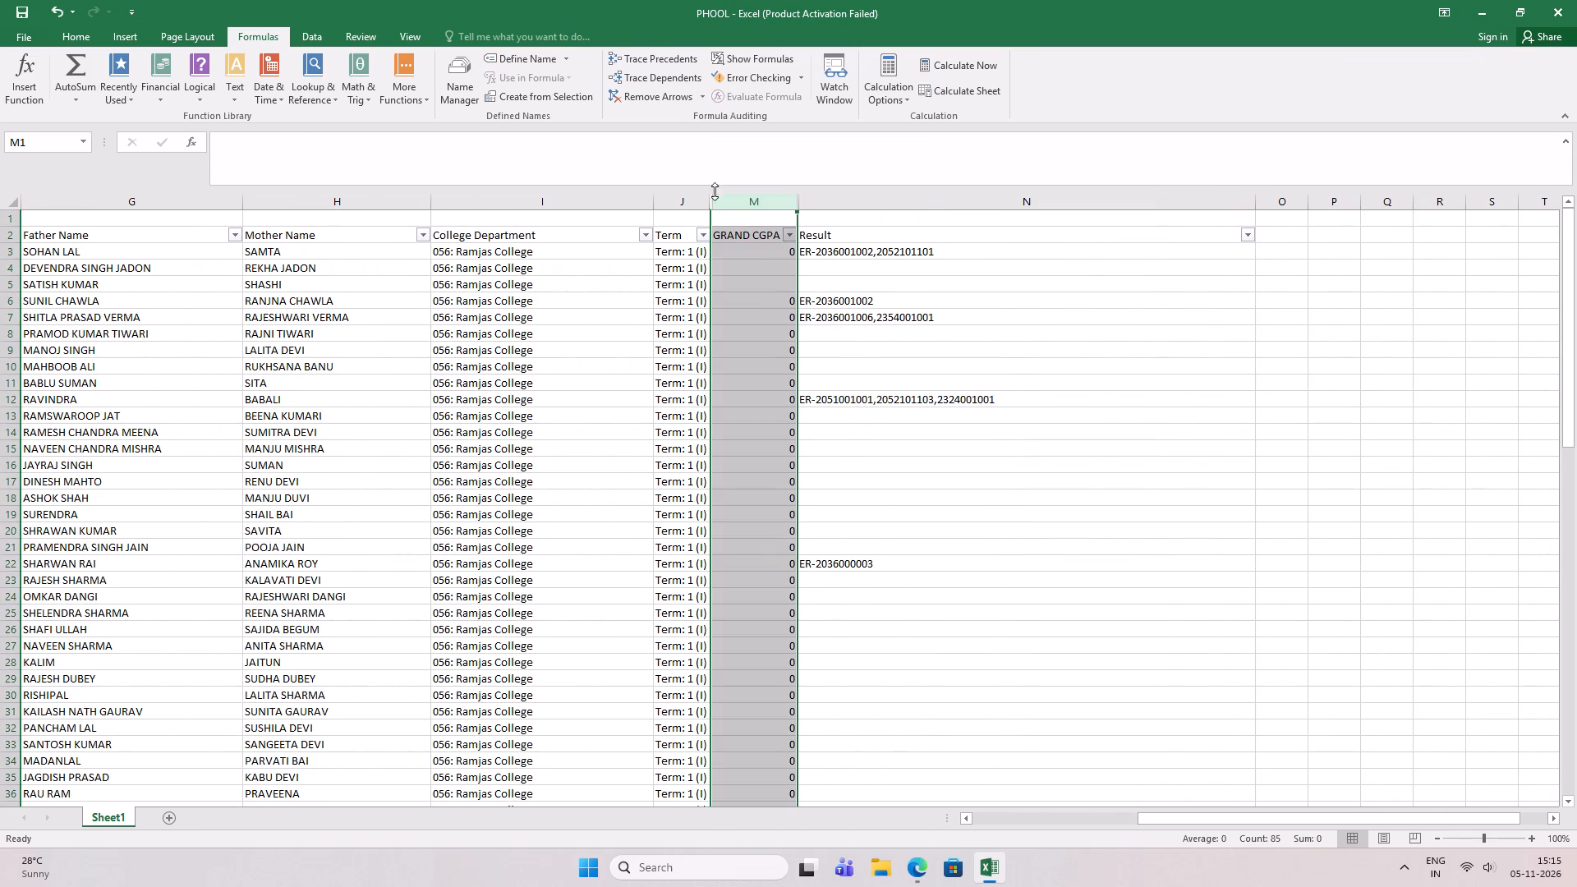
pyautogui.rightClick(710, 207)
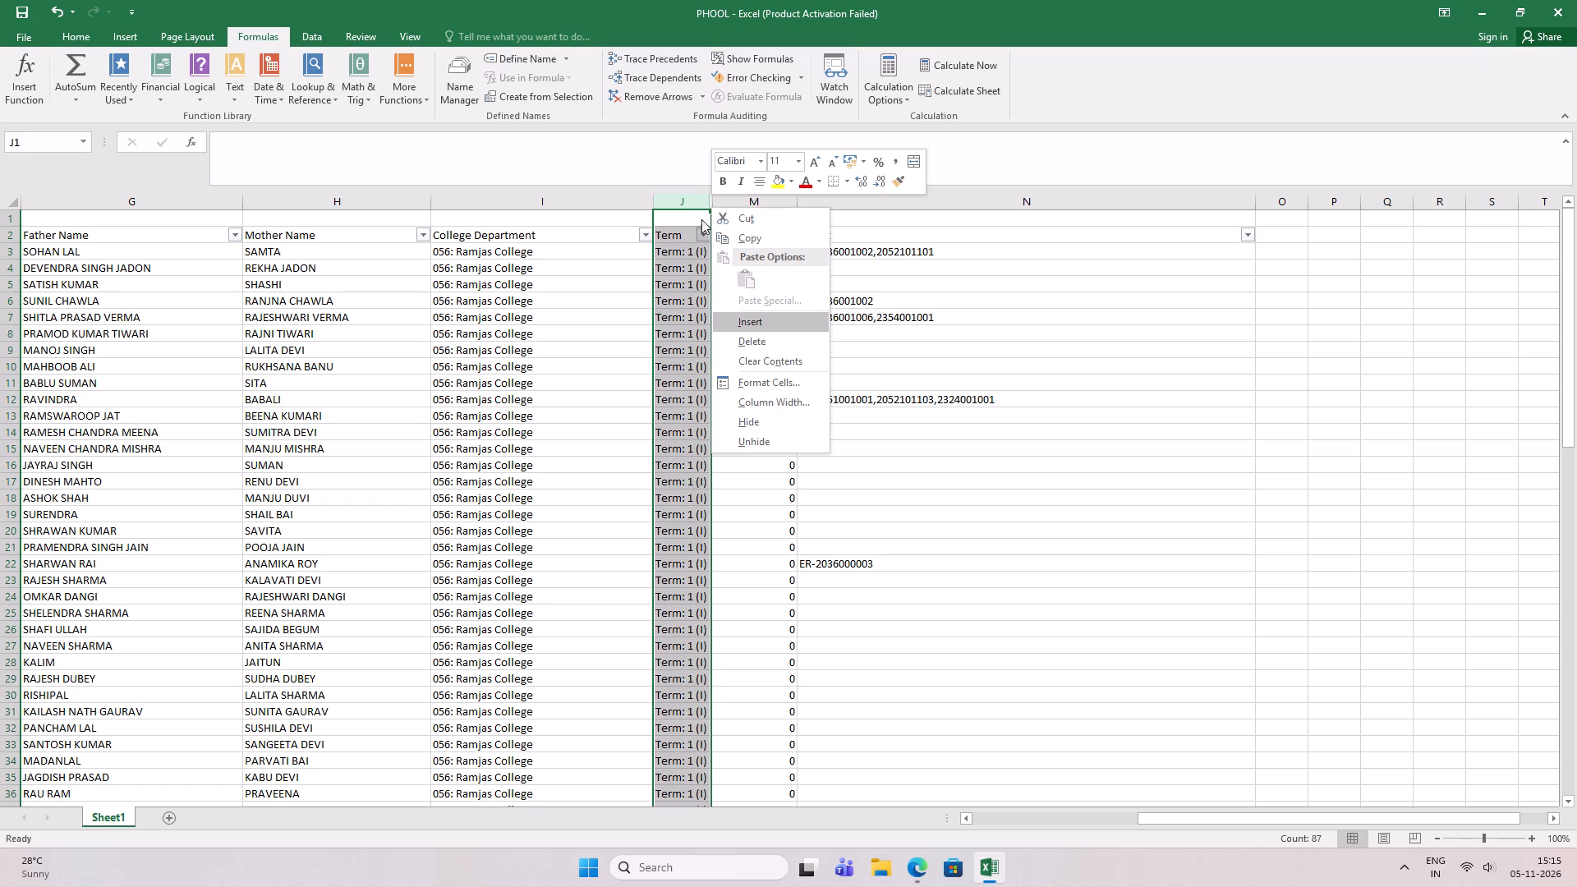
pyautogui.click(713, 199)
pyautogui.rightClick(713, 200)
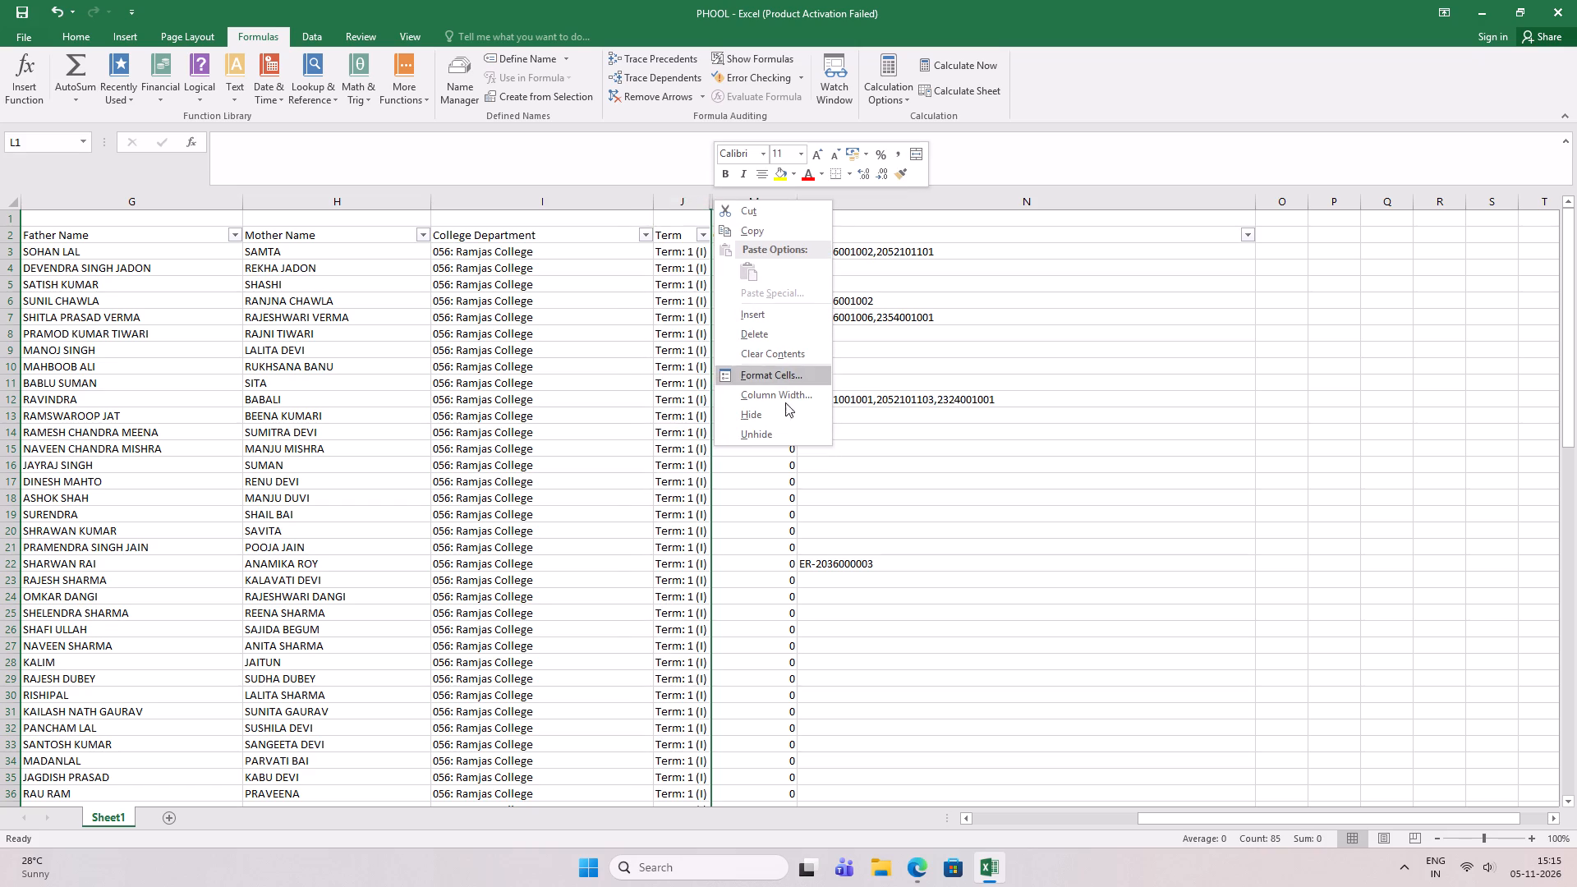
pyautogui.click(788, 431)
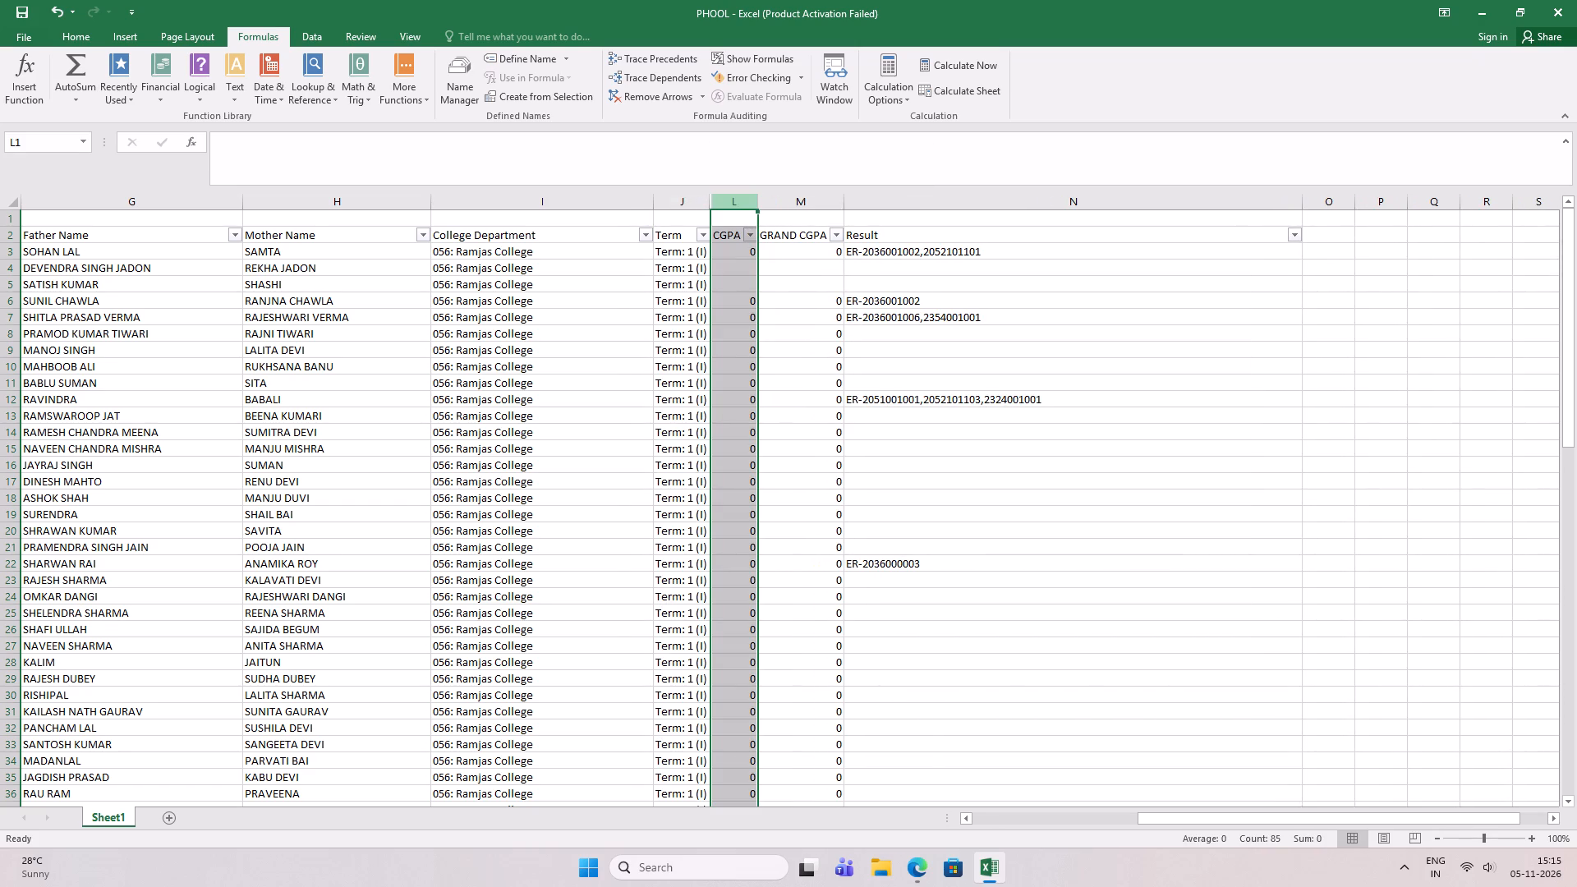
pyautogui.rightClick(712, 203)
pyautogui.click(777, 434)
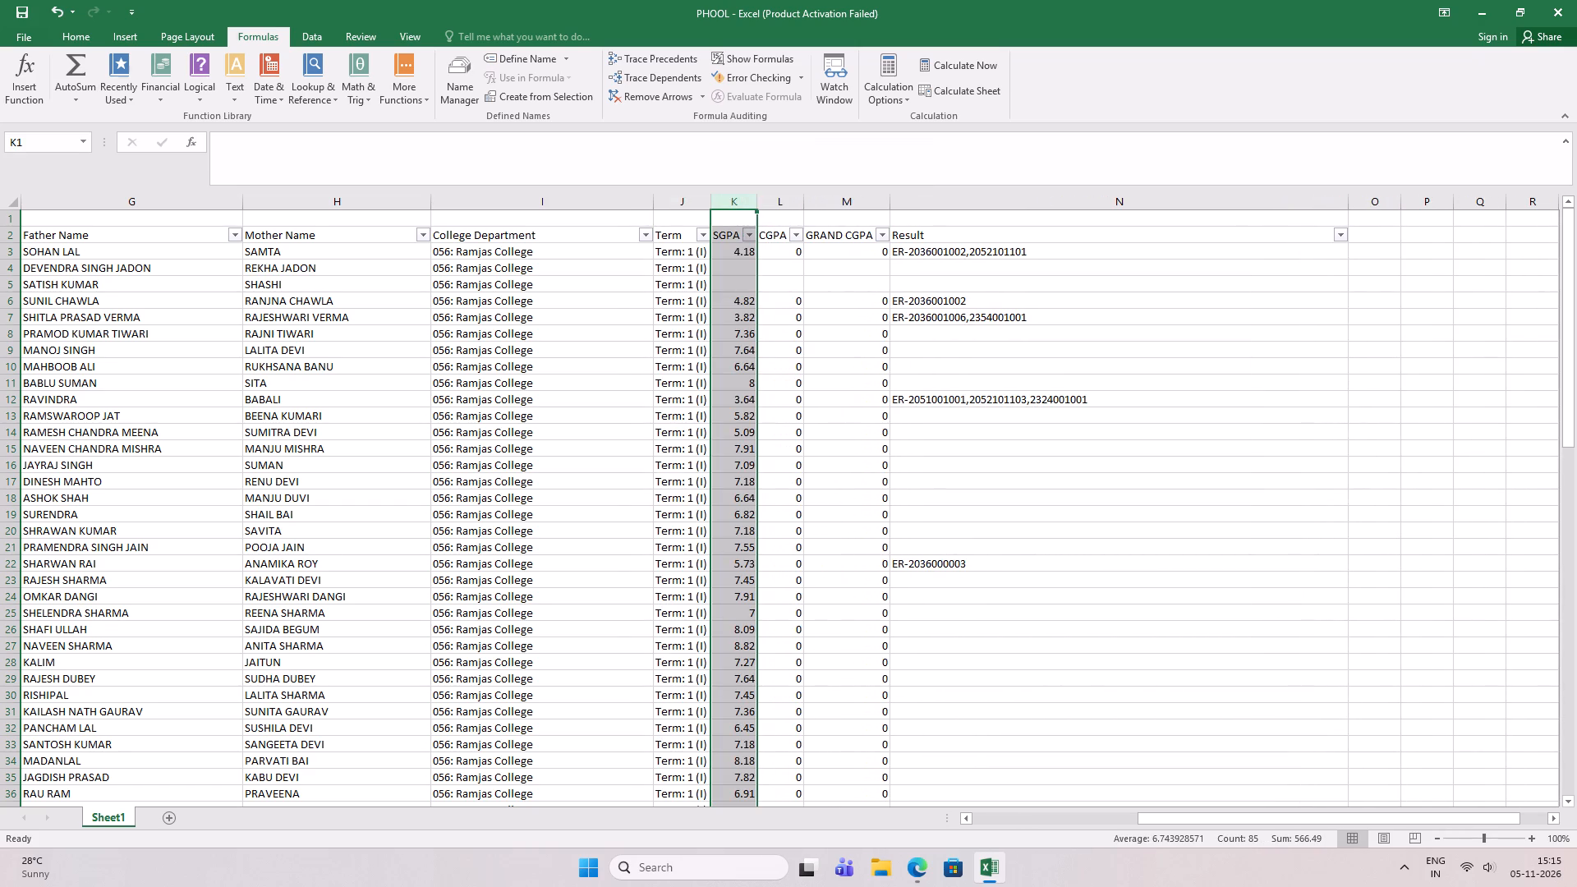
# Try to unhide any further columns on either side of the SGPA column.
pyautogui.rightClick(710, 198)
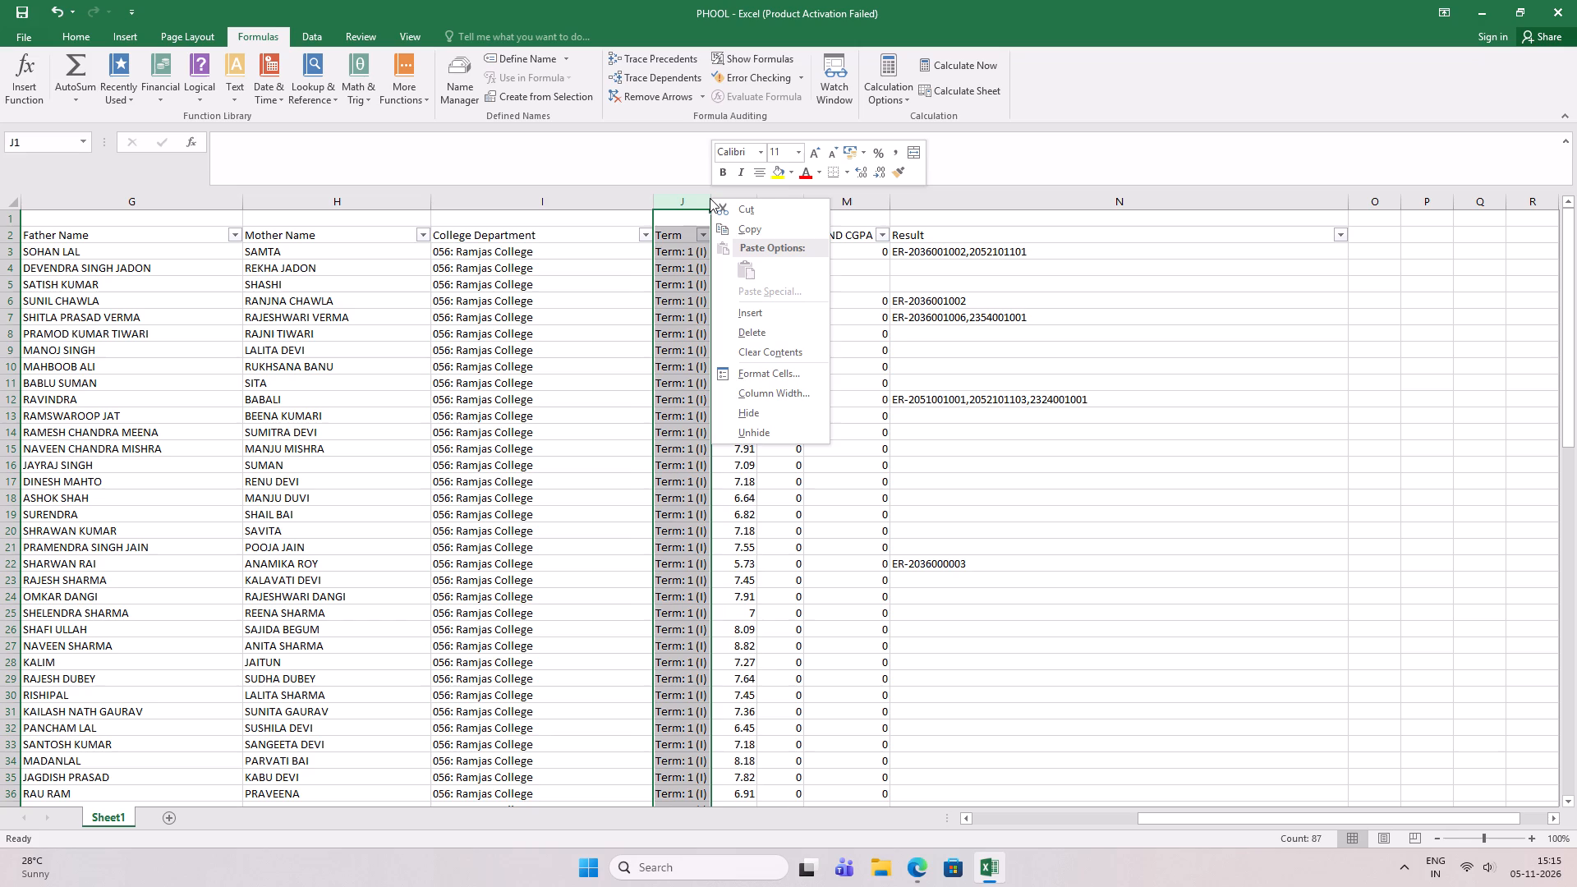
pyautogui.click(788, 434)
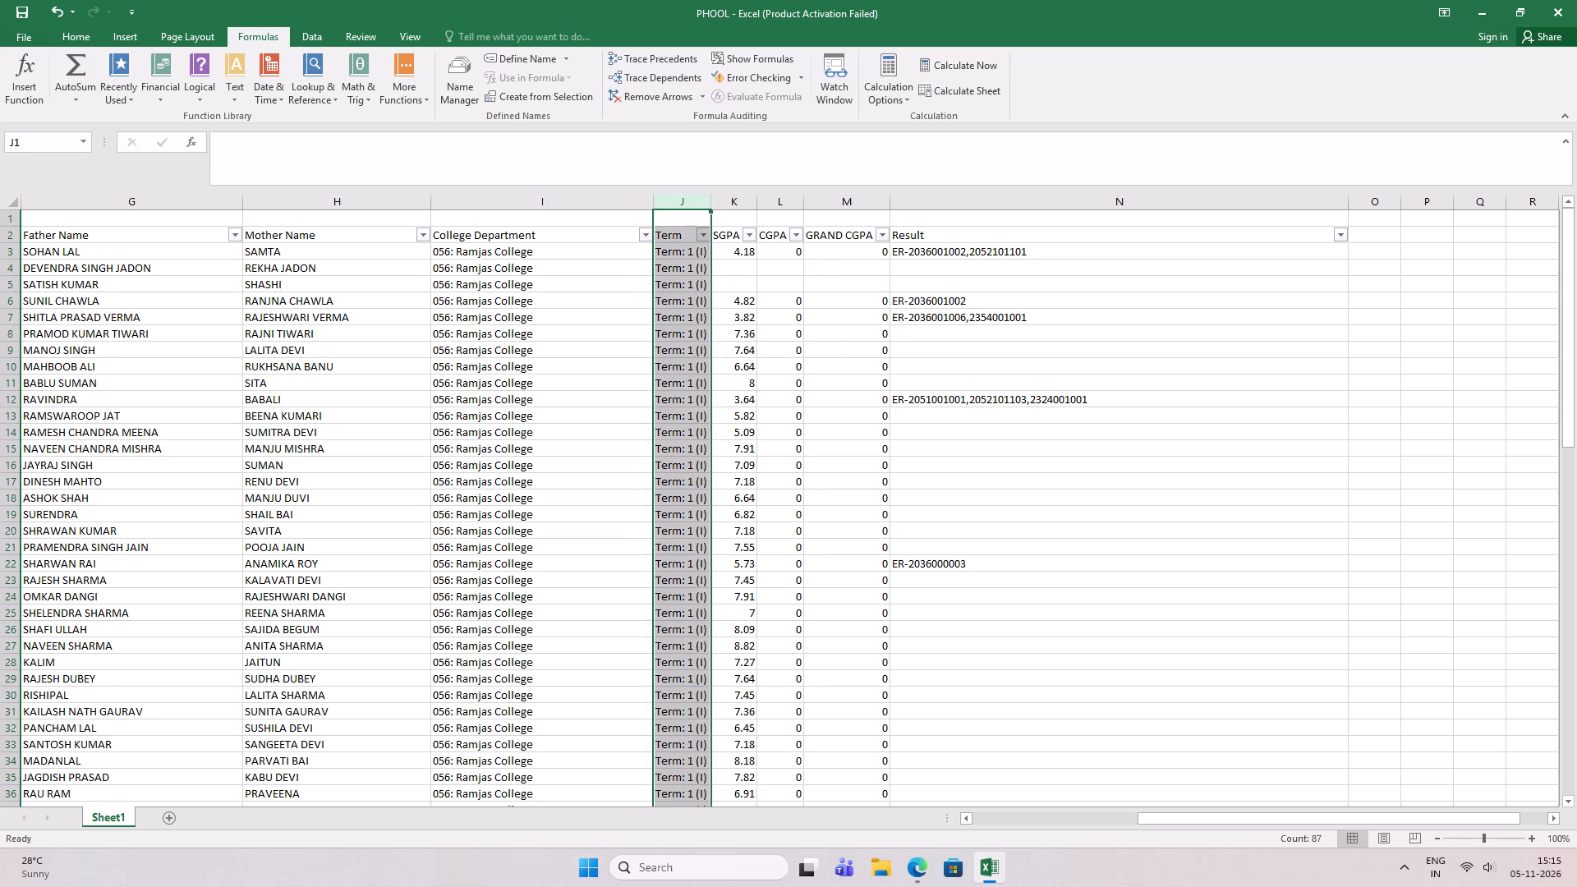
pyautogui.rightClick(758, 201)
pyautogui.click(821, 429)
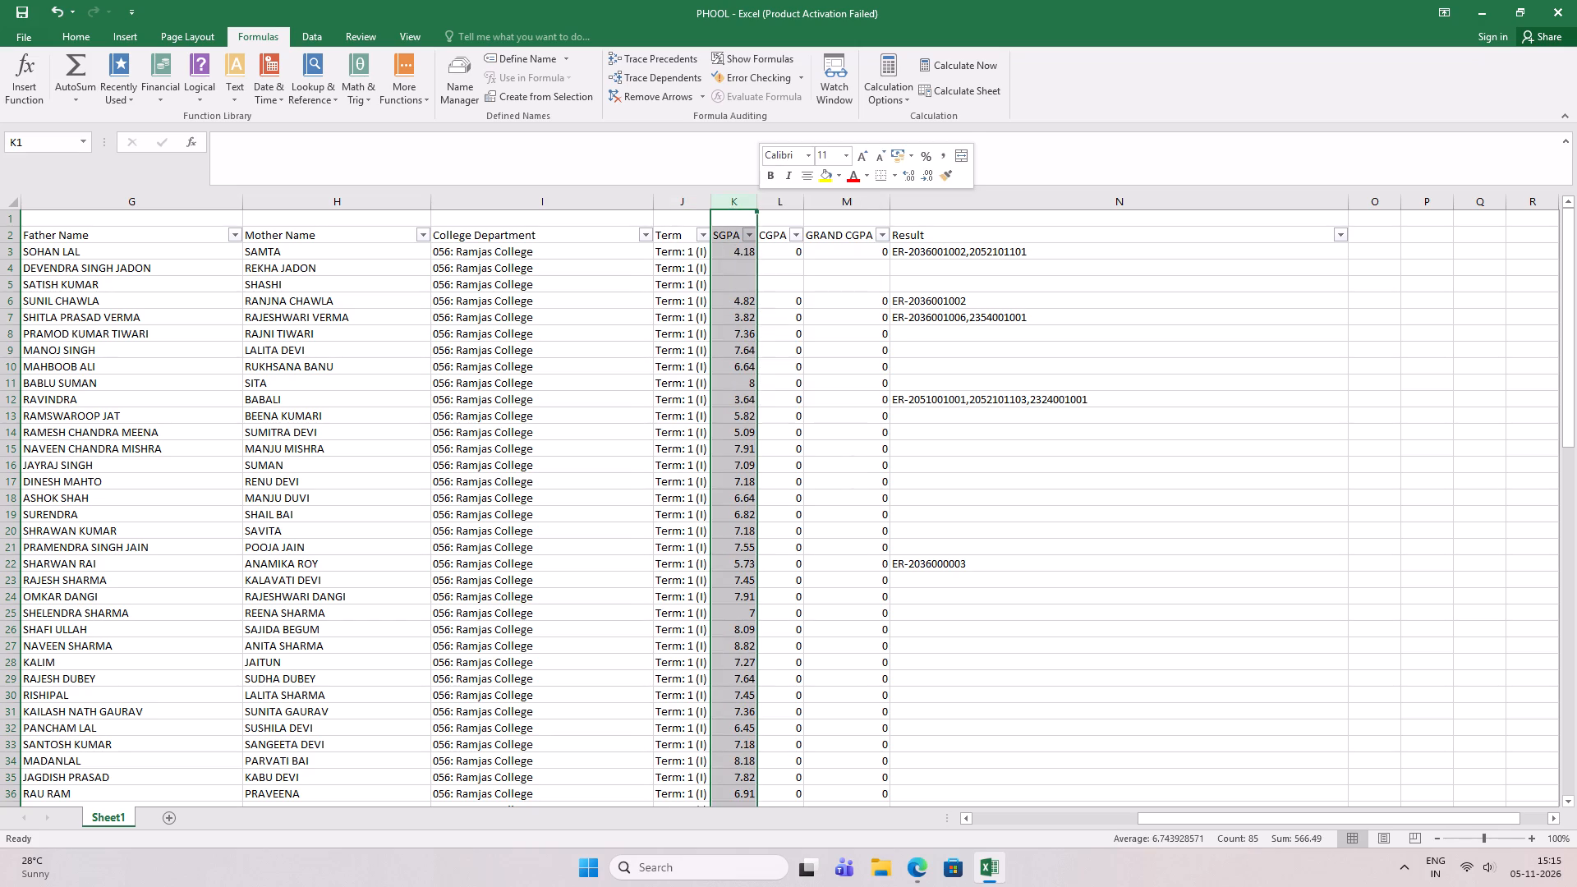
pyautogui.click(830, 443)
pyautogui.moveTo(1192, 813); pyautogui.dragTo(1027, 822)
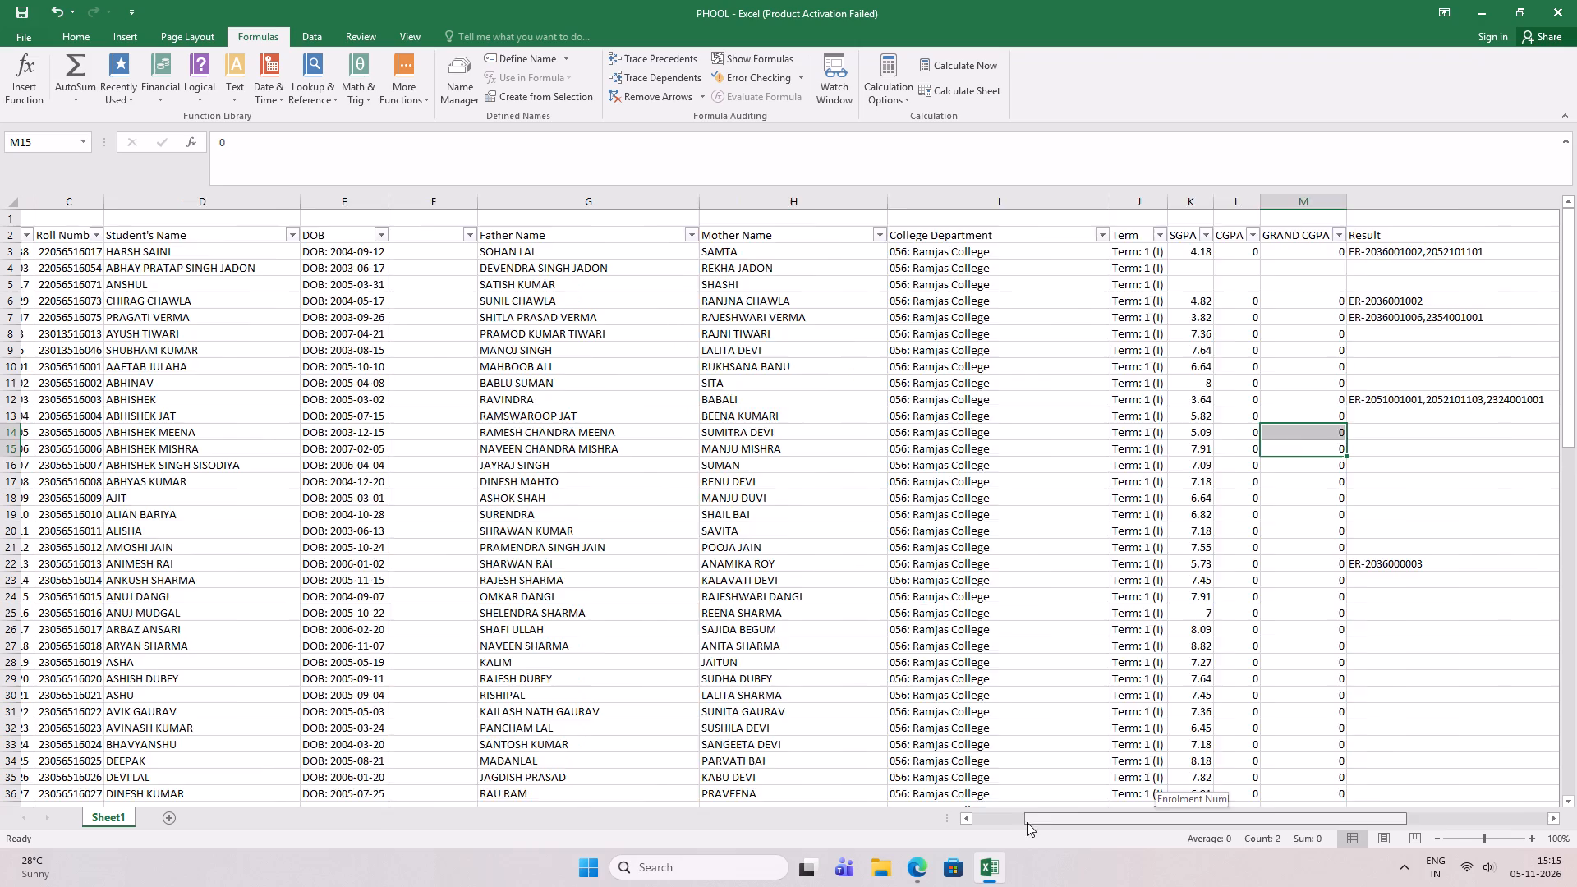
# Enter the first student's birth date without its prefix in blank column F and Flash Fill the remaining rows.
pyautogui.moveTo(1027, 822); pyautogui.dragTo(950, 824)
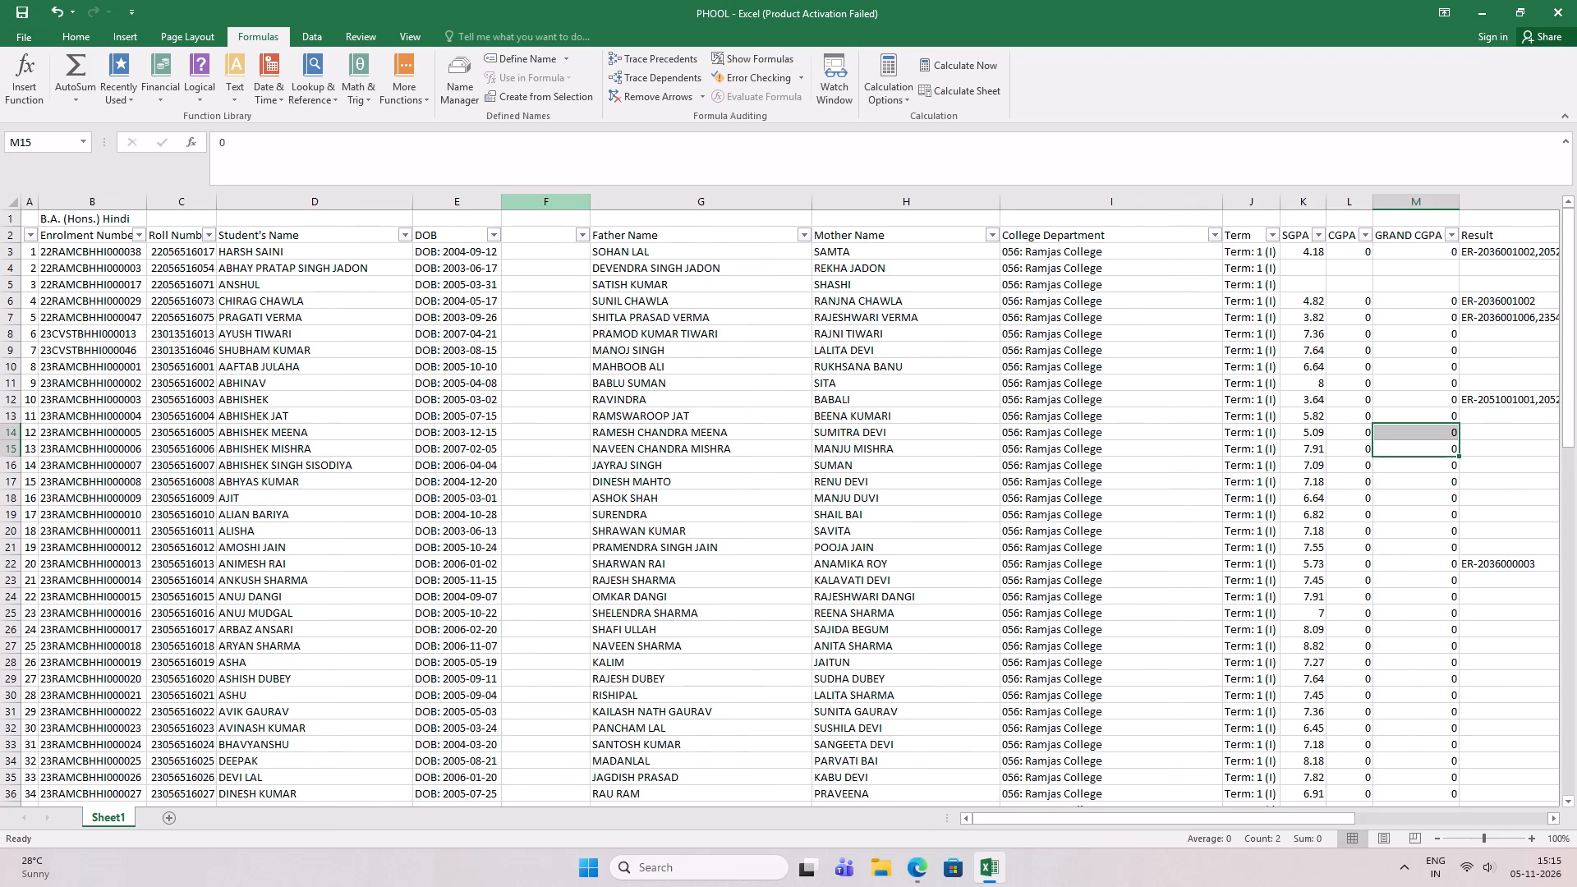
pyautogui.click(563, 247)
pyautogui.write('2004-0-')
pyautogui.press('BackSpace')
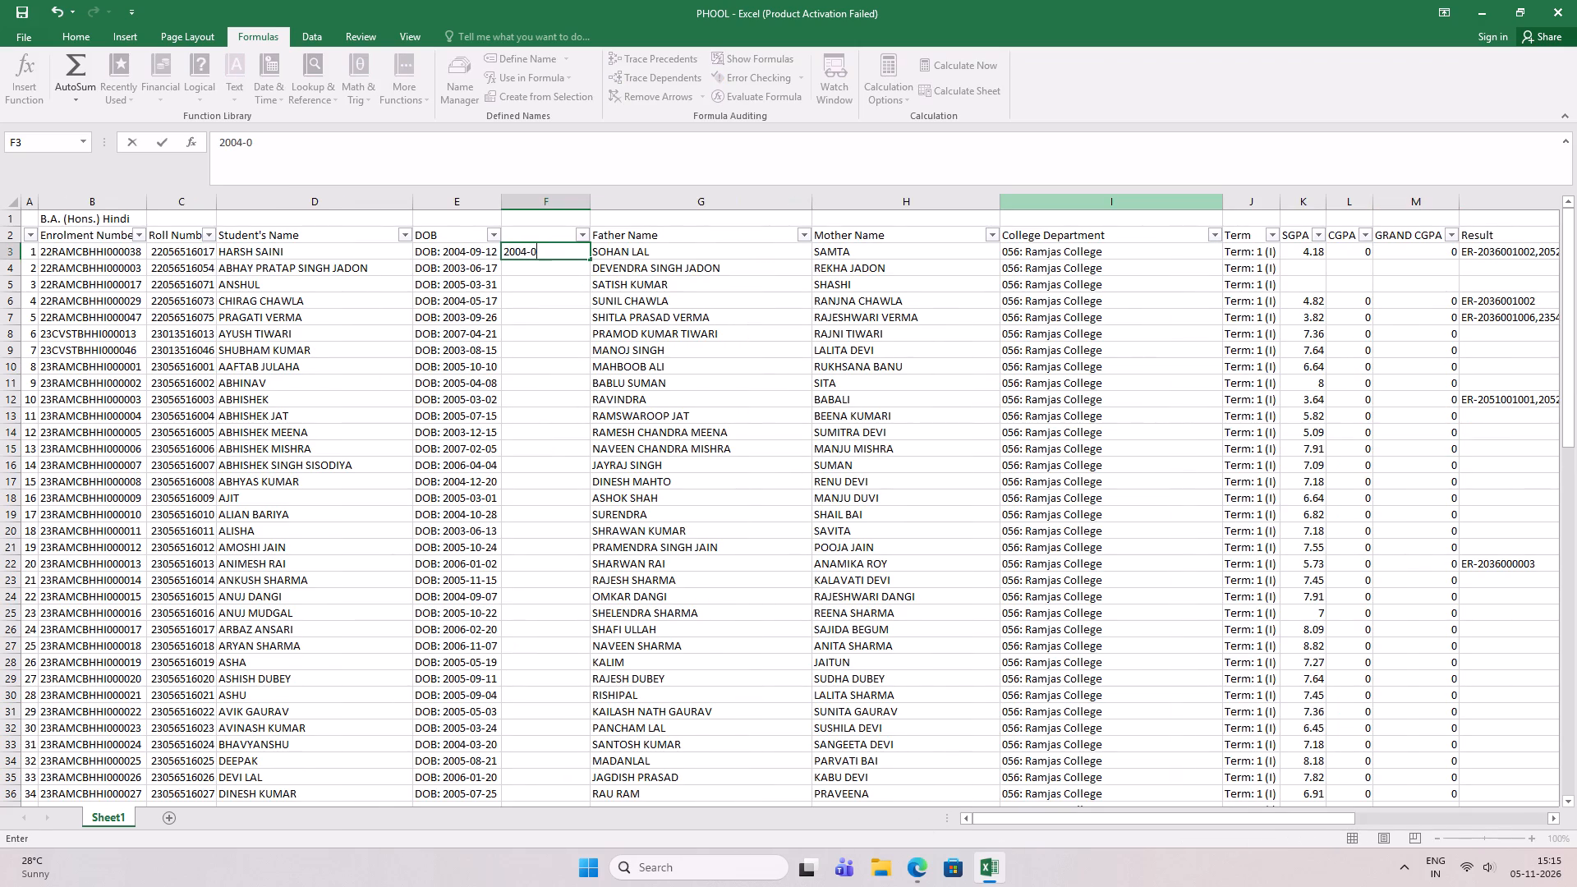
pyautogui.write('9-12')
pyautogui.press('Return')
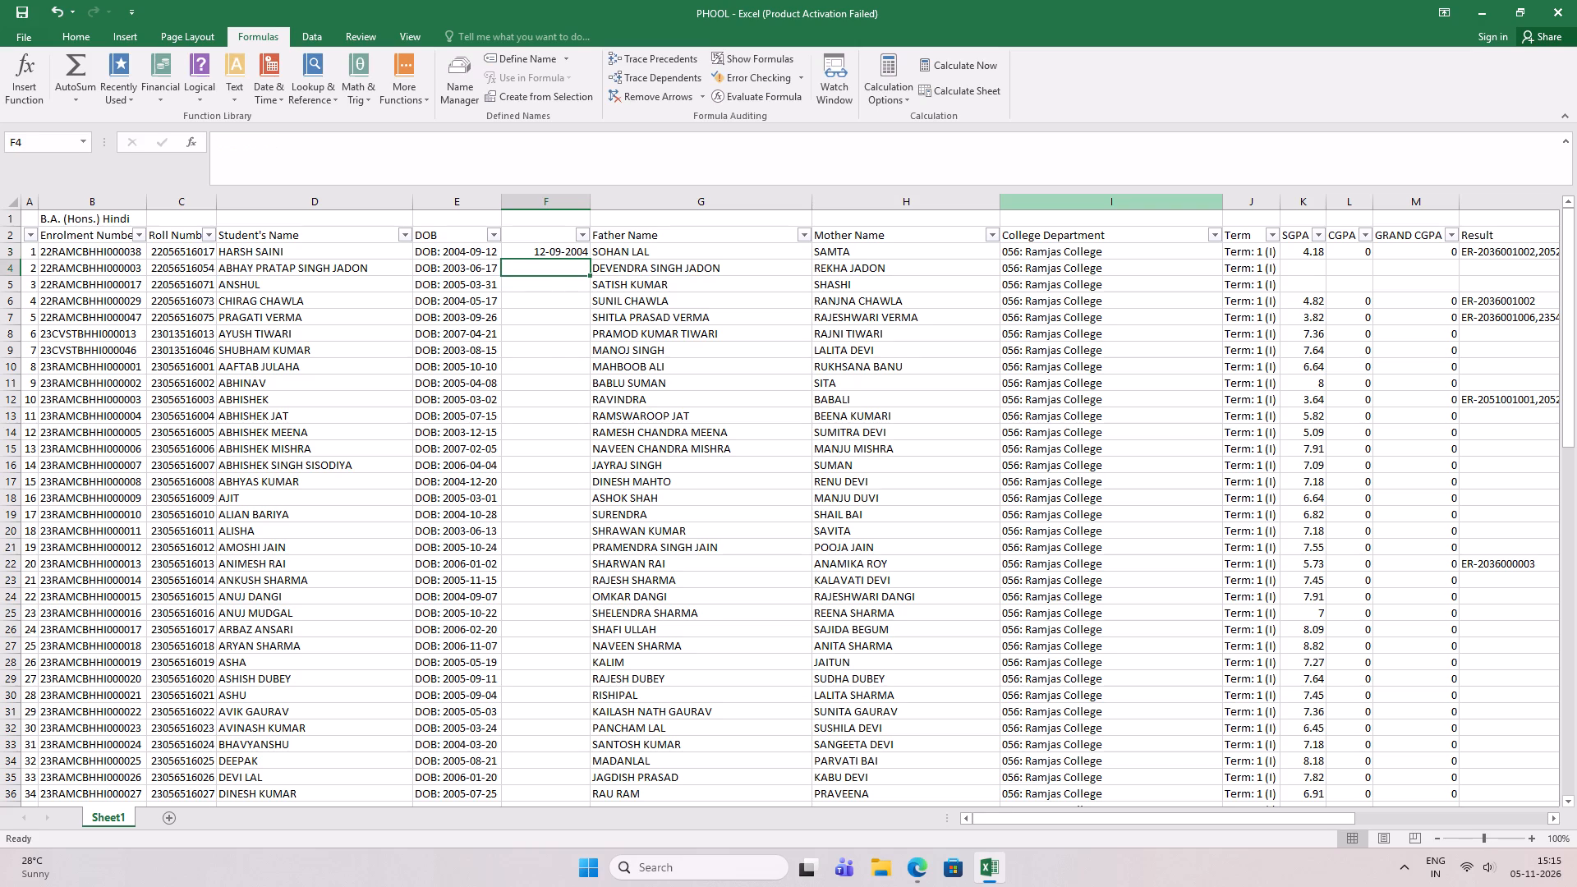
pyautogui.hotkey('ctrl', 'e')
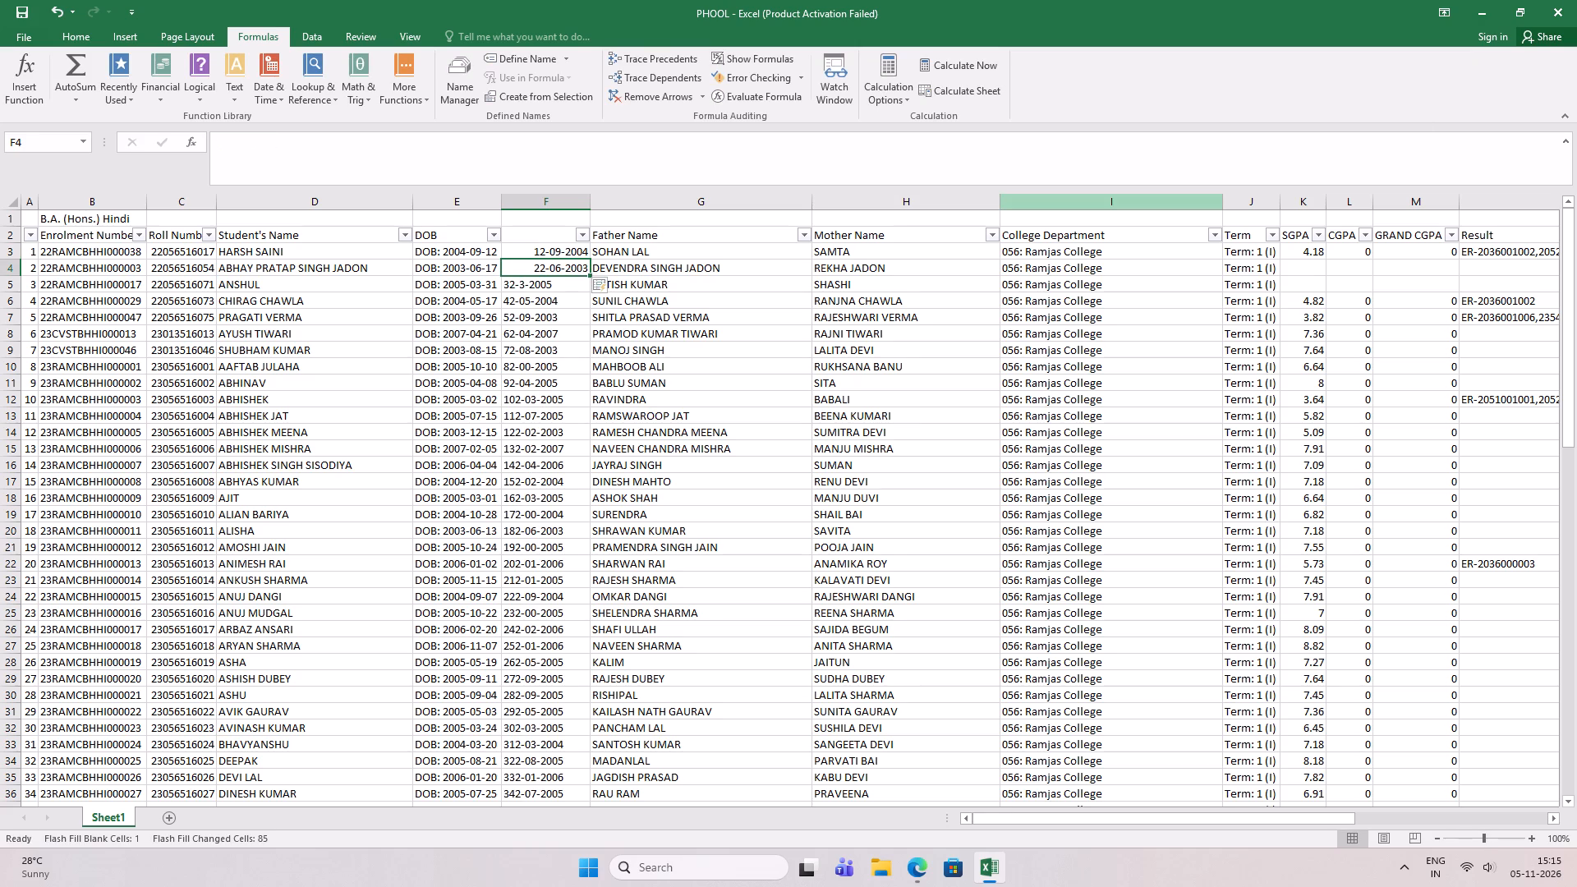
# Add the header D.O.B. to the new date column in row 2.
pyautogui.click(550, 238)
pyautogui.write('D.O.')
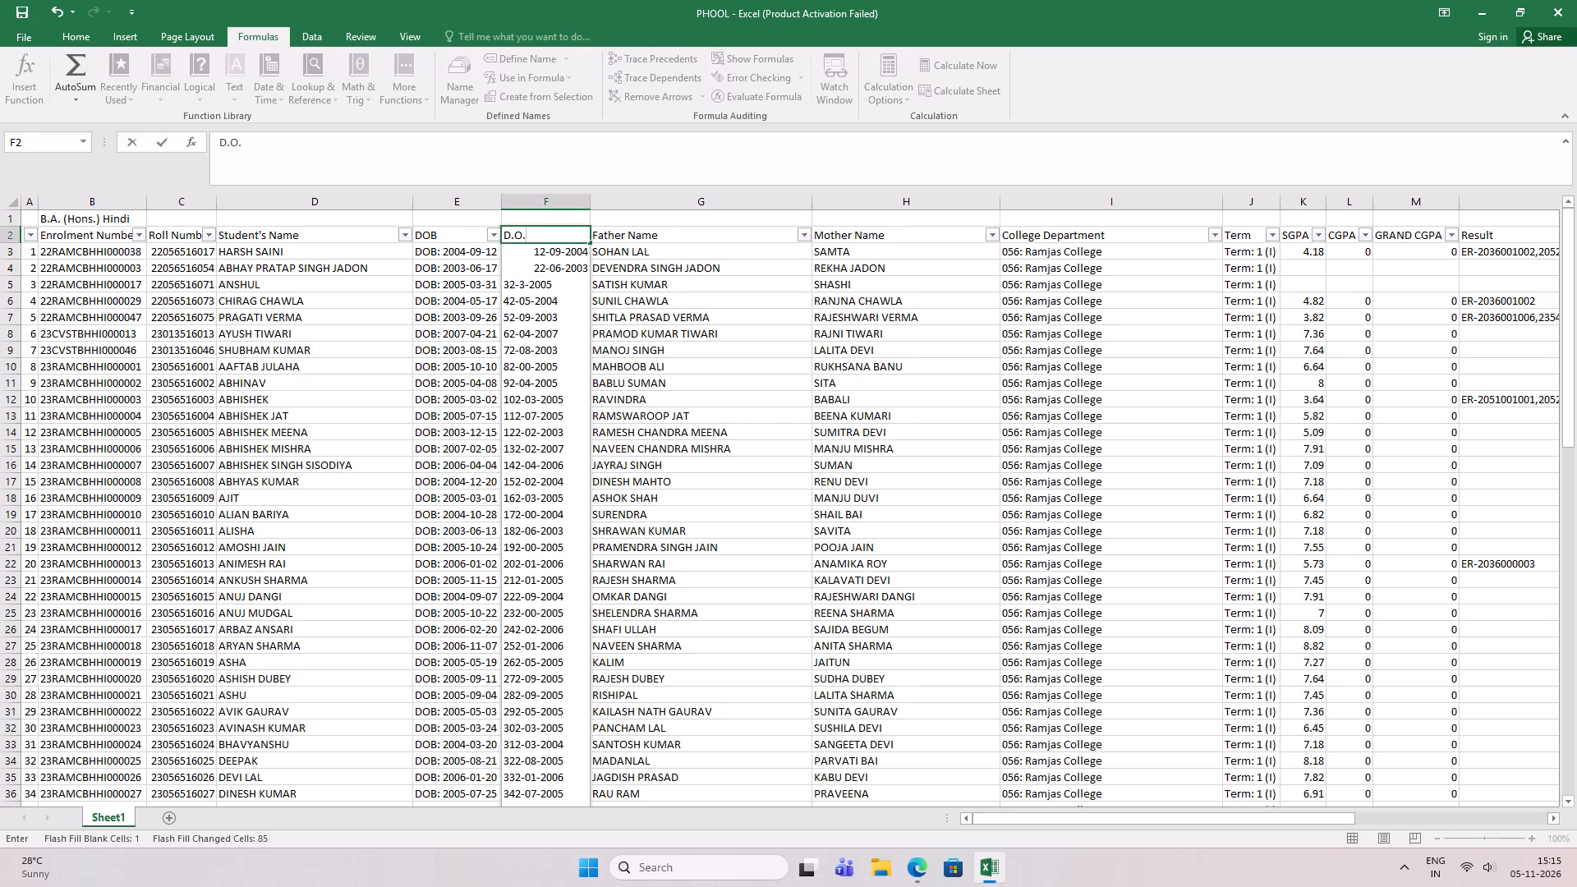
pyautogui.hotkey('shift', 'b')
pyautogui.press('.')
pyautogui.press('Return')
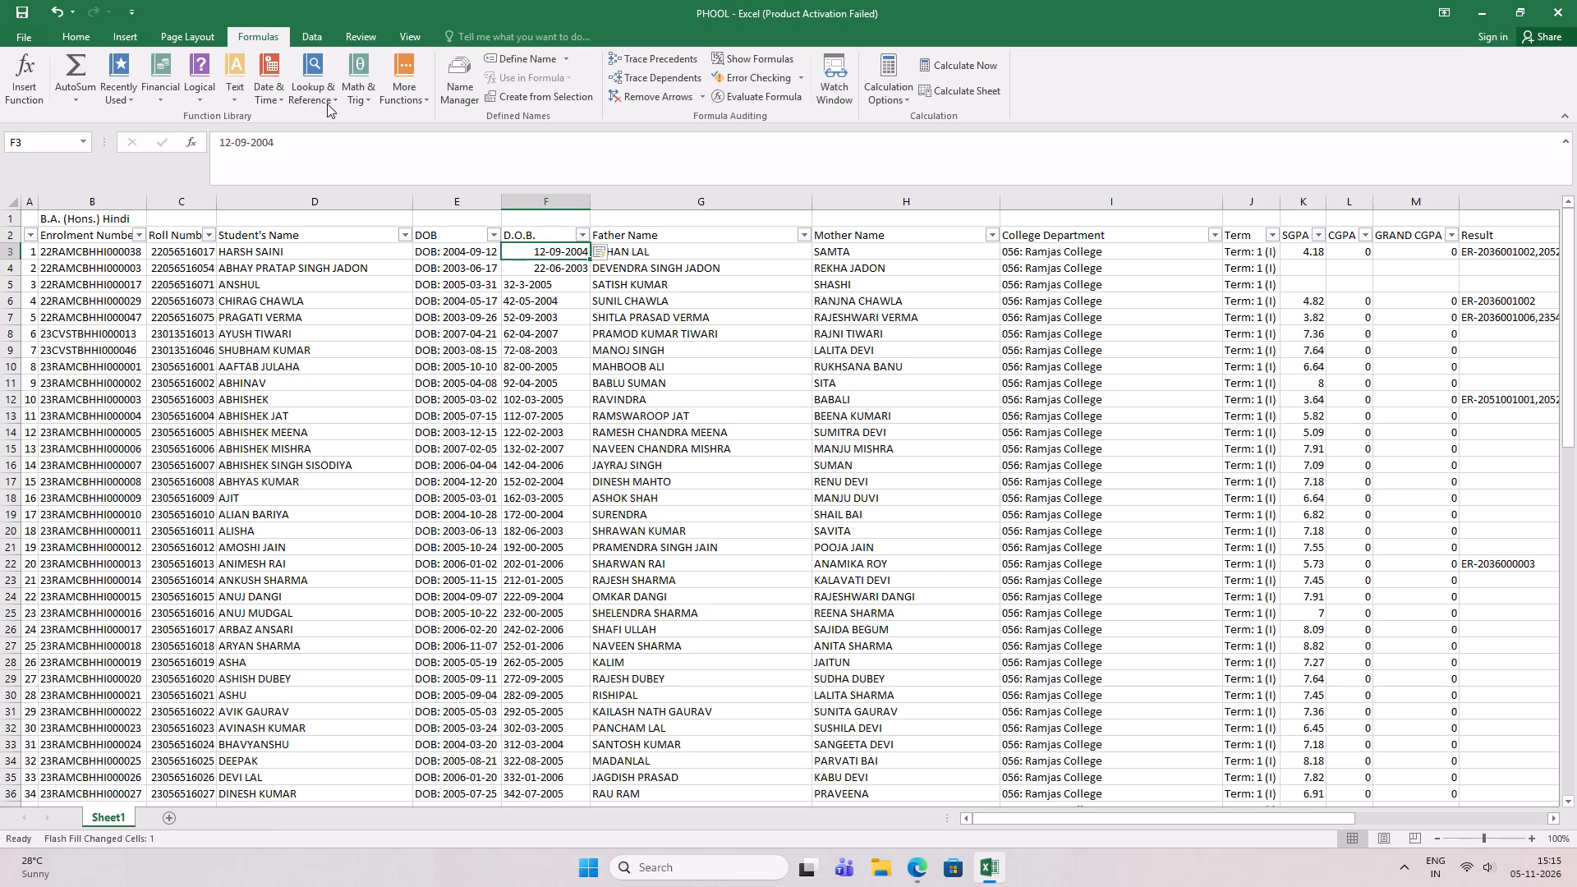
# Delete the original DOB column E that holds the label-prefixed dates.
pyautogui.click(457, 201)
pyautogui.rightClick(457, 201)
pyautogui.click(496, 335)
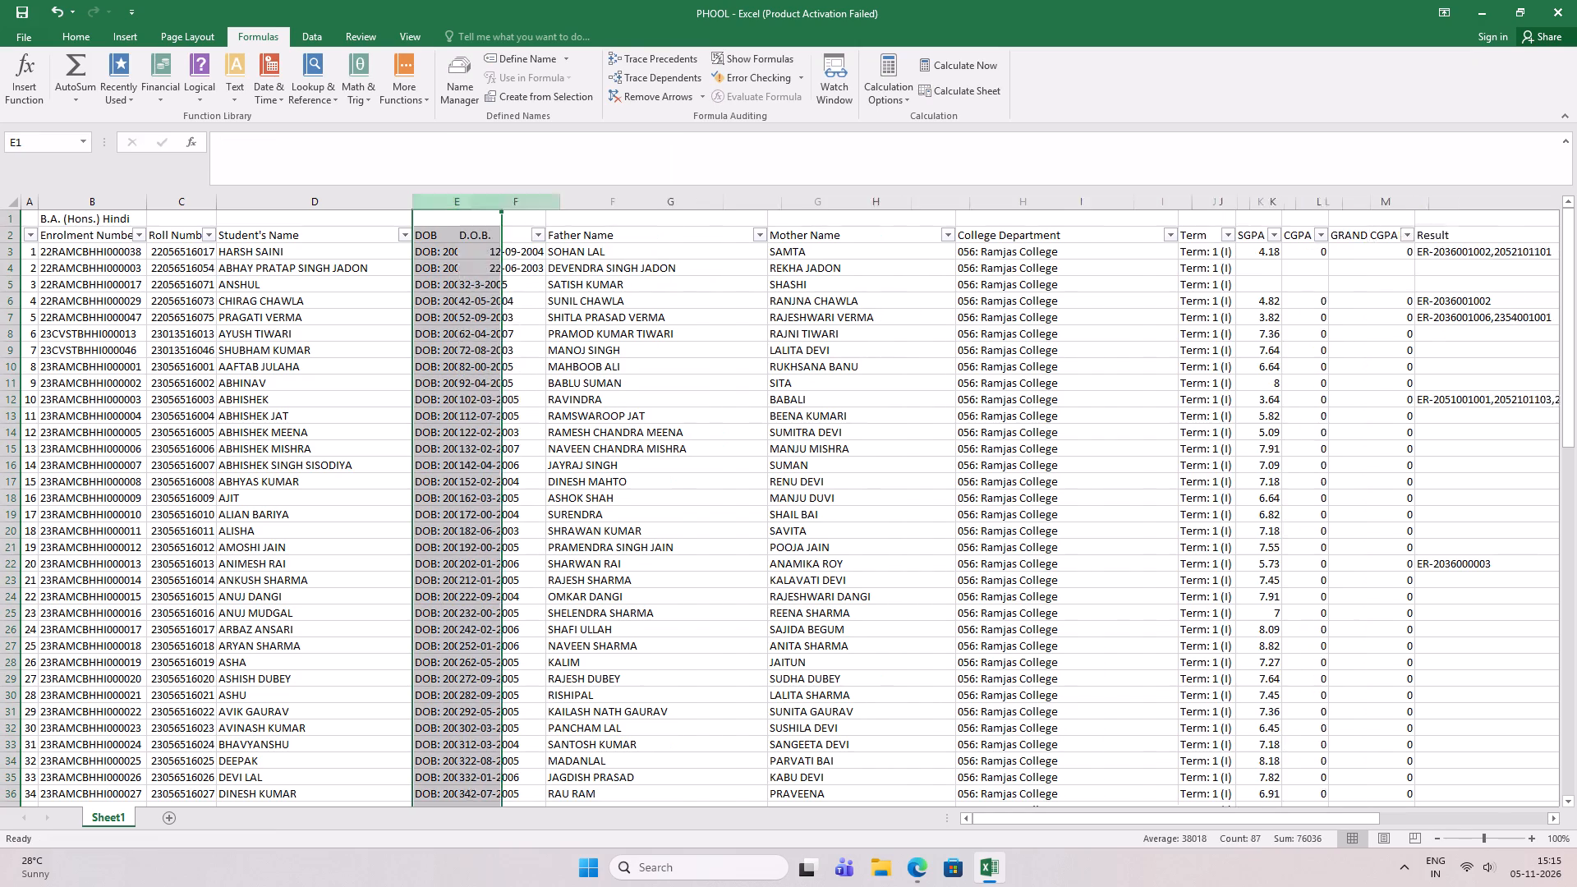
pyautogui.click(621, 324)
# Left-align the entire D.O.B. column and save the workbook.
pyautogui.click(455, 208)
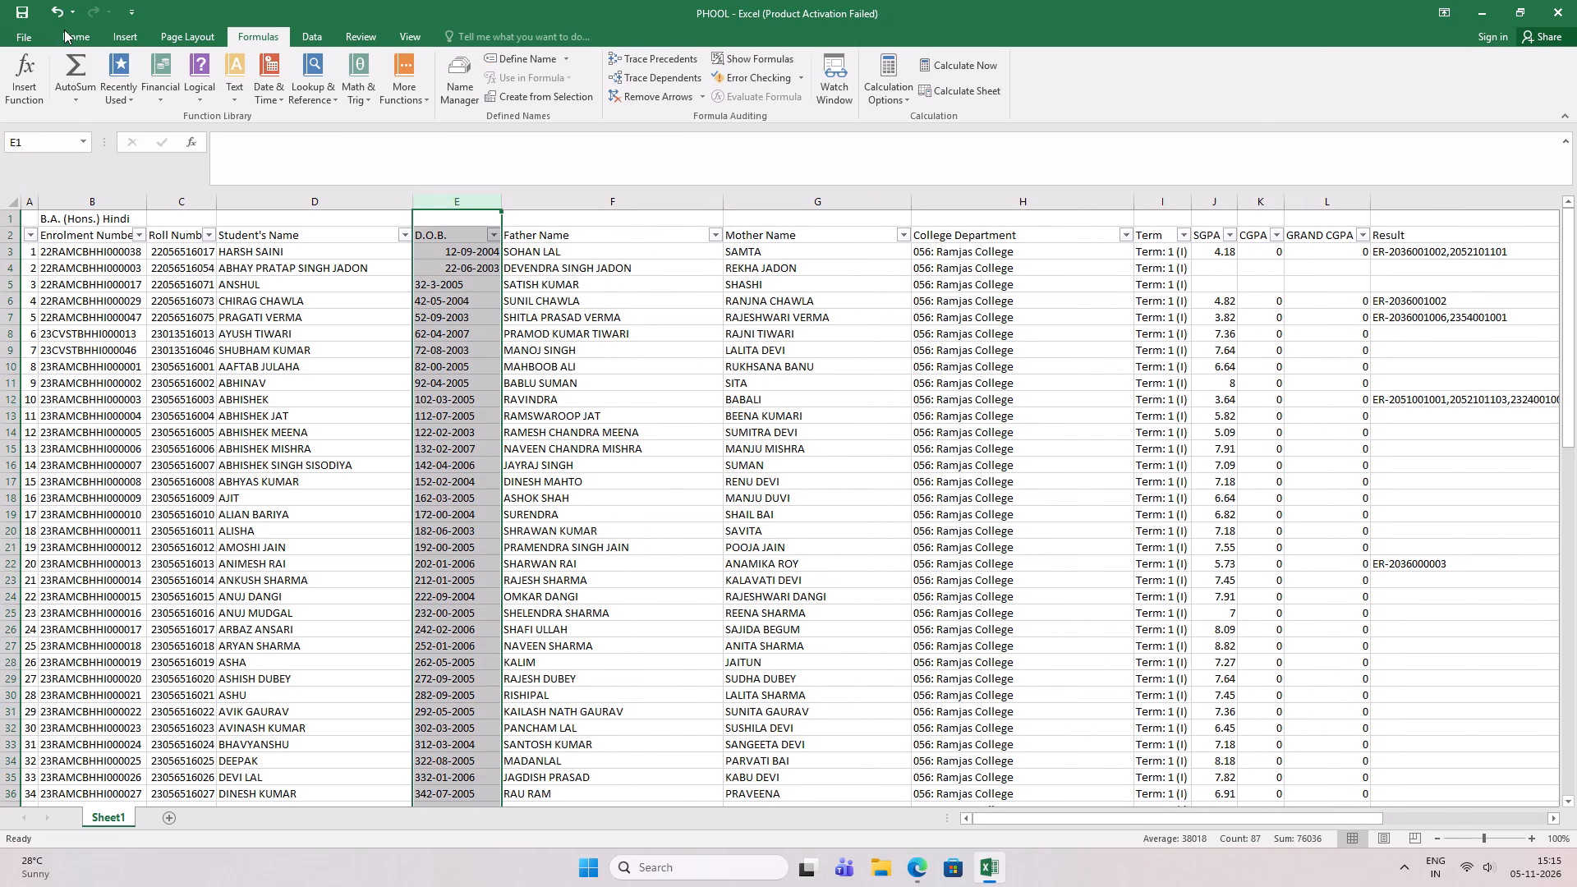
pyautogui.click(62, 30)
pyautogui.click(320, 85)
pyautogui.click(538, 218)
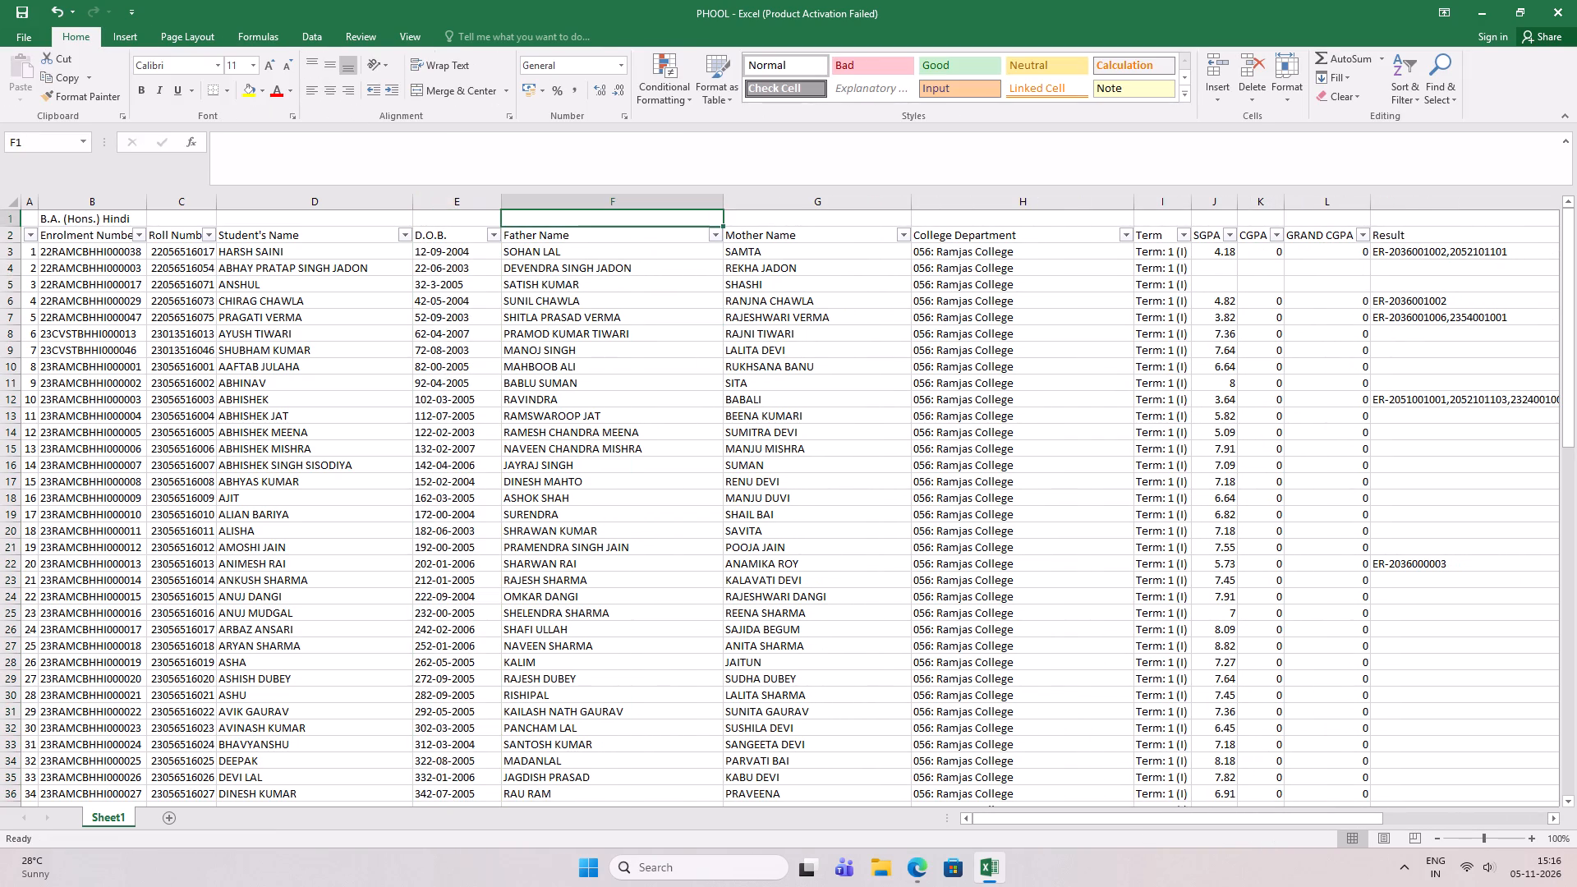
pyautogui.hotkey('ctrl', 's')
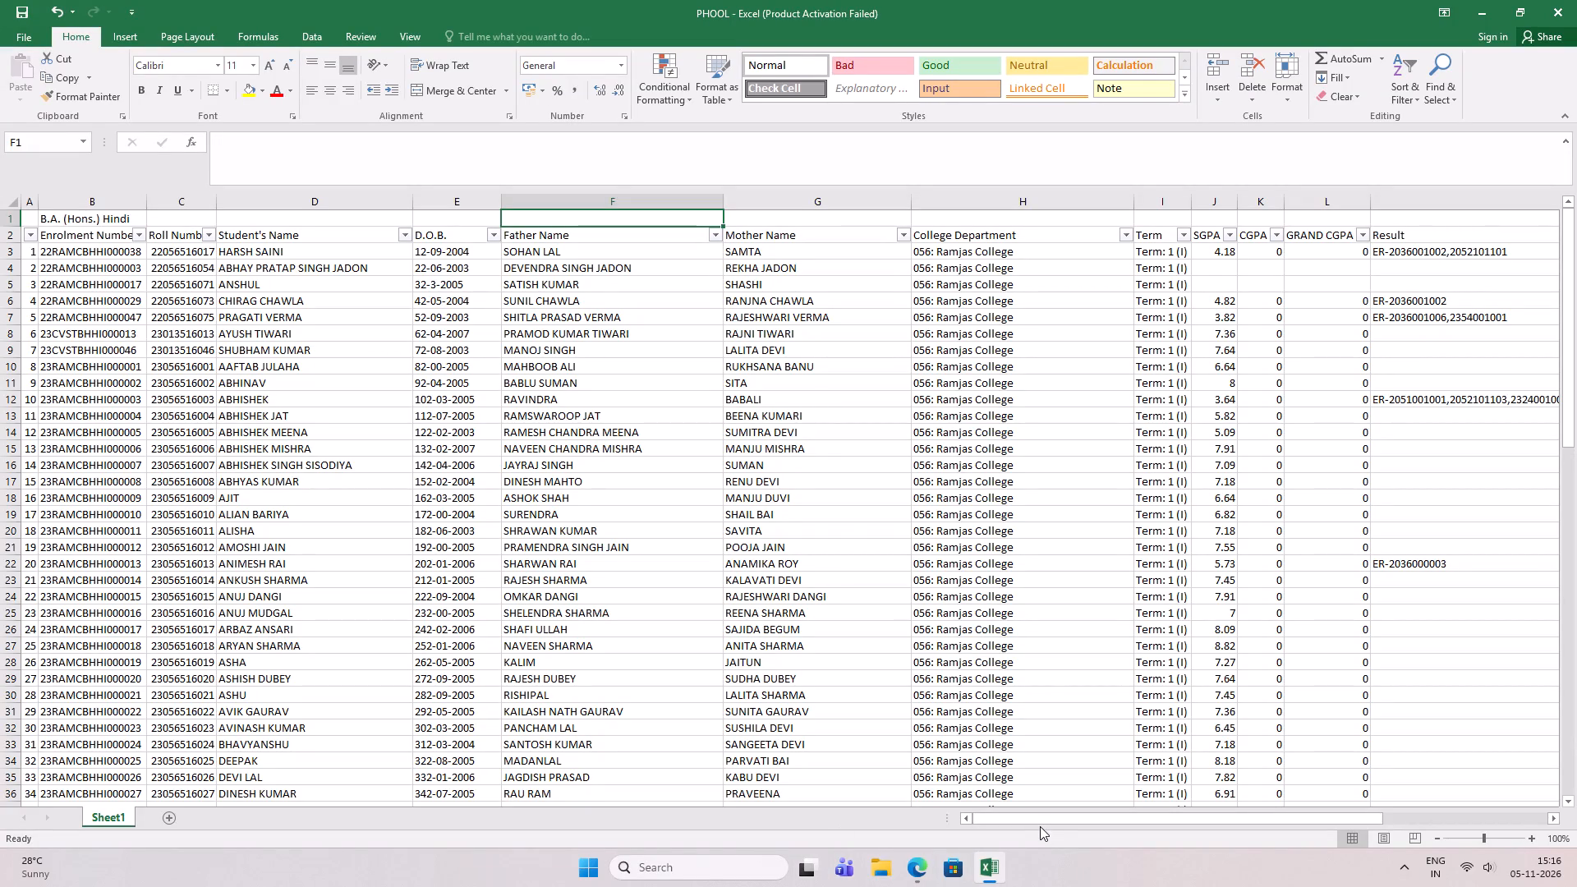
# Make the whole header row 2 bold.
pyautogui.moveTo(1040, 825); pyautogui.dragTo(1117, 815)
pyautogui.click(11, 233)
pyautogui.hotkey('ctrl', 'b')
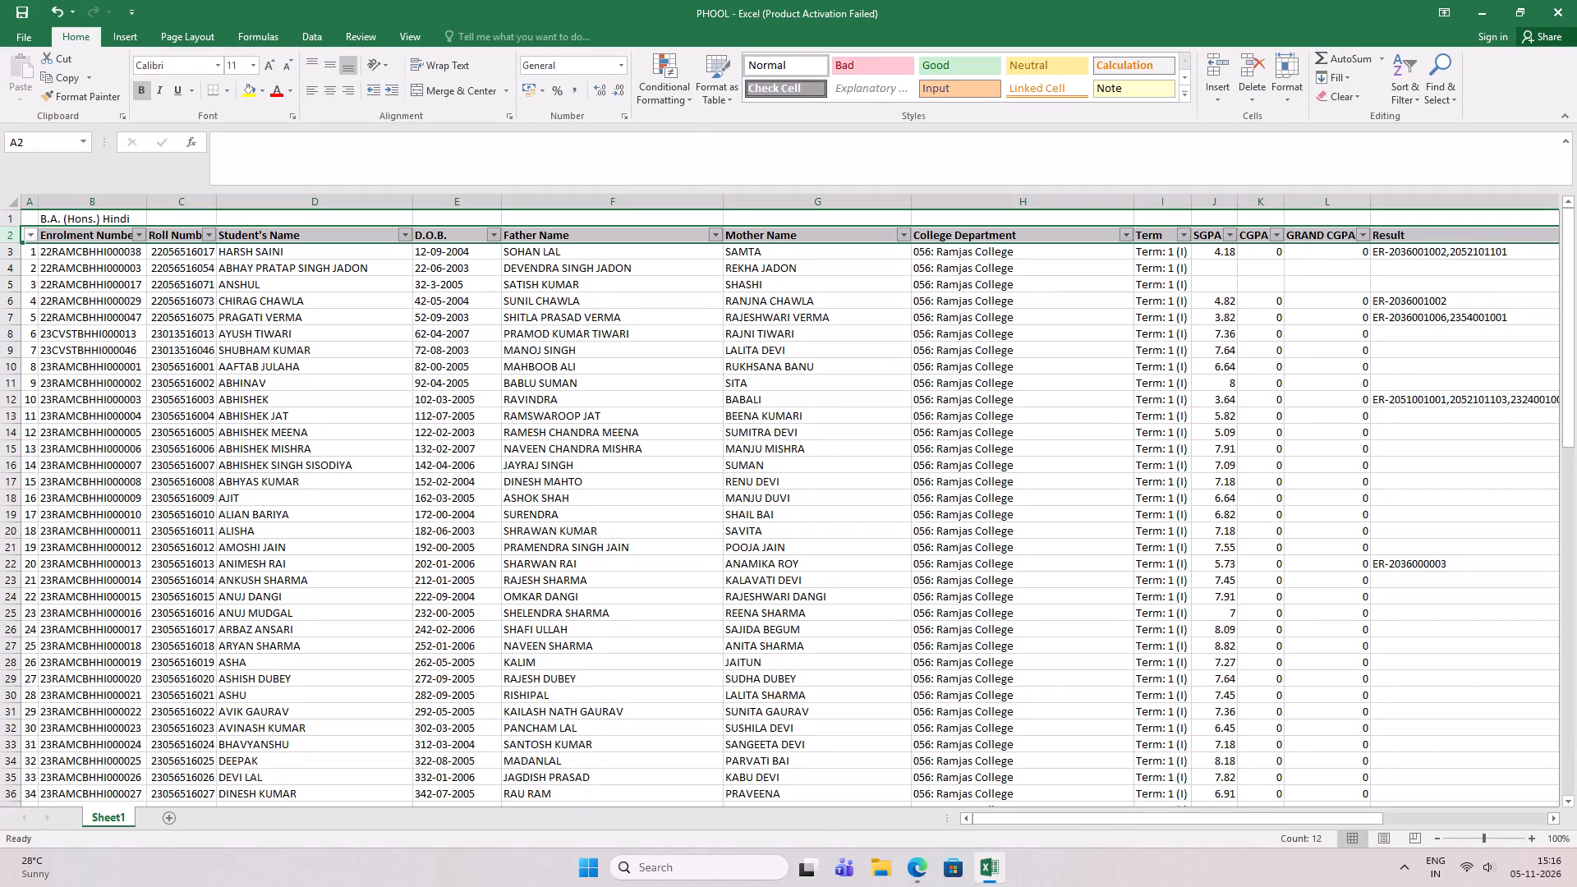
pyautogui.click(857, 601)
# Review the parent, college, term, SGPA, CGPA, GRAND CGPA and Result columns from the headers down to the last student row.
pyautogui.moveTo(1032, 817); pyautogui.dragTo(1157, 800)
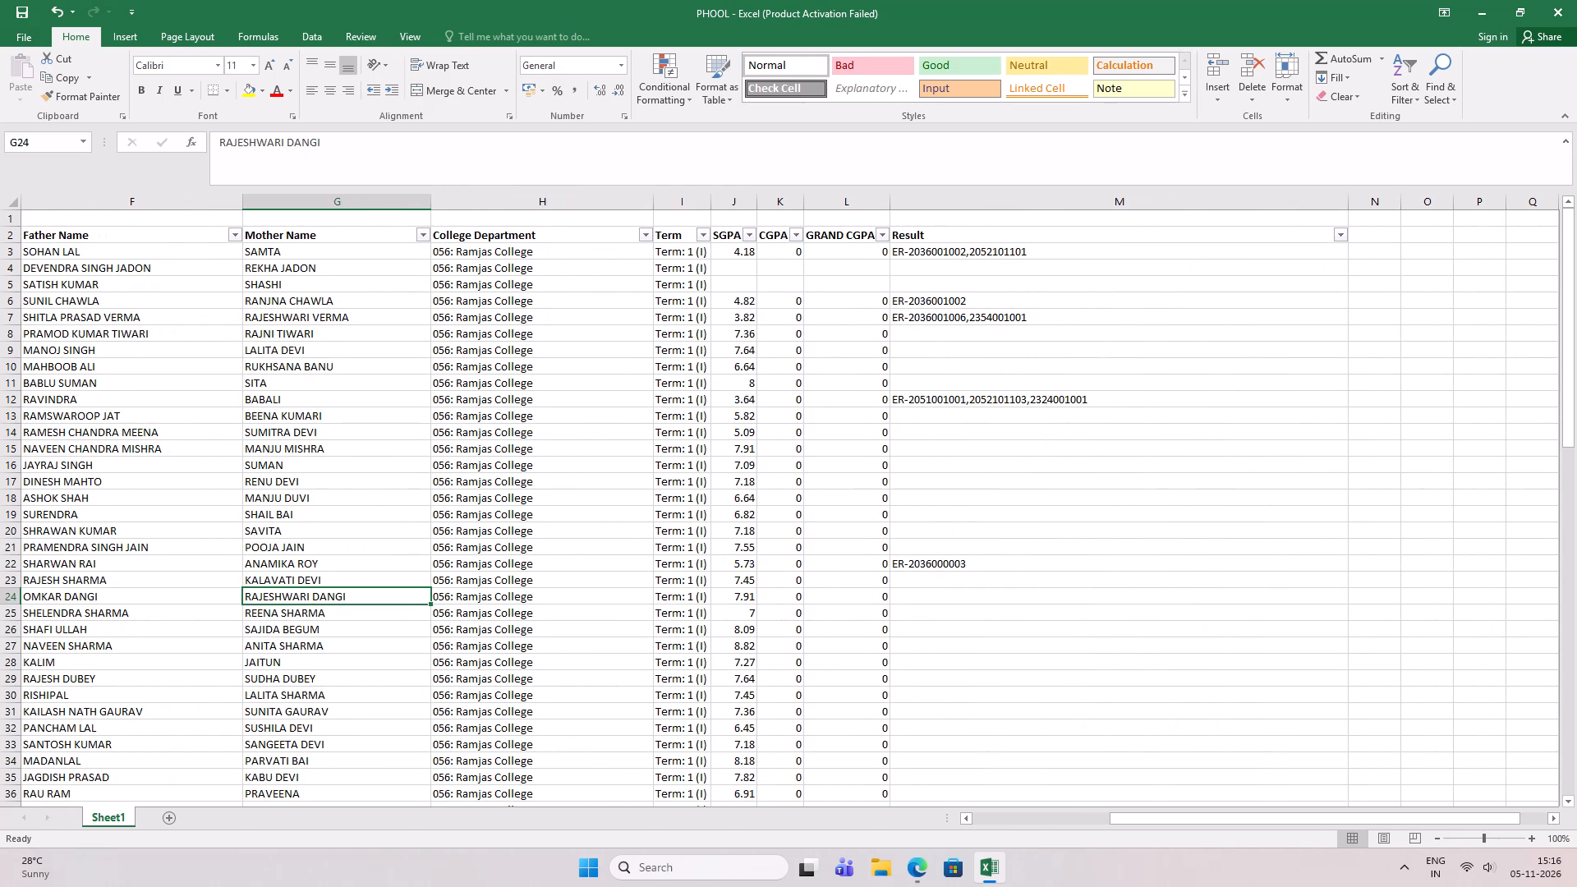
pyautogui.scroll(3, 798, 466)
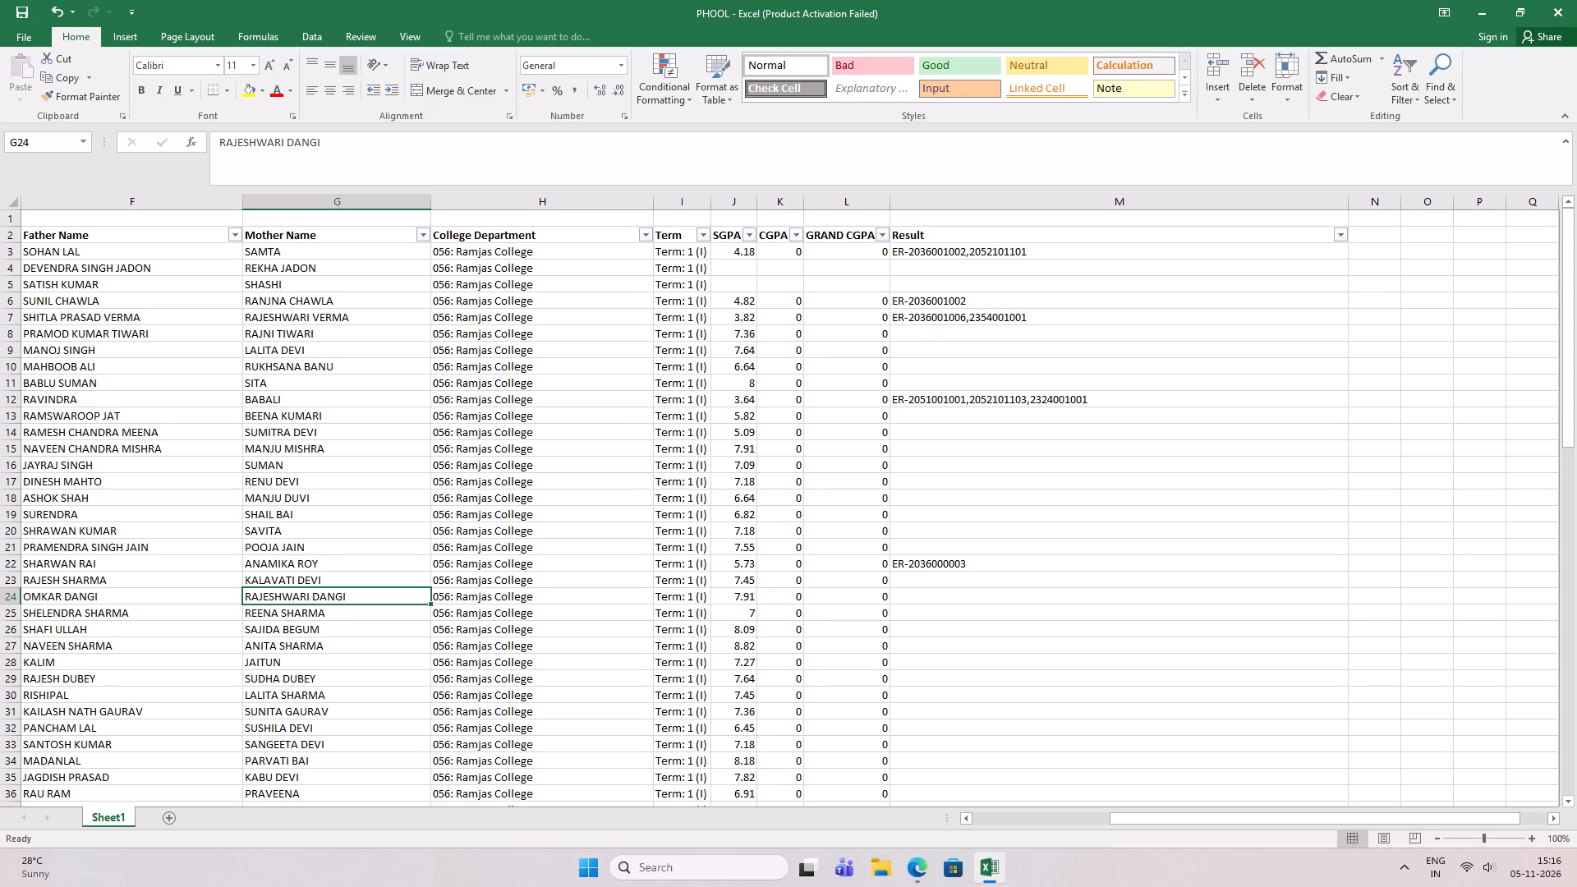
pyautogui.scroll(-8, 1064, 547)
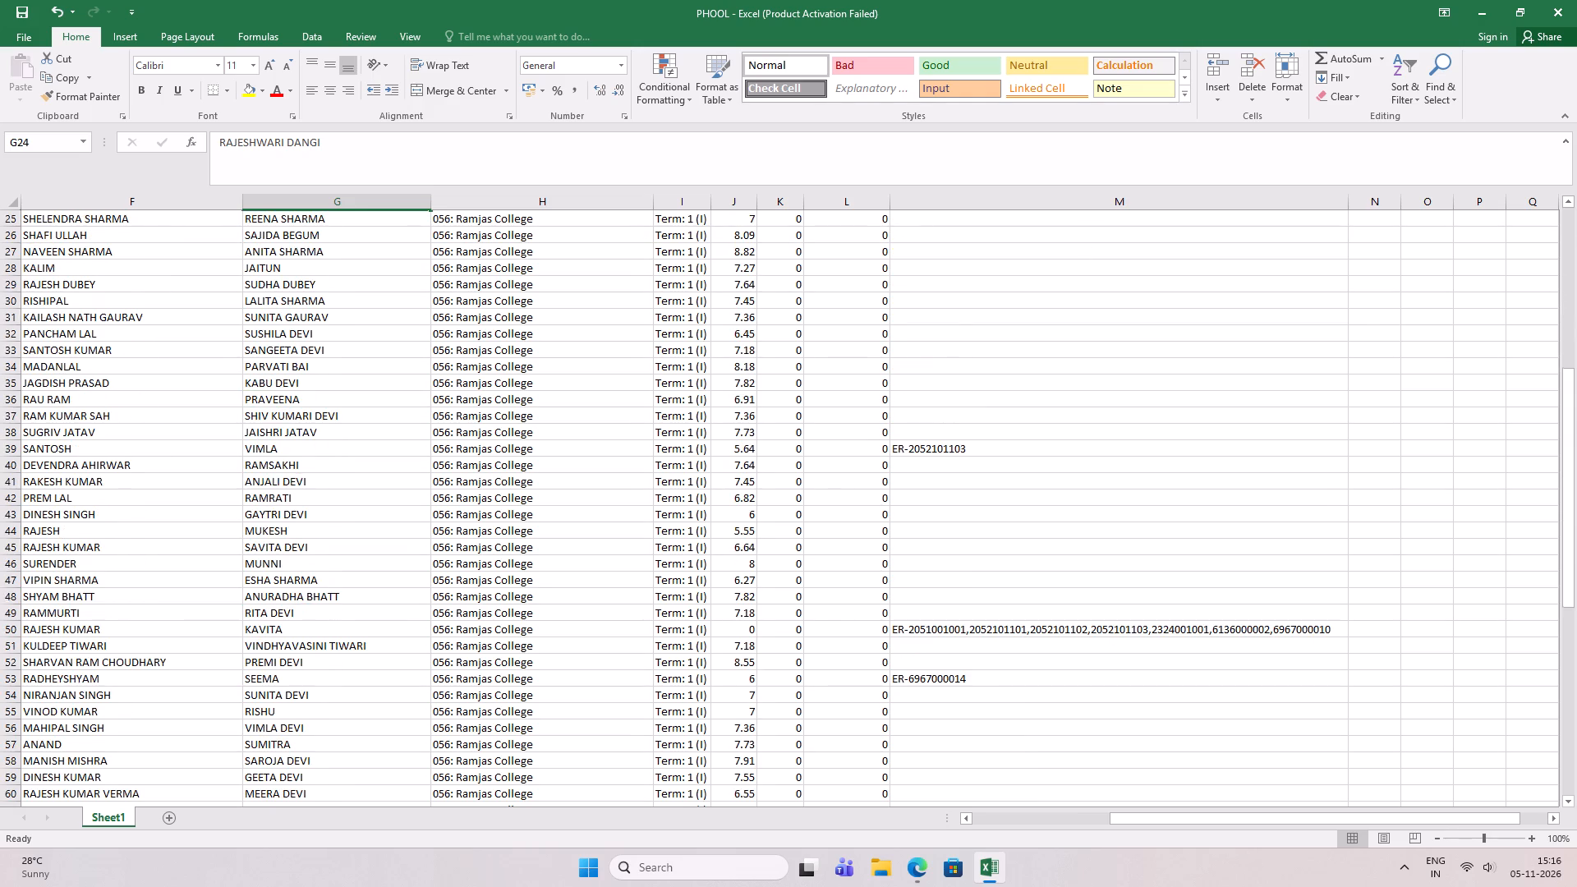
pyautogui.scroll(-15, 1062, 543)
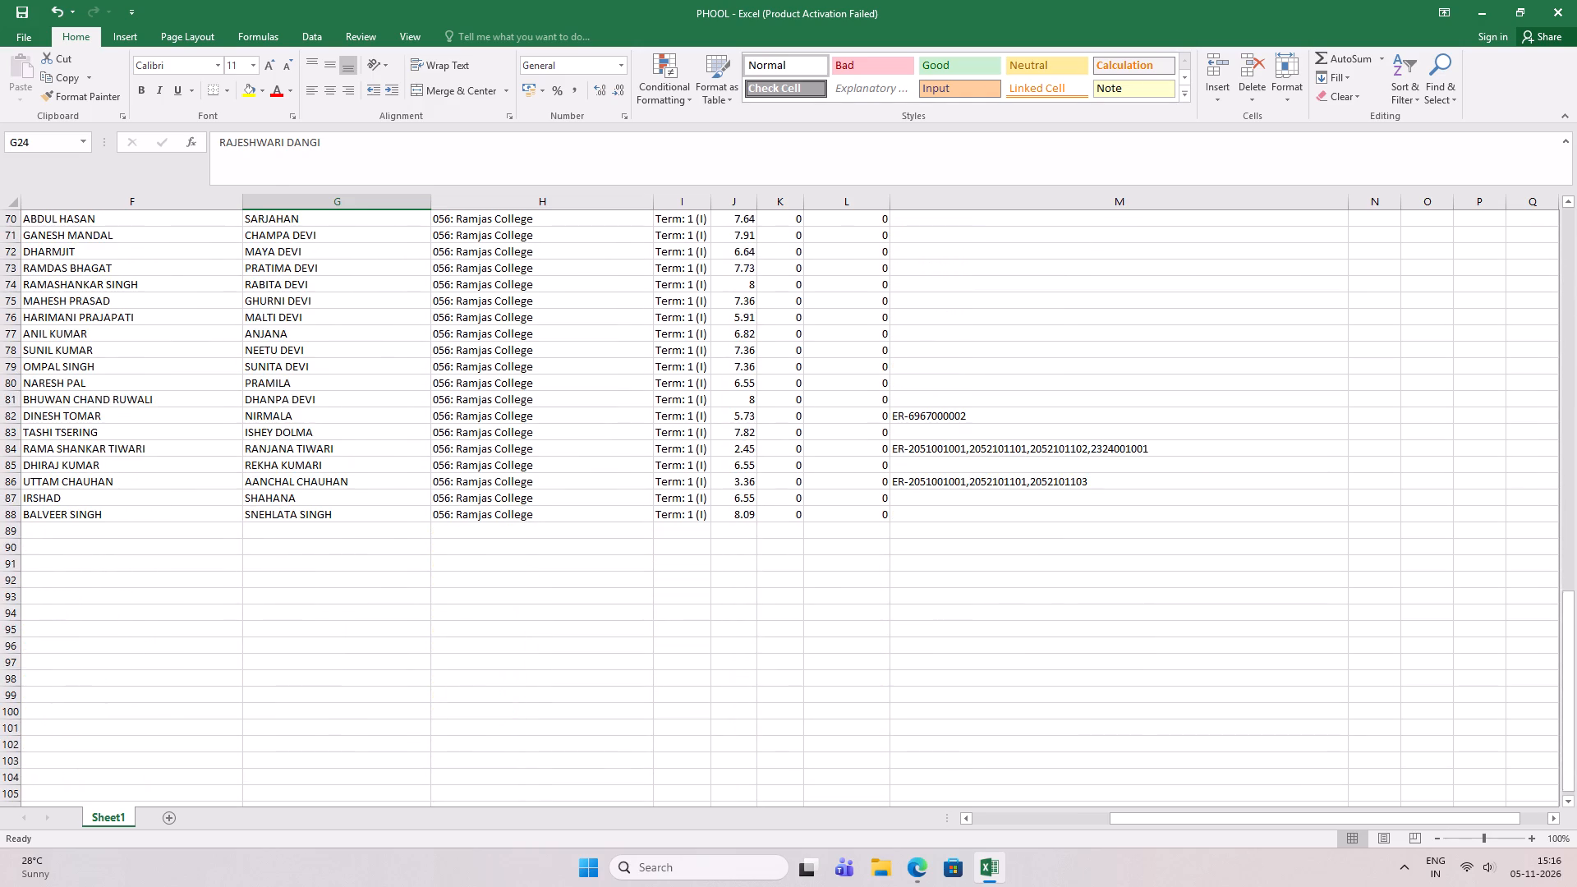
pyautogui.scroll(20, 1062, 544)
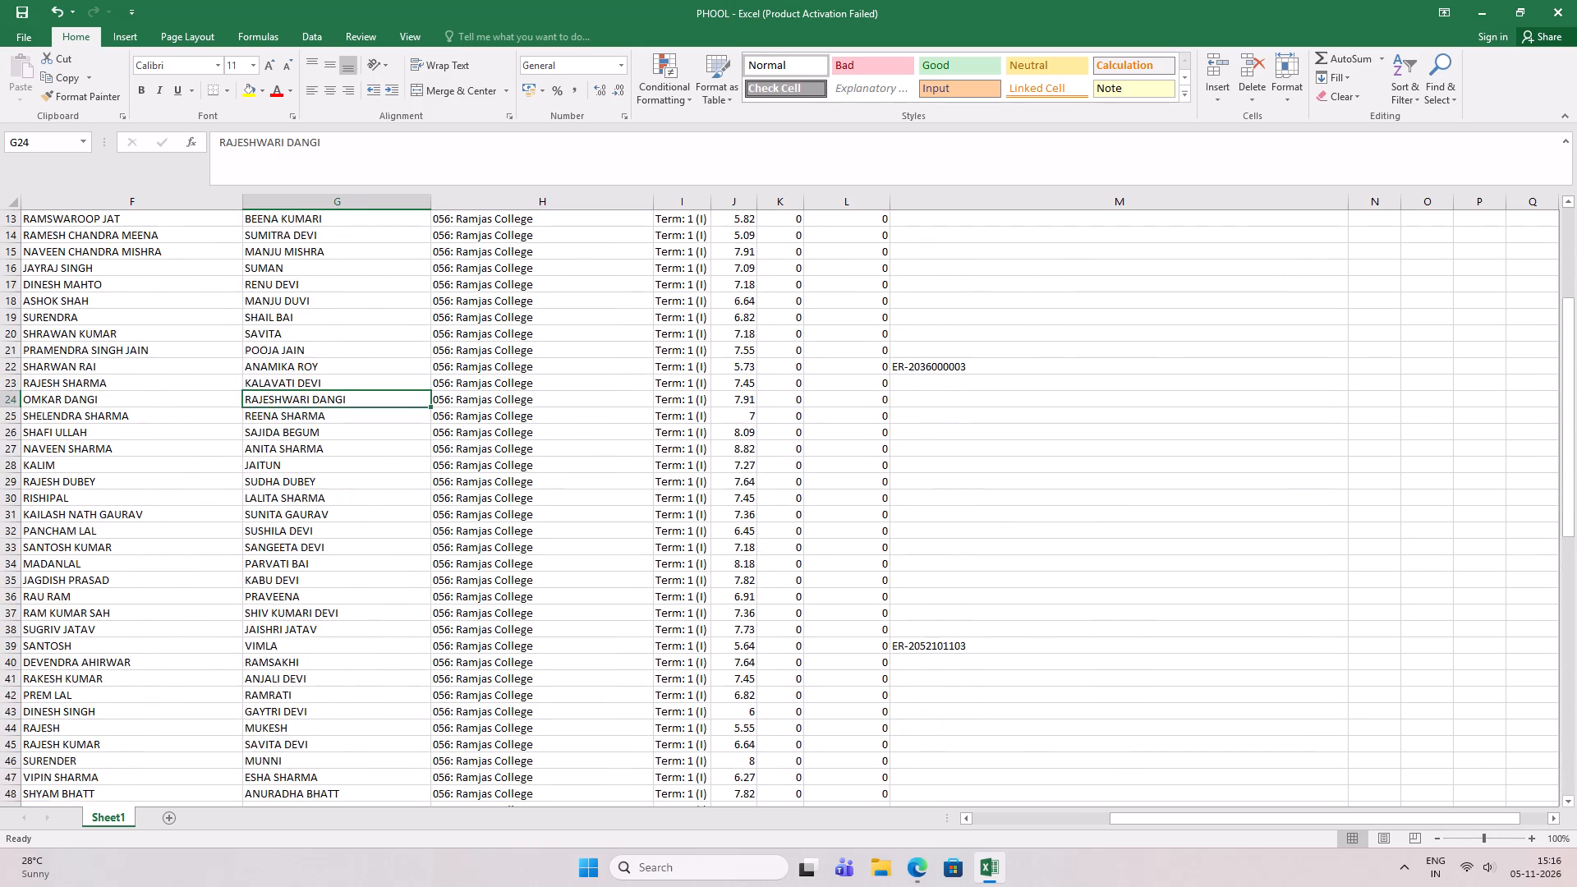
pyautogui.scroll(8, 1057, 533)
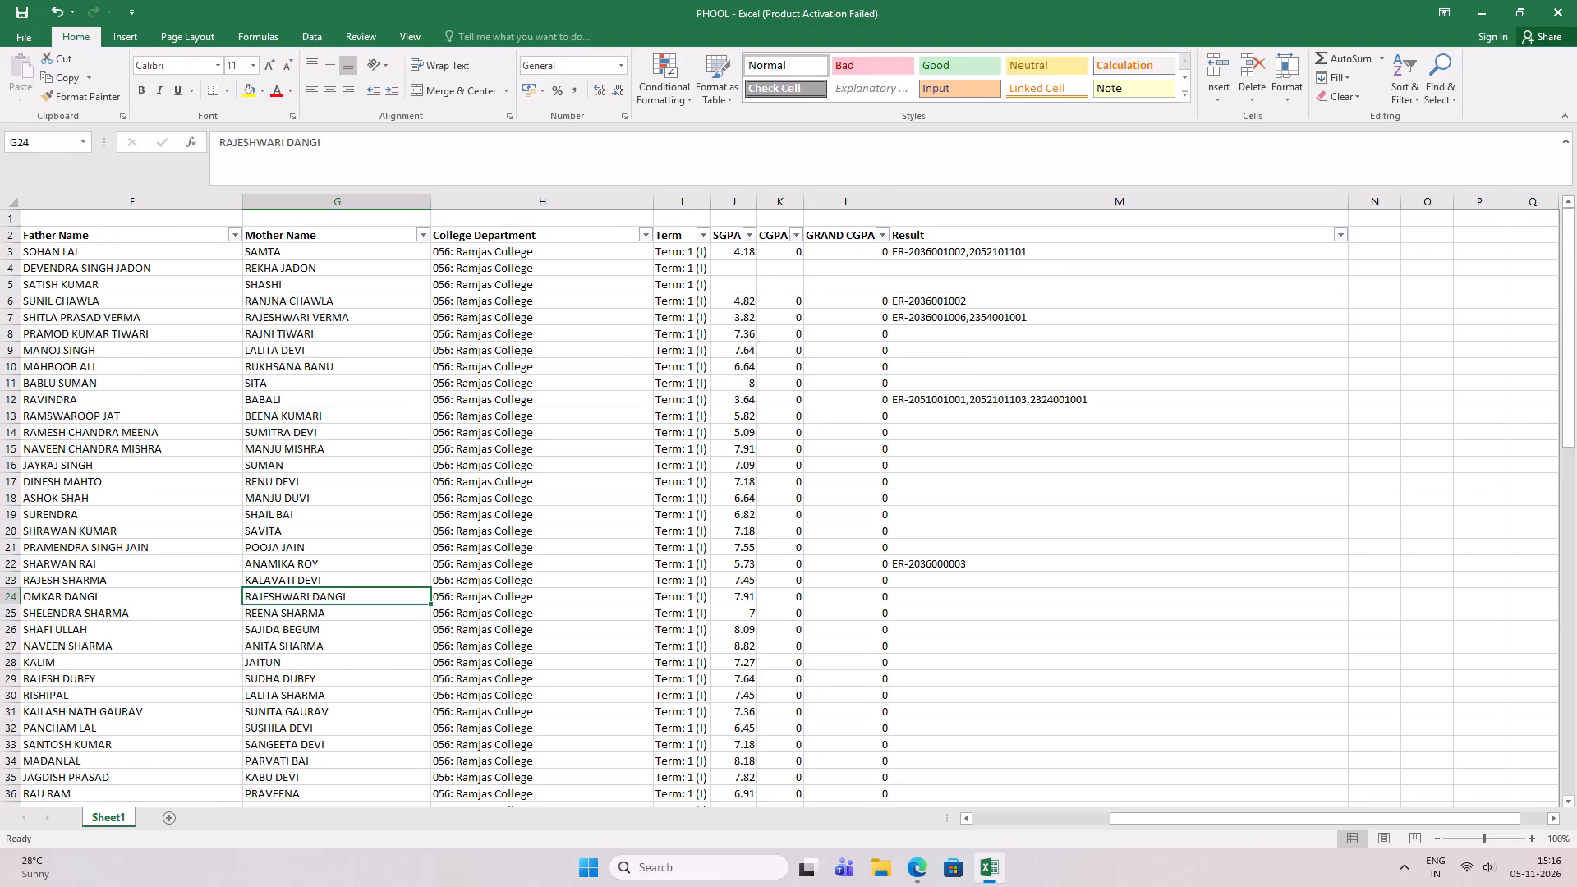
# Save the workbook.
pyautogui.hotkey('ctrl', 's')
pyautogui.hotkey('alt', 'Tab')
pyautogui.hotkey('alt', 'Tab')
# AutoFit the widths of the College Department, Mother Name, Father Name and Student's Name columns to their contents.
pyautogui.moveTo(1177, 820); pyautogui.dragTo(959, 820)
pyautogui.doubleClick(1133, 205)
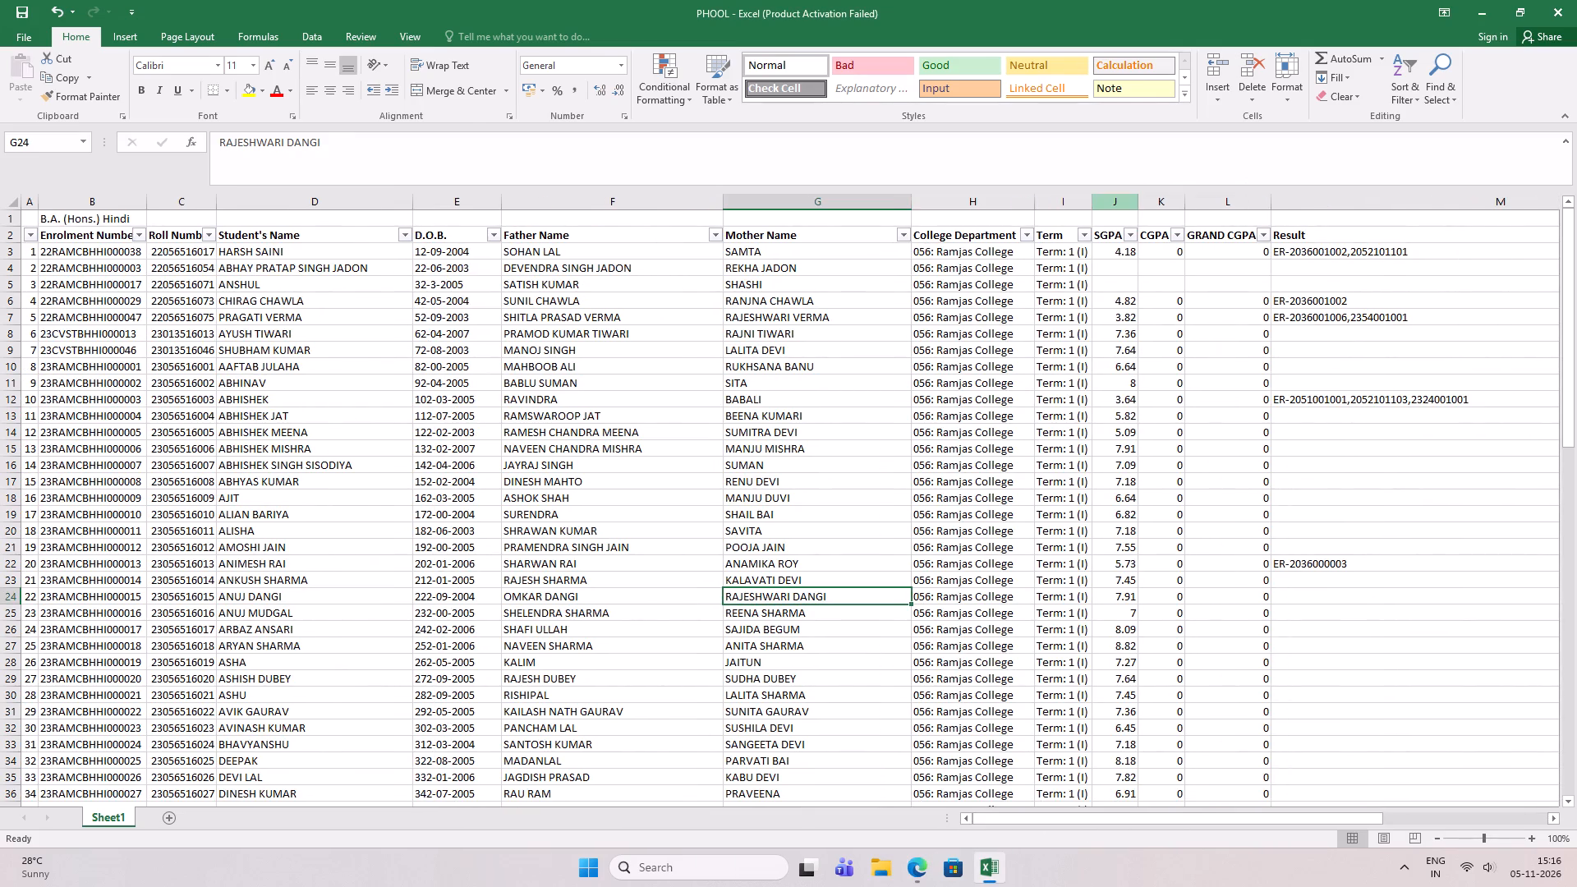
pyautogui.doubleClick(913, 202)
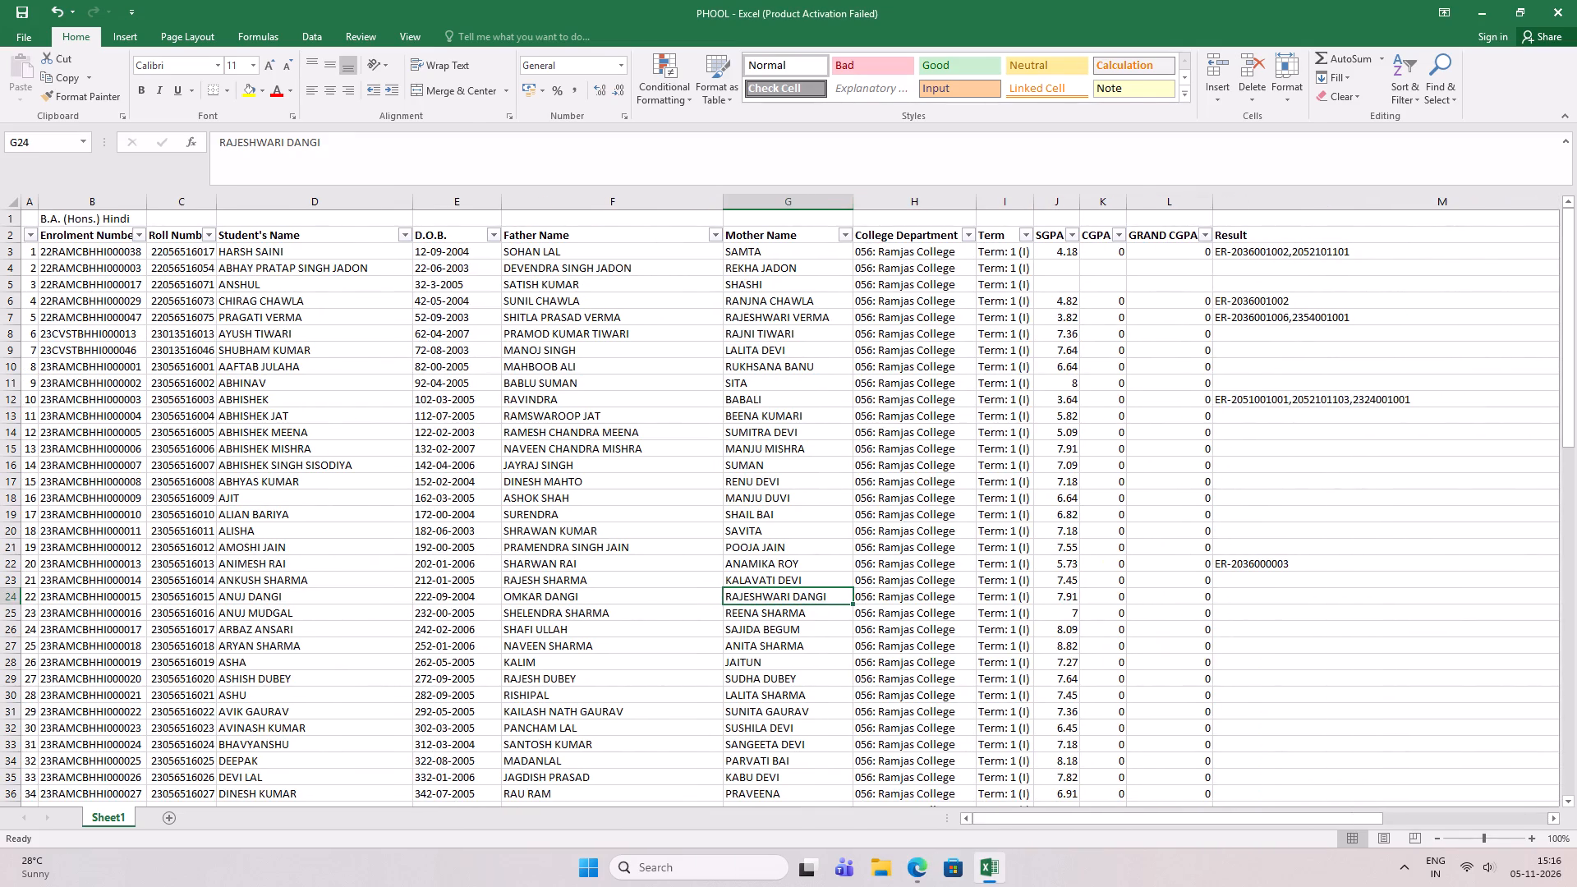
pyautogui.doubleClick(724, 202)
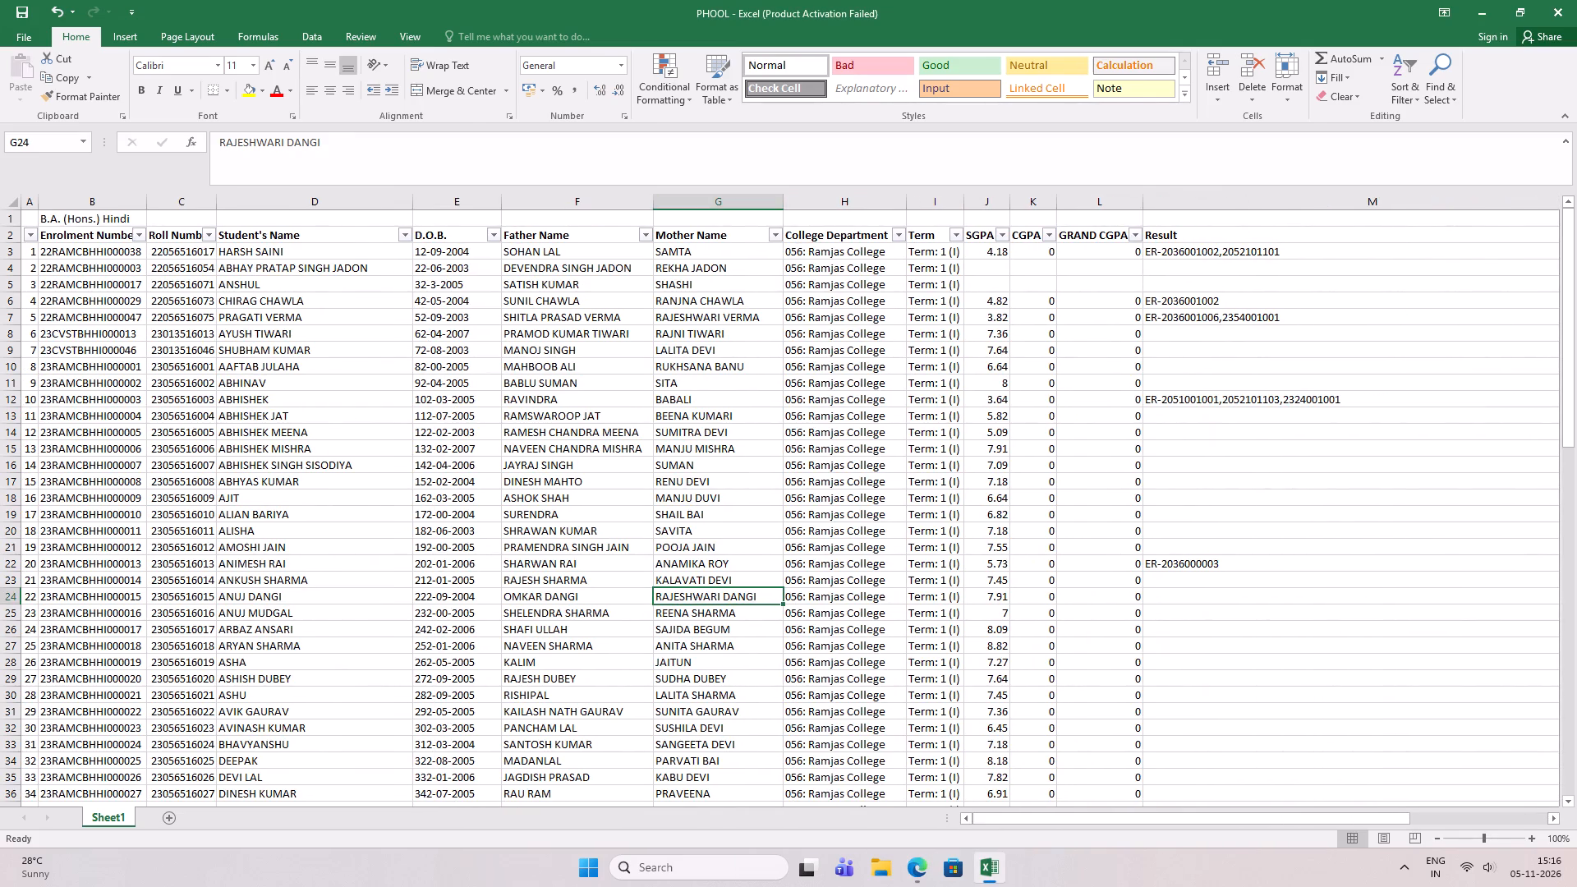
pyautogui.doubleClick(413, 204)
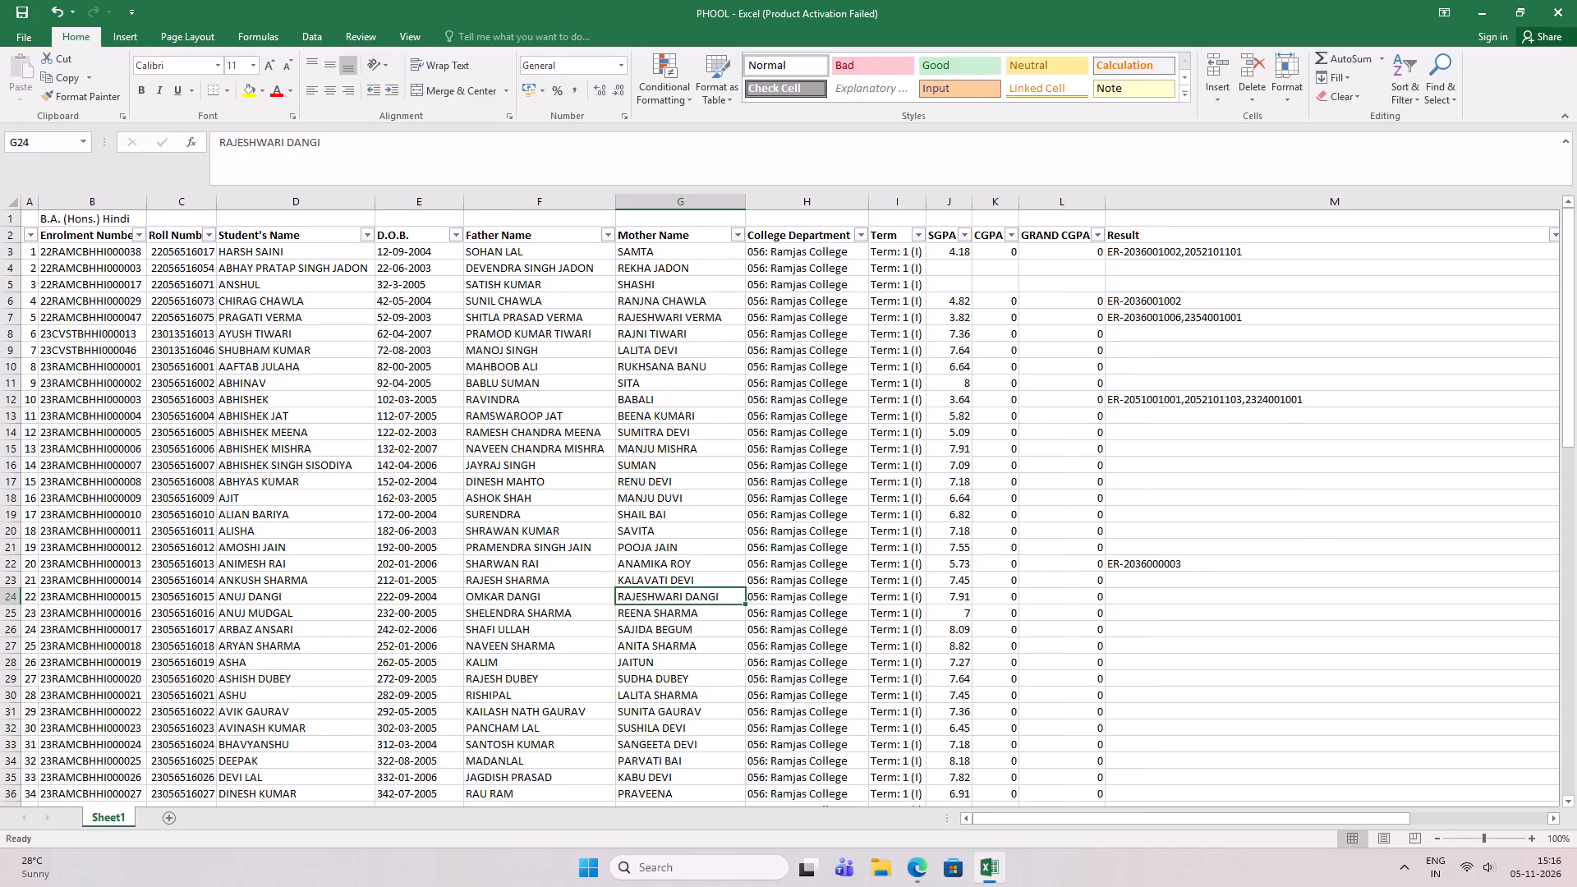
pyautogui.click(1081, 261)
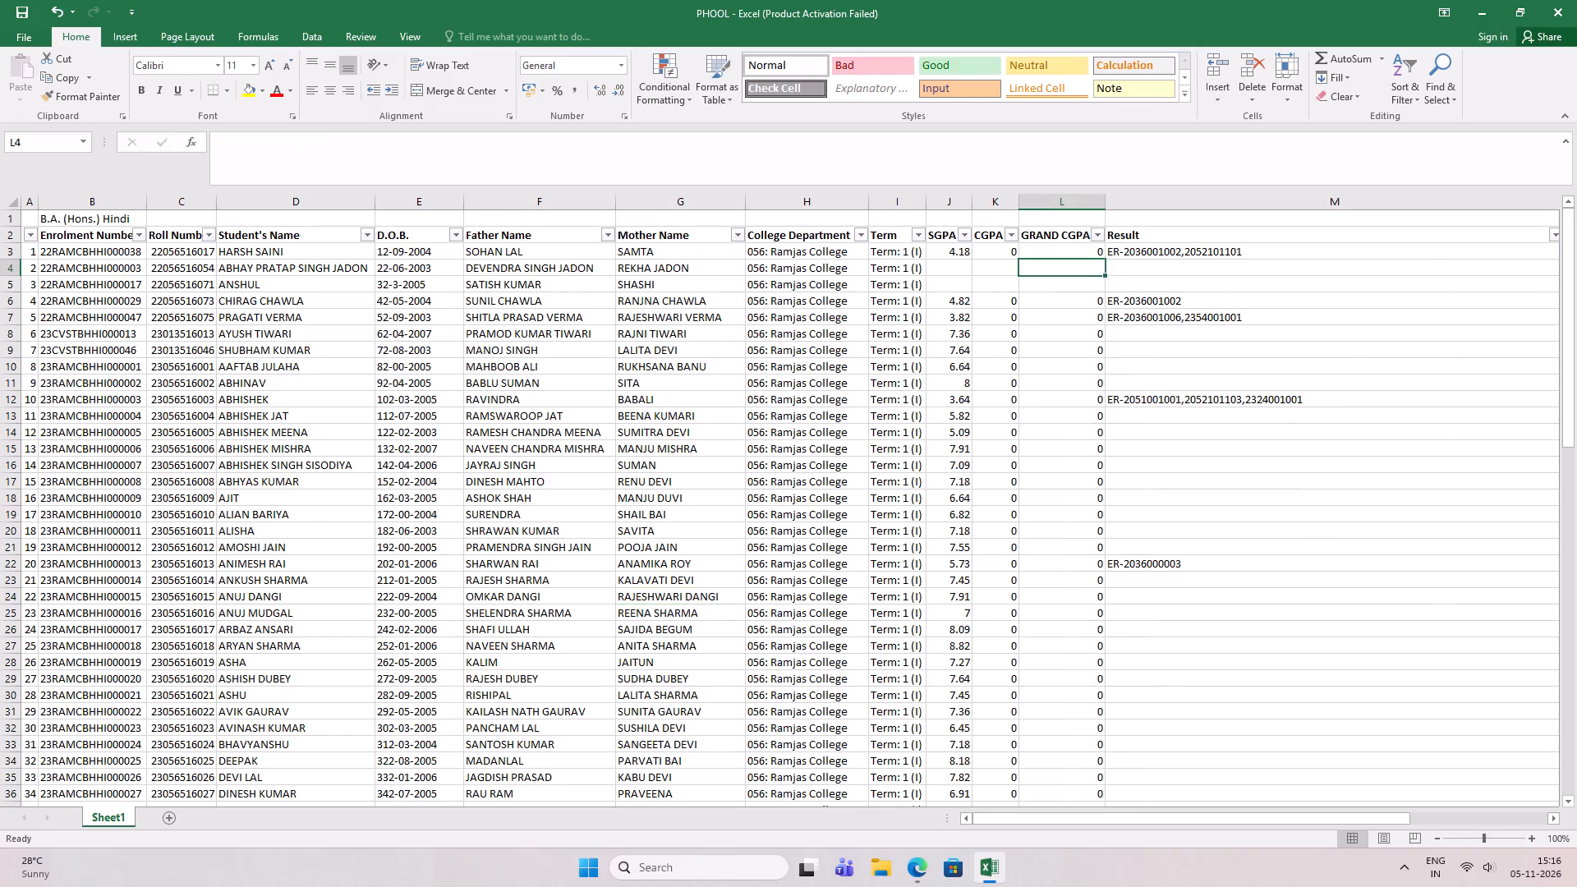
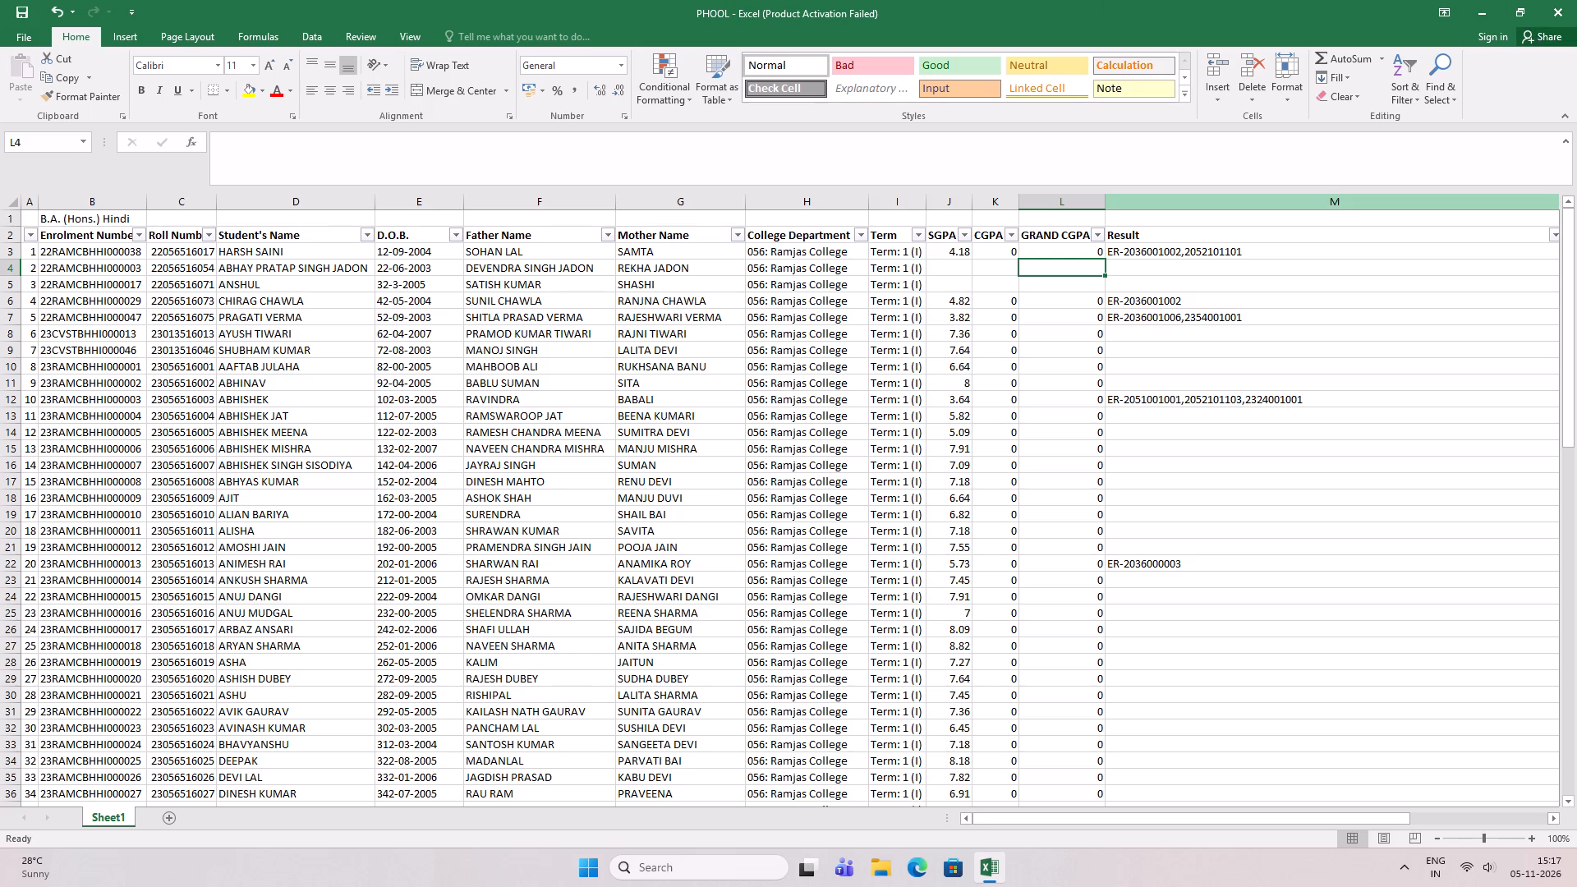
# Save the PHOOL workbook.
pyautogui.scroll(3, 1173, 505)
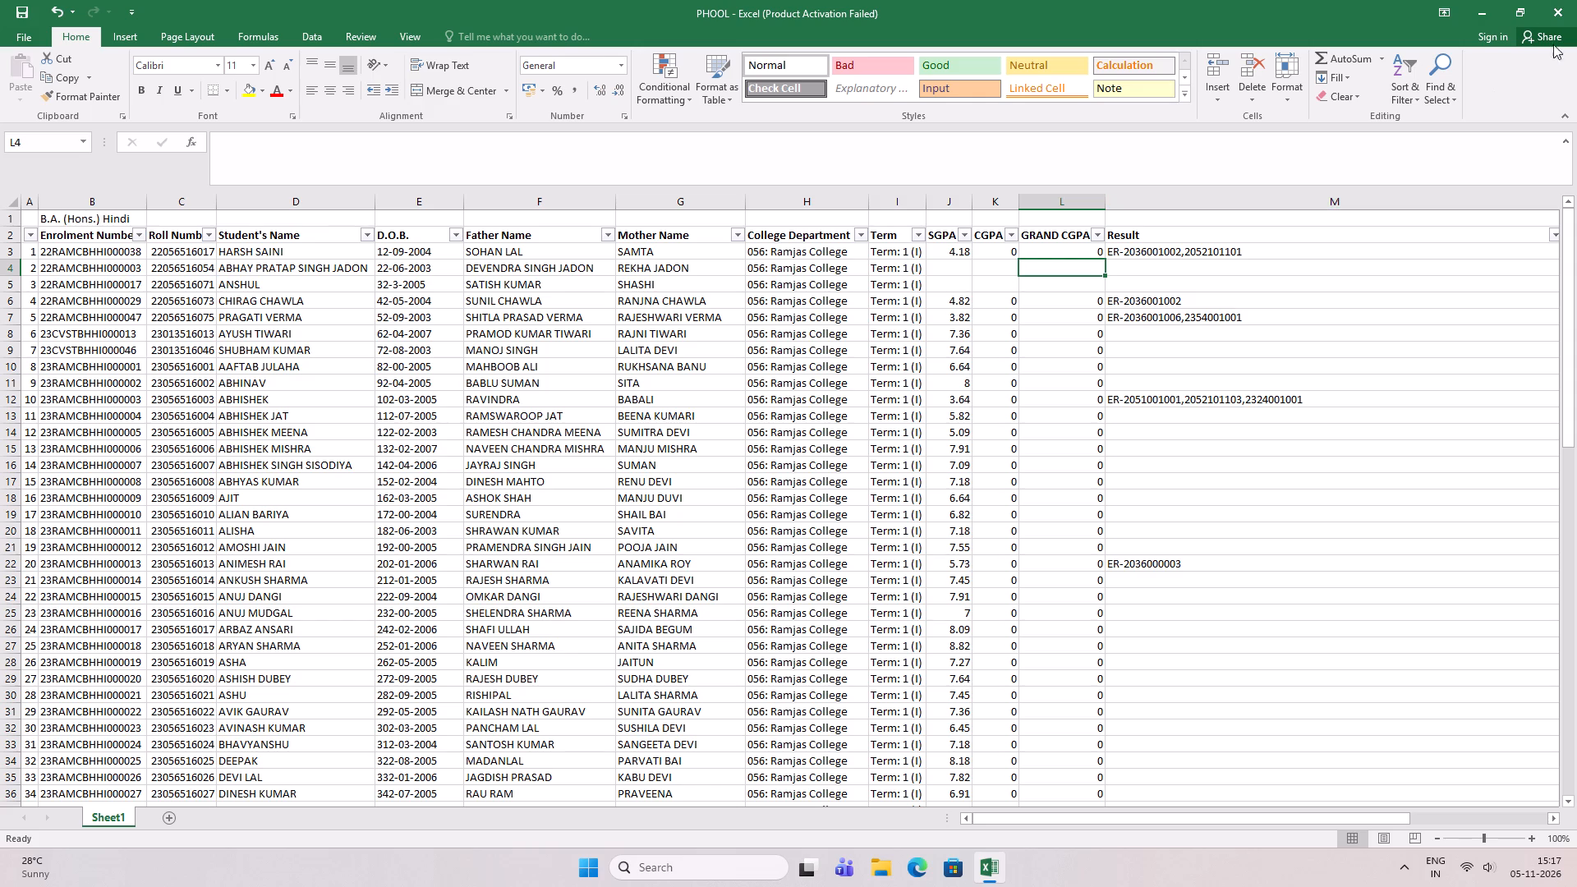
pyautogui.hotkey('ctrl', 's')
# Switch to File Explorer and open the Phoolwati Mam folder on New Volume (E:).
pyautogui.hotkey('alt', 'Tab')
pyautogui.click(1482, 9)
pyautogui.scroll(4, 498, 205)
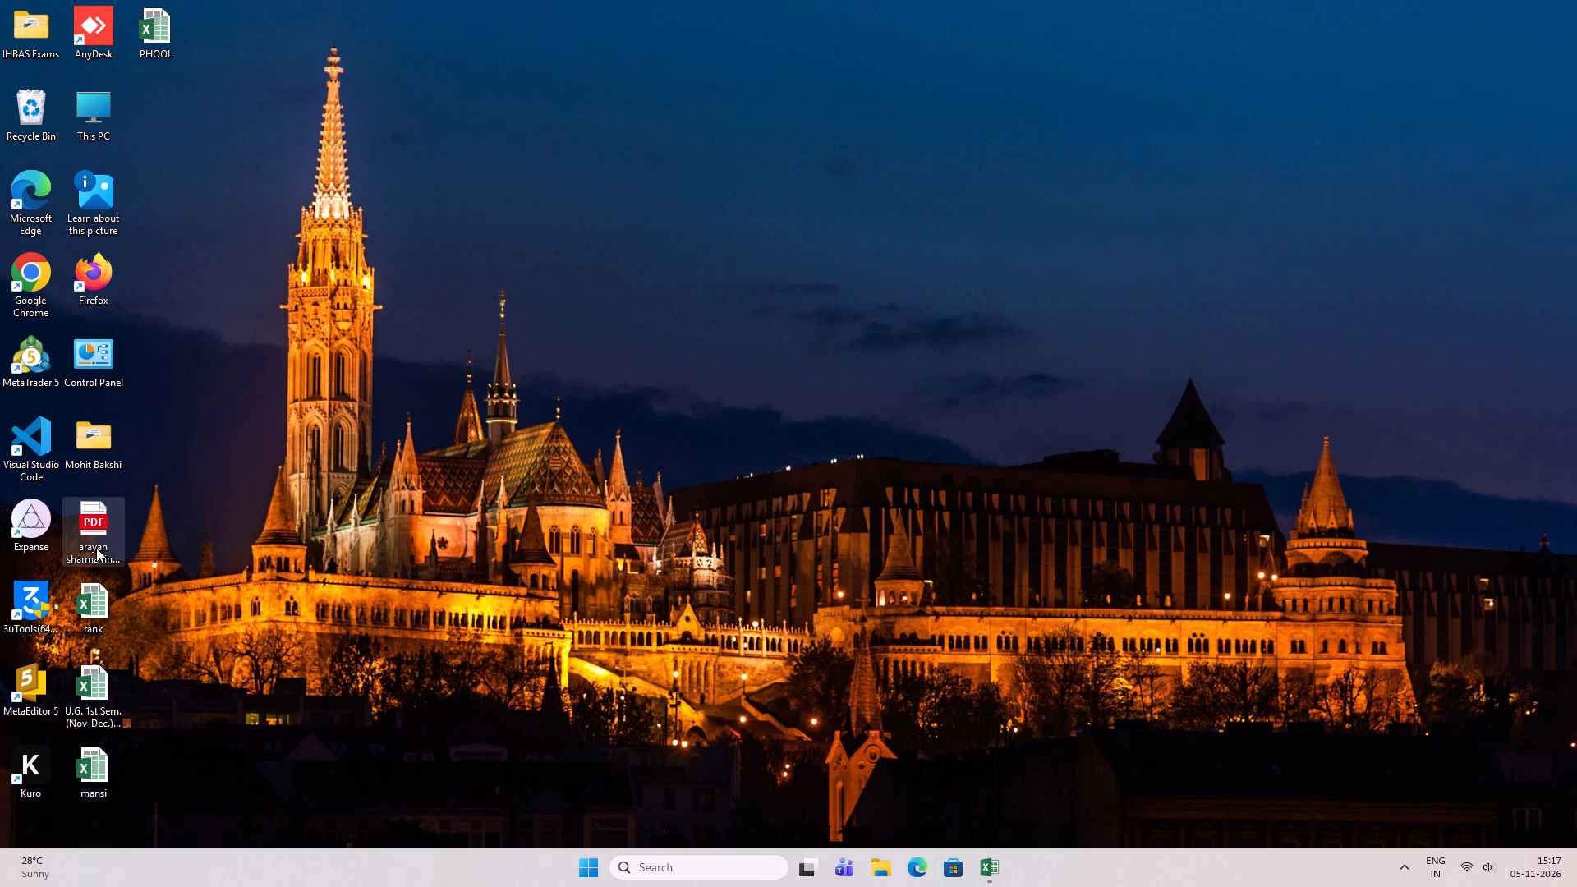
pyautogui.doubleClick(84, 112)
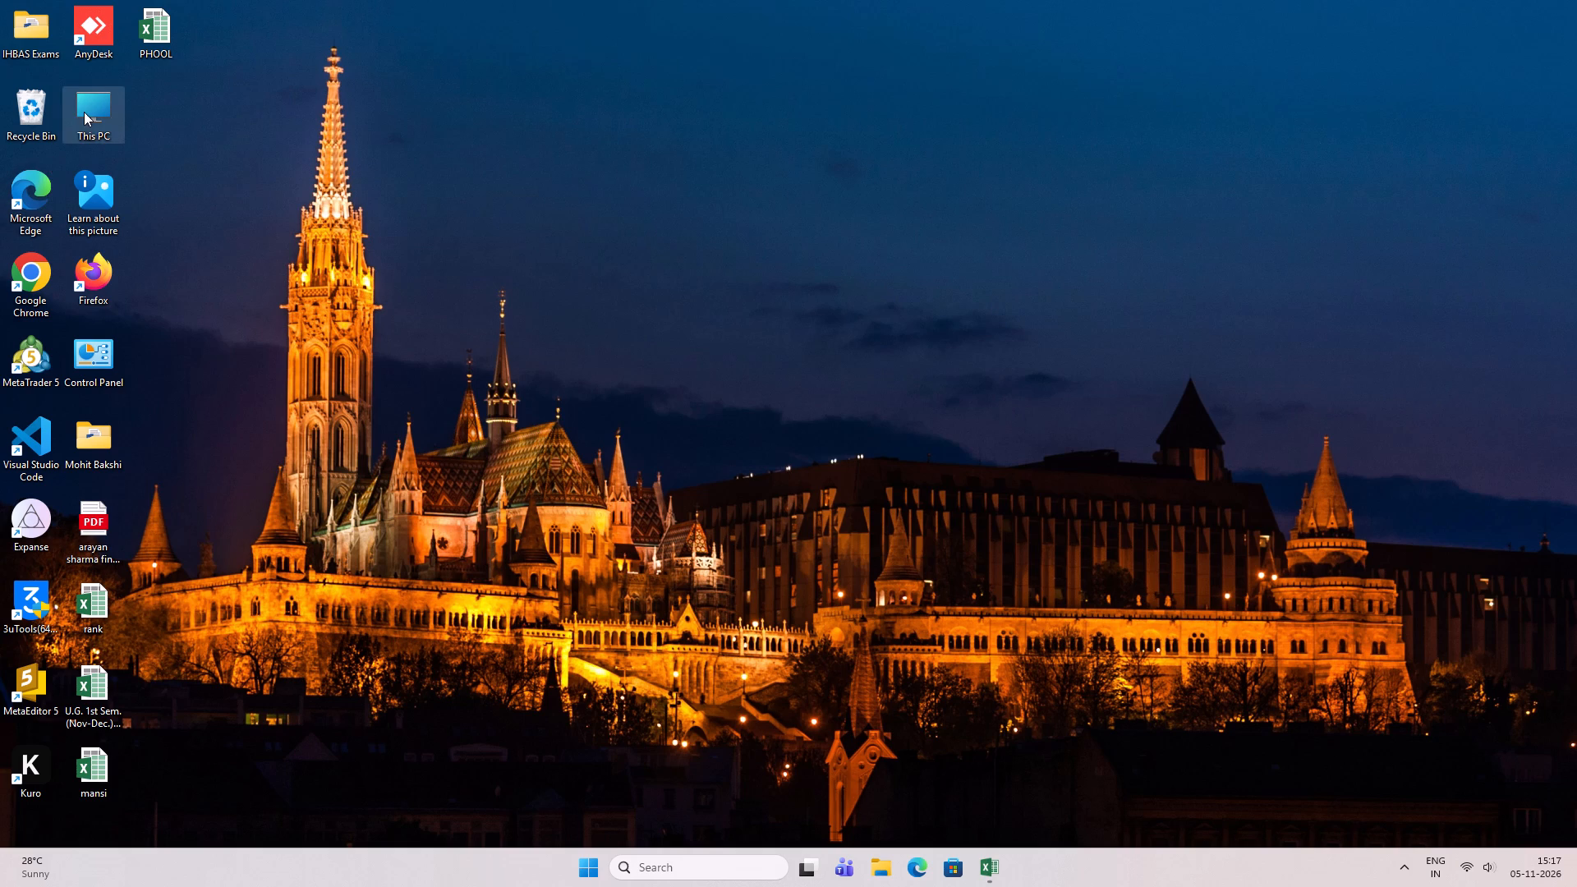
pyautogui.doubleClick(479, 164)
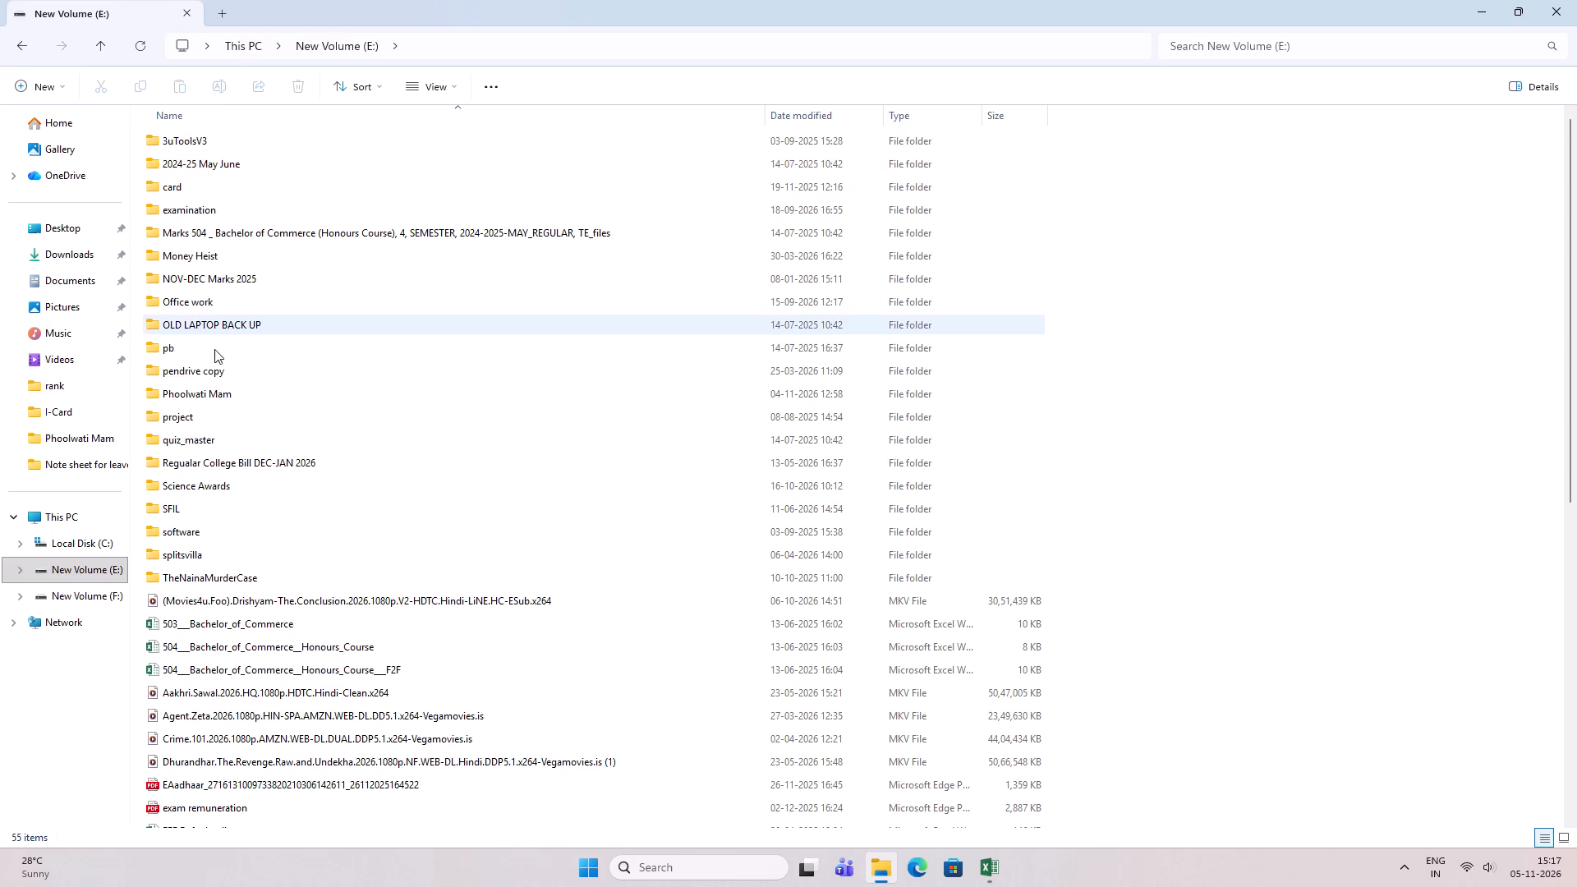
pyautogui.doubleClick(211, 393)
pyautogui.hotkey('alt', 'Tab')
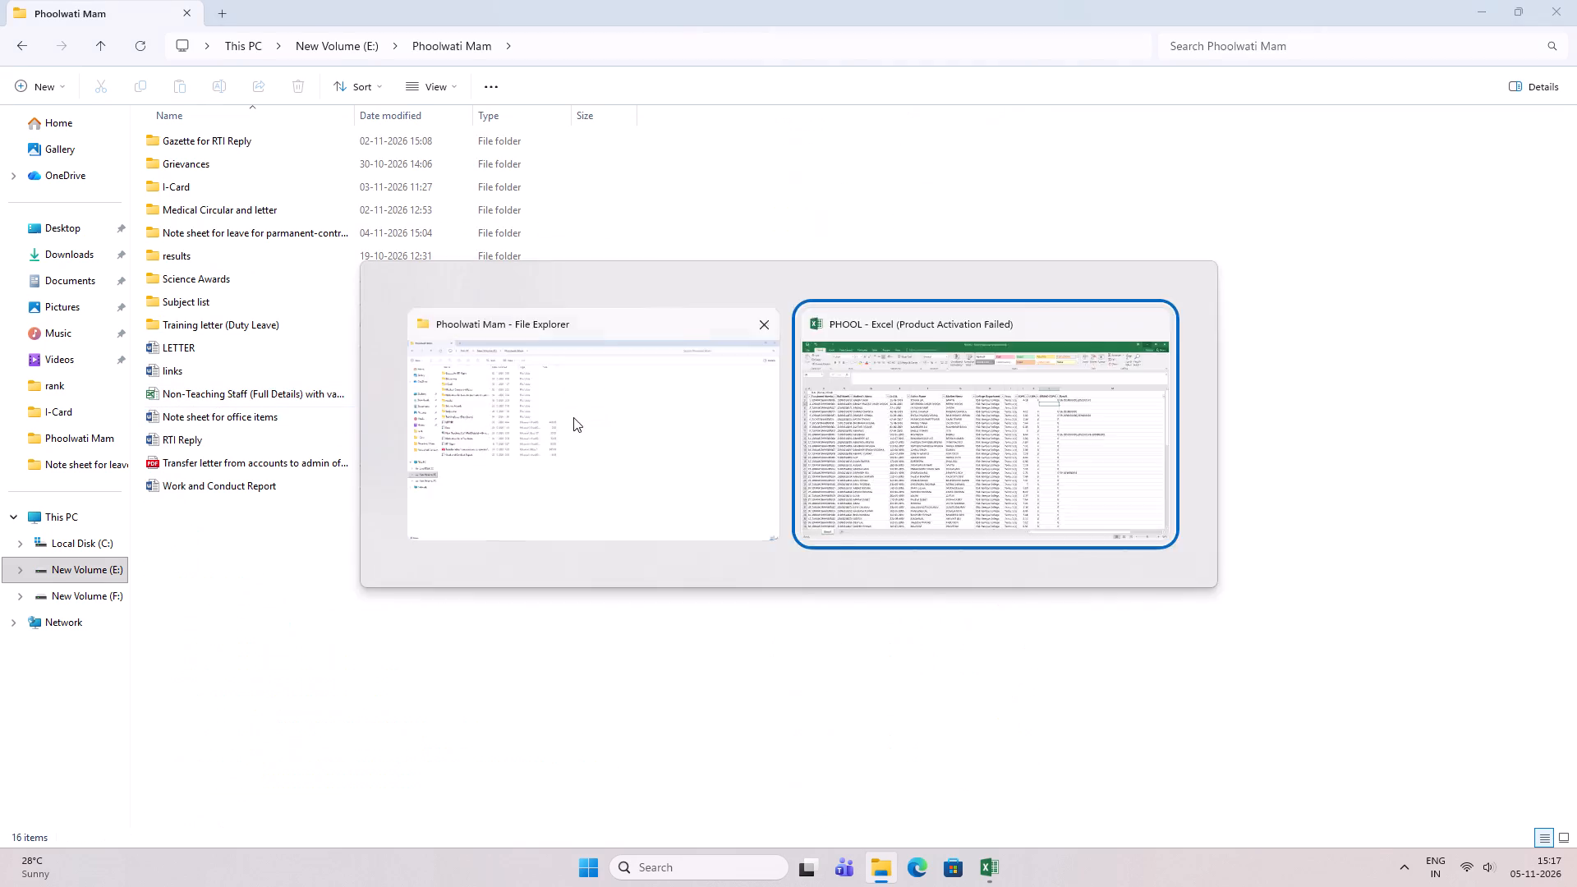
pyautogui.hotkey('alt', 'Tab')
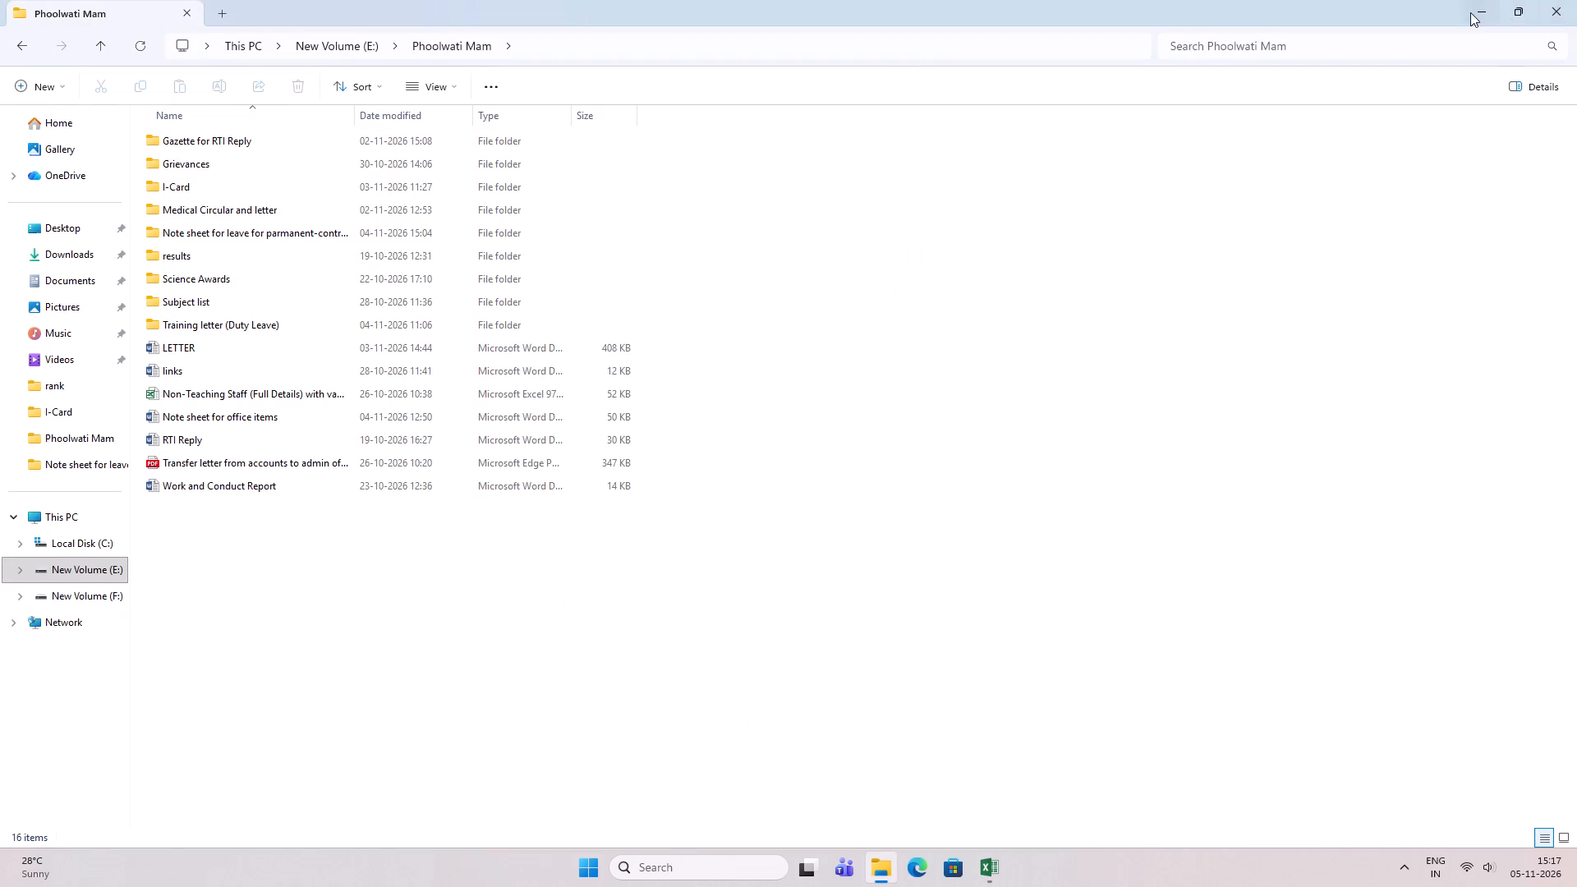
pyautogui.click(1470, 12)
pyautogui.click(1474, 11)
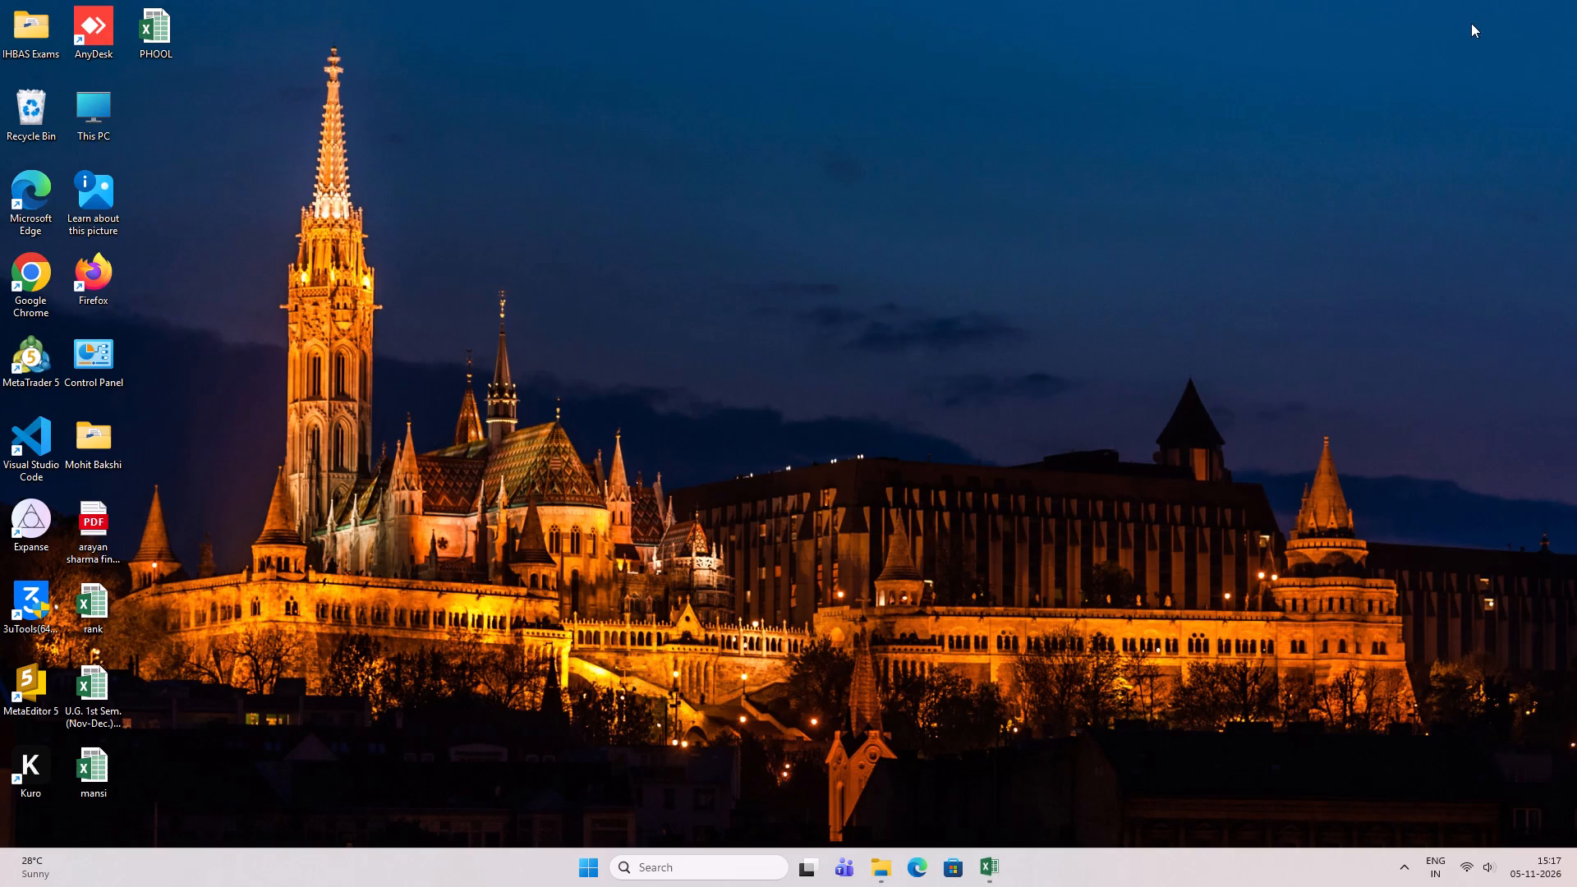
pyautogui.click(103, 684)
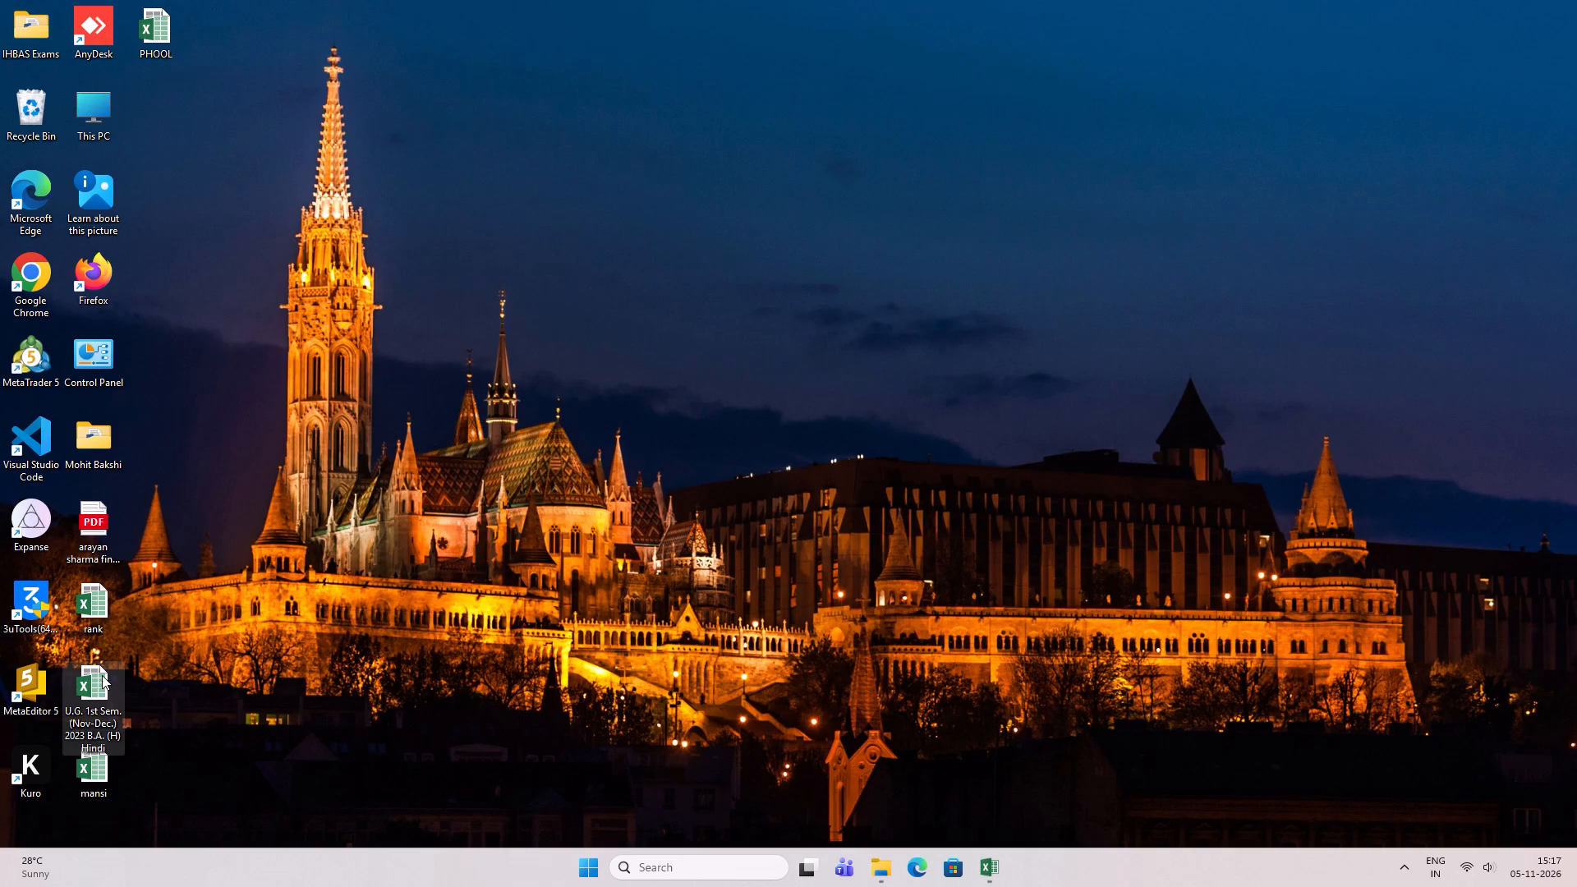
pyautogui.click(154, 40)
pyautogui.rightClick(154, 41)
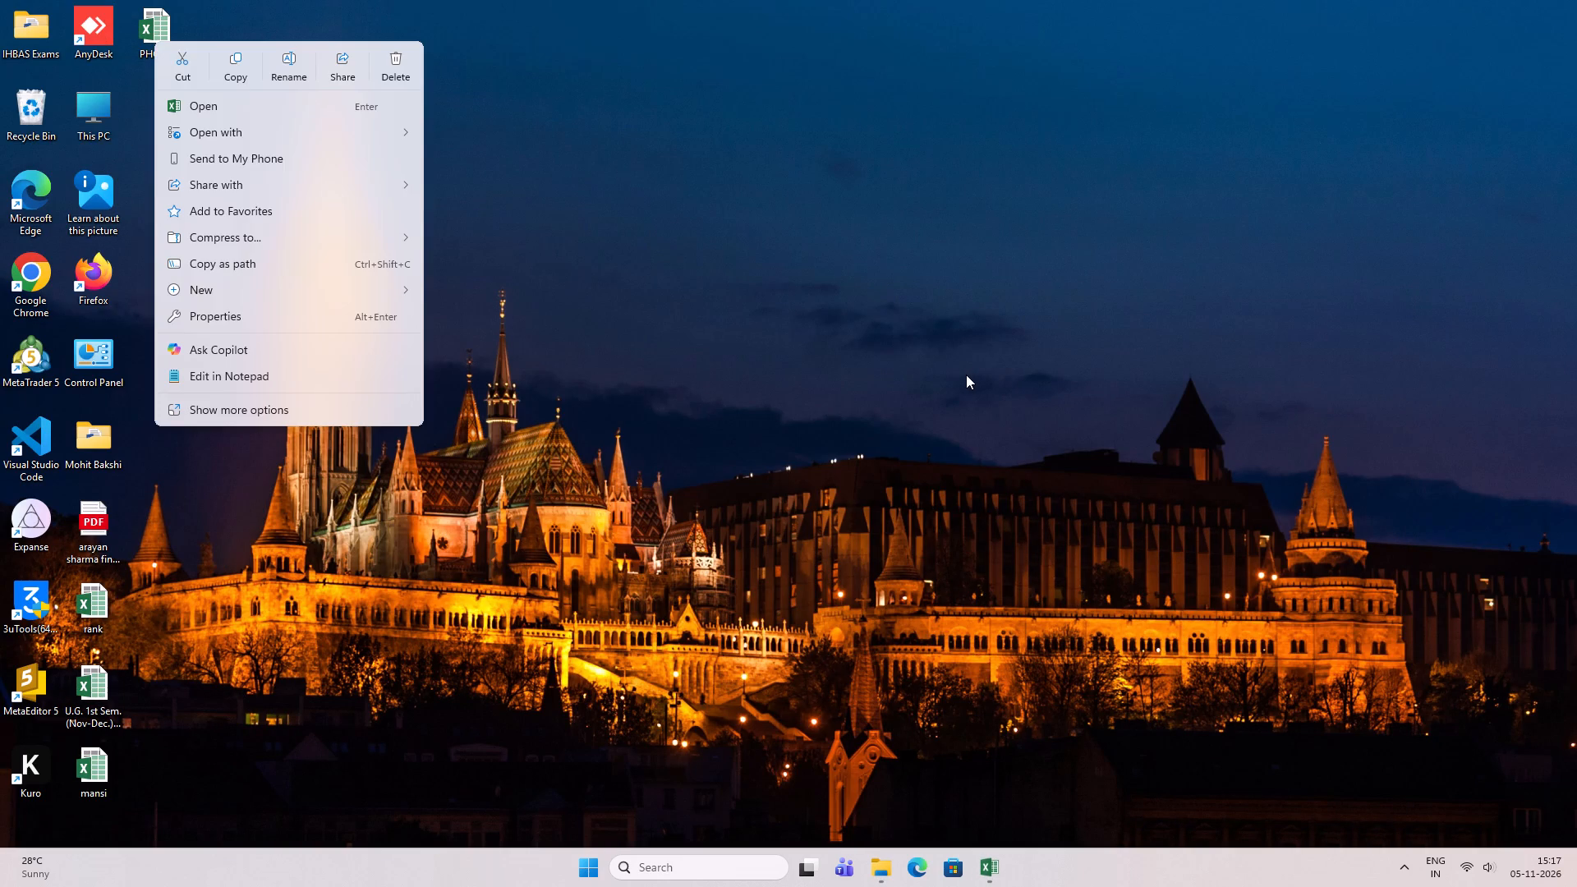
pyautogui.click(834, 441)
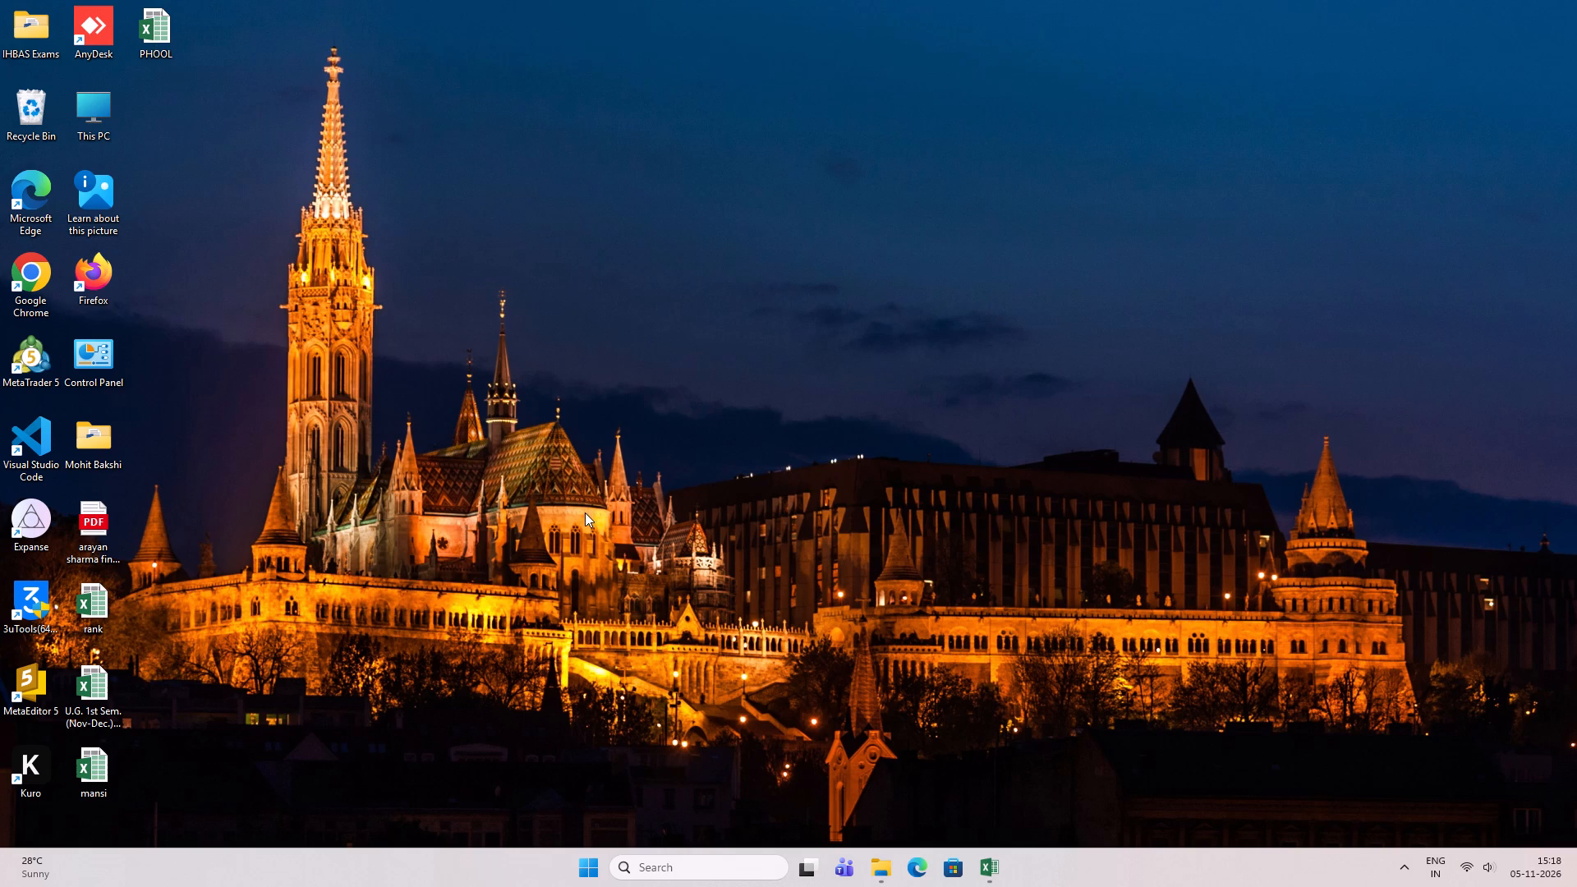
# Open the Hindi_Sem1_Nov-Dec_2023_Ranked workbook from the rank folder, inside the student-named folder under Gazette for RTI Reply.
pyautogui.hotkey('alt', 'Tab')
pyautogui.hotkey('alt', 'Tab')
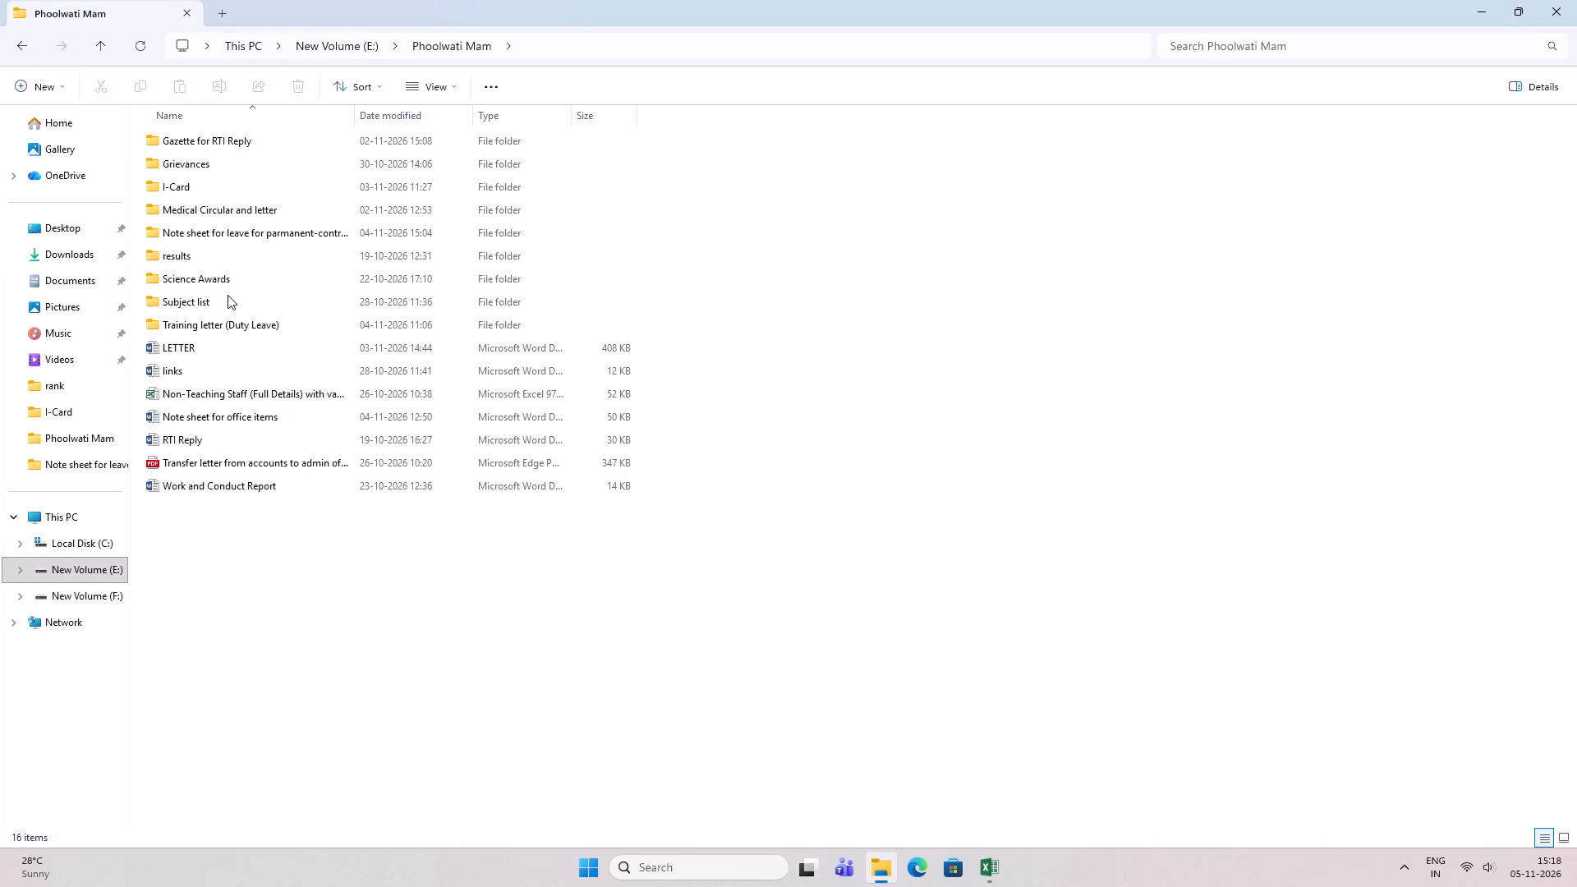
pyautogui.doubleClick(212, 144)
pyautogui.doubleClick(202, 139)
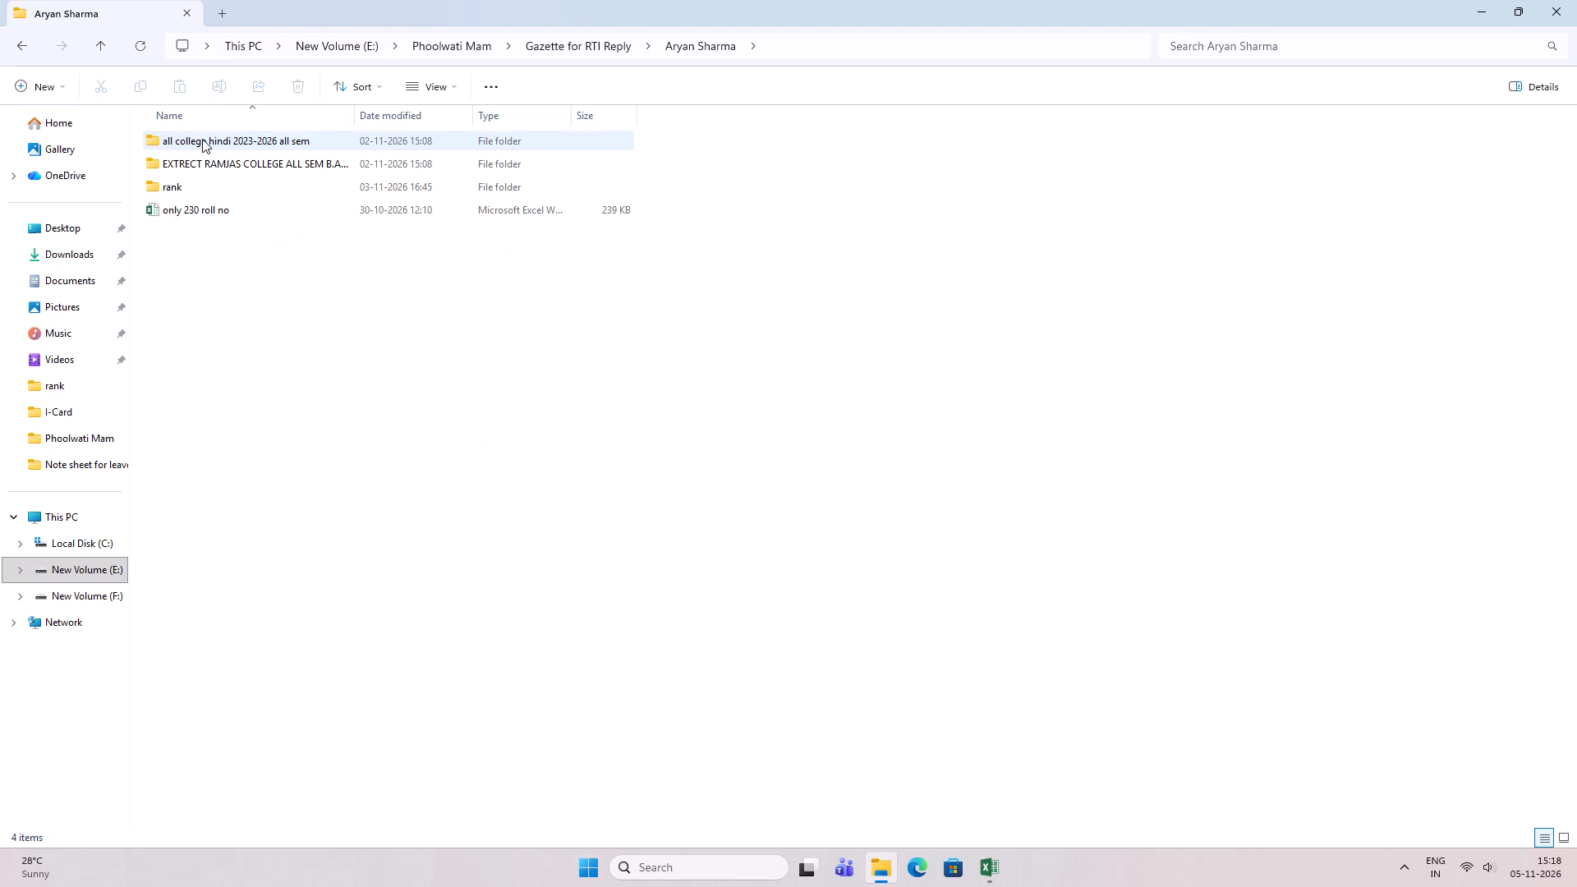
pyautogui.doubleClick(214, 182)
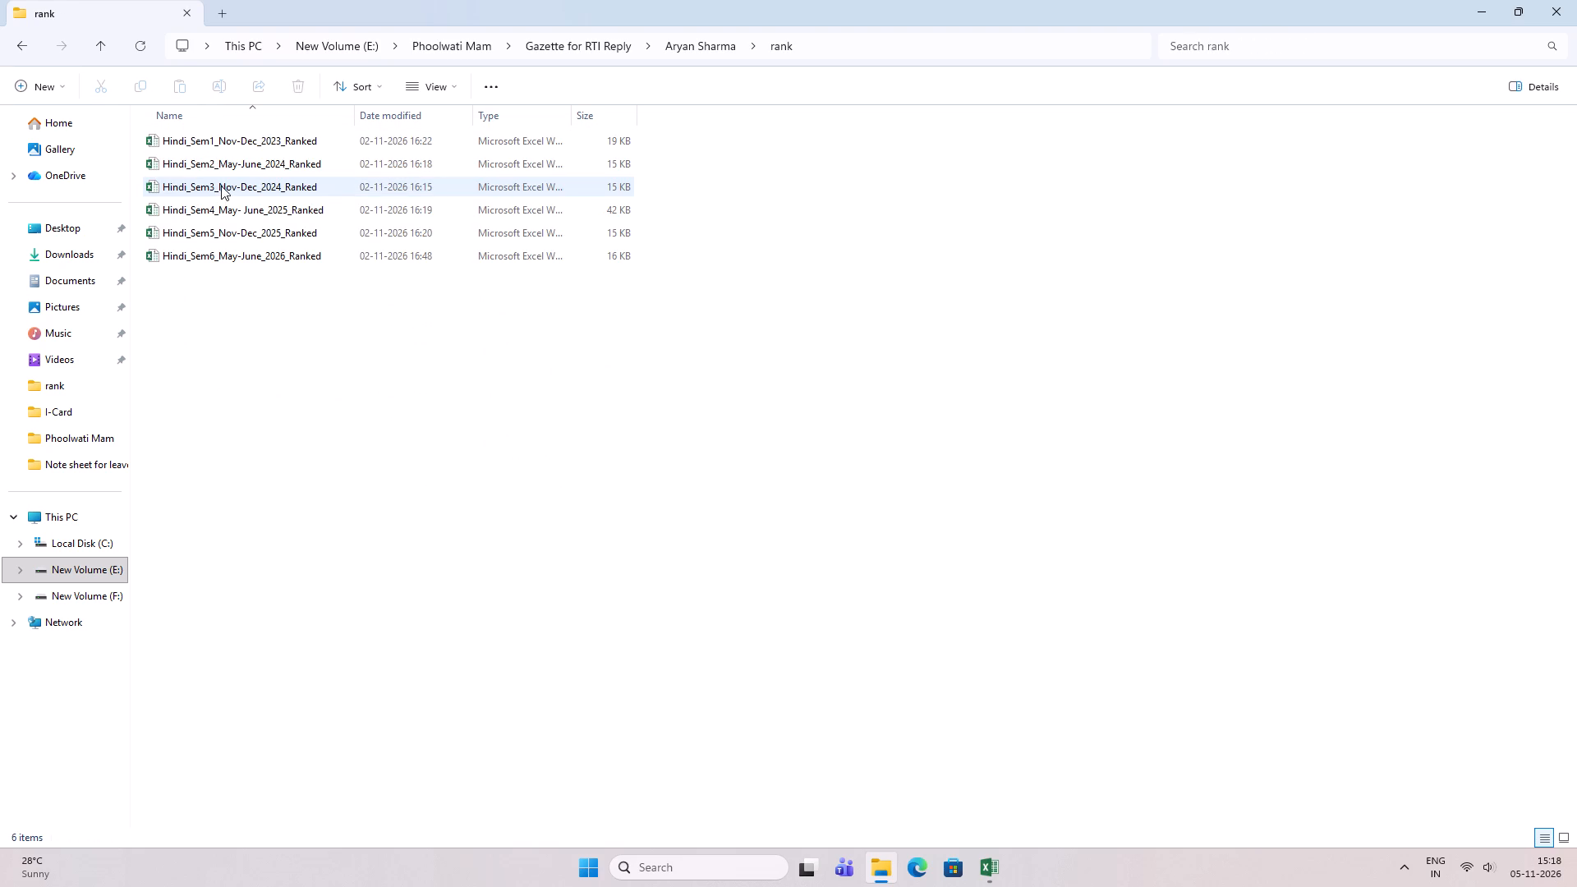
pyautogui.doubleClick(291, 135)
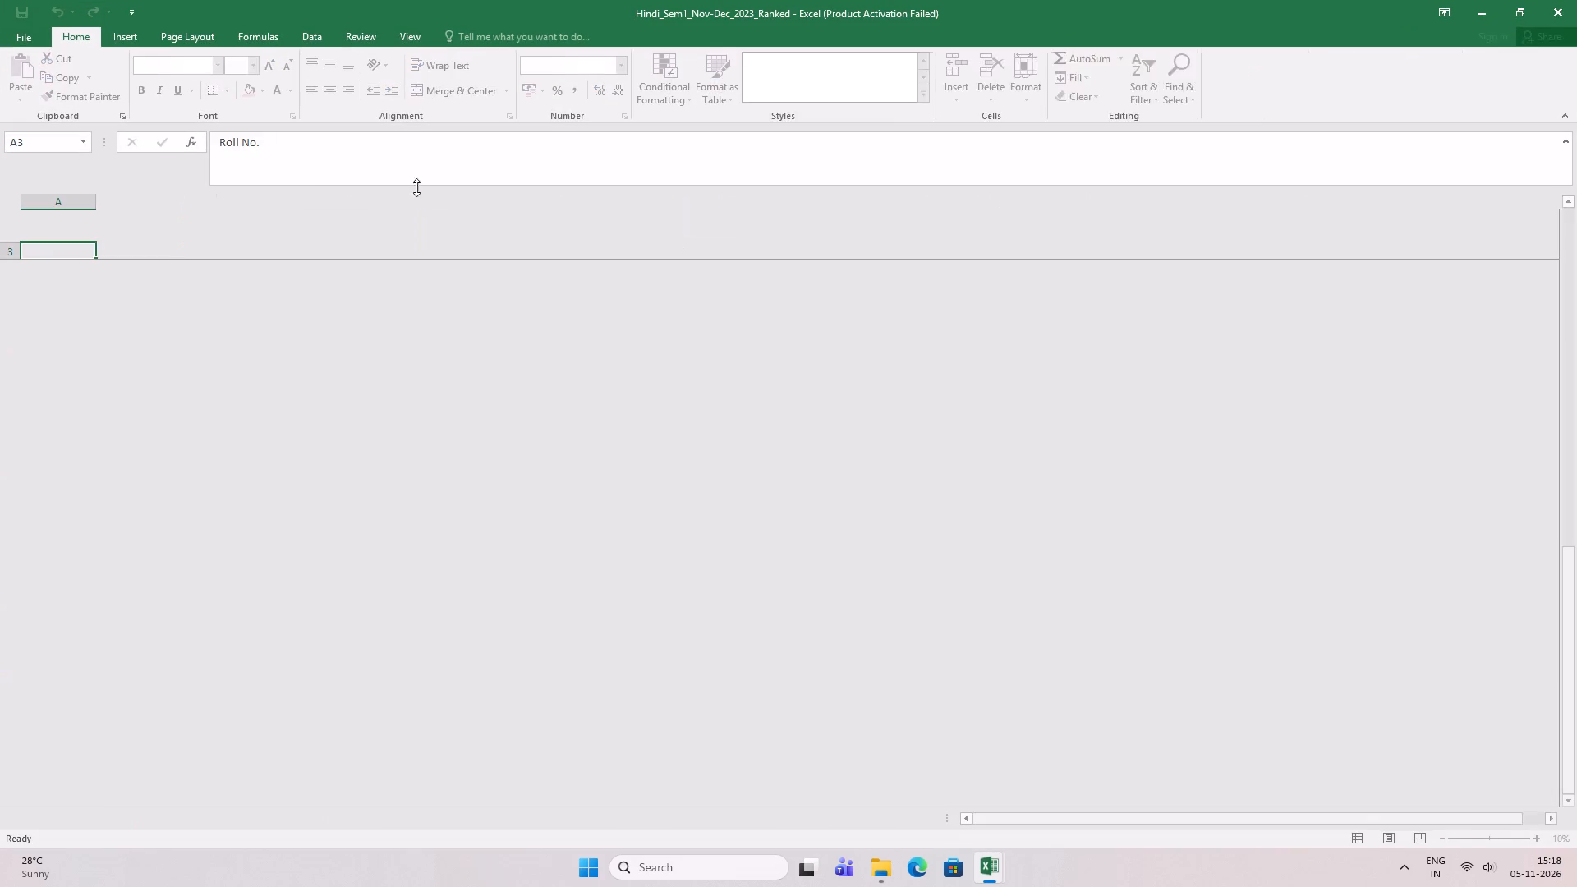
# Examine the roll numbers, names and ranks on the Student Summary and Rank List sheets alongside the PHOOL list.
pyautogui.click(605, 338)
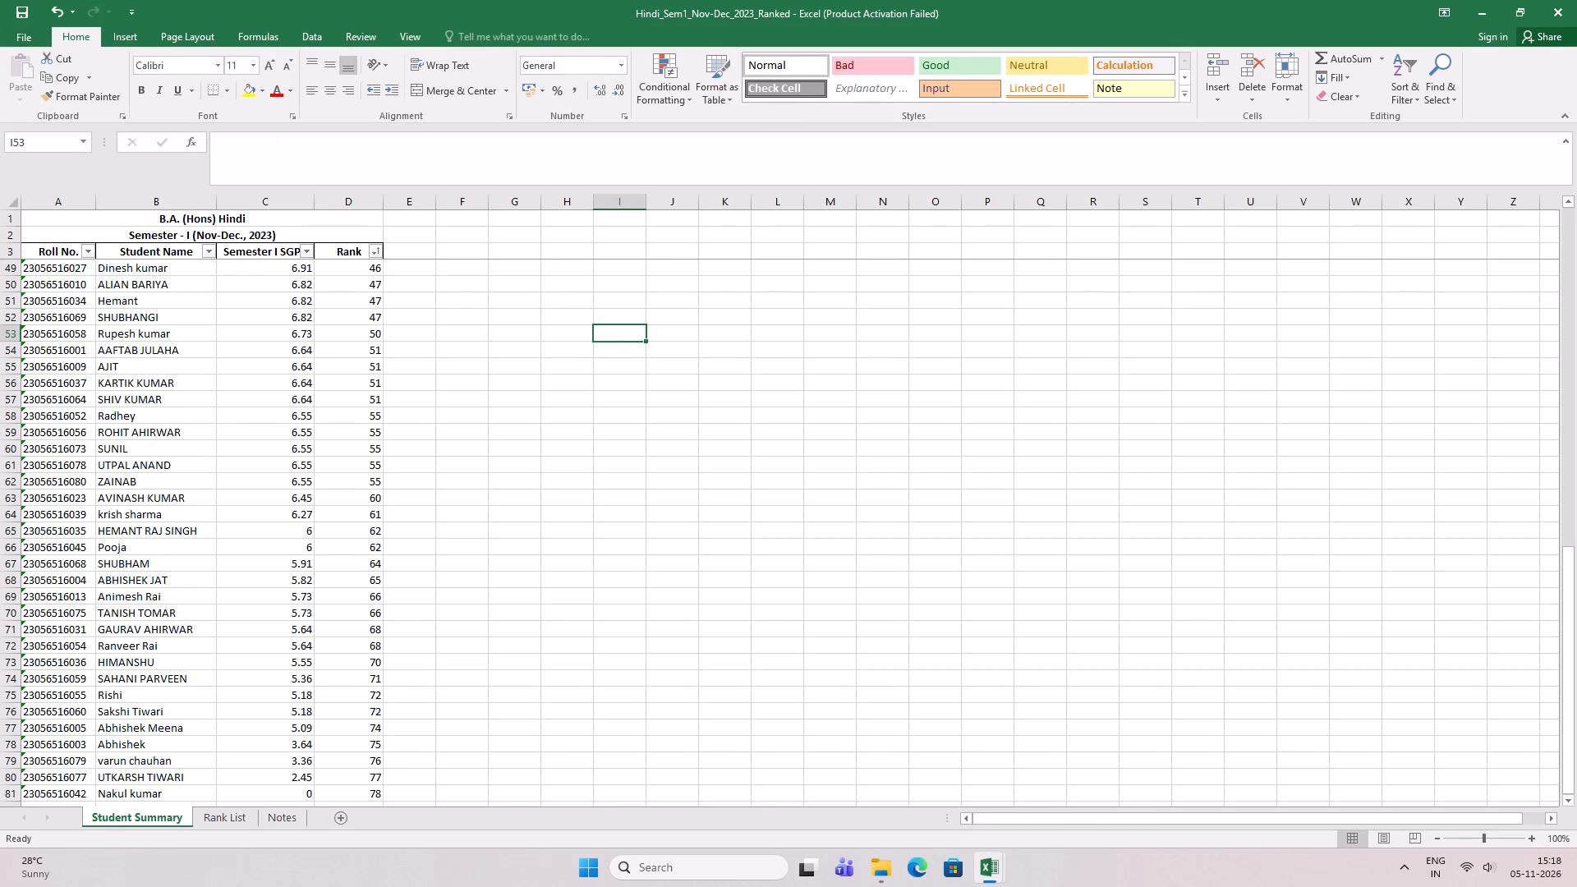
pyautogui.scroll(11, 439, 499)
pyautogui.hotkey('ctrl', 'Home')
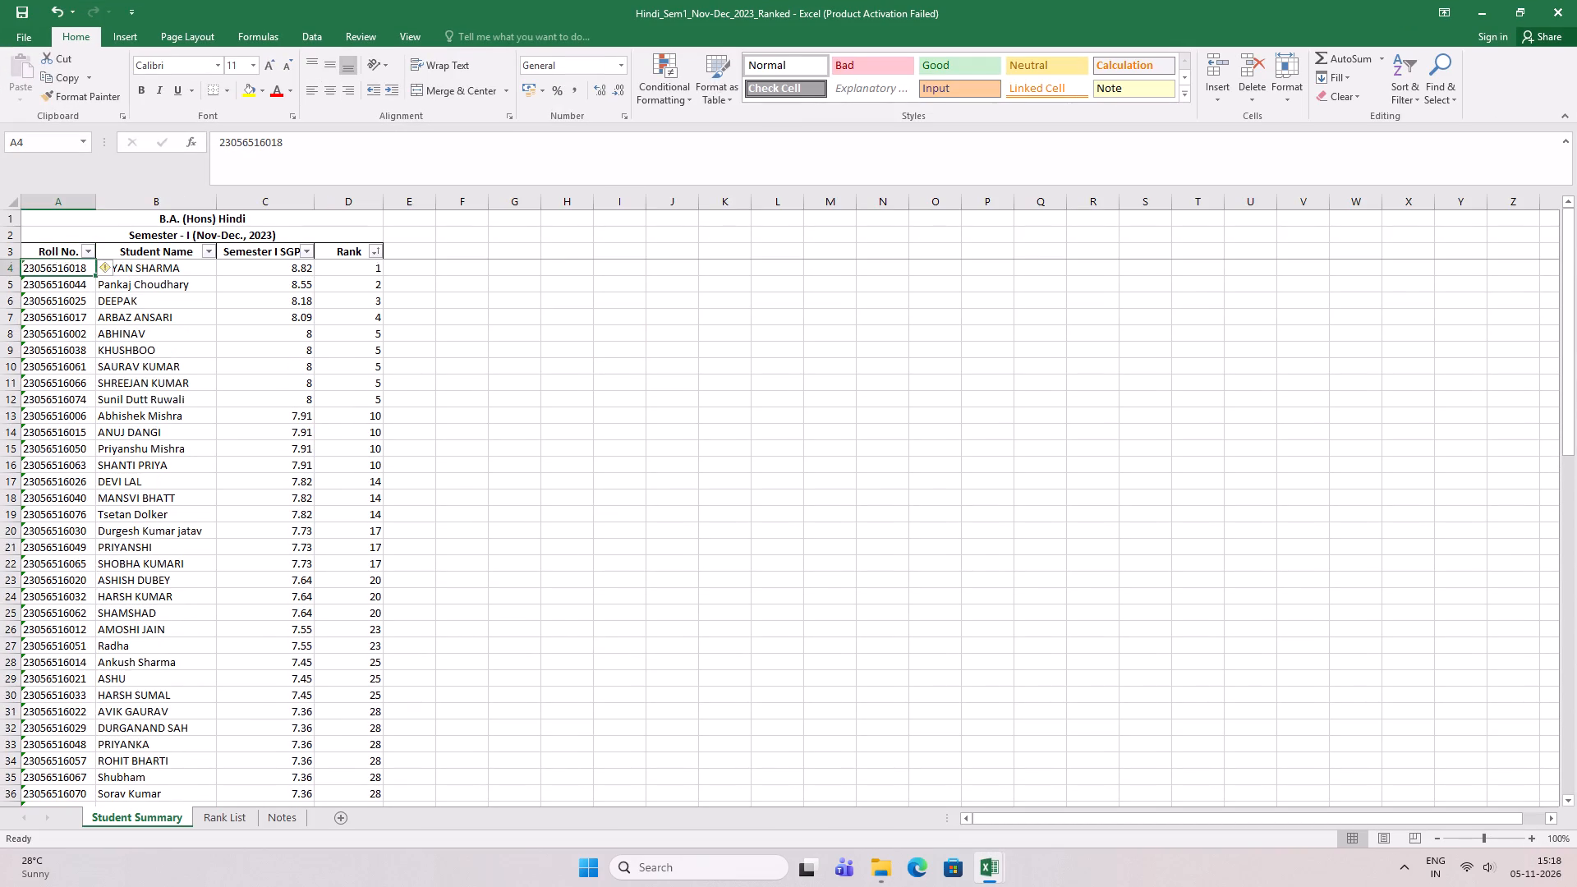
pyautogui.scroll(1, 360, 376)
pyautogui.click(69, 207)
pyautogui.click(69, 207)
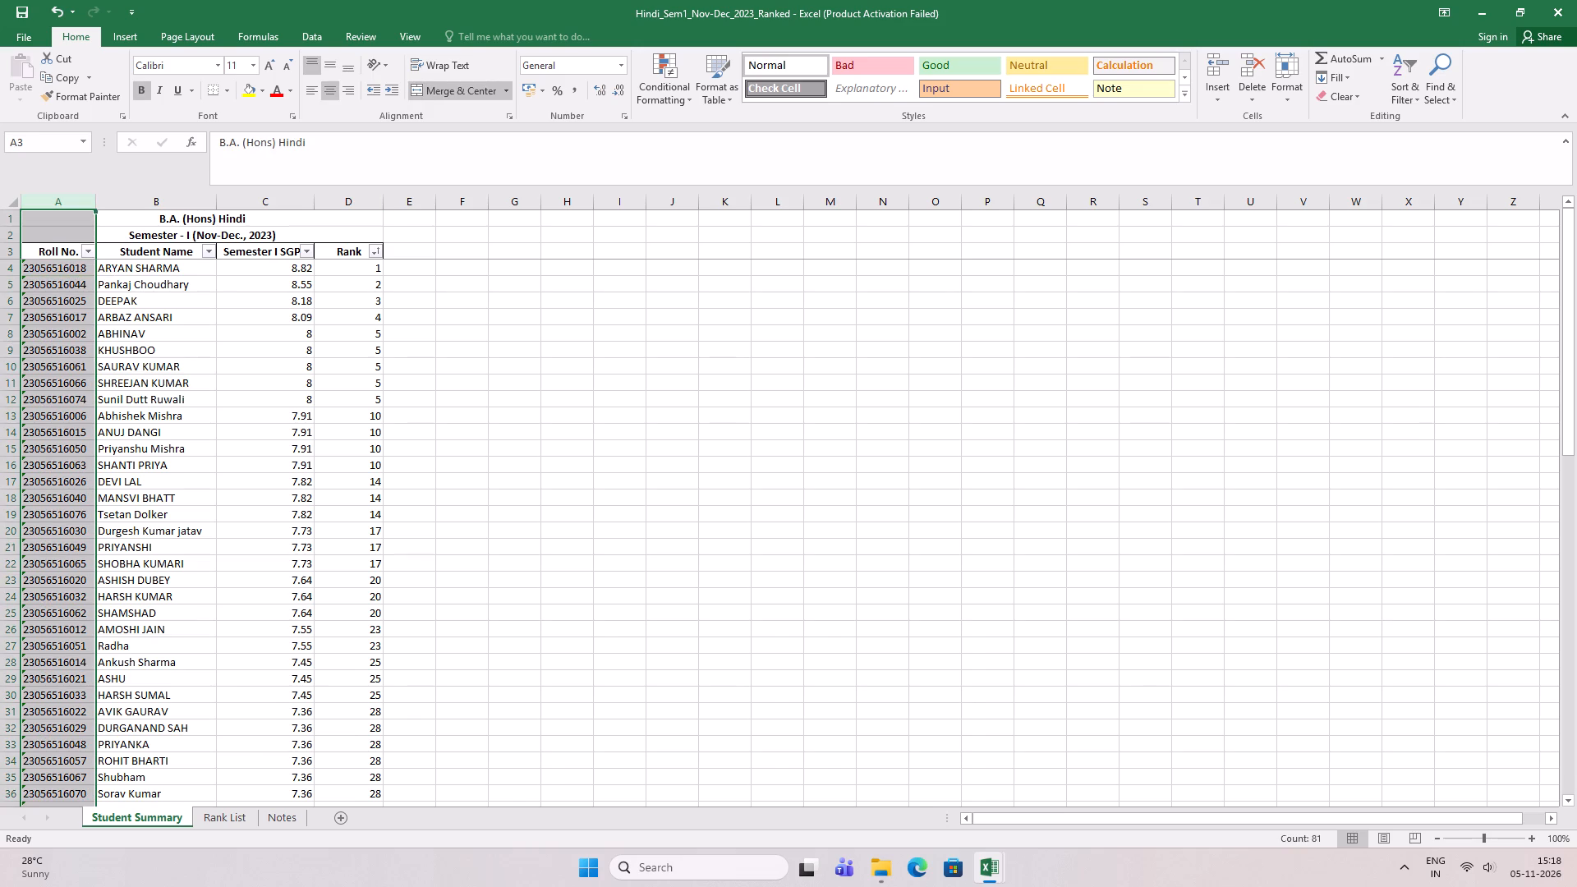
pyautogui.hotkey('alt', 'Tab')
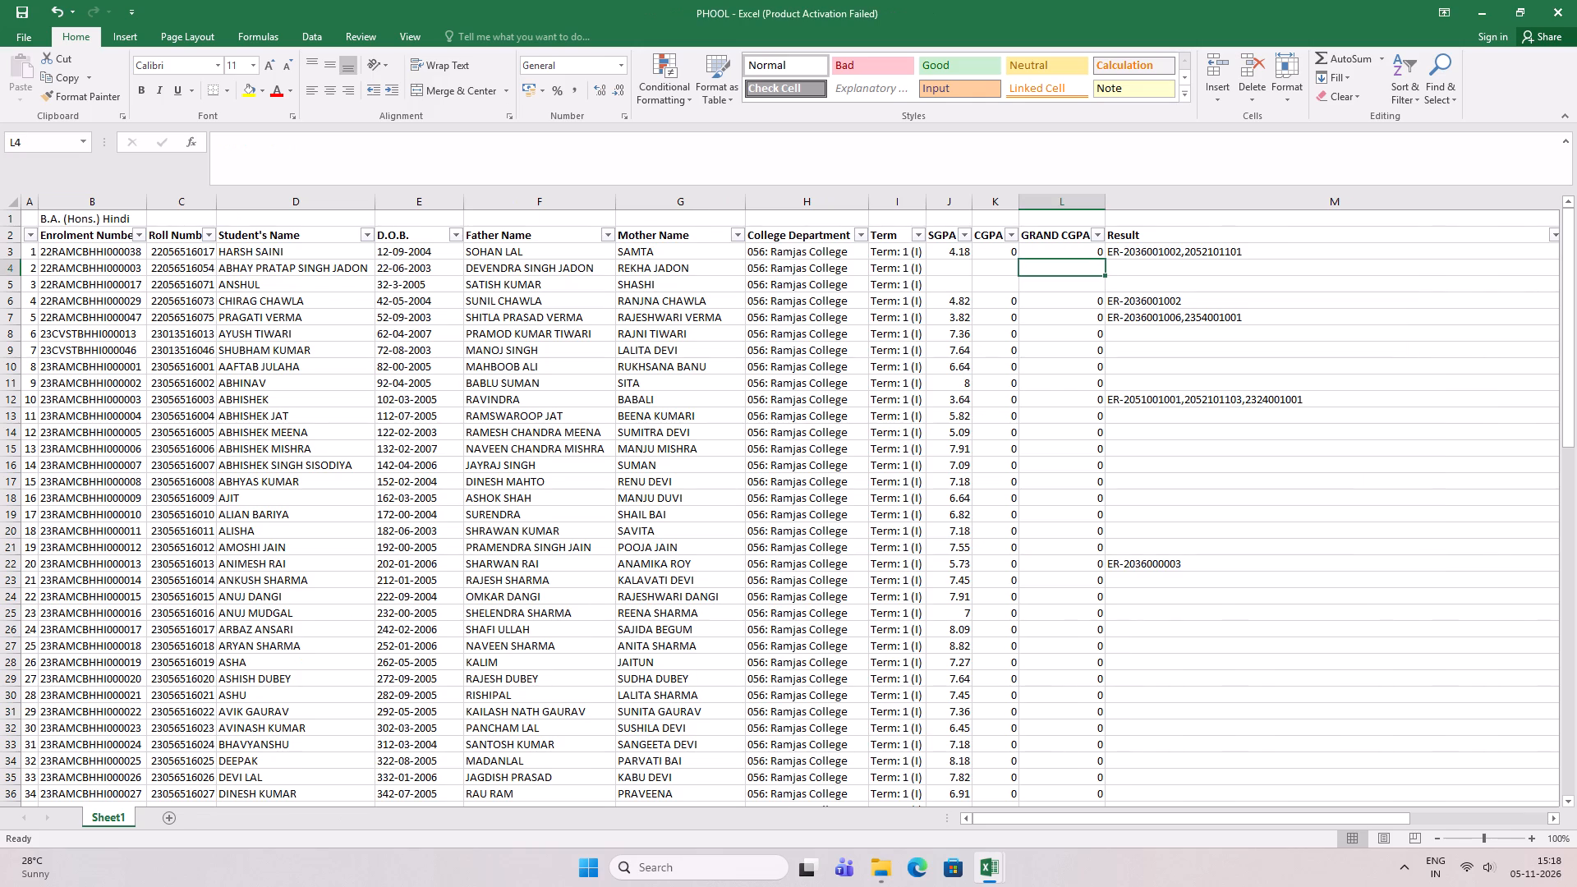
pyautogui.scroll(3, 512, 304)
pyautogui.hotkey('alt', 'Tab')
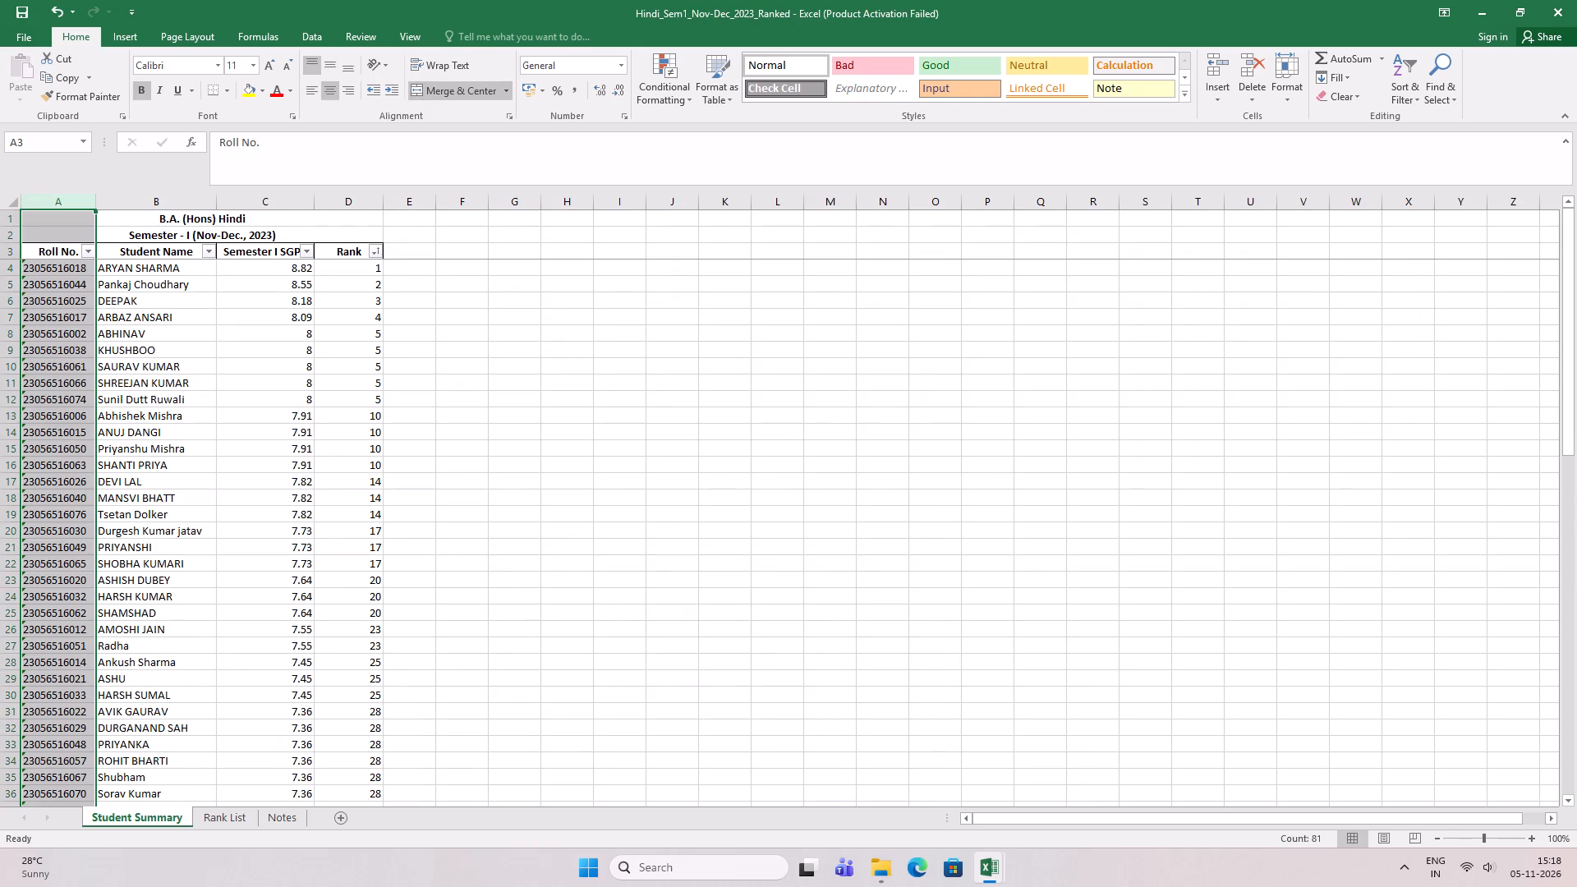
pyautogui.click(243, 813)
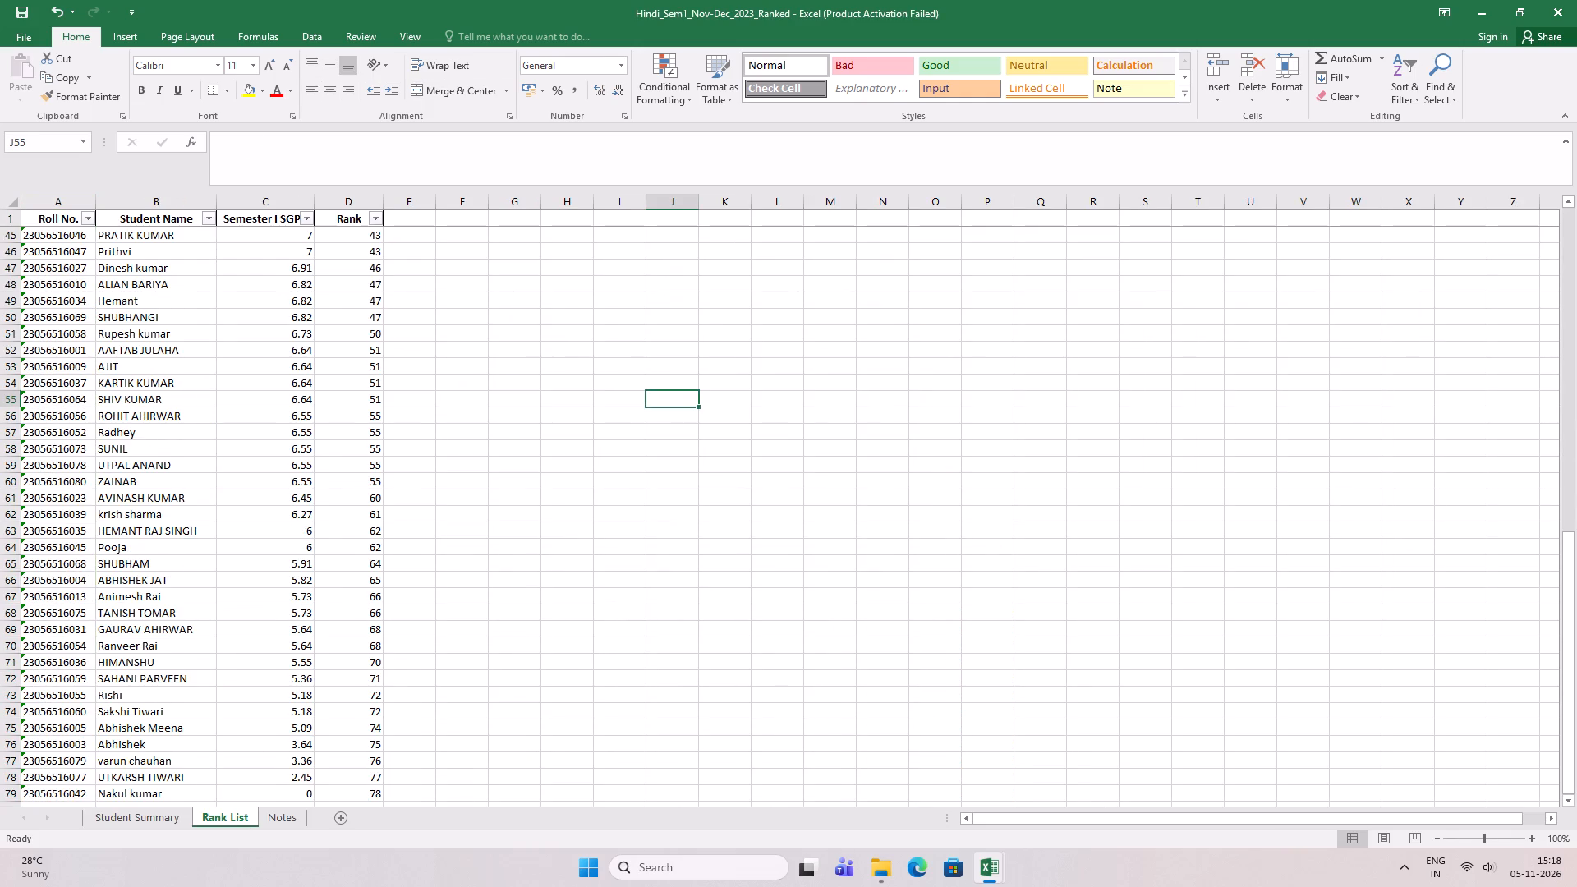
pyautogui.scroll(18, 328, 788)
pyautogui.scroll(4, 435, 705)
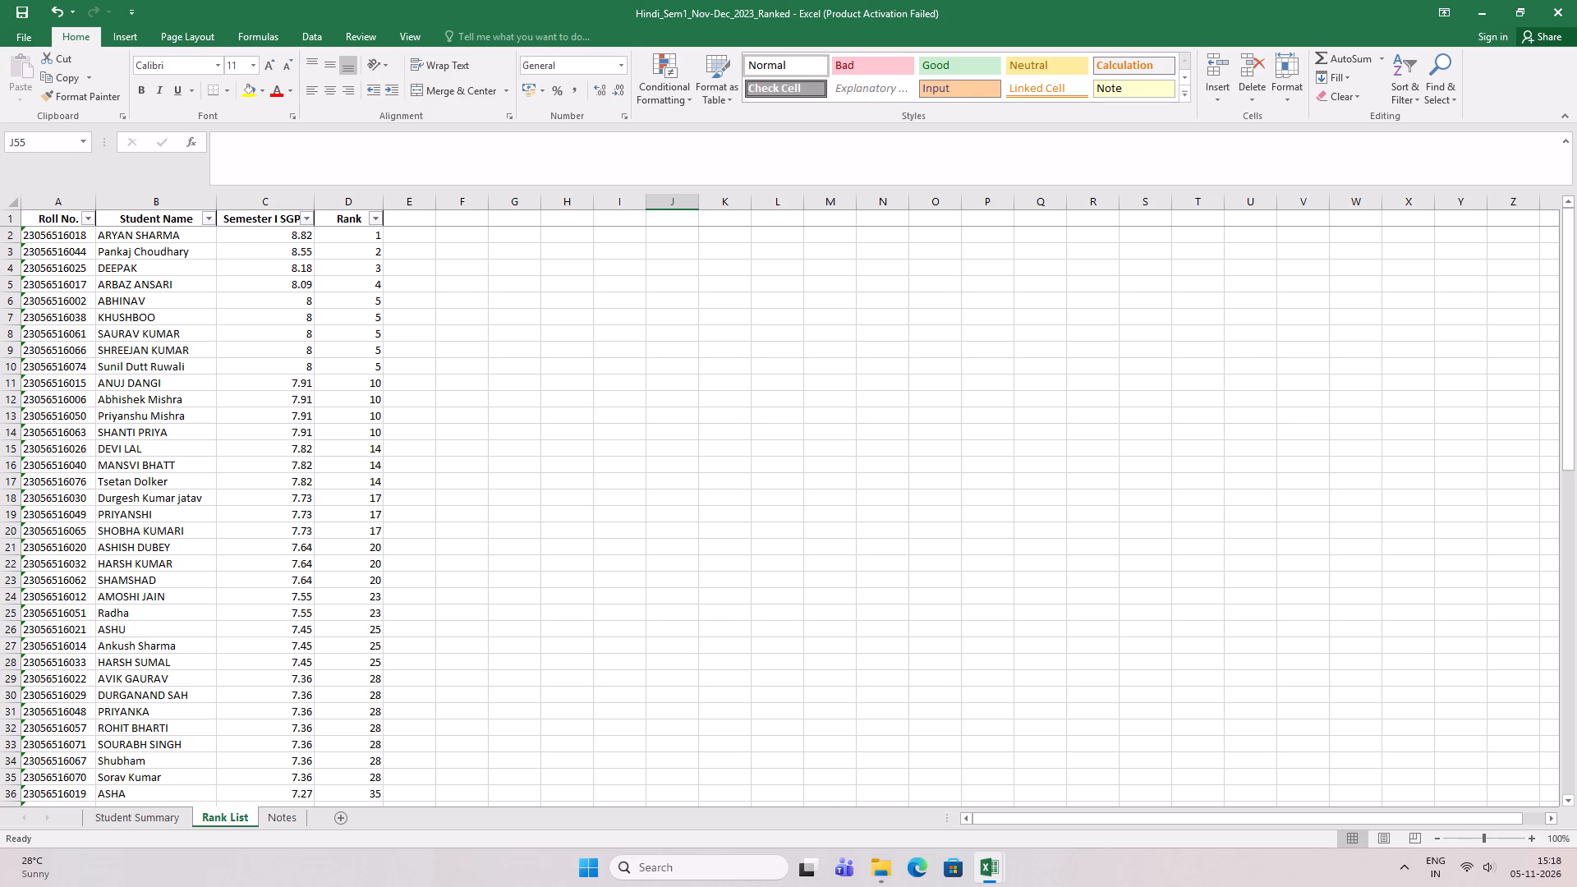
# Search the entire ranked workbook for the student in row 4 of the PHOOL list, using part of the name.
pyautogui.hotkey('alt', 'Tab')
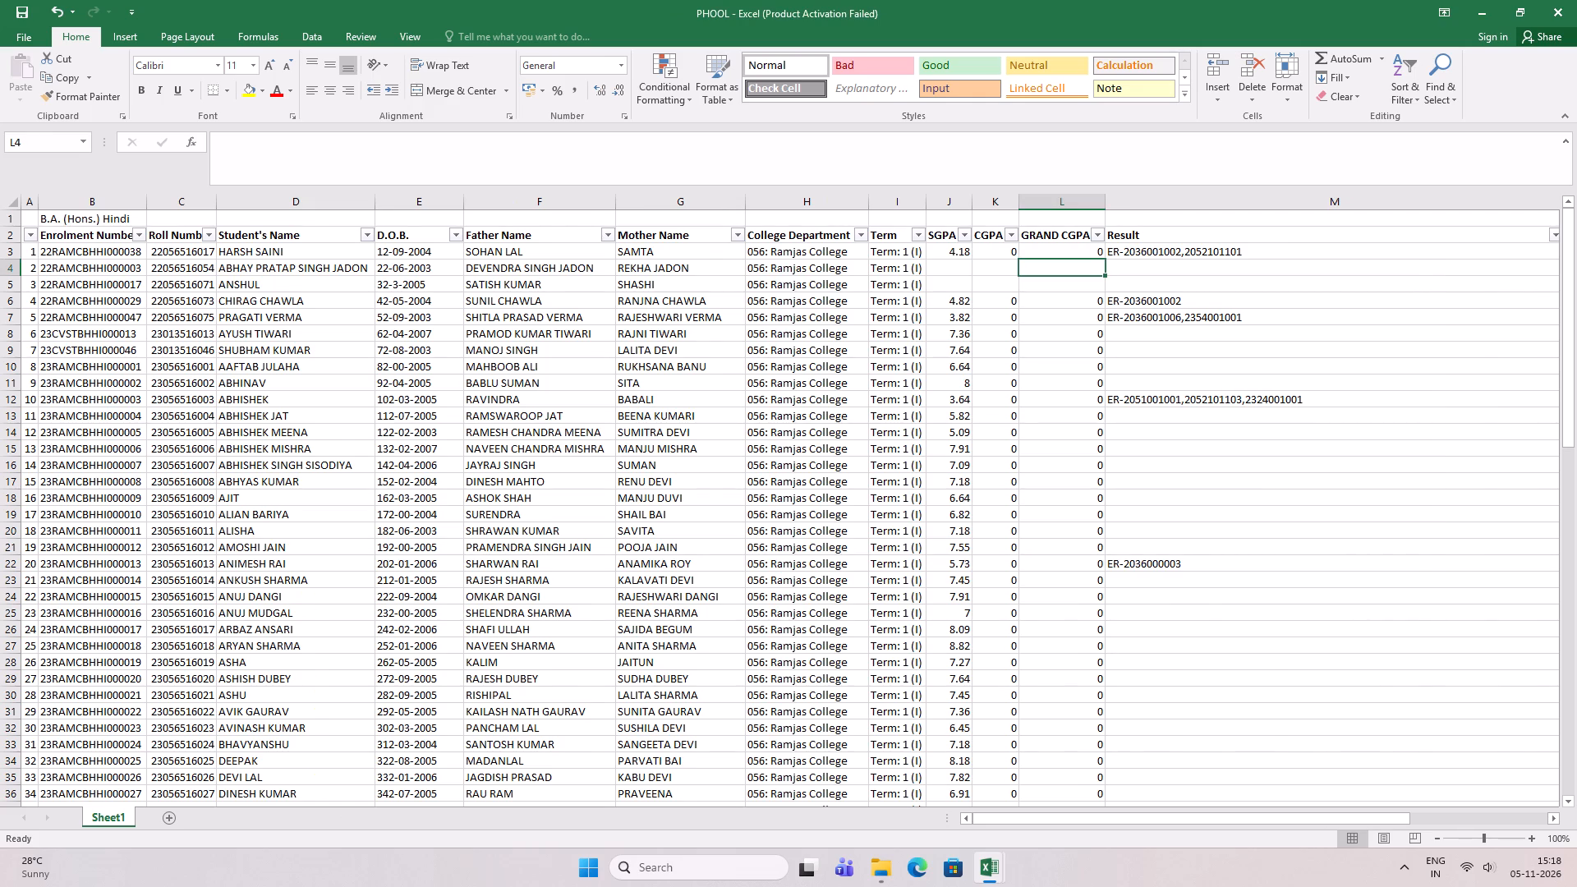
pyautogui.hotkey('alt', 'Tab')
pyautogui.hotkey('ctrl', 'f')
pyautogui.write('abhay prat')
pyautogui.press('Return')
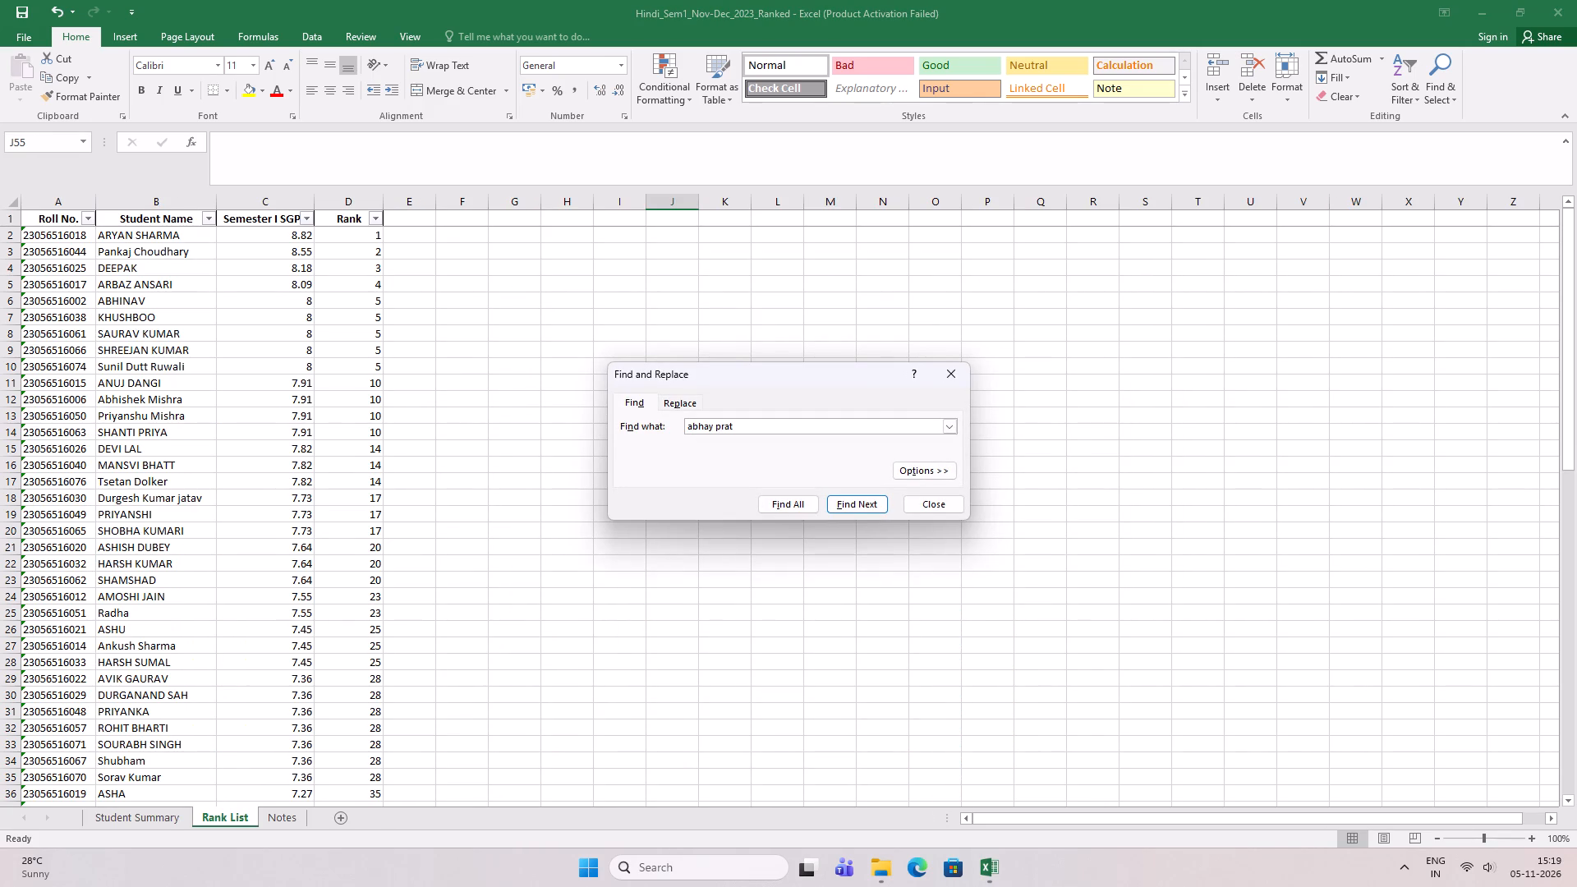
pyautogui.click(940, 479)
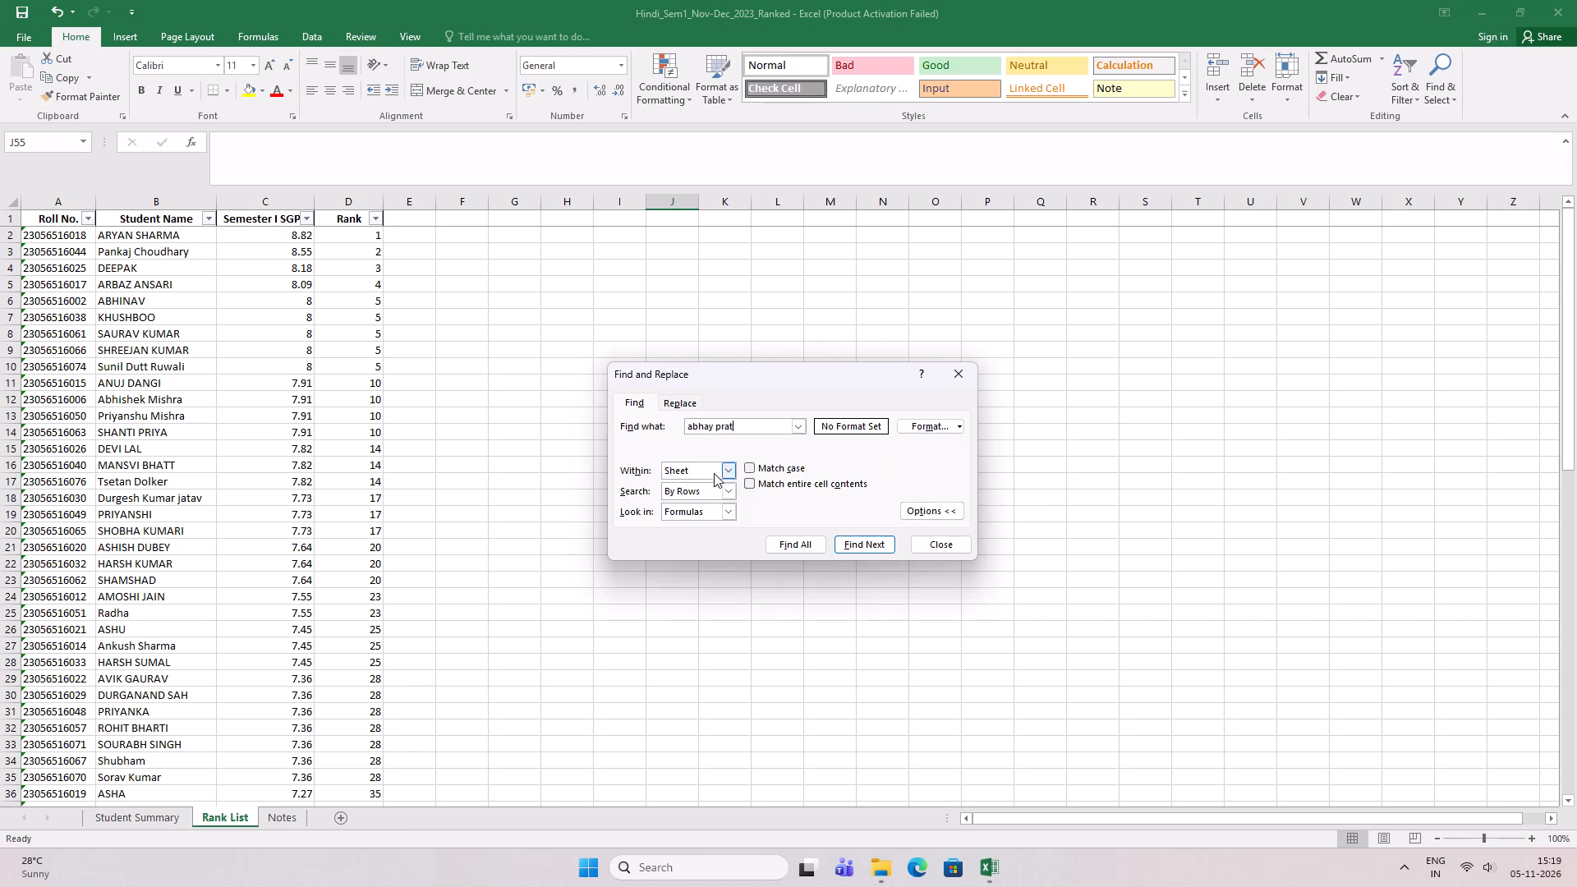
pyautogui.click(711, 471)
pyautogui.click(716, 494)
pyautogui.press('Return')
pyautogui.press('Return')
pyautogui.press('Return')
pyautogui.press('Return')
pyautogui.press('Escape')
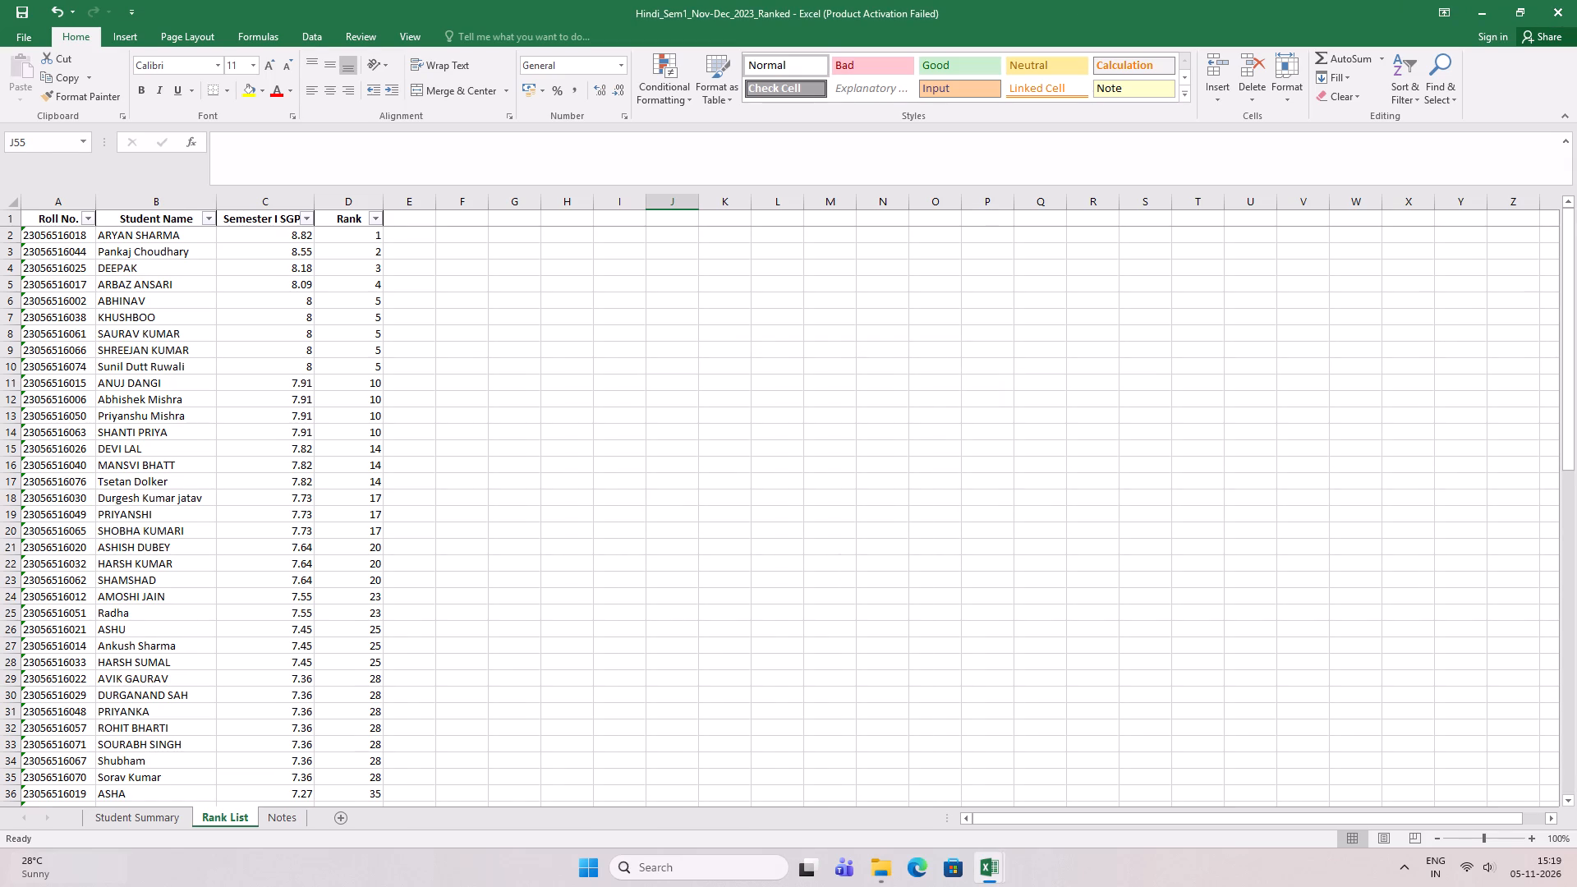
# Copy the enrolment number in cell B5 of PHOOL and search the entire ranked workbook for it.
pyautogui.hotkey('alt', 'Tab')
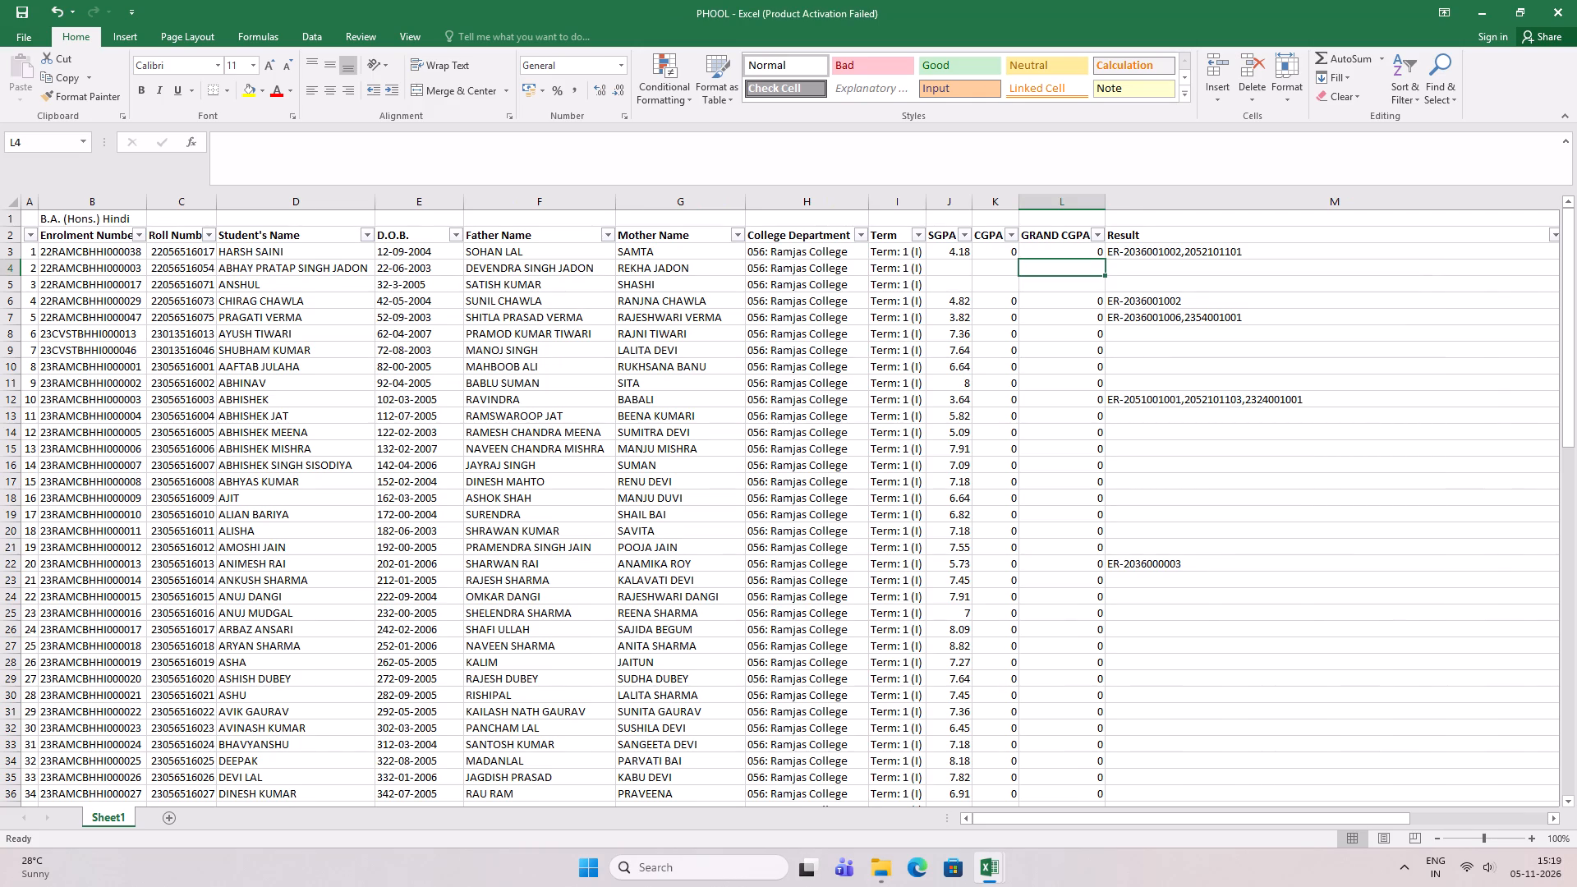
pyautogui.click(71, 254)
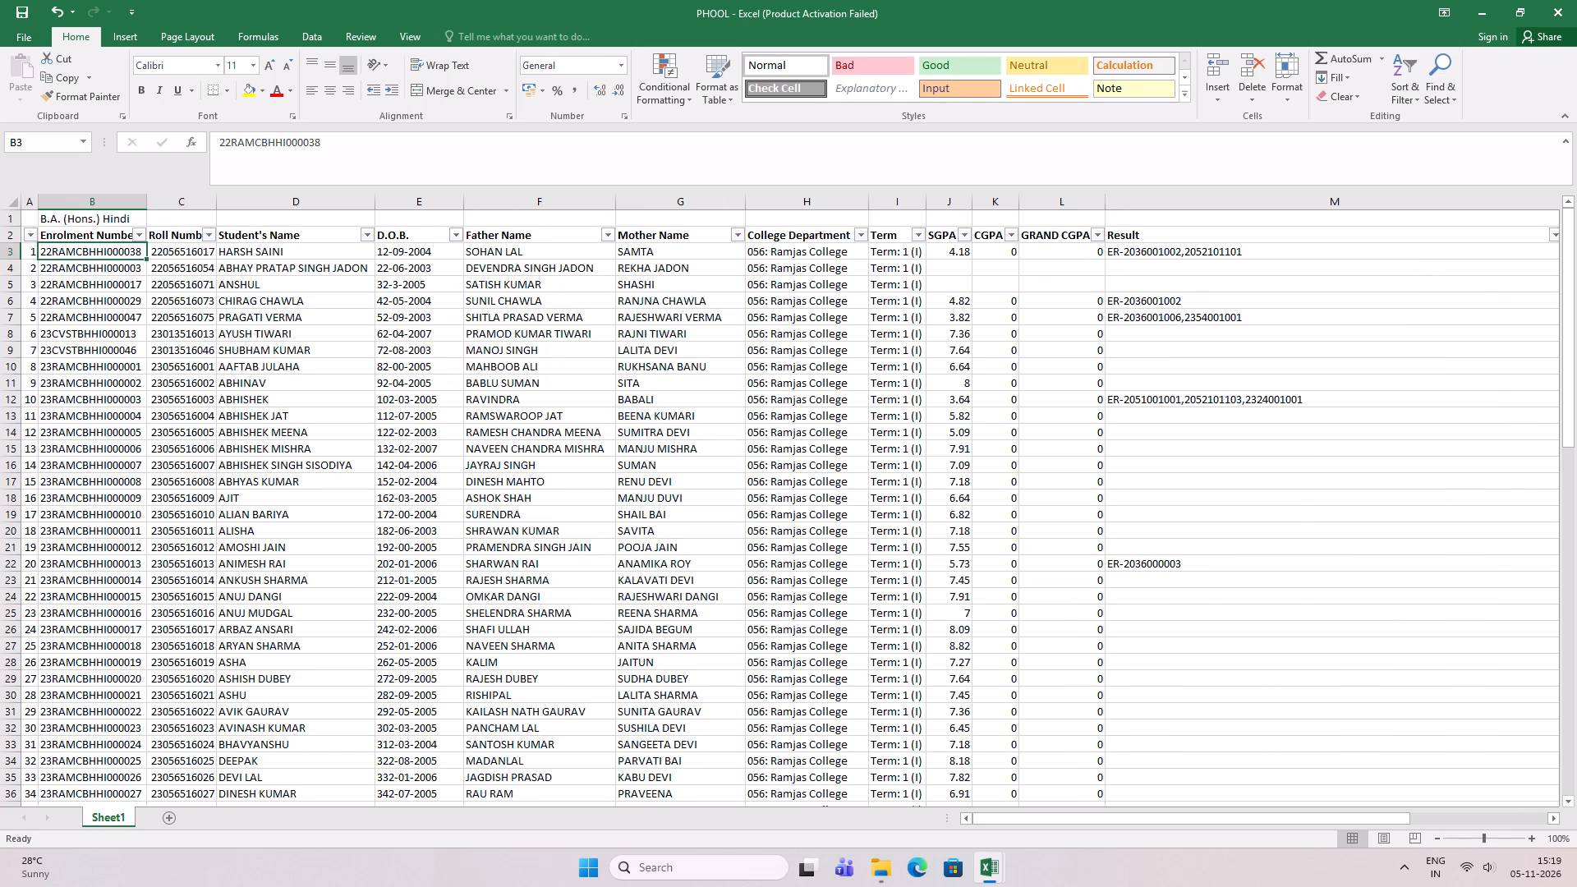
pyautogui.click(68, 287)
pyautogui.hotkey('ctrl', 'c')
pyautogui.hotkey('ctrl', 'c')
pyautogui.hotkey('alt', 'Tab')
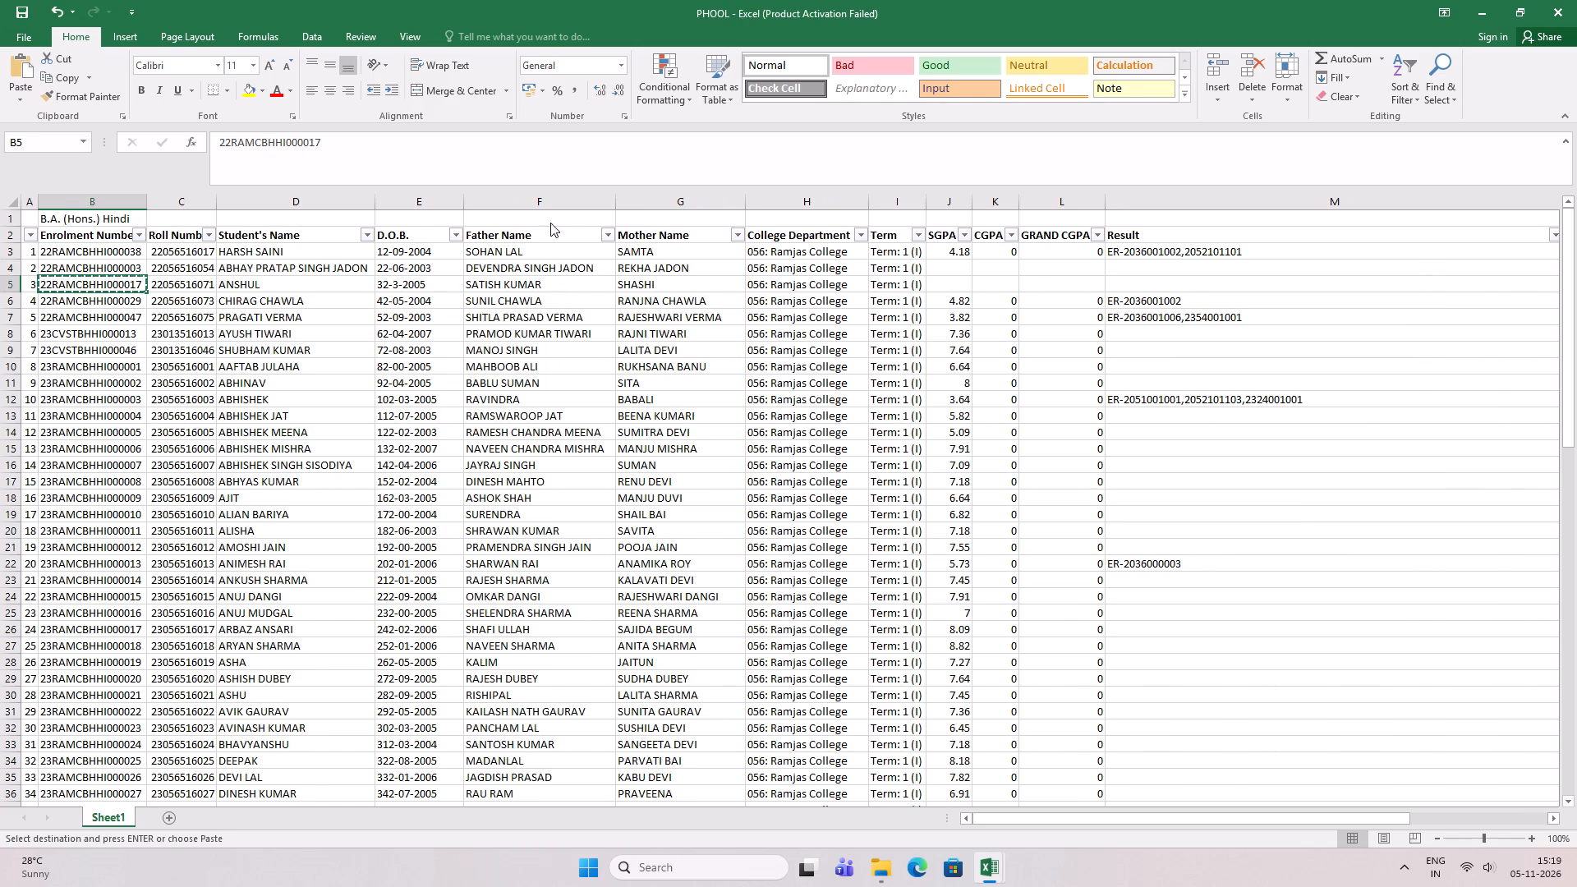
pyautogui.hotkey('ctrl', 'f')
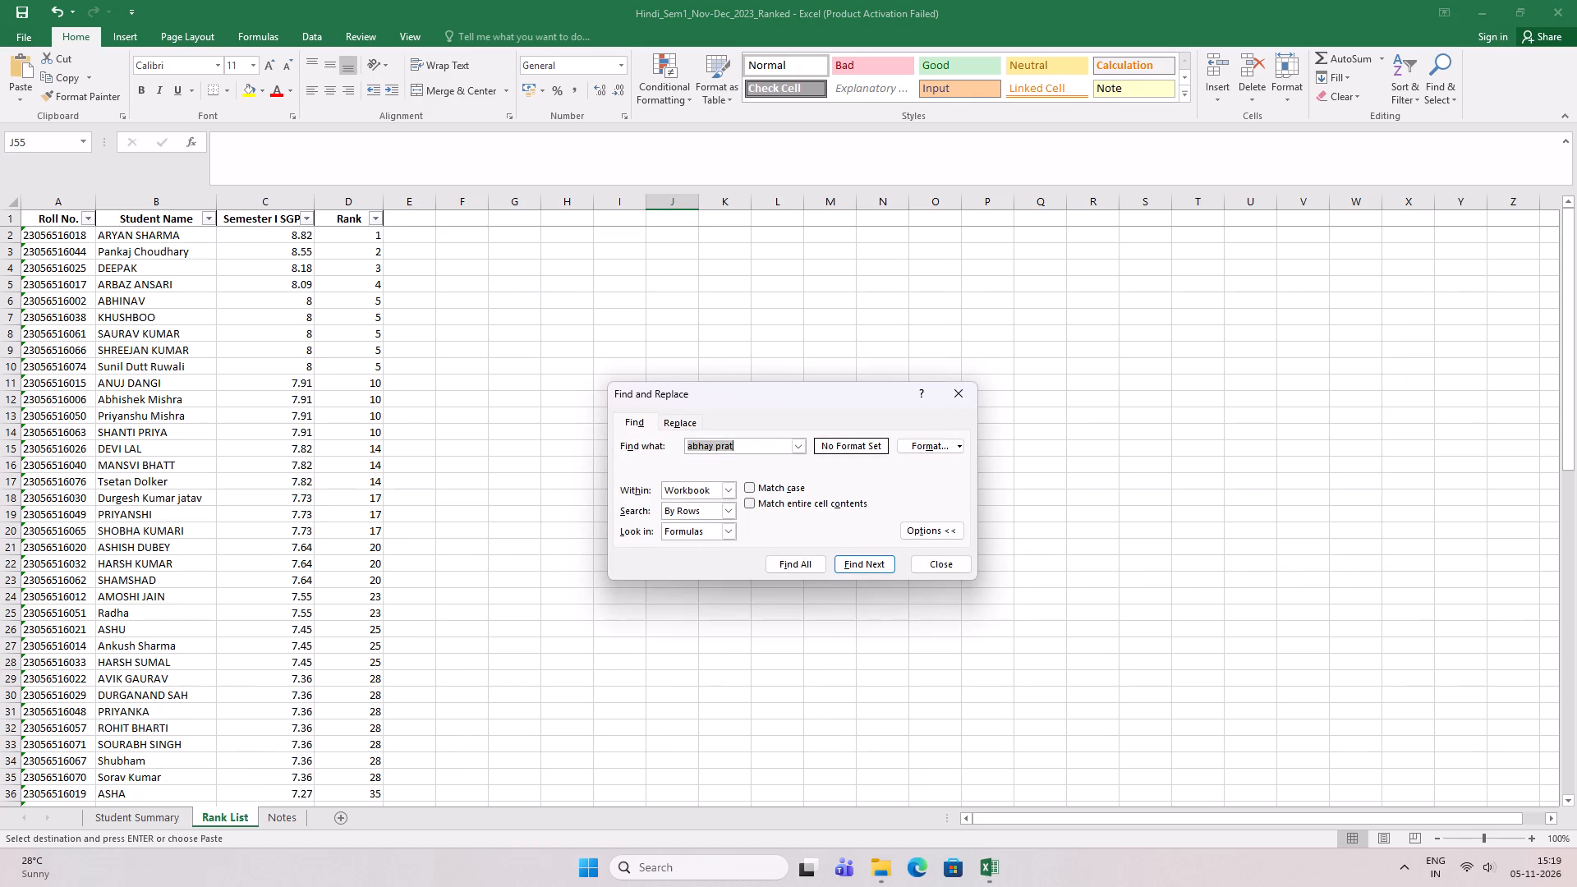
pyautogui.hotkey('ctrl', 'v')
pyautogui.press('Return')
pyautogui.press('Return')
# Run the search of the entire ranked workbook for the enrolment number copied from cell B5 of PHOOL.
pyautogui.press('Return')
pyautogui.press('Return')
pyautogui.press('Return')
pyautogui.press('Return')
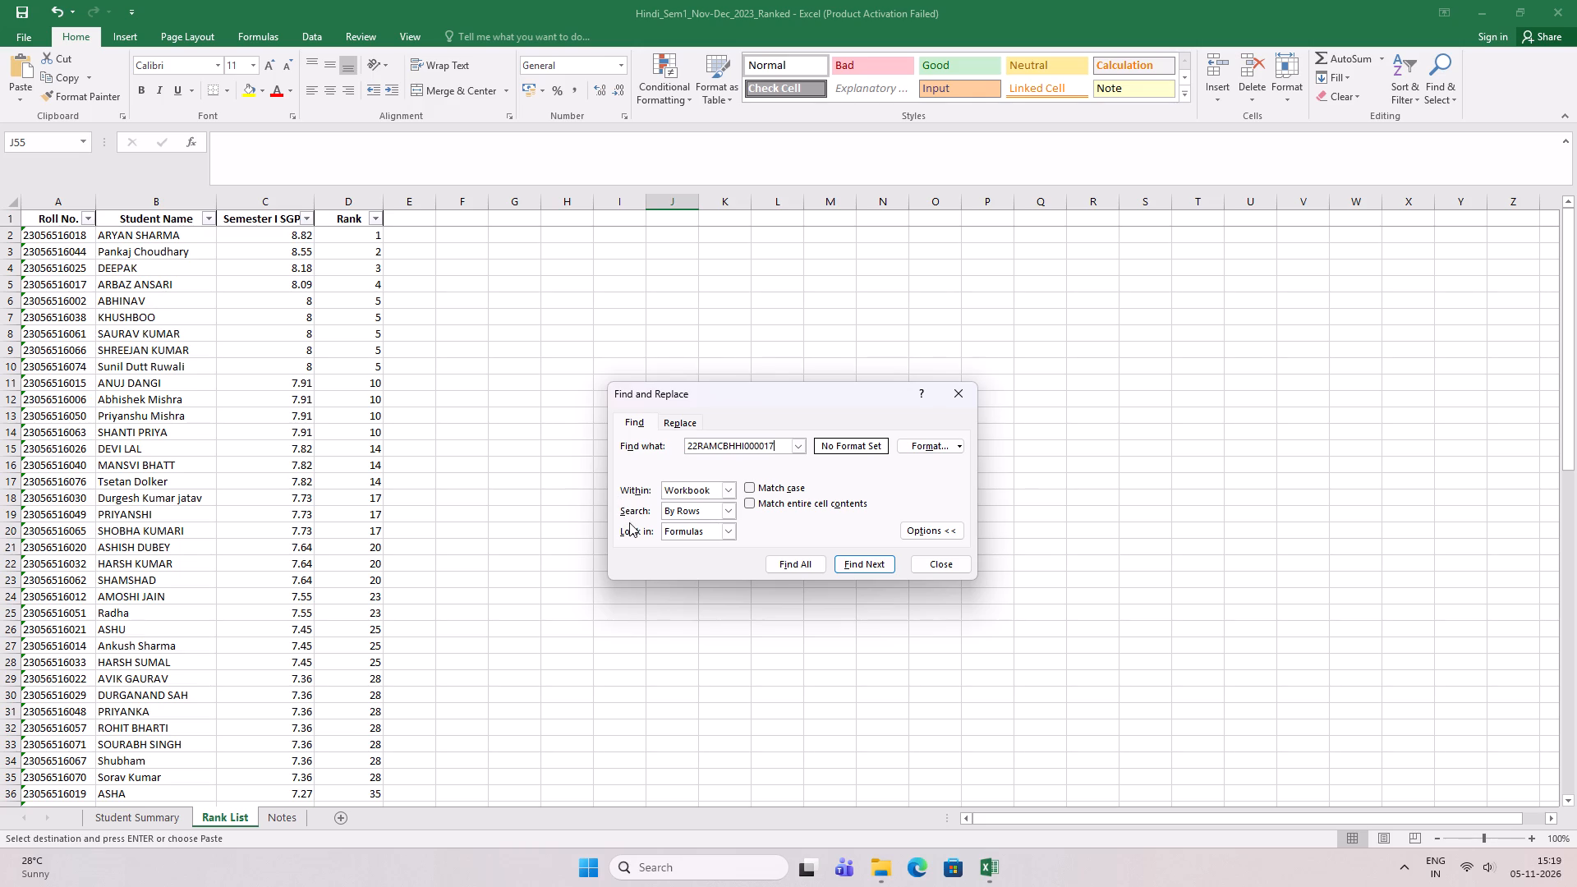
# Copy the roll number in cell C5 of PHOOL and search the entire ranked workbook for it.
pyautogui.hotkey('alt', 'Tab')
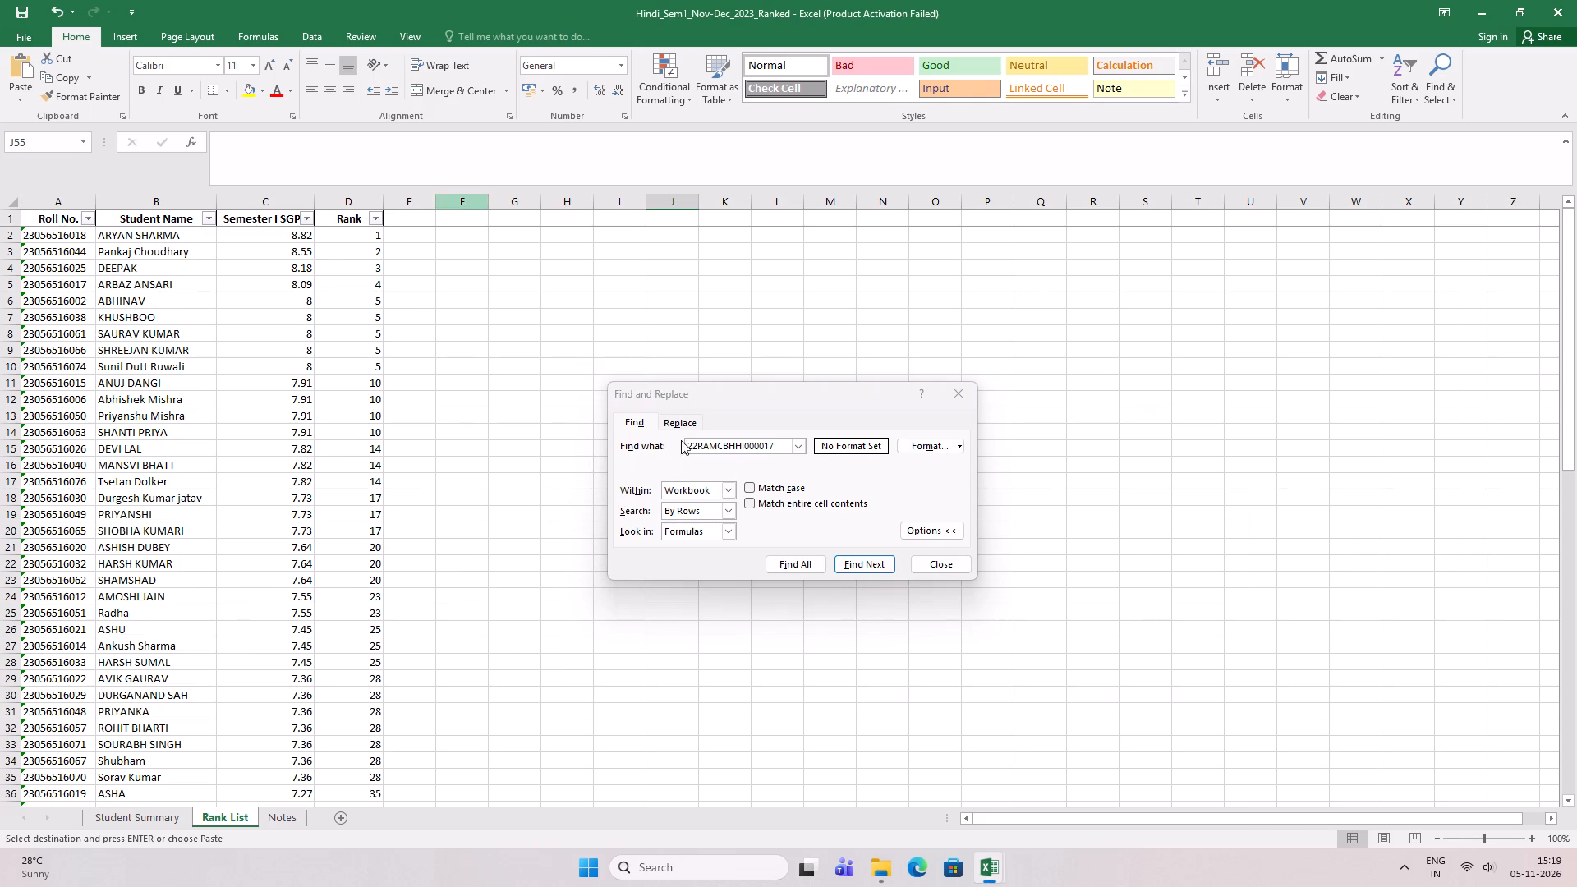
pyautogui.hotkey('alt', 'Tab')
pyautogui.hotkey('alt', 'Tab')
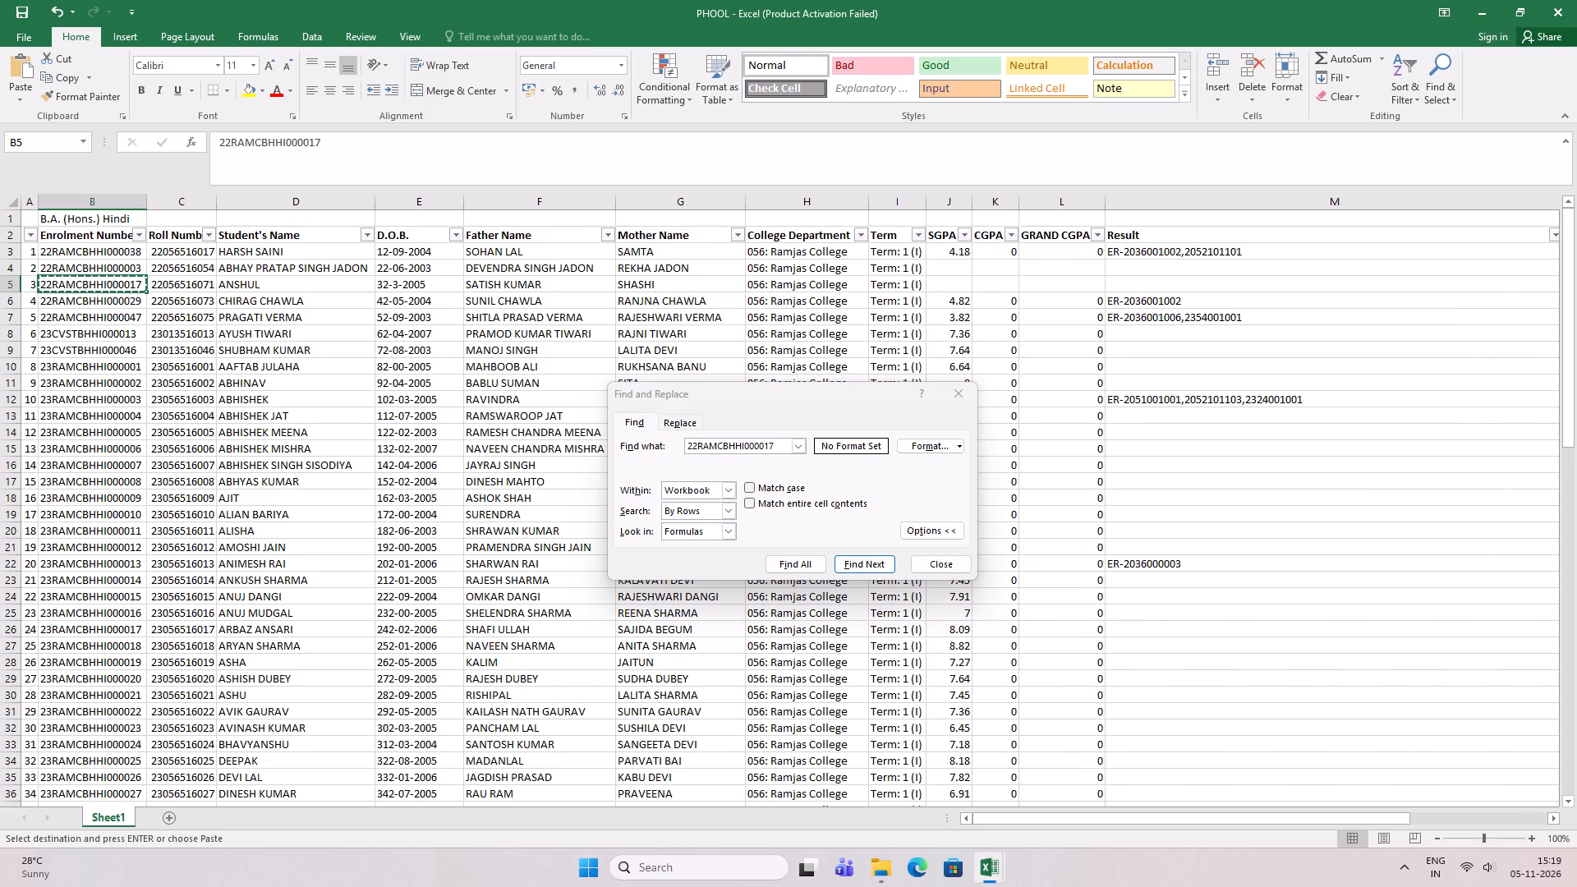
pyautogui.click(185, 283)
pyautogui.hotkey('ctrl', 'c')
pyautogui.hotkey('ctrl', 'c')
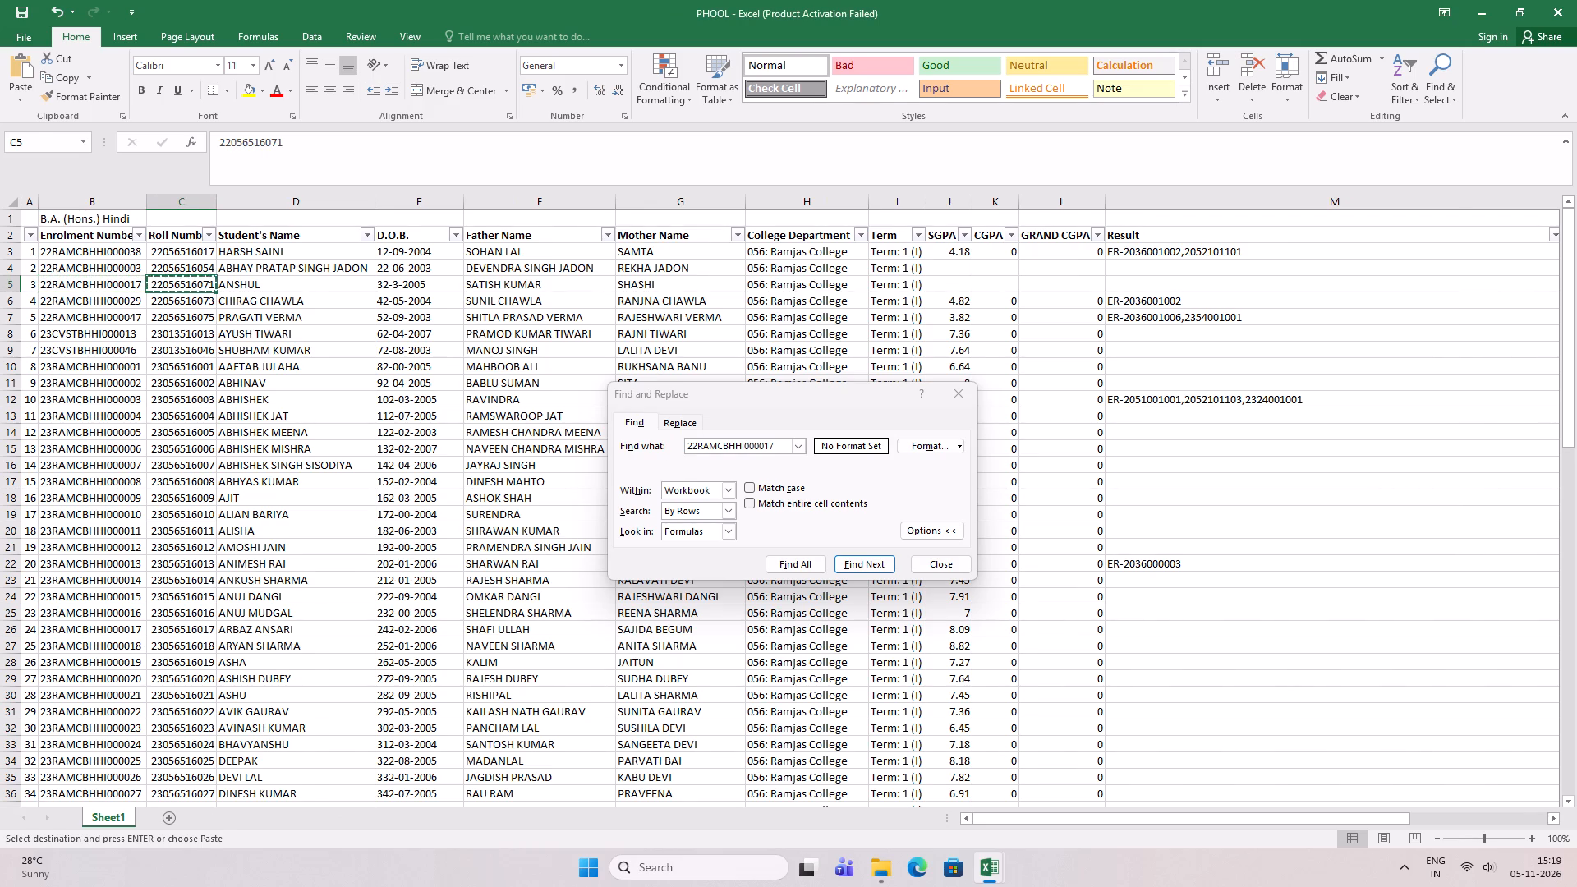
pyautogui.hotkey('alt', 'Tab')
pyautogui.hotkey('ctrl', 'f')
pyautogui.press('BackSpace')
pyautogui.press('BackSpace')
pyautogui.press('BackSpace')
pyautogui.press('BackSpace')
pyautogui.press('BackSpace')
pyautogui.press('BackSpace')
pyautogui.press('BackSpace')
pyautogui.press('BackSpace')
pyautogui.press('BackSpace')
pyautogui.press('BackSpace')
pyautogui.press('BackSpace')
pyautogui.press('BackSpace')
pyautogui.press('BackSpace')
pyautogui.press('BackSpace')
pyautogui.press('BackSpace')
pyautogui.press('BackSpace')
pyautogui.press('BackSpace')
pyautogui.press('BackSpace')
pyautogui.press('BackSpace')
pyautogui.press('BackSpace')
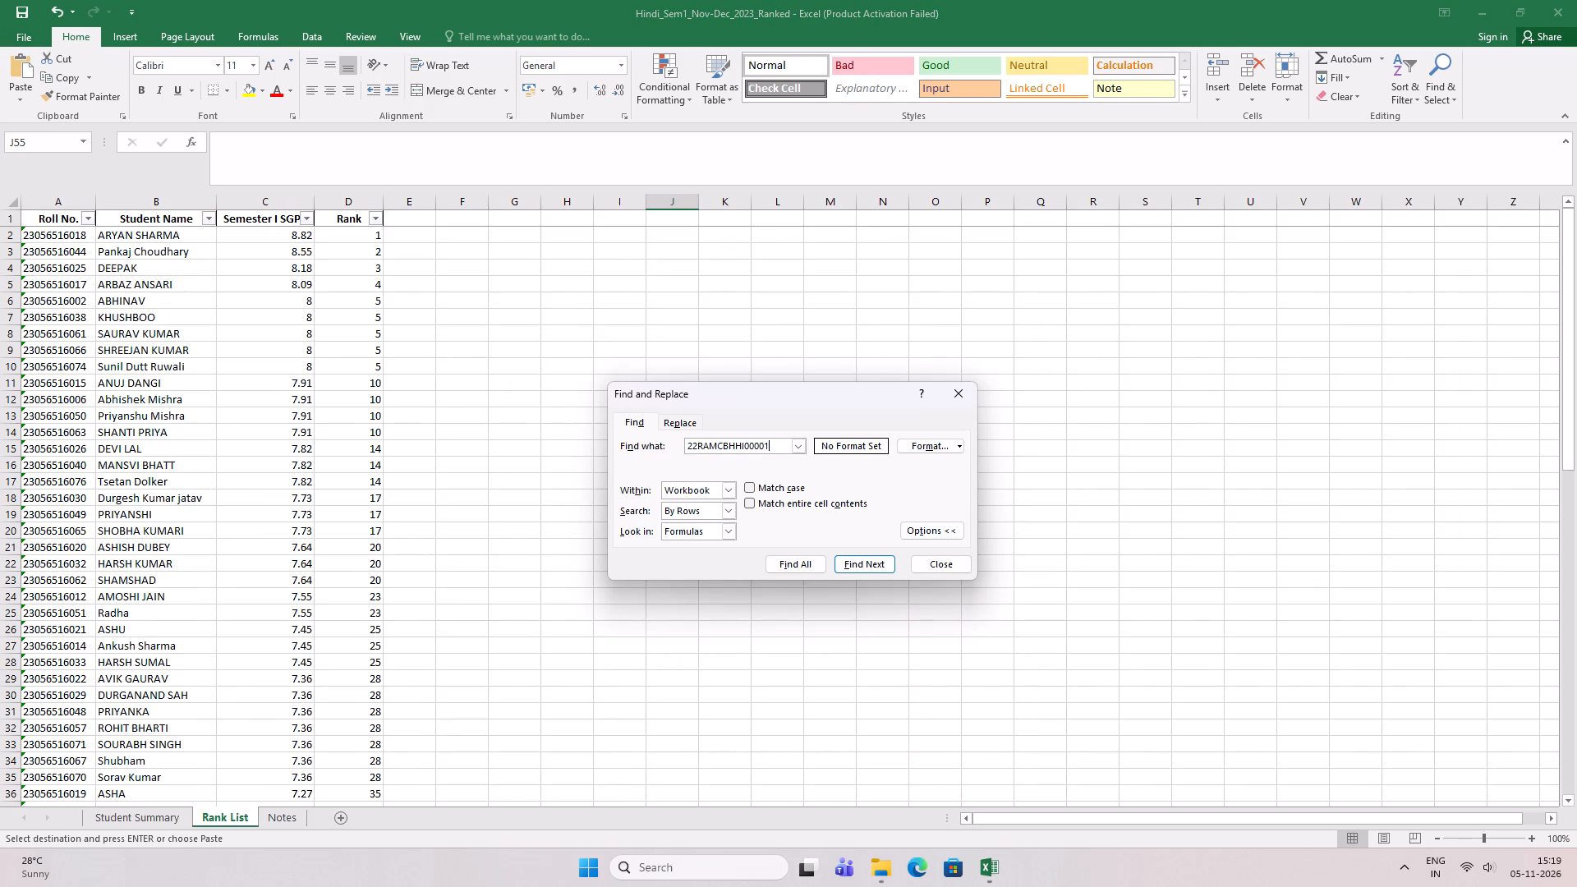
pyautogui.hotkey('ctrl', 'v')
pyautogui.press('Return')
pyautogui.press('Return')
pyautogui.press('Return')
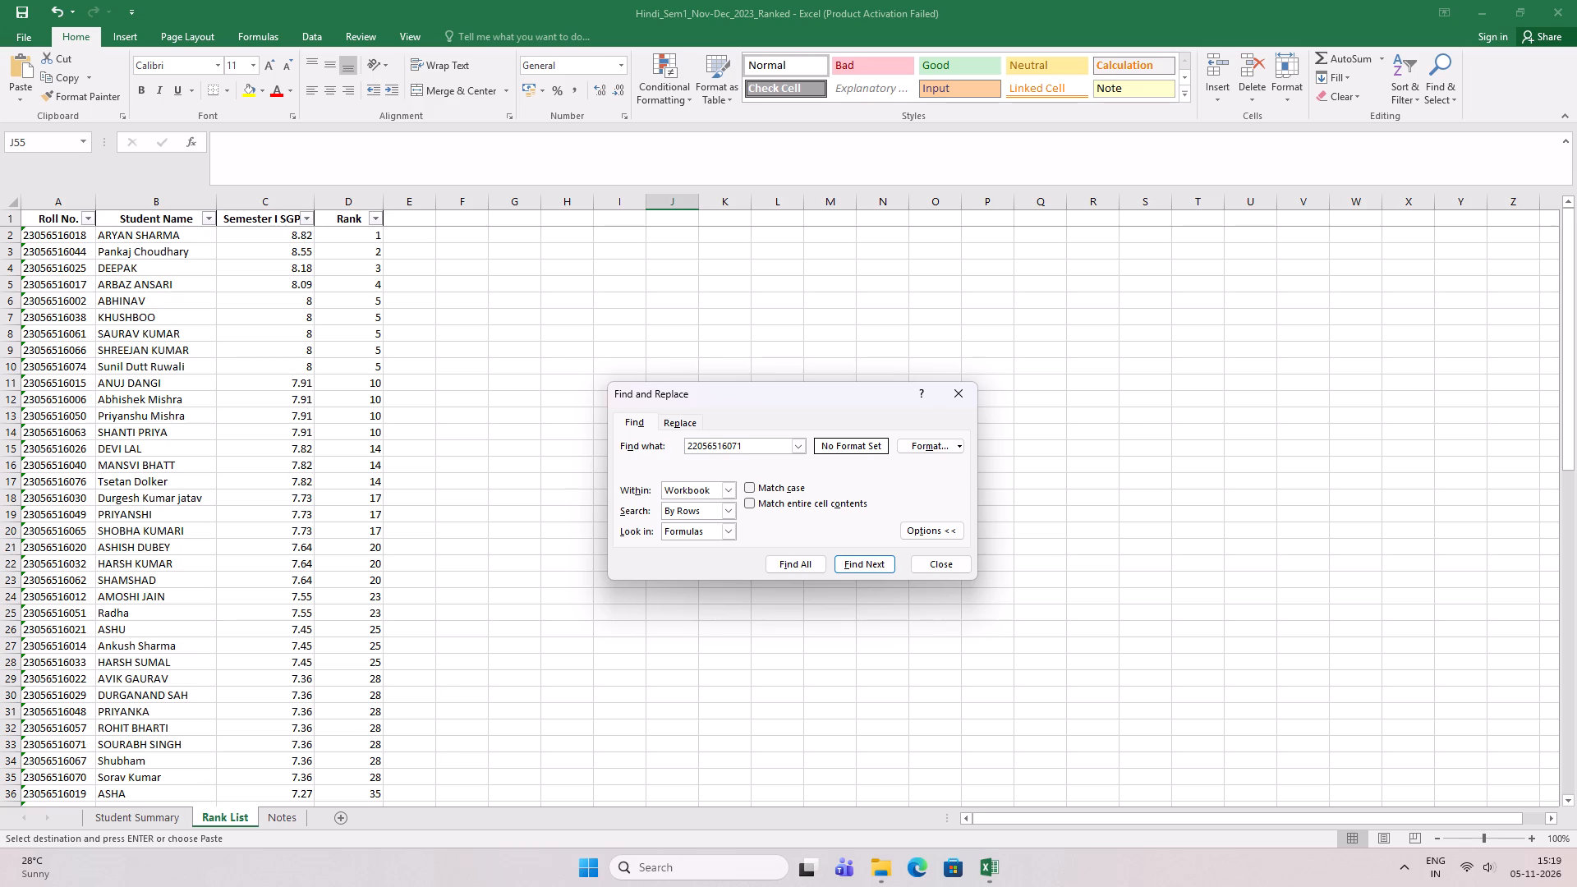
pyautogui.press('Return')
pyautogui.press('Return')
pyautogui.press('Return')
pyautogui.press('Return')
pyautogui.press('Return')
pyautogui.press('Return')
pyautogui.press('Escape')
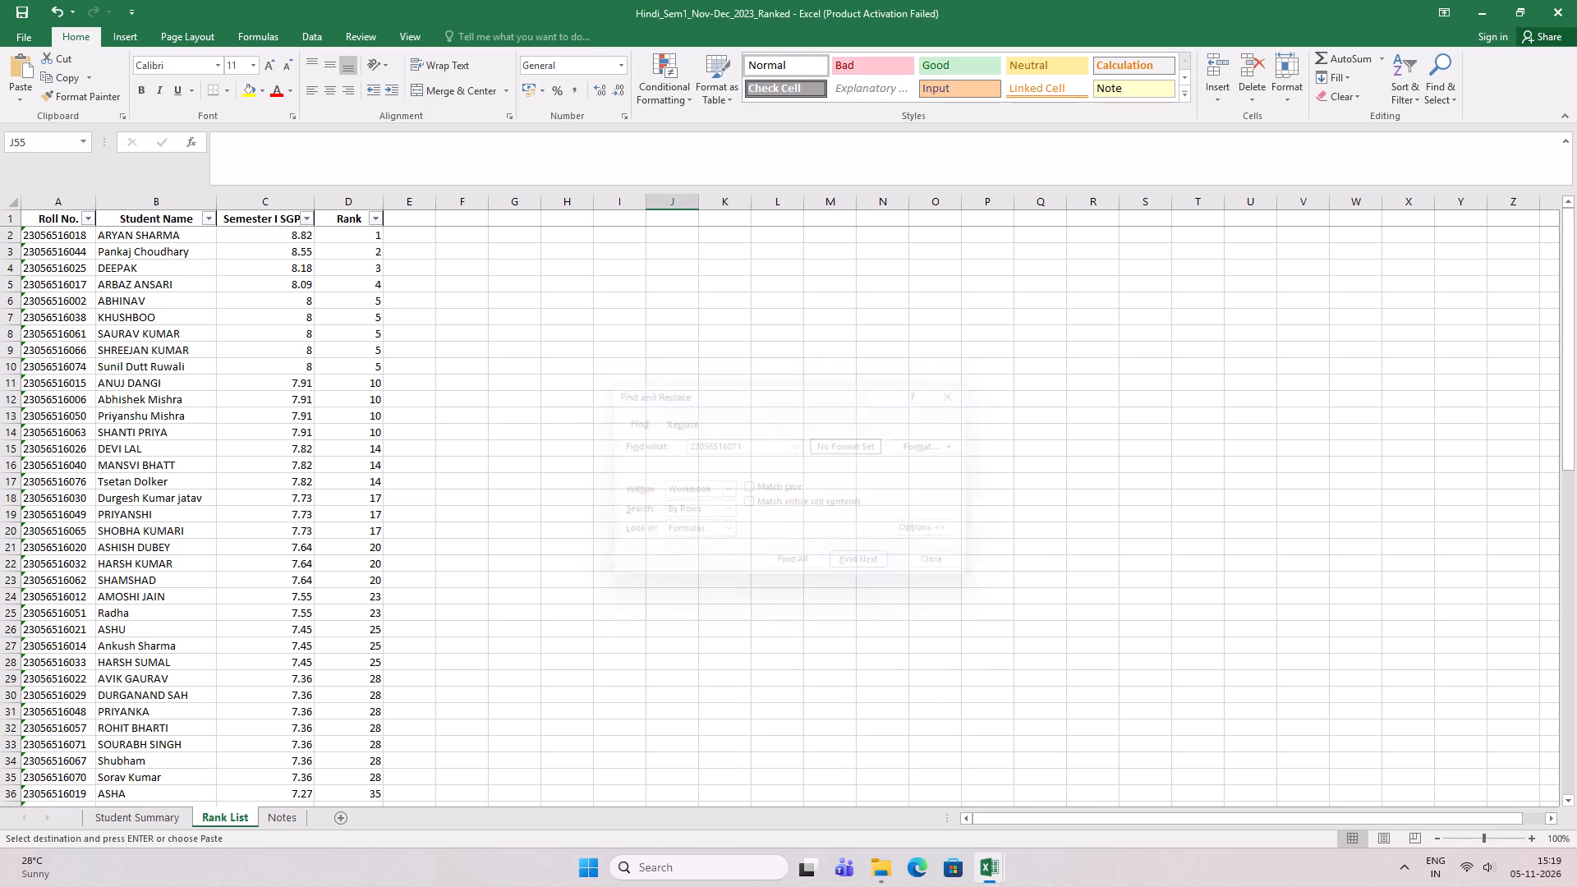
# Repeat the workbook-wide search for the copied roll number, starting from cell A55 in the Roll No. column of Rank List.
pyautogui.press('Right')
pyautogui.press('Right')
pyautogui.press('Right')
pyautogui.press('Right')
pyautogui.press('Right')
pyautogui.press('Left')
pyautogui.press('Left')
pyautogui.press('Left')
pyautogui.press('Left')
pyautogui.press('Left')
pyautogui.press('Left')
pyautogui.press('Left')
pyautogui.press('Left')
pyautogui.press('Left')
pyautogui.press('Left')
pyautogui.press('Left')
pyautogui.press('Left')
pyautogui.press('Left')
pyautogui.press('Left')
pyautogui.press('Left')
pyautogui.press('Left')
pyautogui.press('Left')
pyautogui.press('Left')
pyautogui.press('Left')
pyautogui.press('Left')
pyautogui.press('Left')
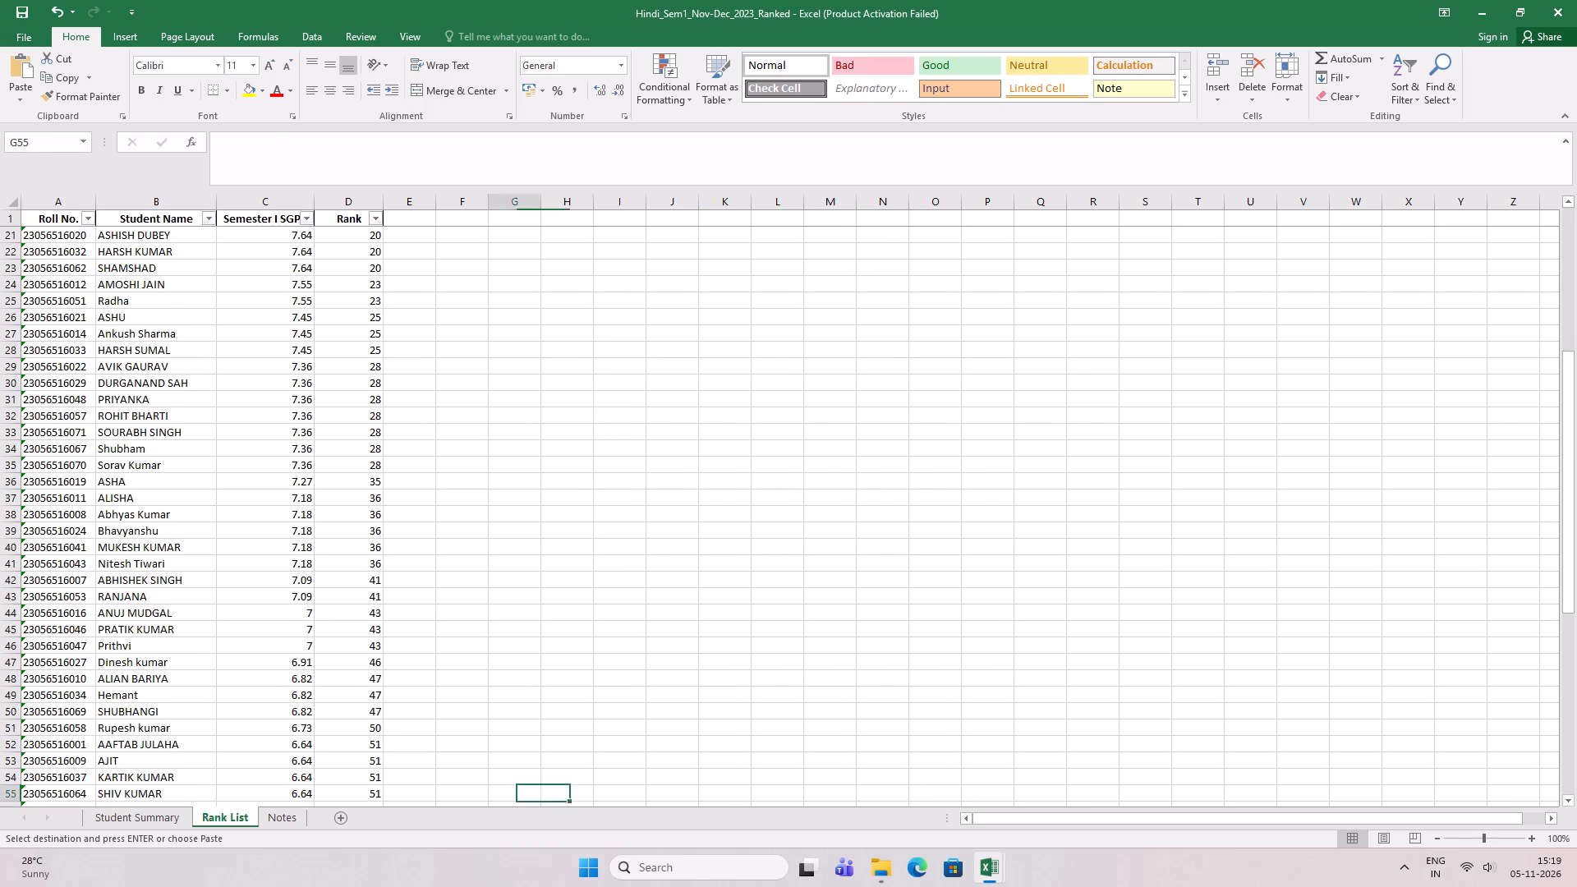
pyautogui.press('Right')
pyautogui.press('Right')
pyautogui.press('Right')
pyautogui.press('Left')
pyautogui.press('Left')
pyautogui.press('Left')
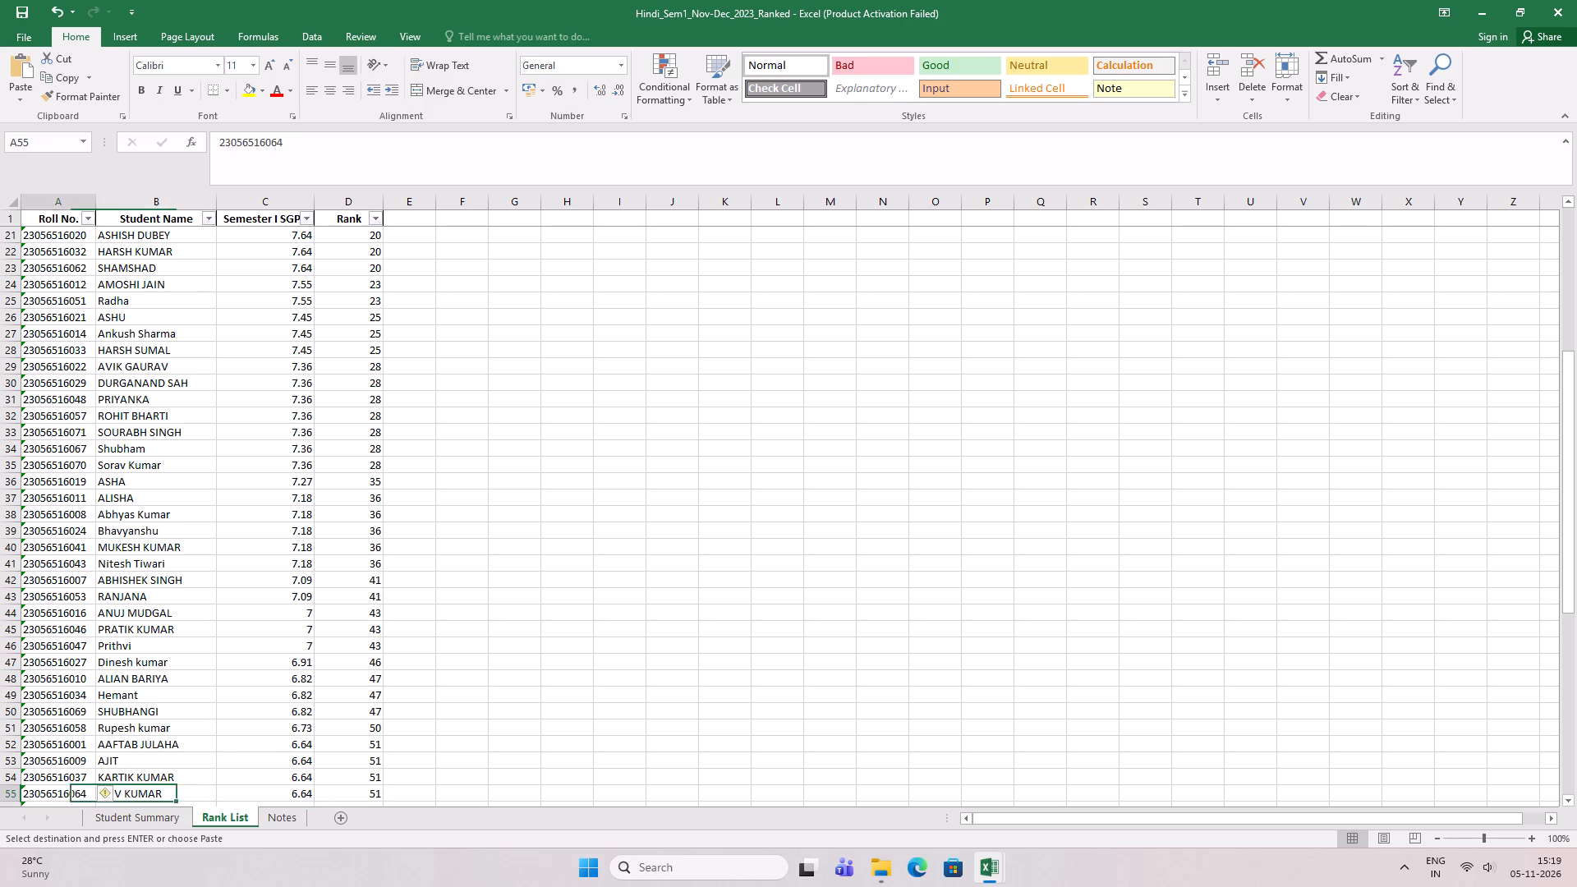
pyautogui.press('Left')
pyautogui.press('Right')
pyautogui.press('Down')
pyautogui.press('Left')
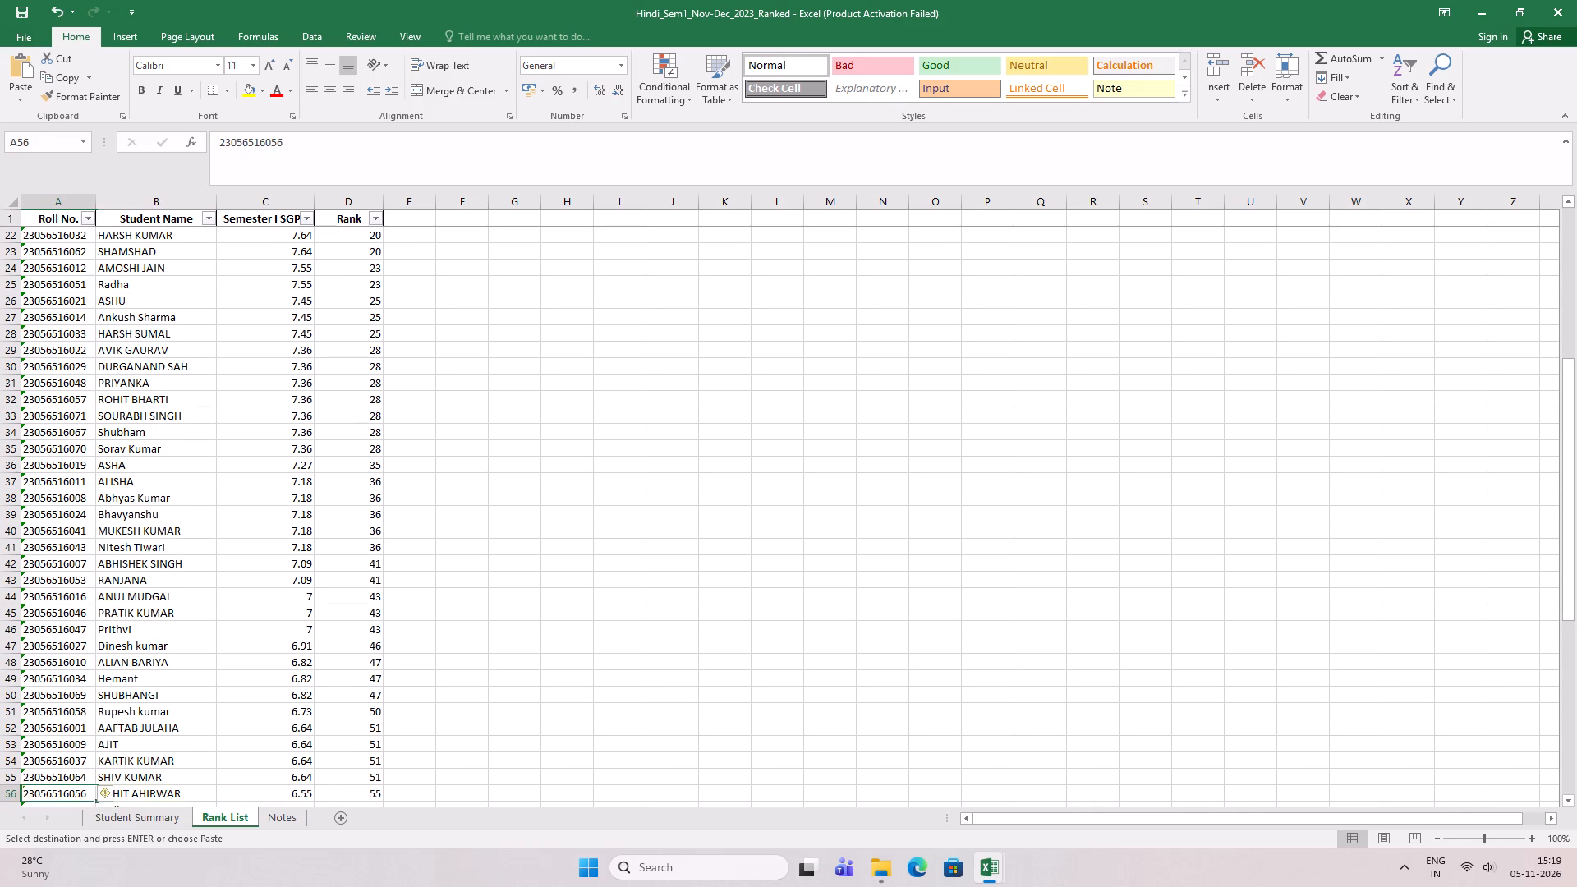
pyautogui.press('Up')
pyautogui.hotkey('ctrl', 'f')
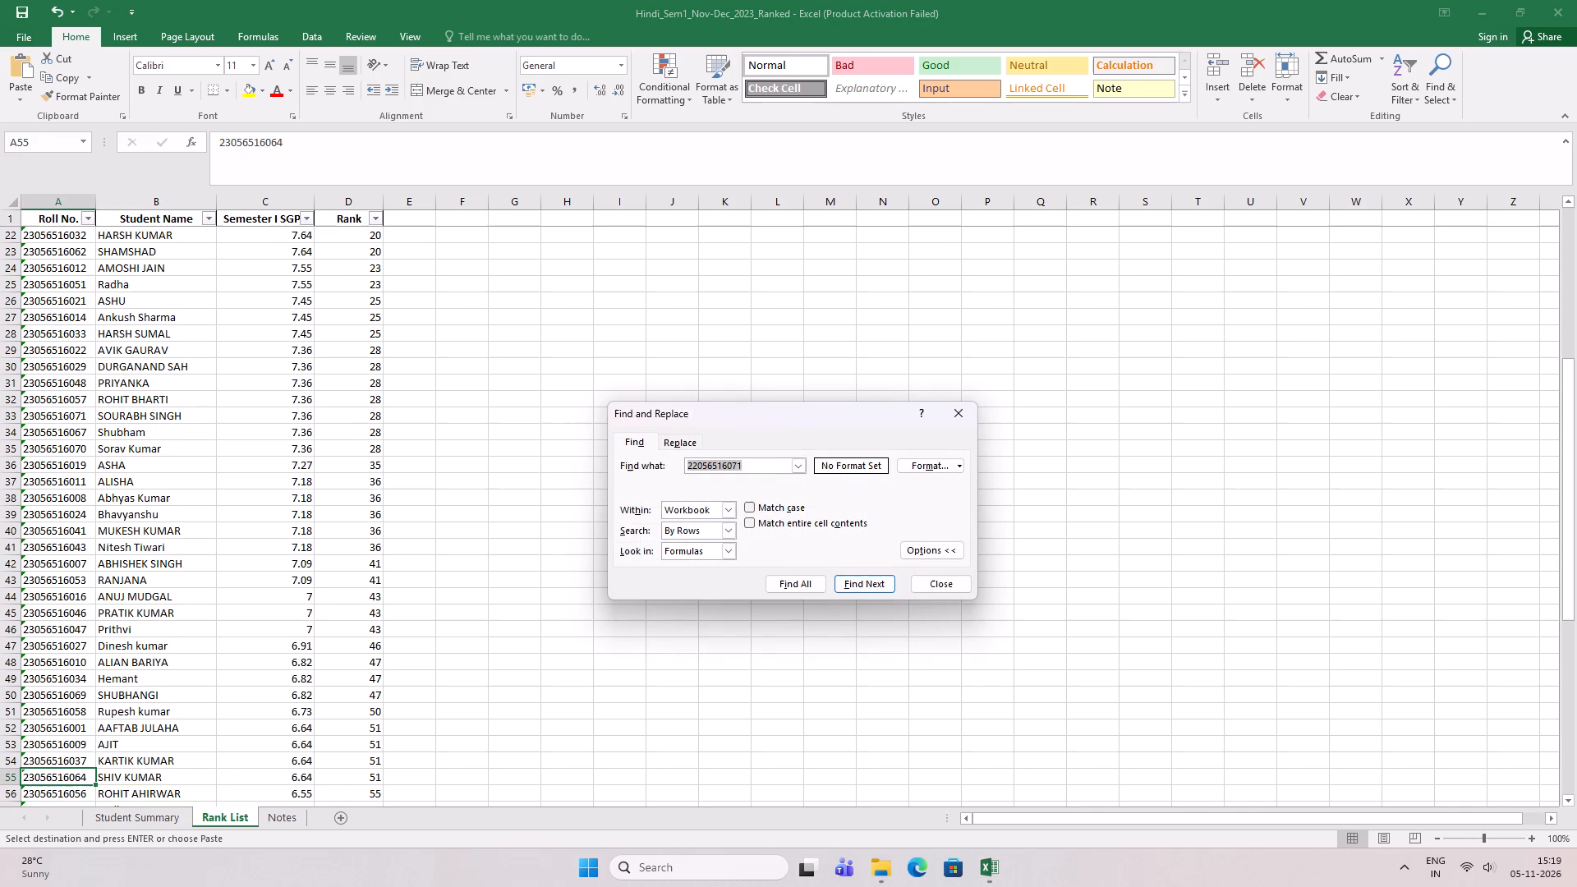
pyautogui.press('Return')
pyautogui.press('Return')
pyautogui.press('Escape')
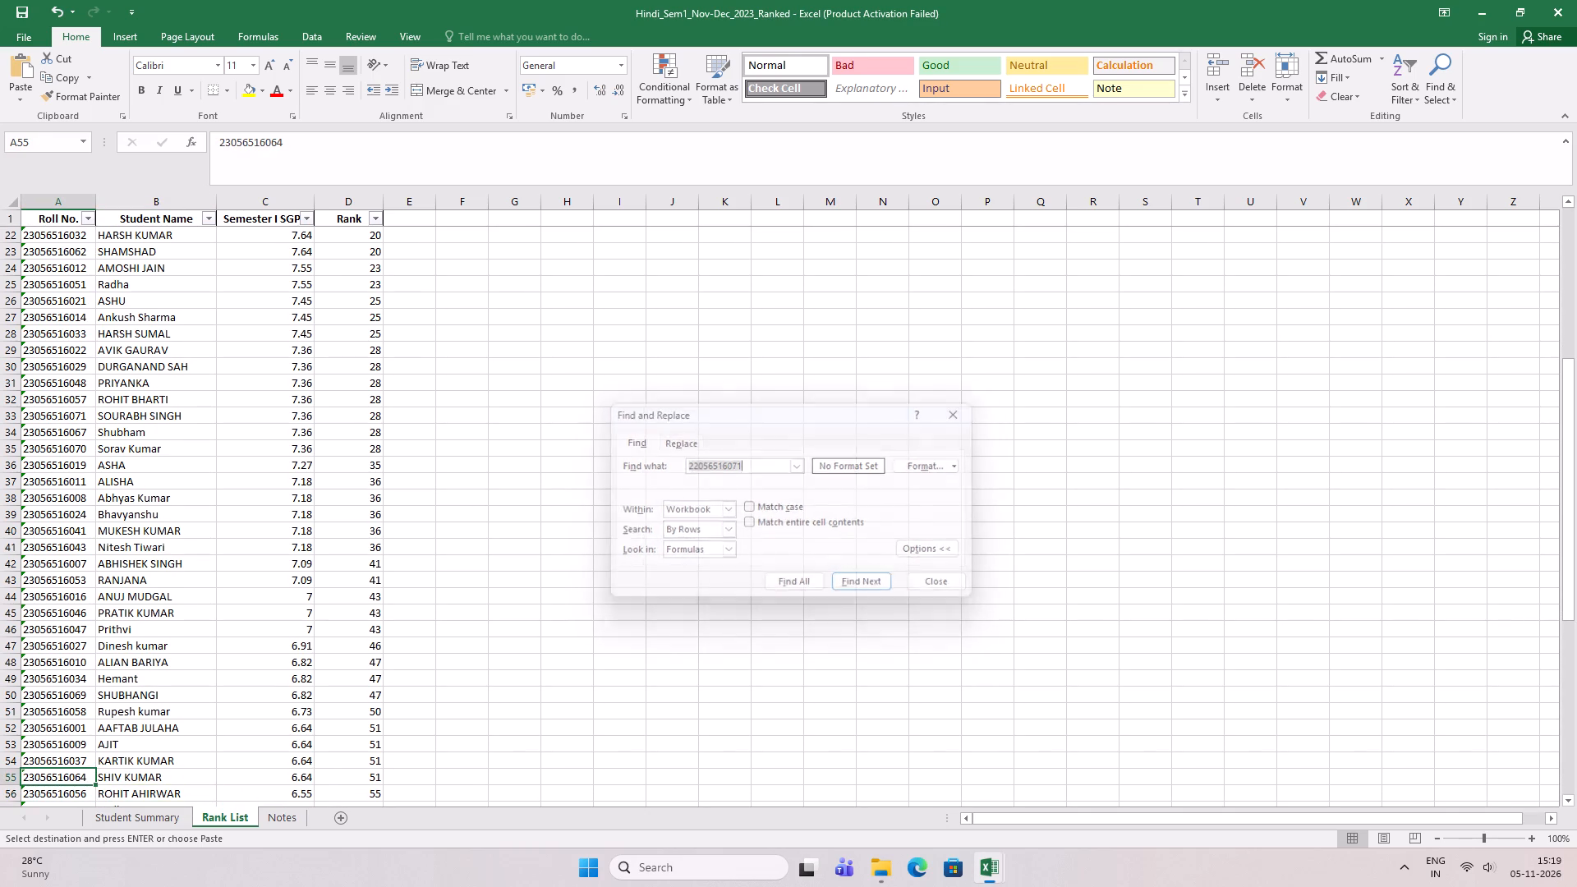
# Examine the roll numbers and names through the whole Rank List sheet, down to the last-ranked student.
pyautogui.scroll(-8, 336, 770)
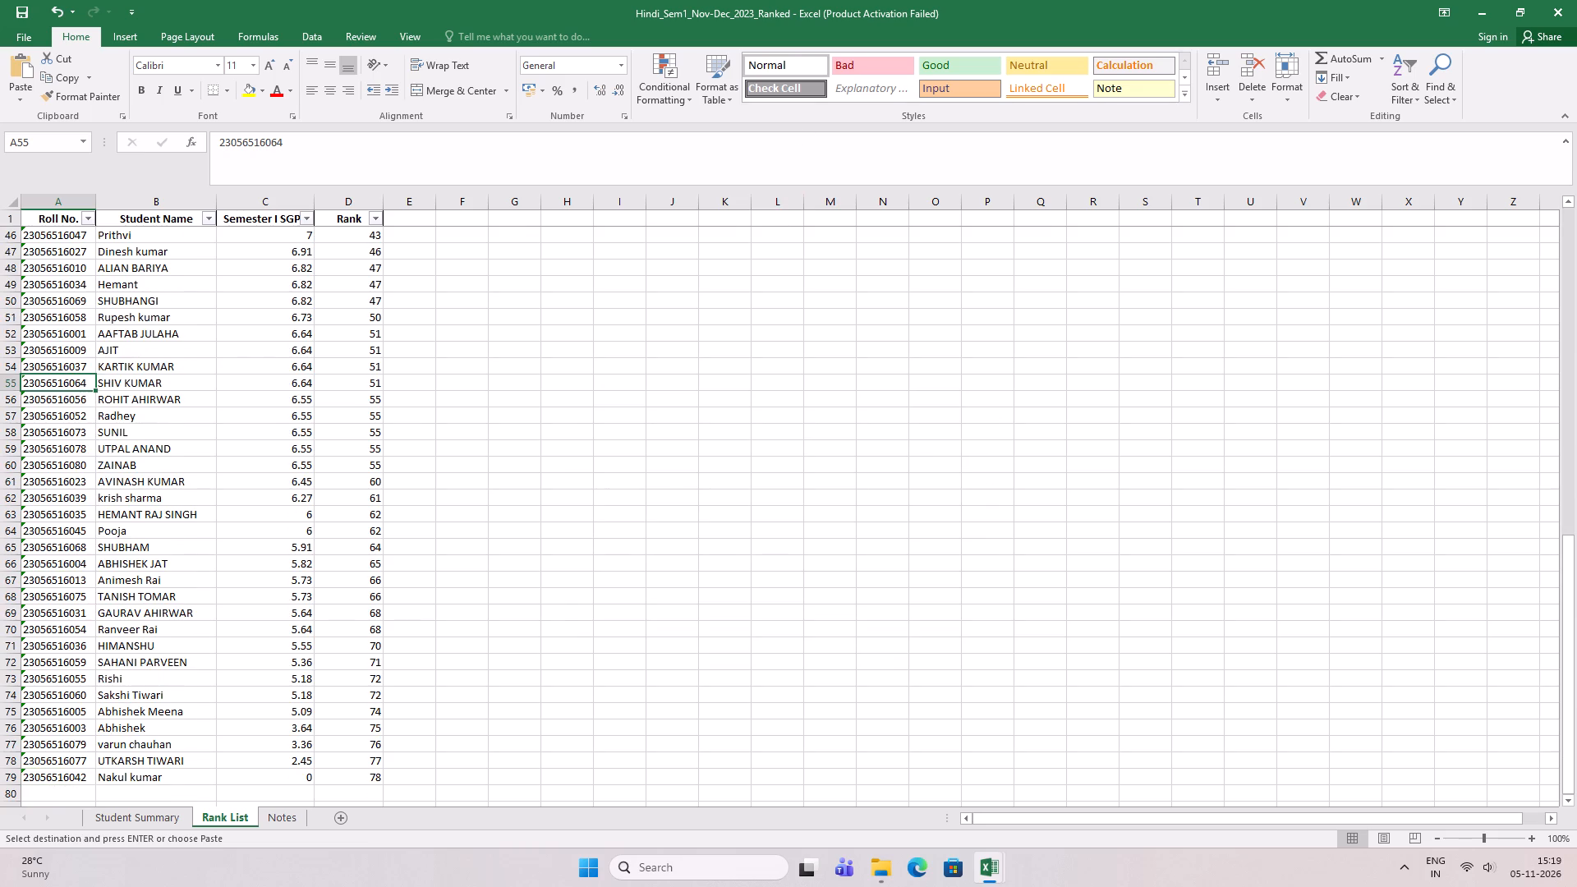
pyautogui.scroll(-3, 131, 761)
pyautogui.scroll(4, 131, 761)
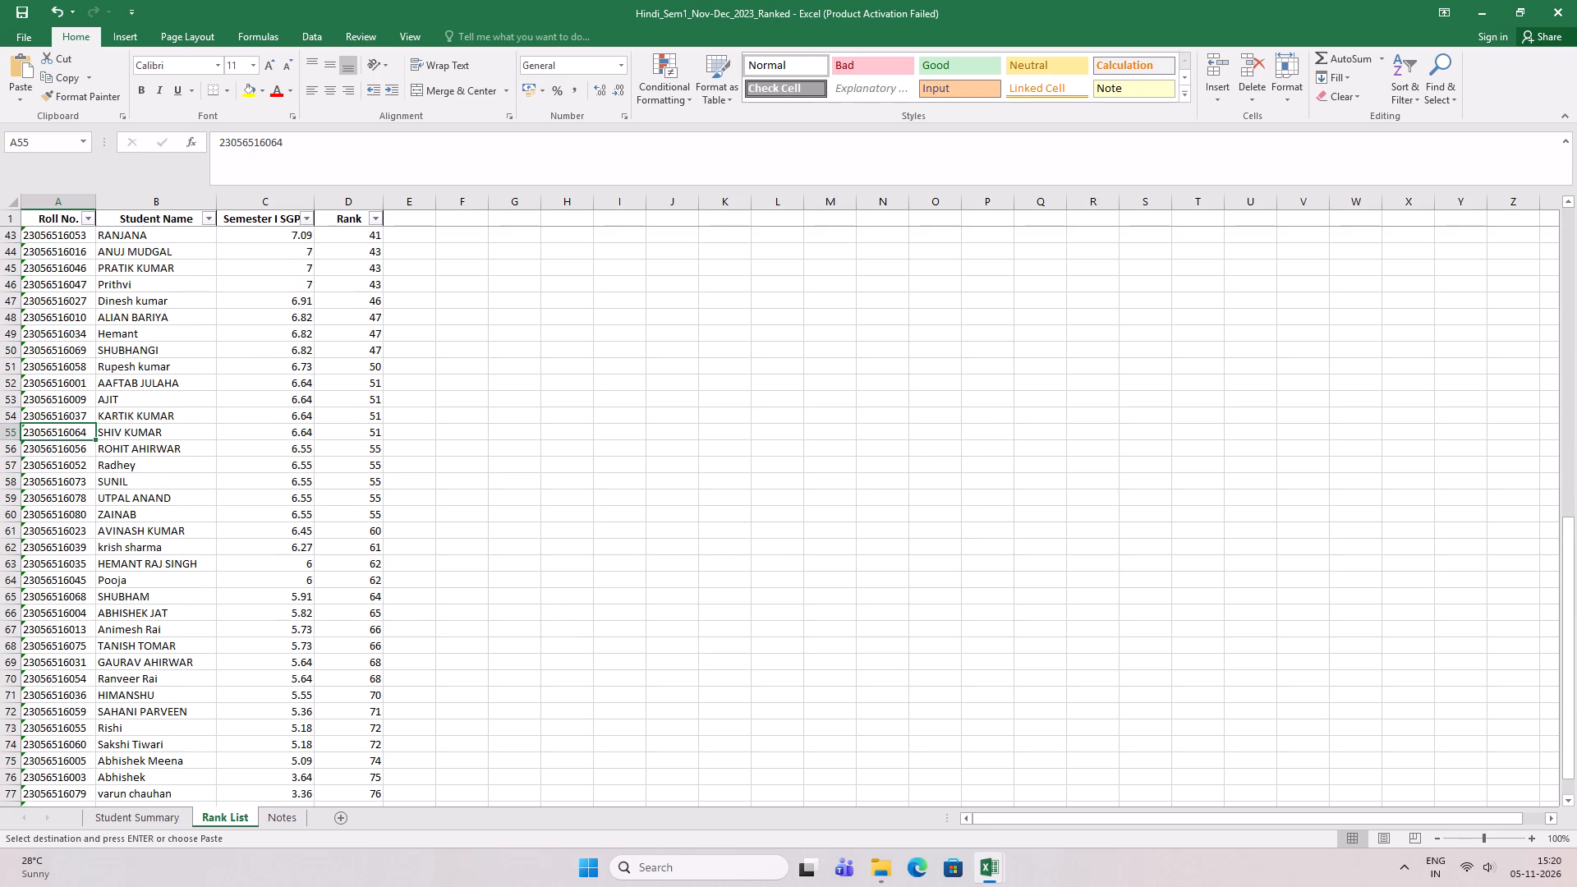
pyautogui.scroll(14, 131, 754)
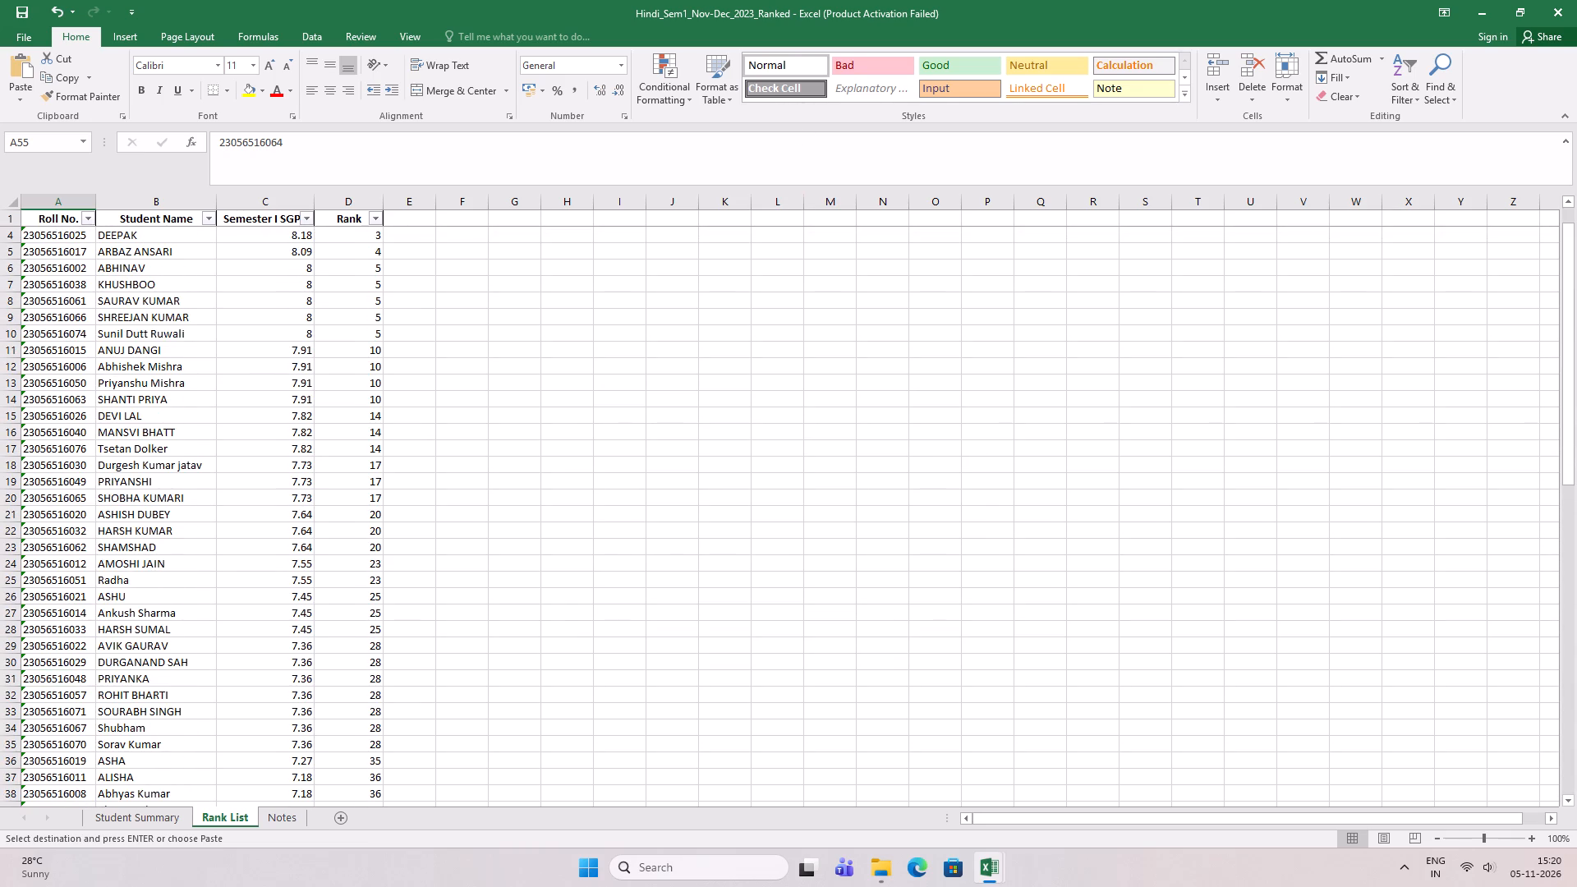
pyautogui.scroll(8, 134, 750)
# Close the Hindi_Sem1_Nov-Dec_2023_Ranked workbook and save the PHOOL workbook.
pyautogui.click(1557, 7)
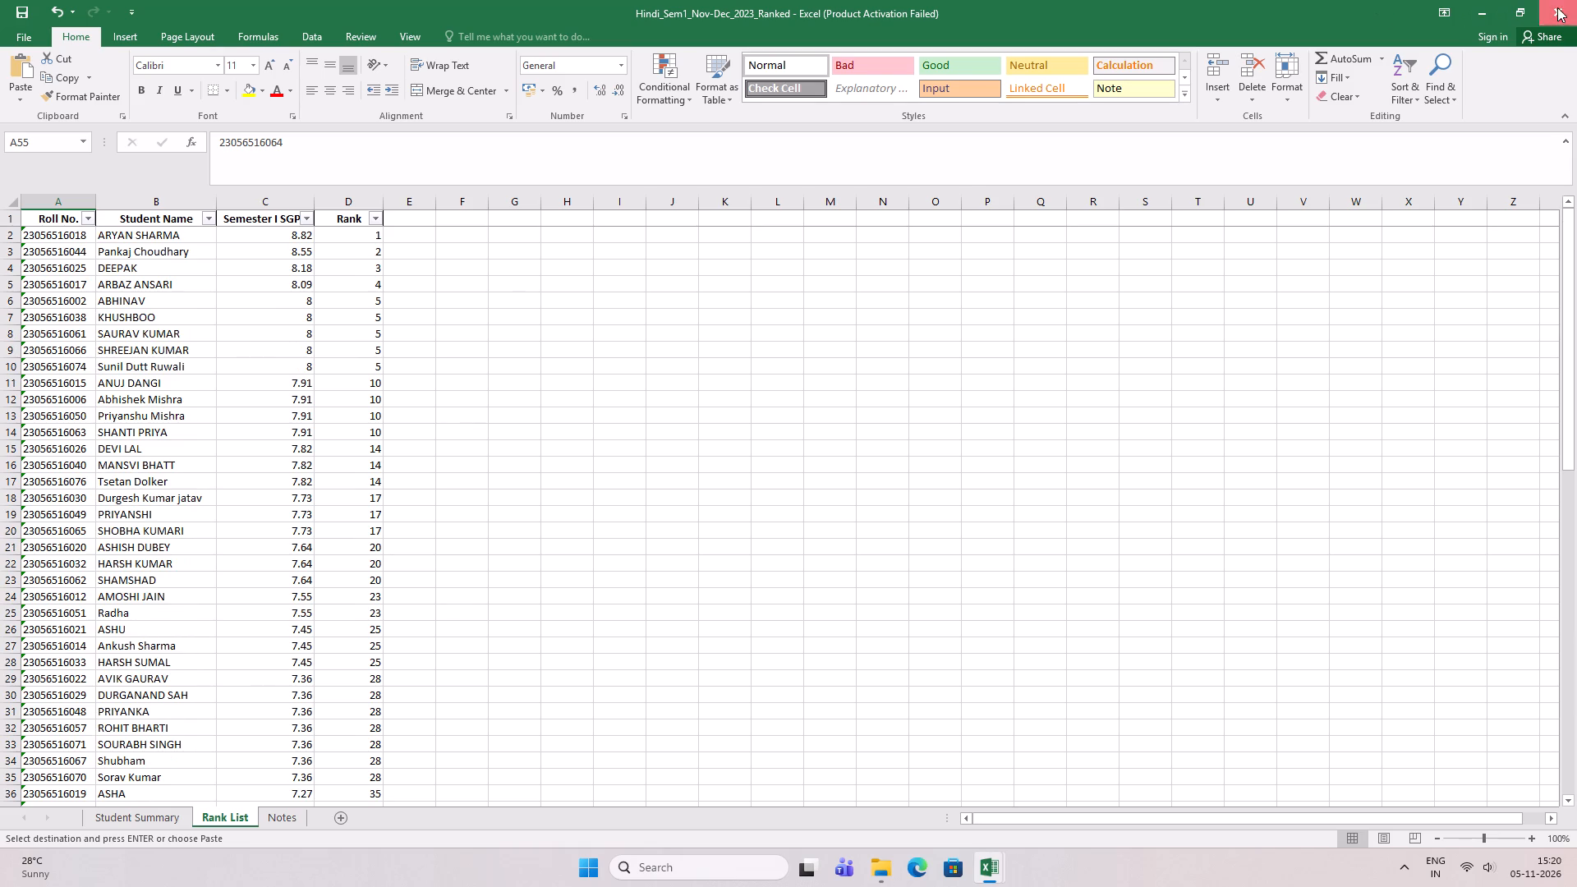
pyautogui.hotkey('ctrl', 's')
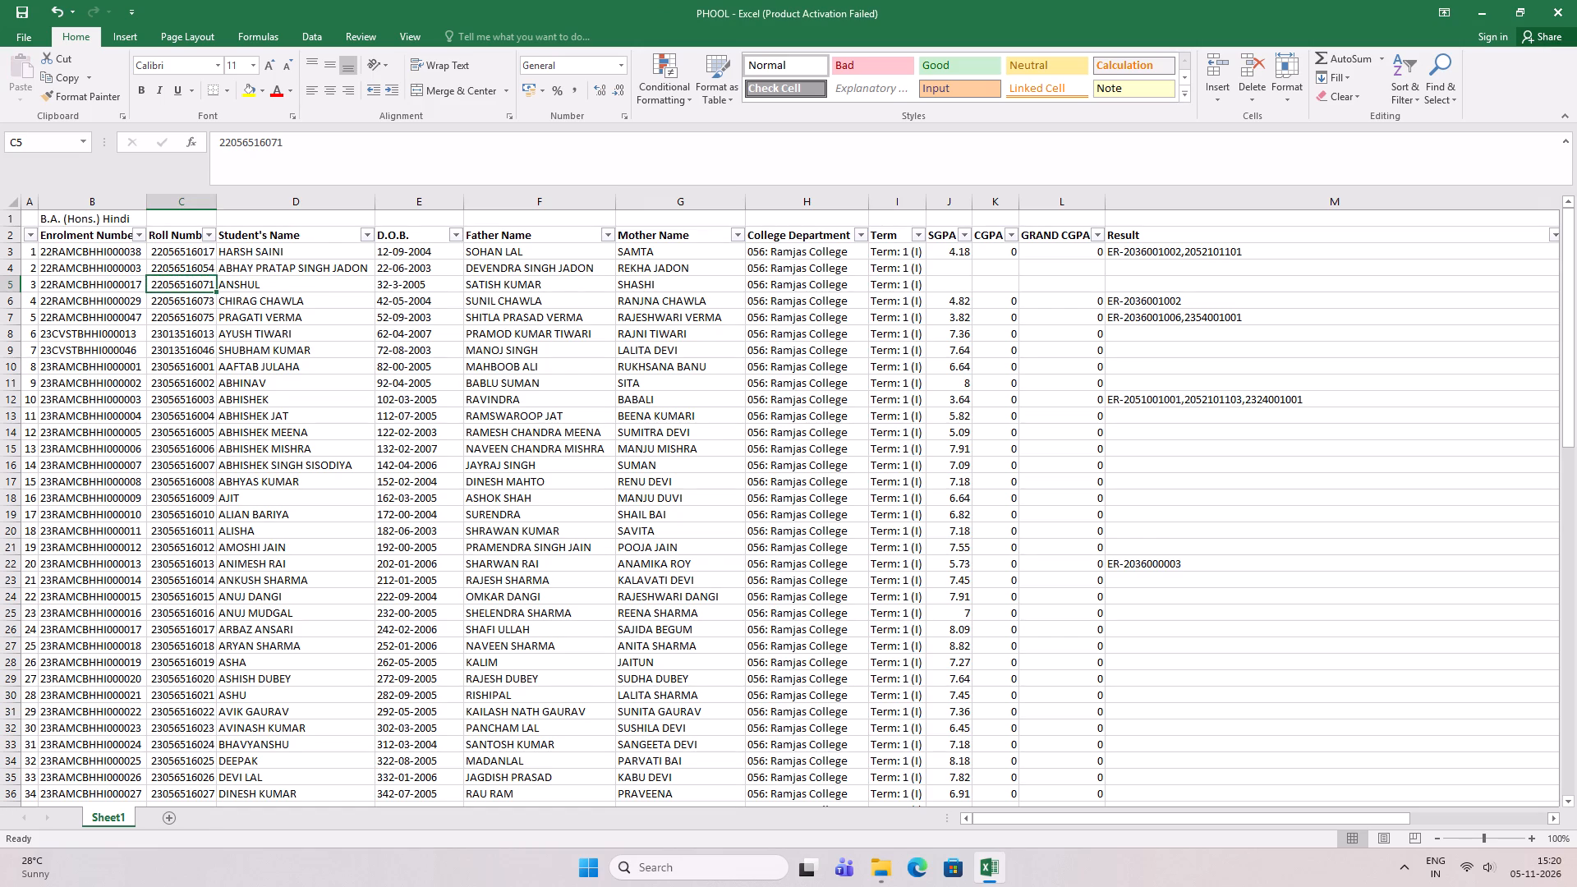
# Open the 22516 Nov-Dec 2023 Sem 1 PDF from the EXTRECT RAMJAS COLLEGE ALL SEM B.A.(HONS.) HINDI folder, one level above rank.
pyautogui.hotkey('alt', 'Tab')
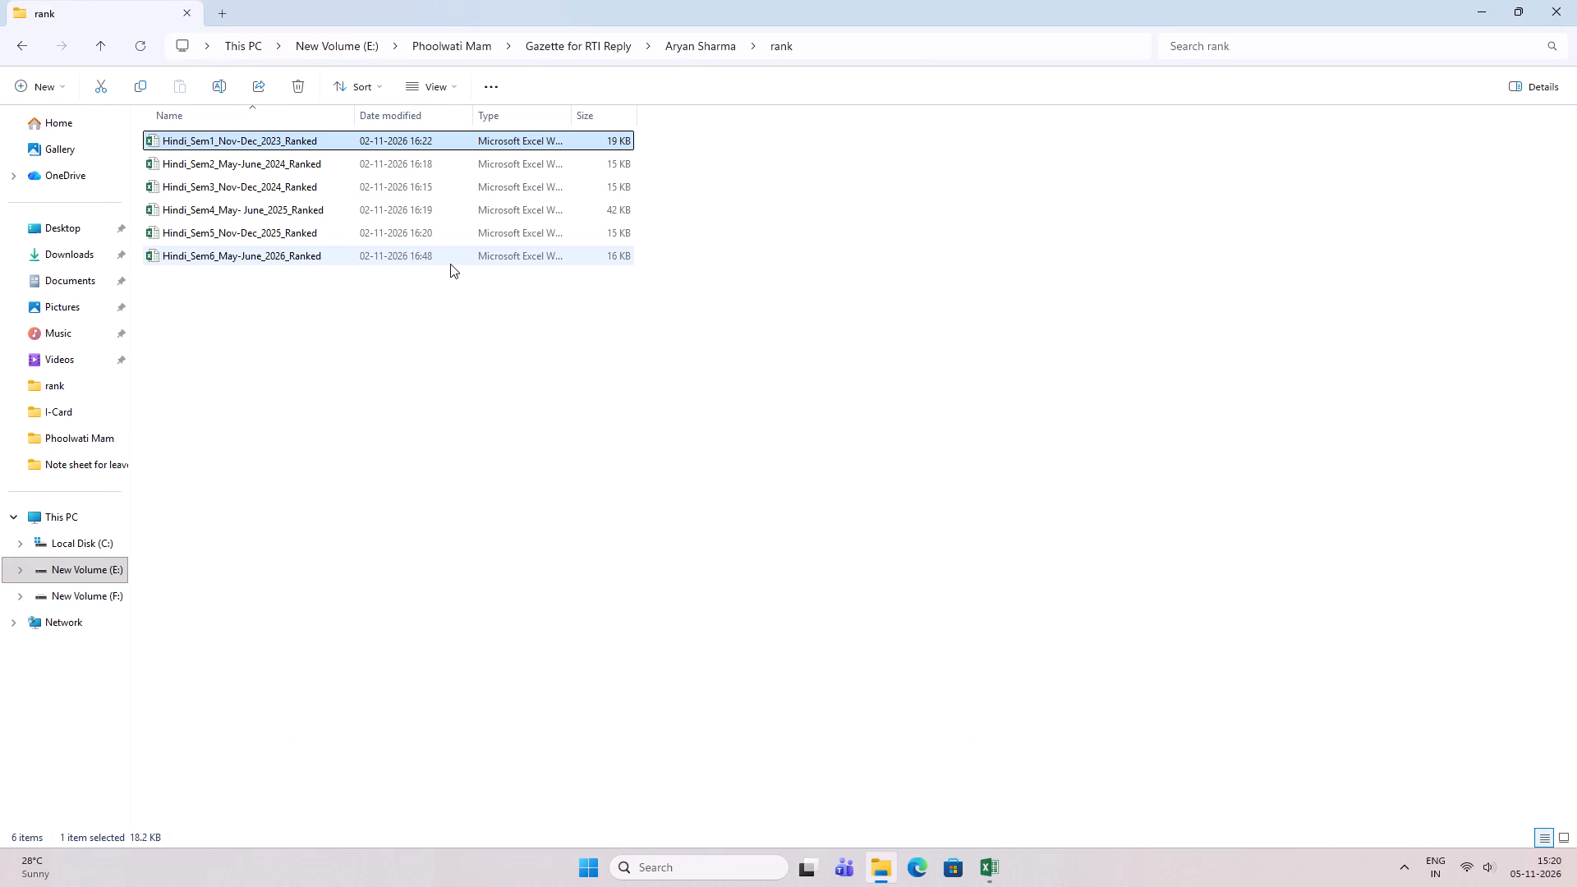
pyautogui.hotkey('alt', 'Tab')
pyautogui.hotkey('alt', 'Tab')
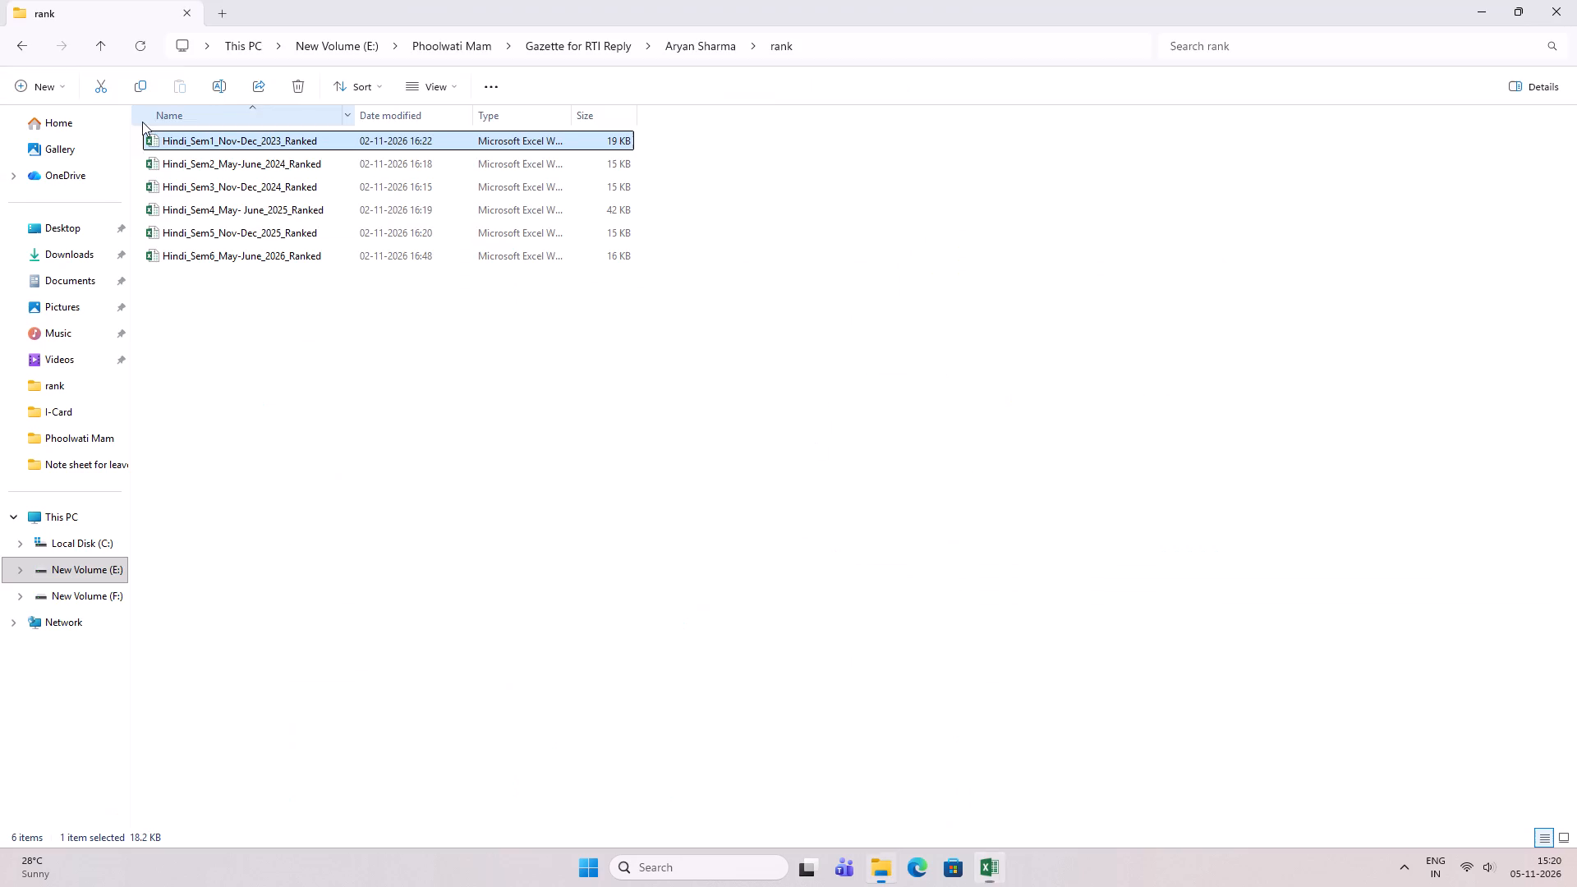
pyautogui.click(105, 48)
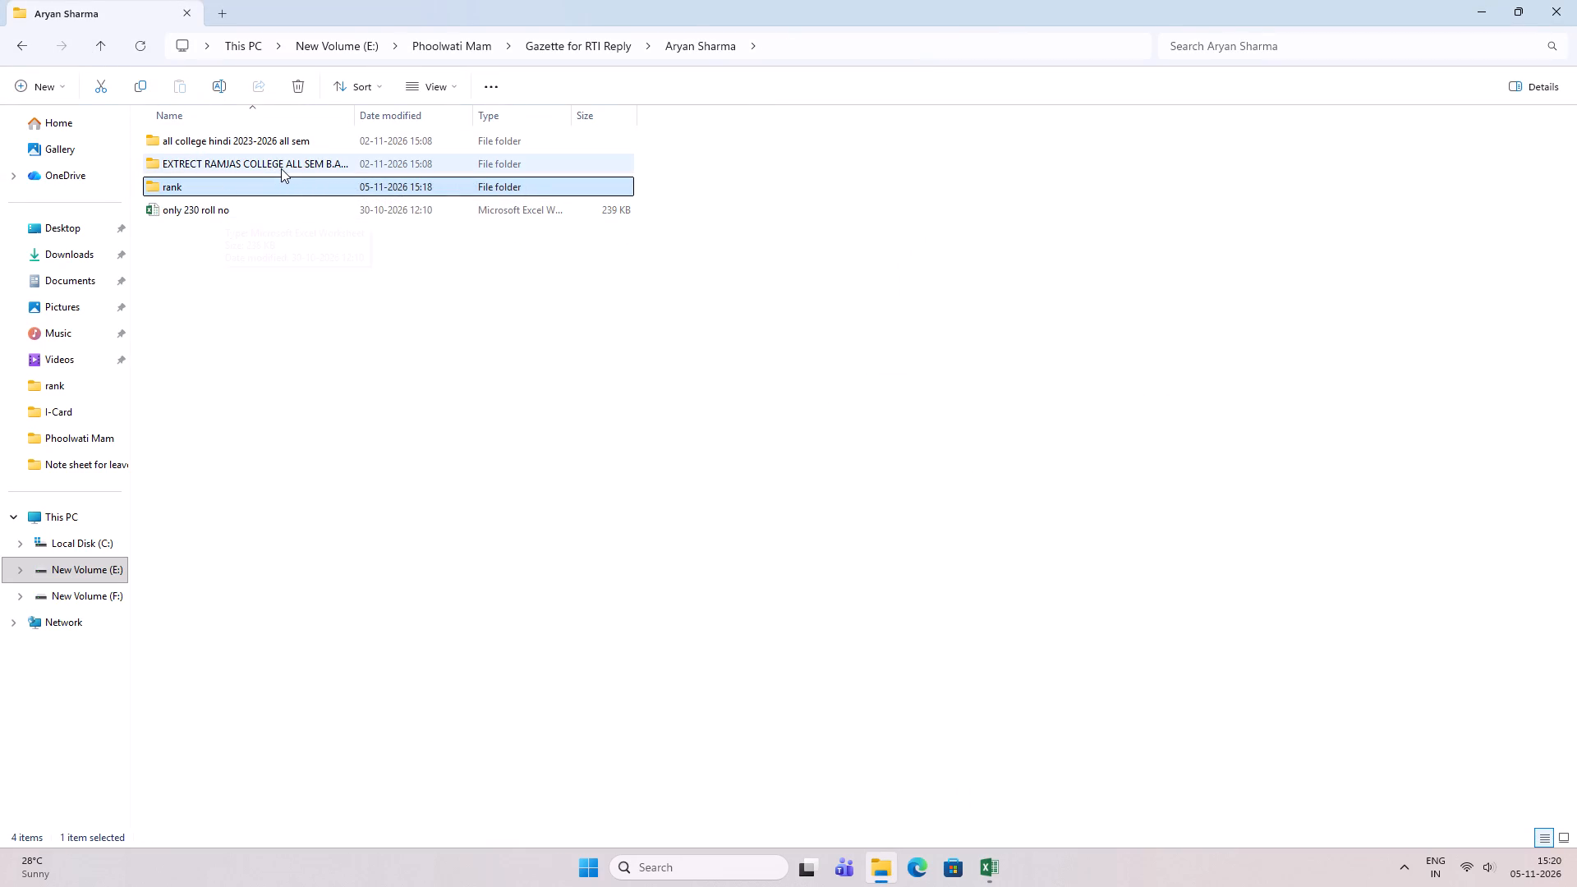
pyautogui.doubleClick(275, 140)
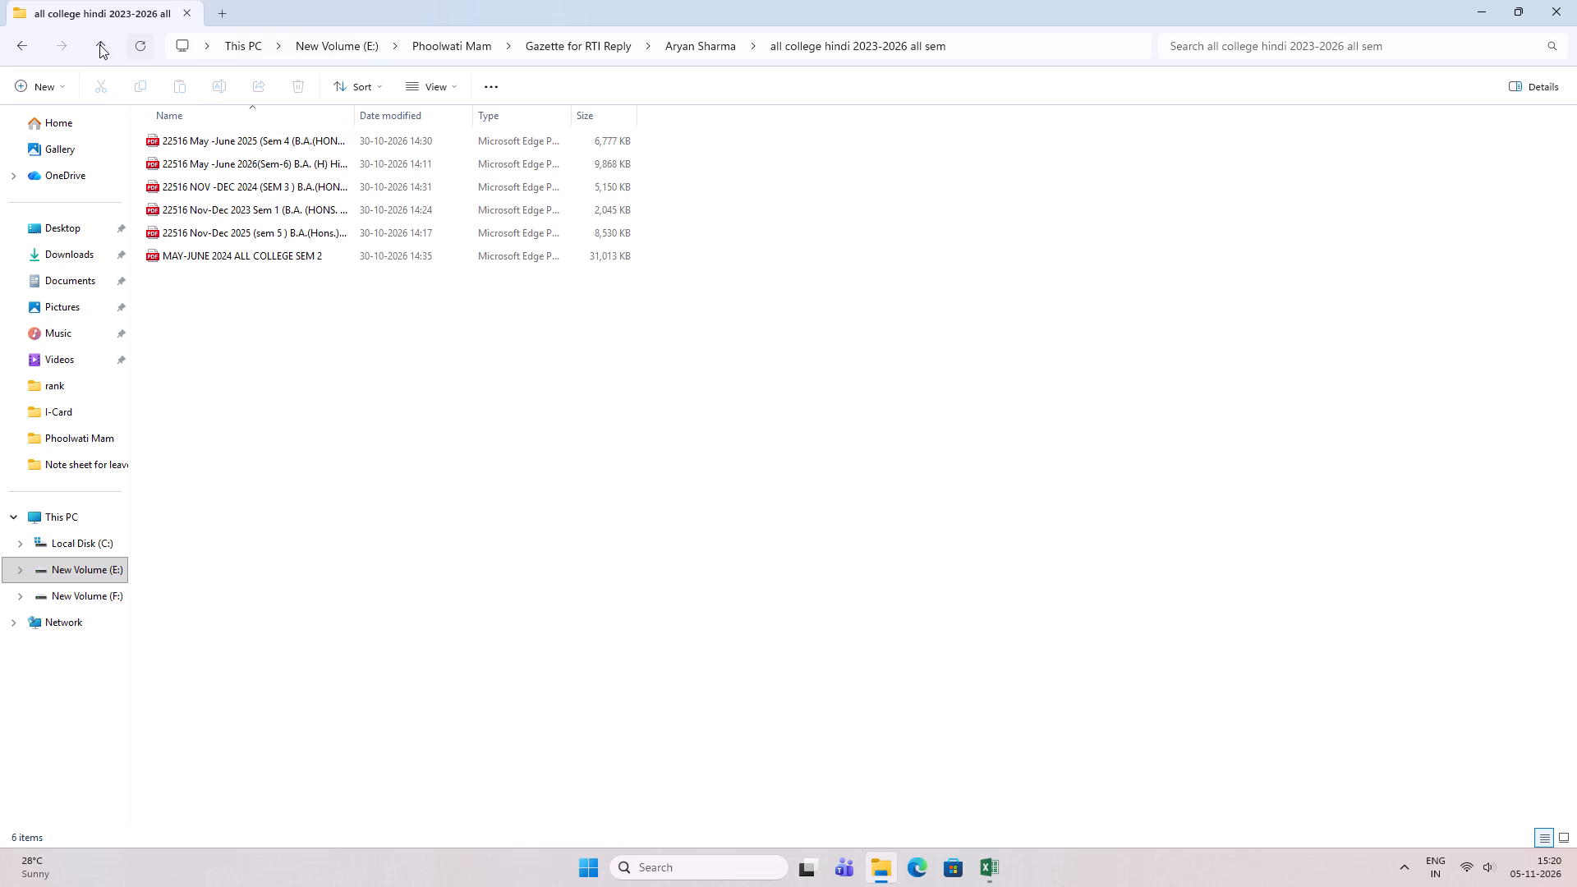
pyautogui.click(103, 46)
pyautogui.doubleClick(209, 167)
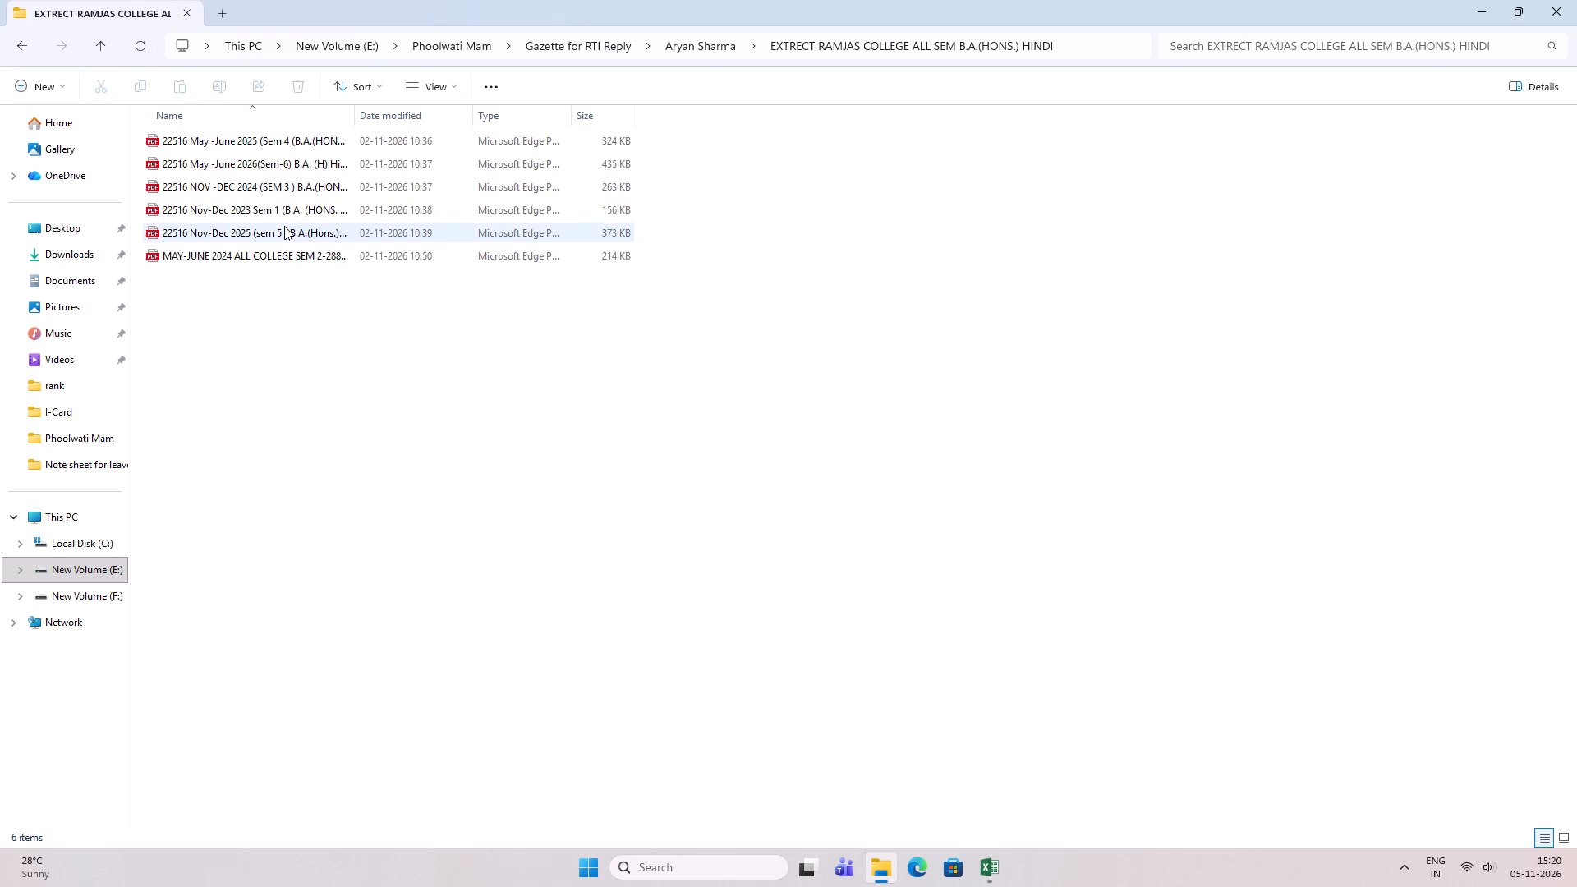
pyautogui.doubleClick(239, 212)
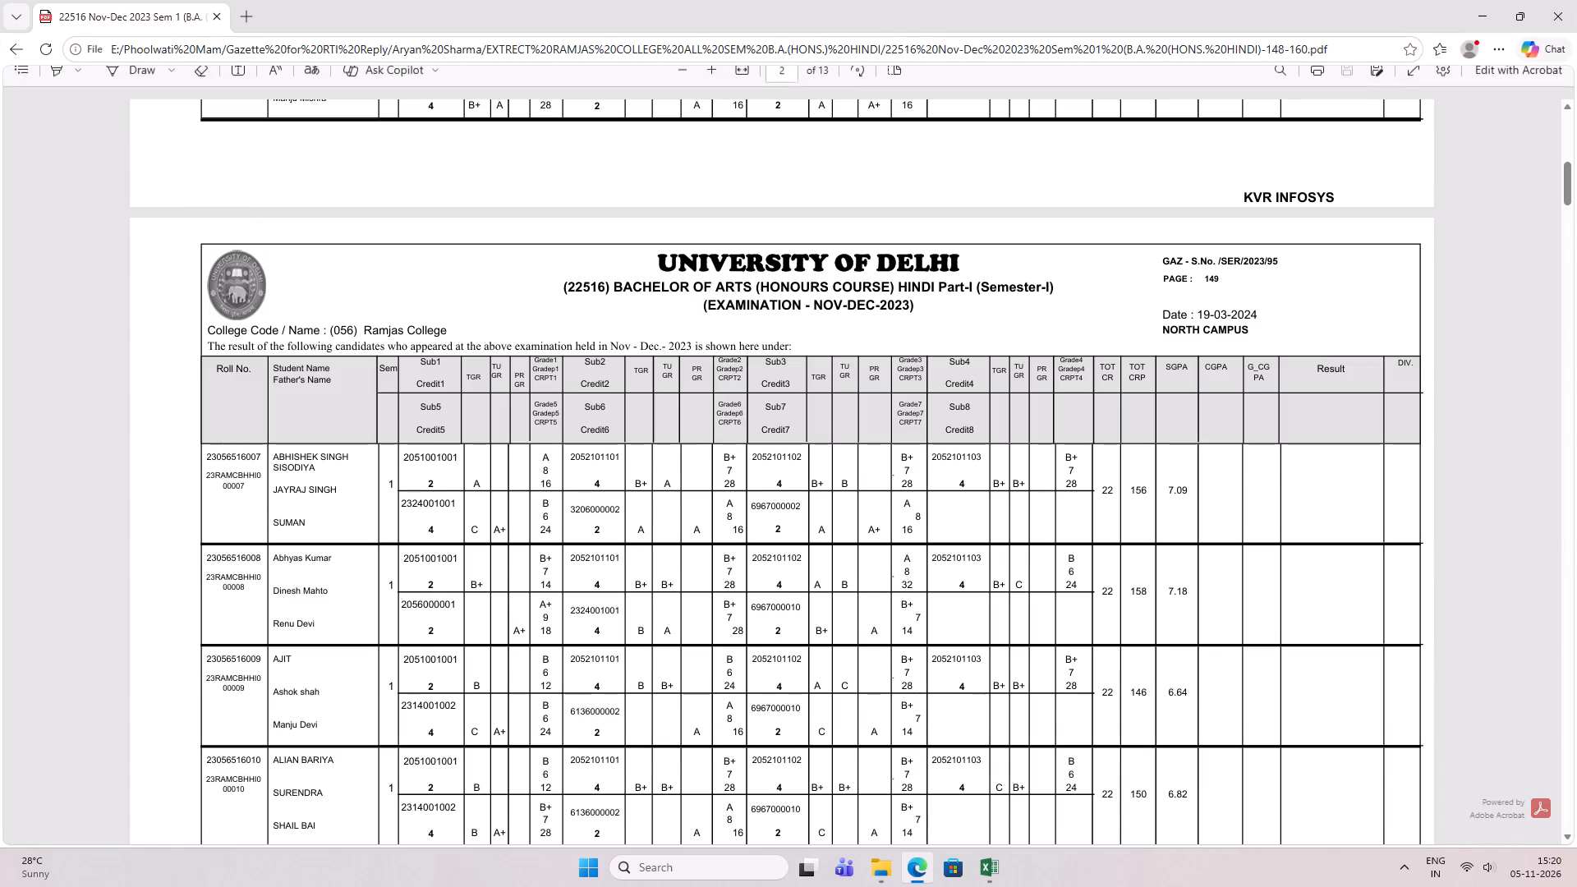
# Copy the roll number in cell C5 of PHOOL and search the Nov-Dec 2023 Semester 1 result PDF for it.
pyautogui.hotkey('alt', 'Tab')
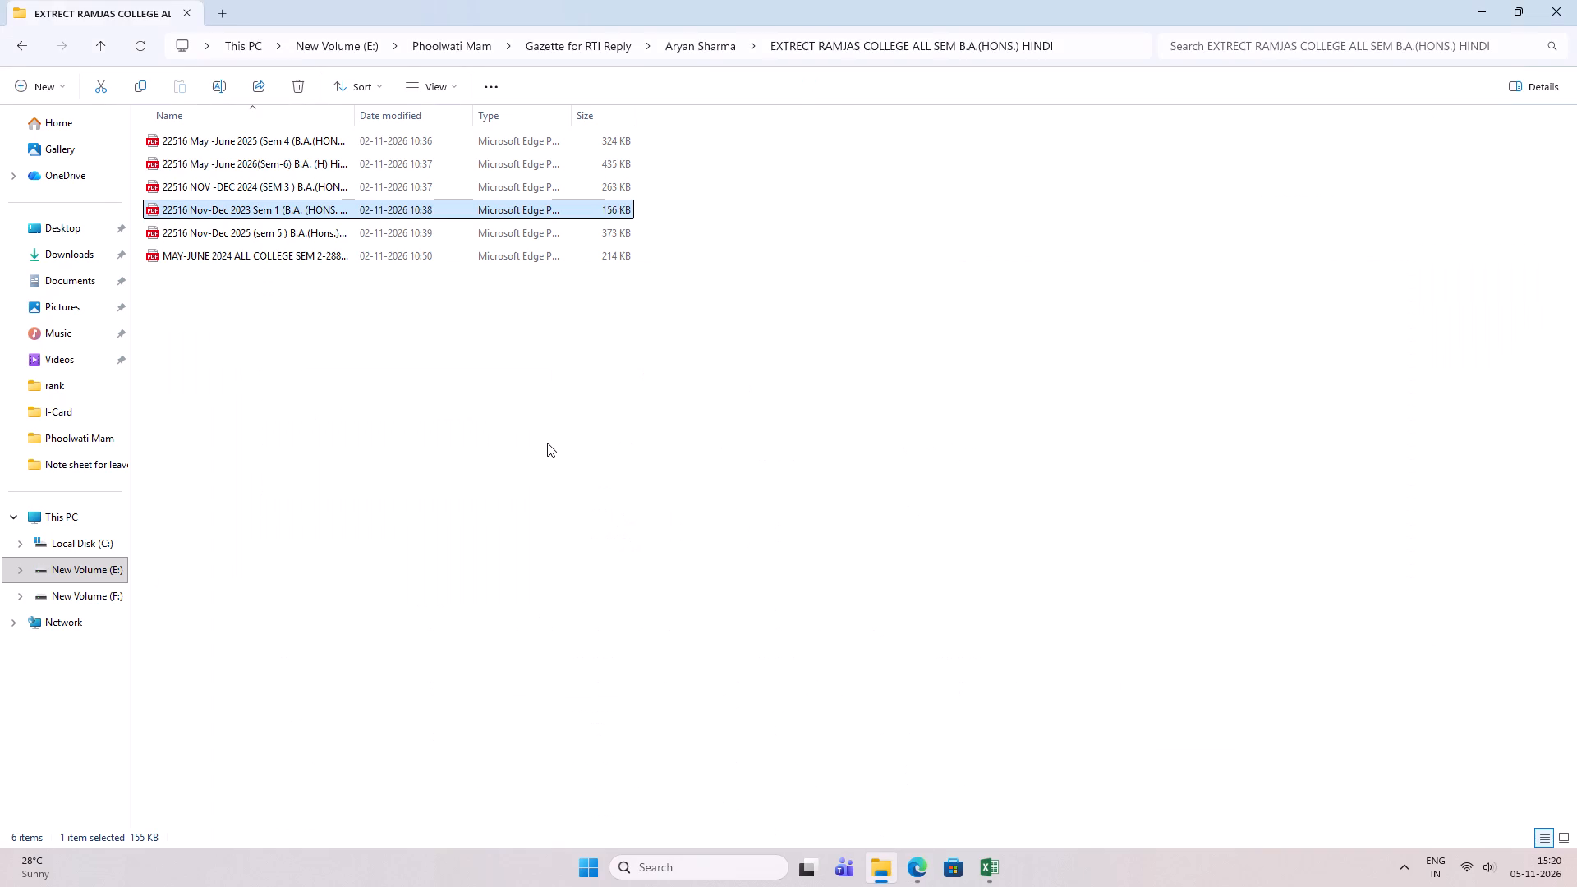
pyautogui.hotkey('alt', 'Tab')
pyautogui.hotkey('alt', 'Tab')
pyautogui.hotkey('alt', 'Tab')
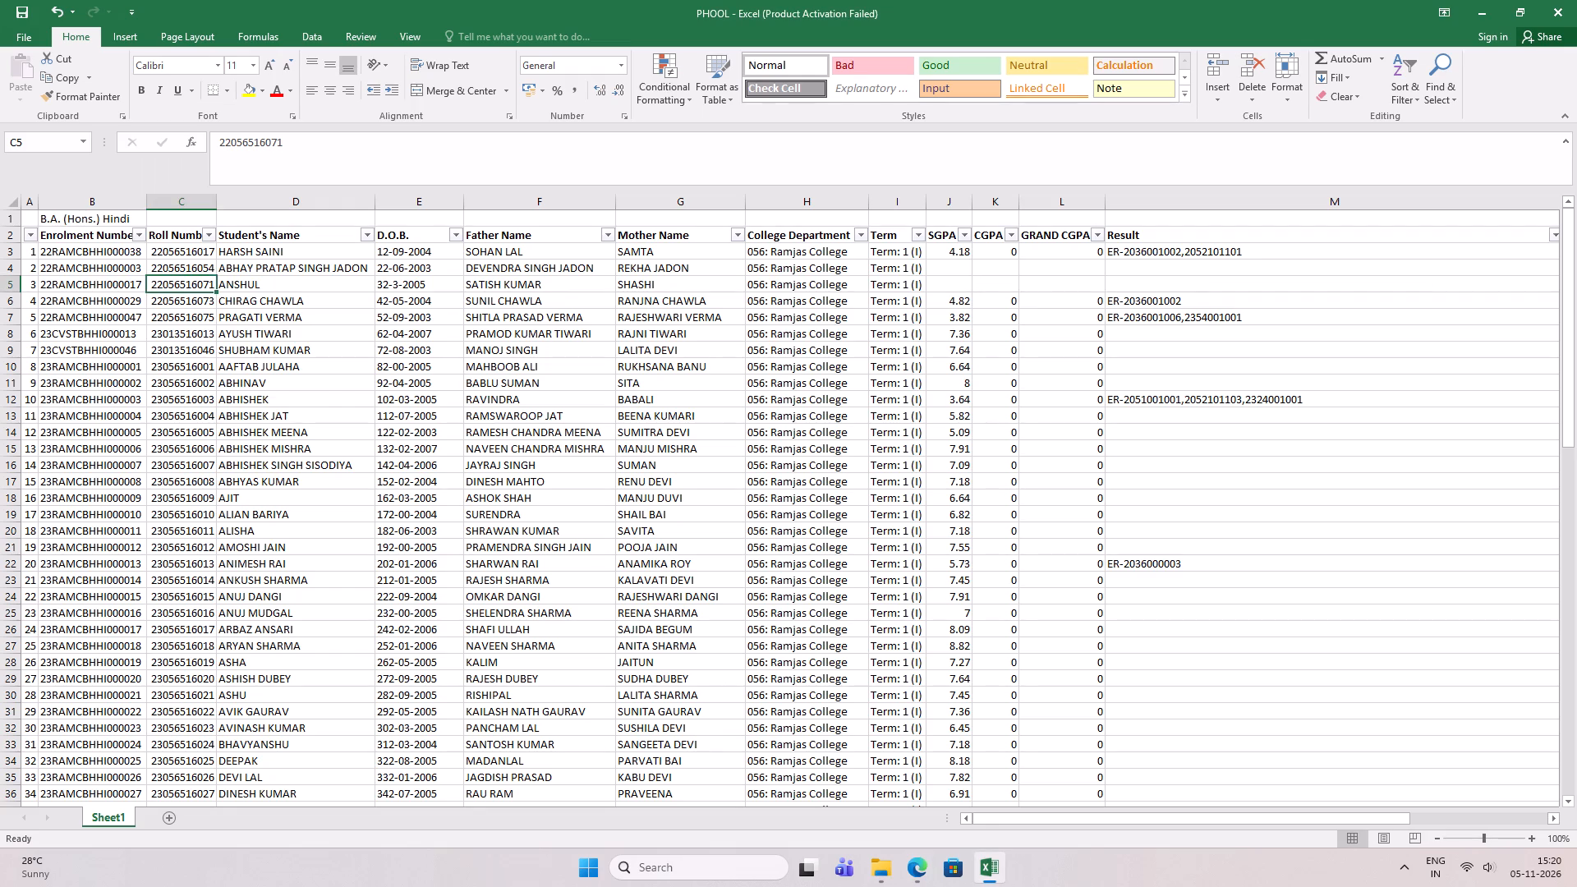
pyautogui.click(210, 323)
pyautogui.click(197, 287)
pyautogui.hotkey('ctrl', 'c')
pyautogui.hotkey('ctrl', 'c')
pyautogui.hotkey('alt', 'Tab')
pyautogui.hotkey('ctrl', 'f')
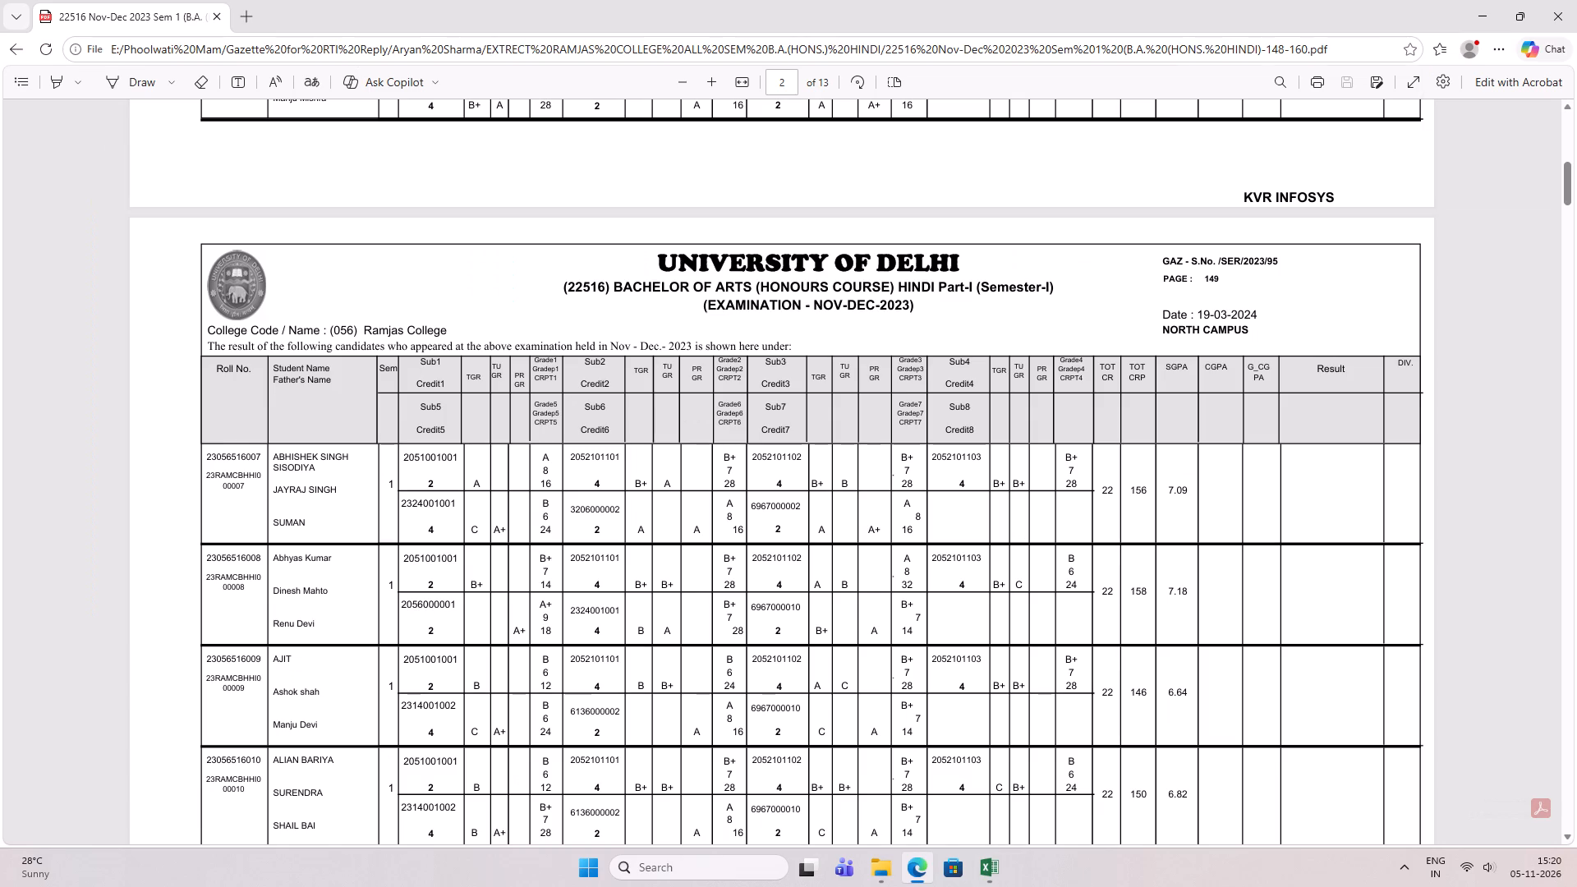
pyautogui.hotkey('ctrl', 'v')
pyautogui.press('Return')
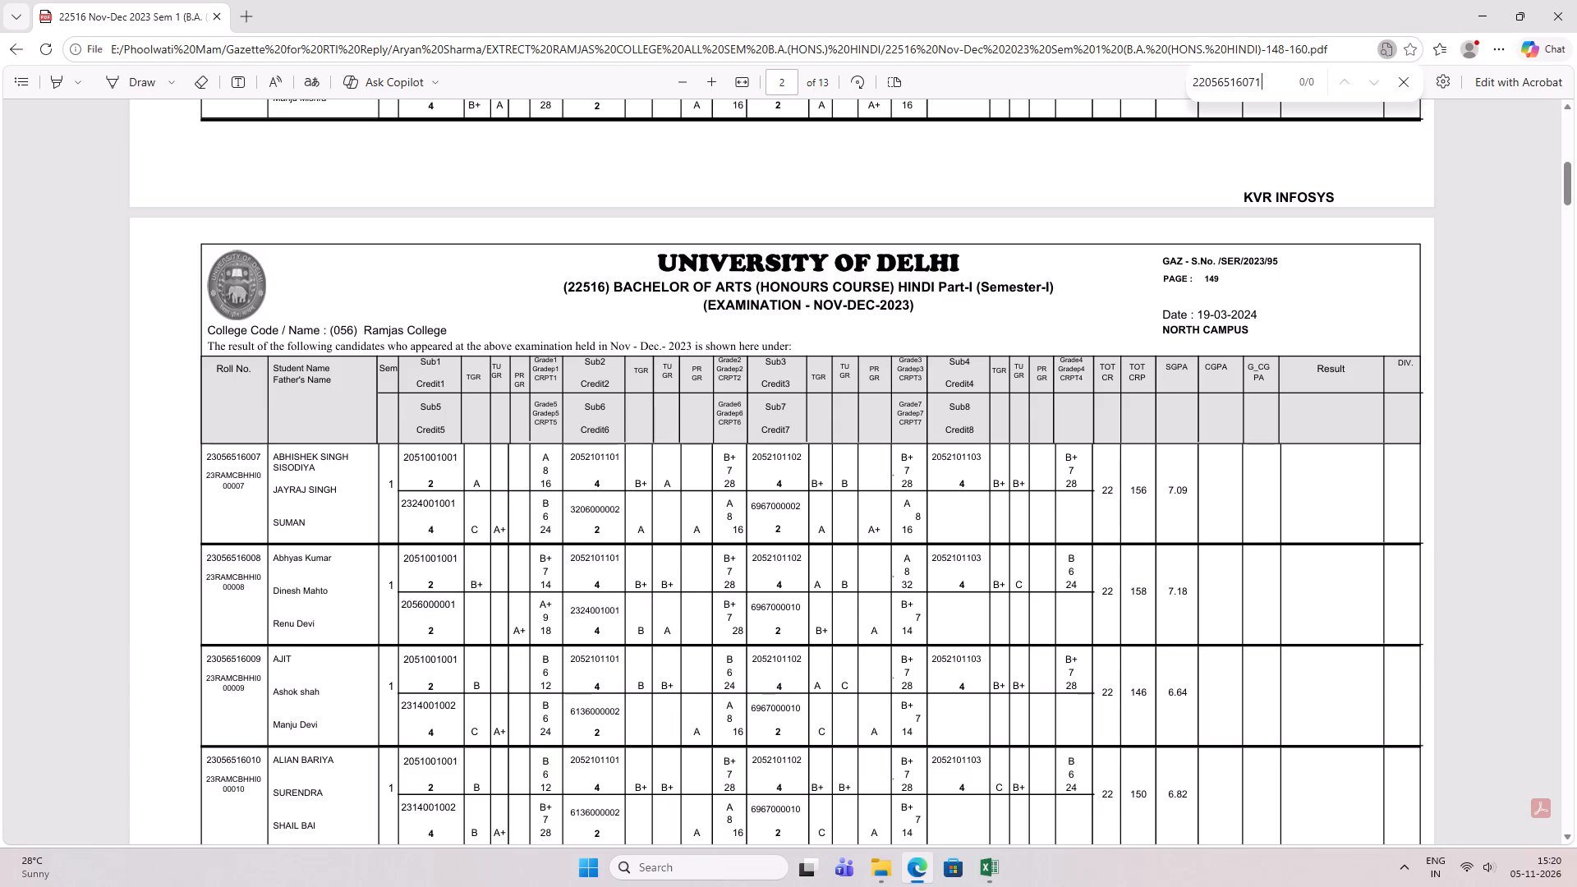
pyautogui.press('Return')
pyautogui.press('Return')
pyautogui.press('Return')
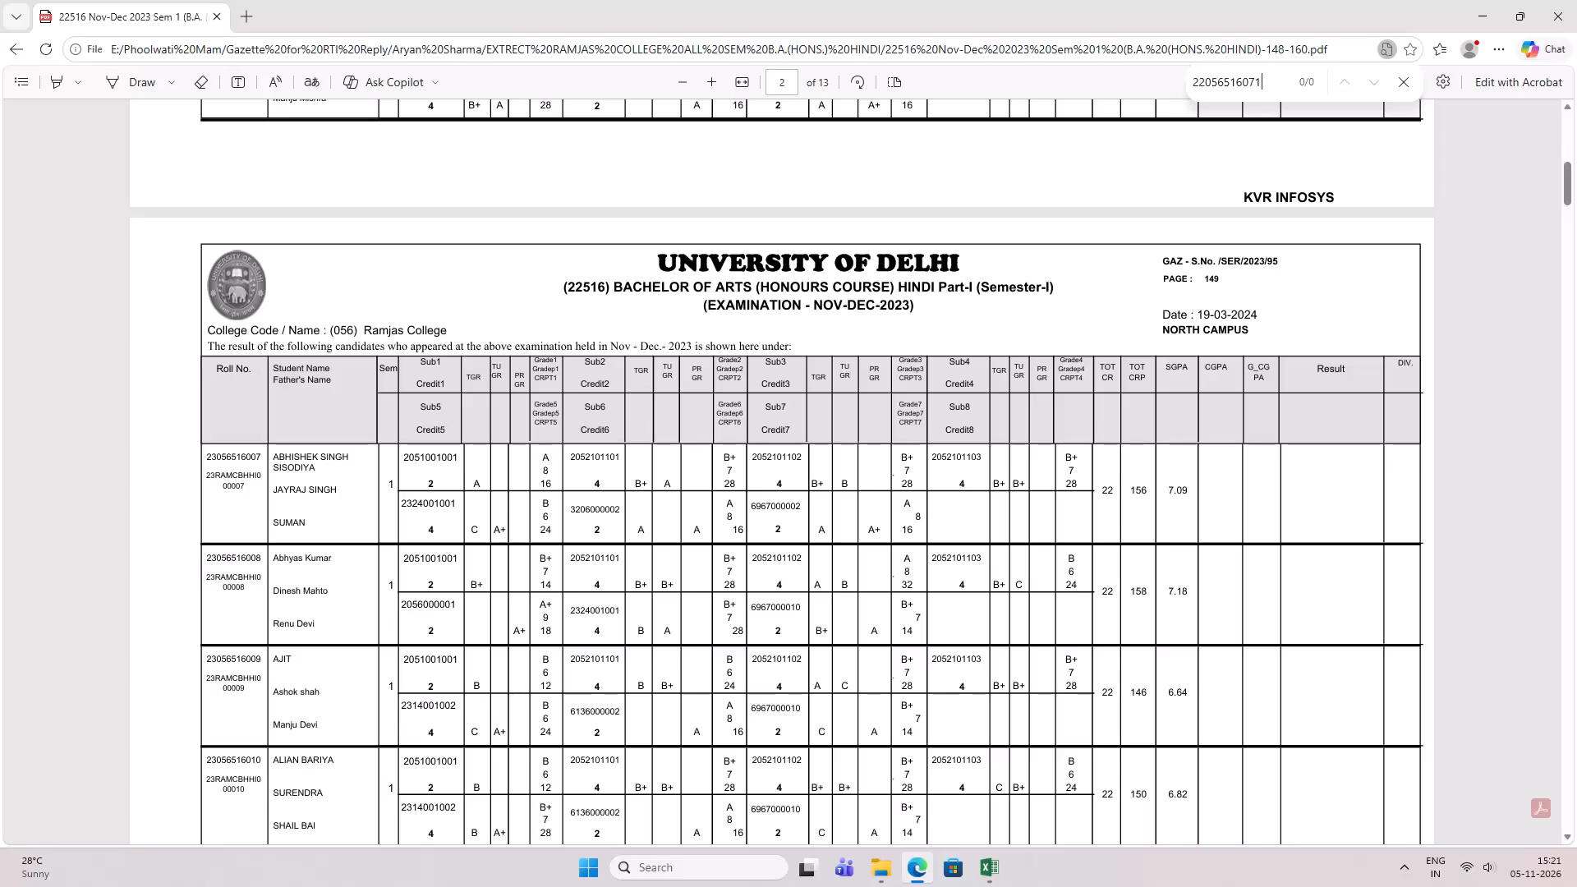
pyautogui.scroll(2, 1056, 751)
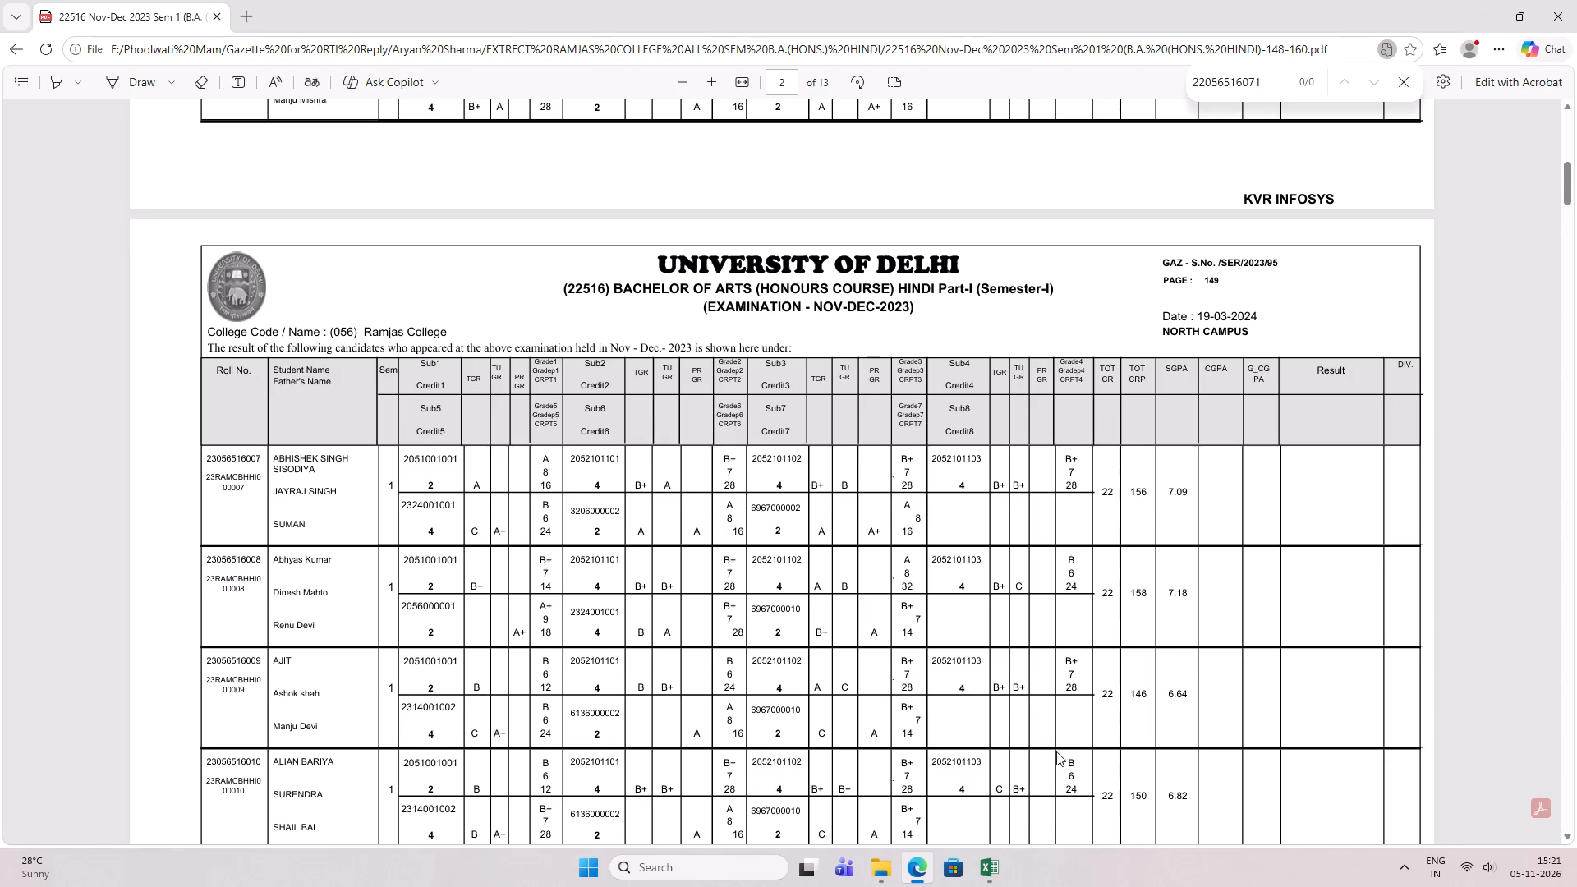
pyautogui.scroll(14, 1056, 751)
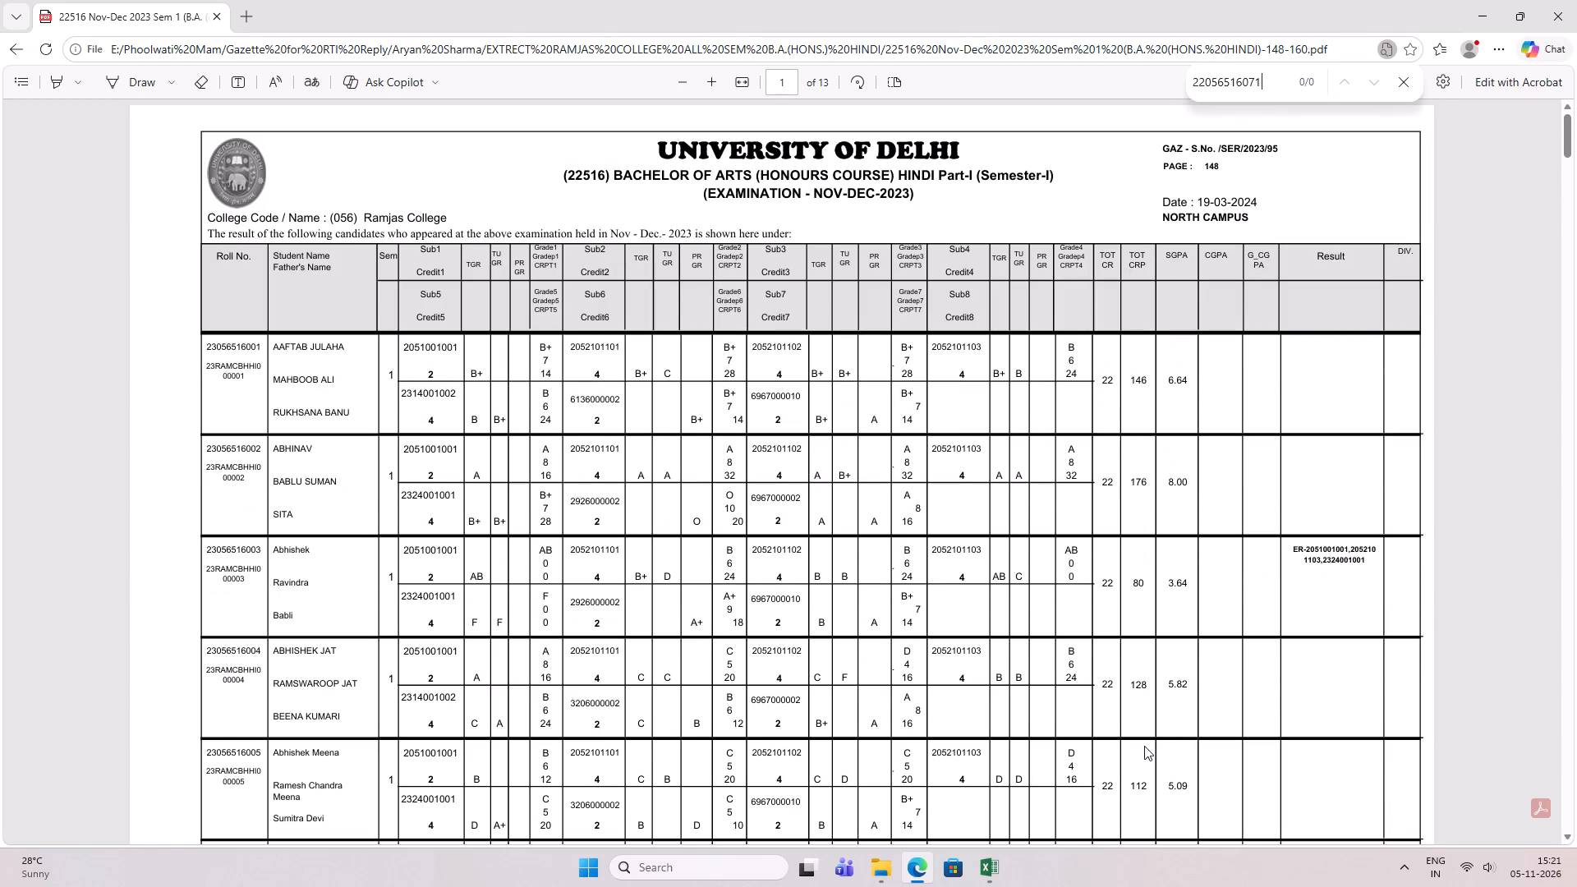
pyautogui.hotkey('alt', 'Tab')
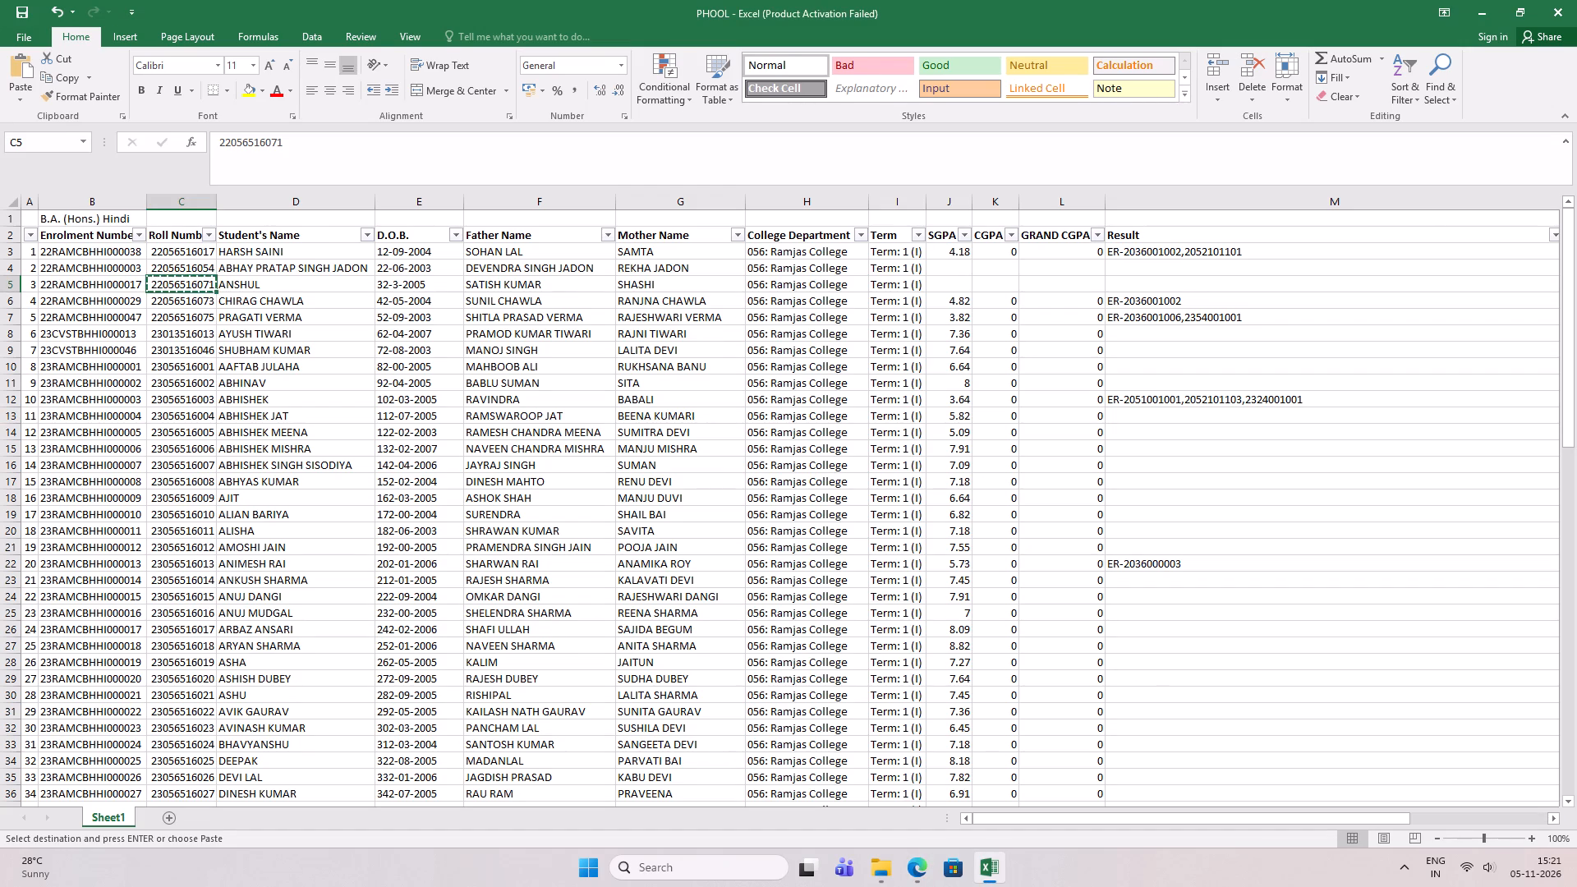
pyautogui.hotkey('alt', 'Tab')
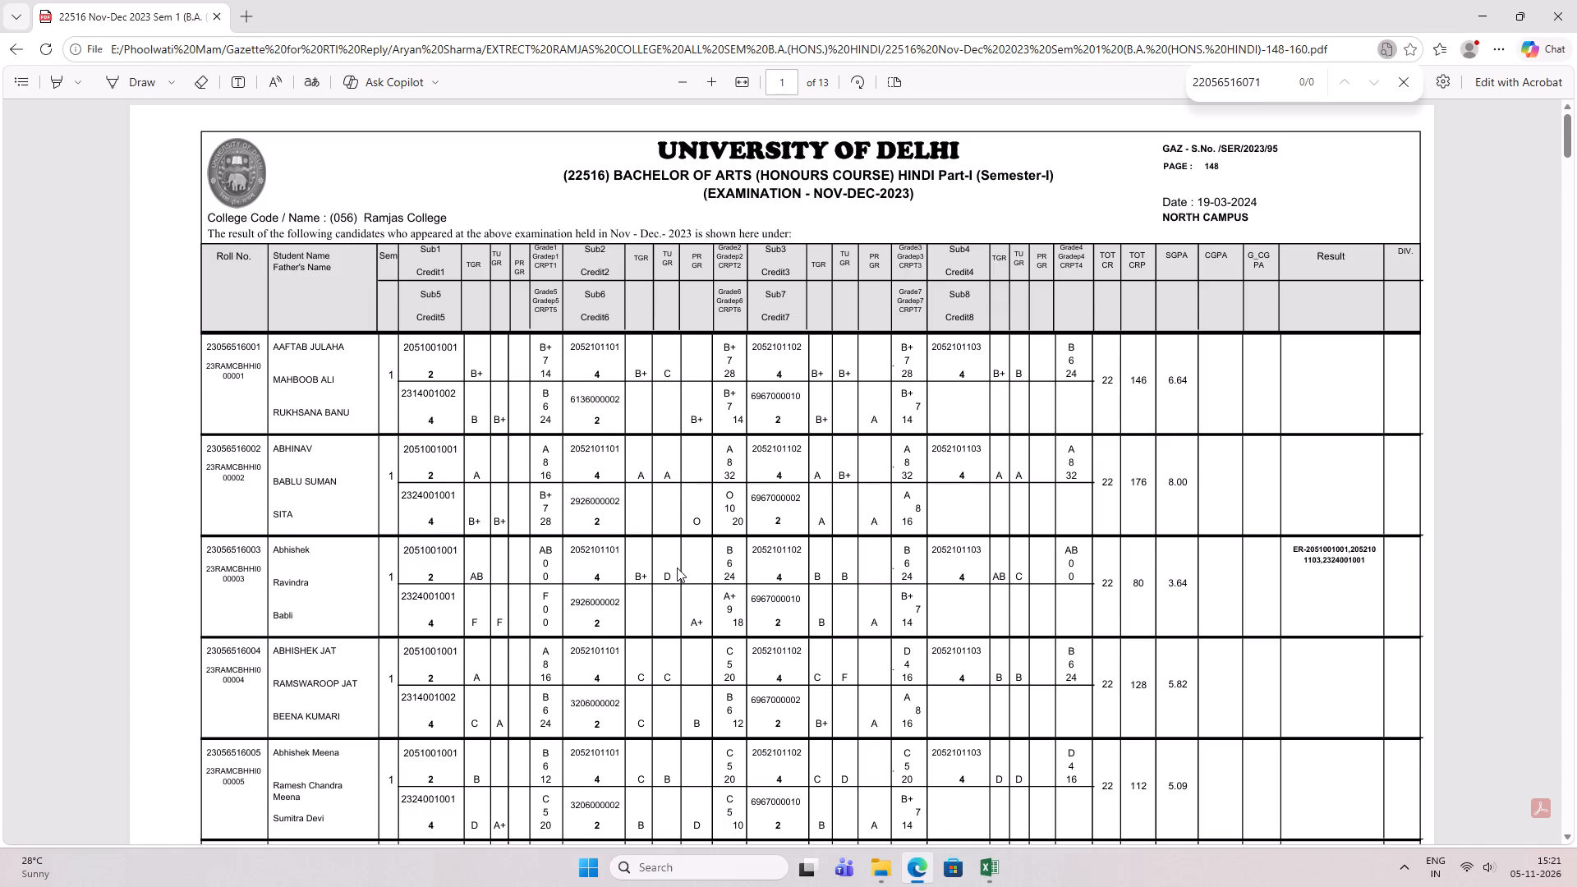
# Compare the enrolment and roll numbers in the first rows of PHOOL with the first pages of the Semester 1 result PDF.
pyautogui.scroll(-14, 679, 574)
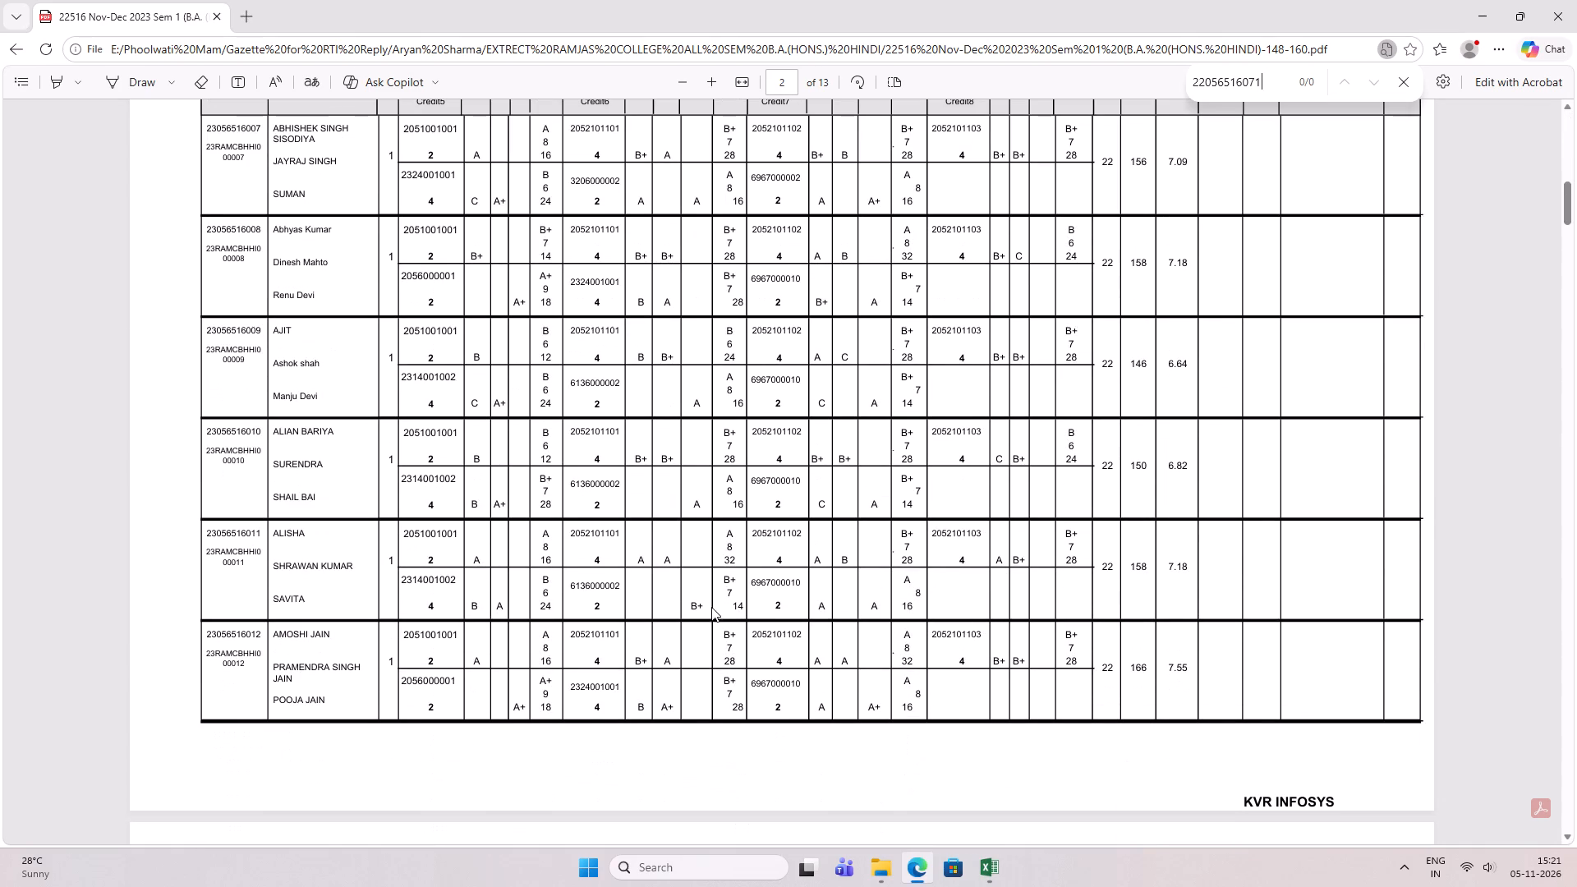
pyautogui.hotkey('alt', 'Tab')
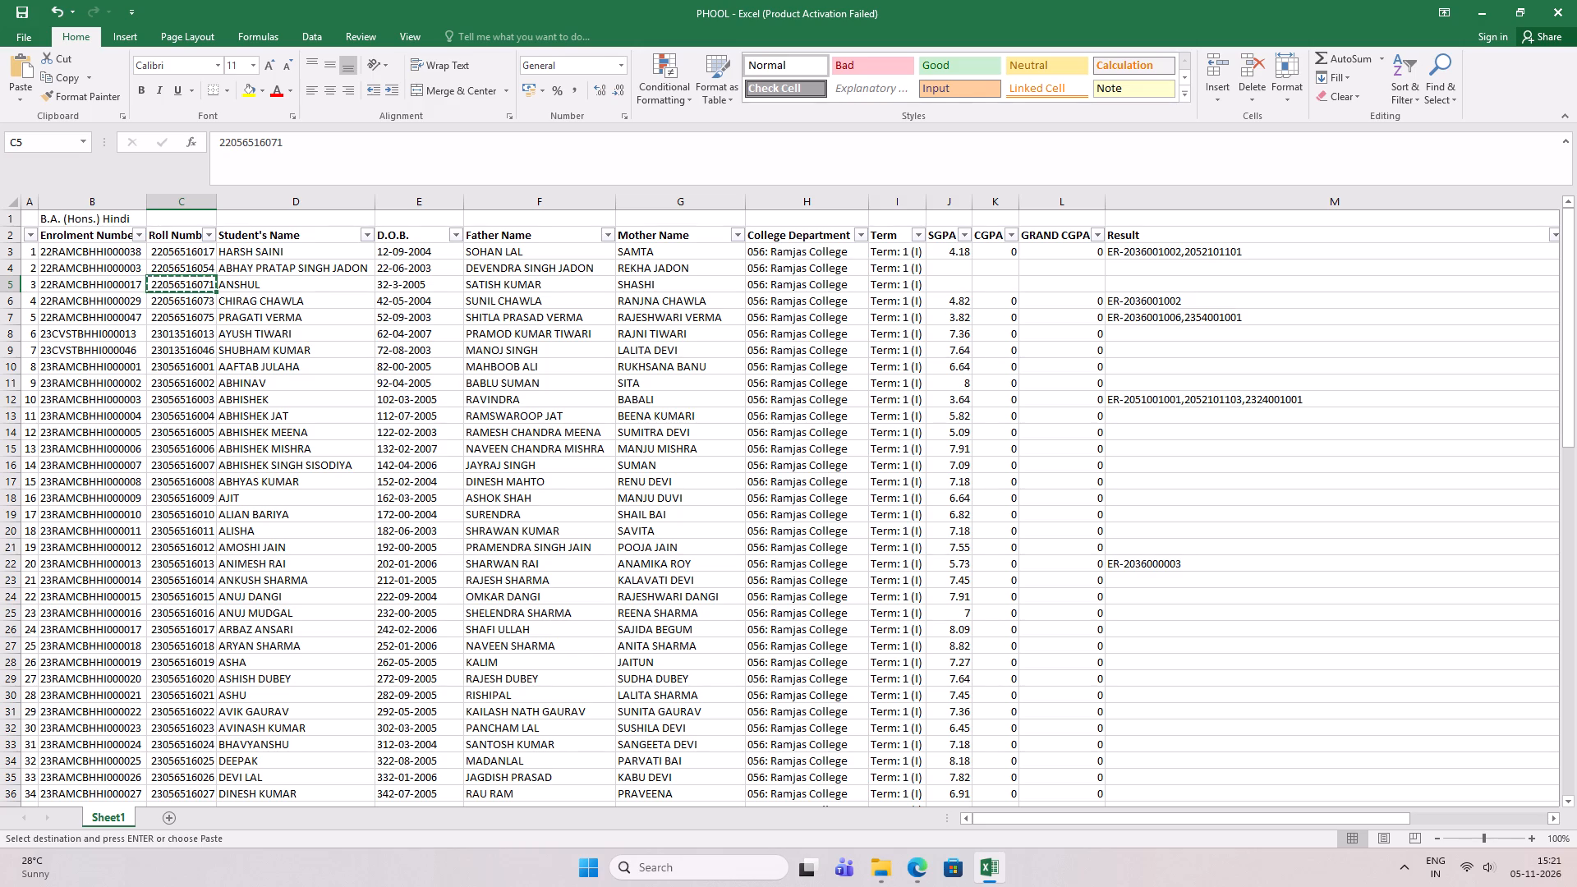
pyautogui.moveTo(94, 334); pyautogui.dragTo(94, 347)
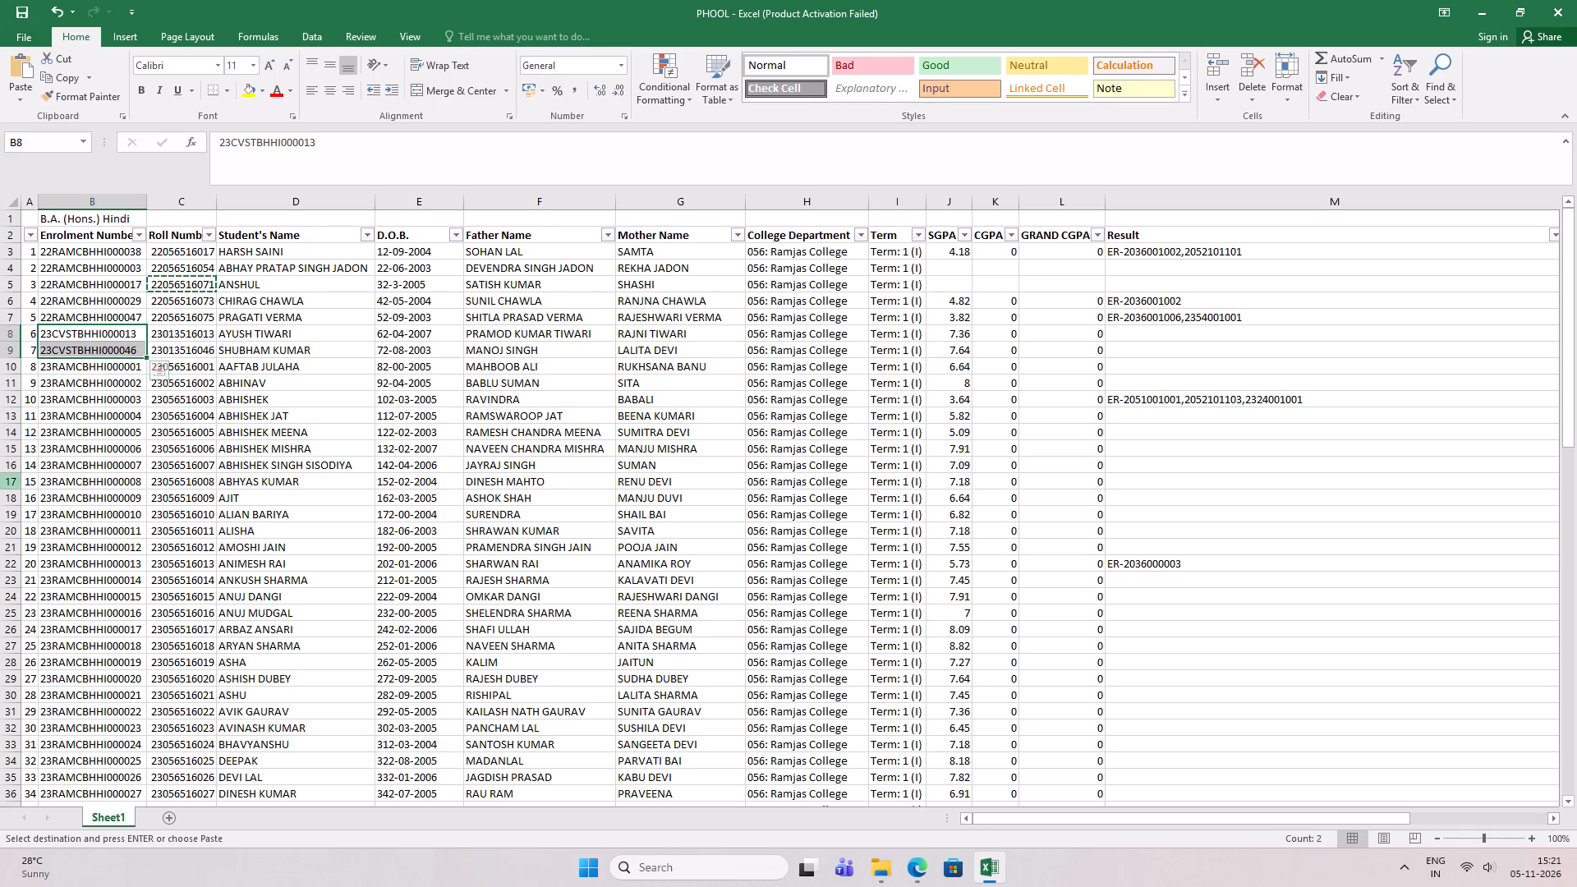
pyautogui.click(75, 253)
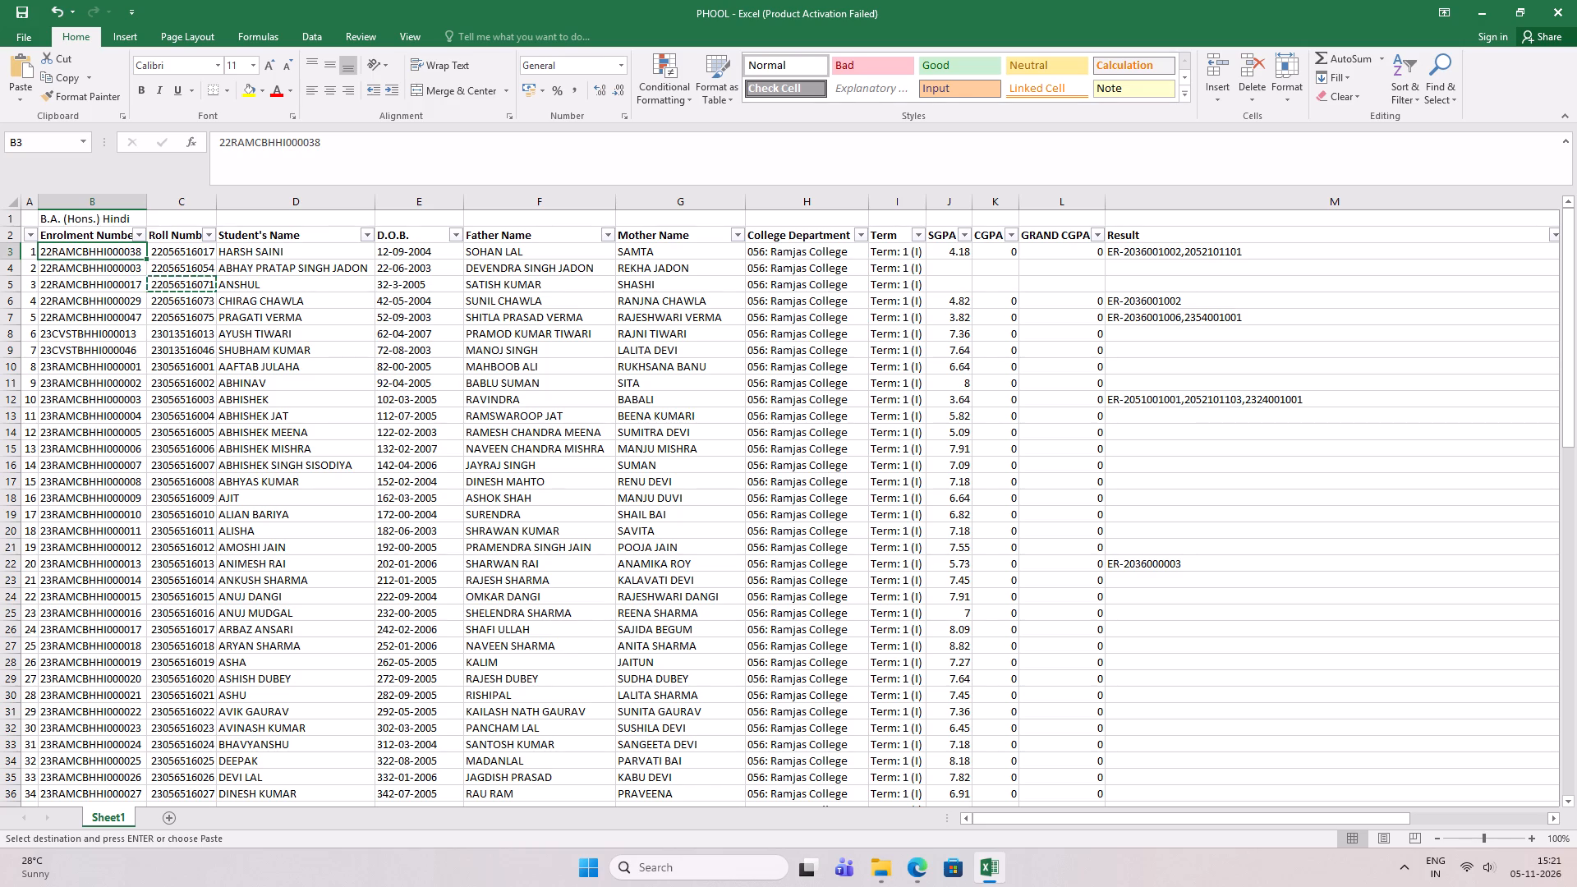
pyautogui.hotkey('alt', 'Tab')
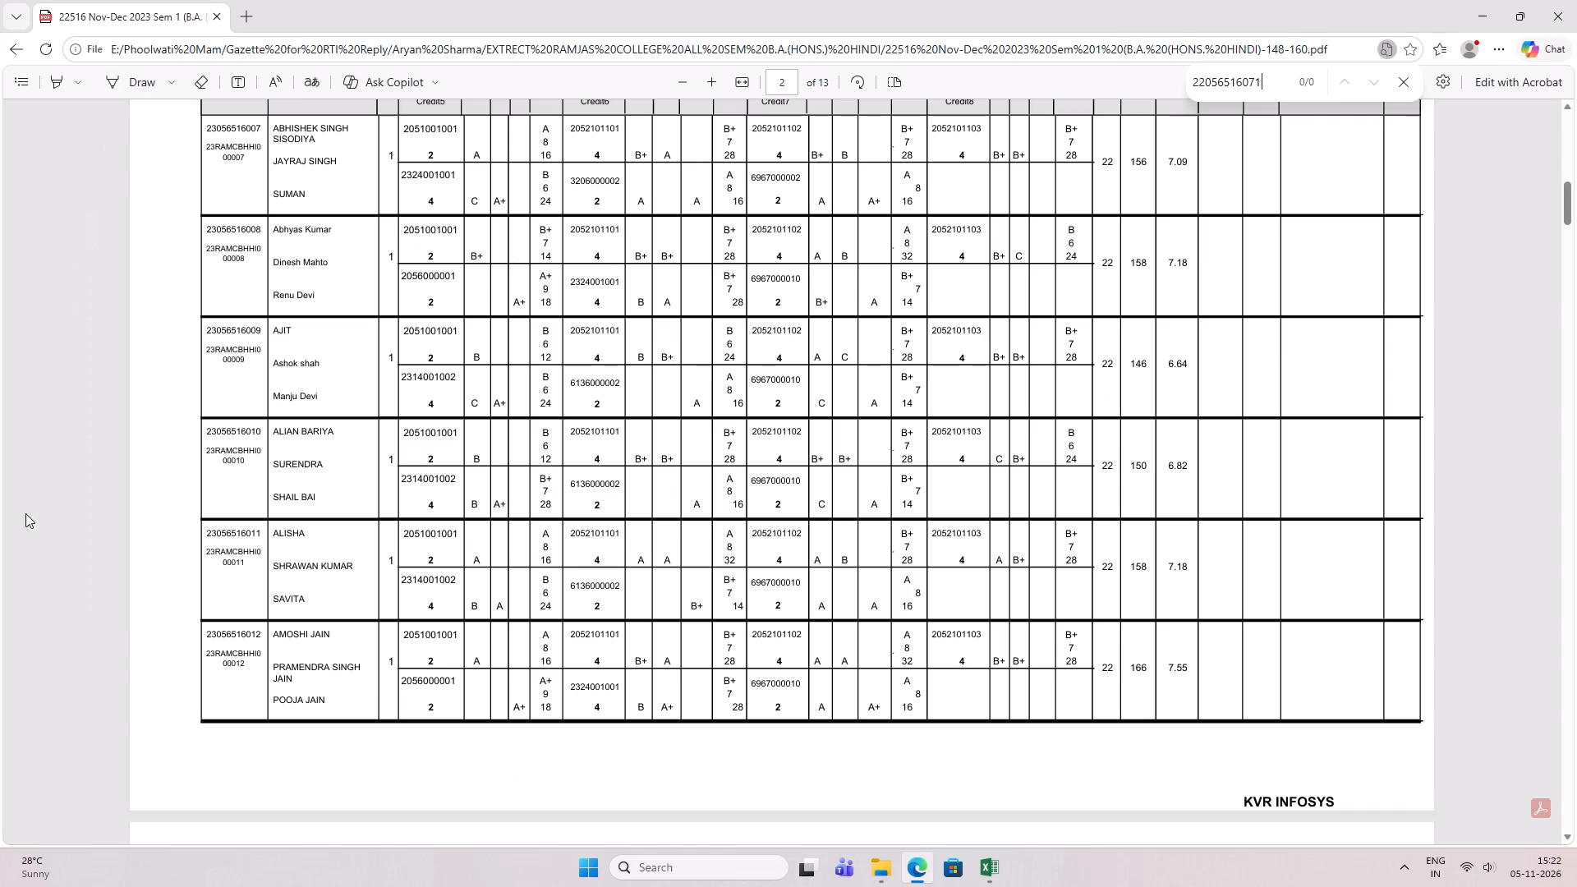
pyautogui.scroll(9, 39, 485)
pyautogui.scroll(19, 42, 433)
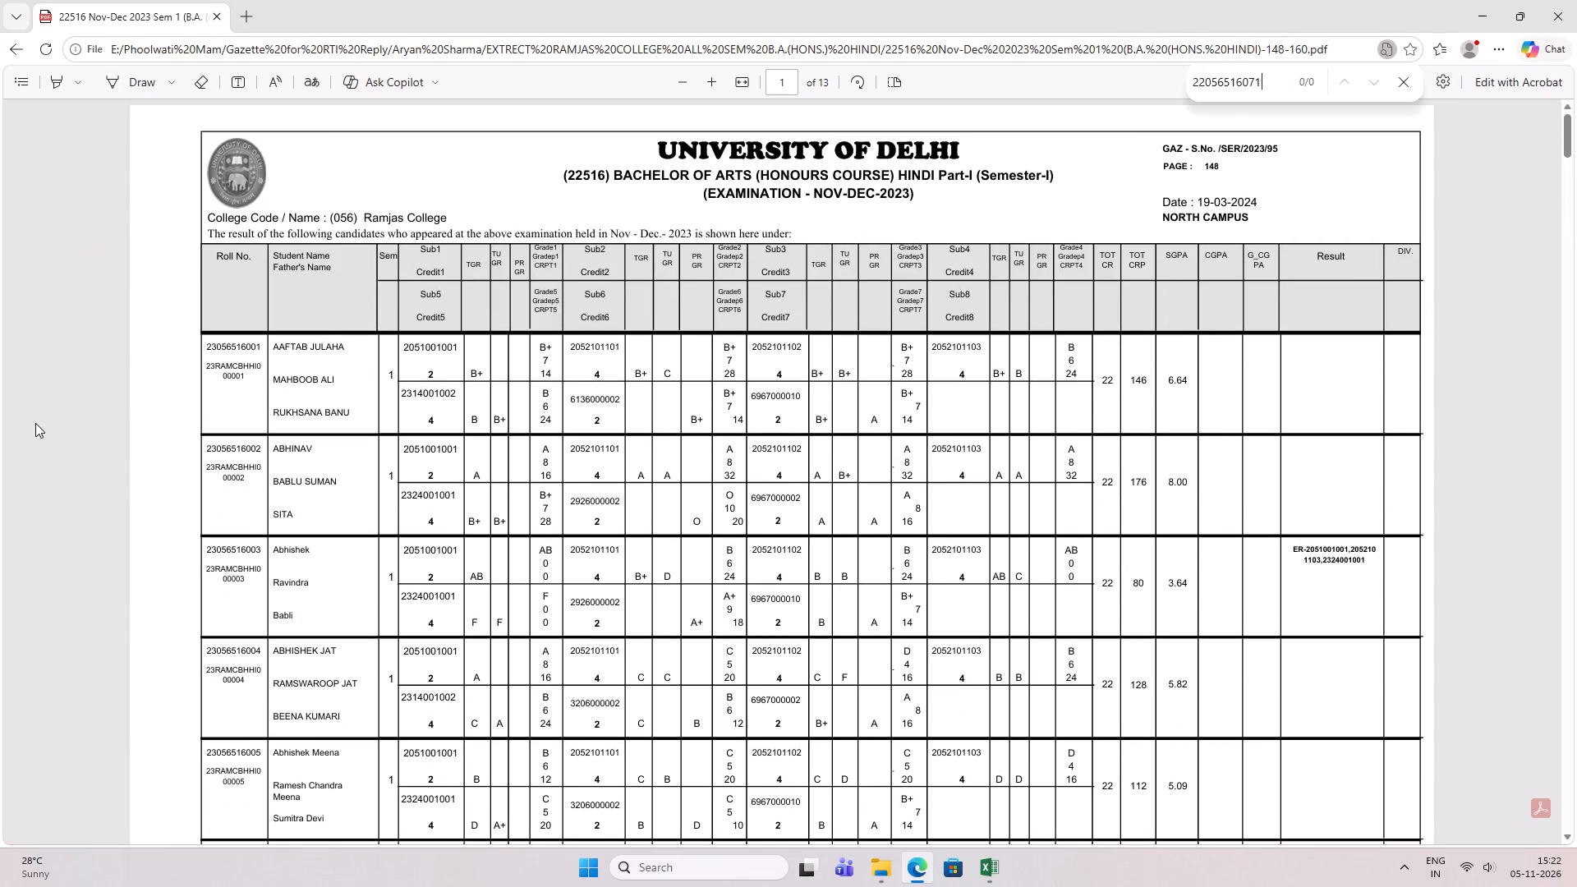
pyautogui.scroll(13, 35, 423)
pyautogui.scroll(1, 0, 338)
# Close the Nov-Dec 2023 Semester 1 result PDF and return to the PHOOL workbook.
pyautogui.click(1566, 7)
pyautogui.scroll(1, 905, 846)
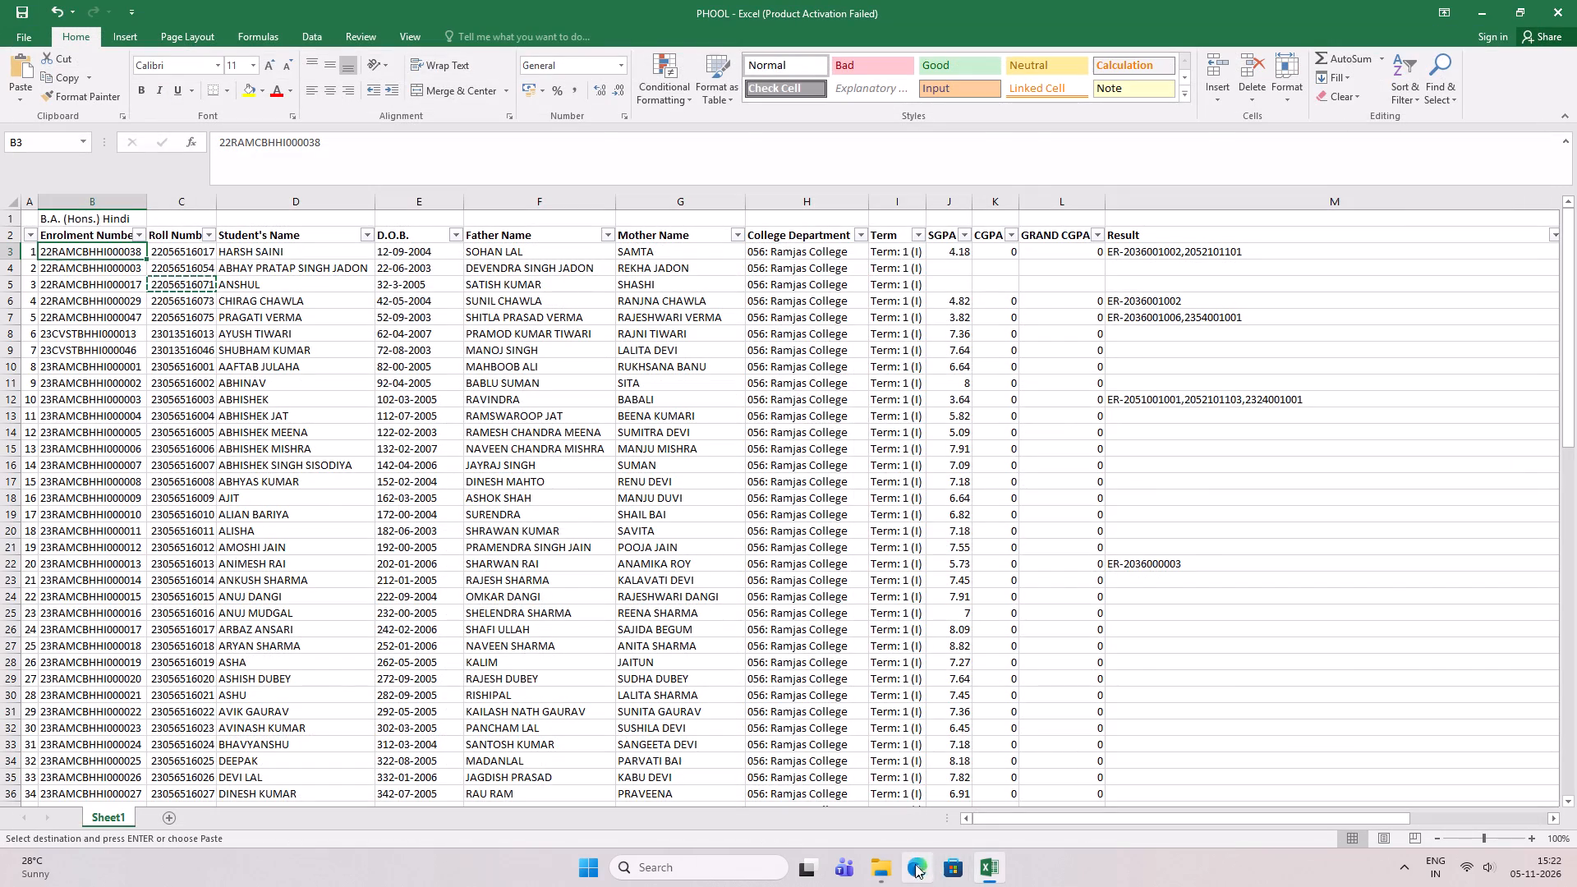
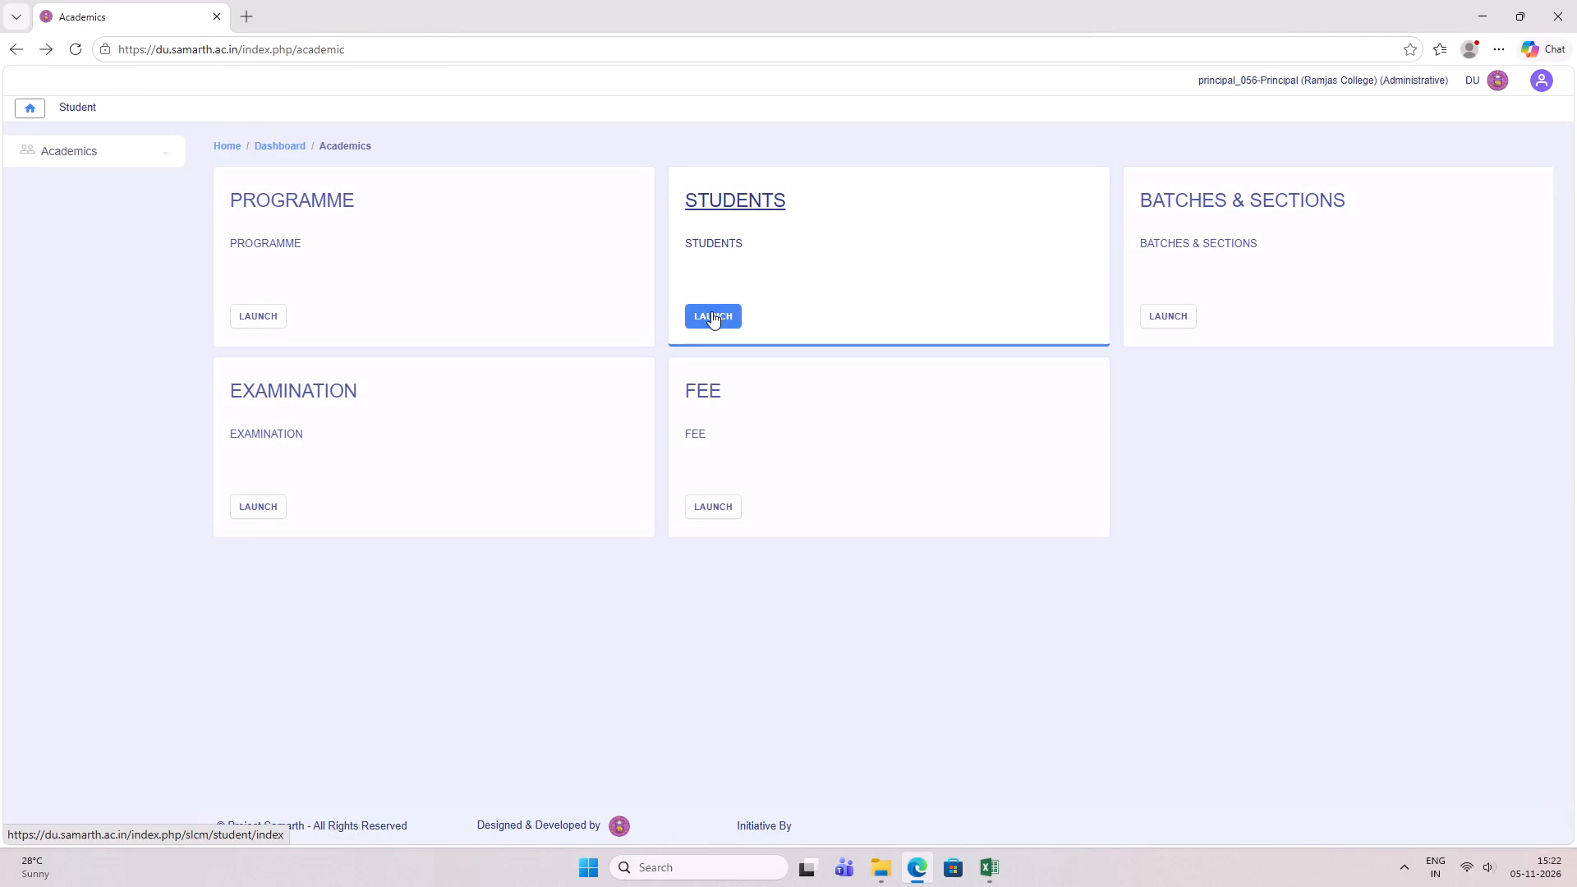
# In the Samarth portal in Edge, look through the Students, Programme and Examination modules under Academics.
pyautogui.click(711, 311)
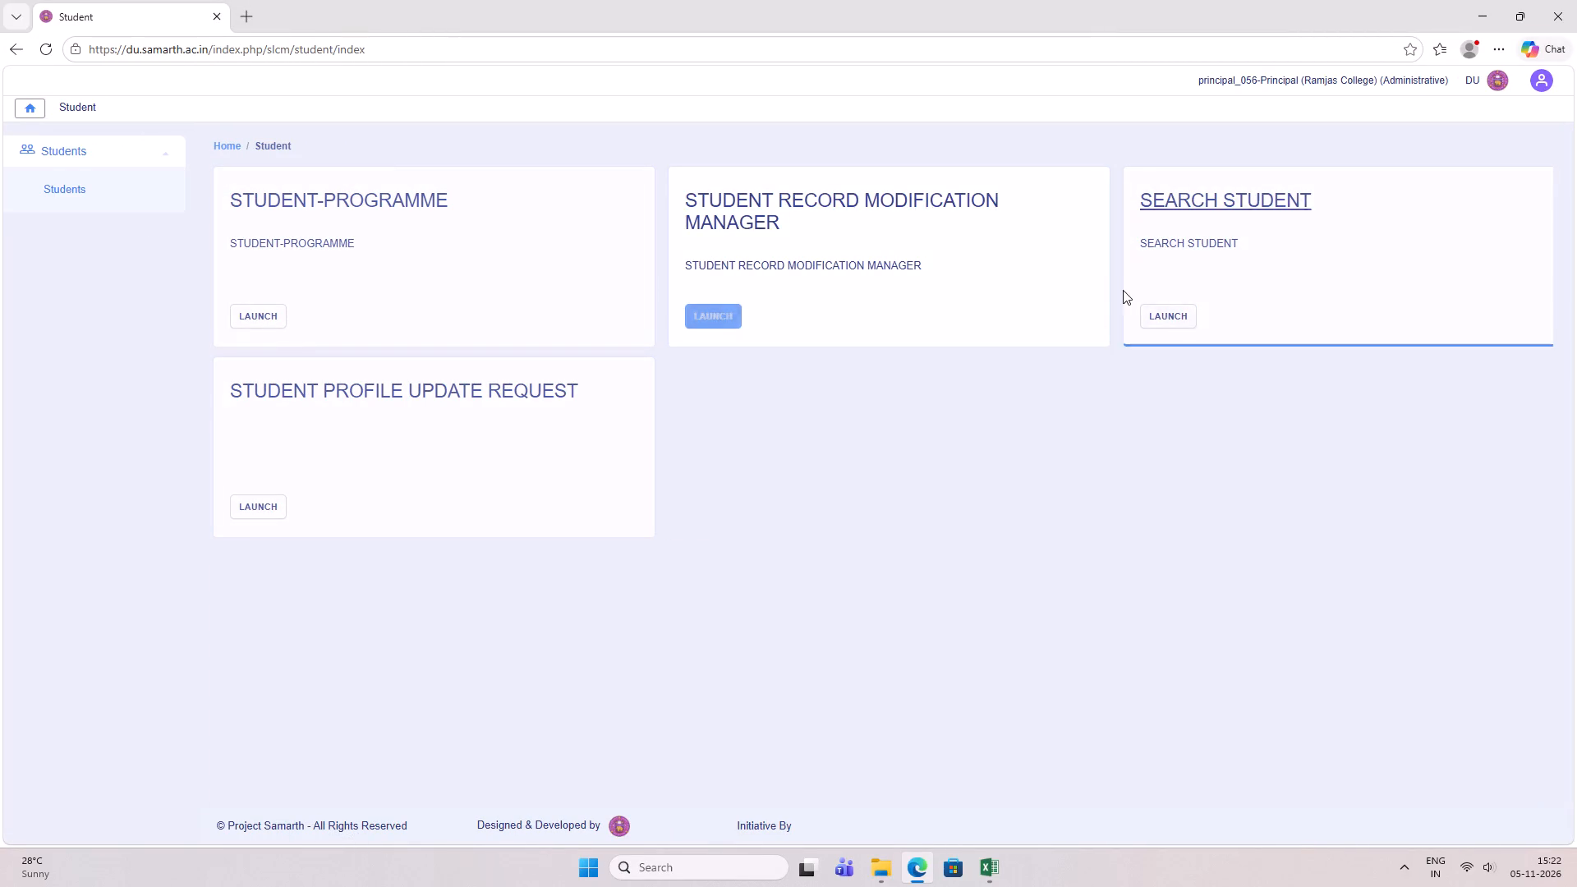
pyautogui.click(15, 53)
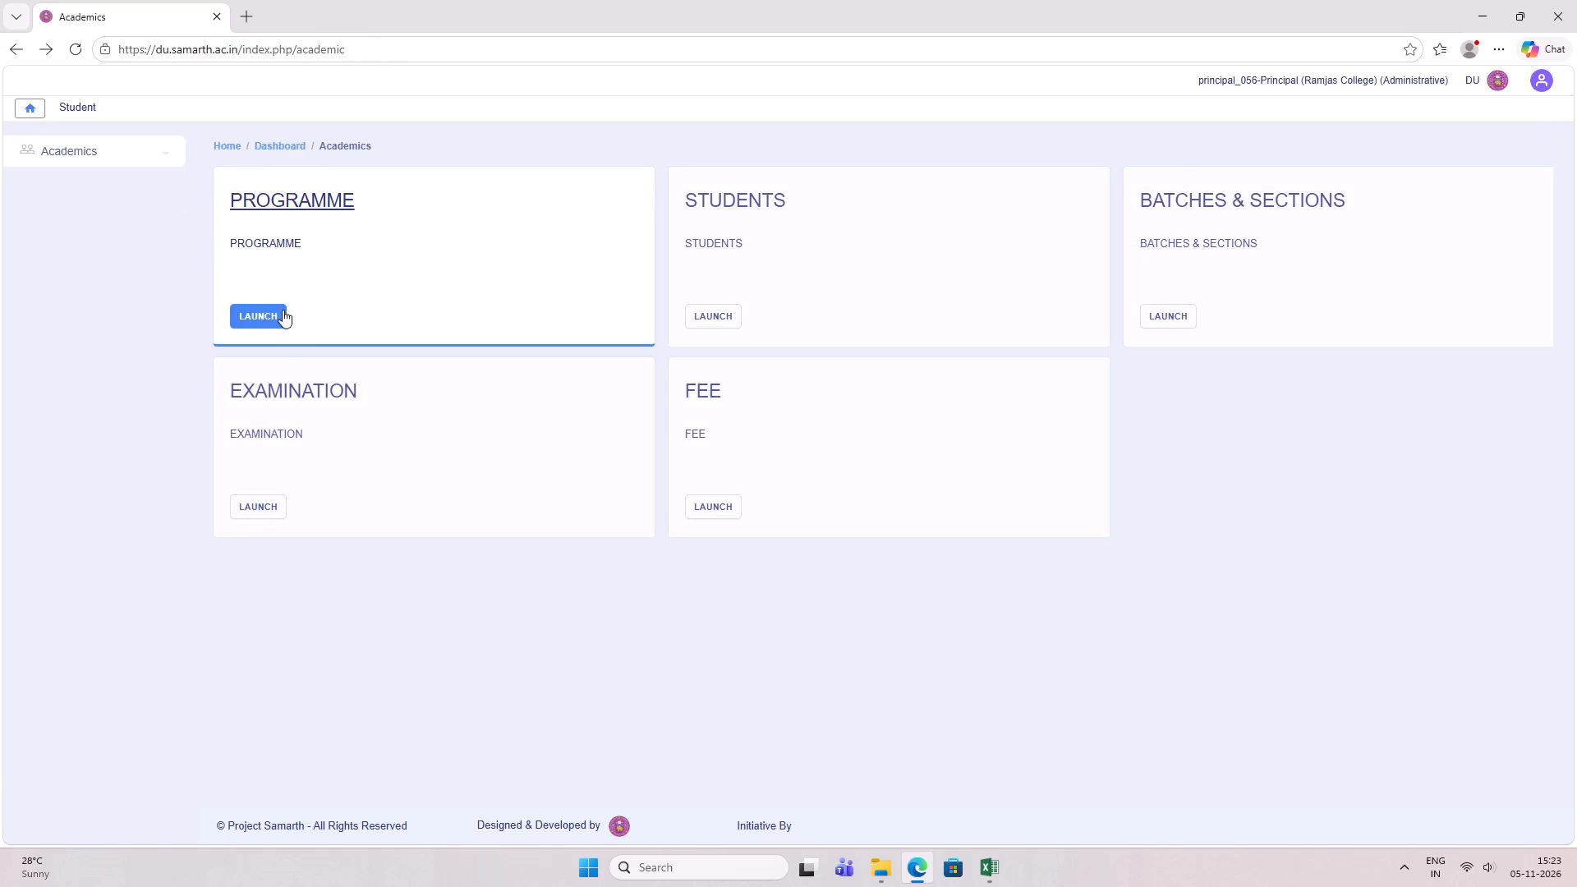
pyautogui.click(702, 318)
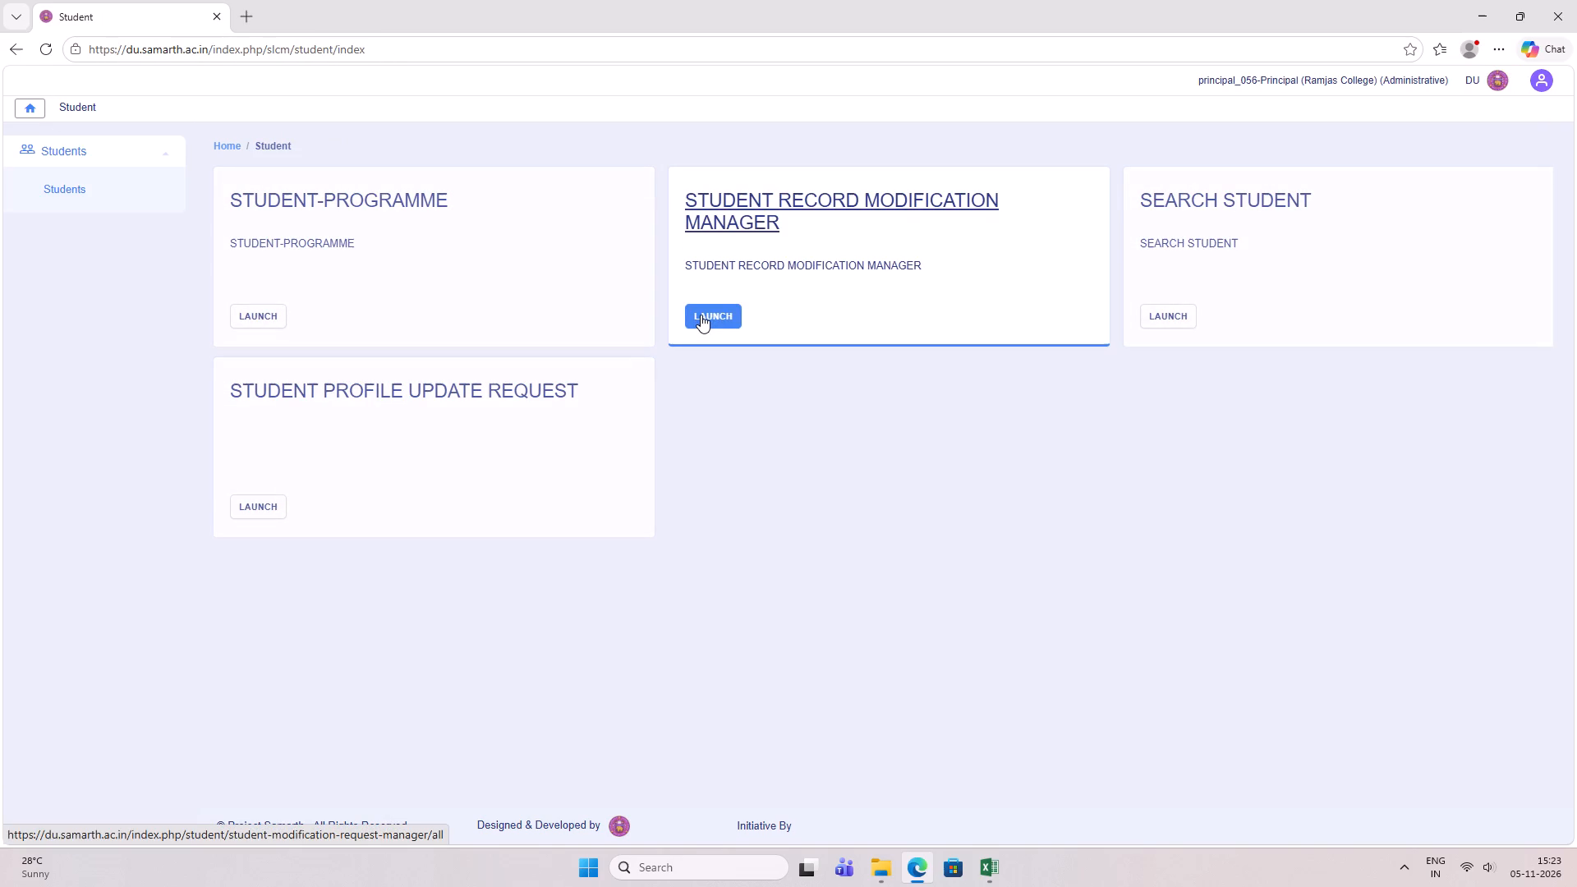
pyautogui.click(12, 53)
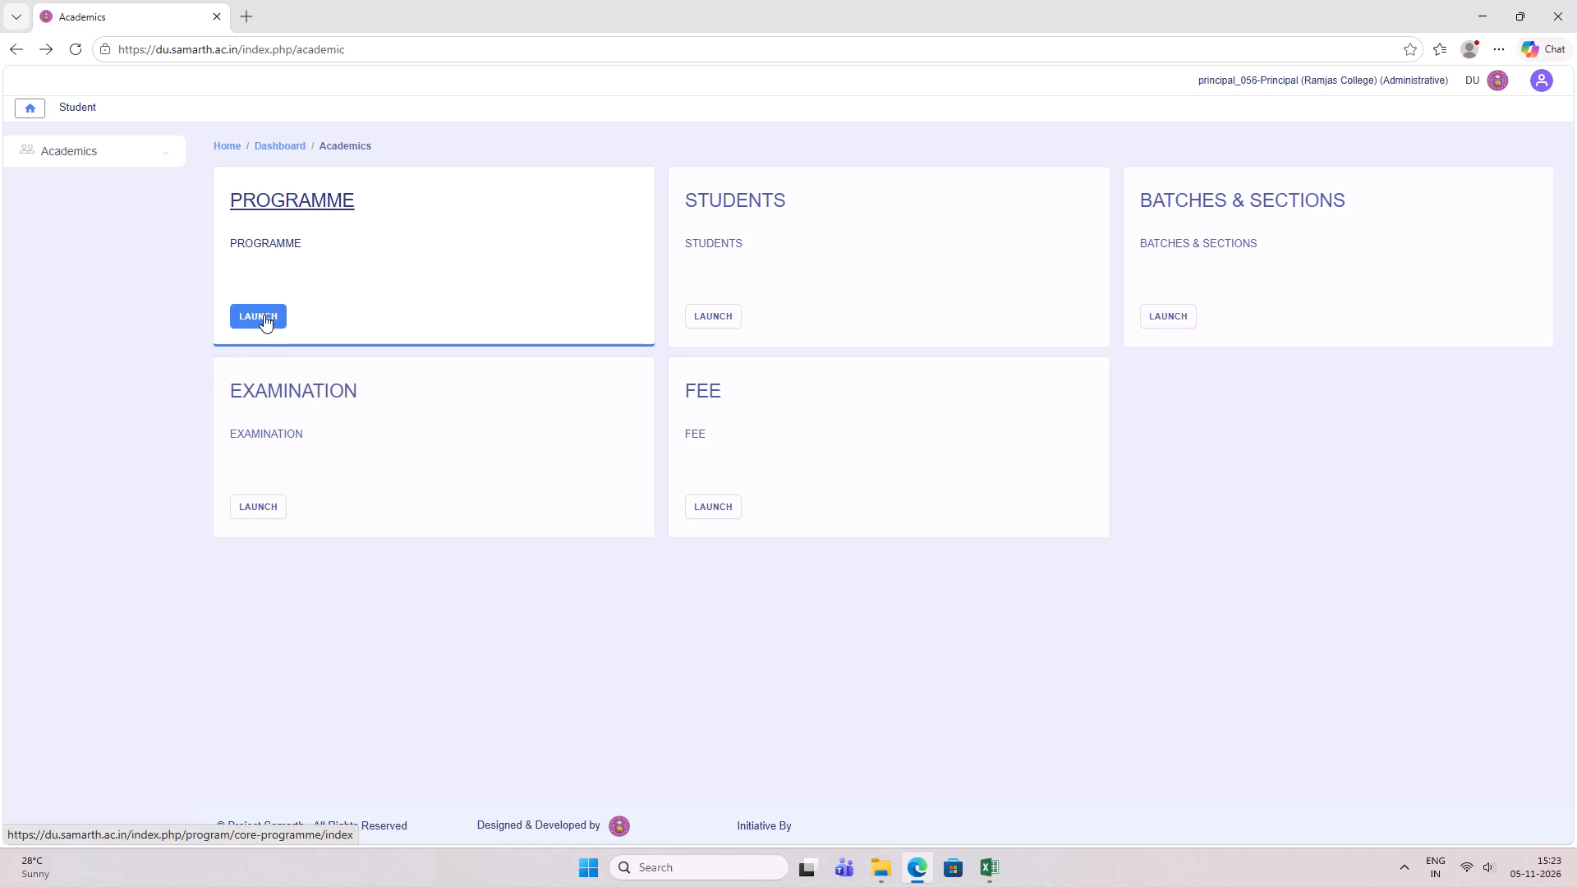
pyautogui.click(262, 314)
pyautogui.click(11, 43)
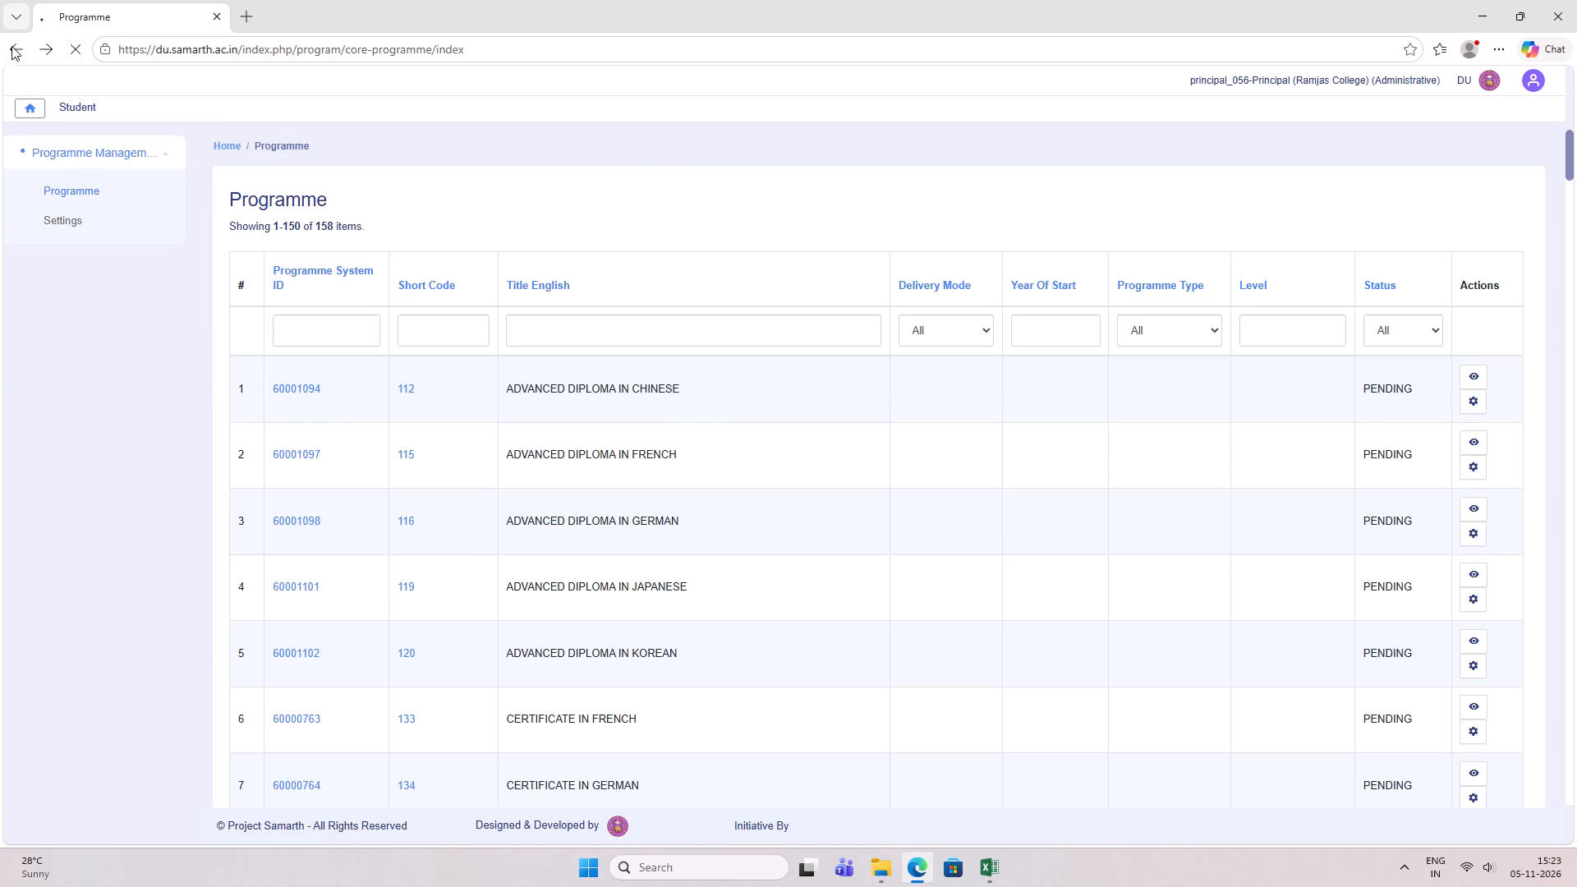
pyautogui.click(13, 54)
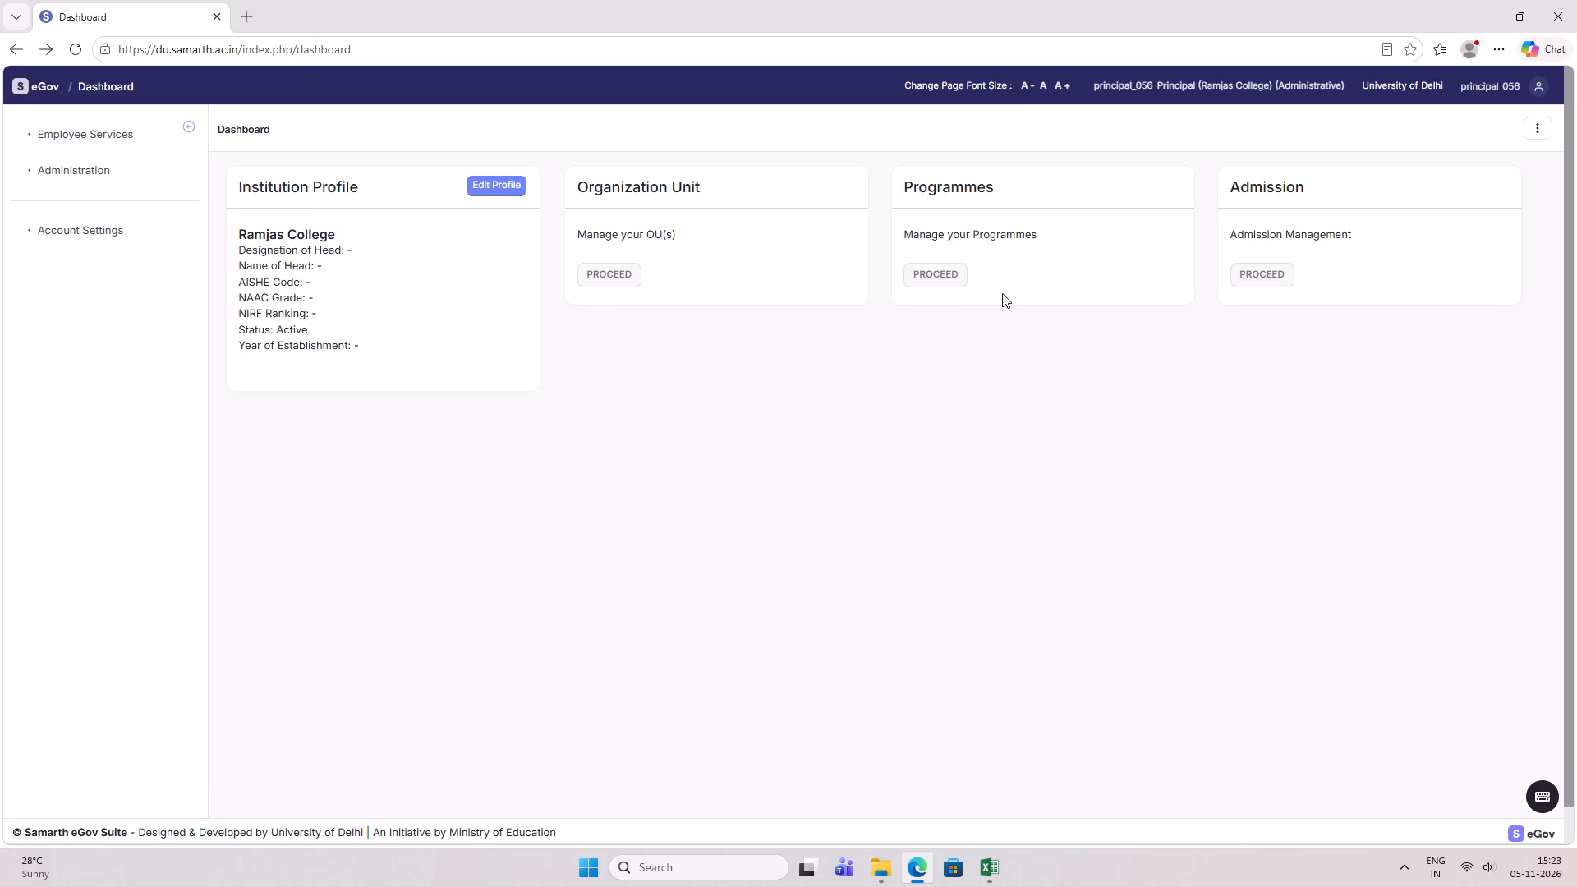
pyautogui.click(935, 278)
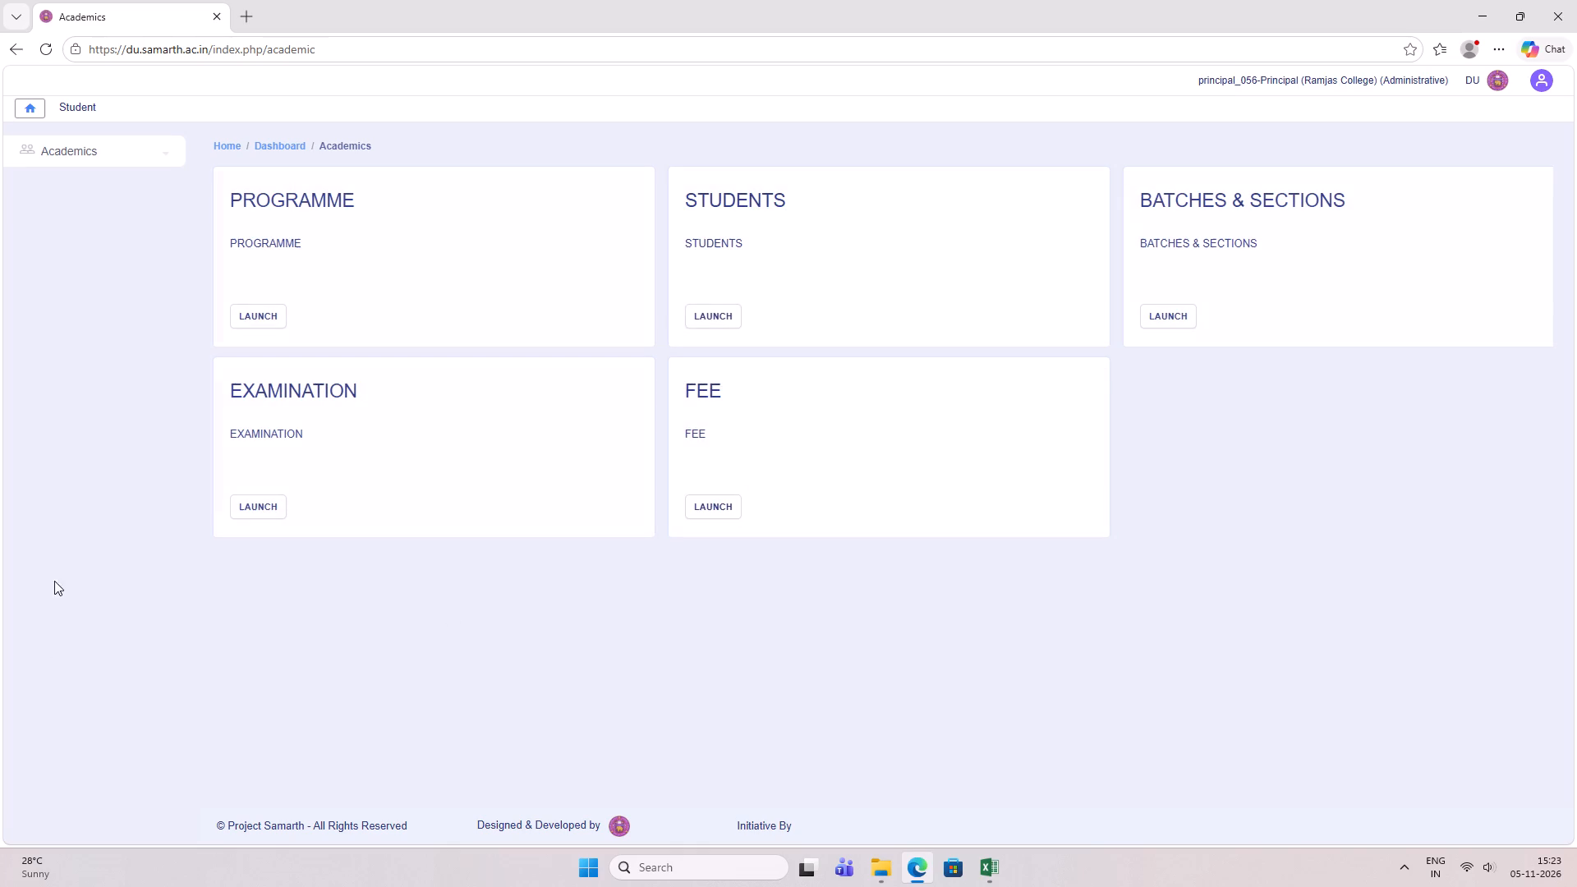
pyautogui.click(252, 512)
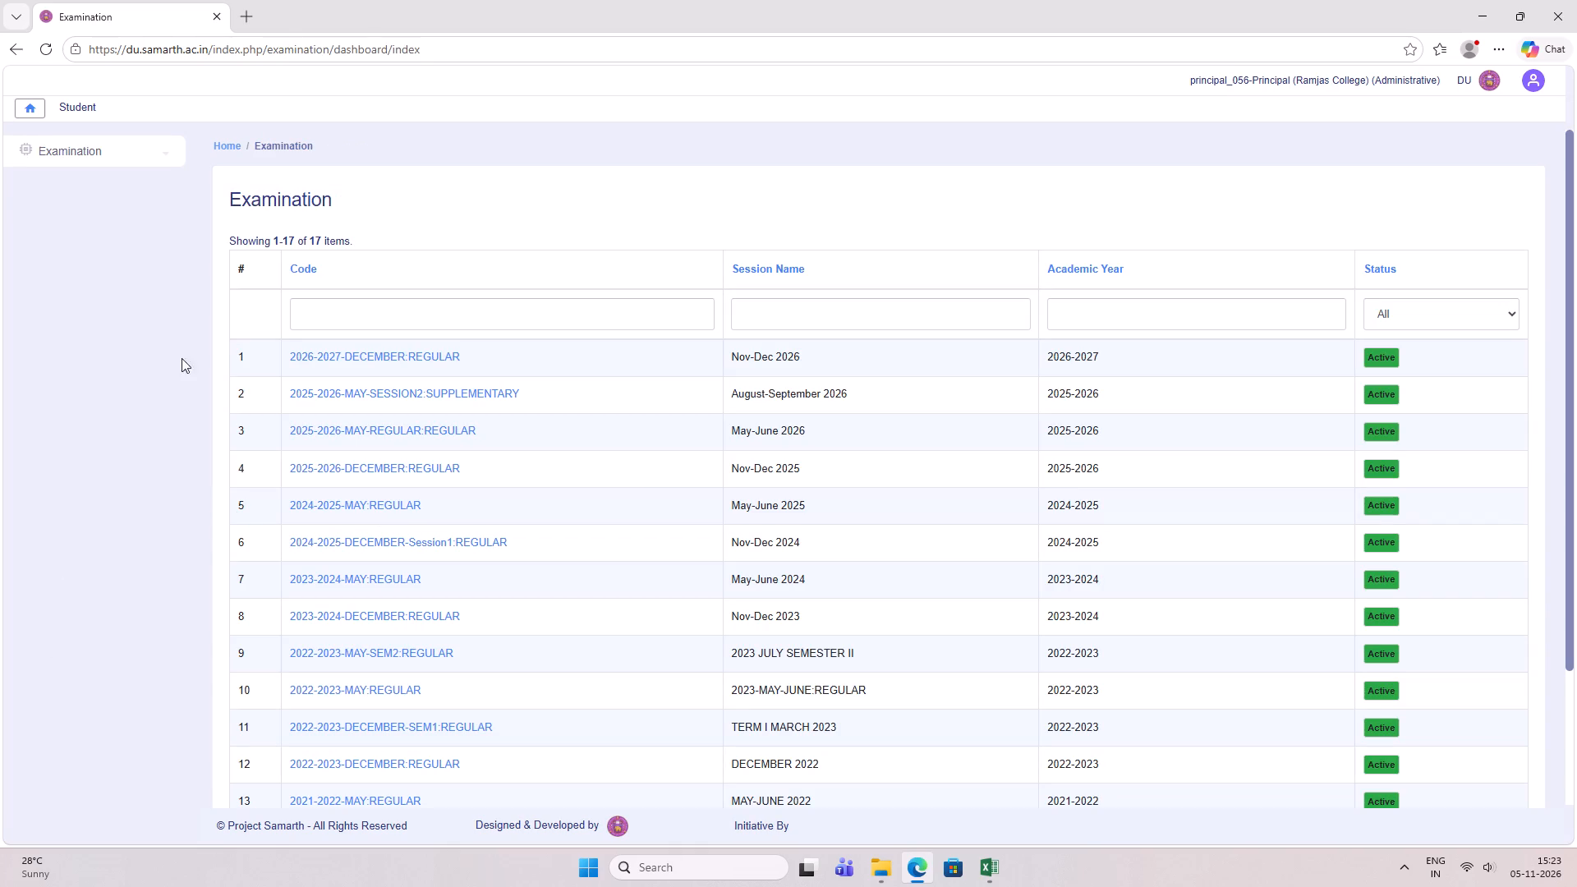
pyautogui.click(16, 51)
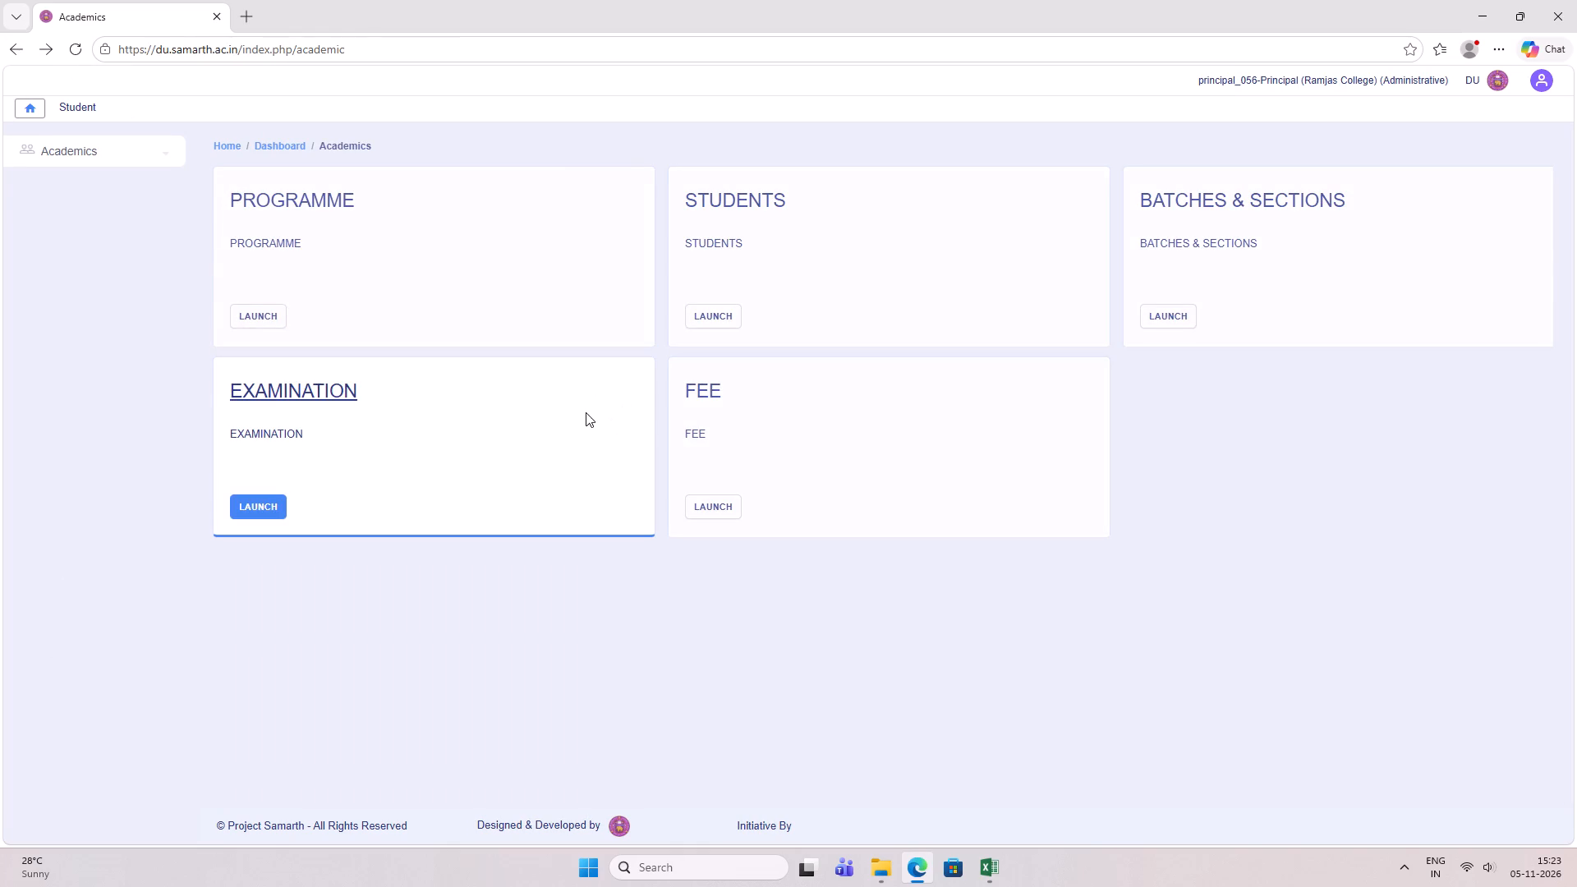
pyautogui.click(706, 309)
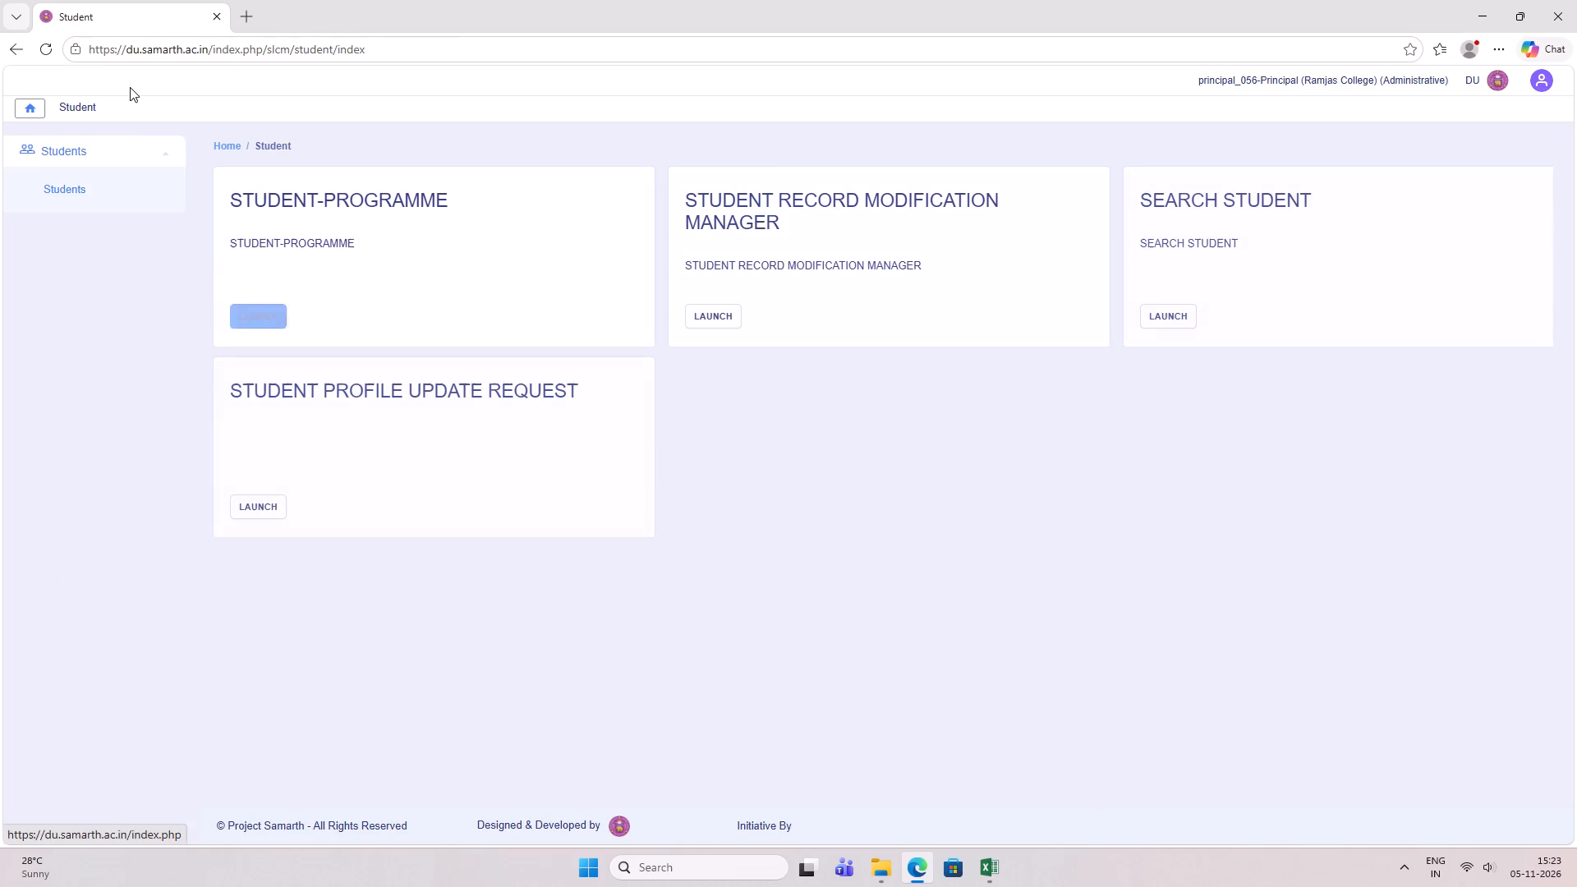
pyautogui.click(17, 53)
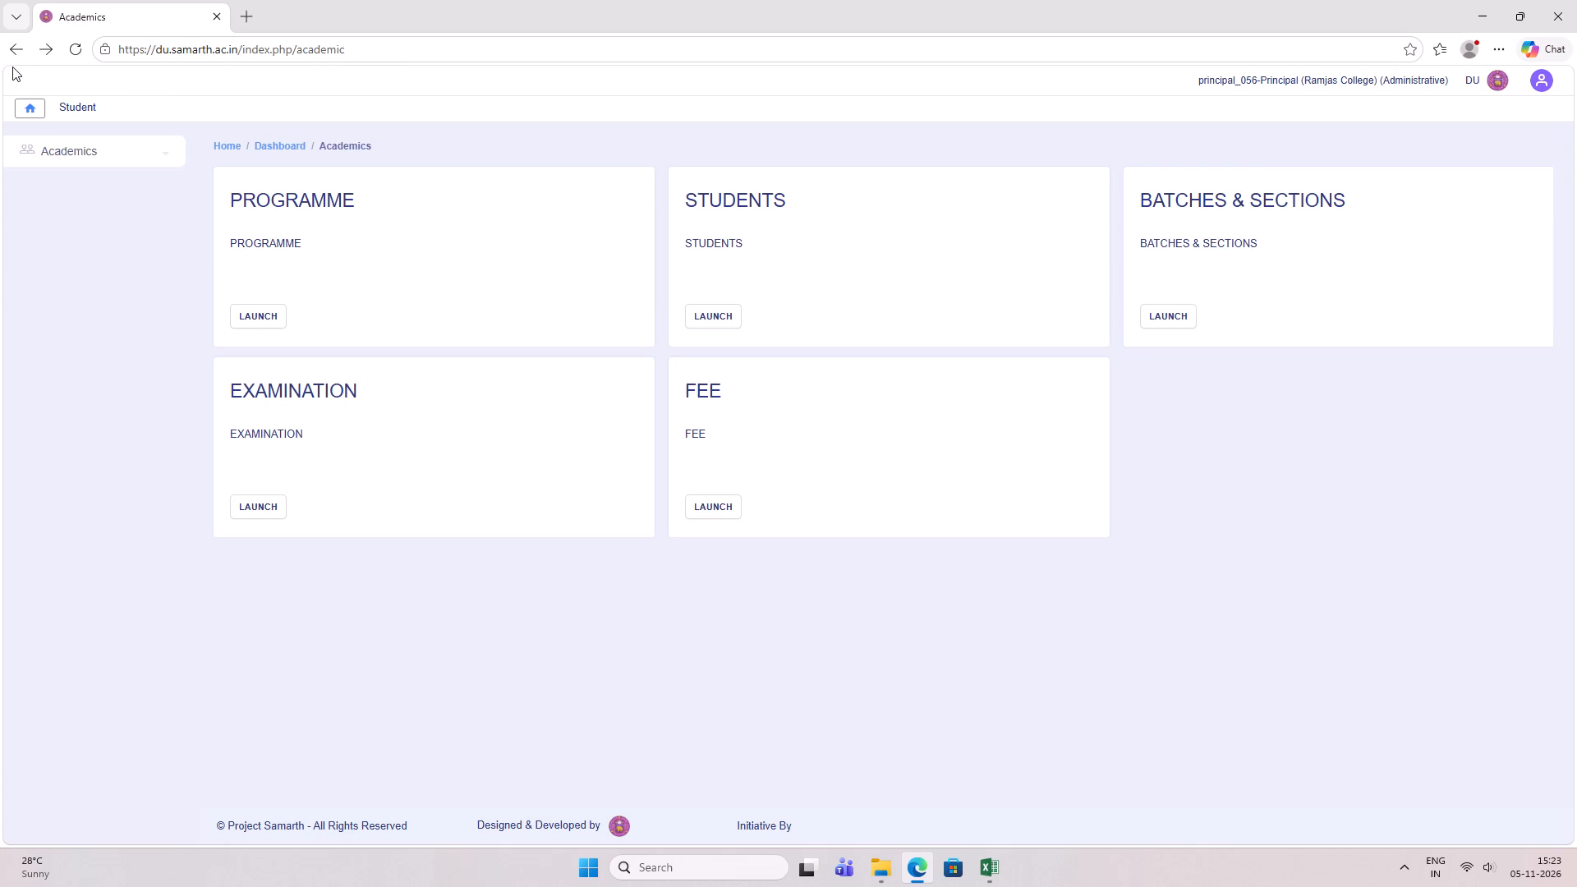
pyautogui.click(12, 67)
pyautogui.click(19, 48)
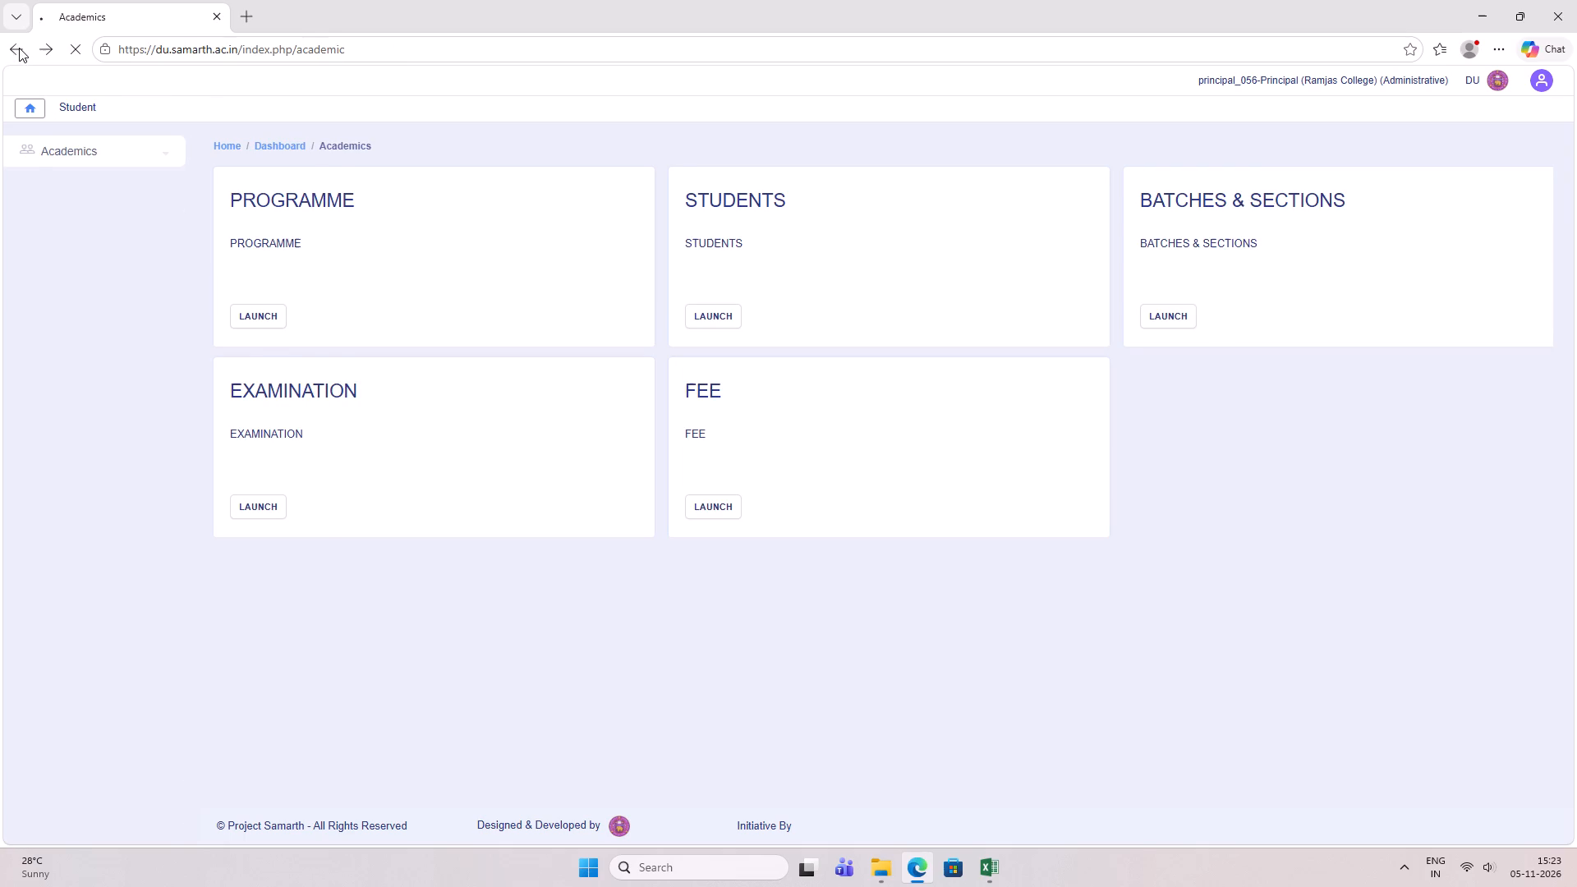
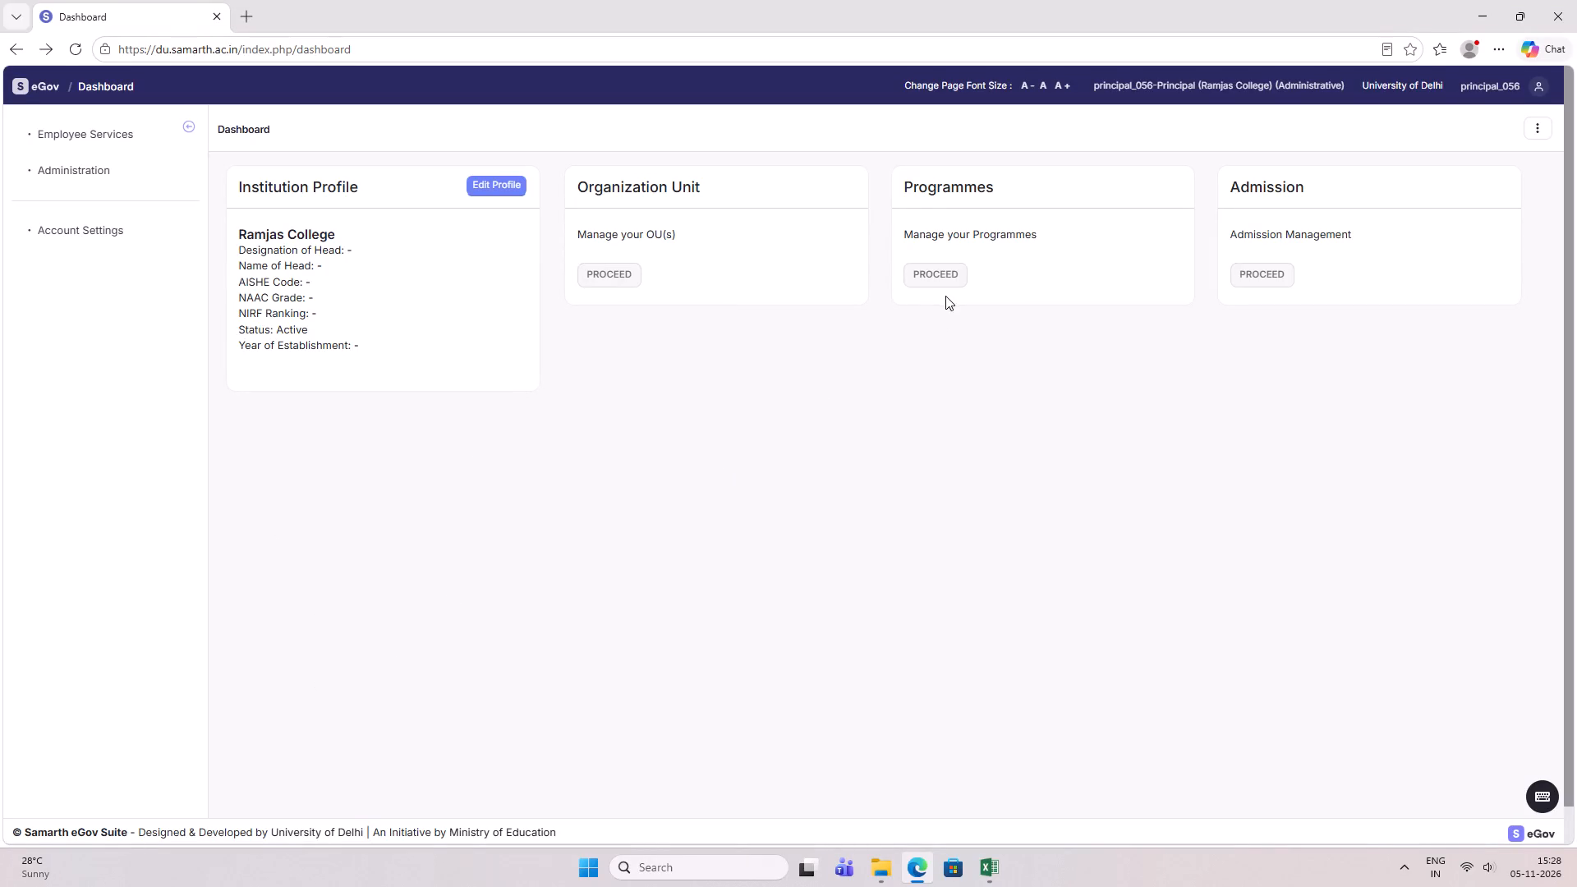
# Check the Search Student page in the Students module under Academics, and return to the Academics modules.
pyautogui.click(936, 273)
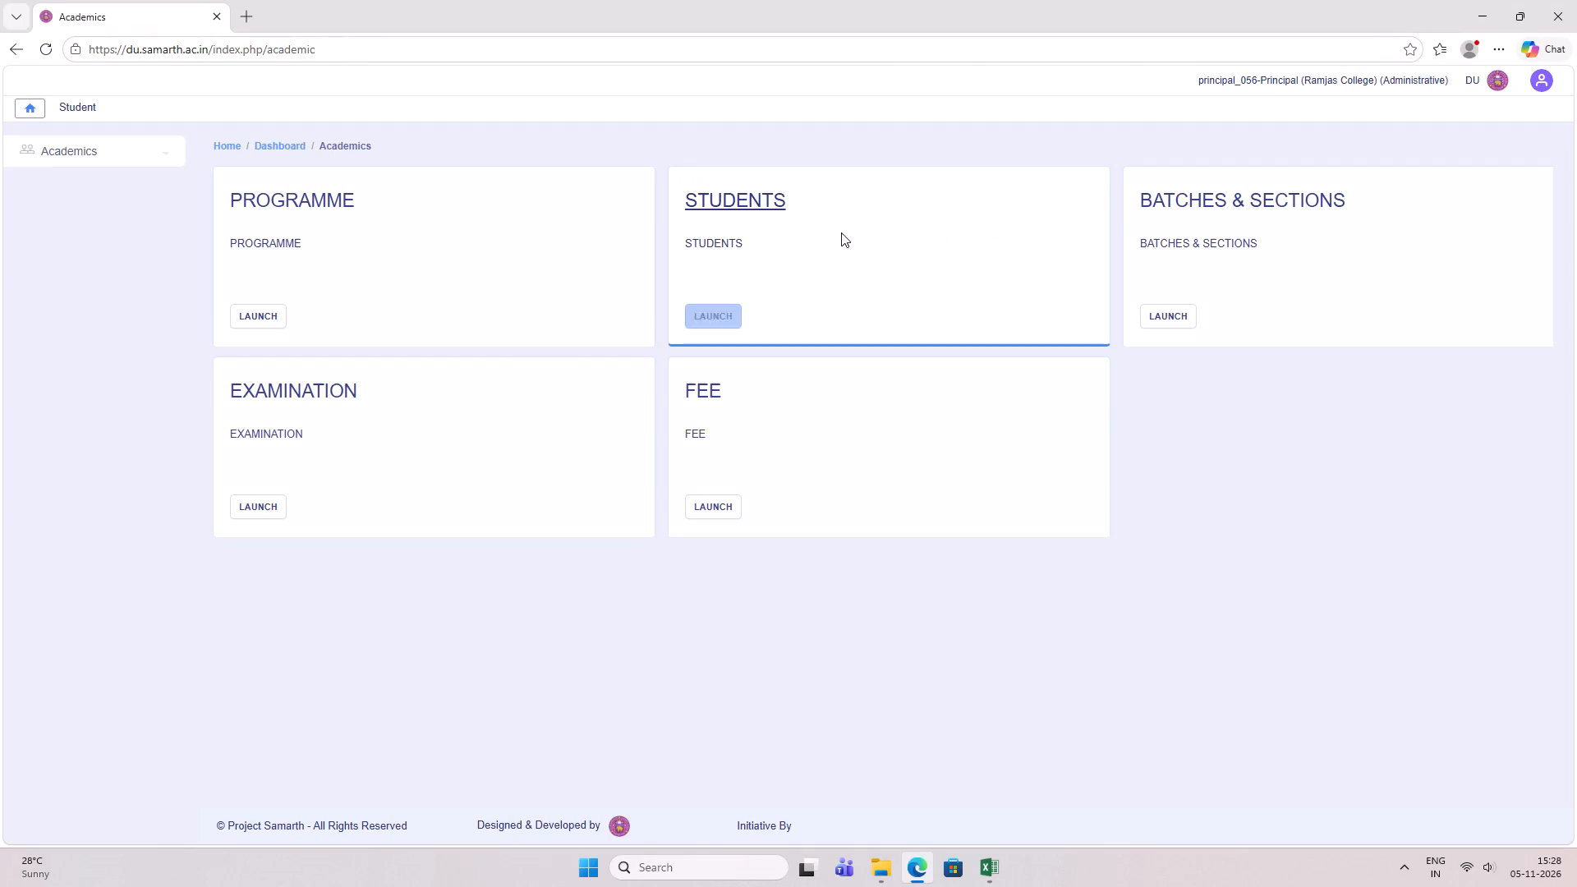
pyautogui.click(745, 313)
pyautogui.click(733, 310)
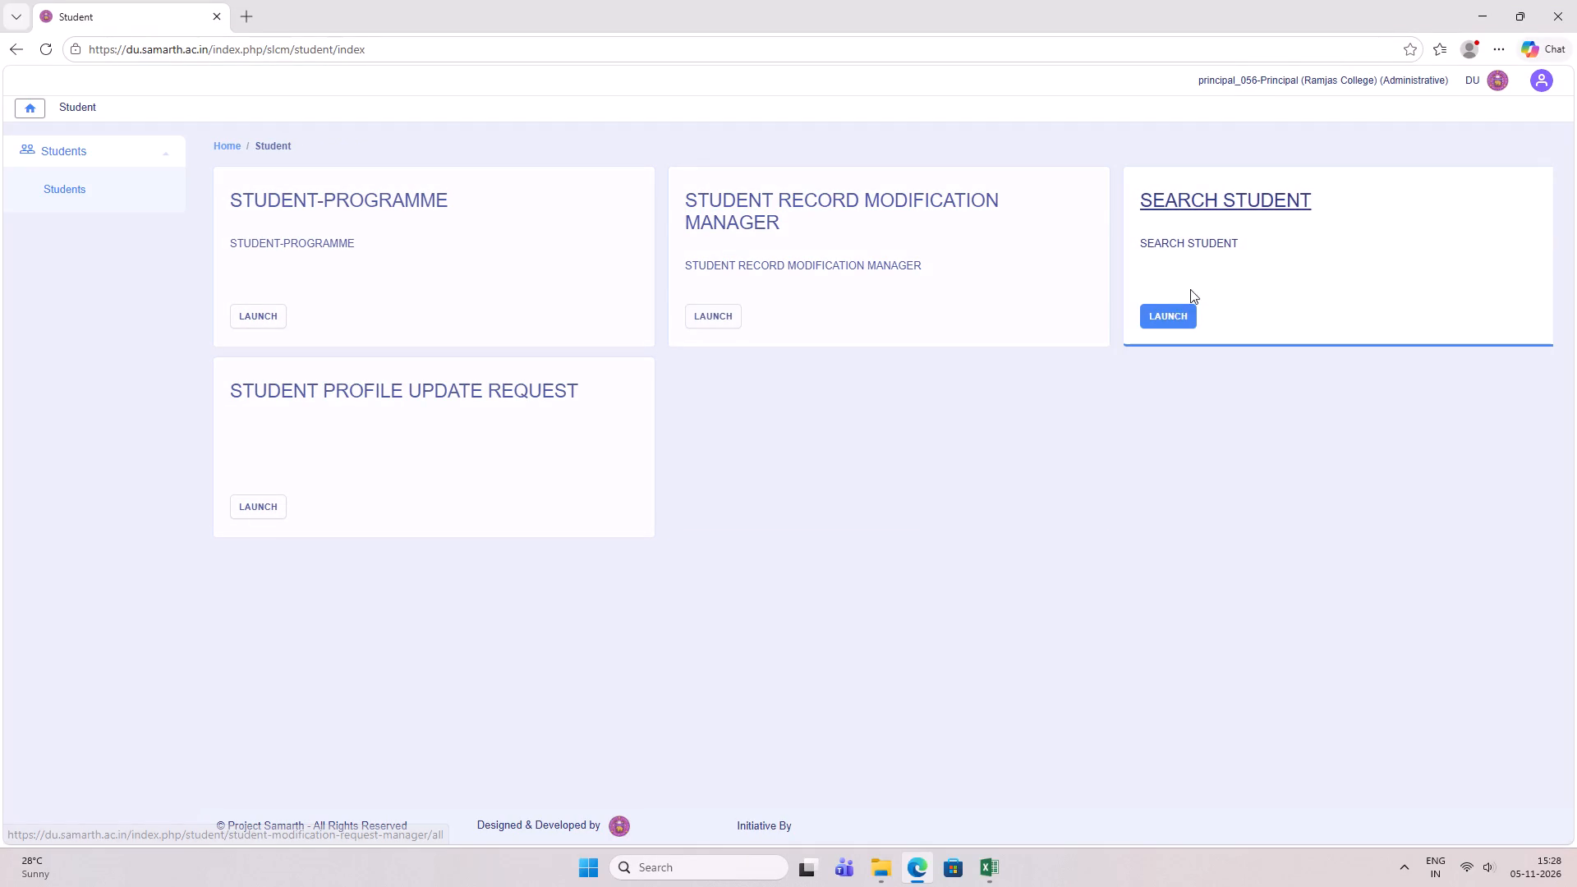
pyautogui.click(1176, 309)
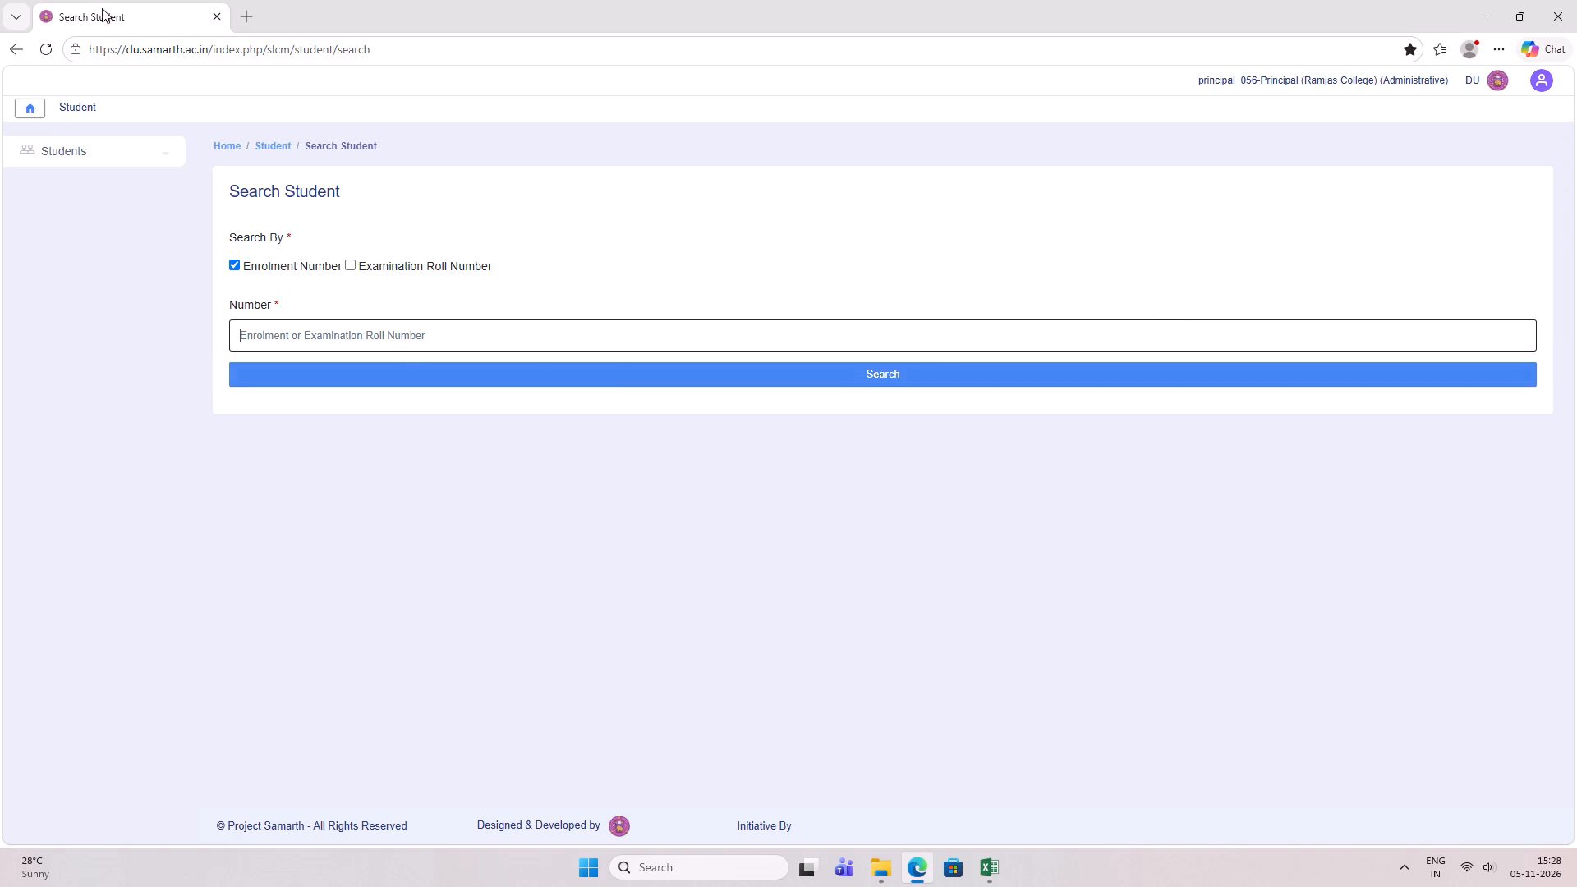
pyautogui.click(21, 53)
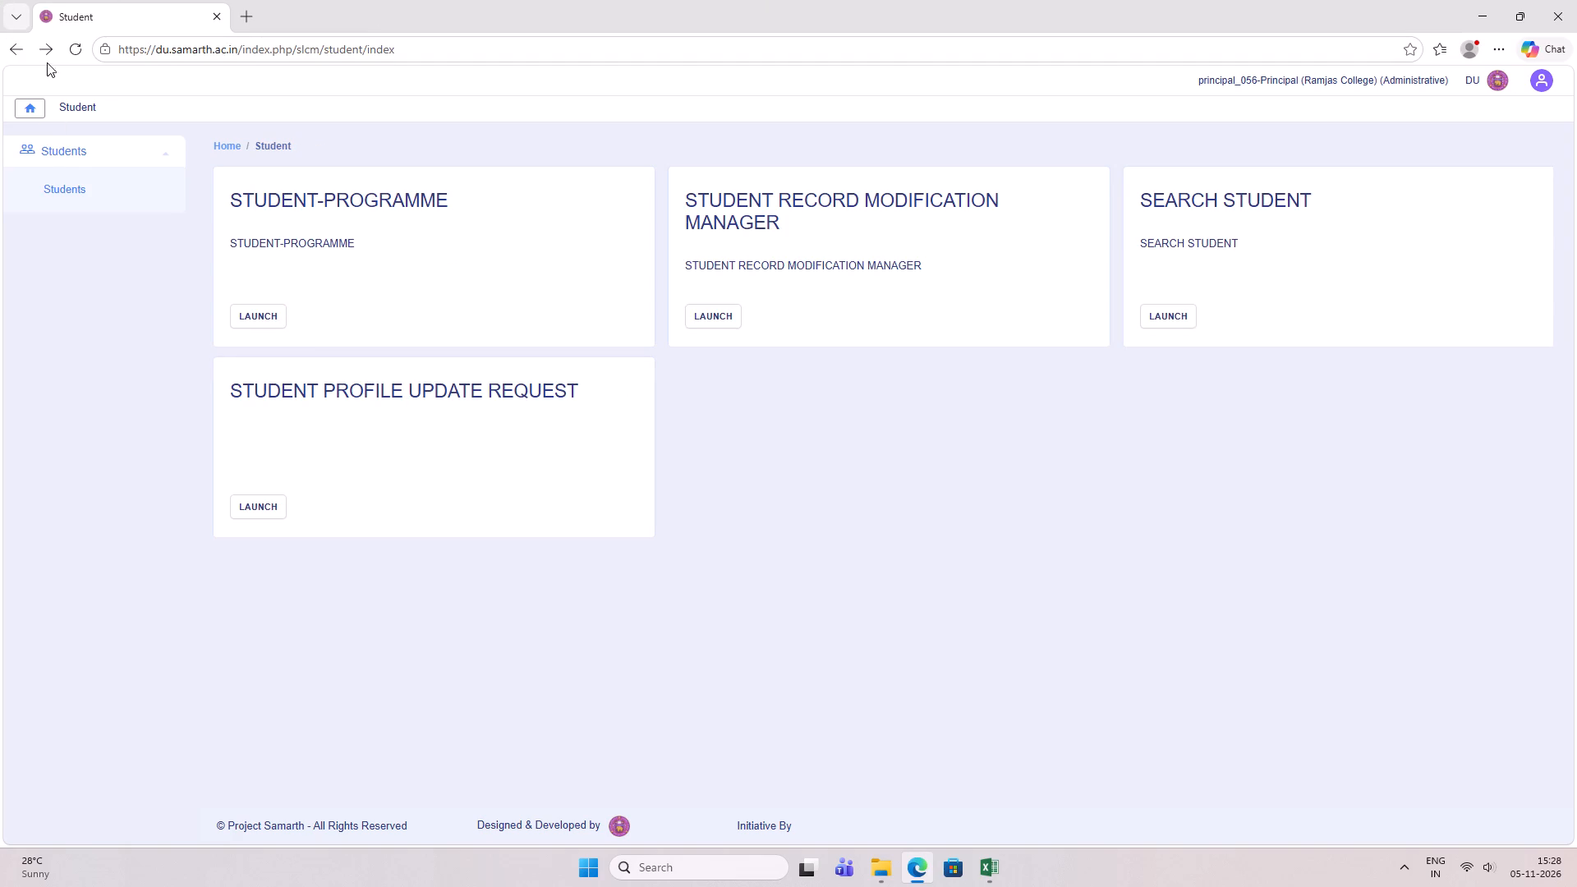
pyautogui.click(19, 46)
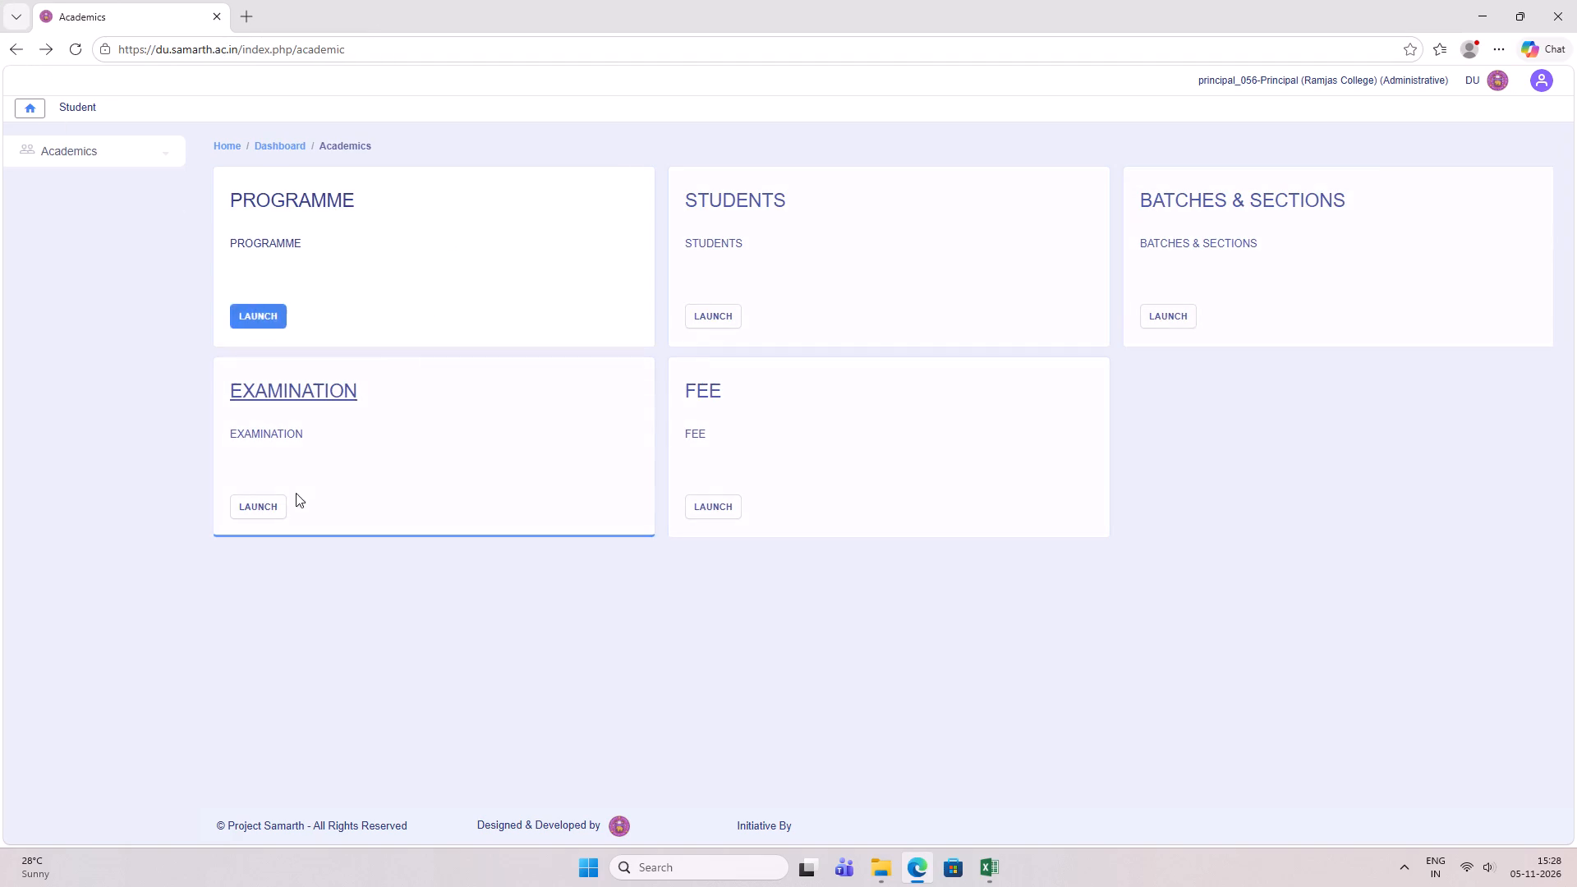
# Open the Results section of the 2023-2024-DECEMBER:REGULAR session (Nov-Dec 2023) in the Examination module.
pyautogui.click(275, 508)
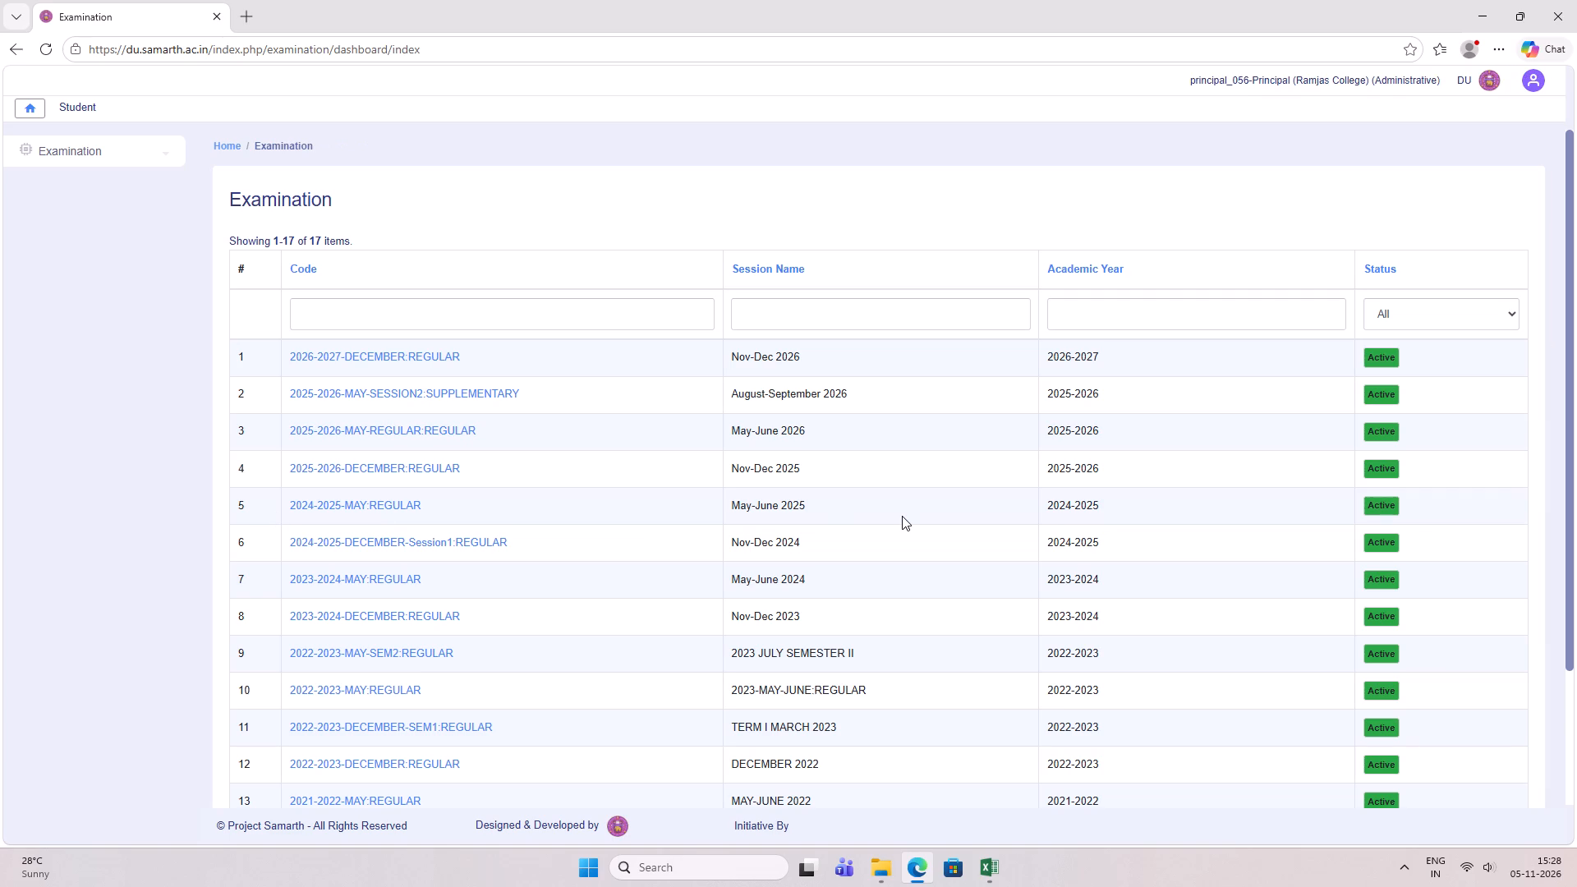
pyautogui.click(638, 317)
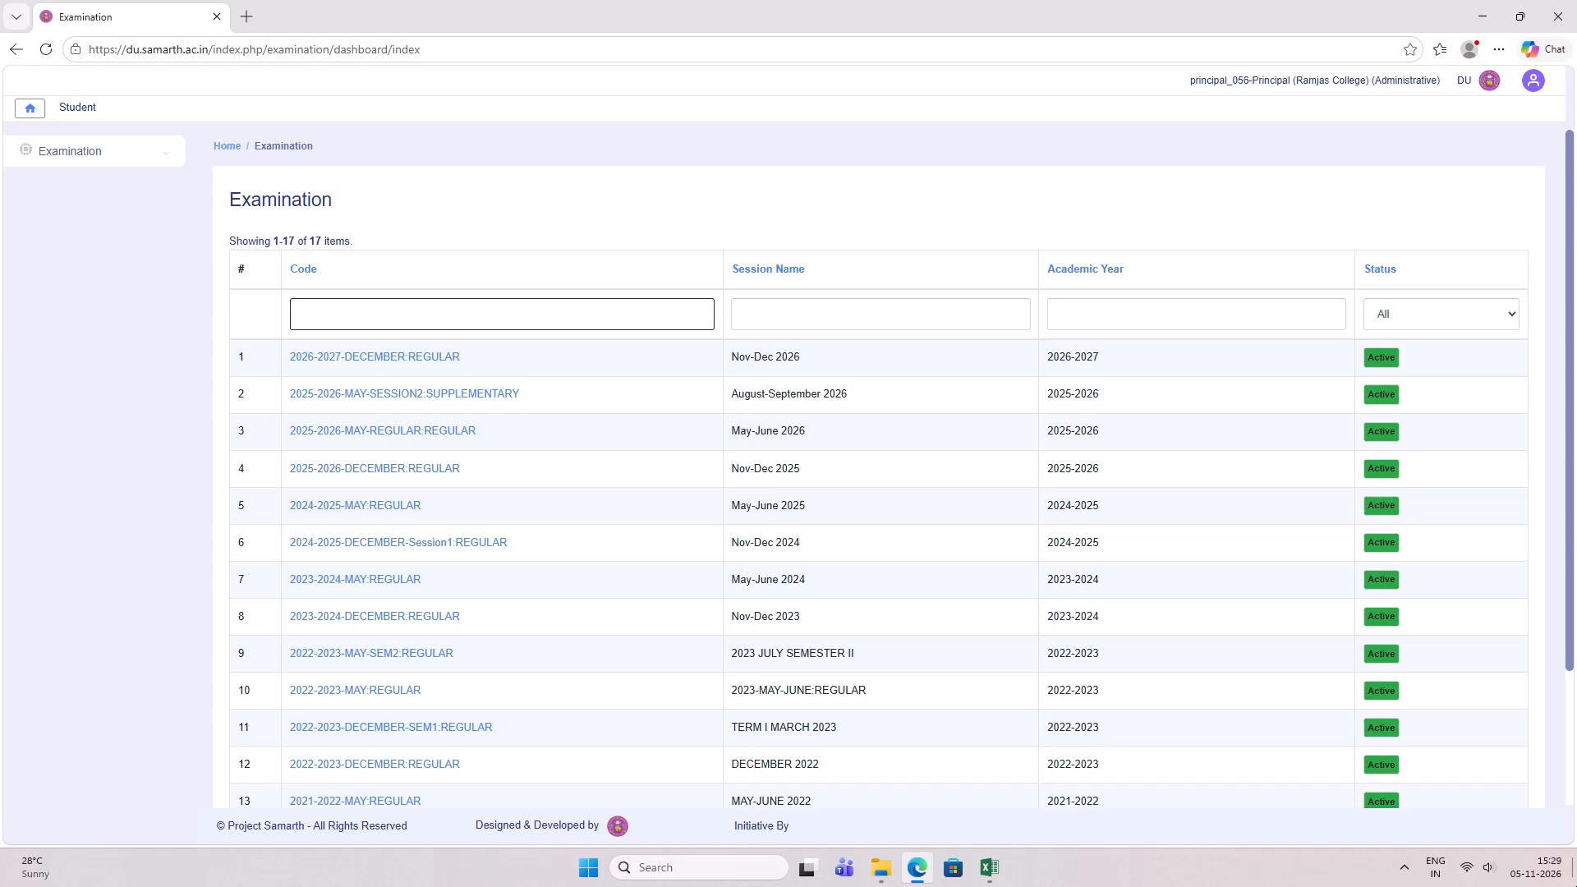
pyautogui.scroll(-1, 894, 886)
pyautogui.click(349, 619)
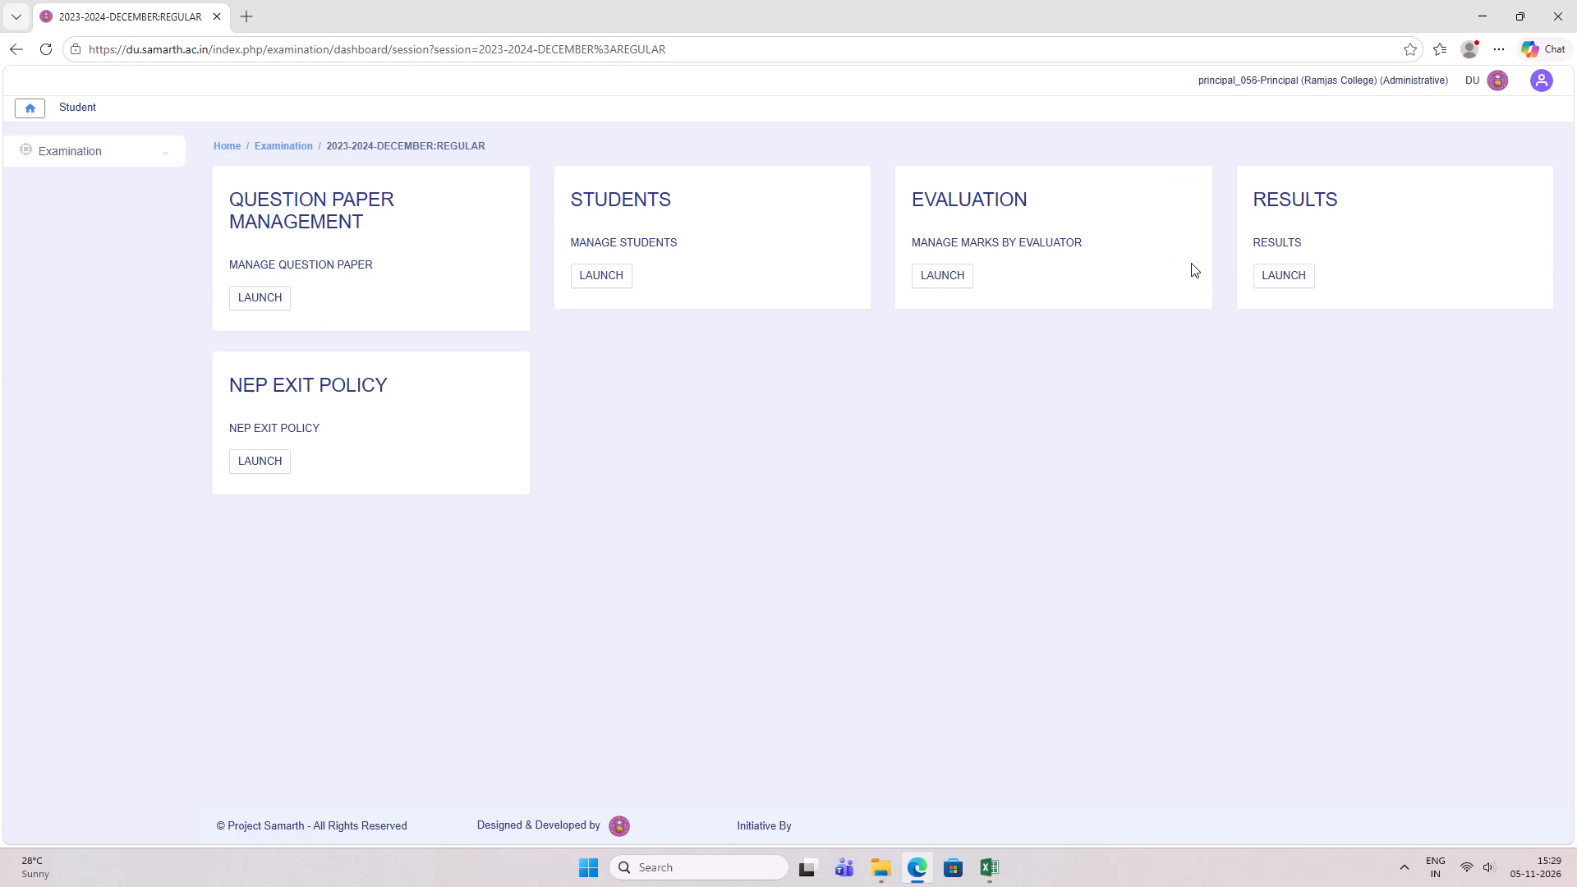
pyautogui.click(1263, 271)
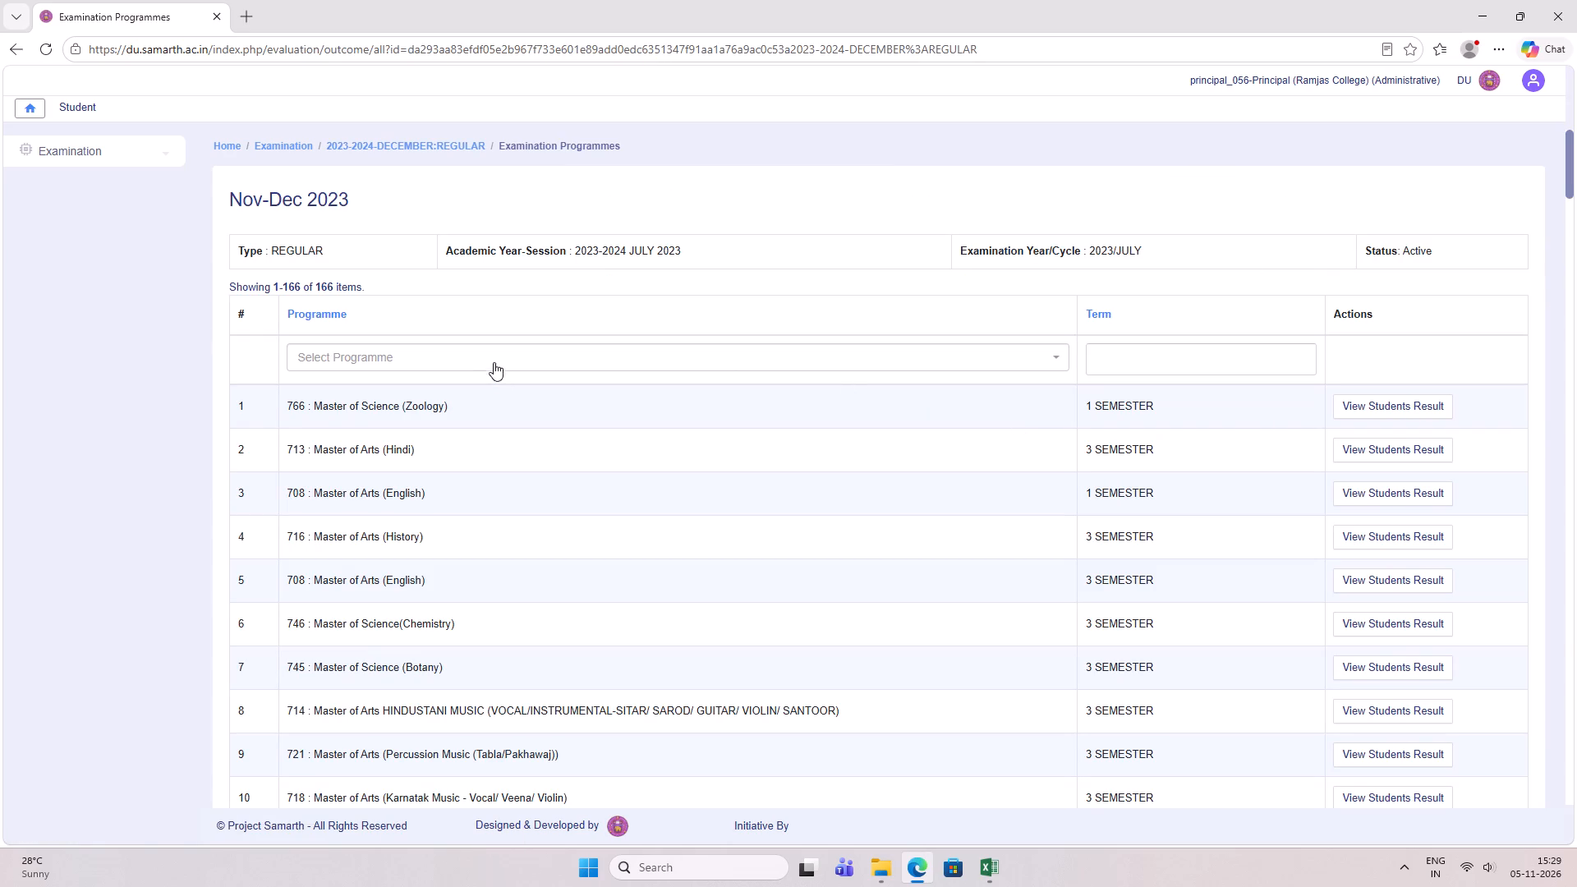
# Filter the examination programmes to 22516 : BACHELOR OF ARTS (HONOURS COURSE) HINDI and open the 1 SEMESTER students' results.
pyautogui.click(494, 357)
pyautogui.press('0')
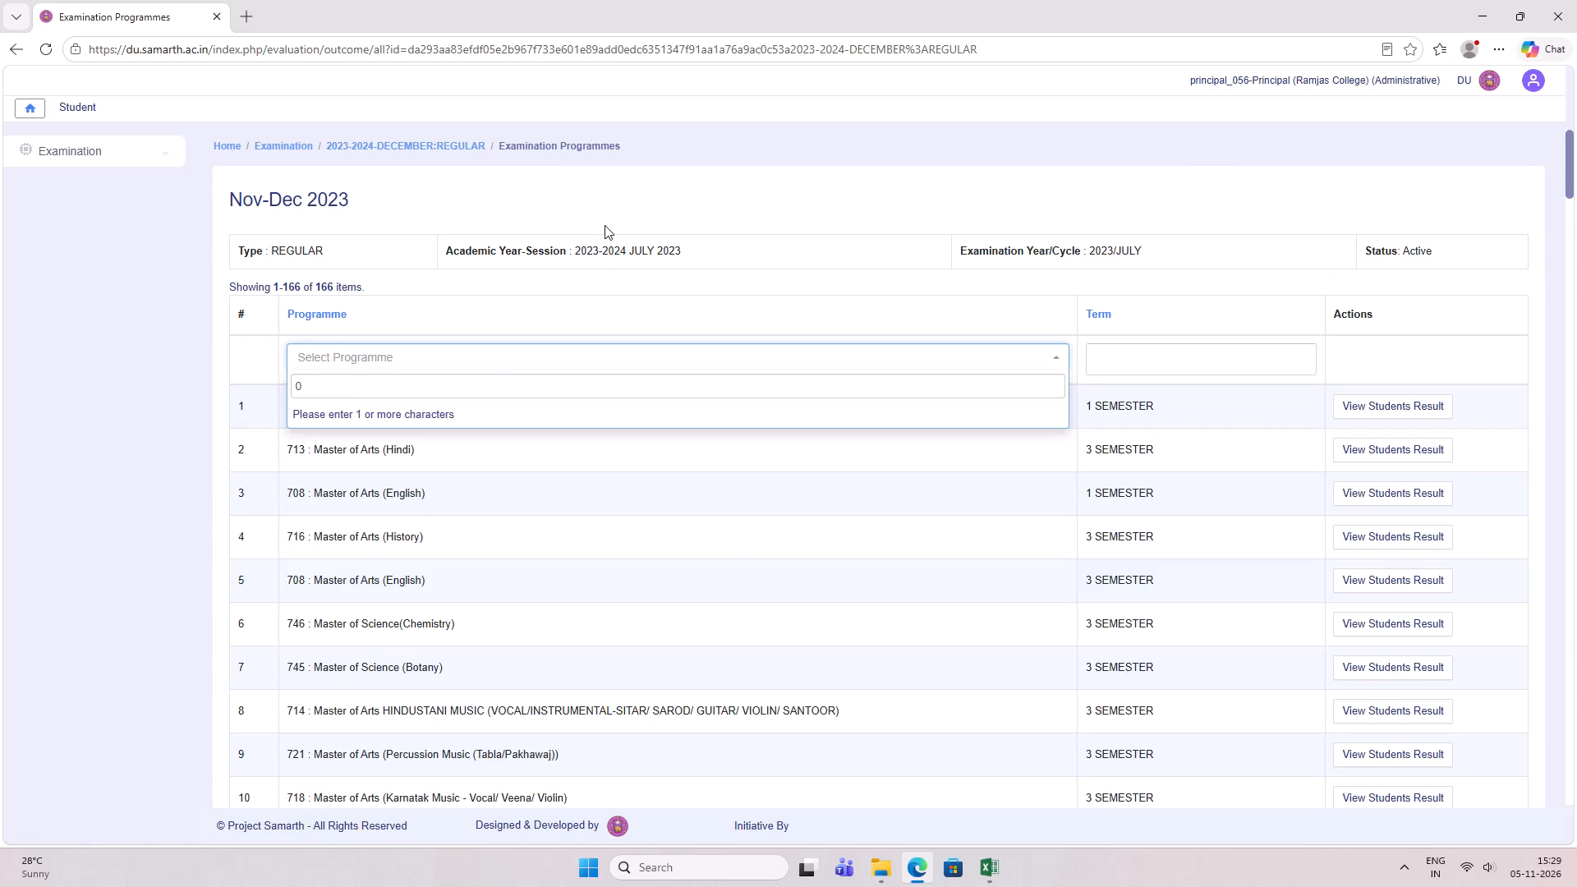
pyautogui.press('BackSpace')
pyautogui.write('22516')
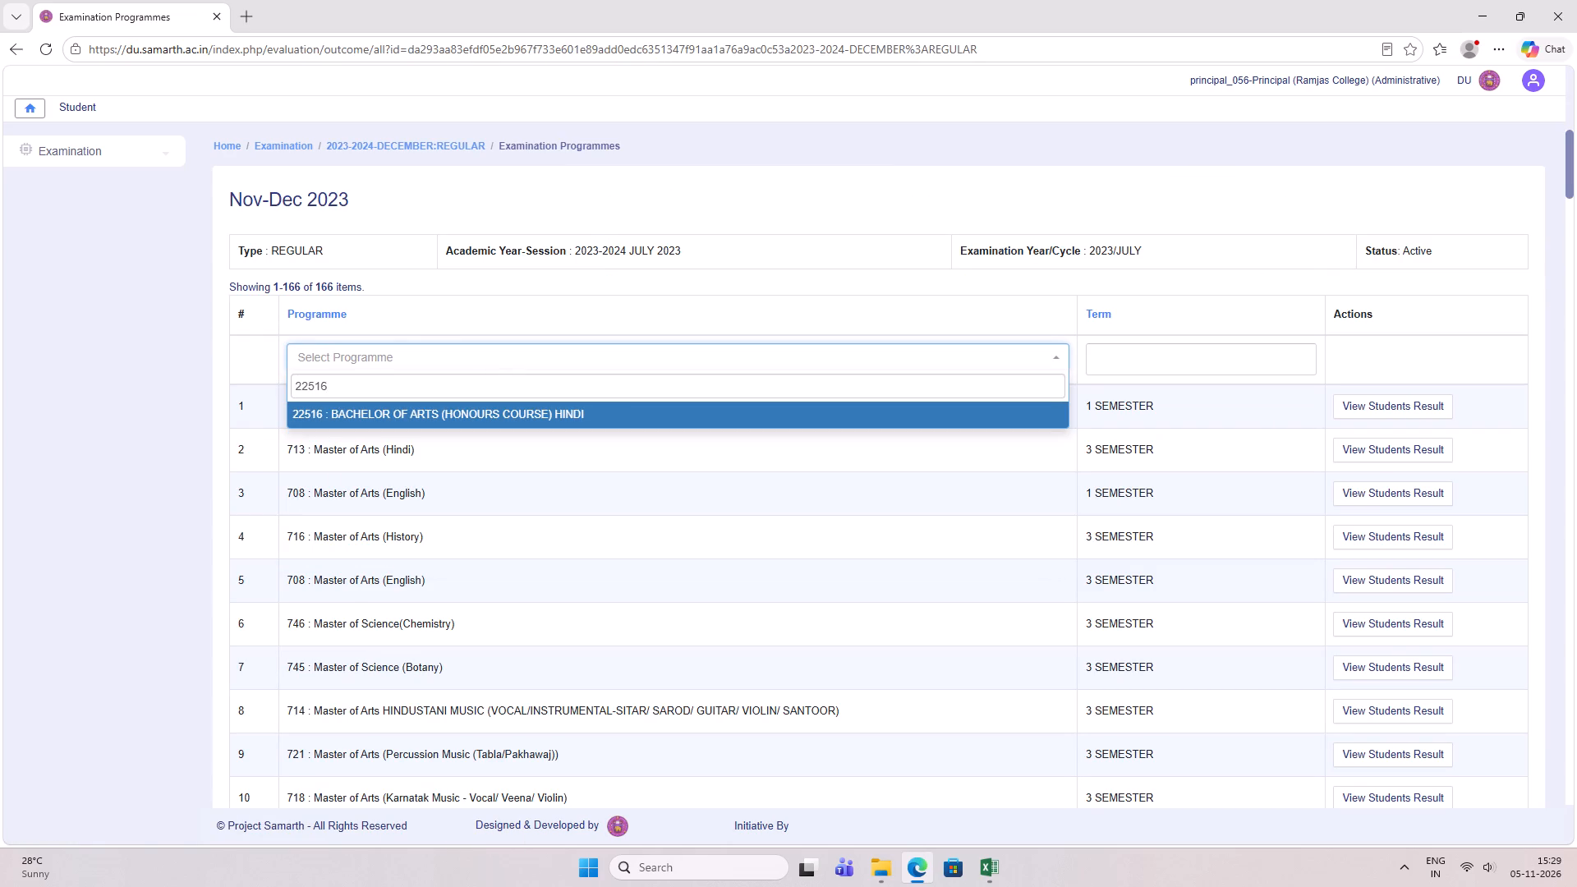
pyautogui.click(483, 422)
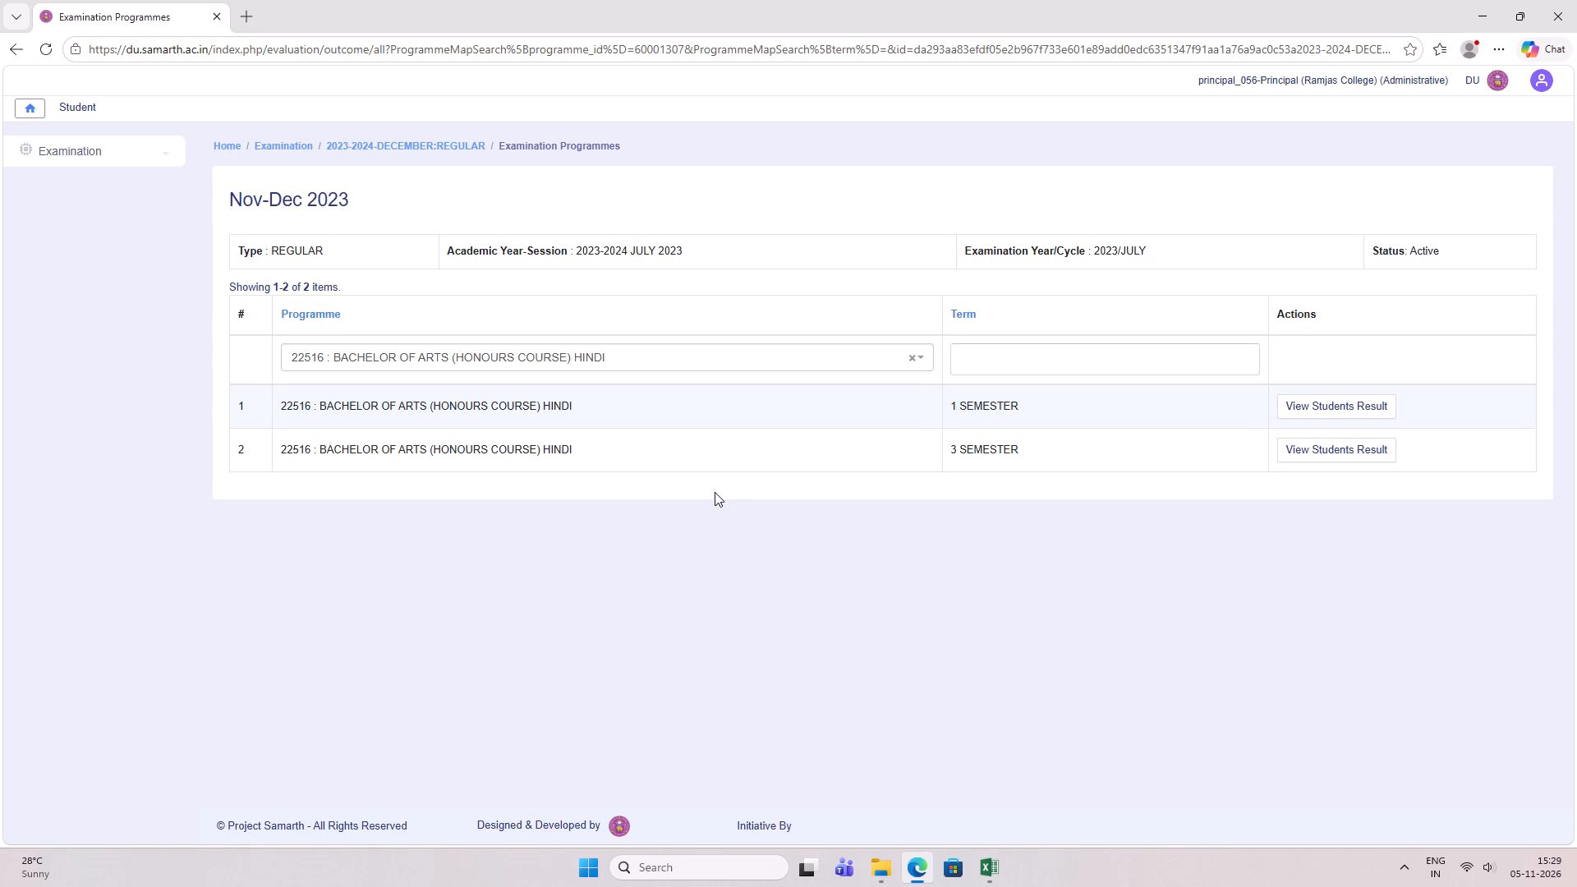
pyautogui.click(1313, 403)
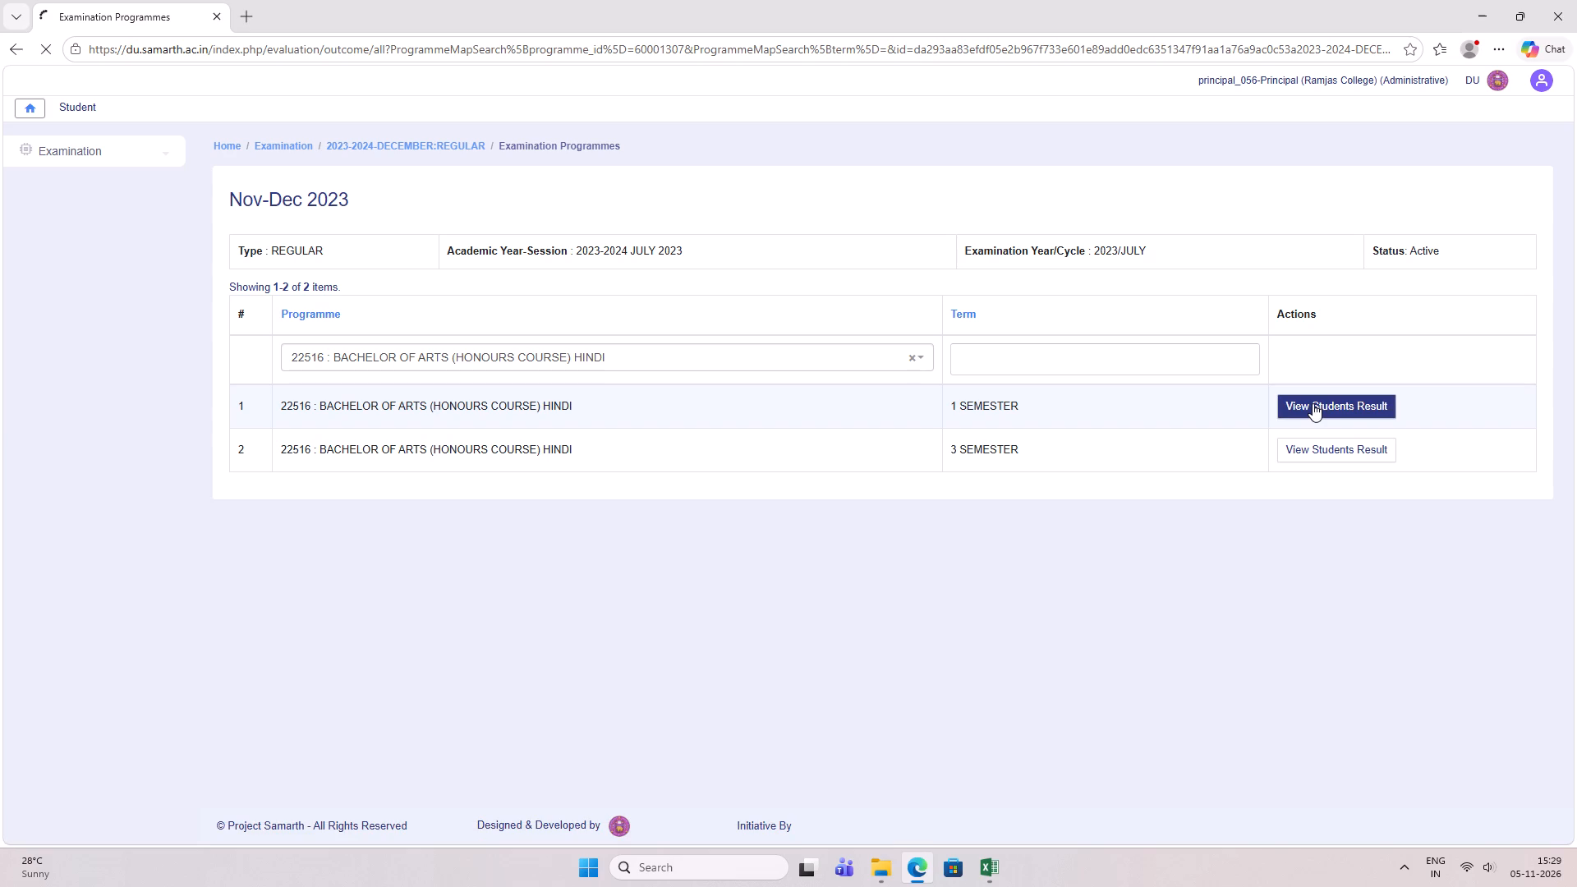
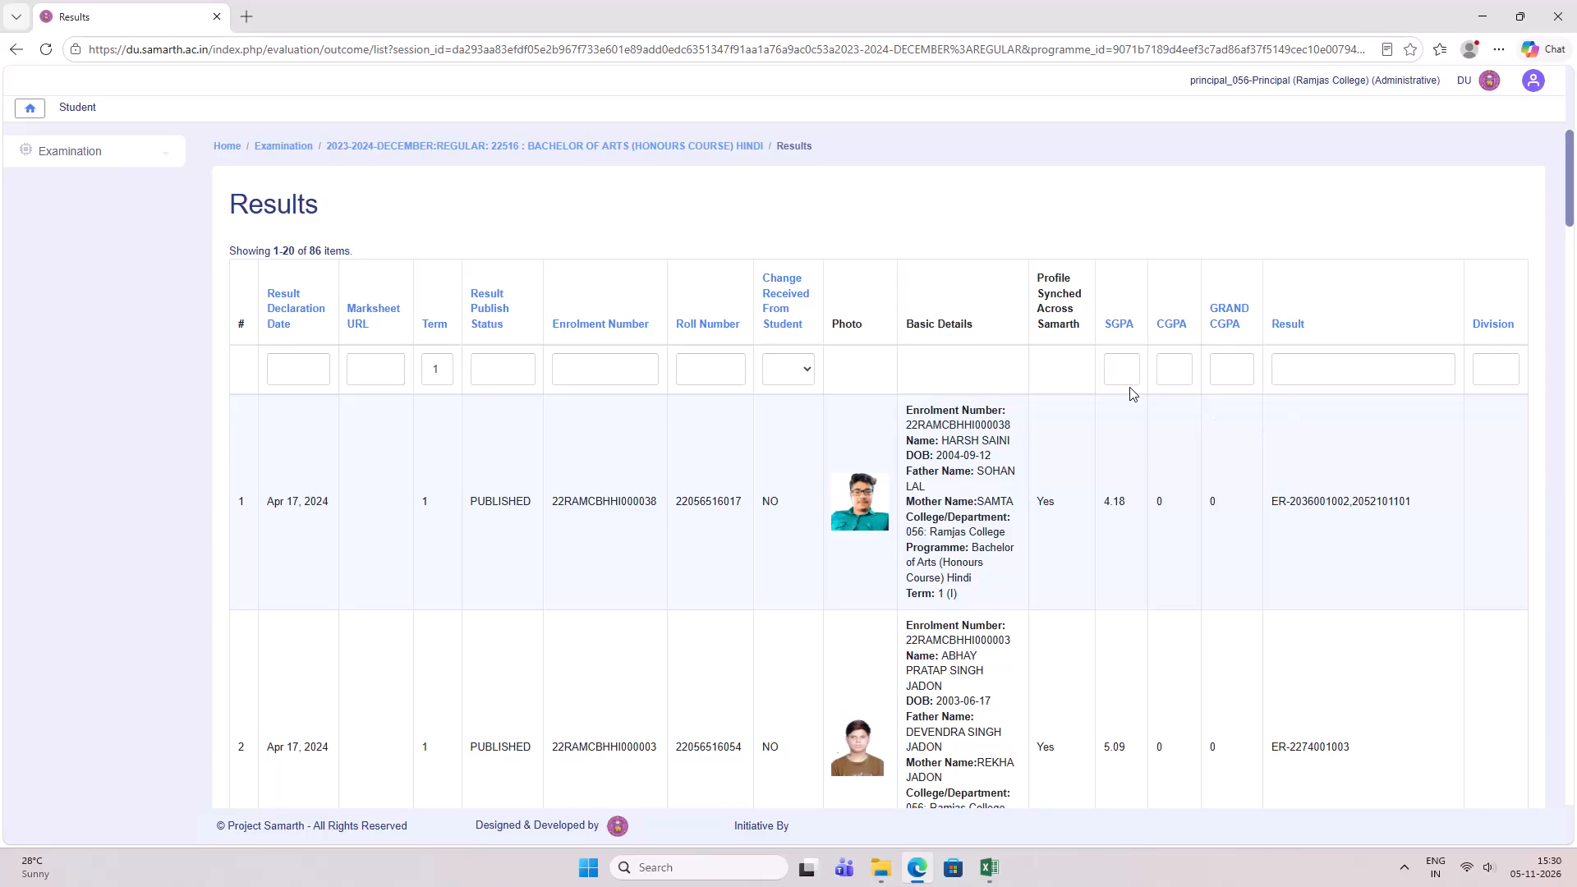
# Compare the SGPA entries of the first two Semester 1 students in the portal results with their rows in the PHOOL workbook in Excel.
pyautogui.scroll(-3, 1166, 428)
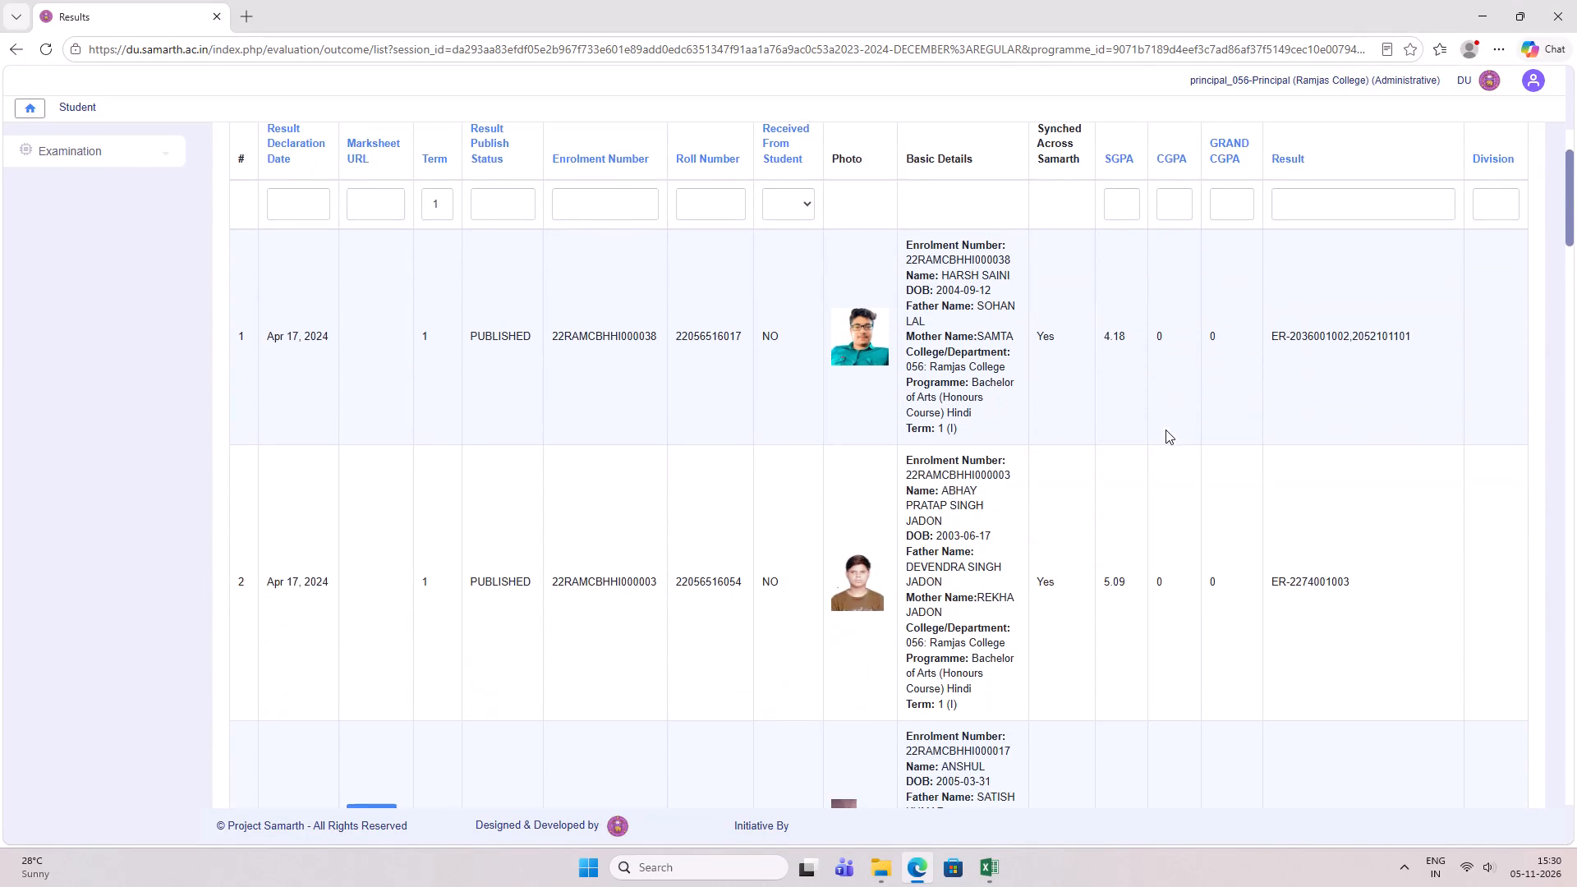
pyautogui.scroll(-2, 1166, 430)
pyautogui.hotkey('alt', 'Tab')
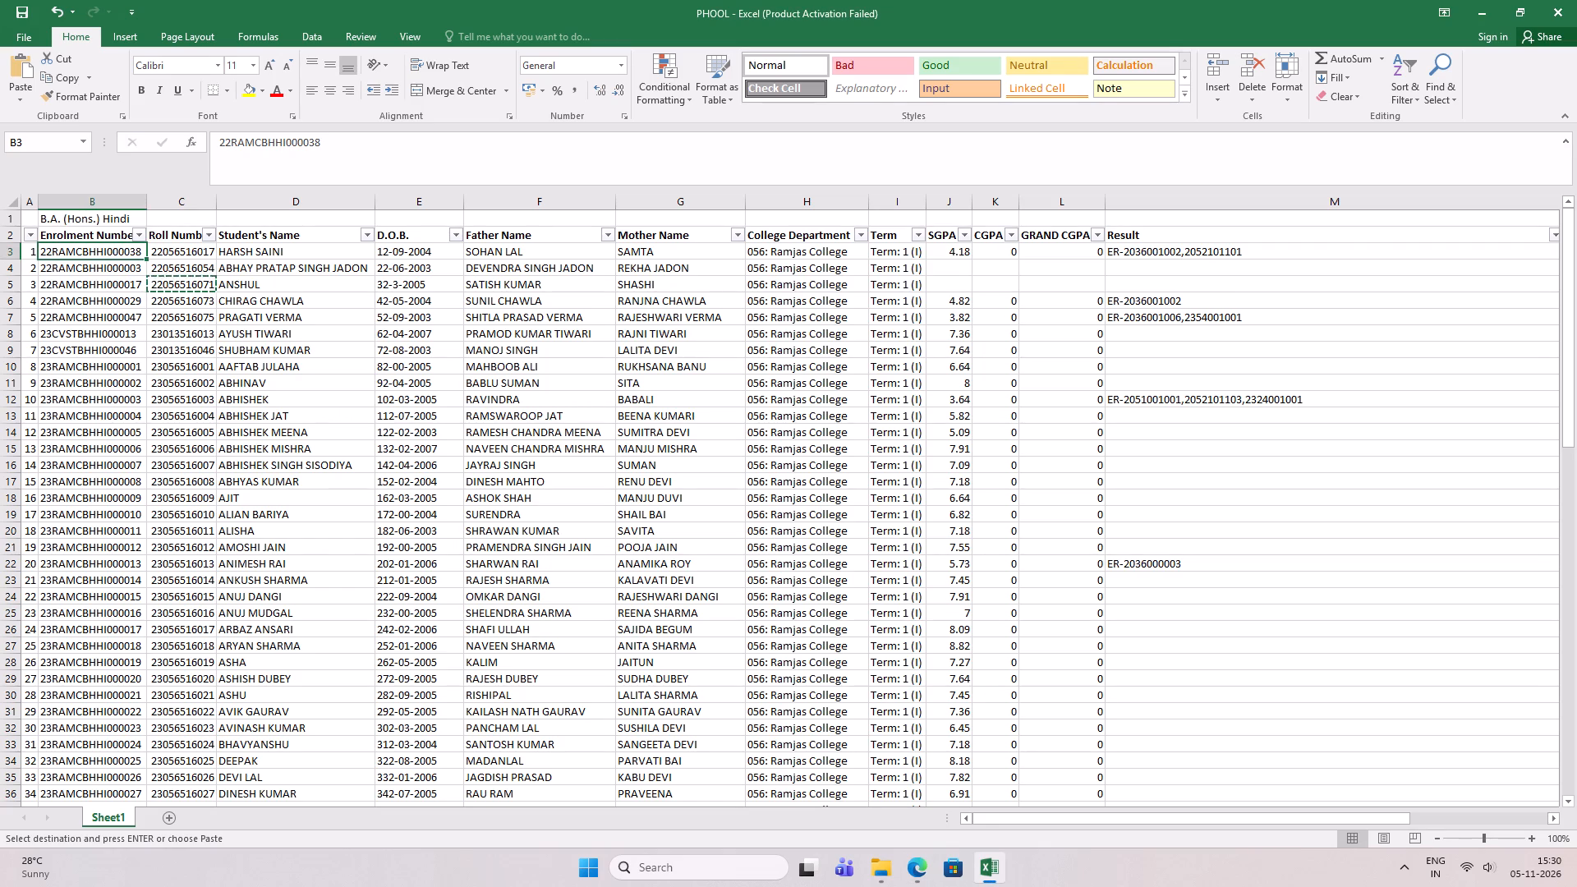
pyautogui.click(953, 270)
pyautogui.hotkey('alt', 'Tab')
pyautogui.scroll(4, 1198, 420)
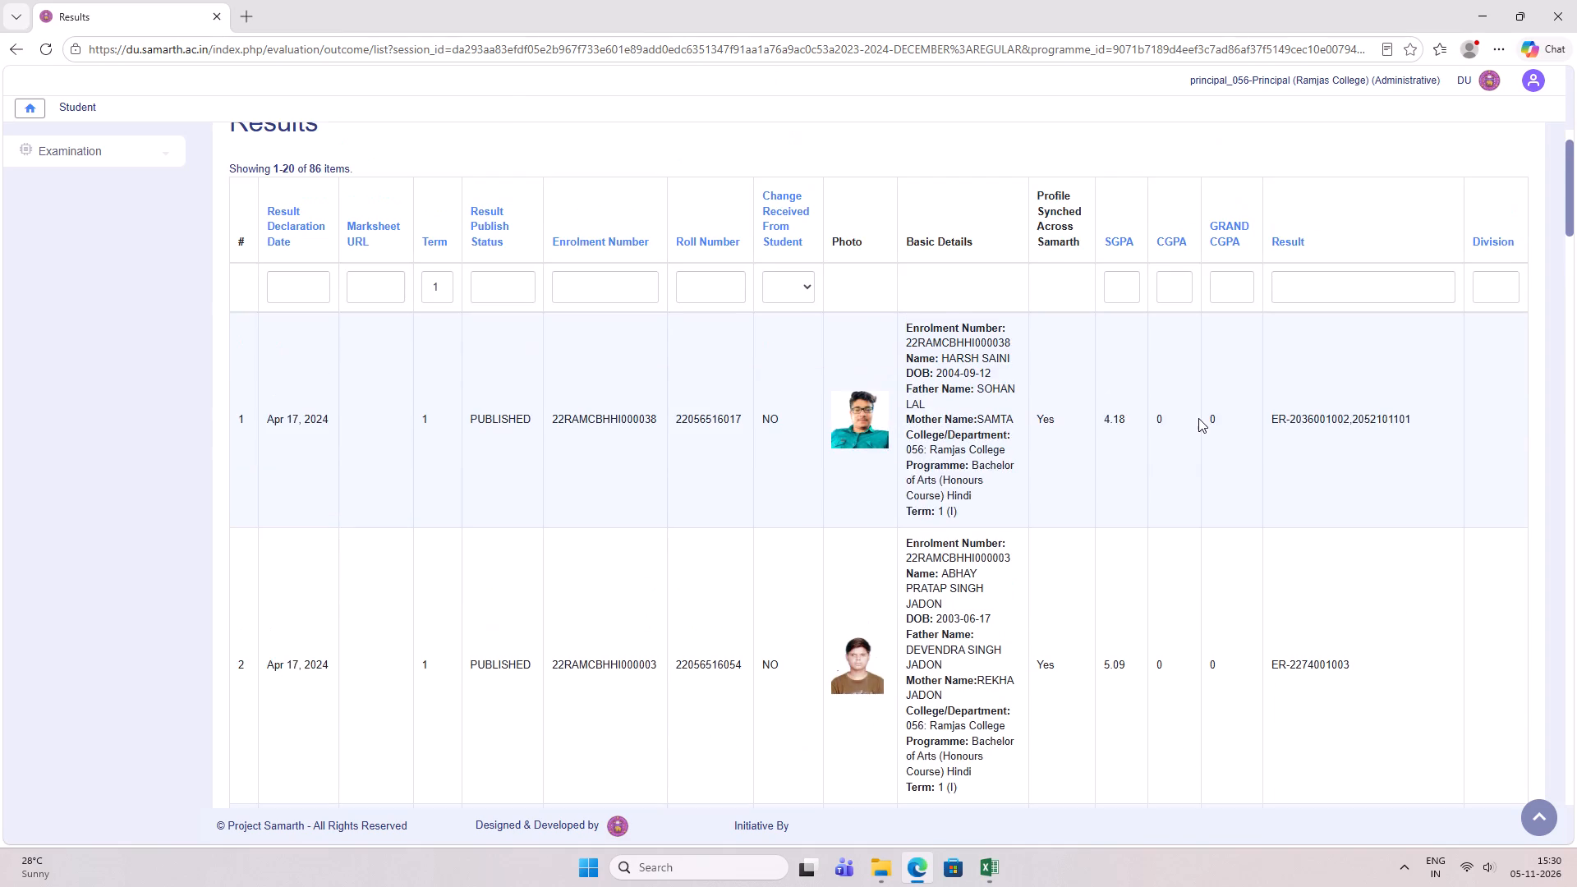
pyautogui.scroll(2, 1198, 418)
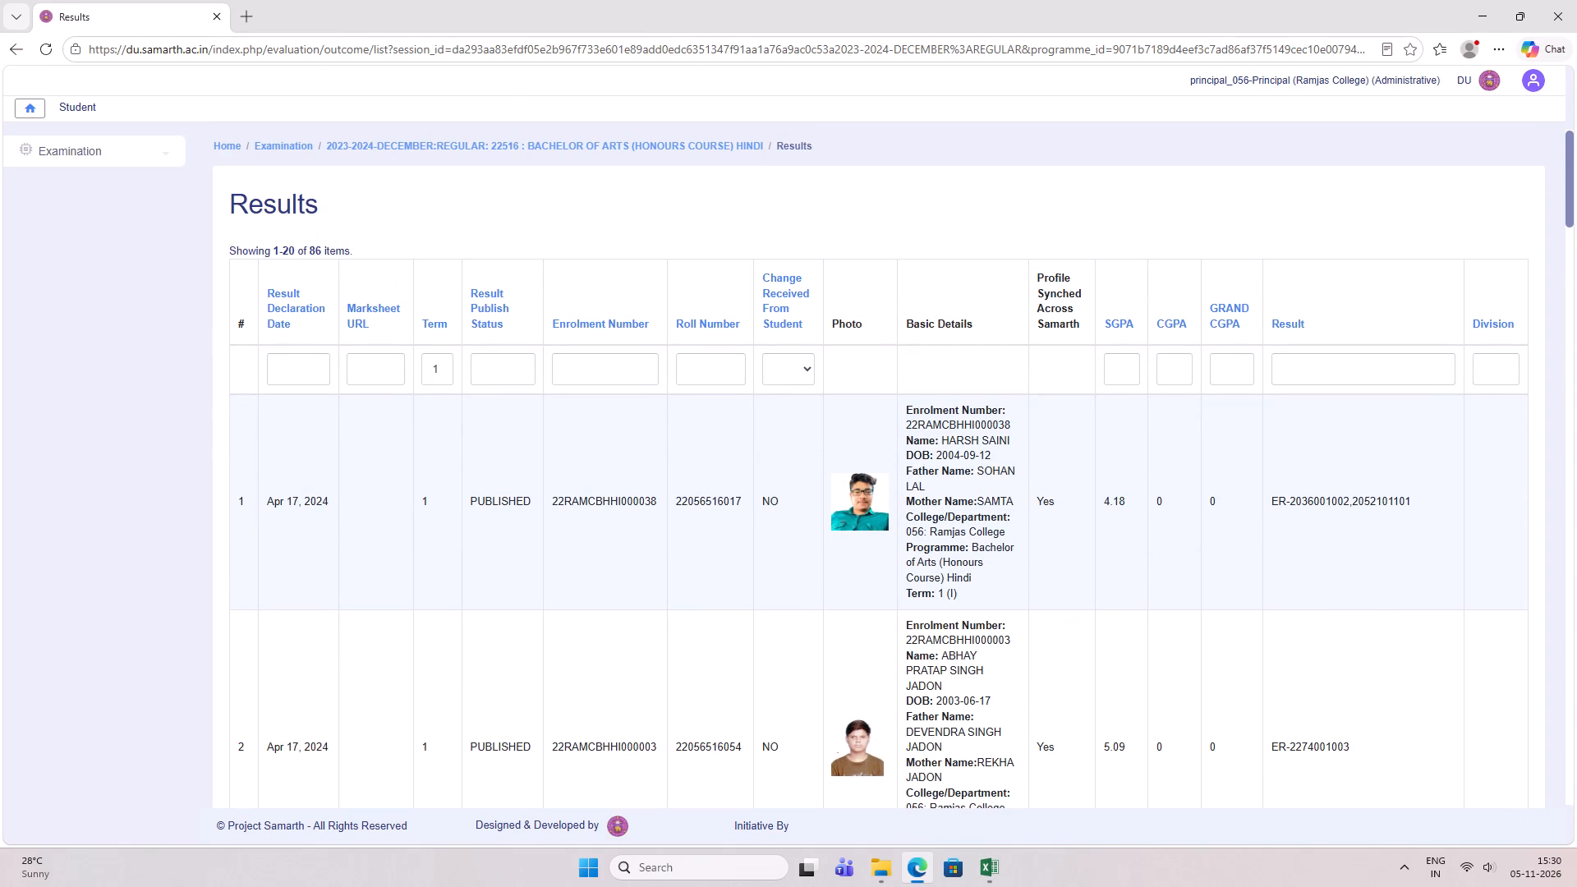
pyautogui.scroll(-1, 995, 677)
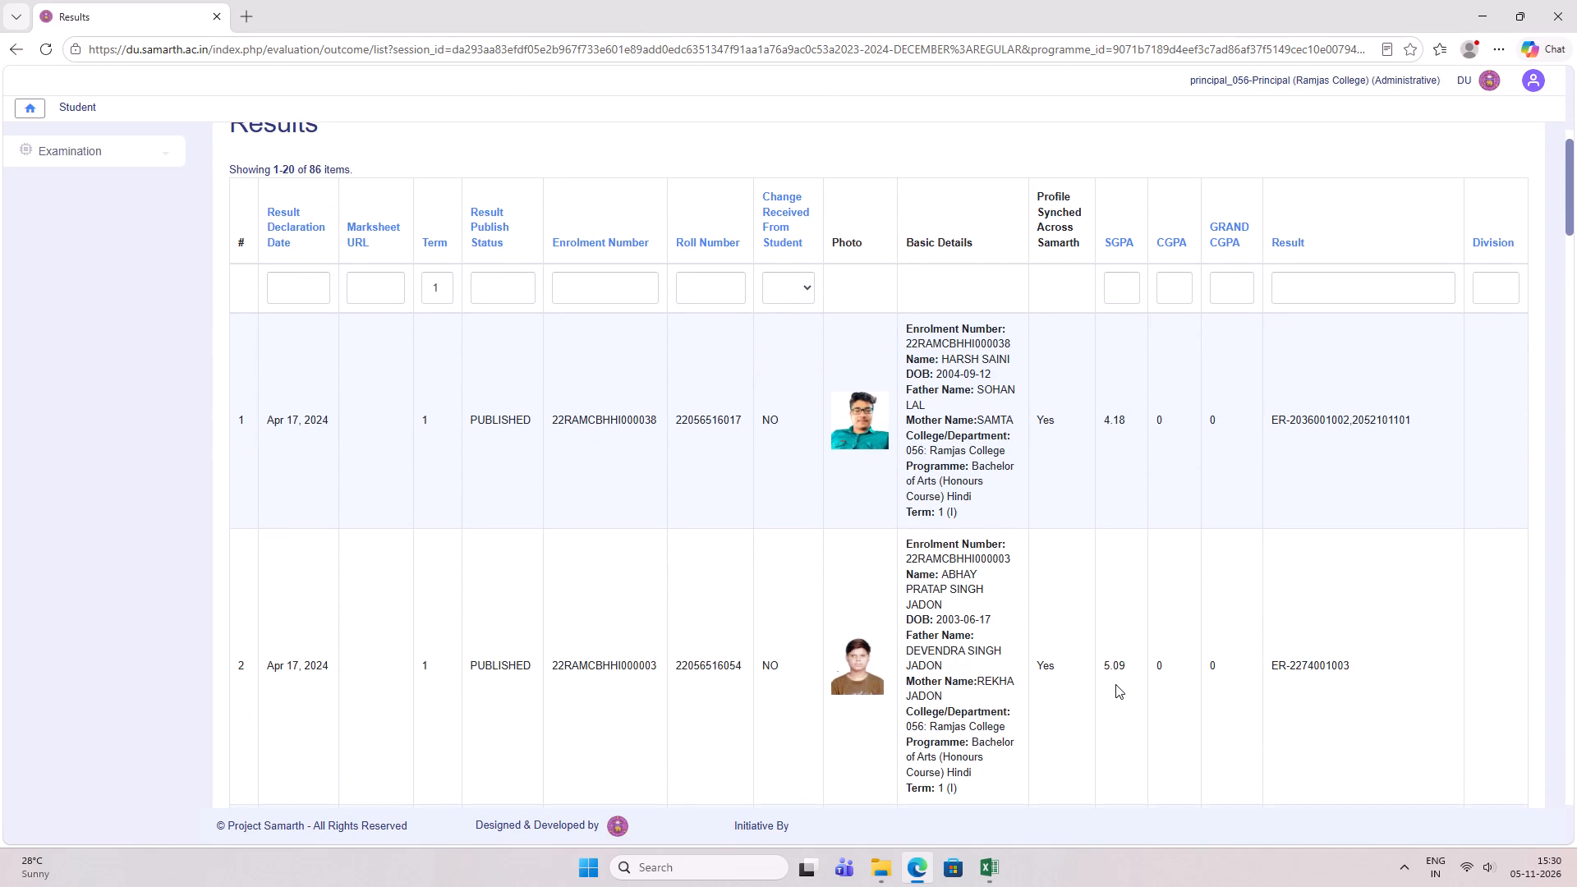
pyautogui.hotkey('alt', 'Tab')
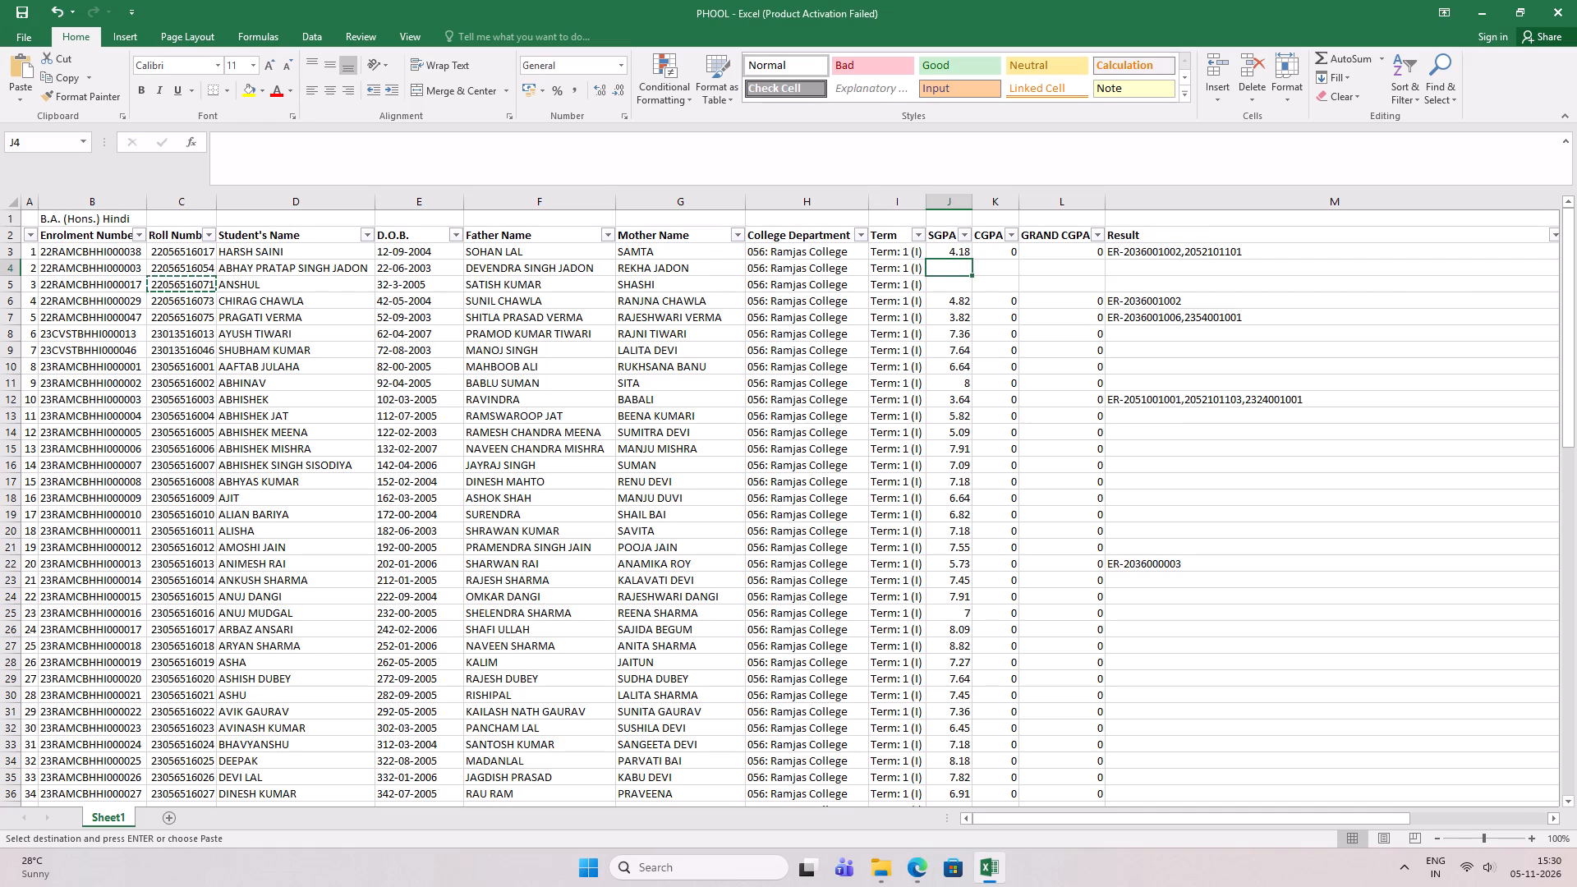
pyautogui.hotkey('alt', 'Tab')
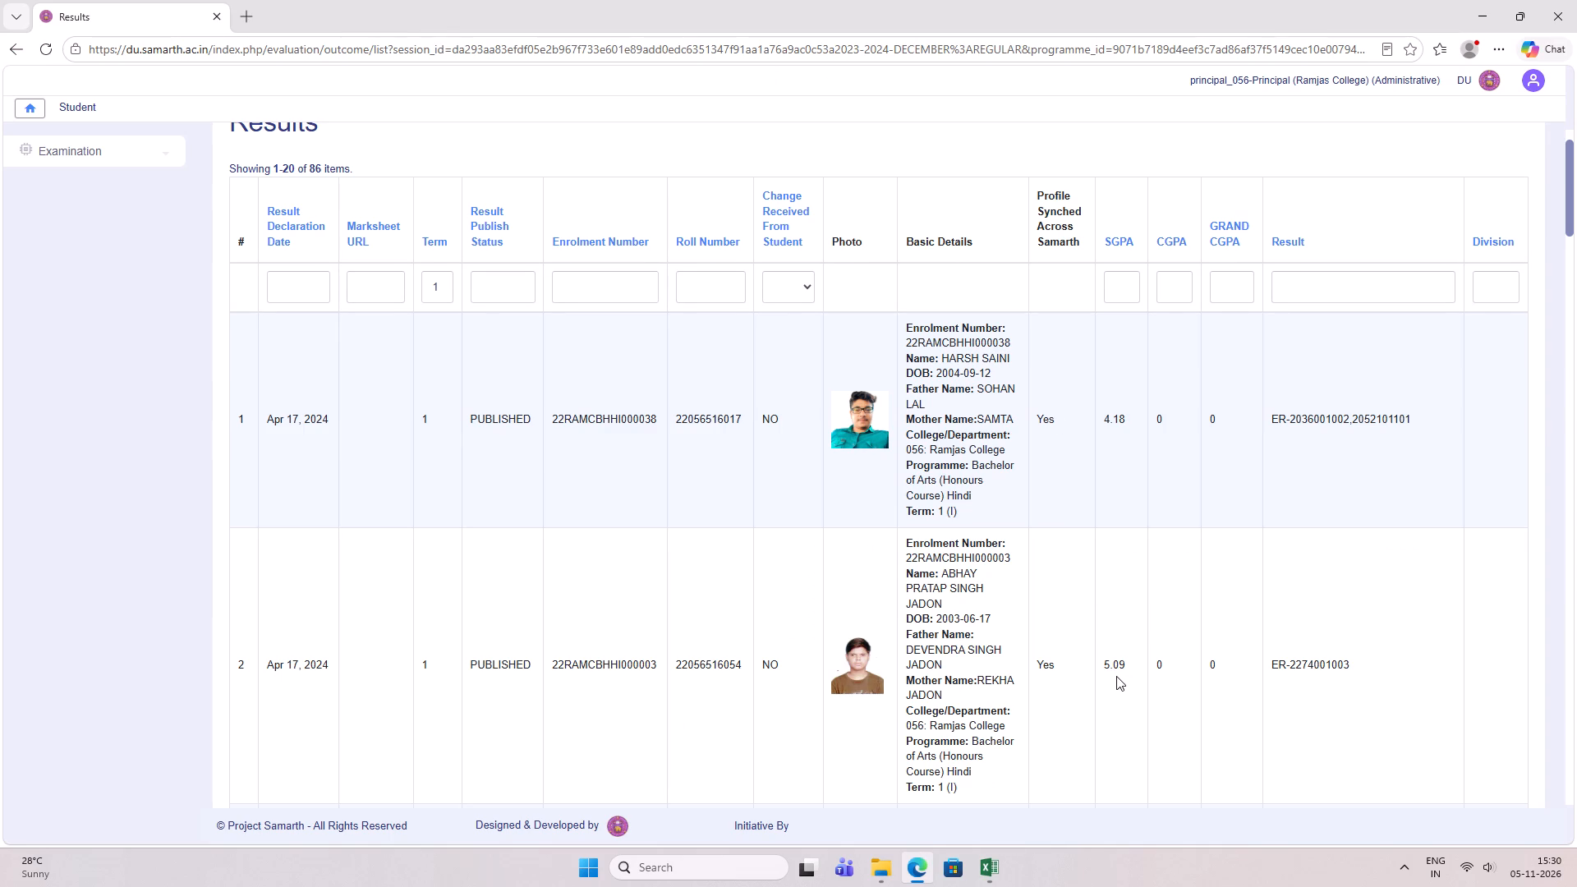
pyautogui.scroll(-1, 1118, 669)
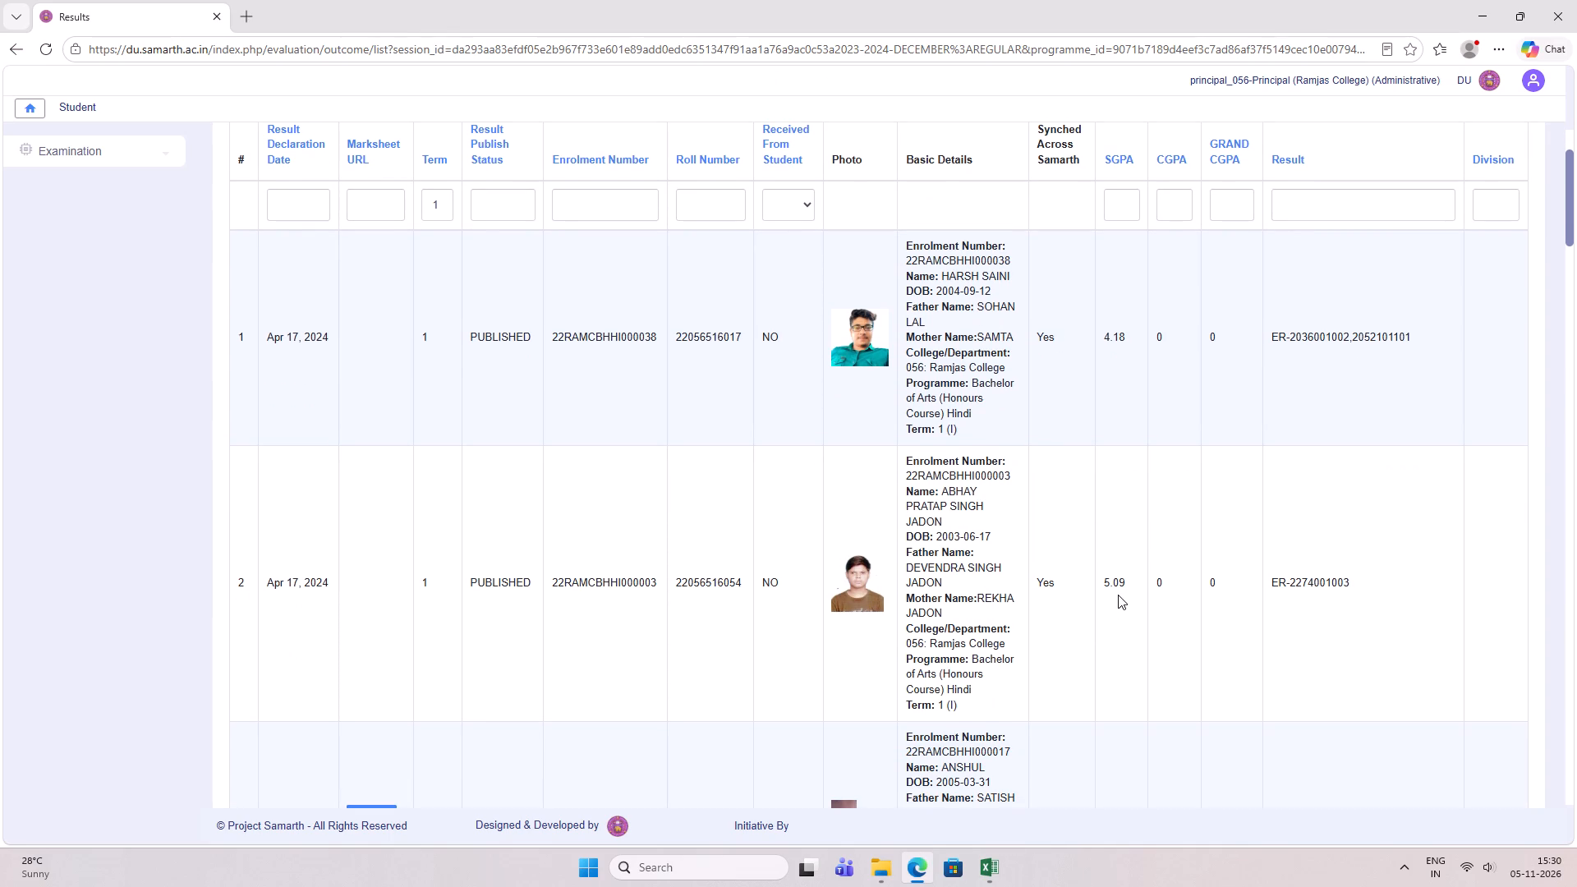
pyautogui.hotkey('alt', 'Tab')
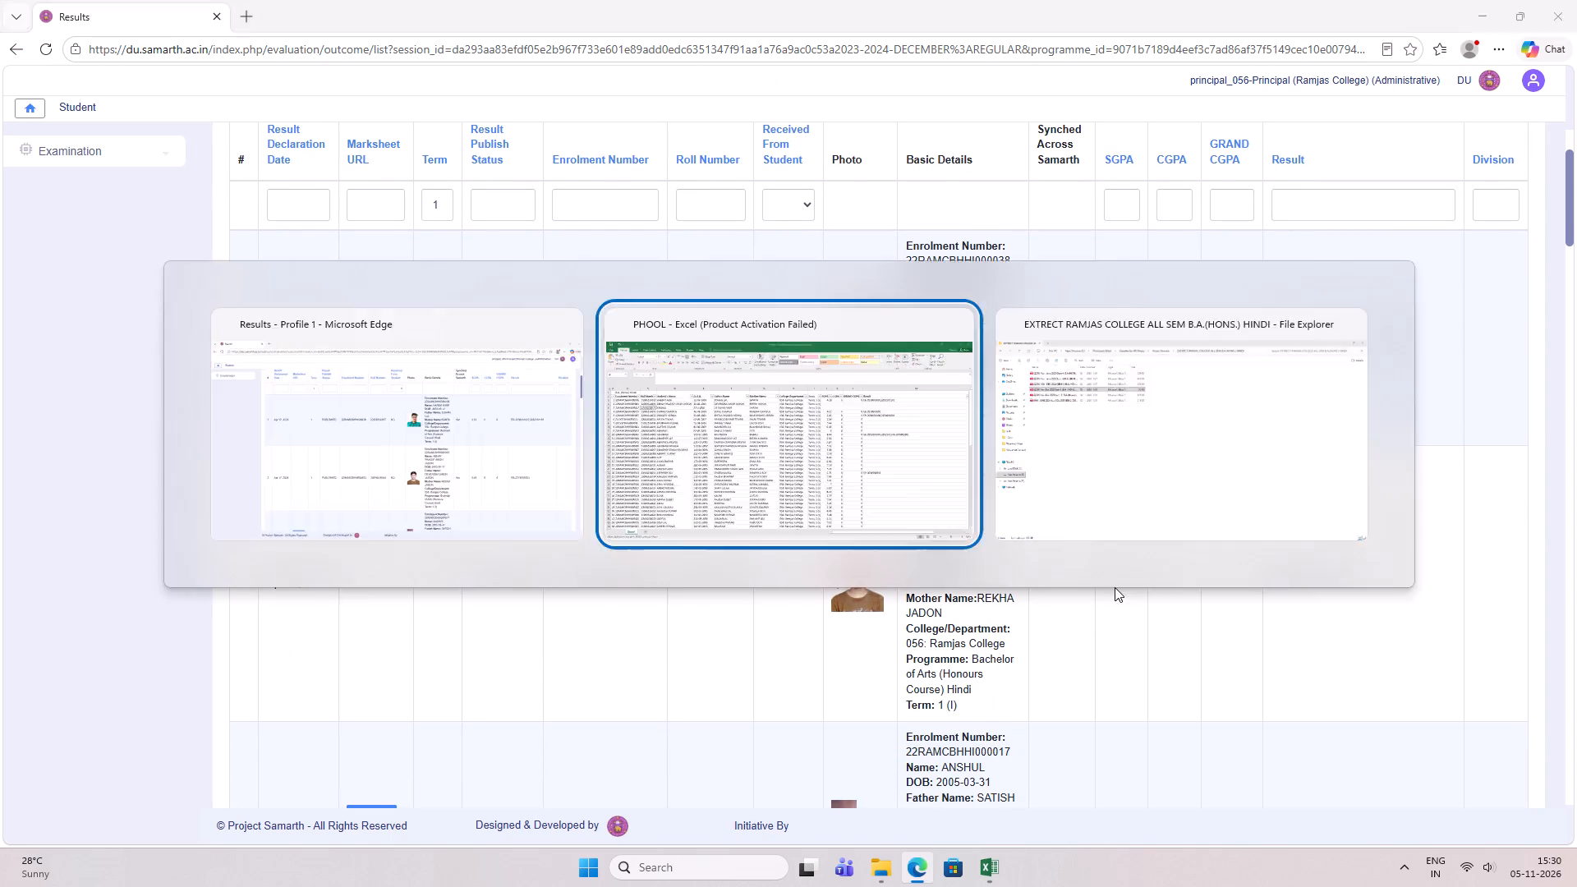
pyautogui.click(943, 272)
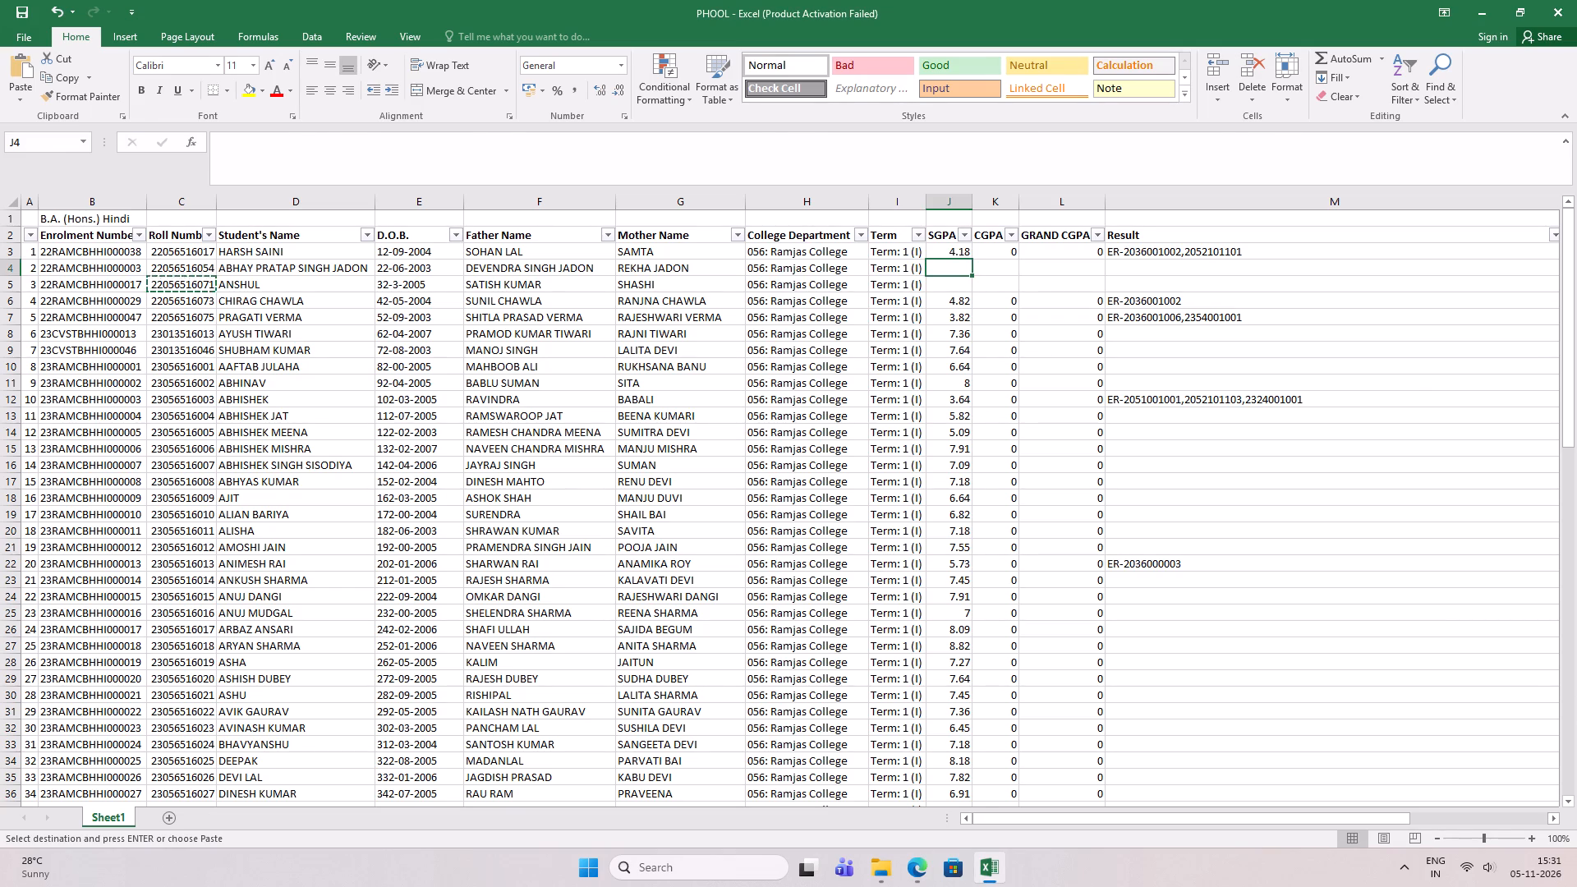
pyautogui.hotkey('alt', 'Tab')
# Check the second and third students' SGPA, CGPA and Result entries on the portal against their blank cells in the PHOOL workbook.
pyautogui.scroll(4, 1351, 586)
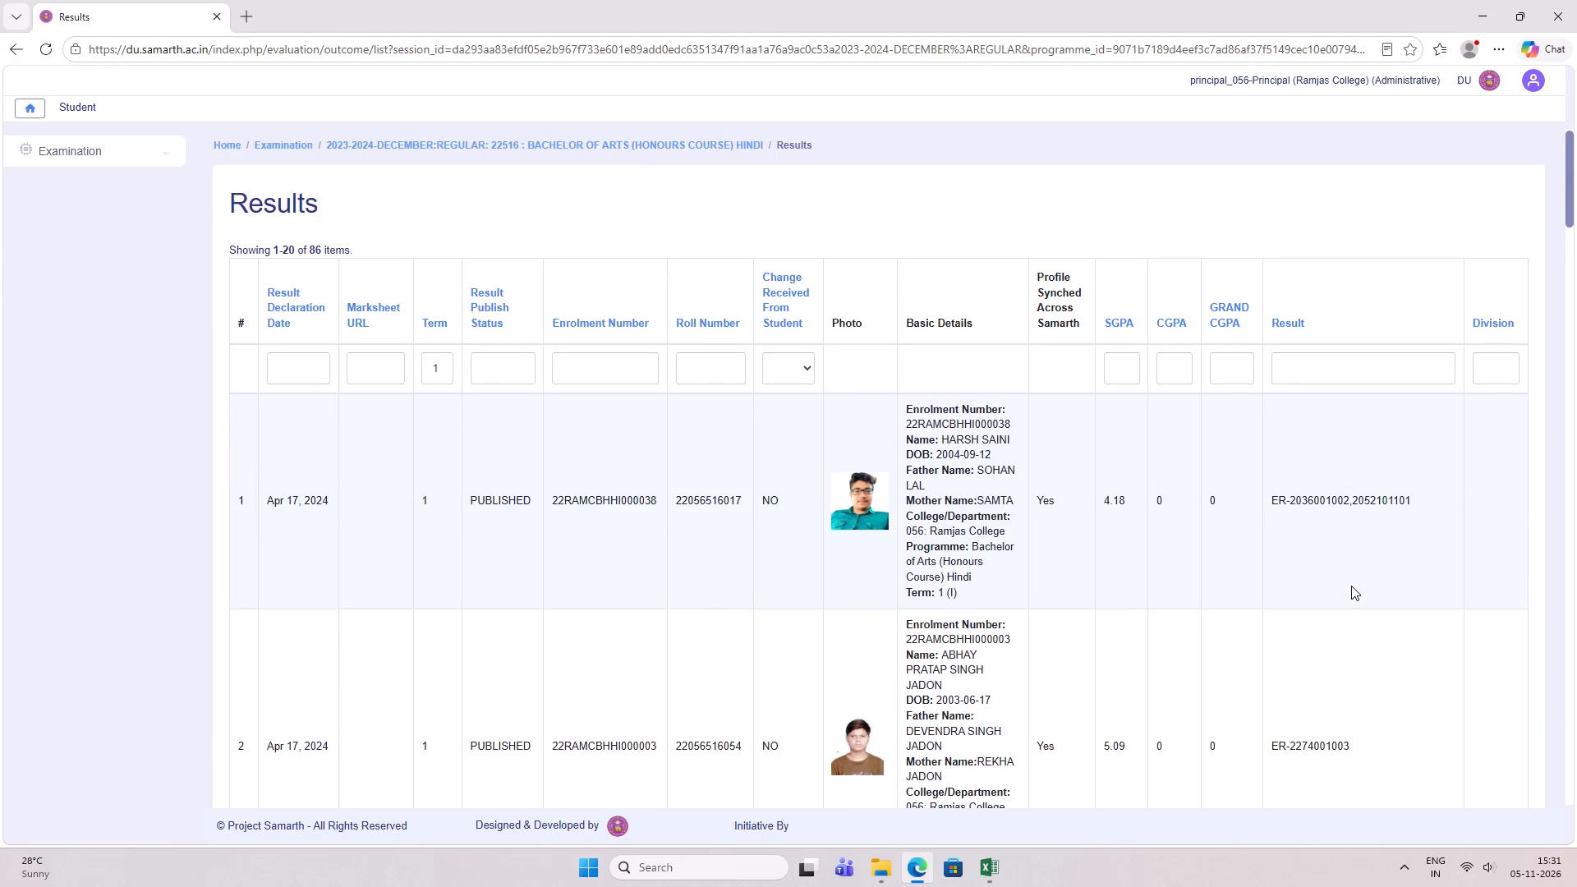
pyautogui.scroll(-4, 1354, 601)
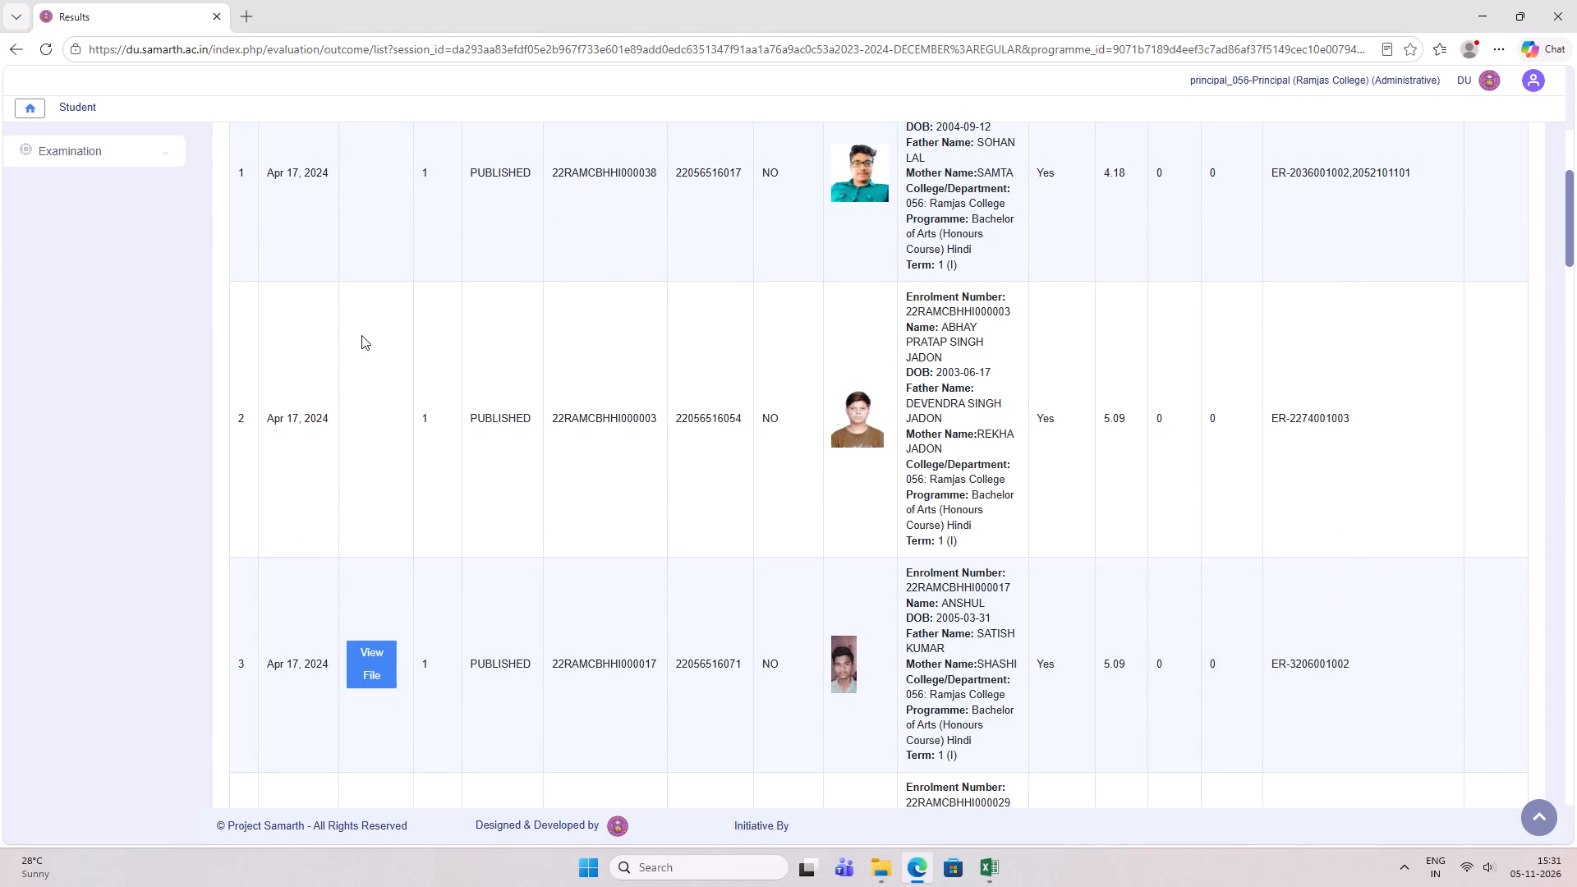
pyautogui.click(859, 408)
pyautogui.click(729, 429)
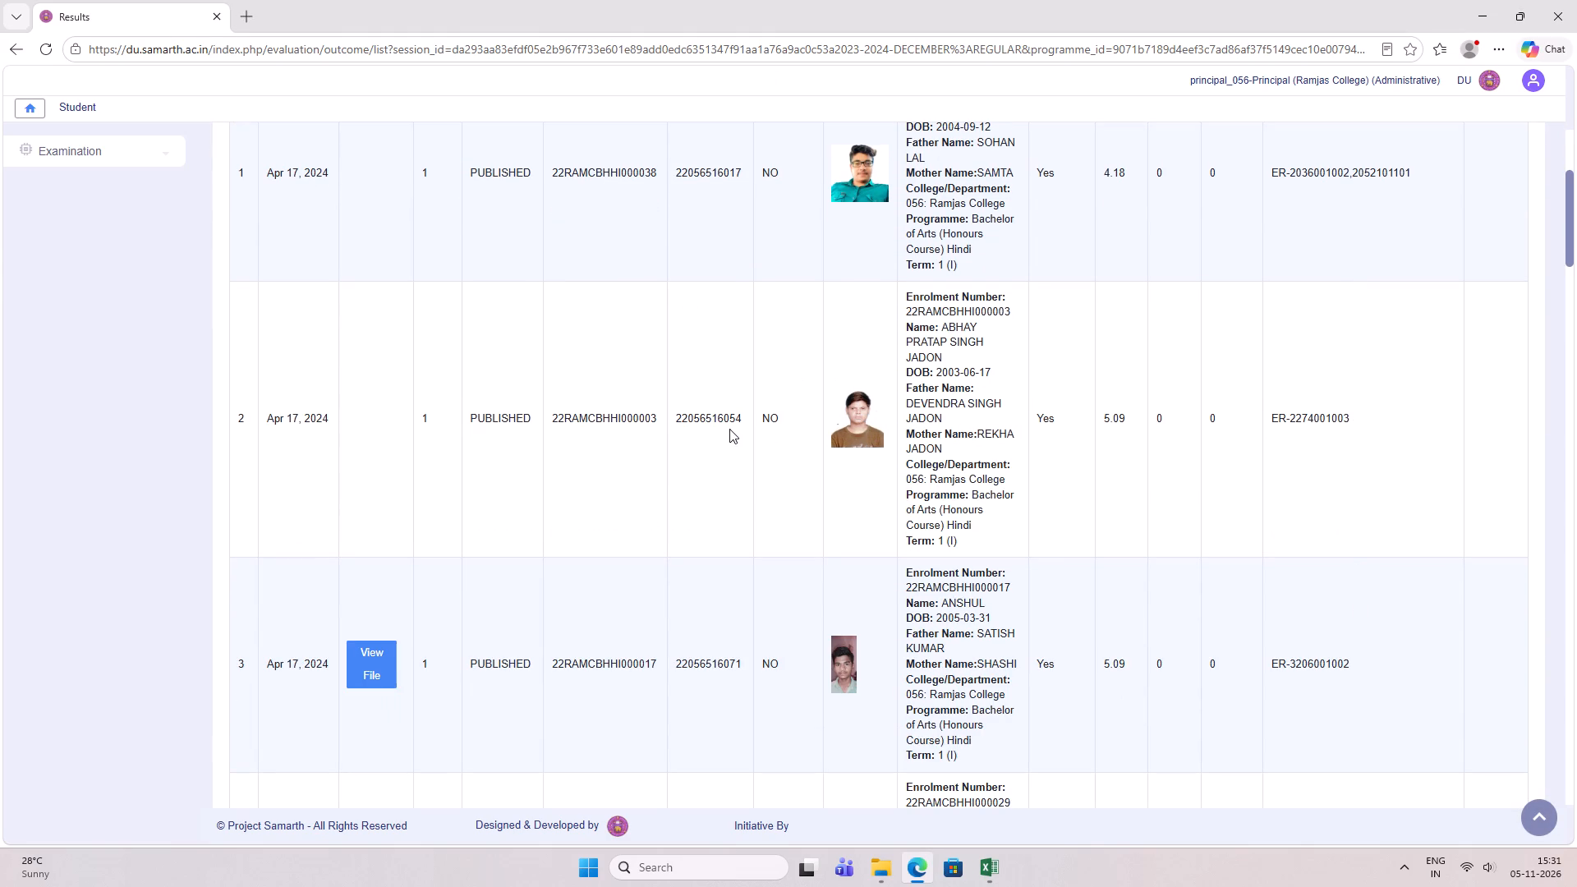
pyautogui.click(726, 422)
pyautogui.scroll(3, 936, 471)
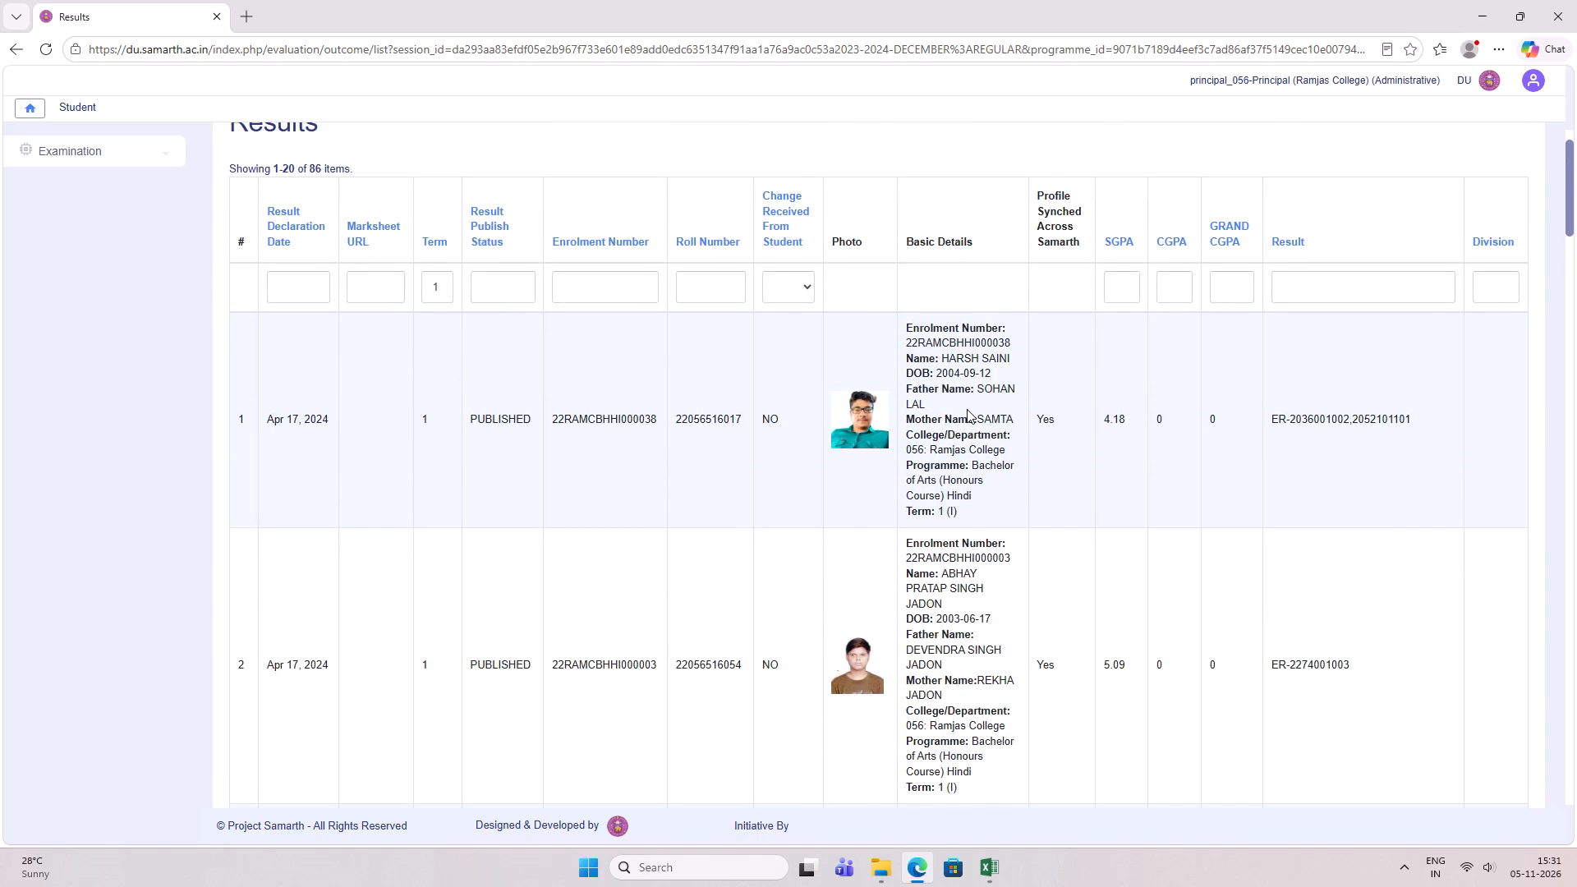
pyautogui.scroll(-3, 967, 411)
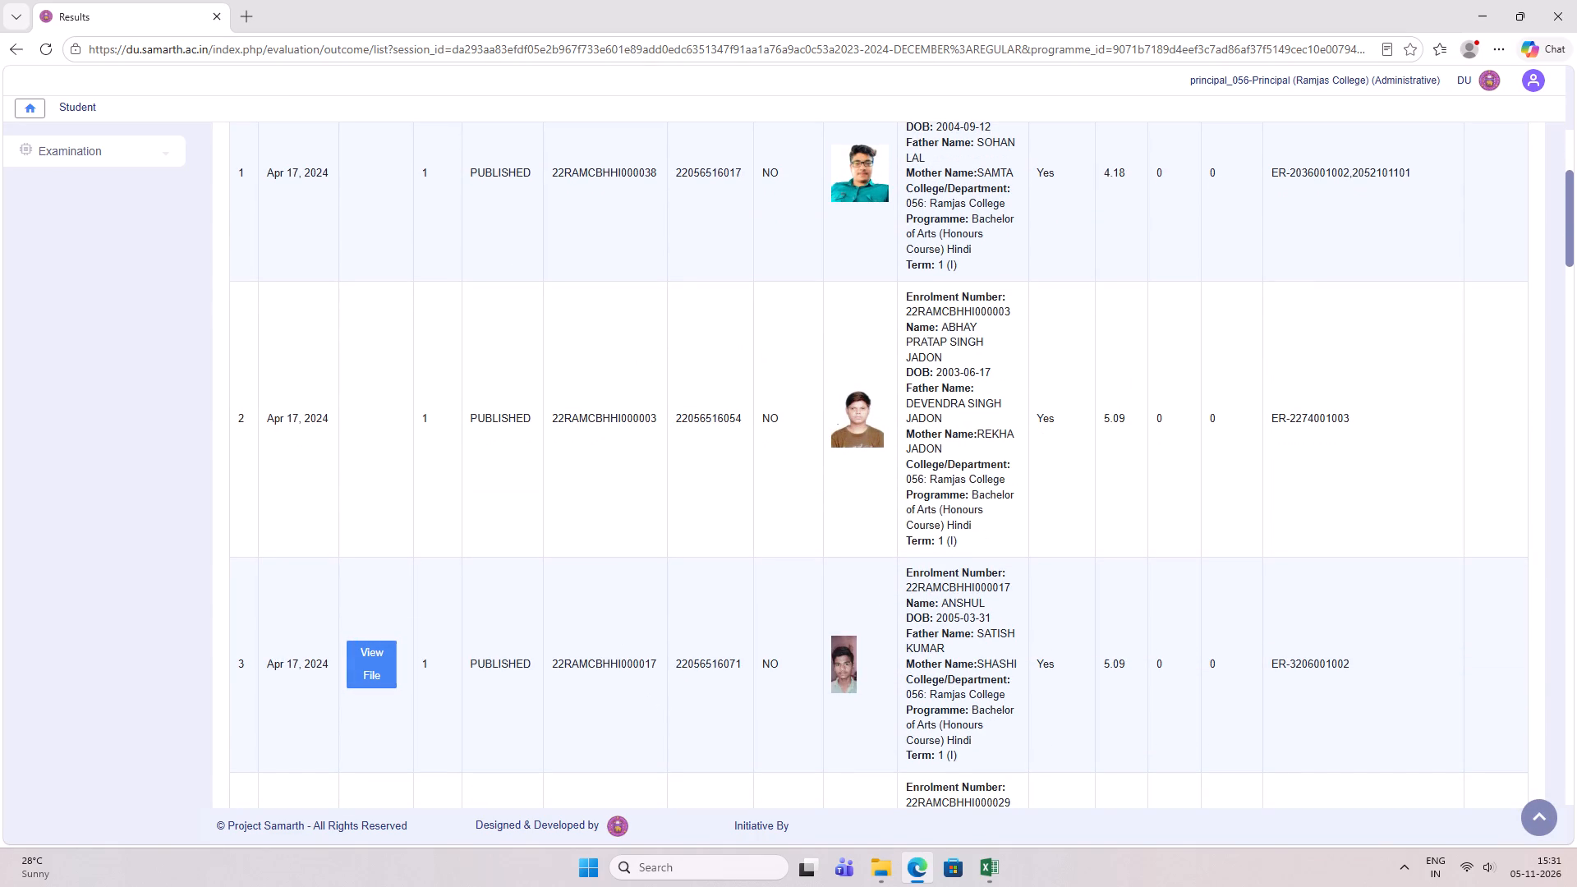
pyautogui.hotkey('alt', 'Tab')
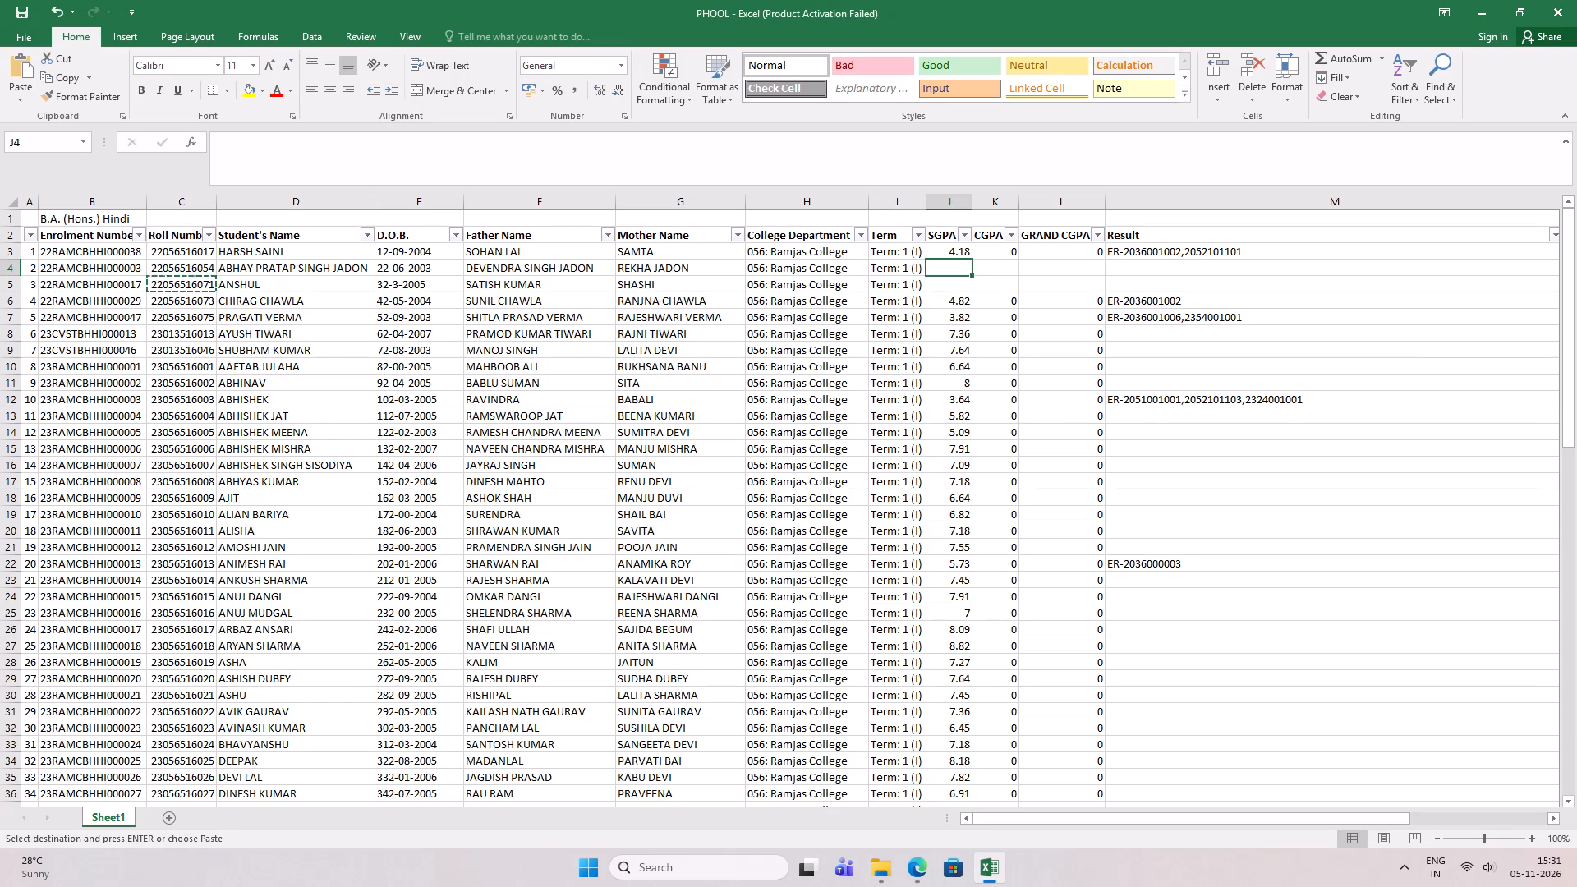
pyautogui.moveTo(257, 287); pyautogui.dragTo(288, 287)
pyautogui.click(944, 281)
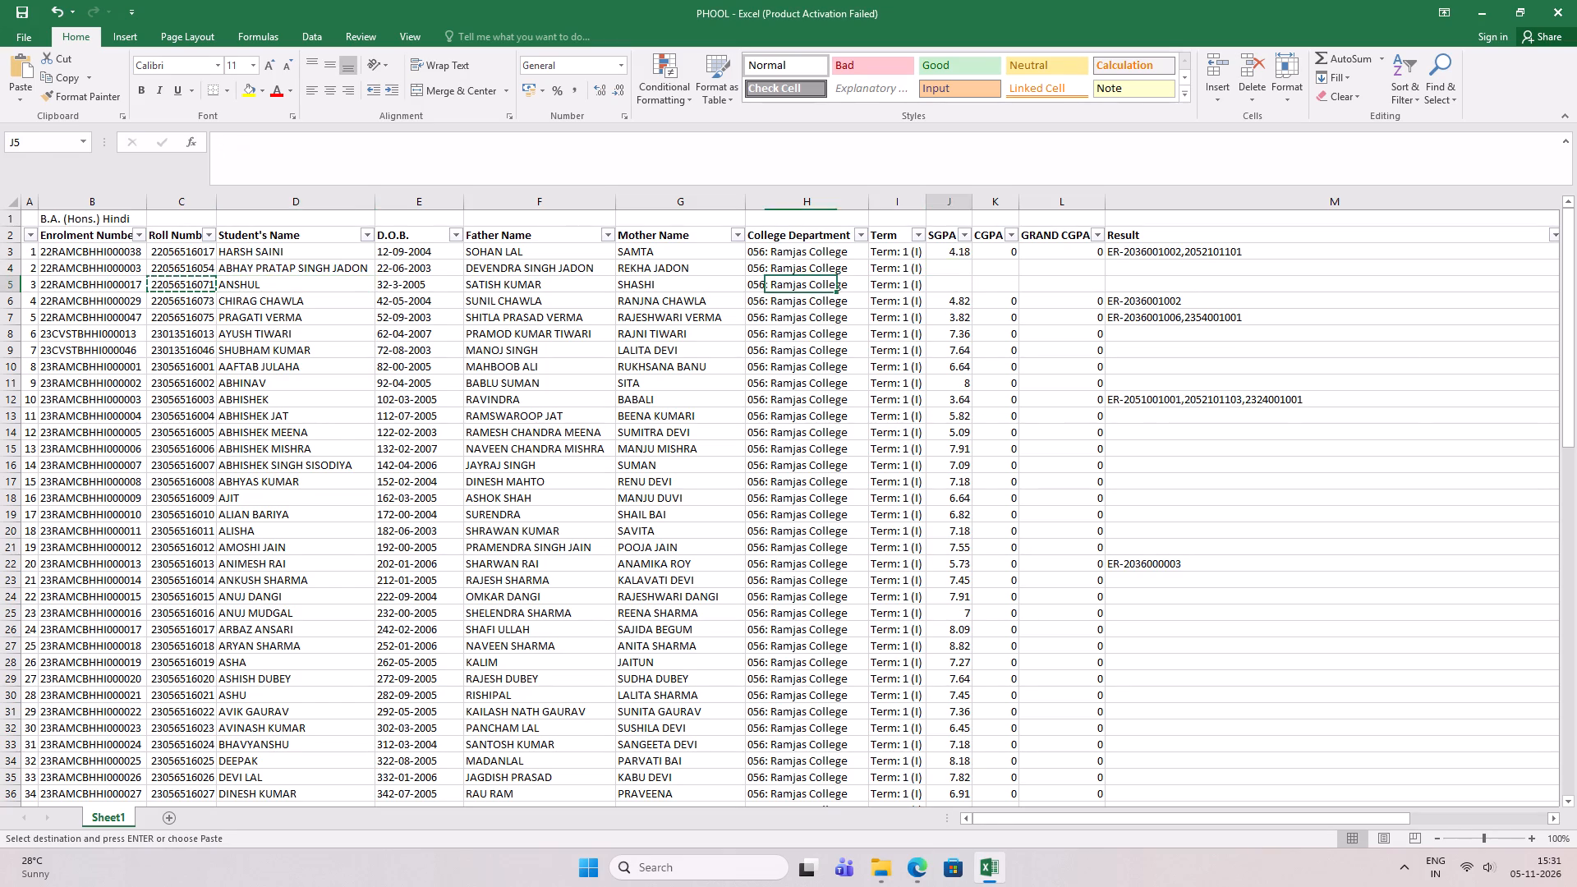
pyautogui.hotkey('alt', 'Tab')
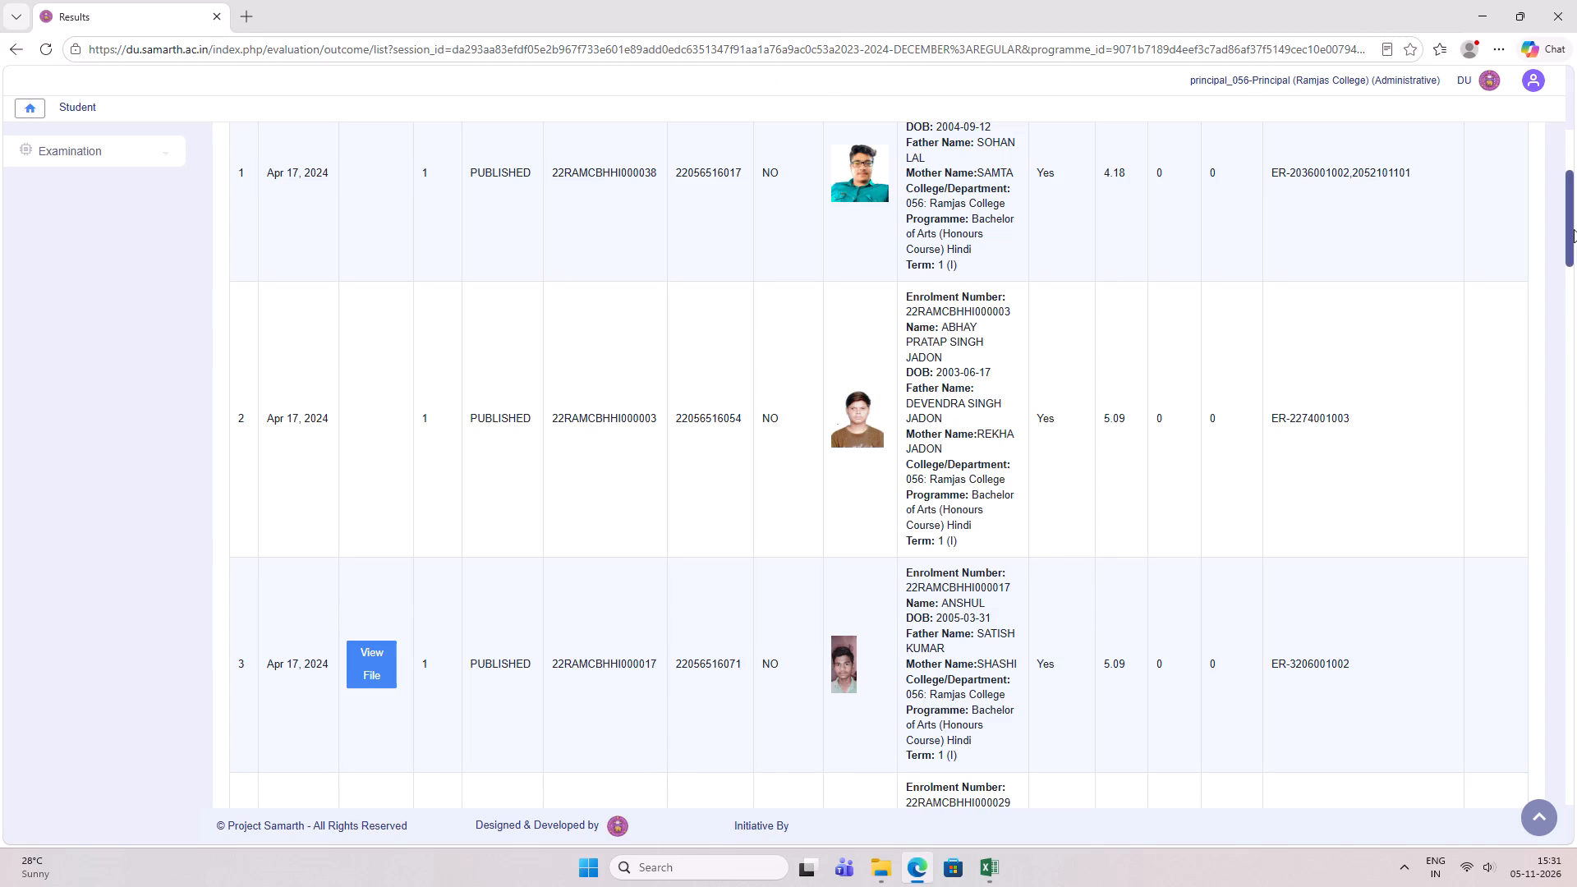
pyautogui.hotkey('alt', 'Tab')
pyautogui.hotkey('alt', 'Tab')
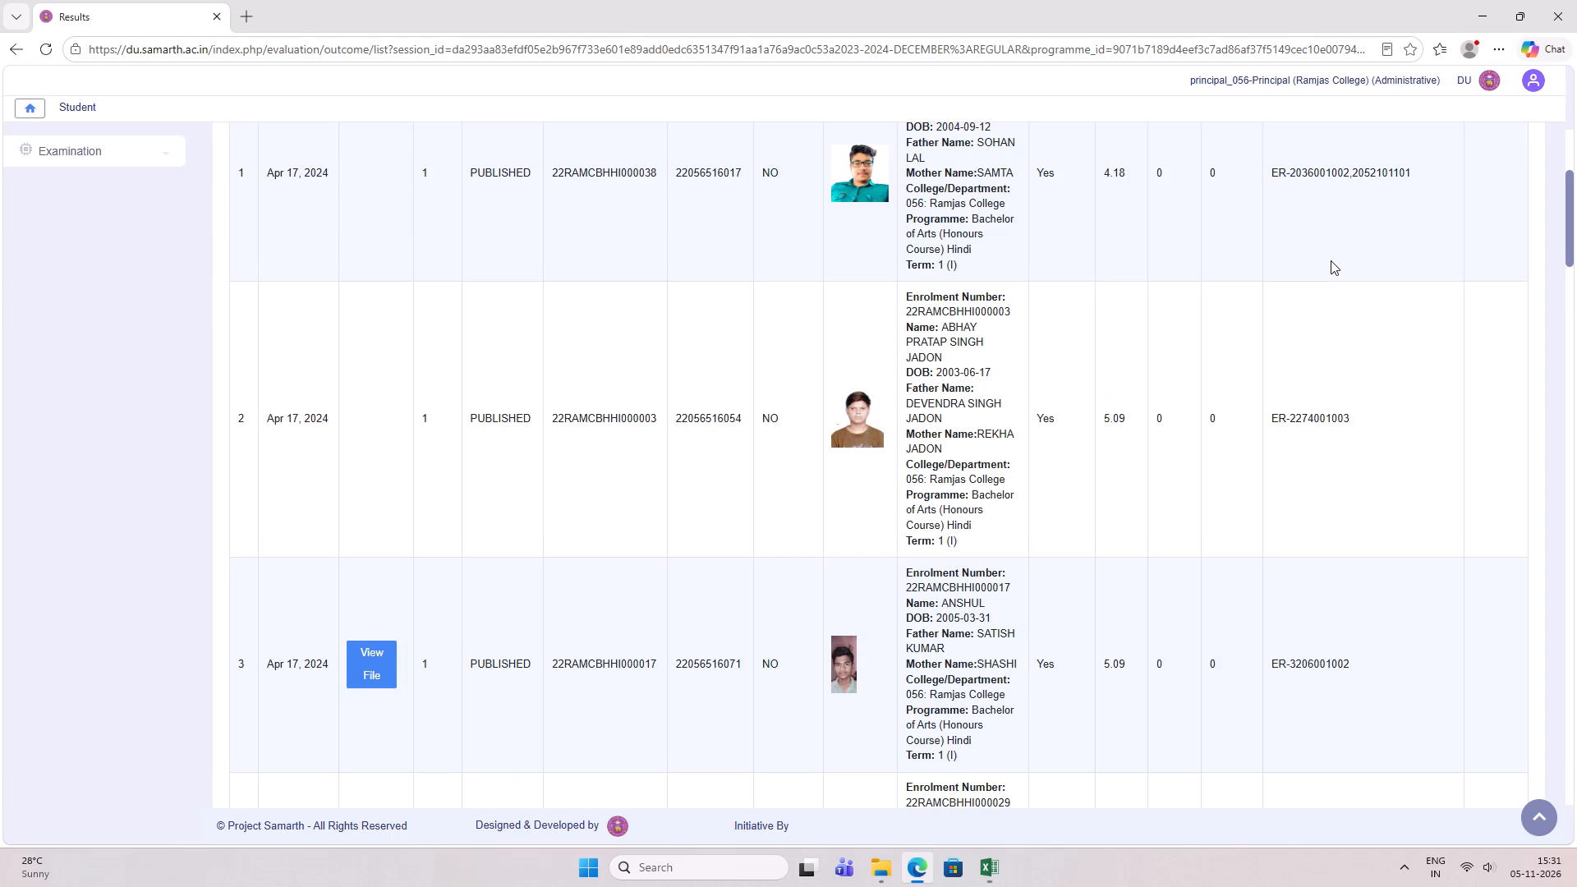
pyautogui.scroll(2, 1331, 260)
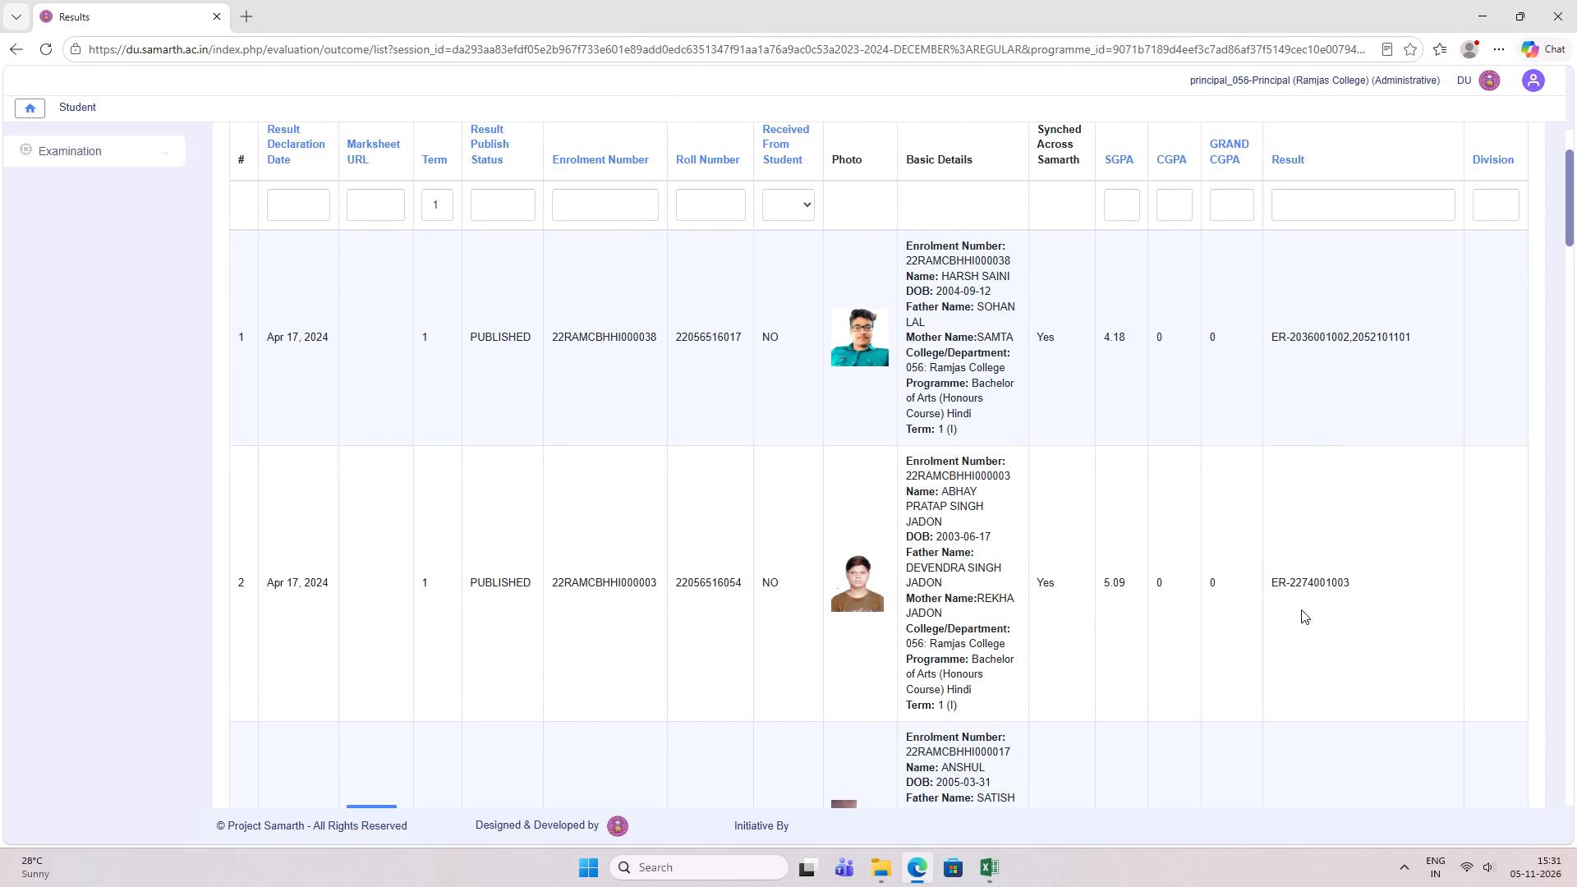
pyautogui.hotkey('alt', 'Tab')
pyautogui.click(1133, 265)
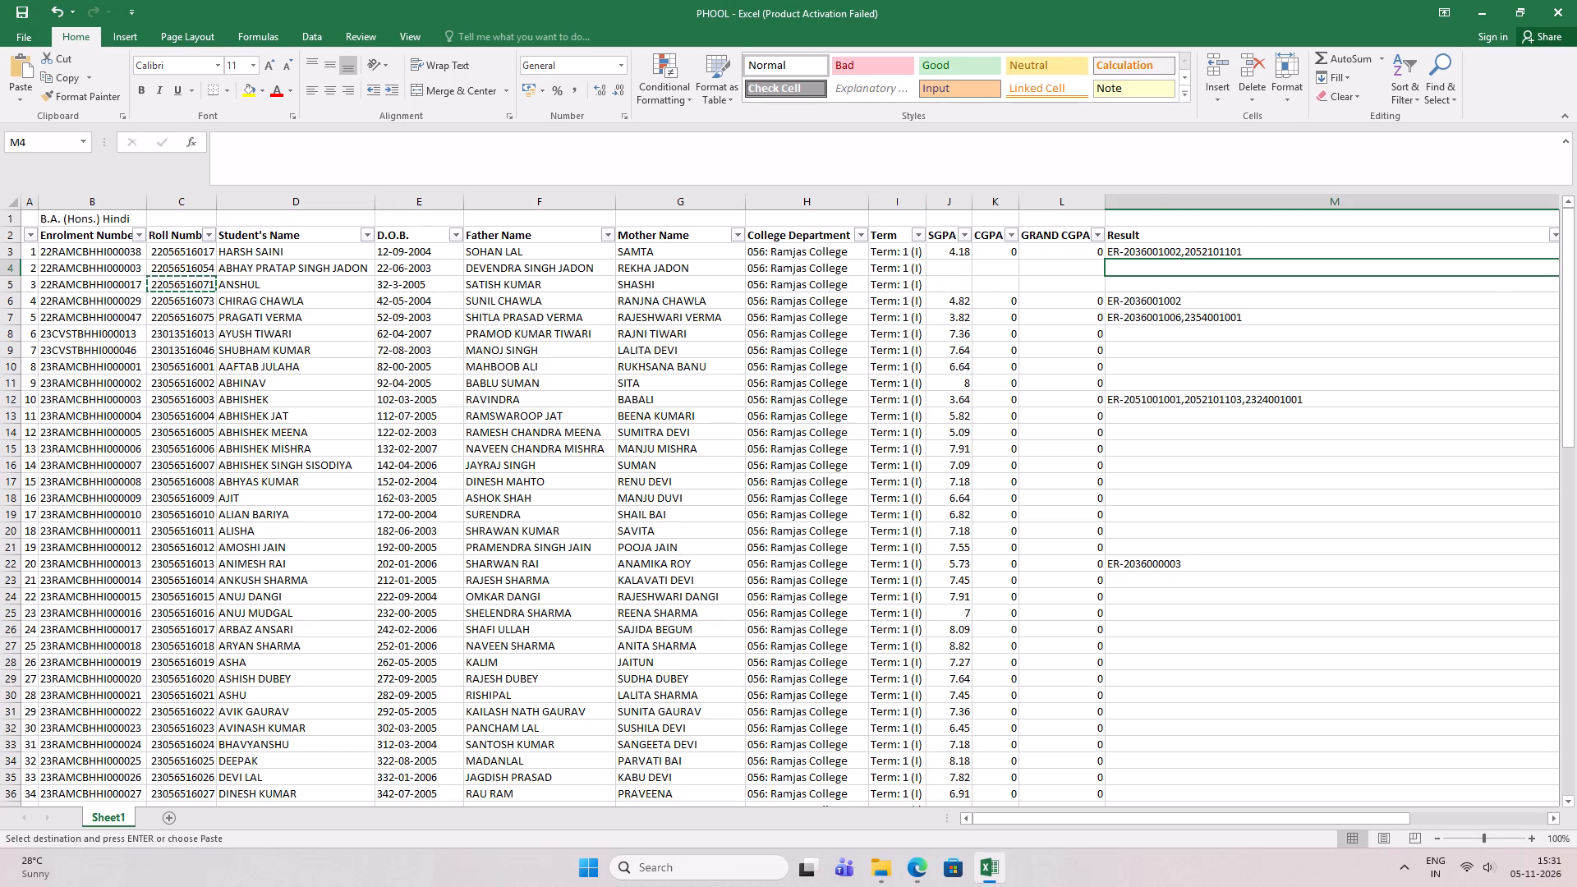
# Copy the second student's SGPA of 5.09 from the portal results into cell J4 of the PHOOL workbook.
pyautogui.hotkey('alt', 'Tab')
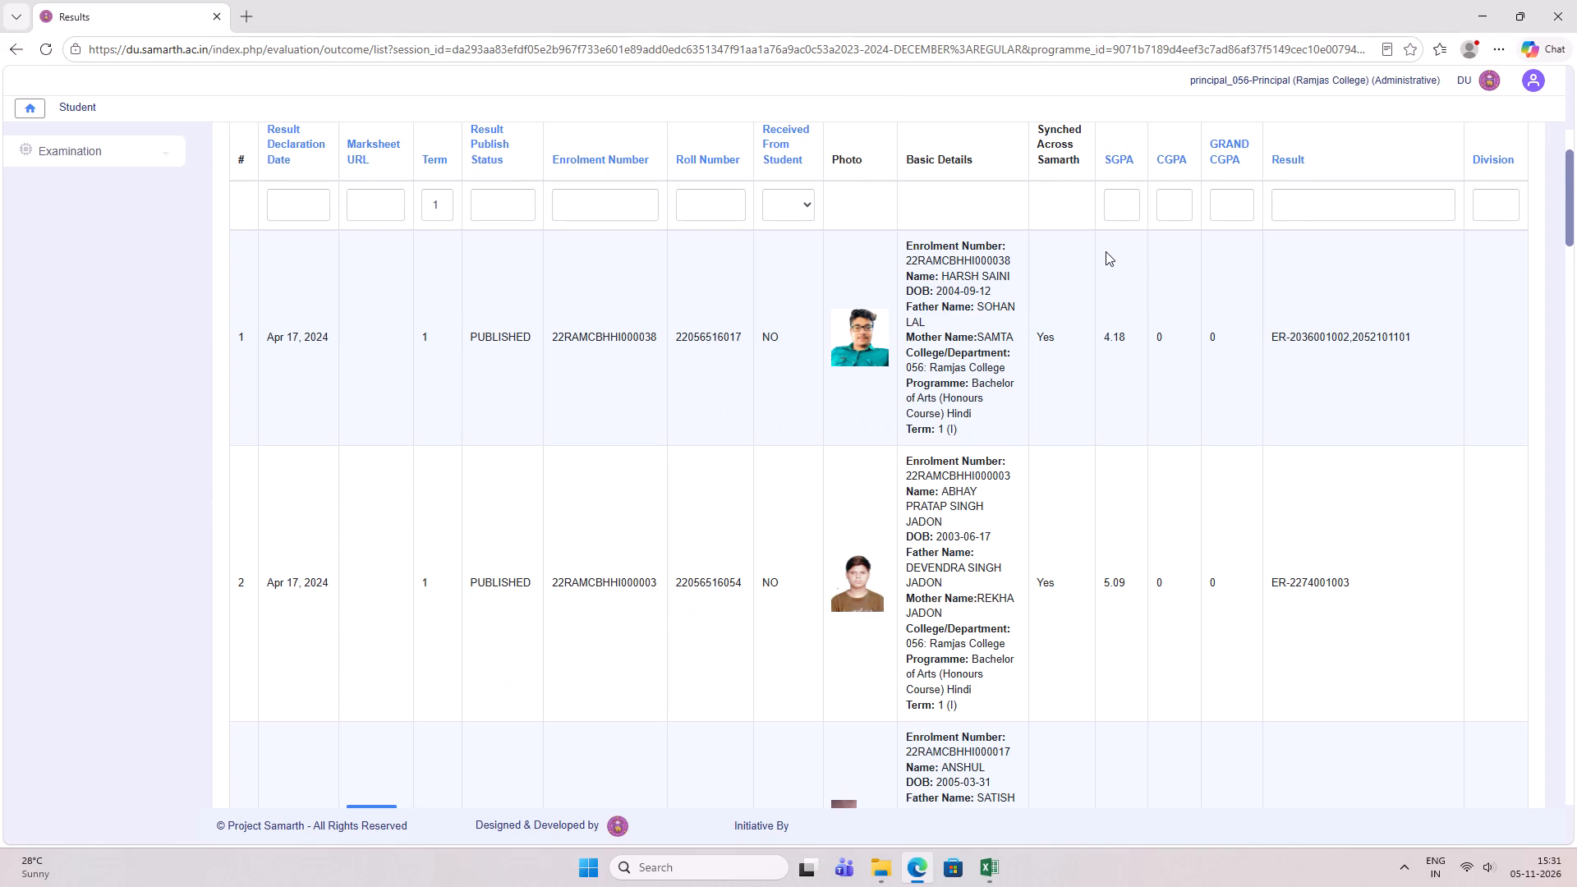
pyautogui.scroll(-4, 1107, 255)
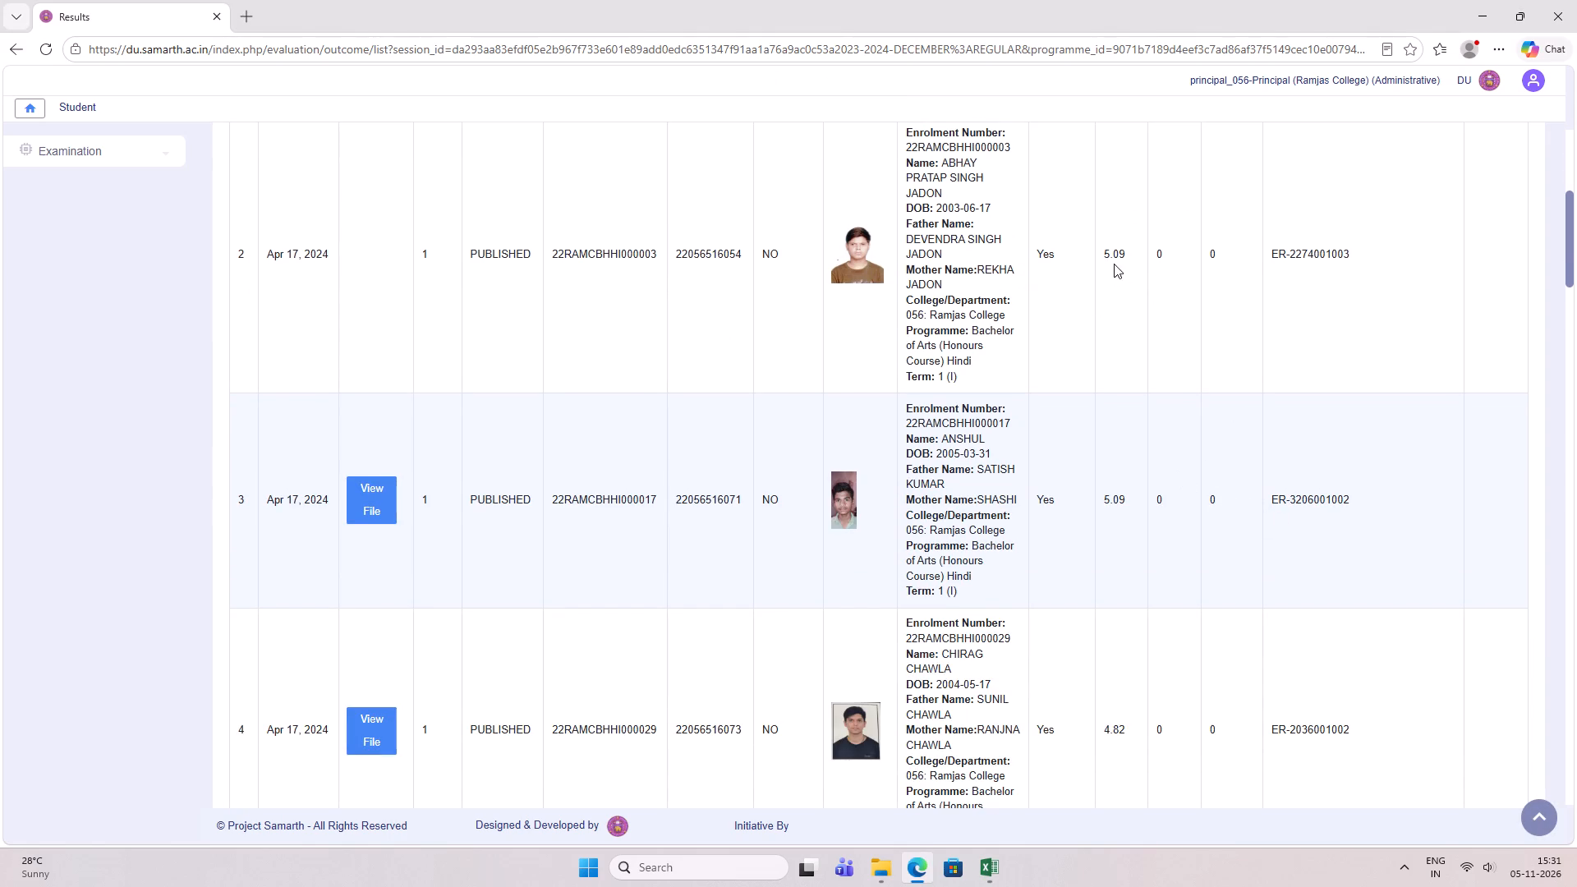
pyautogui.moveTo(1103, 253); pyautogui.dragTo(1130, 255)
pyautogui.hotkey('ctrl', 'c')
pyautogui.hotkey('alt', 'Tab')
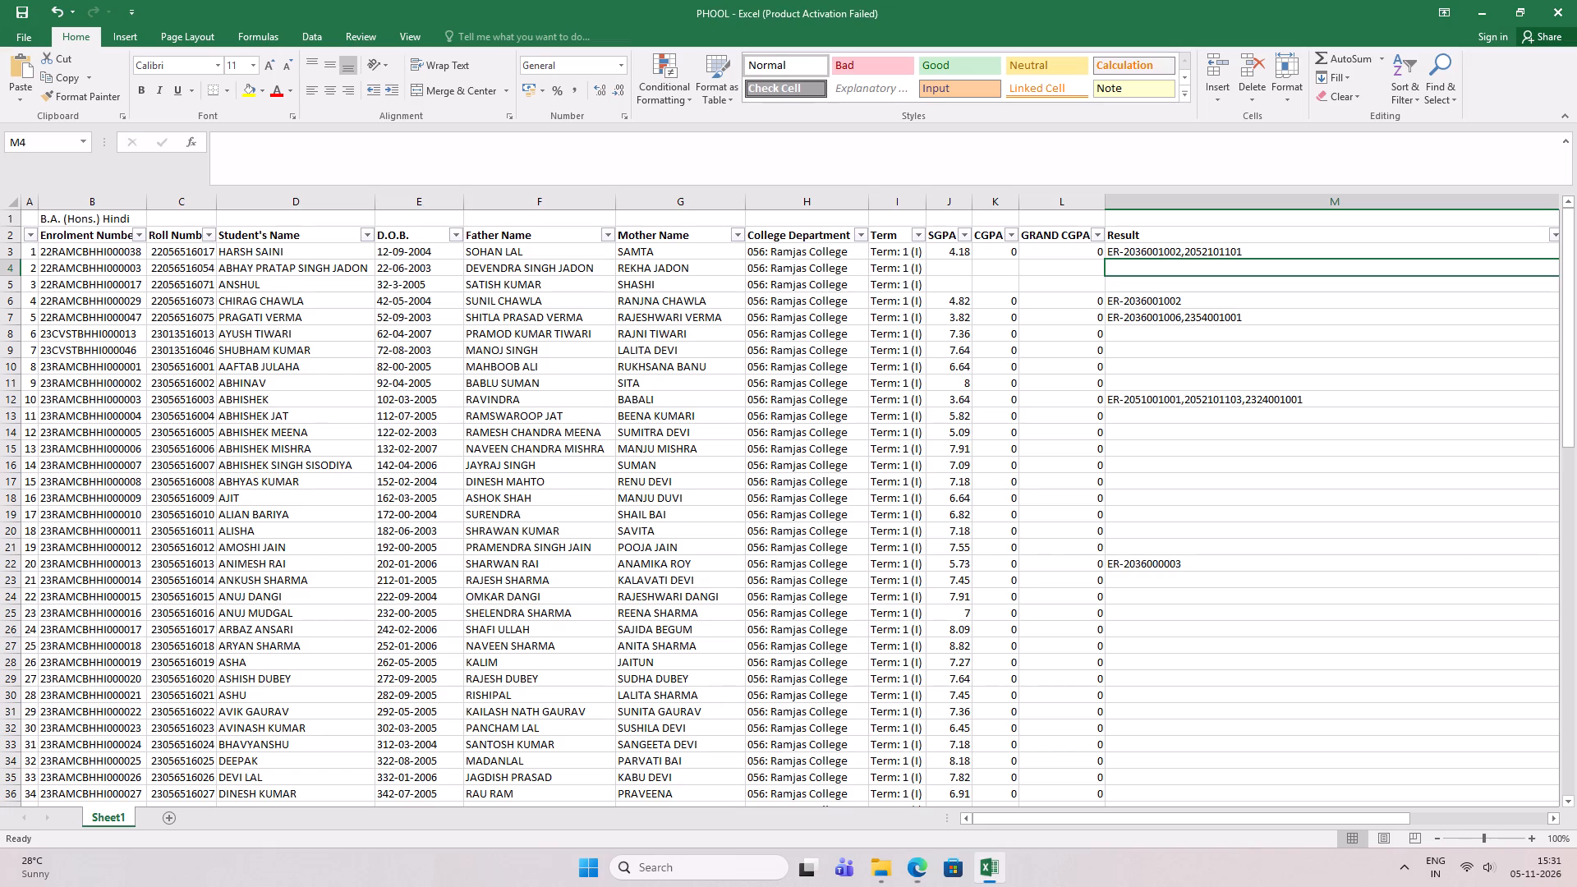
pyautogui.click(954, 268)
pyautogui.hotkey('ctrl', 'v')
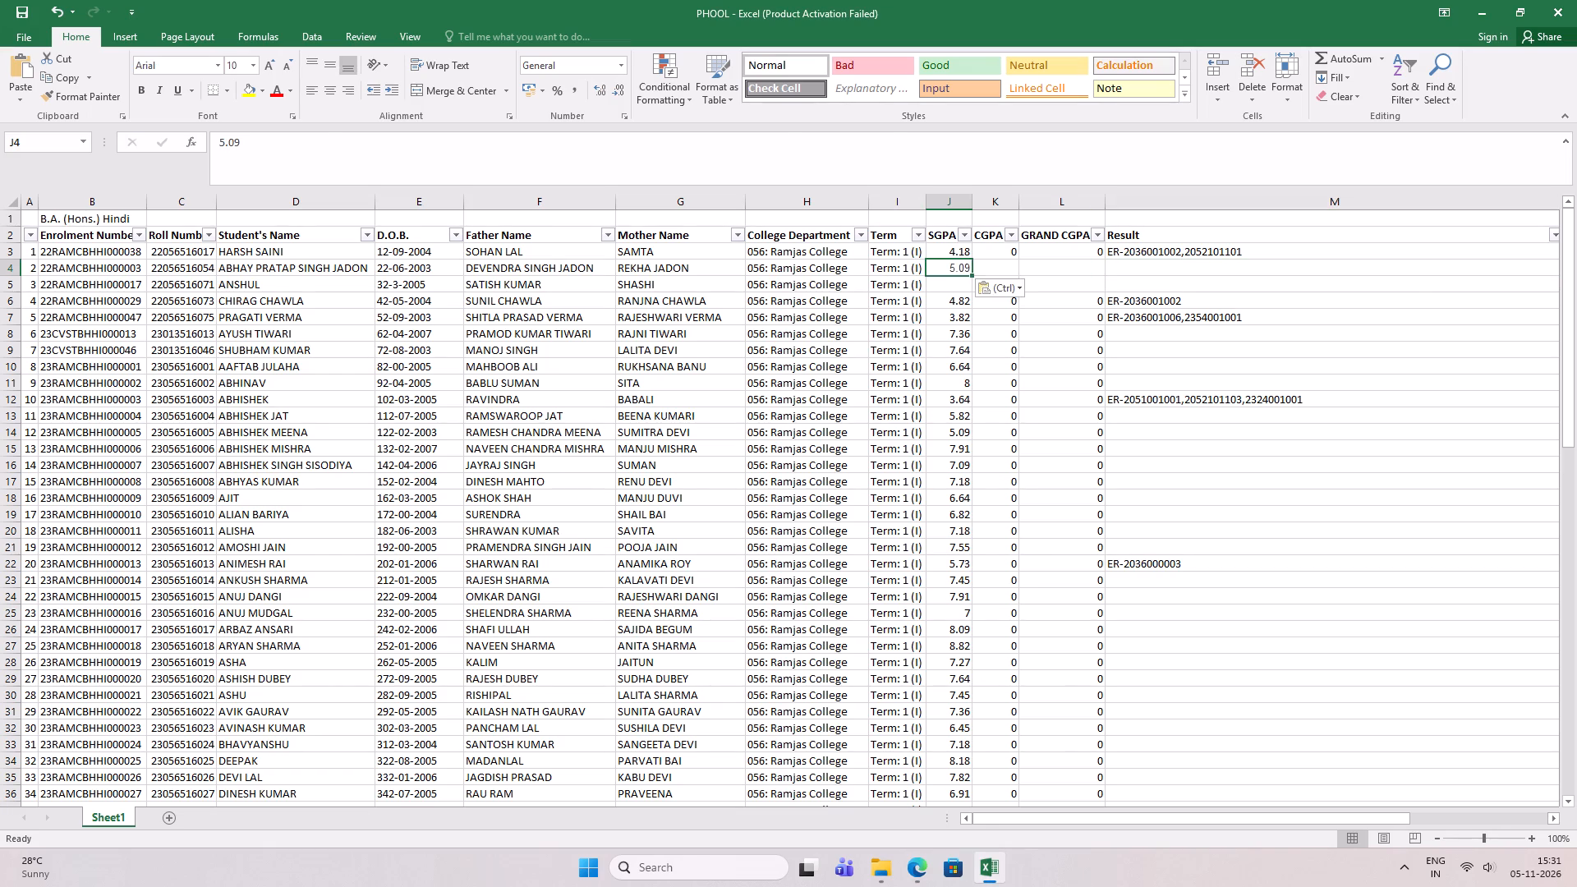
pyautogui.hotkey('alt', 'Tab')
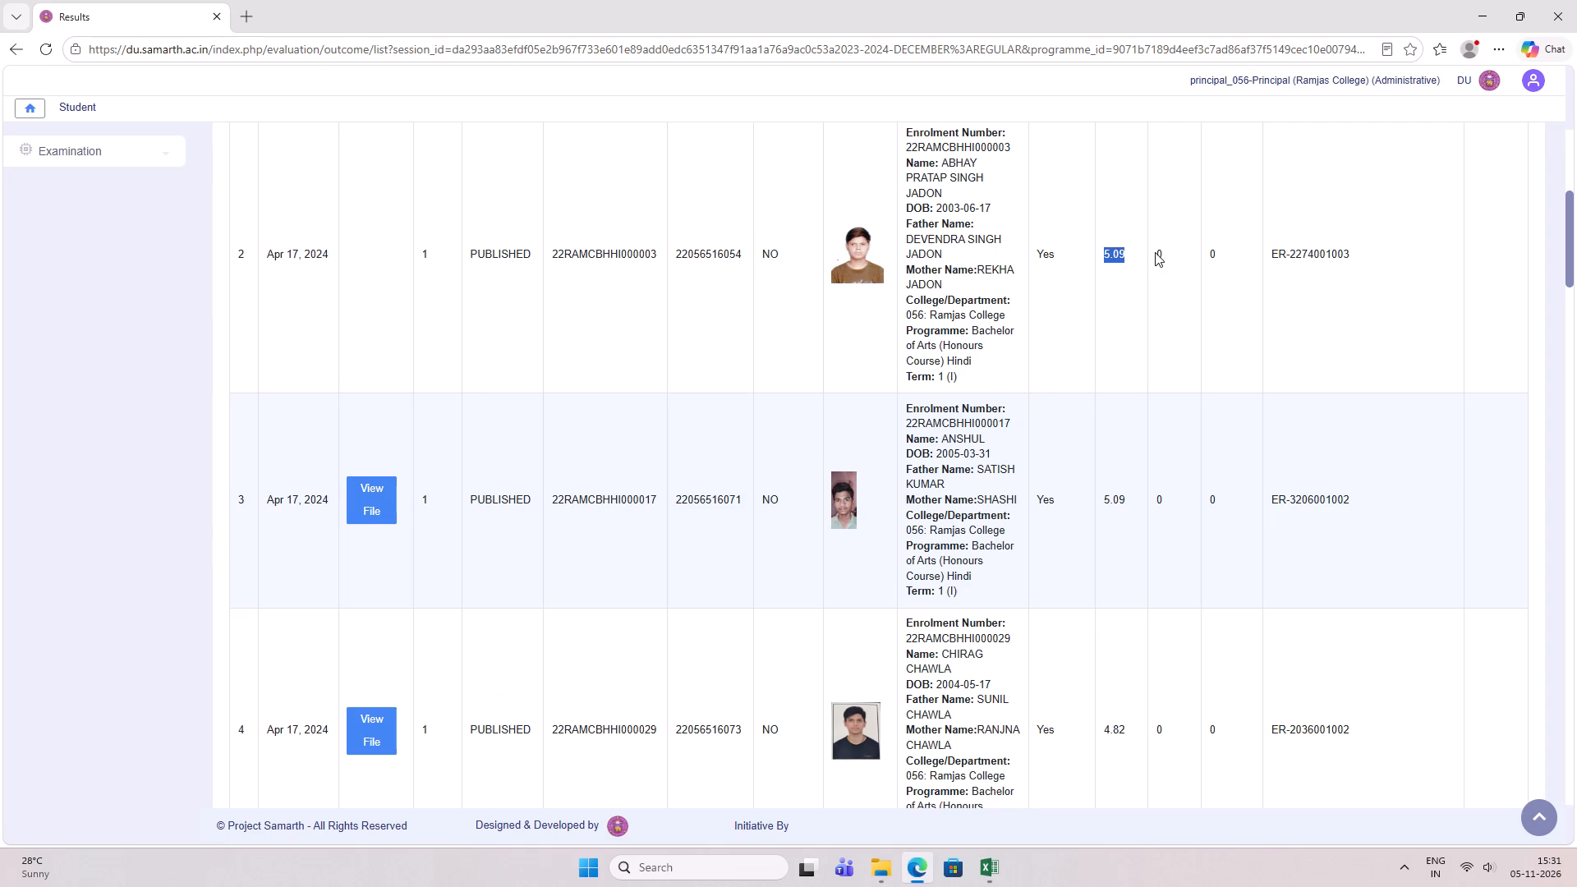
pyautogui.moveTo(1156, 253); pyautogui.dragTo(1390, 255)
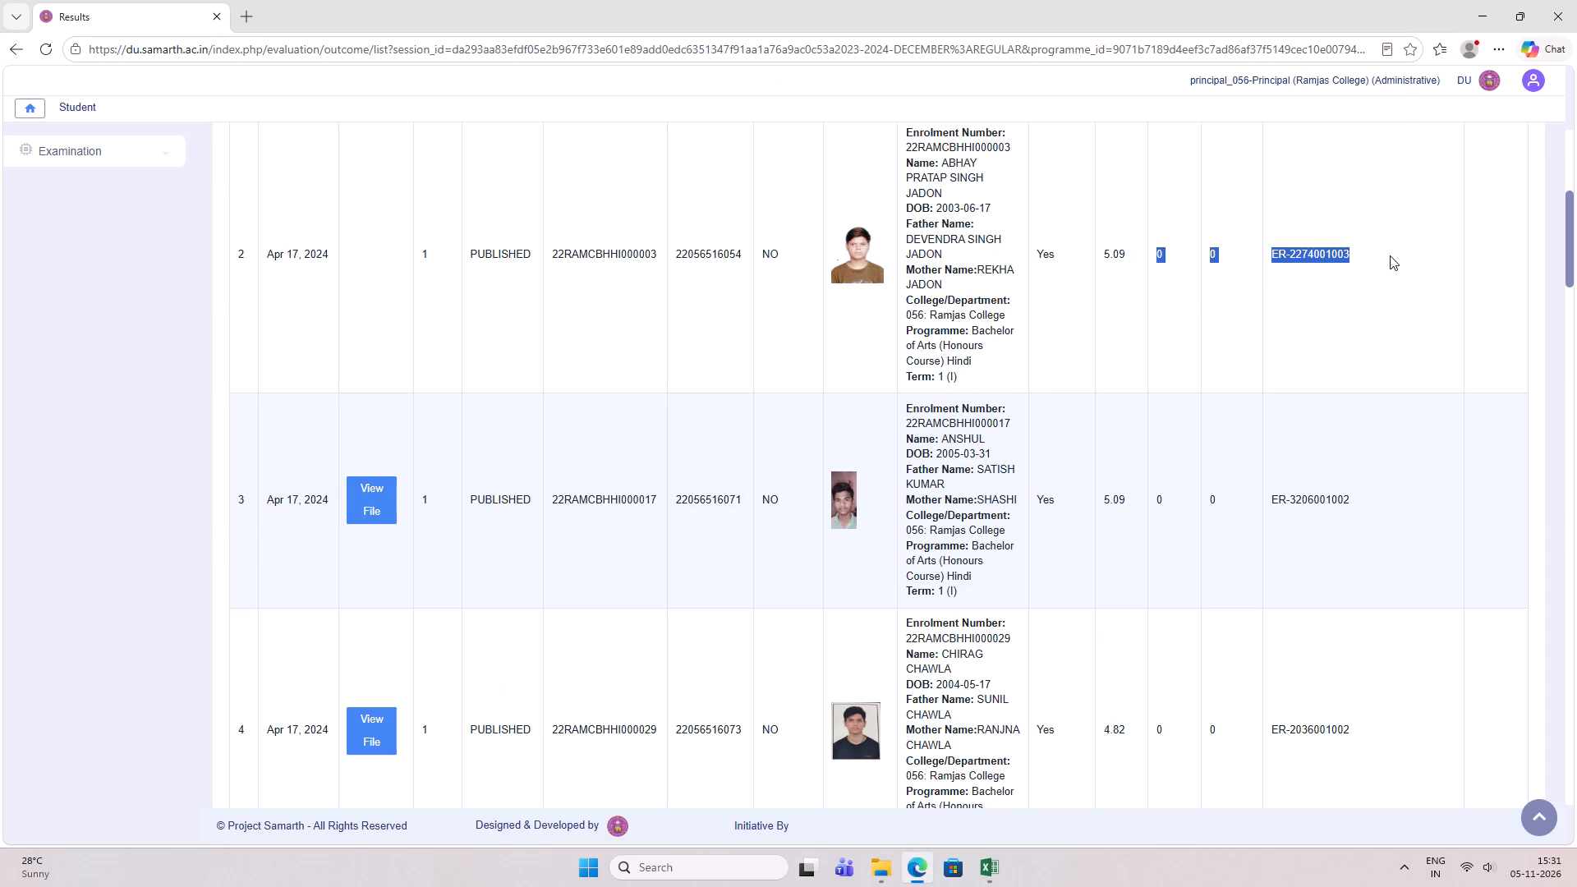
pyautogui.moveTo(1390, 255); pyautogui.dragTo(1391, 255)
pyautogui.hotkey('ctrl', 'c')
pyautogui.hotkey('alt', 'Tab')
pyautogui.press('Tab')
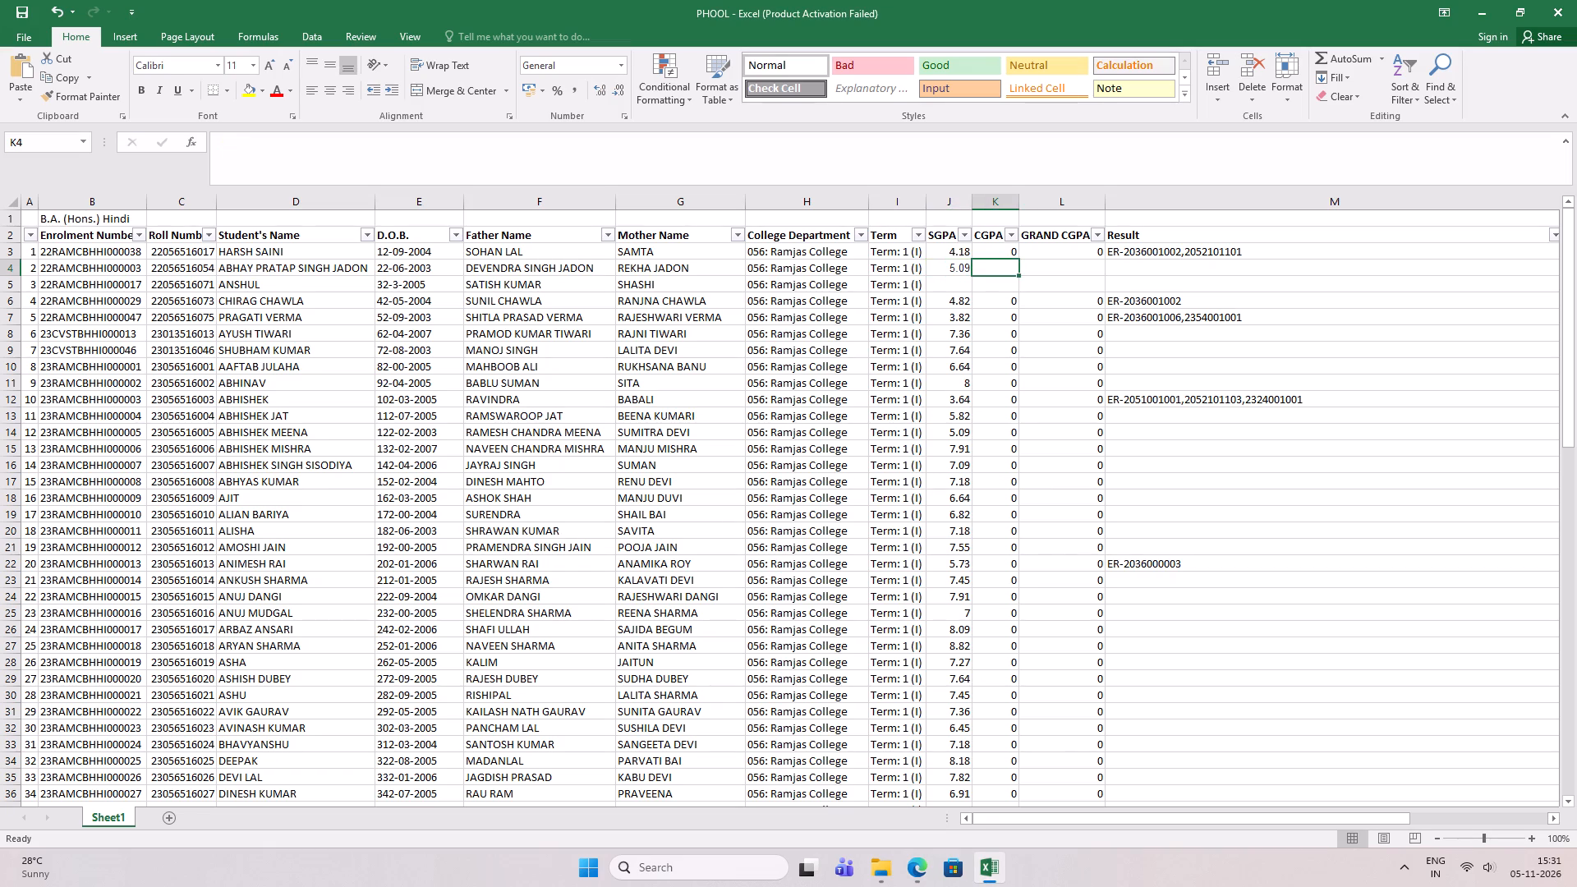
pyautogui.hotkey('ctrl', 'v')
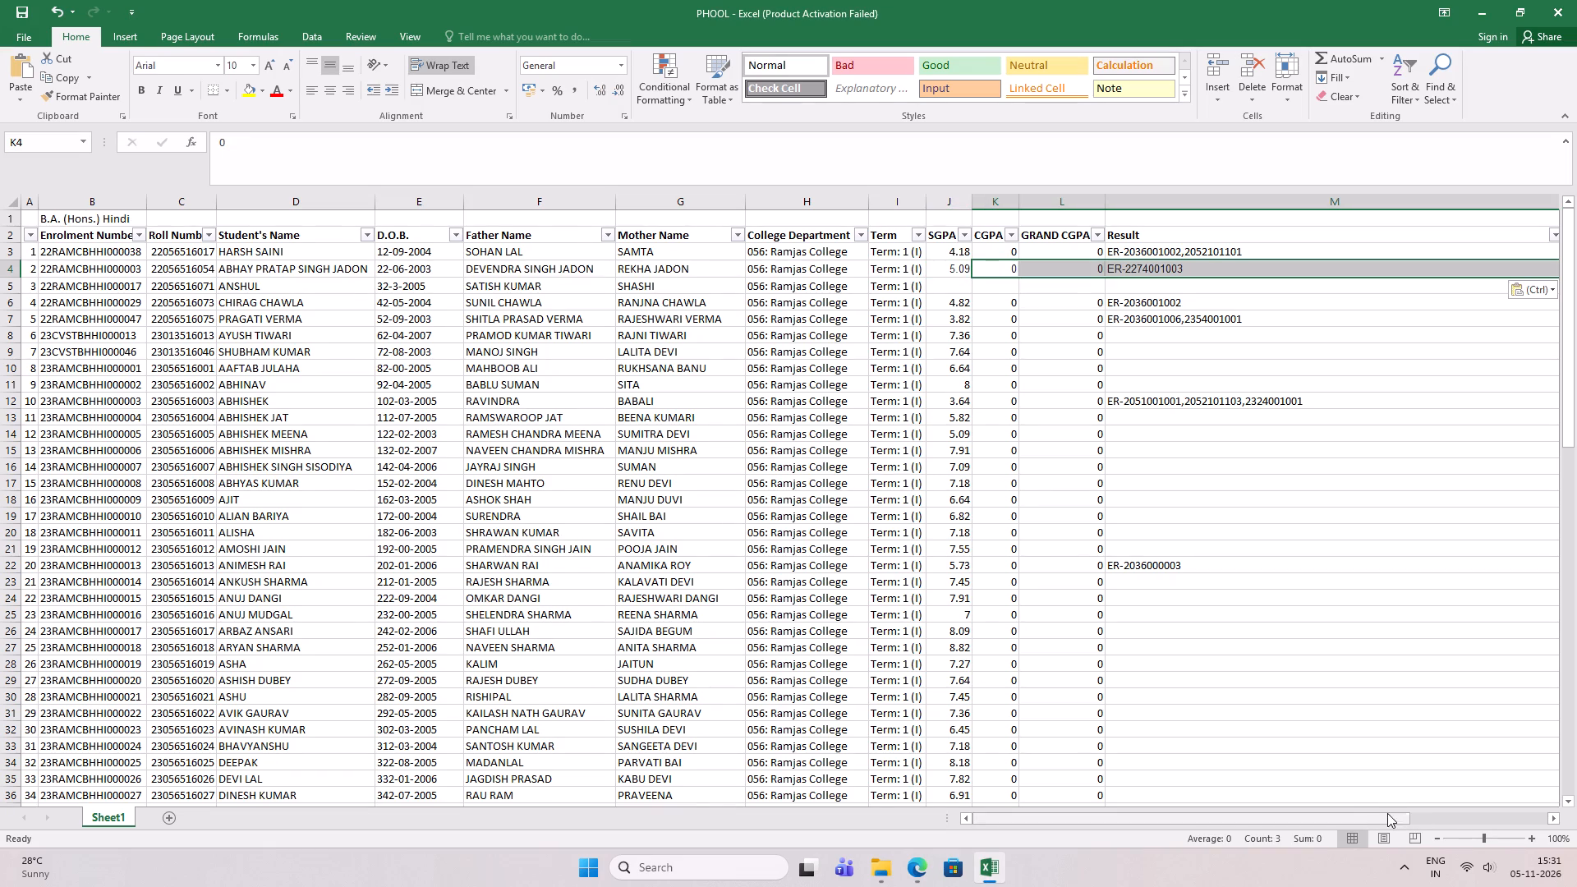
pyautogui.moveTo(1386, 813); pyautogui.dragTo(1300, 812)
# Open the third student's marksheet PDF from the portal results, view the grades, and return to the PHOOL workbook.
pyautogui.hotkey('alt', 'Tab')
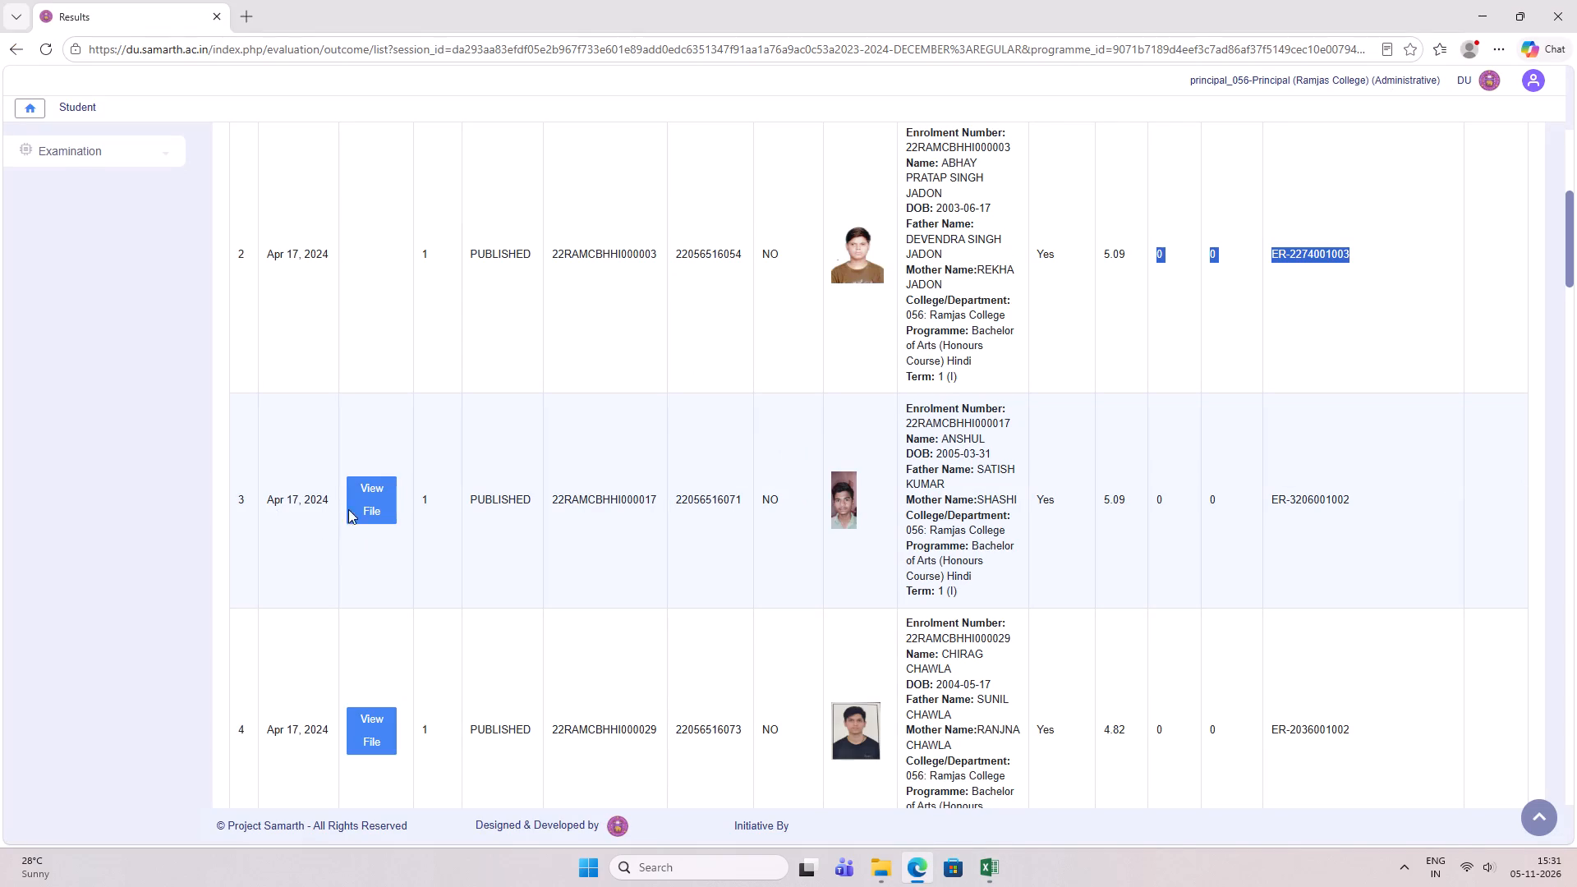
pyautogui.click(415, 499)
pyautogui.click(385, 499)
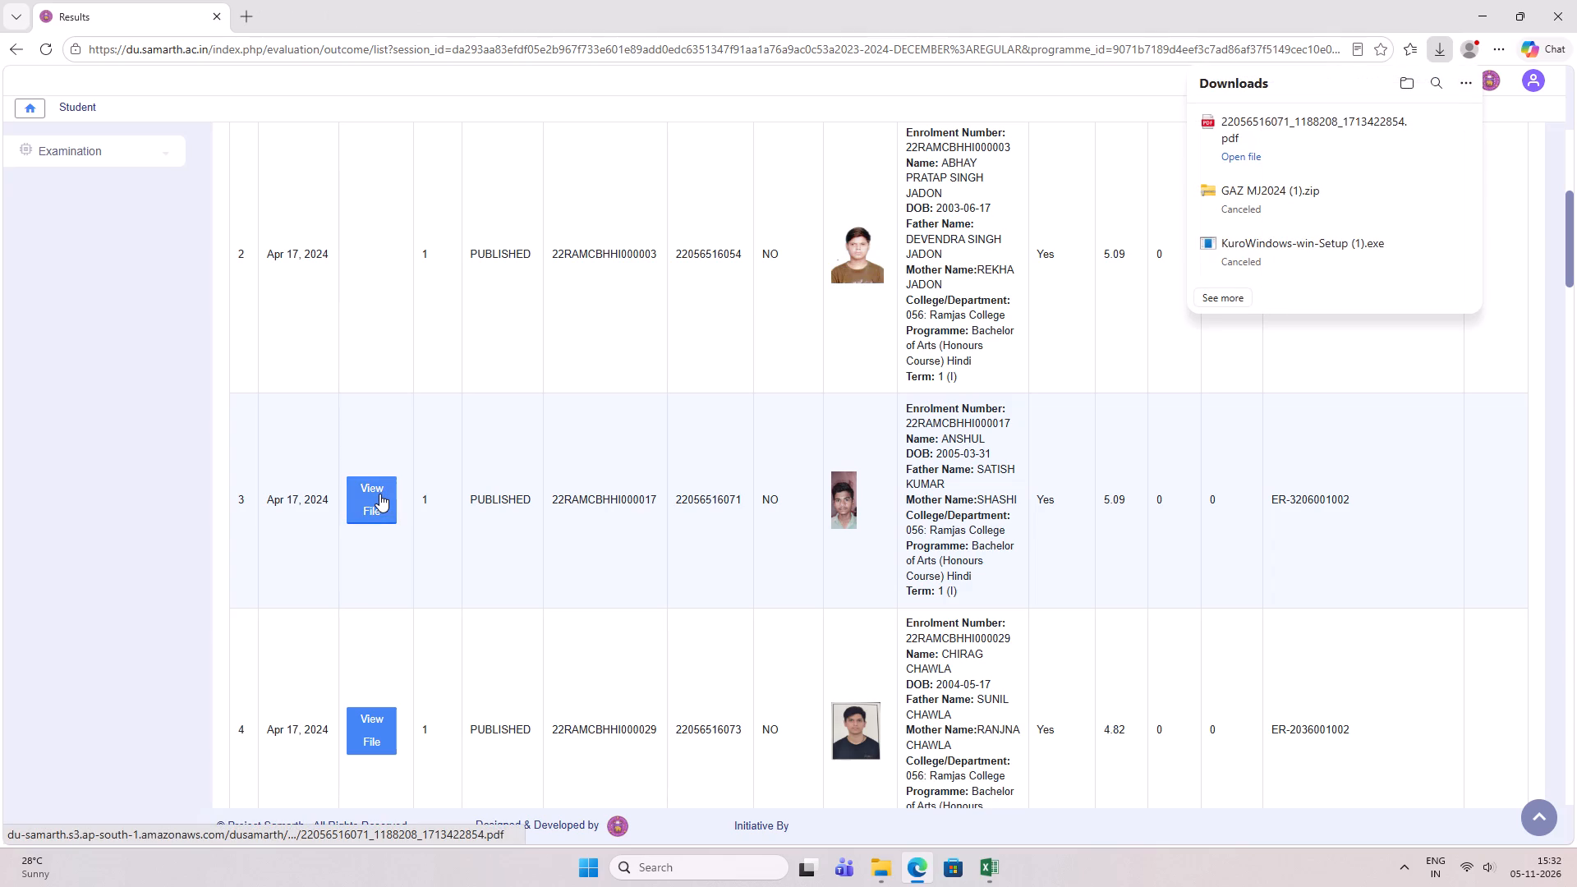
pyautogui.click(1243, 159)
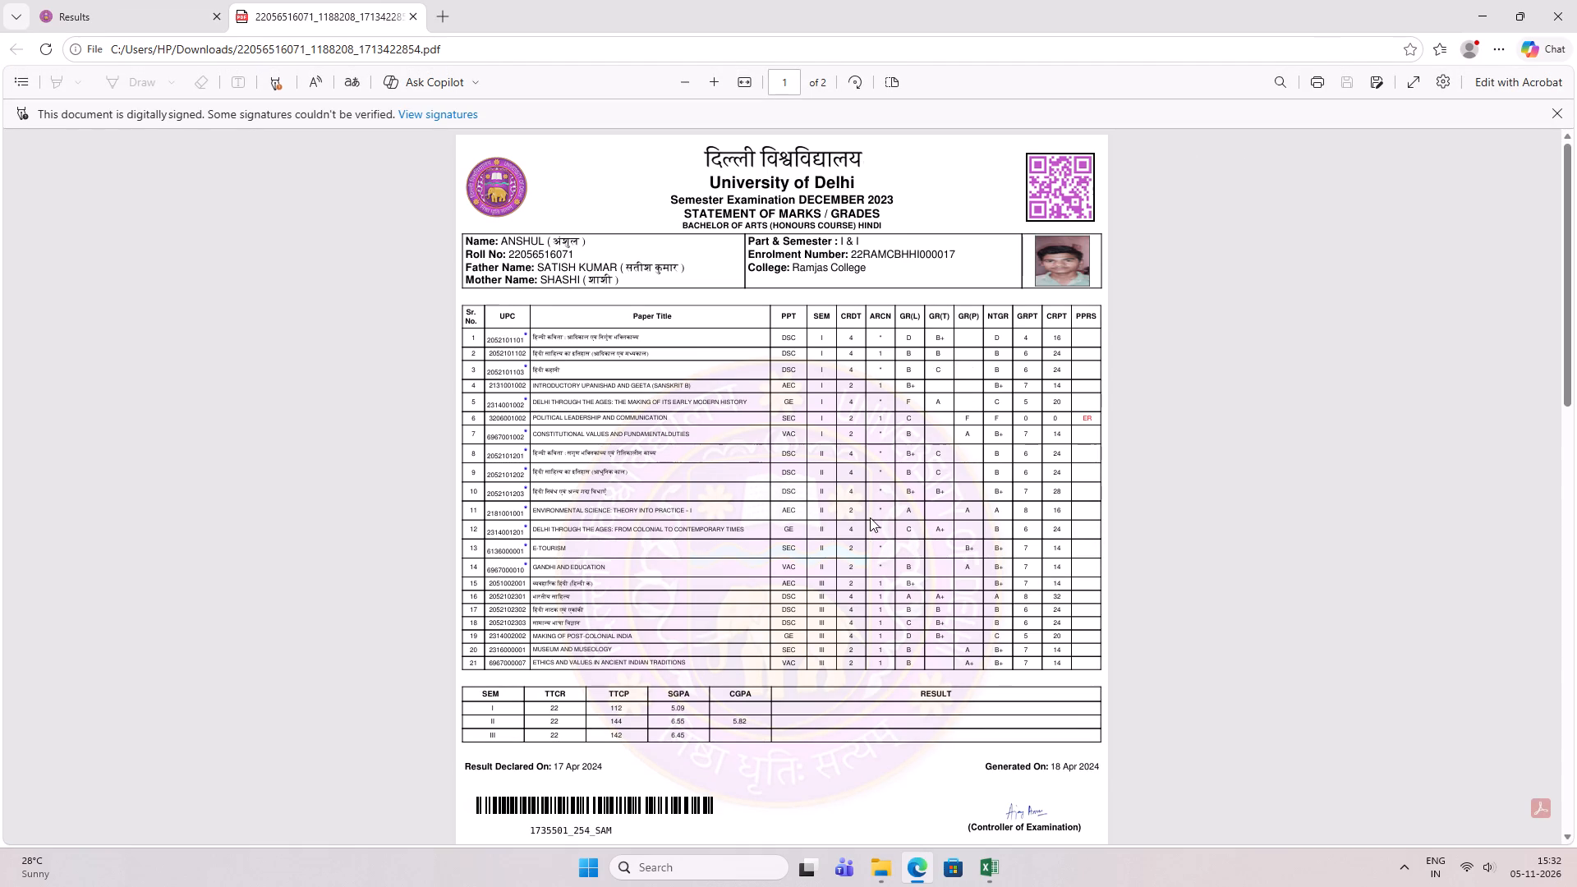
pyautogui.hotkey('alt', 'Tab')
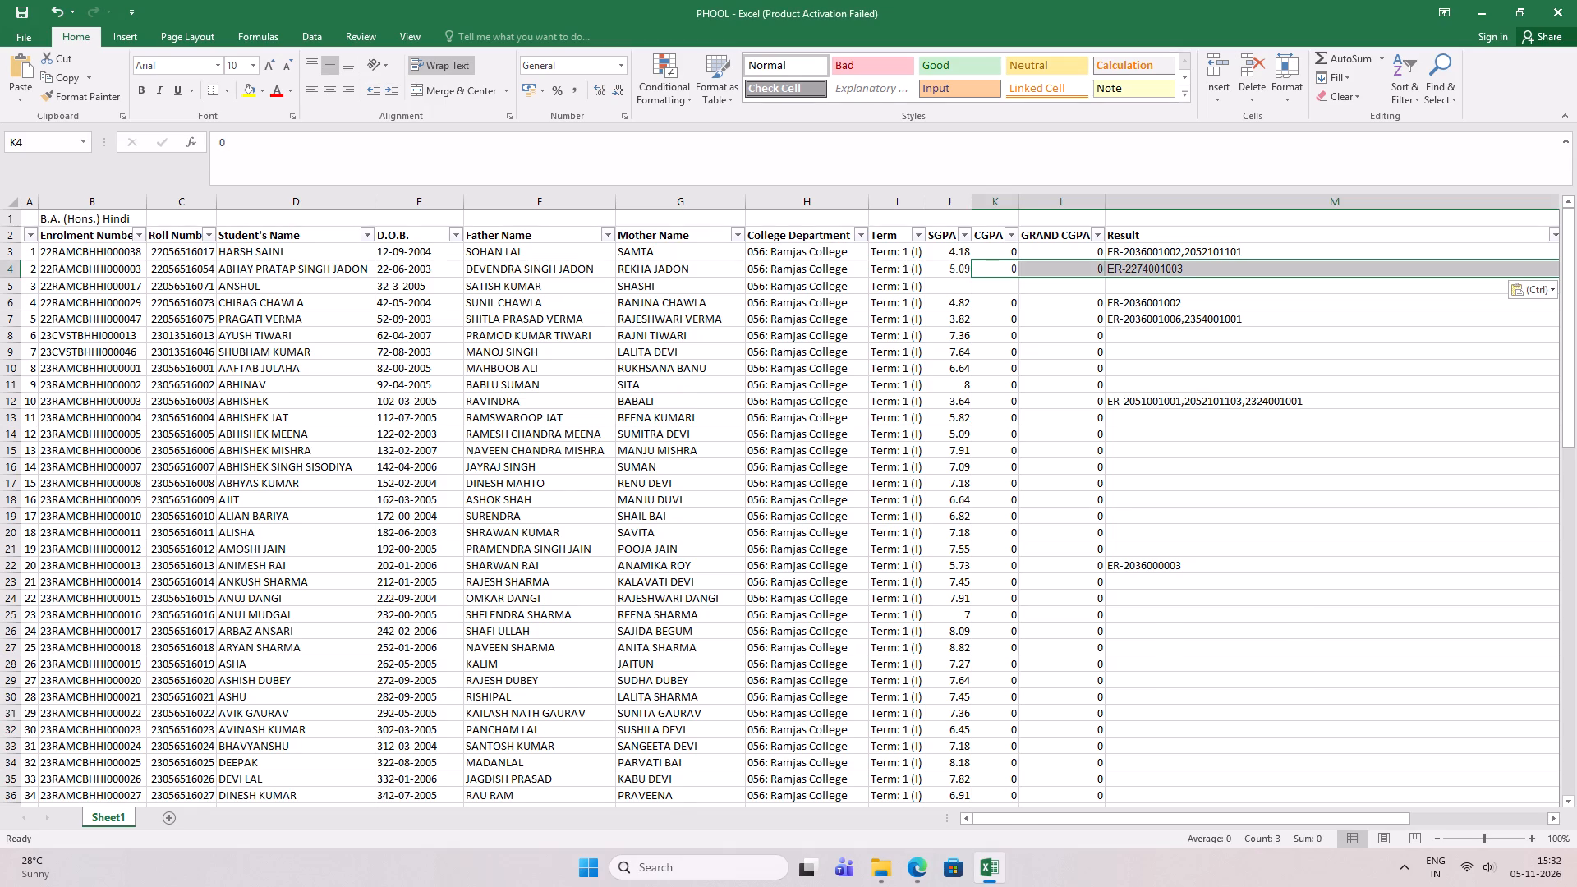
pyautogui.hotkey('alt', 'Tab')
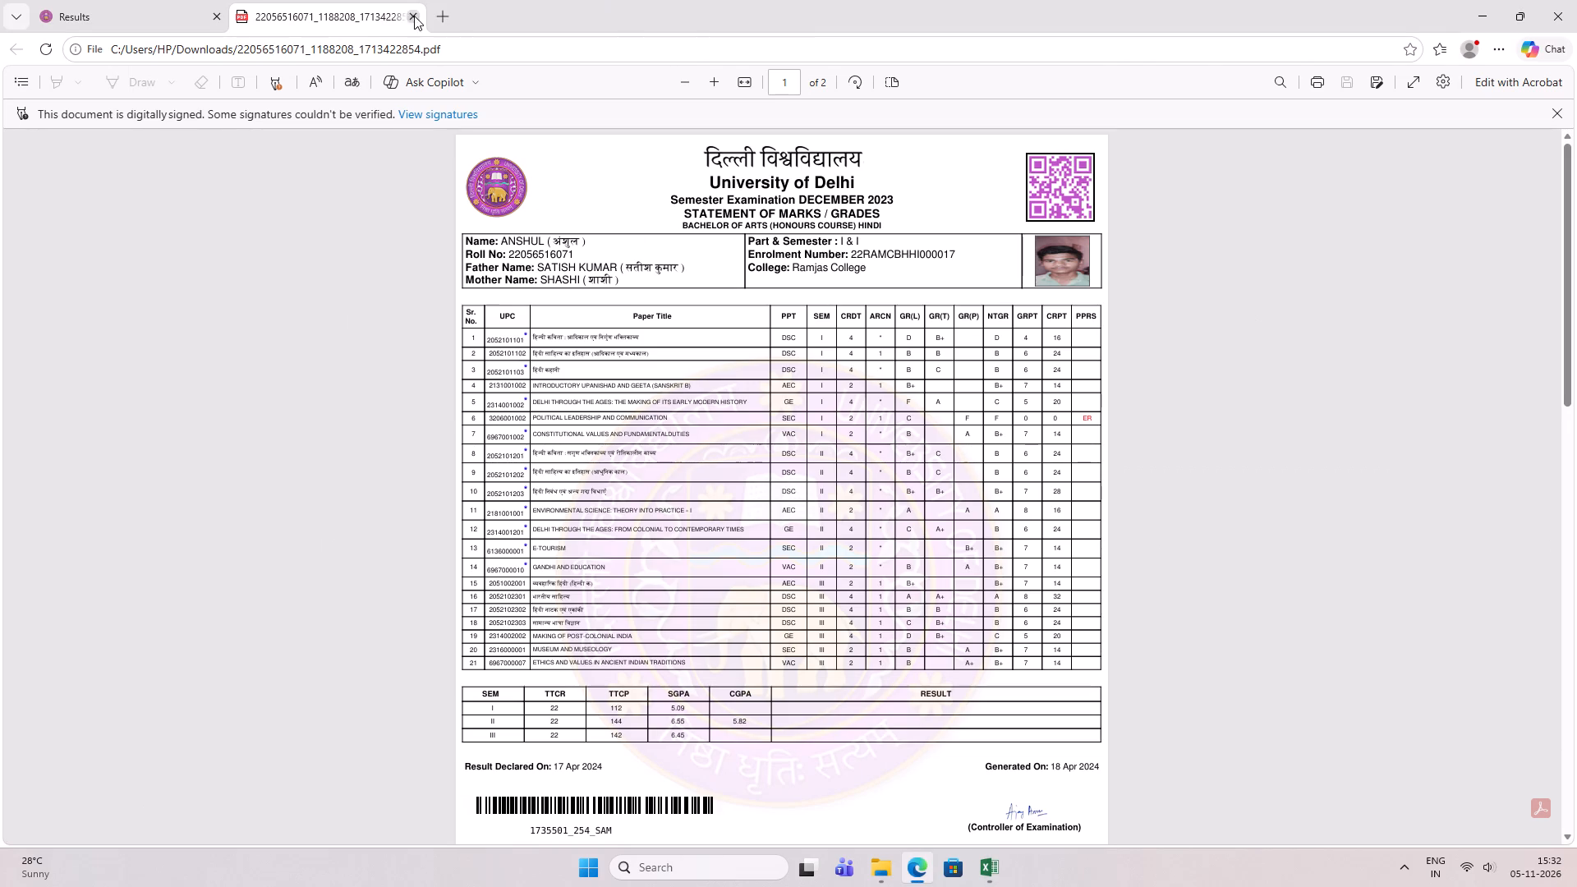
pyautogui.click(414, 16)
pyautogui.hotkey('alt', 'Tab')
pyautogui.hotkey('alt', 'Tab')
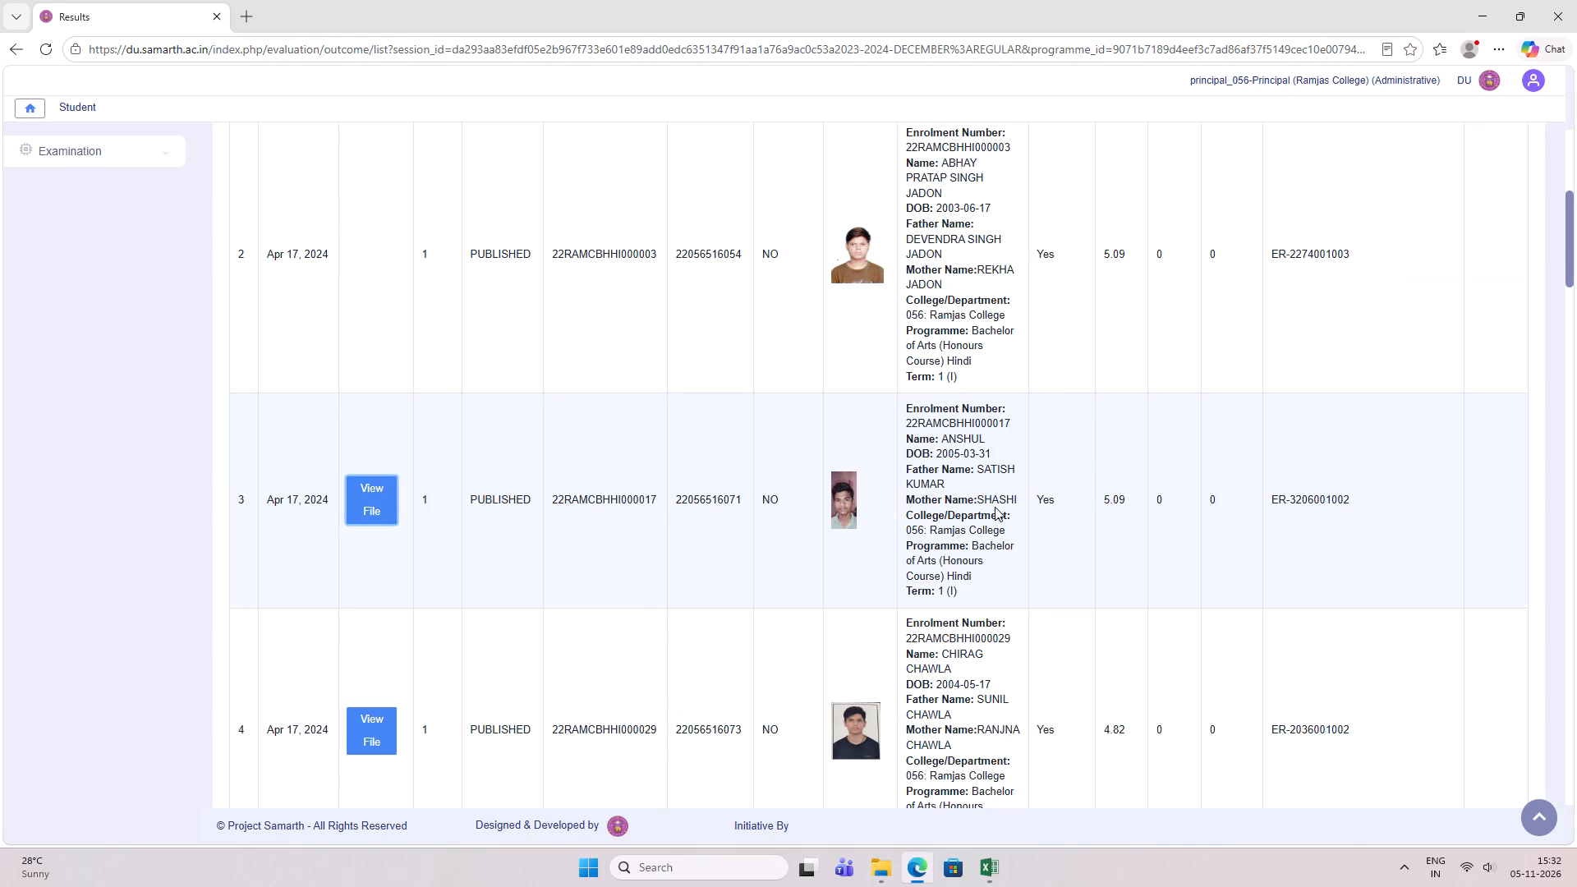
pyautogui.moveTo(1102, 499); pyautogui.dragTo(1391, 499)
pyautogui.hotkey('ctrl', 'c')
pyautogui.hotkey('alt', 'Tab')
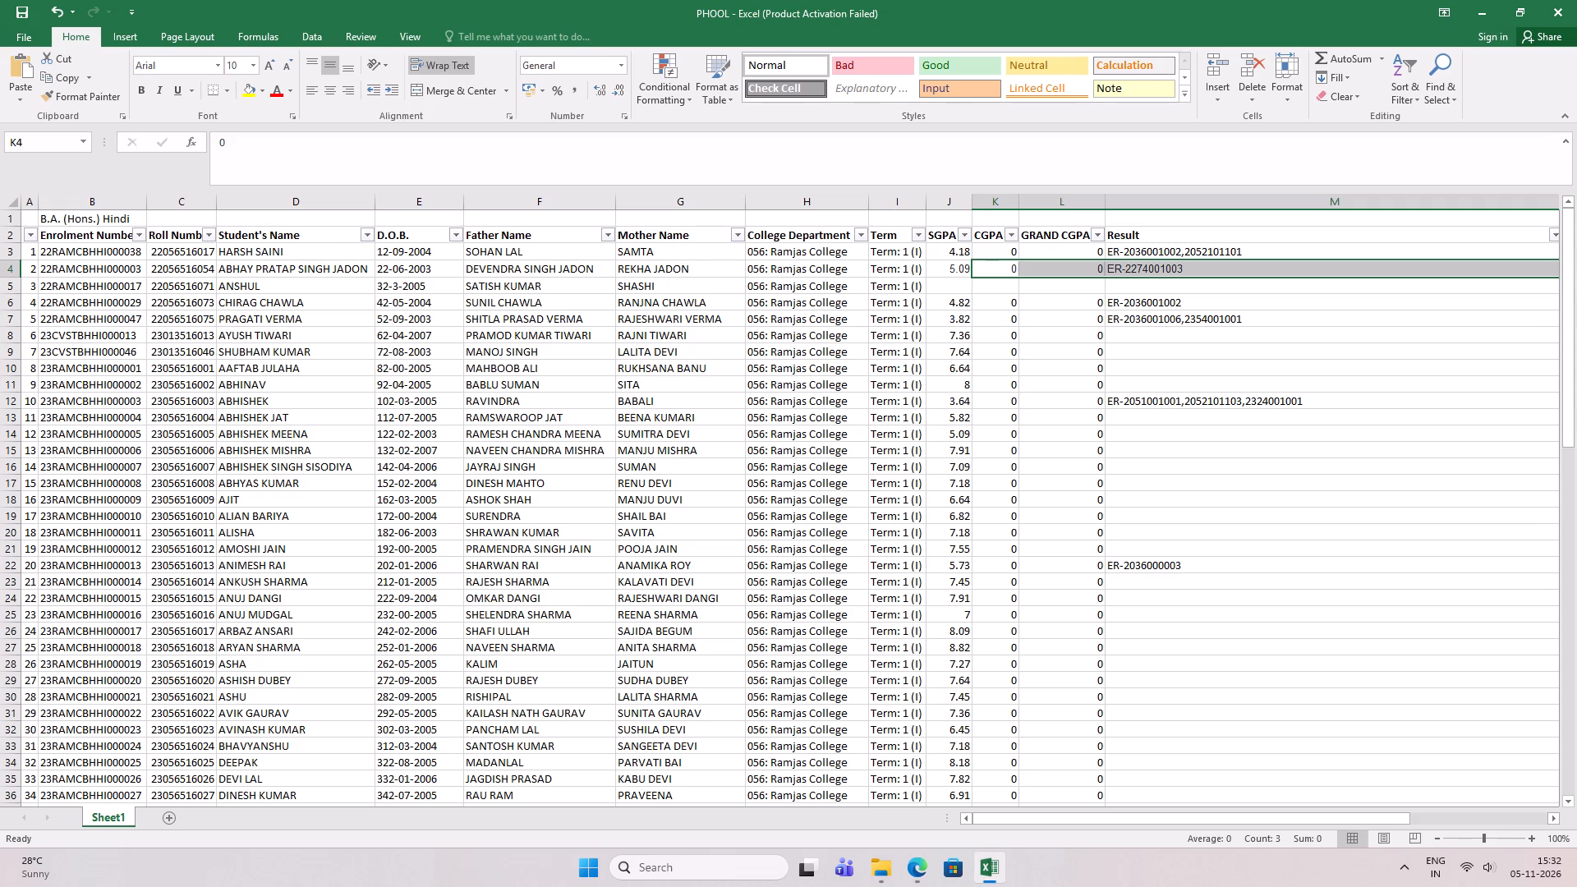
pyautogui.click(952, 289)
pyautogui.hotkey('ctrl', 'v')
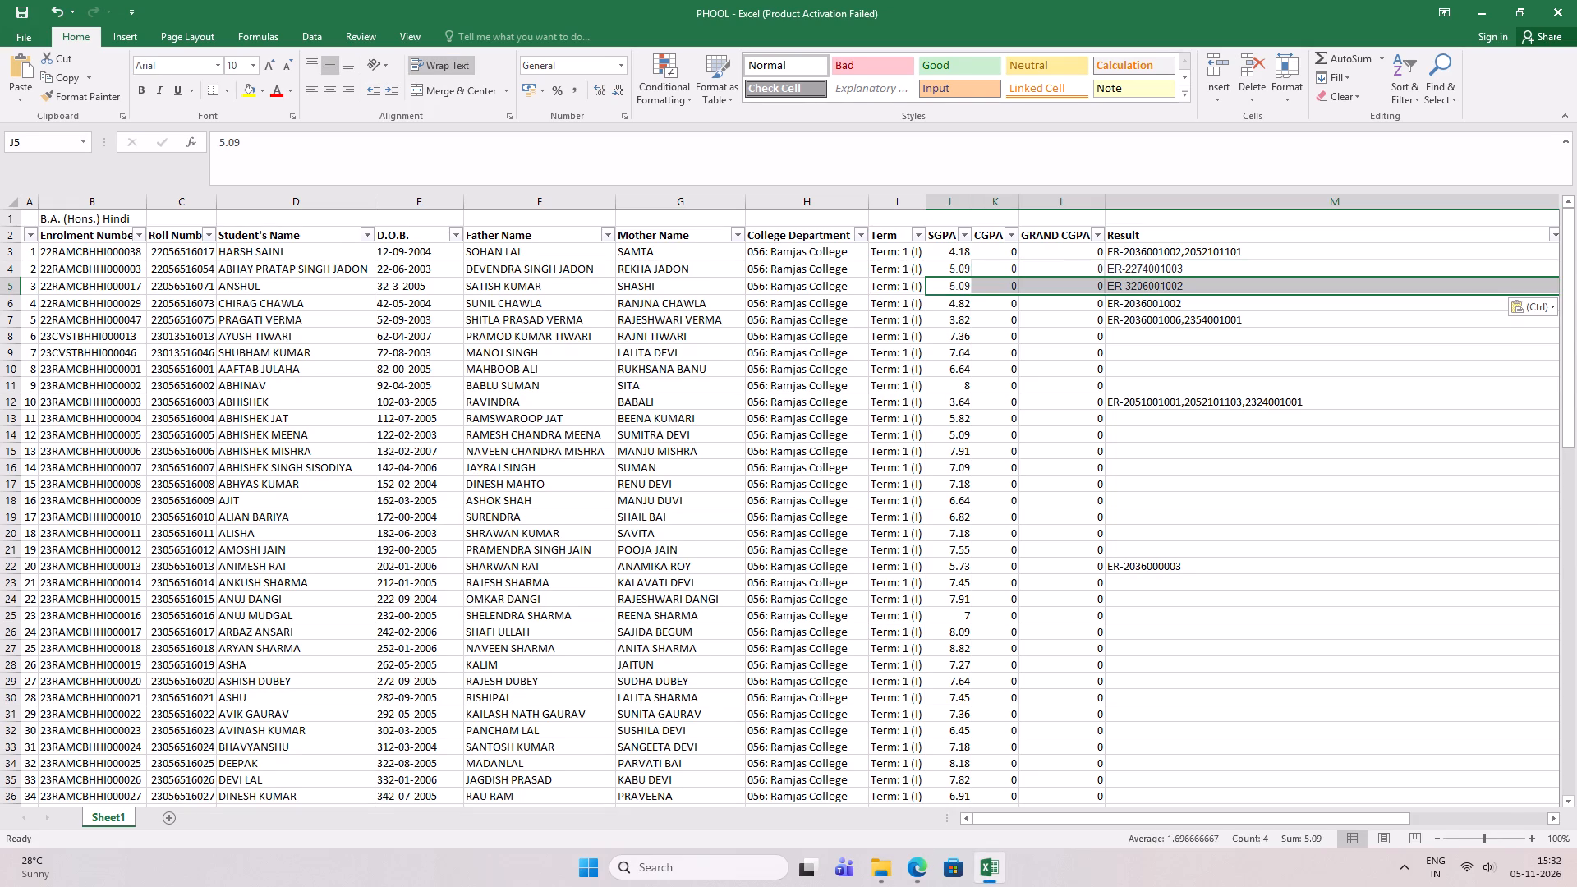
pyautogui.hotkey('ctrl', 's')
pyautogui.hotkey('ctrl', 's')
# Review all student rows of the PHOOL sheet for missing SGPA, CGPA, GRAND CGPA and Result entries.
pyautogui.scroll(-8, 1239, 572)
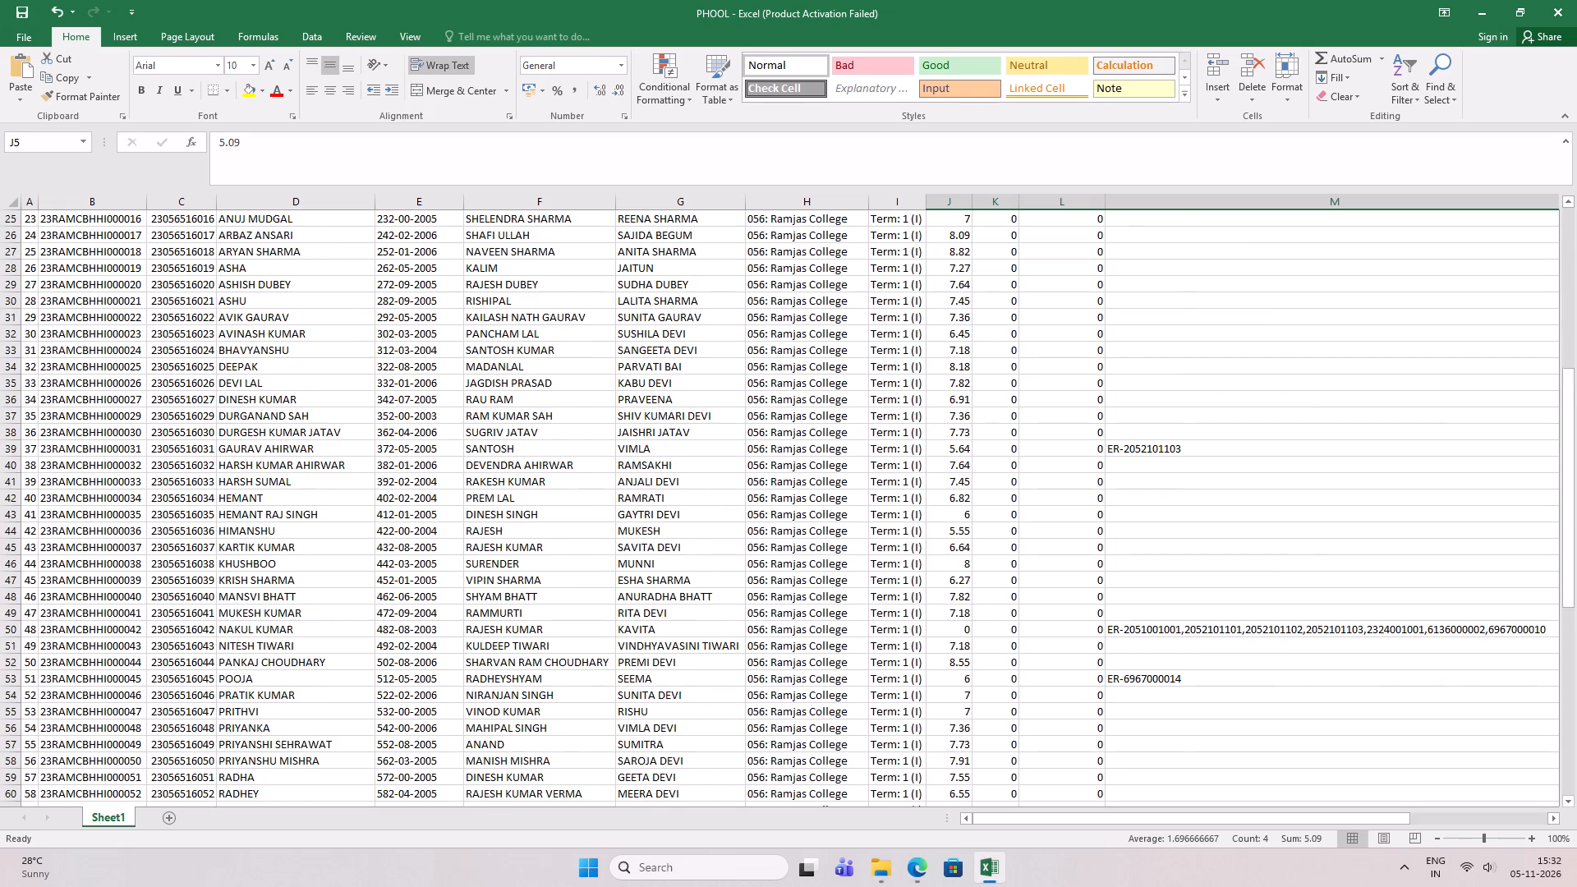
pyautogui.scroll(-4, 1239, 571)
pyautogui.scroll(7, 1239, 566)
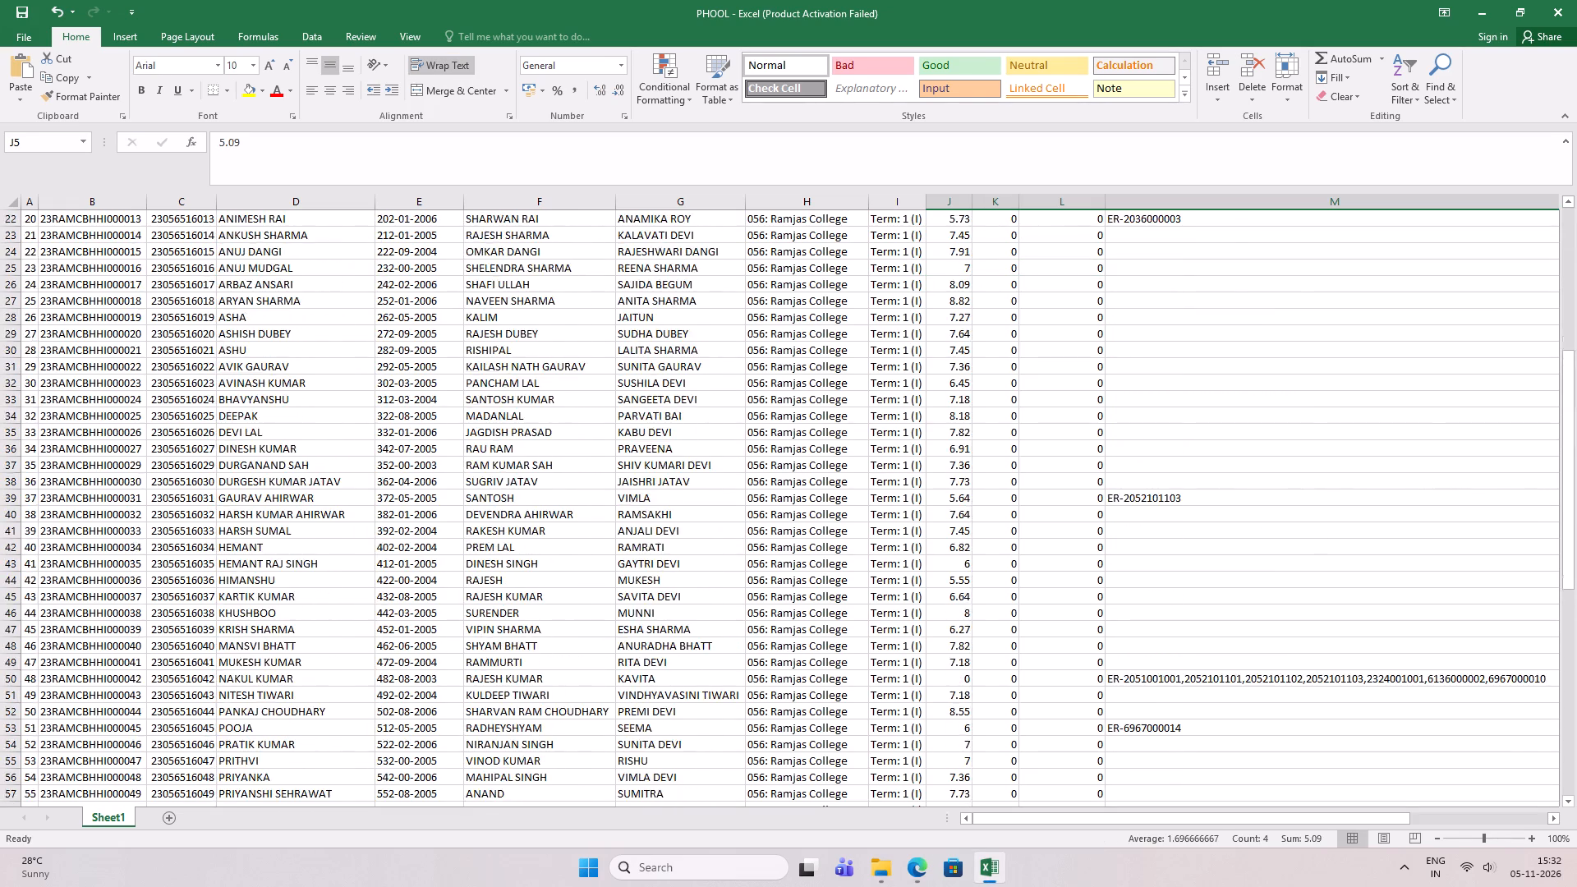
pyautogui.scroll(13, 1237, 566)
pyautogui.scroll(-12, 1237, 566)
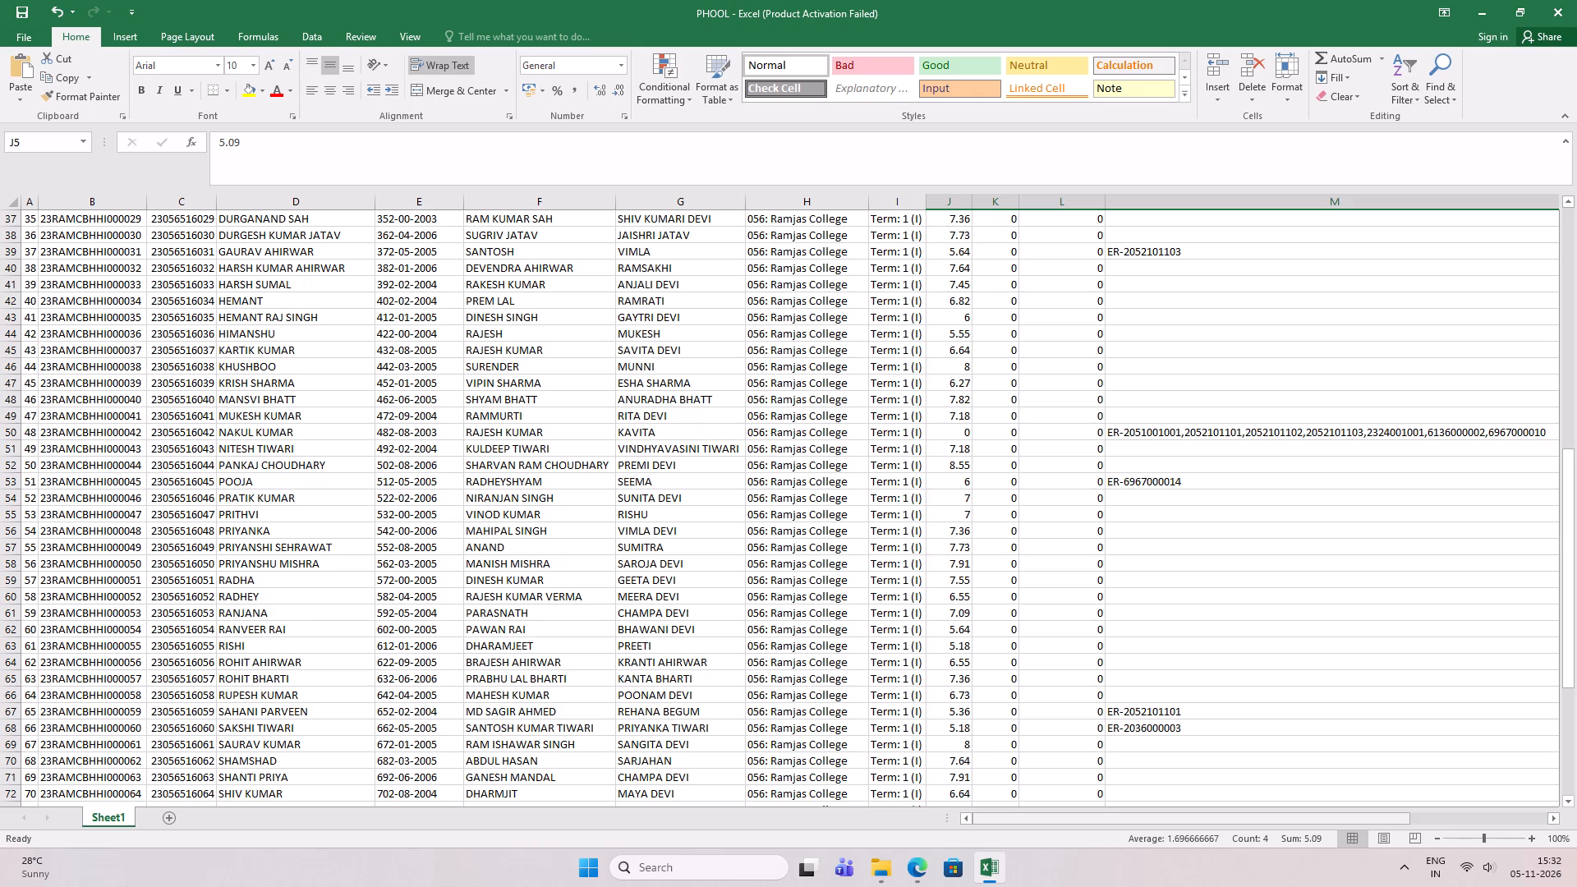
pyautogui.scroll(18, 1036, 414)
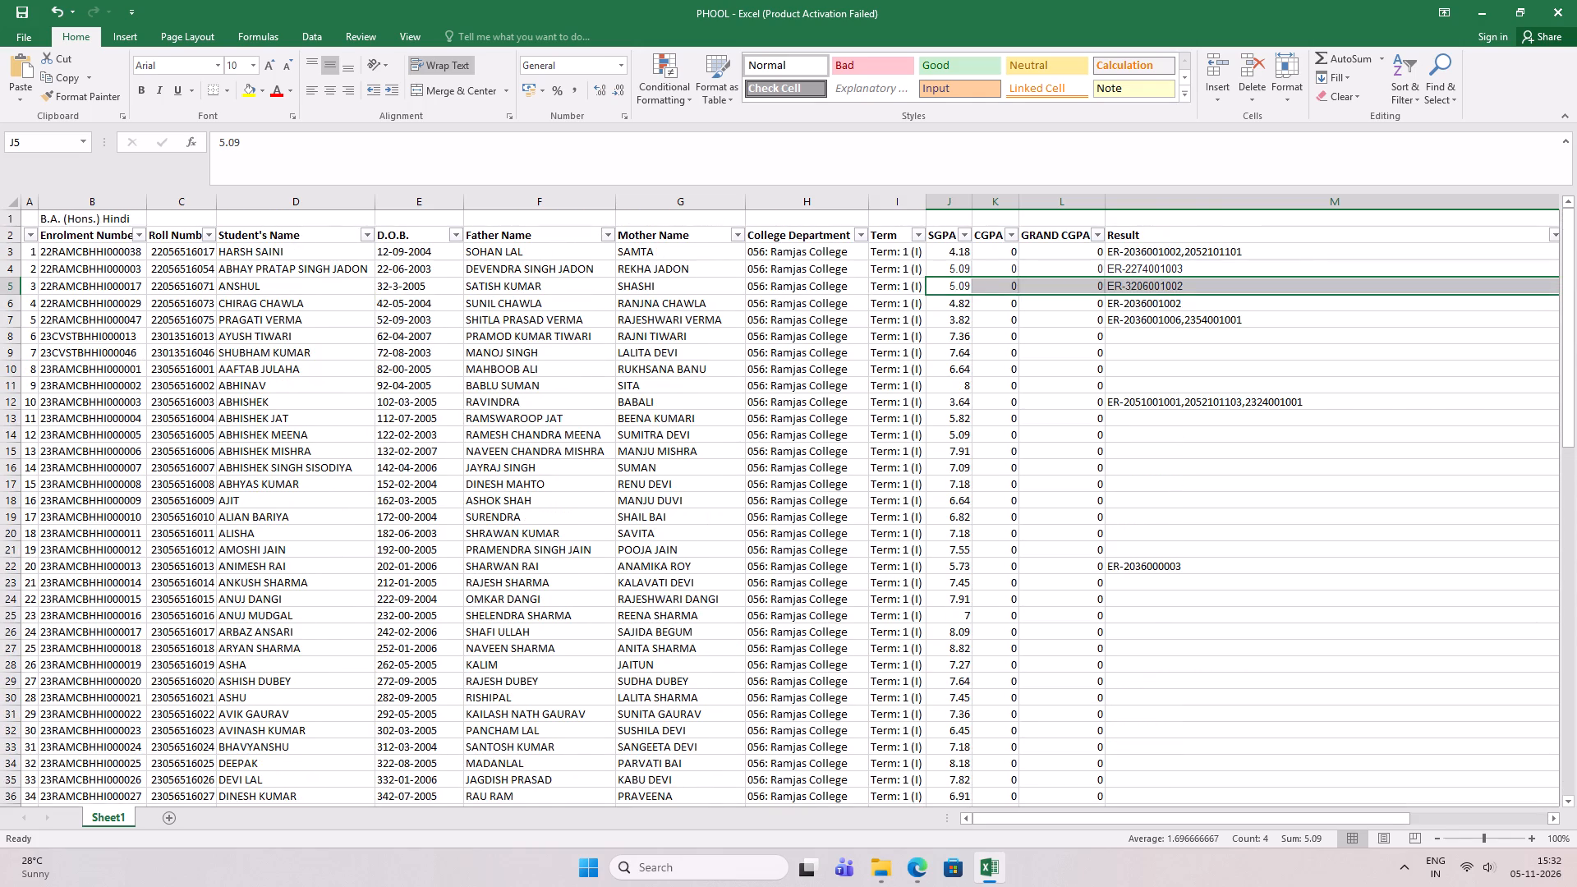
pyautogui.scroll(-12, 1034, 391)
pyautogui.scroll(-9, 1037, 393)
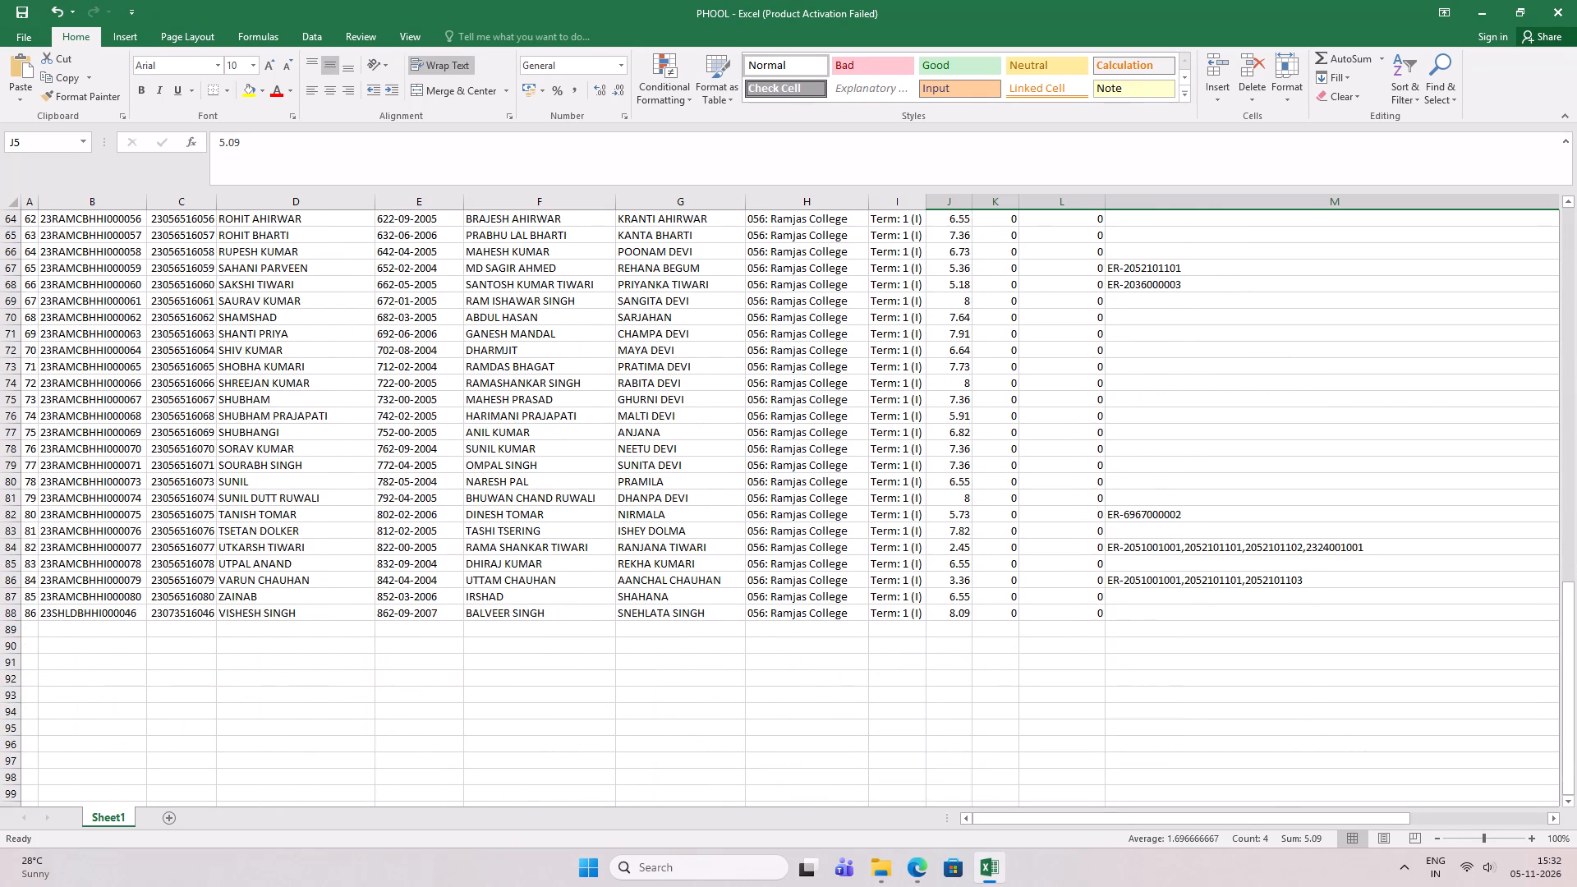
pyautogui.scroll(5, 1037, 390)
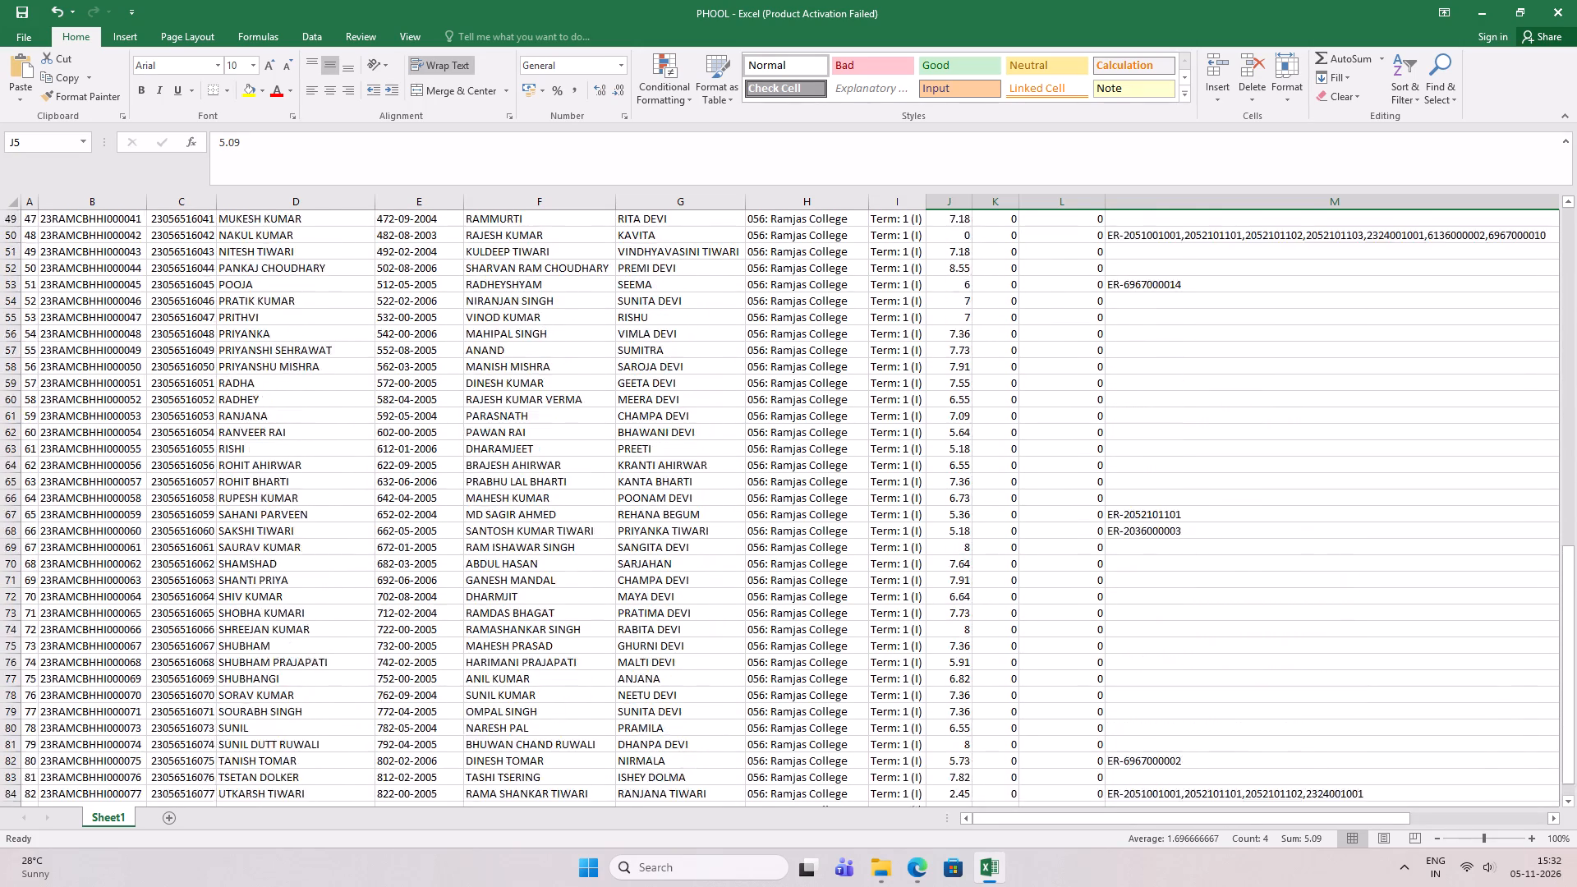
pyautogui.scroll(3, 1037, 390)
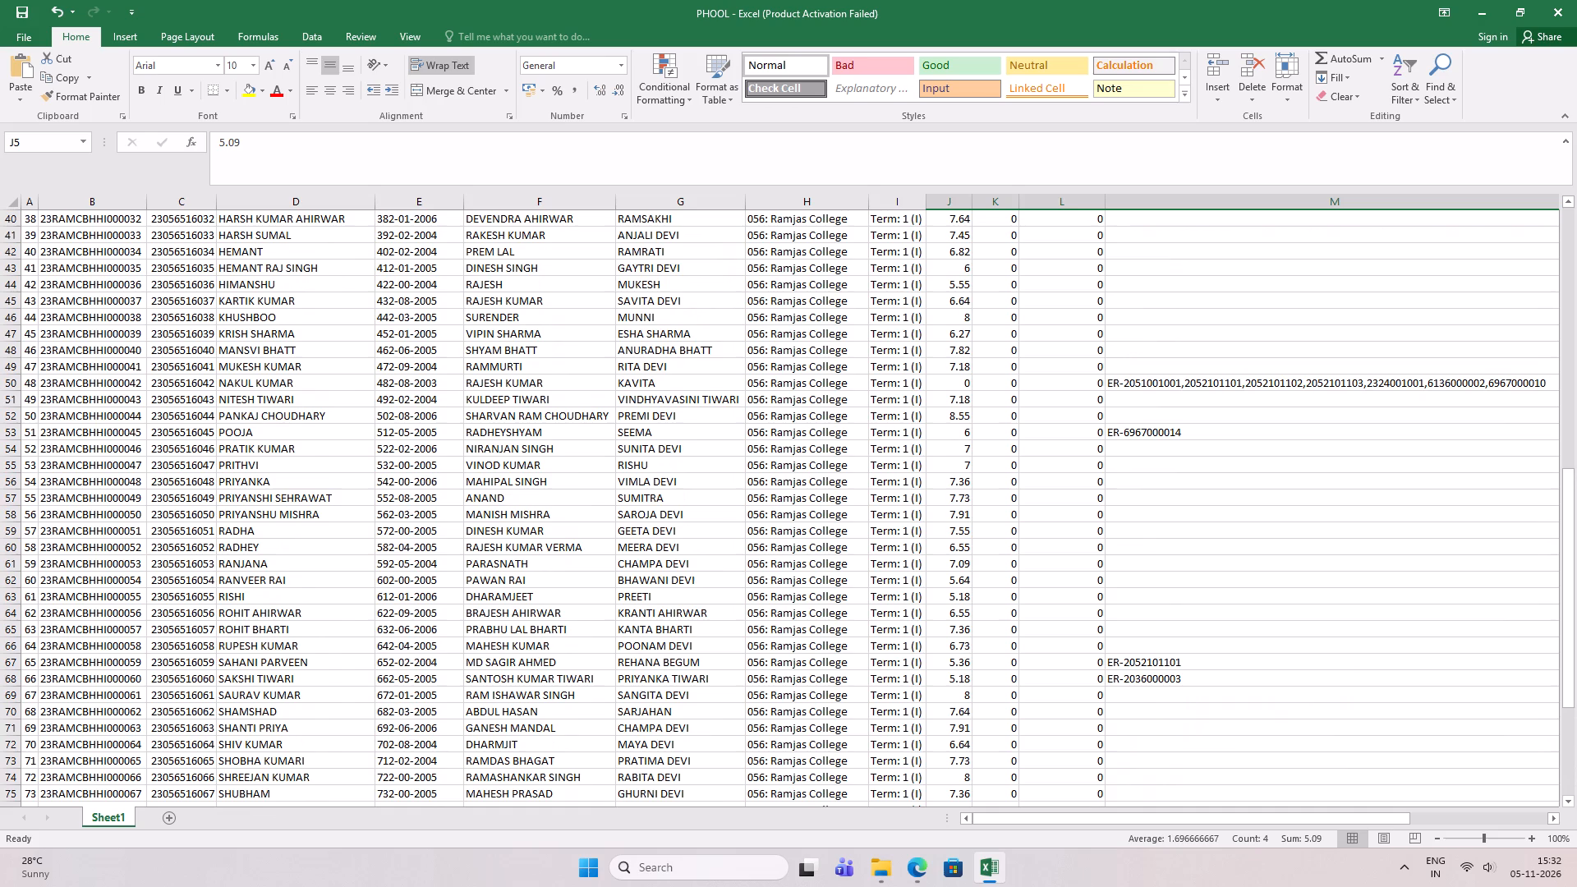
pyautogui.scroll(19, 1012, 392)
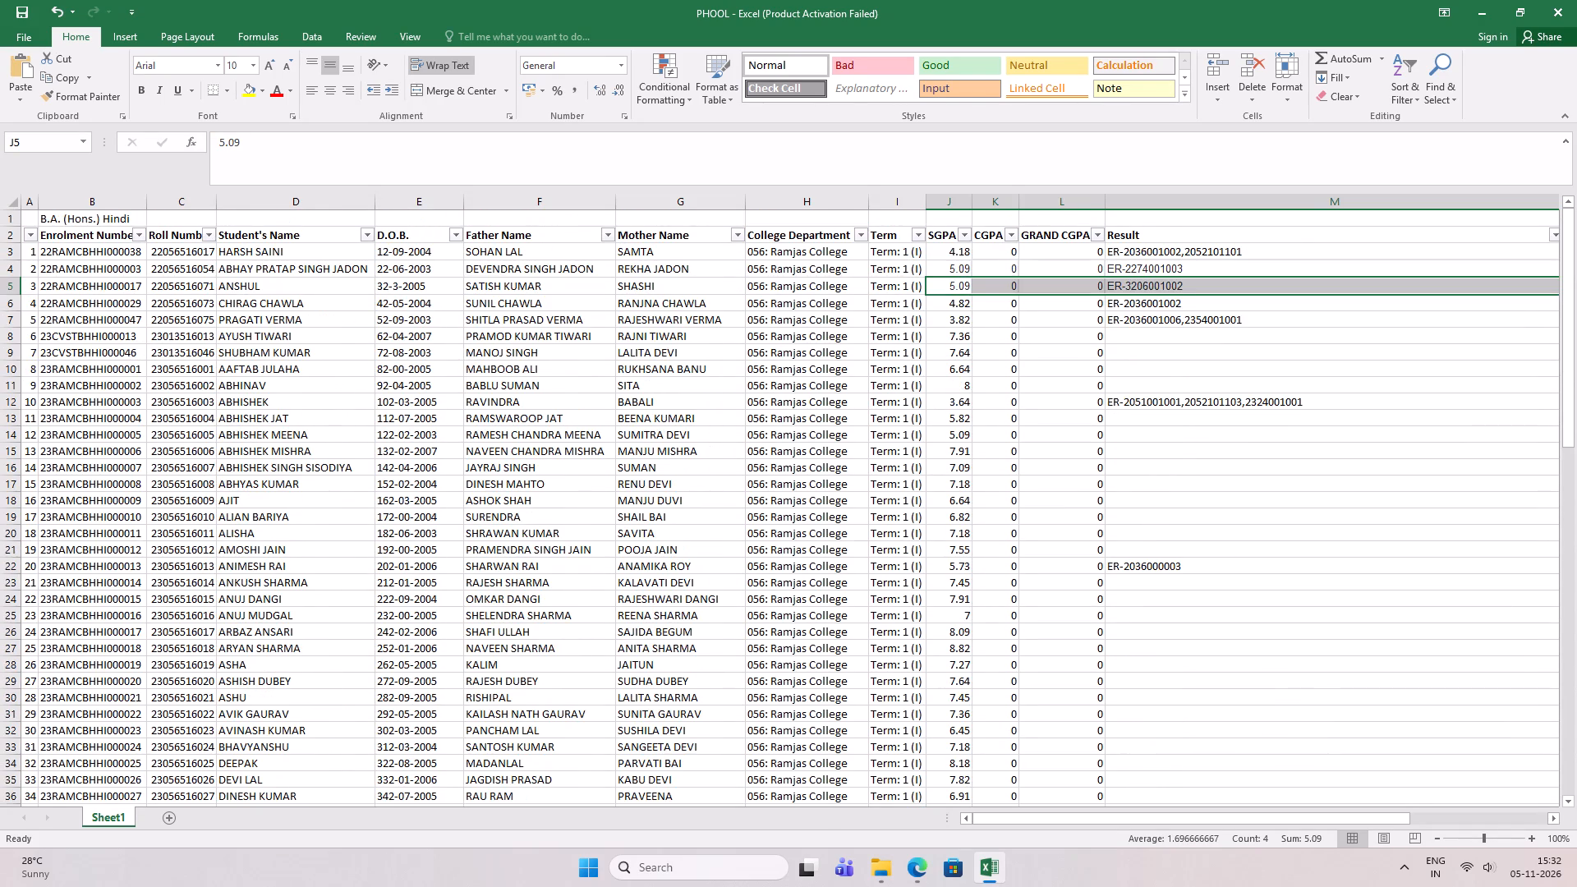
# Compare the SGPA, CGPA and Result entries on page 1 of the portal results with the matching PHOOL workbook rows.
pyautogui.hotkey('alt', 'Tab')
pyautogui.scroll(-7, 1324, 403)
pyautogui.hotkey('alt', 'Tab')
pyautogui.scroll(-1, 1312, 395)
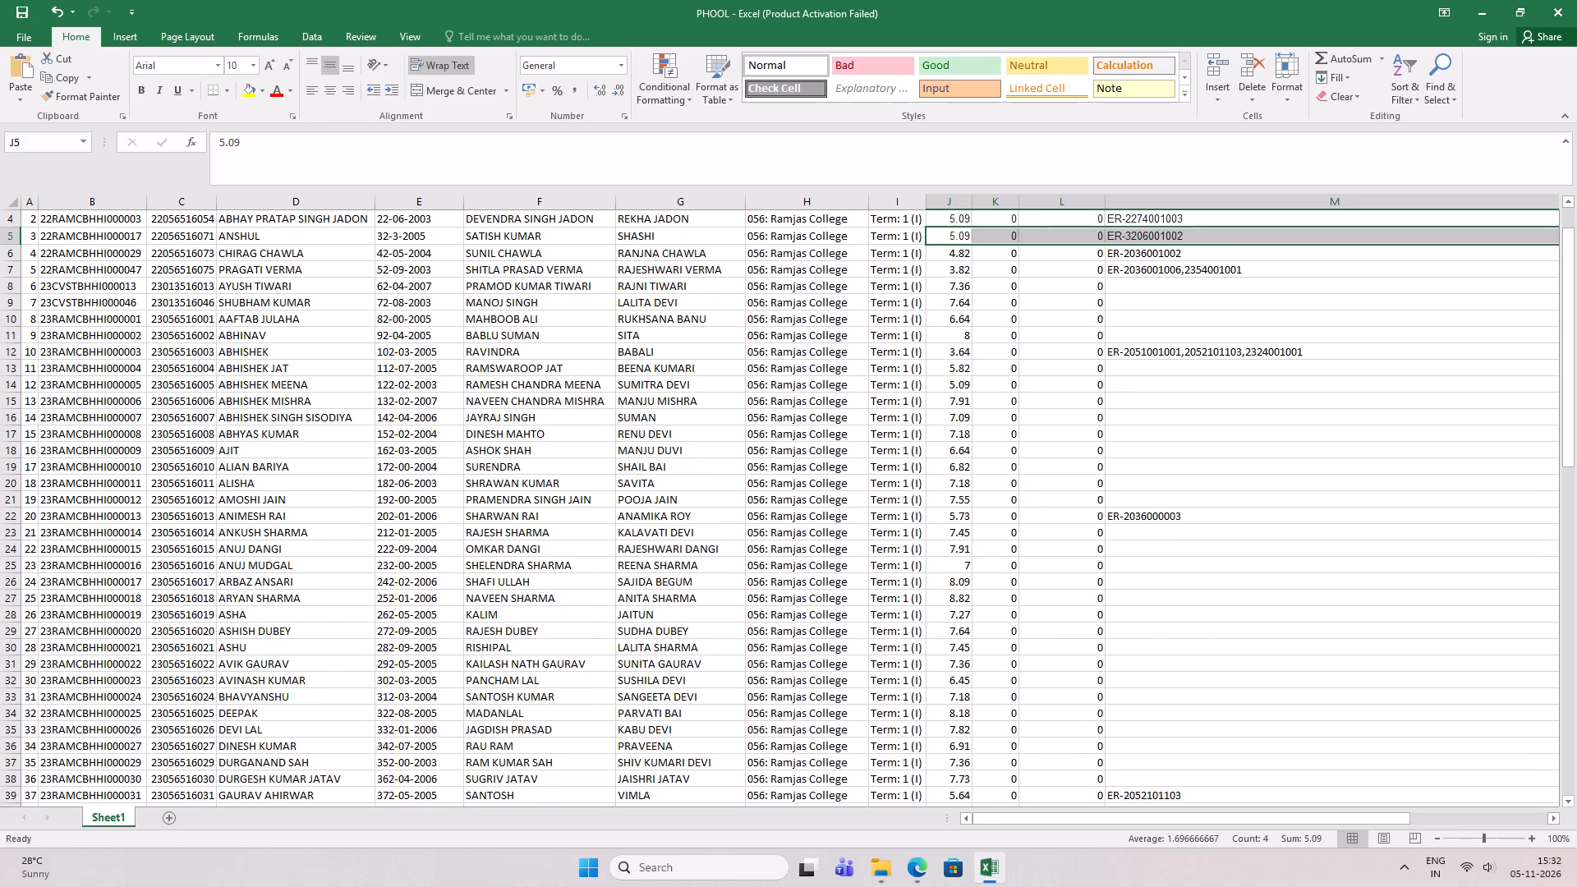
pyautogui.hotkey('alt', 'Tab')
pyautogui.scroll(-15, 1312, 395)
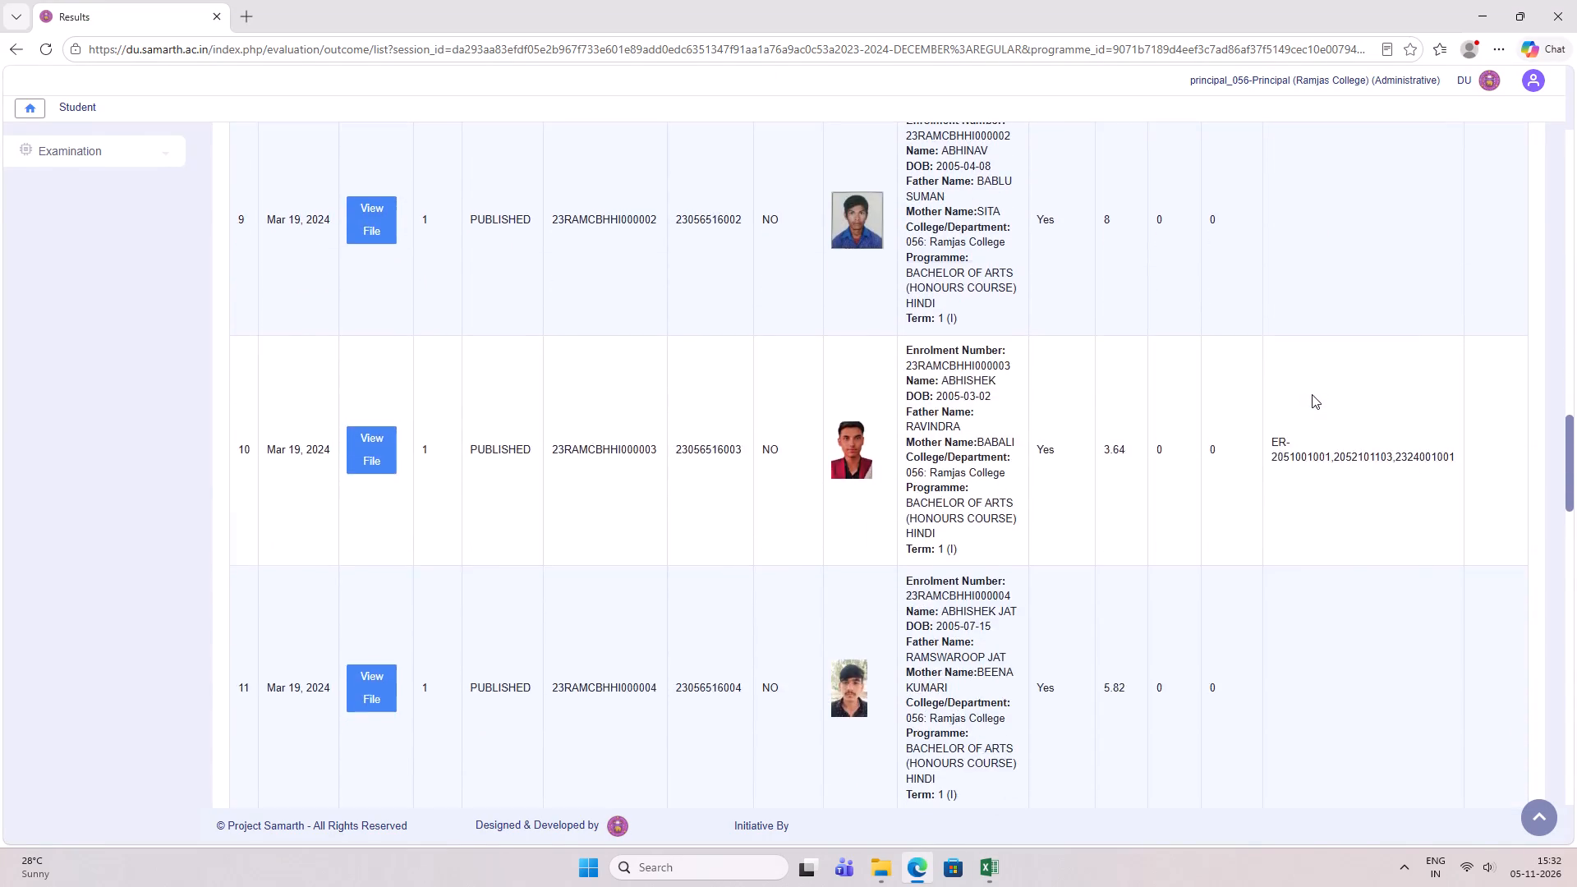
pyautogui.hotkey('alt', 'Tab')
pyautogui.scroll(-3, 1312, 394)
pyautogui.scroll(2, 1312, 394)
pyautogui.hotkey('alt', 'Tab')
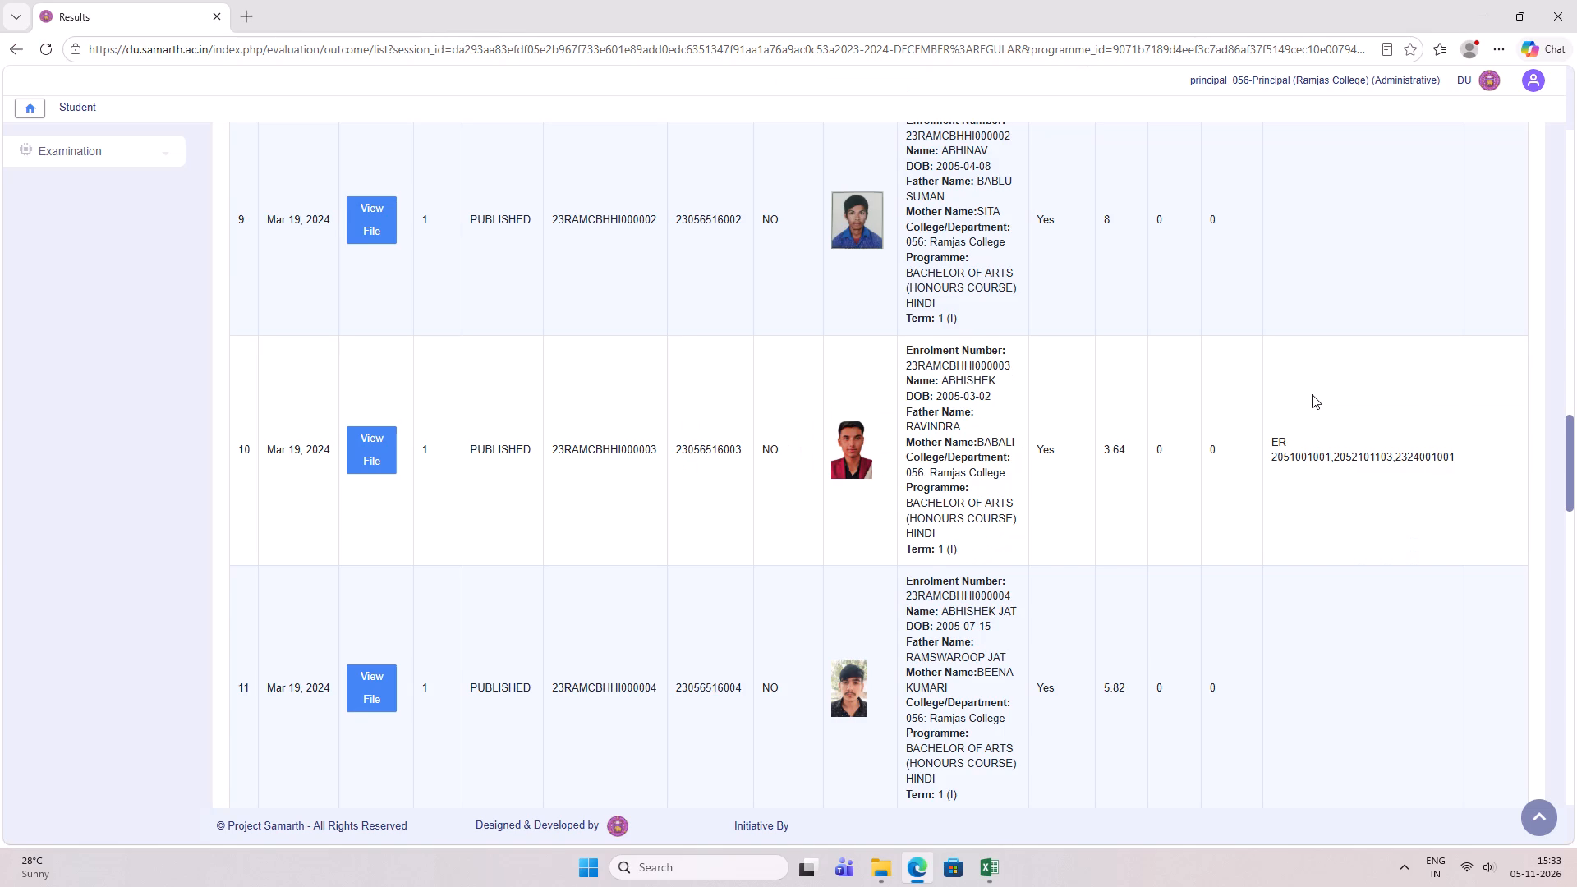
pyautogui.scroll(-20, 1312, 394)
pyautogui.scroll(-3, 1312, 394)
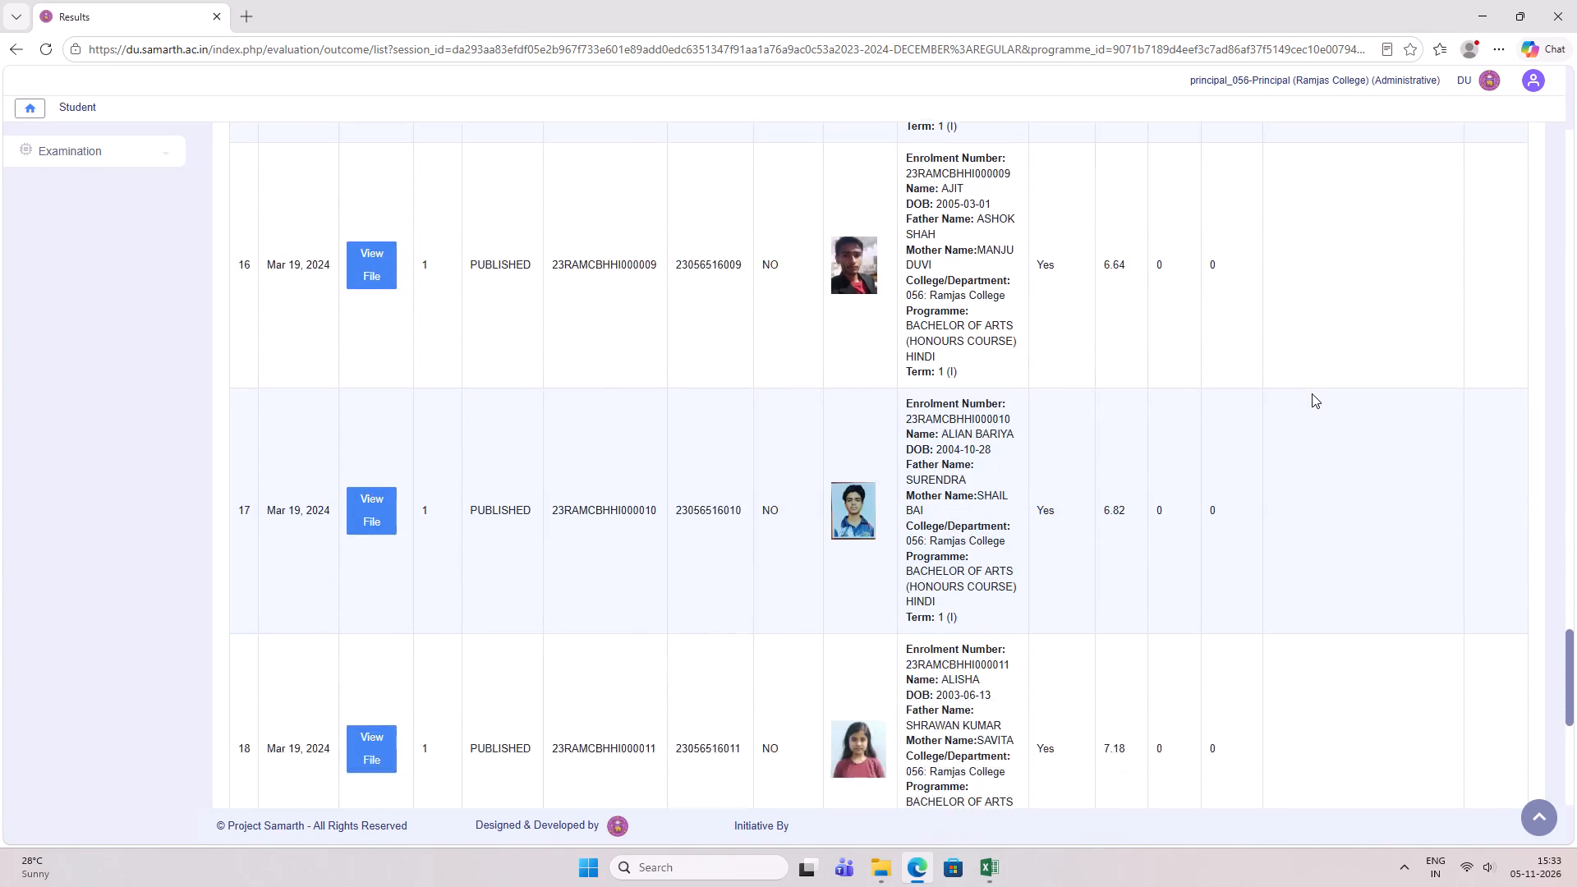
pyautogui.scroll(-8, 1312, 393)
pyautogui.hotkey('alt', 'Tab')
pyautogui.scroll(-2, 1313, 391)
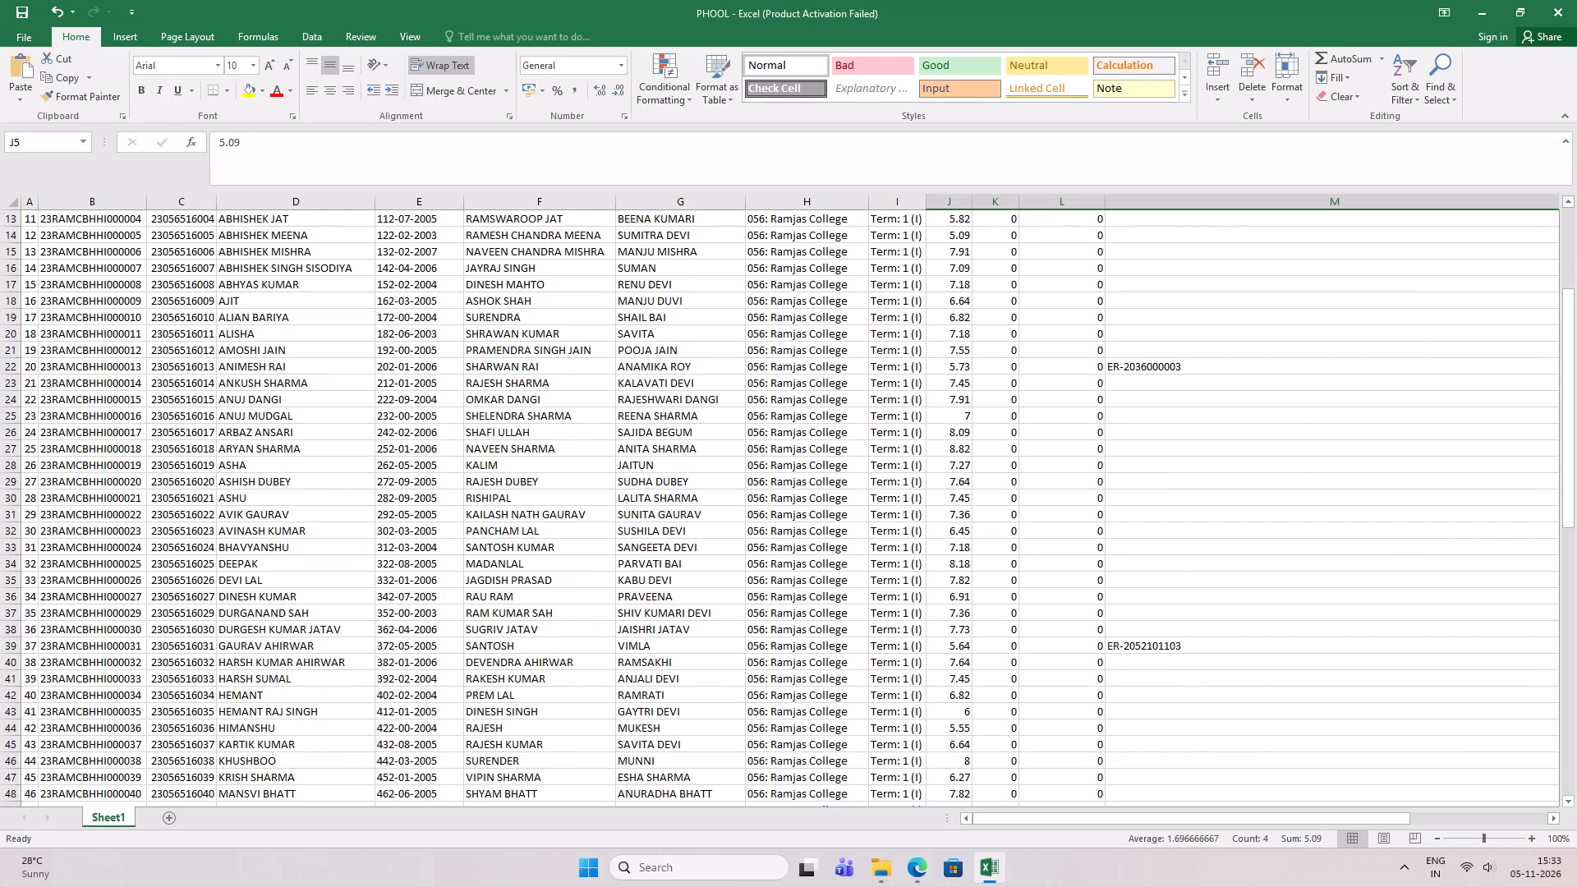
pyautogui.hotkey('alt', 'Tab')
pyautogui.scroll(-9, 1313, 391)
# Open page 2 of the portal results and compare students 21 to 40 with their rows in the PHOOL workbook.
pyautogui.click(282, 765)
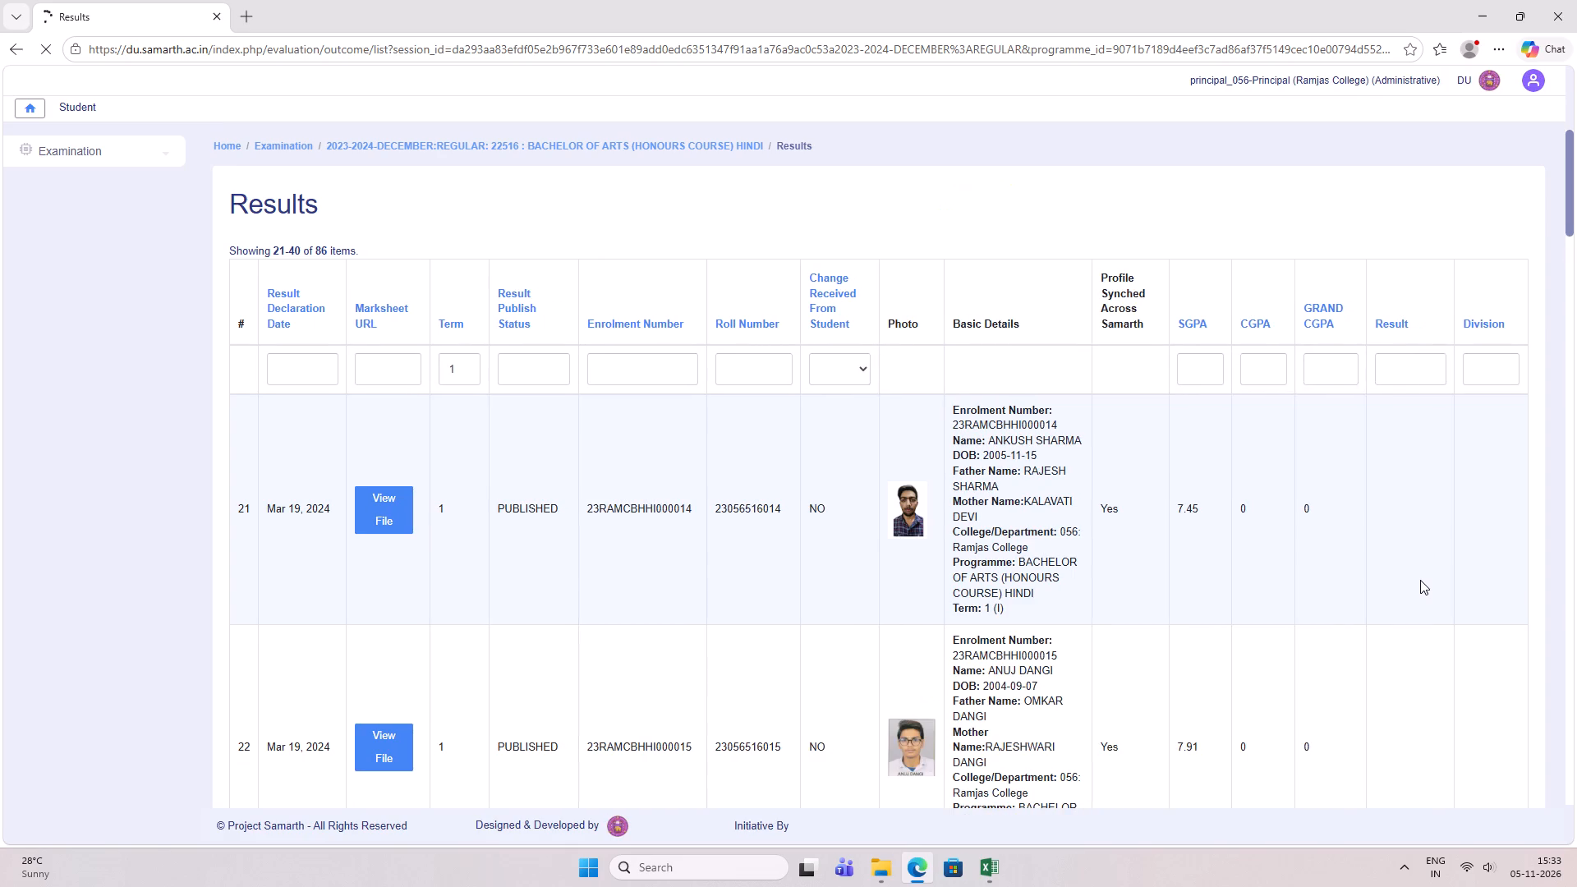
pyautogui.scroll(-4, 1373, 560)
pyautogui.scroll(-17, 1368, 548)
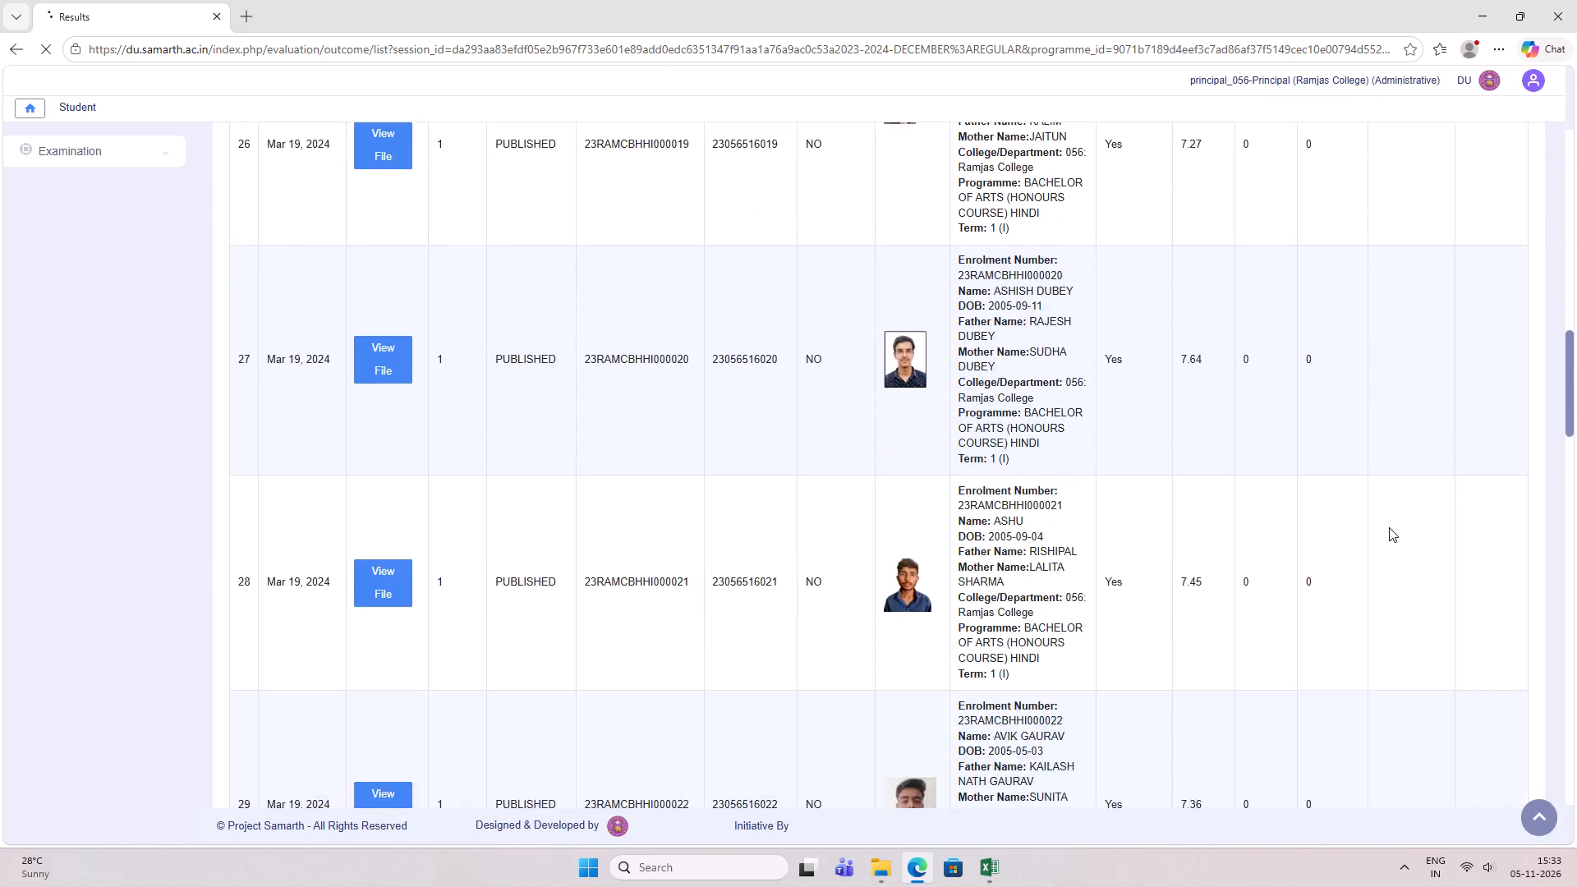
pyautogui.scroll(-20, 1389, 527)
pyautogui.scroll(-6, 1389, 527)
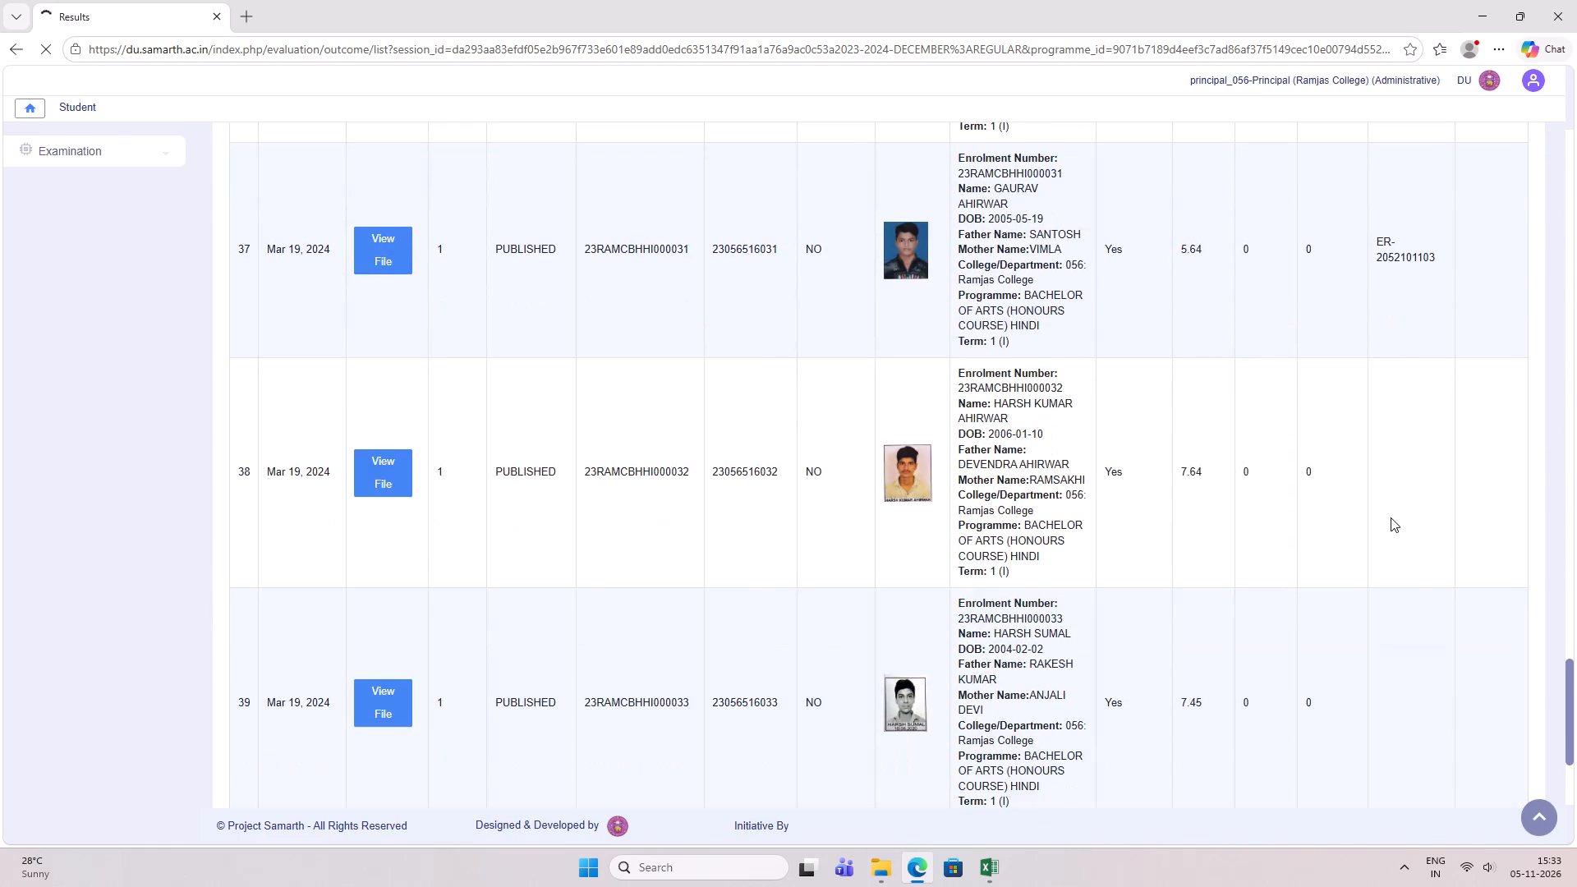
pyautogui.hotkey('alt', 'Tab')
pyautogui.hotkey('alt', 'Tab')
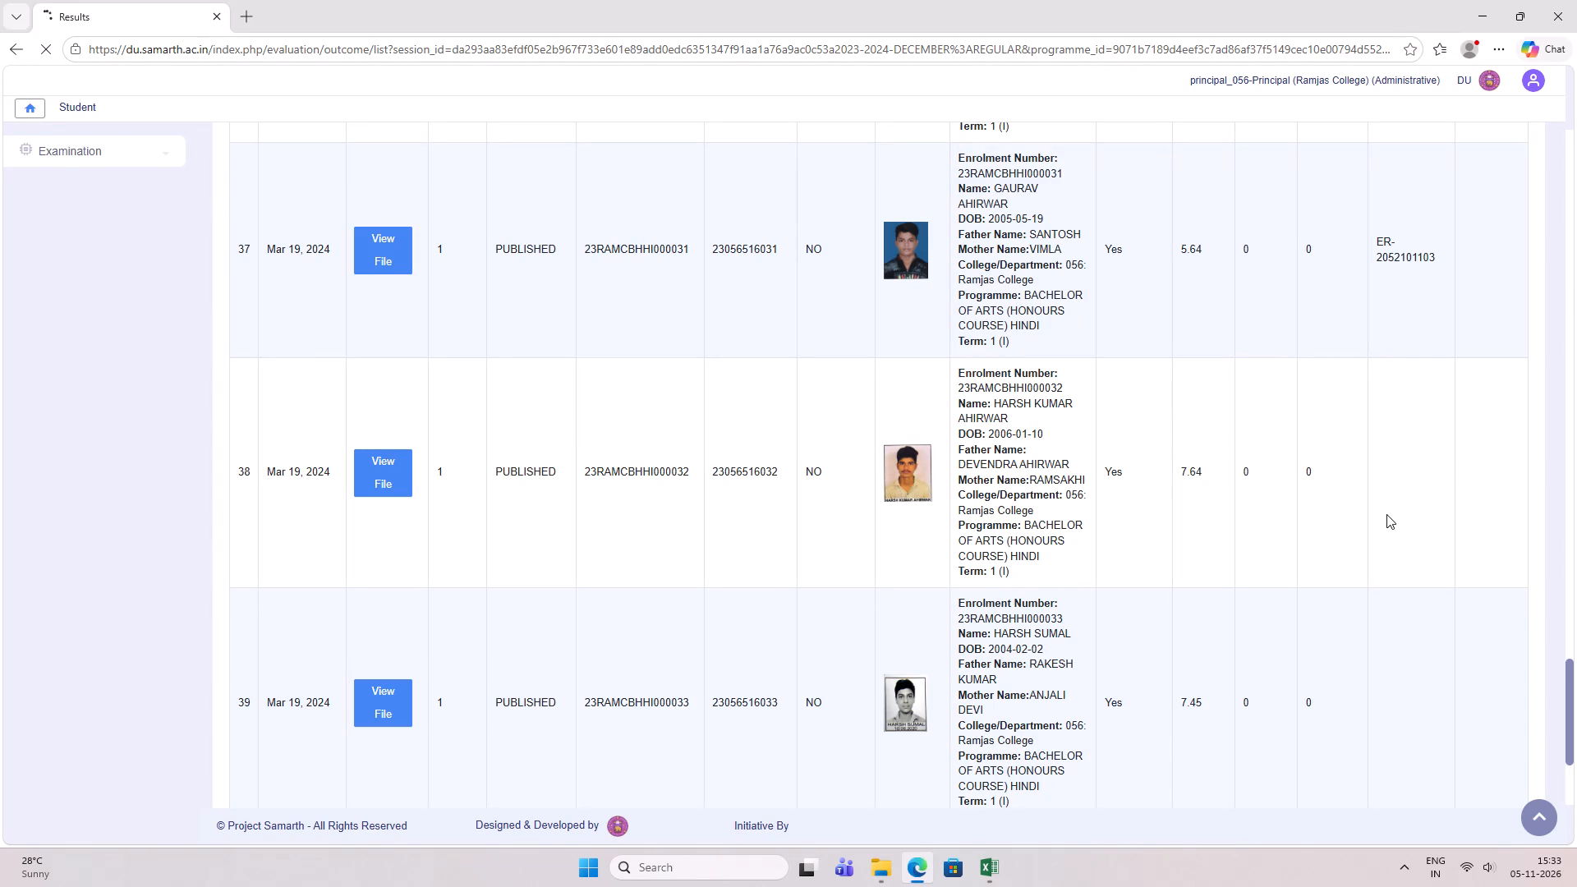
pyautogui.hotkey('alt', 'Tab')
pyautogui.scroll(-1, 1385, 513)
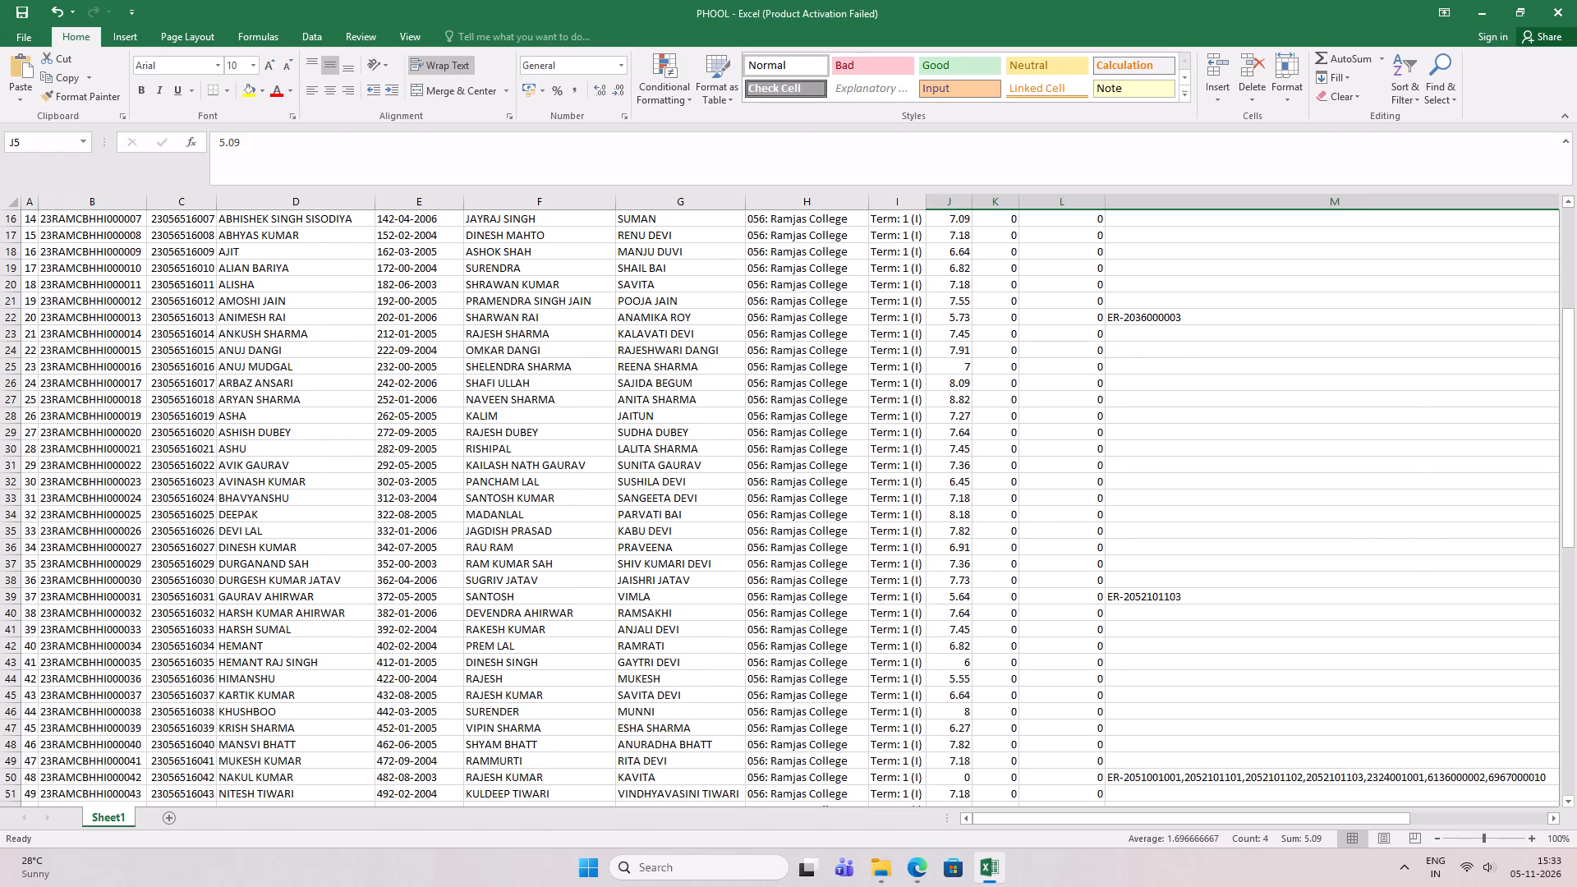
pyautogui.hotkey('alt', 'Tab')
pyautogui.scroll(-10, 1385, 513)
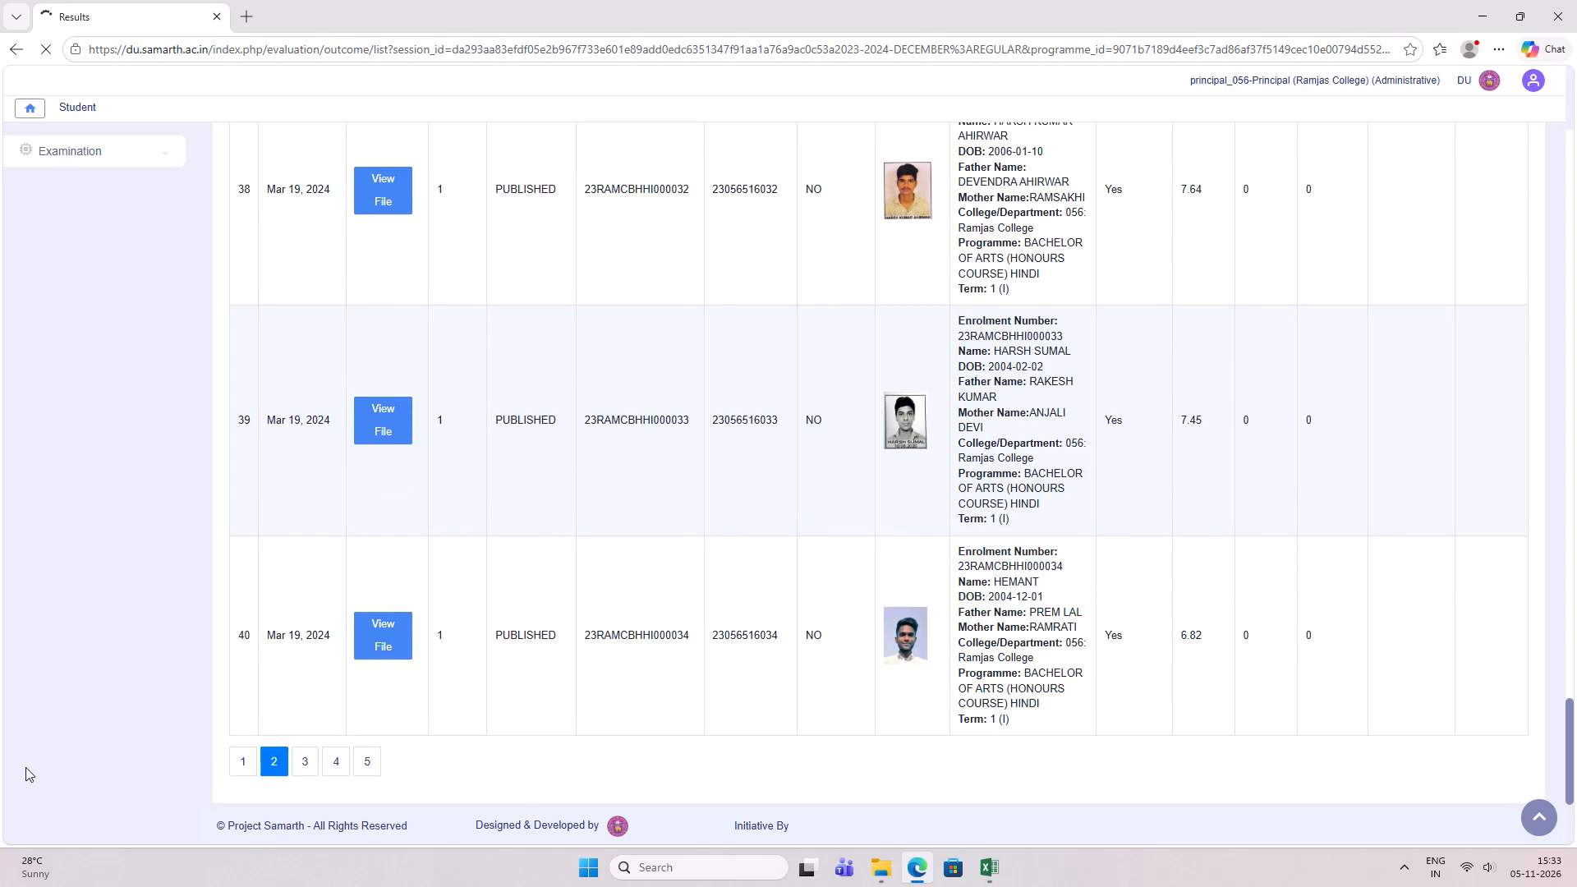
# Open page 3 of the portal results and compare the SGPA and Result entries of students 41 to 60 with the PHOOL workbook.
pyautogui.click(302, 762)
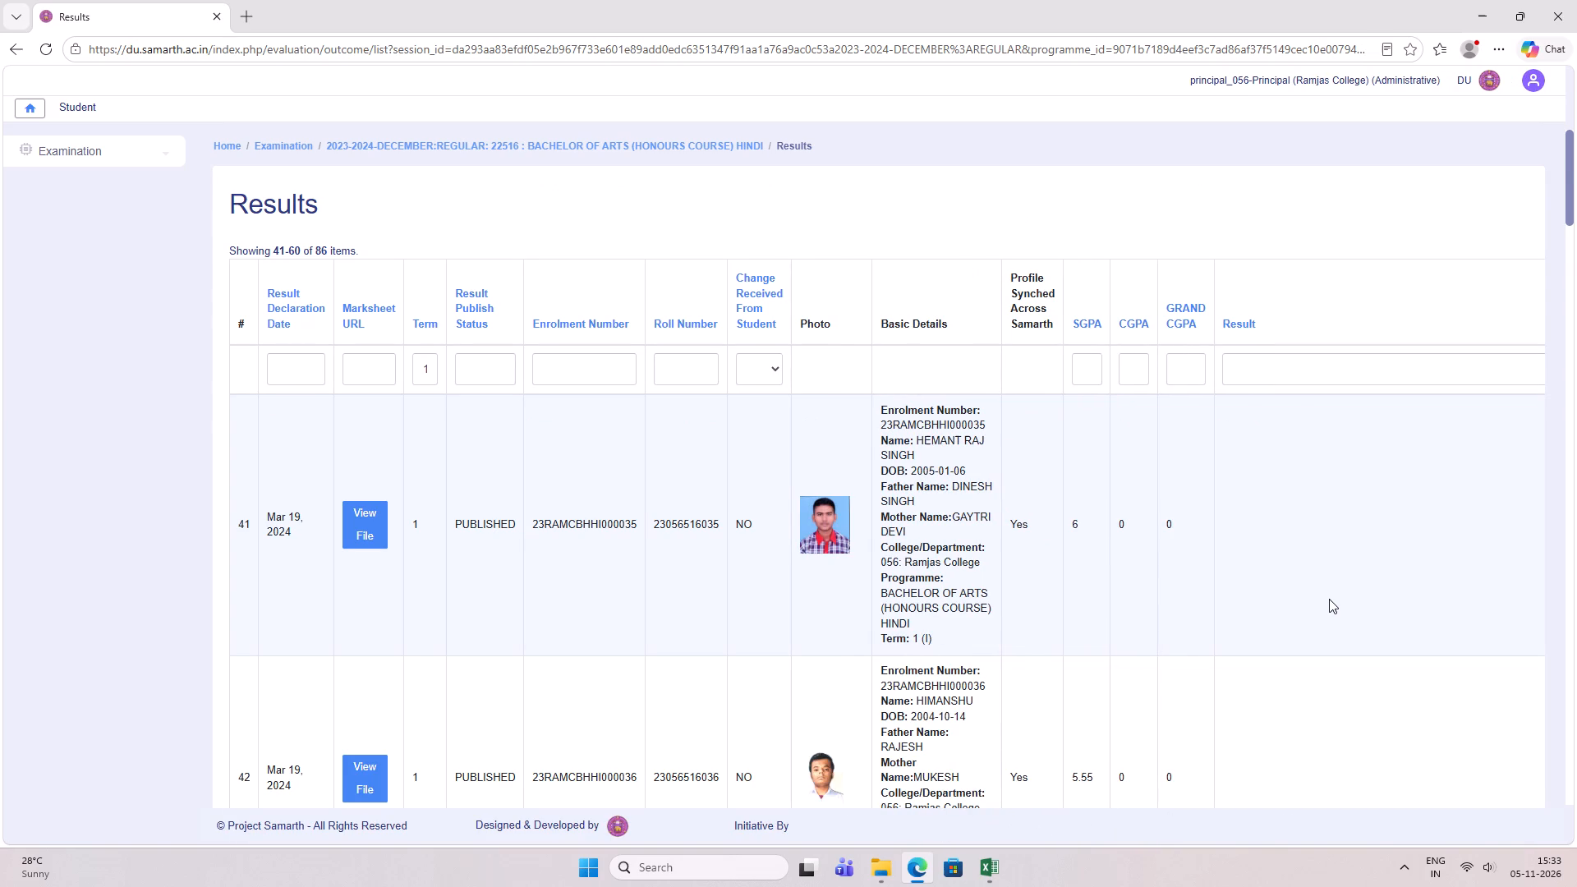
pyautogui.scroll(-4, 1330, 597)
pyautogui.scroll(2, 1330, 597)
pyautogui.scroll(-3, 1330, 595)
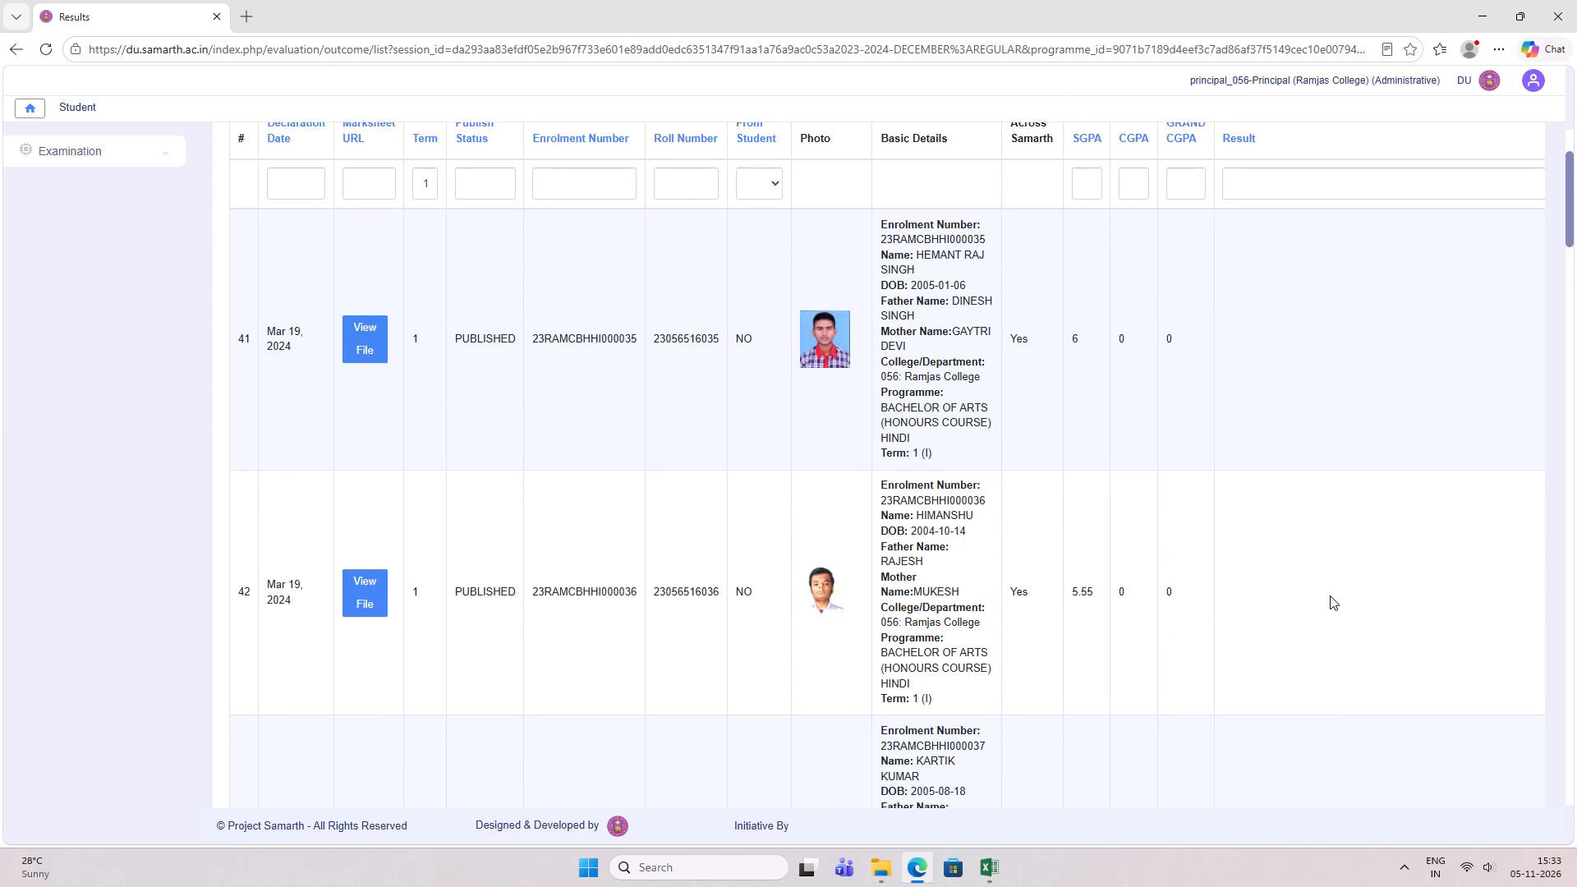
pyautogui.scroll(-17, 1330, 595)
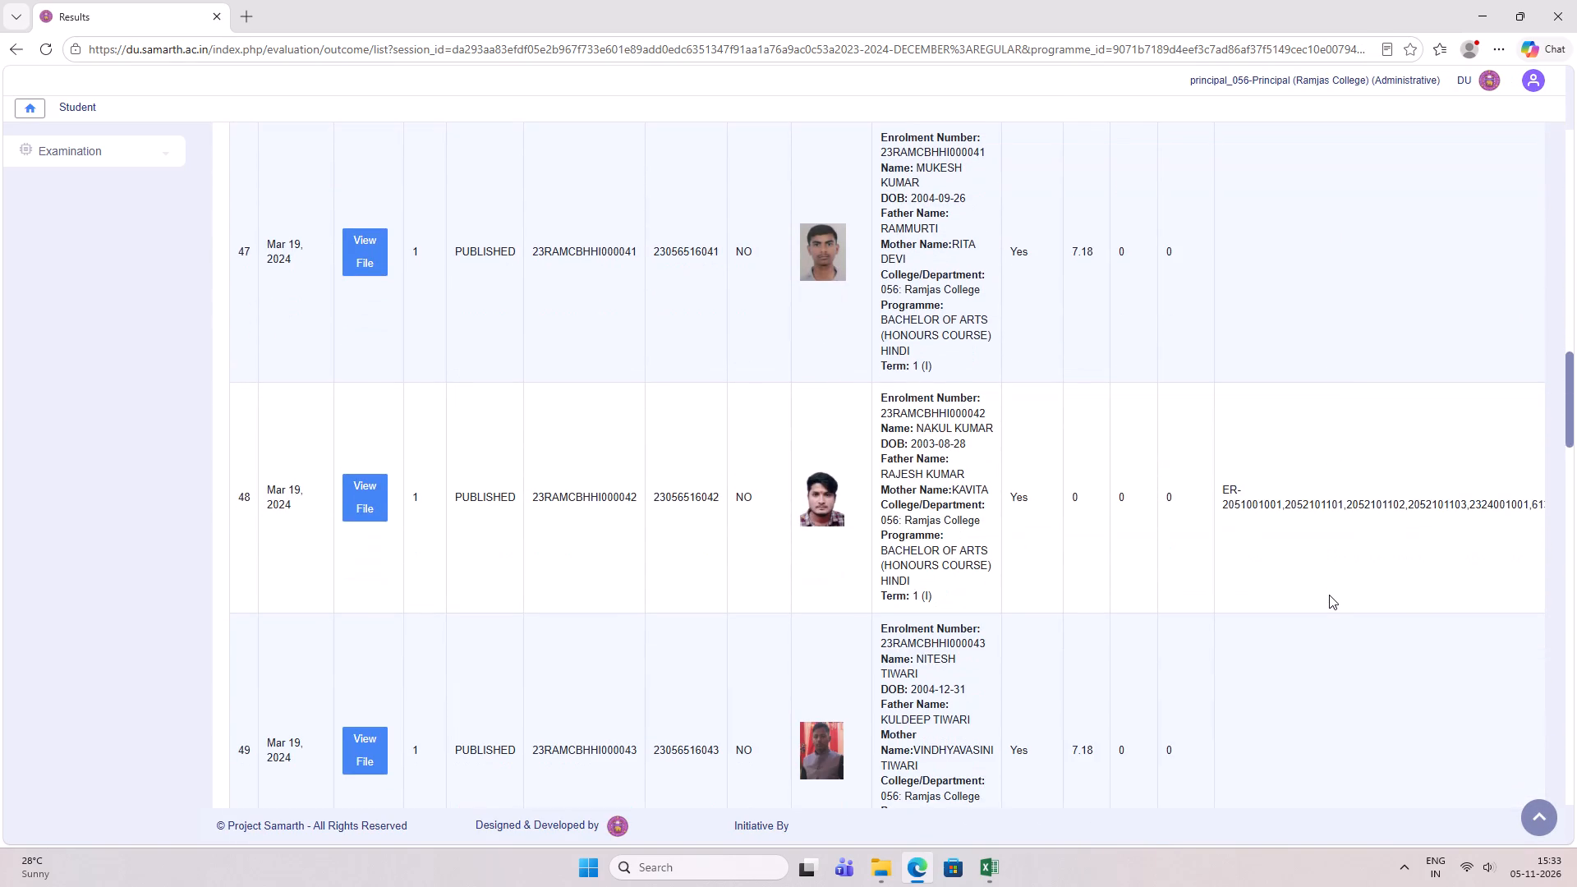
pyautogui.hotkey('alt', 'Tab')
pyautogui.scroll(-4, 1329, 591)
pyautogui.hotkey('alt', 'Tab')
pyautogui.scroll(-3, 1329, 591)
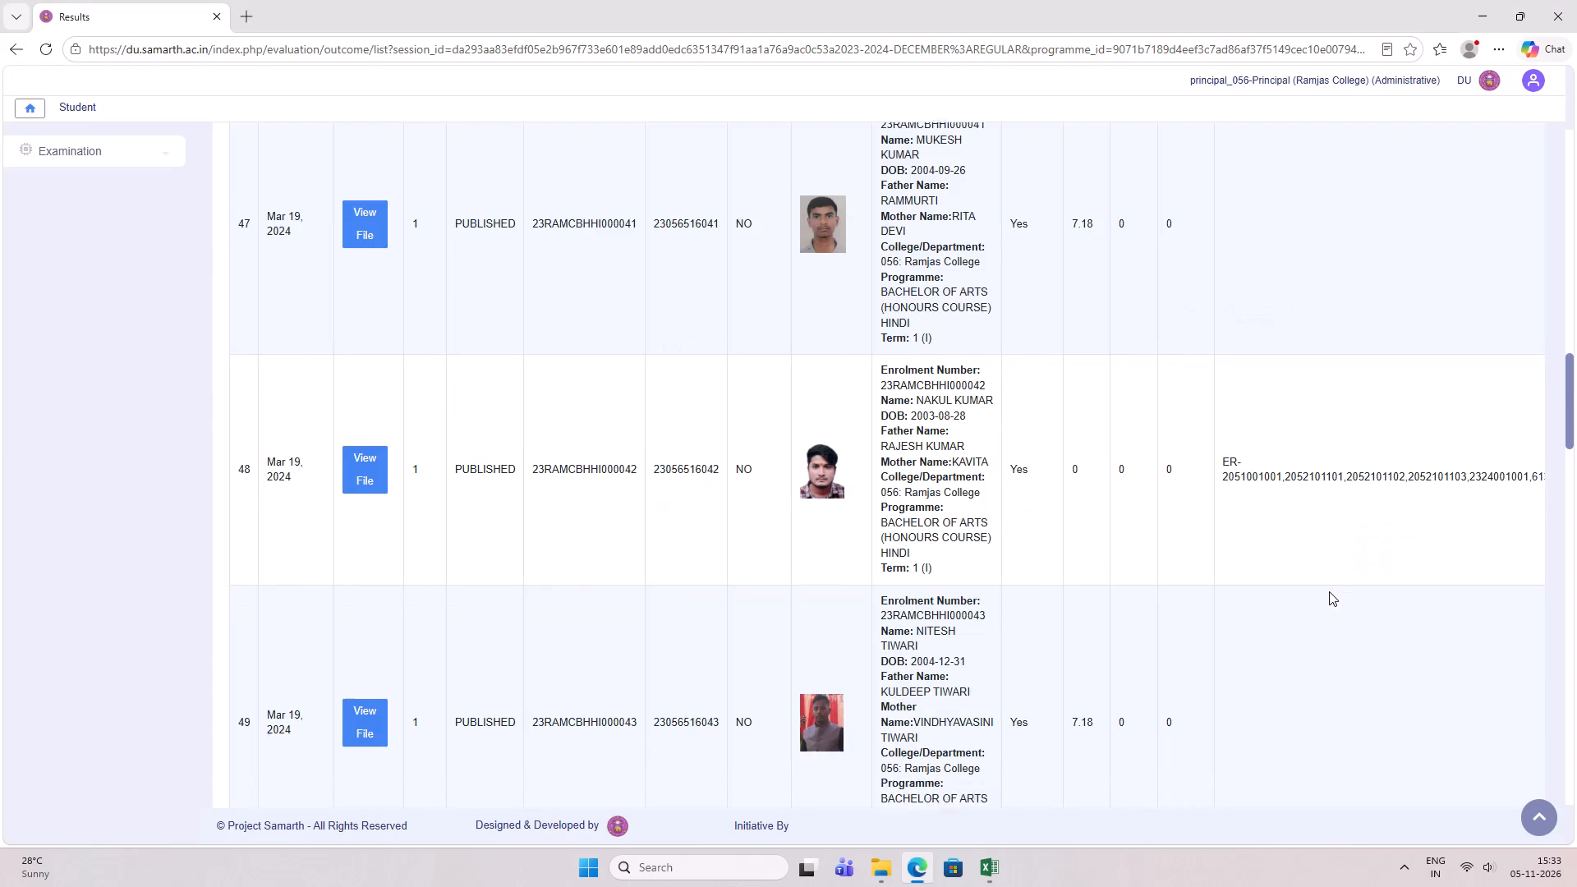
pyautogui.scroll(-9, 1329, 591)
pyautogui.hotkey('alt', 'Tab')
pyautogui.scroll(-4, 1329, 589)
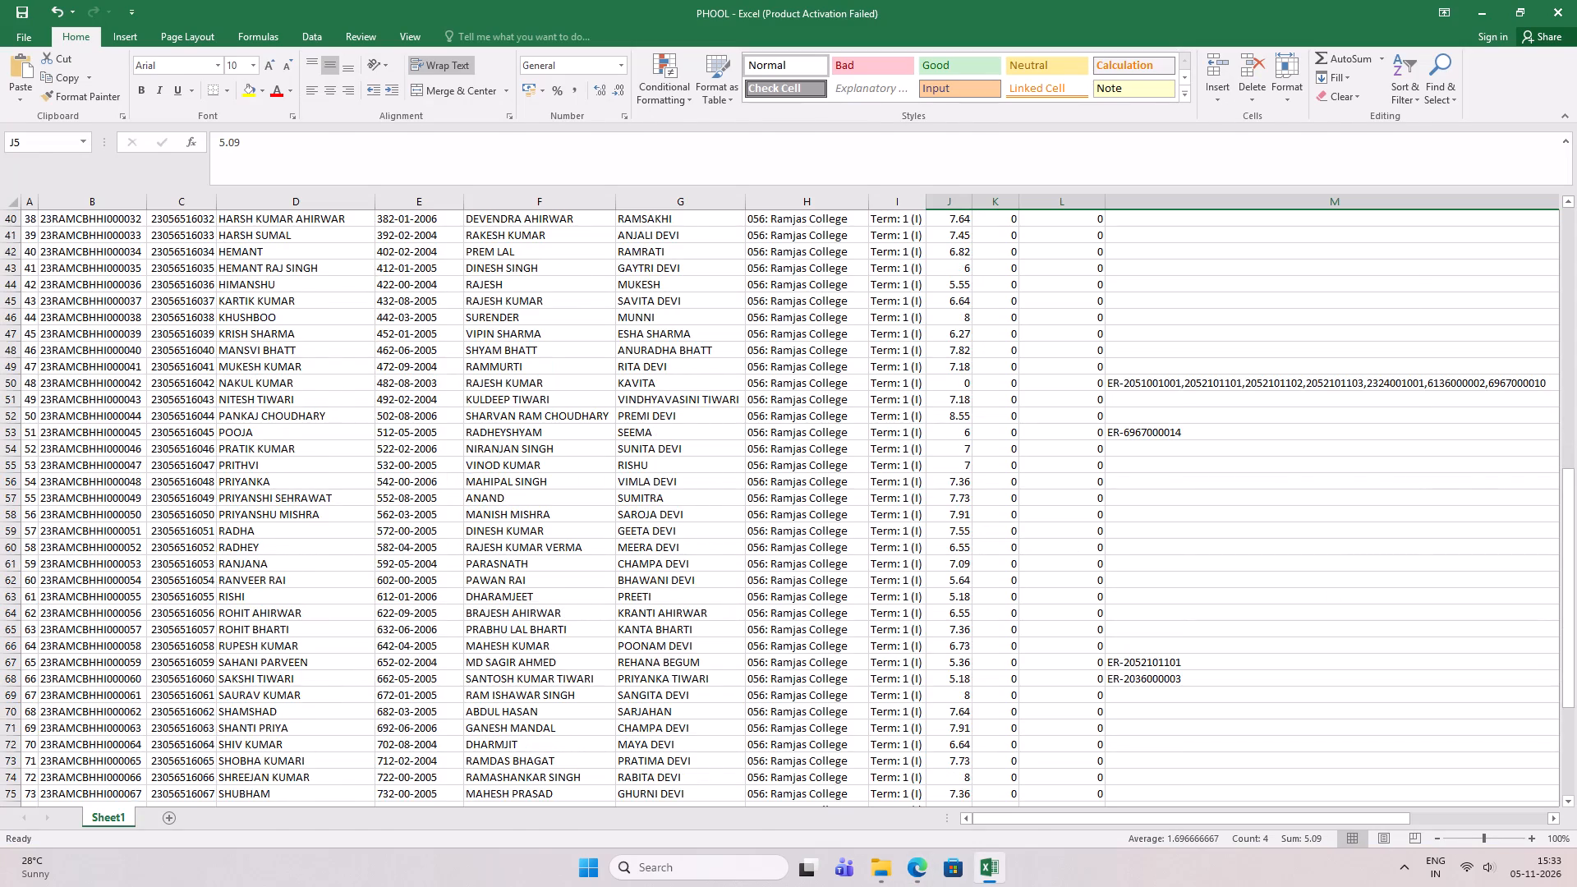
pyautogui.hotkey('alt', 'Tab')
pyautogui.scroll(8, 1329, 589)
pyautogui.scroll(-4, 1329, 586)
pyautogui.hotkey('alt', 'Tab')
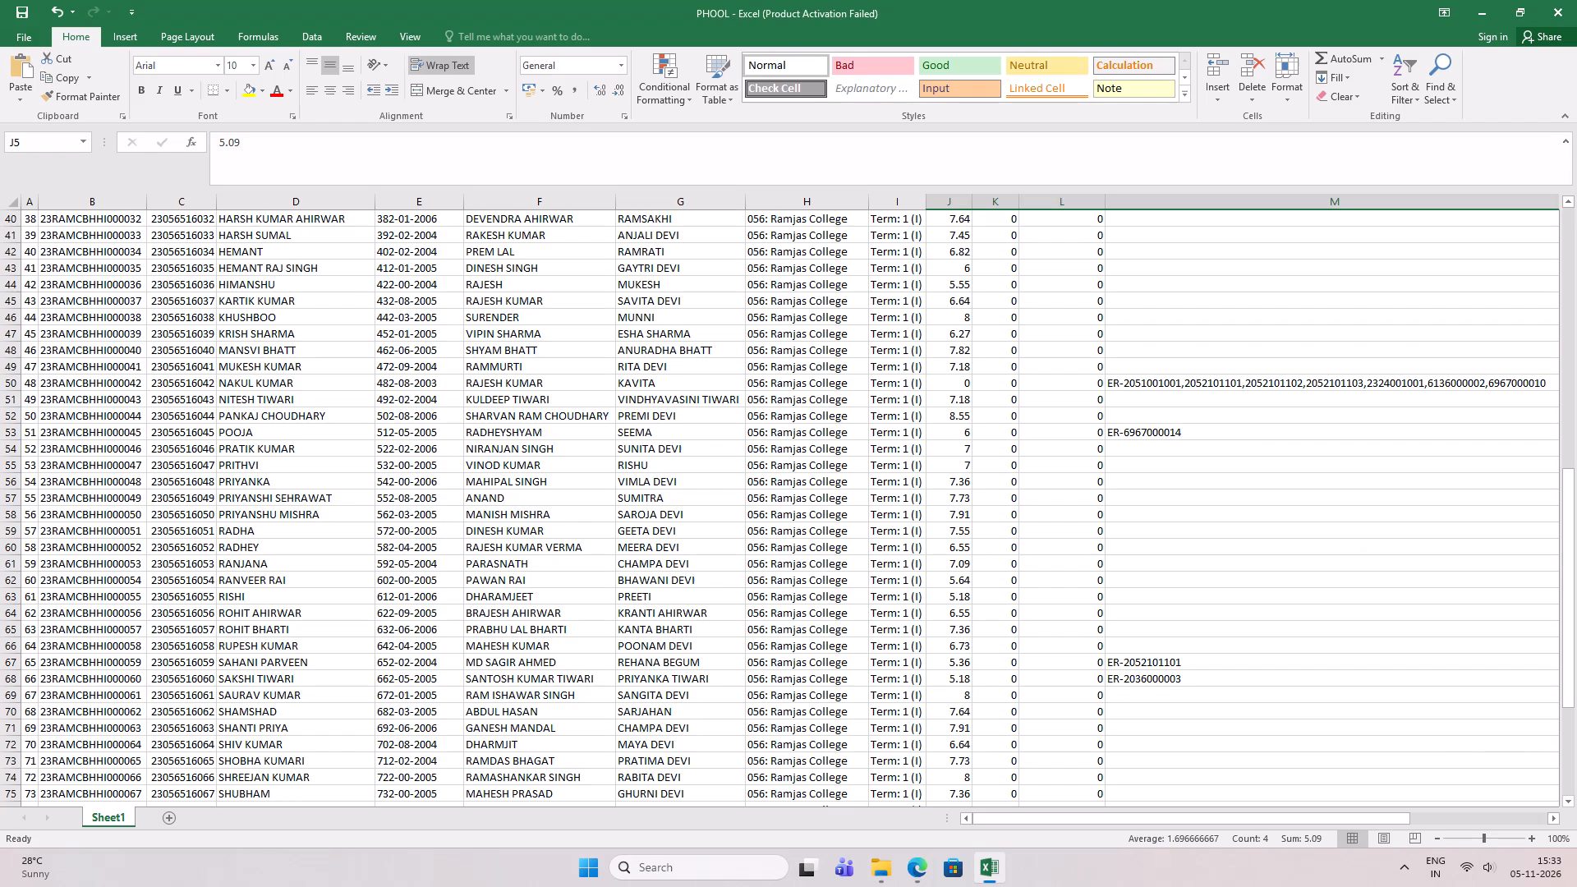
pyautogui.hotkey('alt', 'Tab')
pyautogui.scroll(-13, 1329, 586)
pyautogui.scroll(1, 1329, 586)
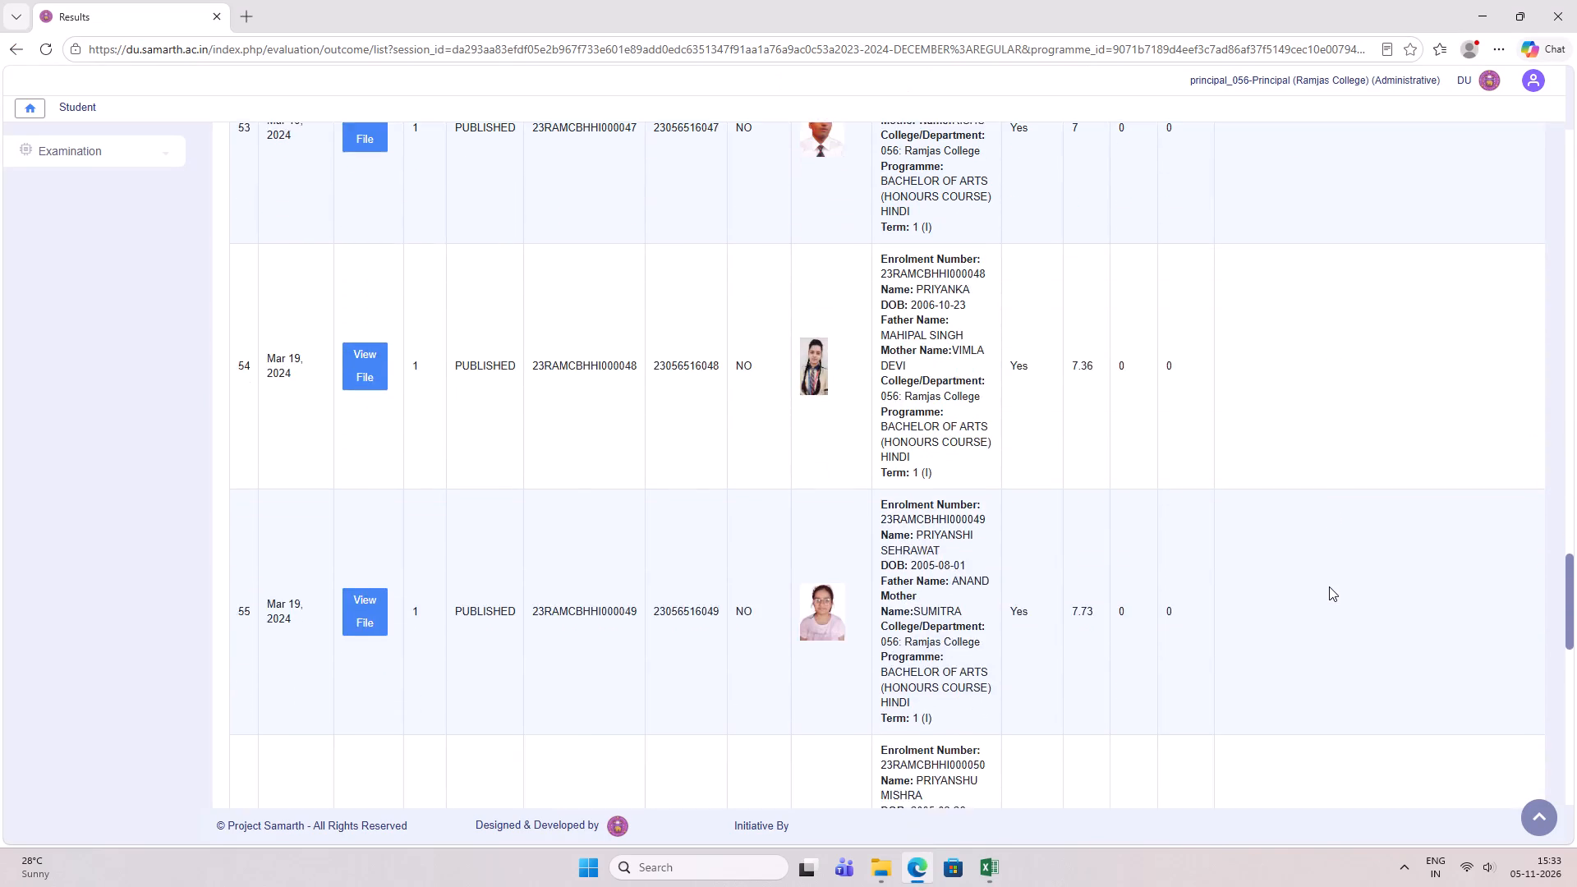
pyautogui.scroll(-20, 1329, 586)
pyautogui.scroll(-2, 1329, 586)
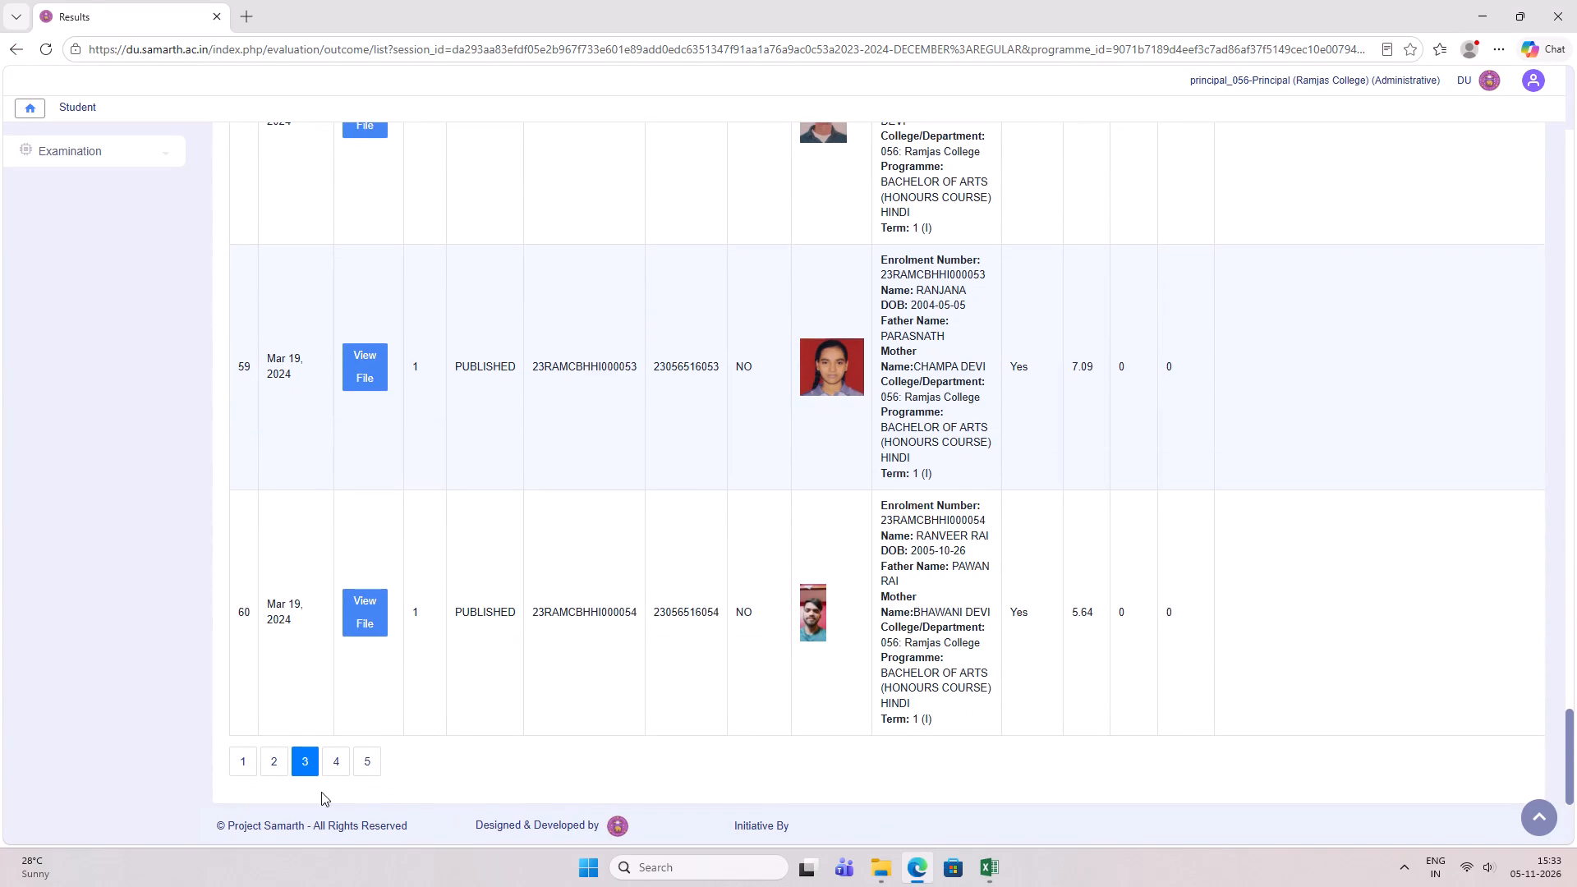
# Open page 4 of the portal results and compare students 61 to 80 with their rows in the PHOOL workbook.
pyautogui.click(333, 767)
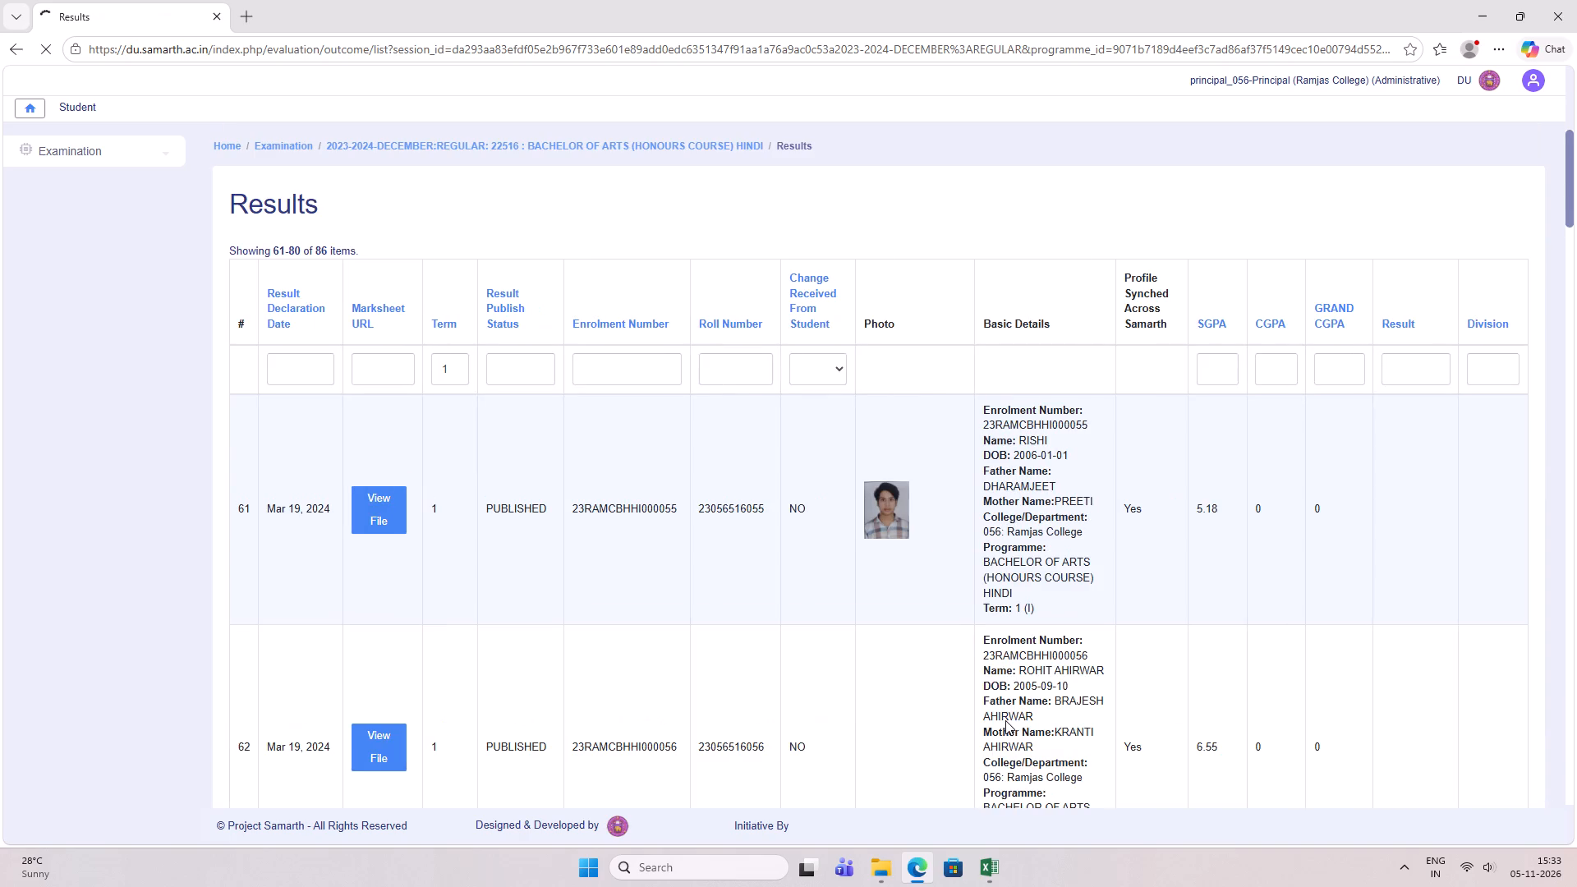
pyautogui.scroll(-13, 1147, 695)
pyautogui.hotkey('alt', 'Tab')
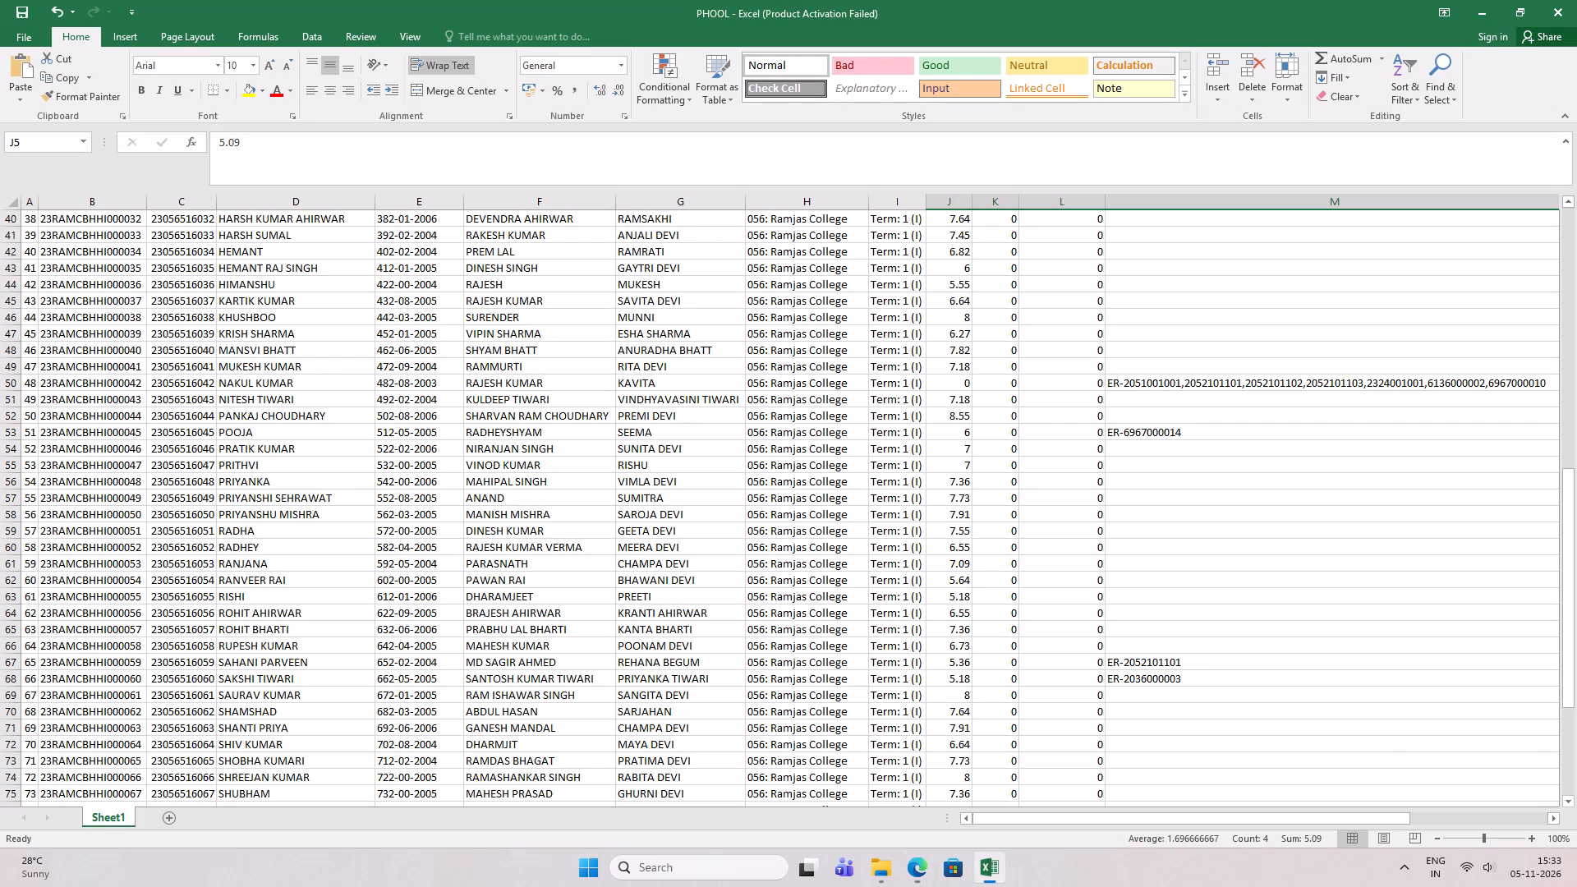
pyautogui.scroll(-1, 1176, 693)
pyautogui.hotkey('alt', 'Tab')
pyautogui.scroll(-5, 1177, 692)
pyautogui.hotkey('alt', 'Tab')
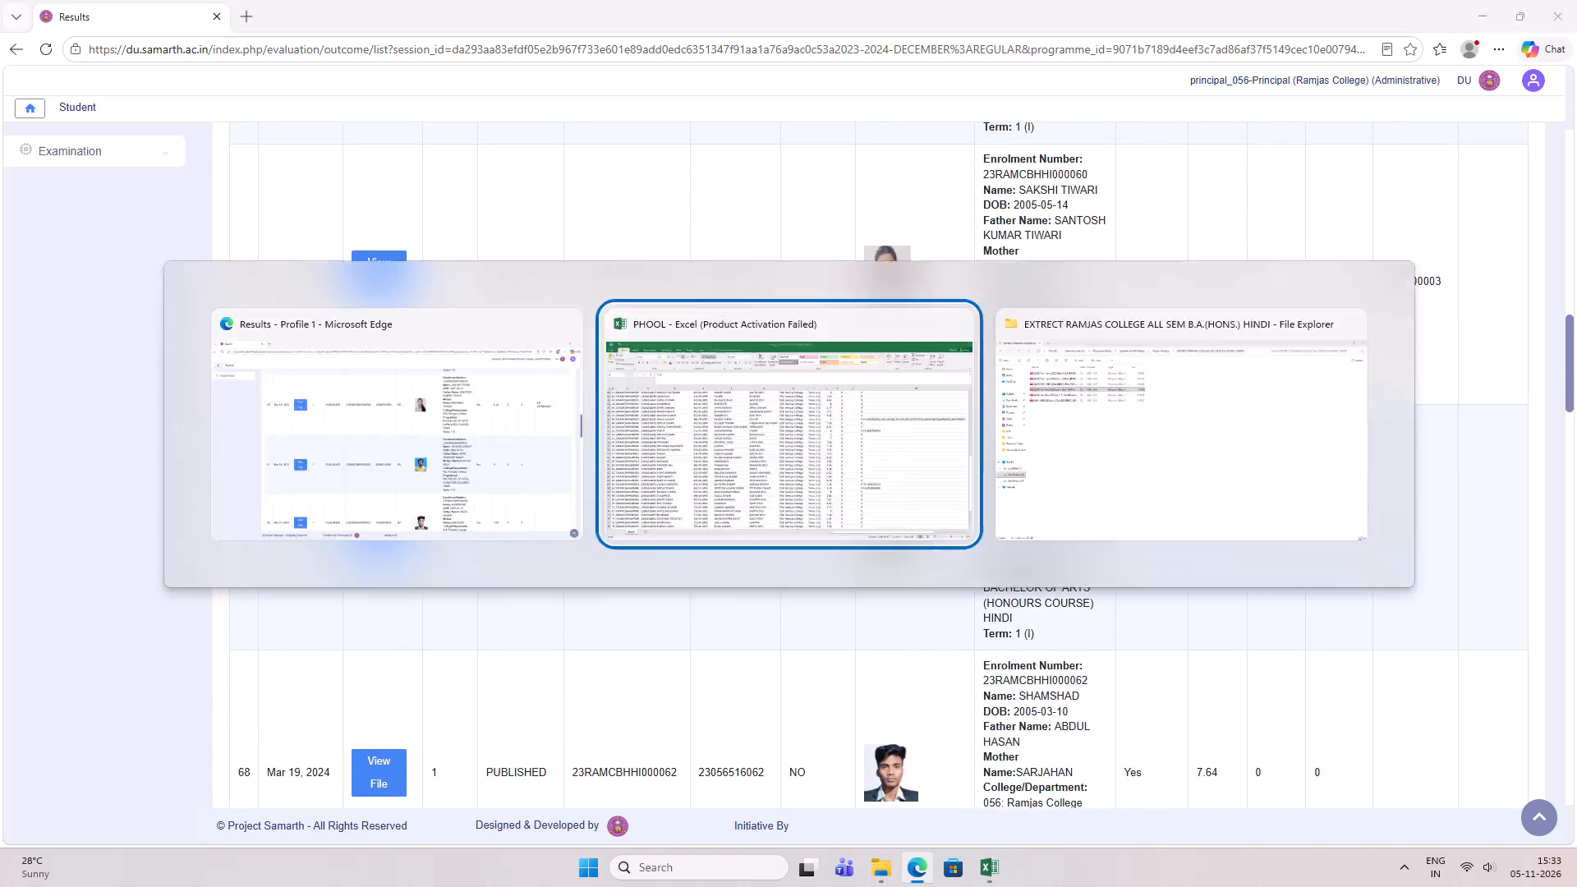
pyautogui.hotkey('alt', 'Tab')
pyautogui.scroll(-2, 1177, 692)
pyautogui.scroll(1, 1177, 692)
pyautogui.scroll(-19, 1177, 692)
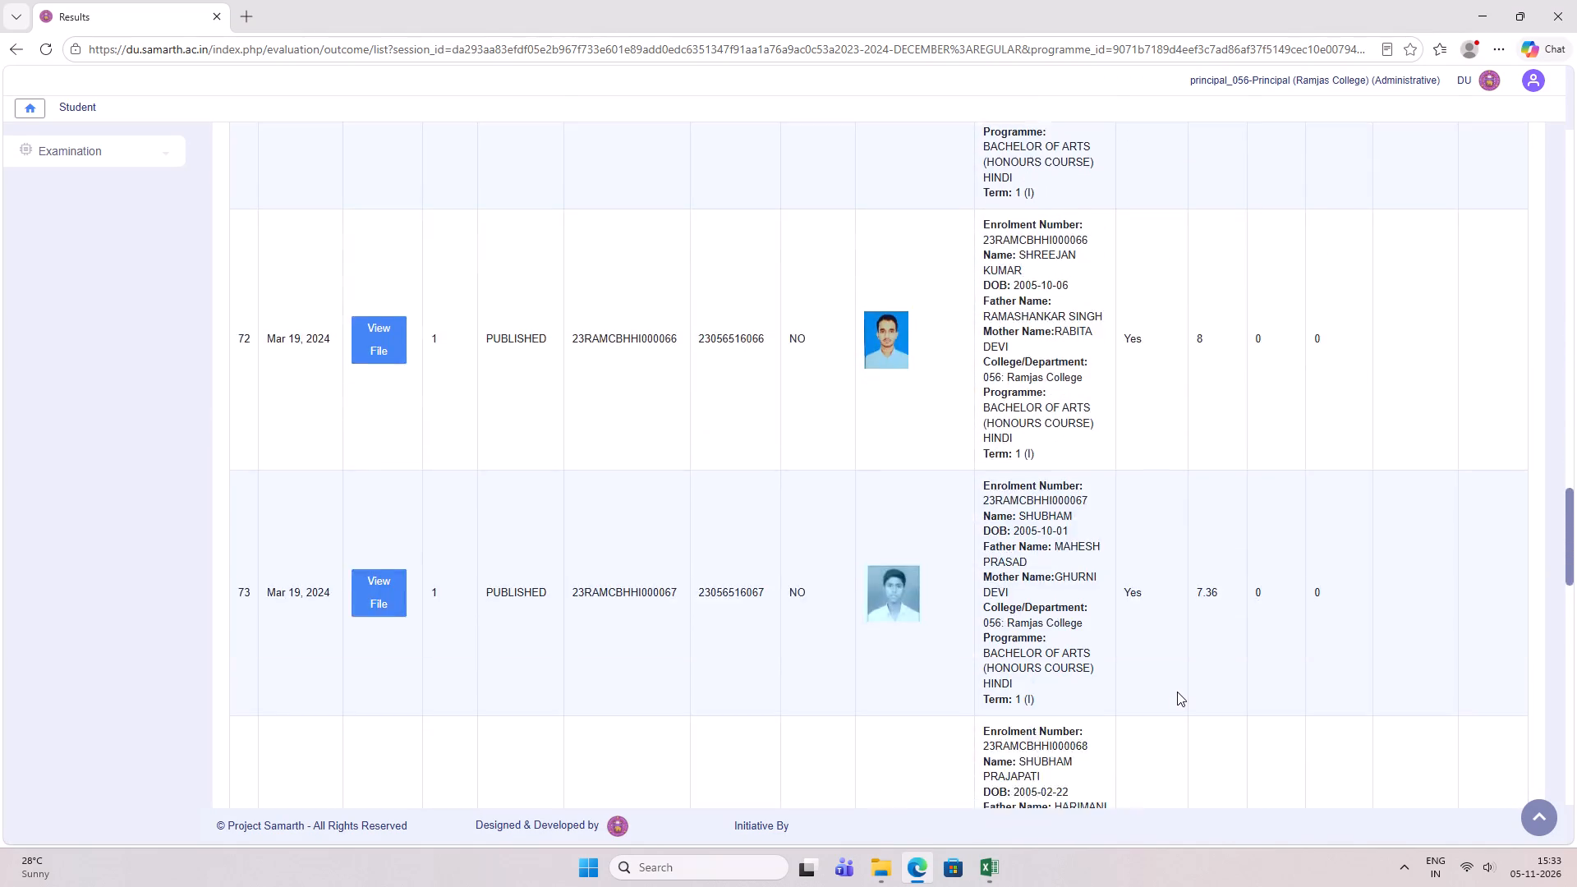
pyautogui.scroll(-20, 1177, 692)
pyautogui.scroll(-2, 1177, 692)
pyautogui.hotkey('alt', 'Tab')
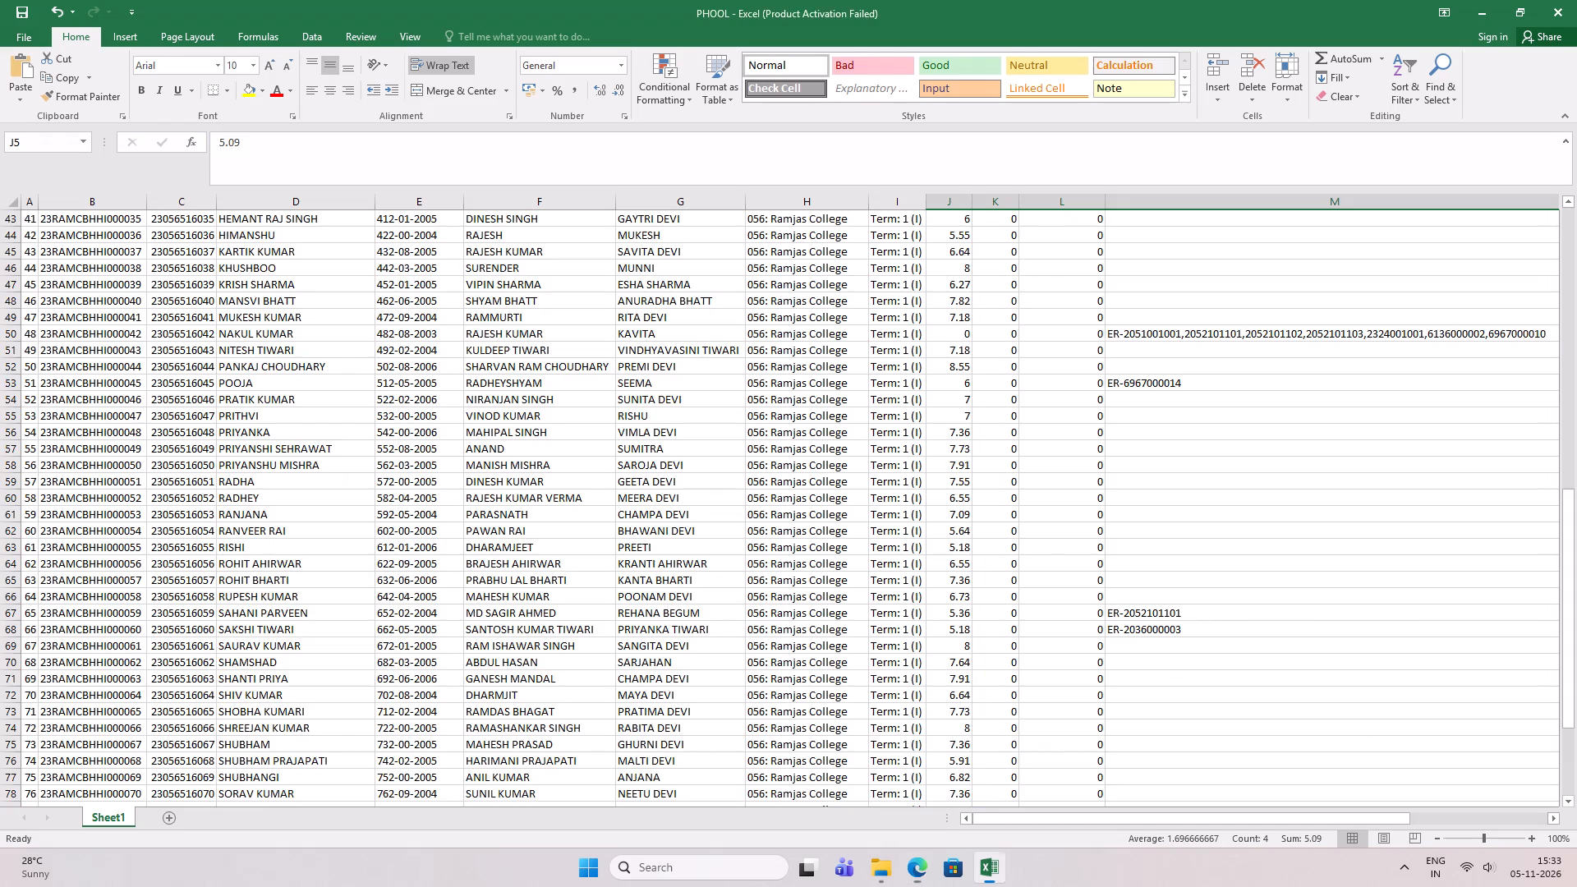
pyautogui.scroll(-8, 1178, 695)
pyautogui.hotkey('alt', 'Tab')
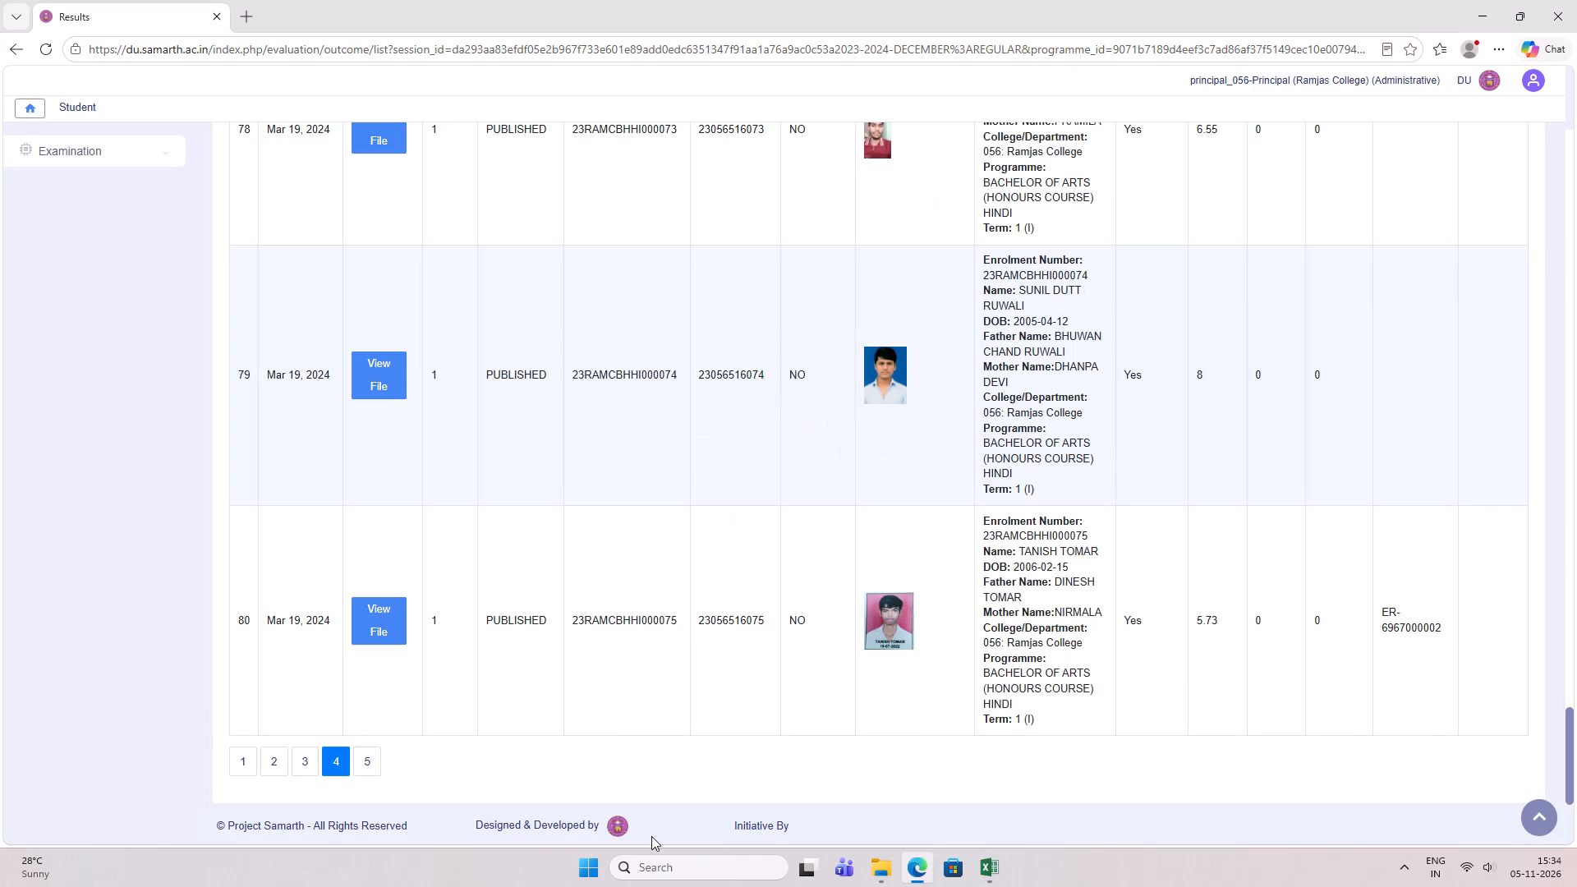
# Open page 5 of the portal results and compare the SGPA and Result entries of students 81 to 86 with the PHOOL workbook.
pyautogui.click(371, 764)
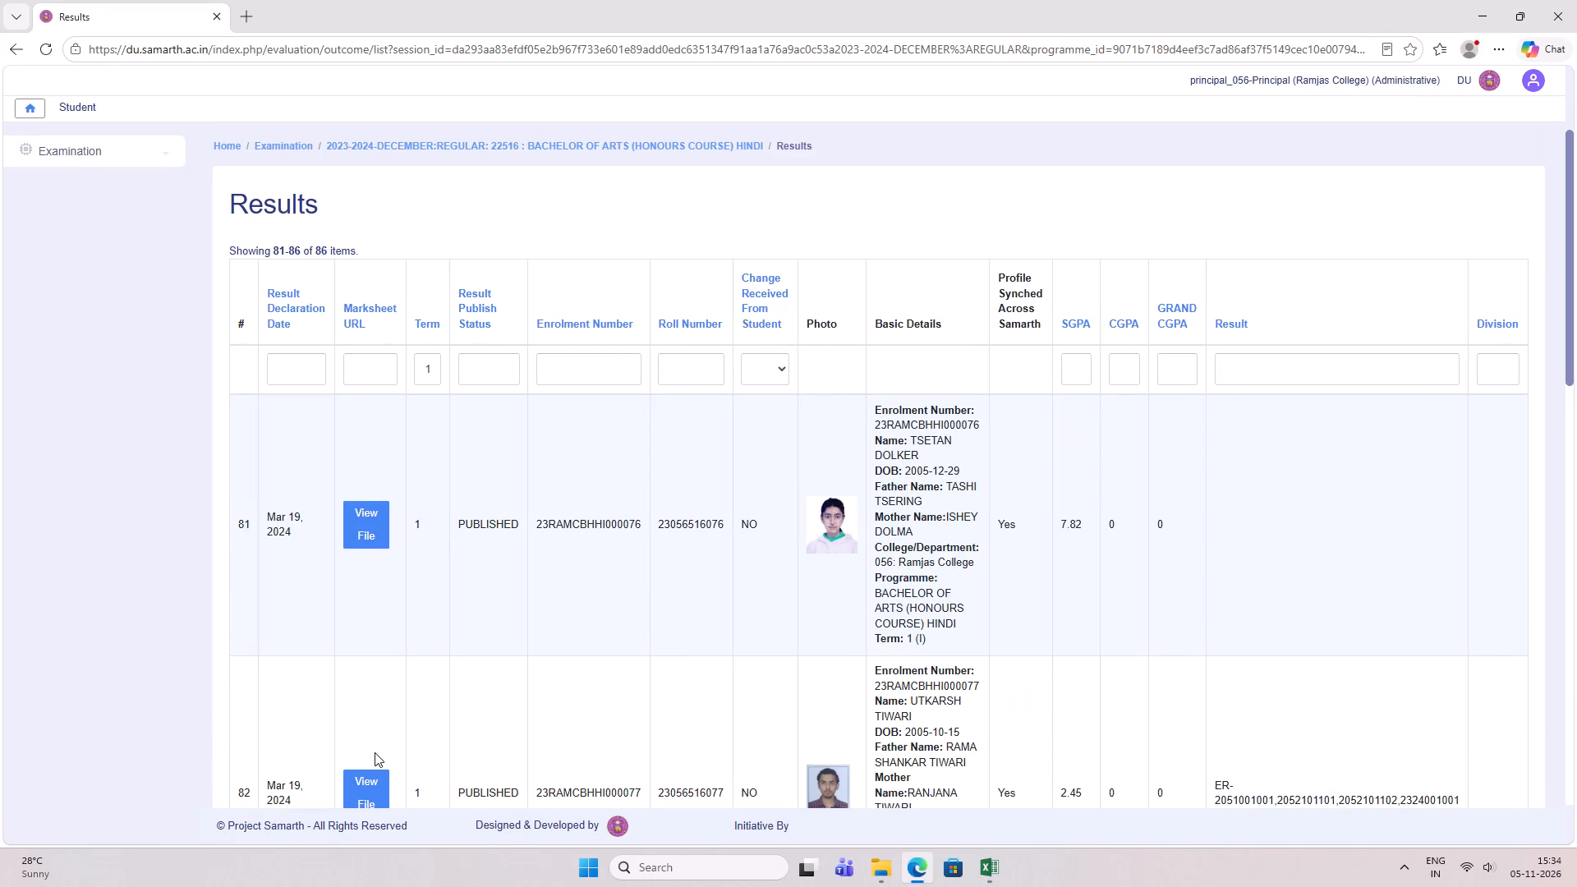
pyautogui.scroll(-5, 375, 752)
pyautogui.scroll(-3, 699, 728)
pyautogui.hotkey('alt', 'Tab')
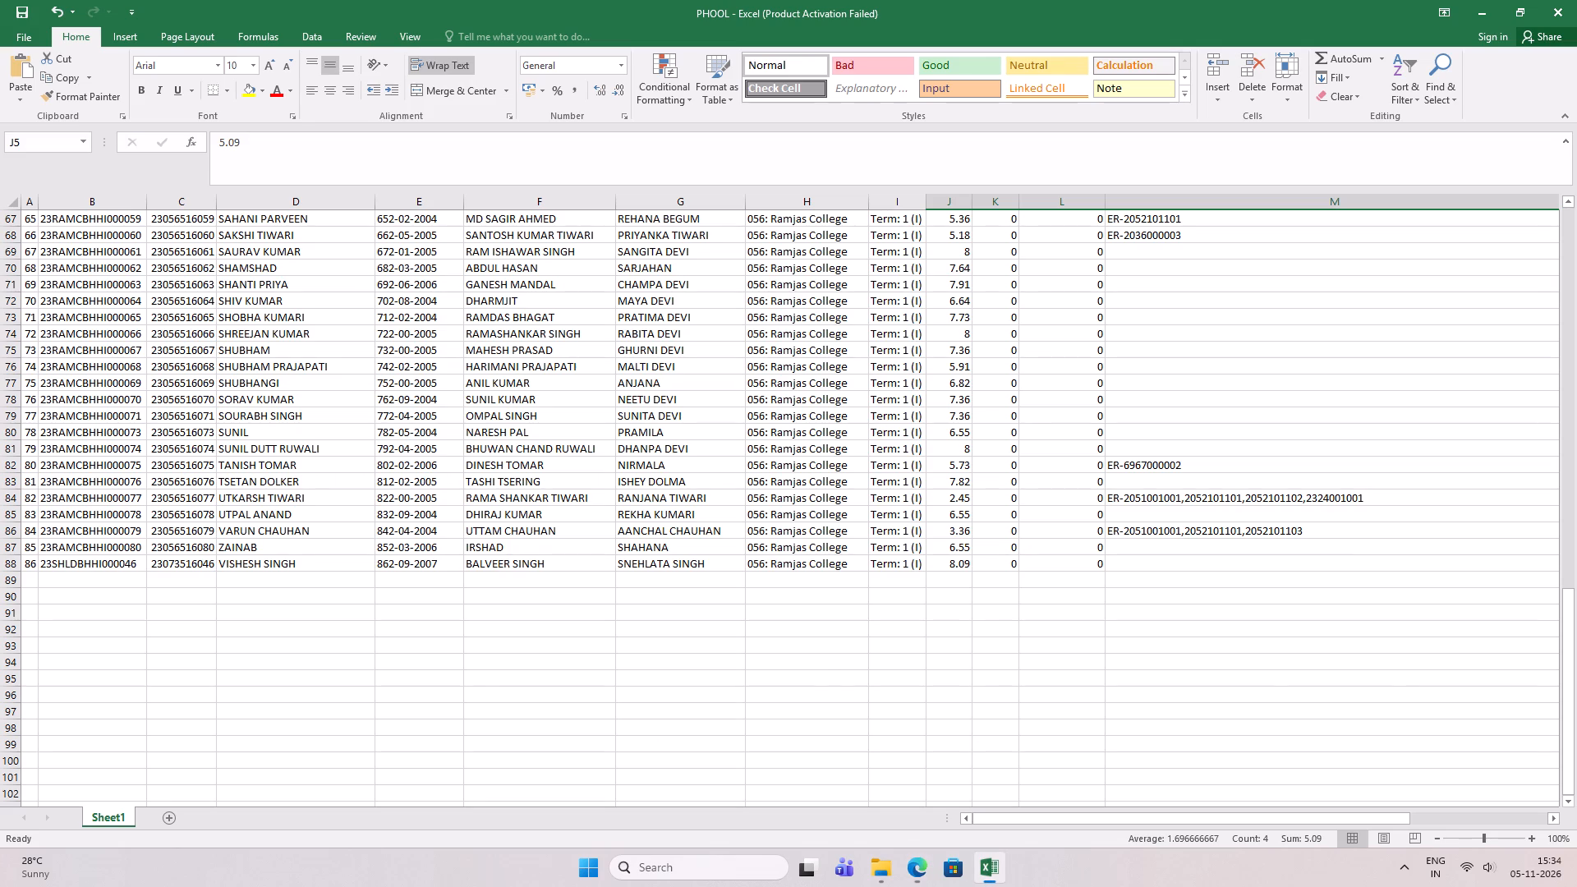
pyautogui.hotkey('alt', 'Tab')
pyautogui.scroll(-4, 668, 732)
pyautogui.hotkey('alt', 'Tab')
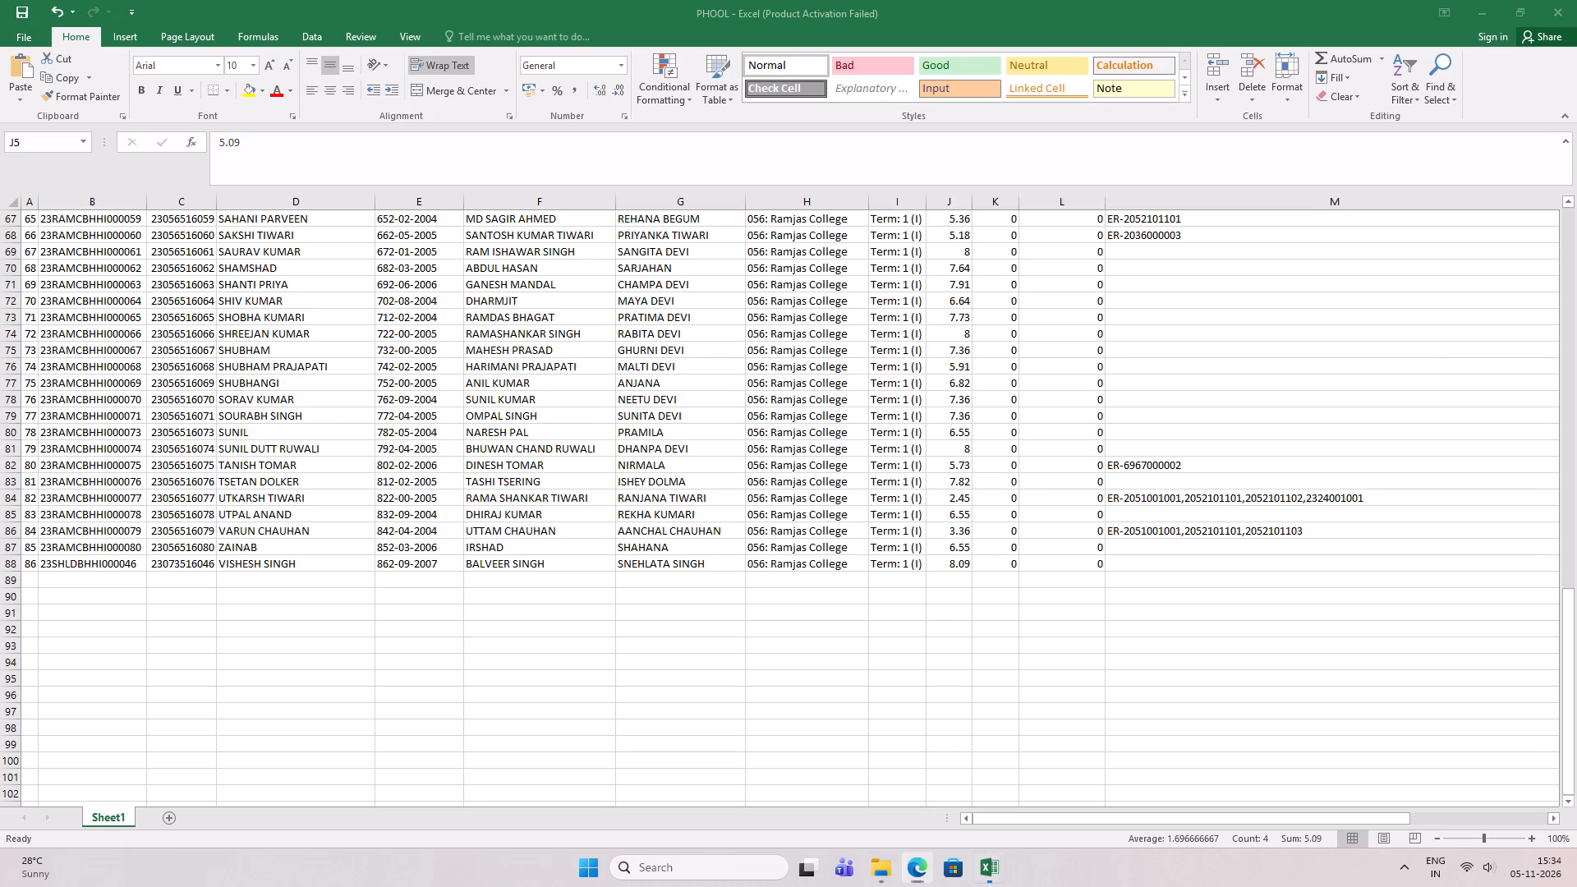
pyautogui.hotkey('alt', 'Tab')
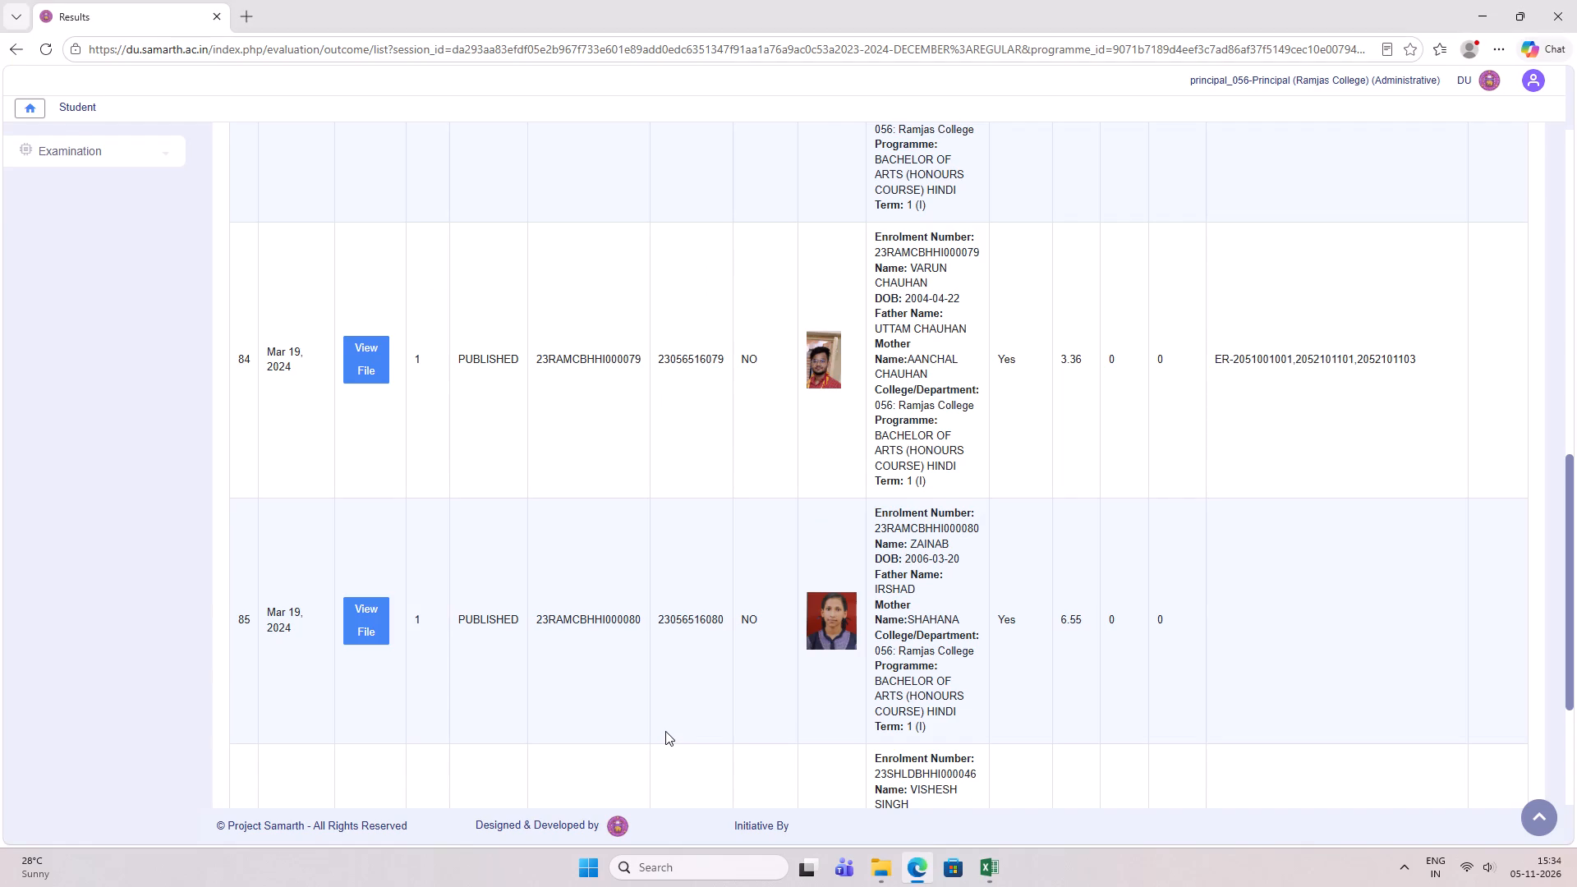
# Save the PHOOL workbook and return to the top of the student list.
pyautogui.hotkey('alt', 'Tab')
pyautogui.hotkey('ctrl', 's')
pyautogui.hotkey('ctrl', 's')
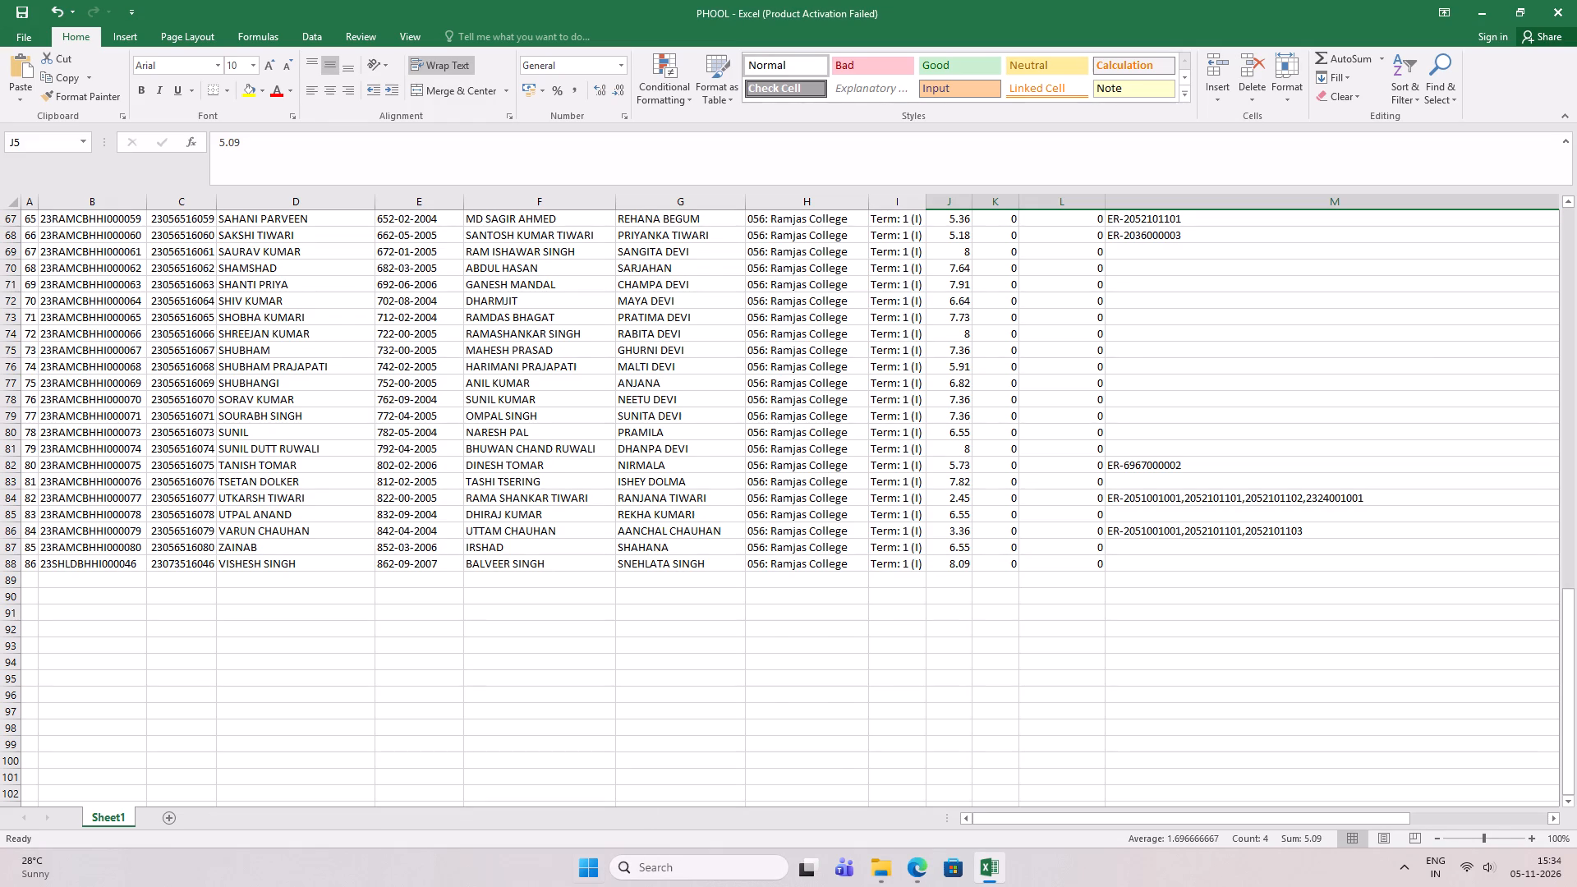
pyautogui.scroll(8, 471, 646)
pyautogui.hotkey('ctrl', 'Home')
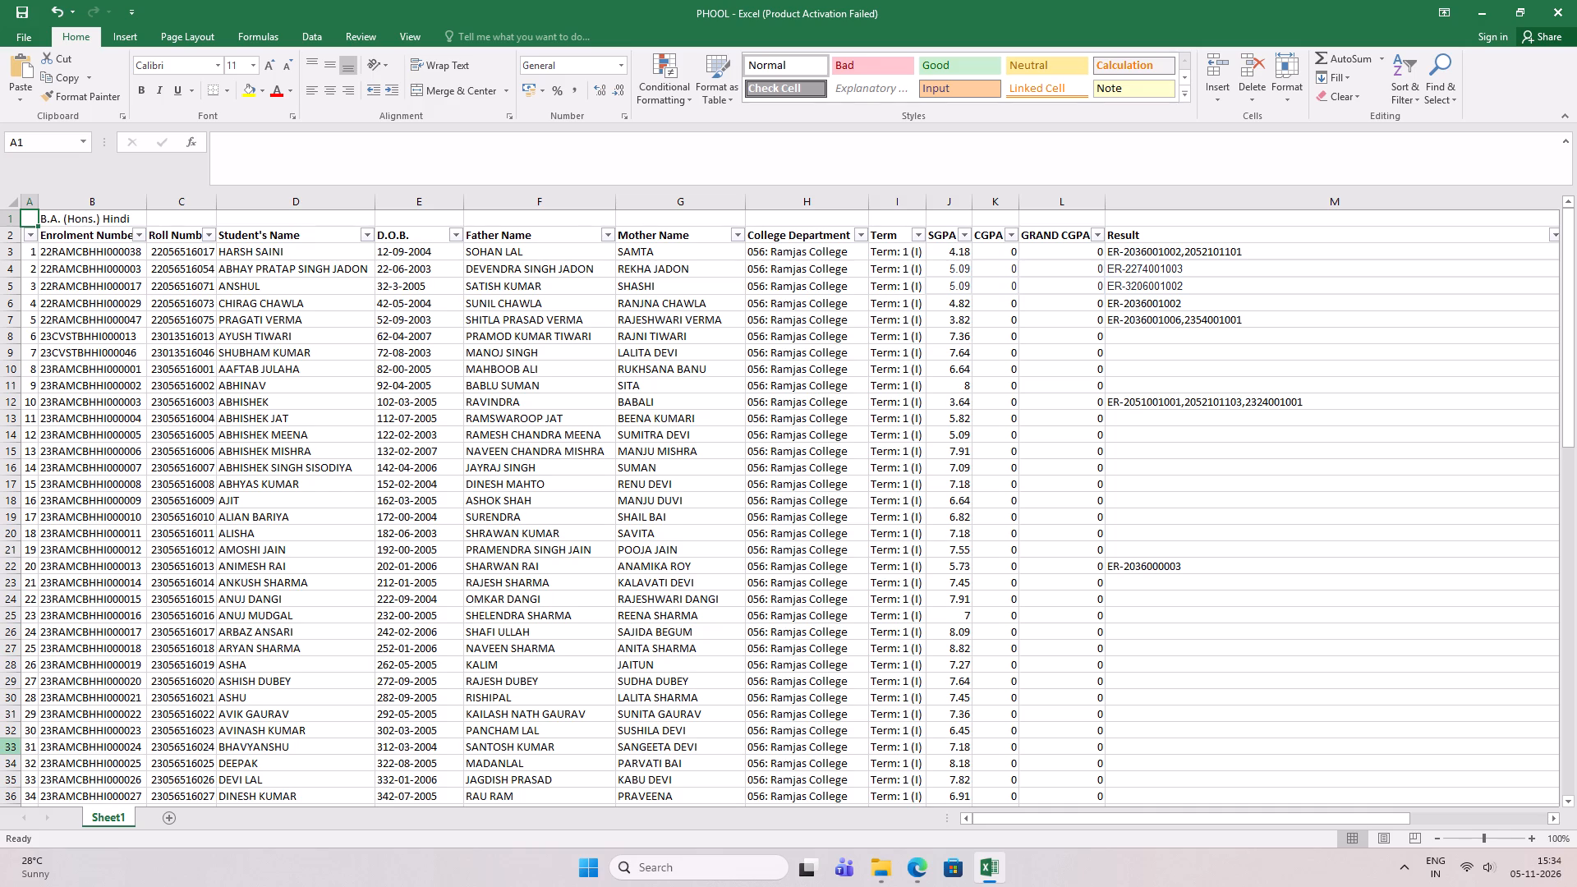
pyautogui.click(1267, 583)
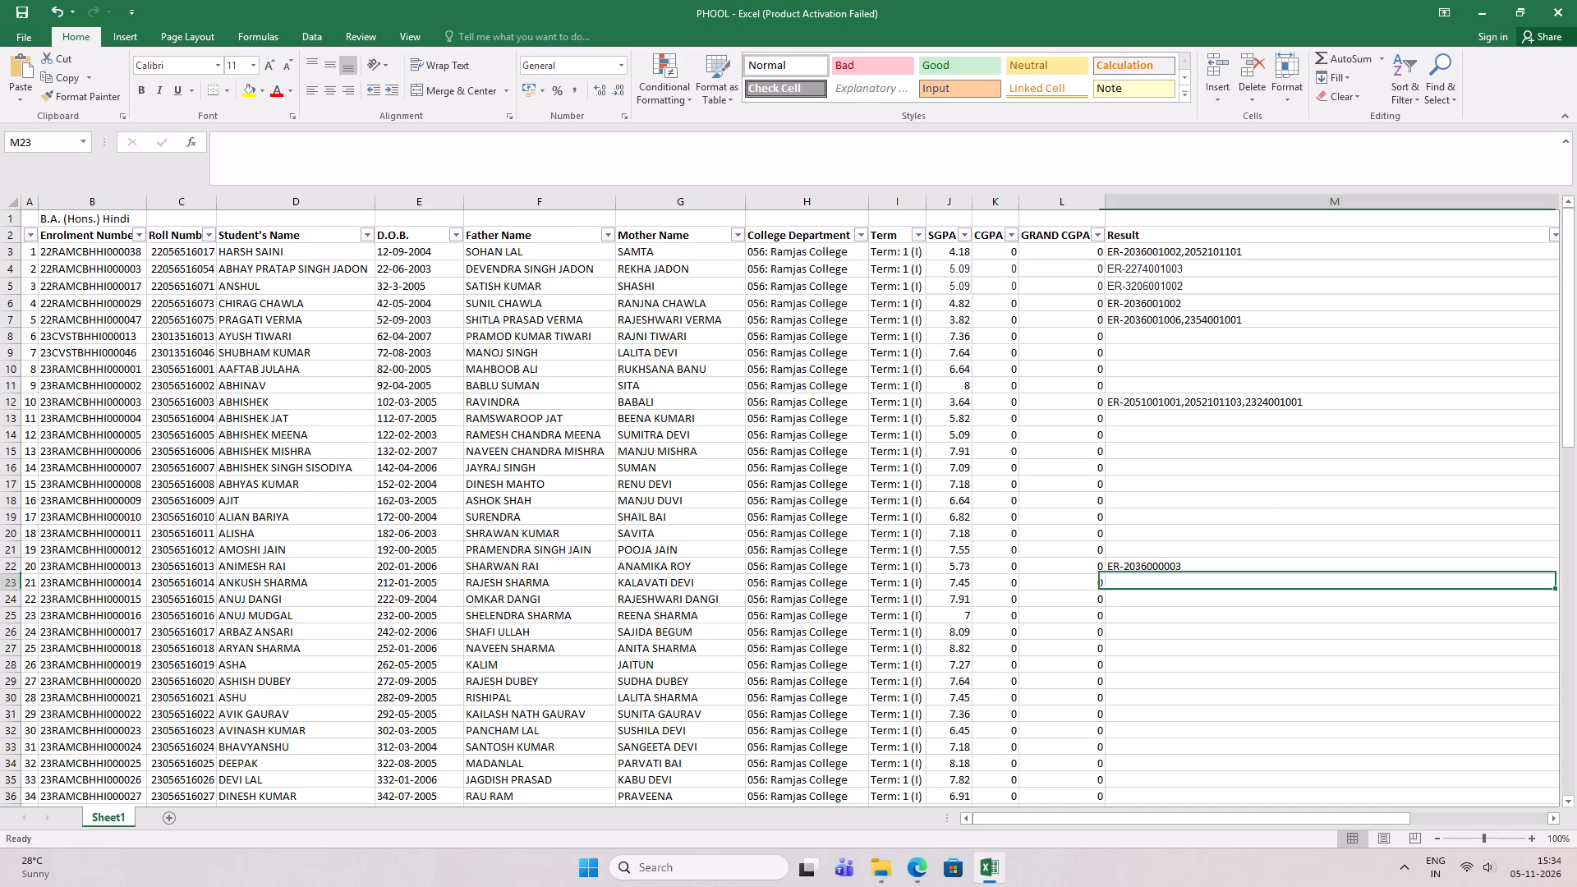
pyautogui.hotkey('ctrl', 's')
pyautogui.hotkey('ctrl', 's')
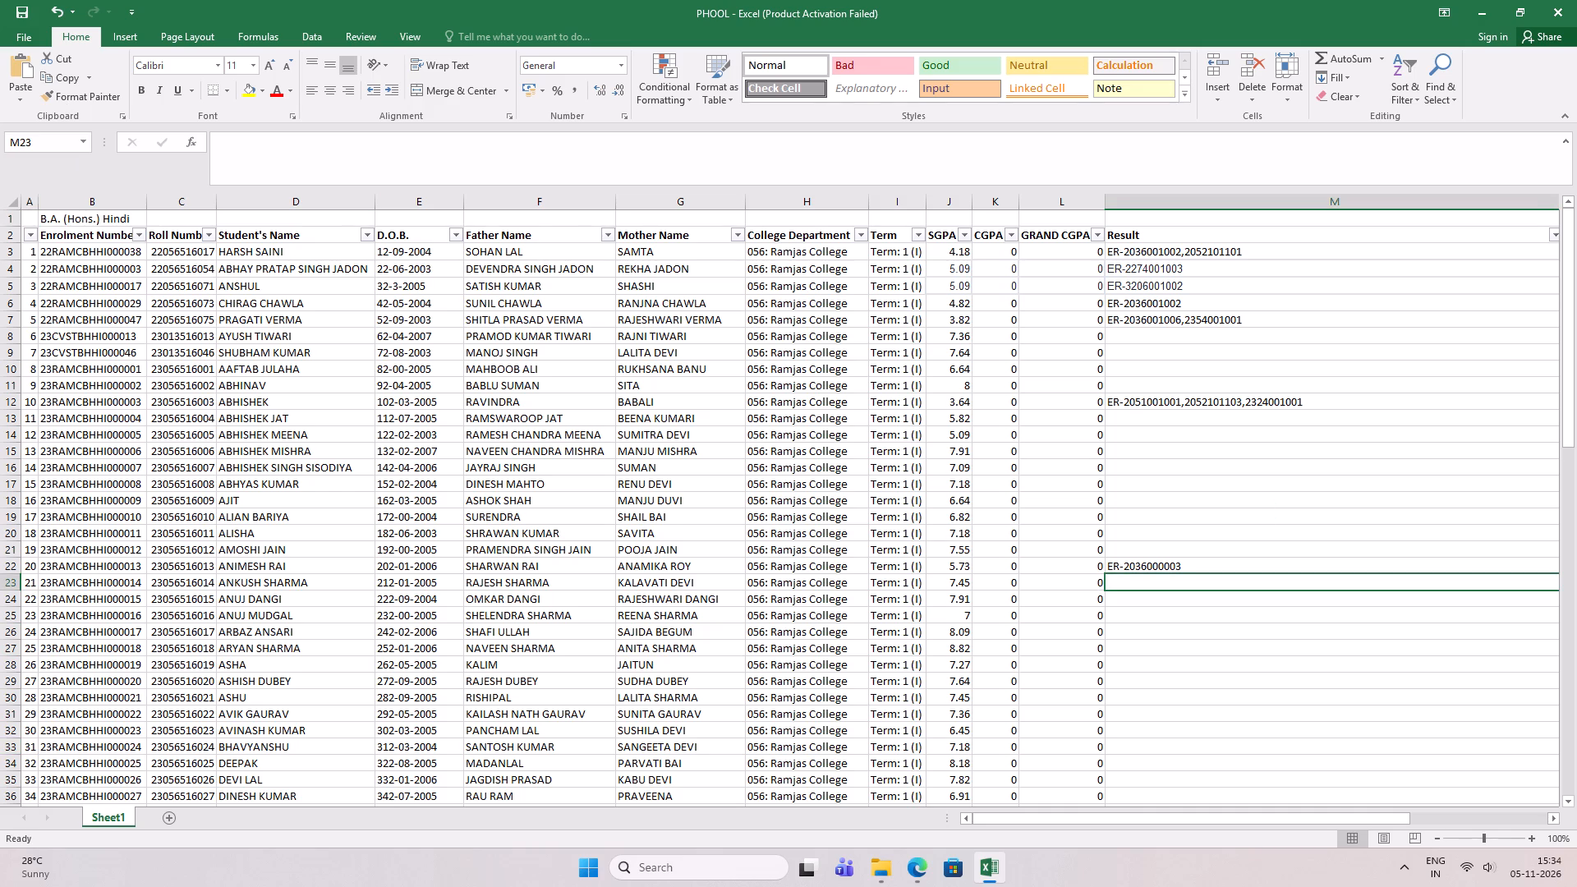
# Insert a blank row between the B.A. (Hons.) Hindi title and the column header row.
pyautogui.click(7, 237)
pyautogui.rightClick(6, 234)
pyautogui.click(64, 342)
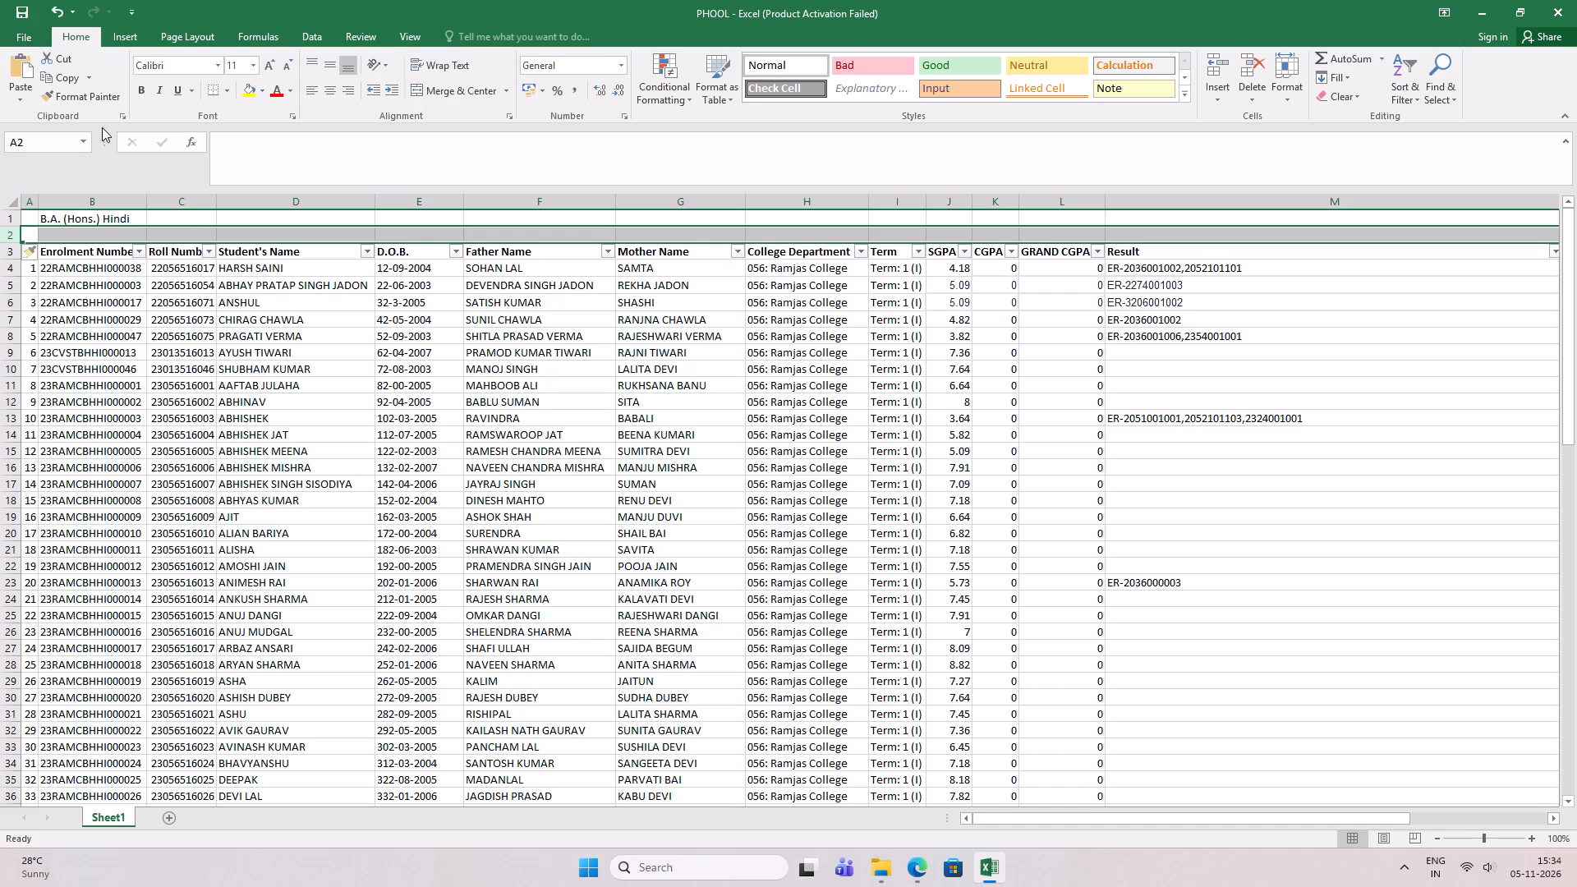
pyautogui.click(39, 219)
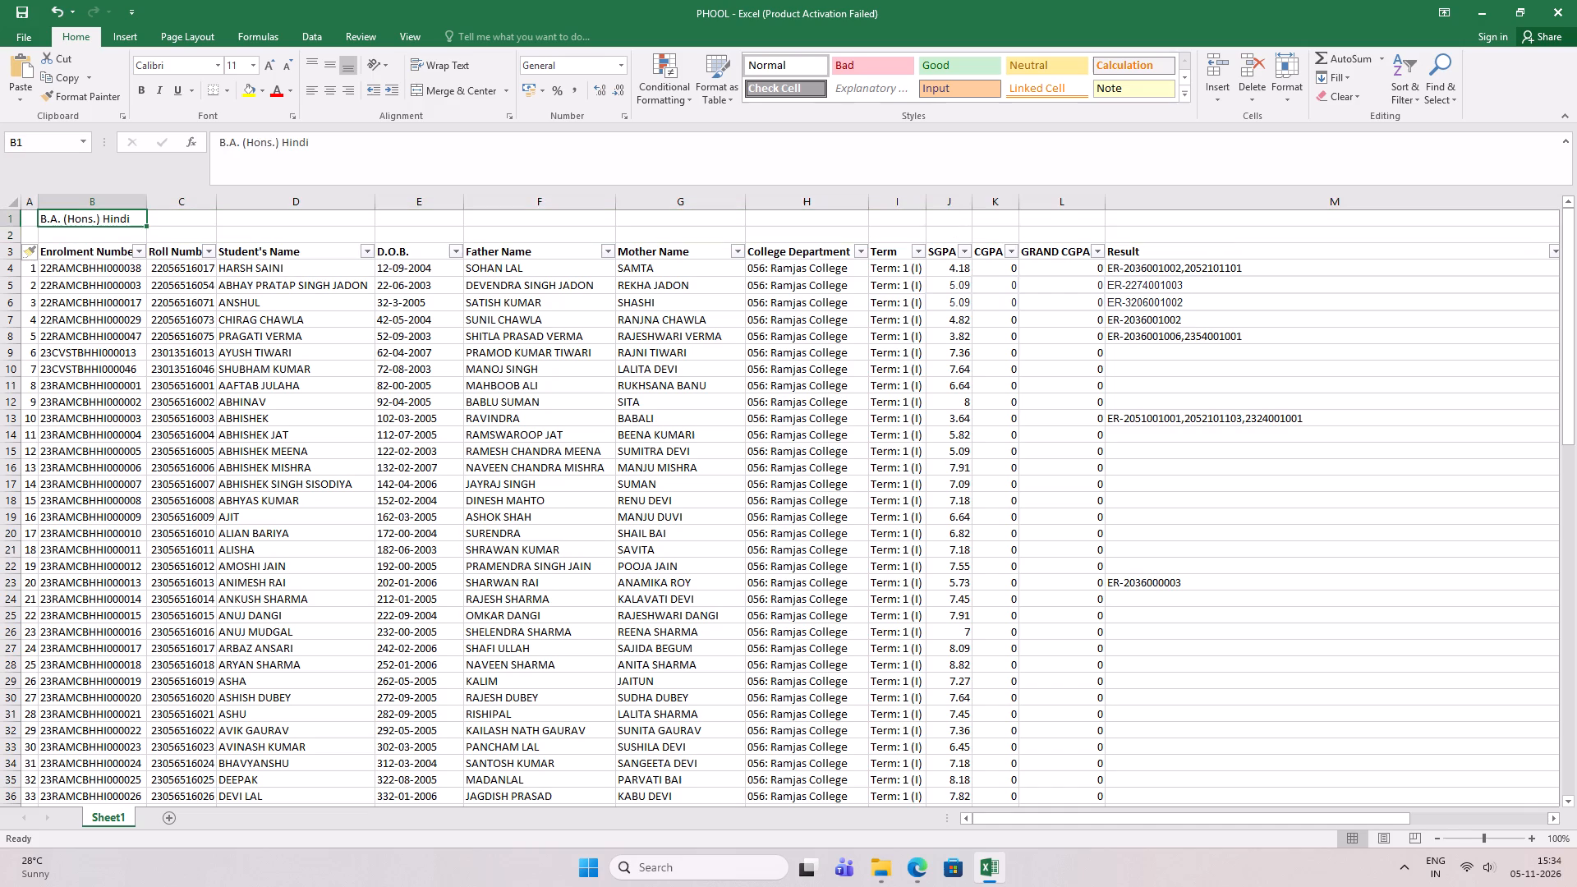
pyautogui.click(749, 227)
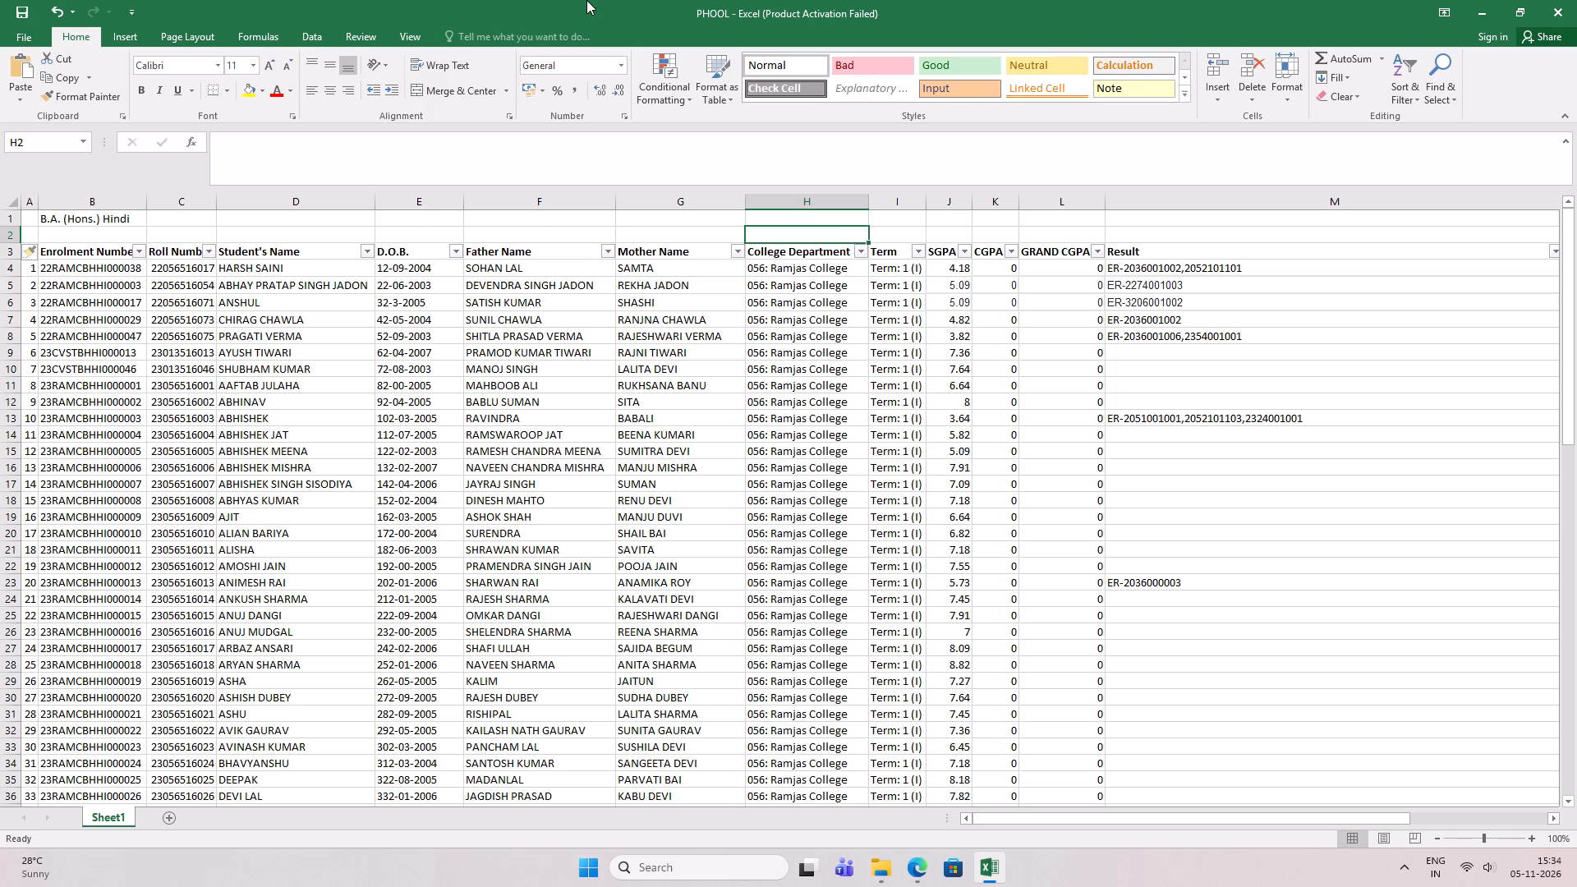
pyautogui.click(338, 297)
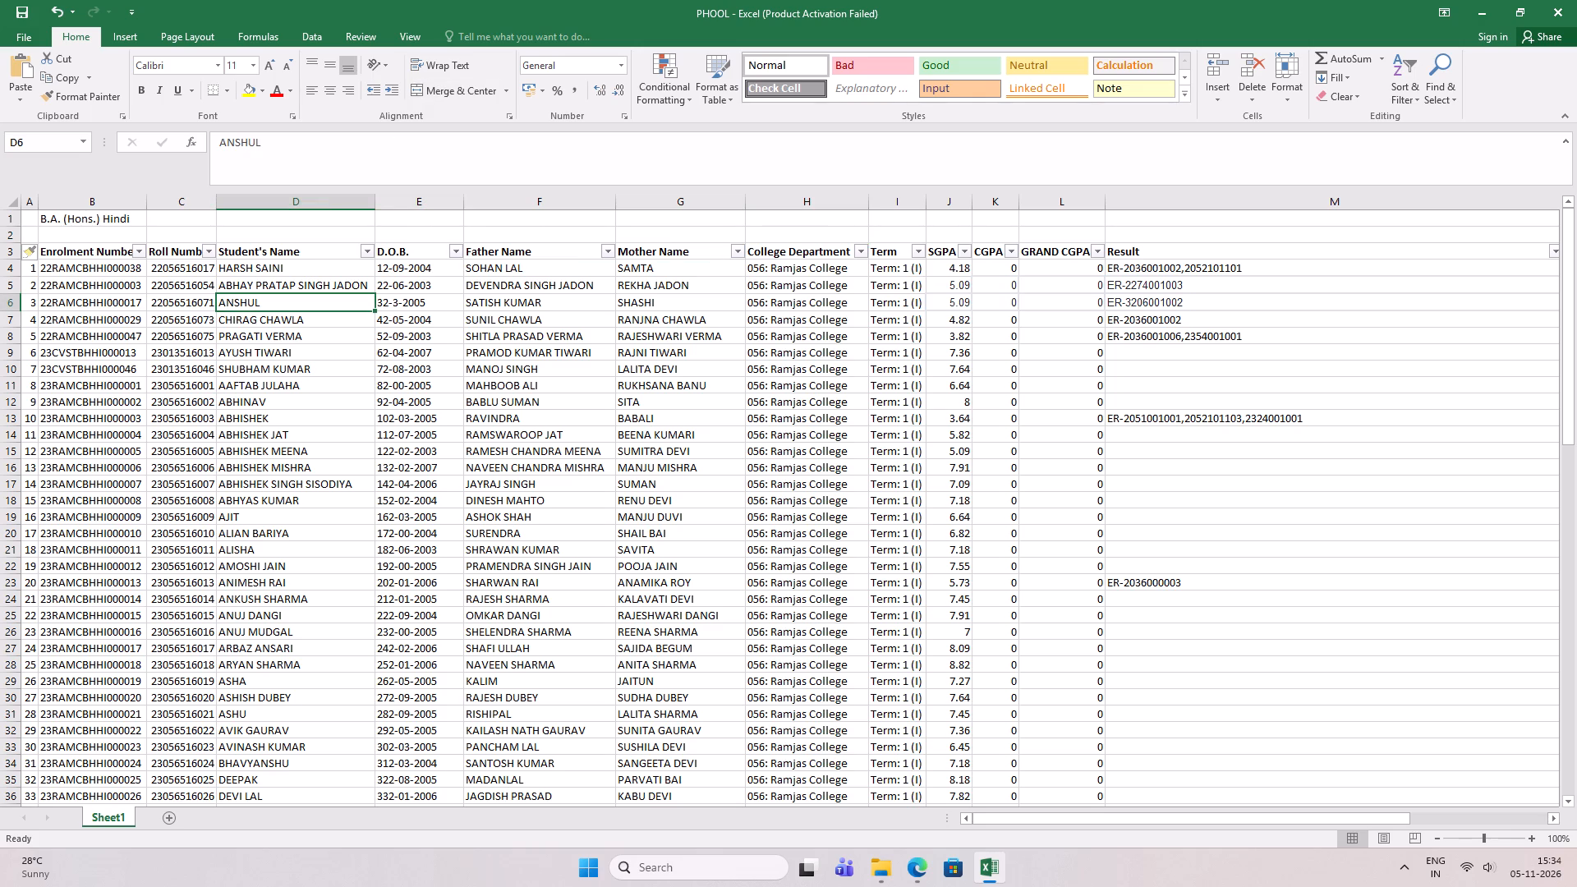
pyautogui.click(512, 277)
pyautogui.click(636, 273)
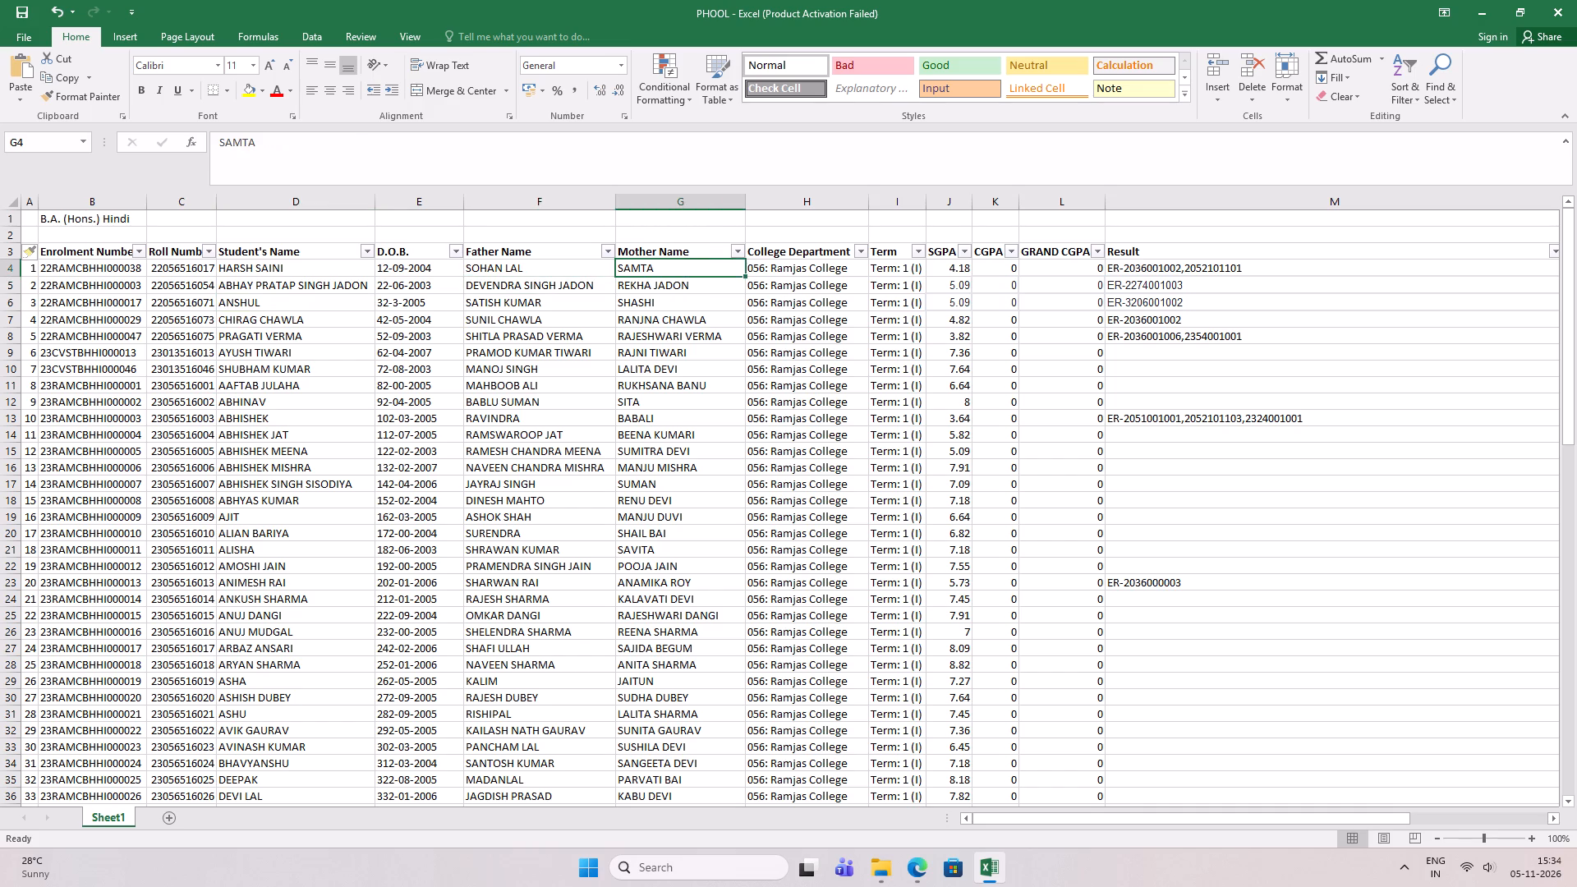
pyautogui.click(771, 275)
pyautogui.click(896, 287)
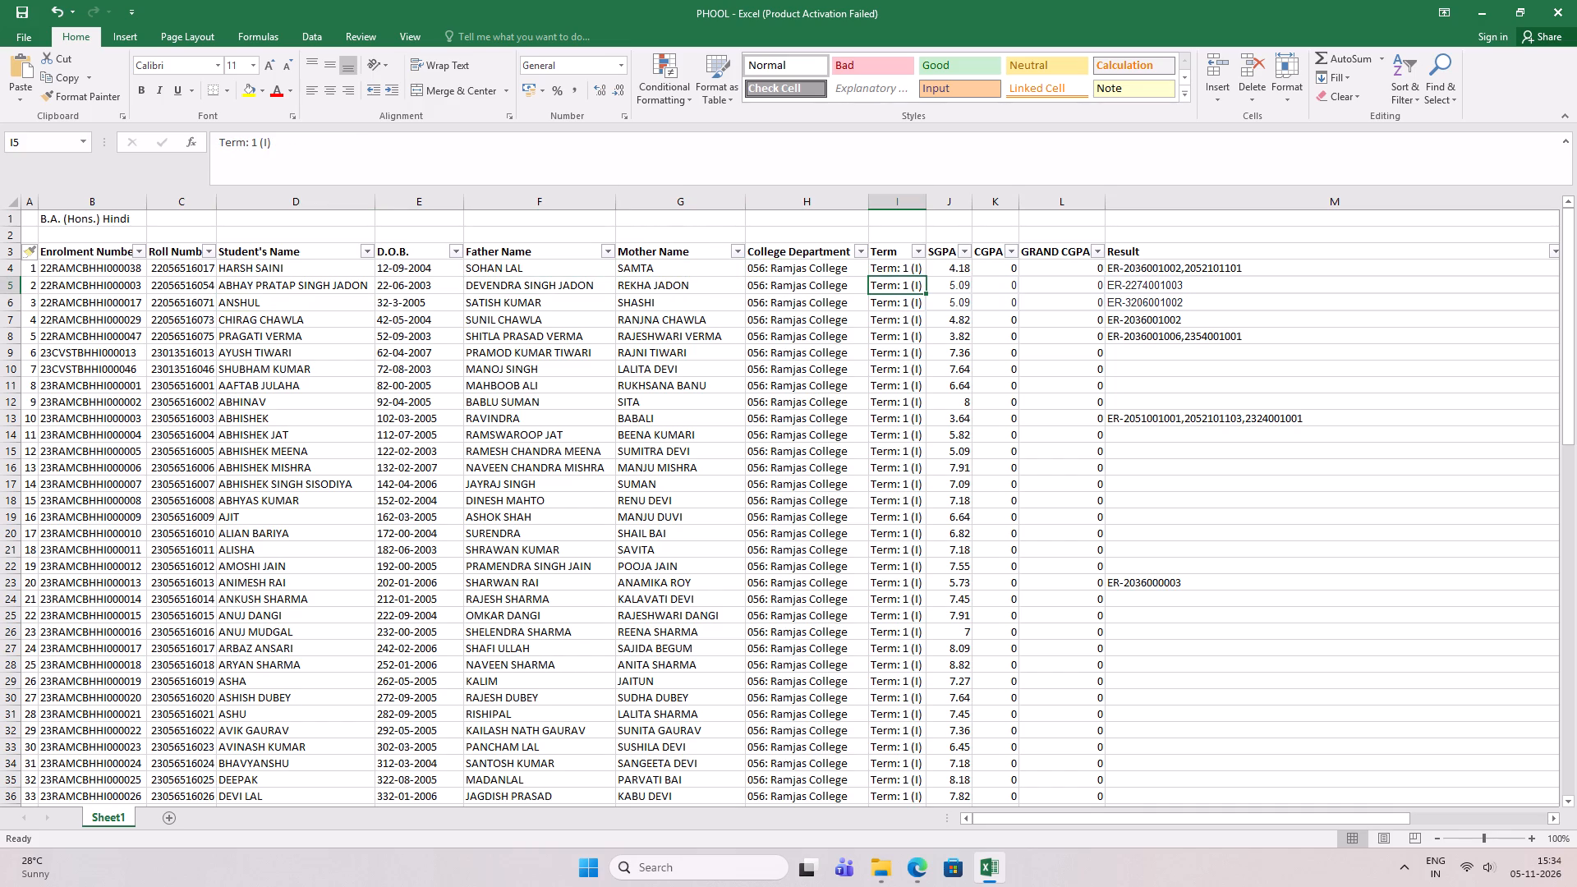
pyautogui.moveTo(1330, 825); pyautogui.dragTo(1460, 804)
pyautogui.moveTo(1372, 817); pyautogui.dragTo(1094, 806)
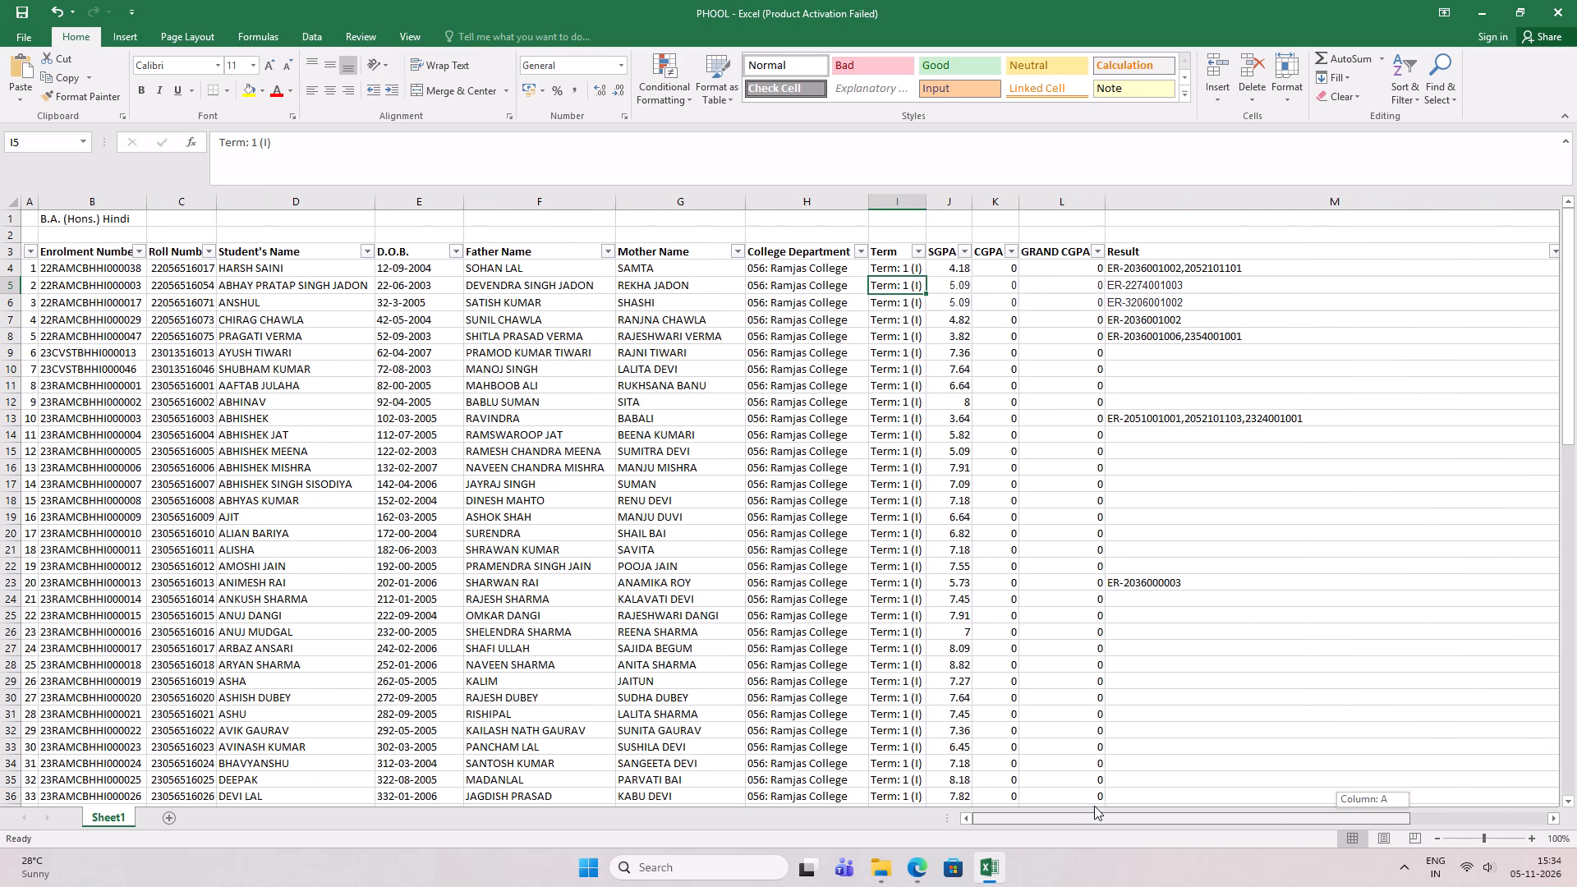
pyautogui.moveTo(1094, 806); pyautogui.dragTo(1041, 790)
# Save the PHOOL workbook with the inserted blank row.
pyautogui.hotkey('ctrl', 's')
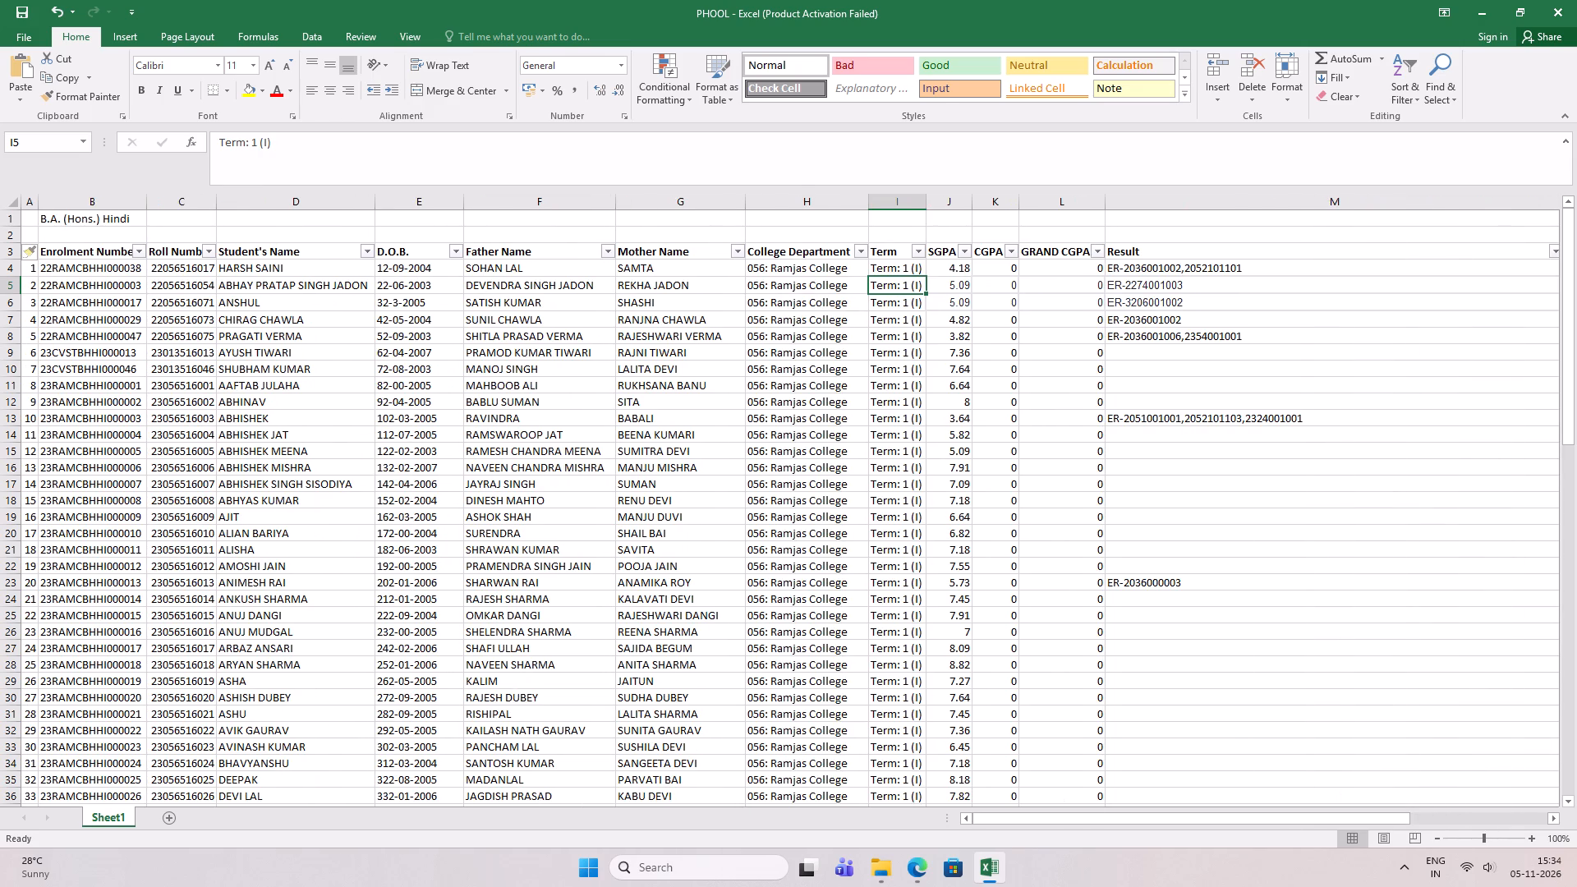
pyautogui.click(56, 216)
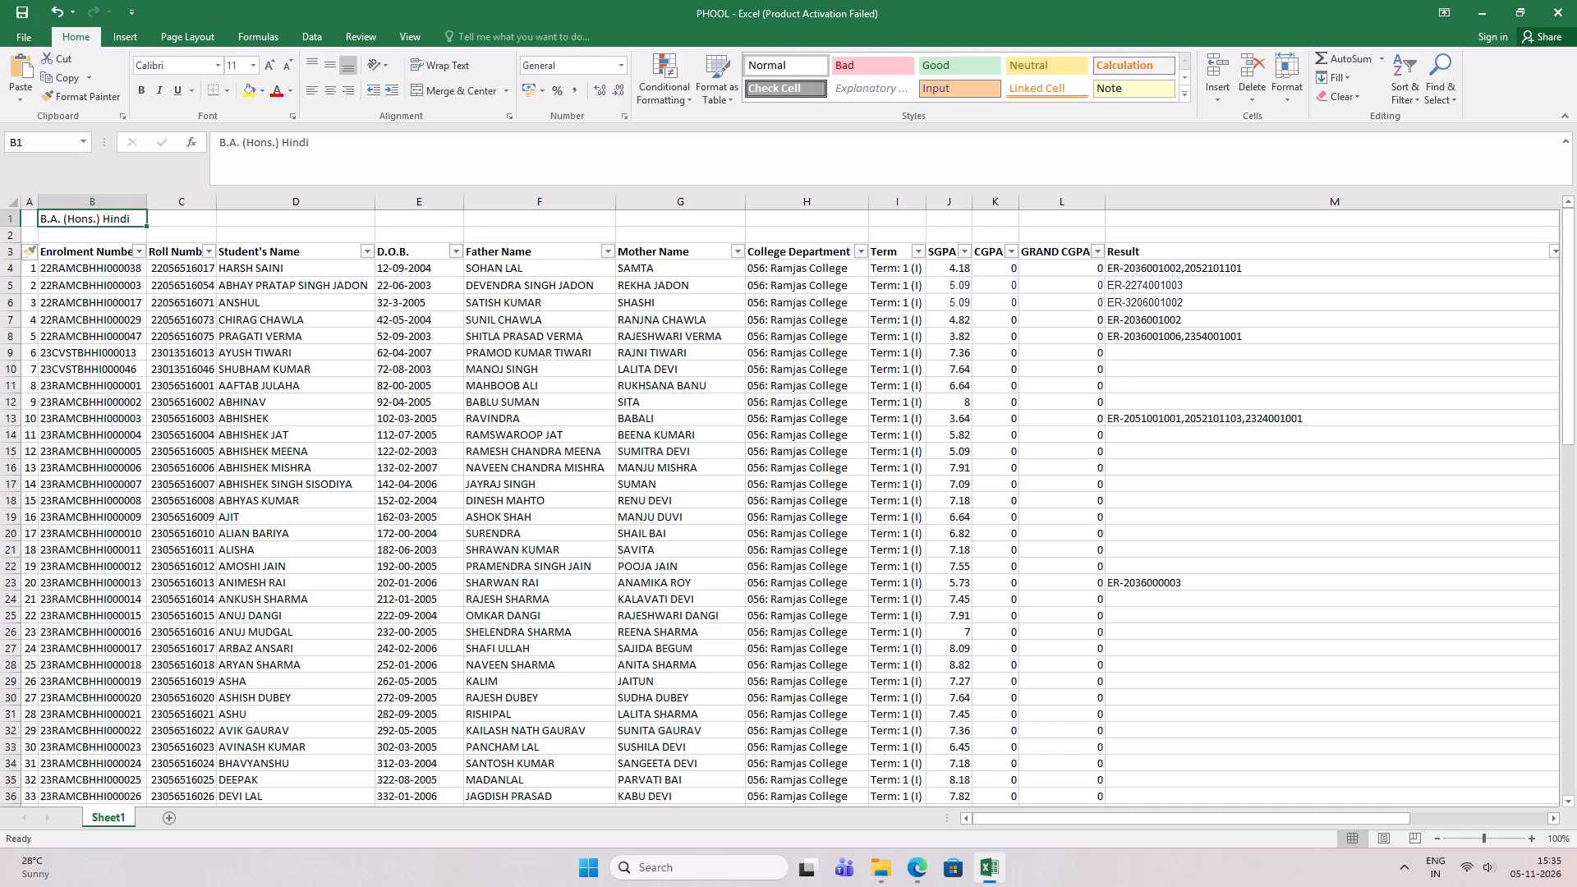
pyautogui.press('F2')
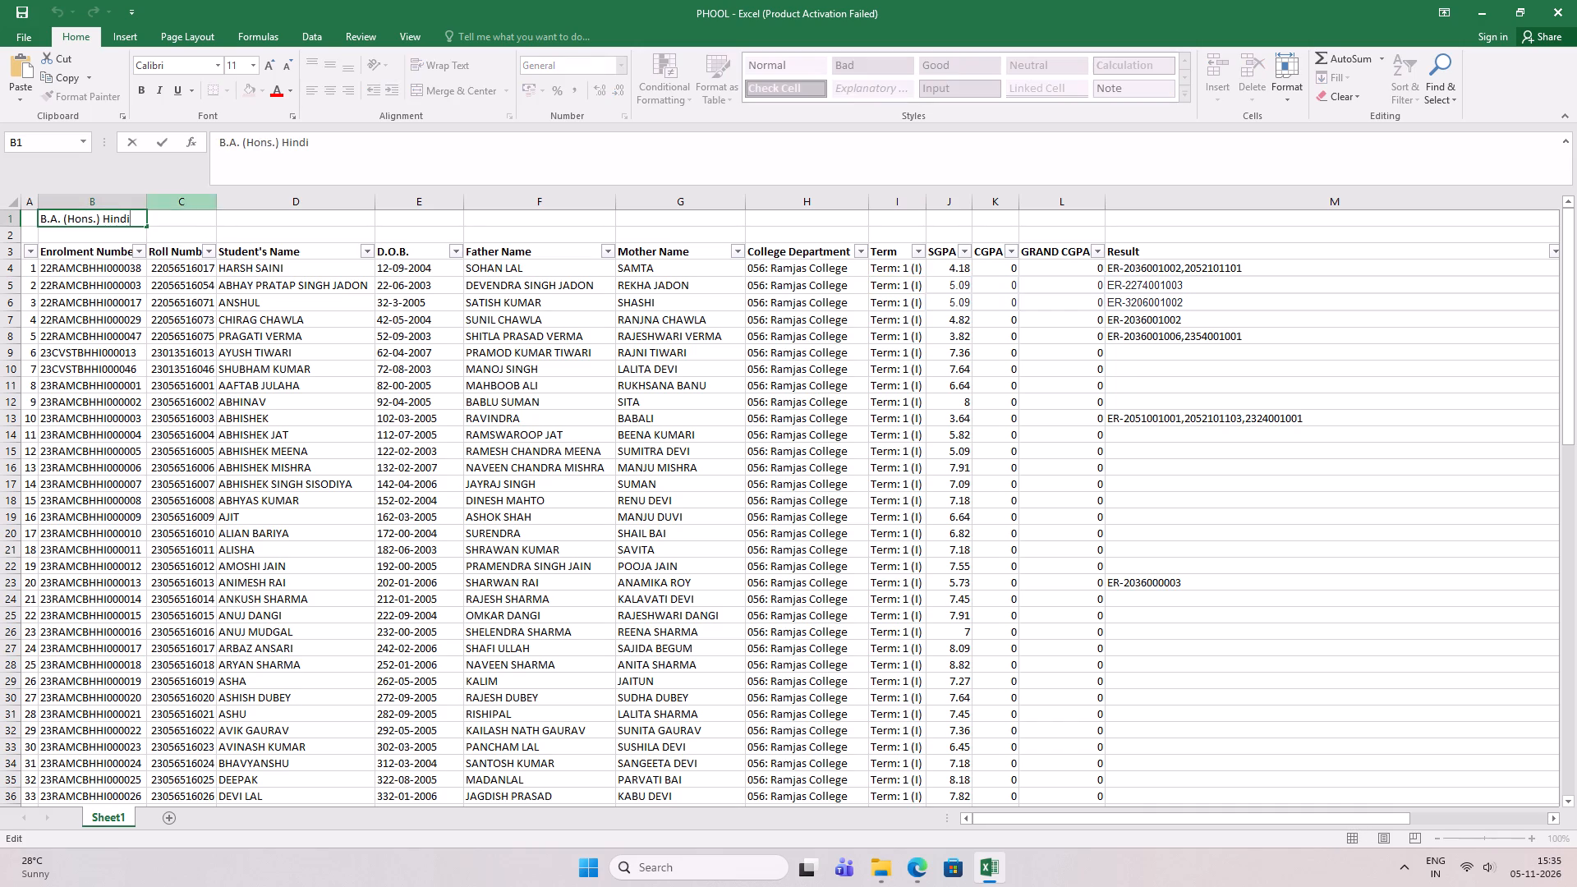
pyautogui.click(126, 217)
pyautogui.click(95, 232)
# Move the B.A. (Hons.) Hindi title from cell B1 to B2, directly above the header row.
pyautogui.click(84, 220)
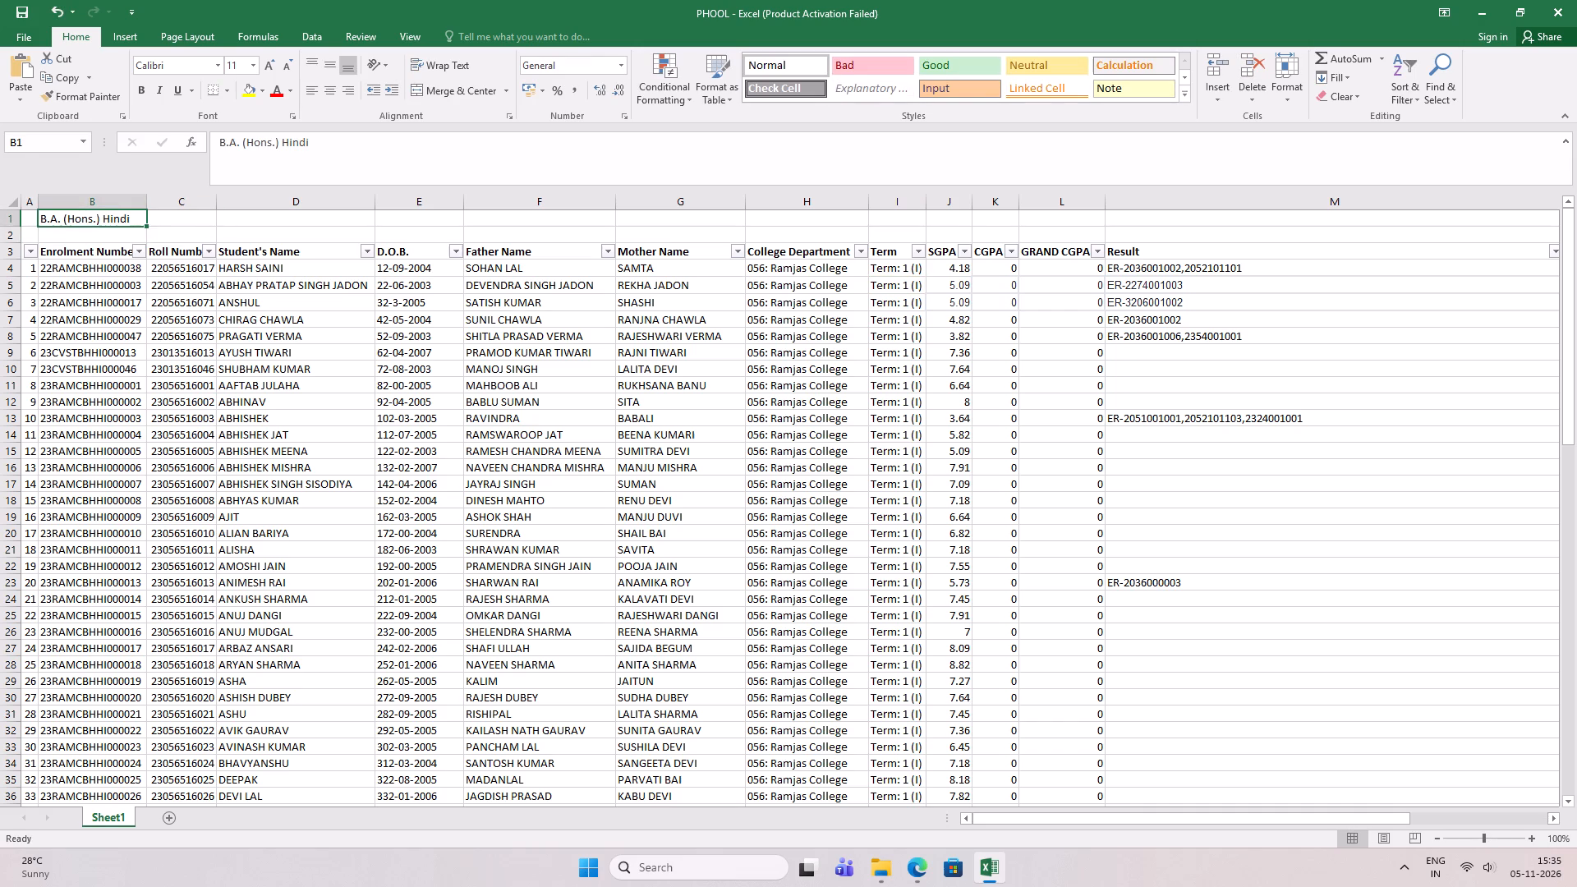
pyautogui.moveTo(85, 226); pyautogui.dragTo(85, 233)
pyautogui.click(85, 222)
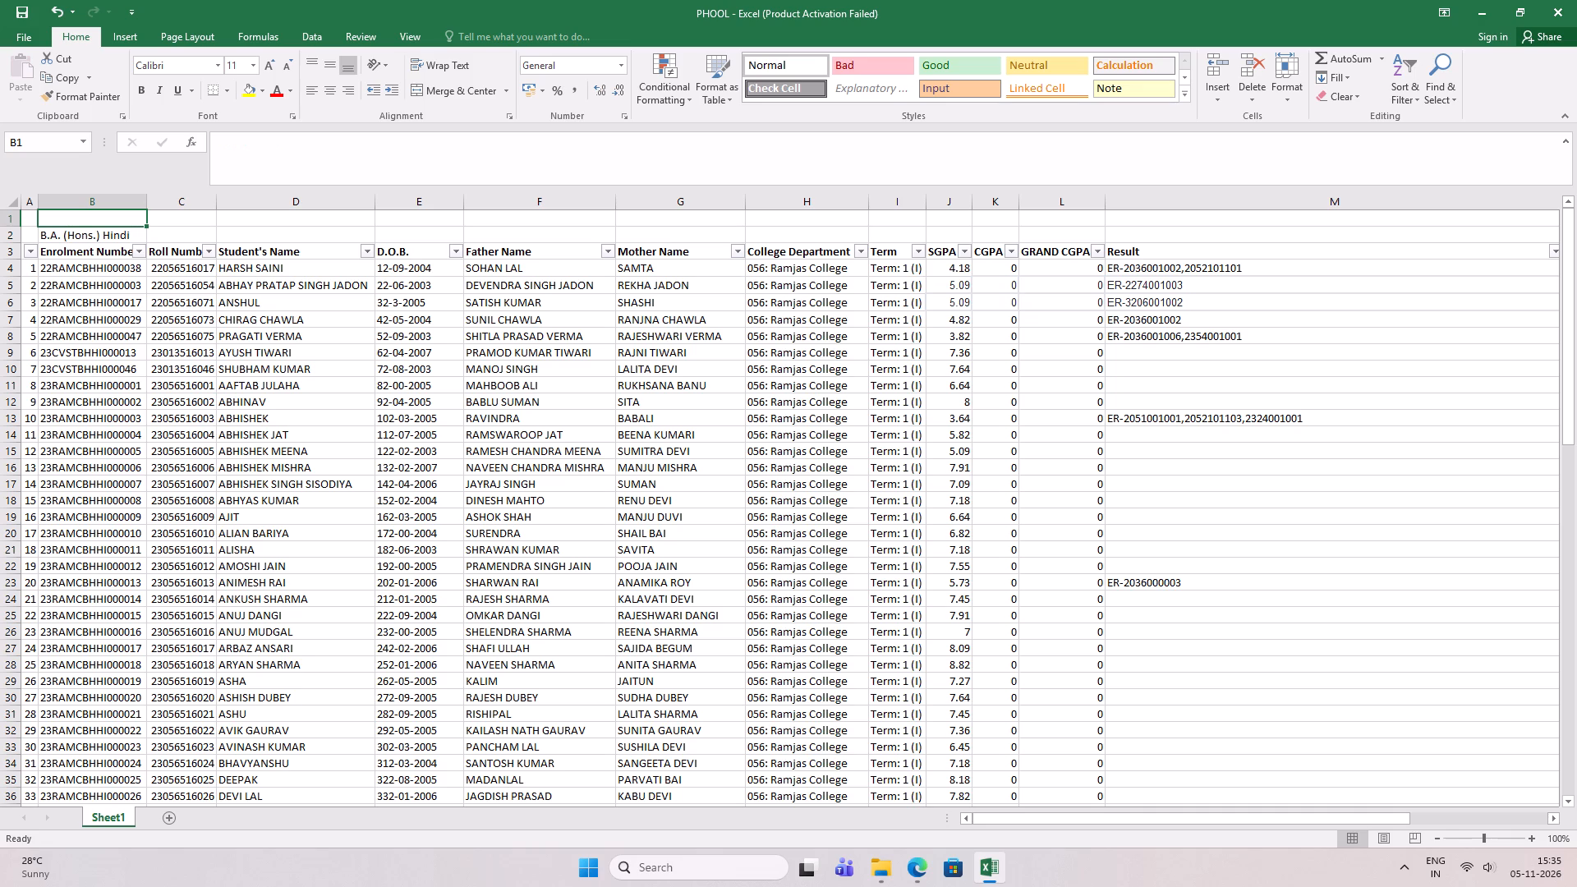
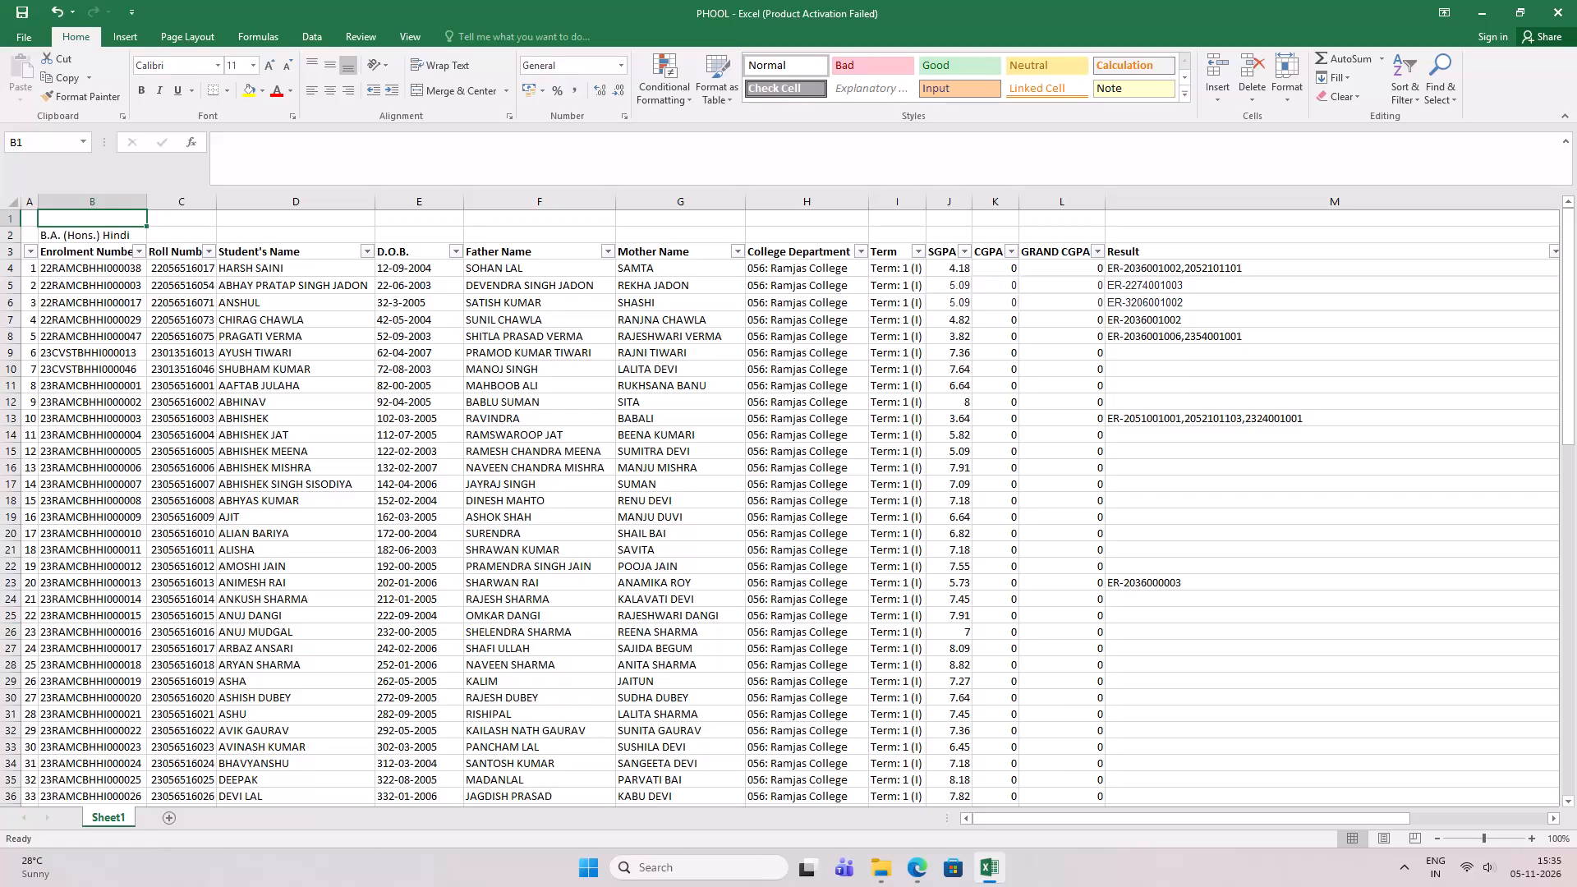
# Move the B.A. (Hons.) Hindi title from cell B2 to B1, leaving row 2 blank above the column headers.
pyautogui.click(67, 238)
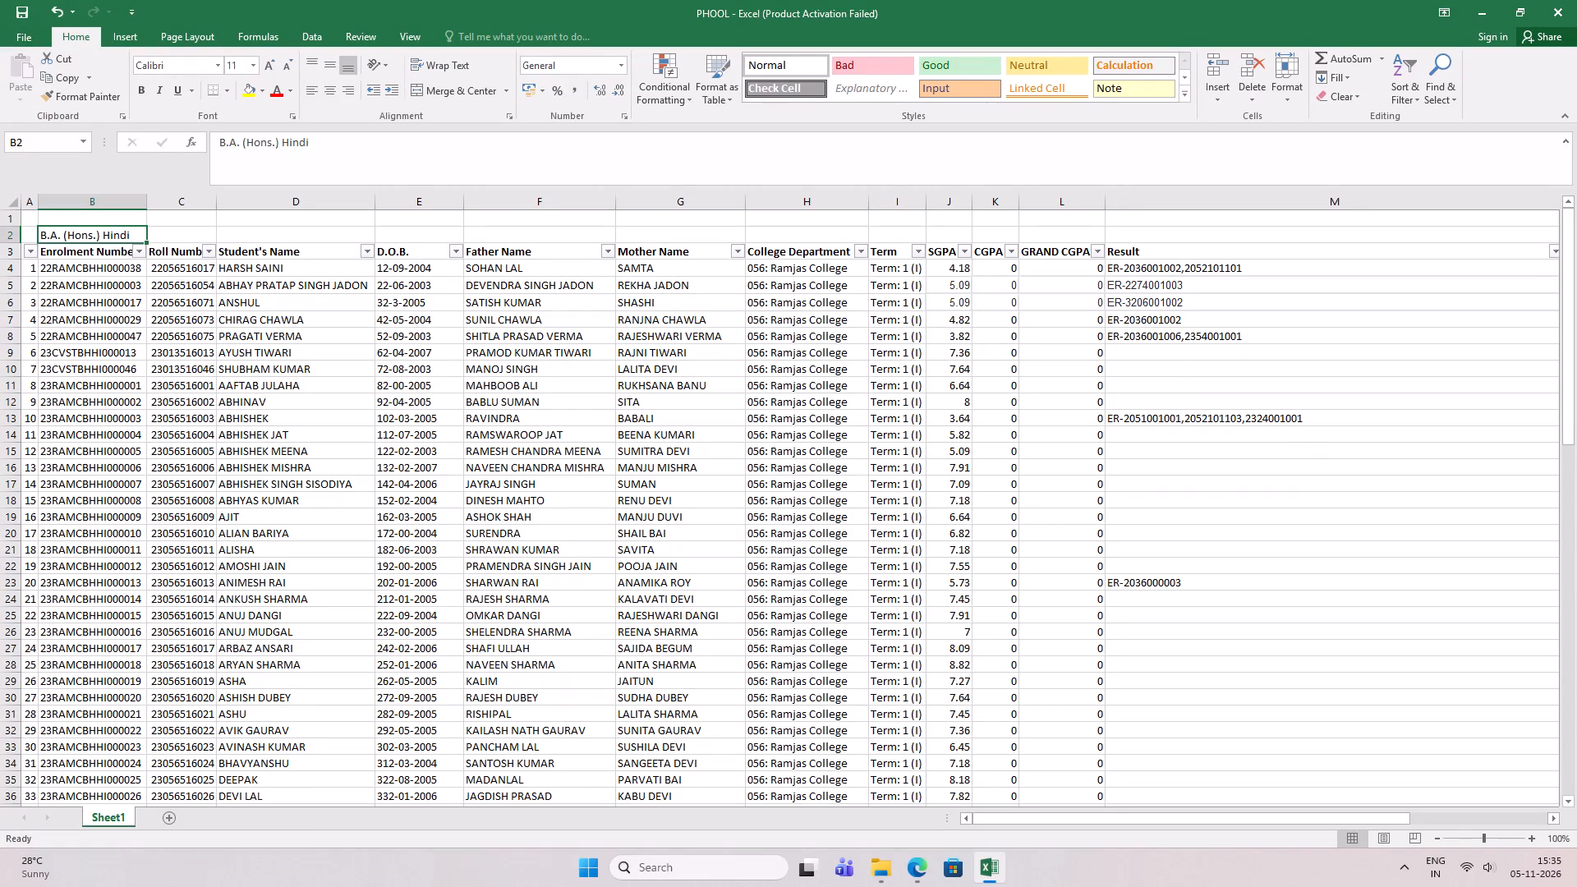
pyautogui.hotkey('ctrl', 'c')
pyautogui.click(73, 222)
pyautogui.hotkey('ctrl', 'v')
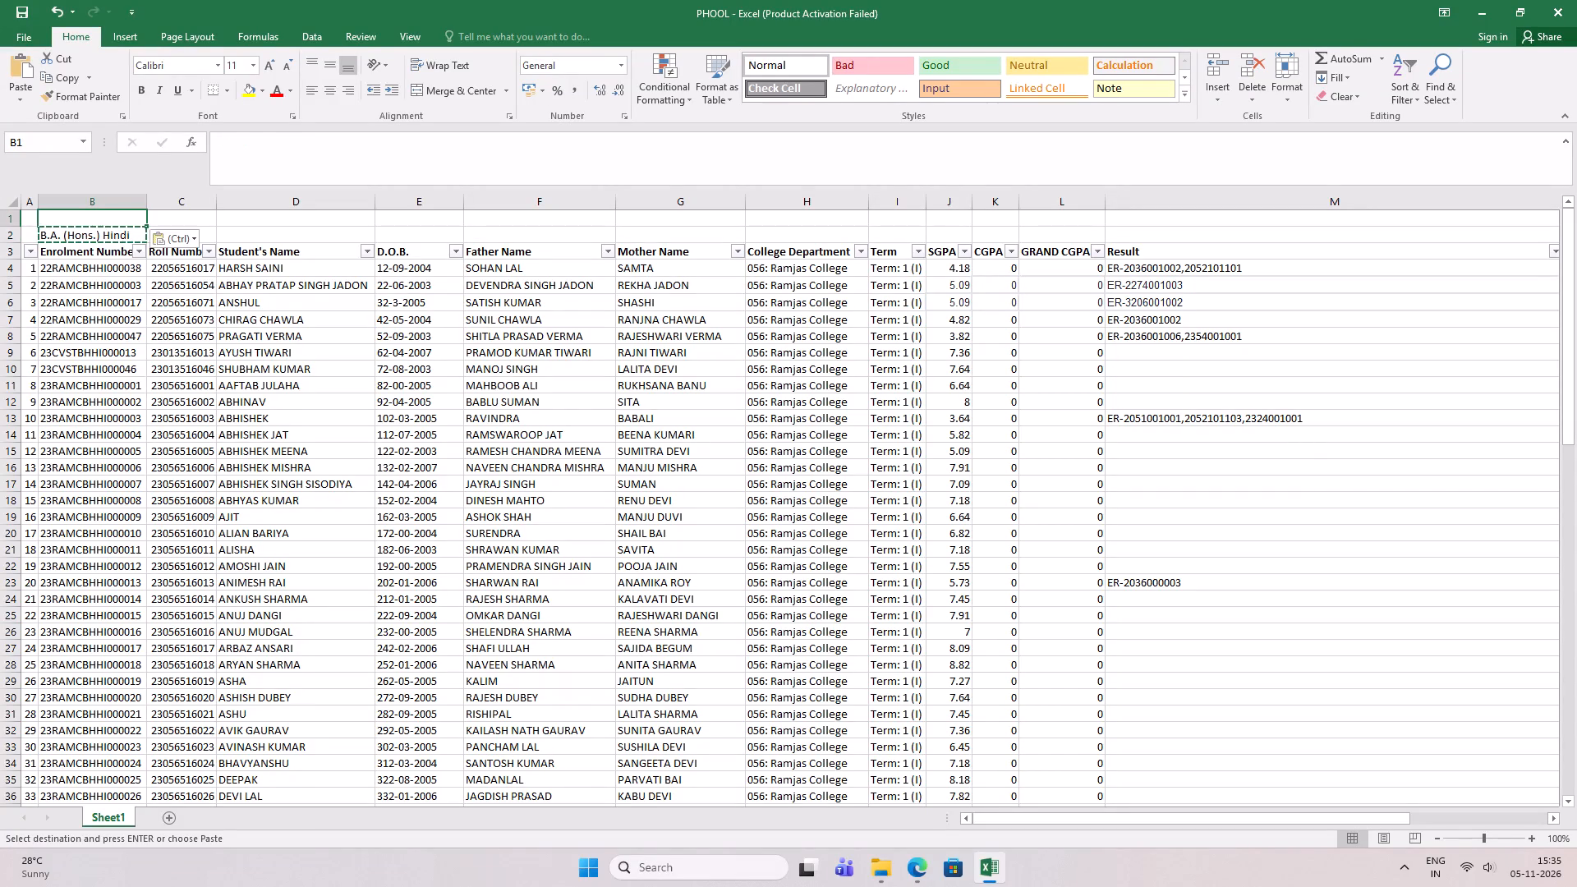
pyautogui.click(73, 233)
pyautogui.press('Delete')
# Extend the title in cell B1 to read "B.A. (Hons.) Hindi (Semester-I Nov-Dec, 2023)".
pyautogui.click(83, 200)
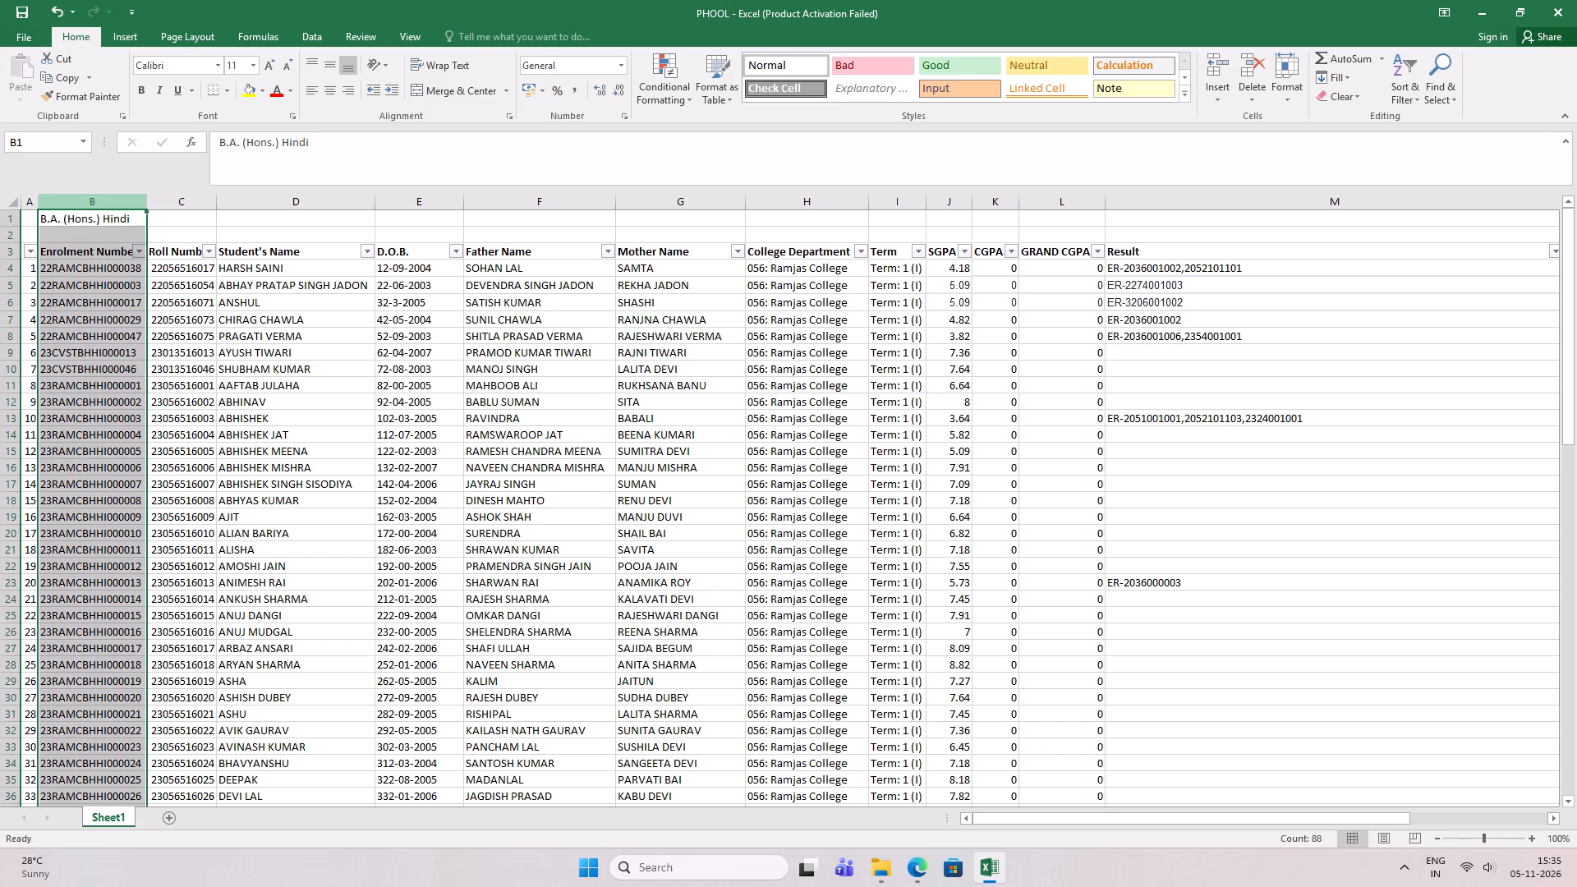
pyautogui.press('F2')
pyautogui.press('space')
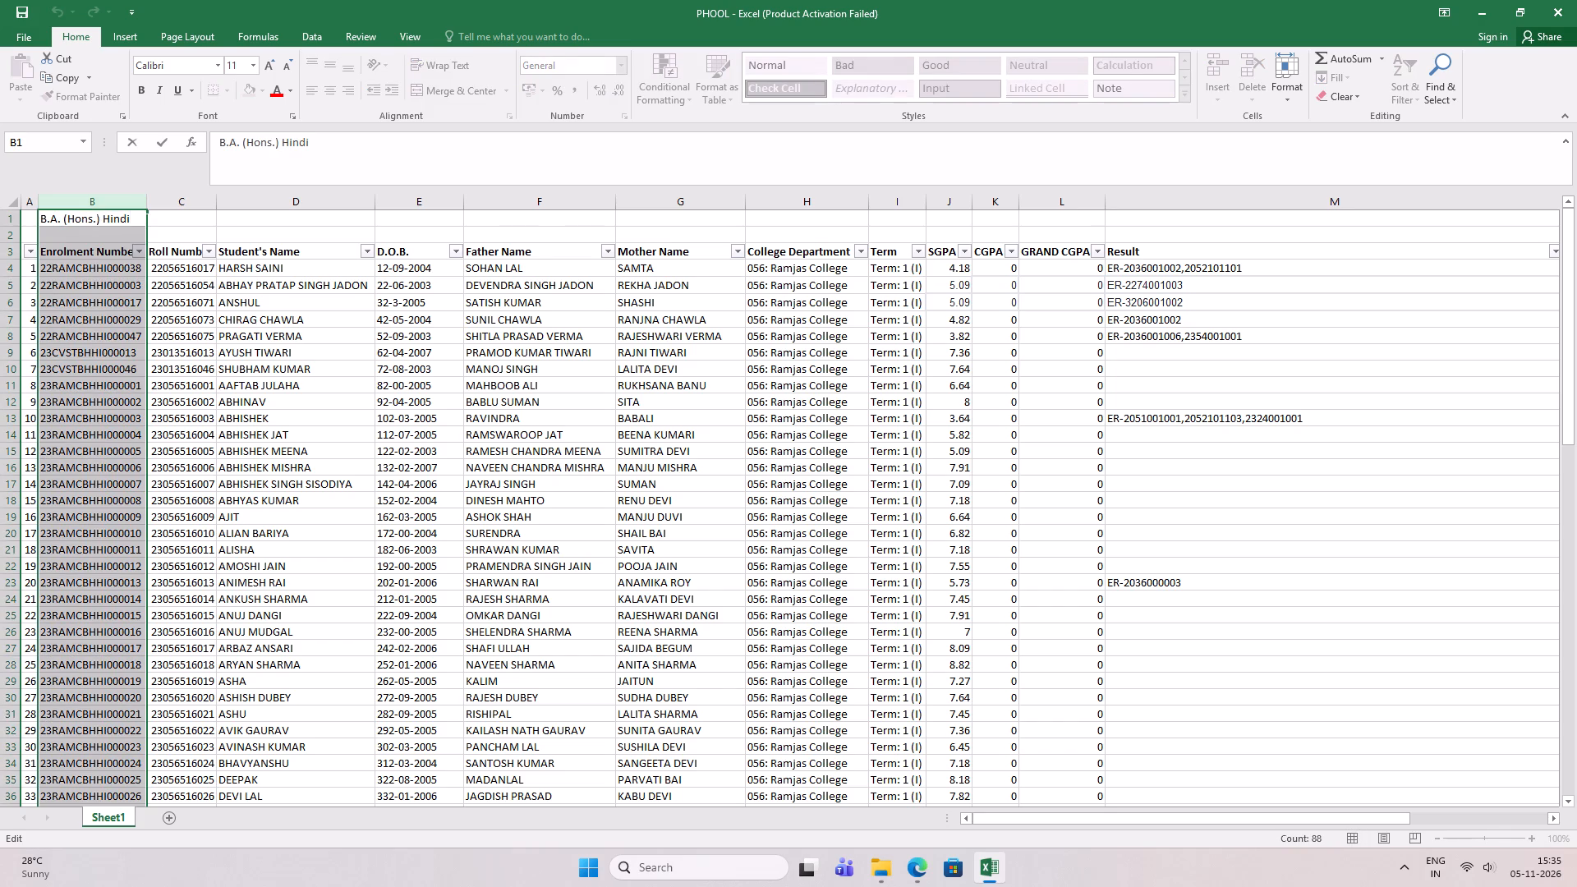
pyautogui.hotkey('shift', 's')
pyautogui.press('BackSpace')
pyautogui.write('(Semester')
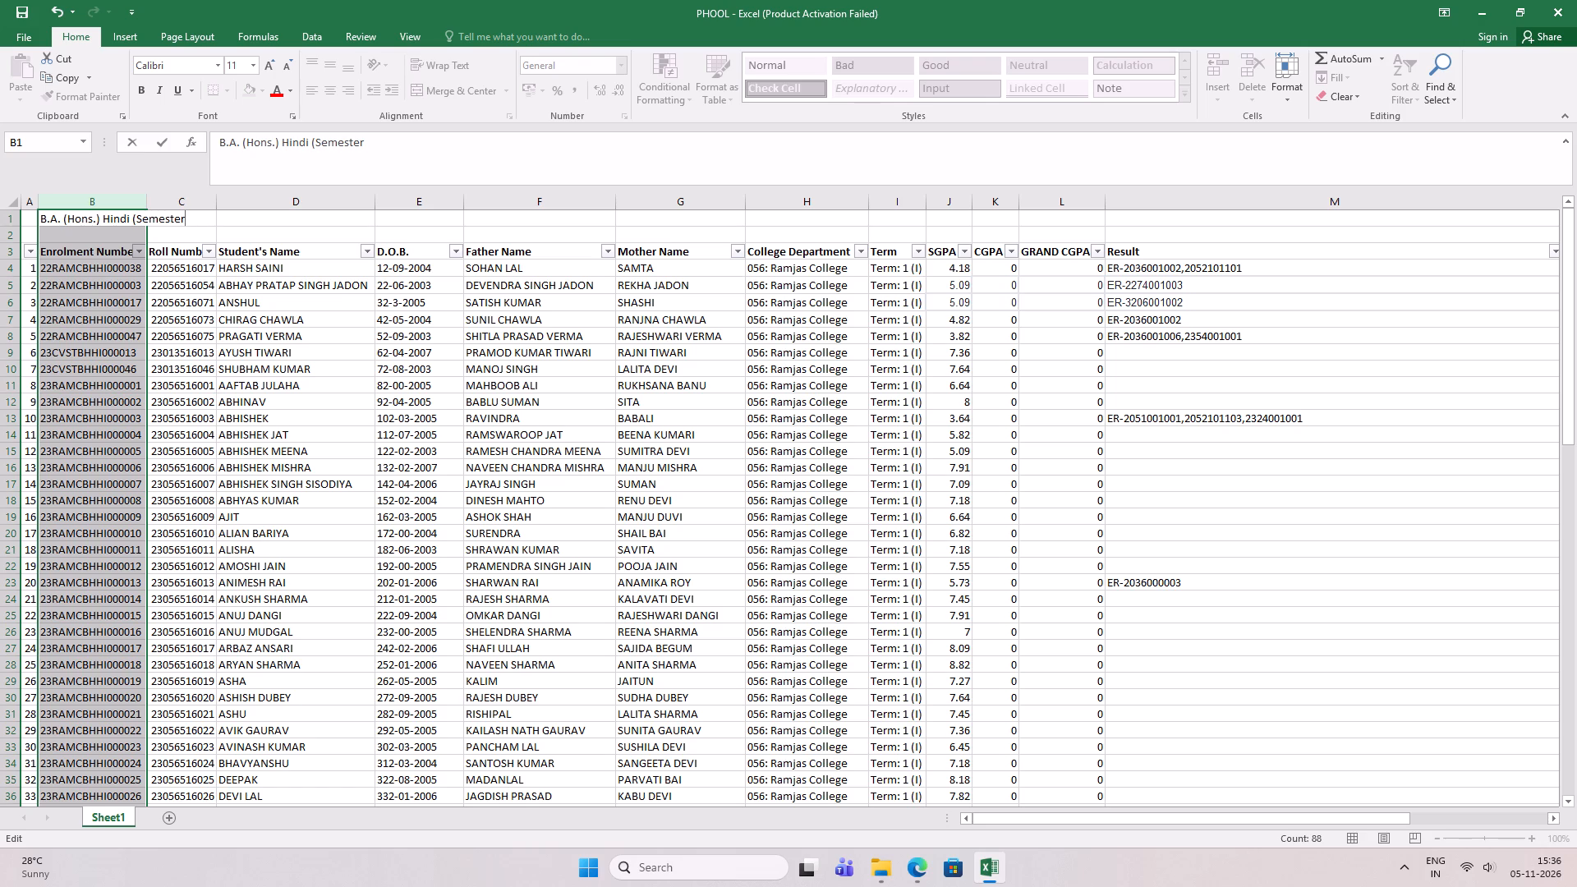
pyautogui.press('space')
pyautogui.press('BackSpace')
pyautogui.write('-I')
pyautogui.press('space')
pyautogui.write('Nov-Dec')
pyautogui.write(', 2023')
pyautogui.hotkey('shift', ')')
pyautogui.press('Return')
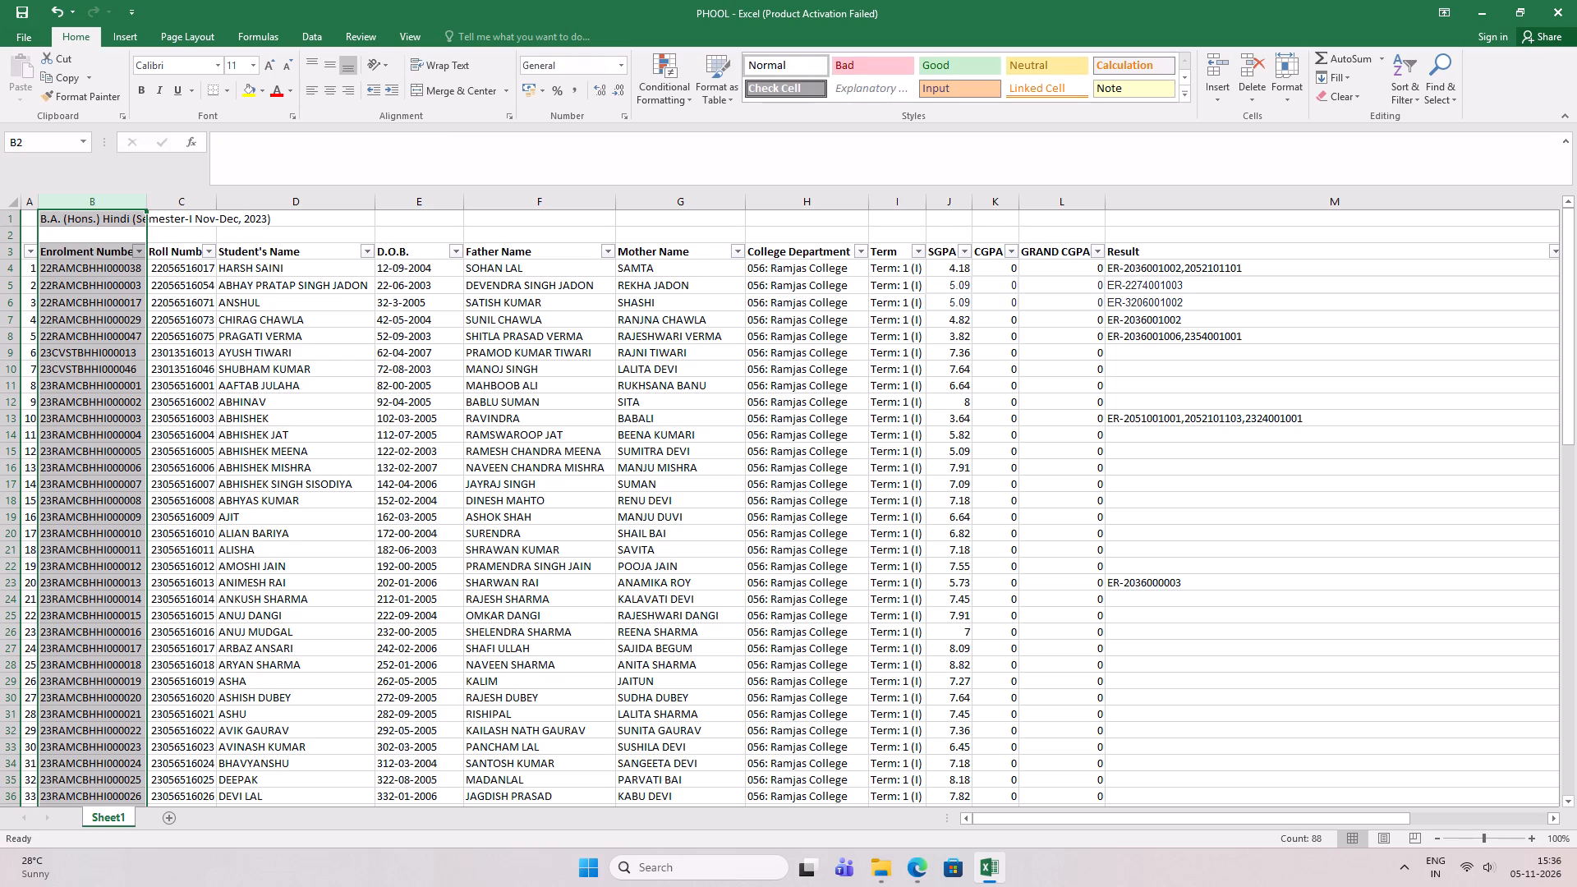
# Save the PHOOL workbook and close it.
pyautogui.hotkey('ctrl', 's')
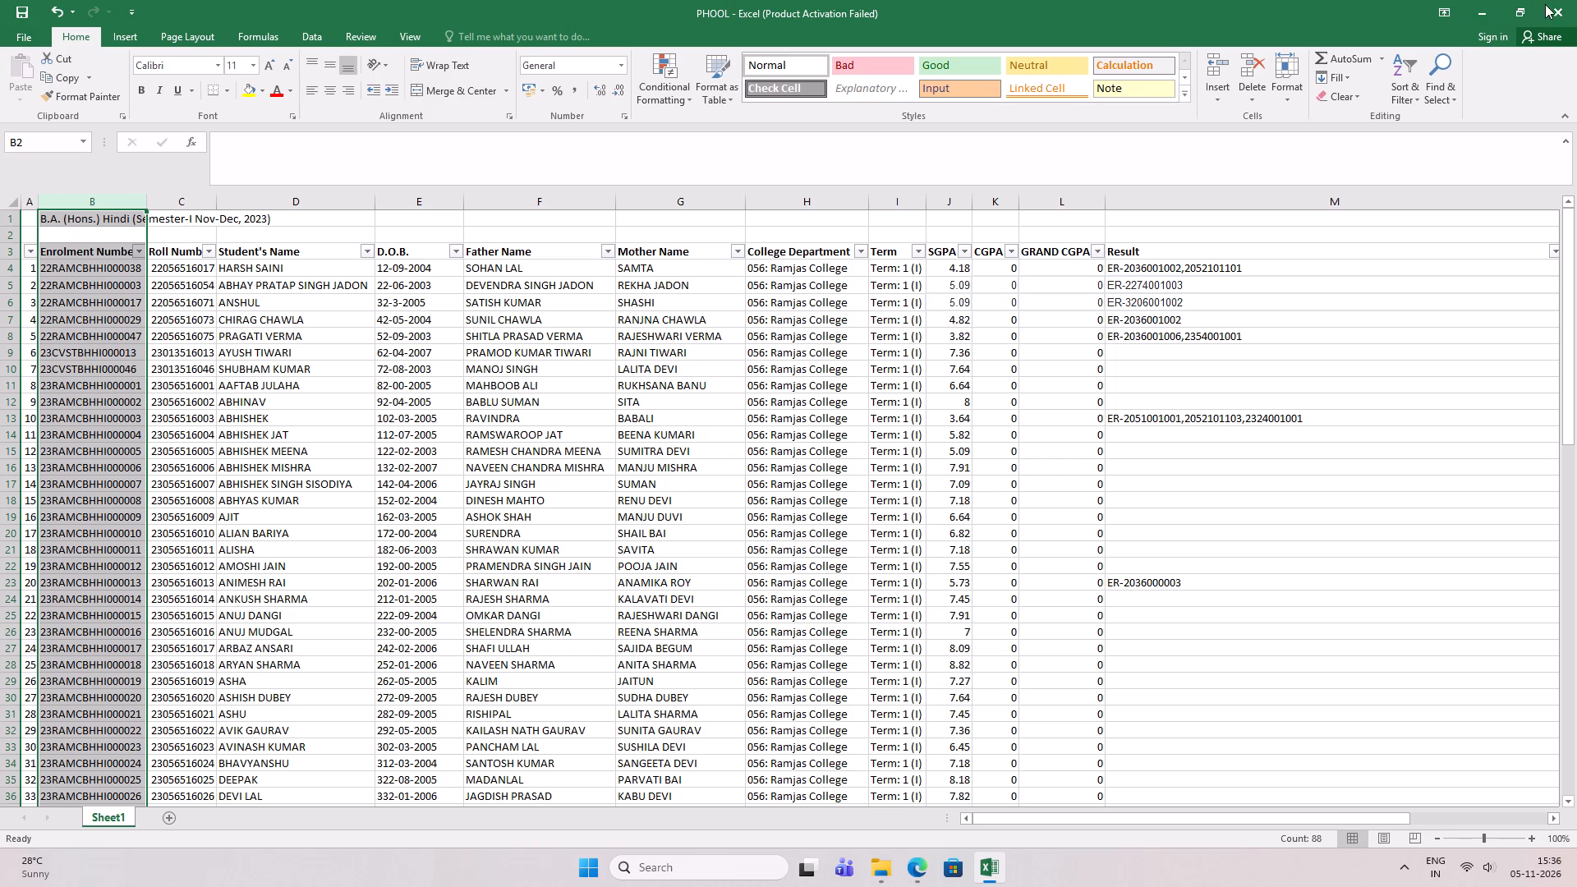
pyautogui.click(1559, 5)
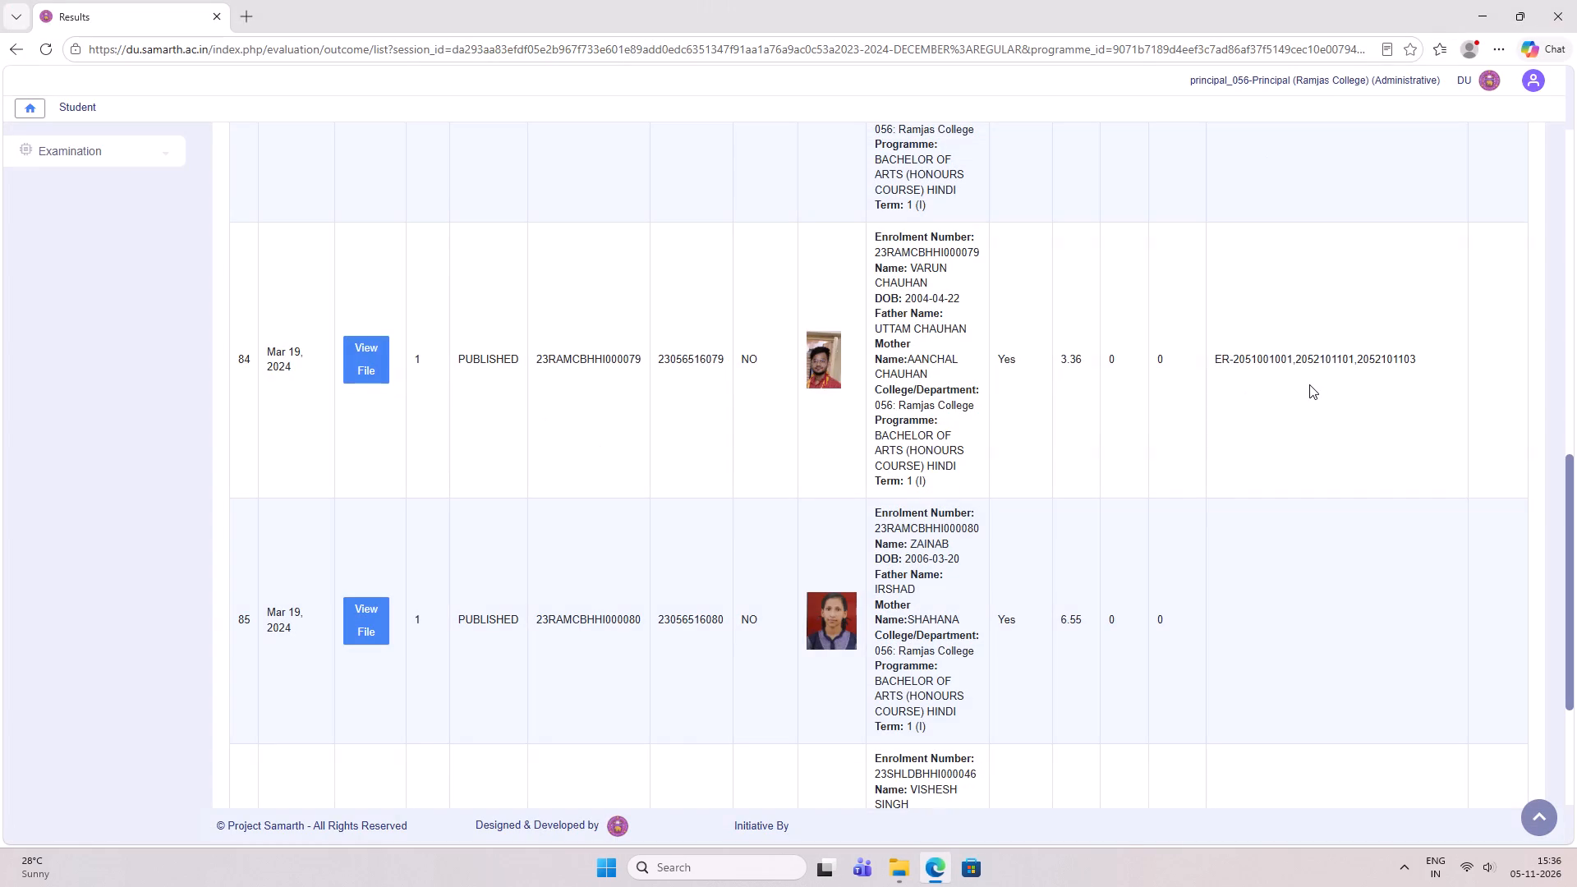
# Minimise the gazette folder window and the Samarth results window to reach the desktop.
pyautogui.hotkey('alt', 'Tab')
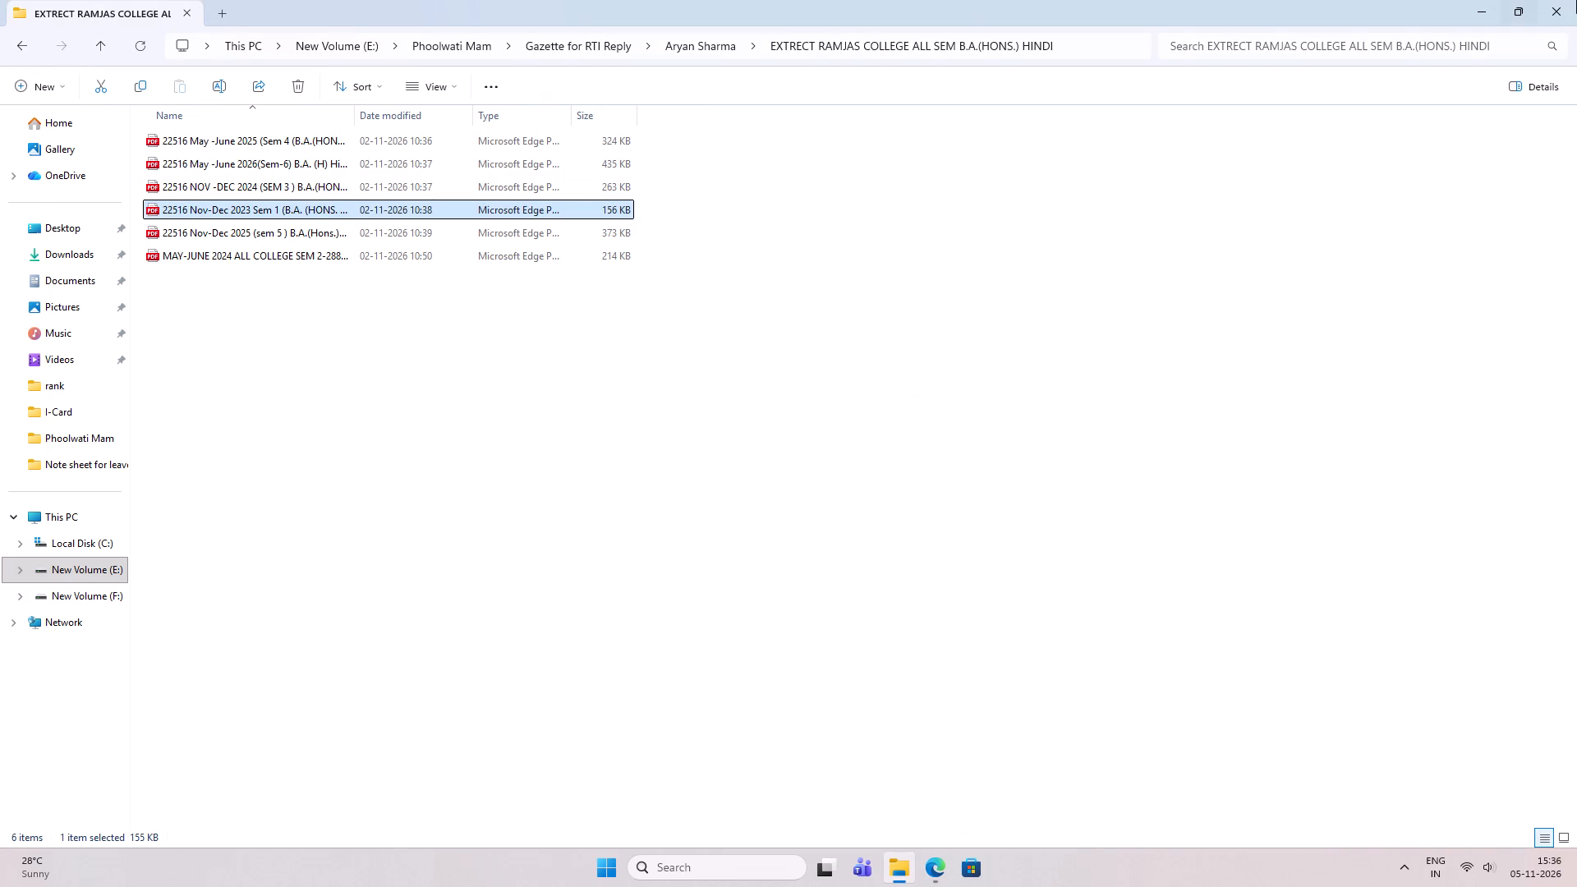
pyautogui.click(1482, 7)
pyautogui.click(1474, 12)
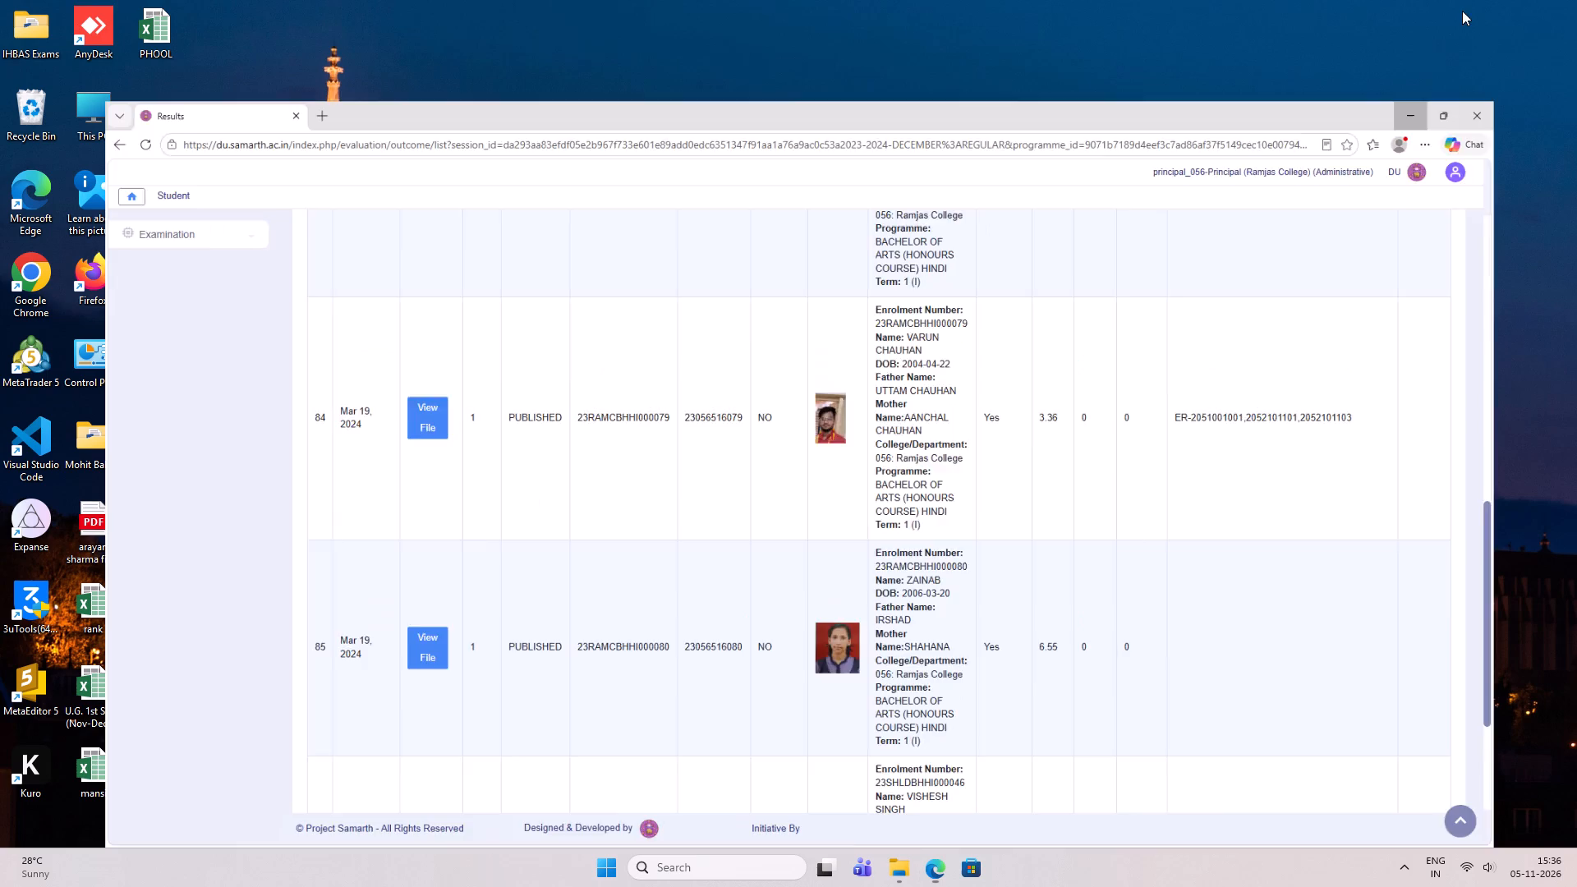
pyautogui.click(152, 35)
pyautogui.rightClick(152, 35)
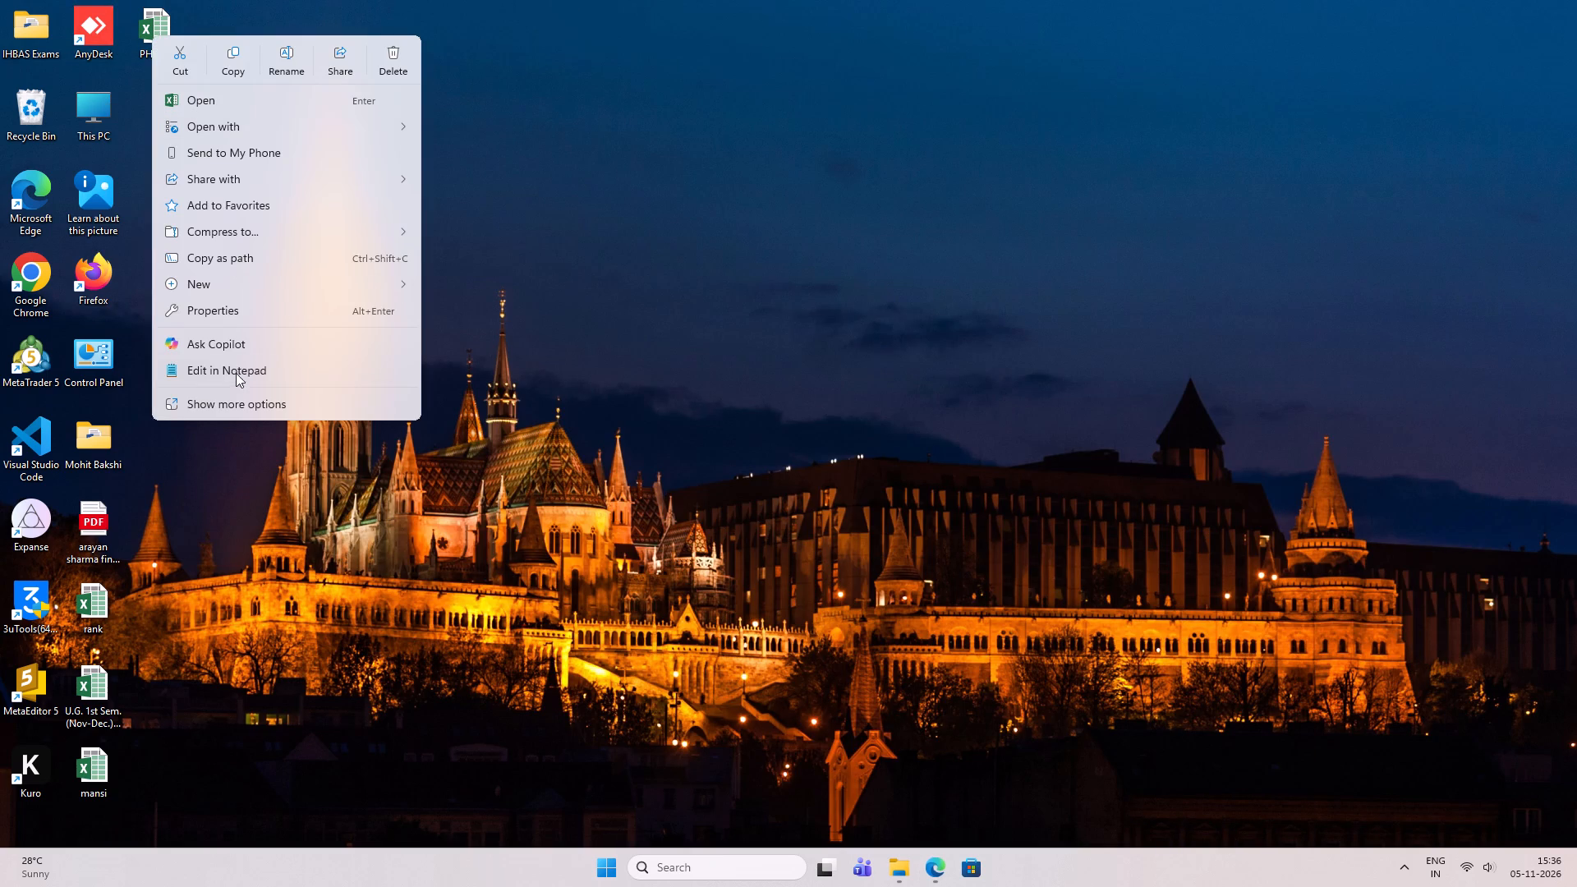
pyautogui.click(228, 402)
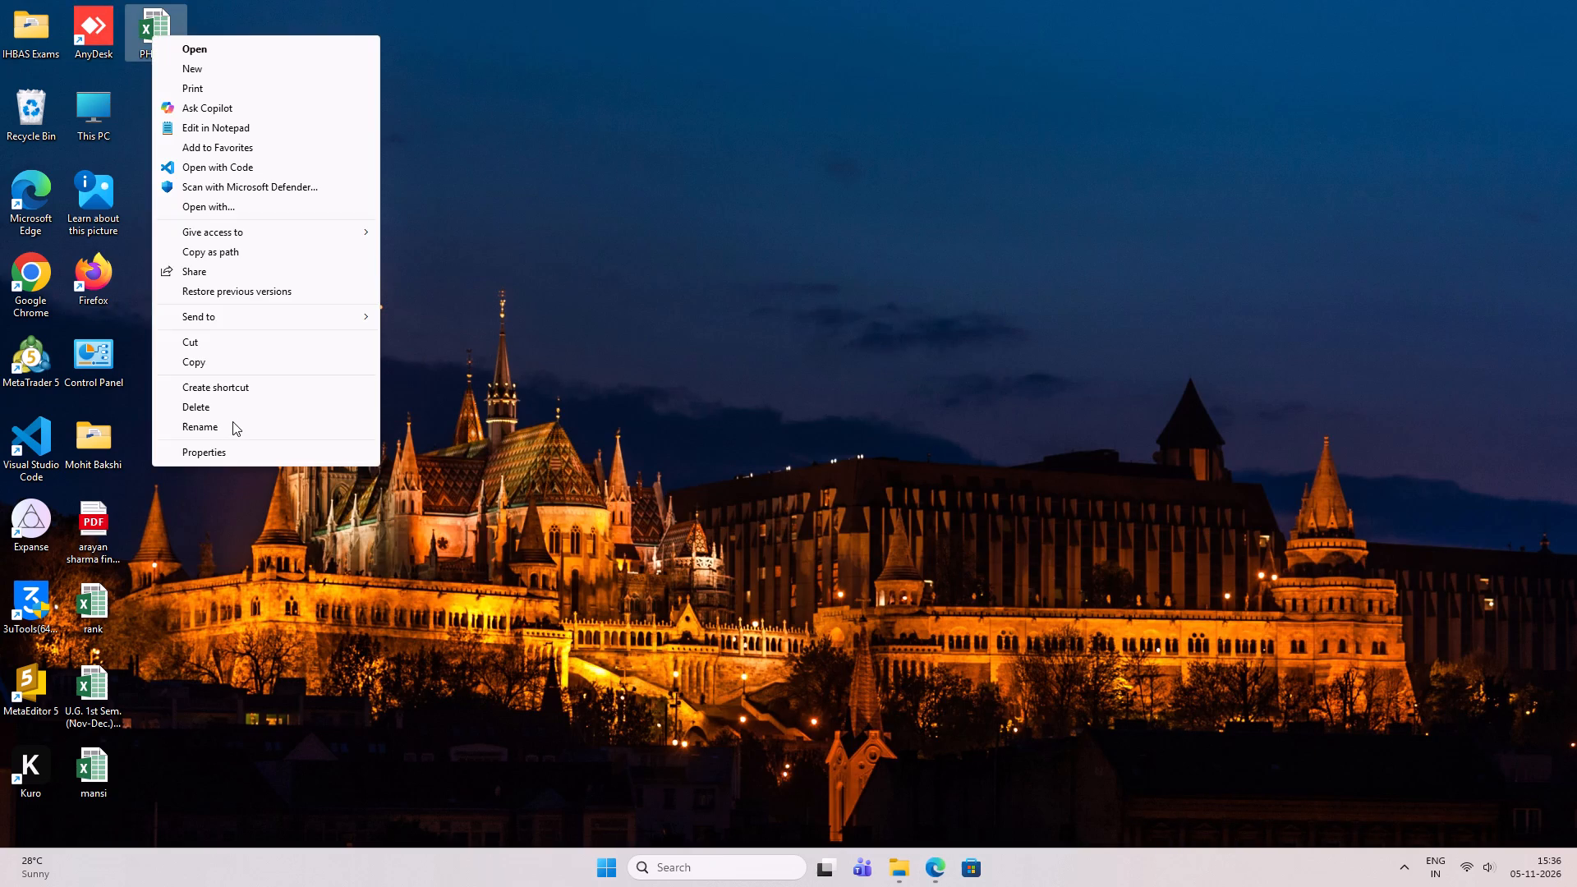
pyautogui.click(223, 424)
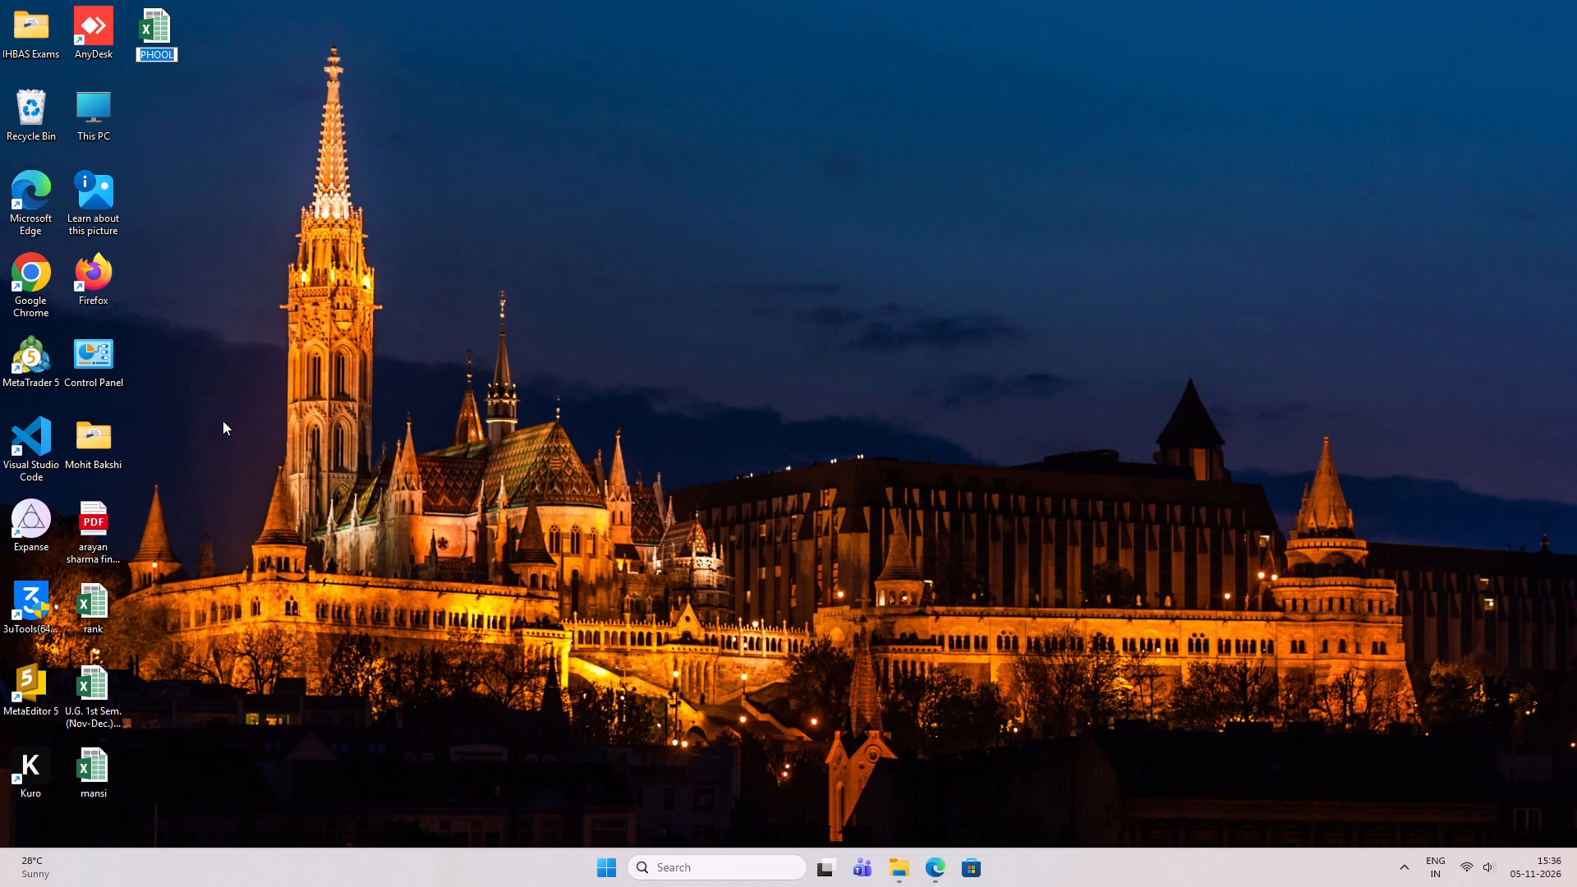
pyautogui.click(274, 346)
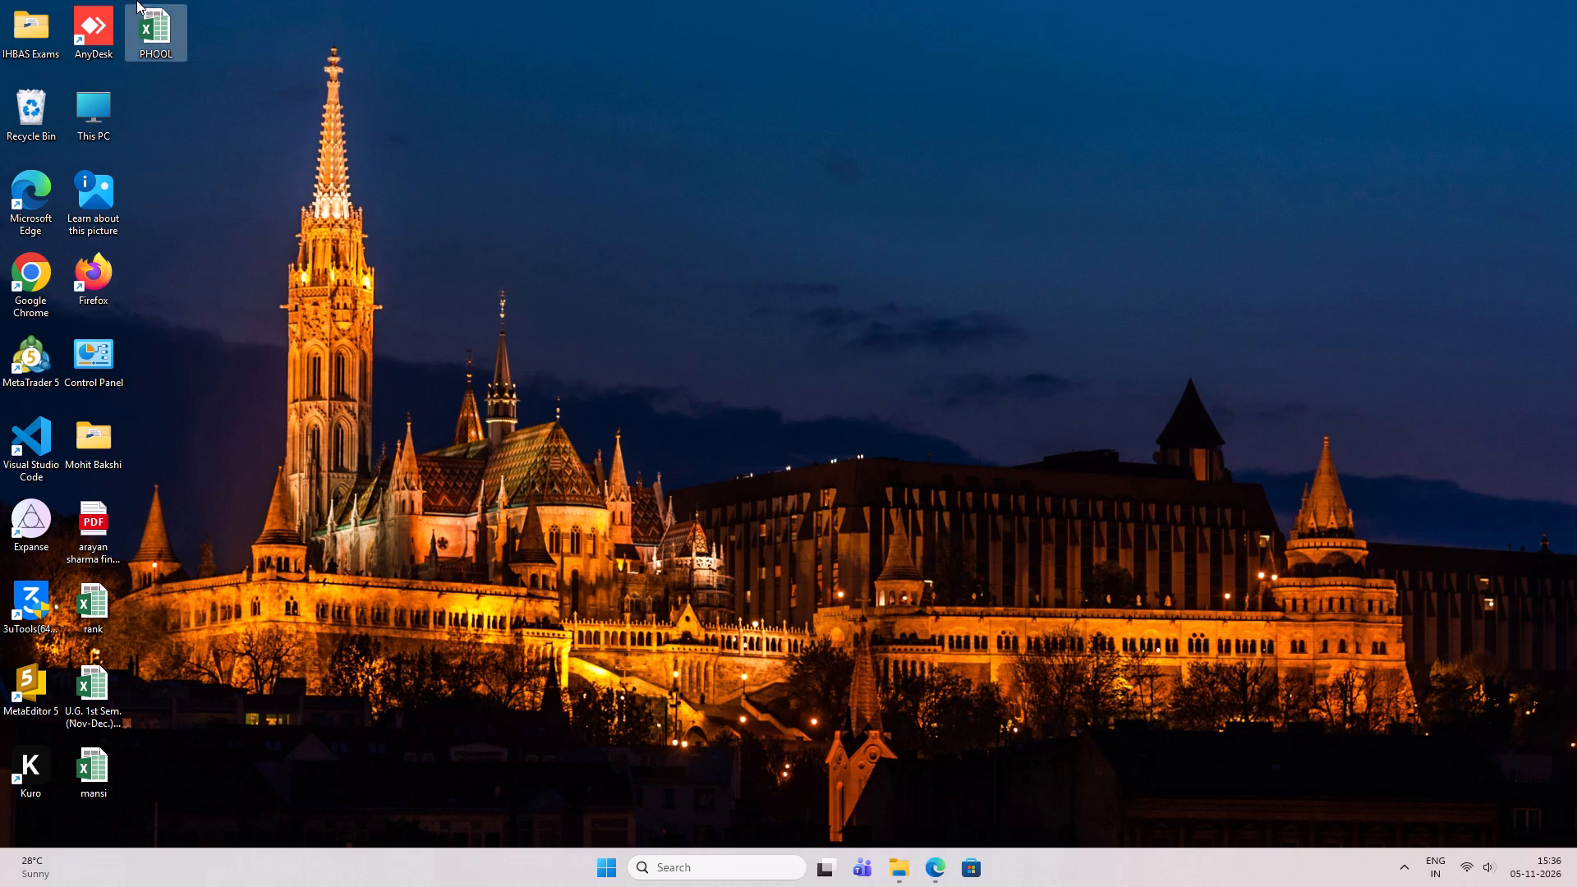
# Rename the PHOOL workbook on the desktop as "U.G. Sem-1 (Hindi) Nov-Dec, 2023".
pyautogui.click(156, 32)
pyautogui.rightClick(156, 32)
pyautogui.click(214, 407)
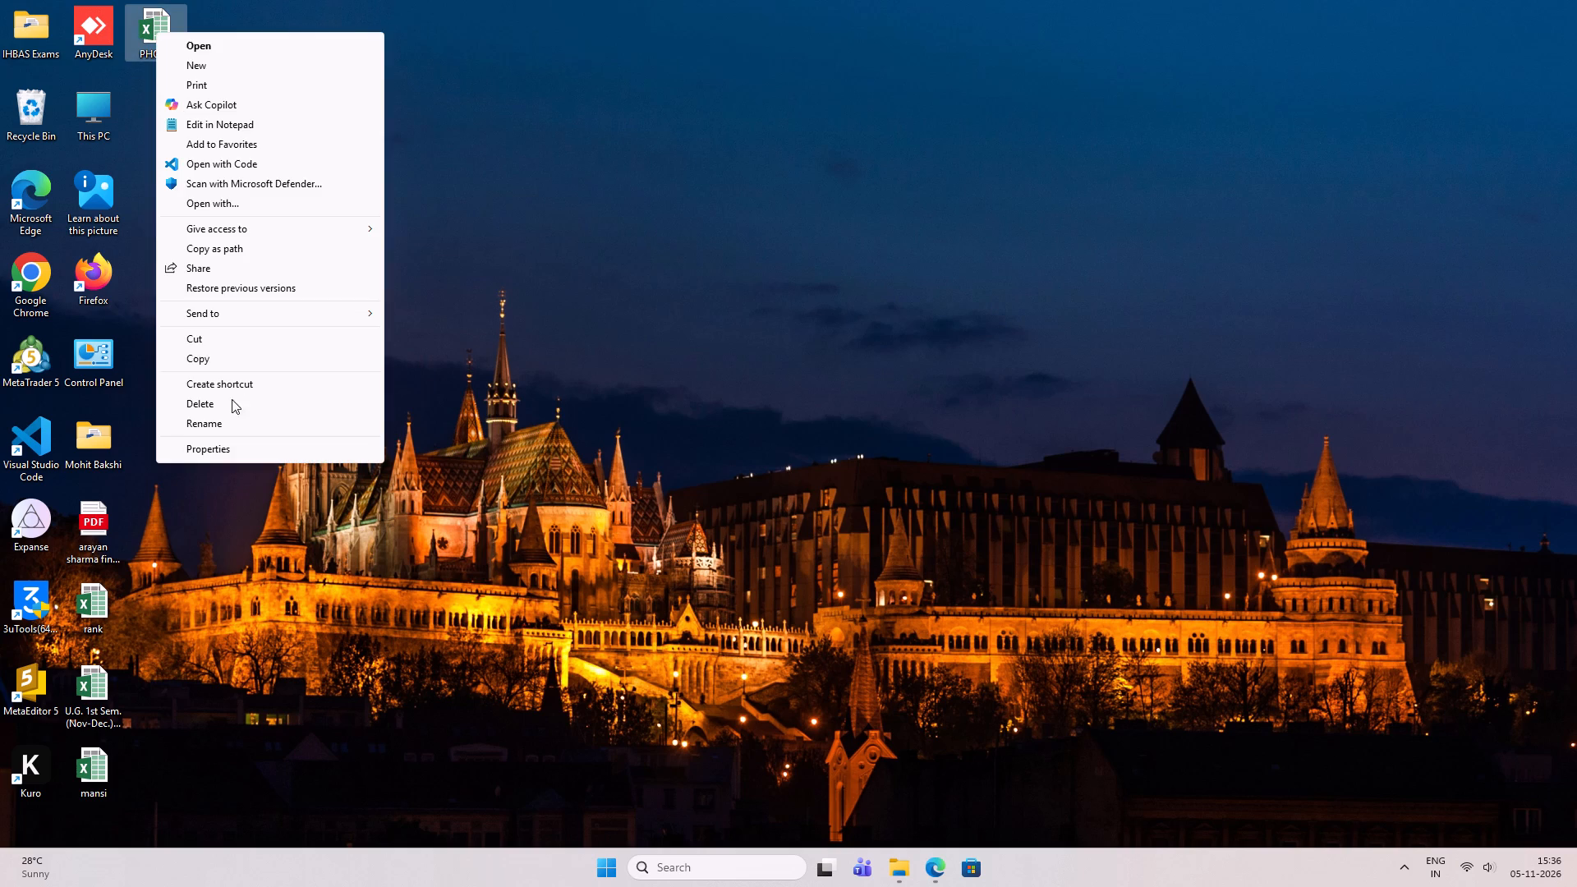
pyautogui.click(236, 421)
pyautogui.write('U.G.')
pyautogui.press('space')
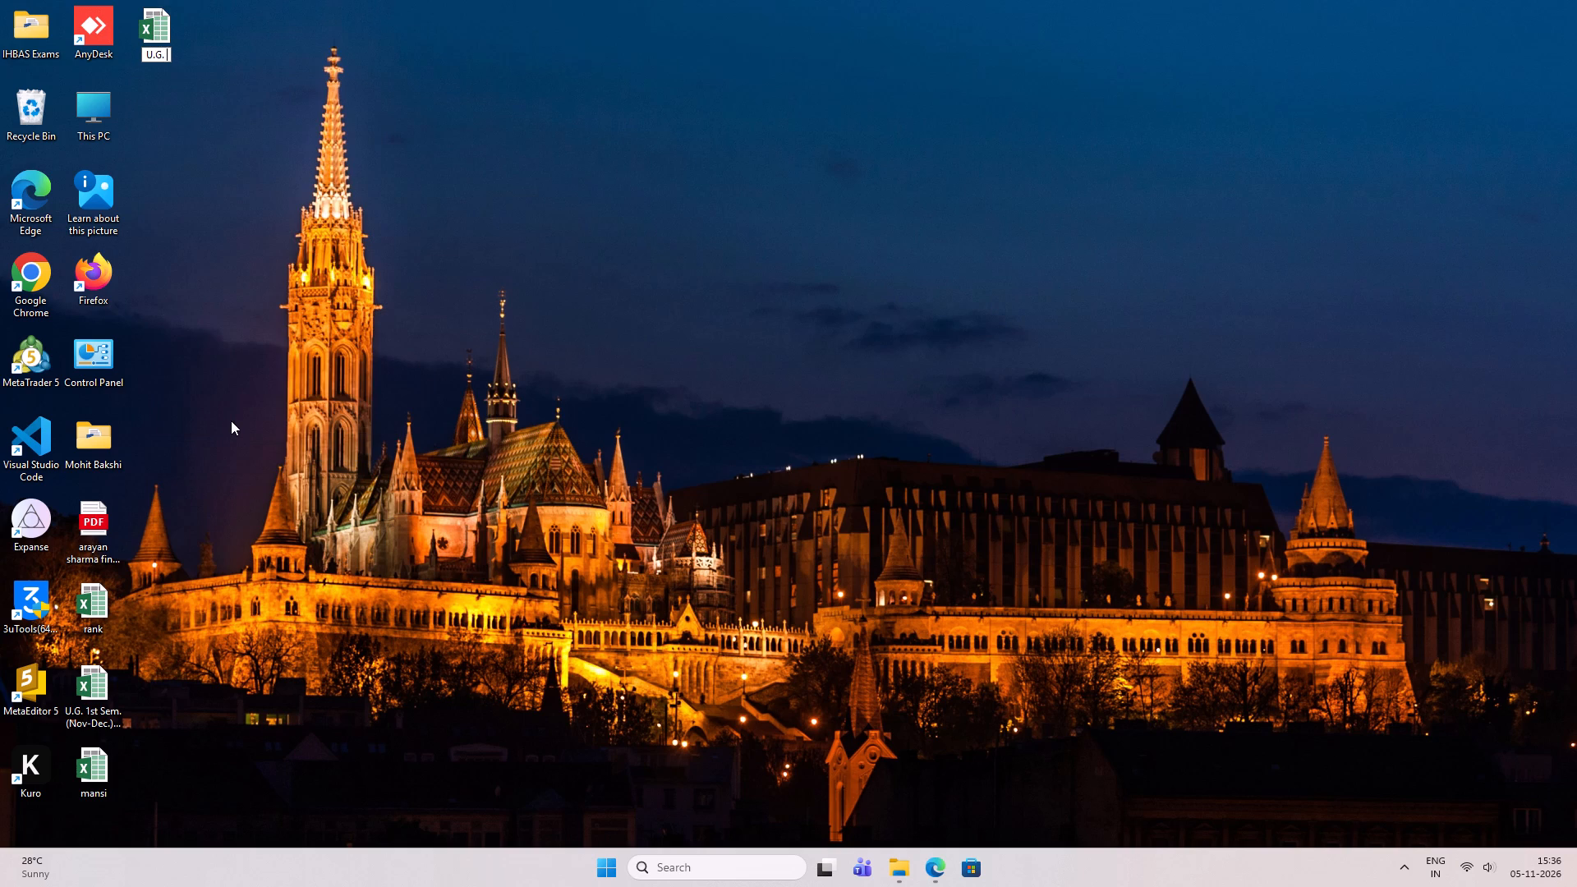
pyautogui.write('Sem-1 (Hindi) NOv')
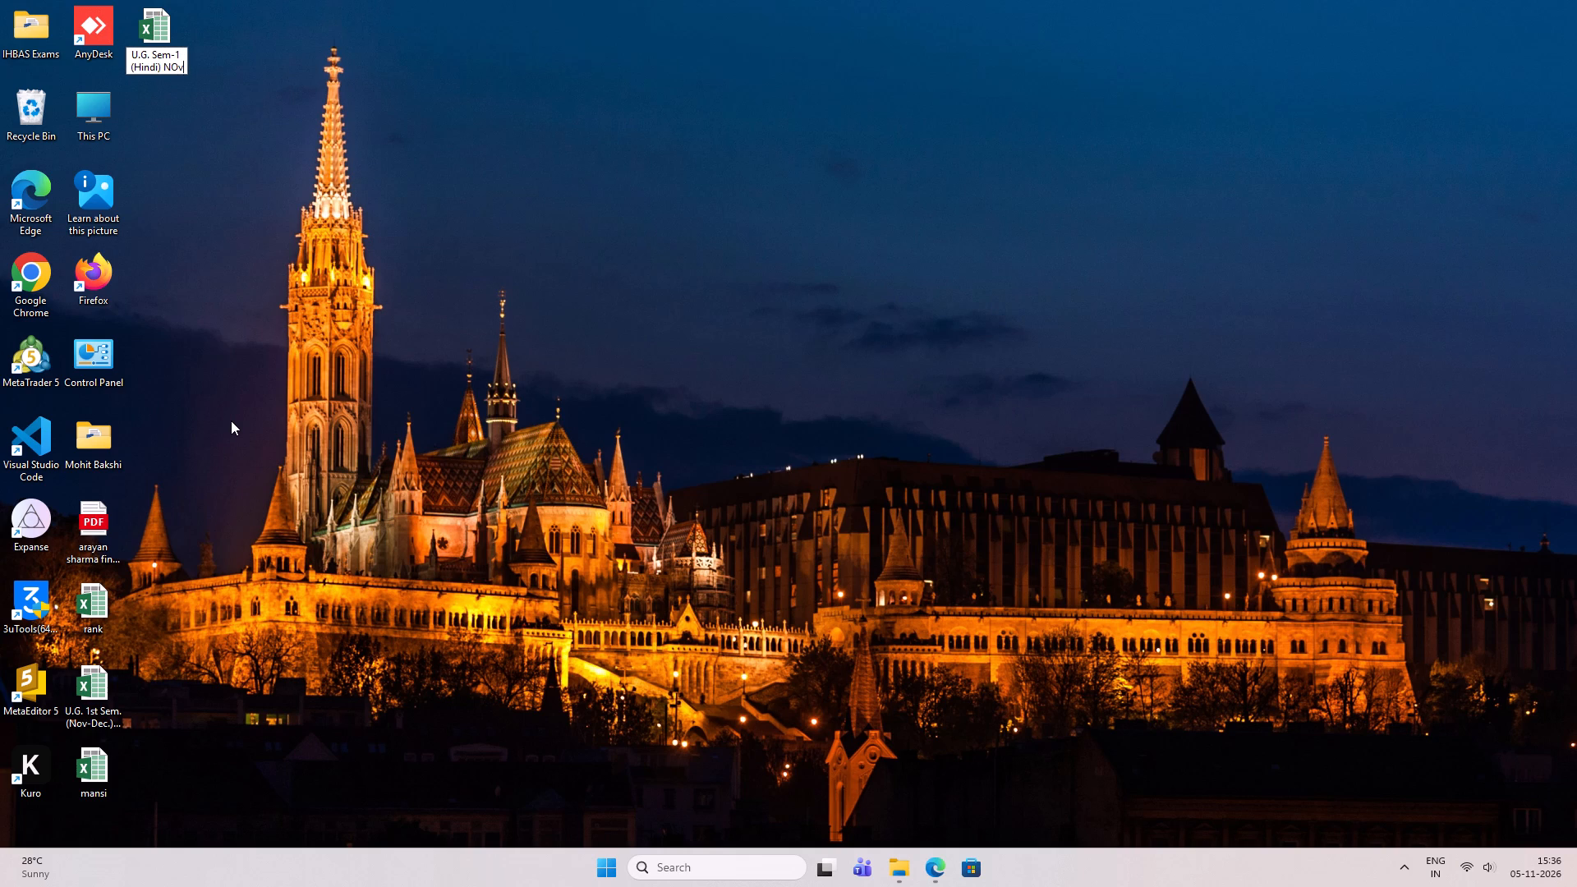
pyautogui.press('BackSpace')
pyautogui.press('BackSpace')
pyautogui.press('BackSpace')
pyautogui.write('Nov-Dec')
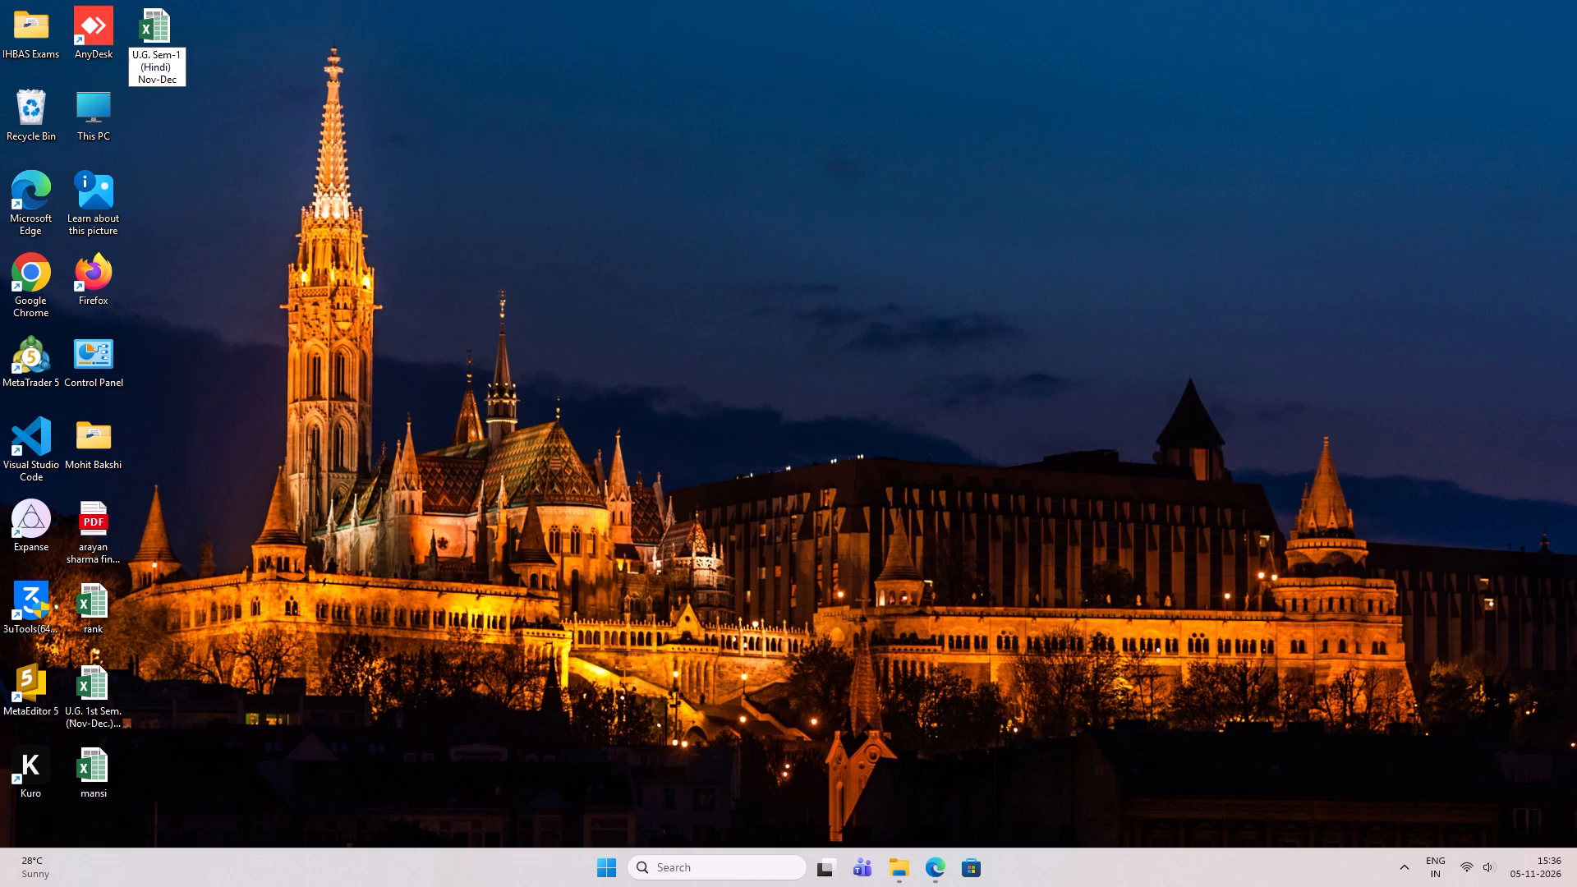
pyautogui.write(', 2023')
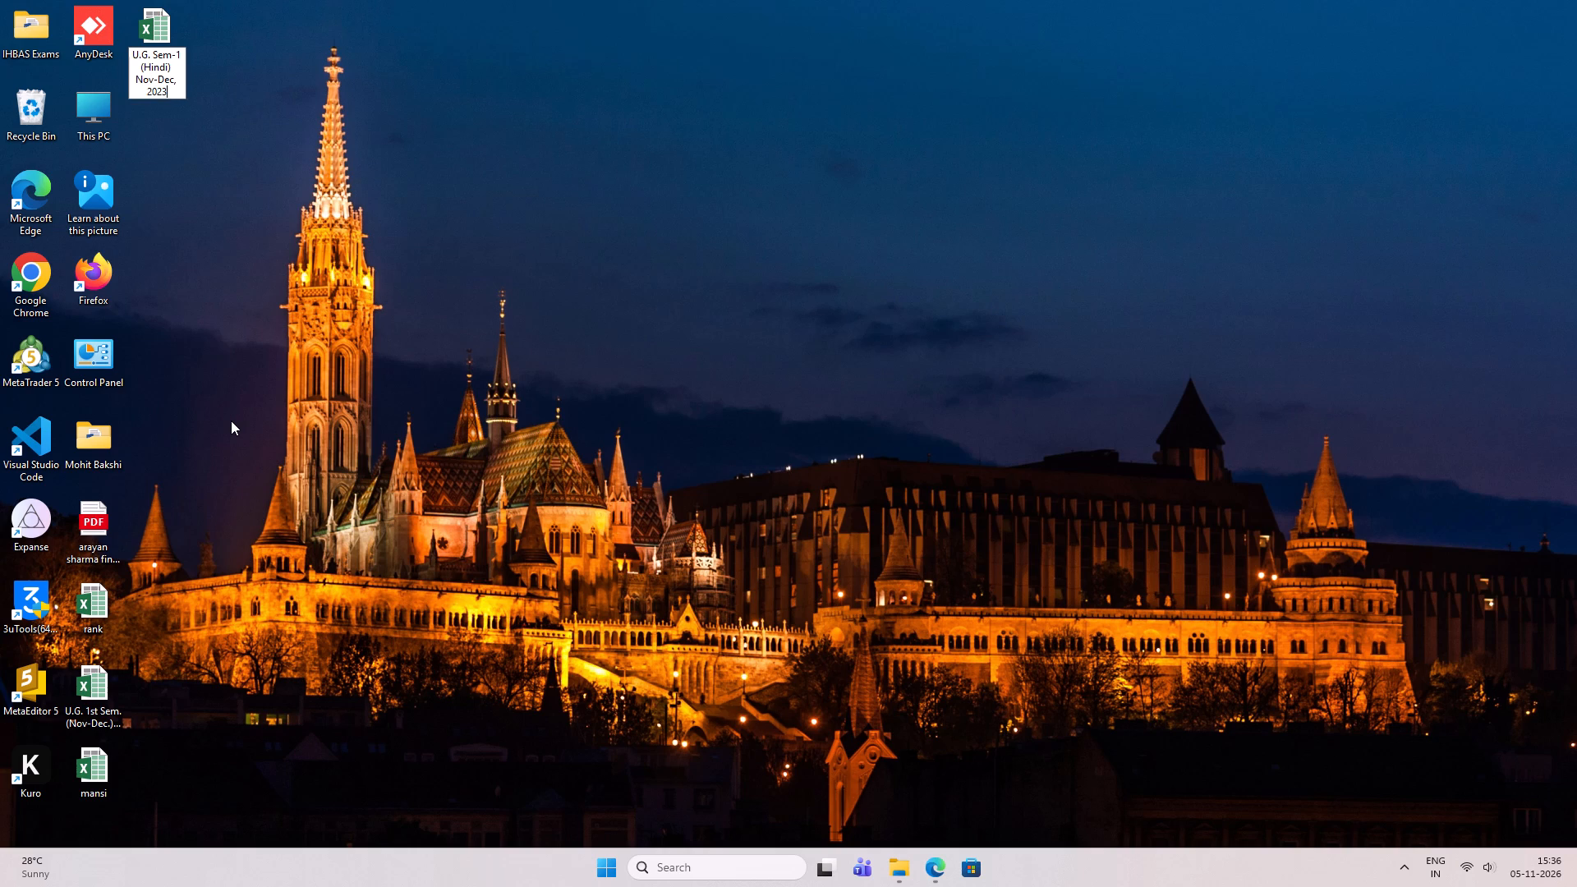
pyautogui.press('Return')
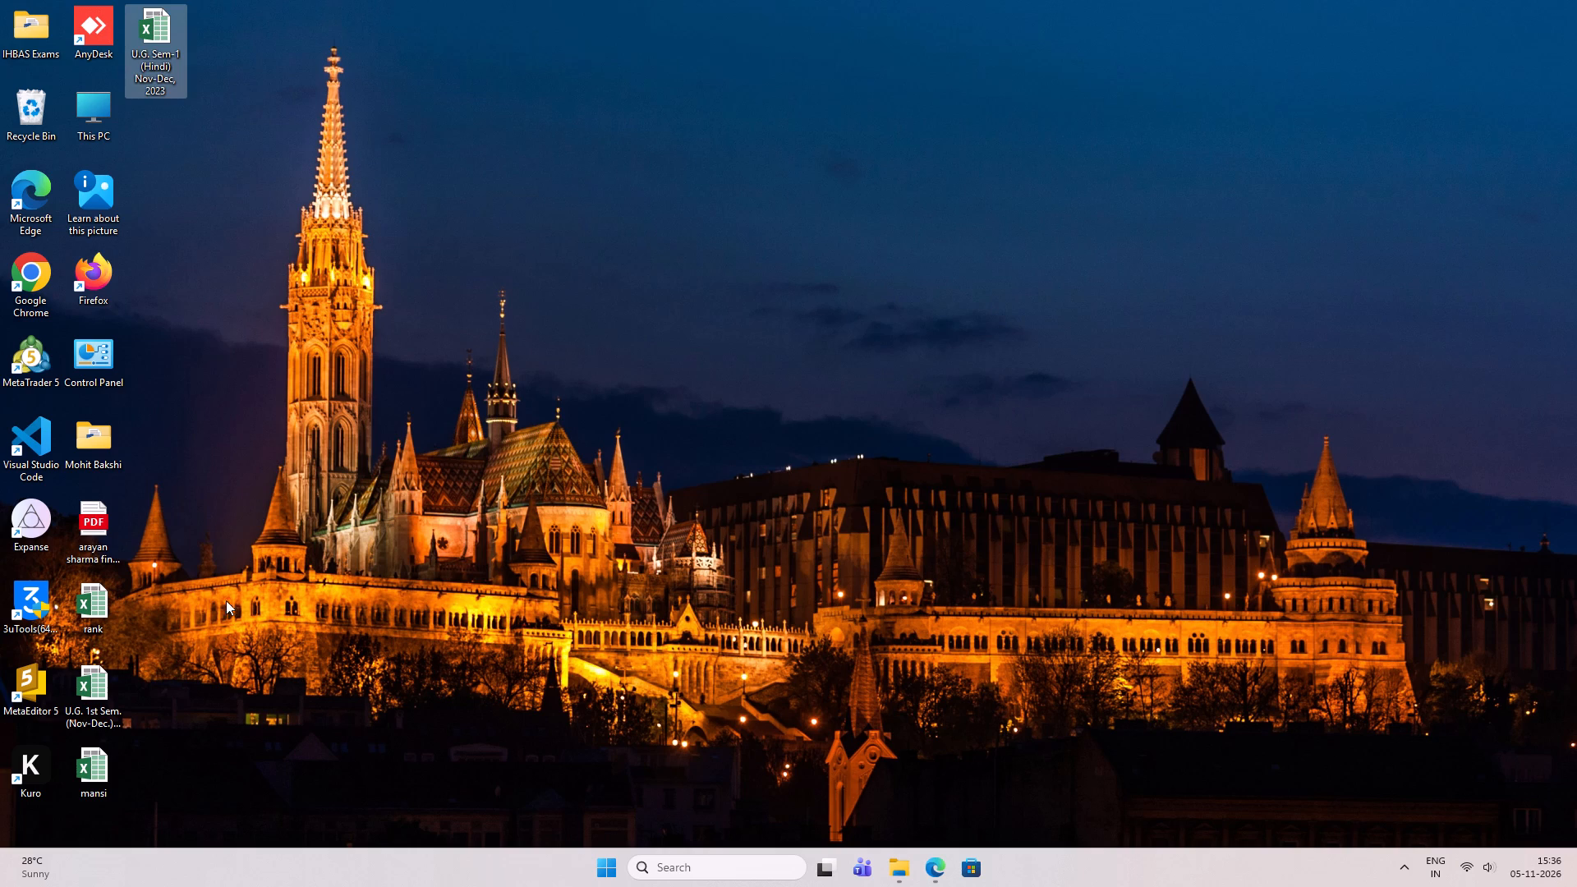
# Permanently delete the "U.G. 1st Sem. (Nov-Dec.)" and "mansi" workbooks from the desktop.
pyautogui.click(98, 682)
pyautogui.hotkey('shift', 'Delete')
pyautogui.press('Return')
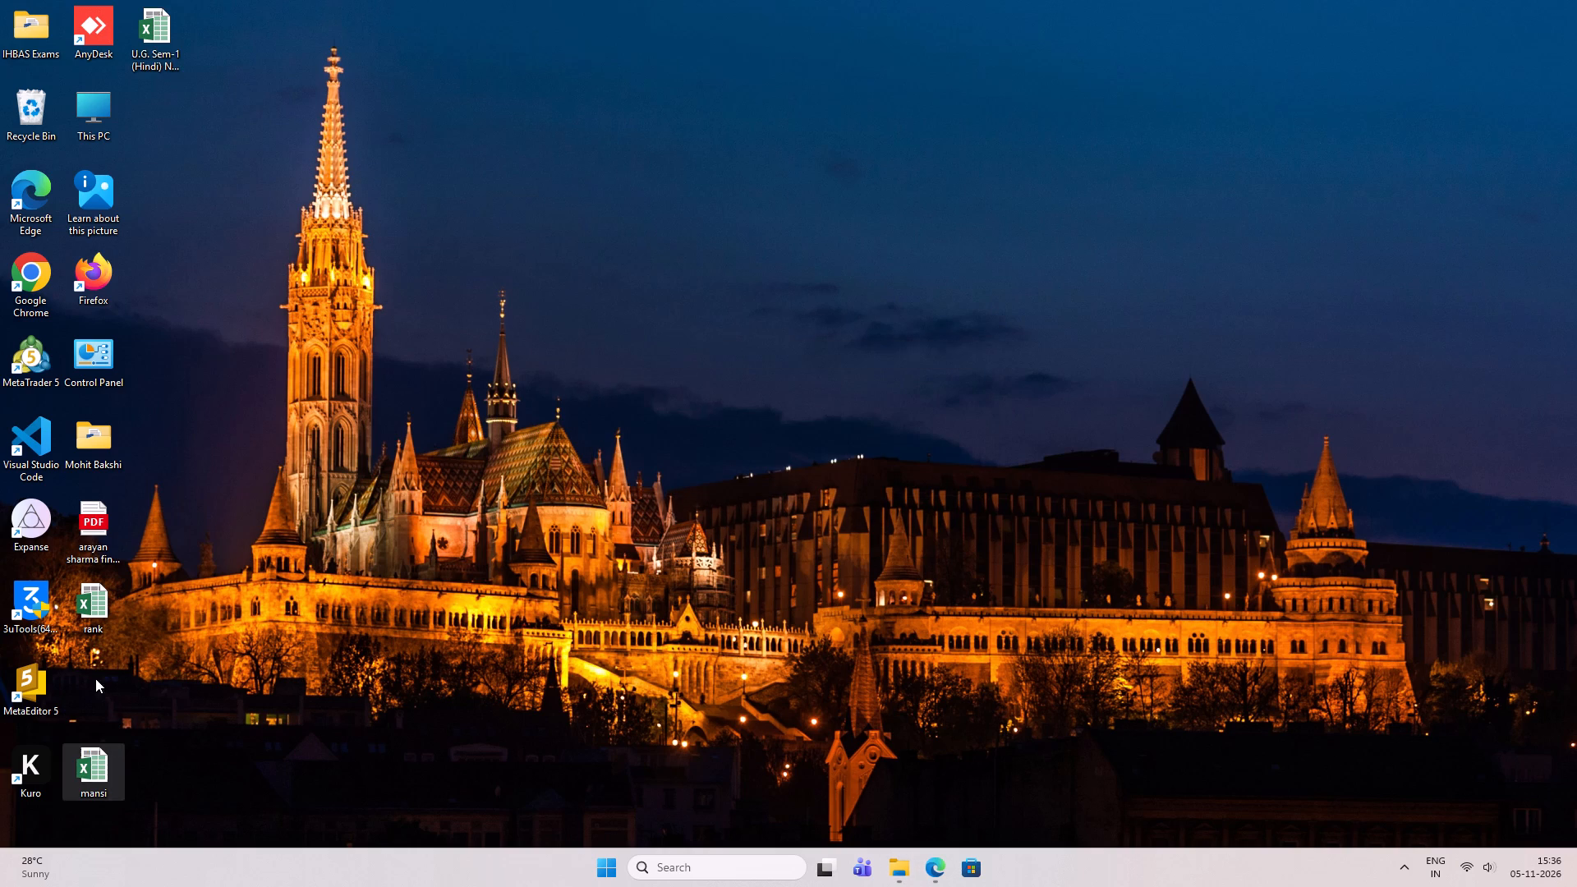
pyautogui.click(94, 756)
pyautogui.hotkey('shift', 'Delete')
pyautogui.press('Return')
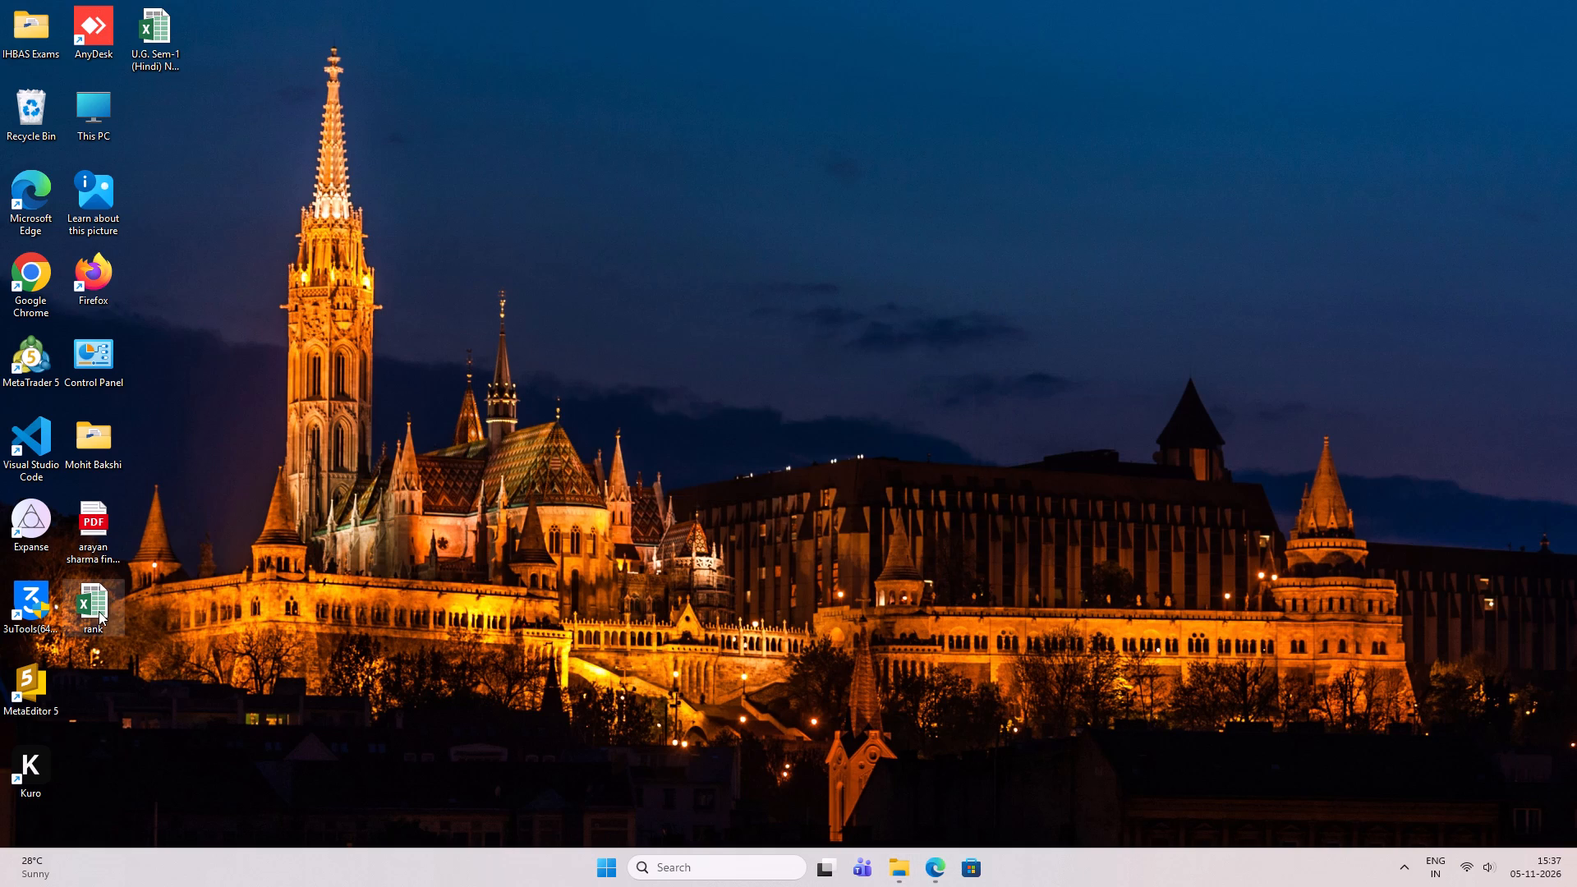
# Open the rank workbook from the desktop and try to maximise its window.
pyautogui.doubleClick(99, 609)
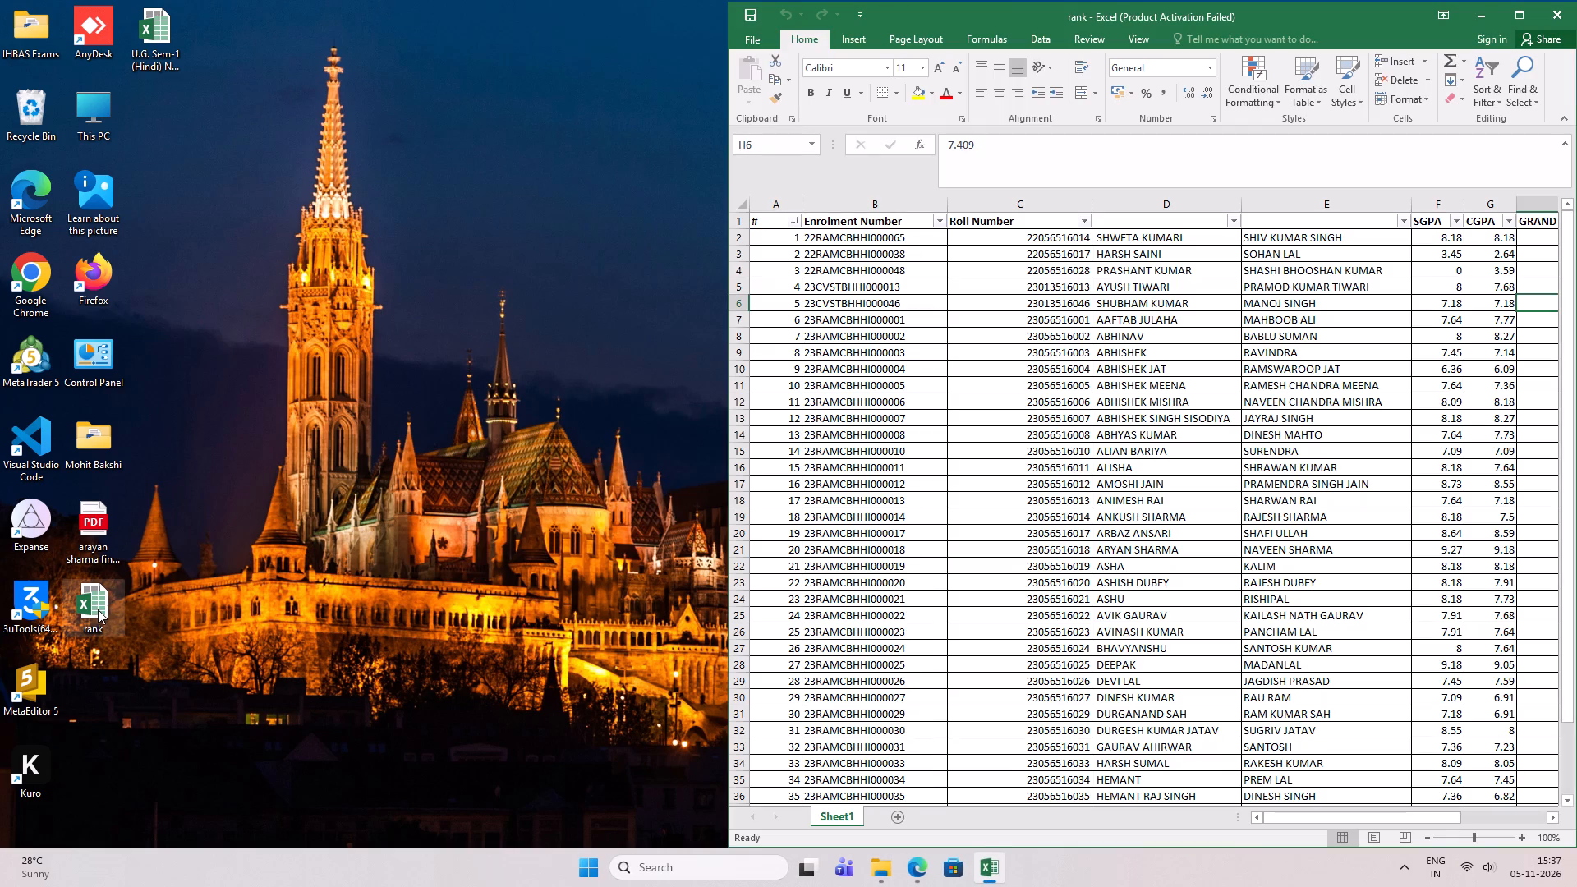
pyautogui.click(1512, 13)
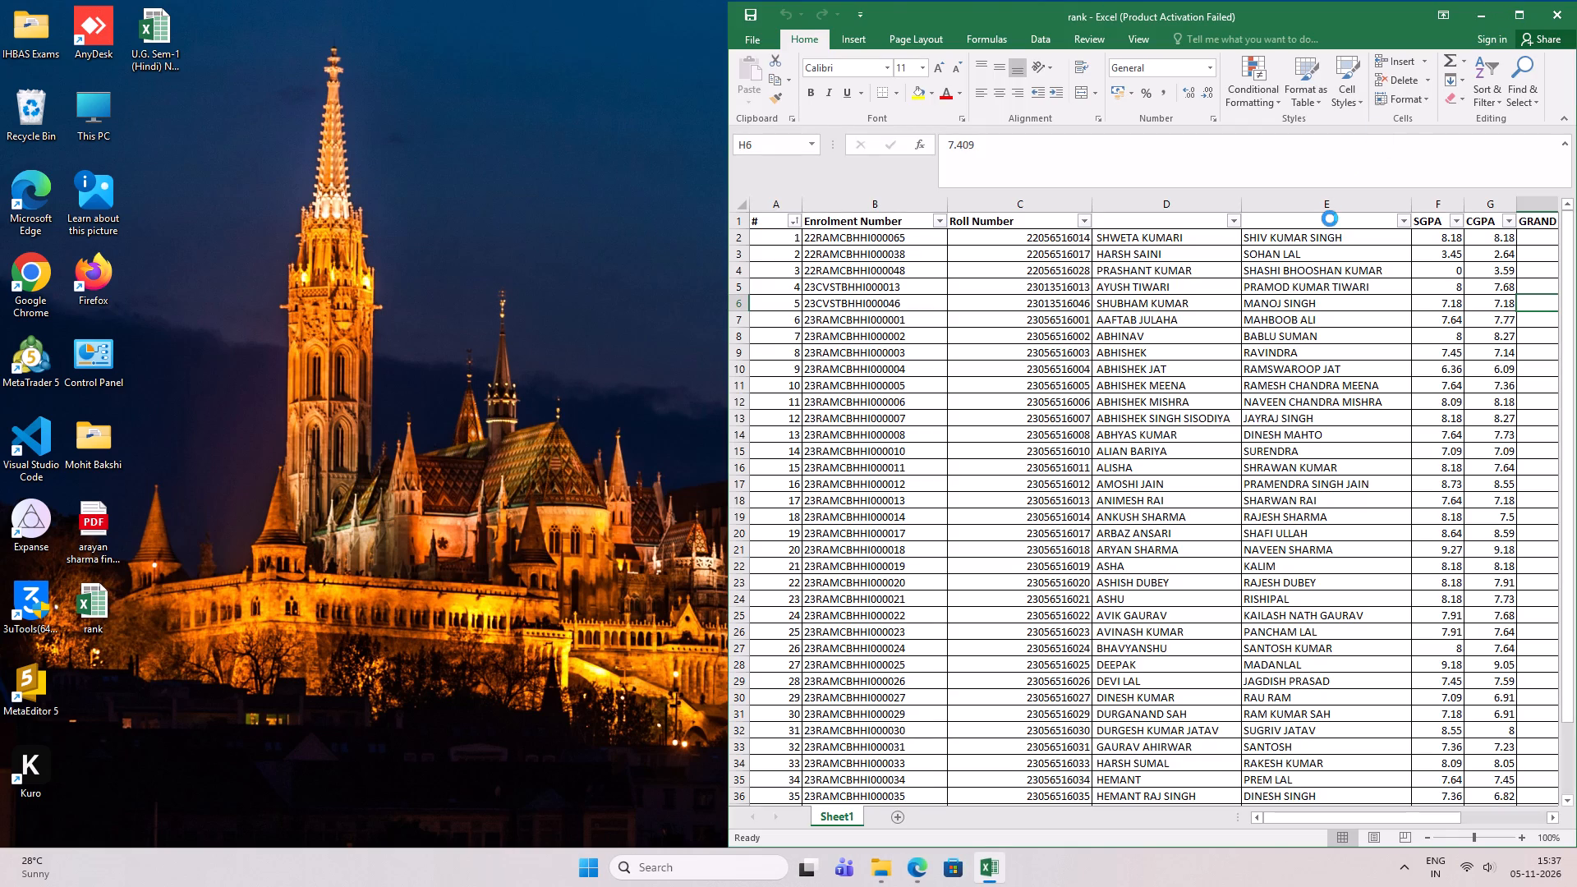
pyautogui.click(1330, 218)
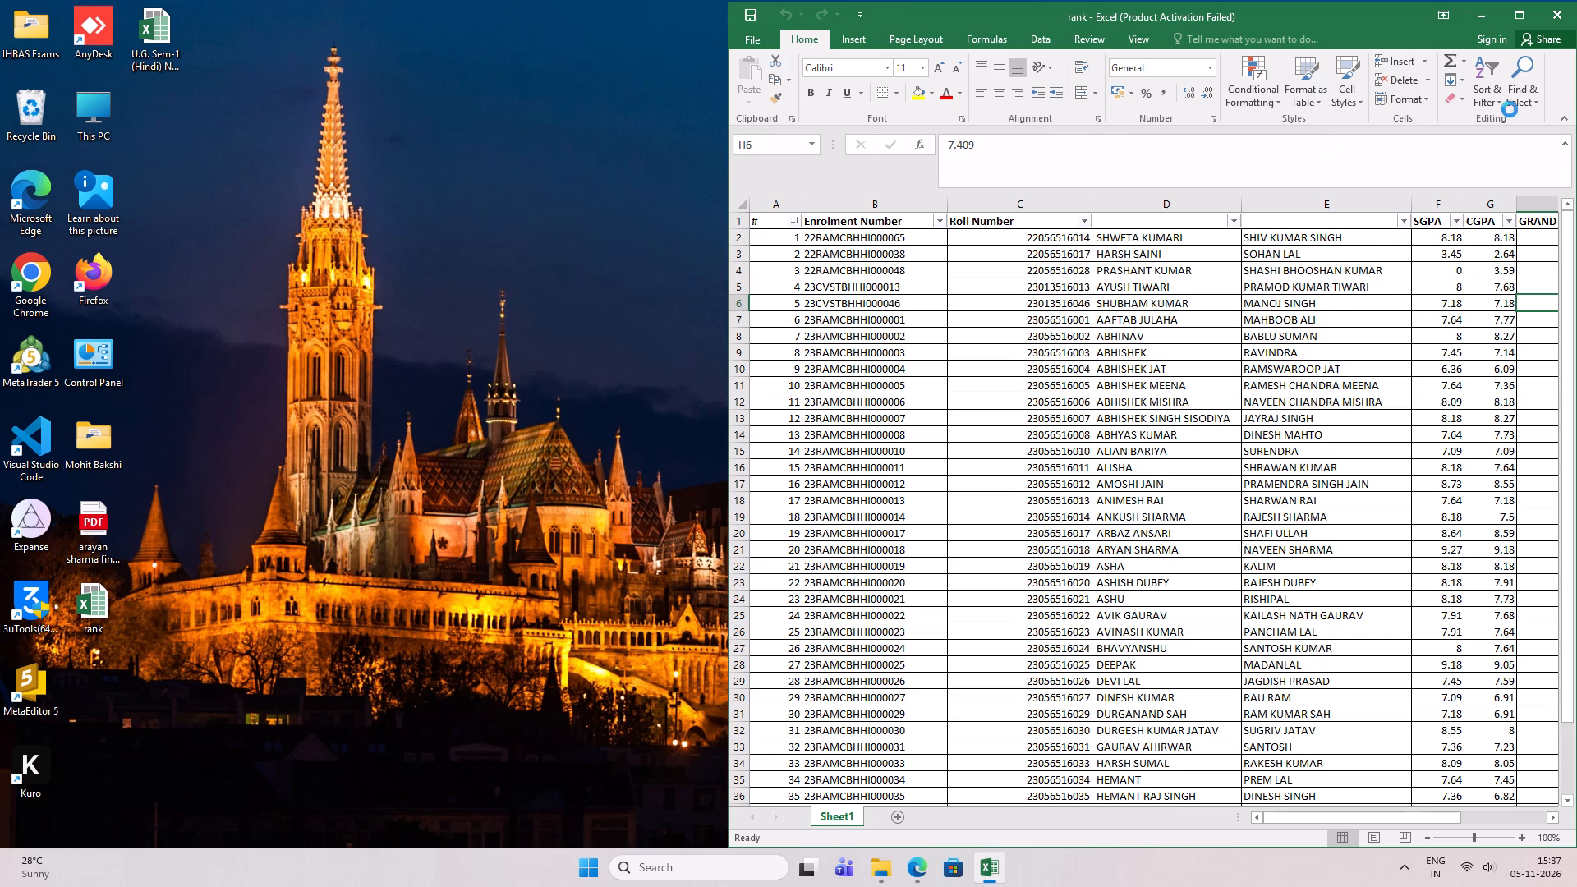
pyautogui.click(1527, 16)
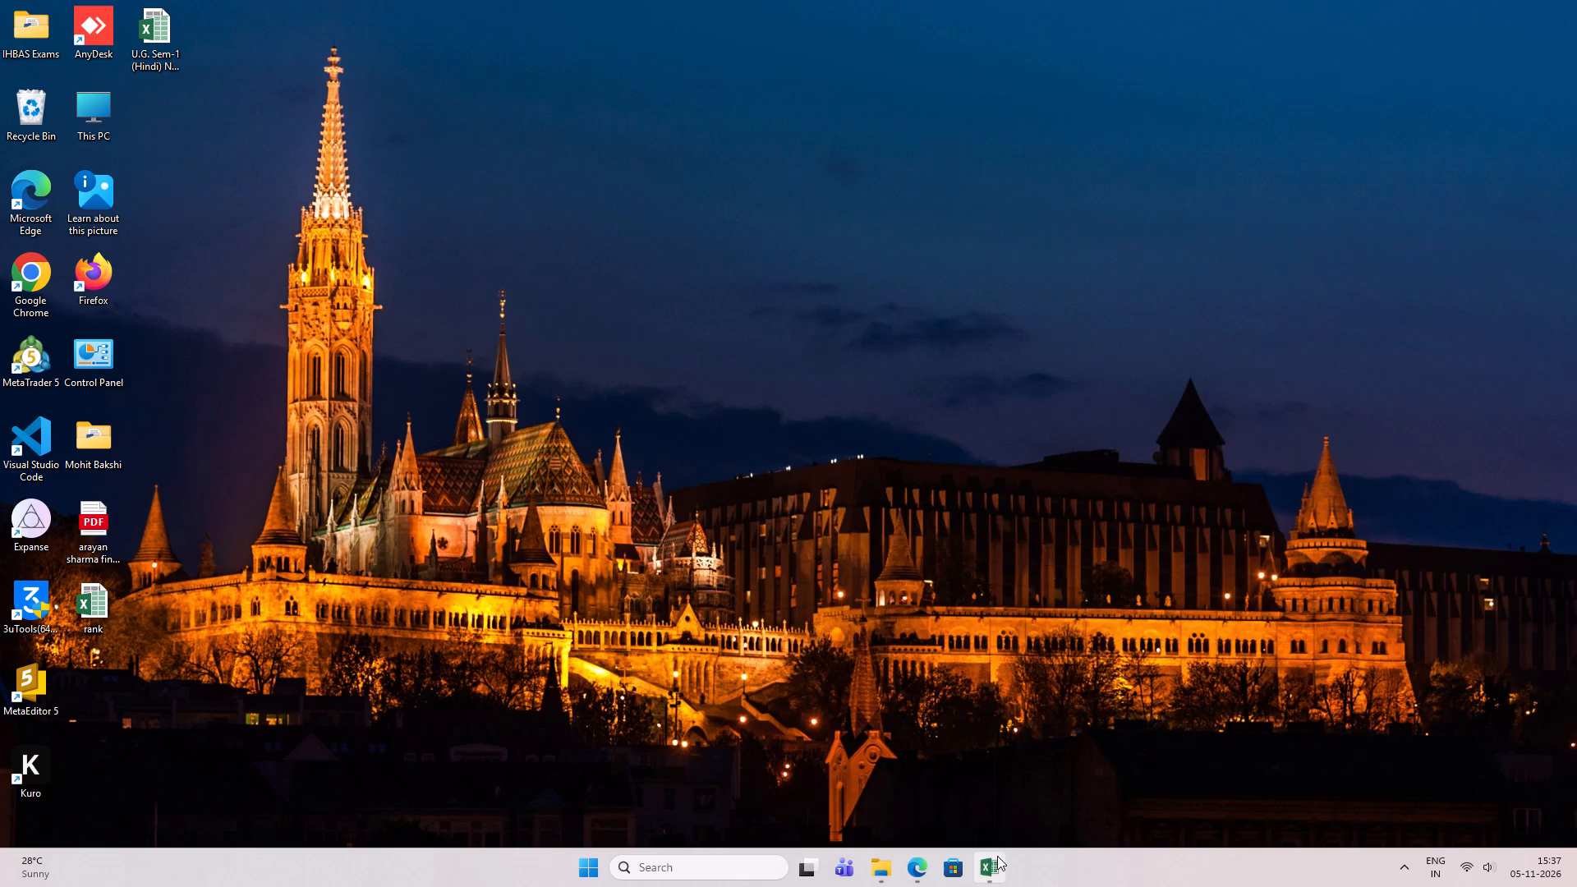
# Restore the Samarth results page, minimise the gazette folder window, and bring the rank workbook to the front.
pyautogui.click(997, 856)
pyautogui.click(926, 871)
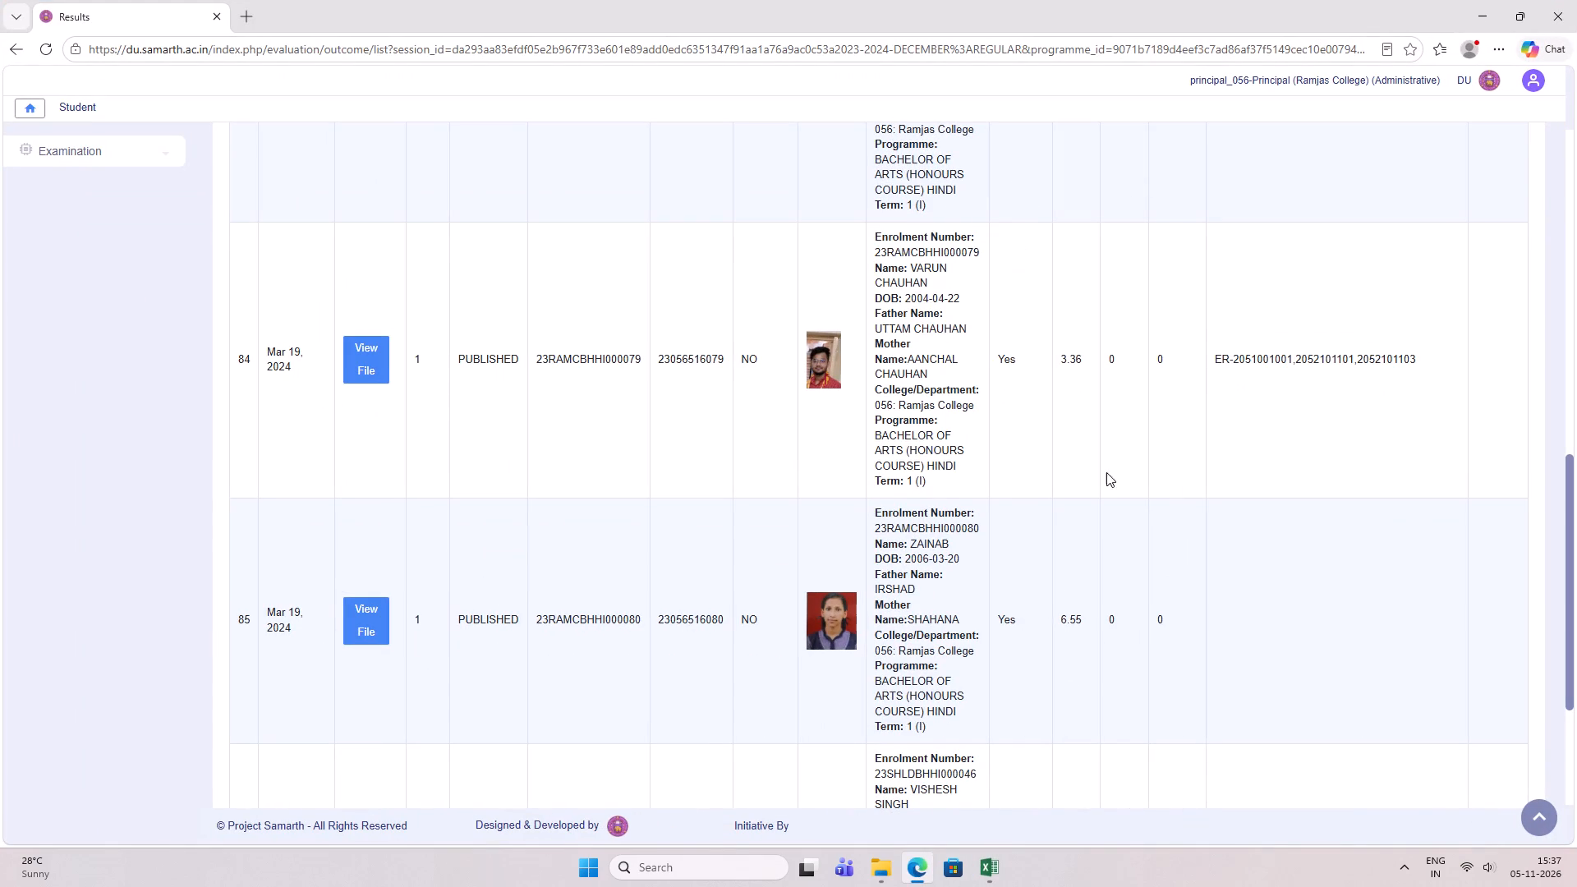
pyautogui.click(890, 867)
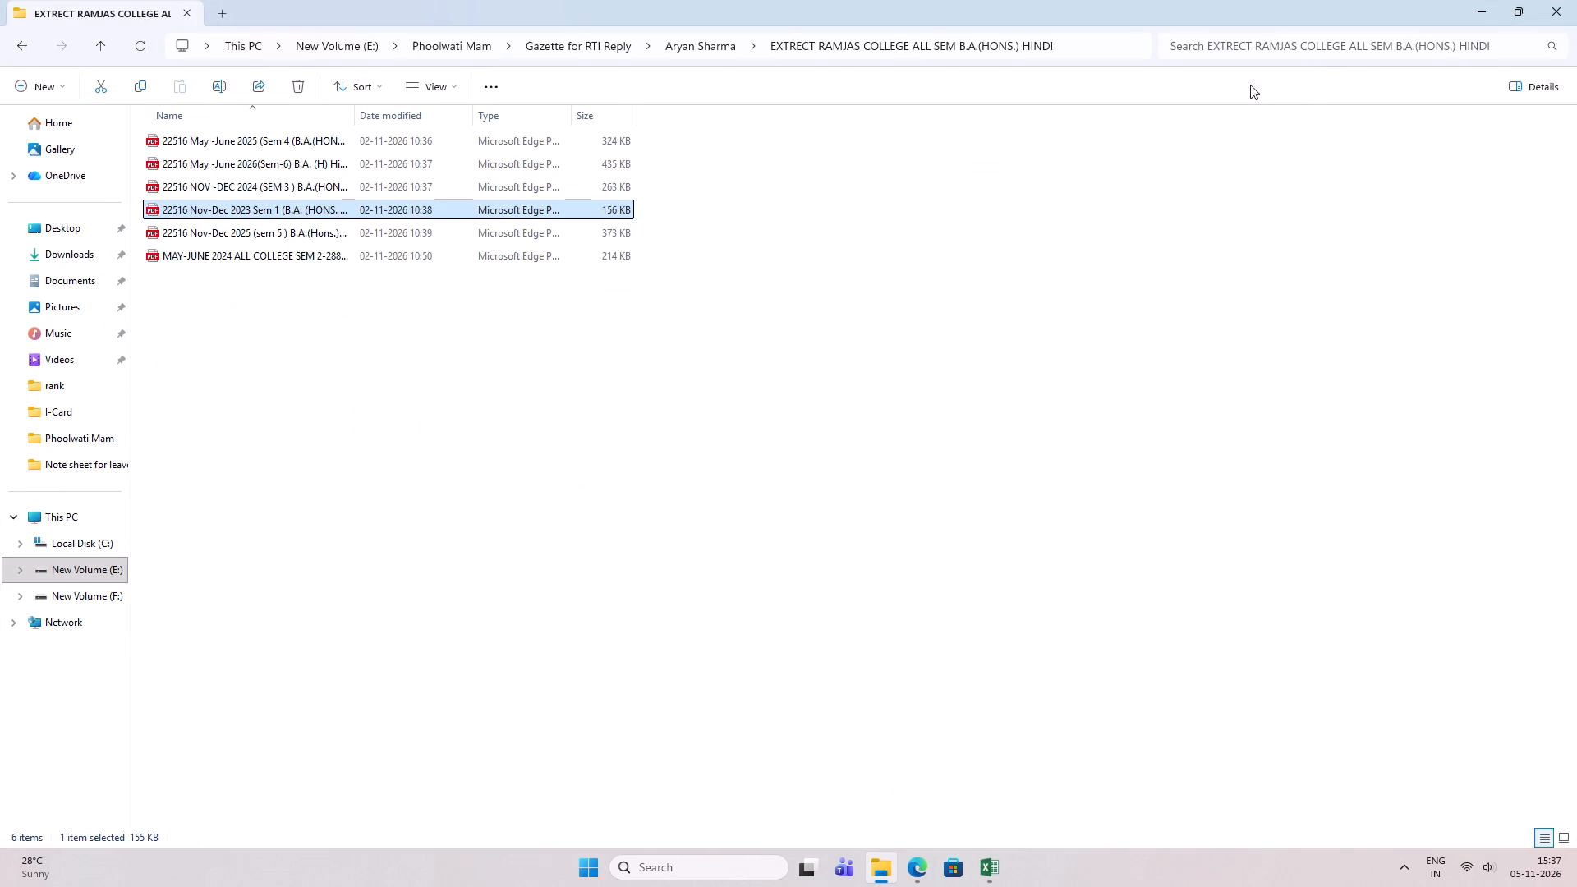
pyautogui.click(1477, 7)
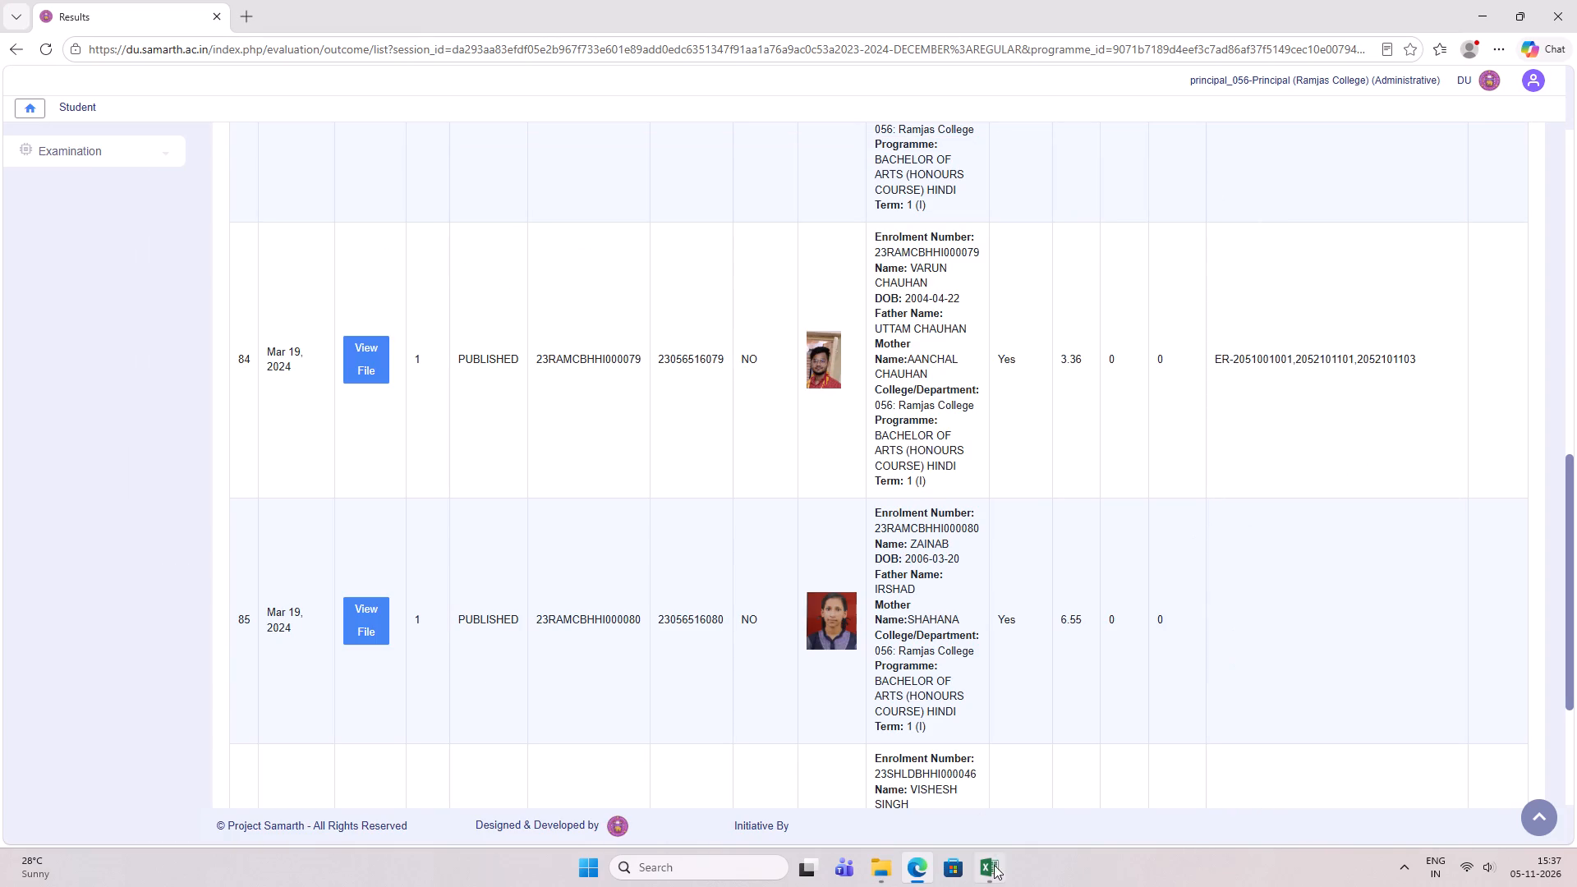
pyautogui.click(994, 865)
pyautogui.click(998, 867)
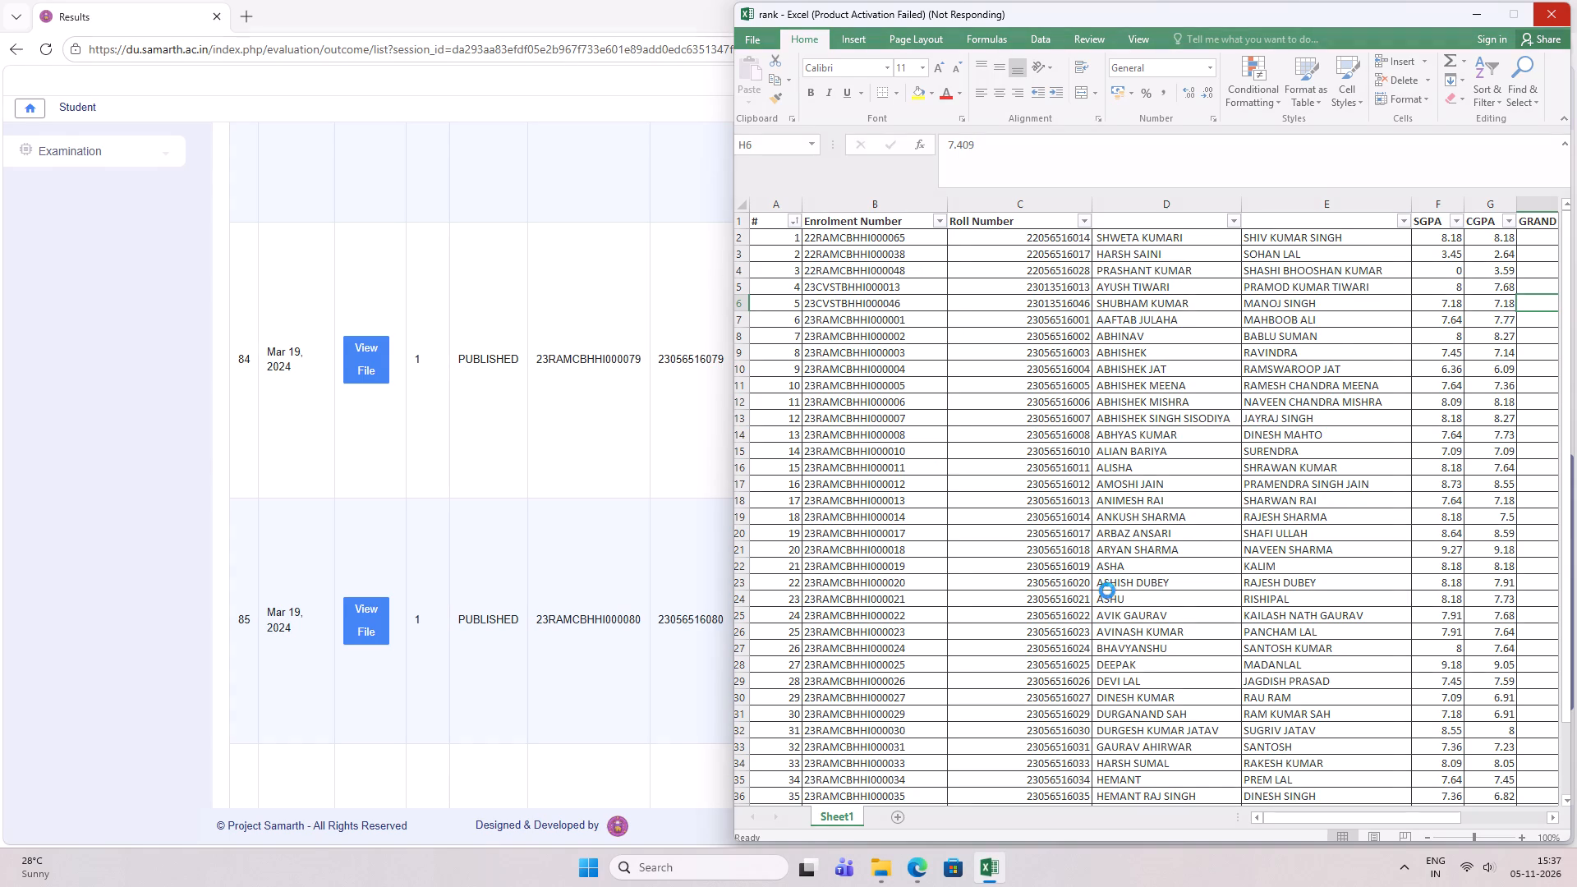
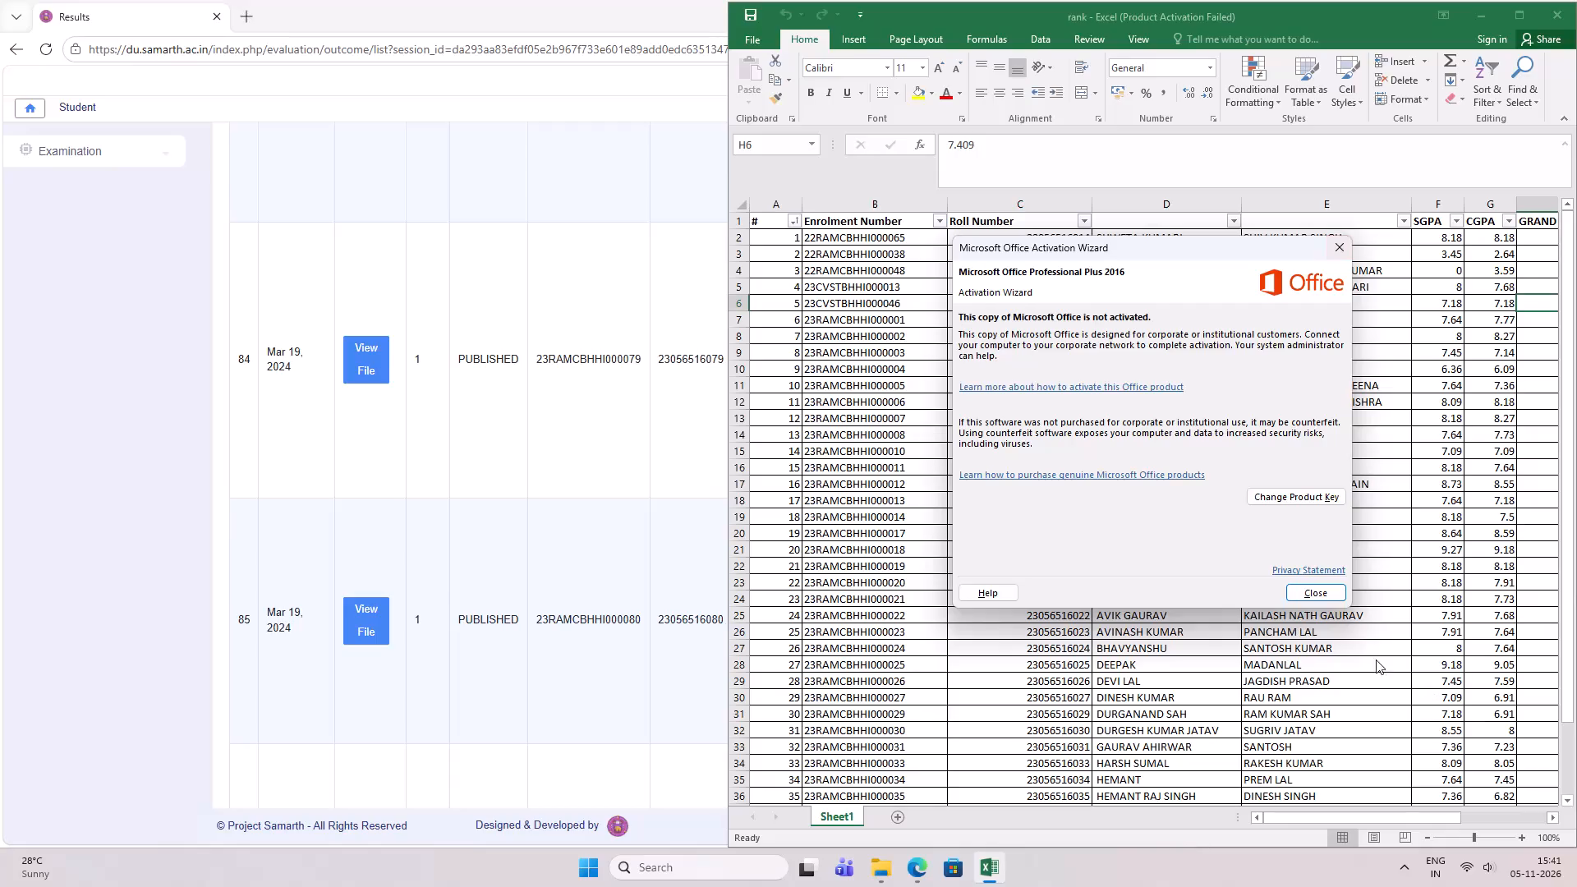
# Dismiss the Office activation wizard and maximise the rank workbook window.
pyautogui.click(1335, 599)
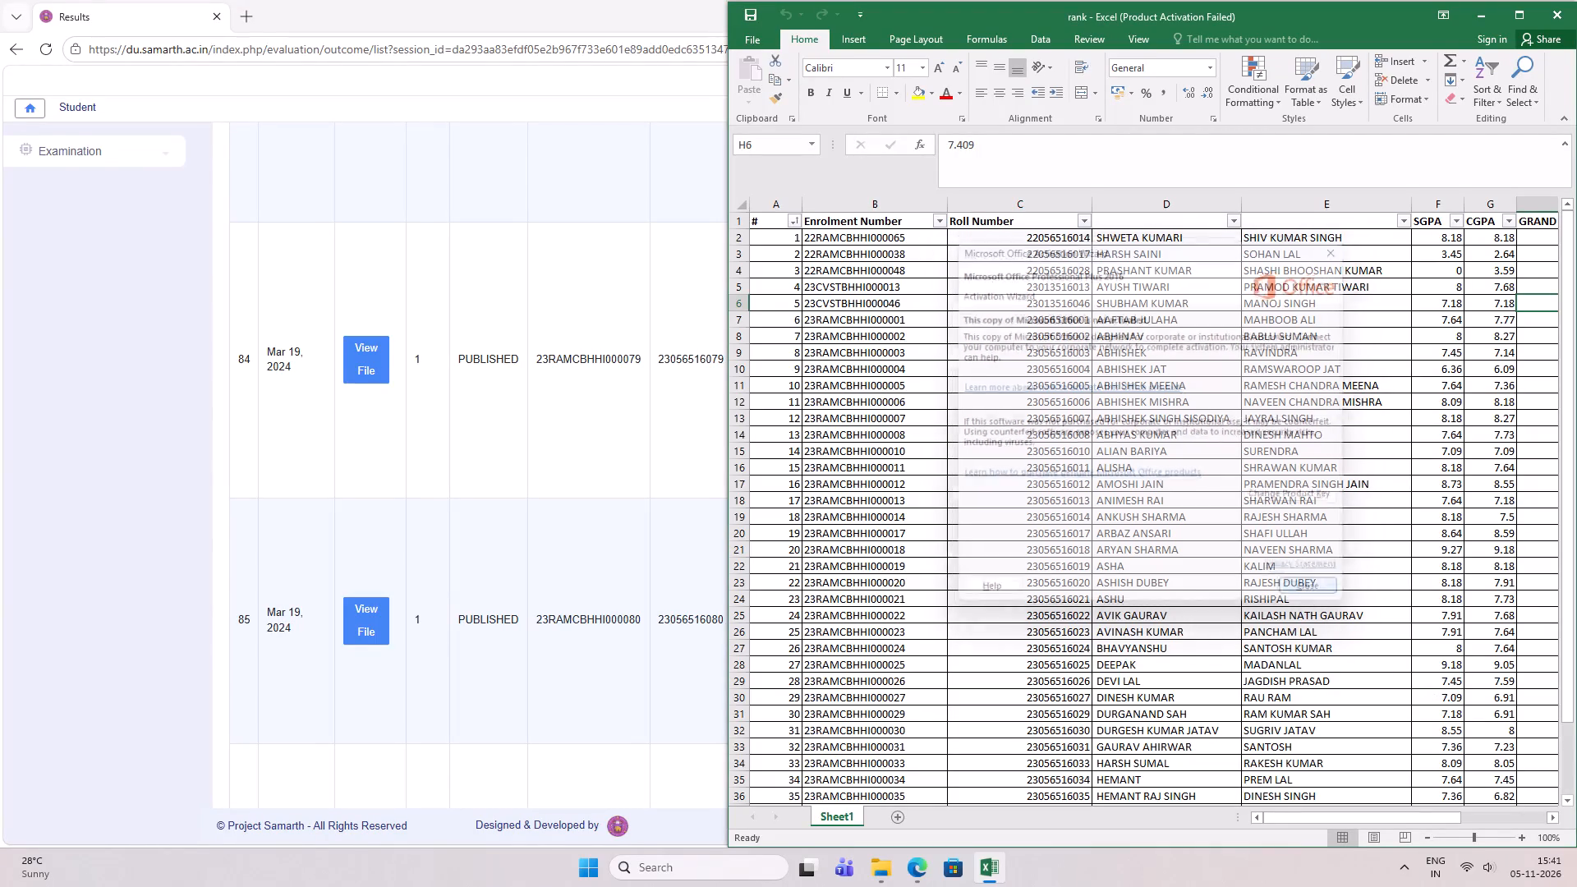
pyautogui.click(1422, 403)
pyautogui.click(1522, 15)
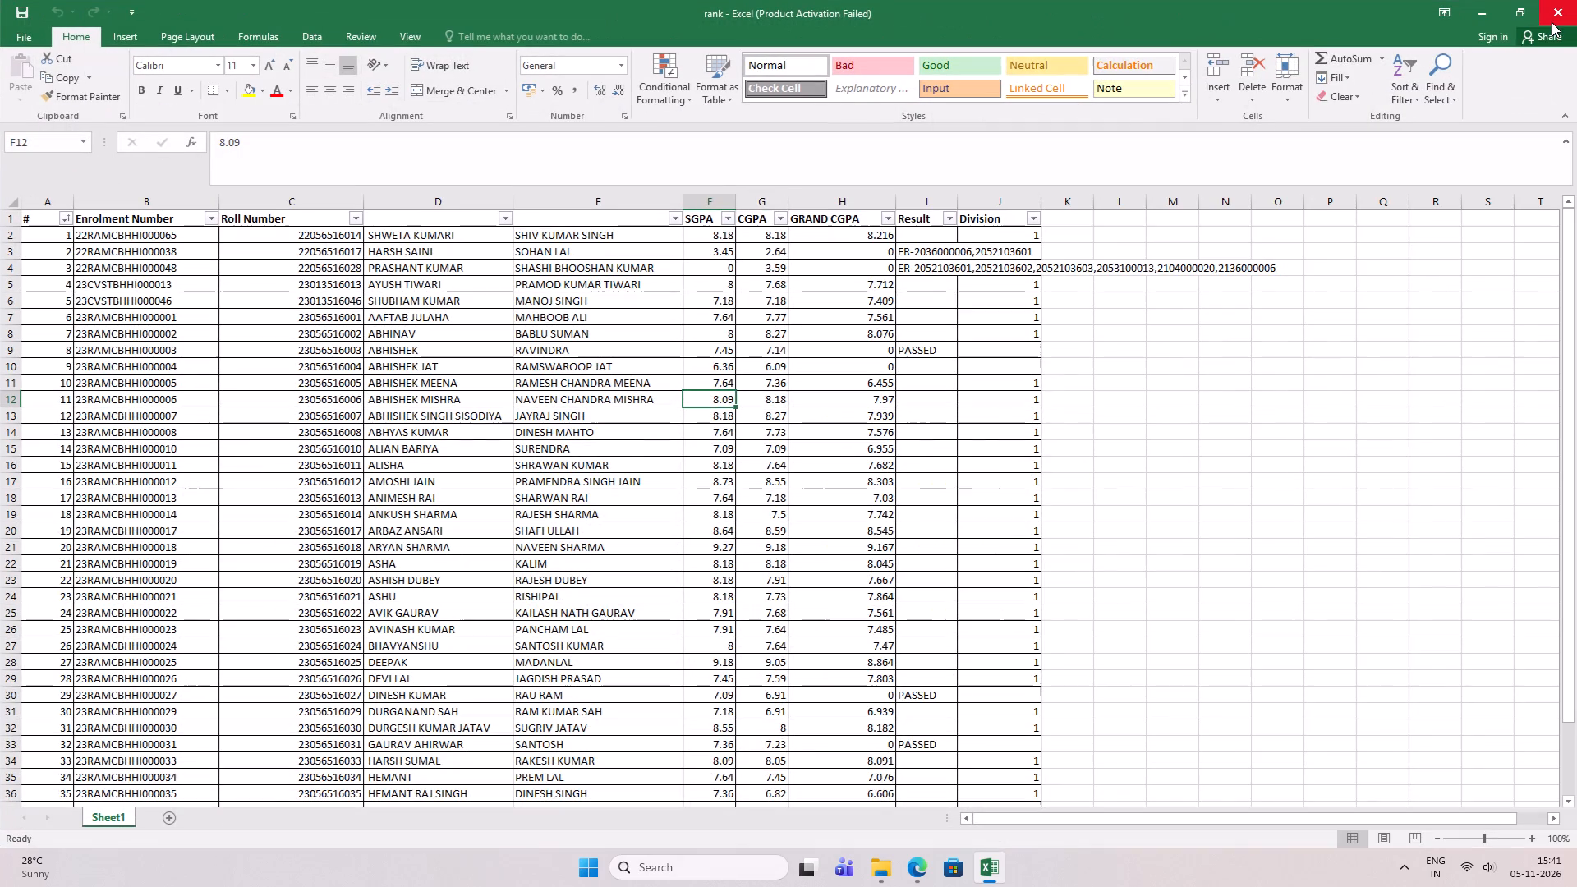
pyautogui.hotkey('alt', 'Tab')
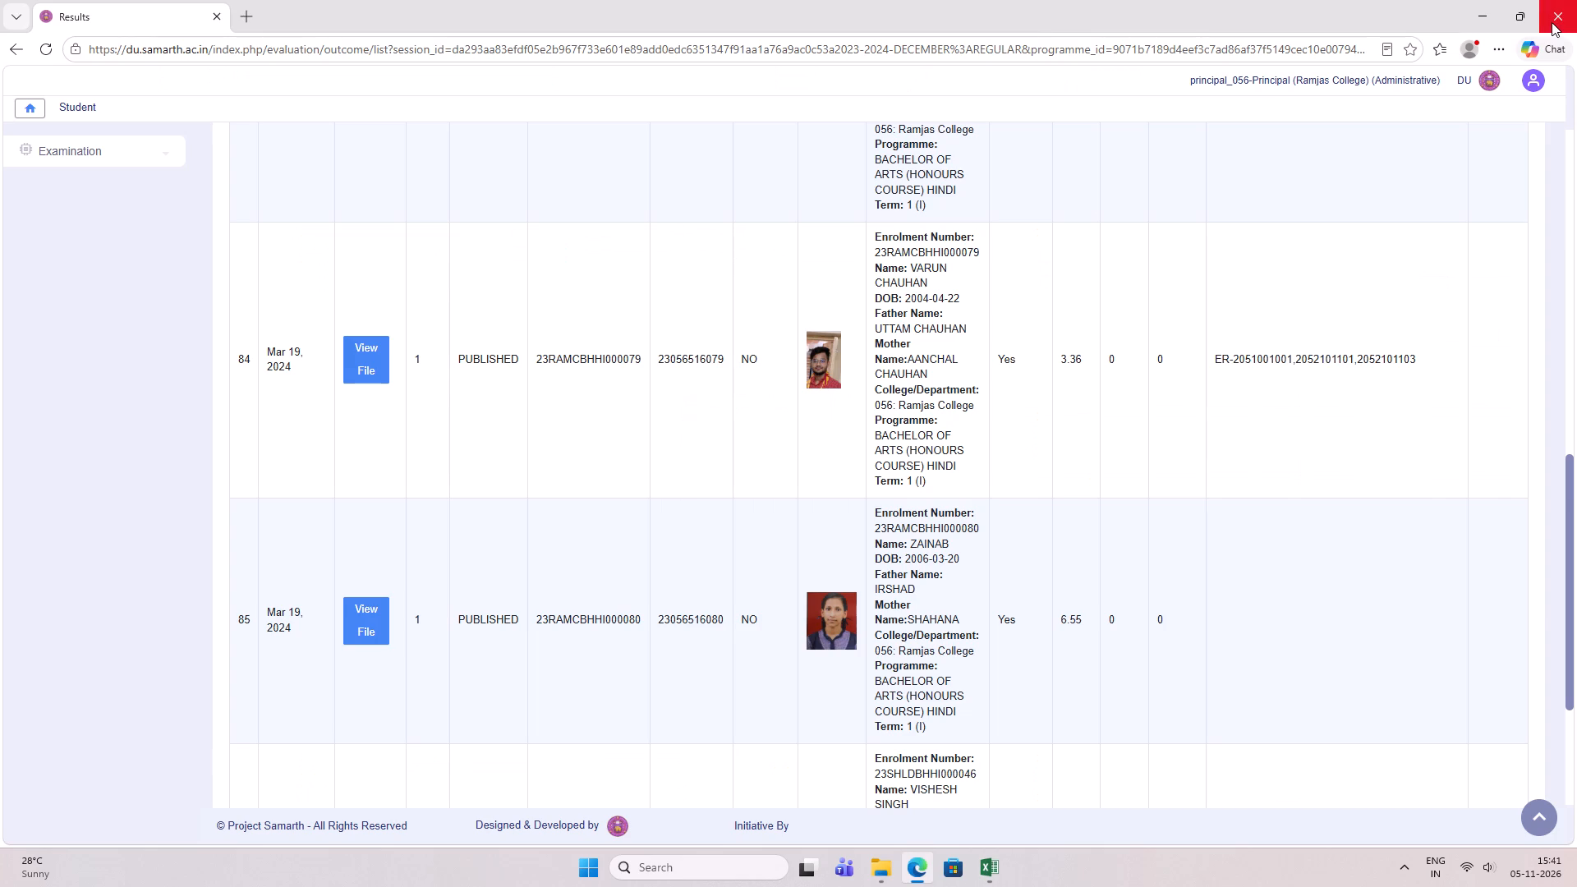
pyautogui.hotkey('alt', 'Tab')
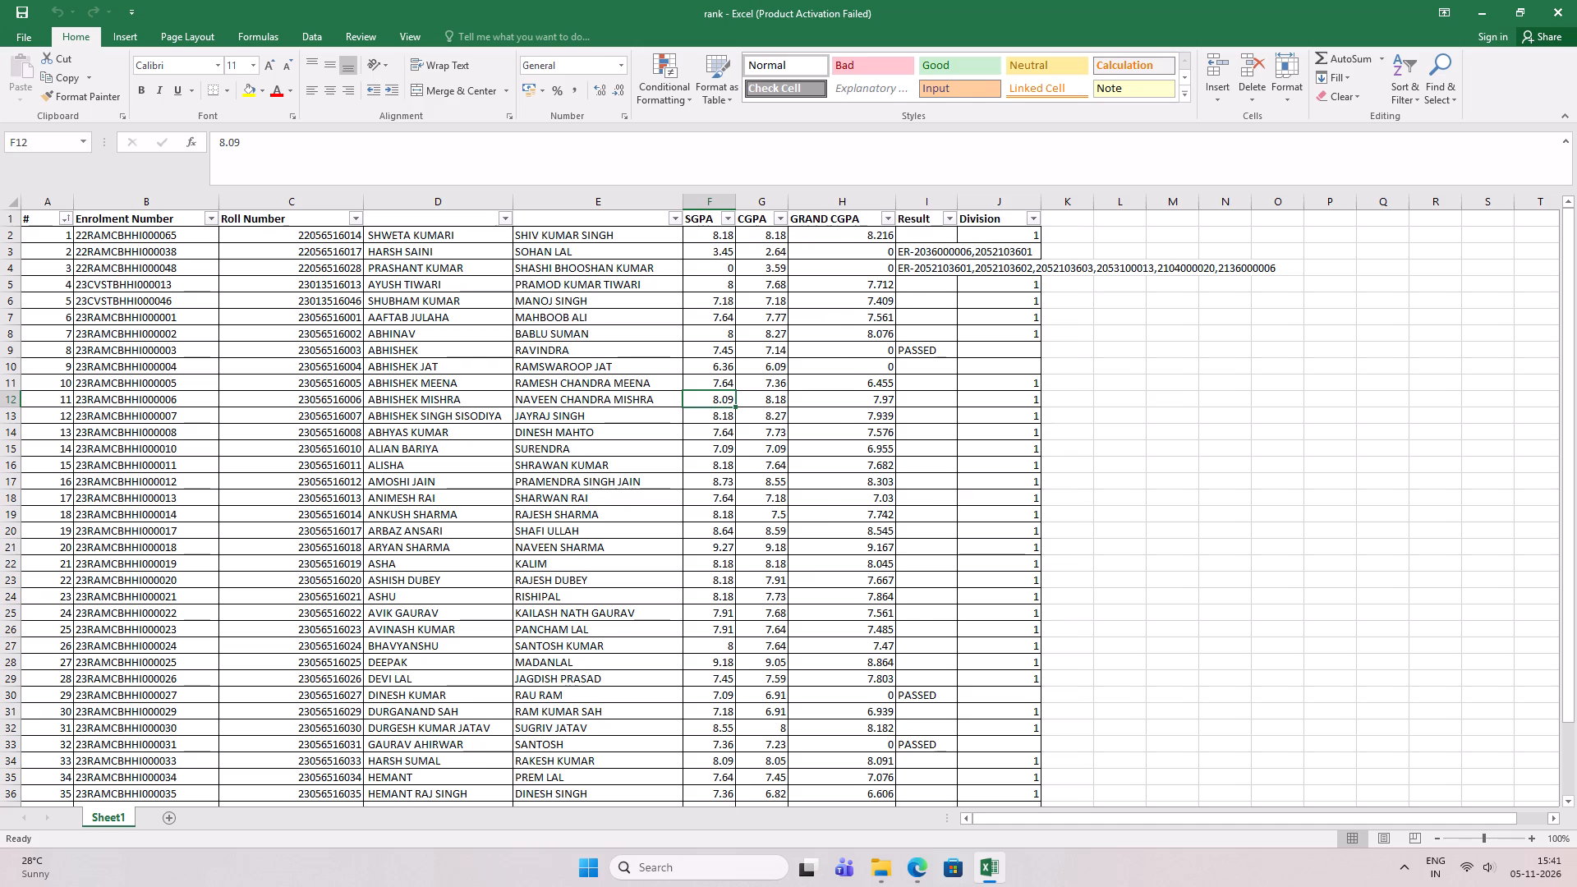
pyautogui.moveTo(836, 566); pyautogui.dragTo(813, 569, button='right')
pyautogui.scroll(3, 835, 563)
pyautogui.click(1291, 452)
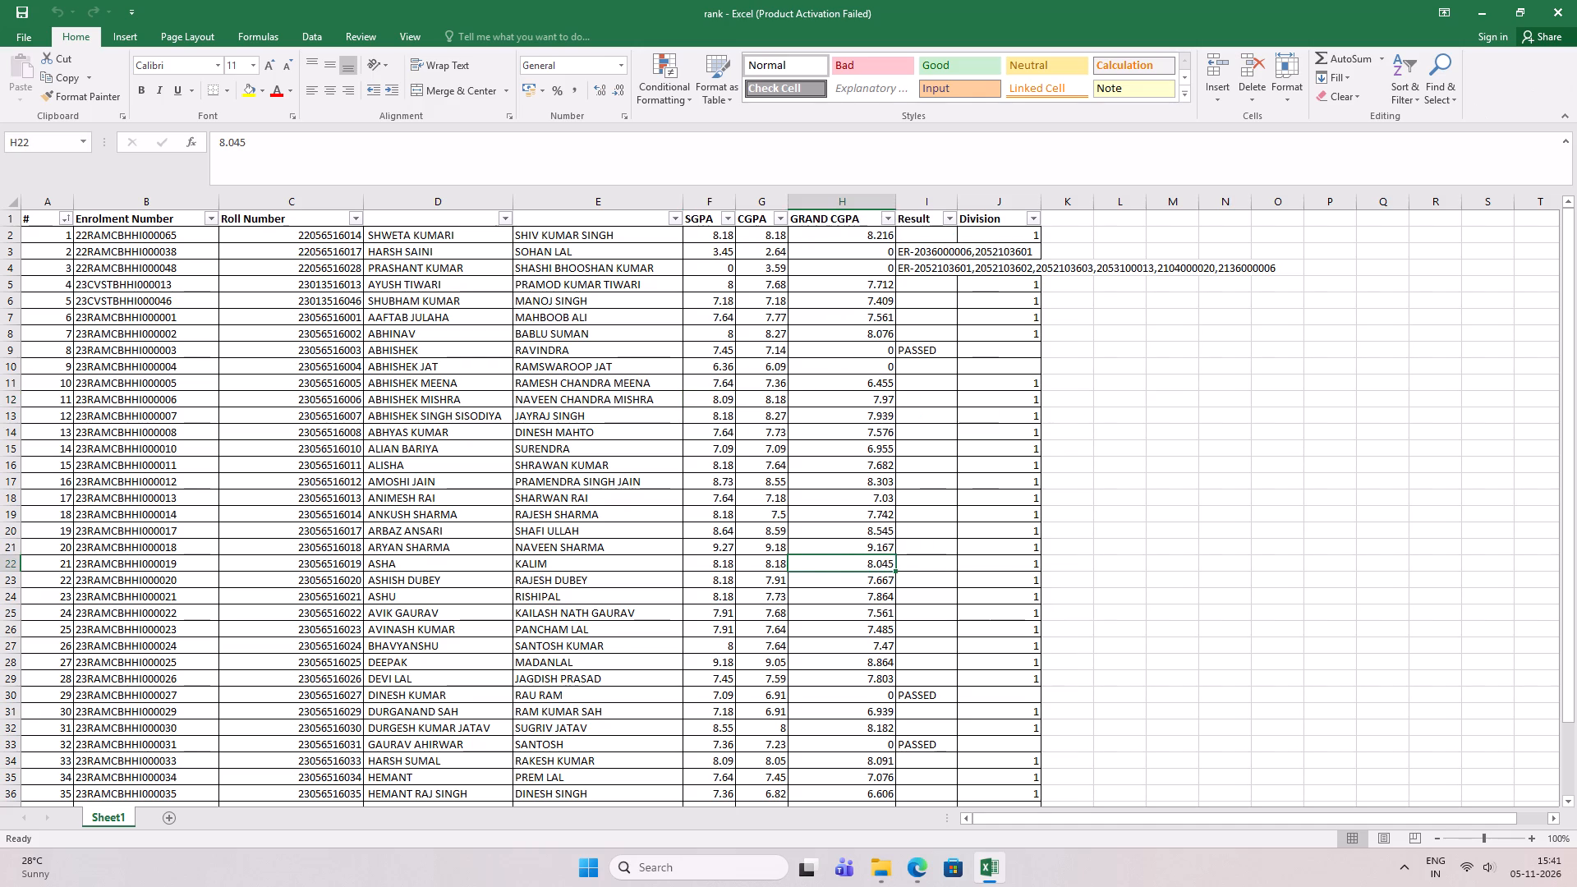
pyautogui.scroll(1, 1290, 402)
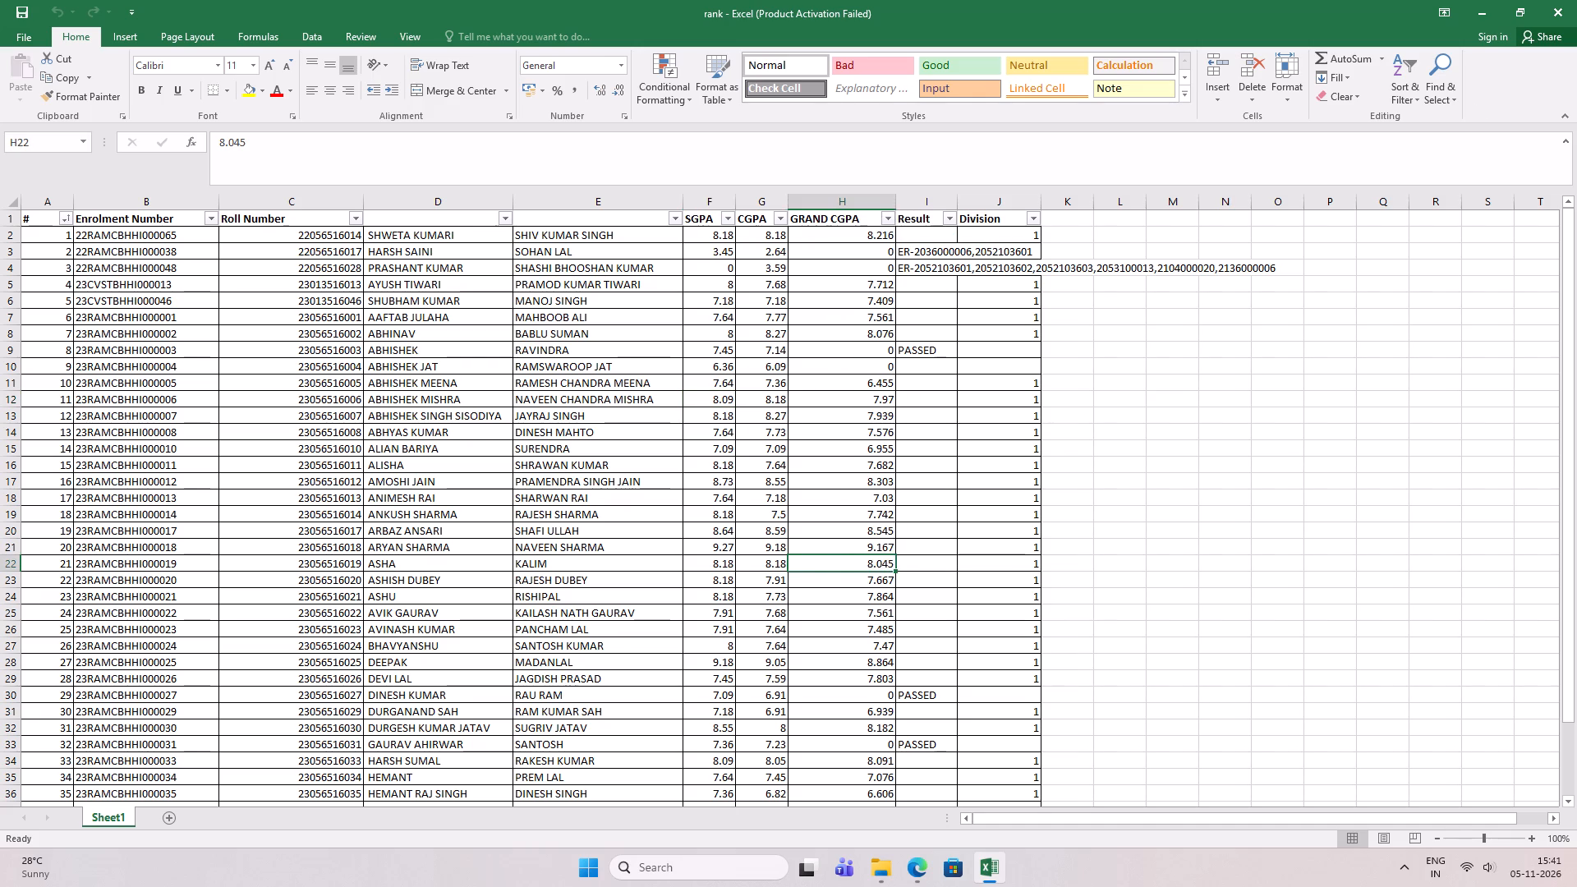